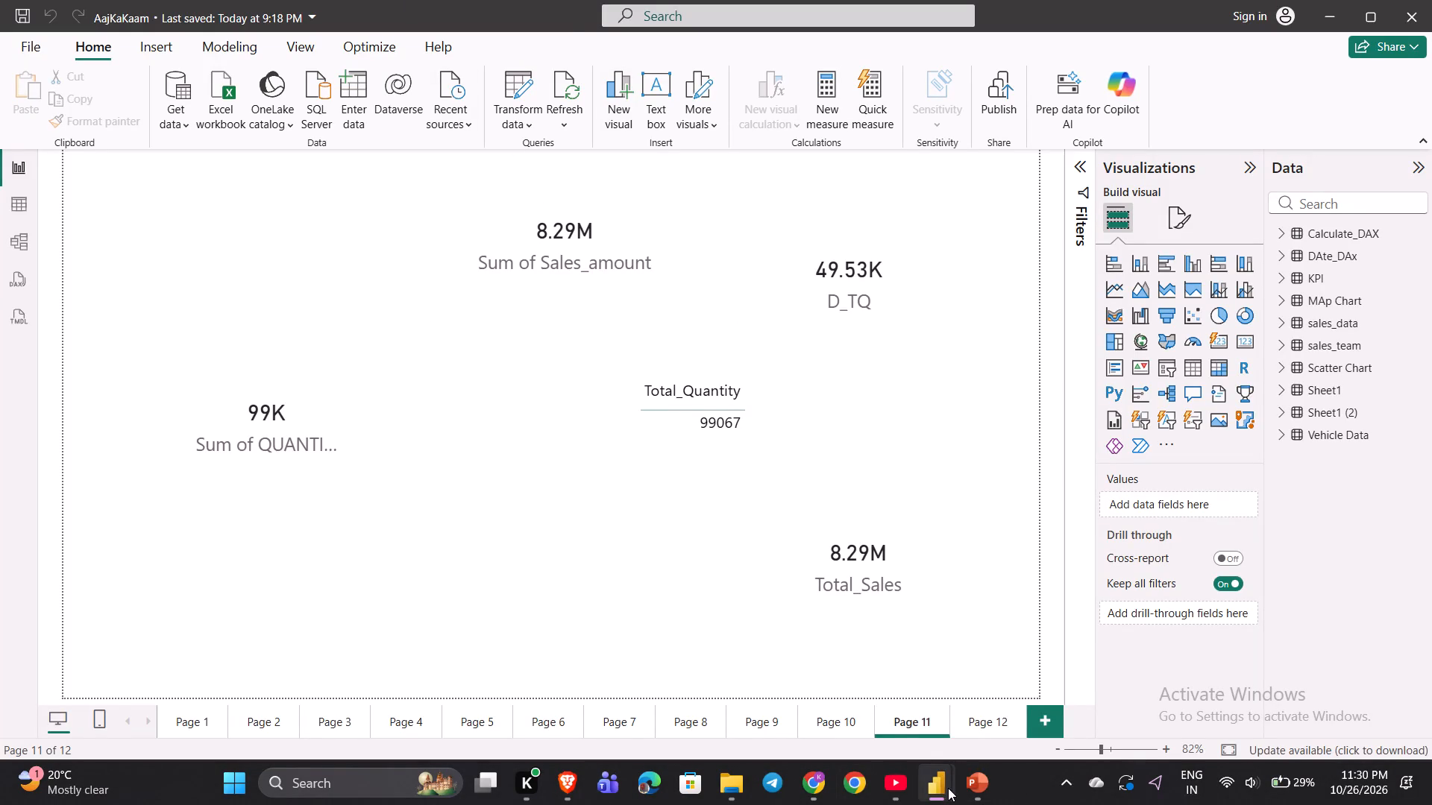
Switch to the AajKaKaam report and examine Page 5 and the month list of the slicer on Page 6.
left_click(957, 657)
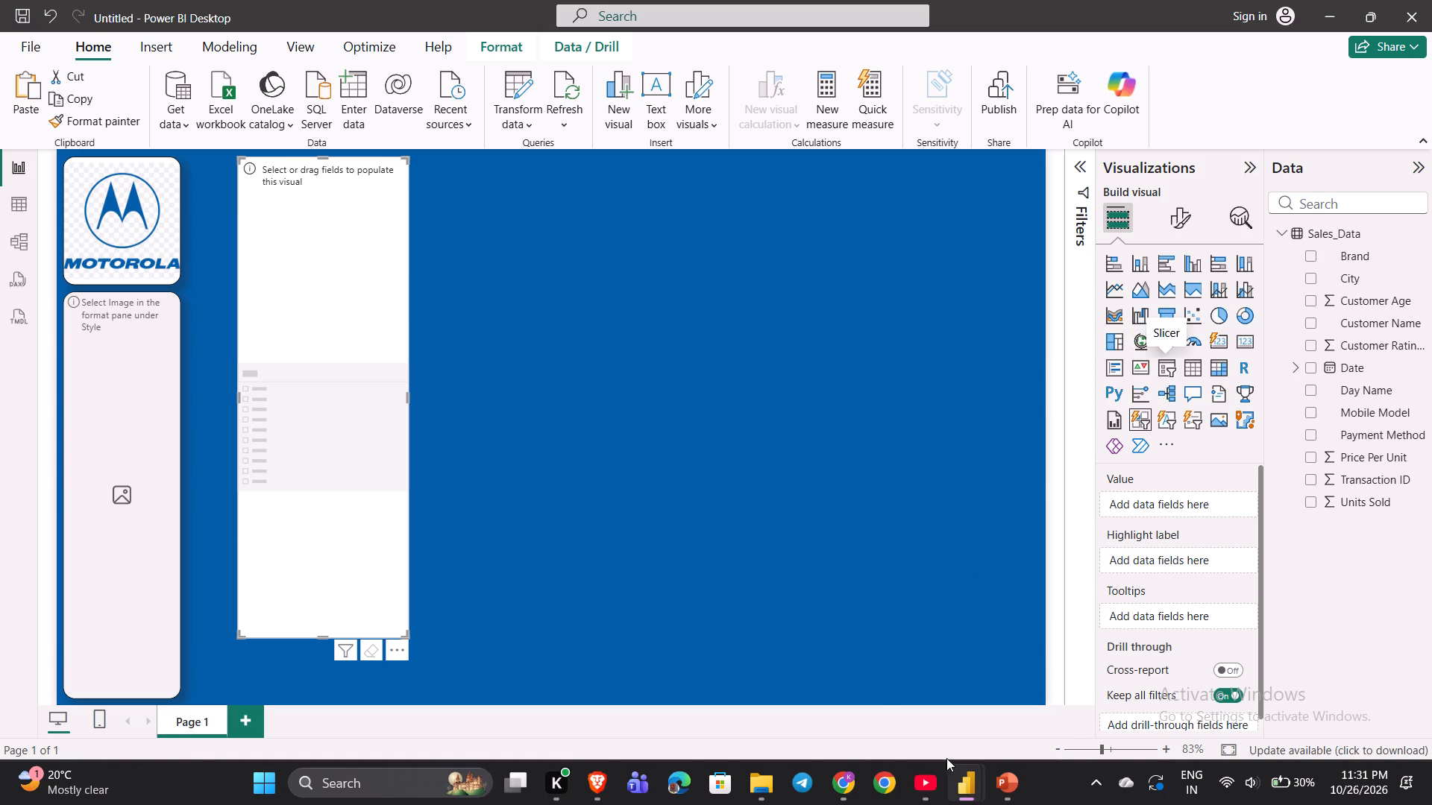
left_click(767, 701)
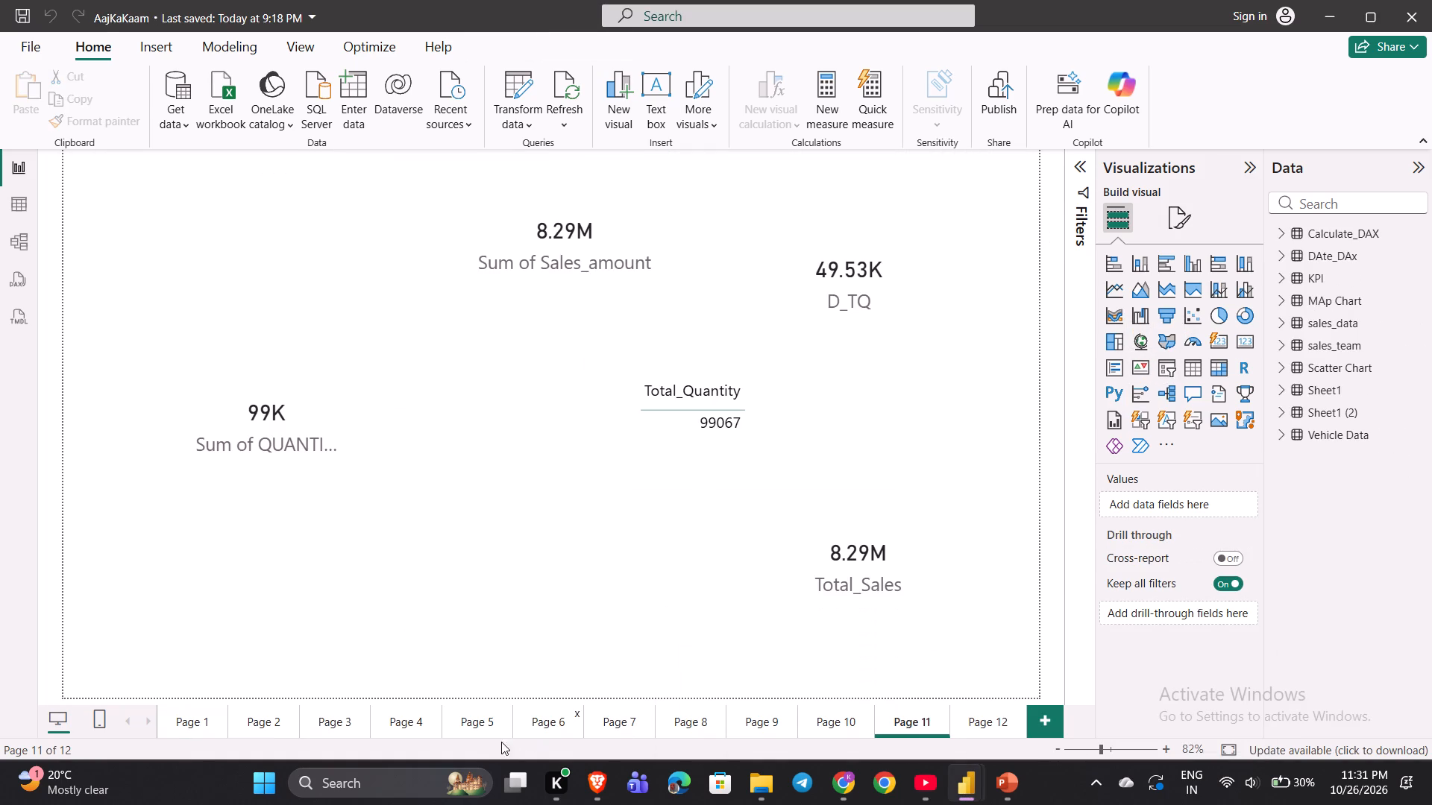
left_click(484, 730)
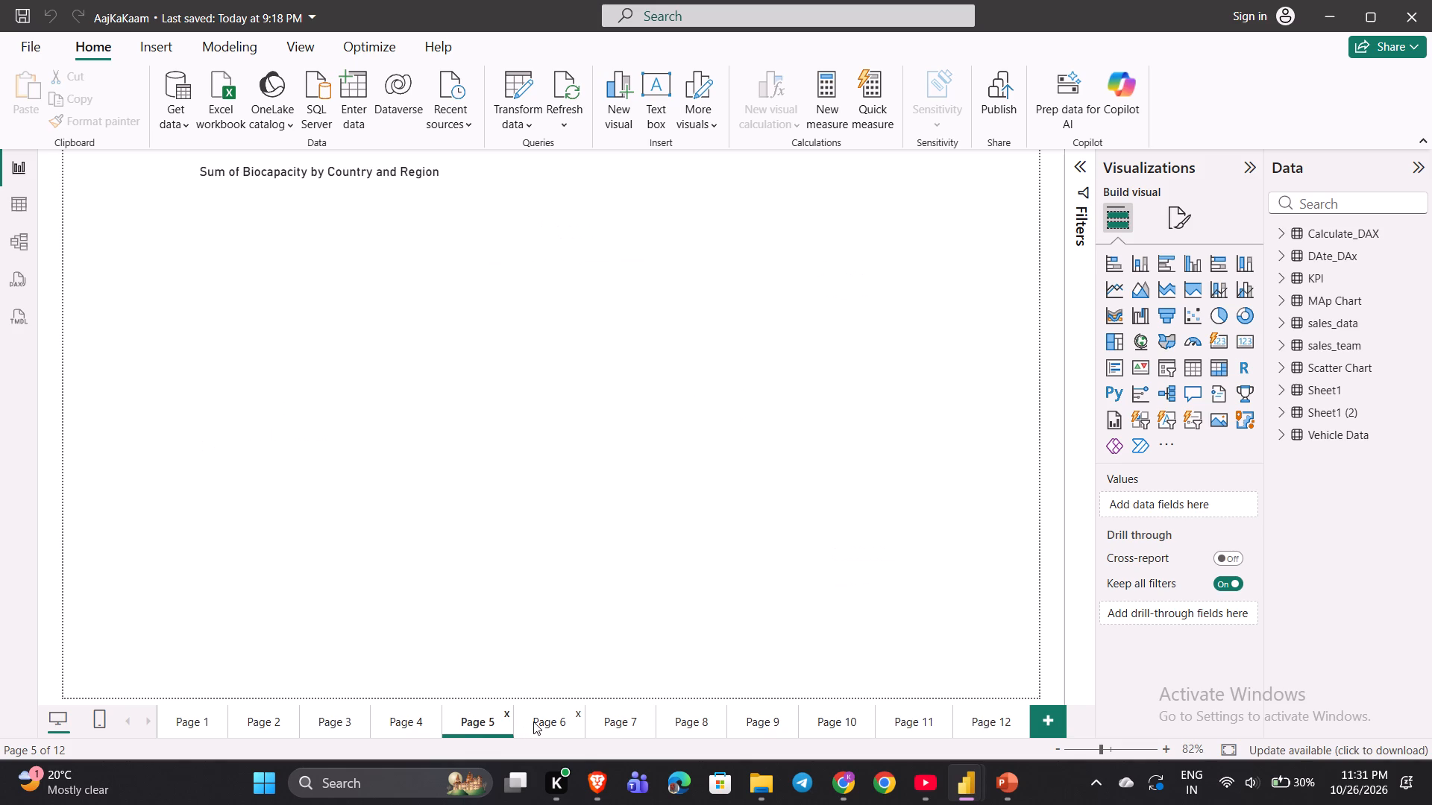
left_click(533, 722)
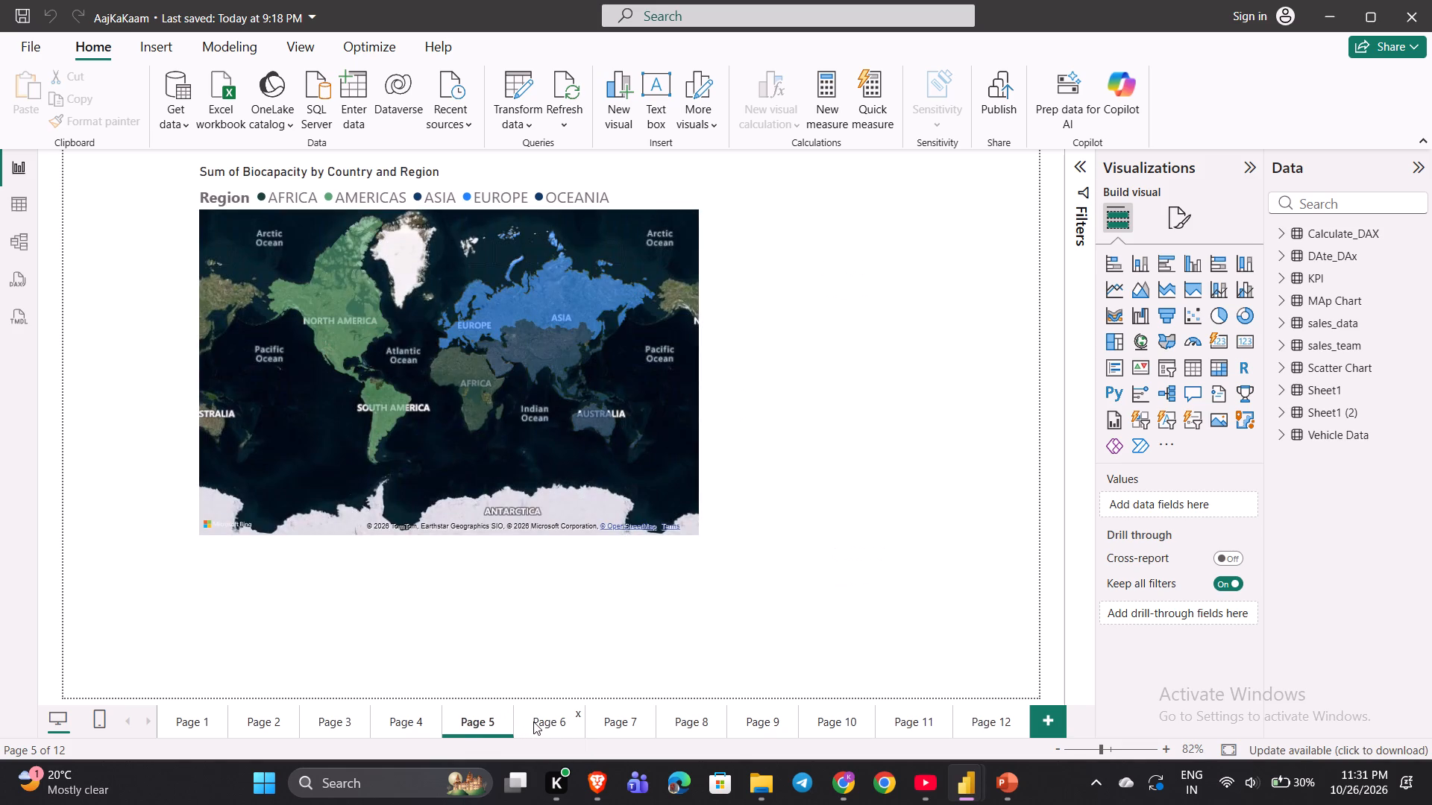
scroll(794, 378, "down", 7)
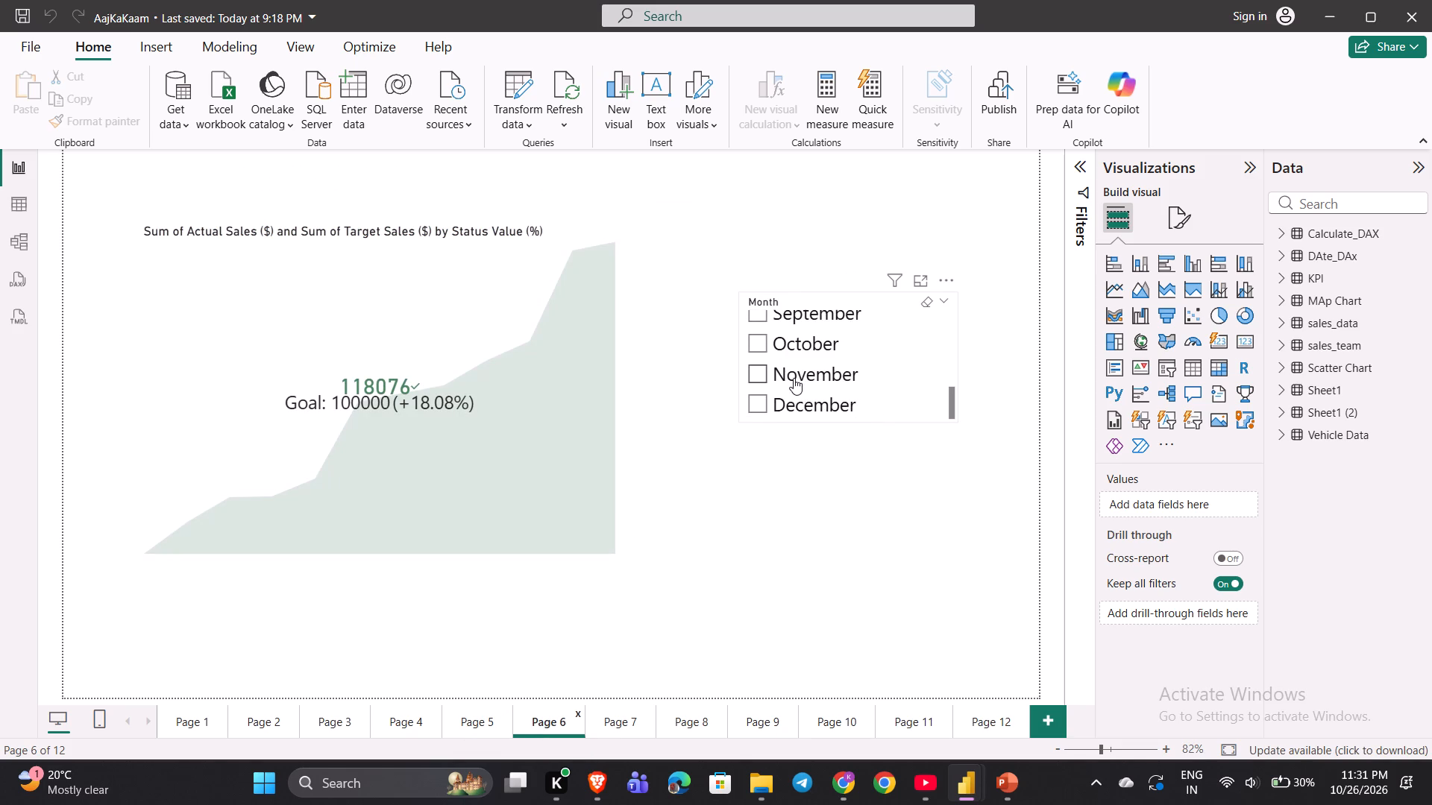
scroll(794, 378, "down", 1)
scroll(794, 378, "up", 6)
scroll(794, 378, "down", 6)
scroll(794, 378, "up", 5)
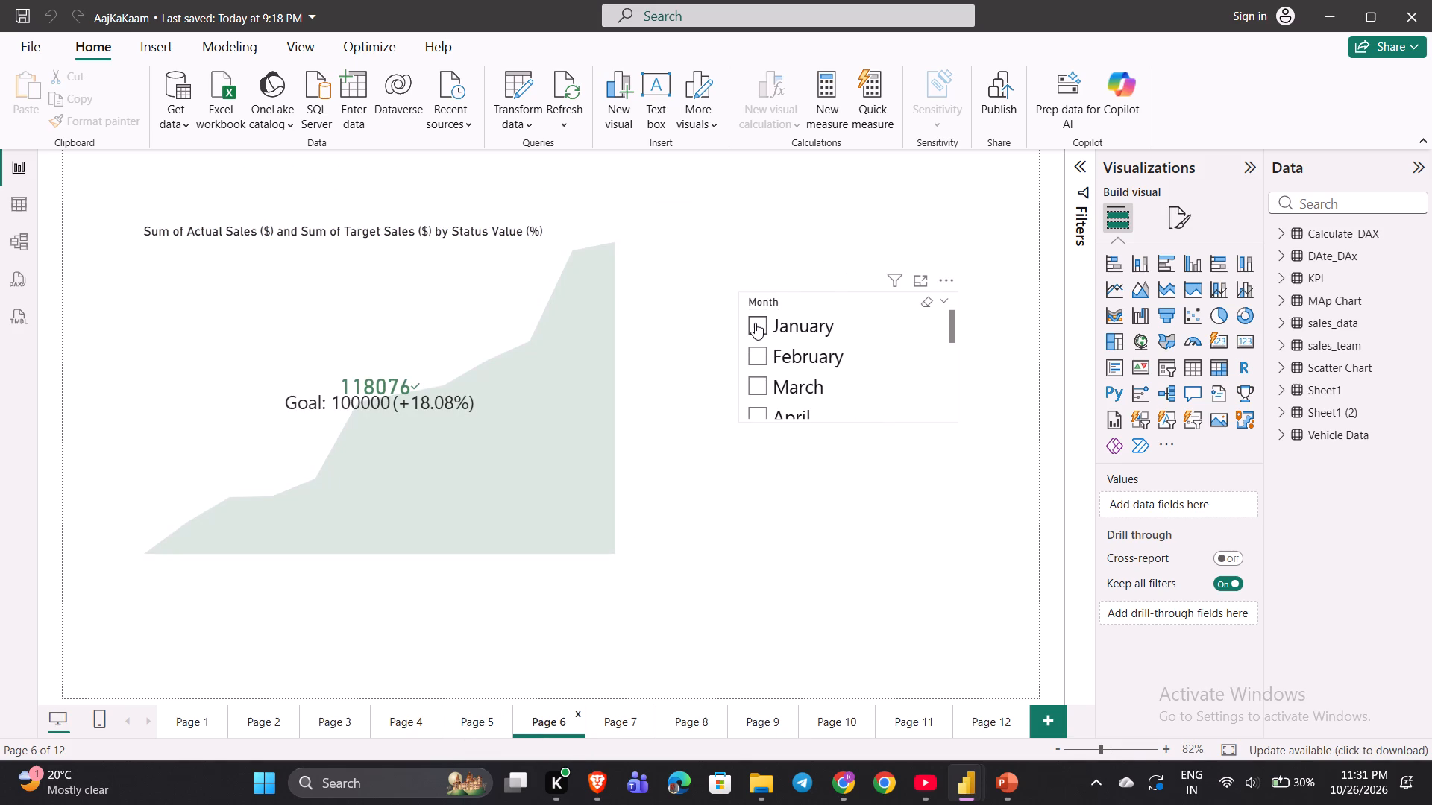
Test the Page 6 Month slicer by filtering the KPI visual to January, and clear the month selection.
left_click(755, 323)
left_click(758, 365)
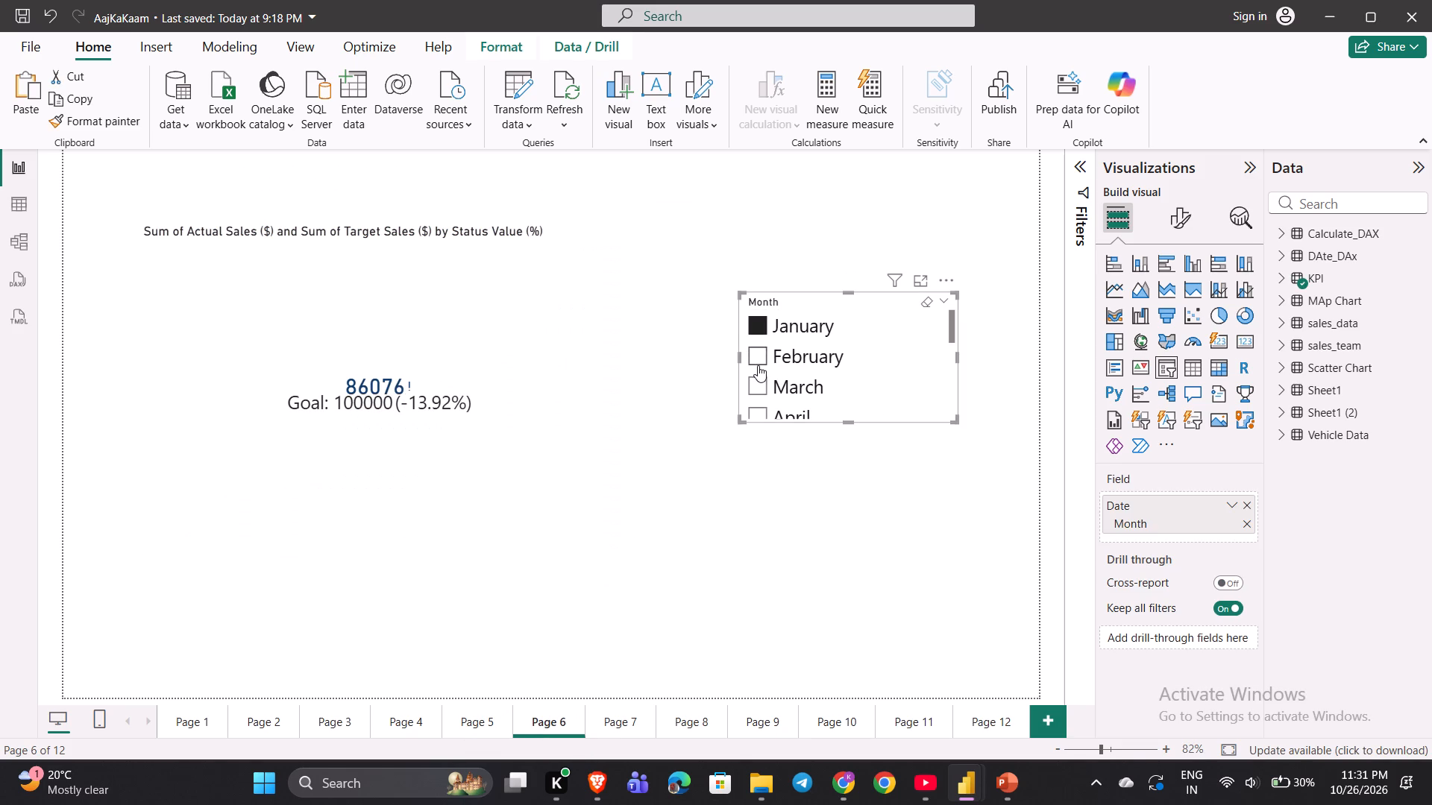
left_click(758, 323)
left_click(759, 328)
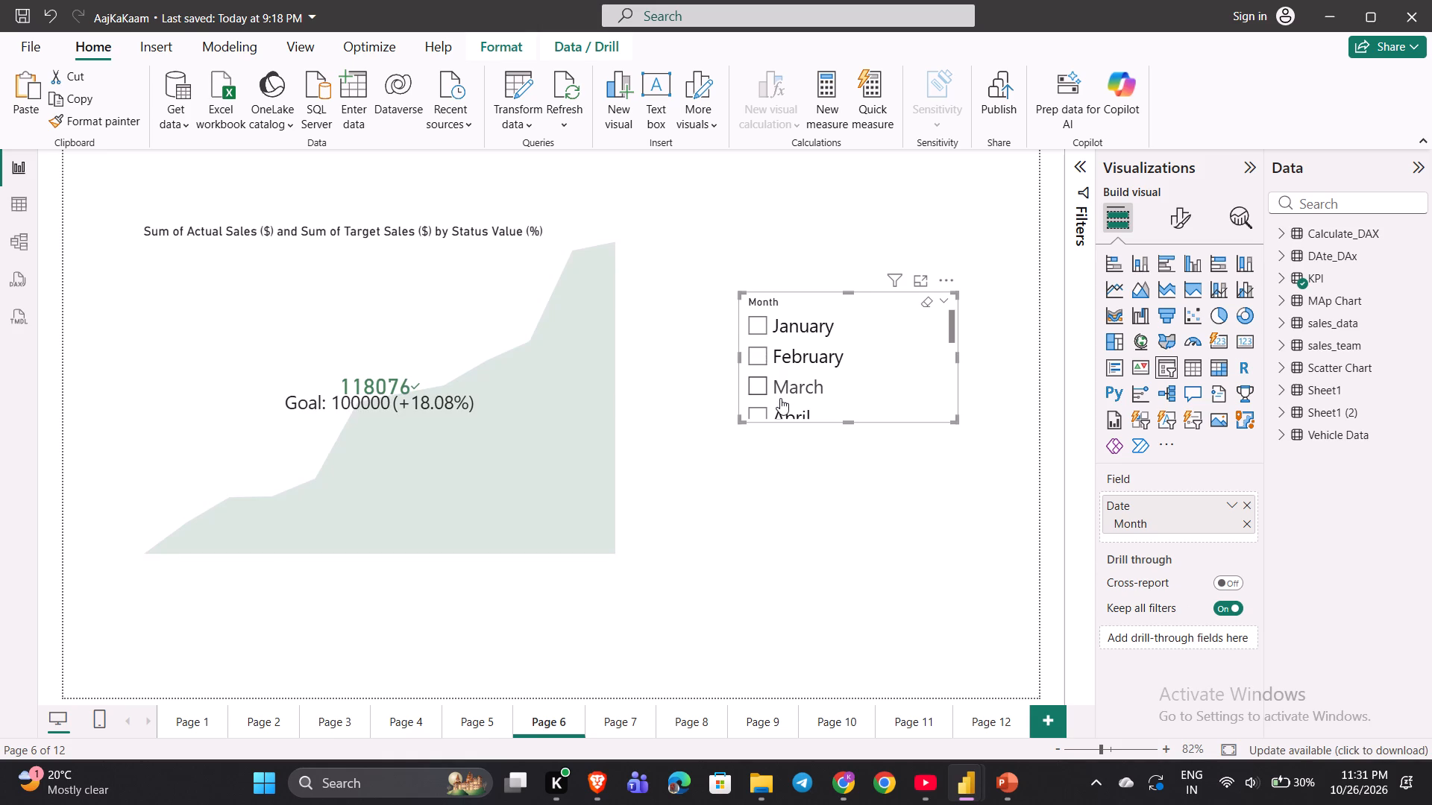
scroll(780, 398, "down", 7)
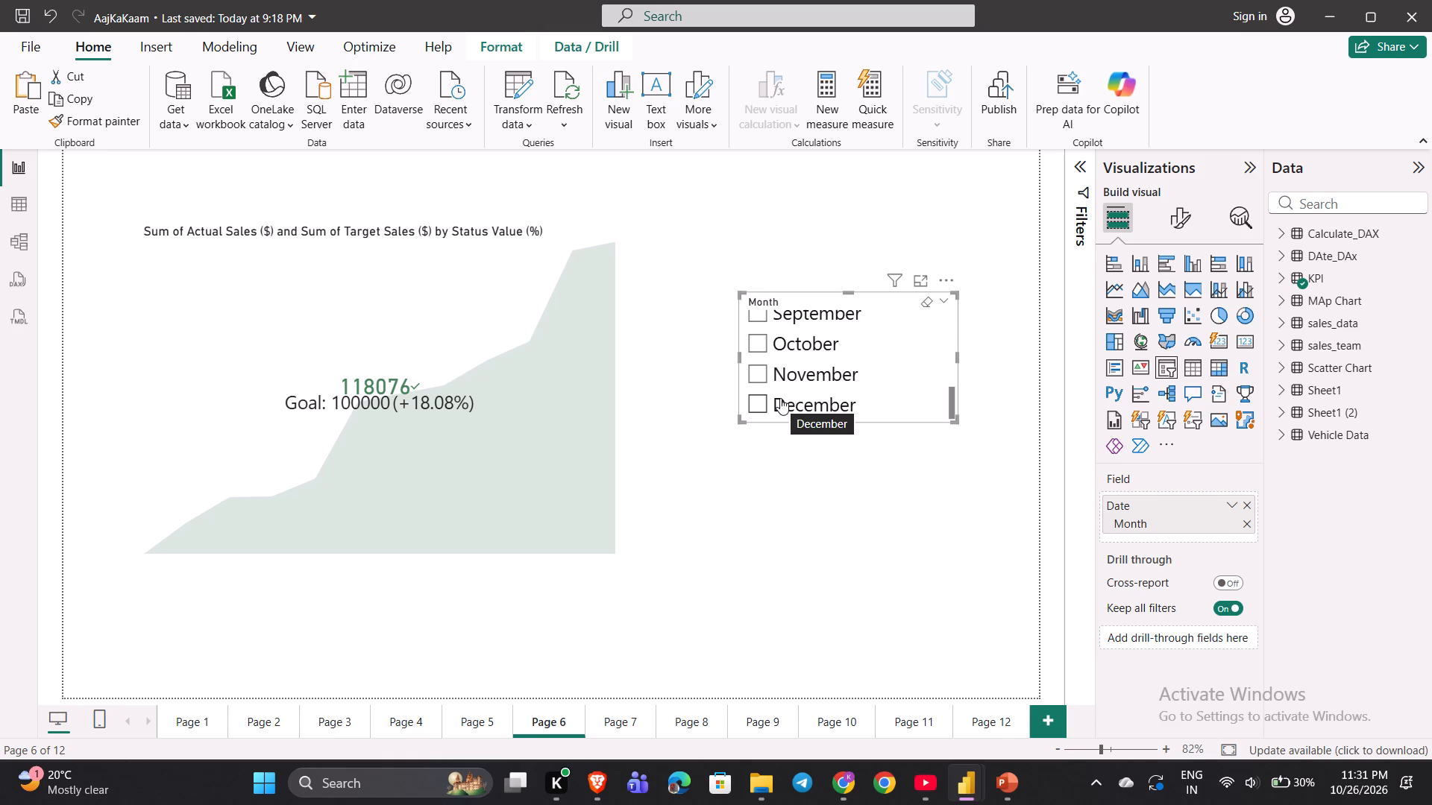
Review Pages 5, 4, 7 and 6 of the AajKaKaam report and return to the untitled Motorola report.
left_click(480, 722)
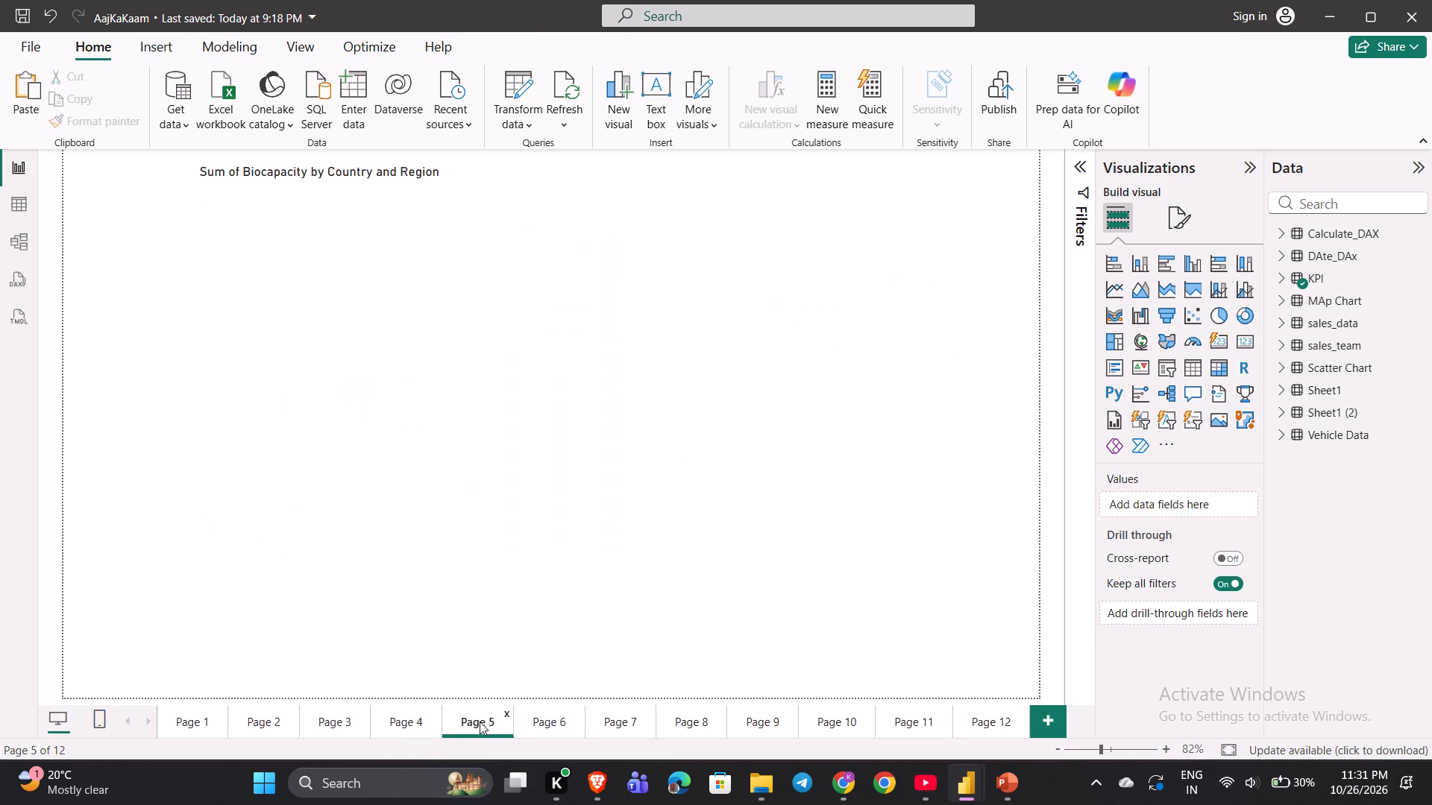
left_click(392, 715)
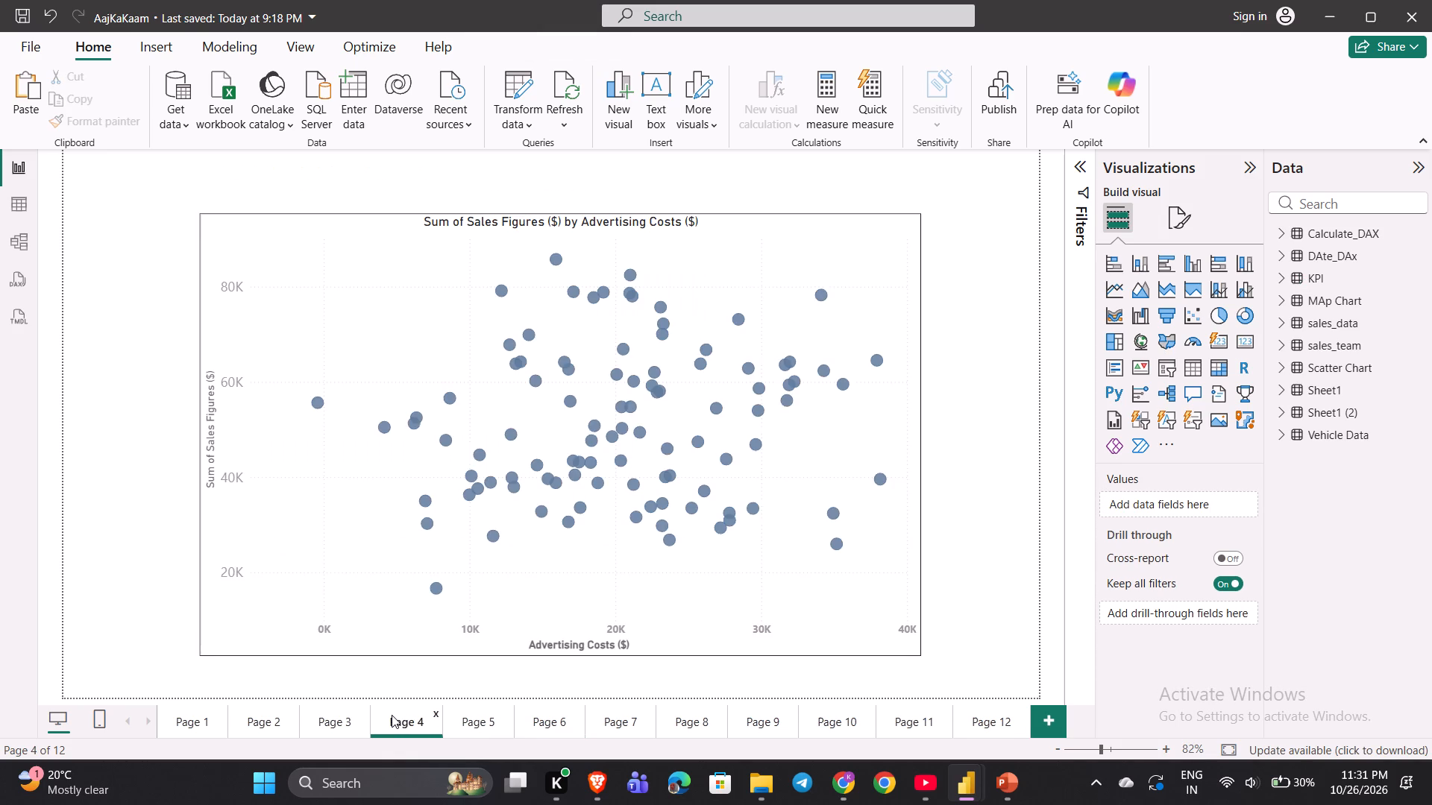
left_click(604, 724)
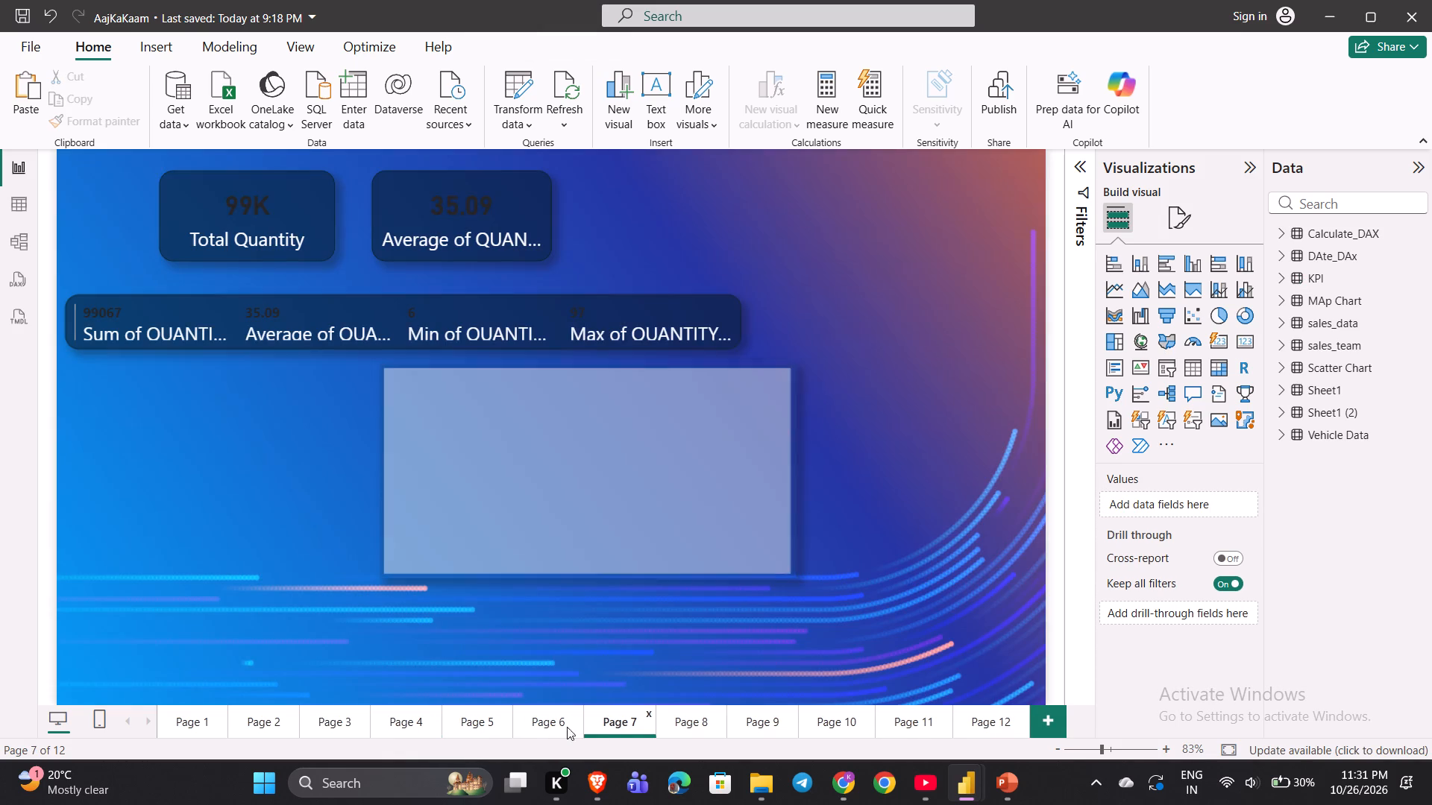
left_click(530, 727)
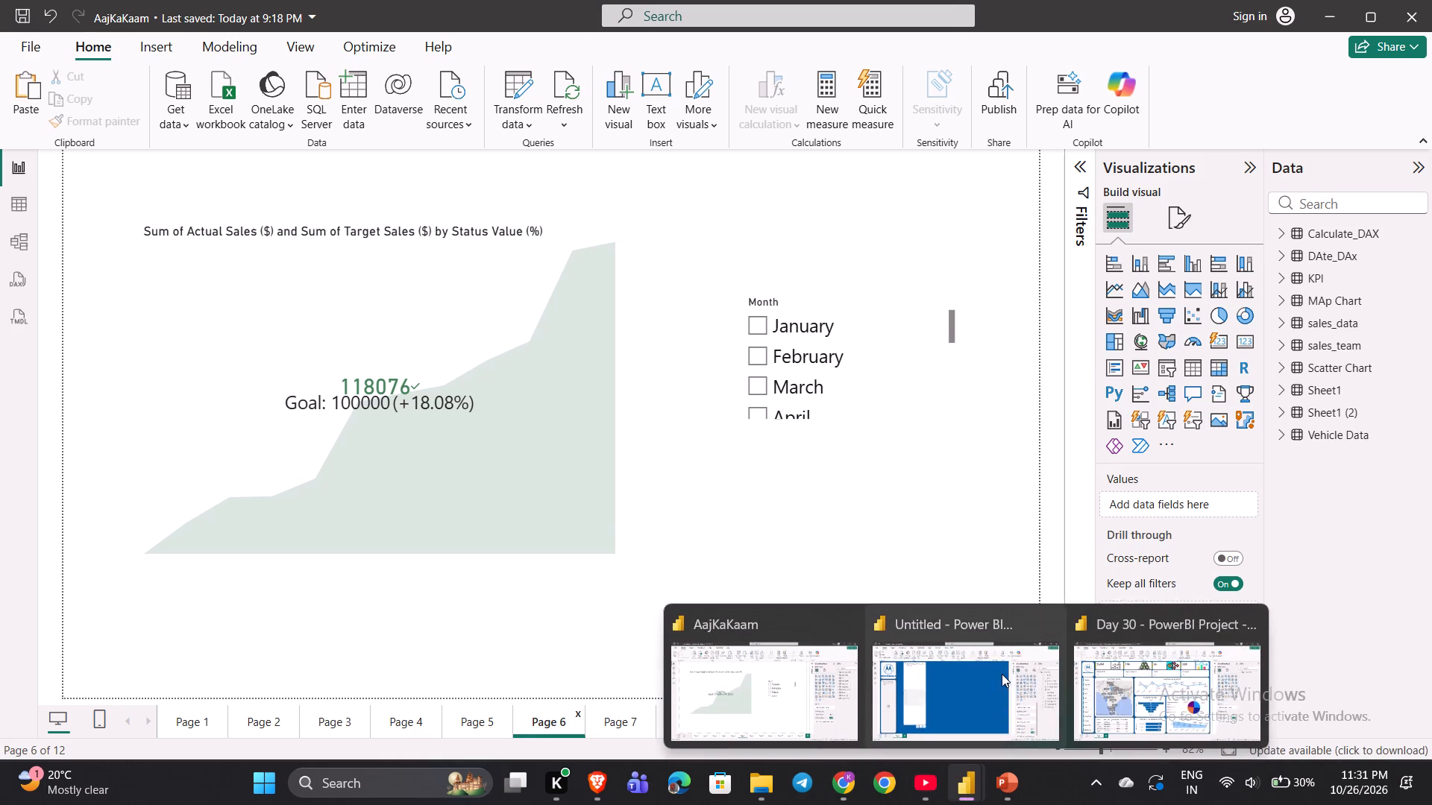
left_click(991, 675)
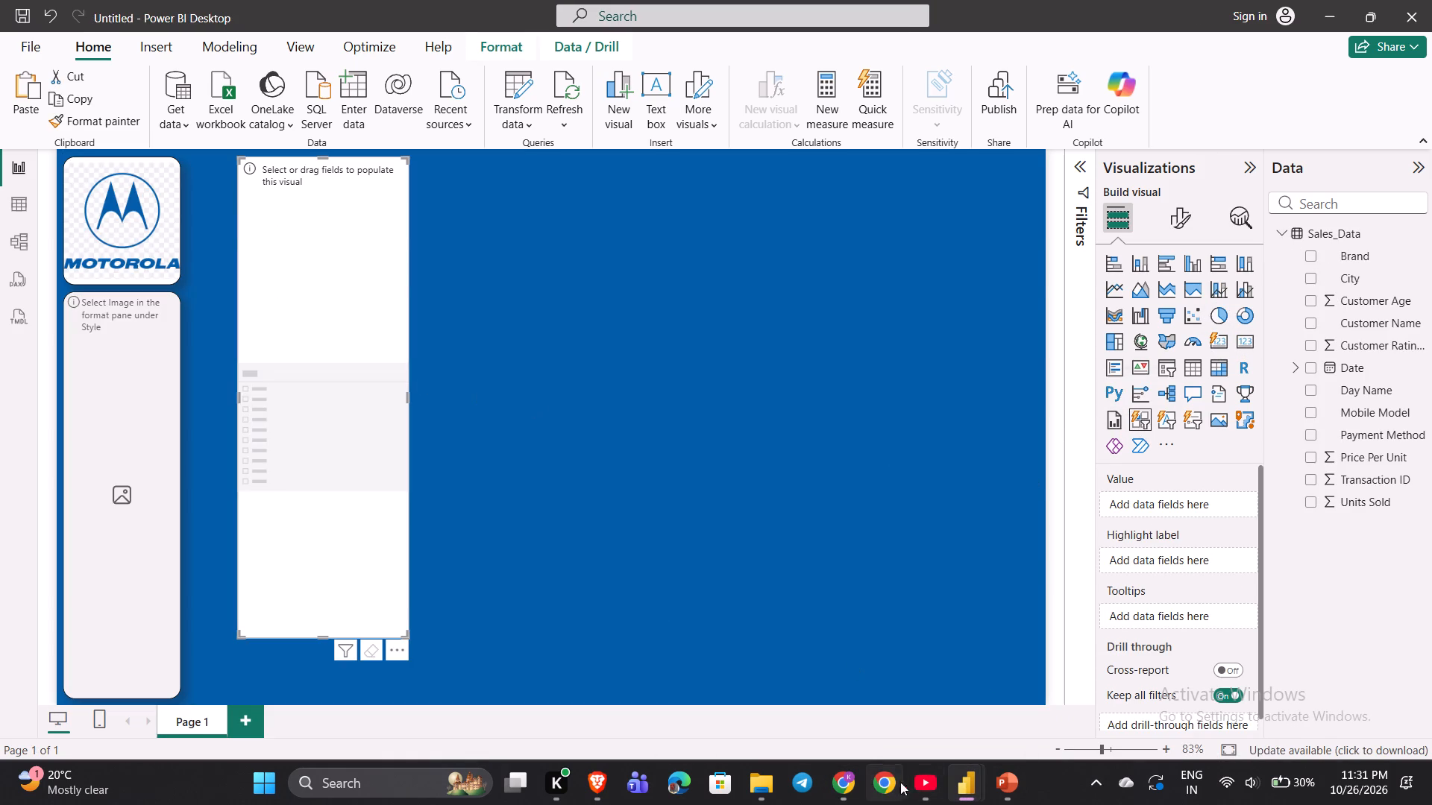
Switch to the YouTube Power BI course and watch how the slicer is filled with a date field, pausing at the end.
left_click(929, 783)
key("space")
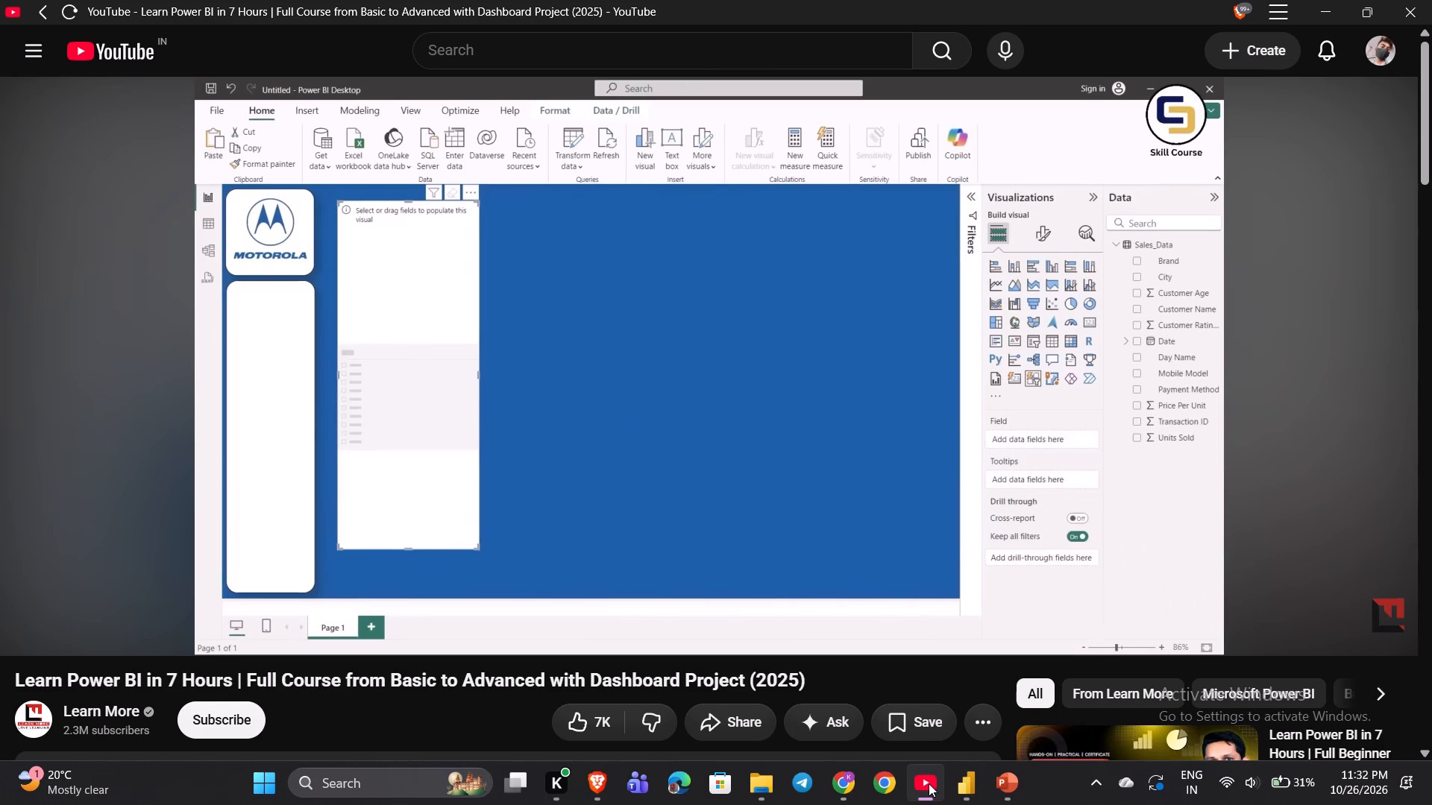
key("space")
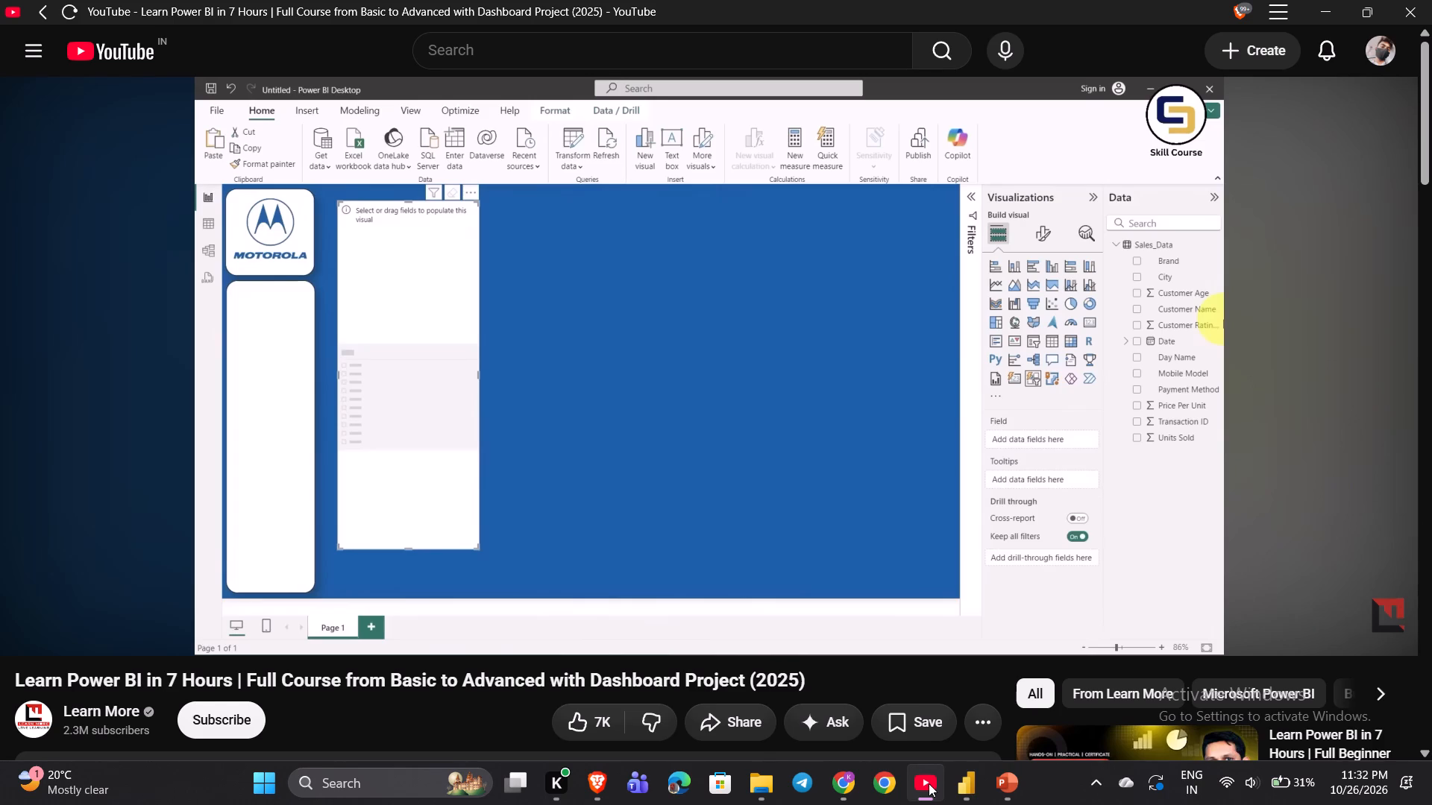
key("space")
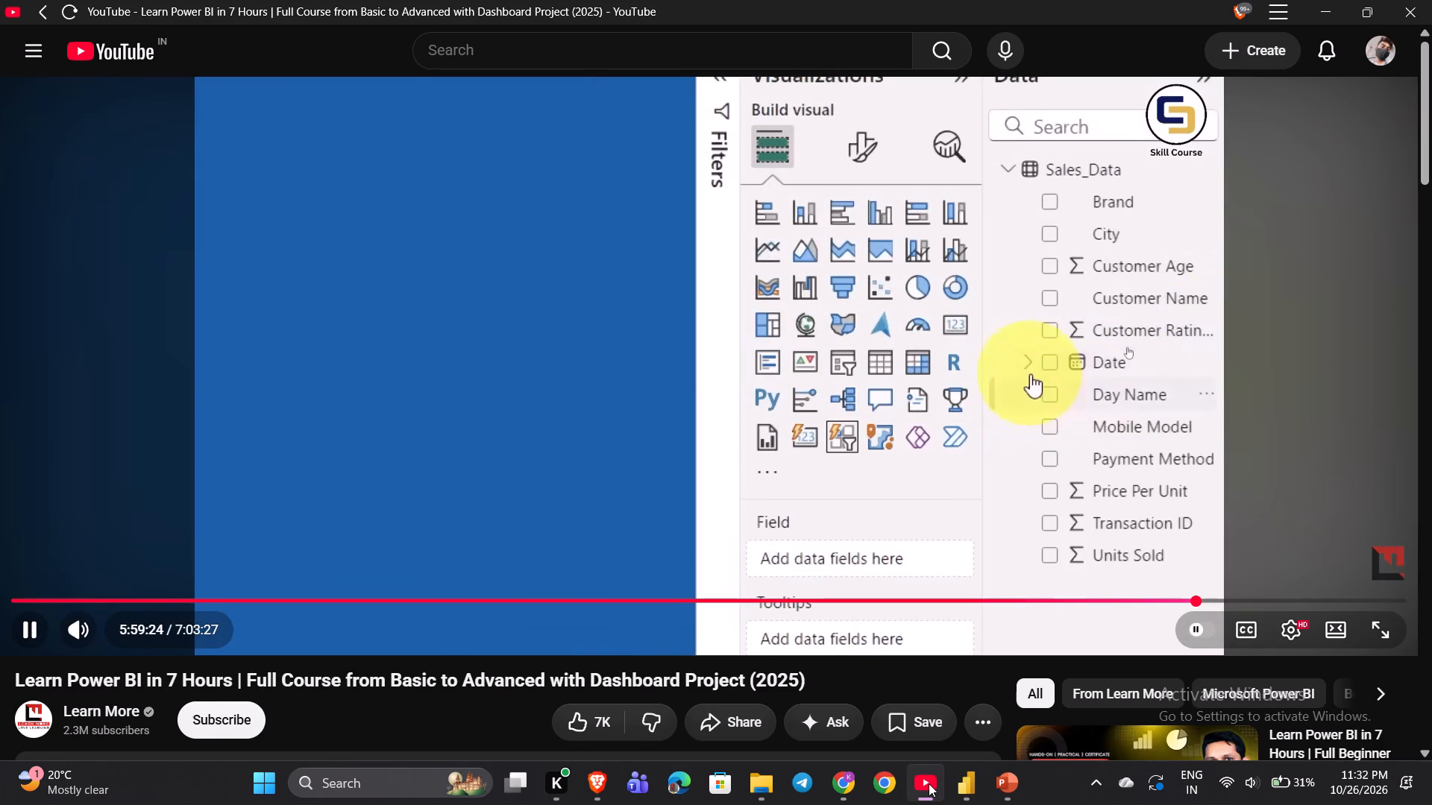
key("f")
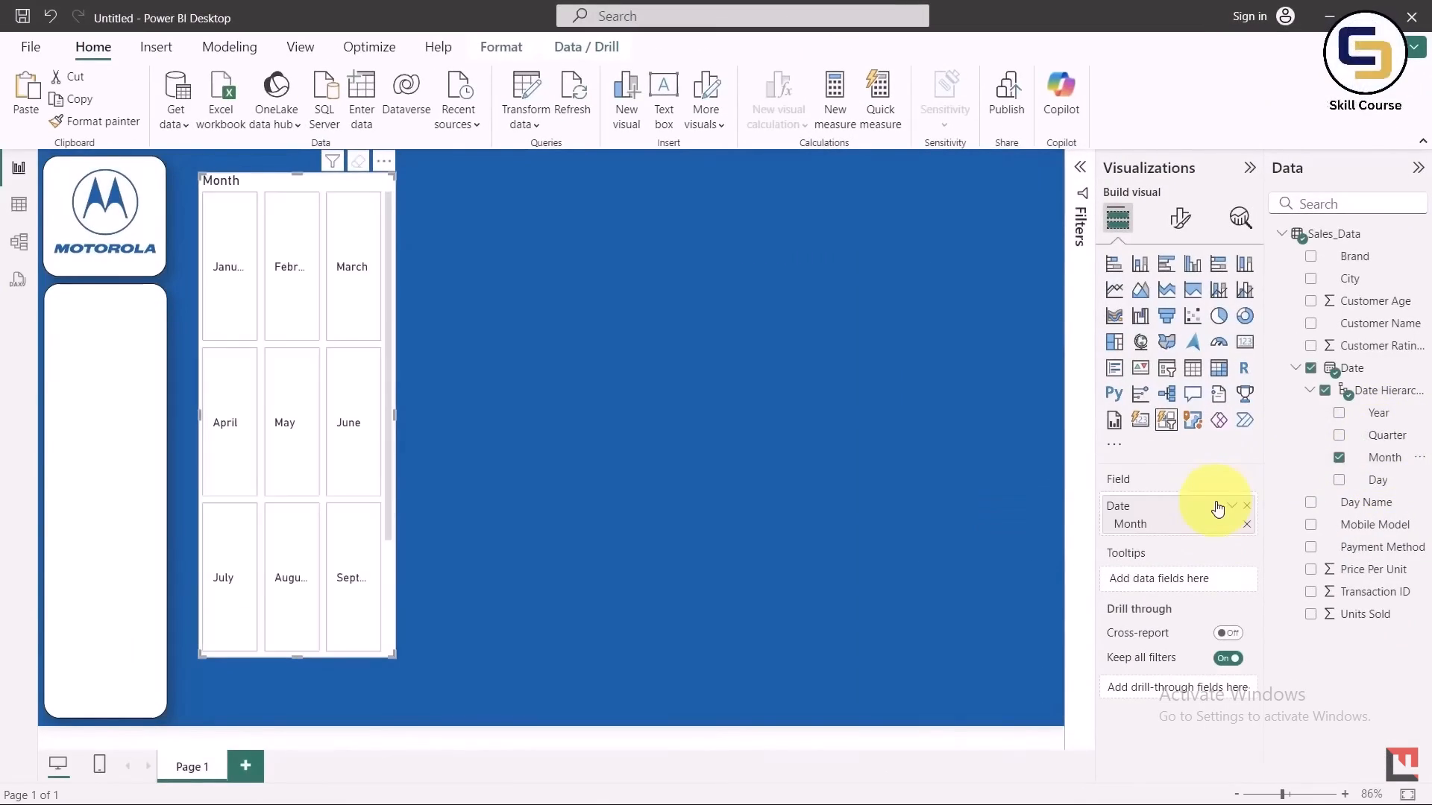
key("space")
key("Escape")
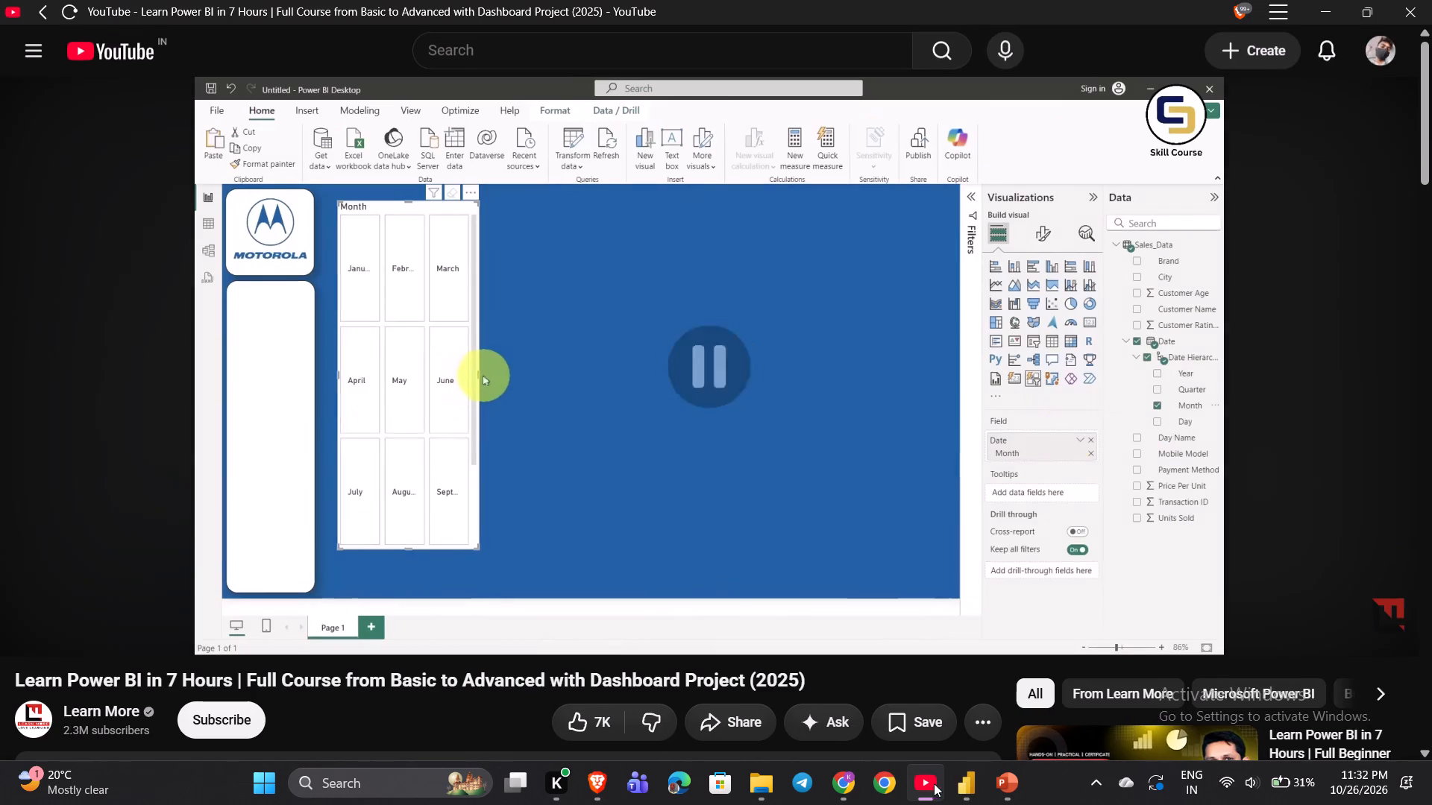
Back in the untitled Power BI report, add Month from the Date Hierarchy as the empty slicer's value.
left_click(968, 701)
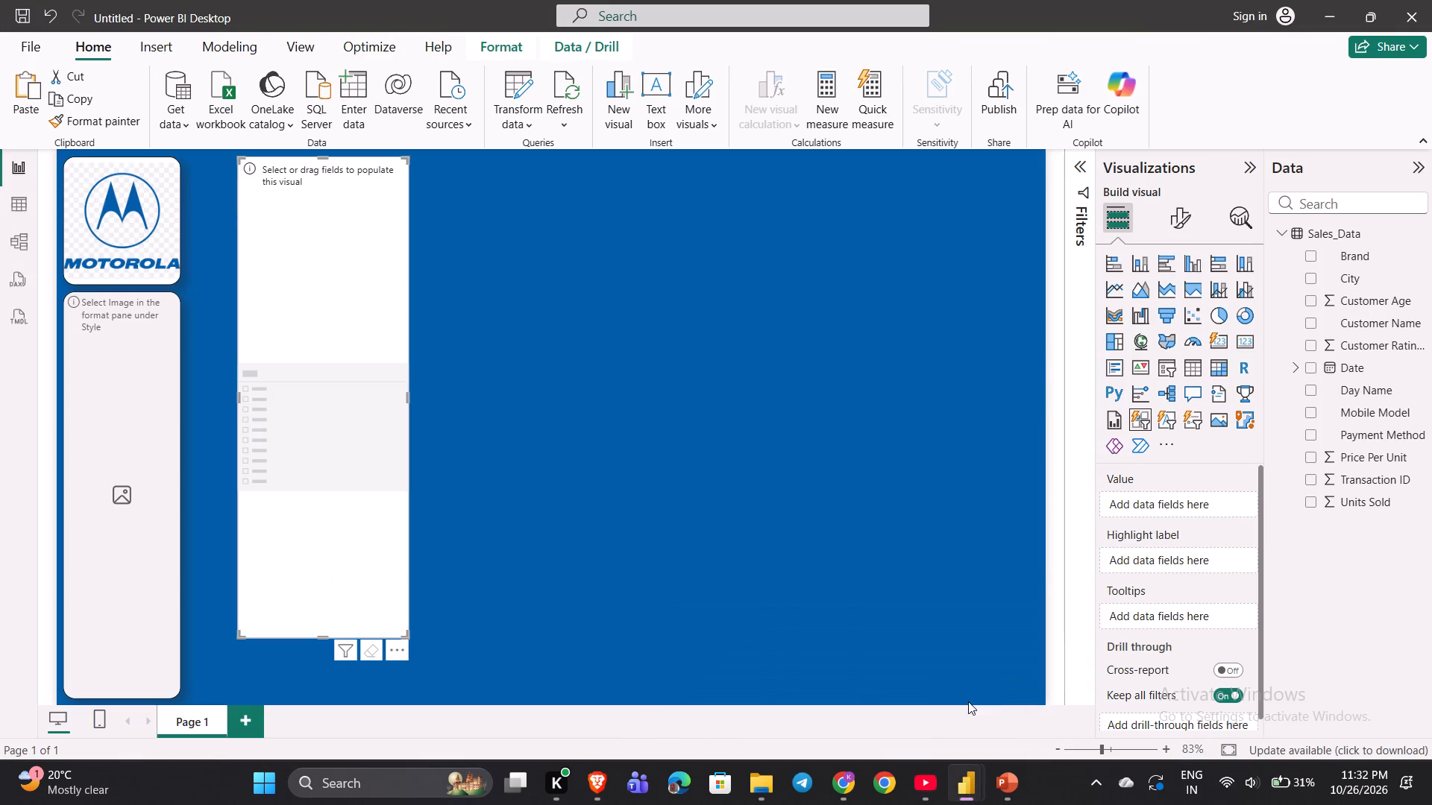
scroll(1140, 511, "up", 1)
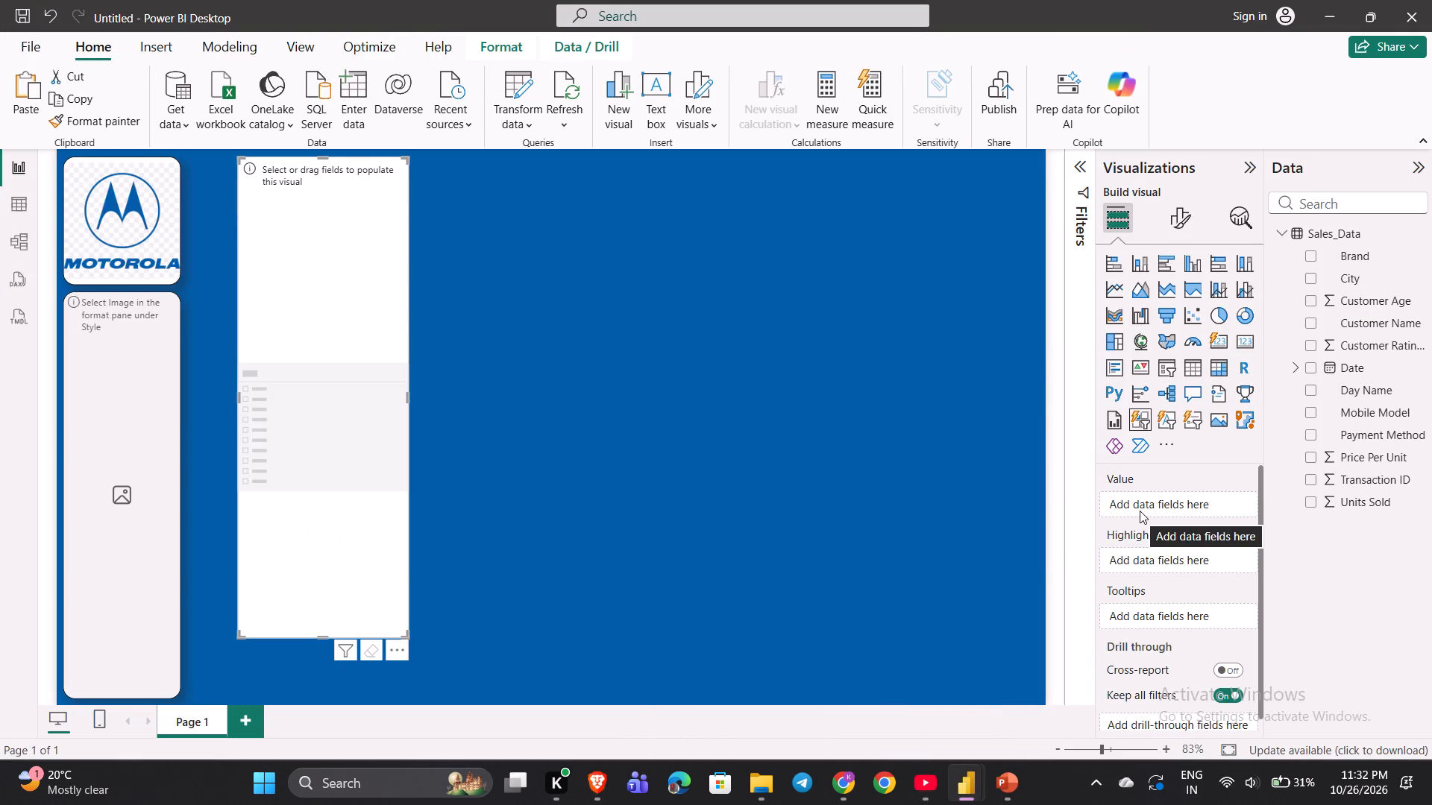
left_click(1298, 367)
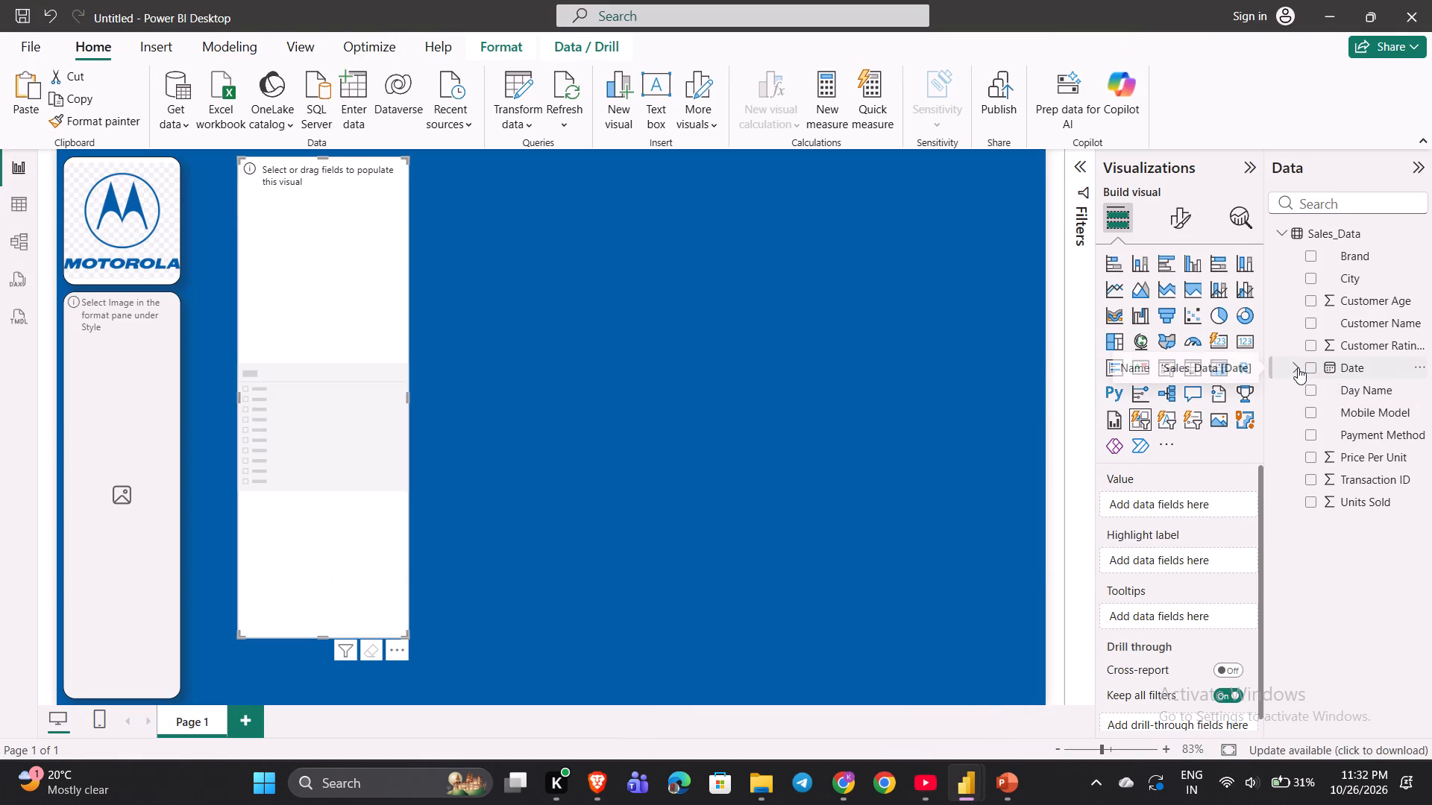
left_click(1312, 391)
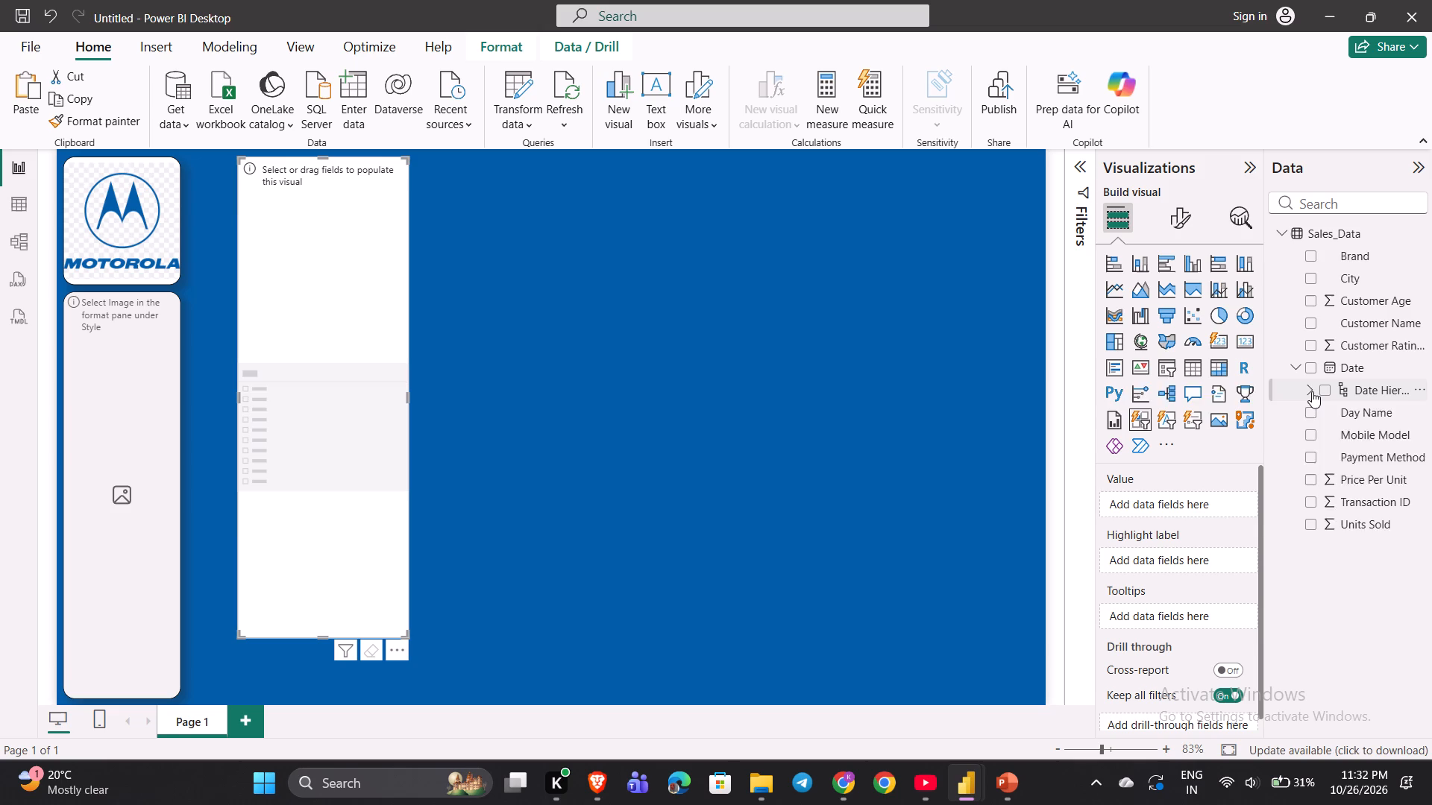
left_click_drag(1390, 459, 1191, 510)
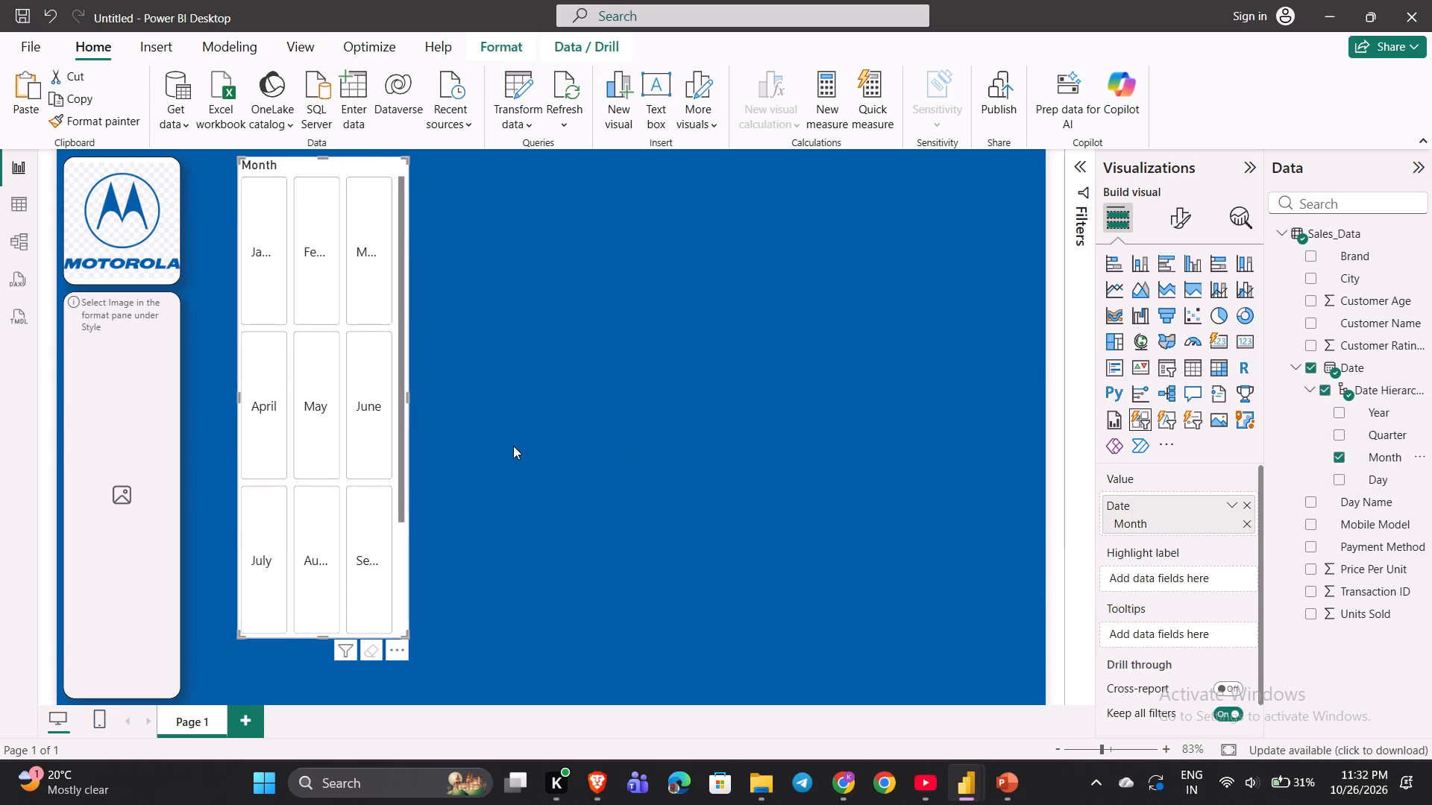
Return to the YouTube course and watch the part on resizing the month slicer, pausing it.
left_click(937, 788)
key("space")
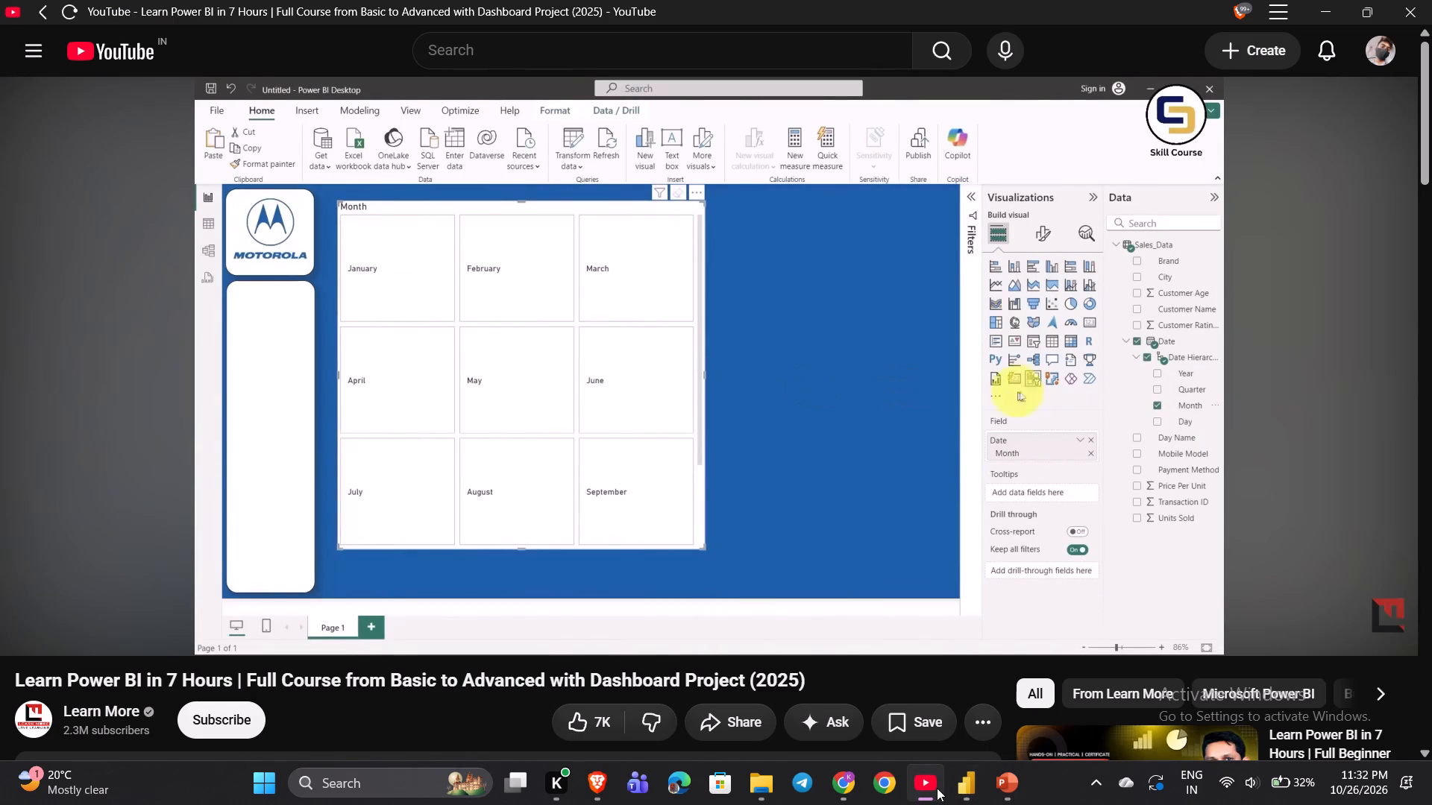
key("space")
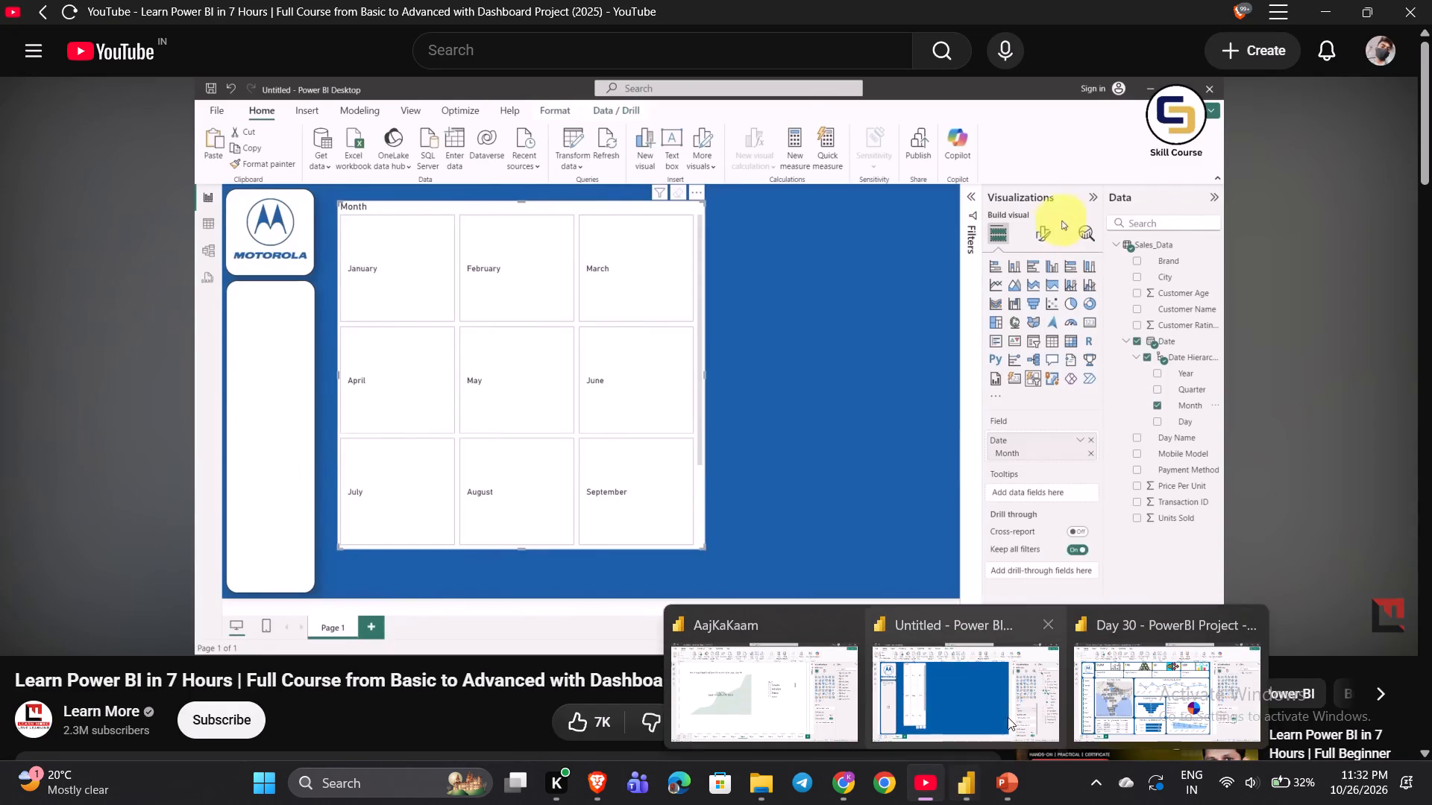
In the untitled Power BI report, add Month from the Date Hierarchy to the slicer's value again.
left_click(1015, 711)
key("space")
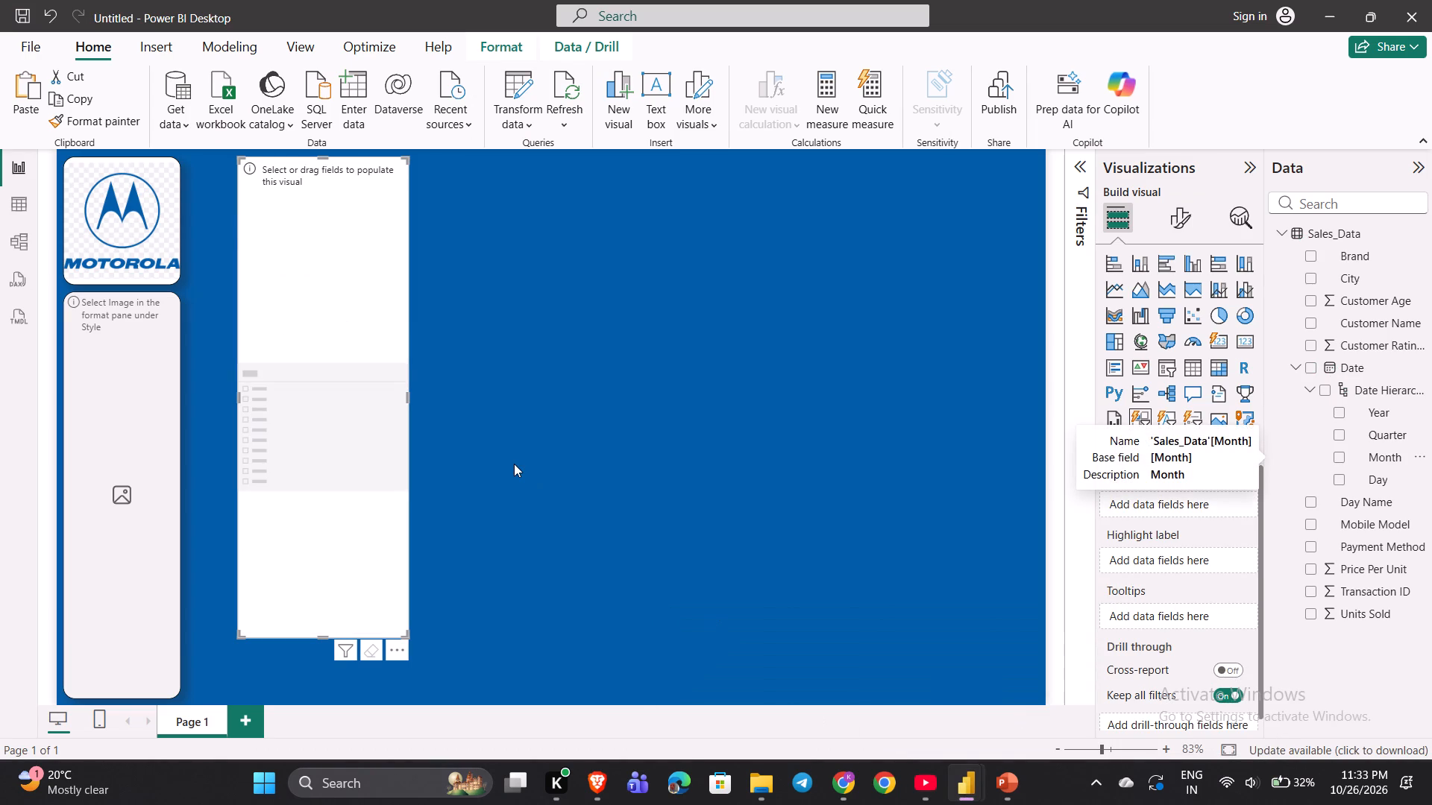
left_click(1163, 506)
left_click_drag(1387, 452, 1279, 493)
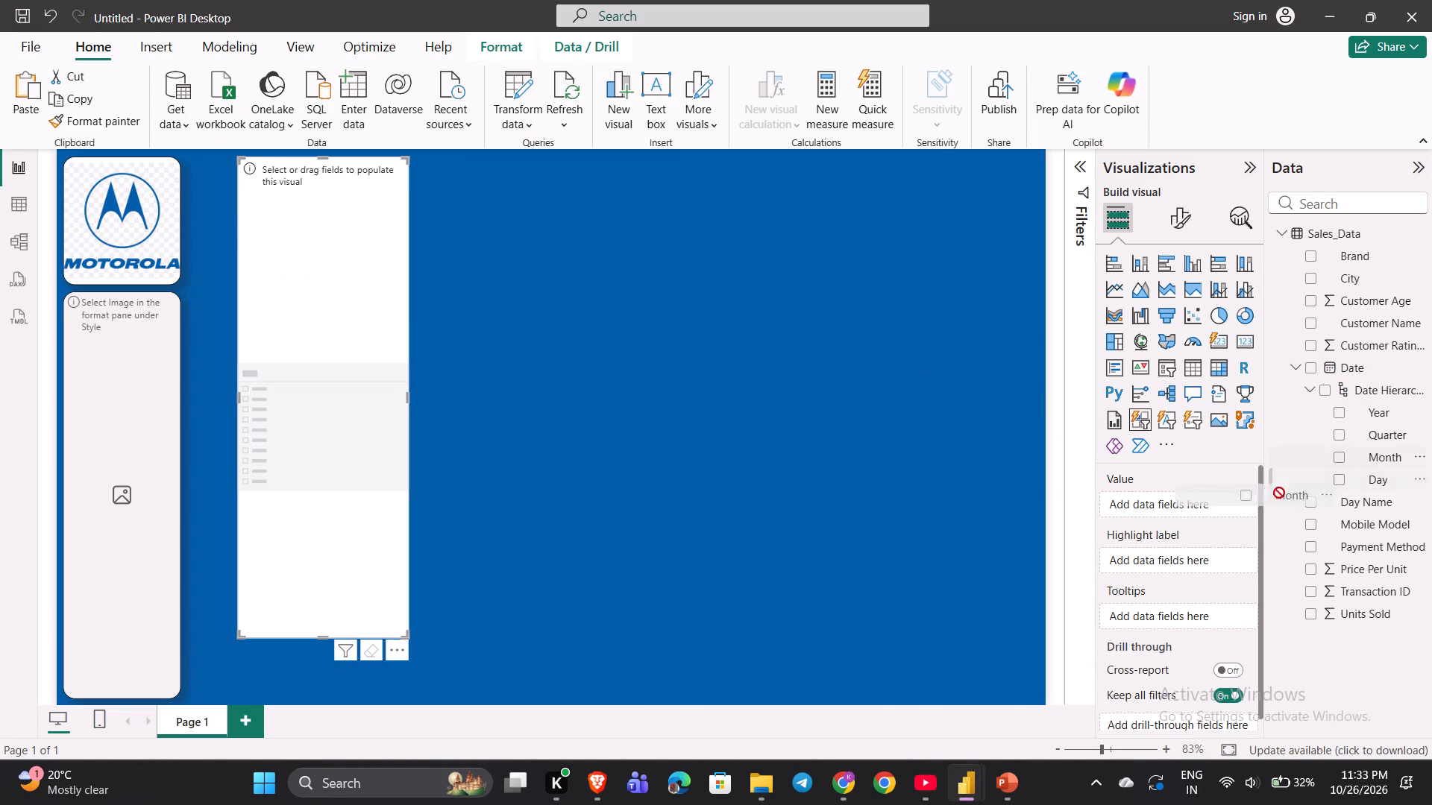
left_click_drag(1279, 493, 1197, 499)
Watch the YouTube course's section on formatting the month slicer's shape and layout arrangement, pausing it.
left_click(937, 799)
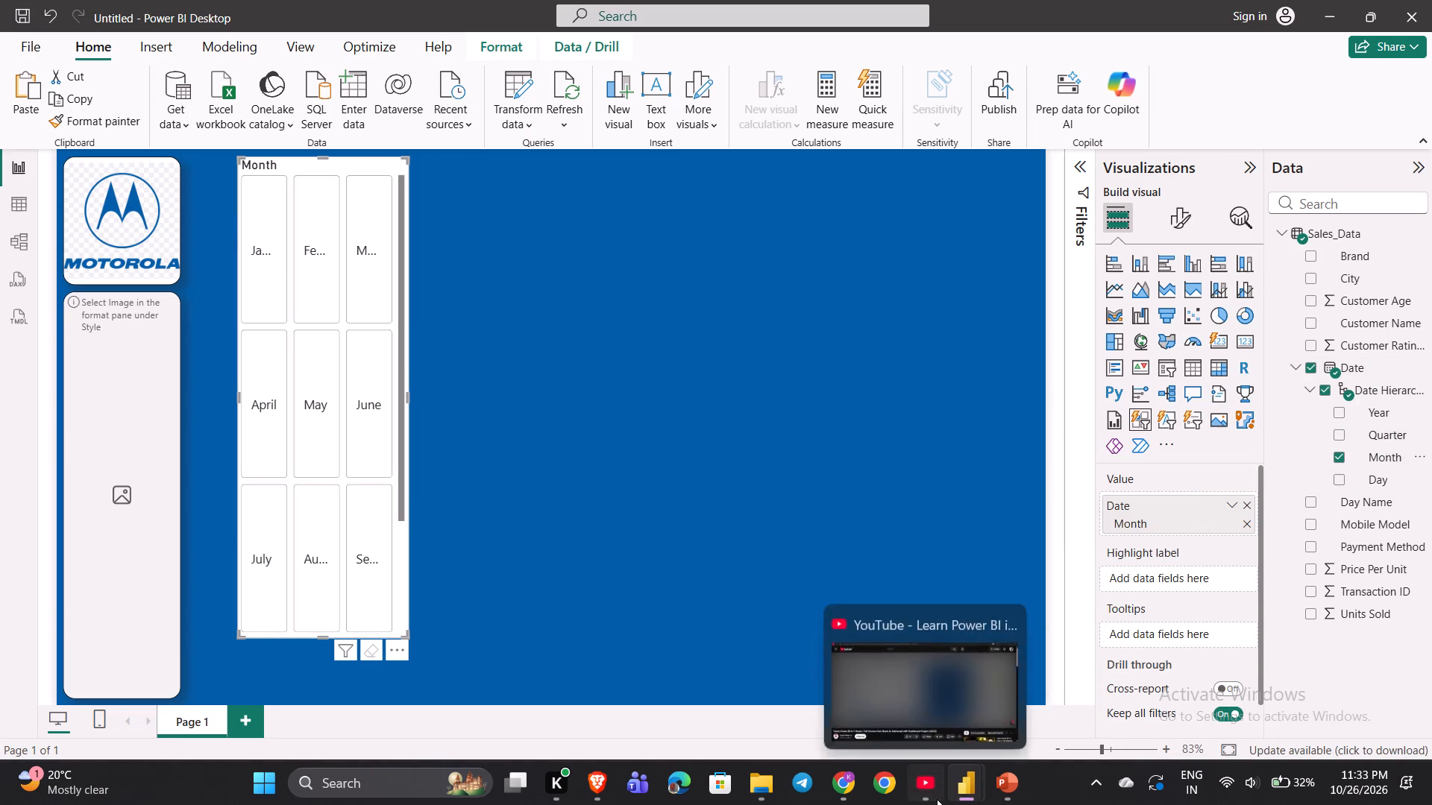
key("space")
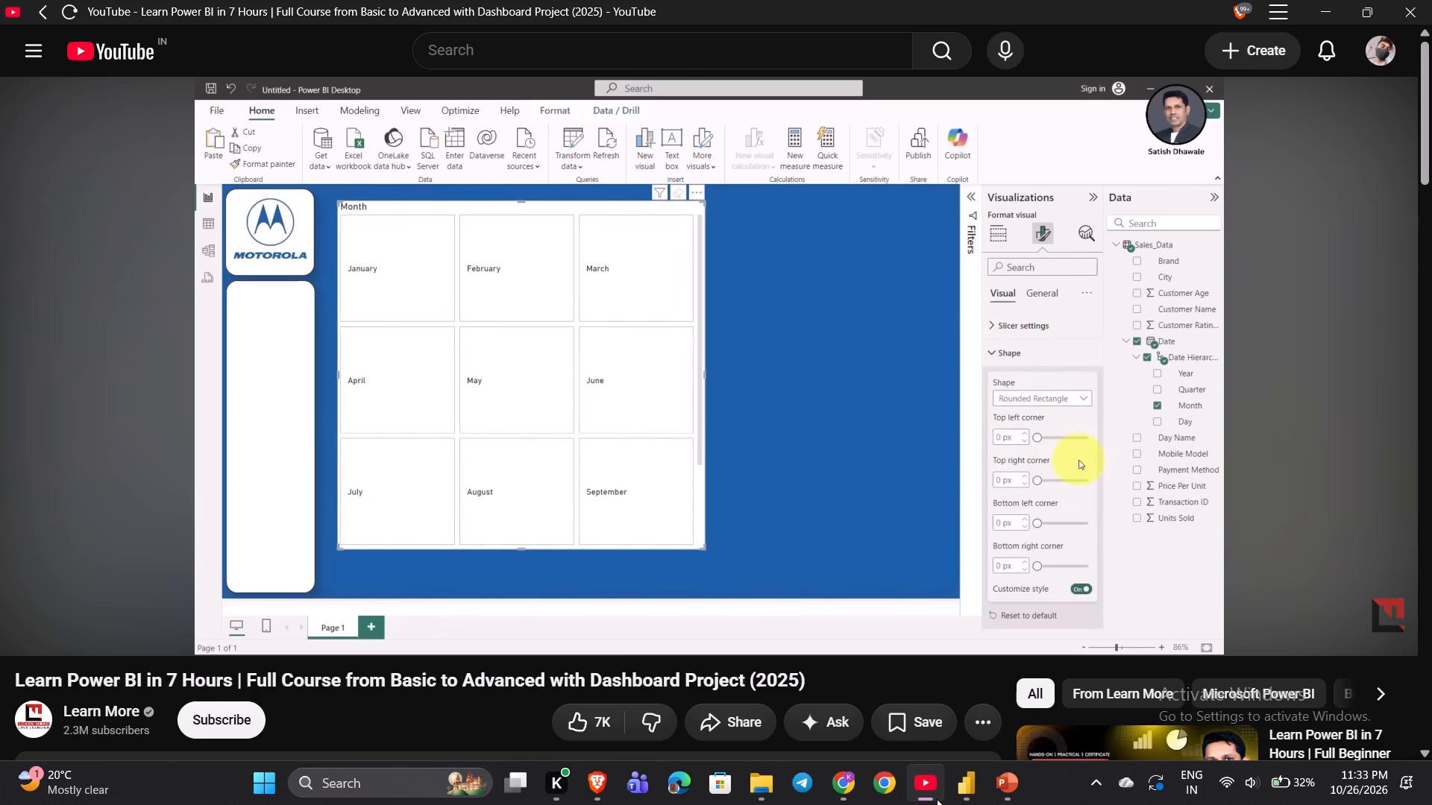
key("space")
key("space")
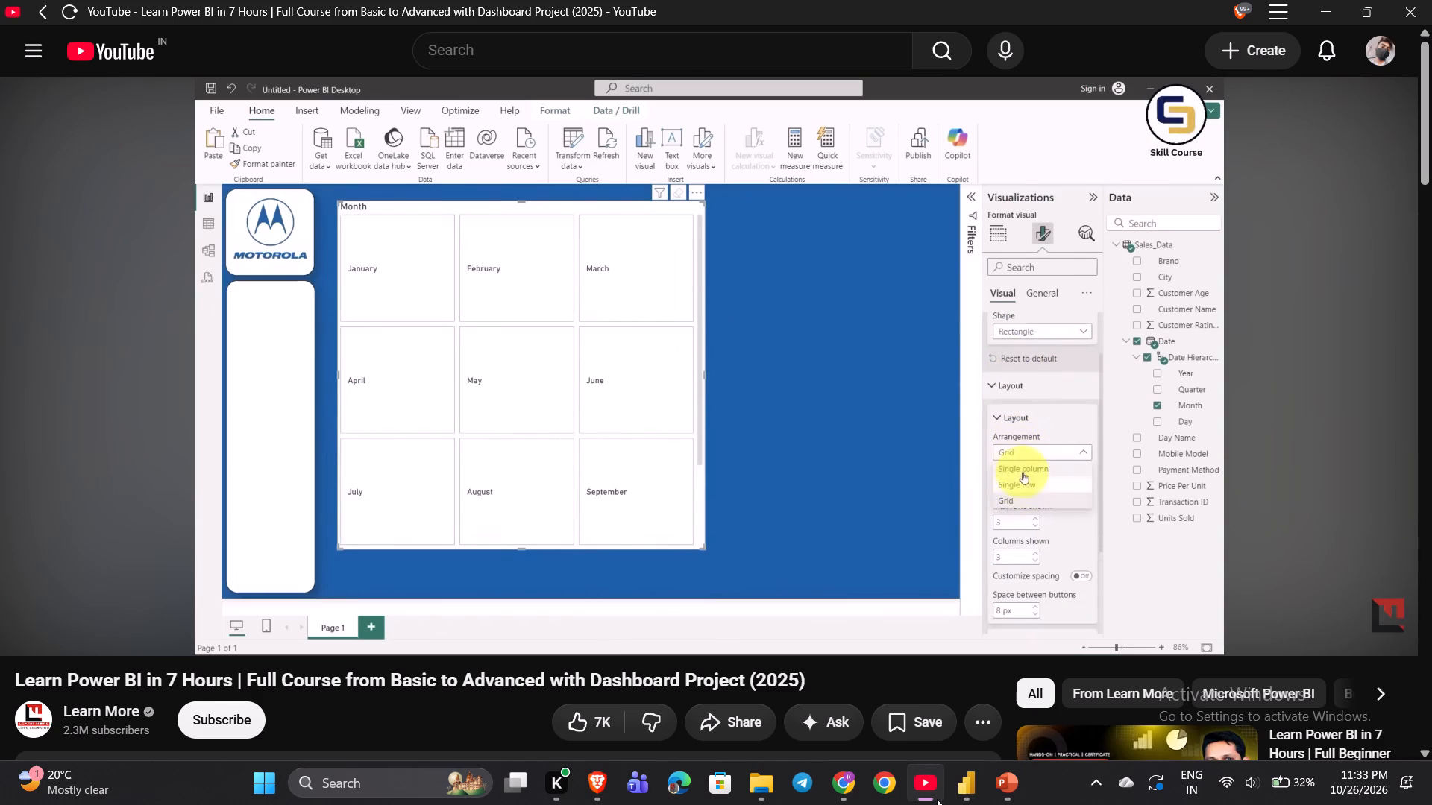
key("space")
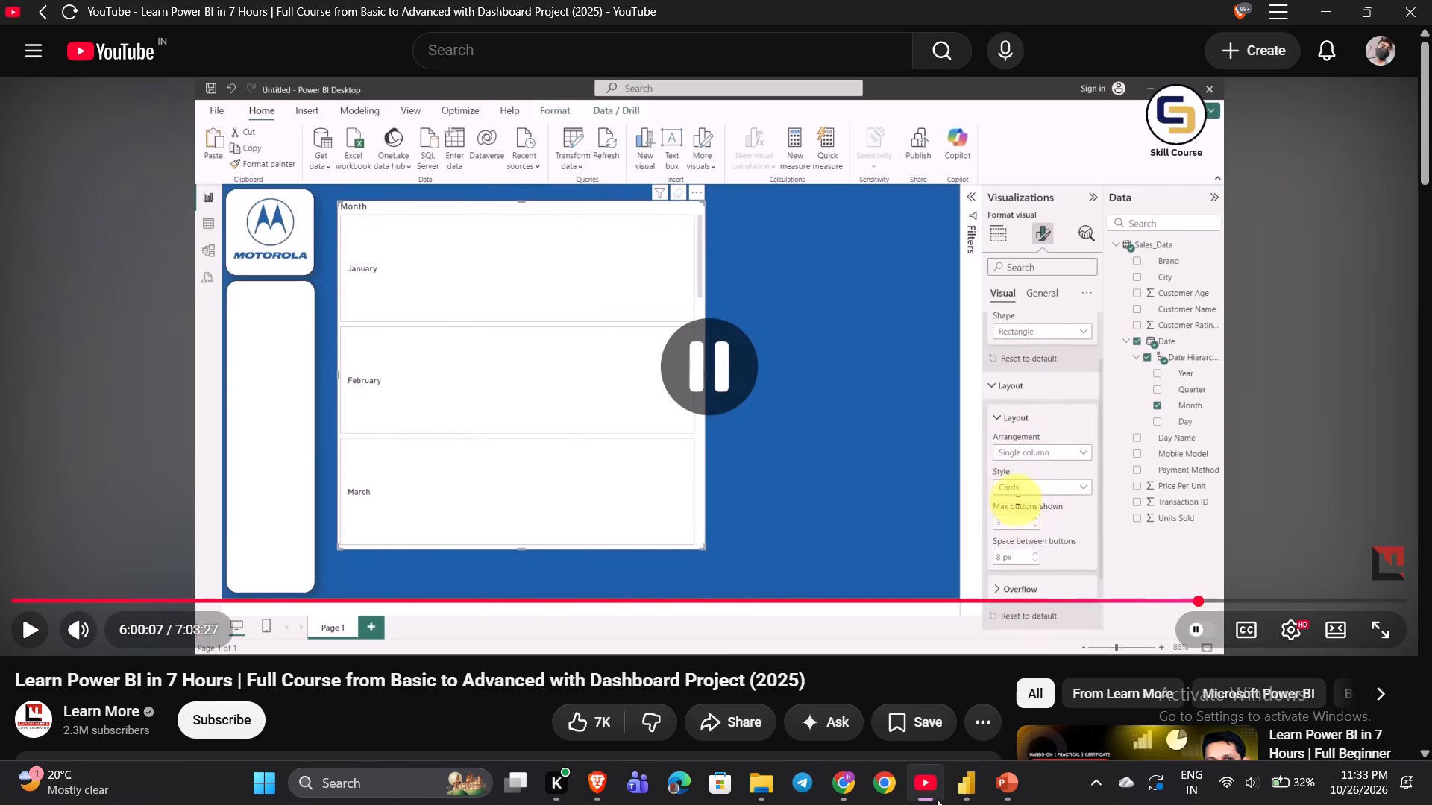
Back in the untitled Power BI report, set the month slicer's button layout arrangement to Vertical.
left_click(937, 799)
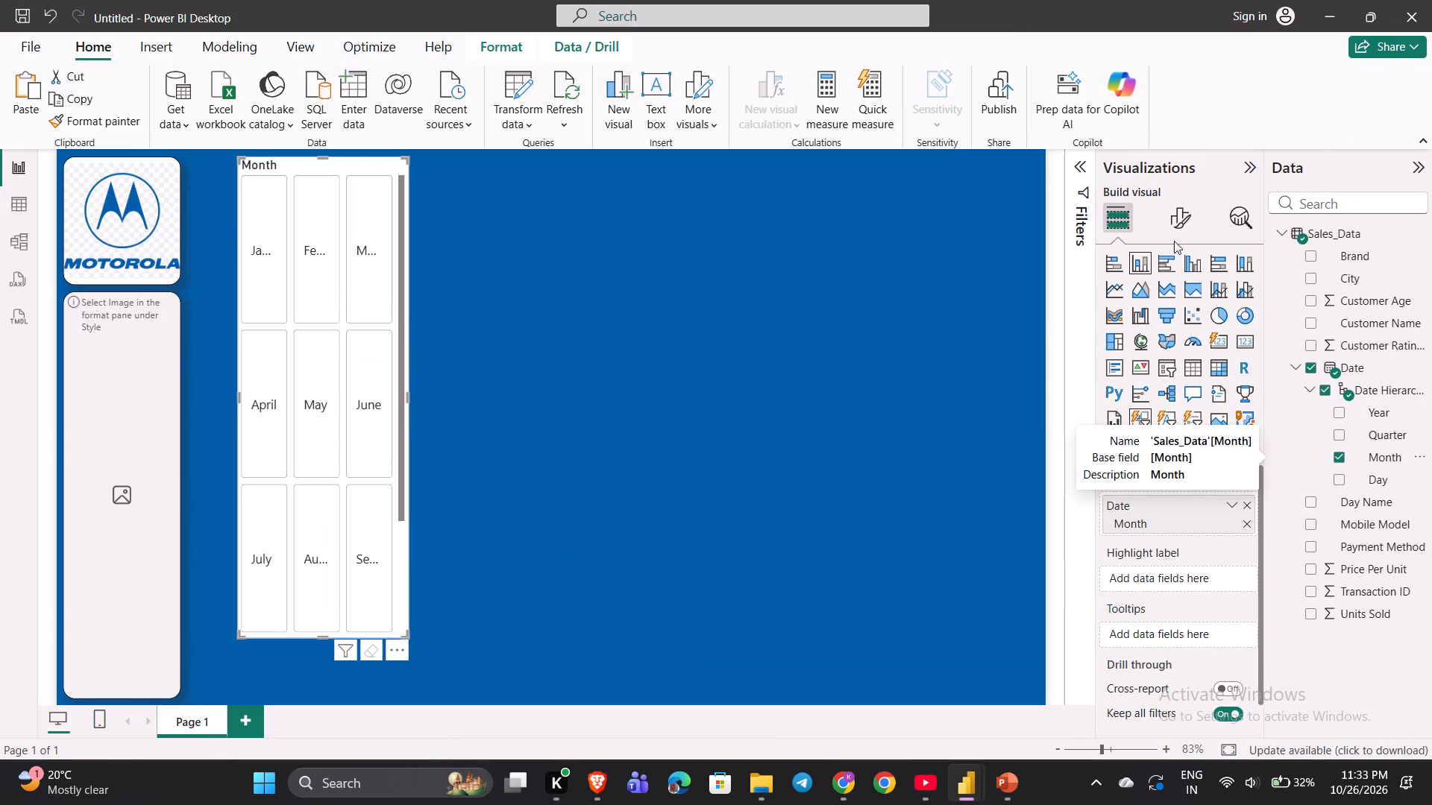
left_click(1183, 227)
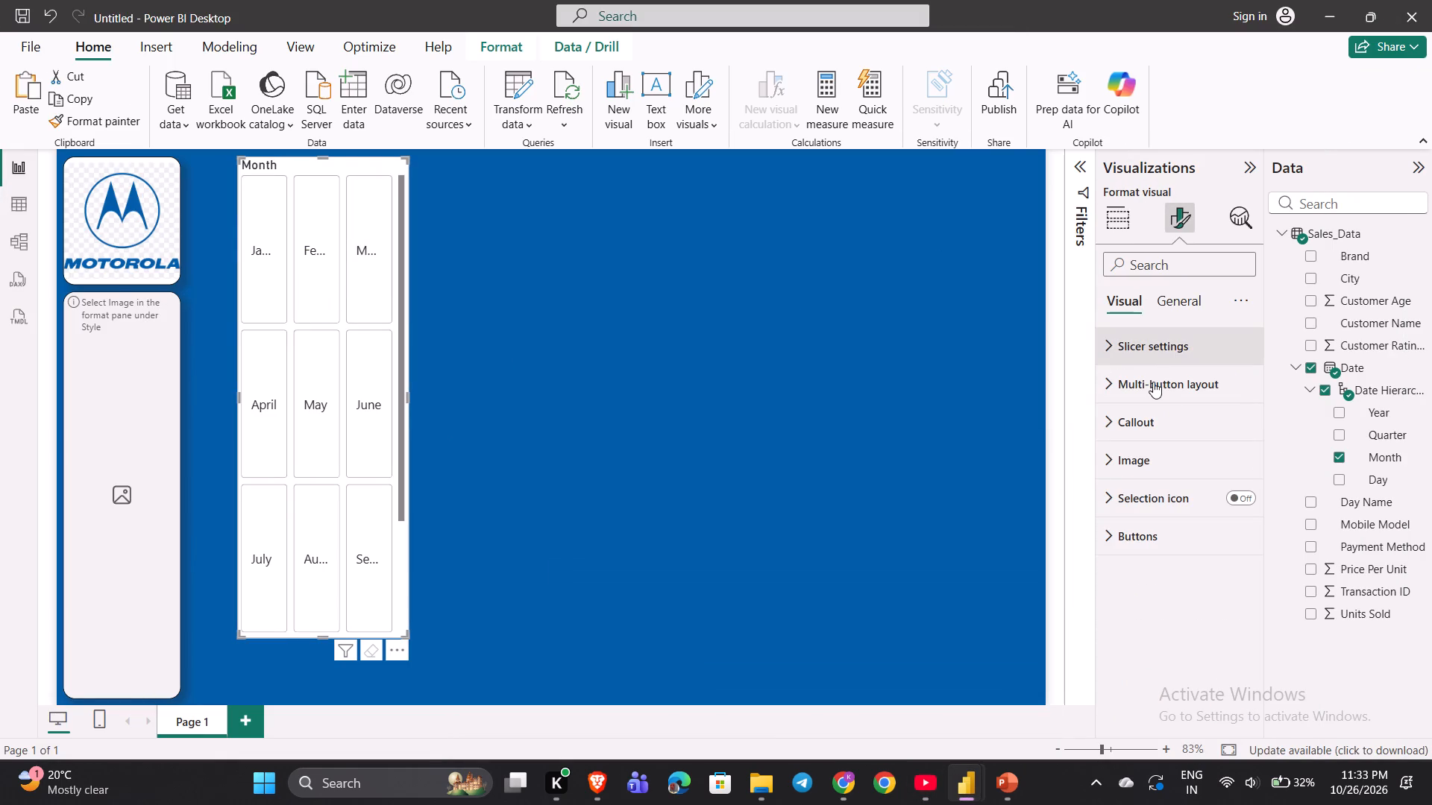
left_click(1146, 350)
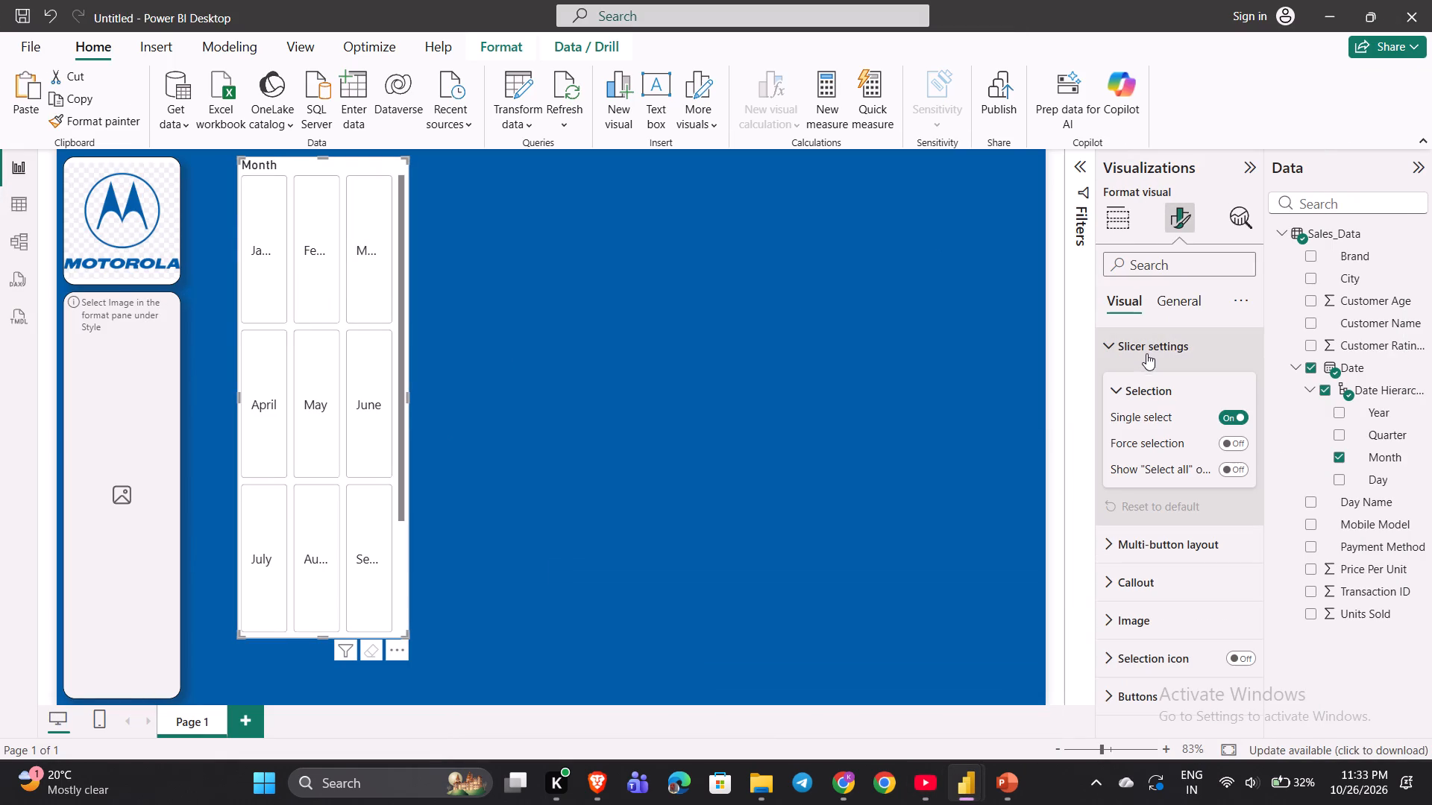
left_click(1111, 343)
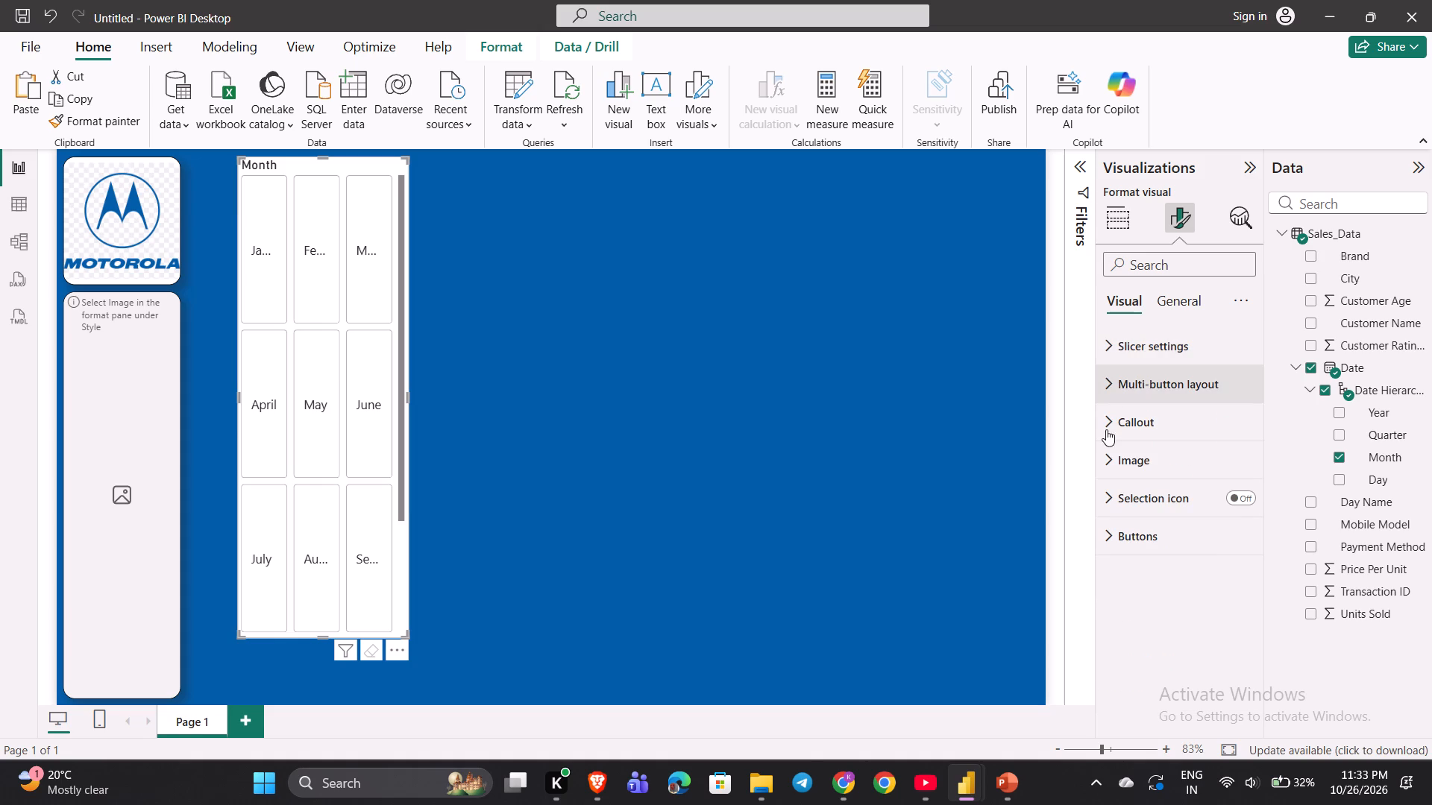
left_click(1114, 389)
scroll(1114, 389, "down", 1)
scroll(1126, 483, "down", 1)
scroll(1126, 483, "up", 3)
left_click(1163, 482)
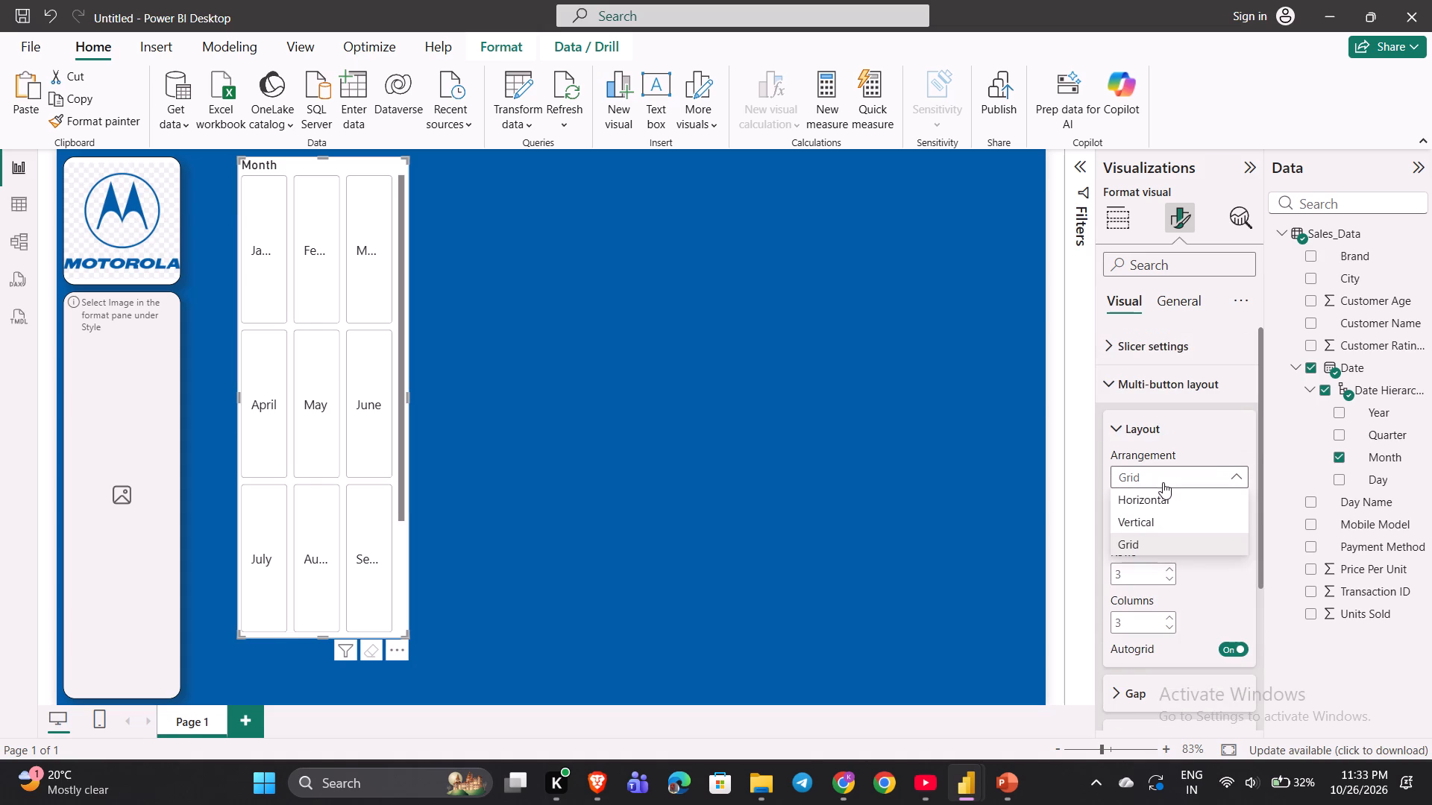
left_click(1136, 523)
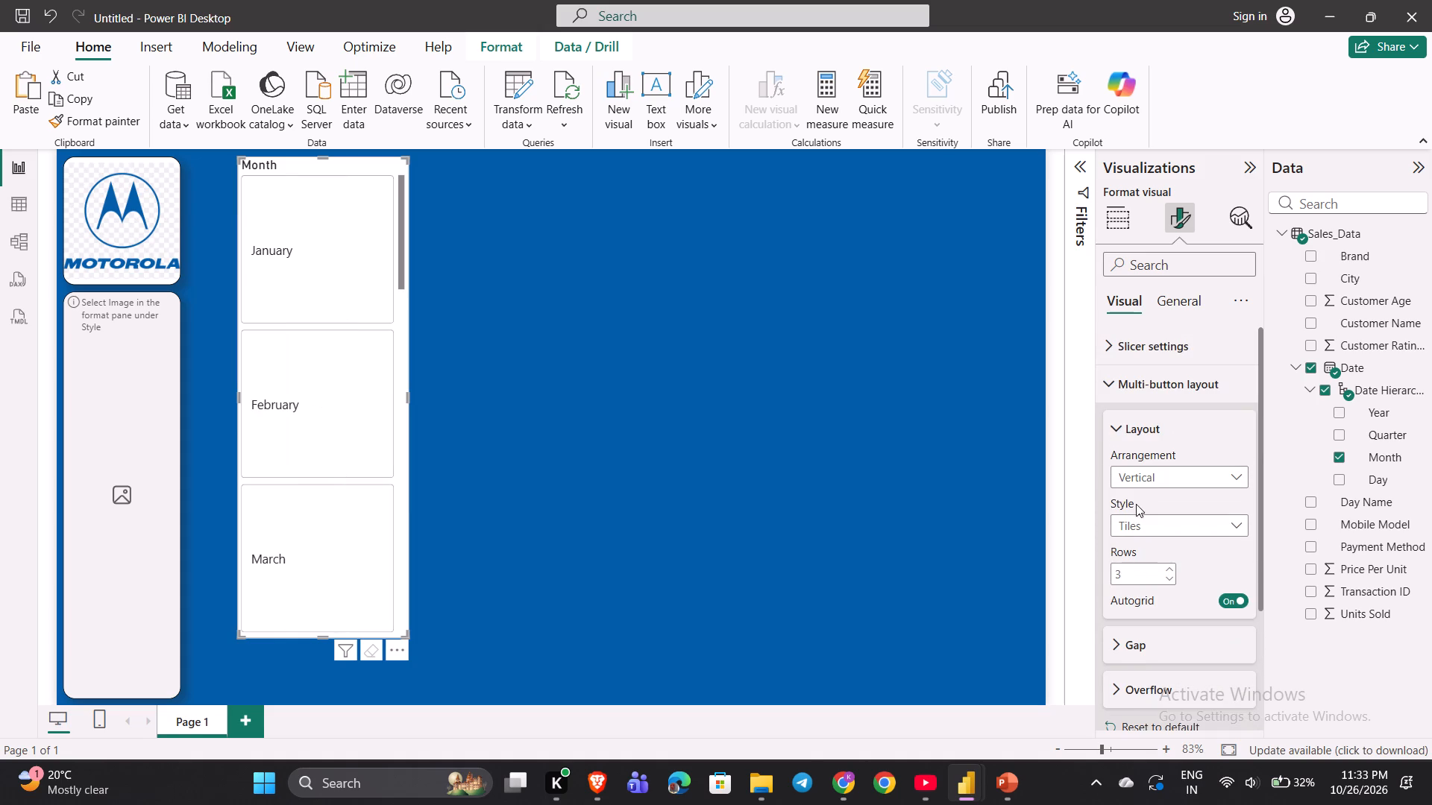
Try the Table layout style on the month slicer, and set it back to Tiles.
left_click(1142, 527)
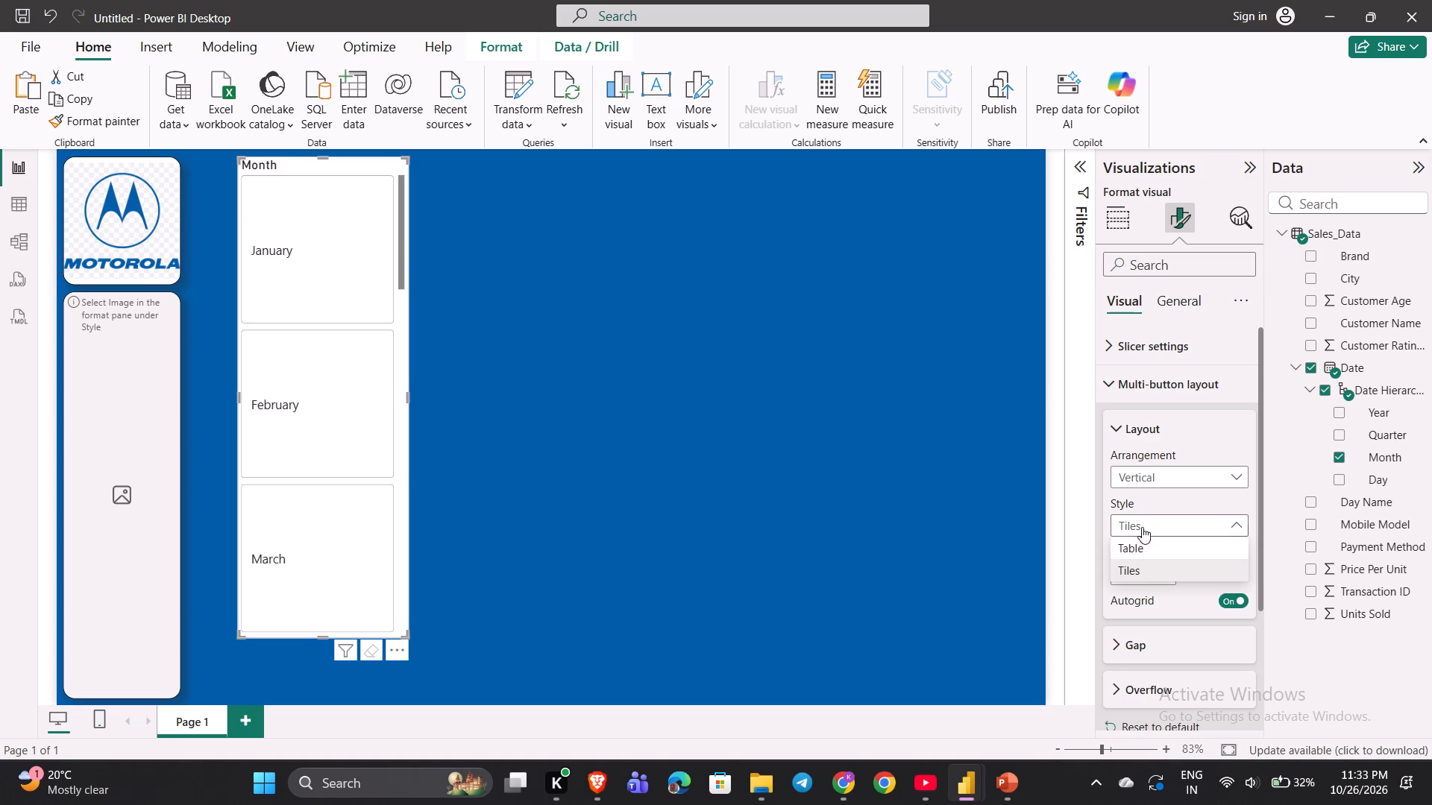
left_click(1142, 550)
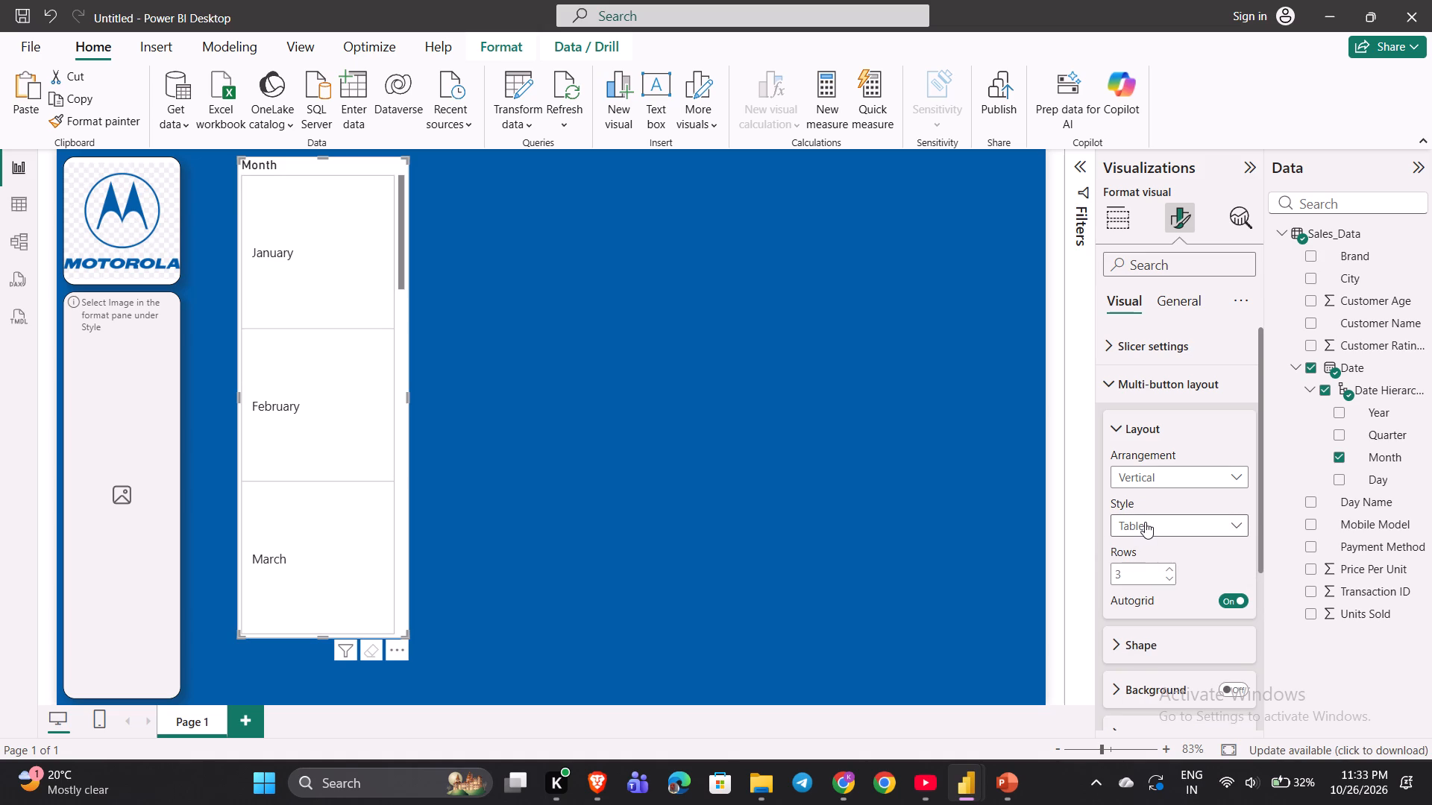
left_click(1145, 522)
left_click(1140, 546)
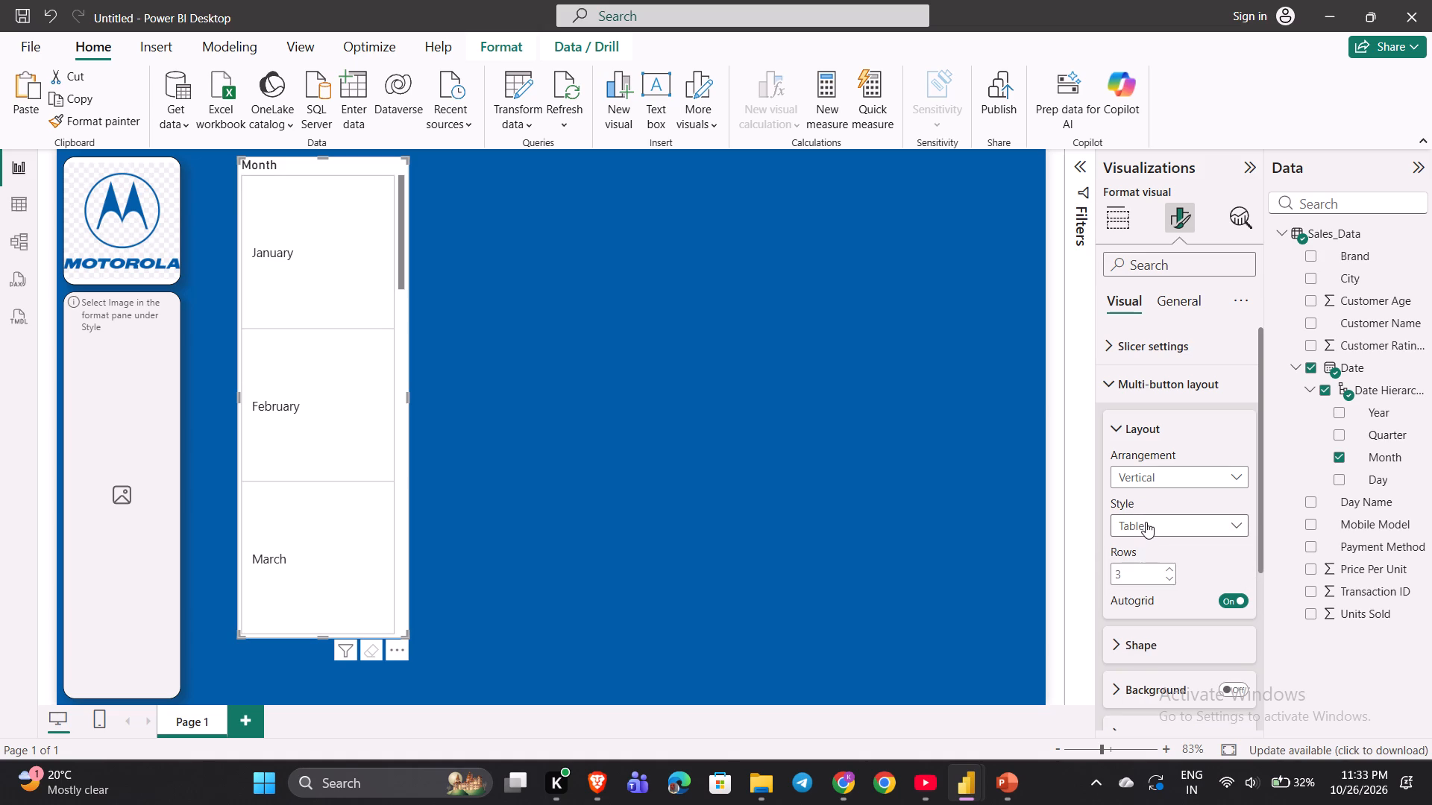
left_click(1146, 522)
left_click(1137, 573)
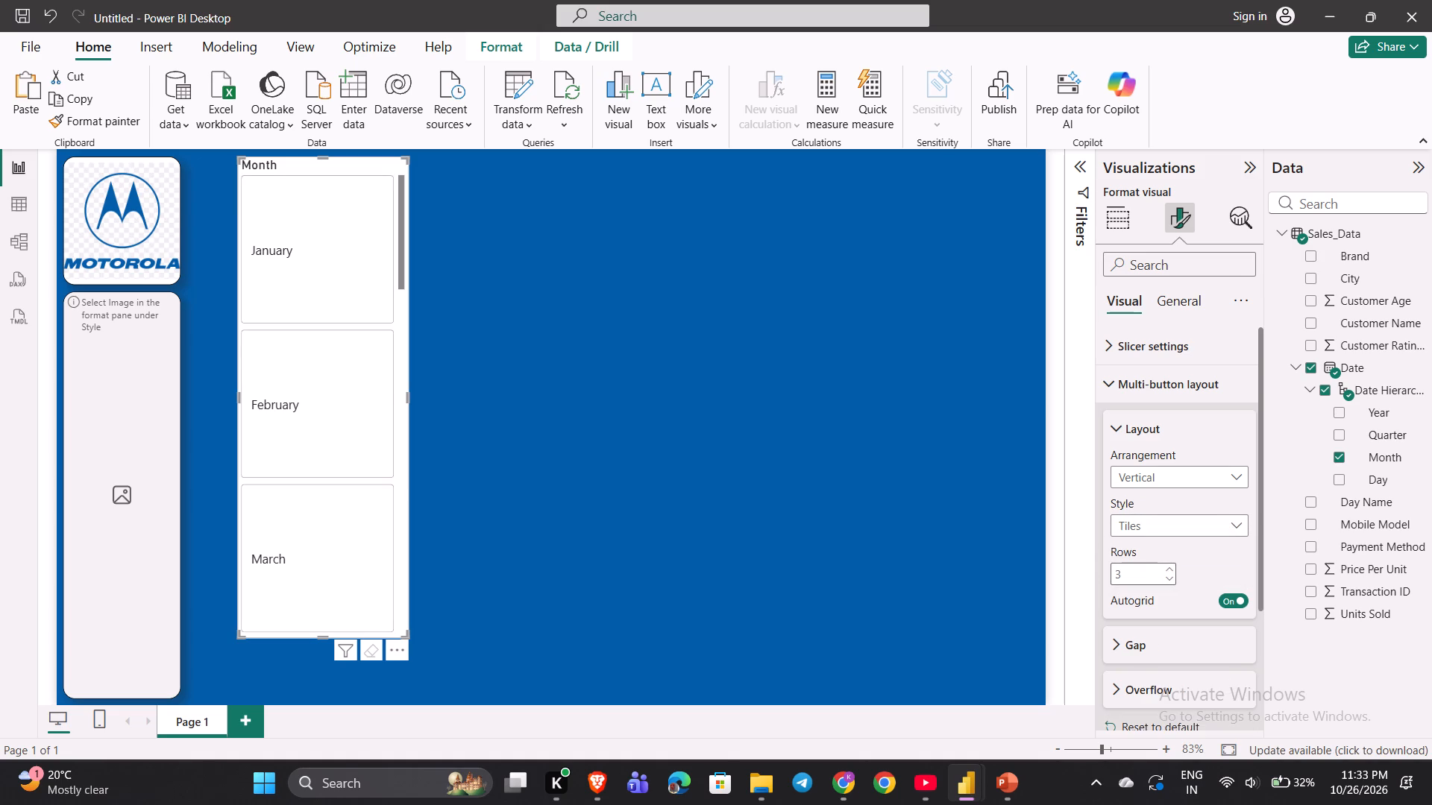
Set the month slicer's layout to 12 rows.
left_click(1134, 572)
type("12")
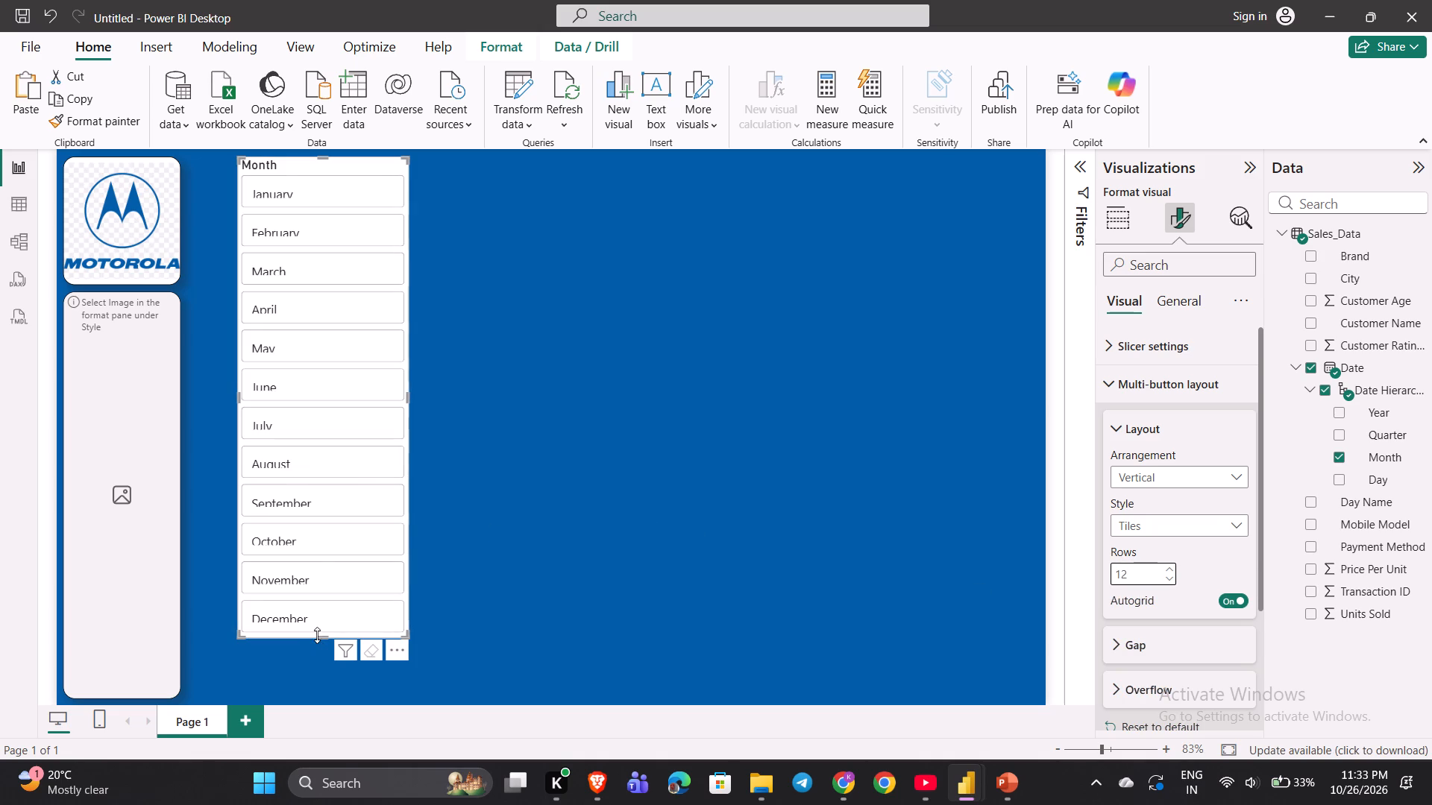
Extend the month slicer slightly downward and narrow it to just wider than the longest month names.
left_click_drag(323, 634, 321, 663)
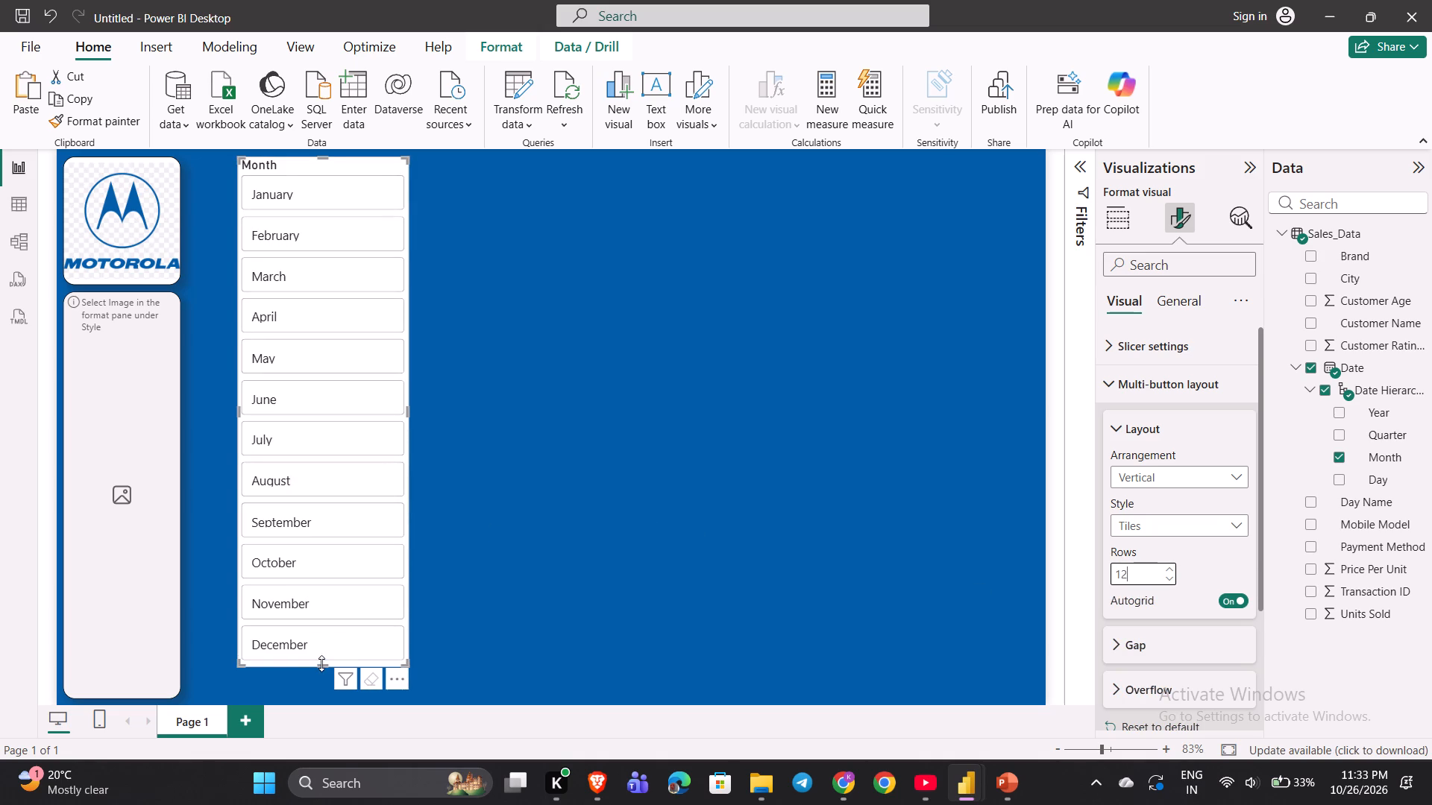
left_click_drag(408, 411, 296, 422)
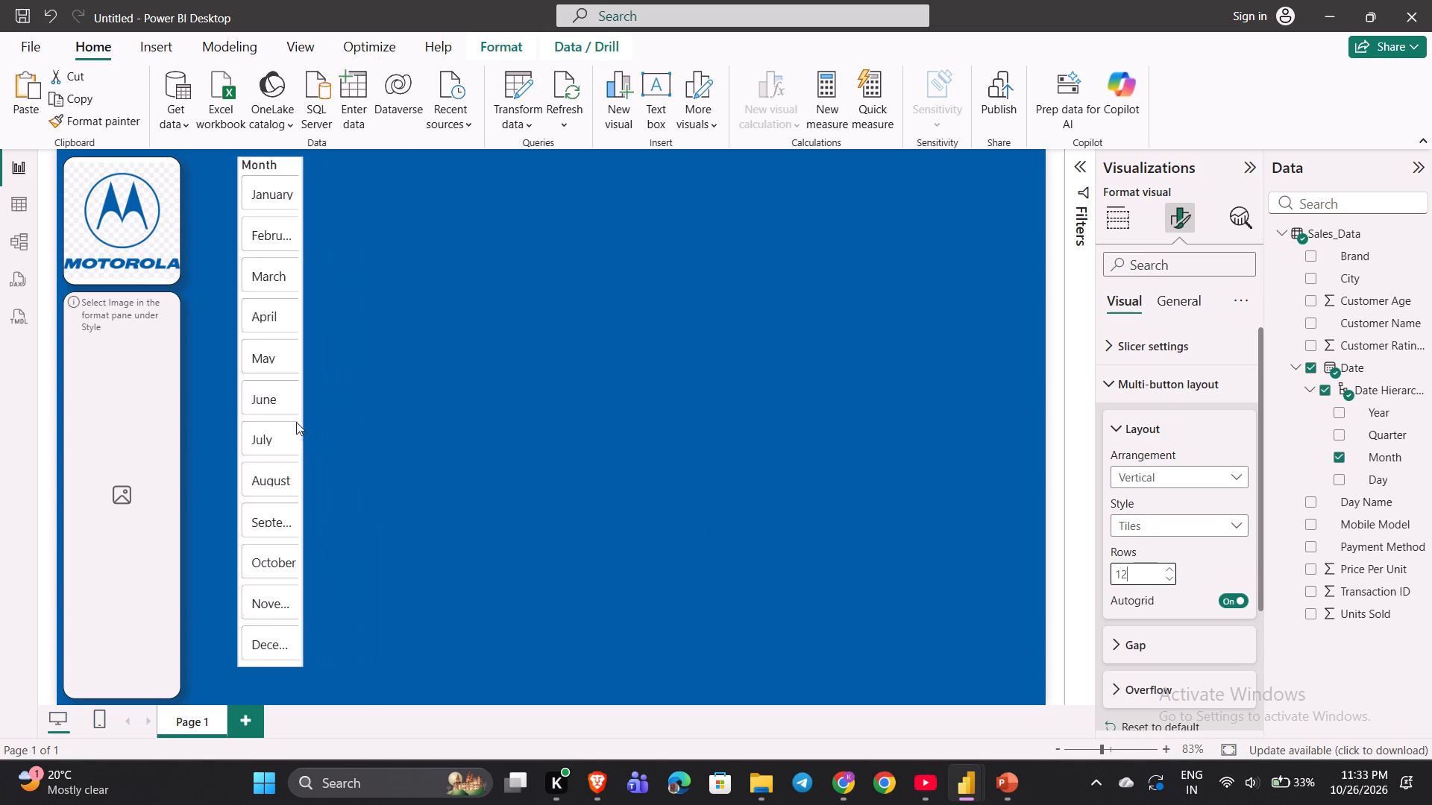
left_click_drag(296, 422, 330, 418)
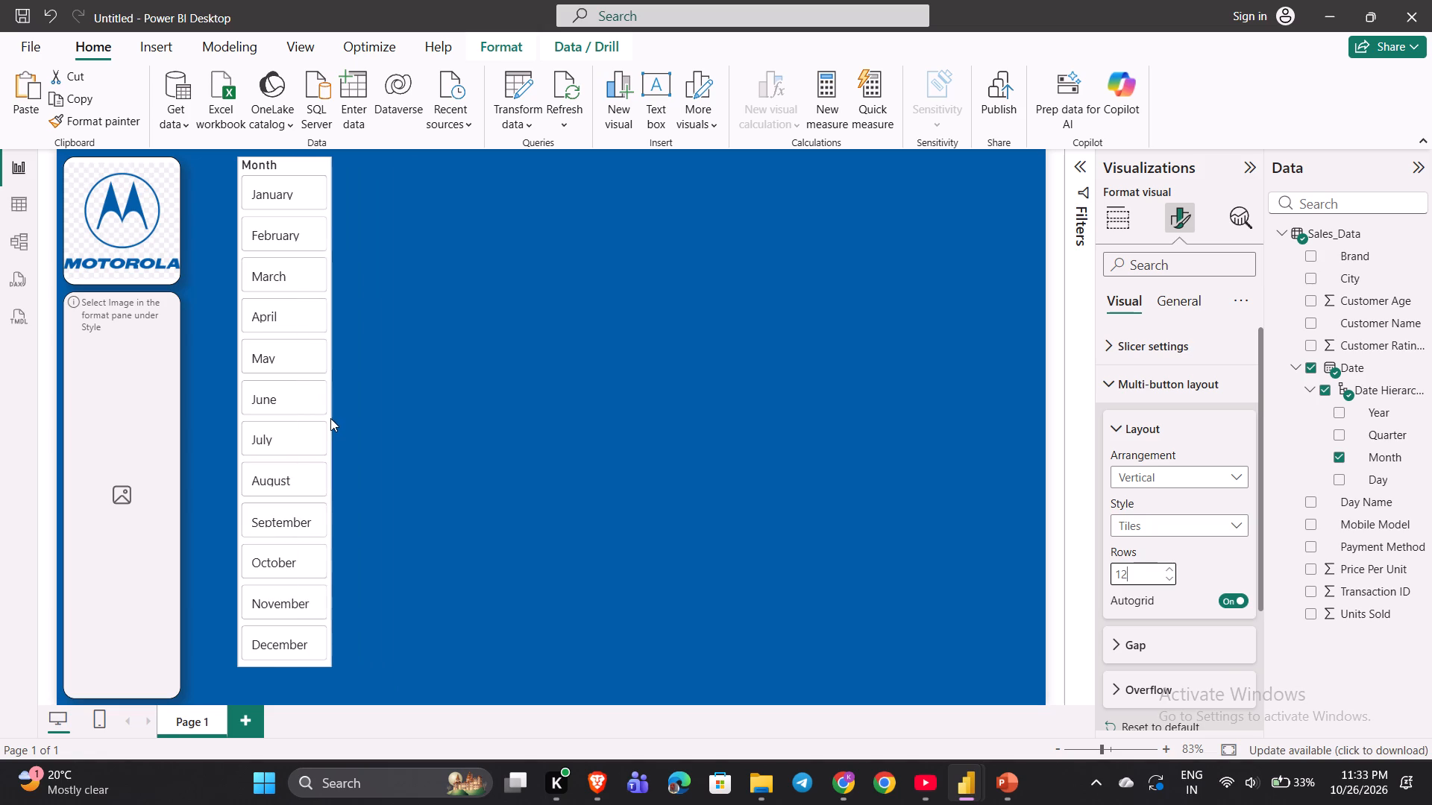
left_click_drag(330, 418, 326, 418)
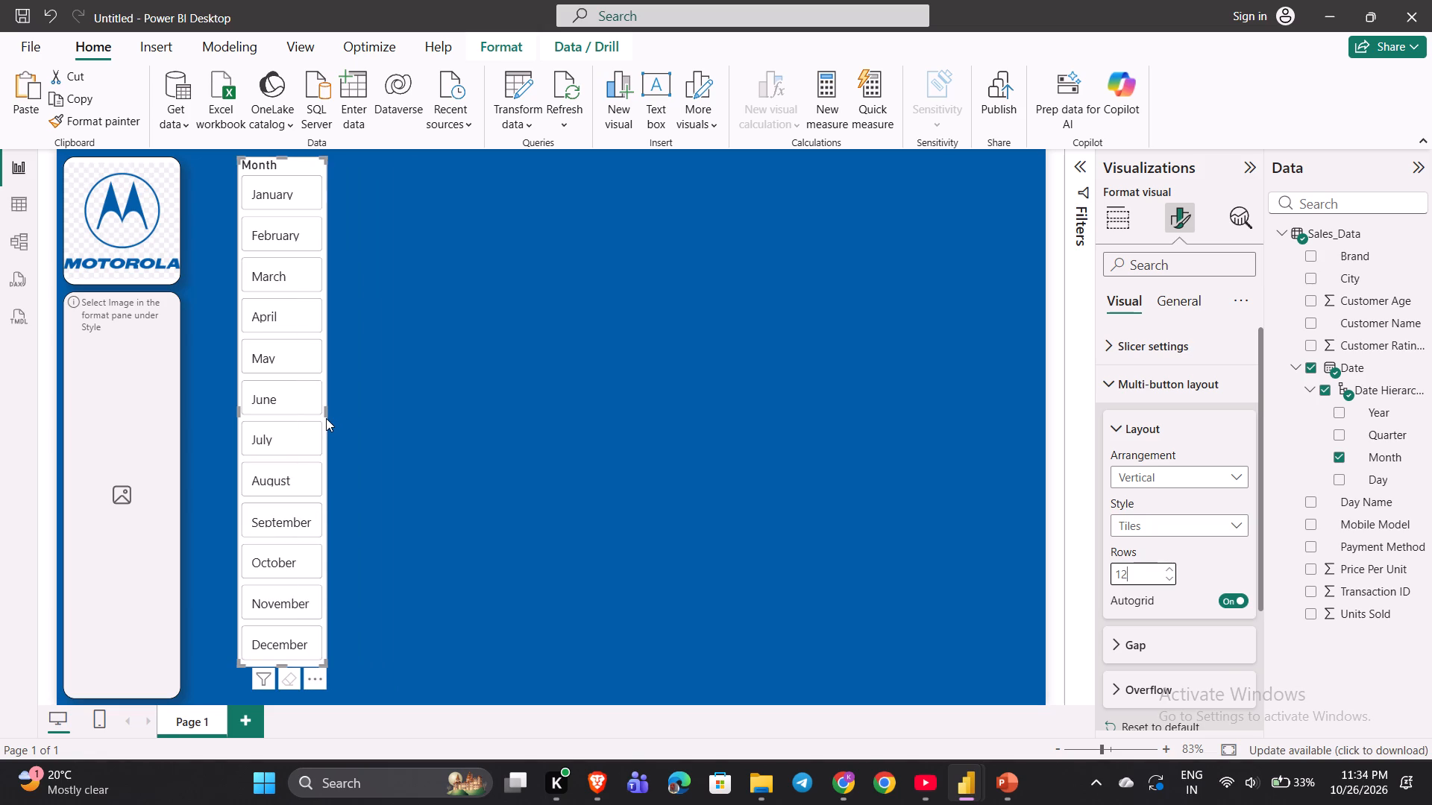
Return to the YouTube course and watch the part on the month slicer's number of buttons and button spacing, pausing it.
left_click(923, 797)
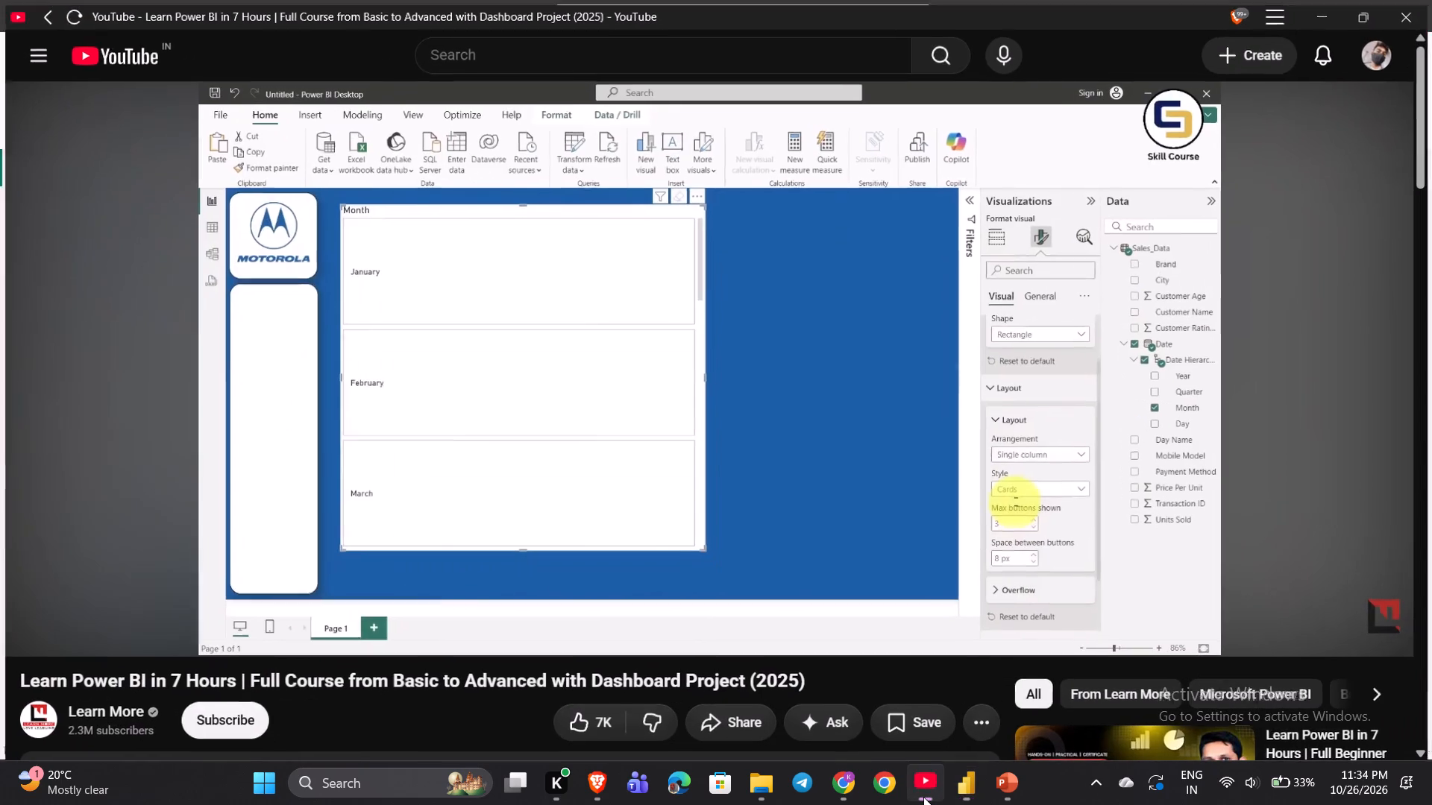
key("space")
key("Right")
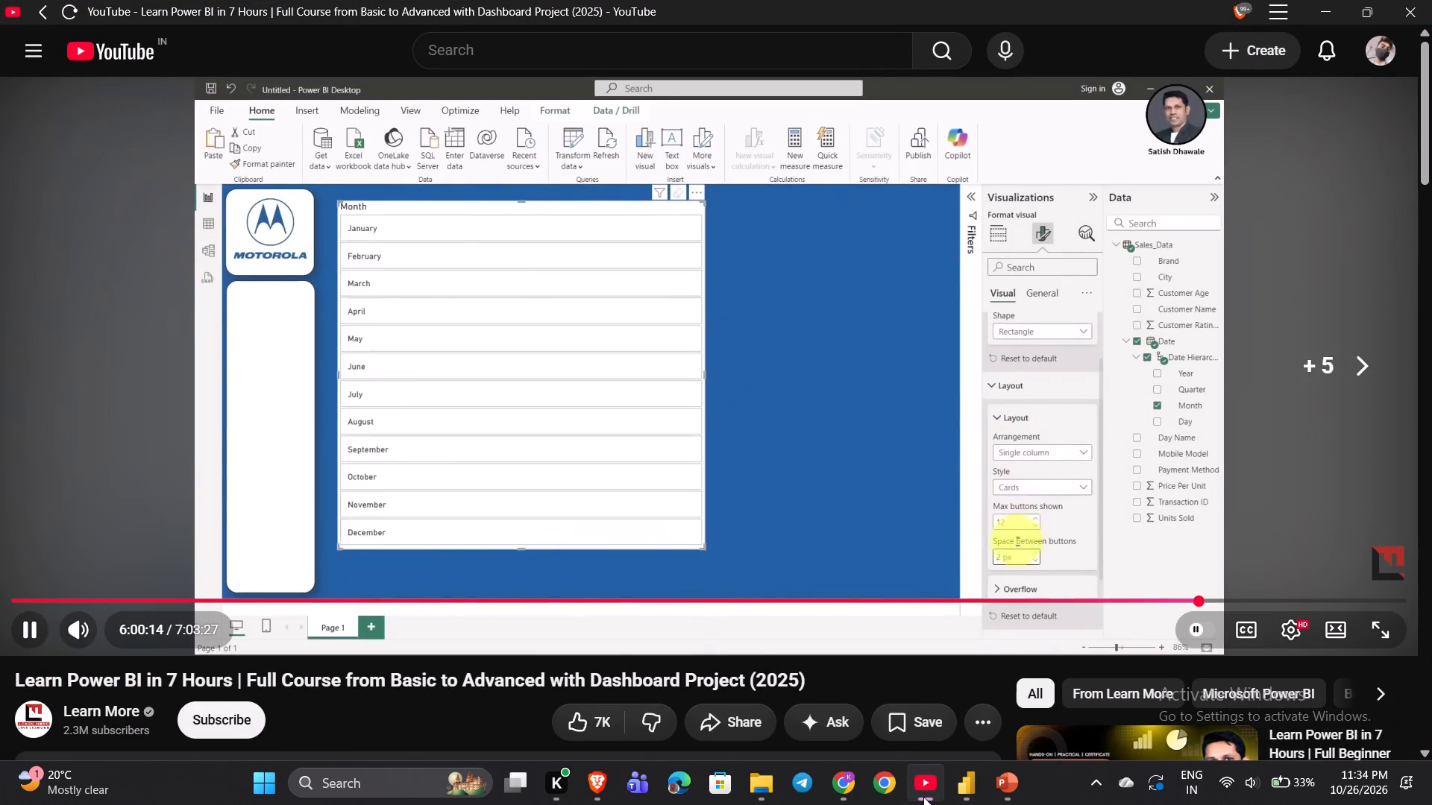
key("Left")
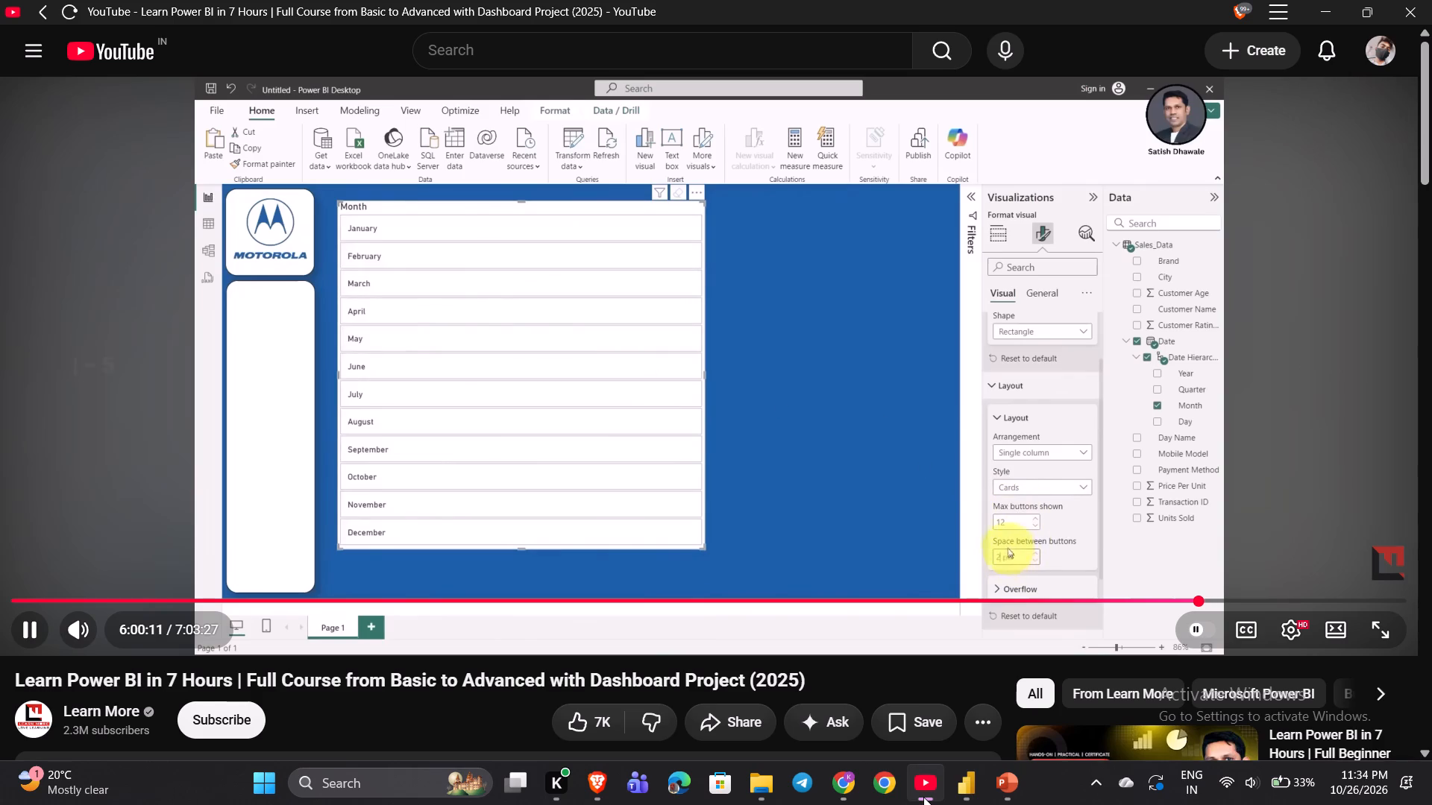
key("space")
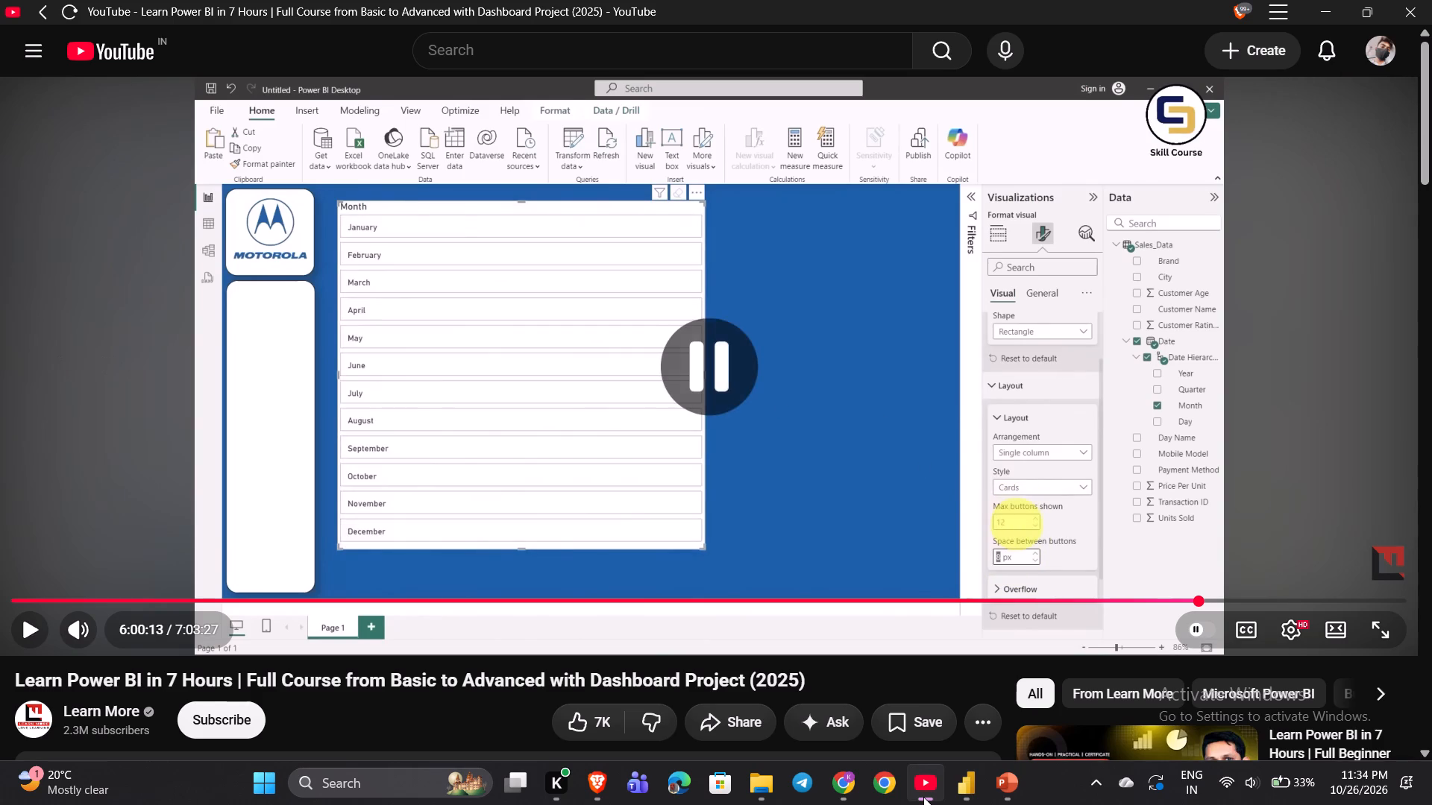
left_click(923, 797)
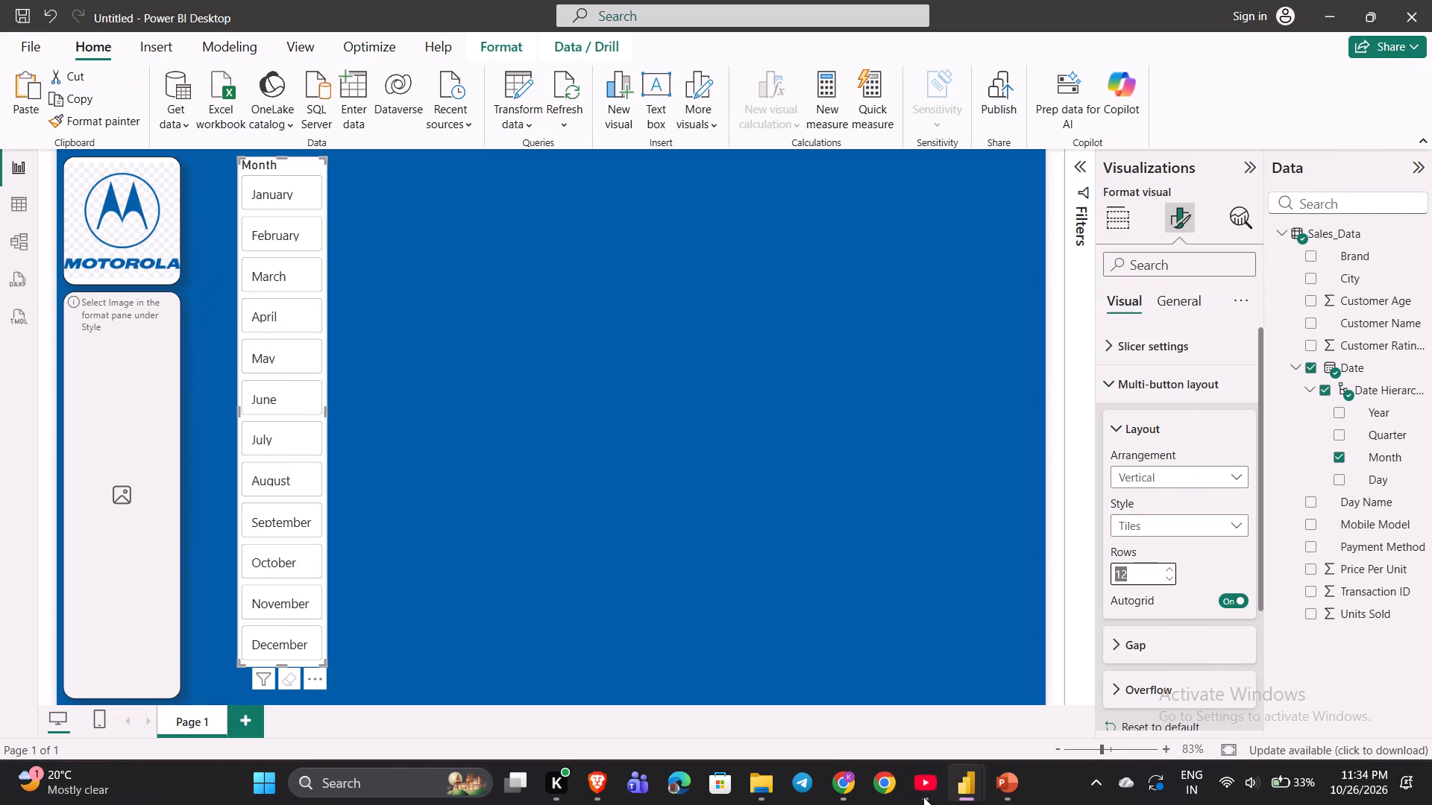
left_click(923, 797)
left_click(923, 797)
key("space")
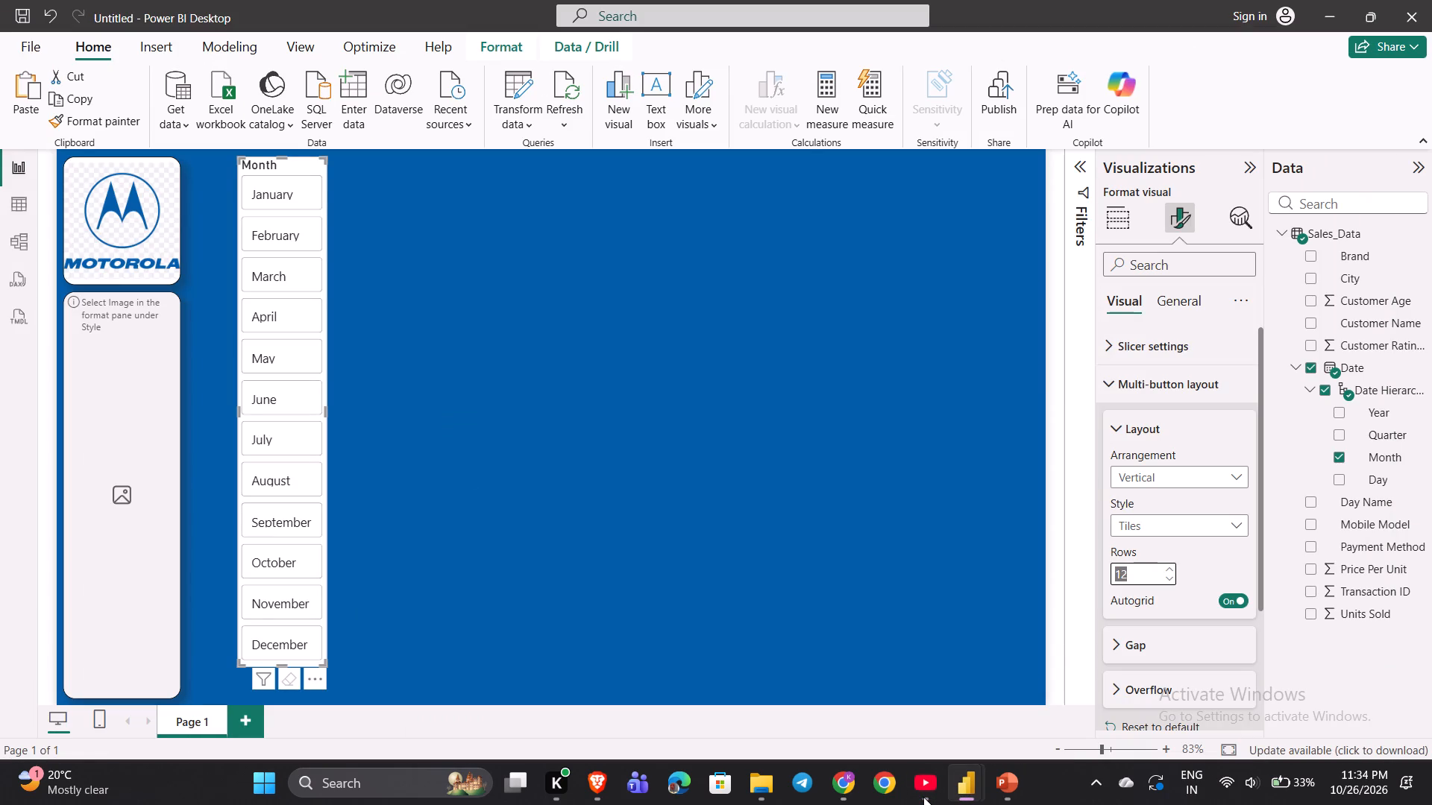
left_click(923, 797)
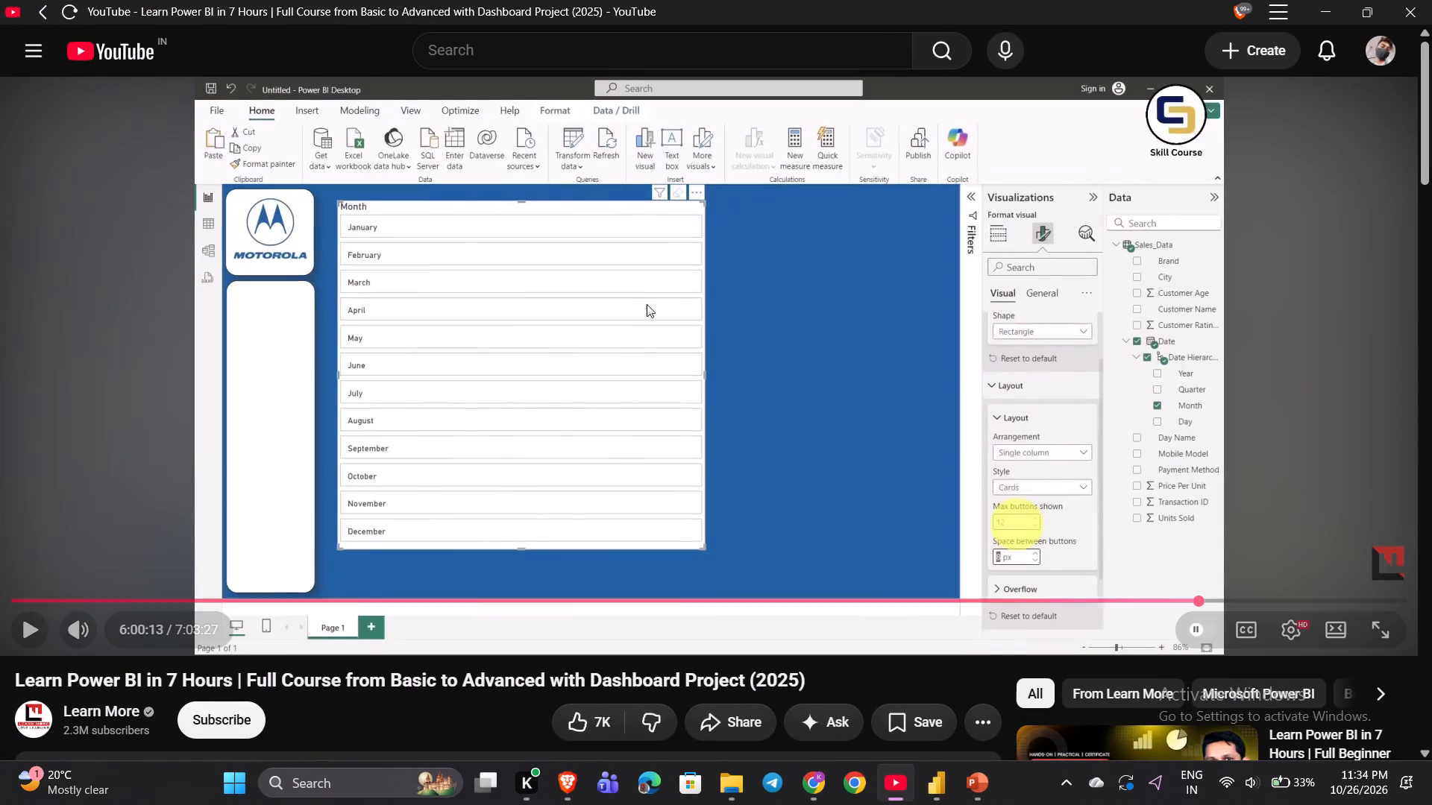
key("space")
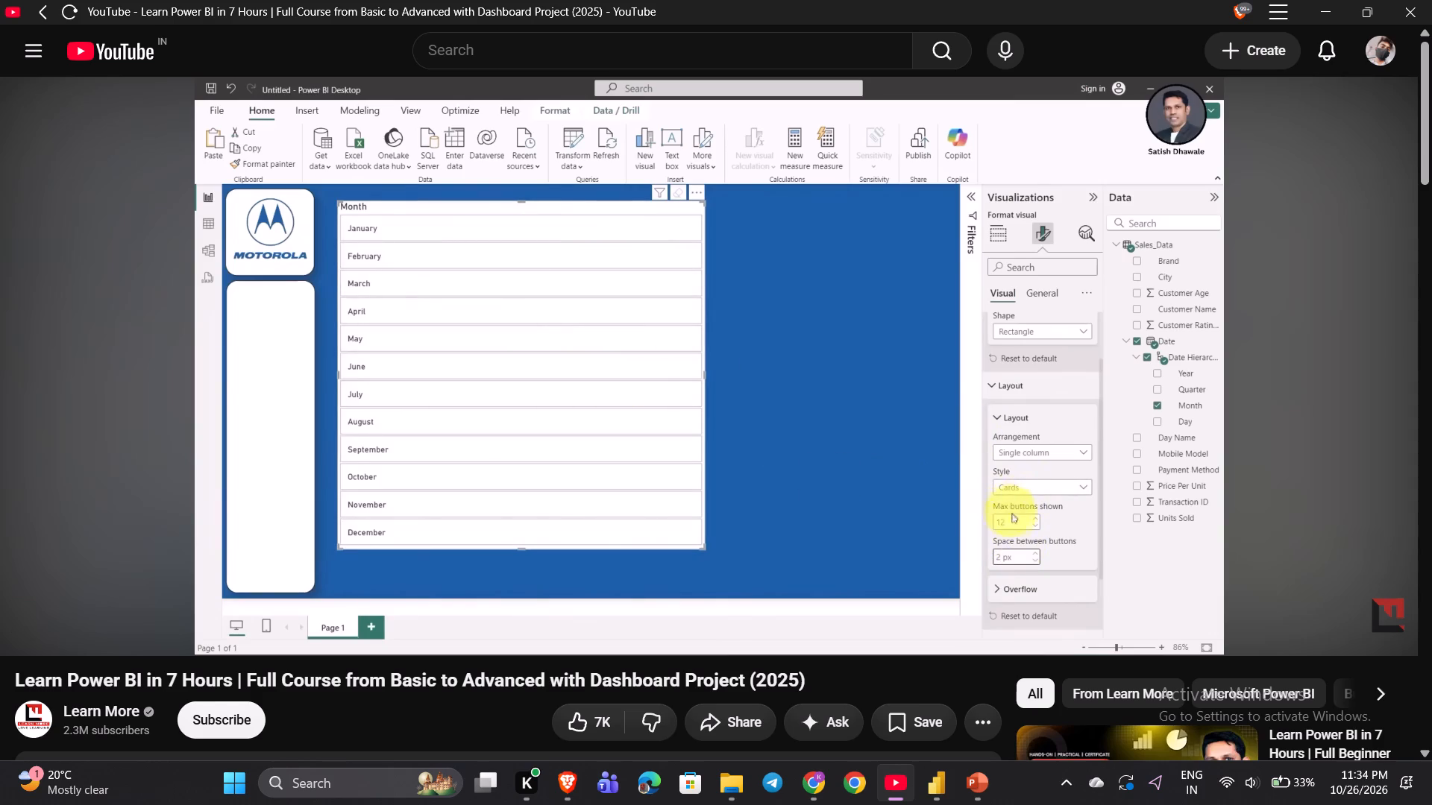
key("space")
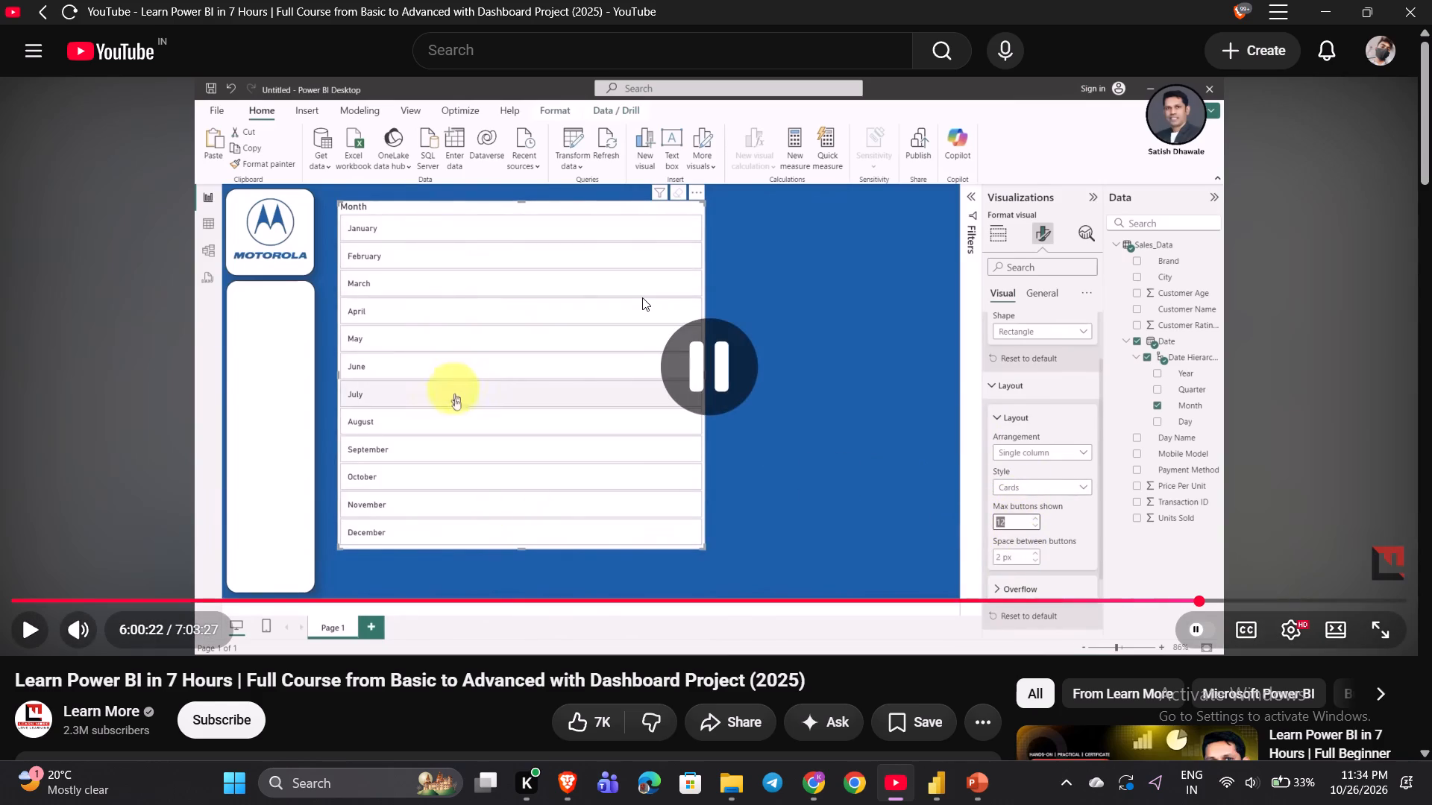
In the untitled Power BI report, set the vertical gap between the month slicer's buttons to 2 px.
left_click(898, 793)
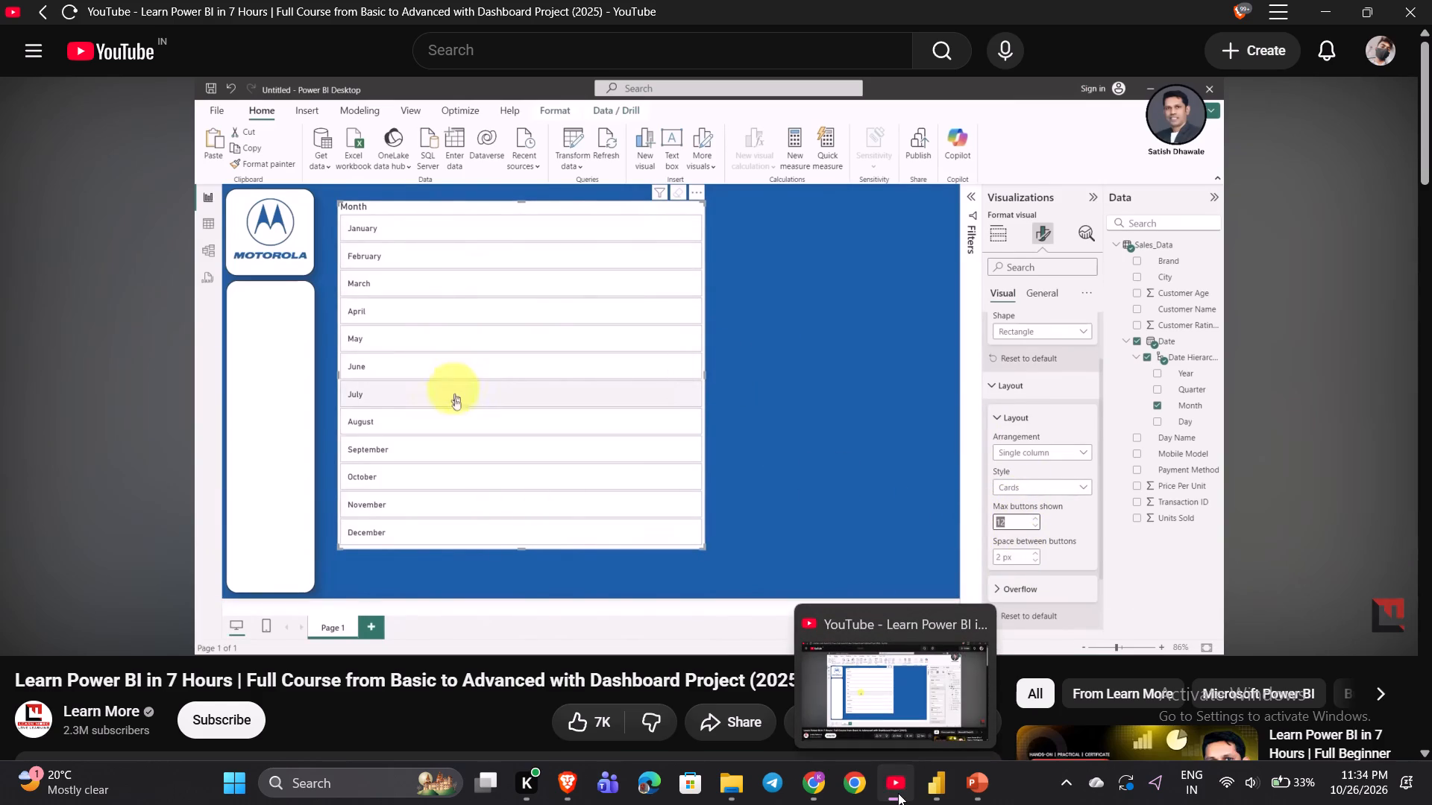
scroll(1150, 600, "down", 1)
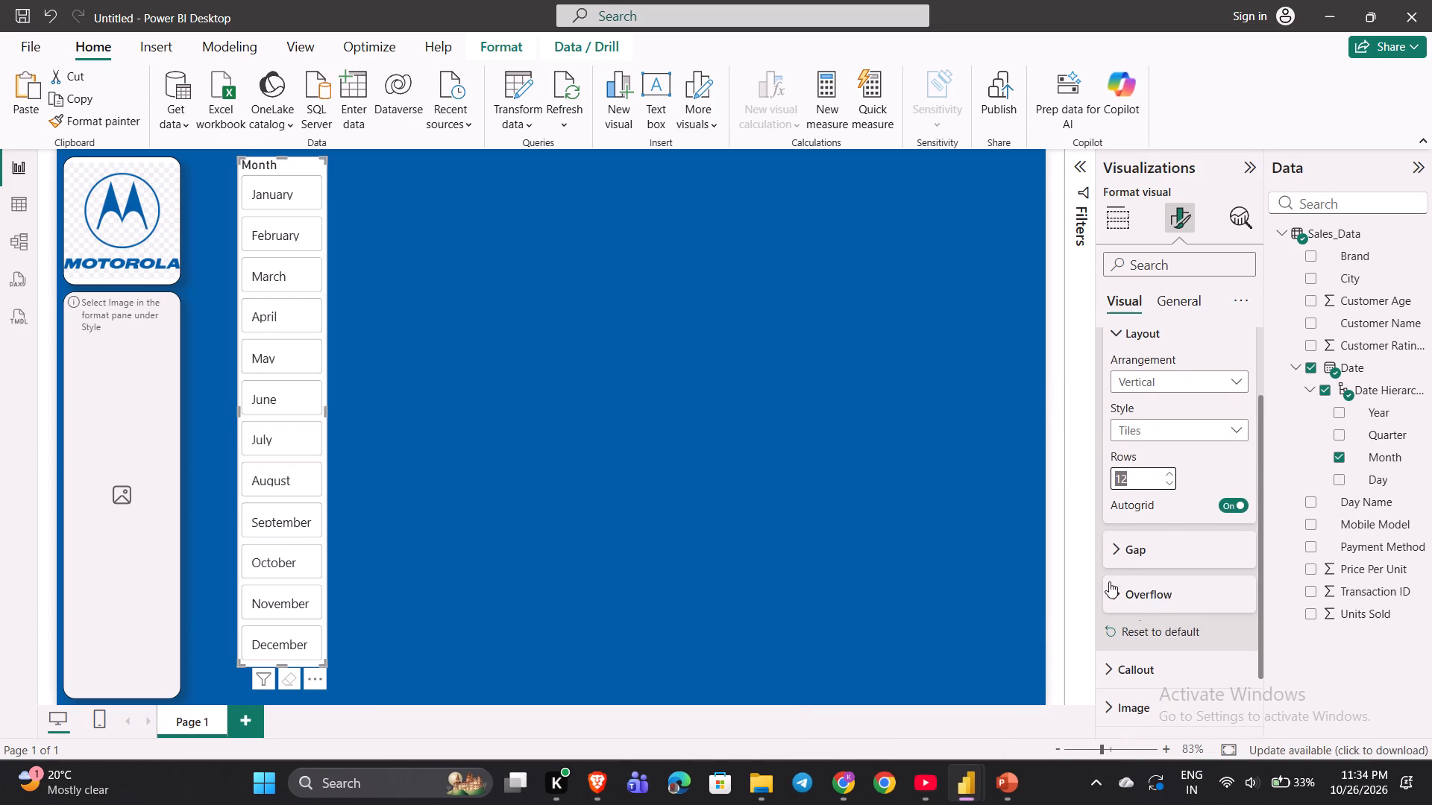
left_click(1117, 544)
scroll(1117, 544, "down", 1)
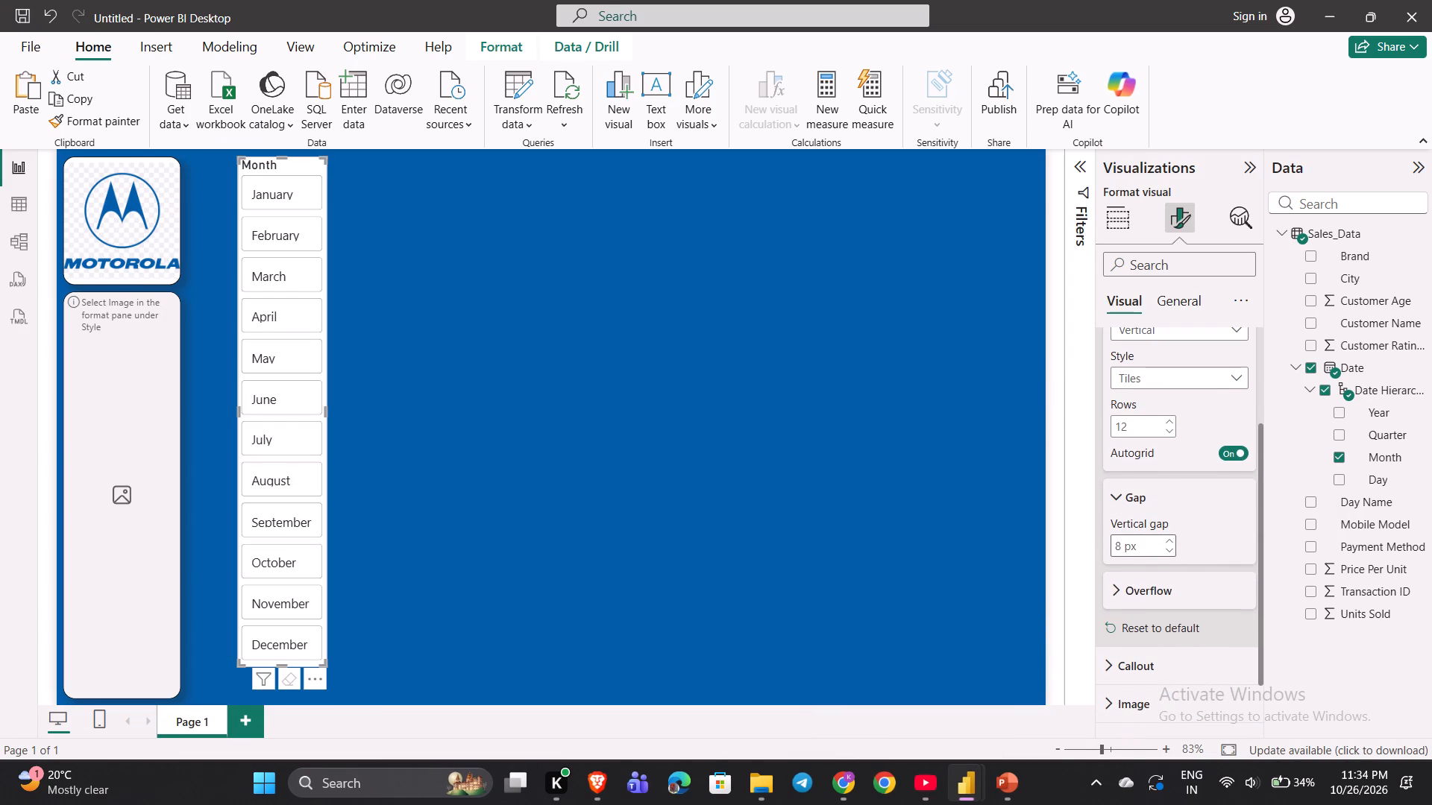
left_click(1166, 541)
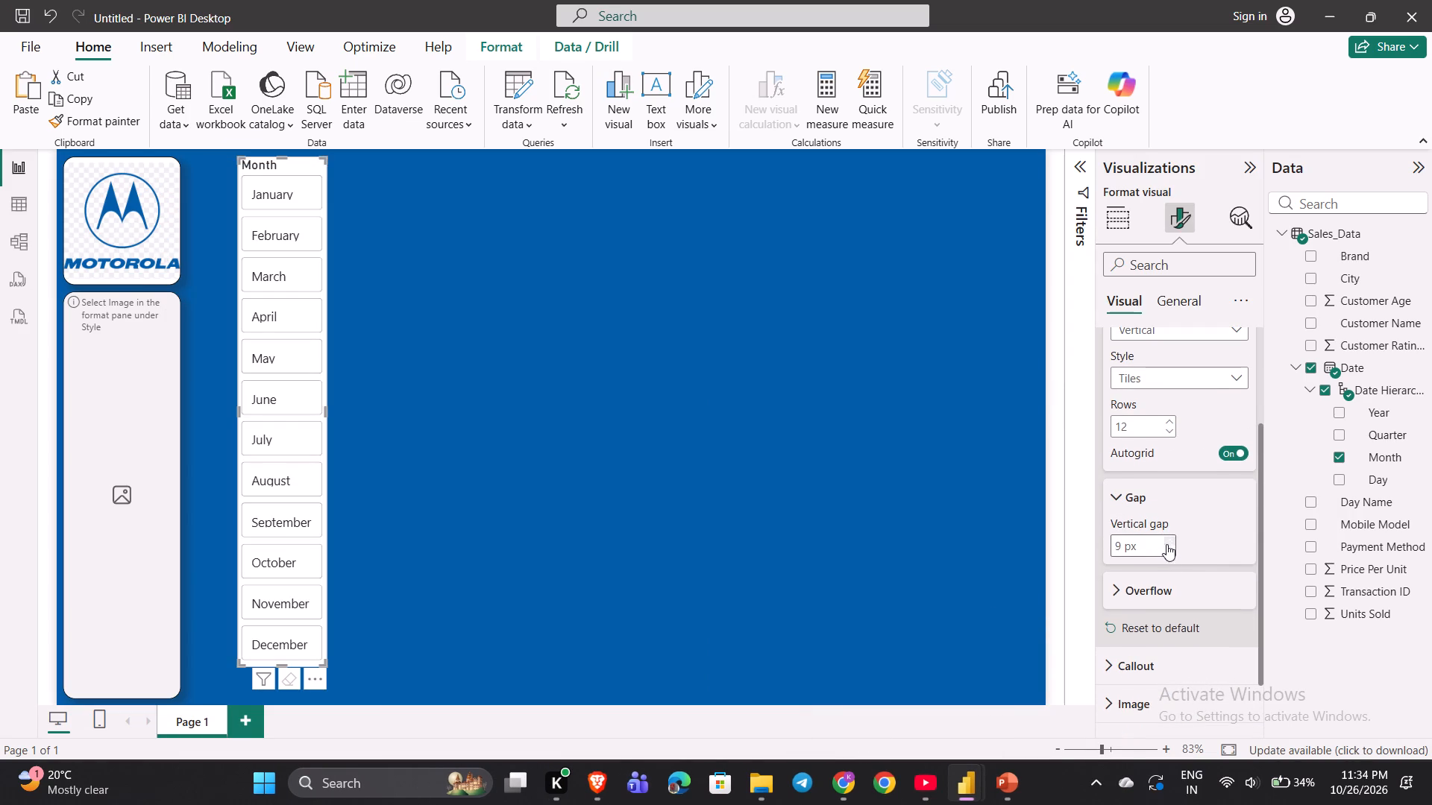
triple_click(1171, 554)
double_click(1171, 554)
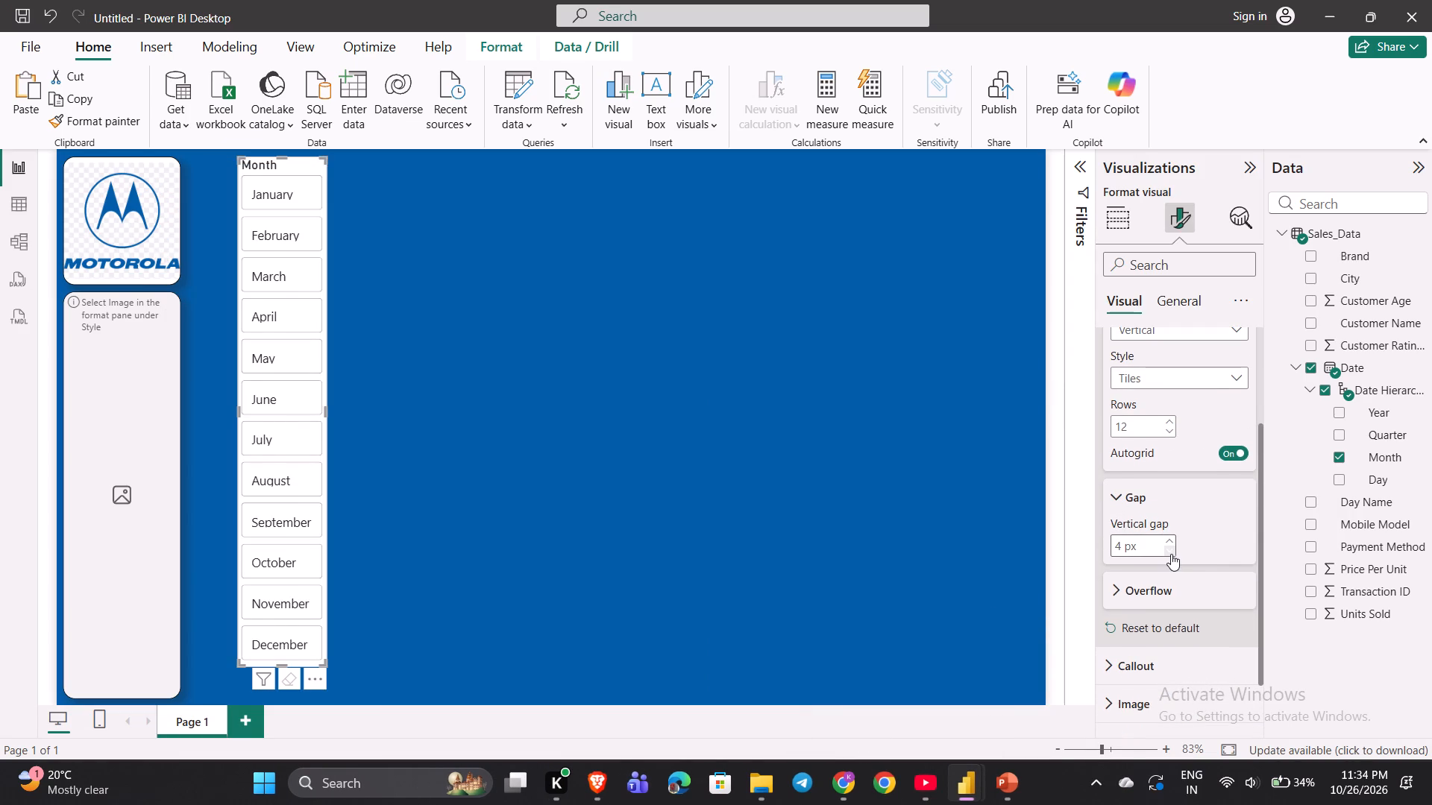
double_click(1171, 554)
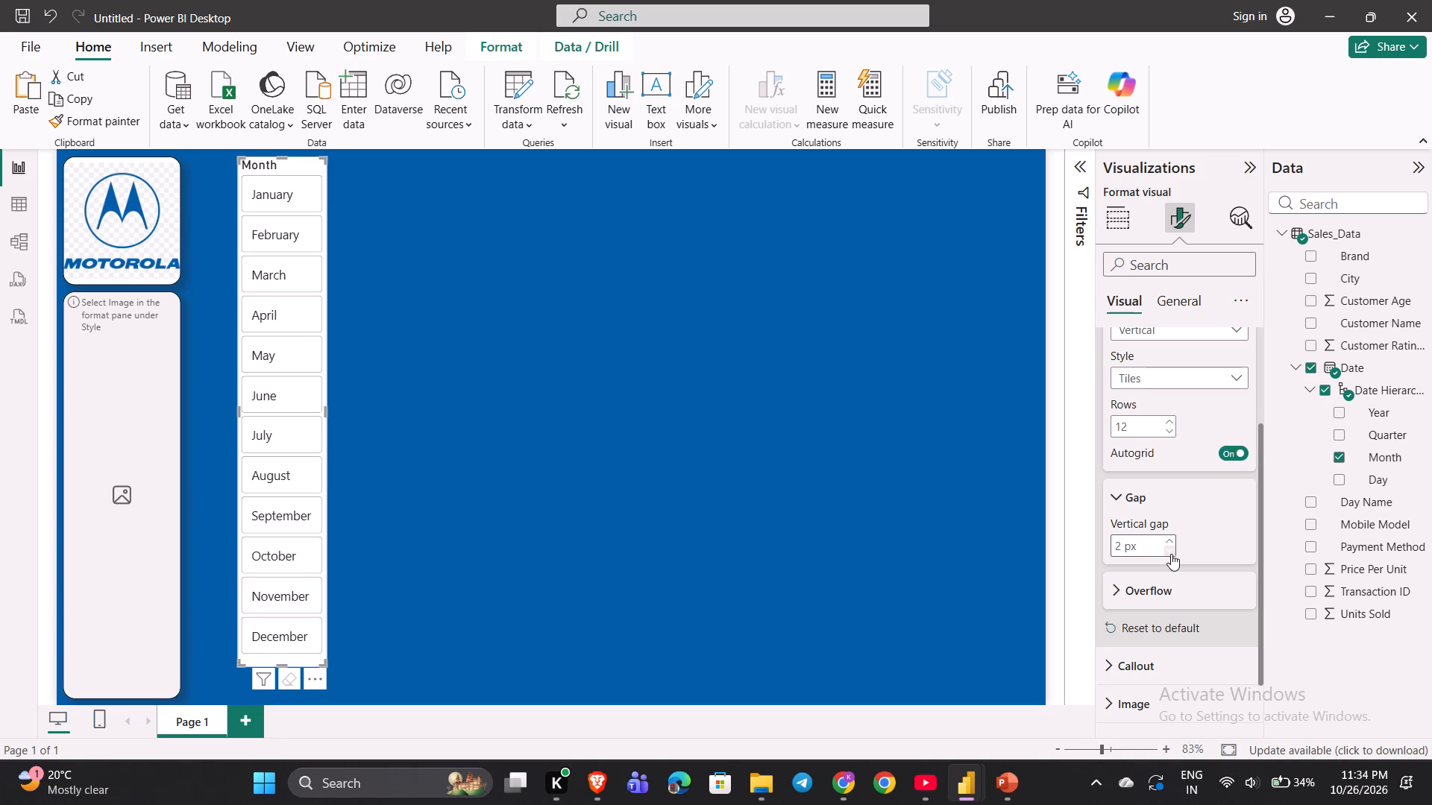
Watch the YouTube course's section on the month slicer's general title setting, pausing it.
left_click(924, 784)
key("space")
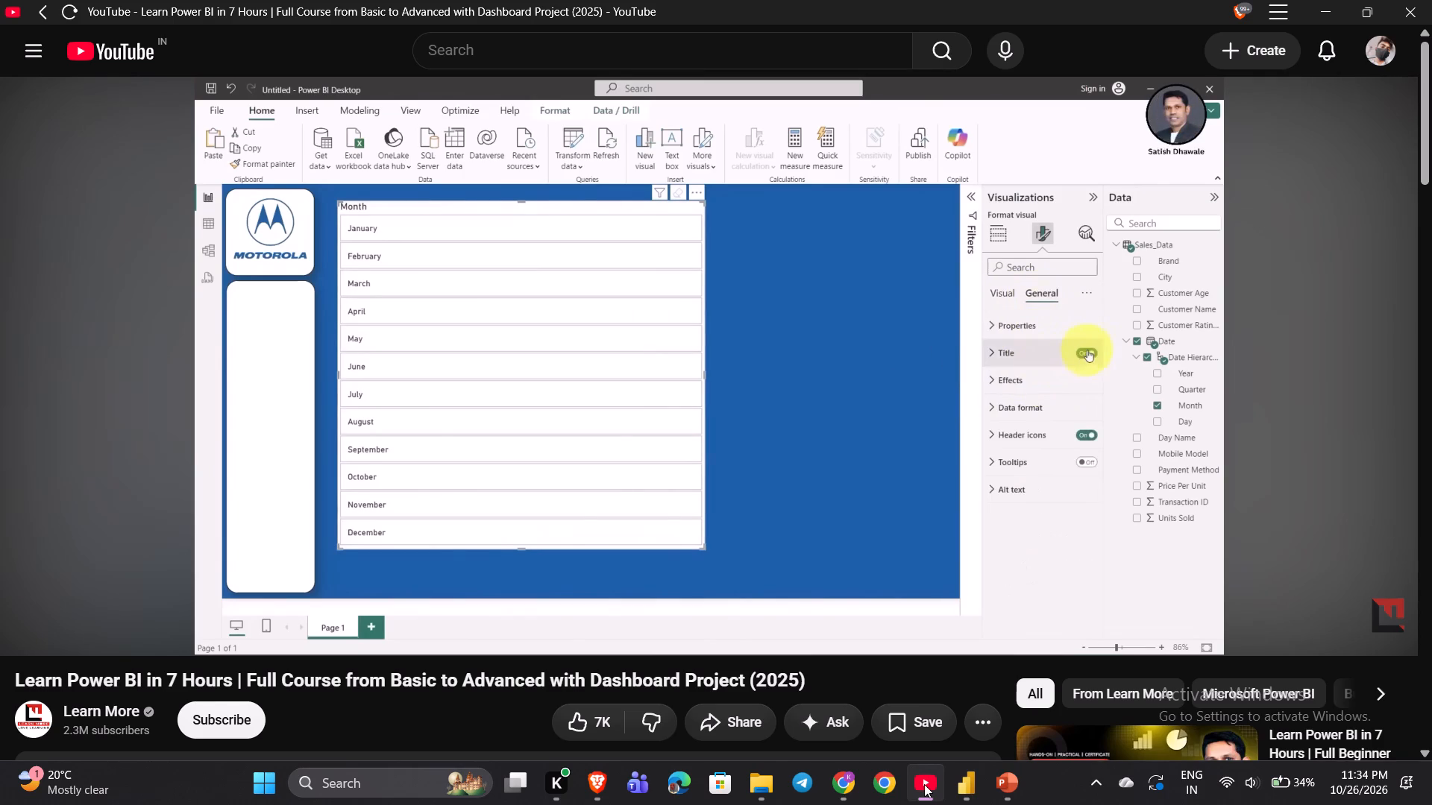
key("space")
left_click(924, 784)
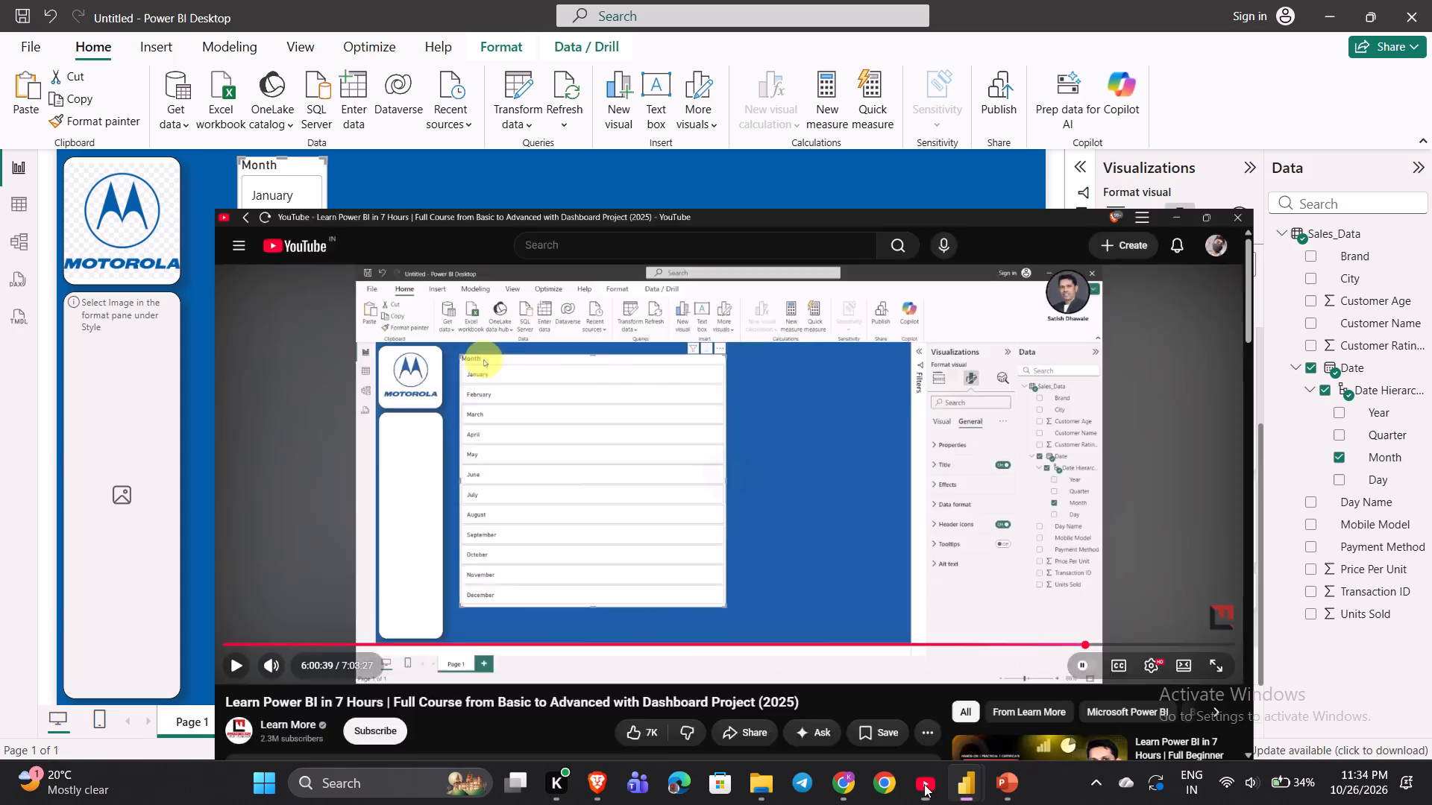
left_click(924, 784)
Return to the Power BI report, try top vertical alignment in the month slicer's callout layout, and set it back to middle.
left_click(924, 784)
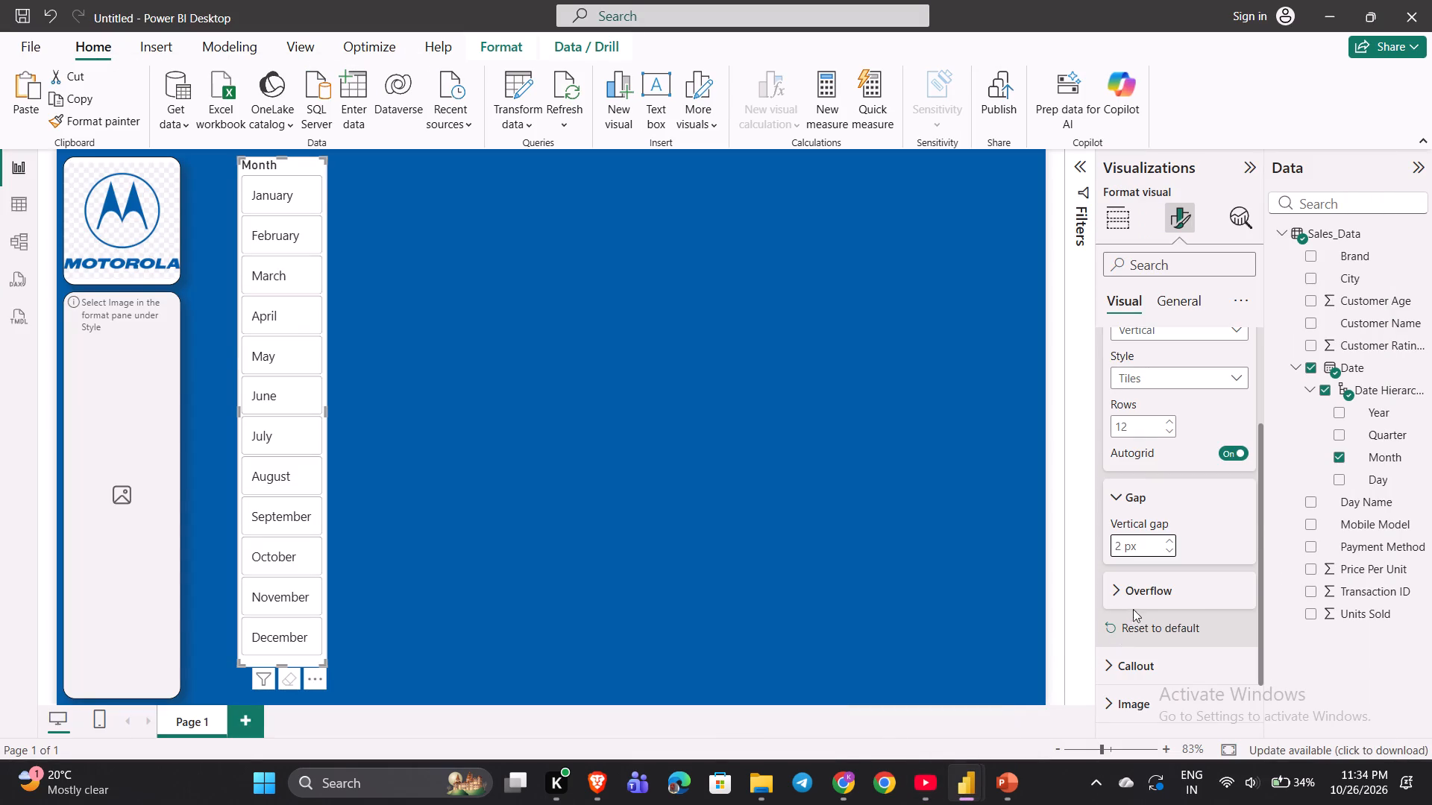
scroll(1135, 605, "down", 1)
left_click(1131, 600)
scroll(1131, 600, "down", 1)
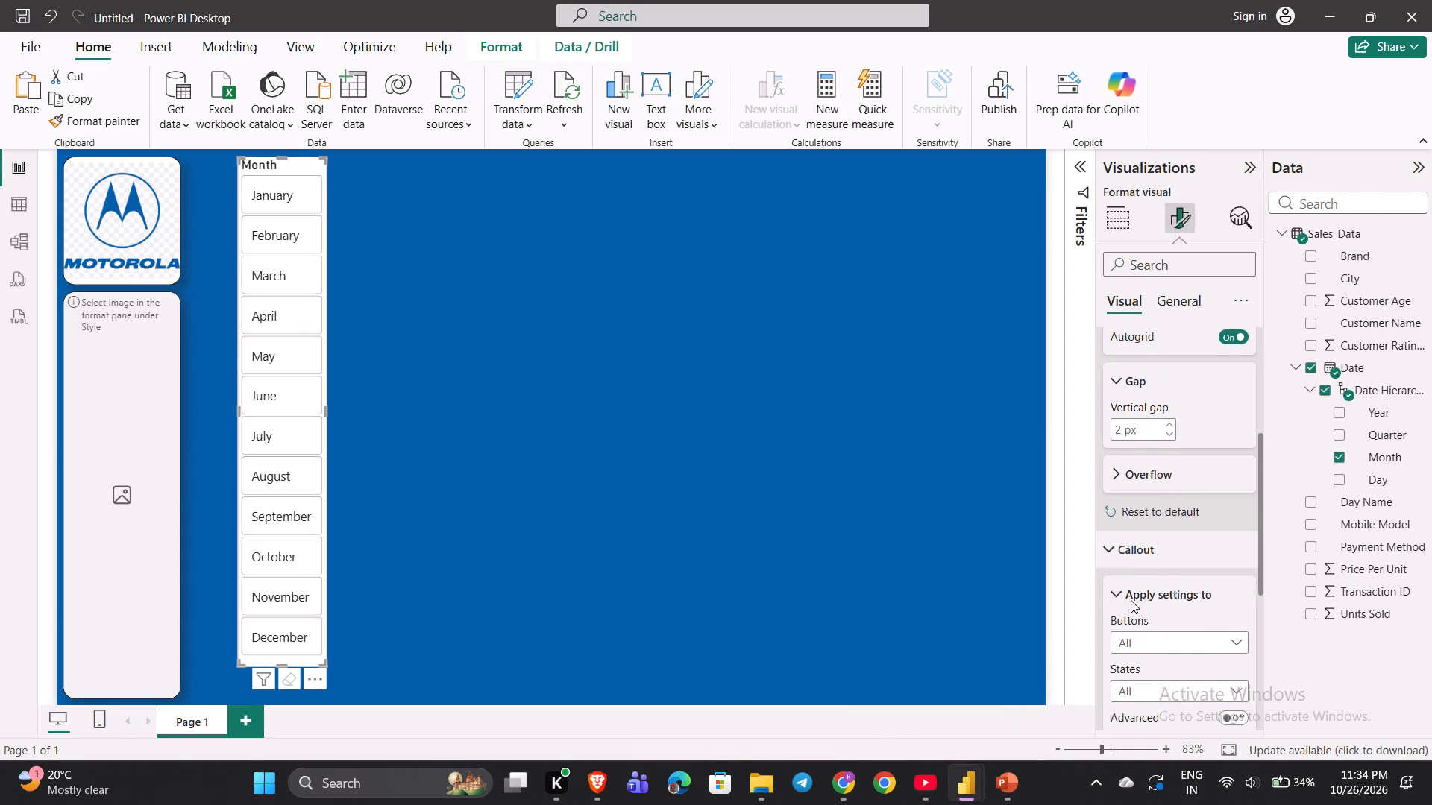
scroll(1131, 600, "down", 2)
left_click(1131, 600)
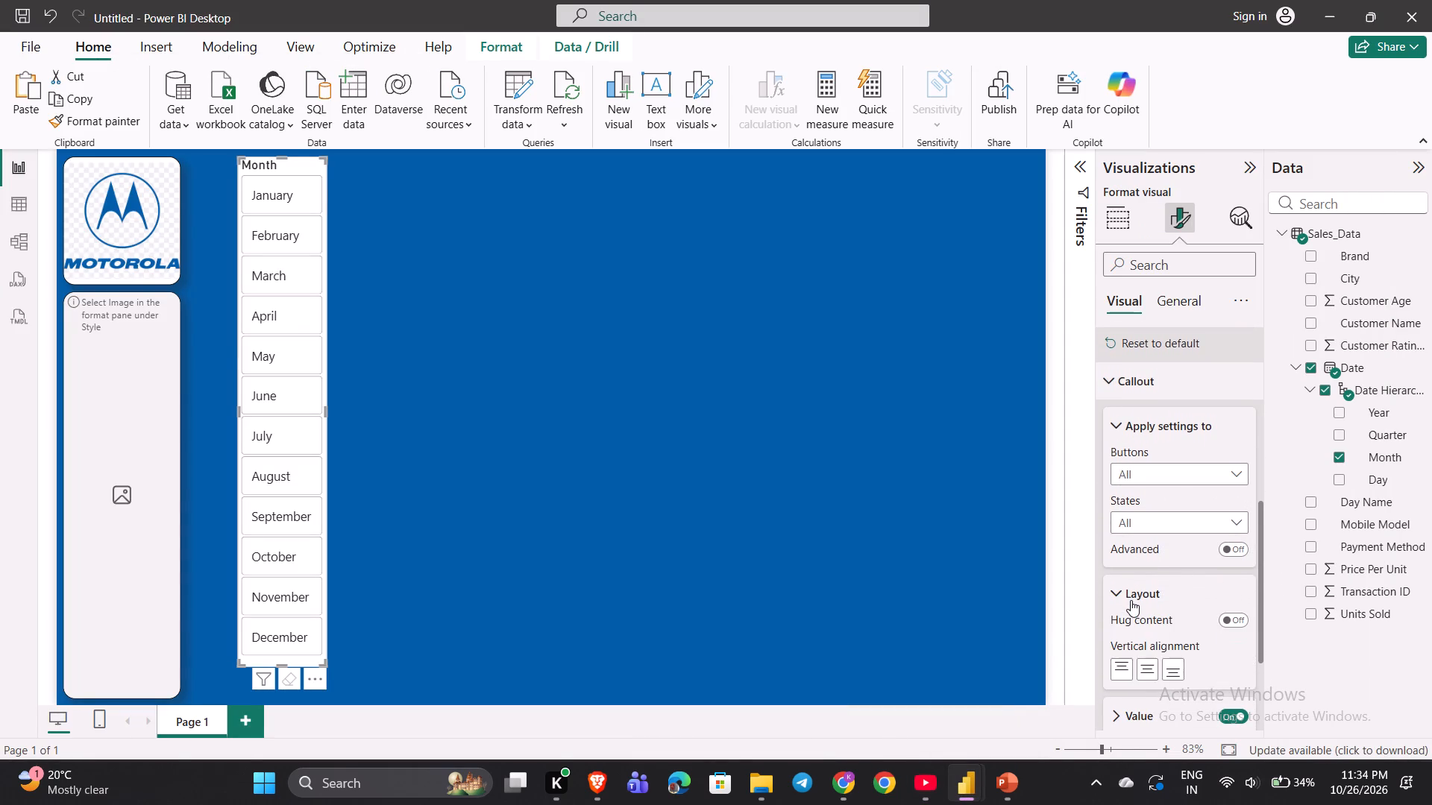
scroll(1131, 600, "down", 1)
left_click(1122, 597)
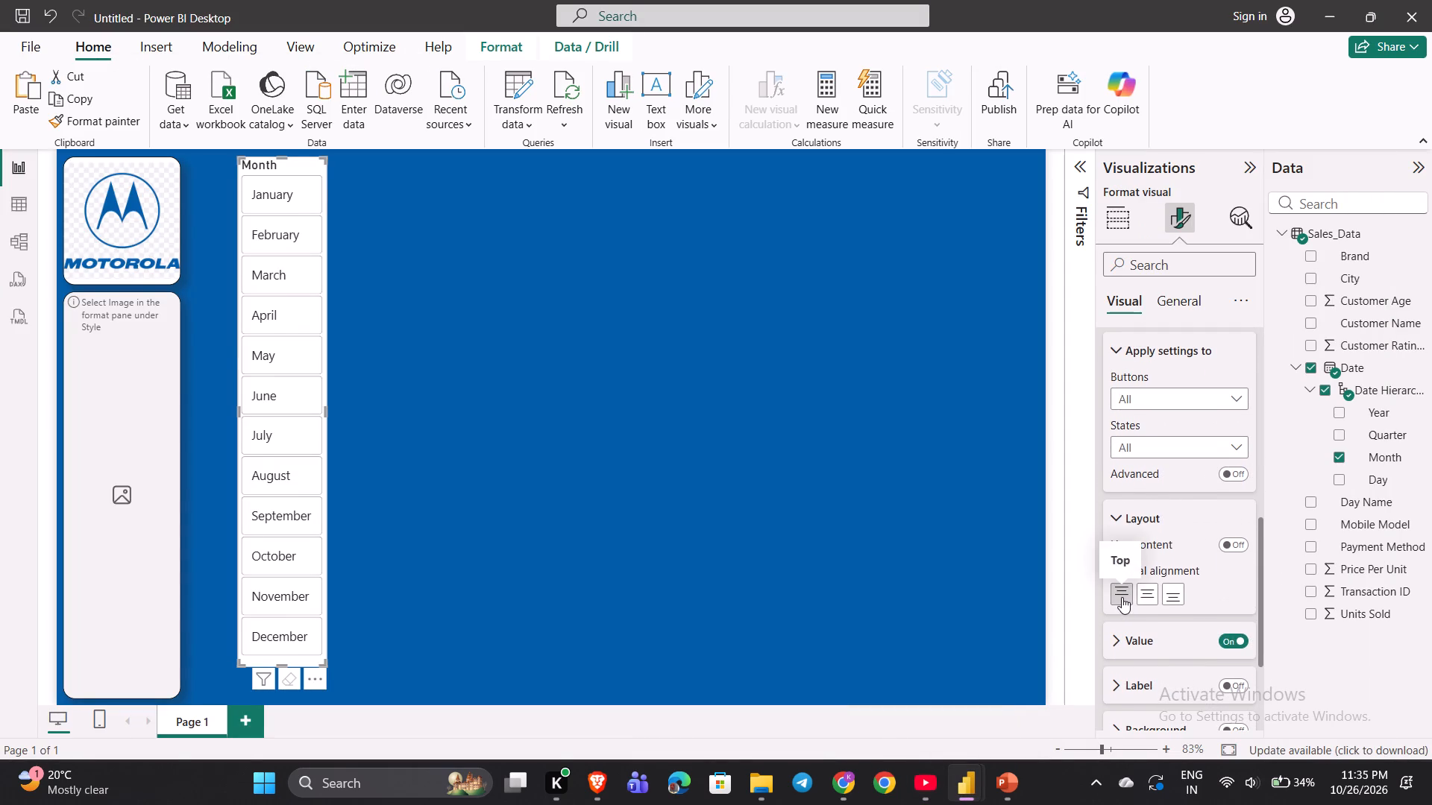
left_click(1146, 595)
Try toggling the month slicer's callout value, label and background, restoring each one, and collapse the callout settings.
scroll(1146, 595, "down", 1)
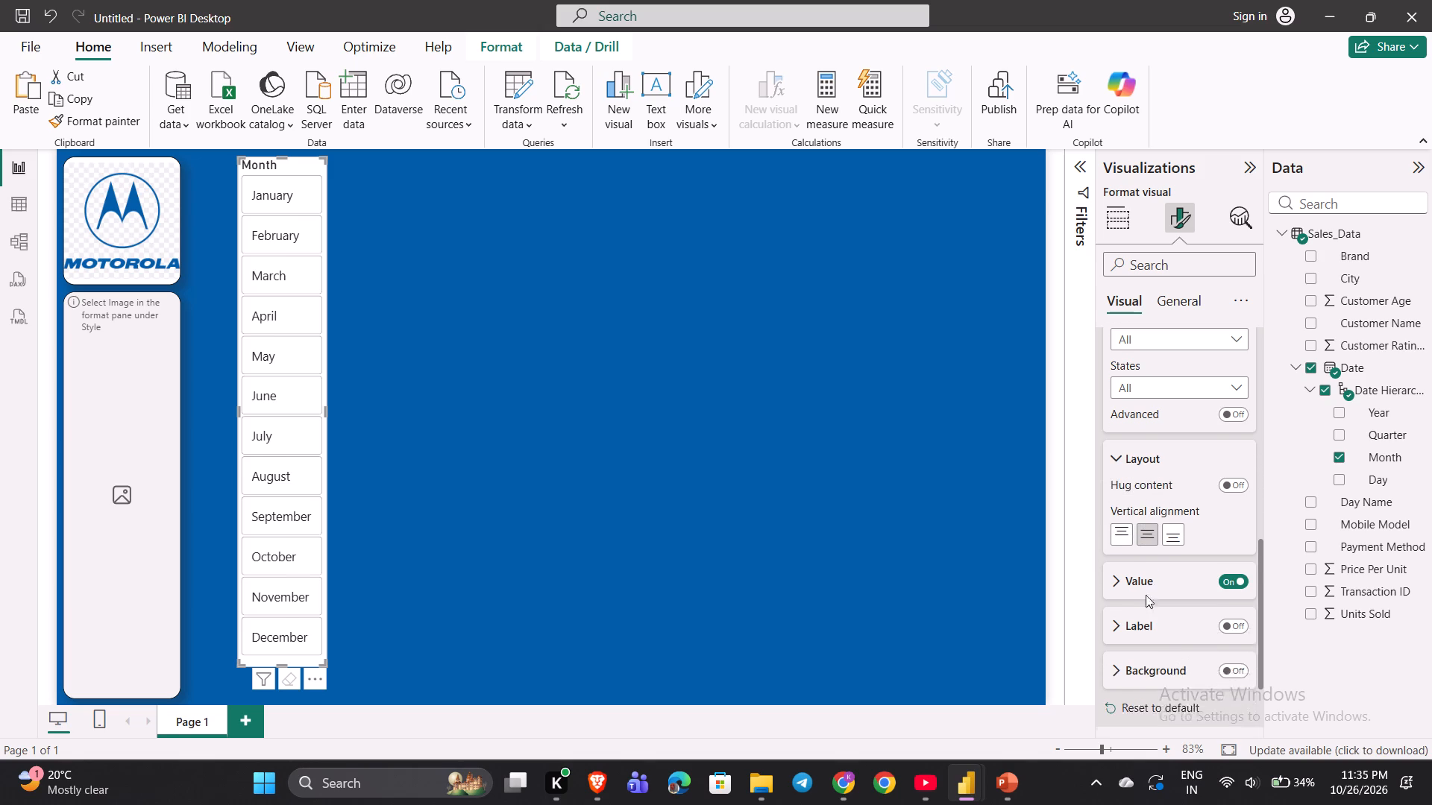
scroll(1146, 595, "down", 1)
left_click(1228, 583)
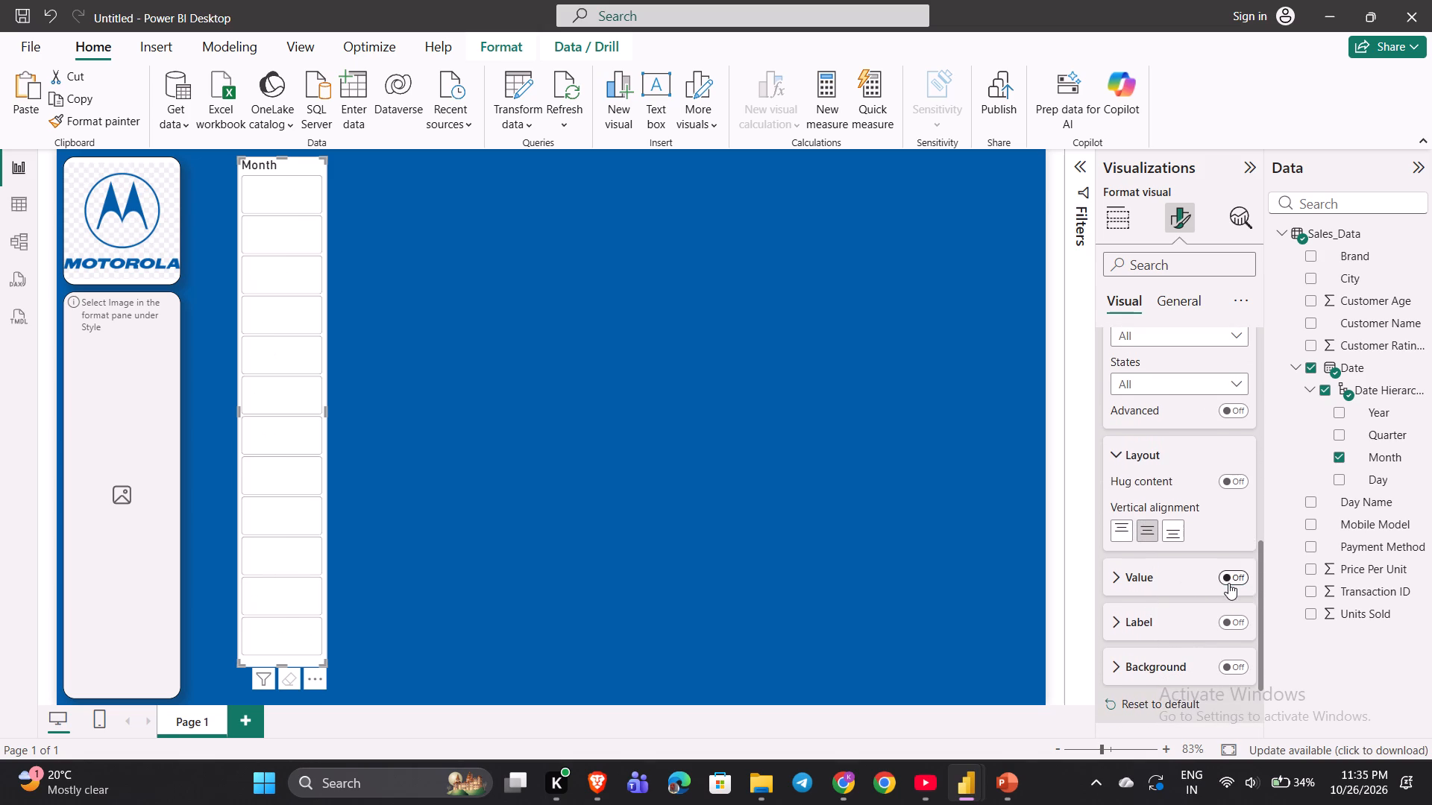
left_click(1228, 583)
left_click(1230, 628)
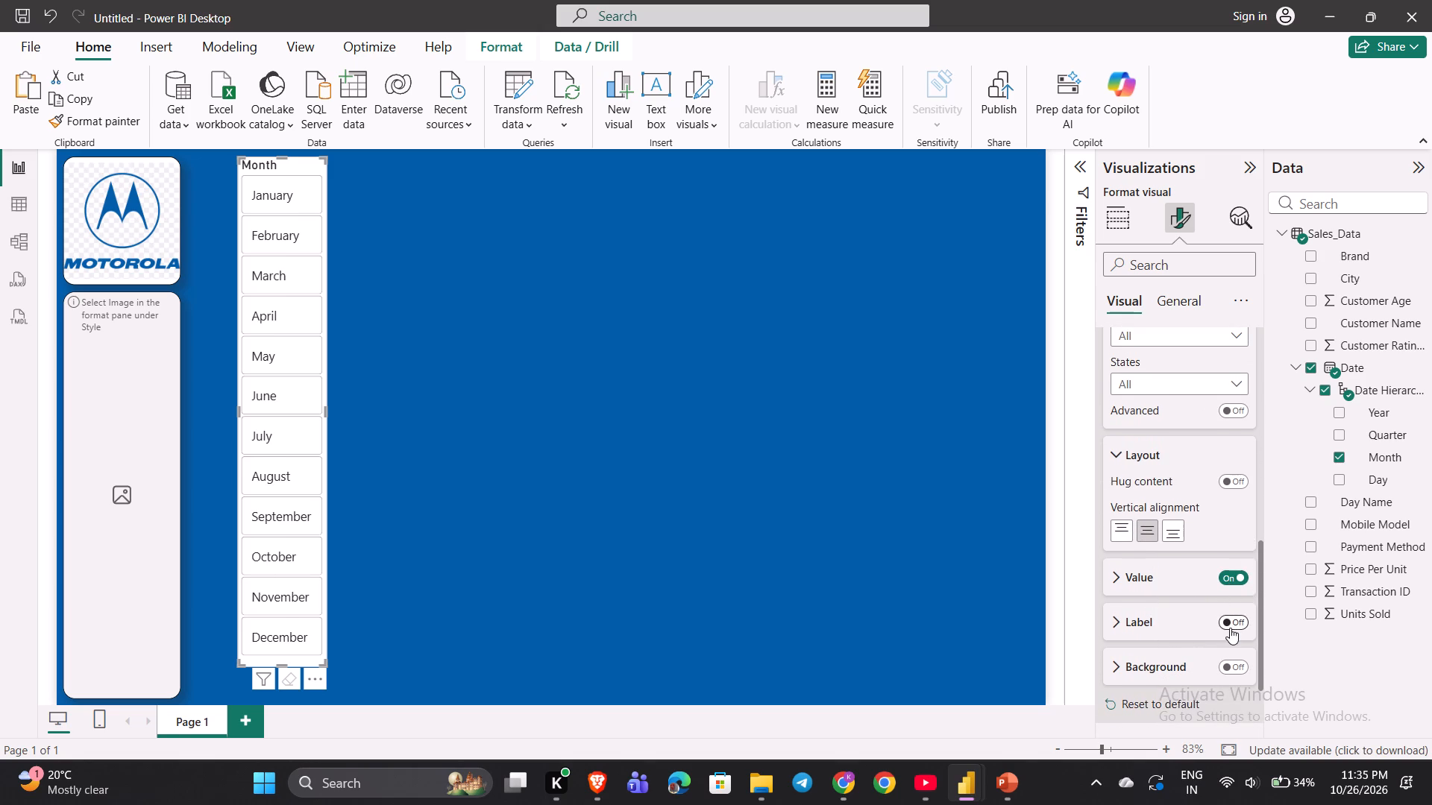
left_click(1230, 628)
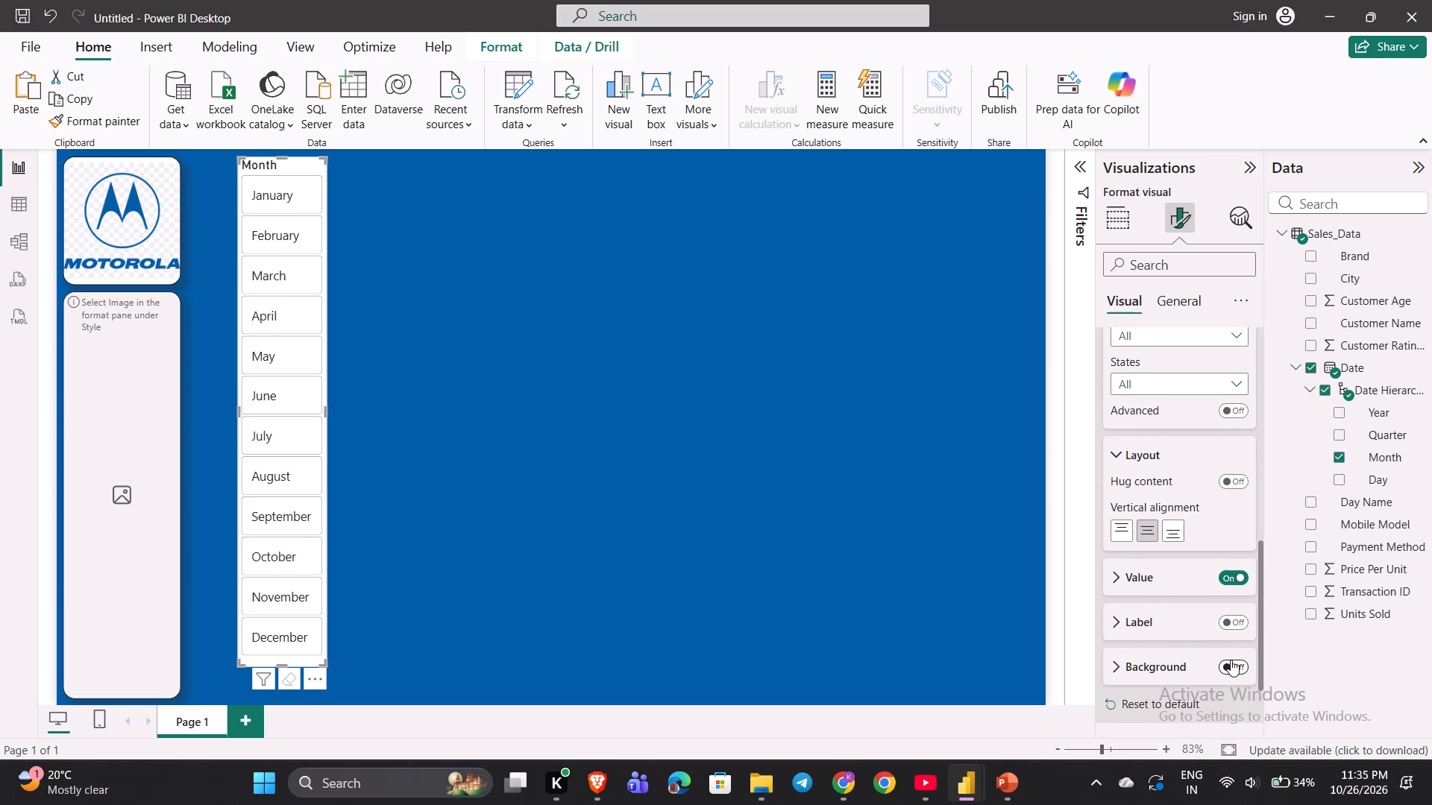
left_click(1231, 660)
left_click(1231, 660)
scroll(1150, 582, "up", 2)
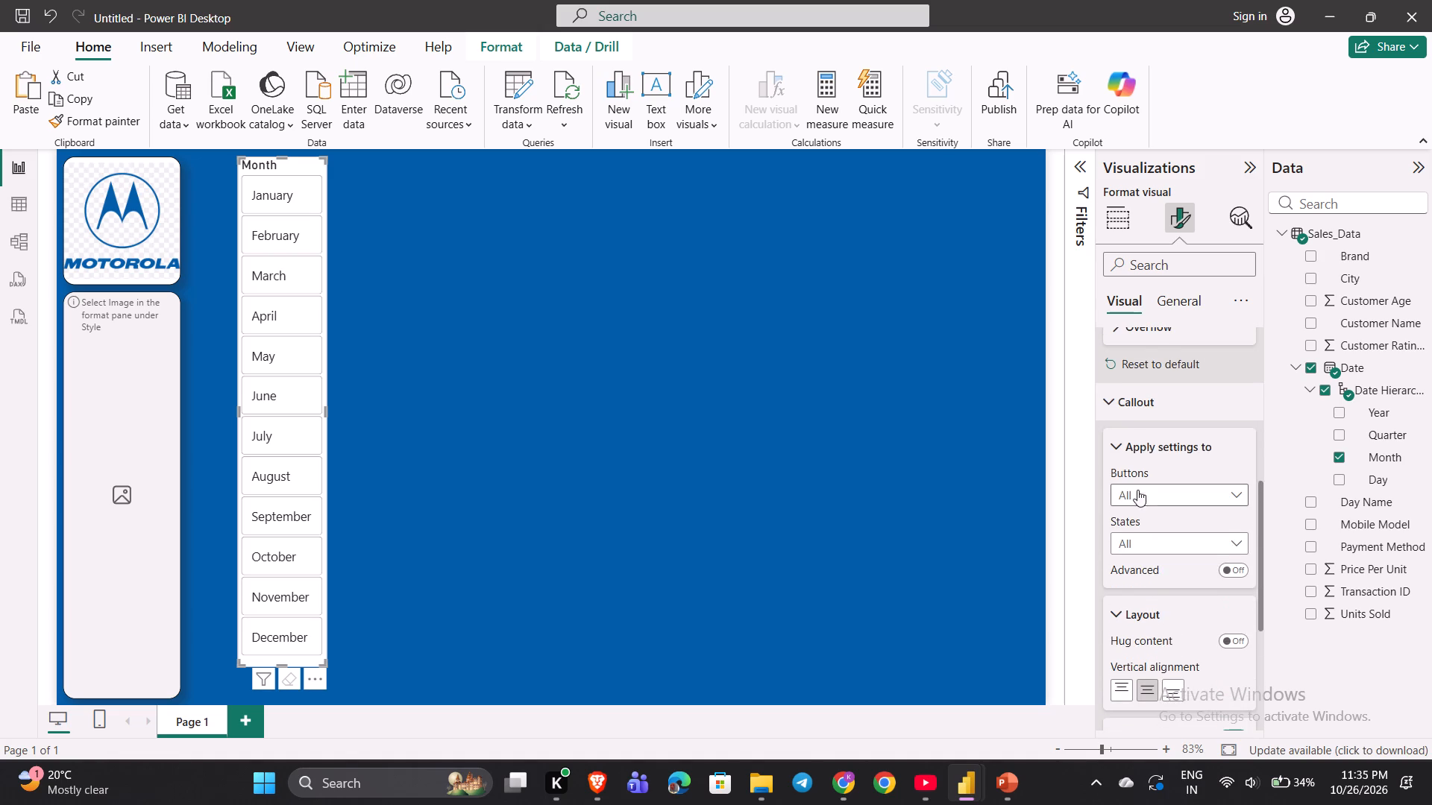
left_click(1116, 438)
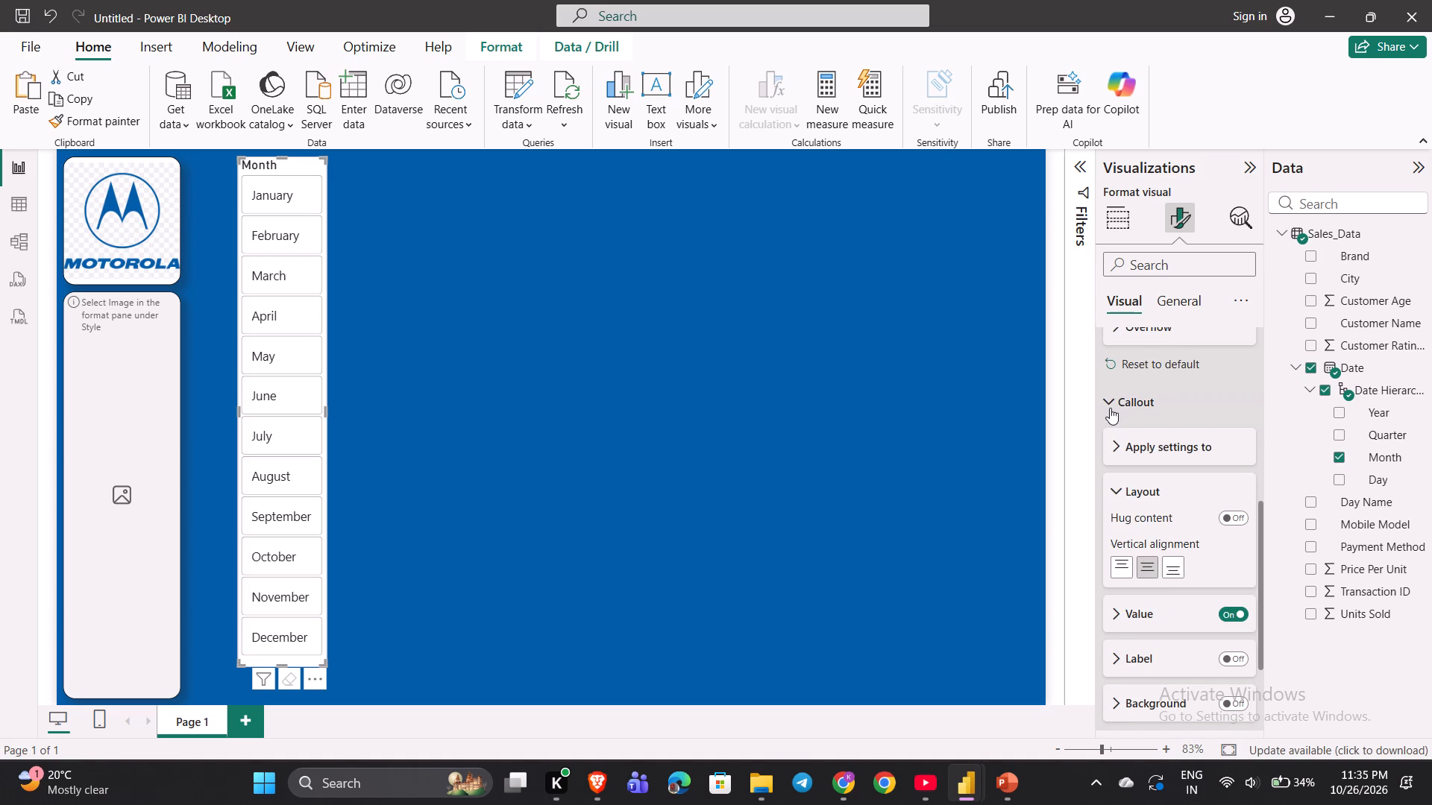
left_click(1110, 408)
Turn off the month slicer's title in its general format settings.
scroll(1125, 576, "down", 1)
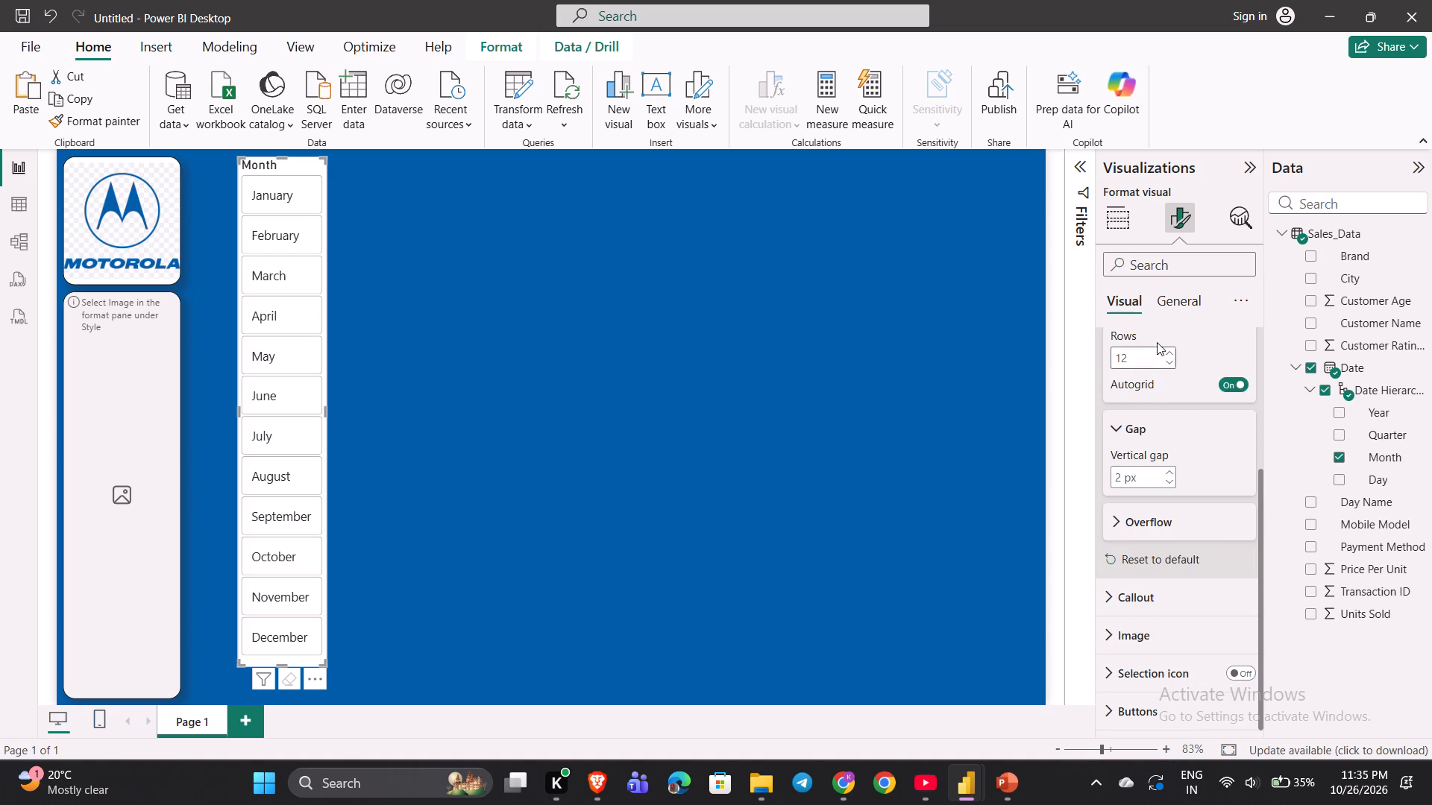
left_click(1170, 301)
left_click(1241, 382)
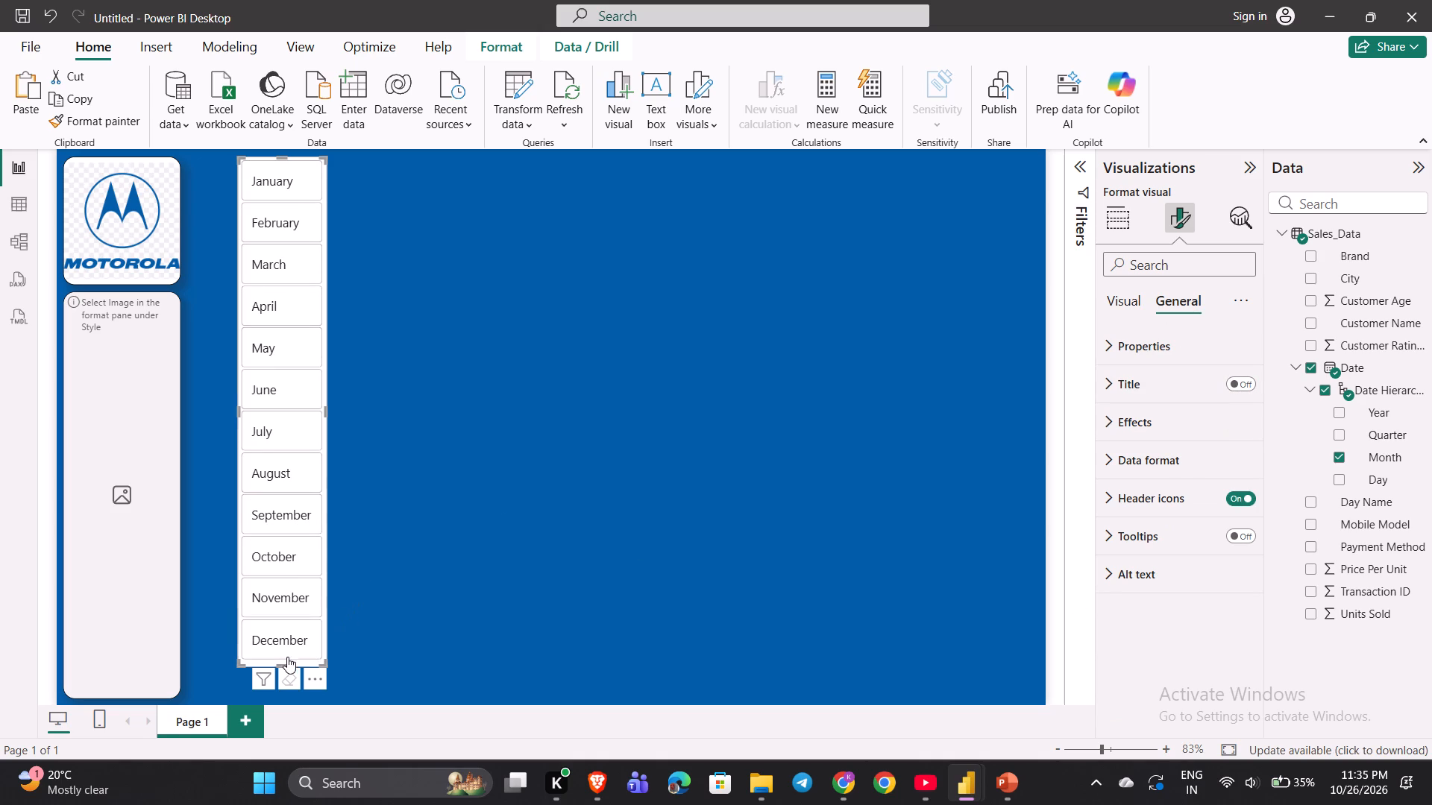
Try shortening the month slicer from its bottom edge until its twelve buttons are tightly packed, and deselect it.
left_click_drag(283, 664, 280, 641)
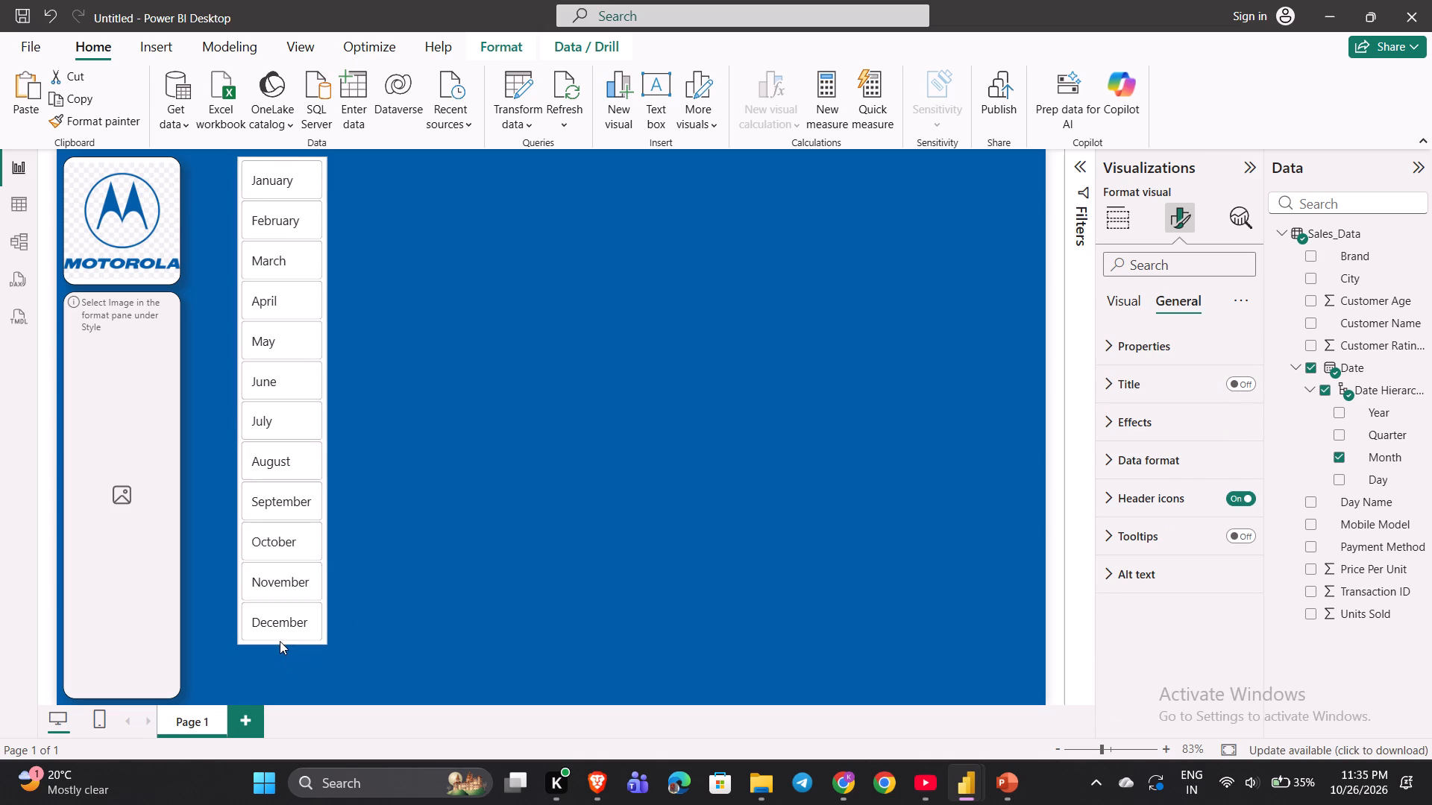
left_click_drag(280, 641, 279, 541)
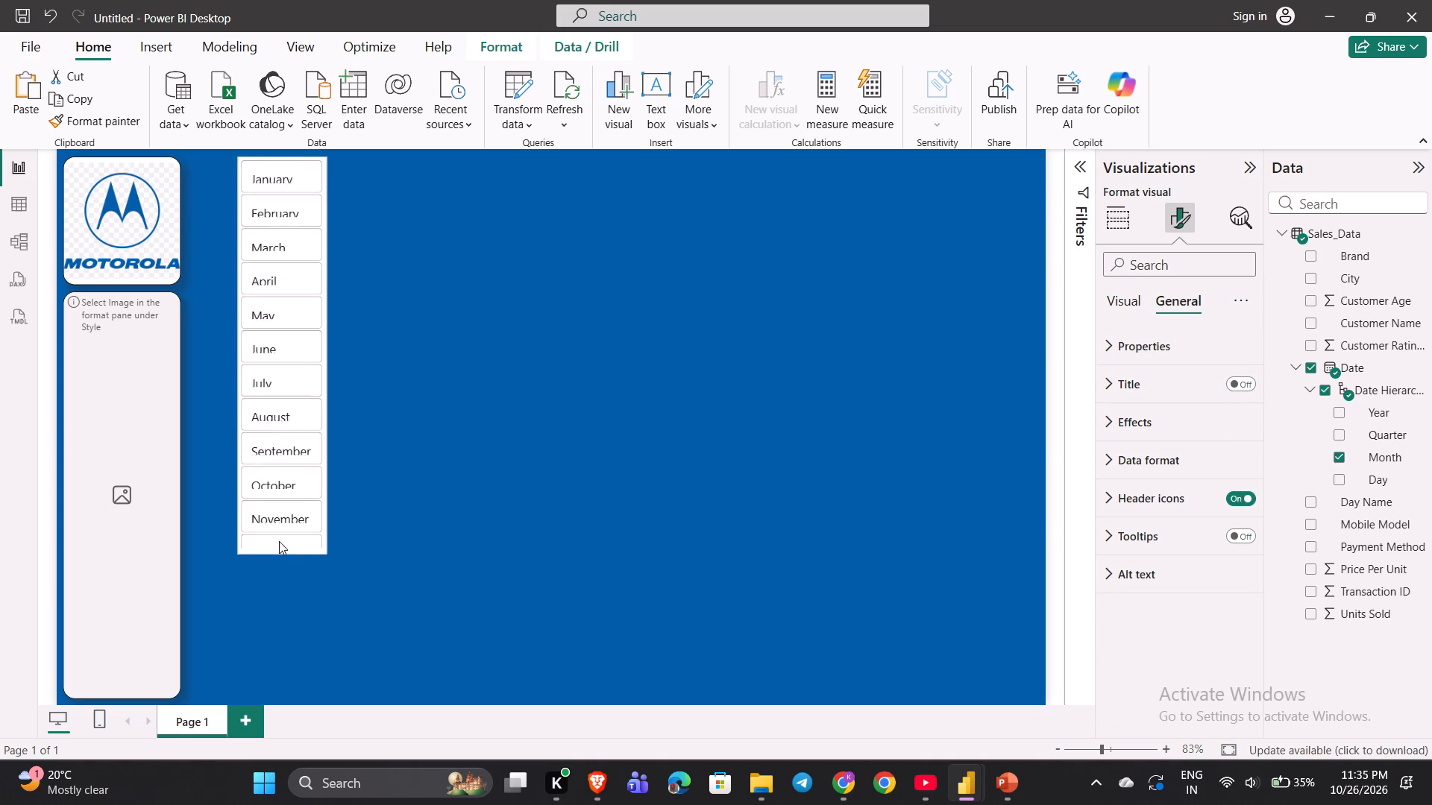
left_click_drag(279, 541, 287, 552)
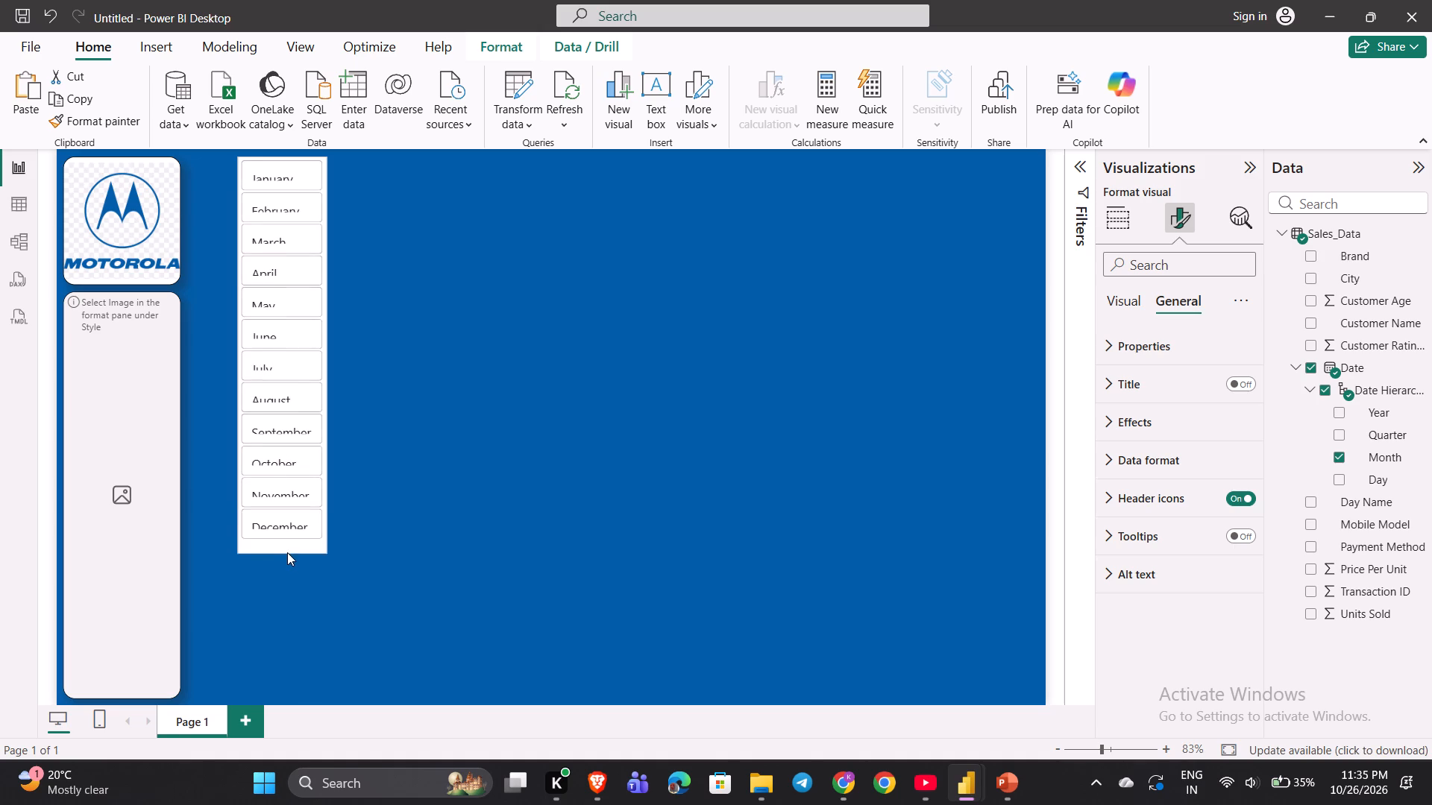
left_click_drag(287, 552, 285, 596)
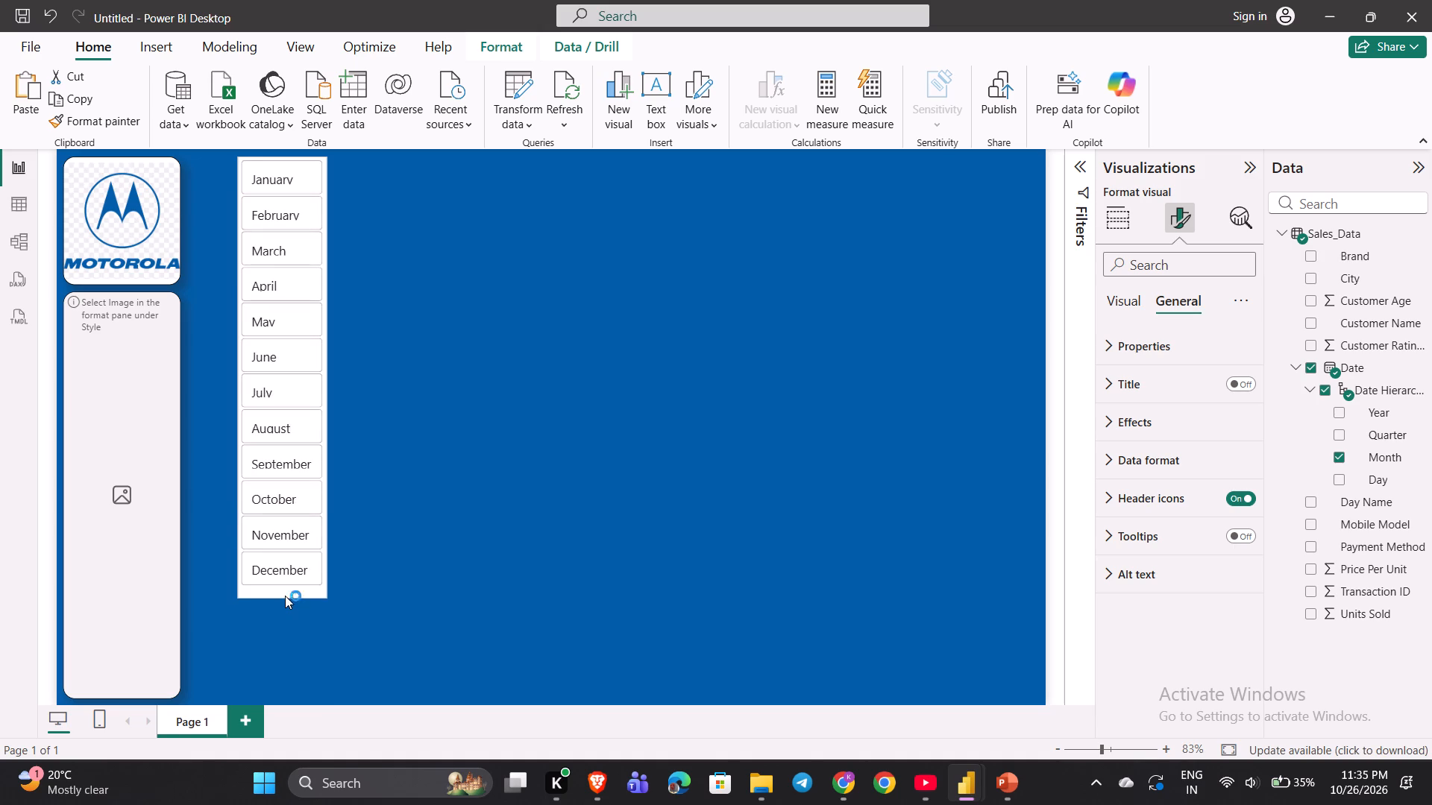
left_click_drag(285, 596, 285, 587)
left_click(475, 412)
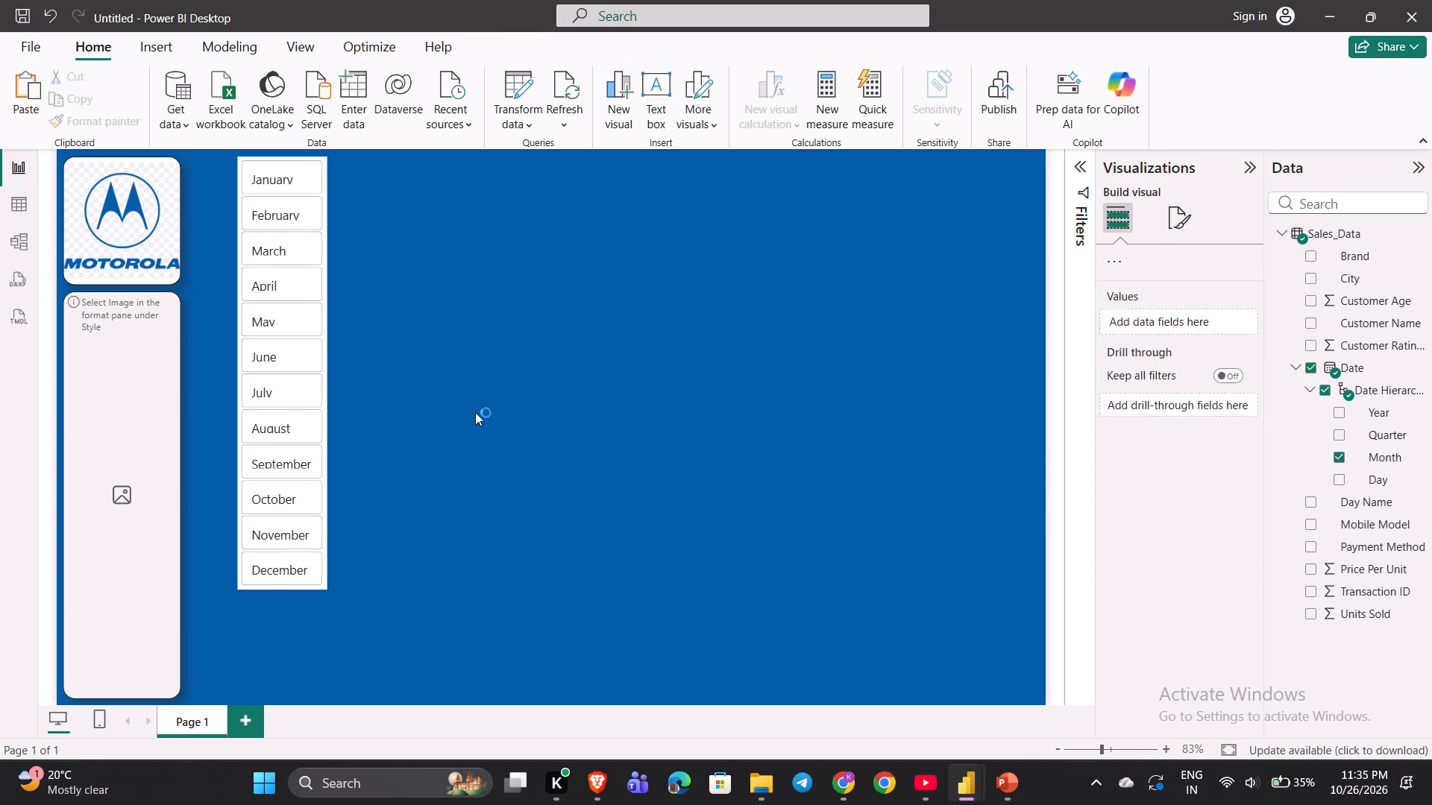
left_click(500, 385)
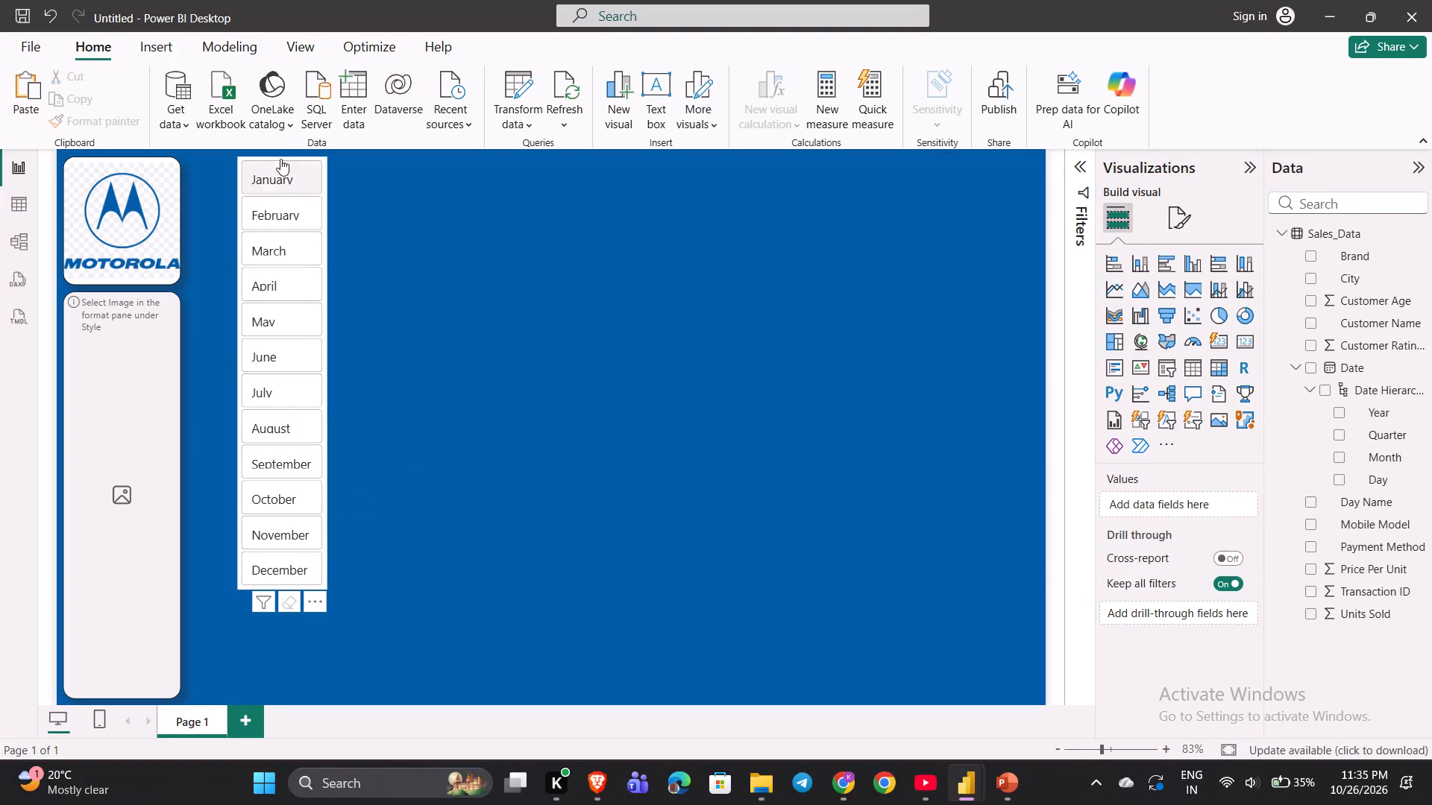
Adjust the month slicer's bottom edge so all twelve month names fit fully, ending slightly above the bottom of the image placeholder.
left_click(275, 590)
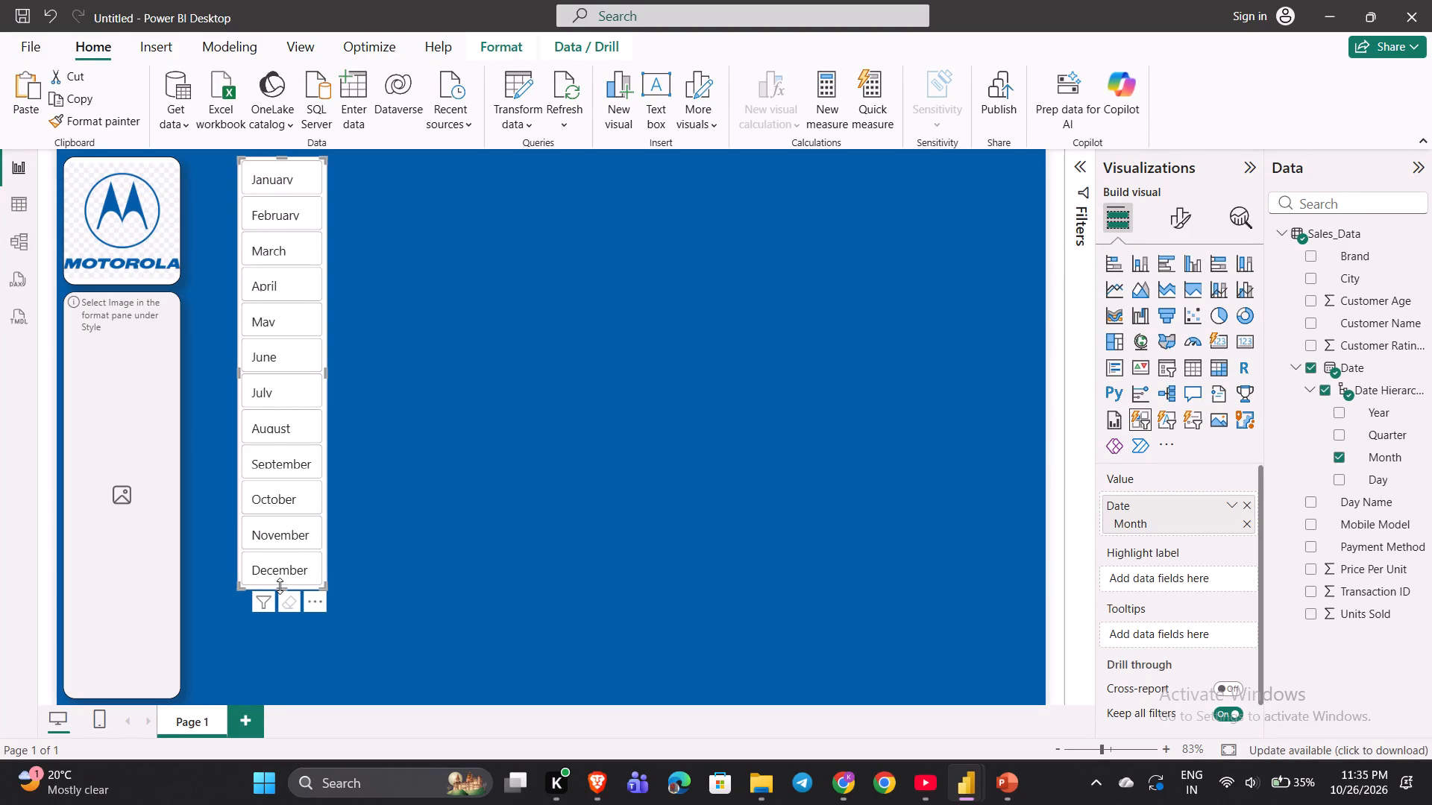
left_click_drag(280, 586, 280, 600)
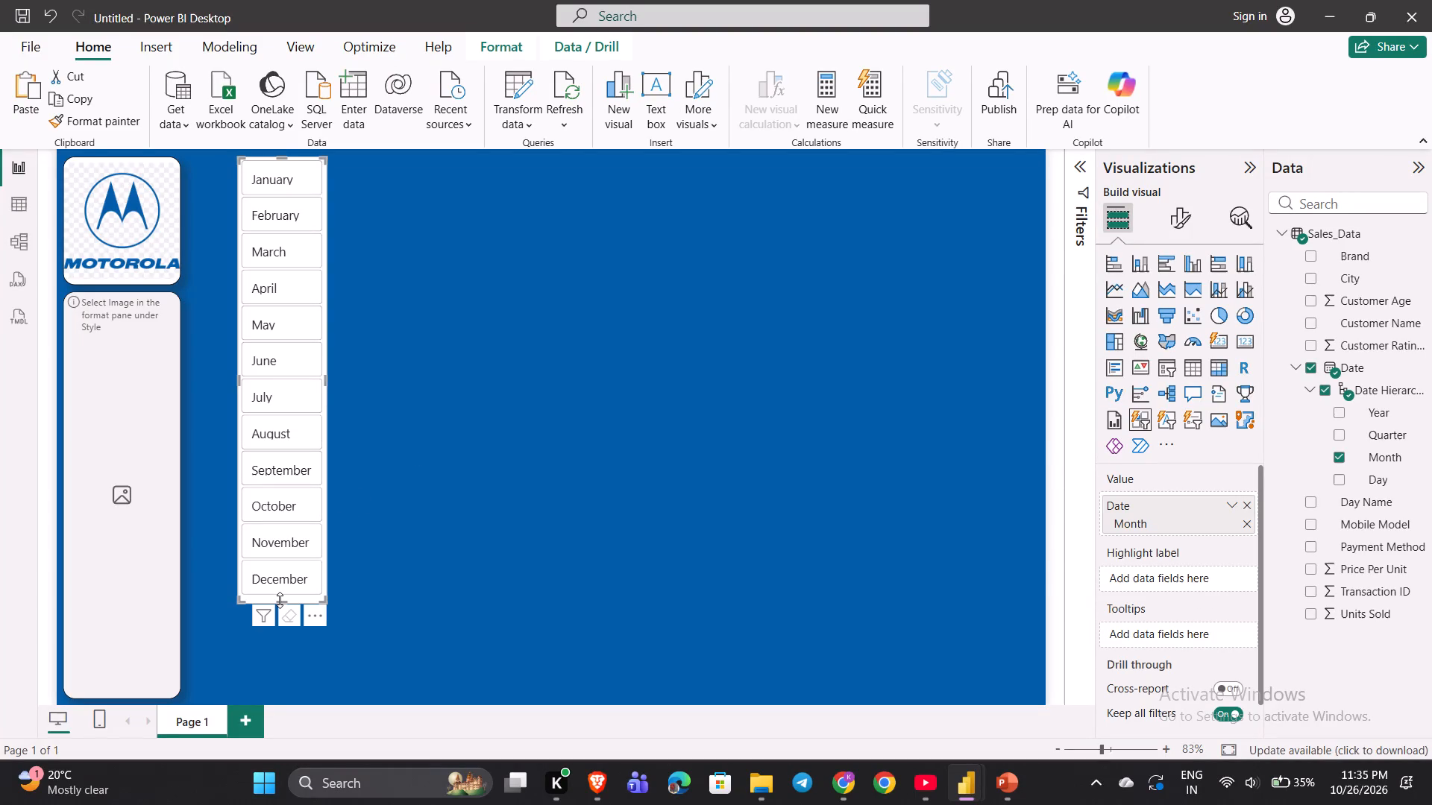
left_click_drag(280, 600, 280, 610)
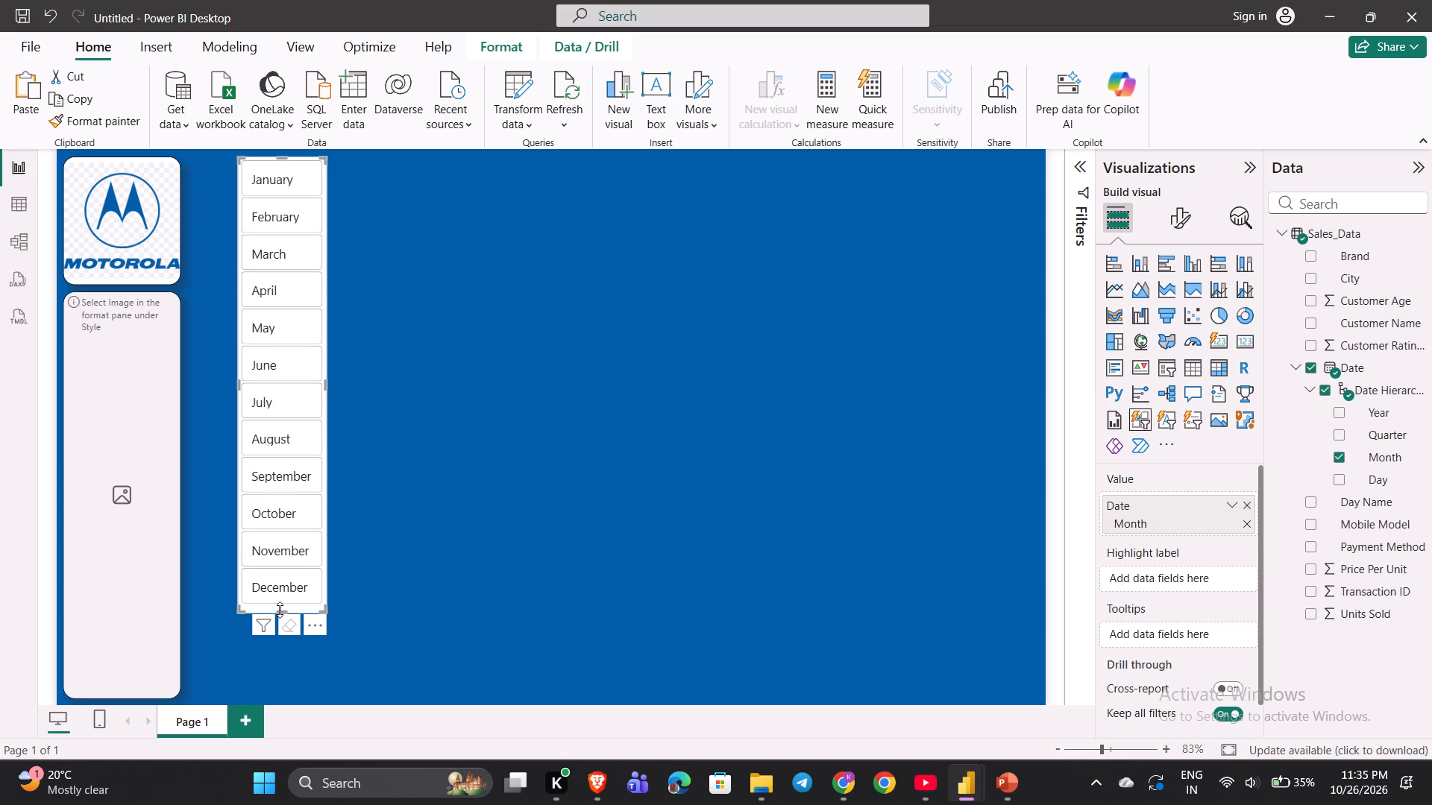
left_click_drag(280, 610, 280, 637)
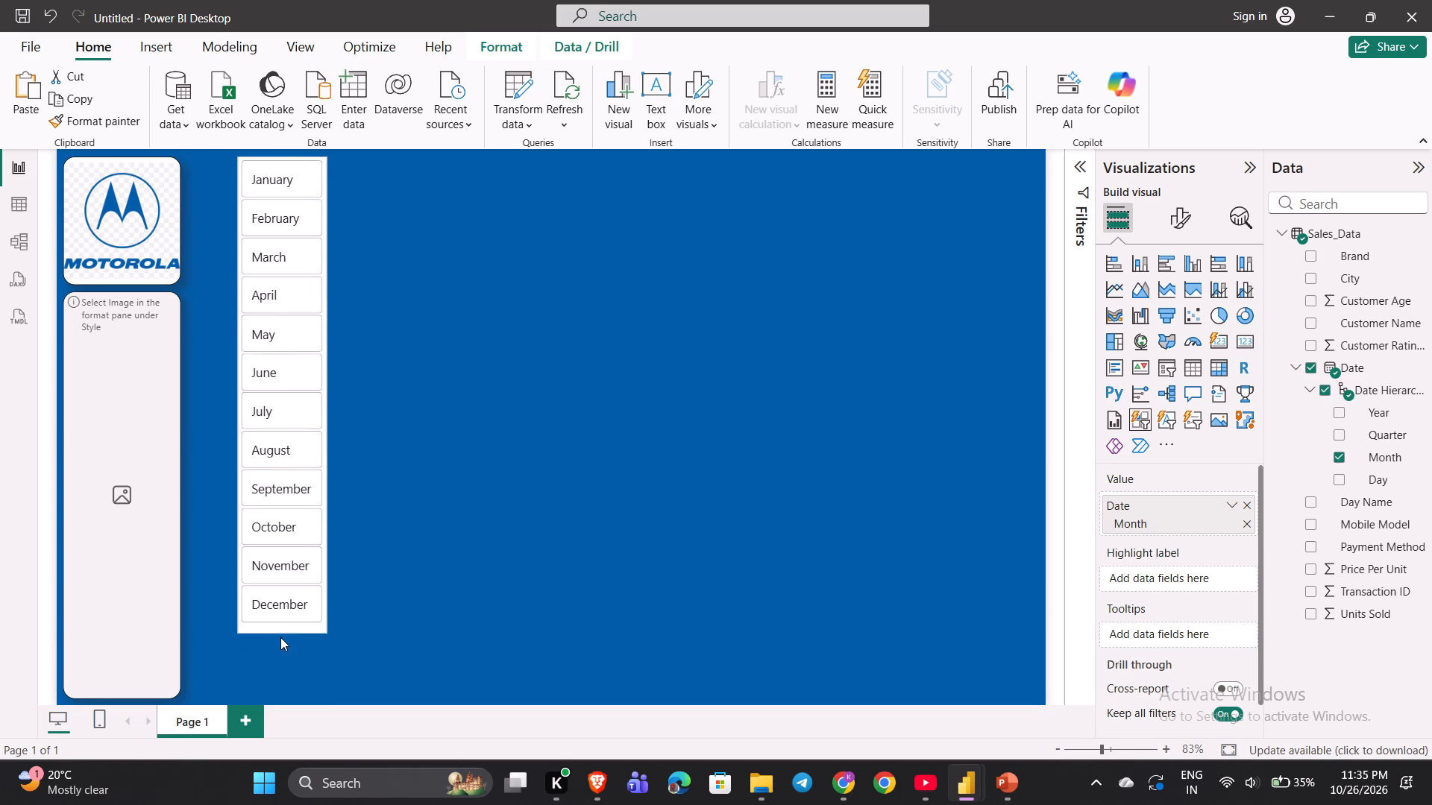
left_click_drag(280, 637, 280, 633)
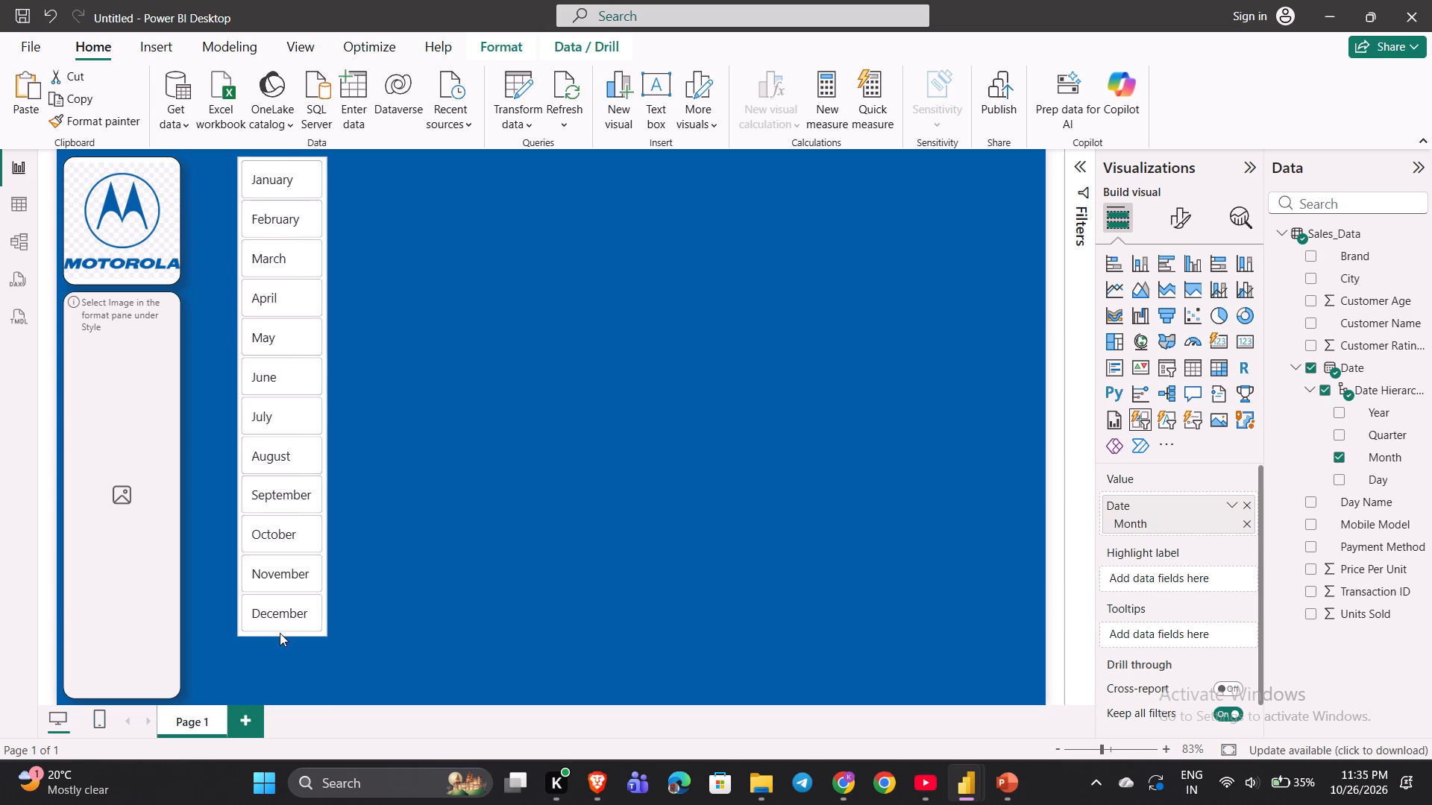
left_click_drag(280, 633, 277, 634)
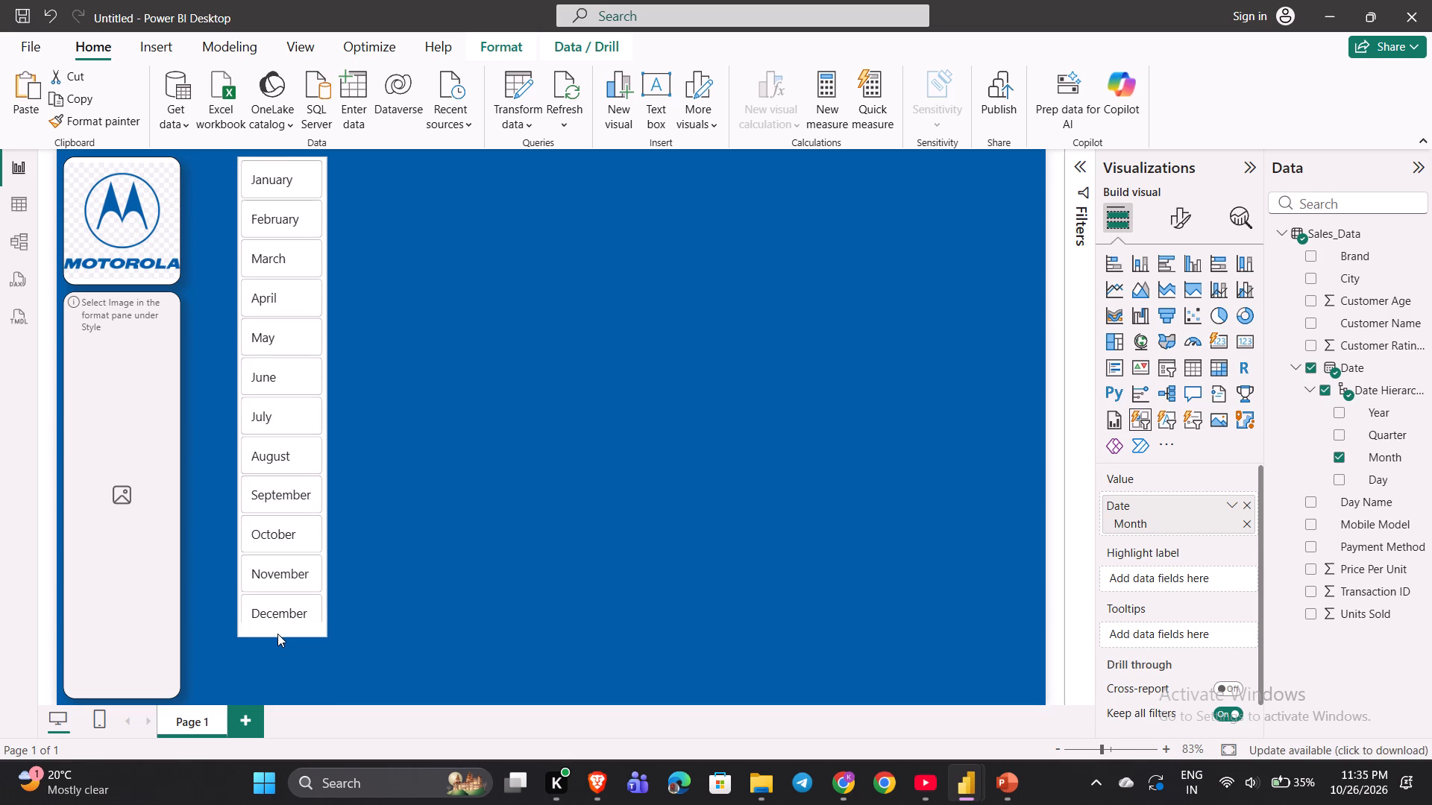
left_click_drag(277, 634, 277, 634)
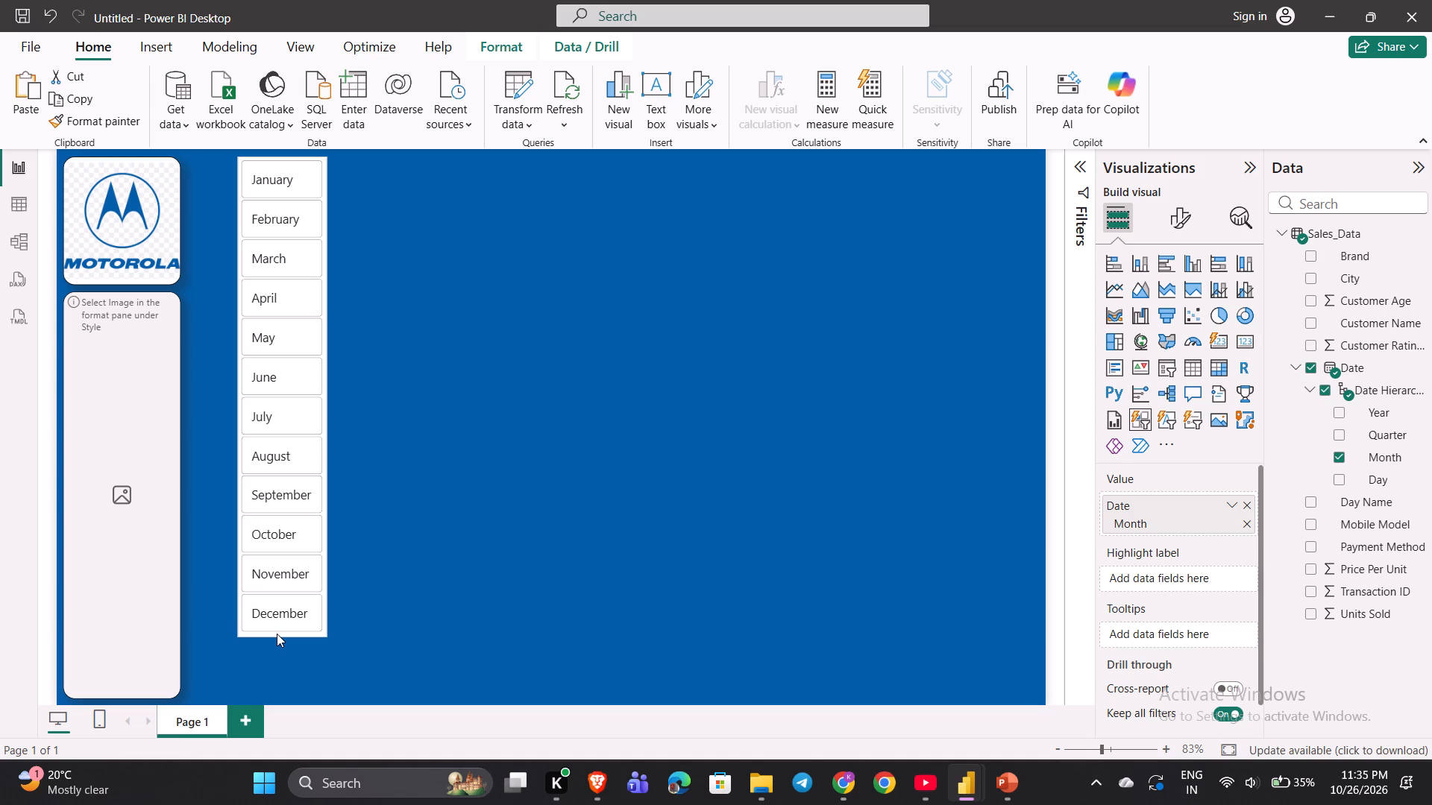
left_click_drag(277, 634, 277, 635)
left_click(427, 487)
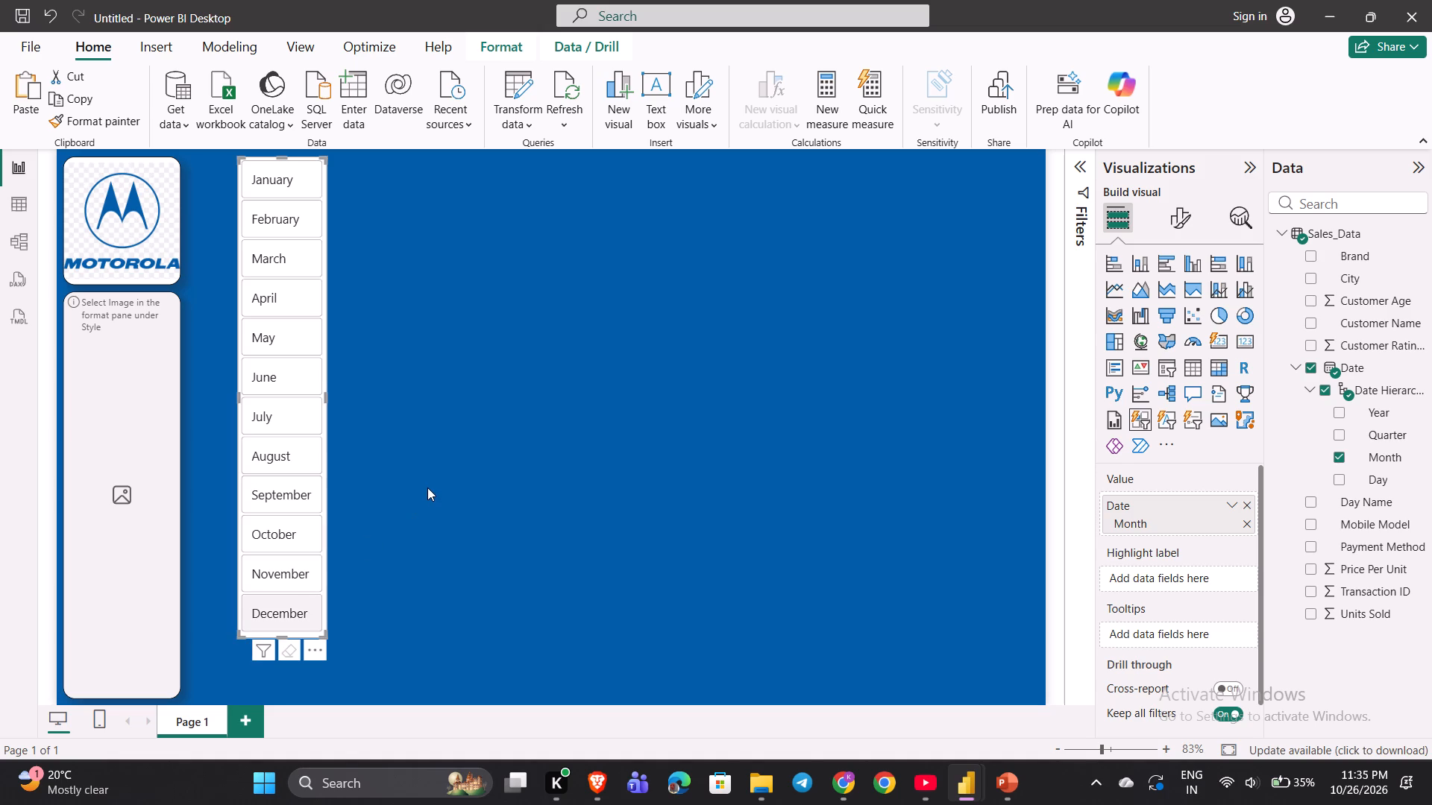
Watch the YouTube course's part on fitting the month slicer into the card below the logo and opening its background effects, pausing it.
left_click(920, 783)
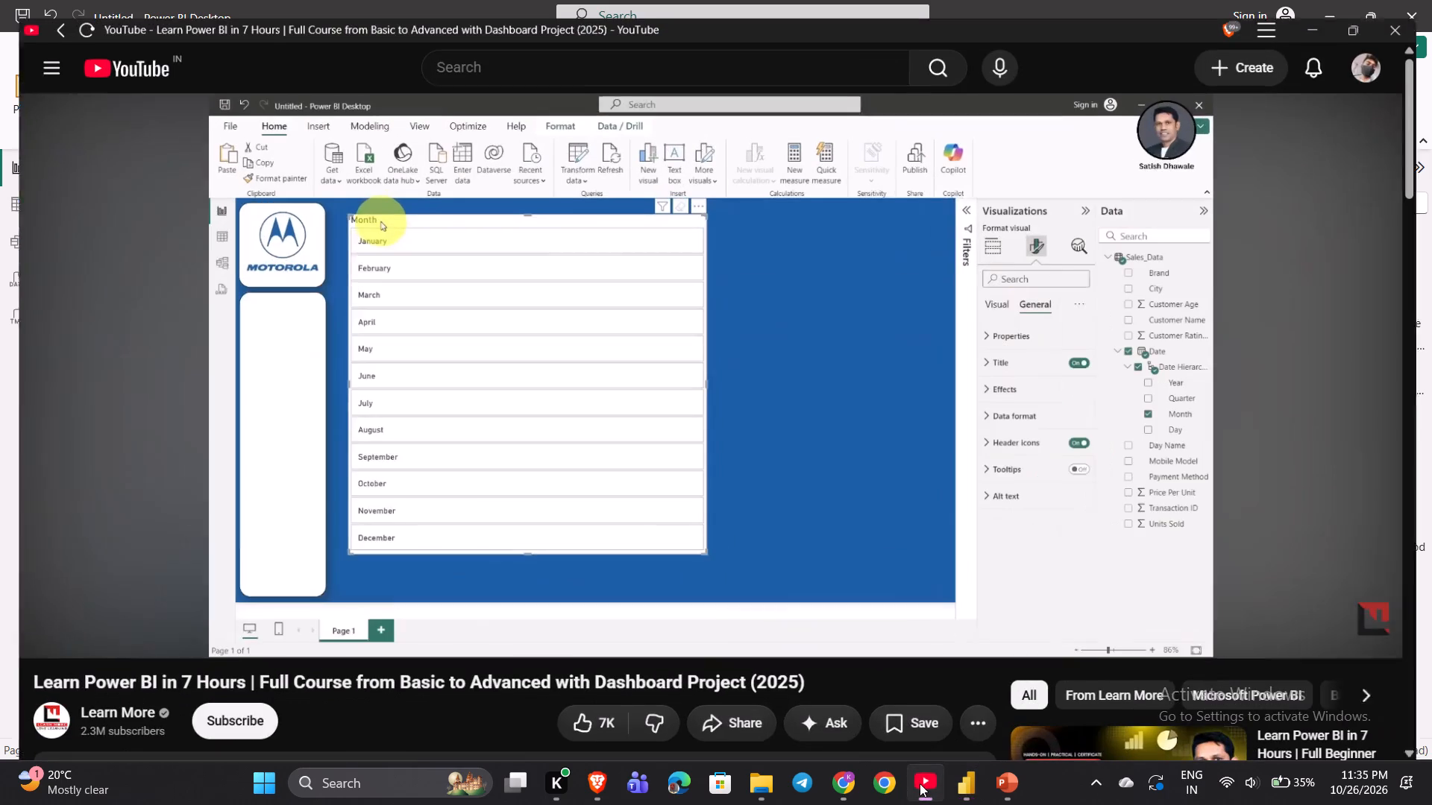
key("space")
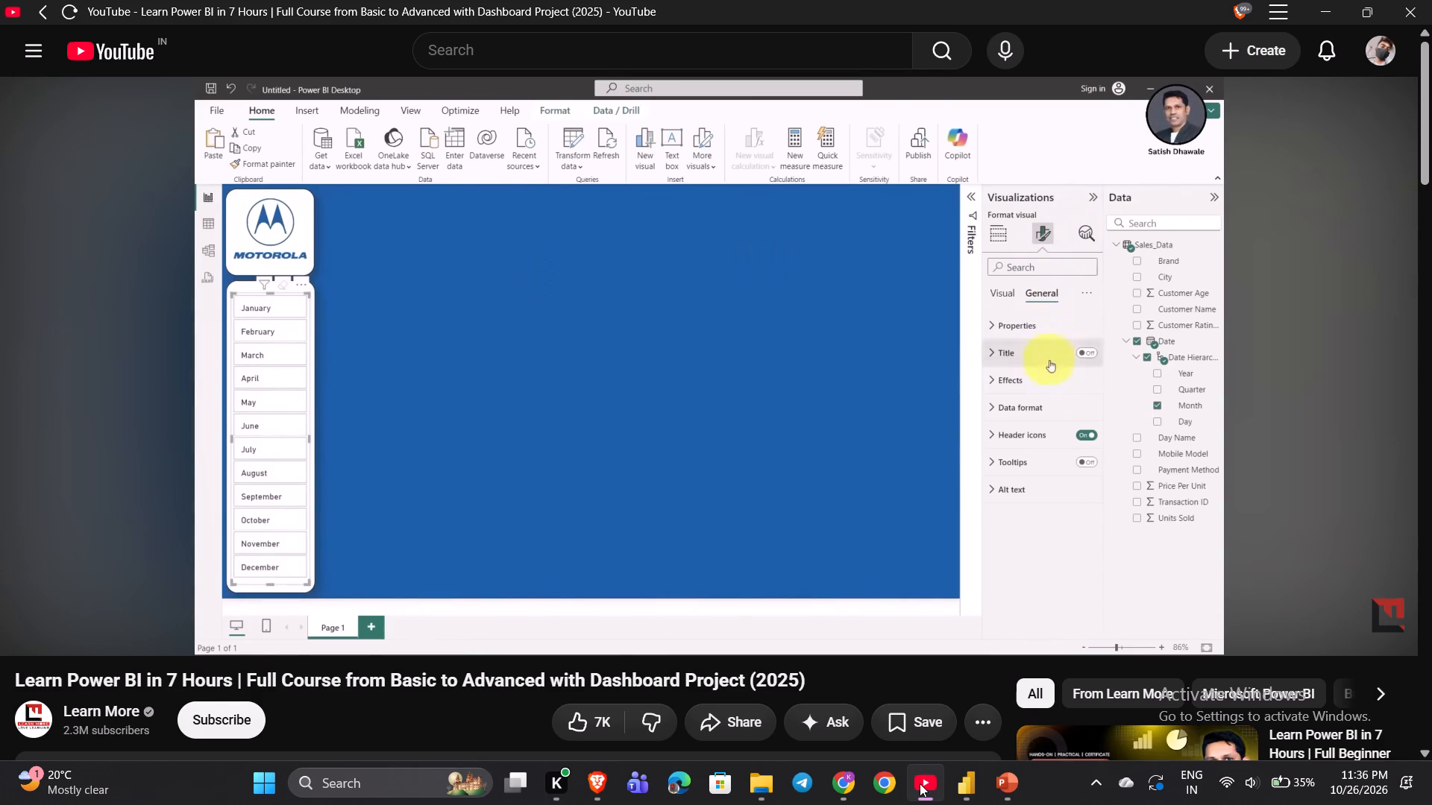
key("space")
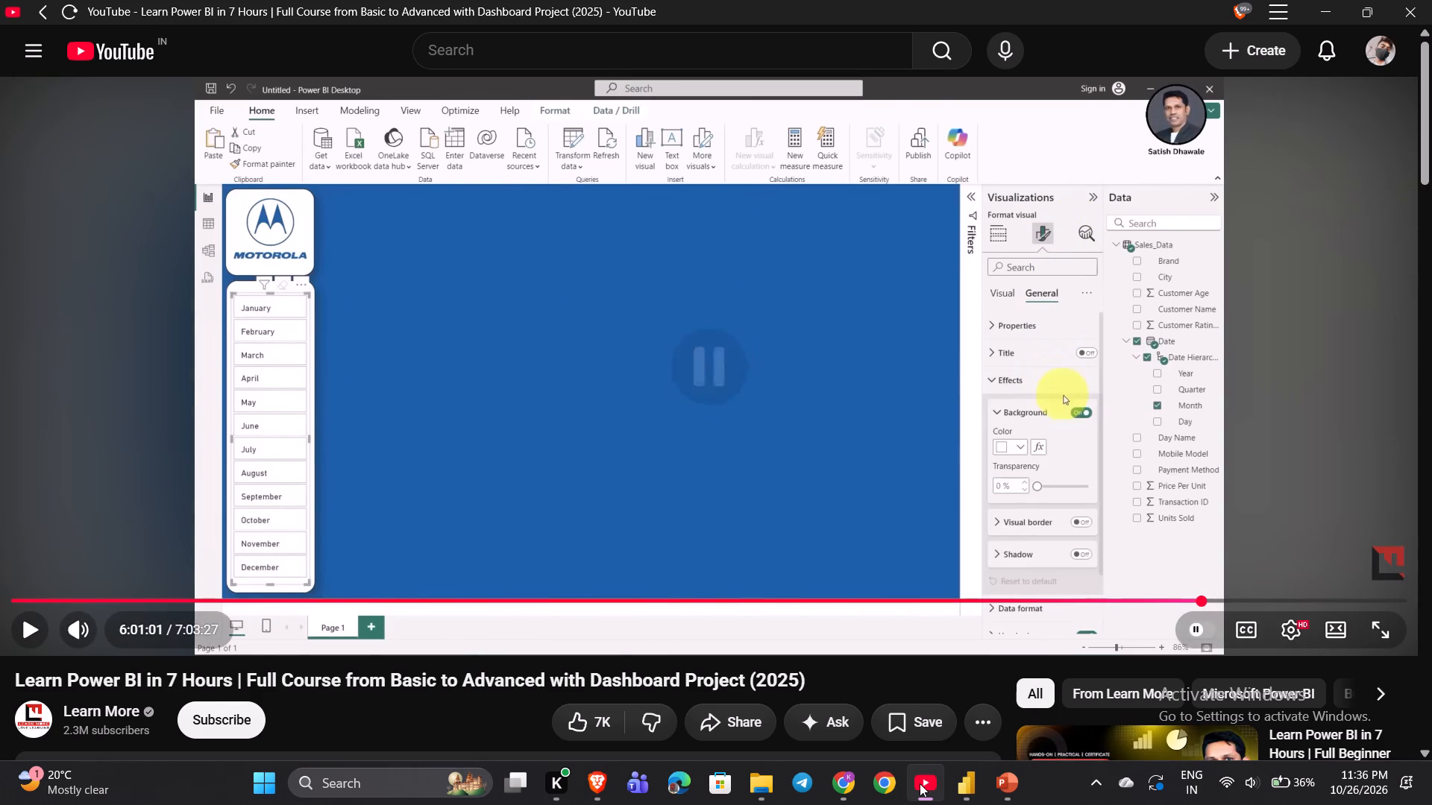
Back in the Power BI report, try the month slicer over the image placeholder, and place it on the empty canvas beside the placeholder.
left_click(920, 783)
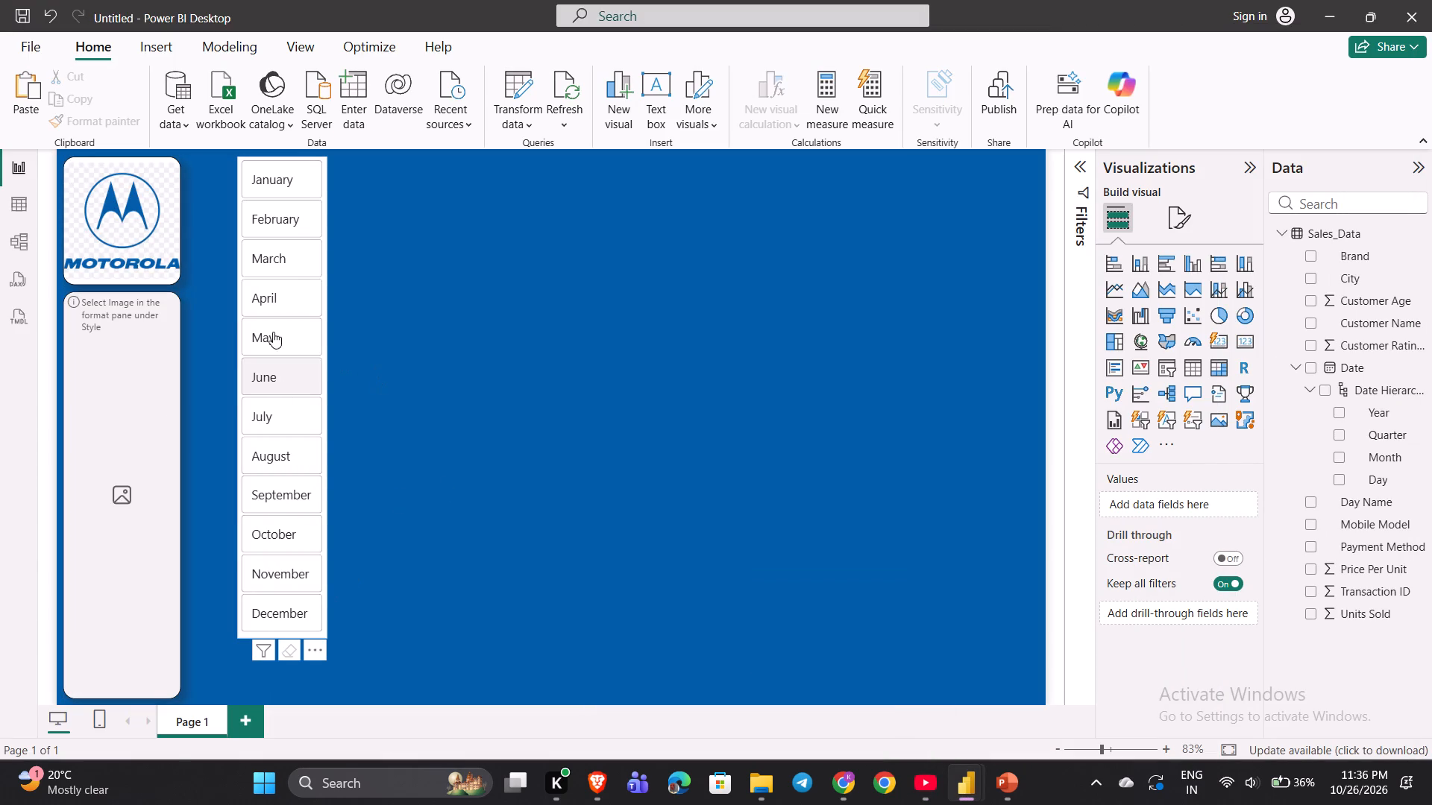
left_click_drag(289, 262, 308, 323)
left_click_drag(308, 323, 171, 383)
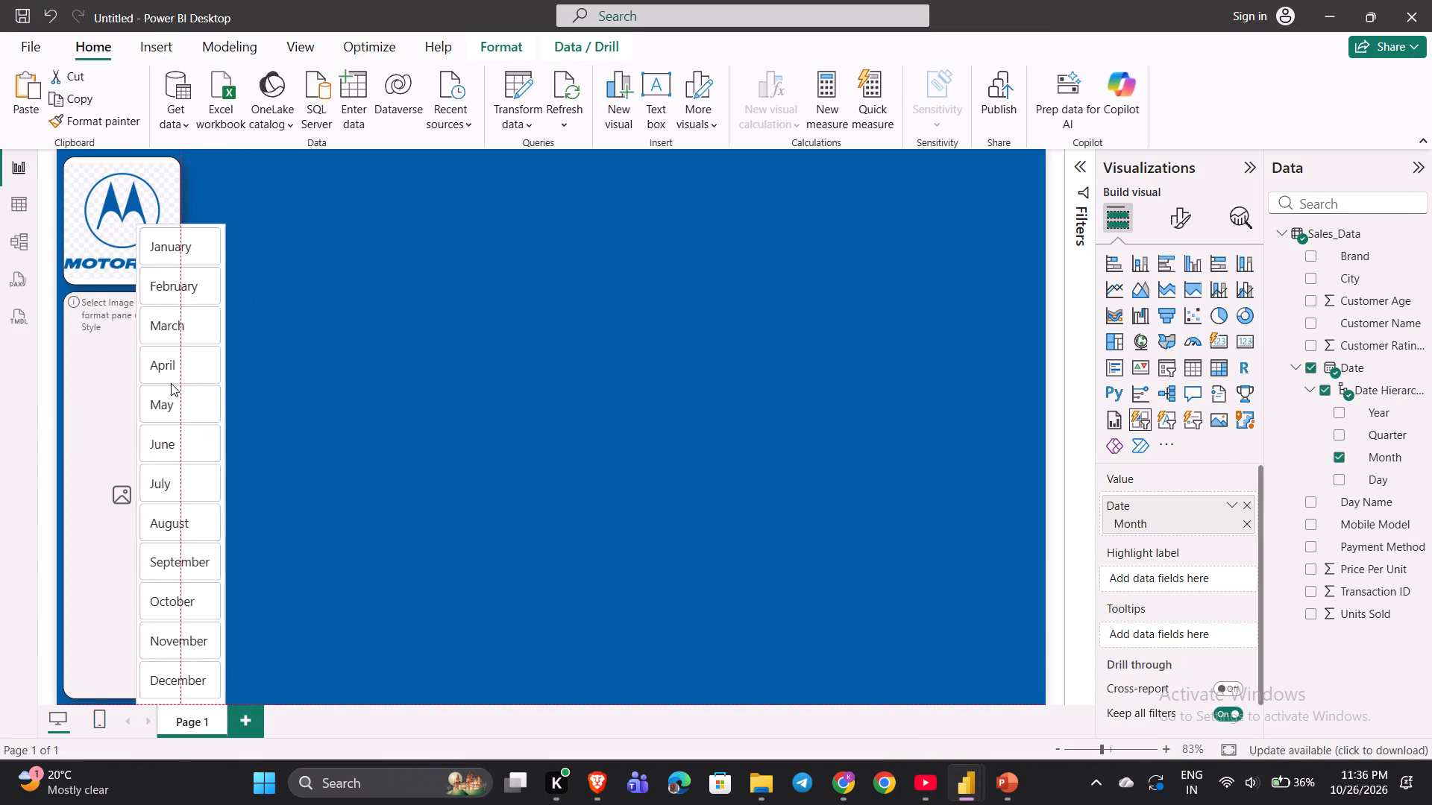
left_click_drag(171, 383, 382, 298)
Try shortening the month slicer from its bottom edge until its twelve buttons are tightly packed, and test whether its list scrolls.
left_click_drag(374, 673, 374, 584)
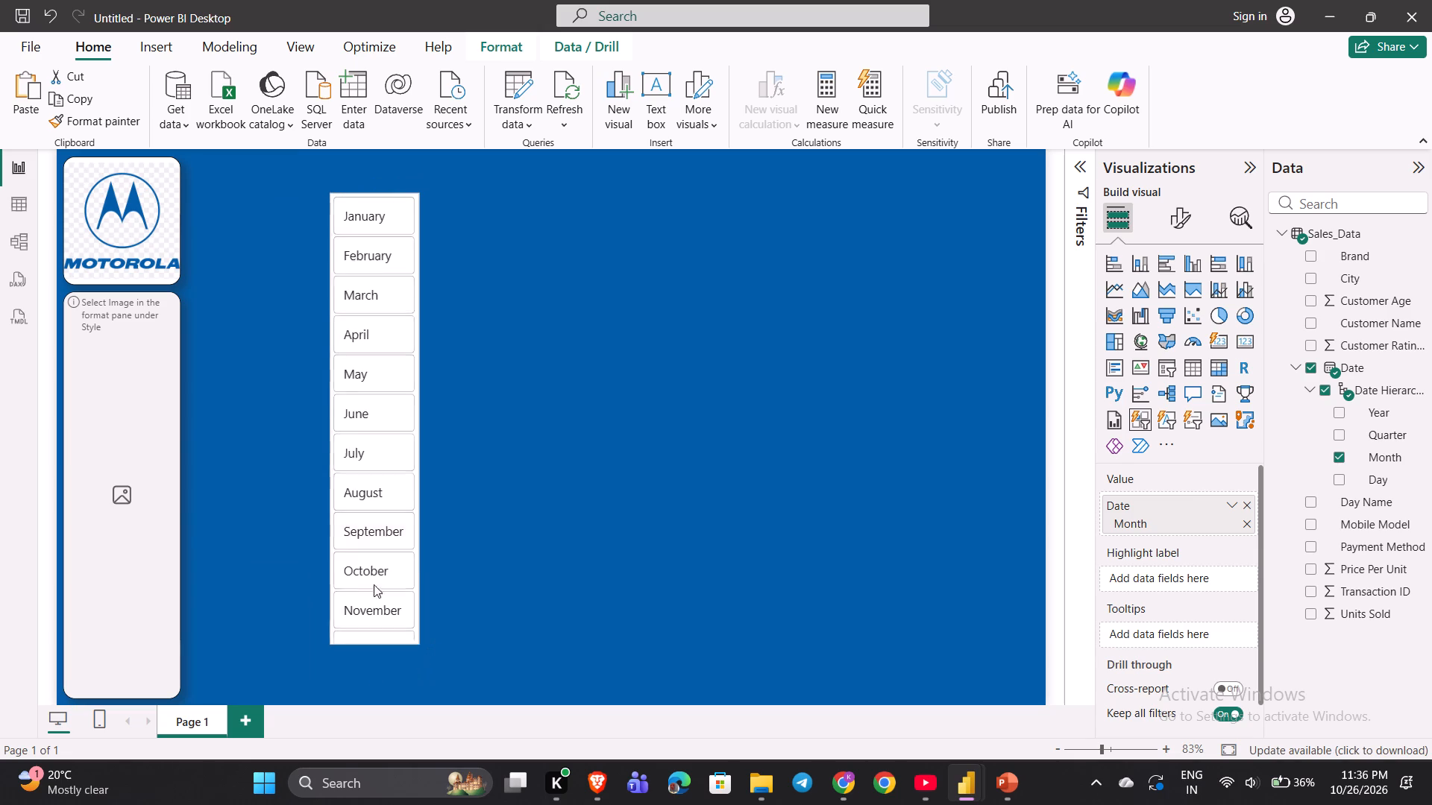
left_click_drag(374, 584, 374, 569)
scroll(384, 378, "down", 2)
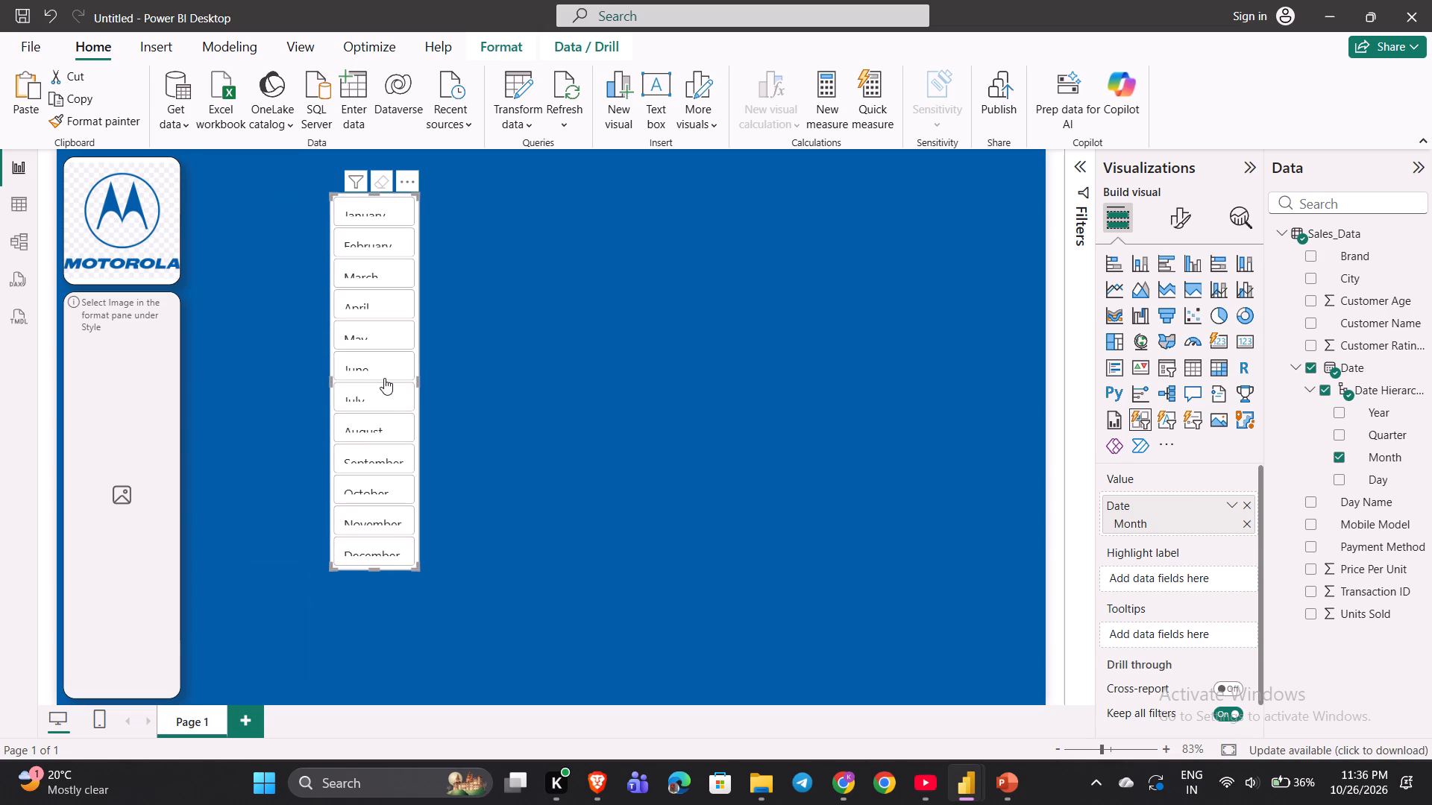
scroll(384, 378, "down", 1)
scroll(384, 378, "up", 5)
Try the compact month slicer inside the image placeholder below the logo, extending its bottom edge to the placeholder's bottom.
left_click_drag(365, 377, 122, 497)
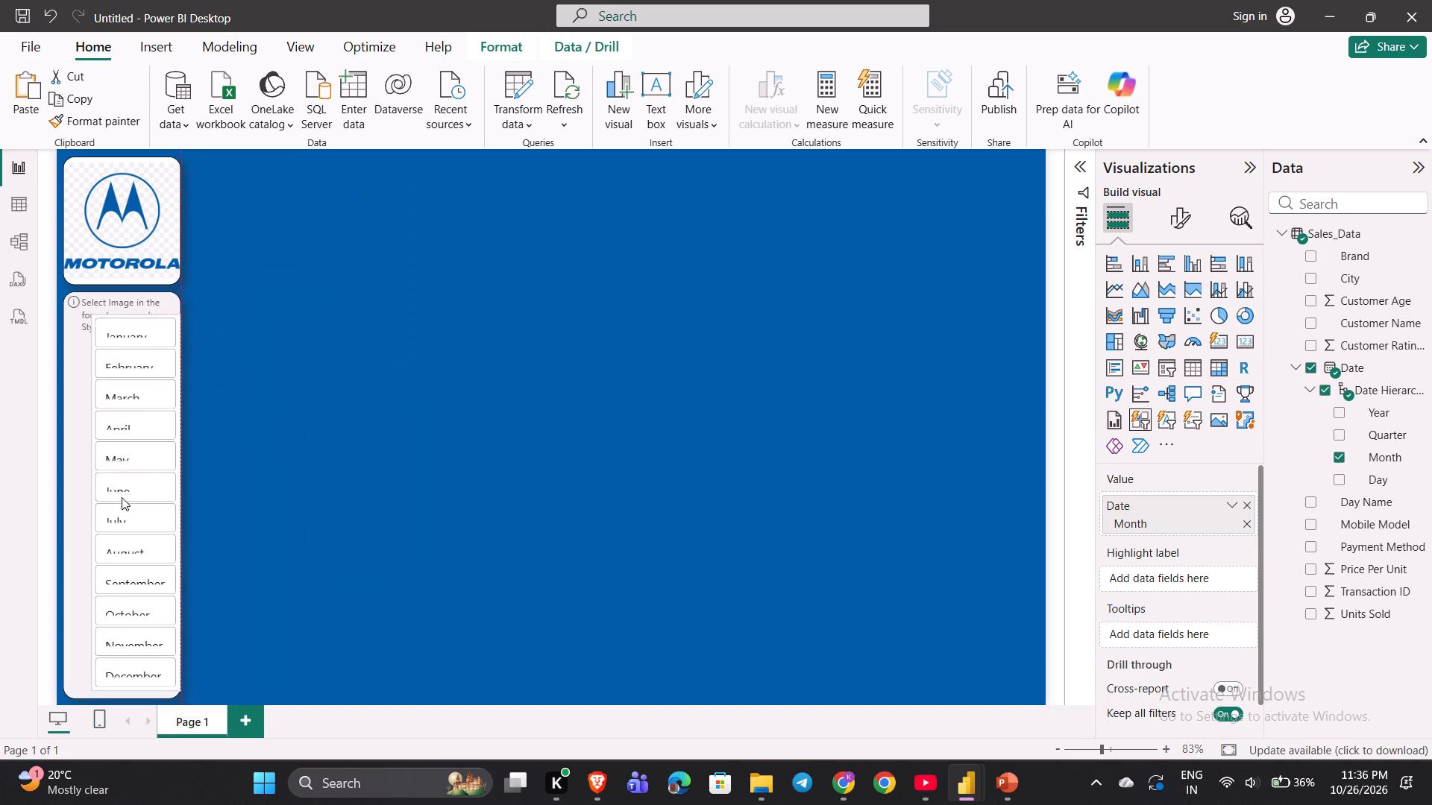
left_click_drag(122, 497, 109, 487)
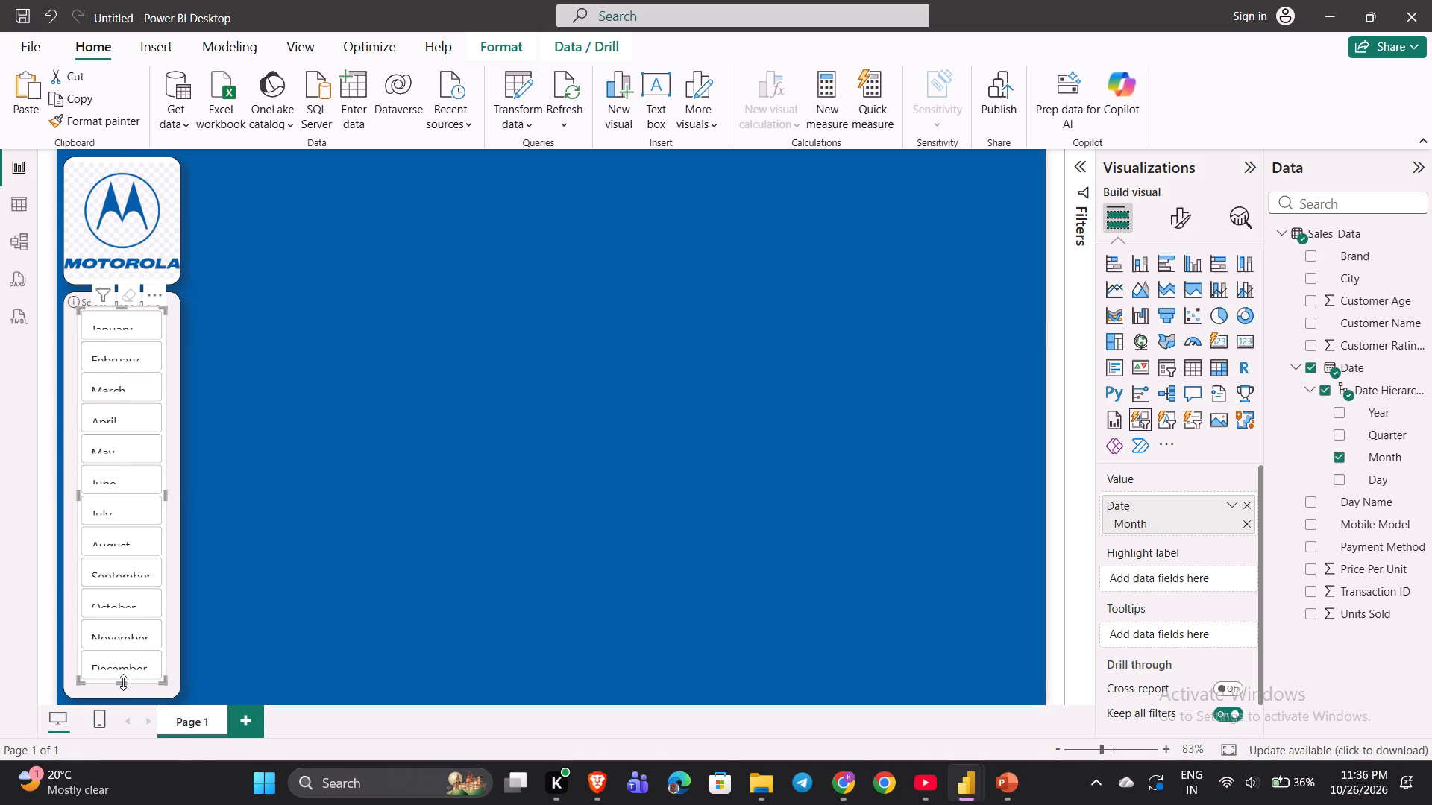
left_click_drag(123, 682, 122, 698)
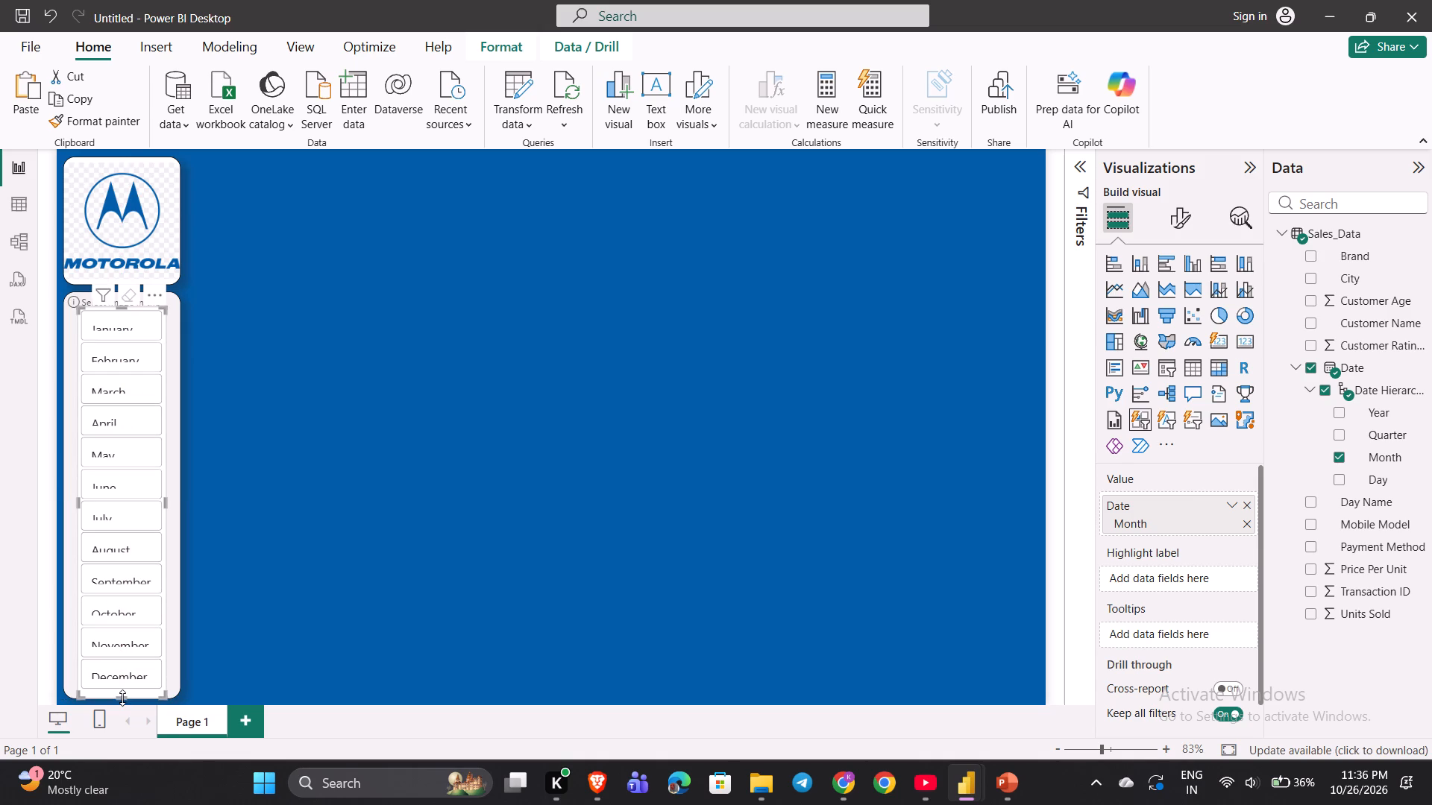
Check the finished month slicer in the YouTube course for comparison, and return to the Power BI report.
left_click(925, 787)
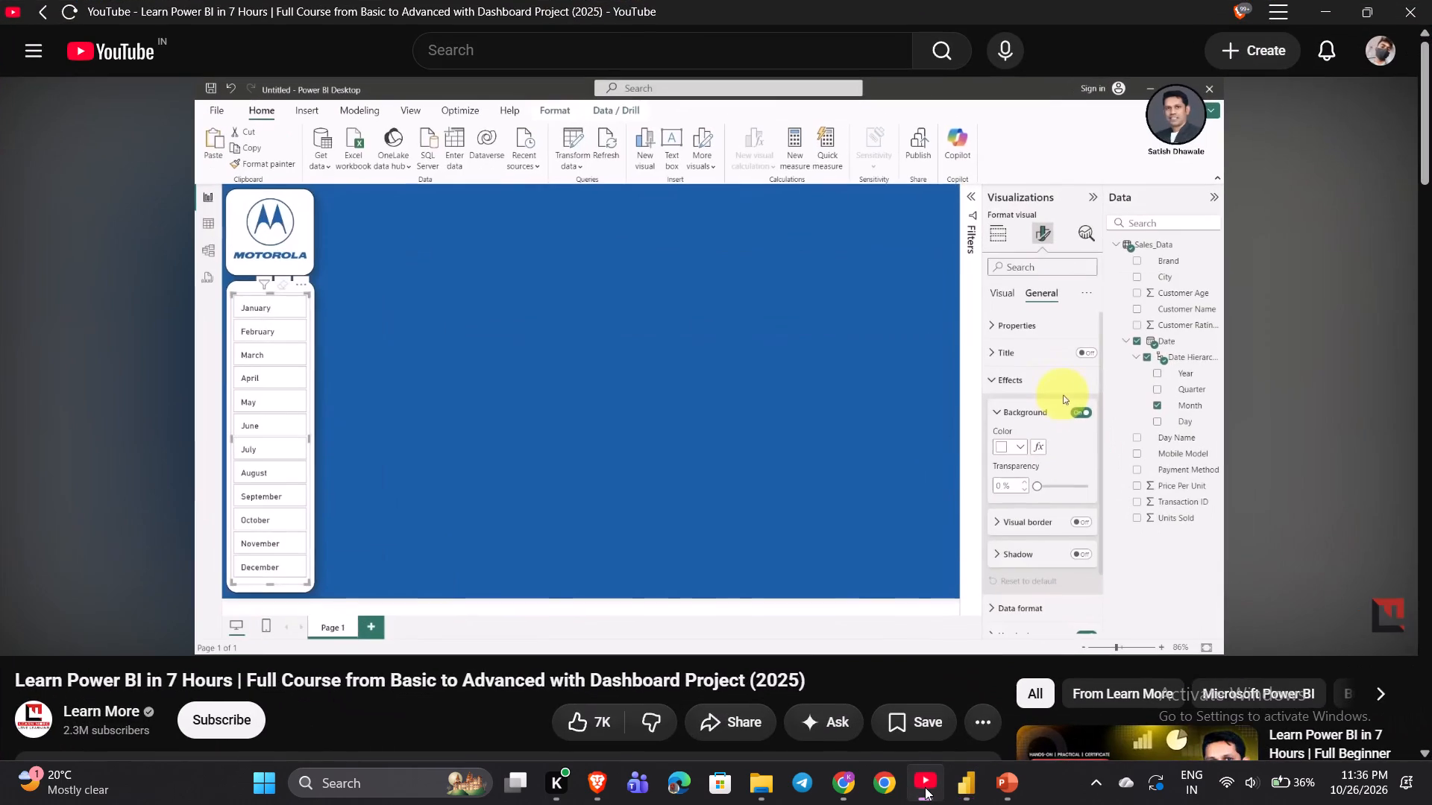
left_click(925, 787)
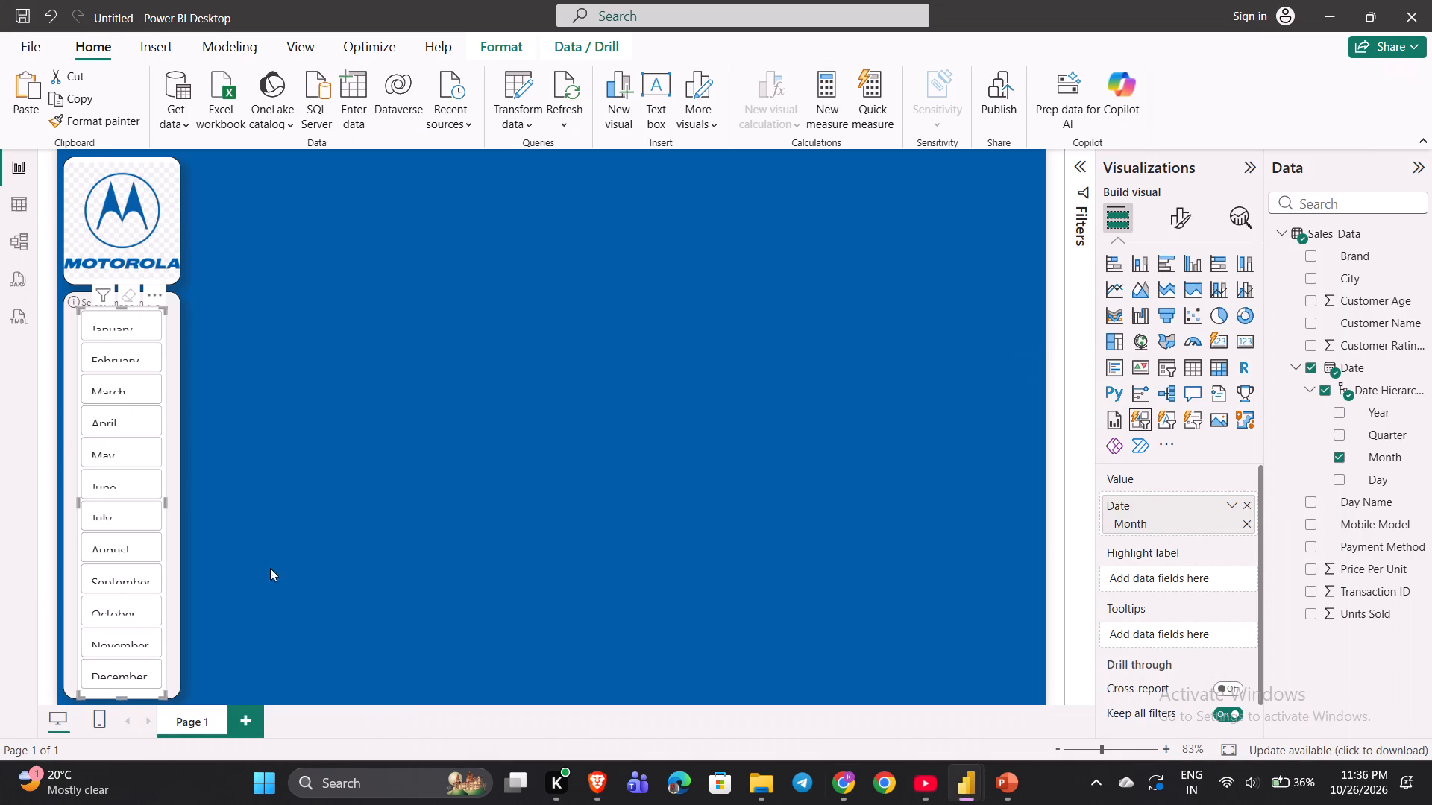
Place the month slicer on the empty canvas beside the placeholder and lengthen it until the month names are readable.
left_click_drag(125, 479, 377, 354)
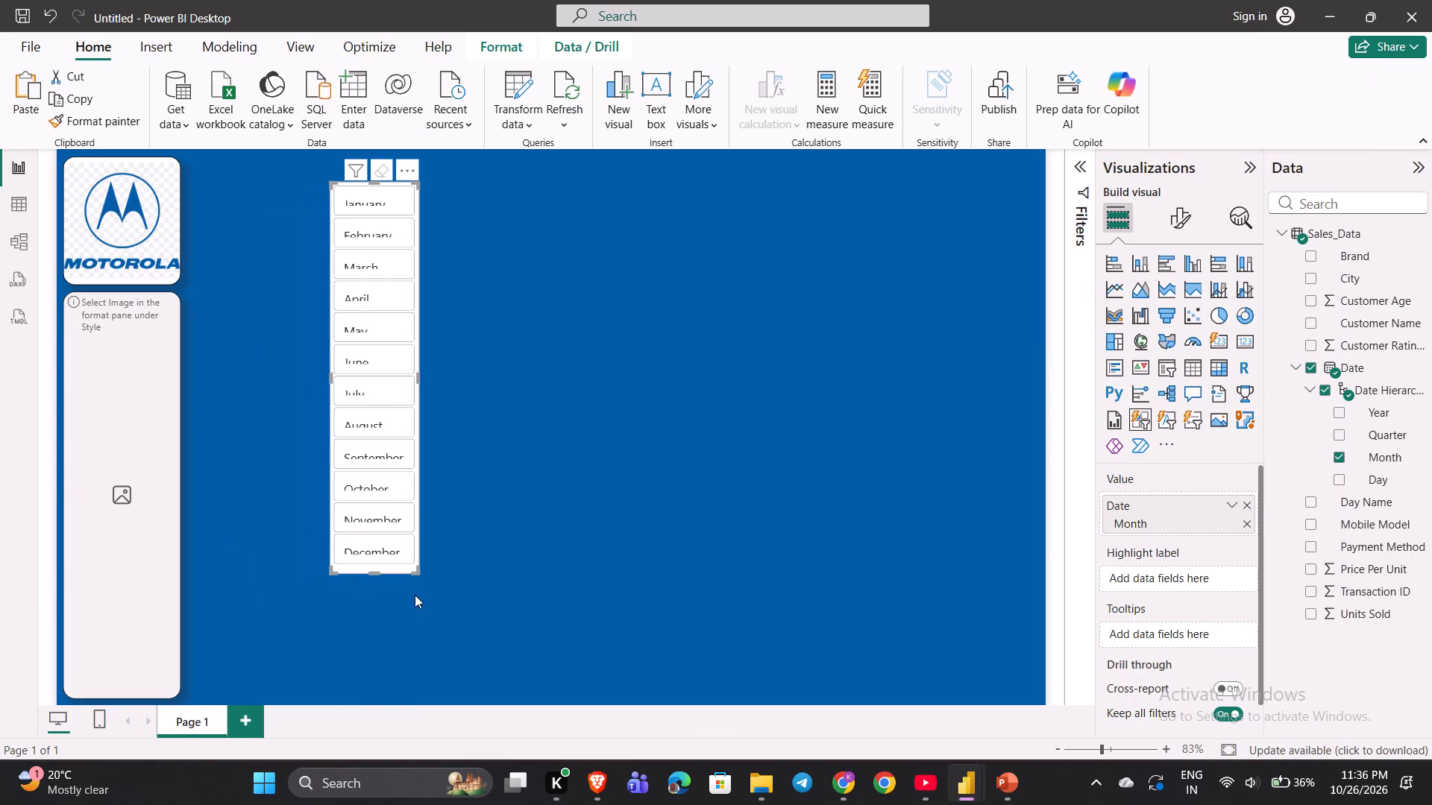
left_click_drag(371, 570, 371, 611)
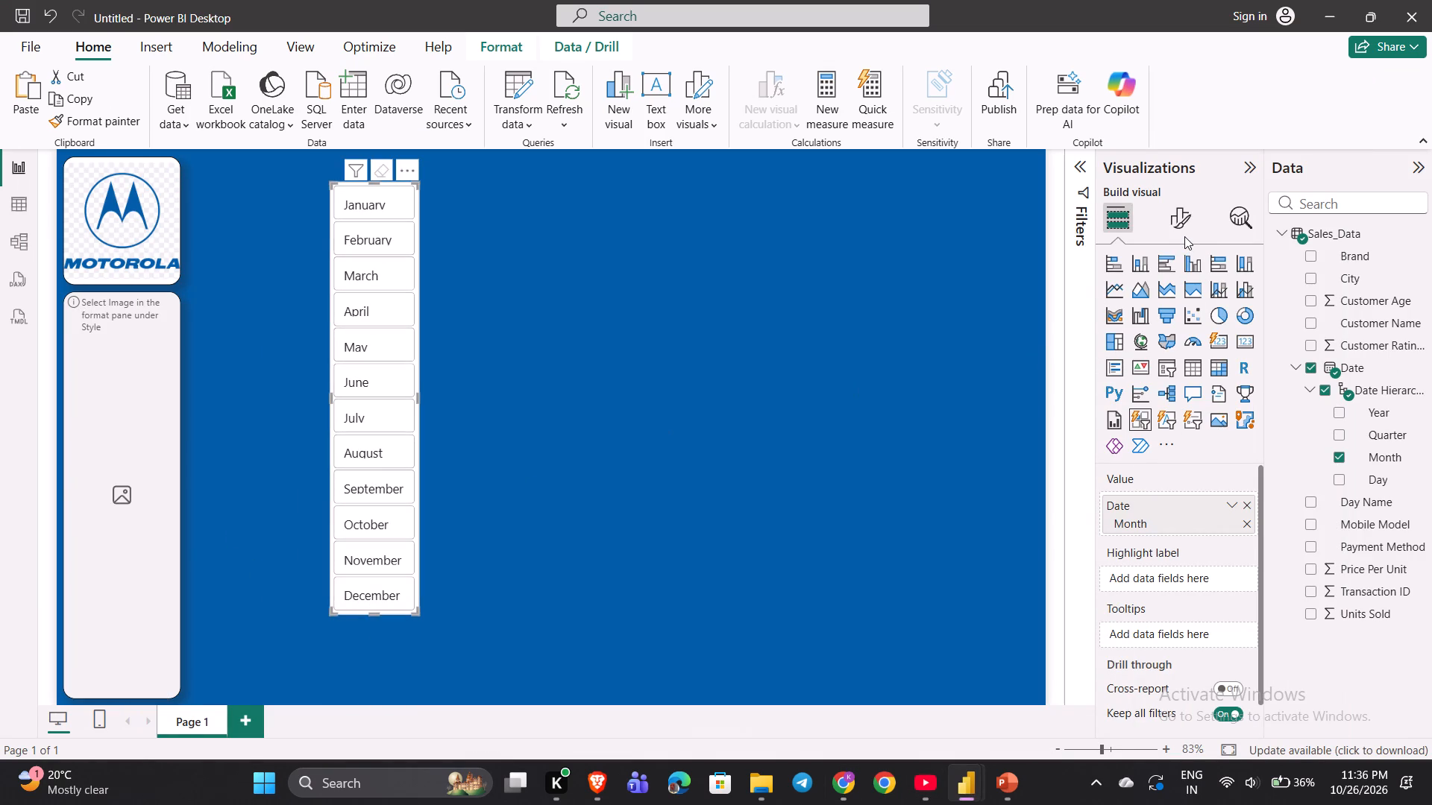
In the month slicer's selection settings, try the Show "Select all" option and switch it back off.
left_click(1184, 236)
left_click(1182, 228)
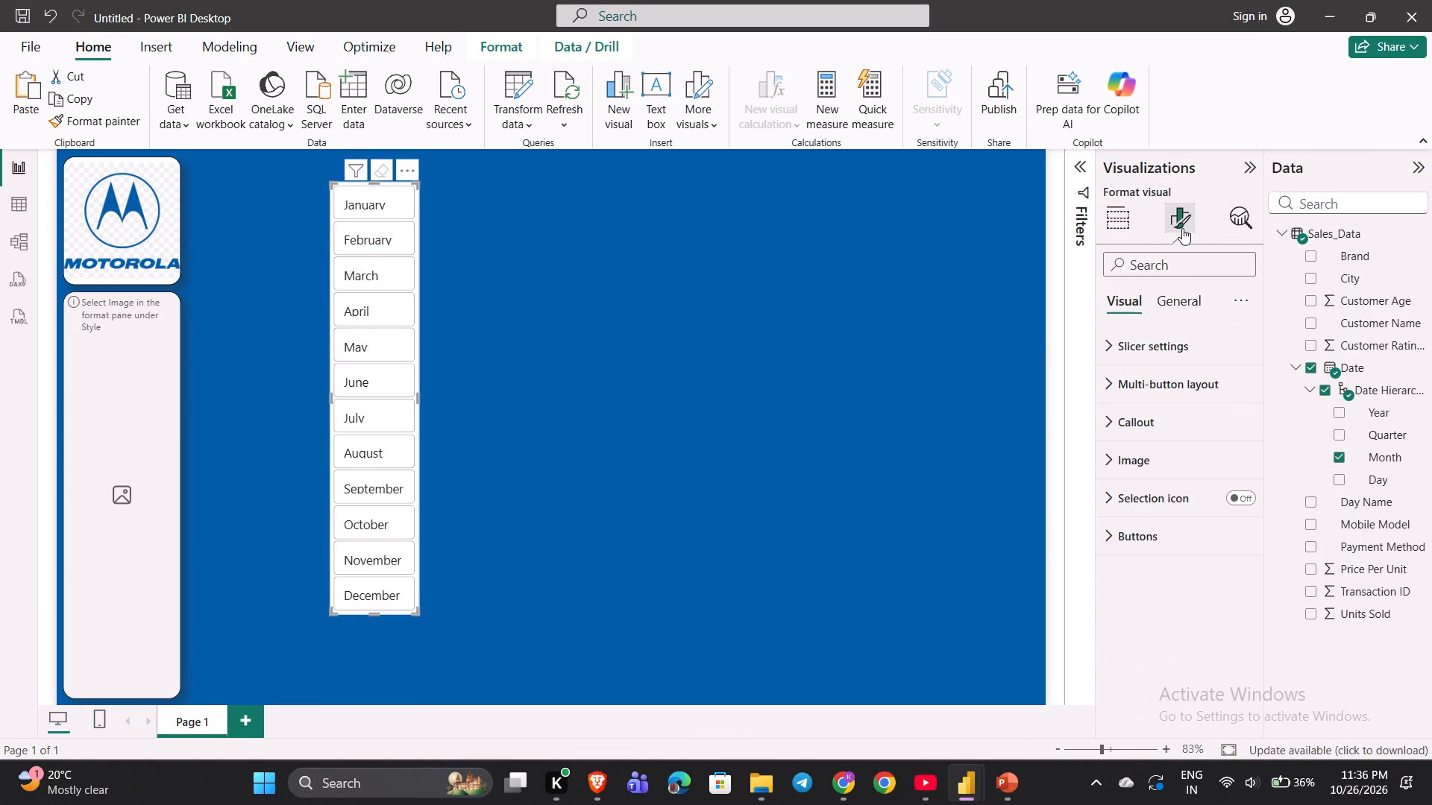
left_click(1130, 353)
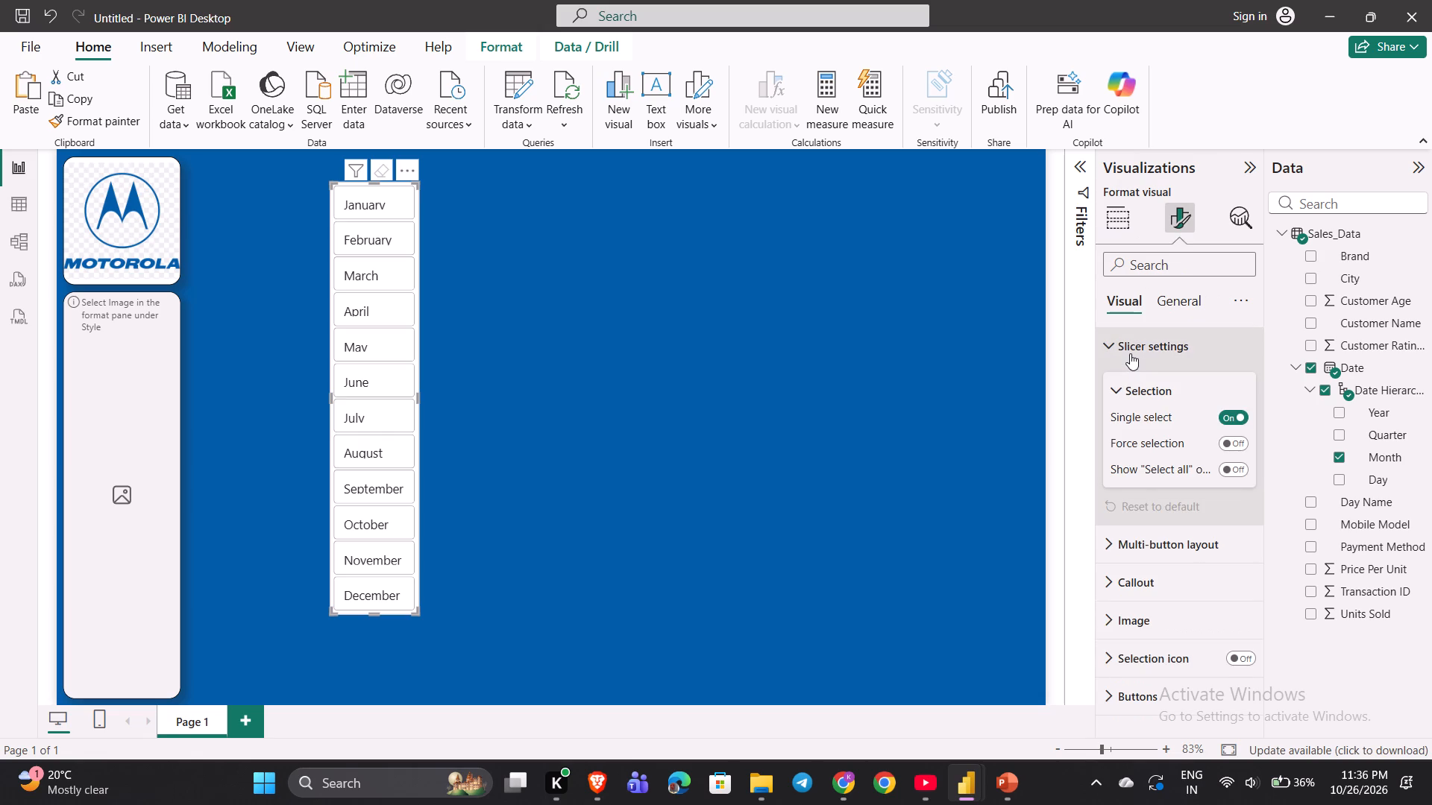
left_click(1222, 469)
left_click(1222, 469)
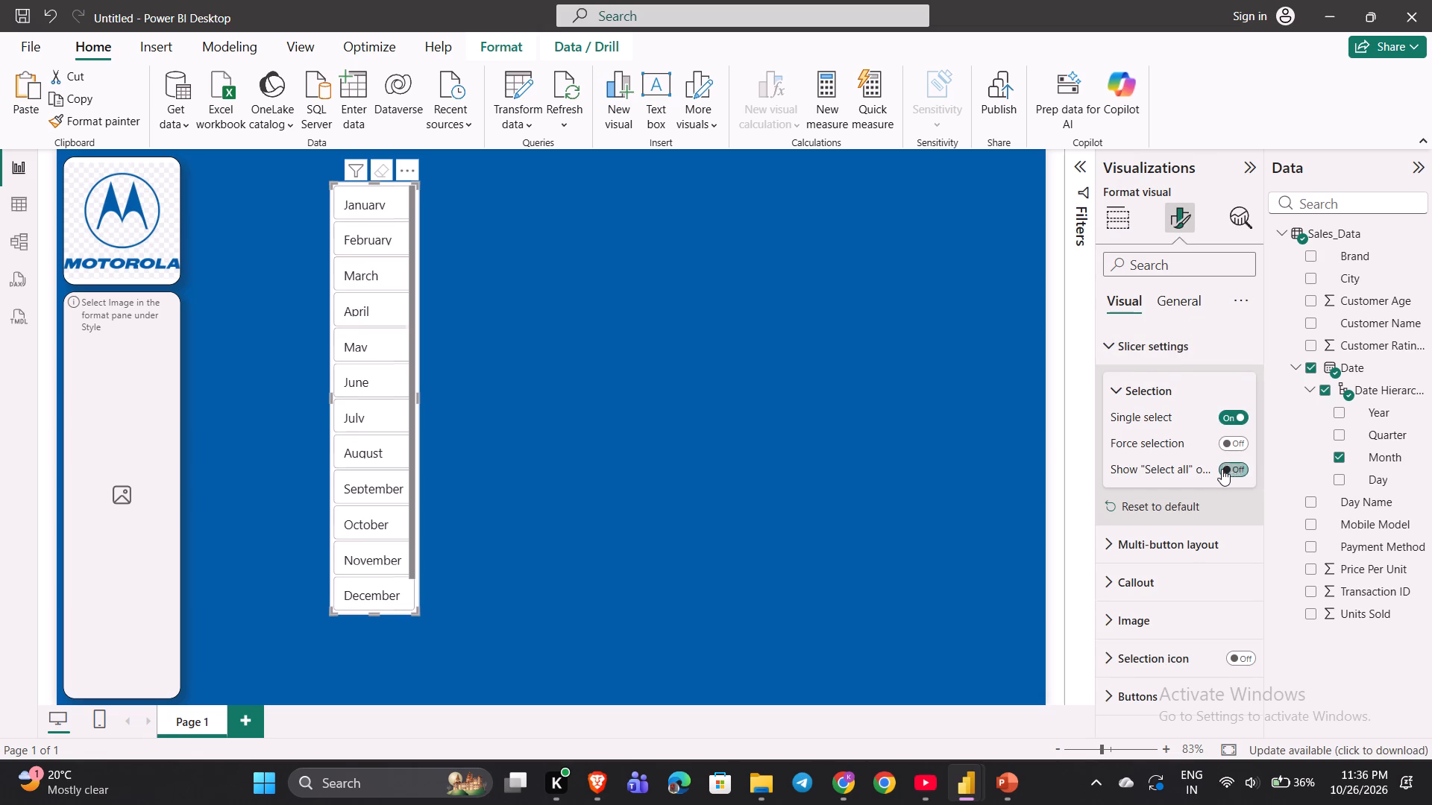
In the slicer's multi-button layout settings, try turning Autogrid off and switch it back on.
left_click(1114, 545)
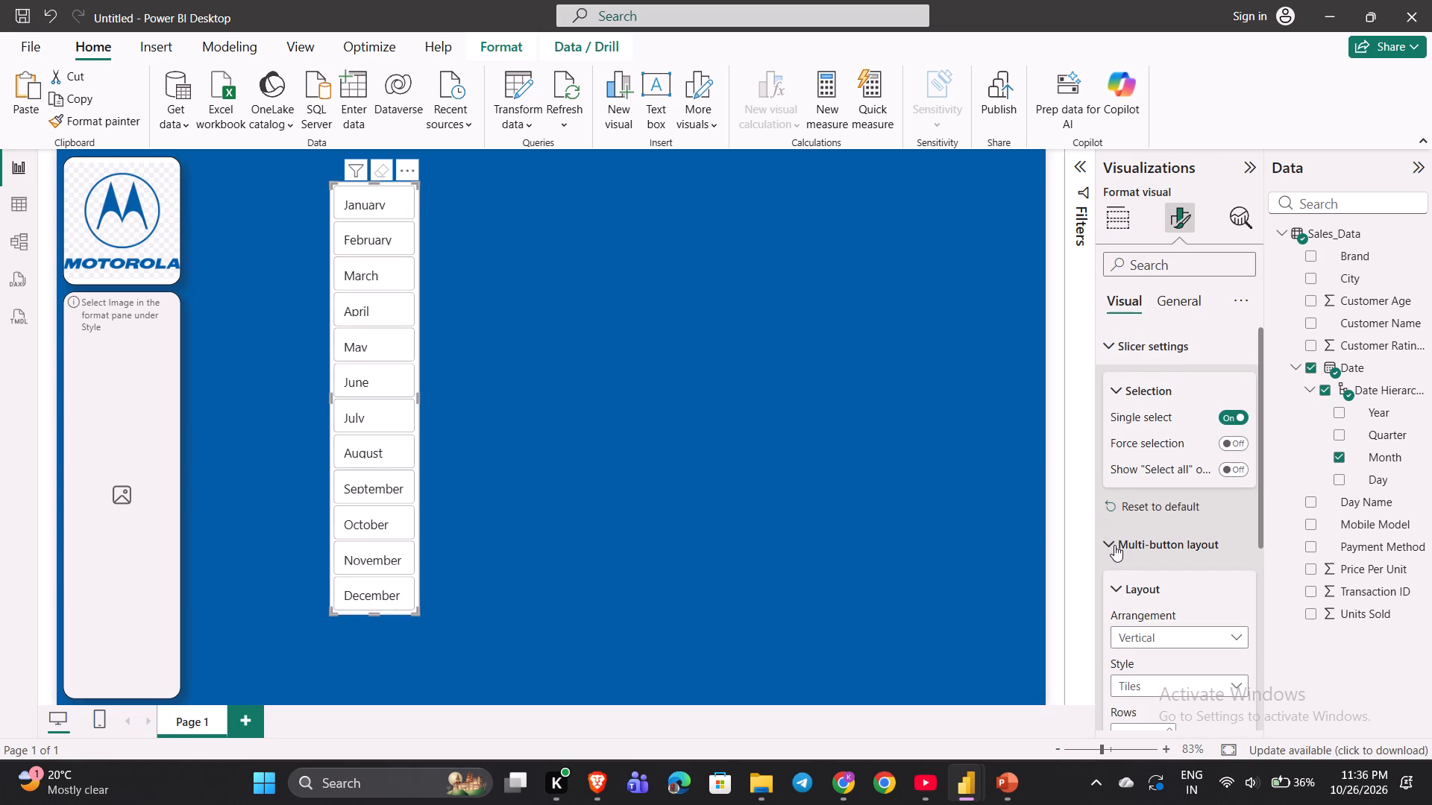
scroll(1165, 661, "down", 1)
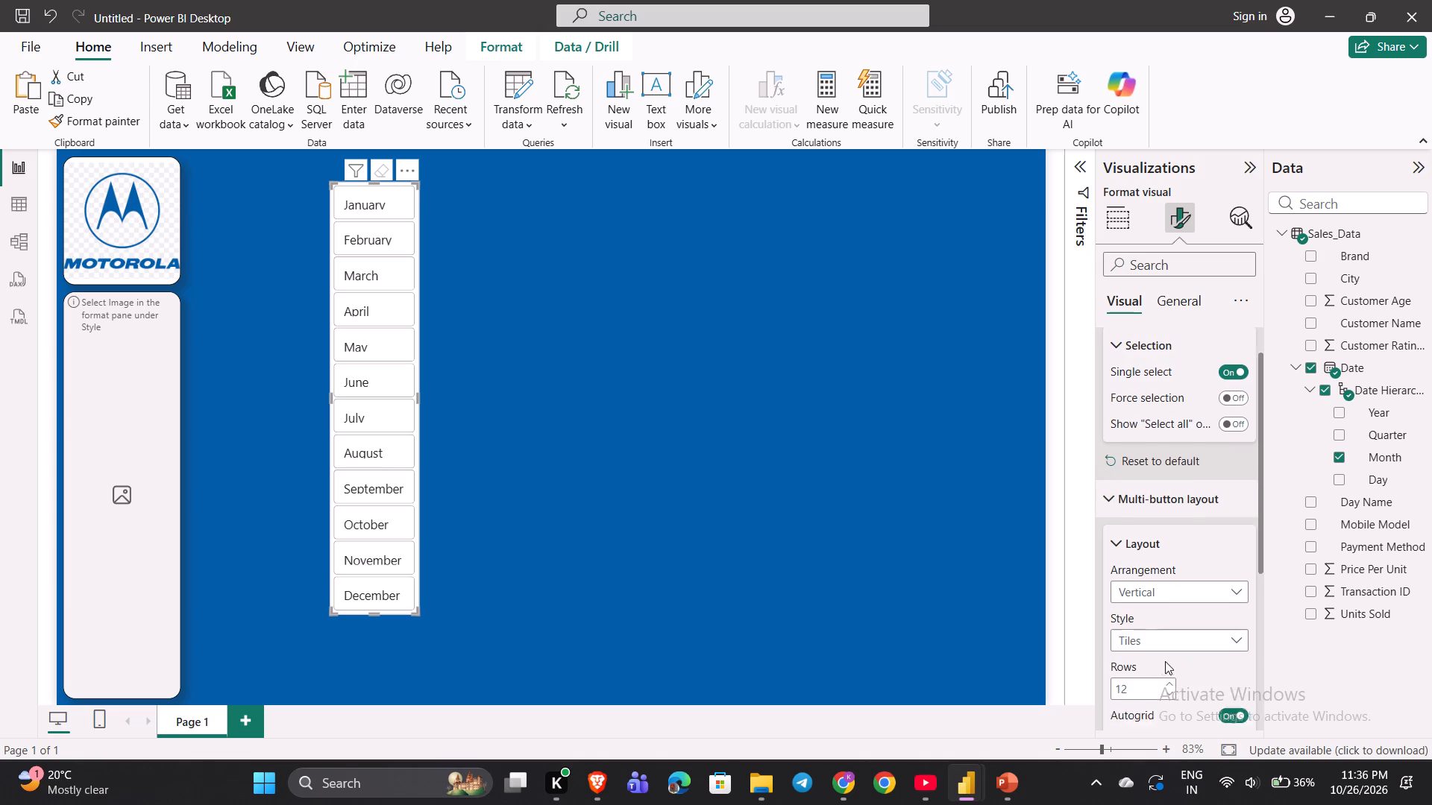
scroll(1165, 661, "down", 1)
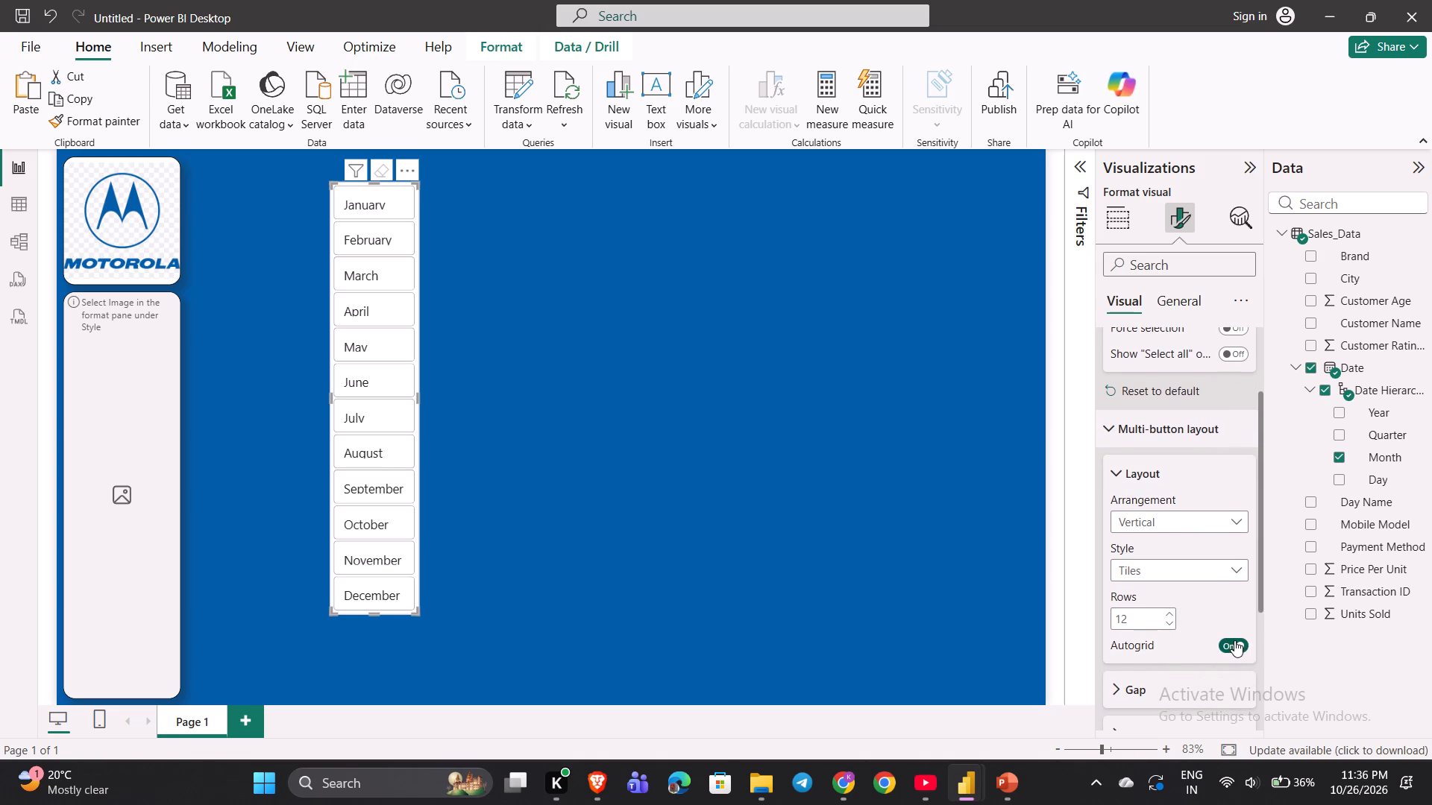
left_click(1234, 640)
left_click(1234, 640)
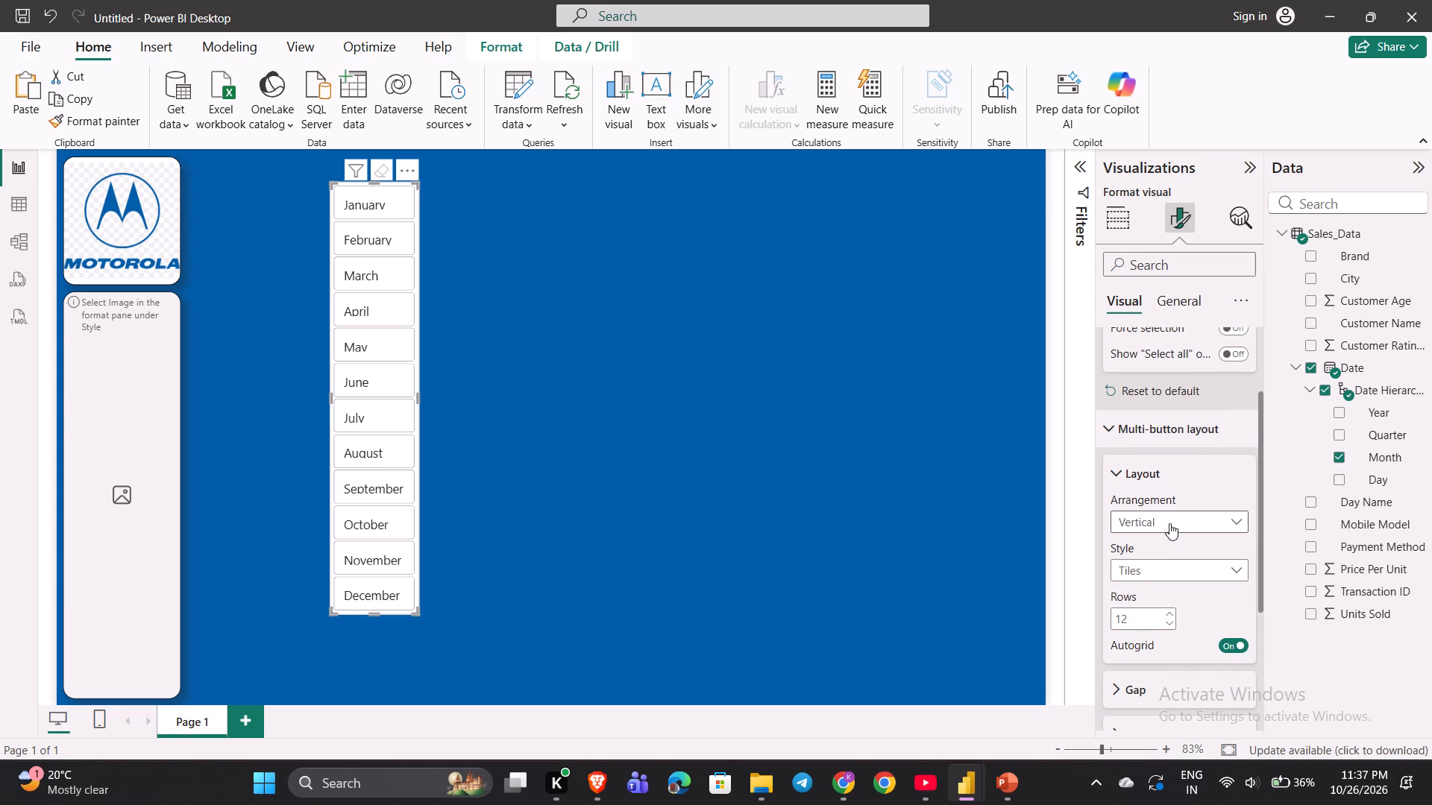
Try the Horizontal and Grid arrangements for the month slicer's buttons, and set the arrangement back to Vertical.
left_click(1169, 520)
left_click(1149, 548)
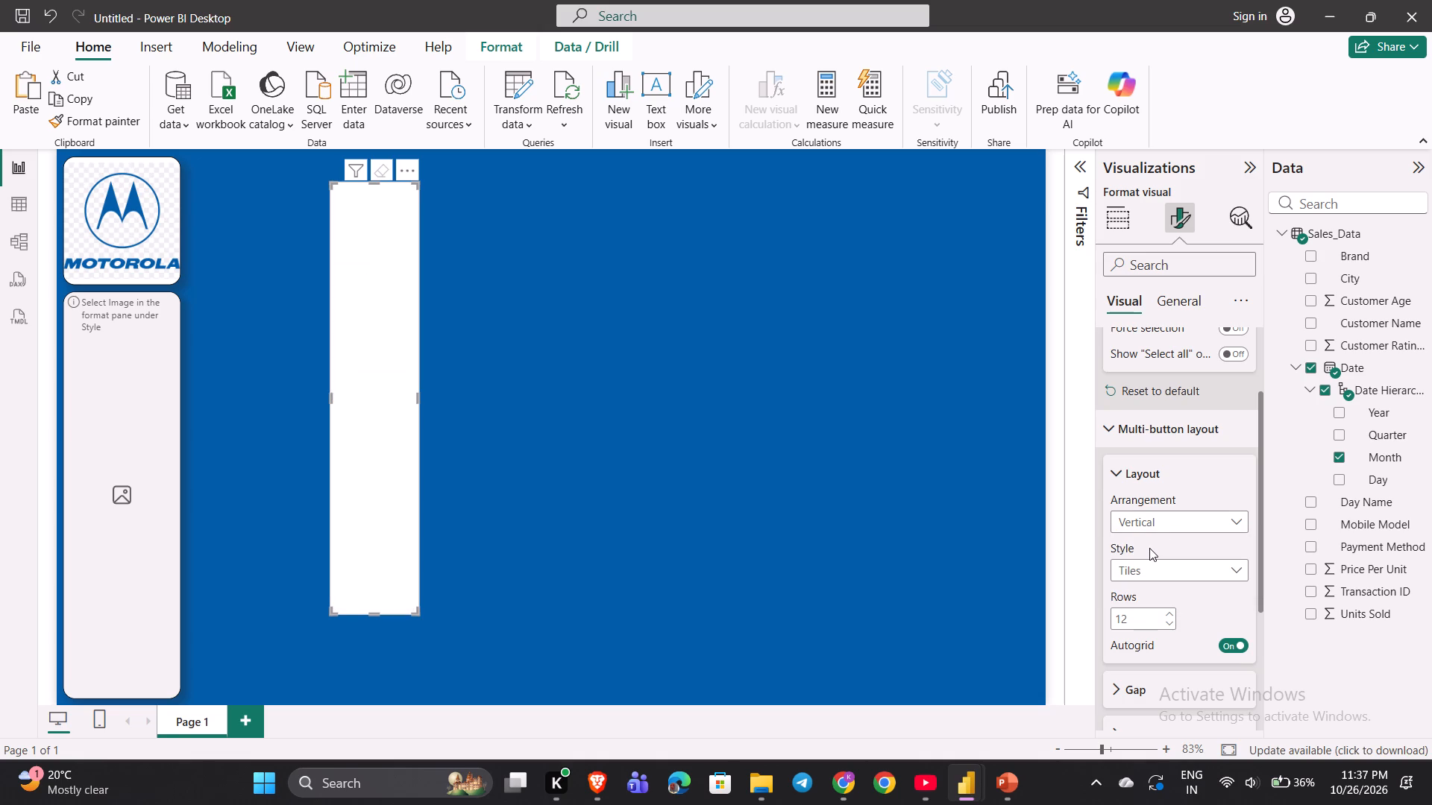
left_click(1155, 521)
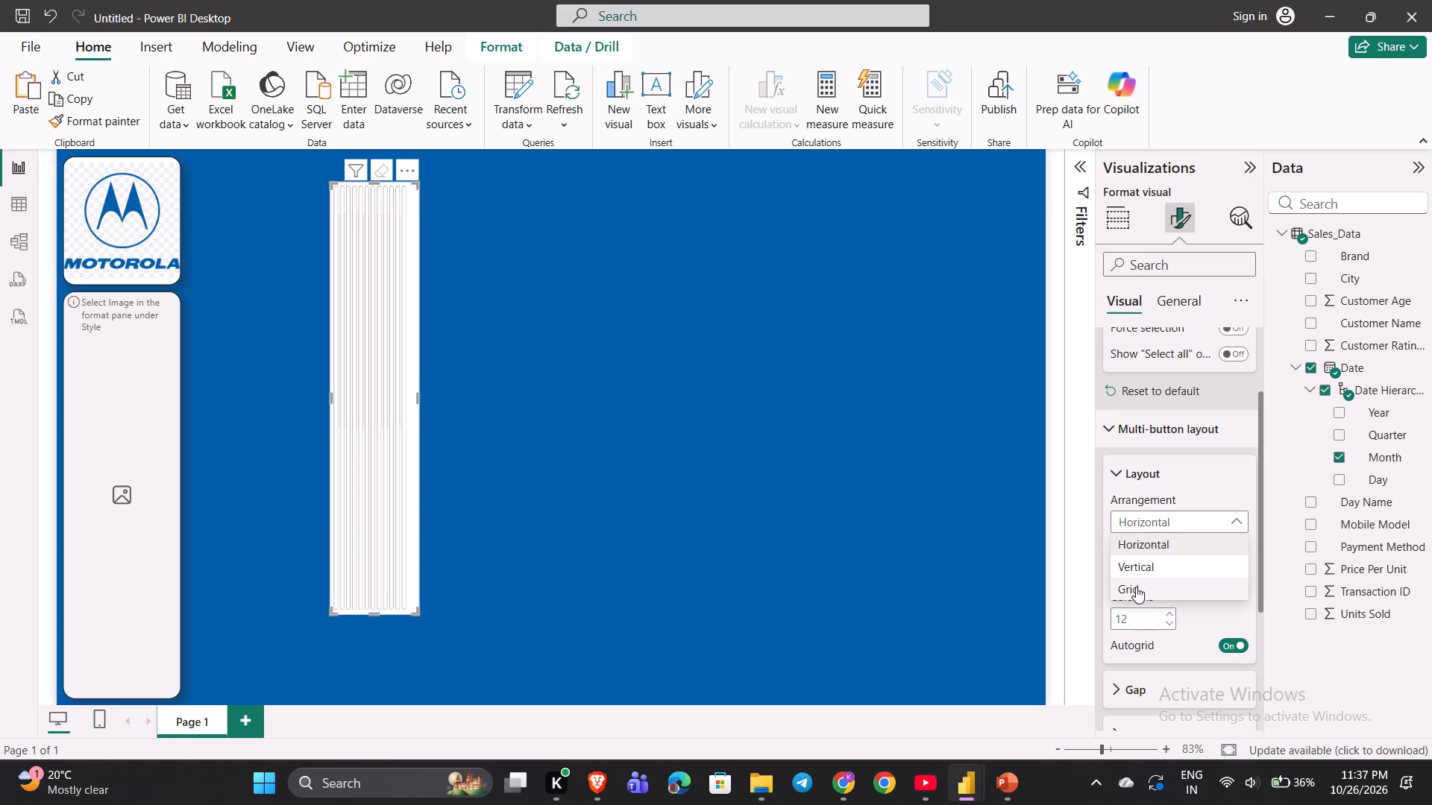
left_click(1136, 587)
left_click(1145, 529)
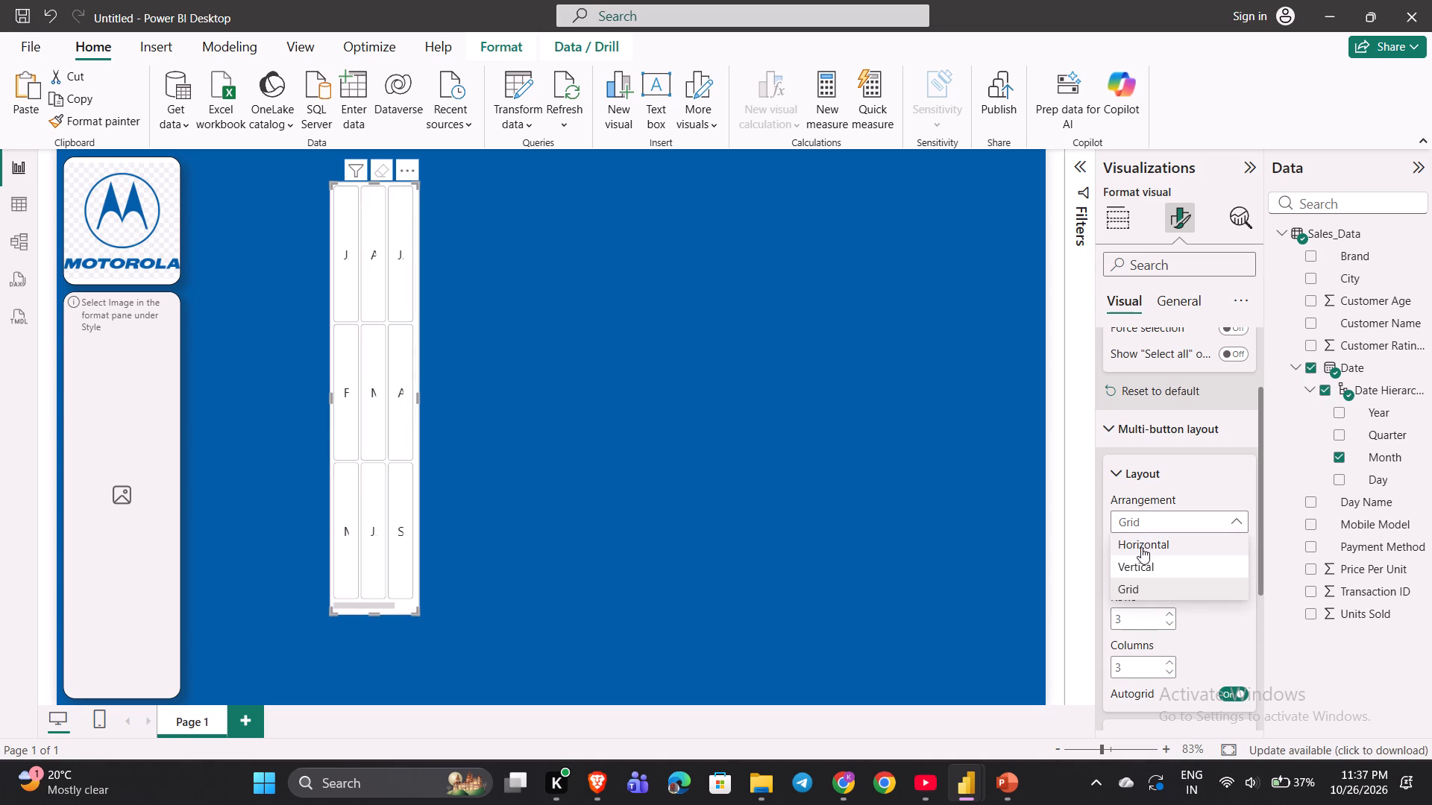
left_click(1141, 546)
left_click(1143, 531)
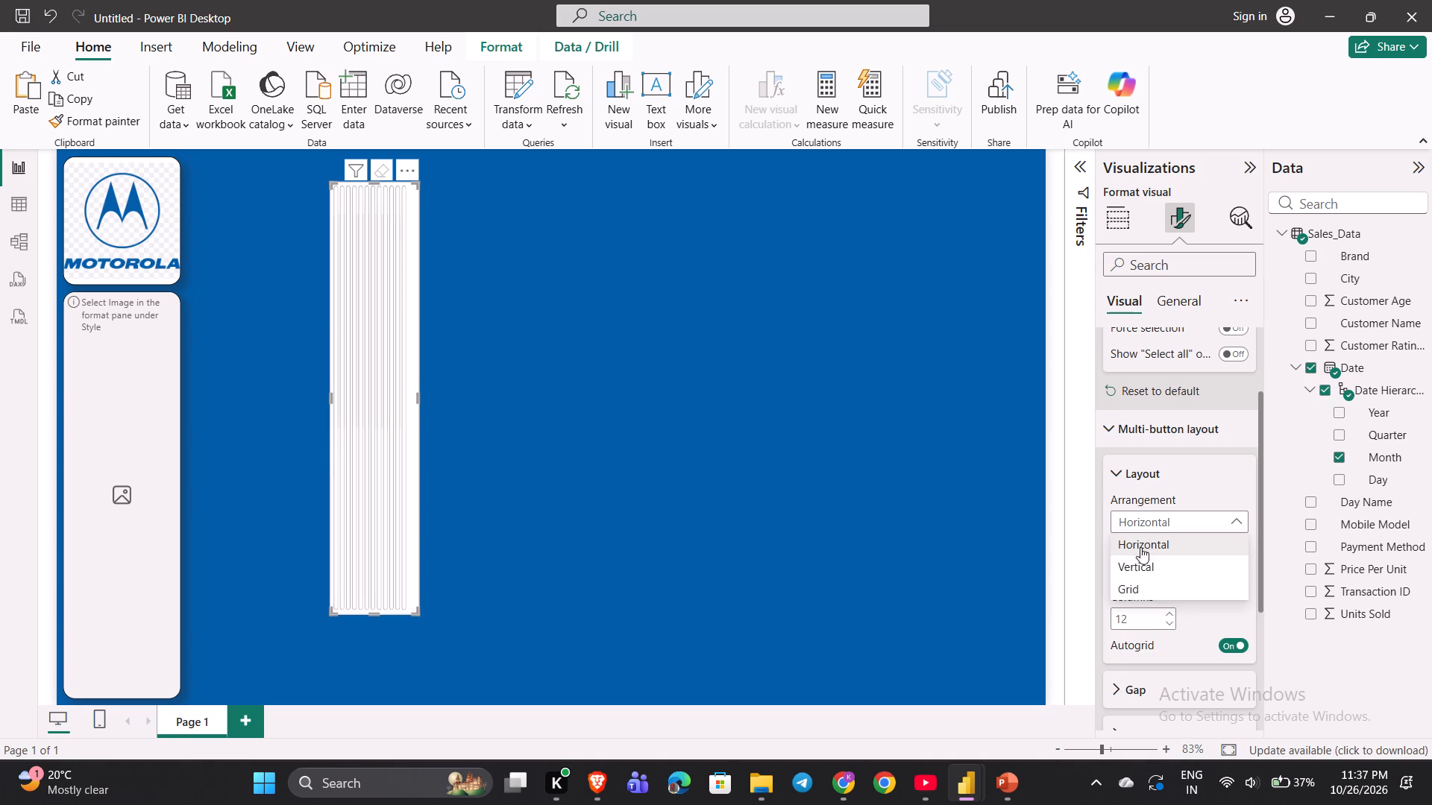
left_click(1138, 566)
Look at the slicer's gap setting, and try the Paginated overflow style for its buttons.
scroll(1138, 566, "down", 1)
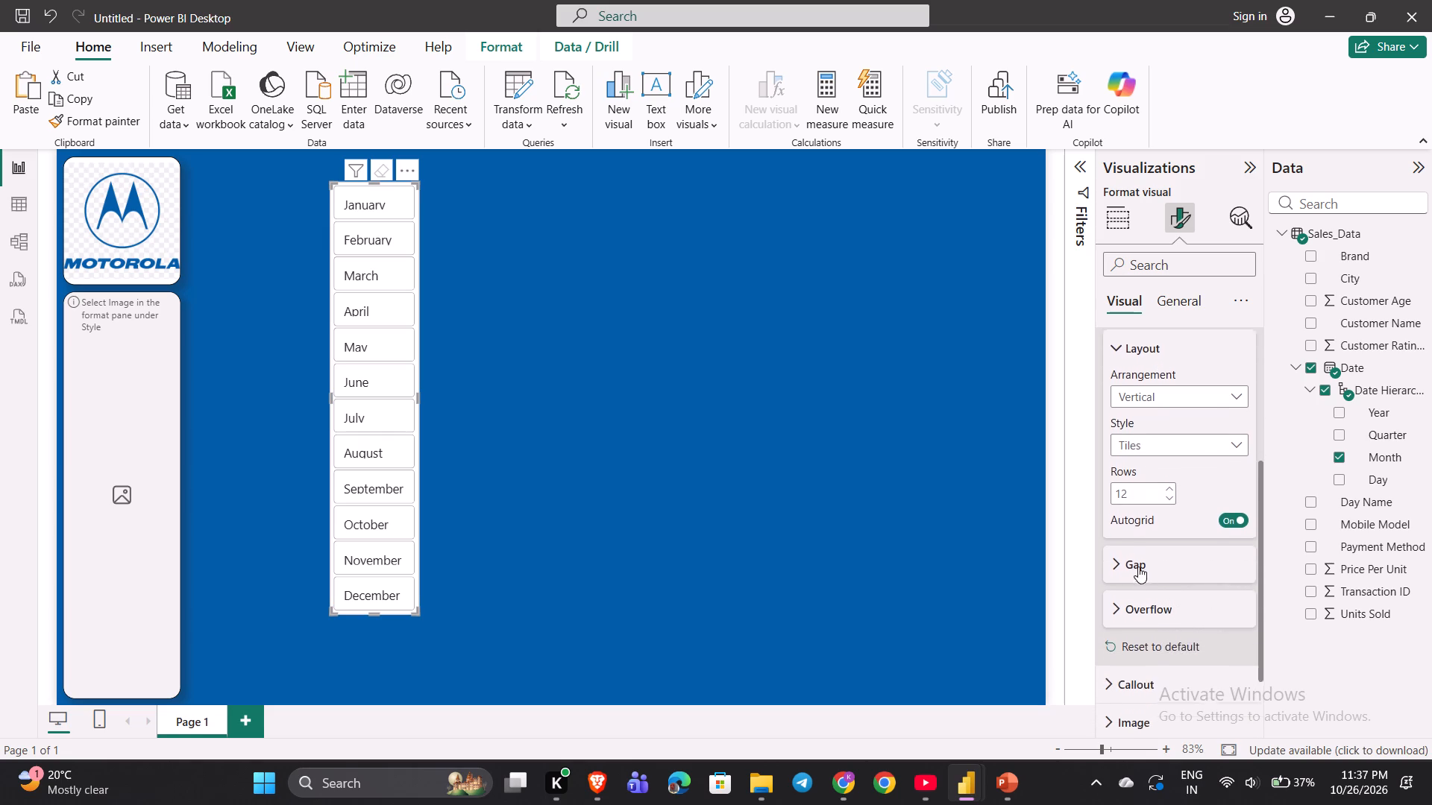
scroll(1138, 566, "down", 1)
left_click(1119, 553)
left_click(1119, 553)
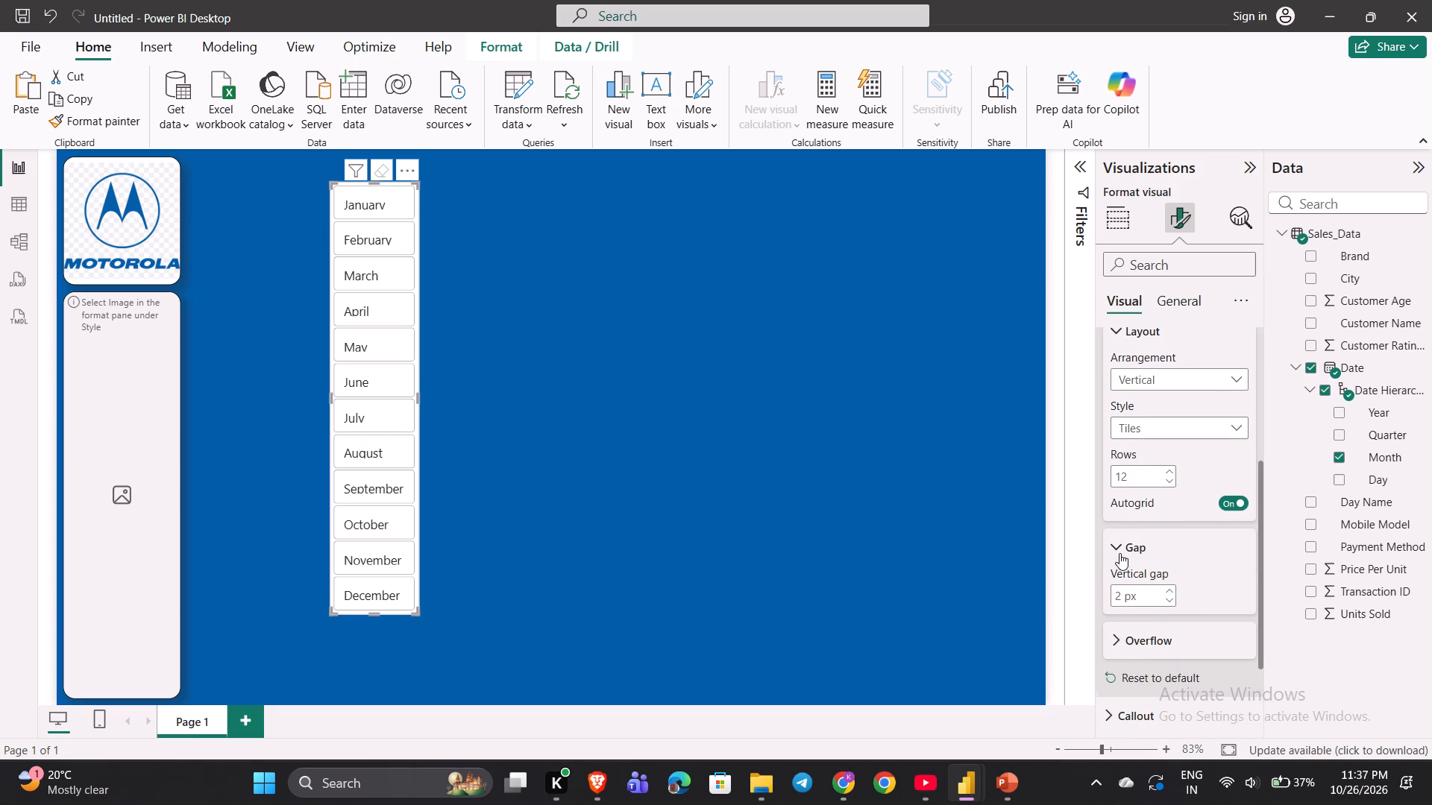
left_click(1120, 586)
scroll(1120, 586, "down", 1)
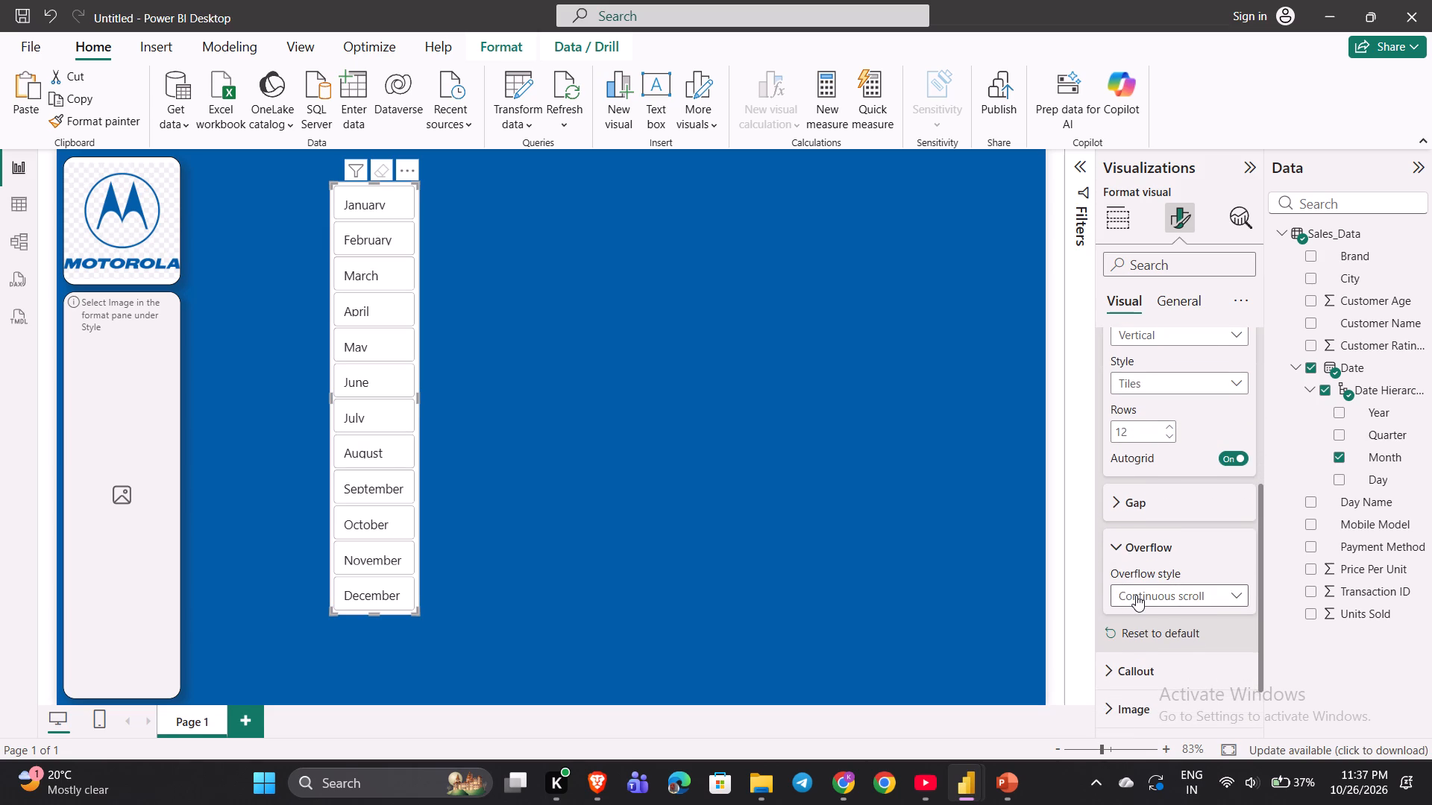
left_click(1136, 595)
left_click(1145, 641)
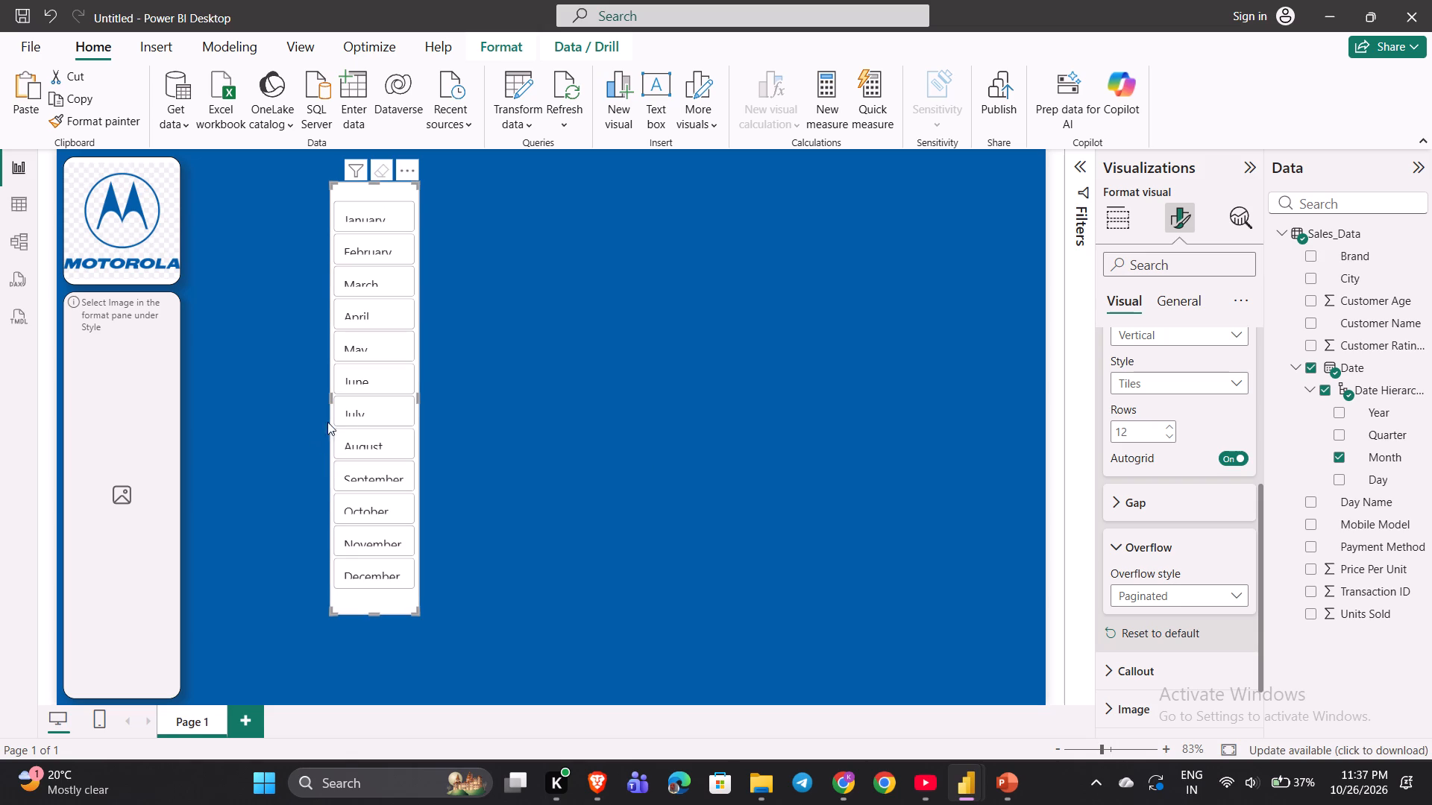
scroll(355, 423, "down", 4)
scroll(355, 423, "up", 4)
Stretch the month slicer's bottom edge to the bottom of the page, and shorten it to just below its earlier height.
left_click_drag(374, 613, 380, 705)
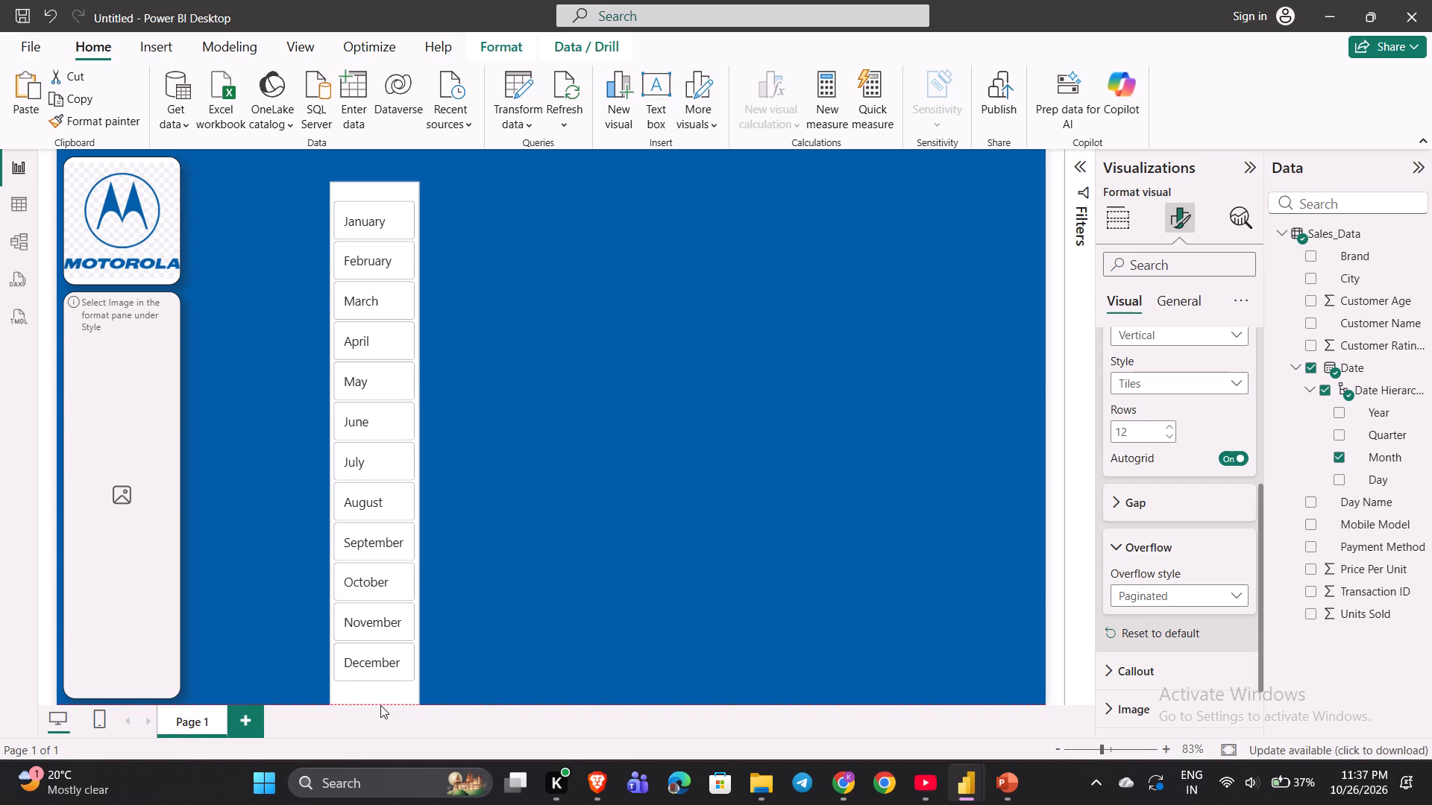
left_click_drag(380, 705, 380, 622)
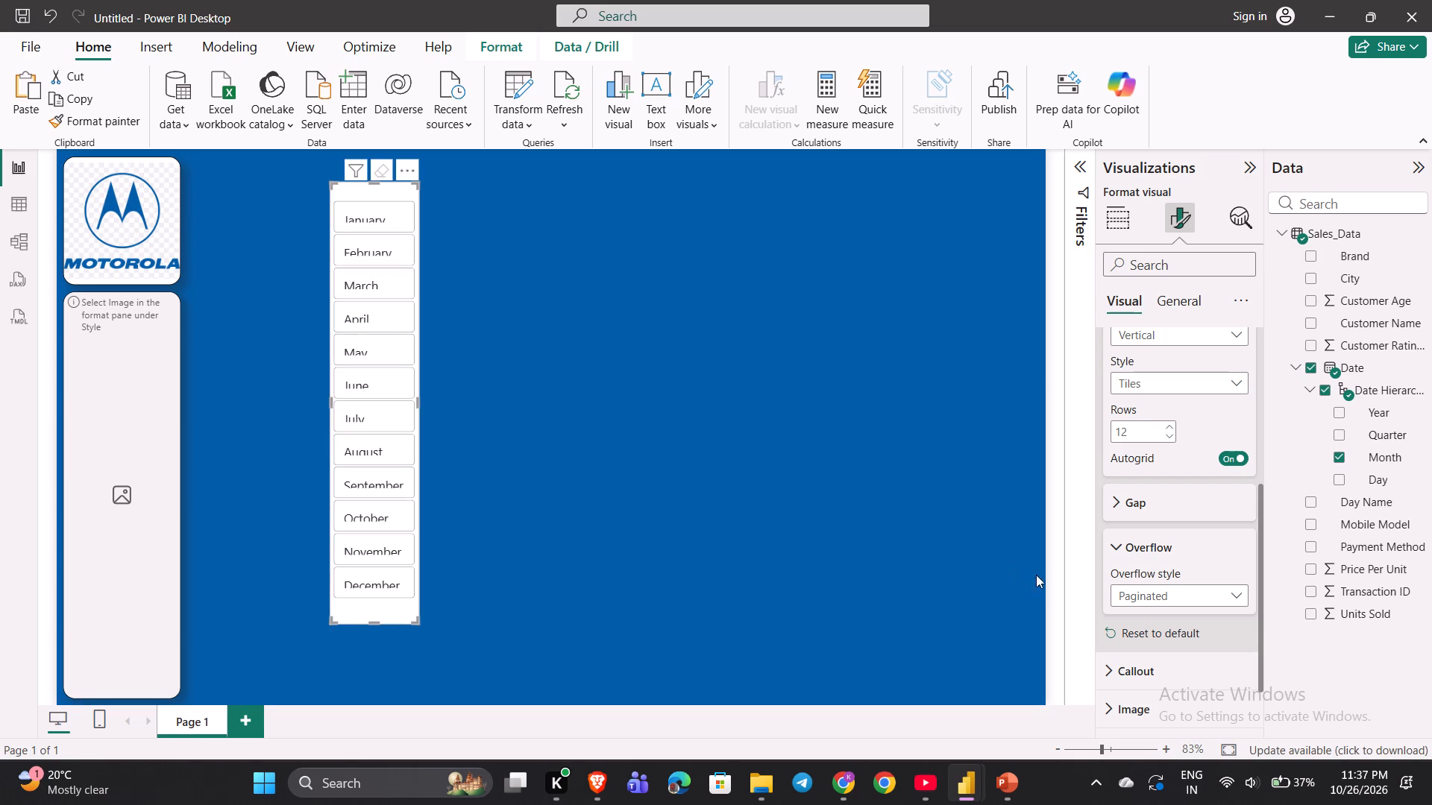
Set the slicer's overflow style to Continuous scroll and nudge its bottom edge slightly lower.
left_click(1139, 590)
left_click(1147, 621)
left_click(377, 622)
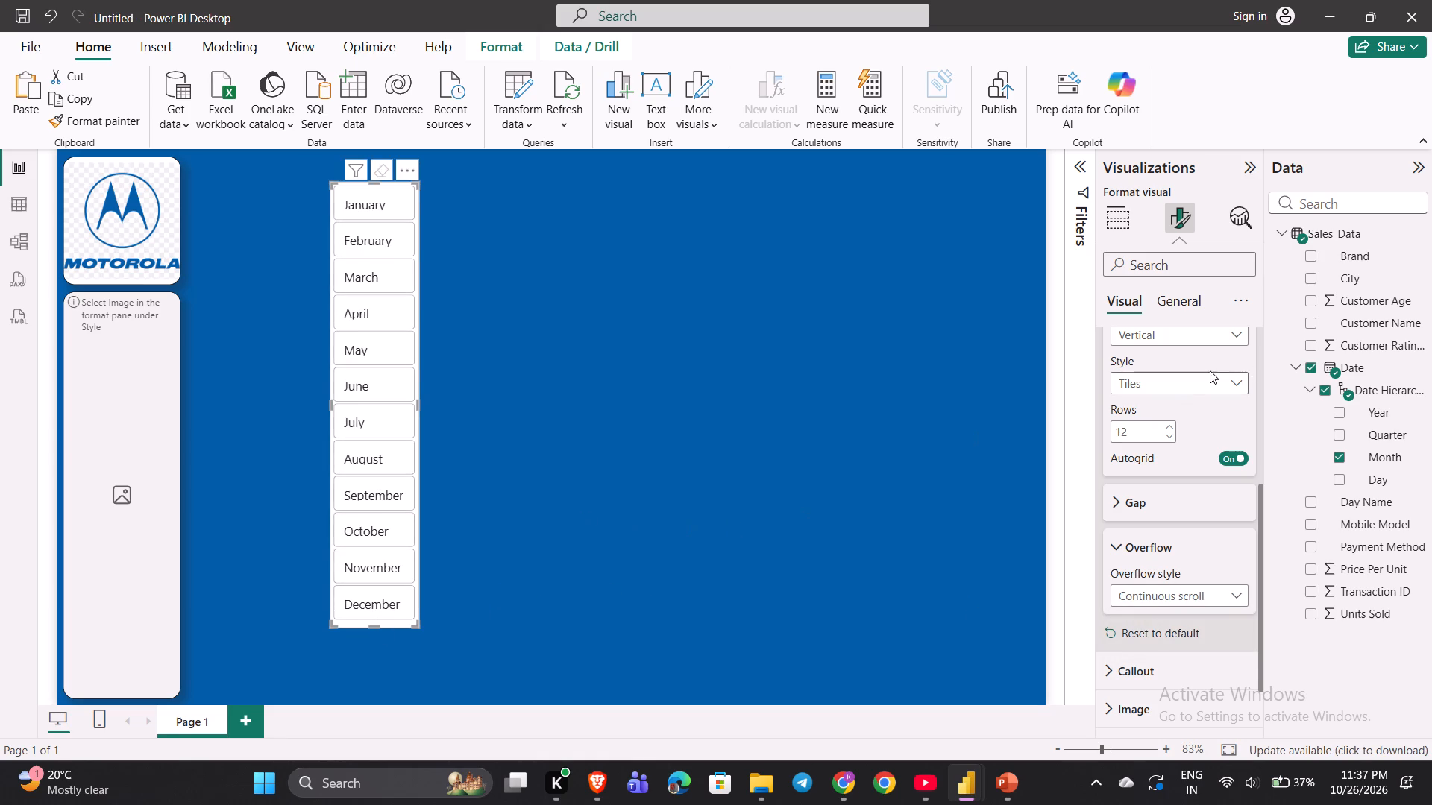
Look through the month slicer's Callout settings, including the button choices it applies to and the Value switch.
scroll(1172, 421, "up", 6)
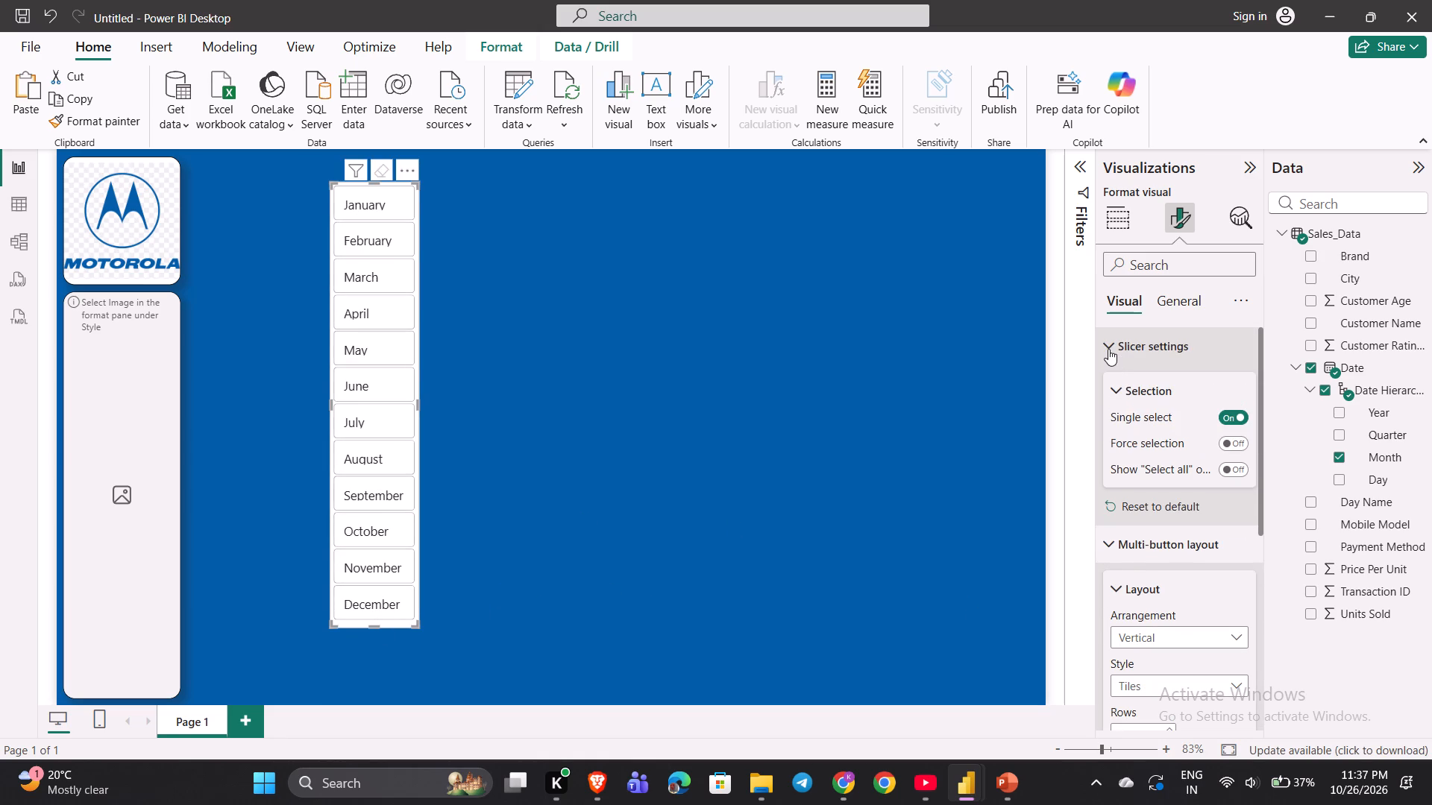
left_click(1108, 349)
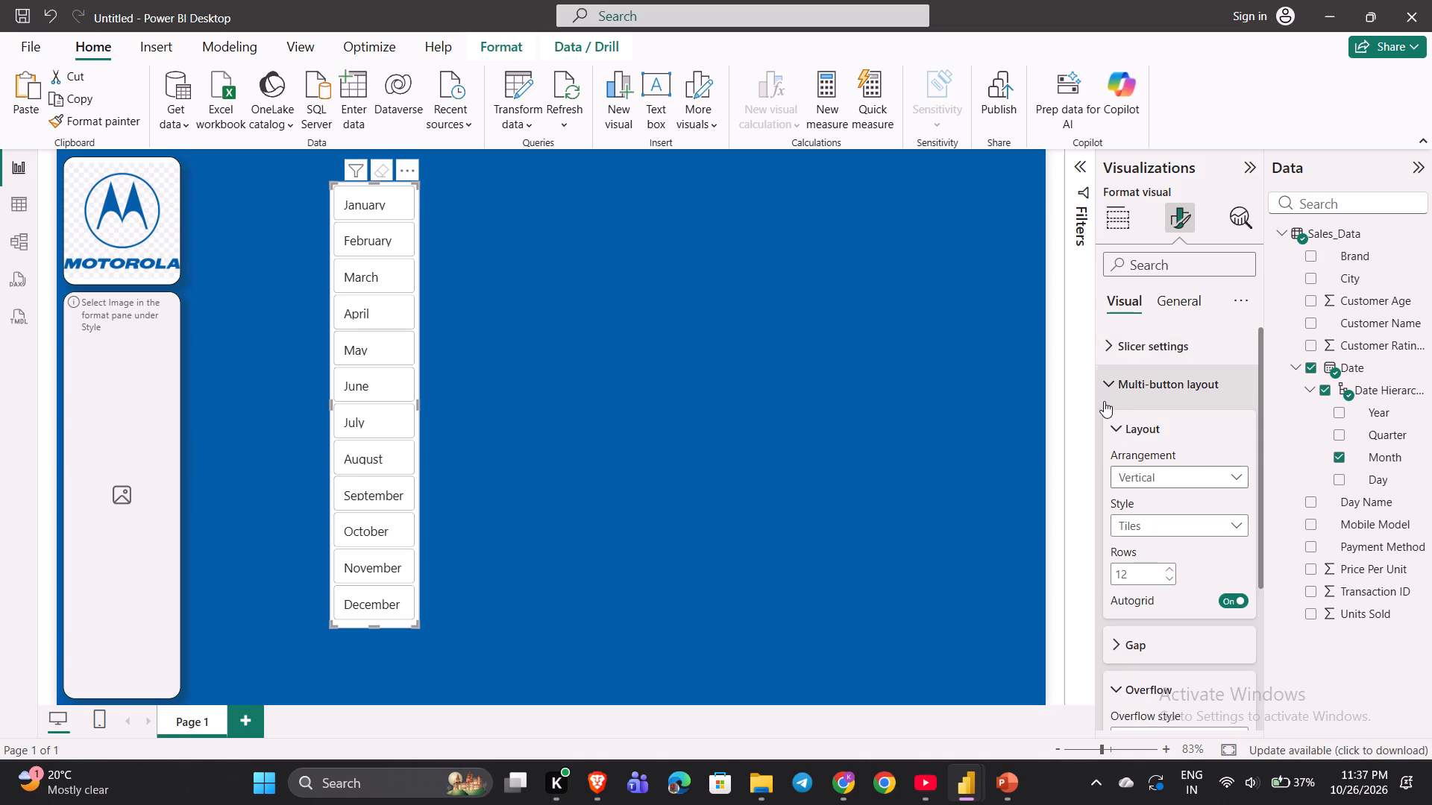
left_click(1108, 391)
left_click(1108, 426)
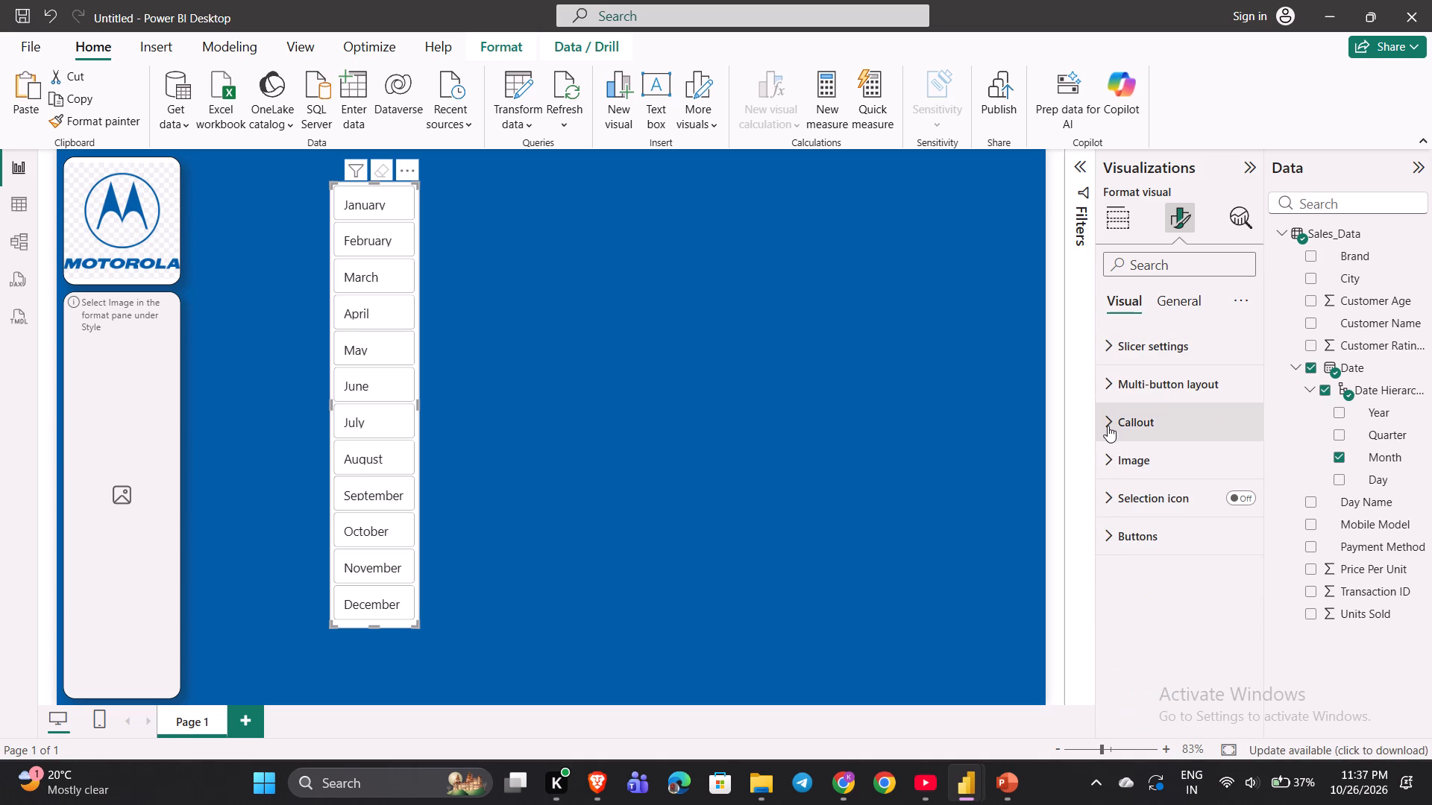
scroll(1108, 426, "down", 1)
left_click(1166, 463)
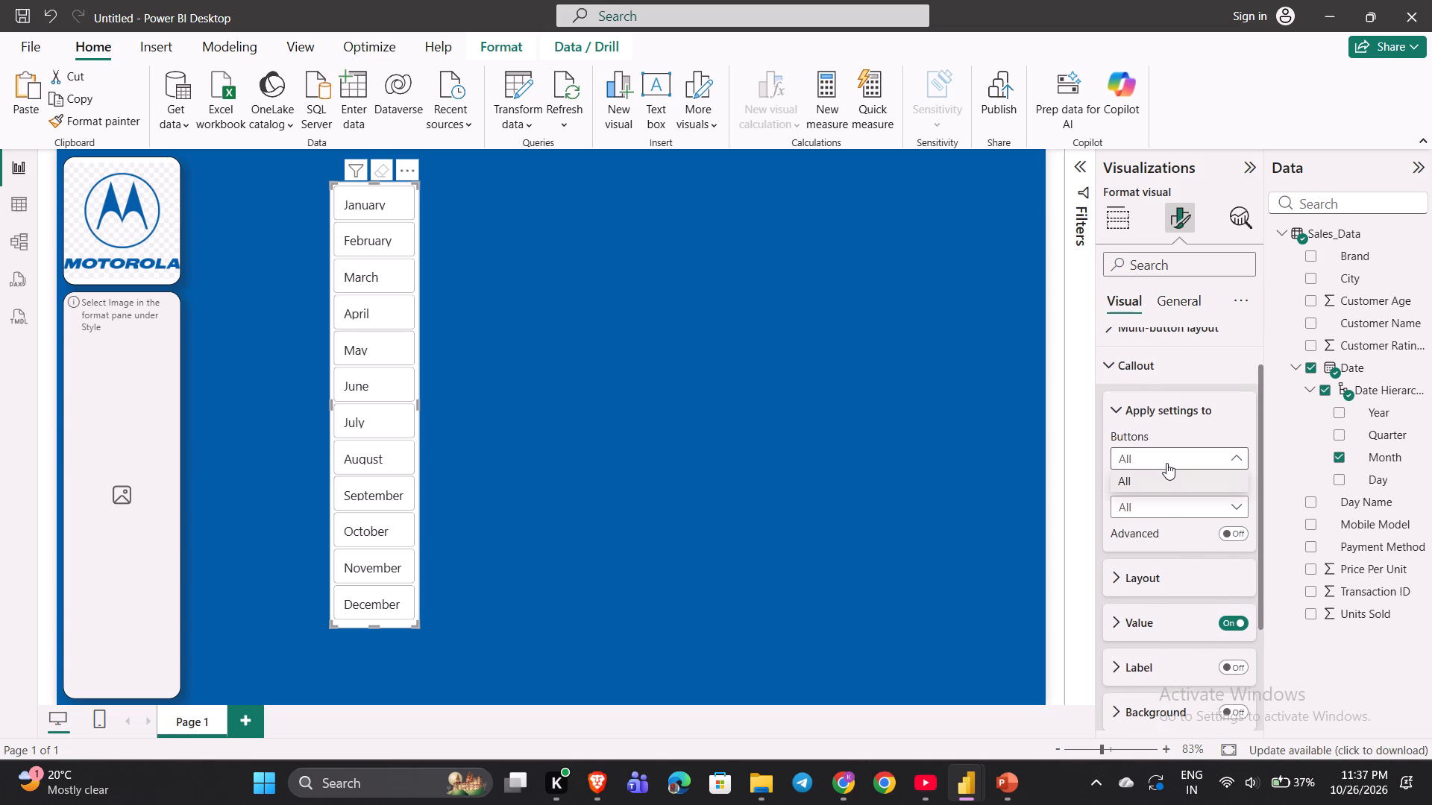
left_click(1166, 463)
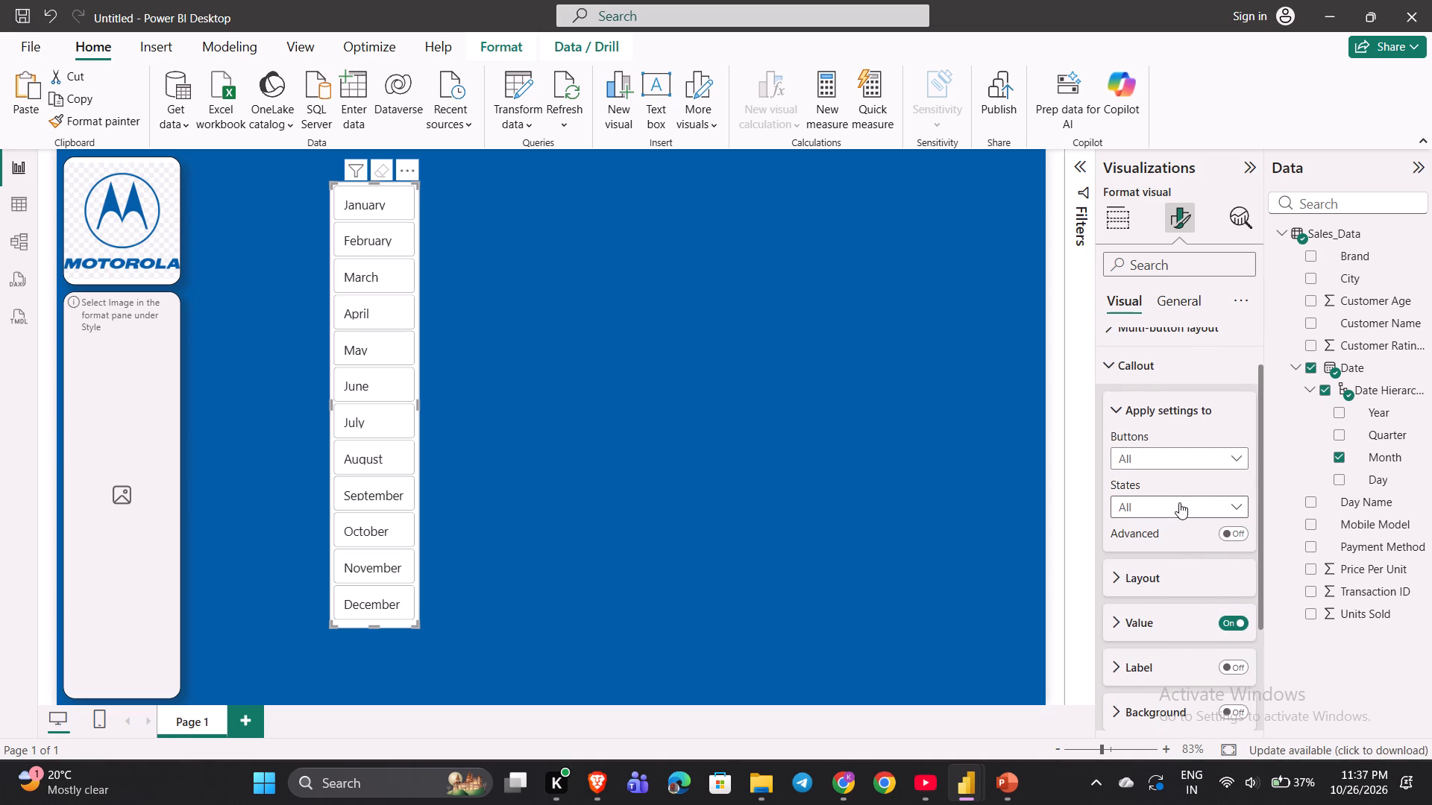
scroll(1179, 502, "down", 1)
left_click(1225, 551)
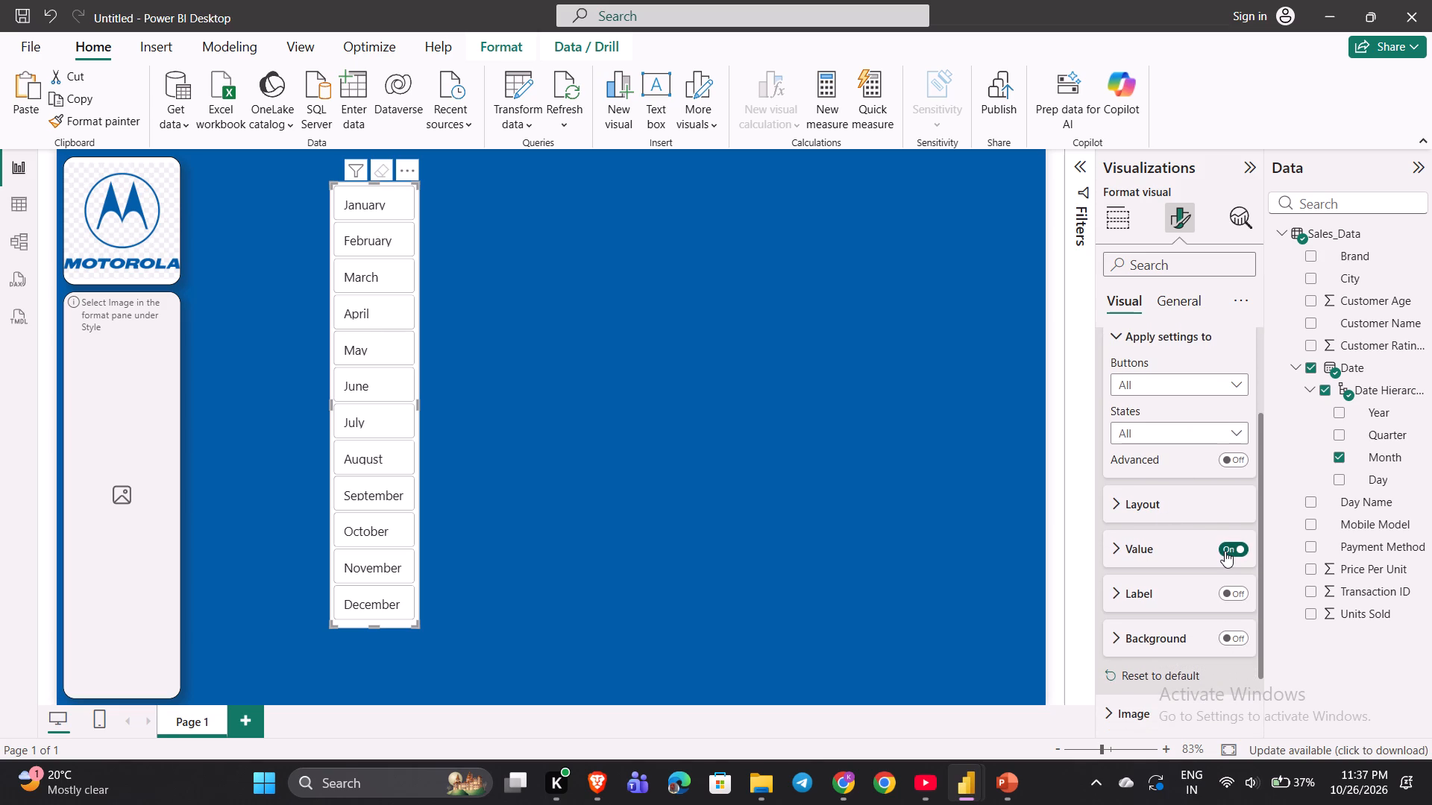
left_click(1225, 551)
Try the Top and Bottom alignments and Hug content in the callout layout, and set the vertical alignment to Middle with Hug content off.
left_click(1122, 506)
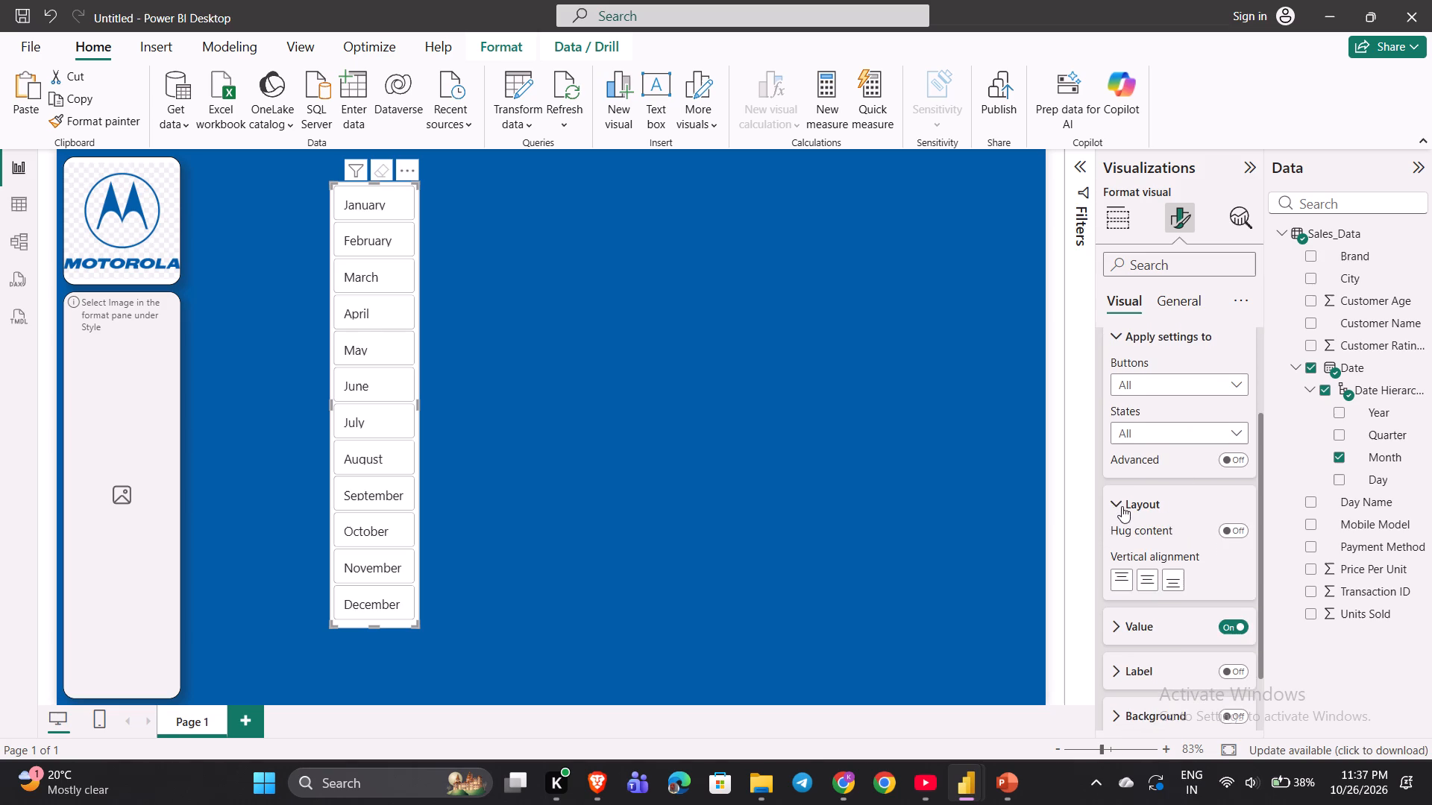
scroll(1122, 506, "down", 1)
left_click(1122, 537)
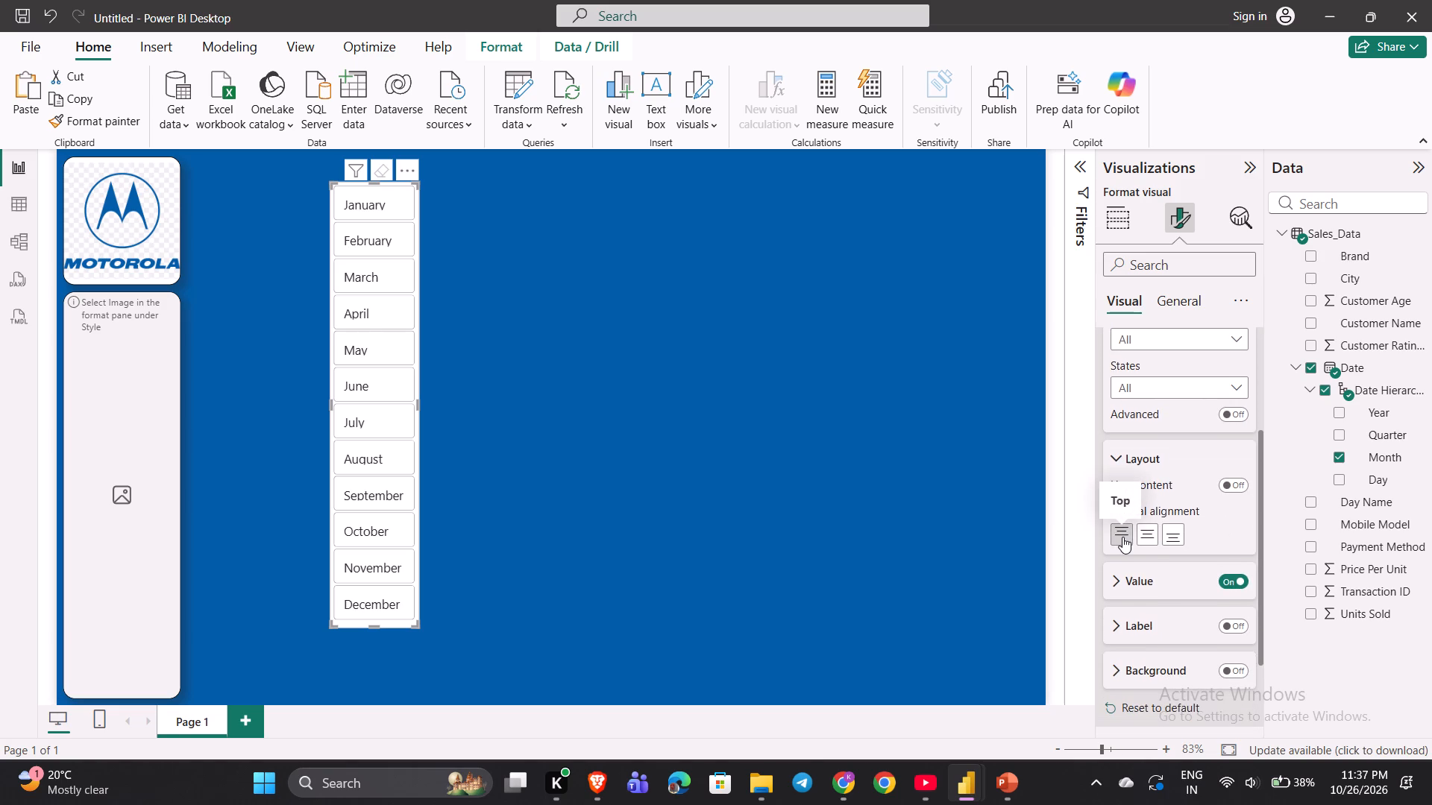
left_click(1174, 532)
left_click(1148, 534)
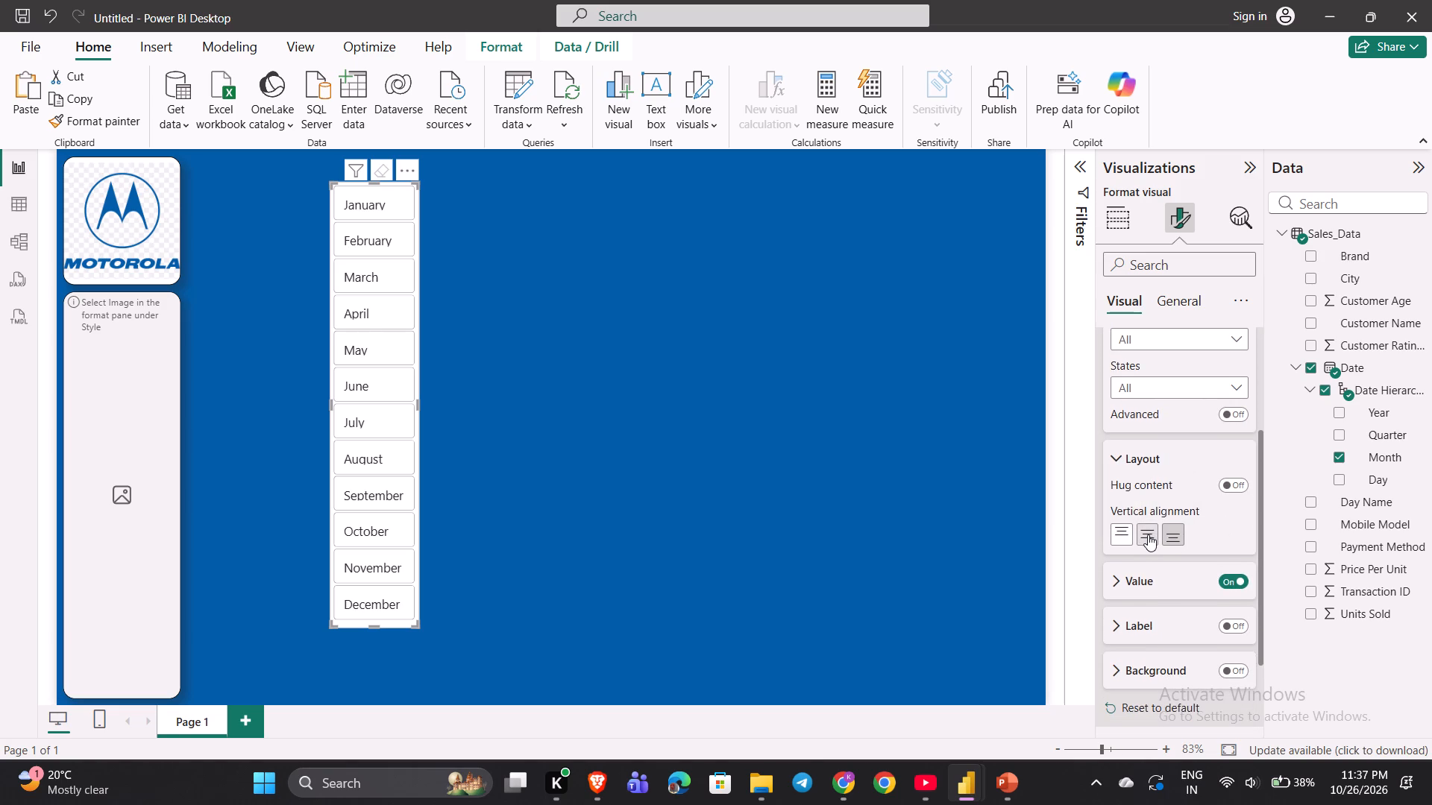
left_click(1230, 487)
left_click(1171, 541)
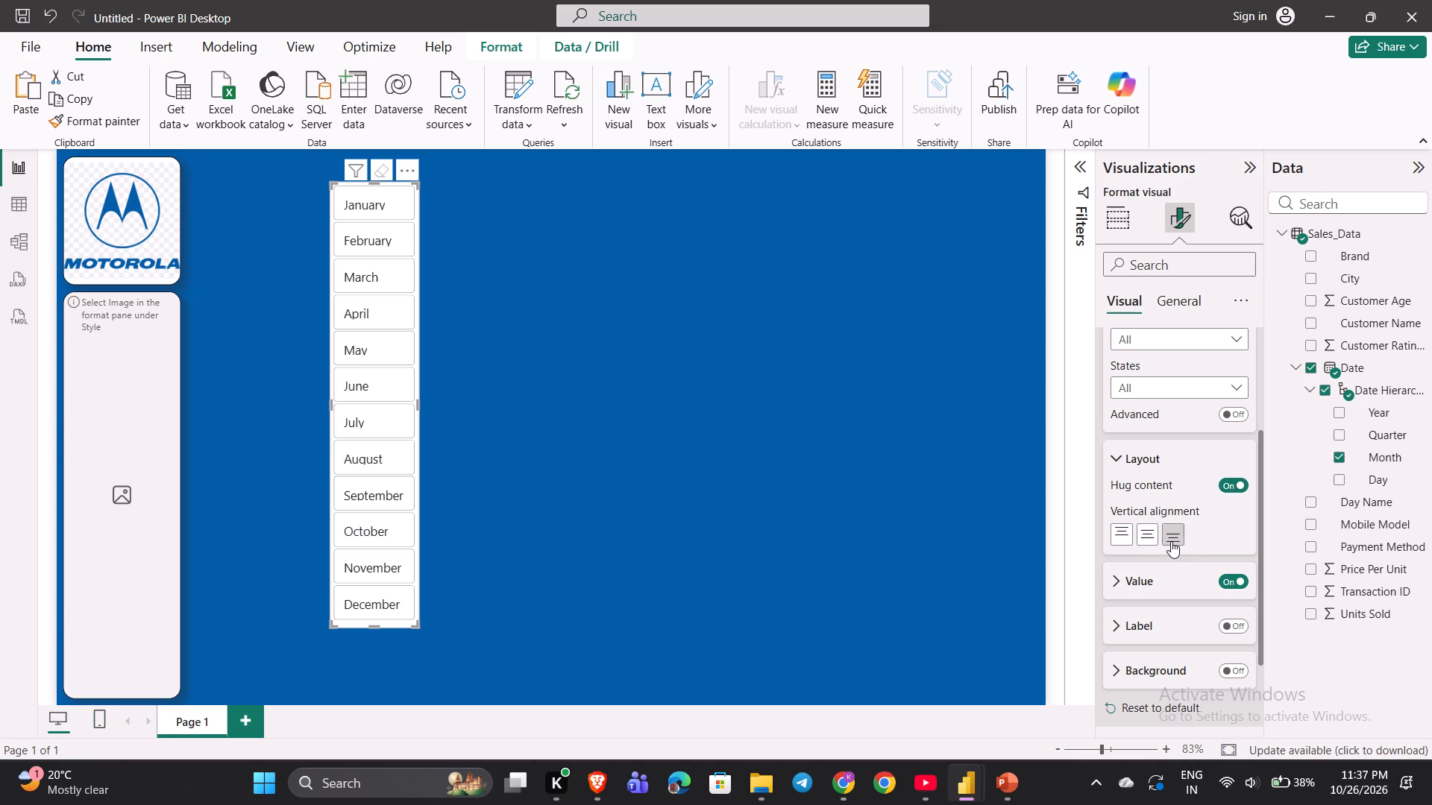
left_click(1148, 537)
left_click(1236, 492)
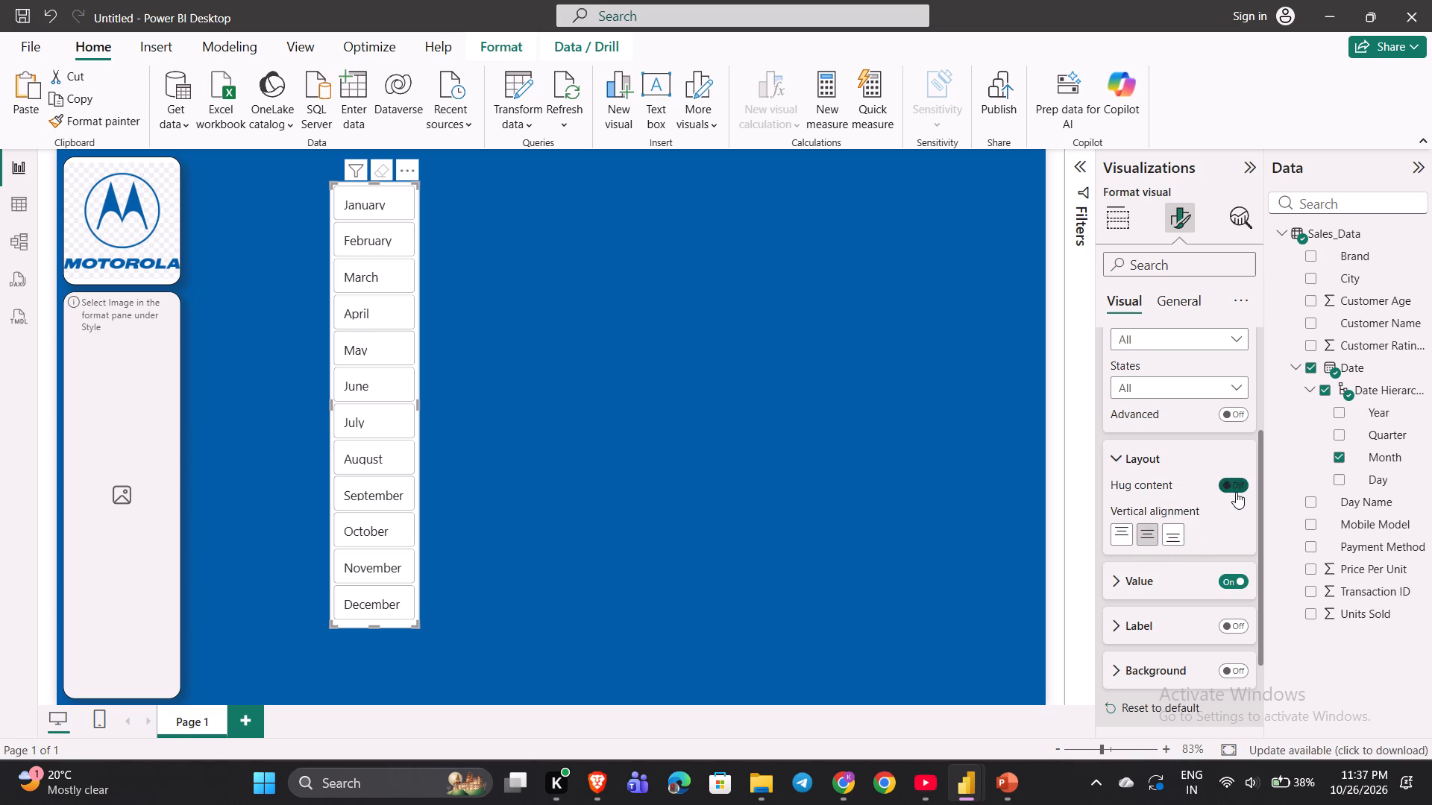
Switch the callout values off and back on, and set their font size to 10.
left_click(1240, 579)
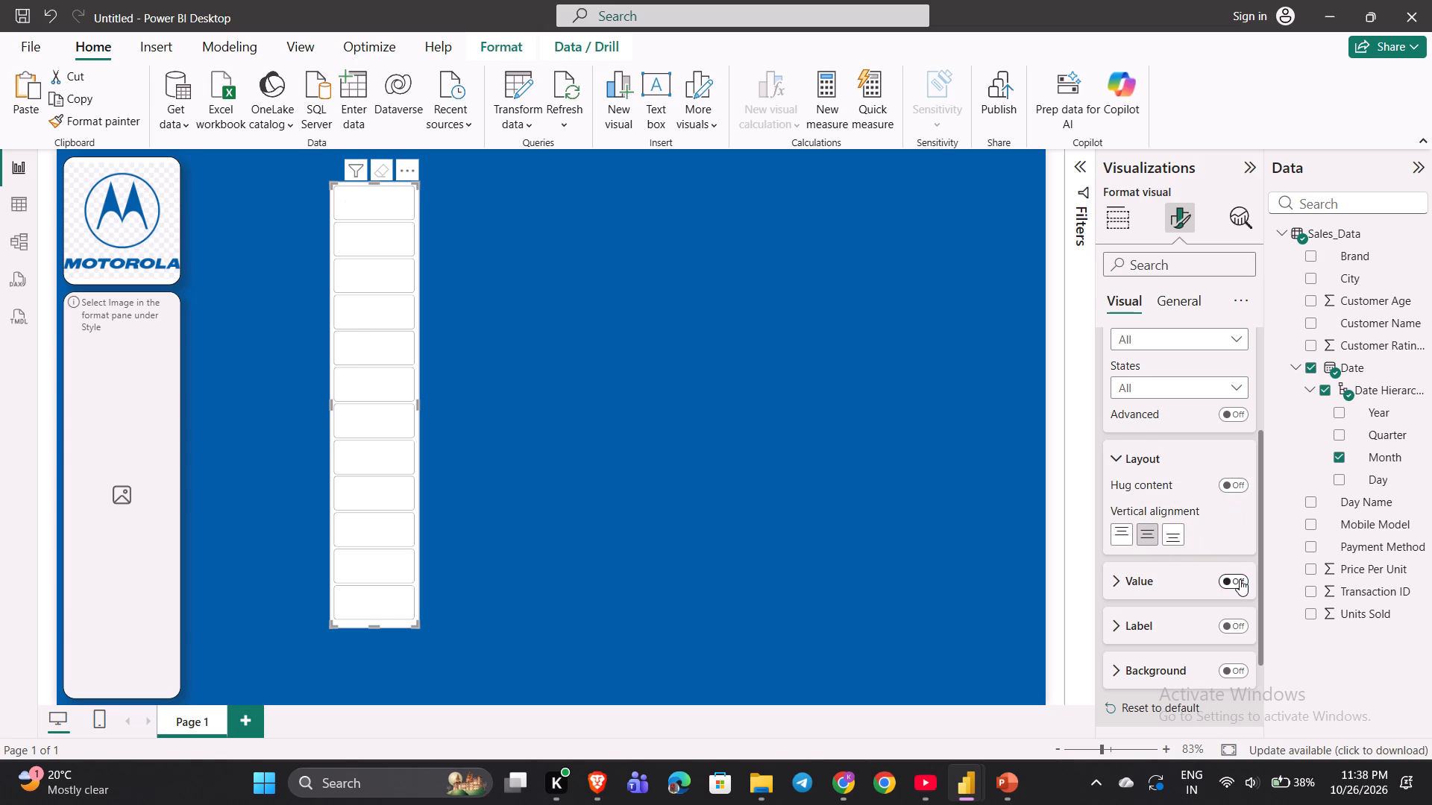
left_click(1240, 579)
left_click(1118, 580)
scroll(1118, 580, "down", 1)
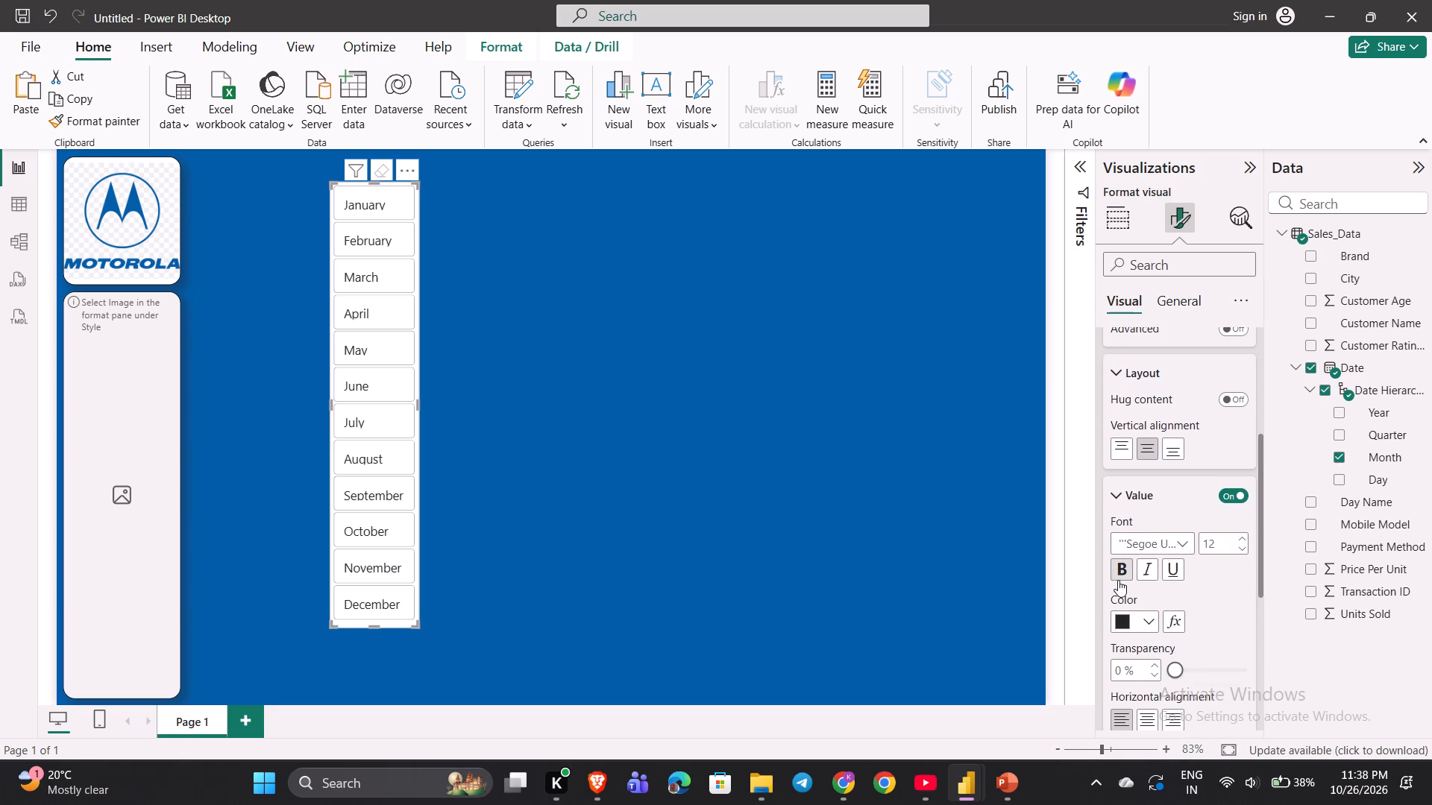
scroll(1118, 580, "down", 1)
double_click(1242, 551)
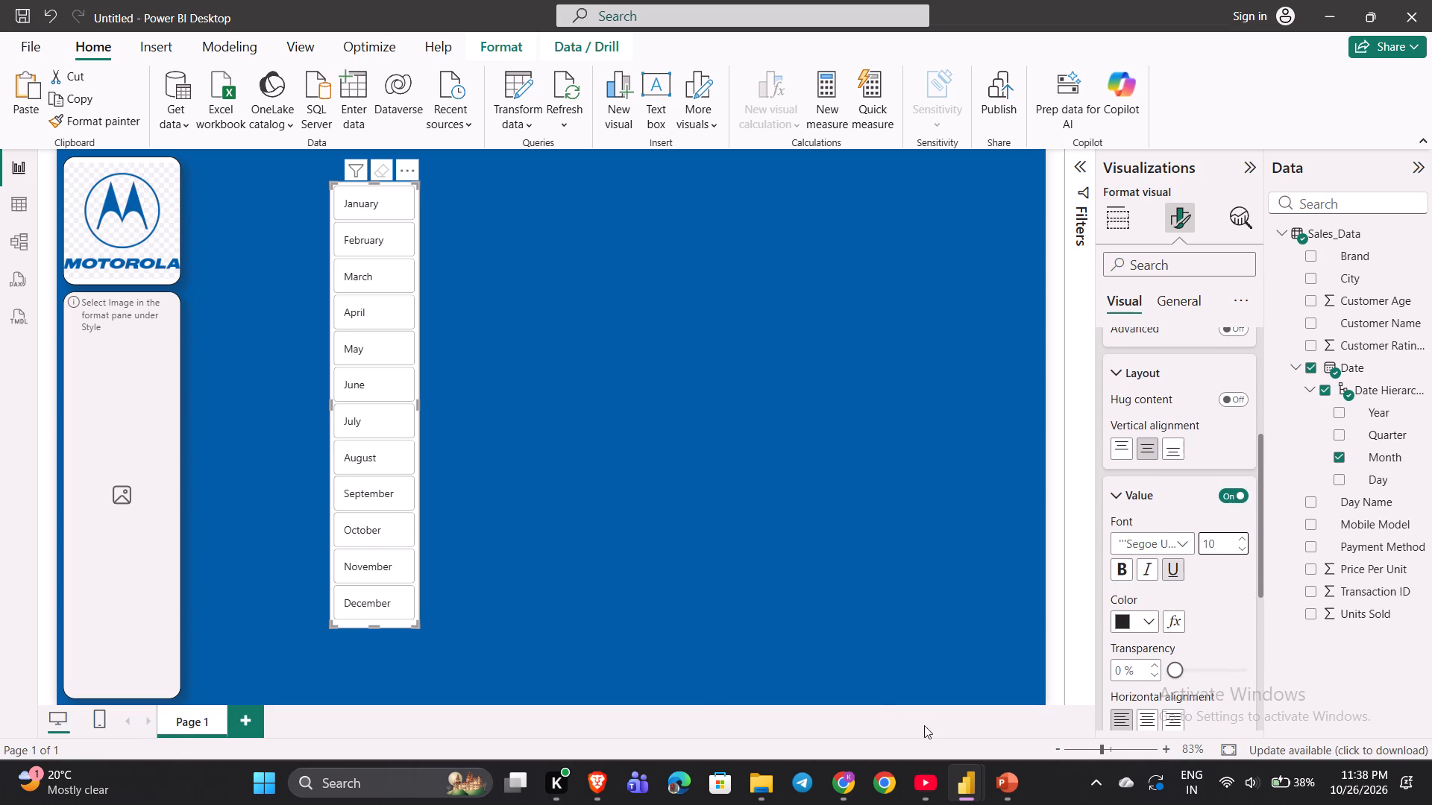
Check the month slicer in the YouTube course video, and shorten the slicer in Power BI as far as the month names stay fully readable.
left_click(926, 780)
left_click(926, 780)
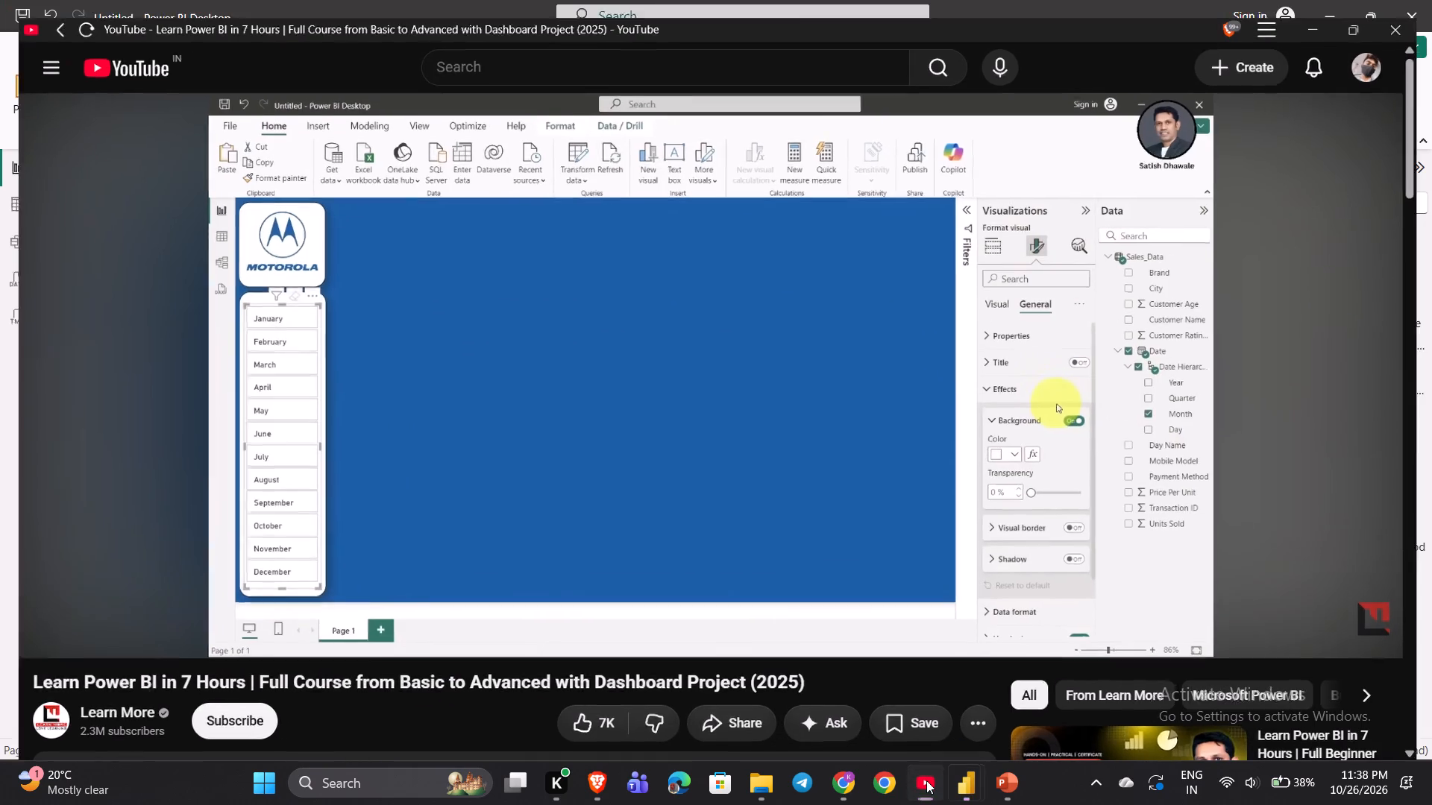
left_click_drag(371, 625, 370, 600)
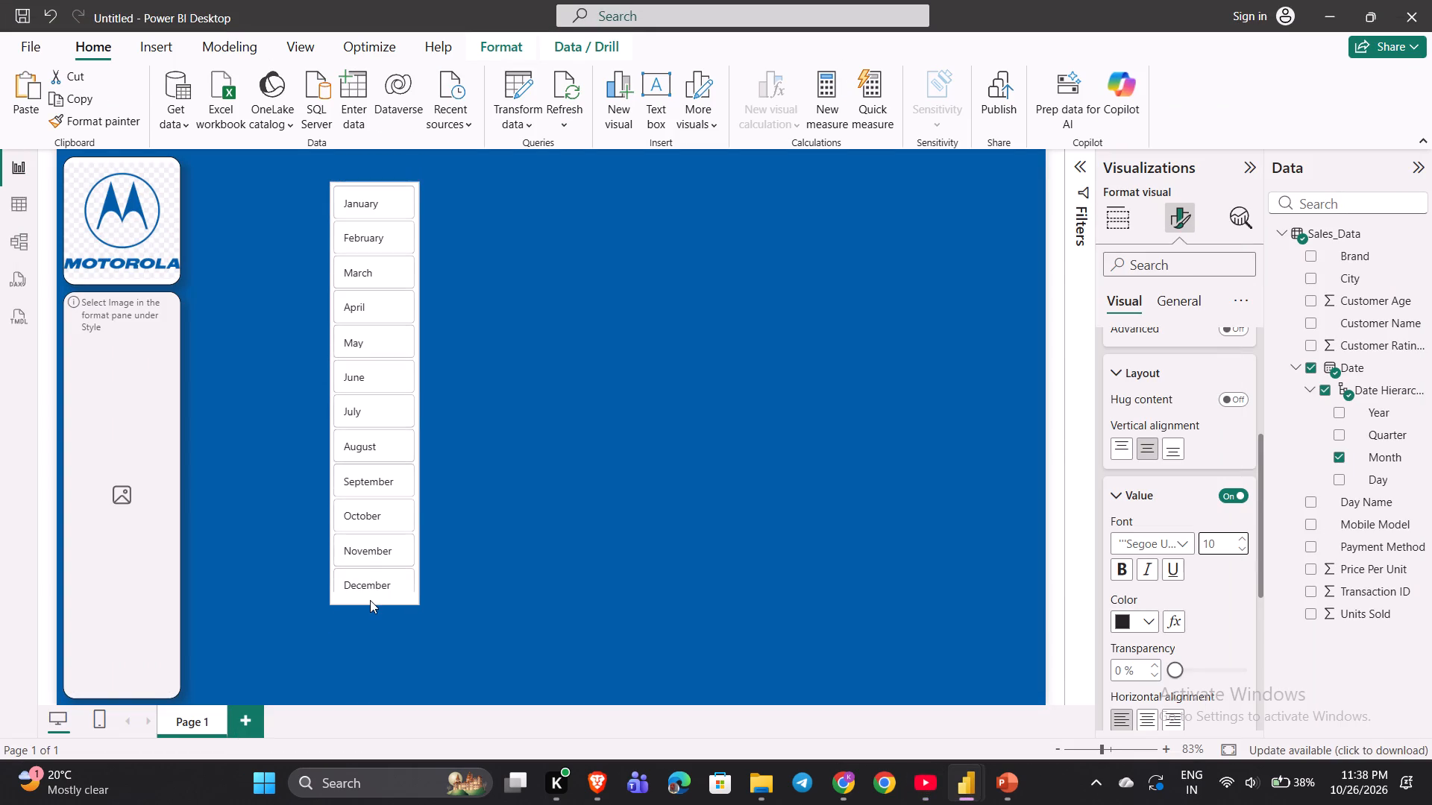
left_click_drag(370, 600, 375, 569)
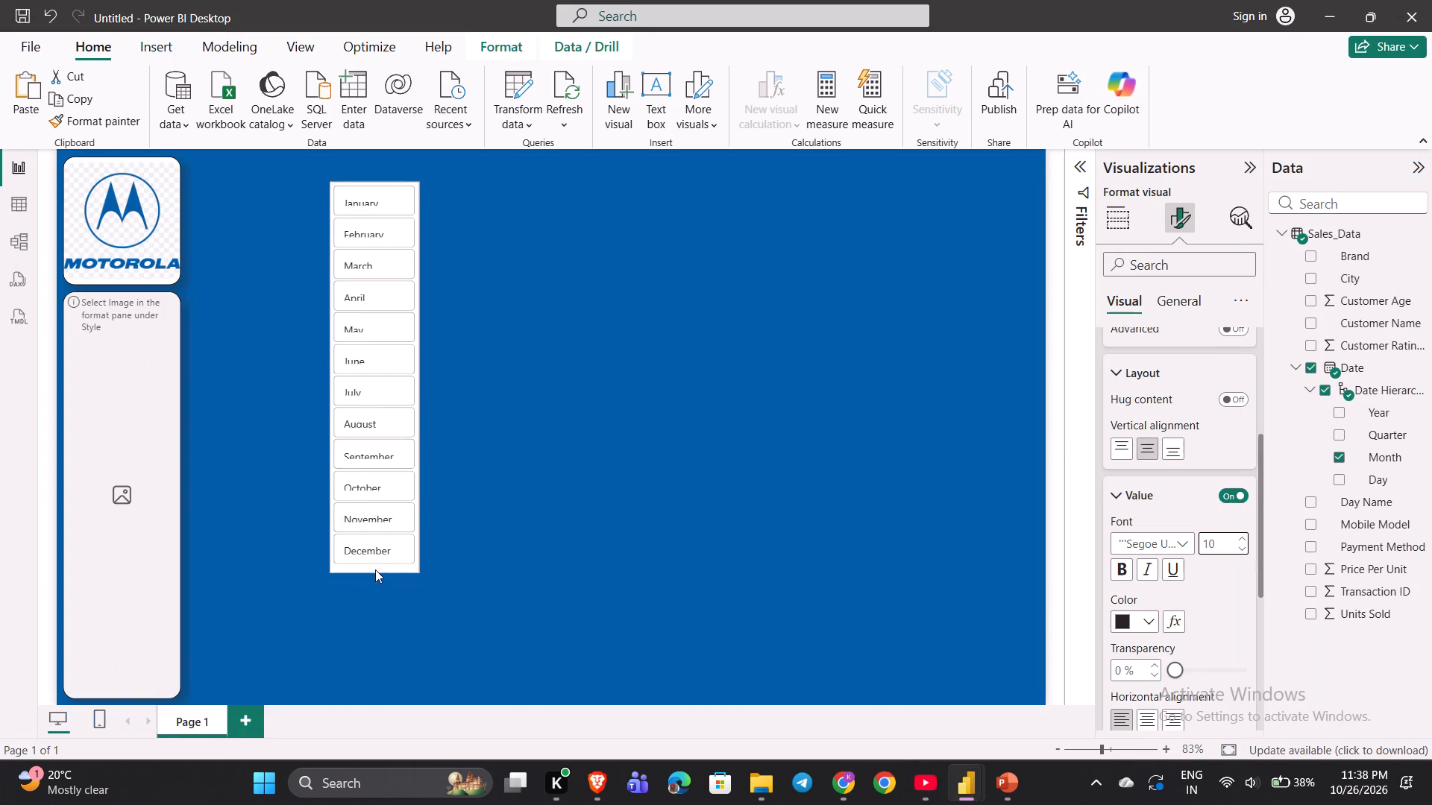
left_click_drag(375, 569, 374, 590)
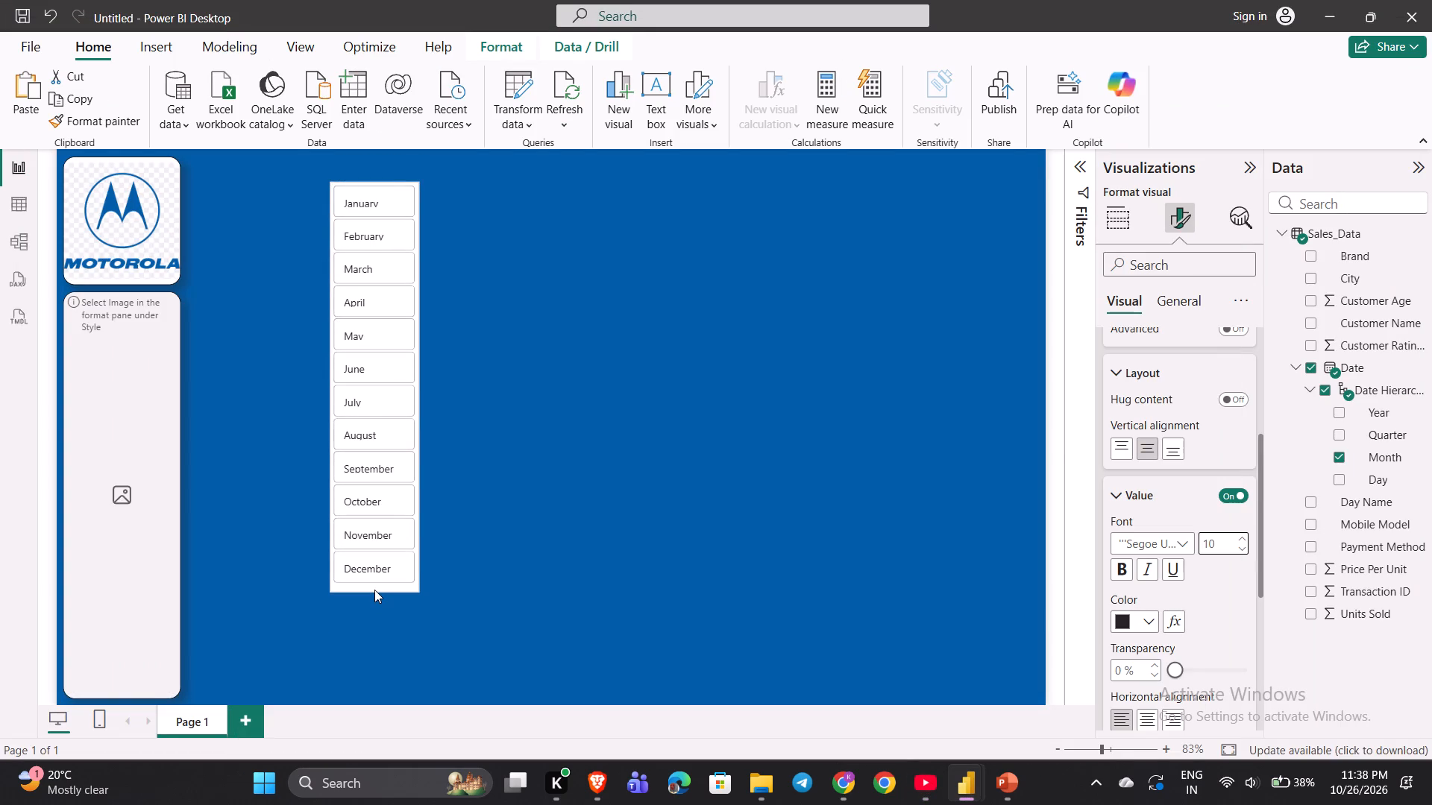
left_click_drag(374, 590, 371, 603)
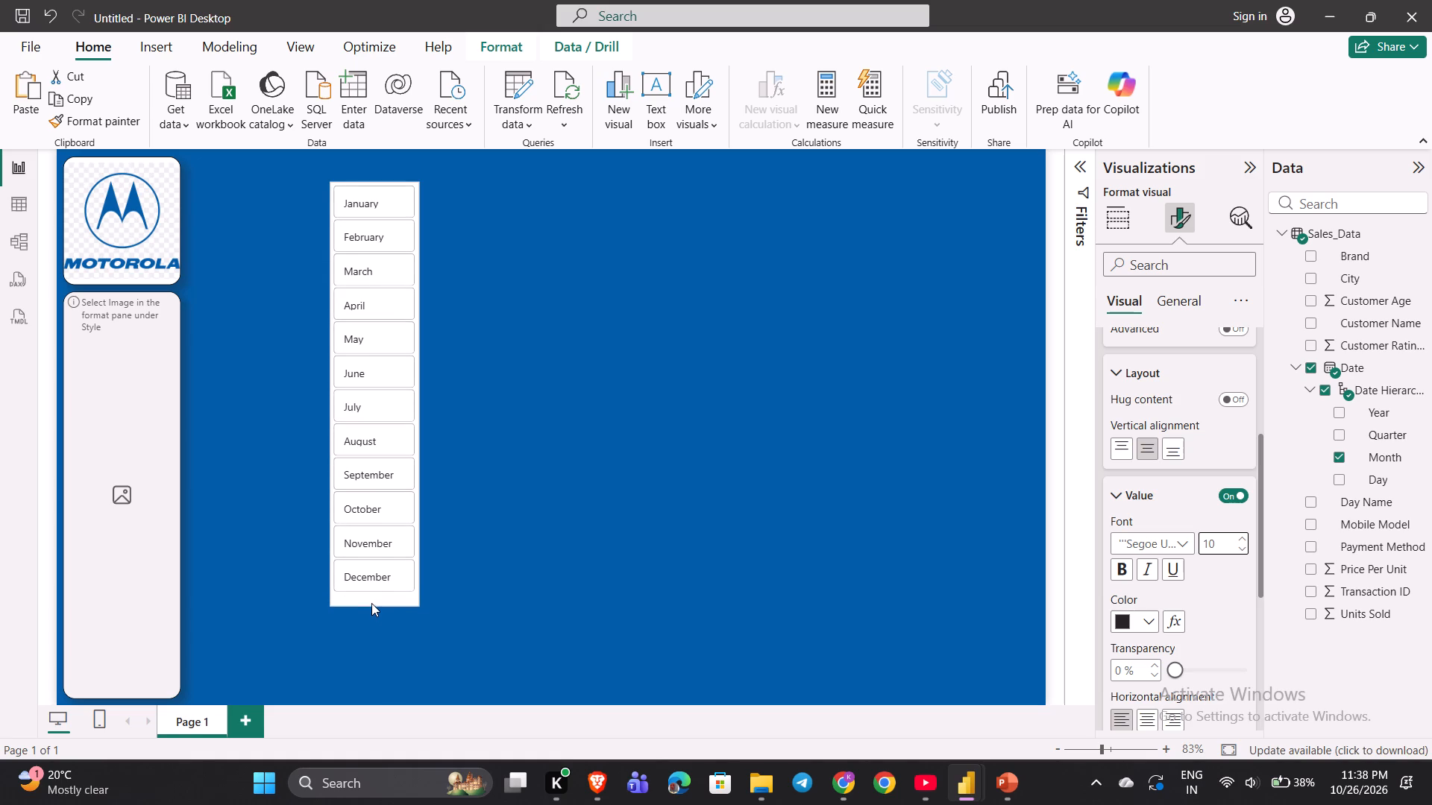
left_click_drag(371, 603, 371, 604)
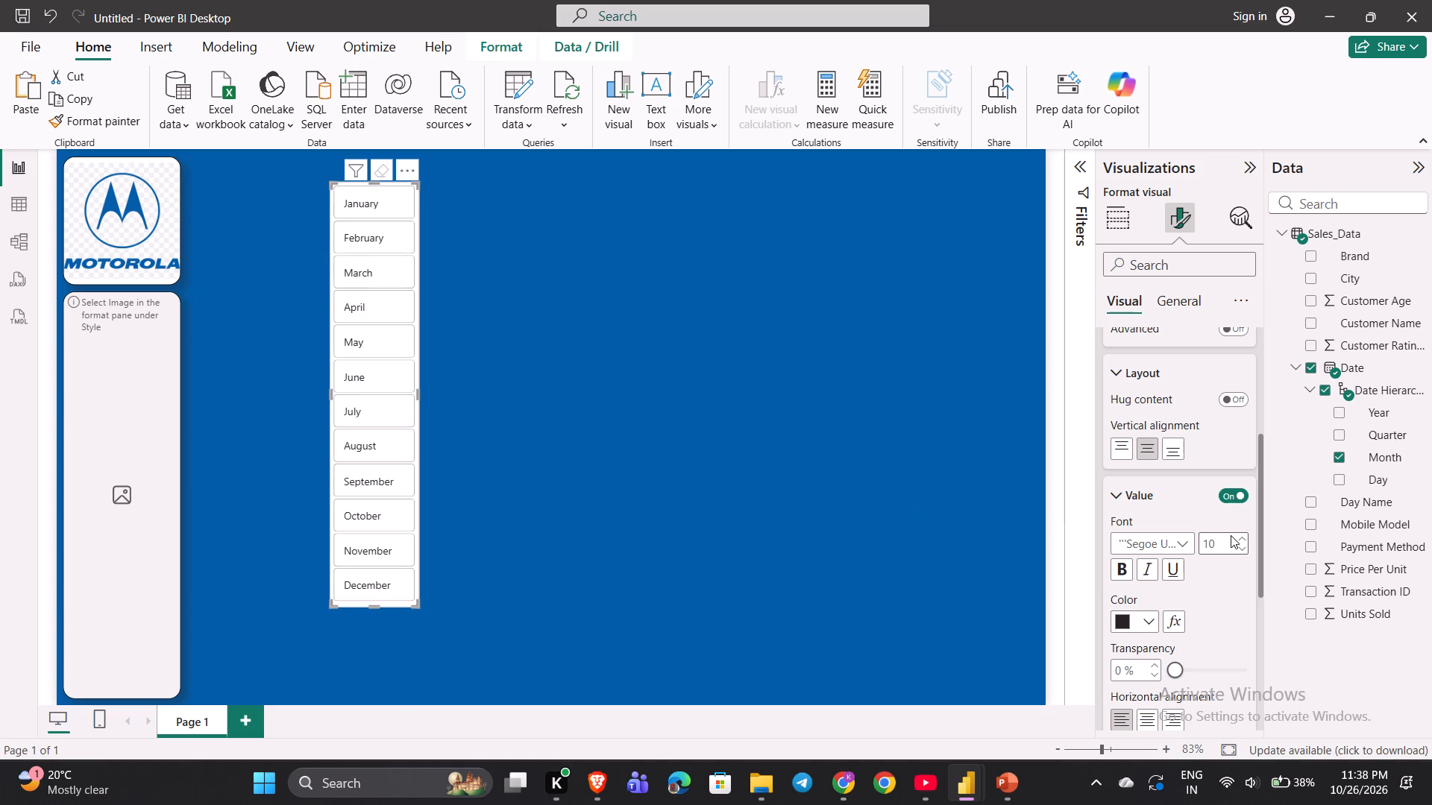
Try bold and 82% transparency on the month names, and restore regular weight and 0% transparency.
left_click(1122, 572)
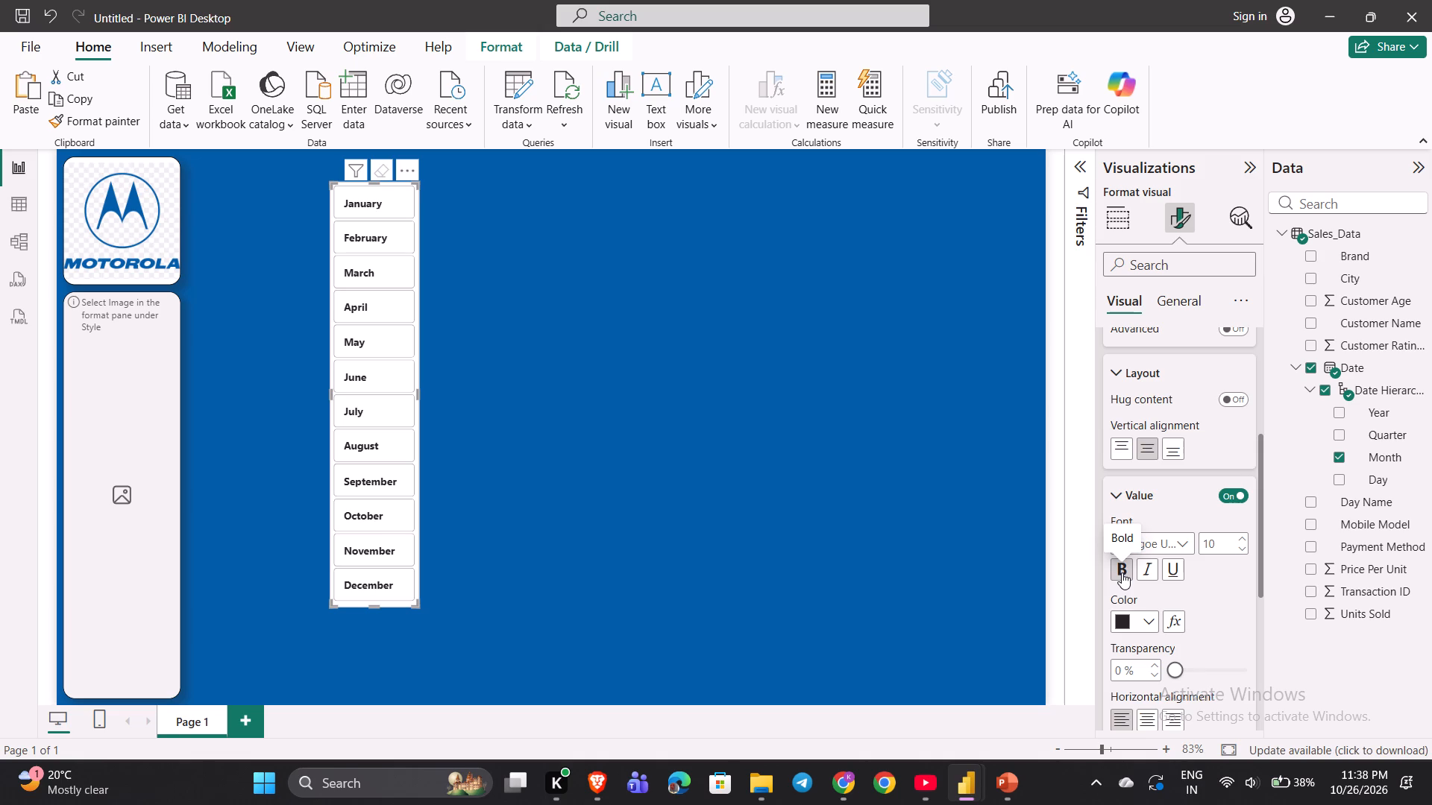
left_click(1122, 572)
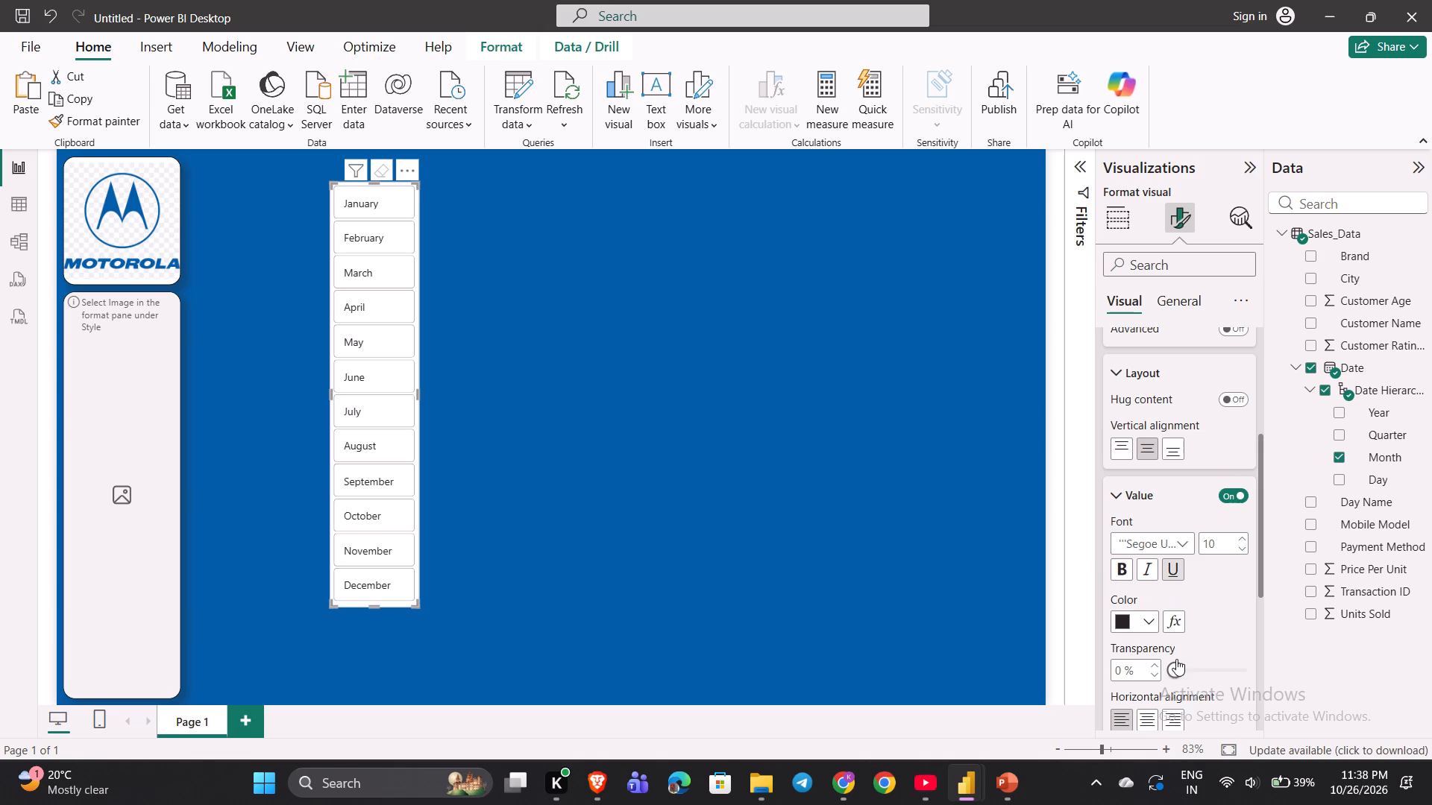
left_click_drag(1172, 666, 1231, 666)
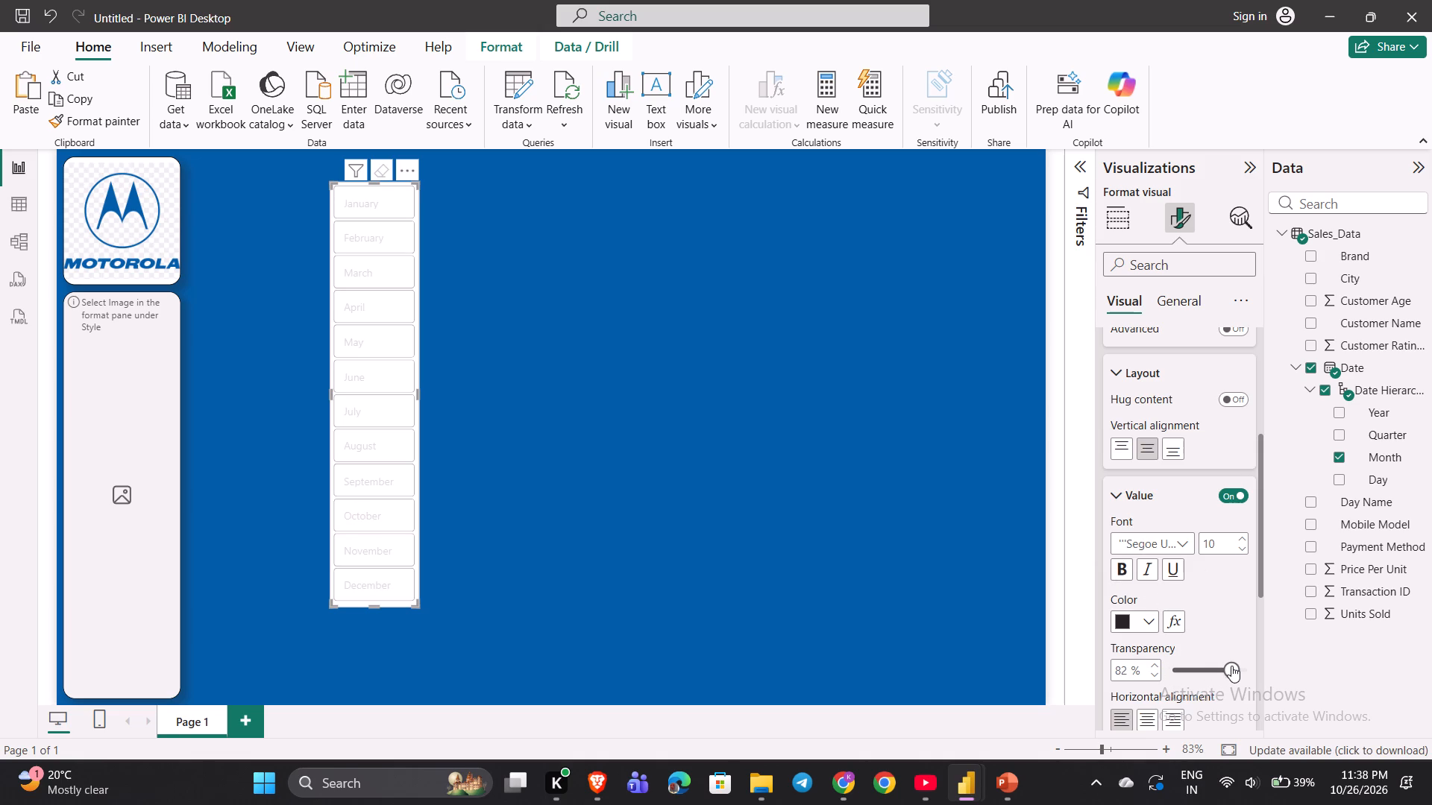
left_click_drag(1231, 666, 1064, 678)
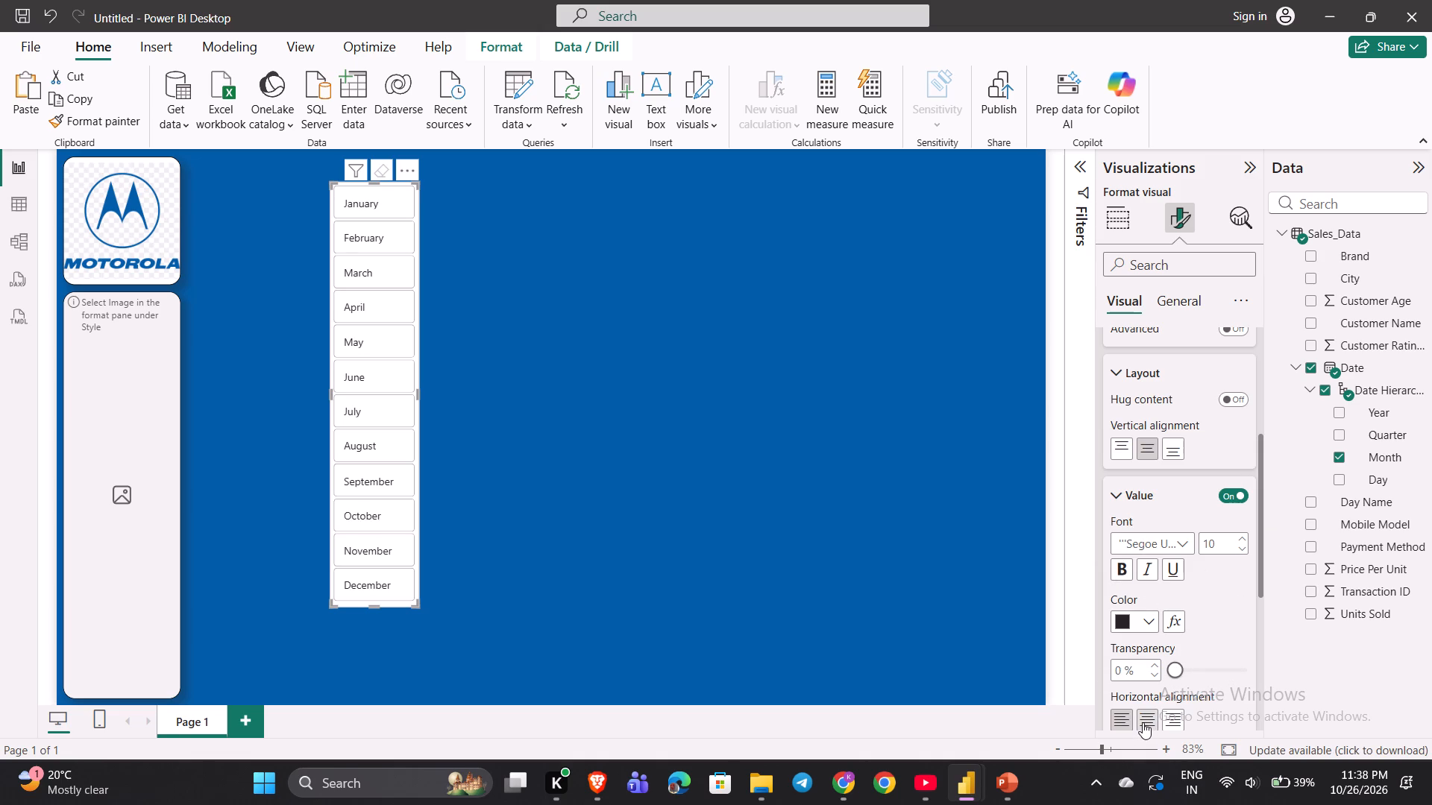
Centre the month names horizontally within the slicer buttons.
left_click(1143, 722)
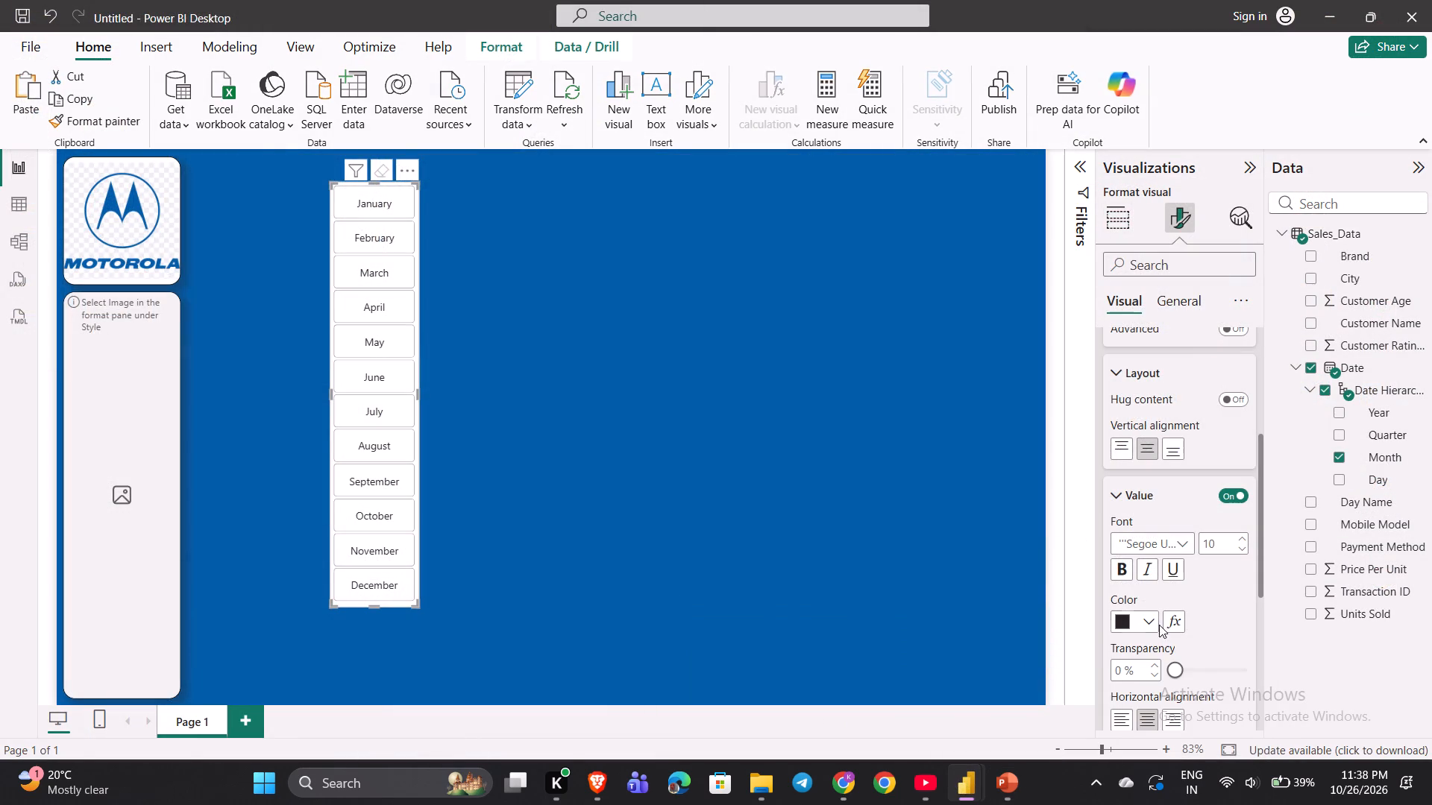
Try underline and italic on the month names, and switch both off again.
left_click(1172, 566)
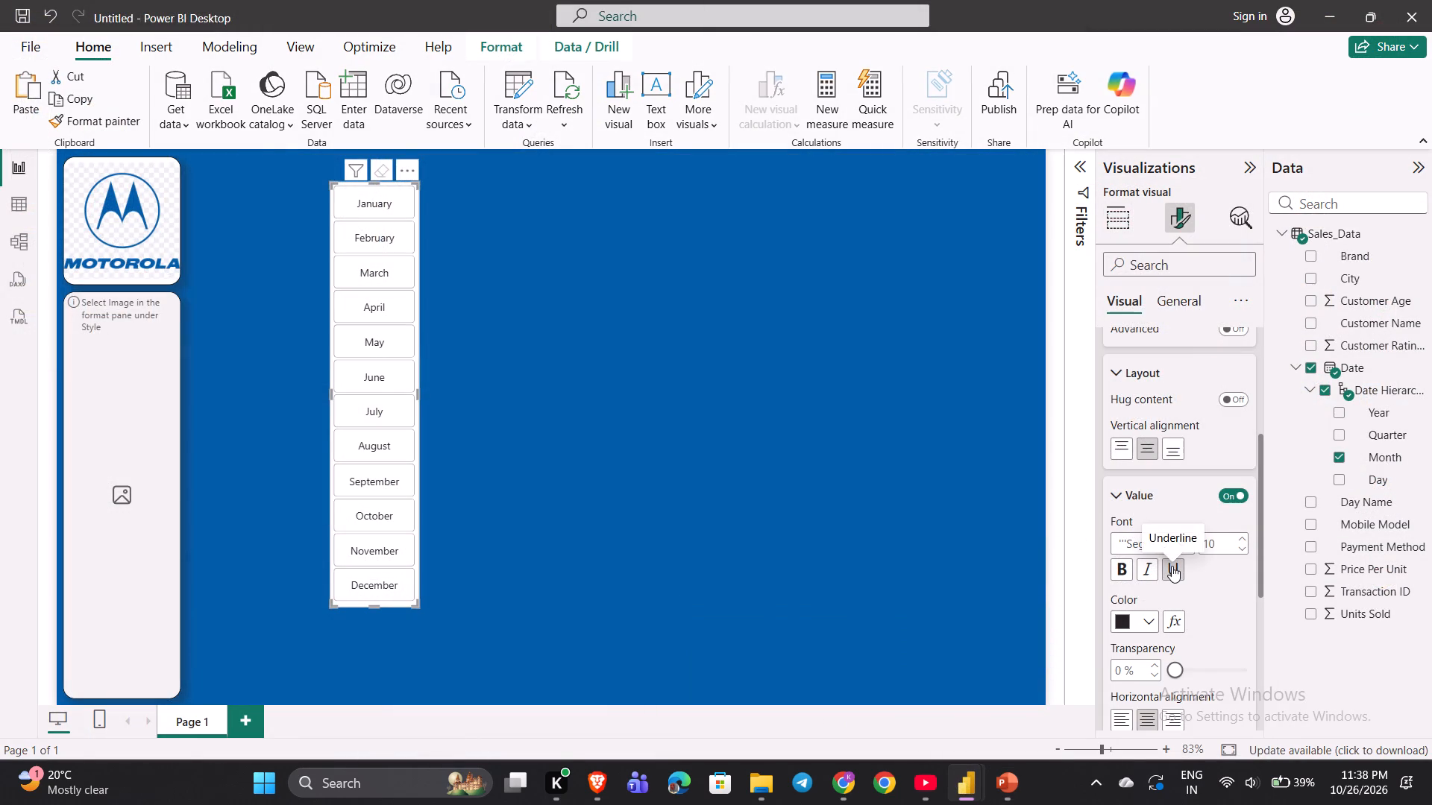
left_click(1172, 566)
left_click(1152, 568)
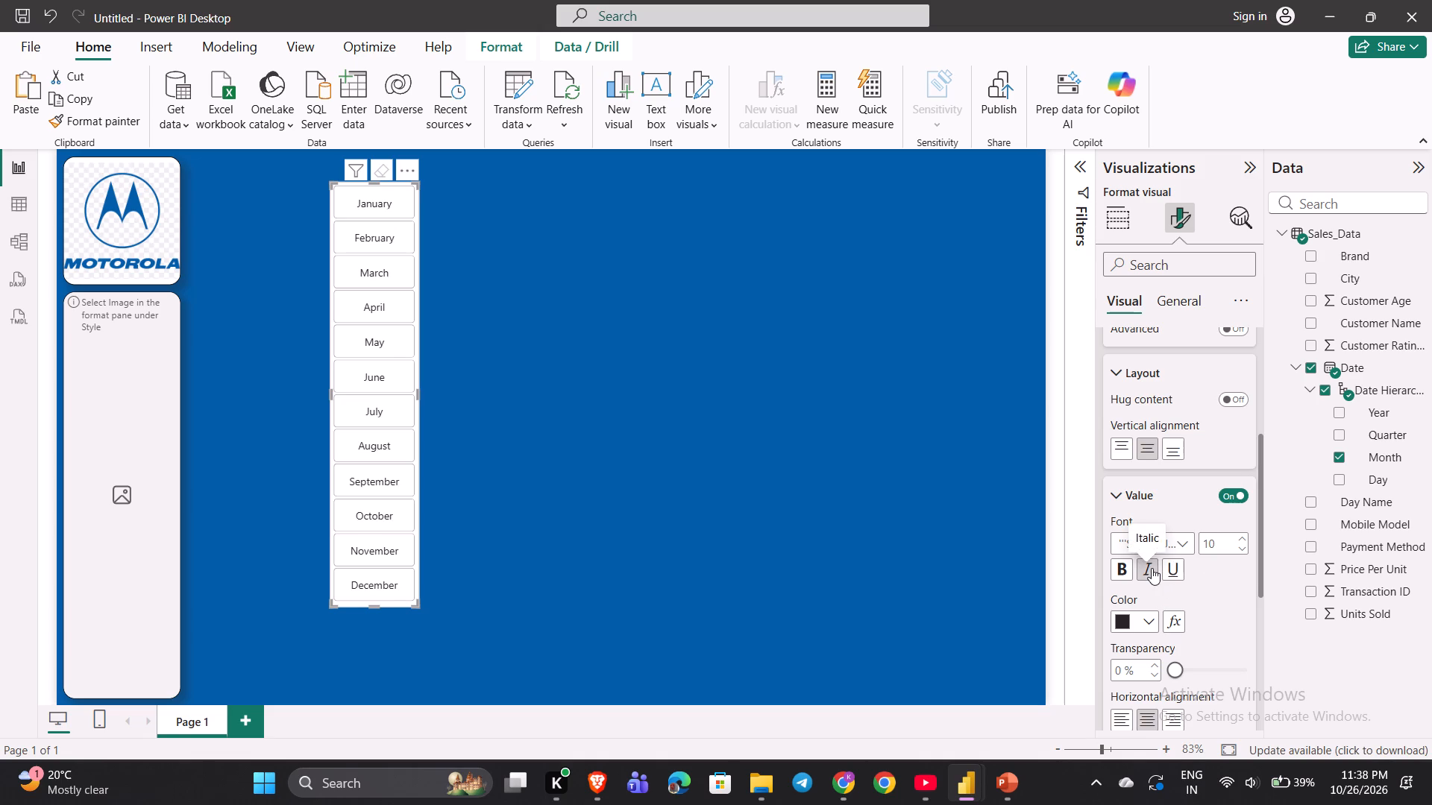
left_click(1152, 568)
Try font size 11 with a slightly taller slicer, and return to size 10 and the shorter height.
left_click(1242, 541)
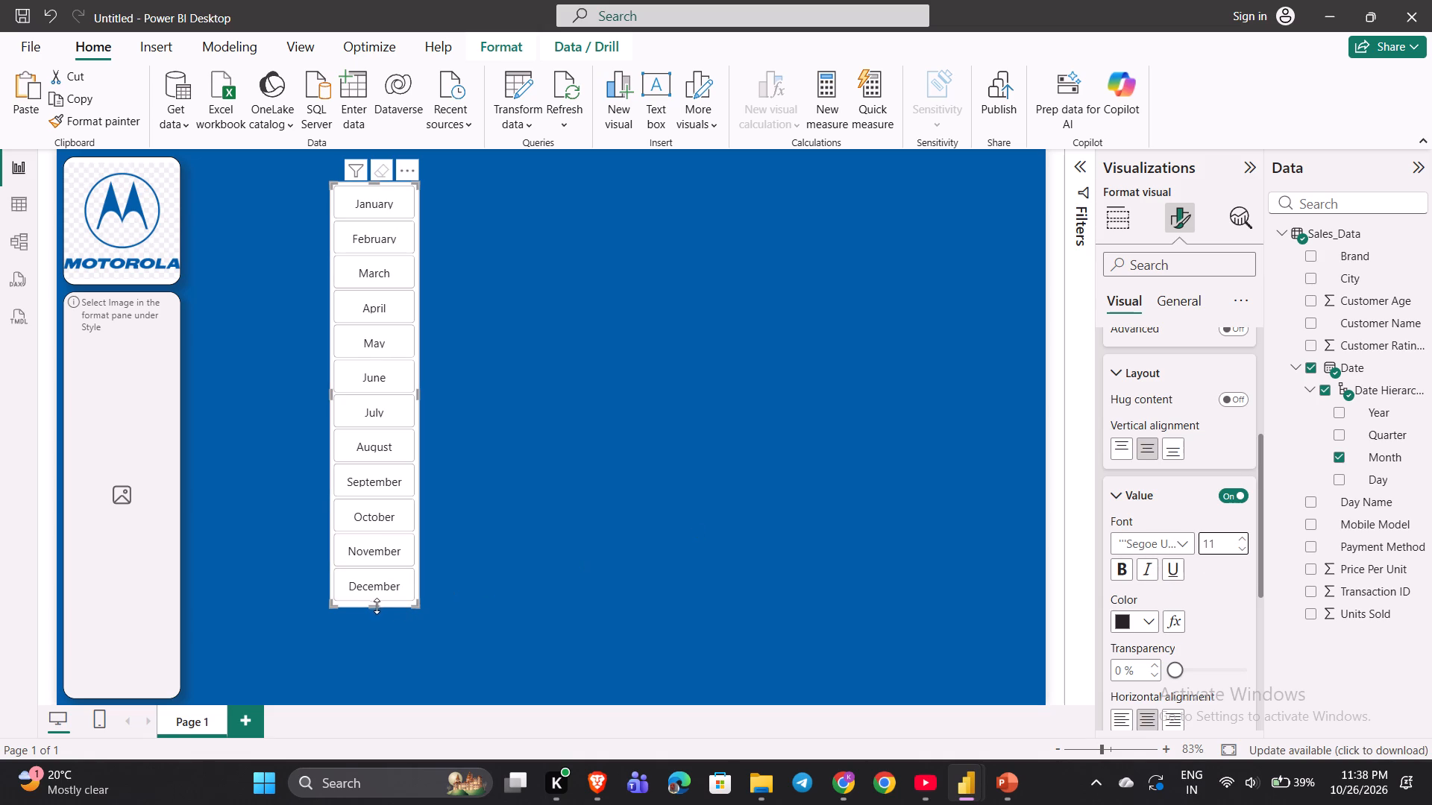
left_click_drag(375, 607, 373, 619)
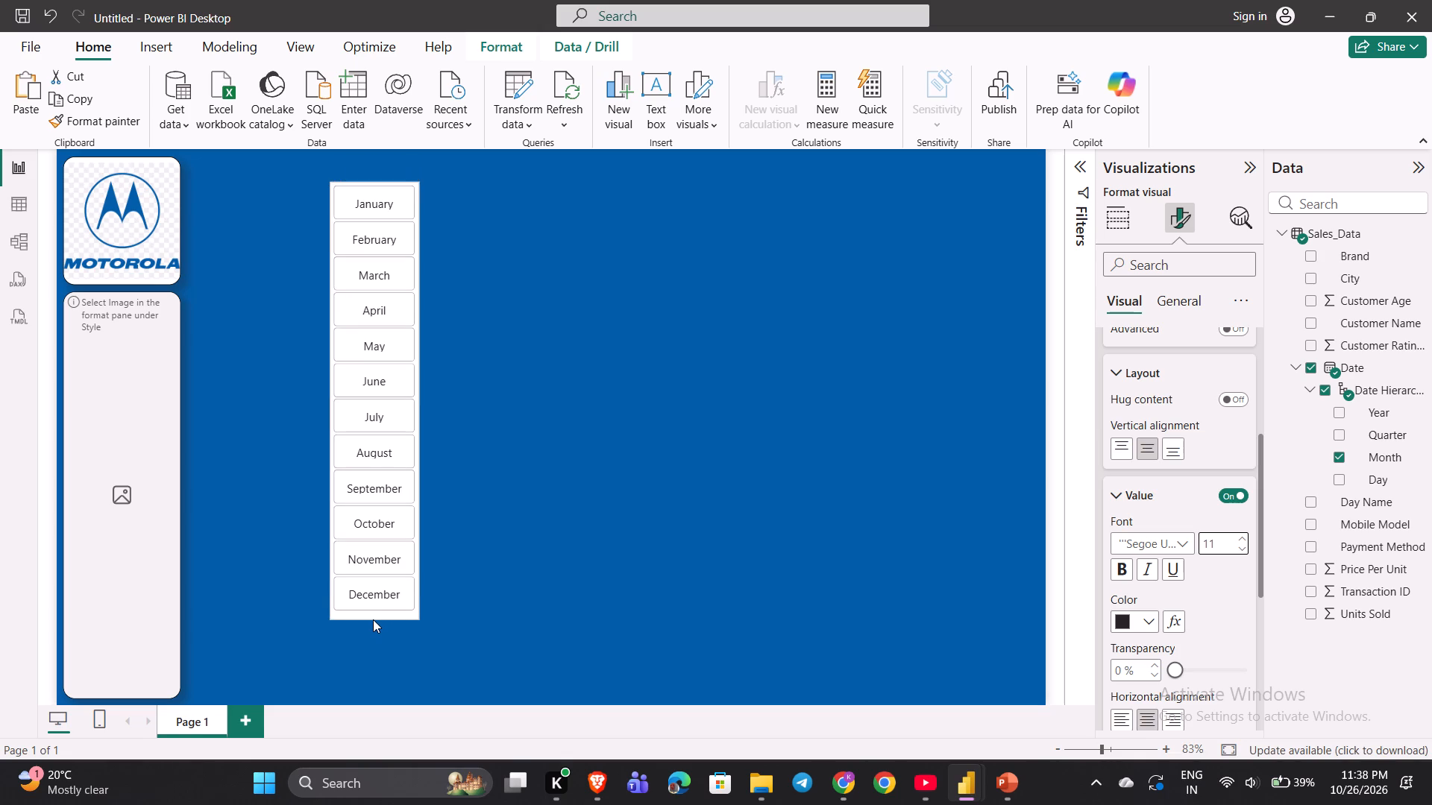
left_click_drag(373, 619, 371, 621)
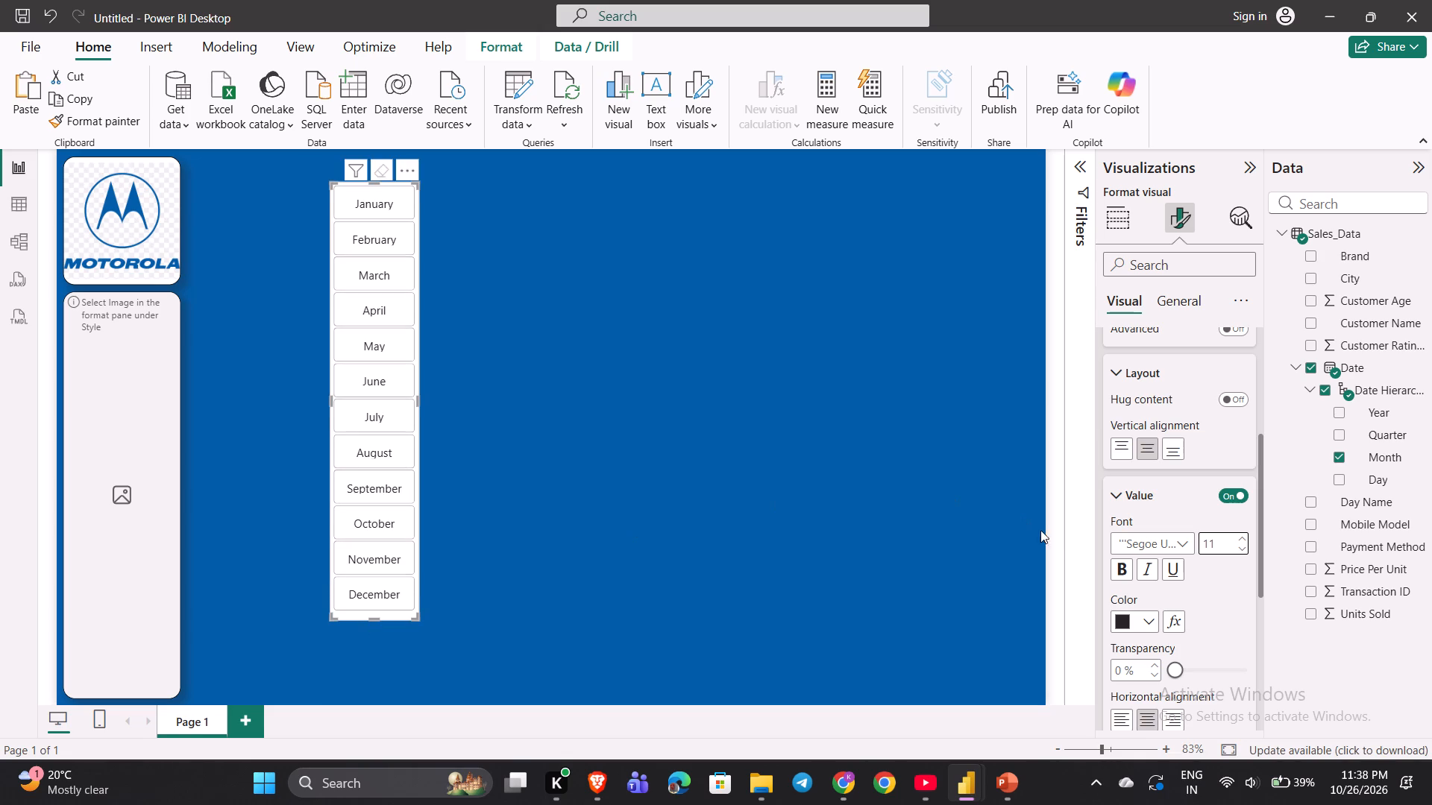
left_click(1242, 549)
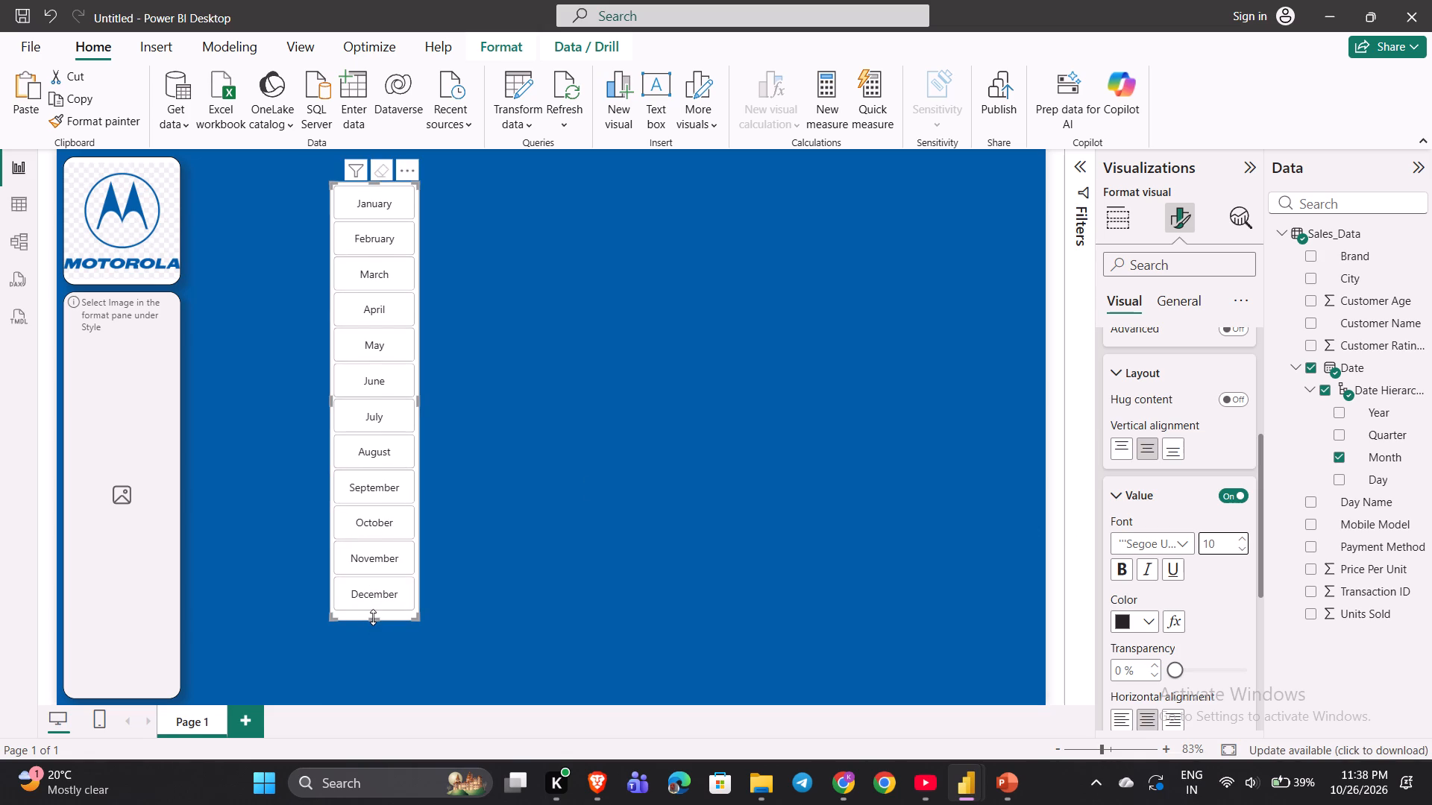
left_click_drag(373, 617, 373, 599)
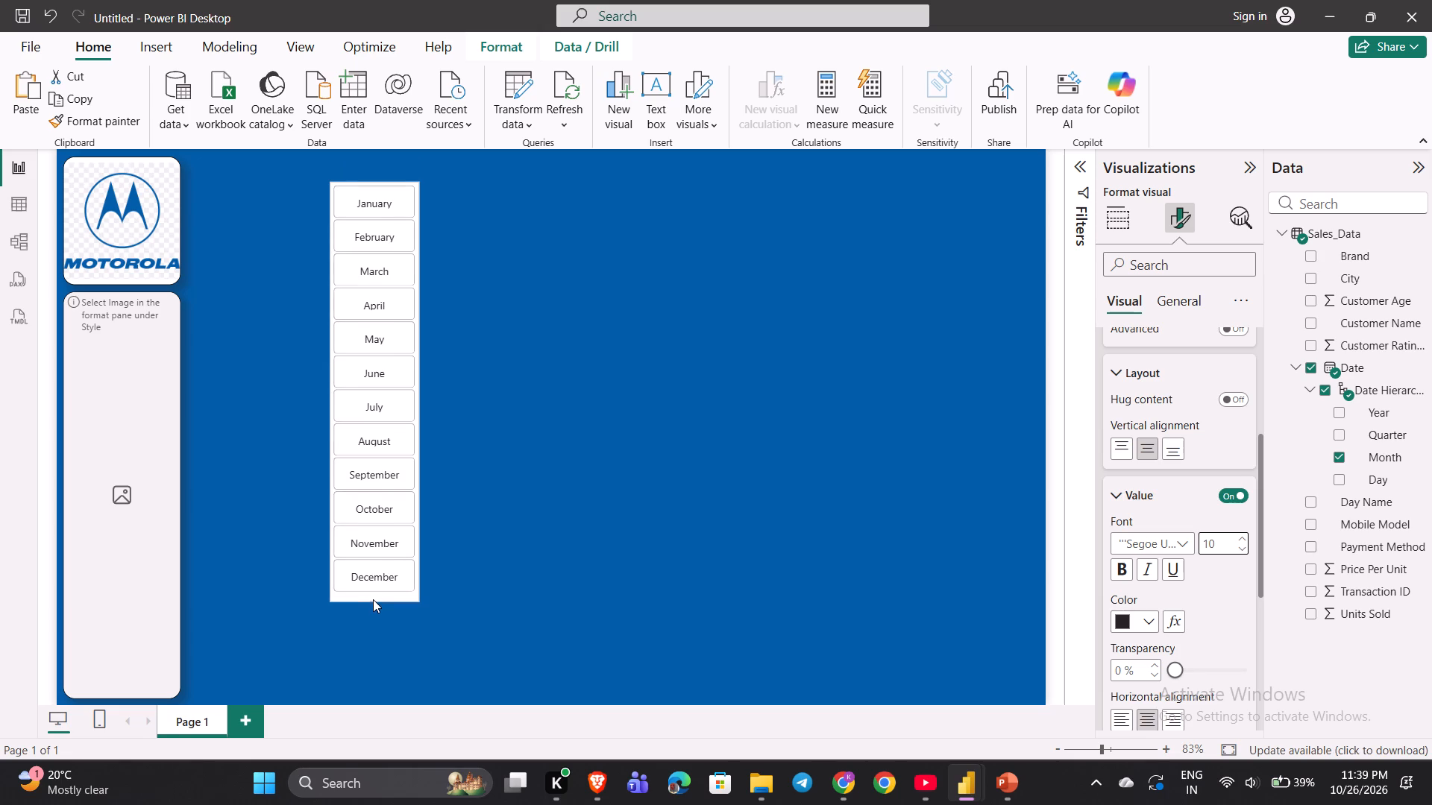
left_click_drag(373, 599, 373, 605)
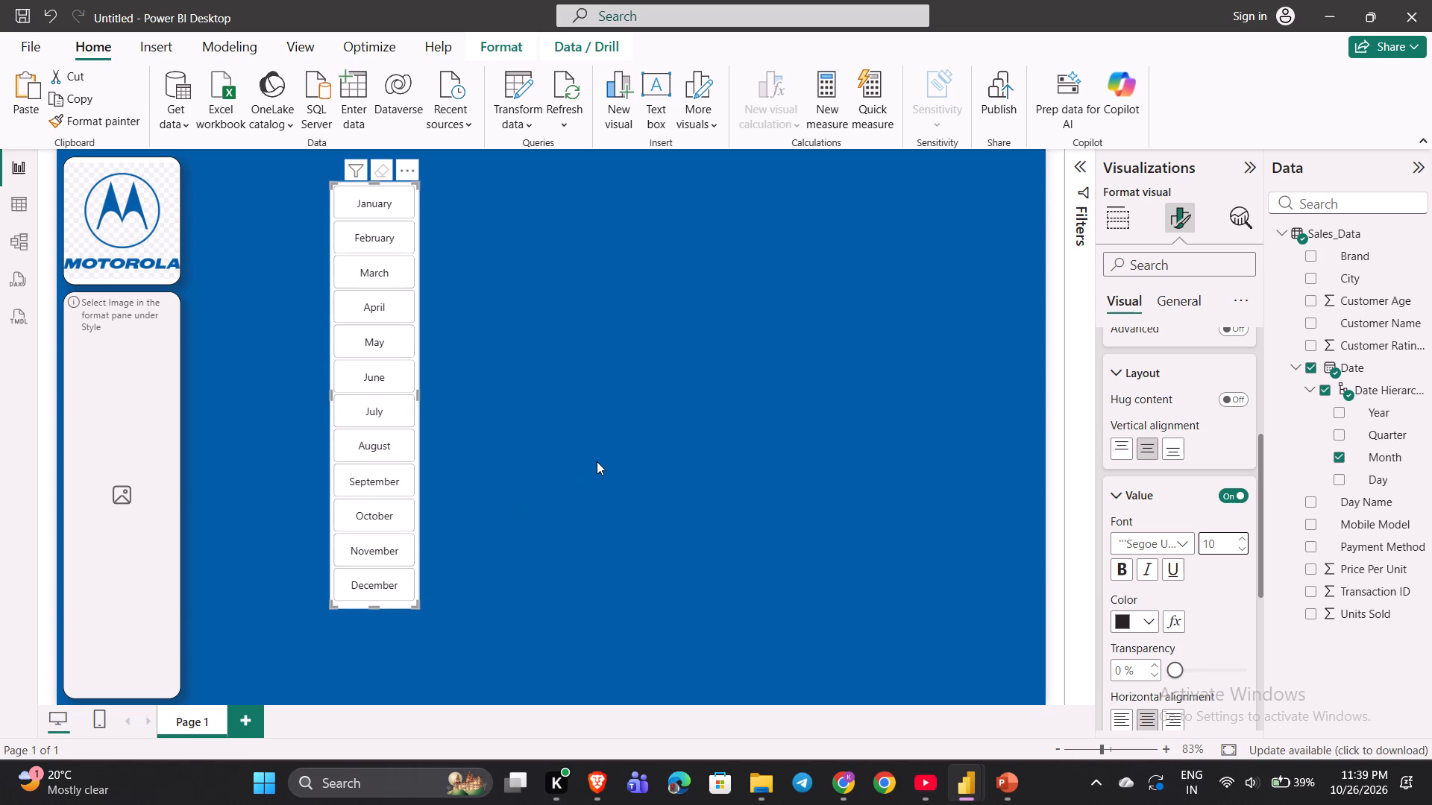
Move the month slicer closer to the logo column and slightly lower on the canvas, with no month selected.
left_click(597, 461)
left_click_drag(399, 395, 296, 468)
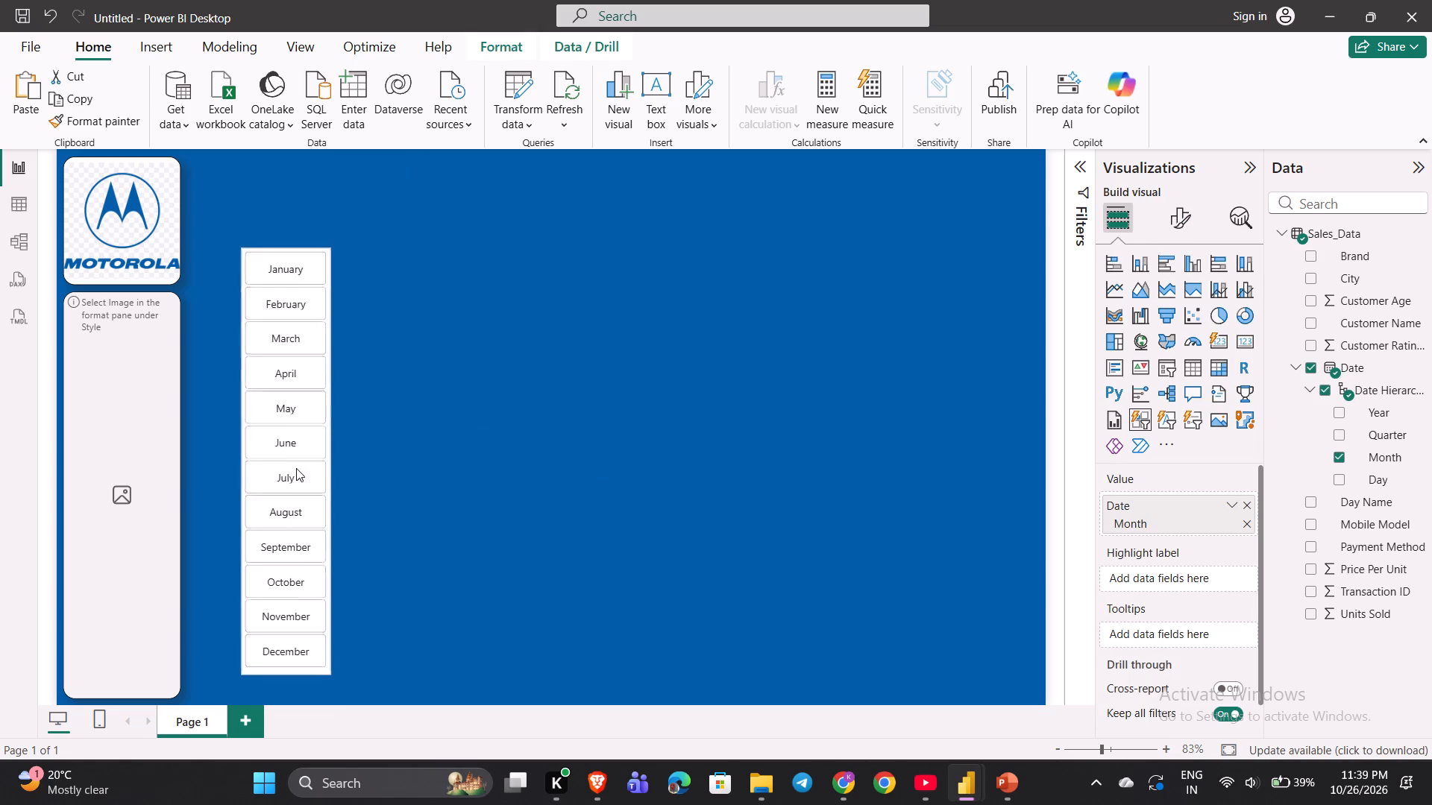
left_click_drag(296, 468, 363, 426)
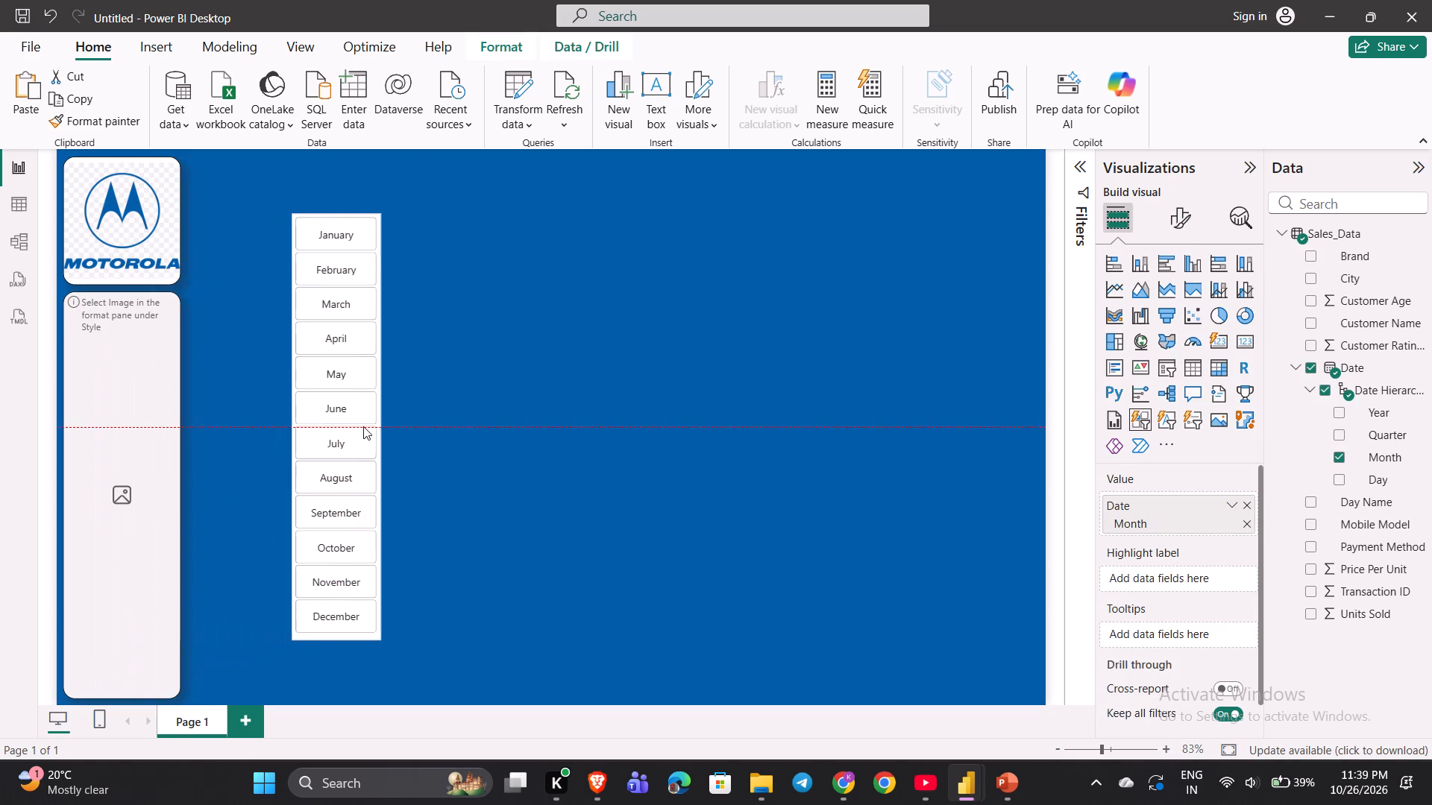
left_click_drag(363, 426, 363, 426)
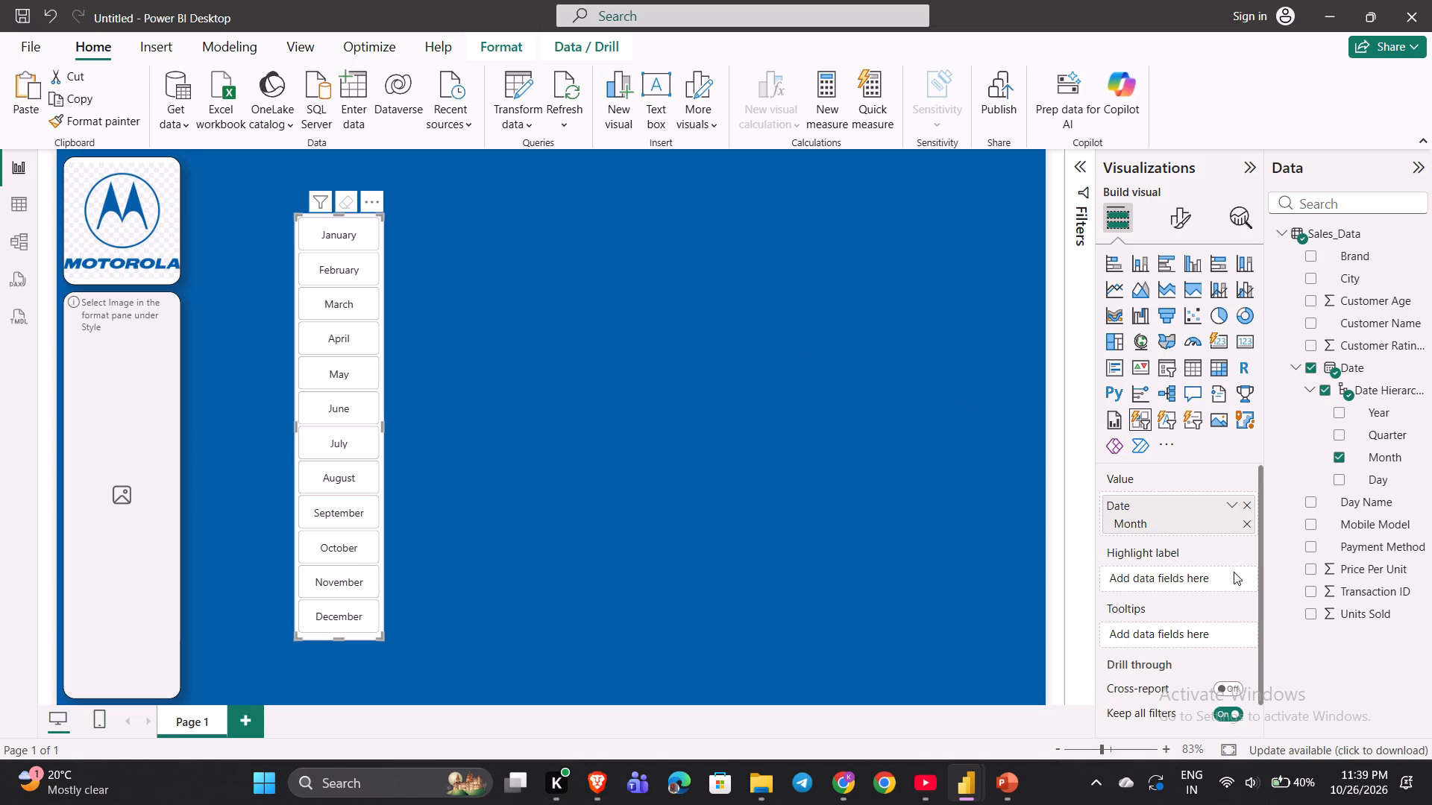
left_click(351, 461)
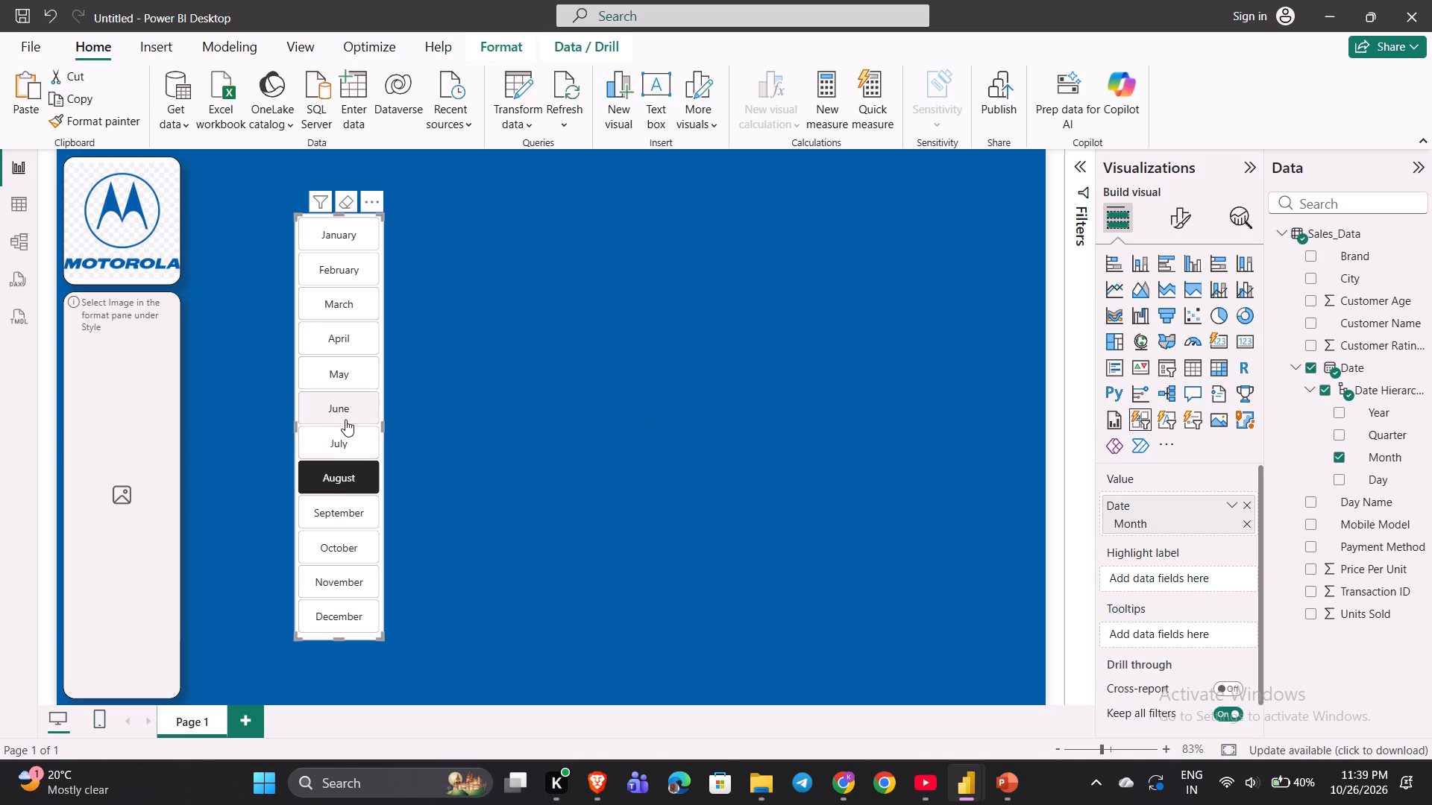
left_click(338, 481)
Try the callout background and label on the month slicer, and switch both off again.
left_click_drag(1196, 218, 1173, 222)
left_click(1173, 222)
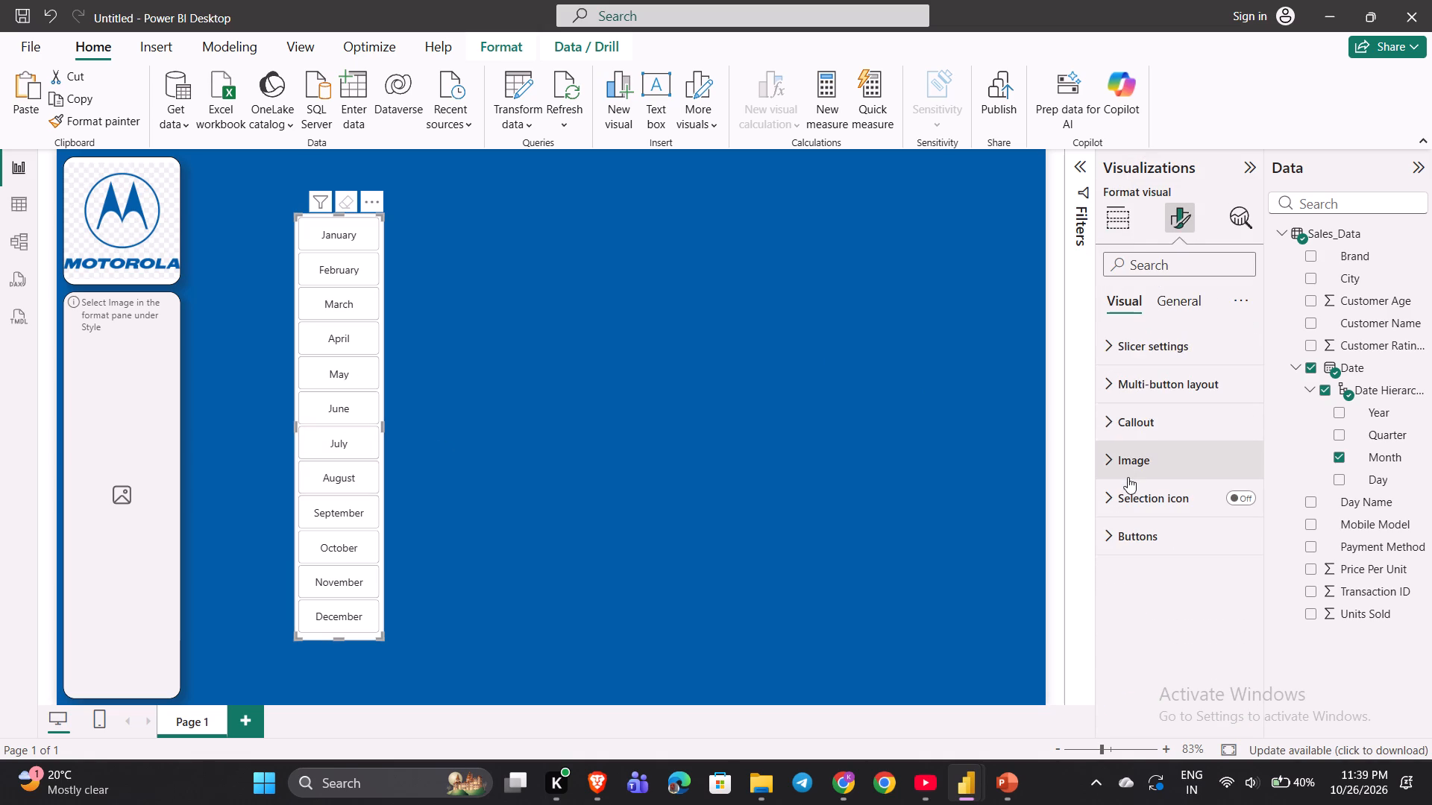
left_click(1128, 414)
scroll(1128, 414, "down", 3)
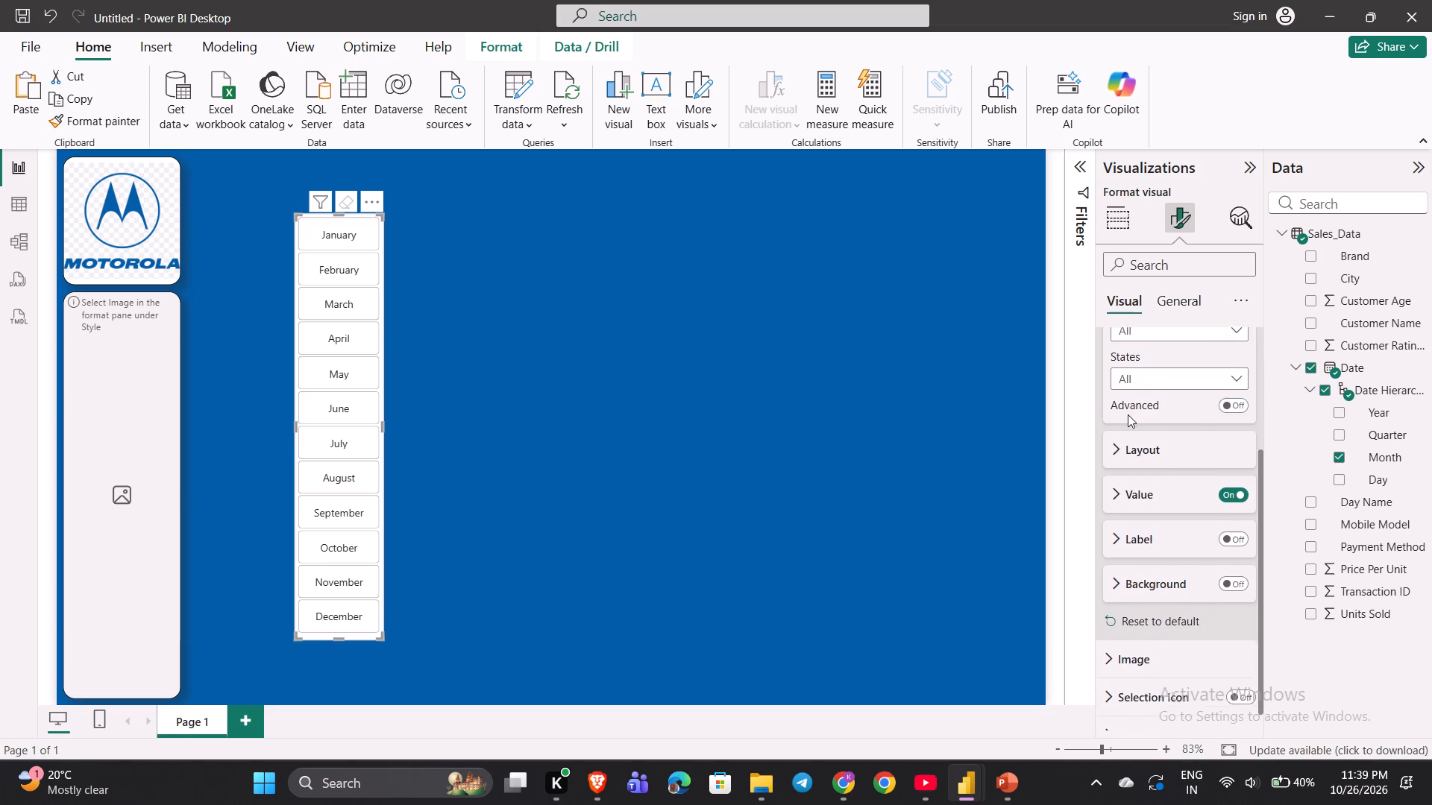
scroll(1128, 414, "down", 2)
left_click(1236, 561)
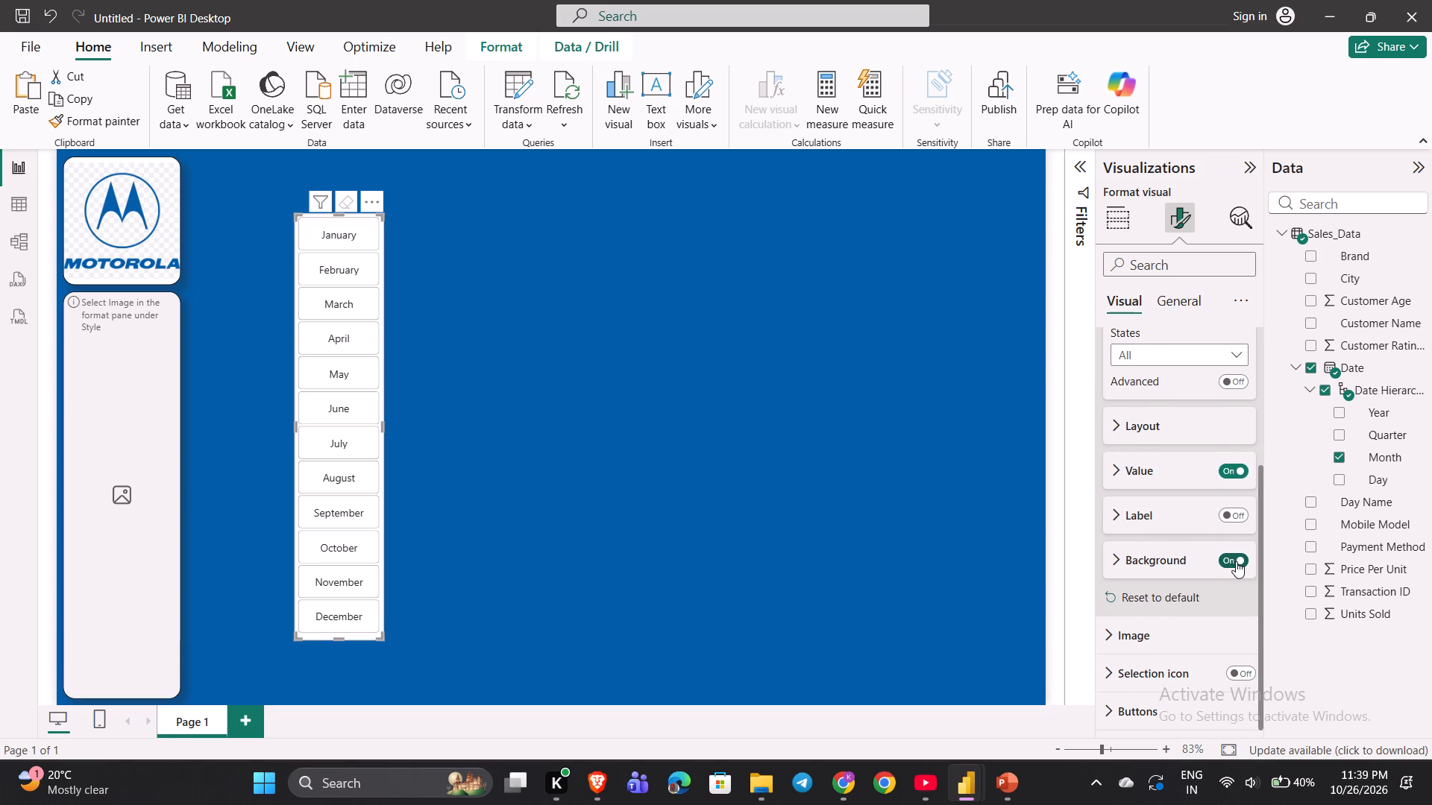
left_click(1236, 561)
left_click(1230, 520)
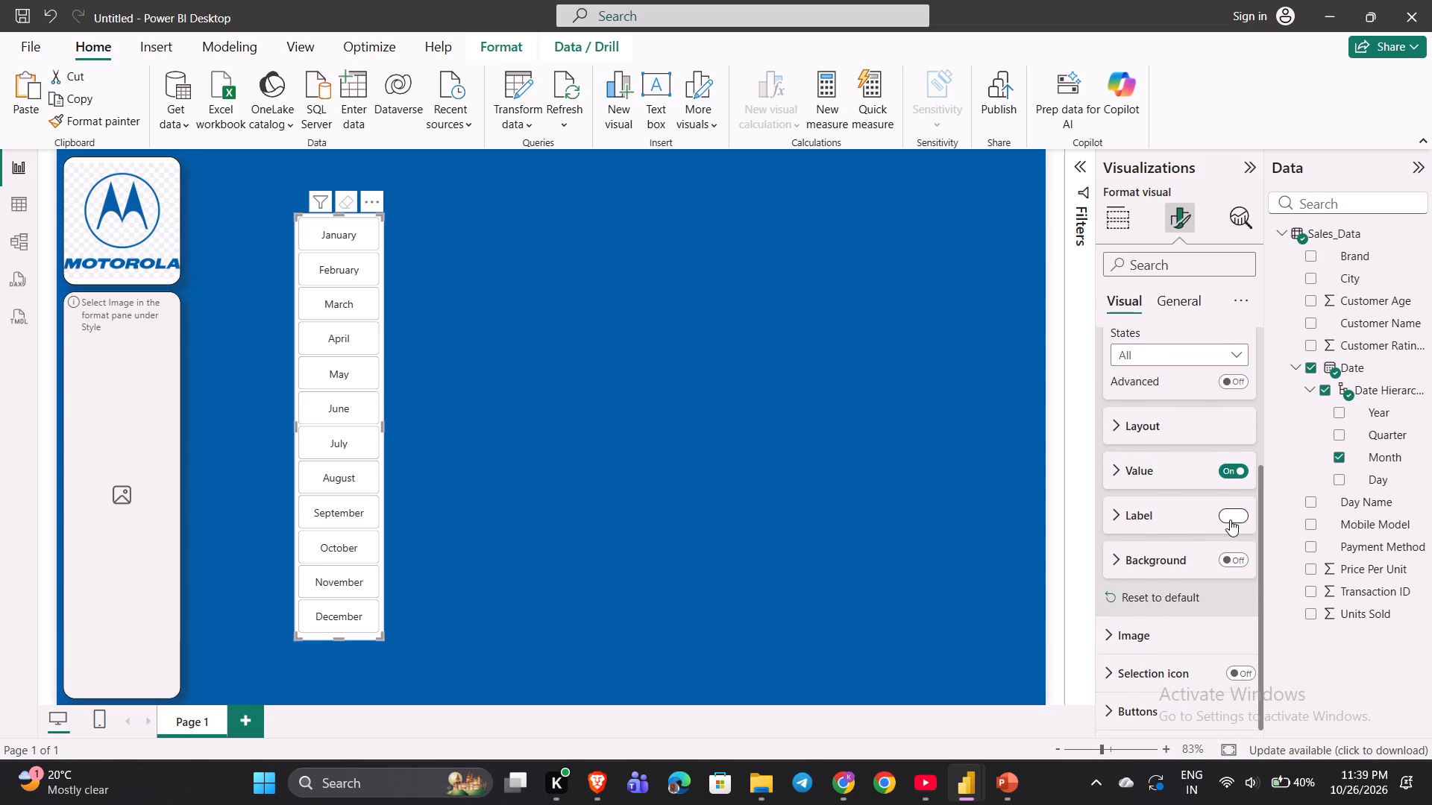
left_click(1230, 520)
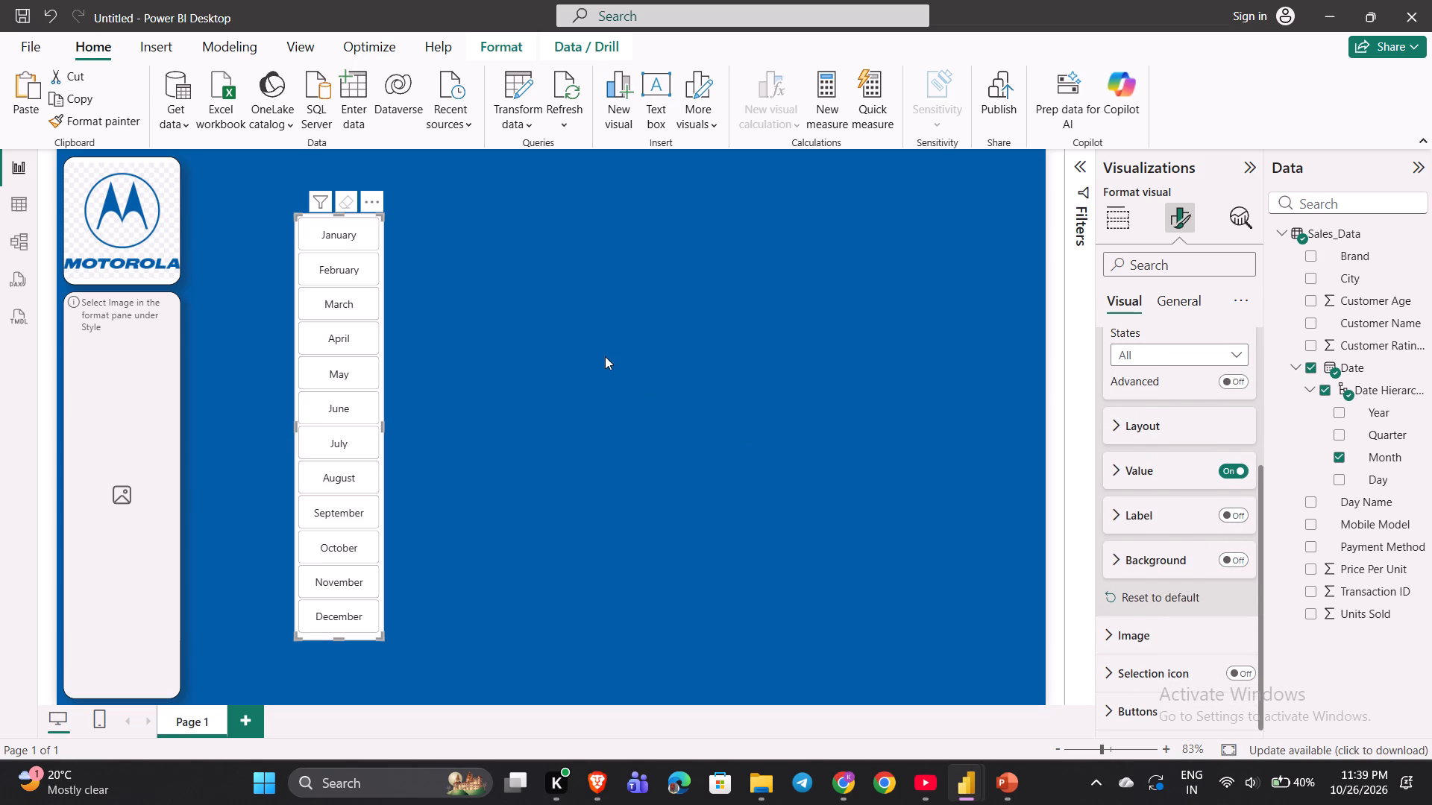
Copy the Motorola logo image's formatting onto the month slicer with Format Painter.
left_click(605, 356)
left_click(135, 199)
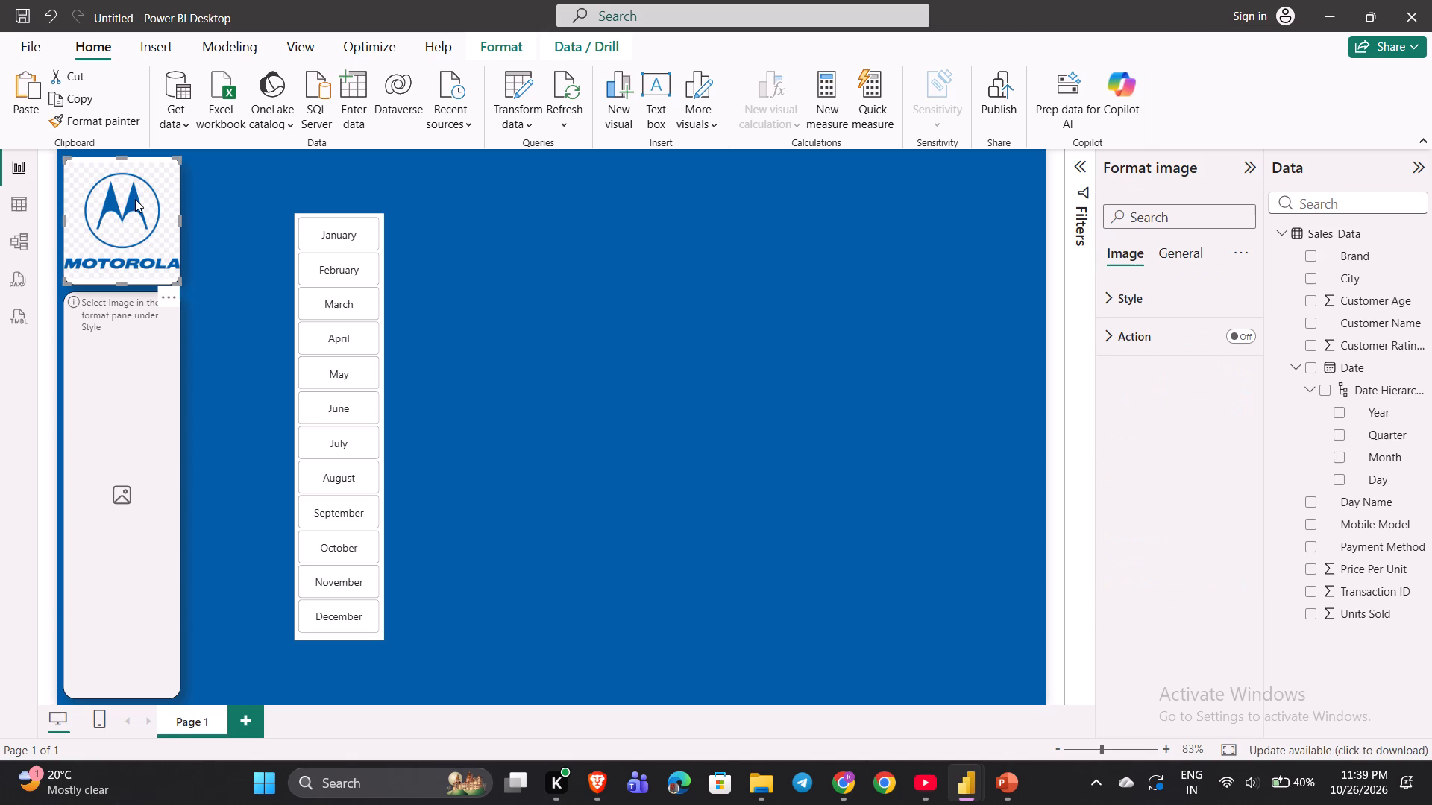
left_click(94, 121)
left_click(318, 306)
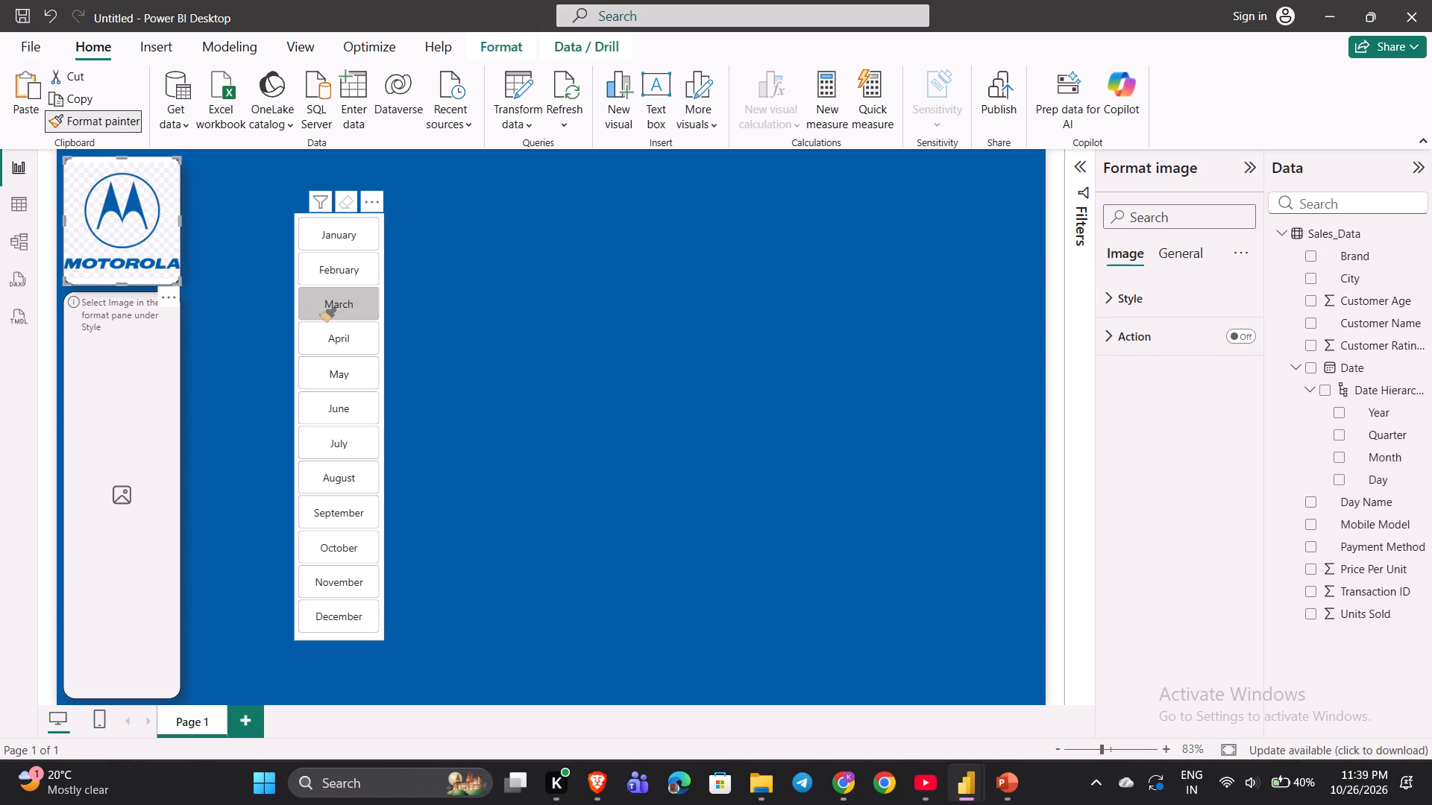
left_click(536, 381)
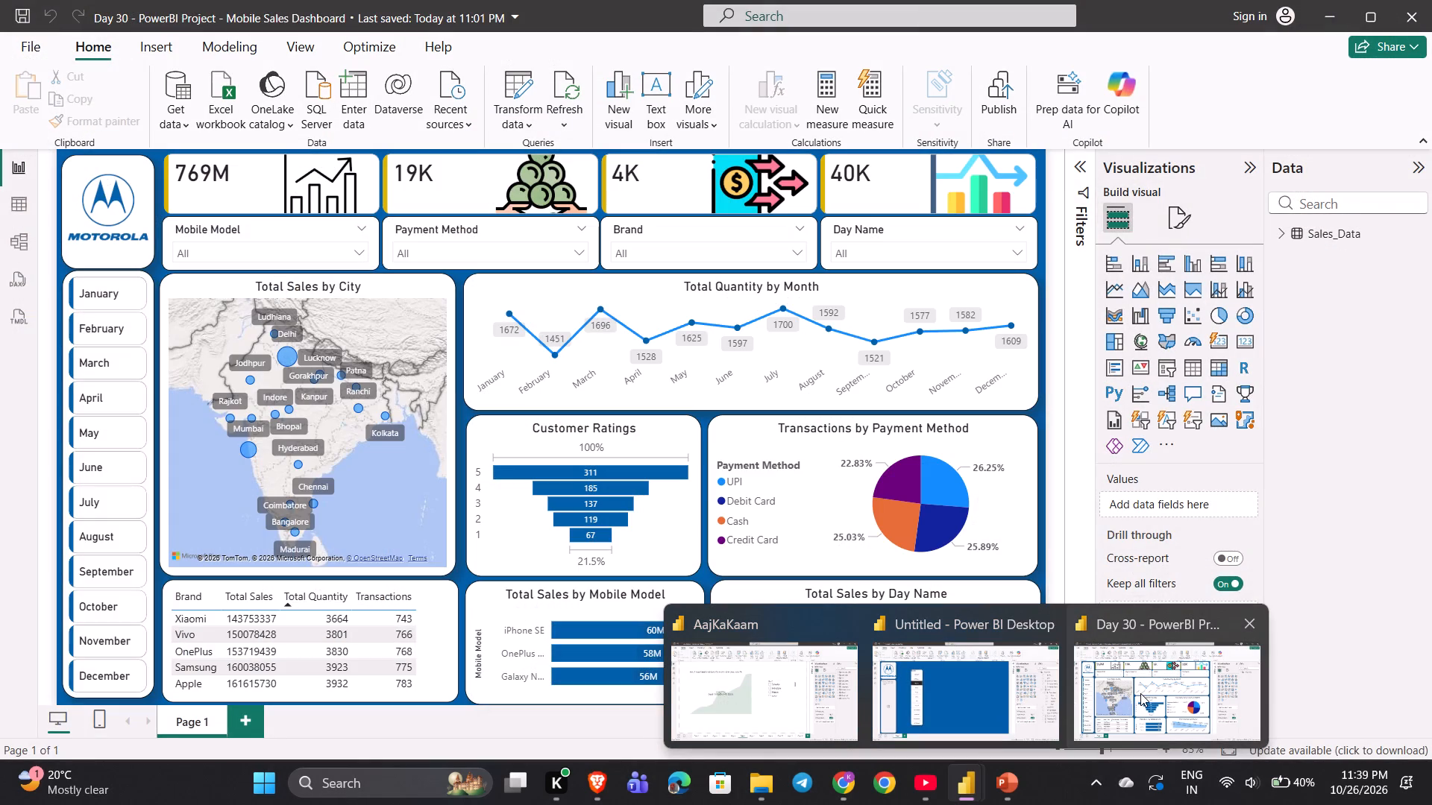
Compare with the finished Day 30 mobile sales dashboard and return to the untitled report.
left_click(1042, 712)
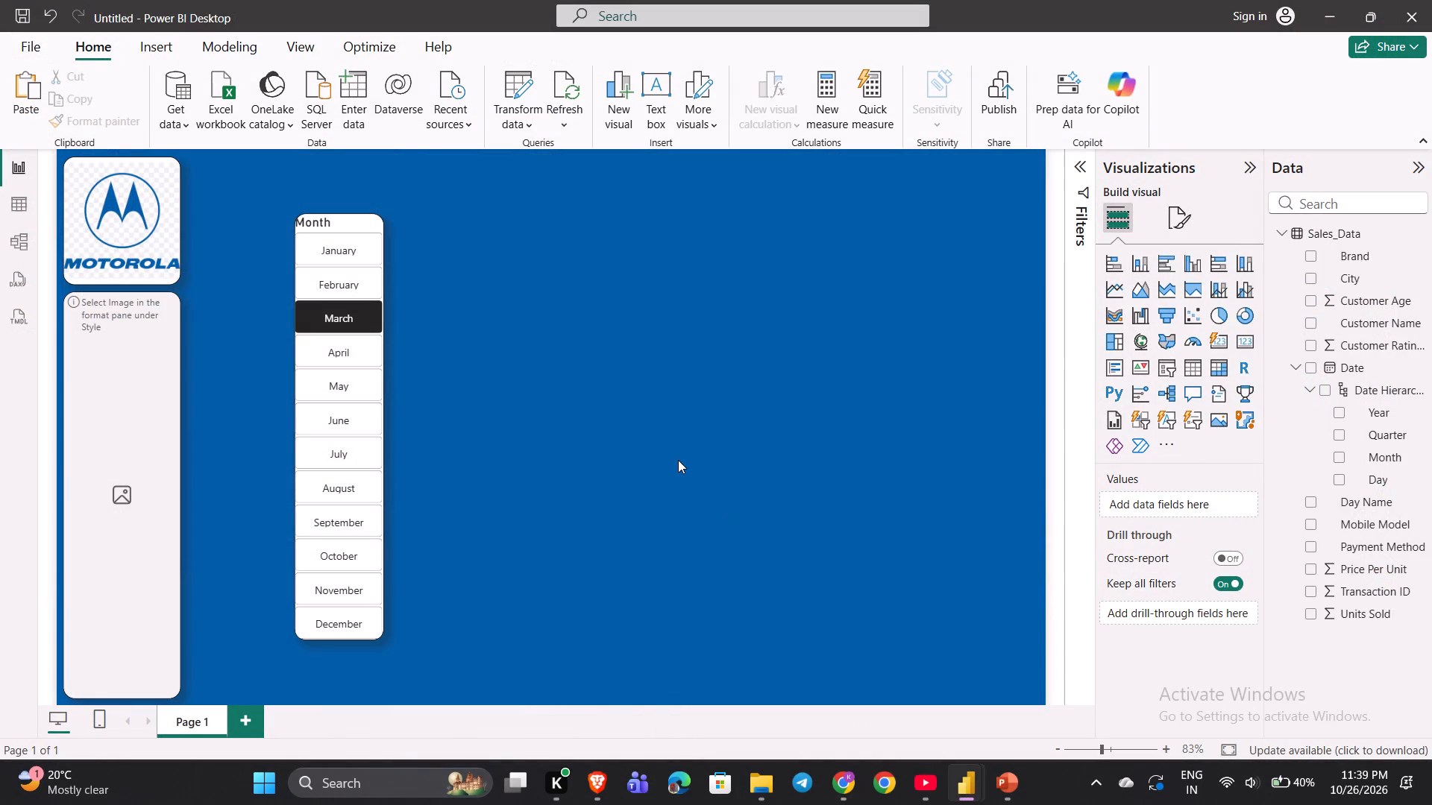
left_click(678, 460)
left_click(638, 278)
Clear the month selection and turn off the month slicer's title.
left_click(1188, 221)
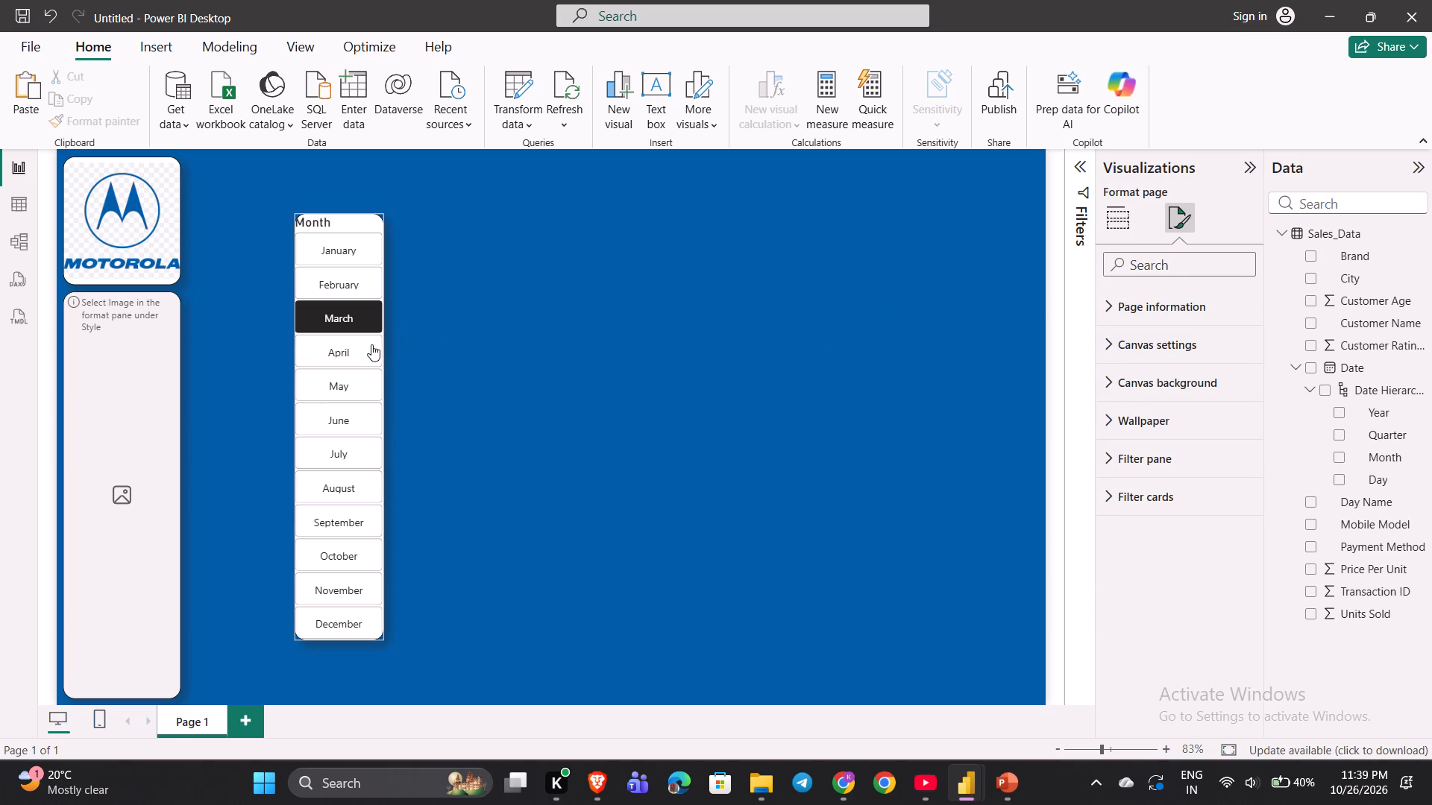
left_click(371, 344)
left_click(357, 321)
left_click(357, 321)
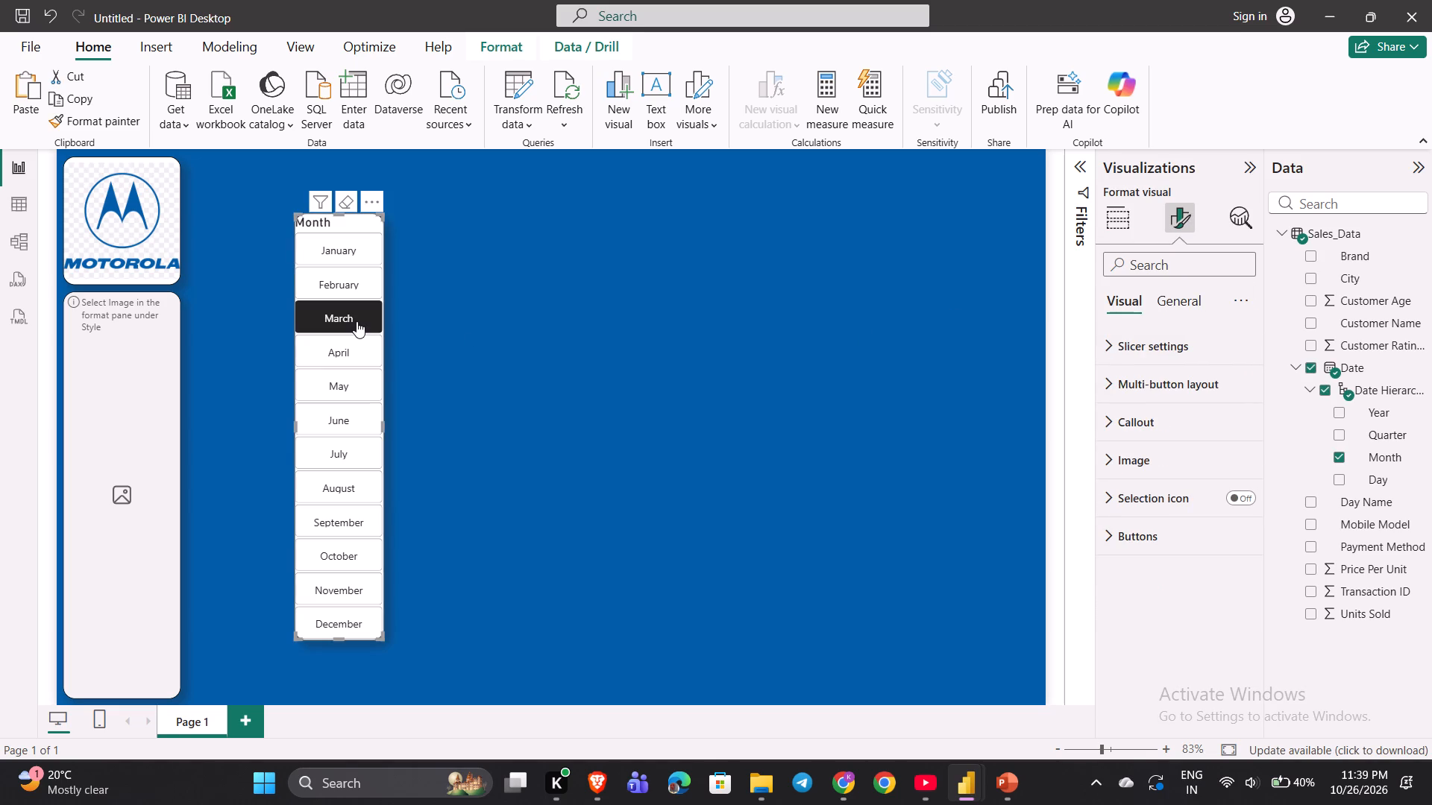
left_click(1166, 297)
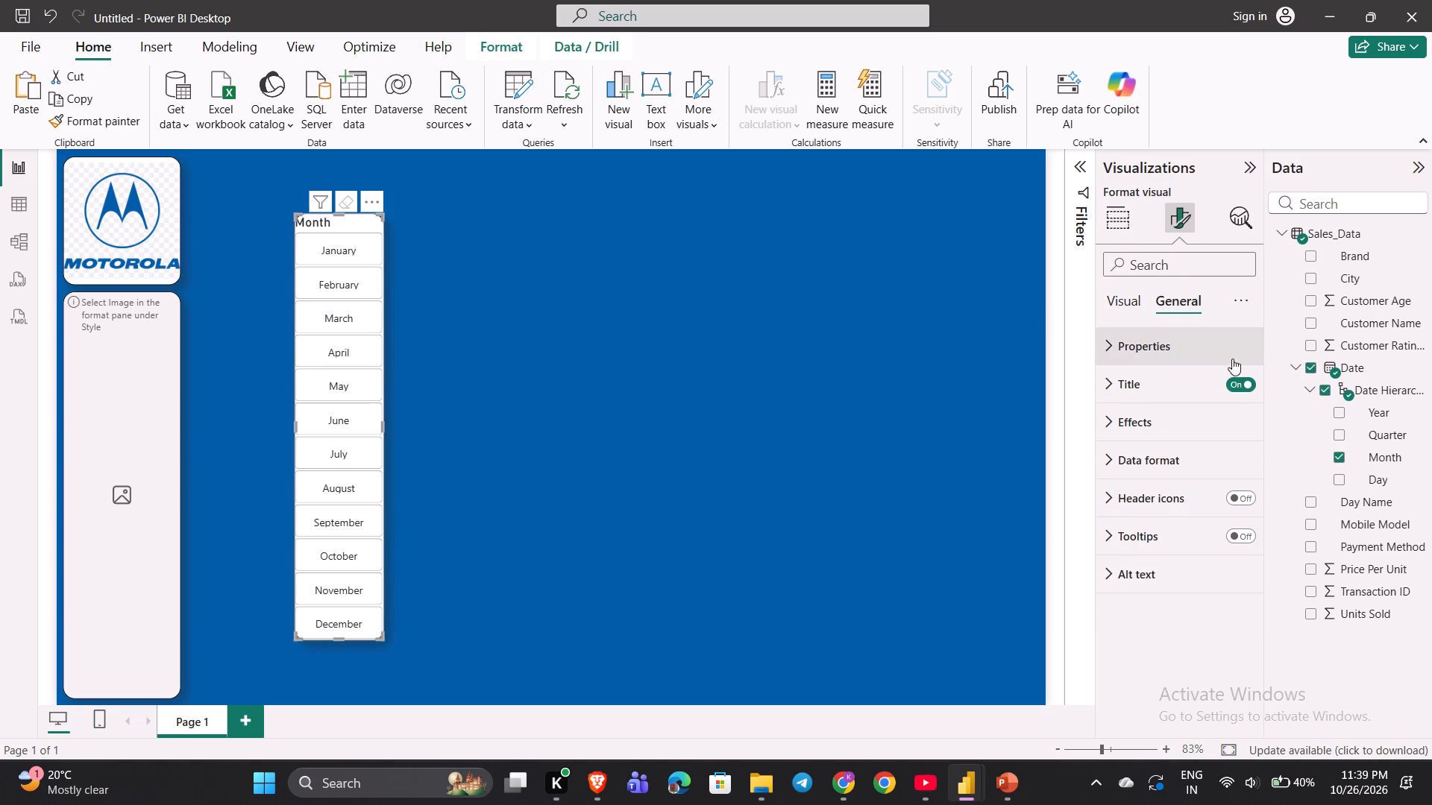
left_click(1241, 384)
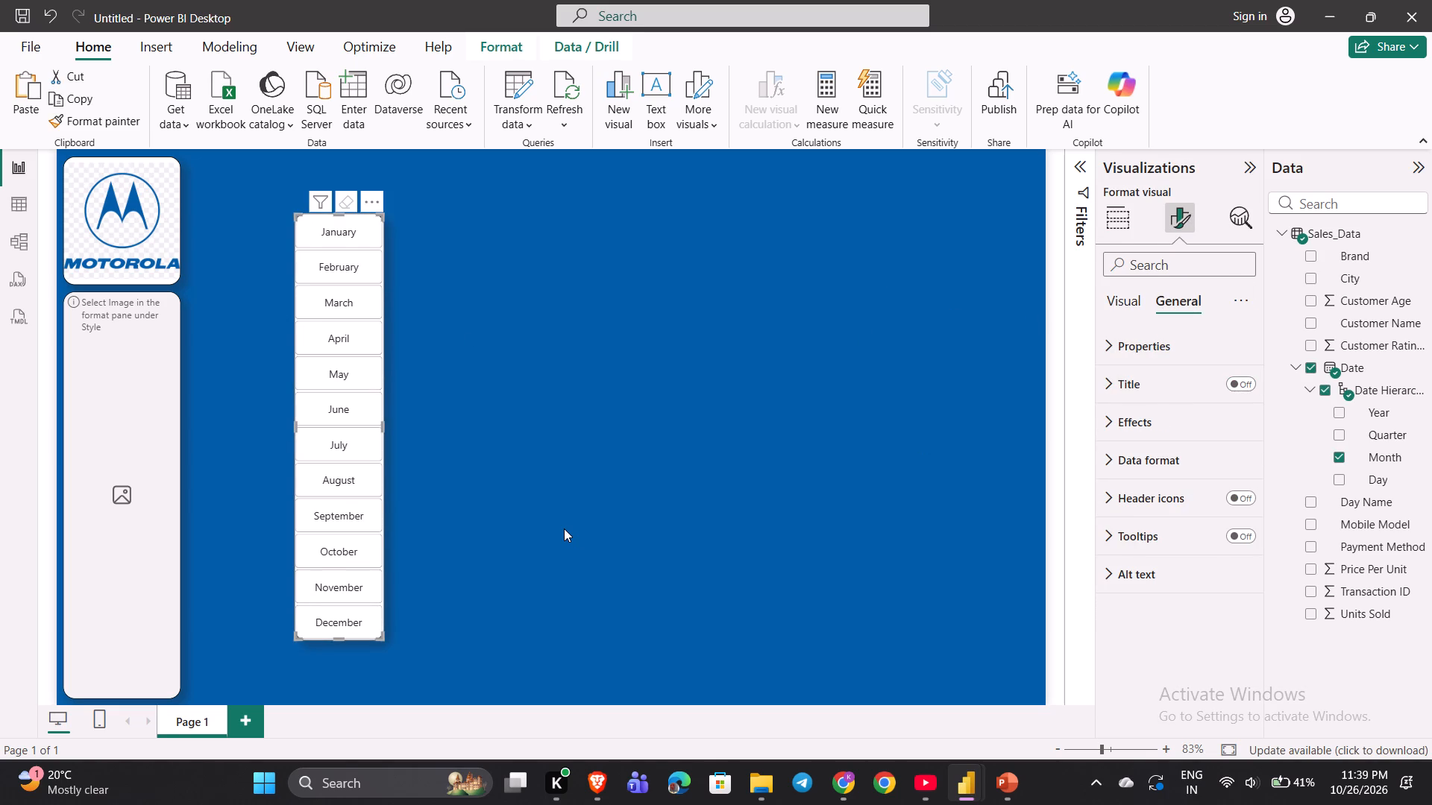
left_click(564, 528)
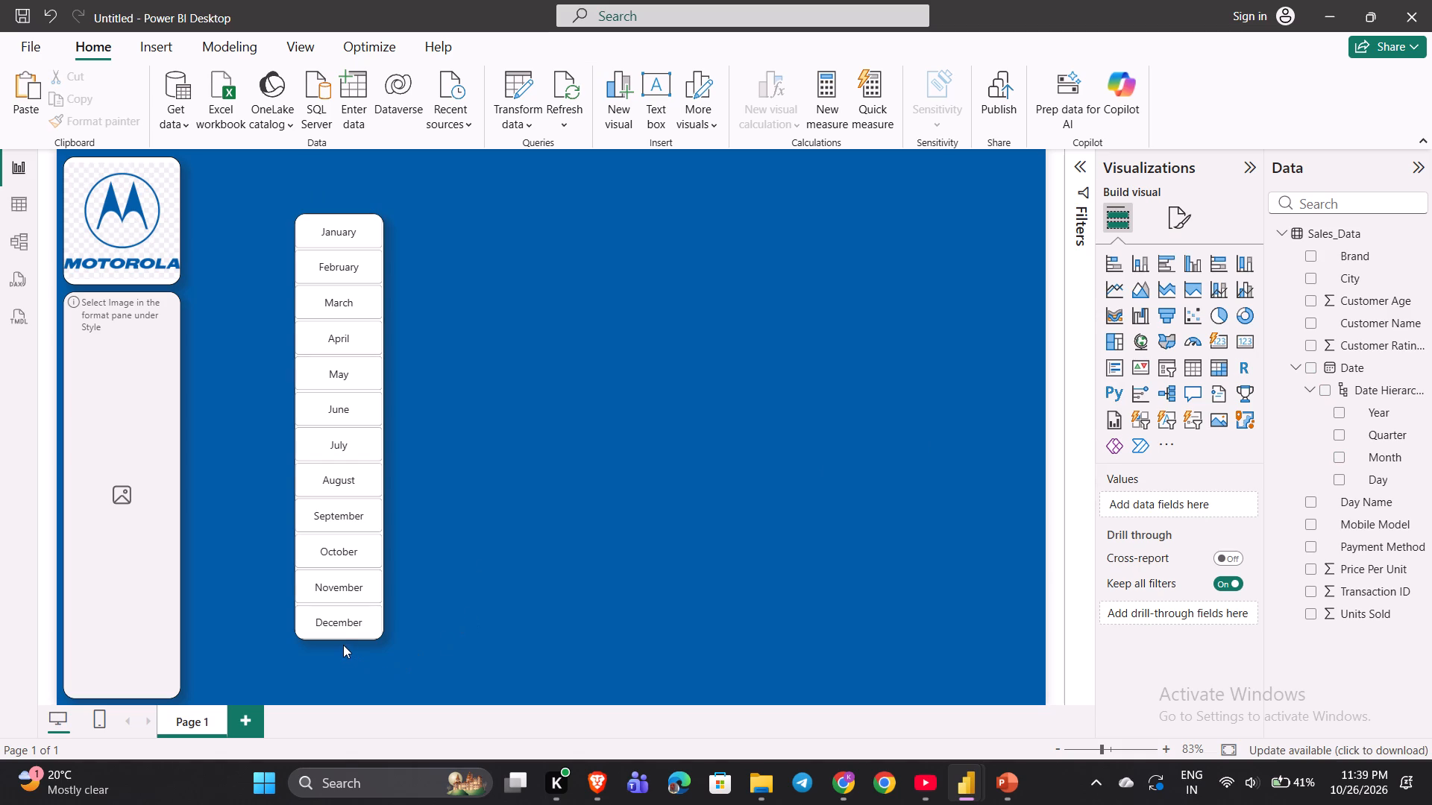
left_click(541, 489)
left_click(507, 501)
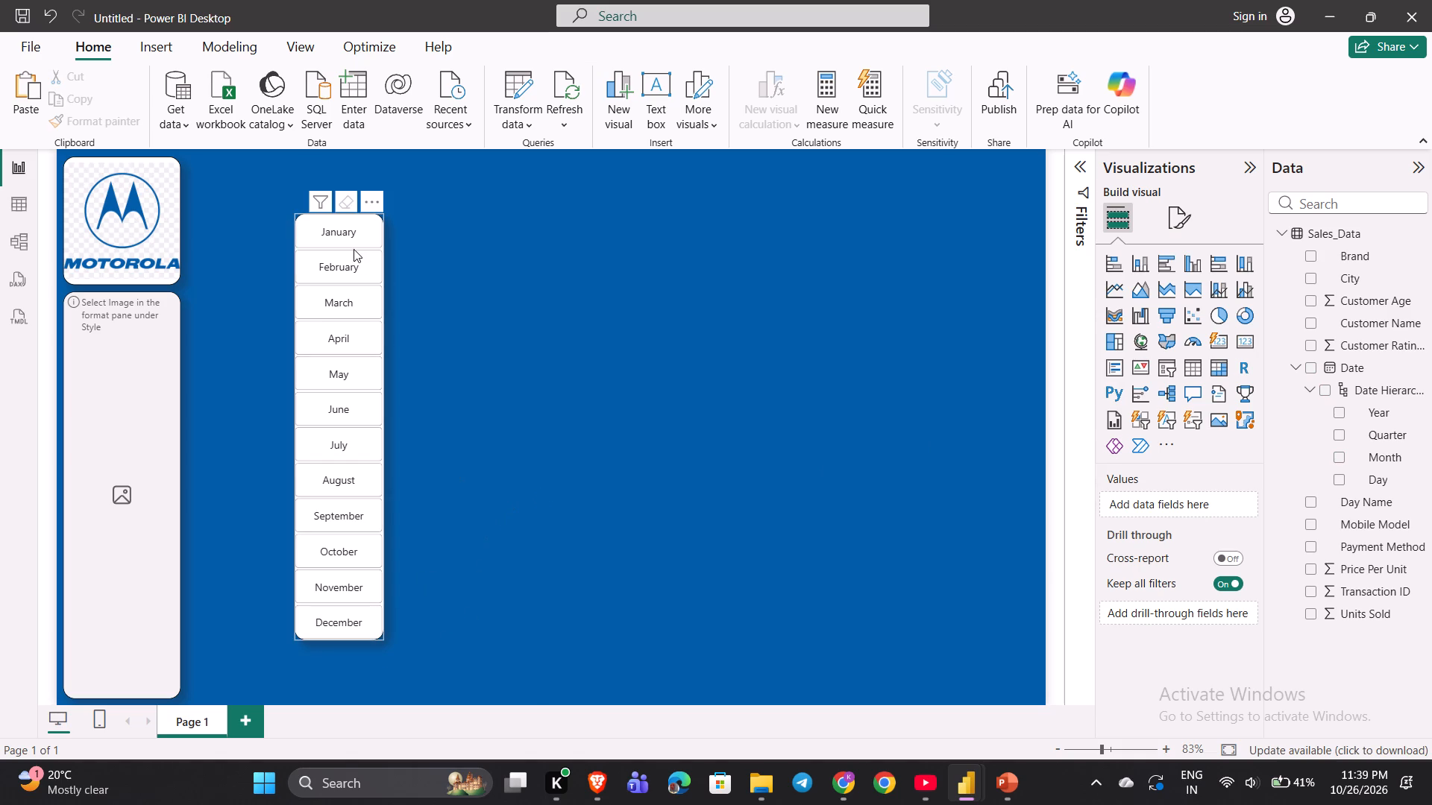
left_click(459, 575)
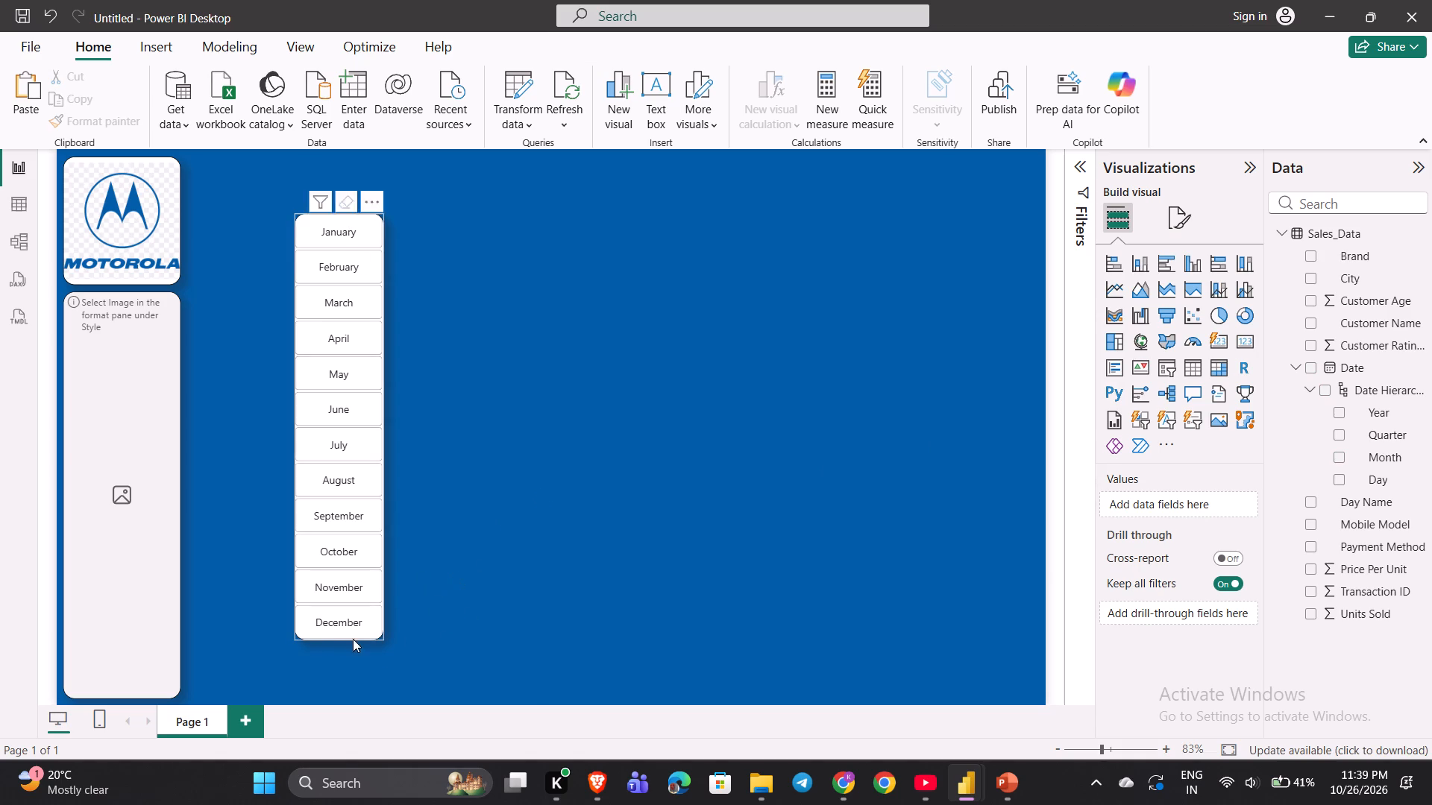
Shorten the month slicer slightly from its bottom edge, with December deselected.
left_click(342, 637)
left_click(342, 641)
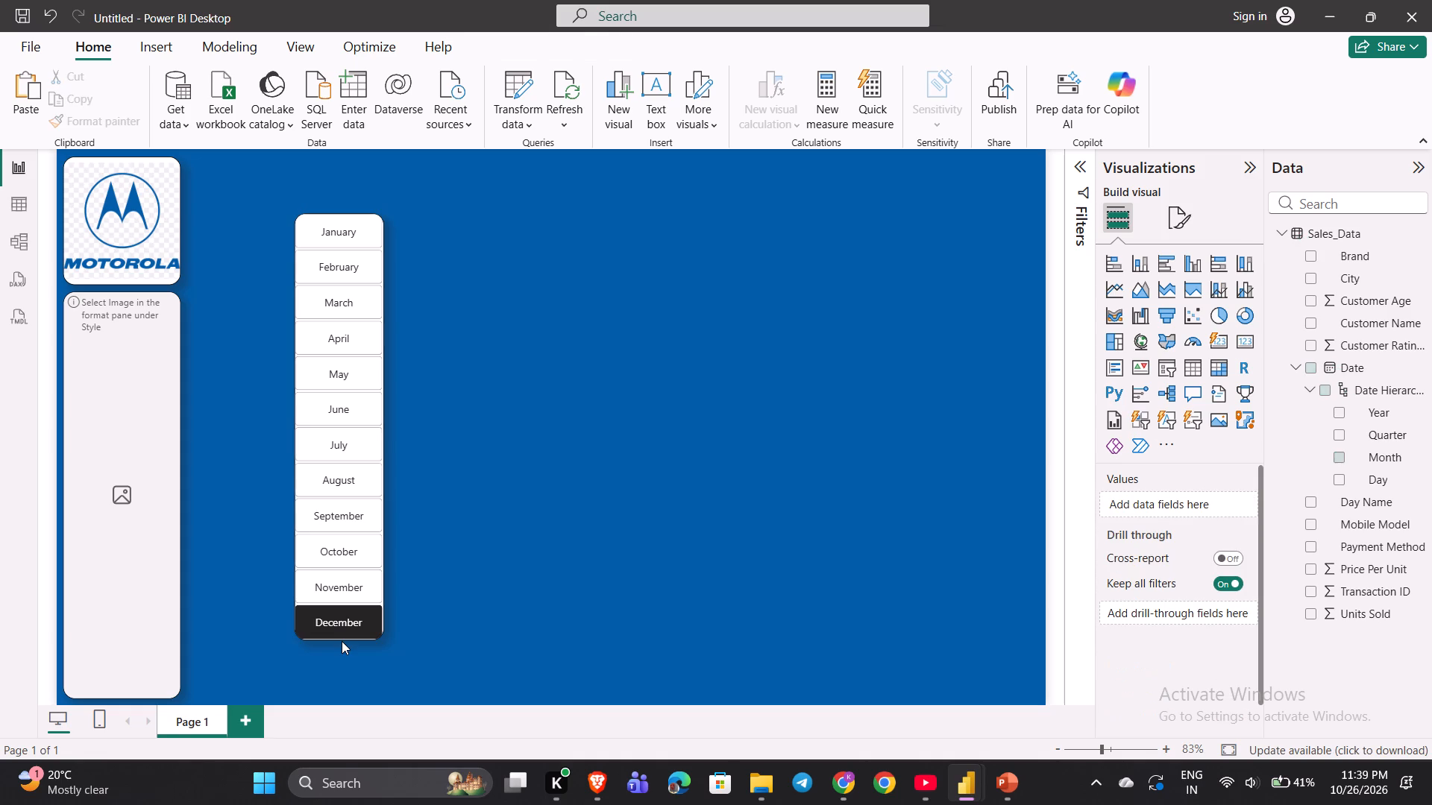
left_click(338, 637)
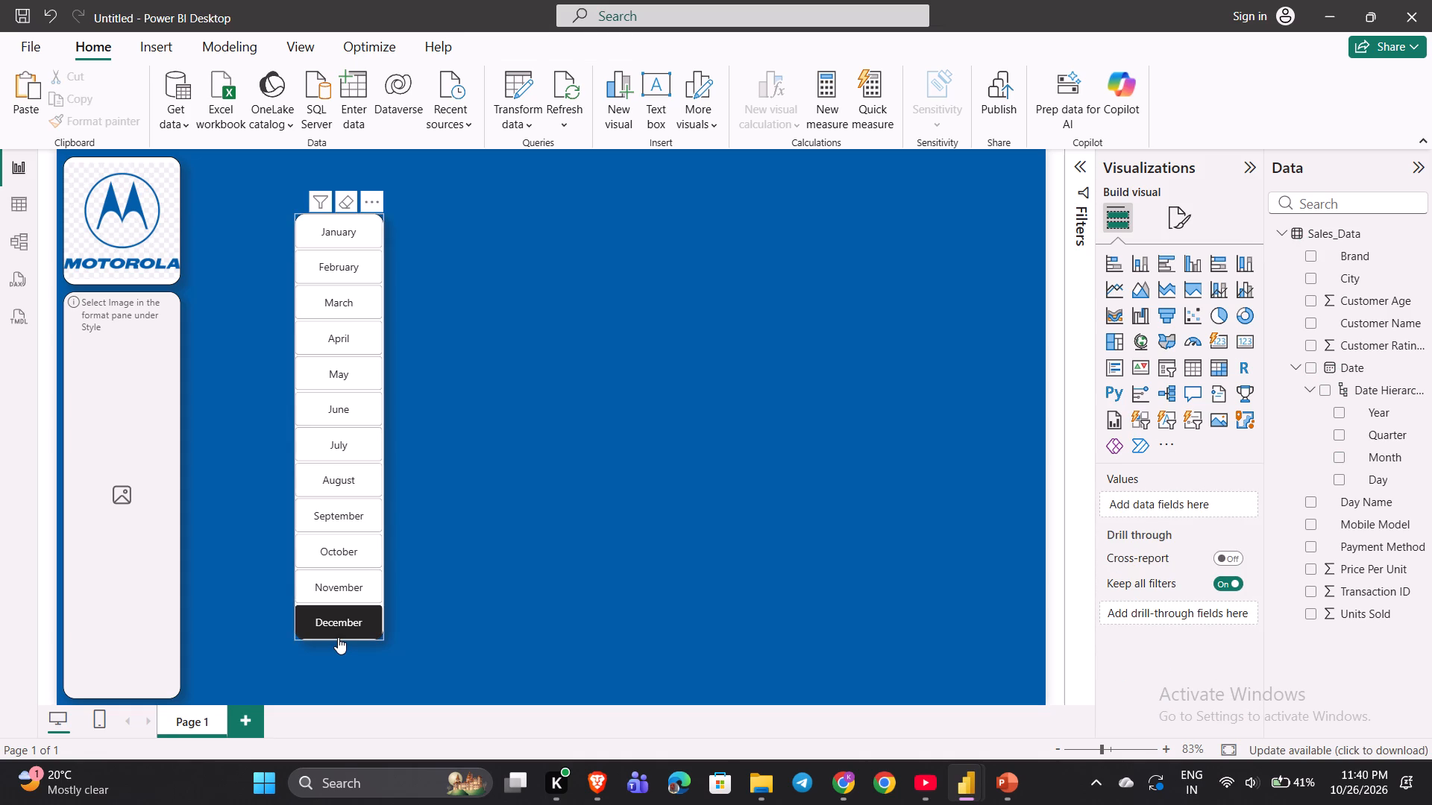
left_click(340, 637)
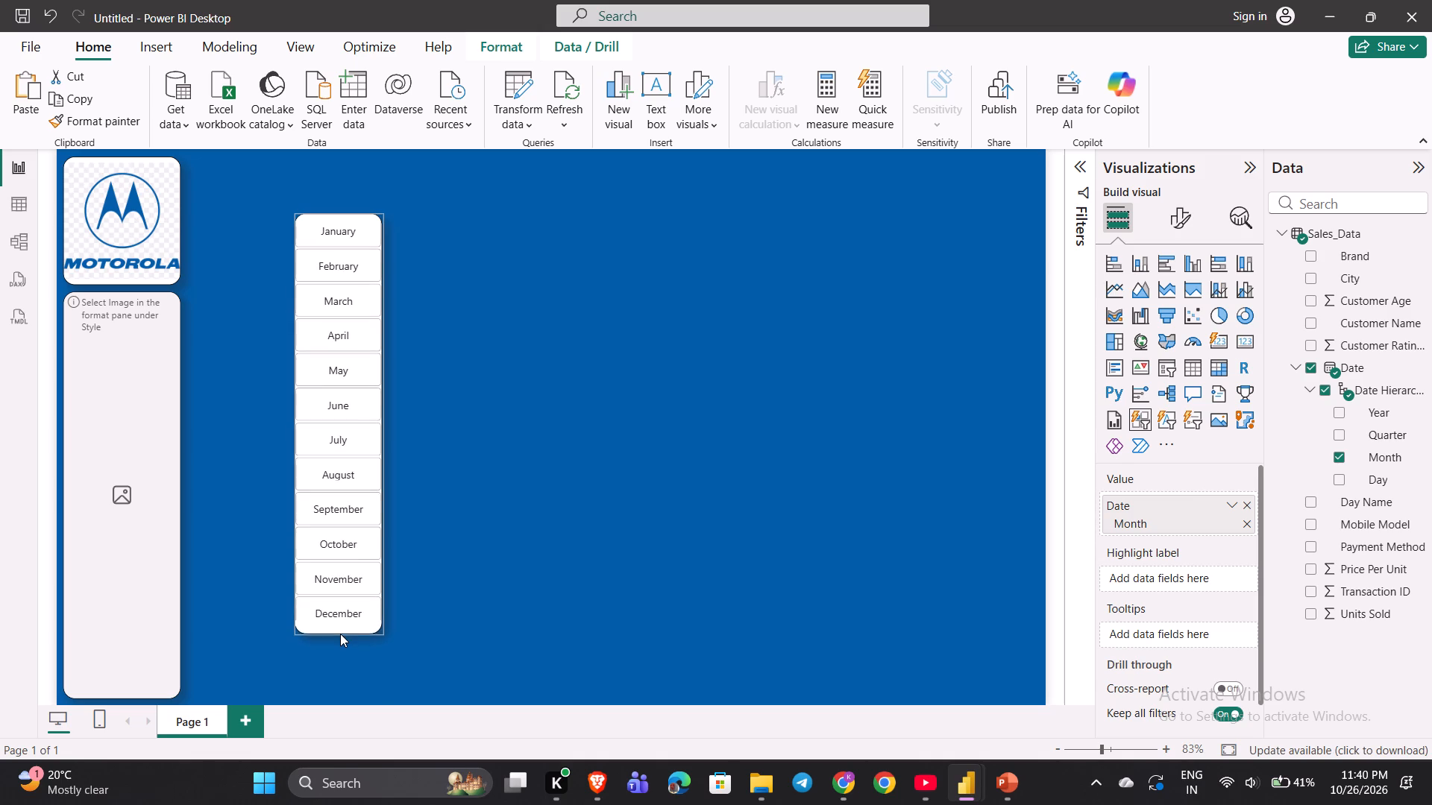
left_click(533, 482)
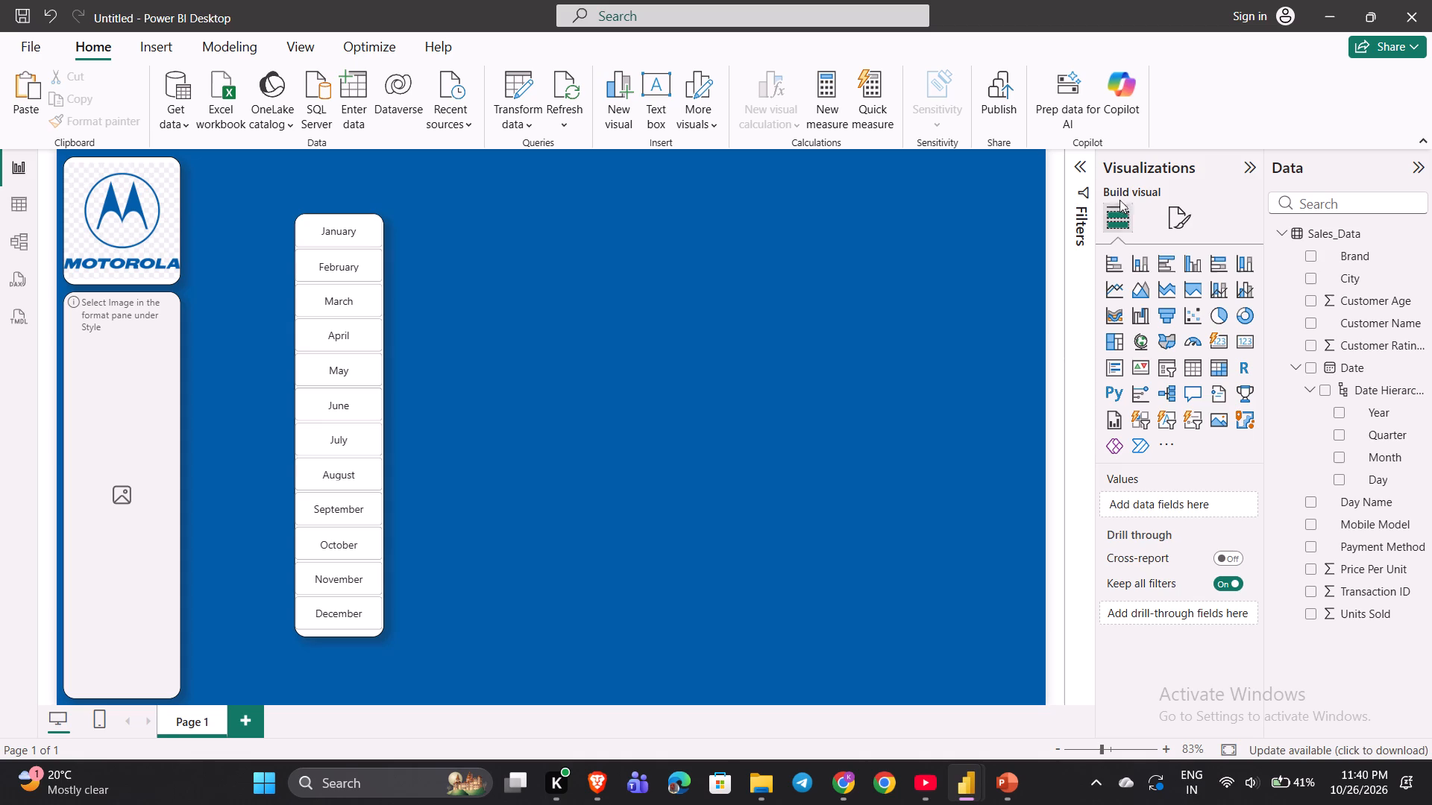
Move the month slicer slightly higher on the canvas, with January deselected.
left_click(1179, 217)
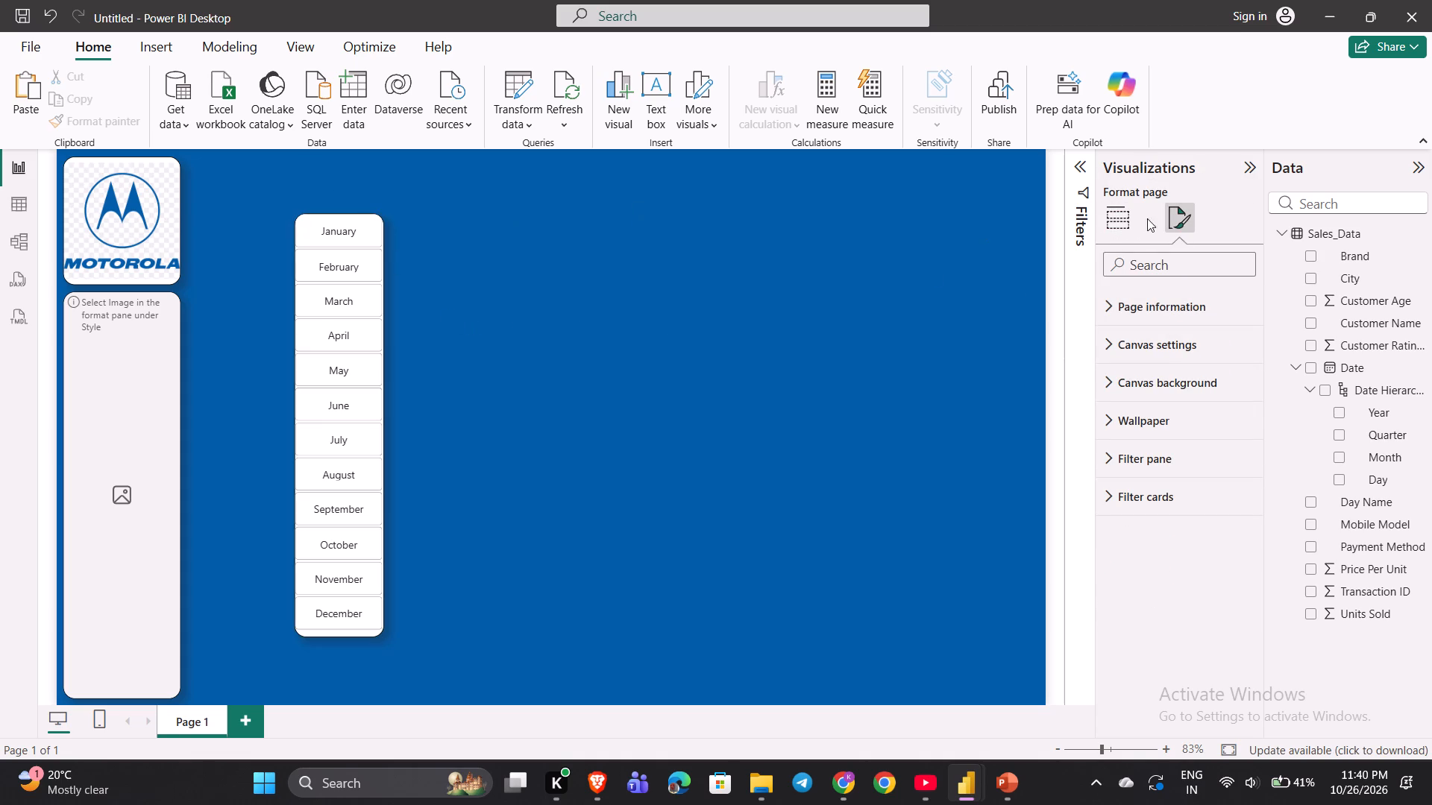
left_click(341, 215)
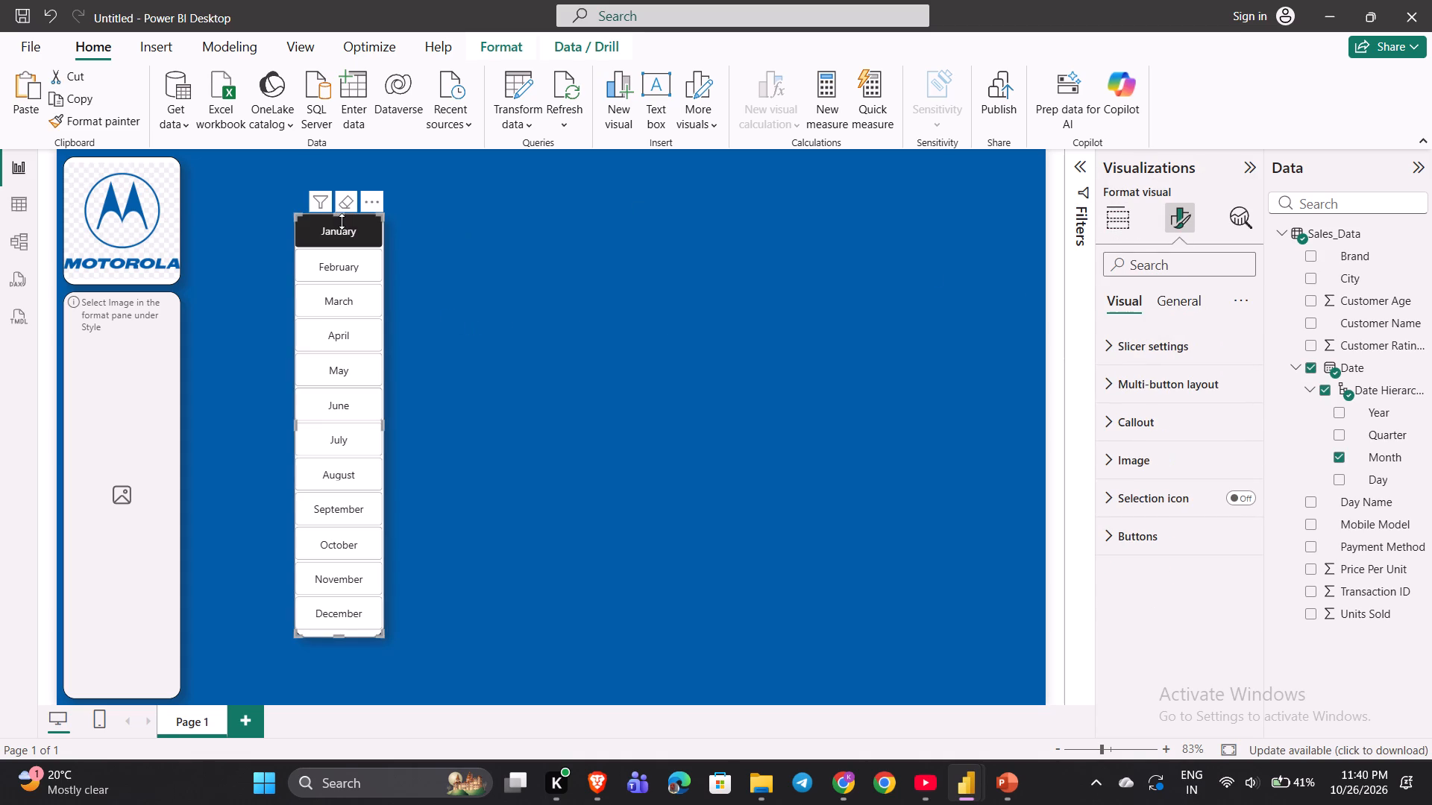
left_click(342, 221)
left_click_drag(342, 248, 342, 241)
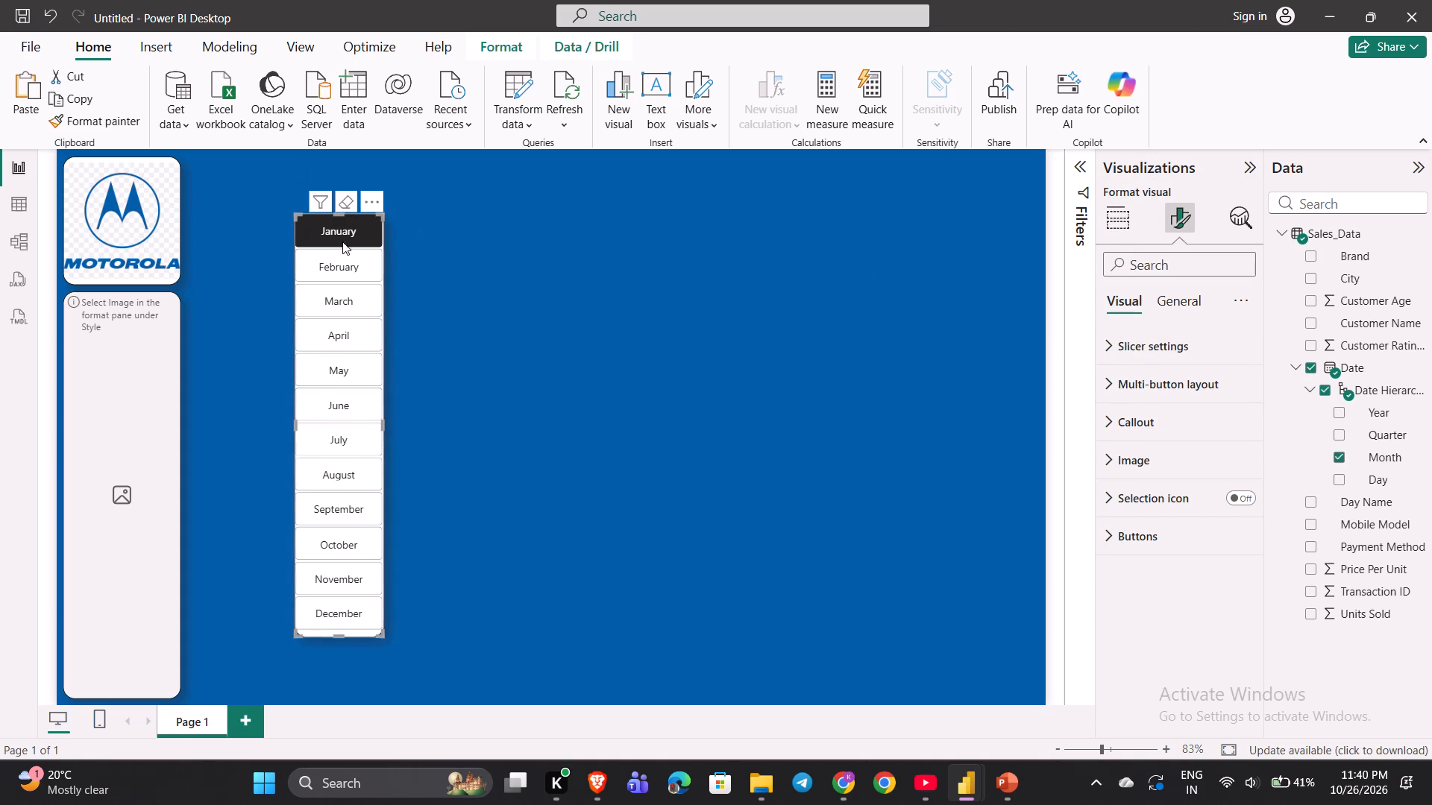
left_click_drag(342, 241, 342, 239)
left_click(340, 224)
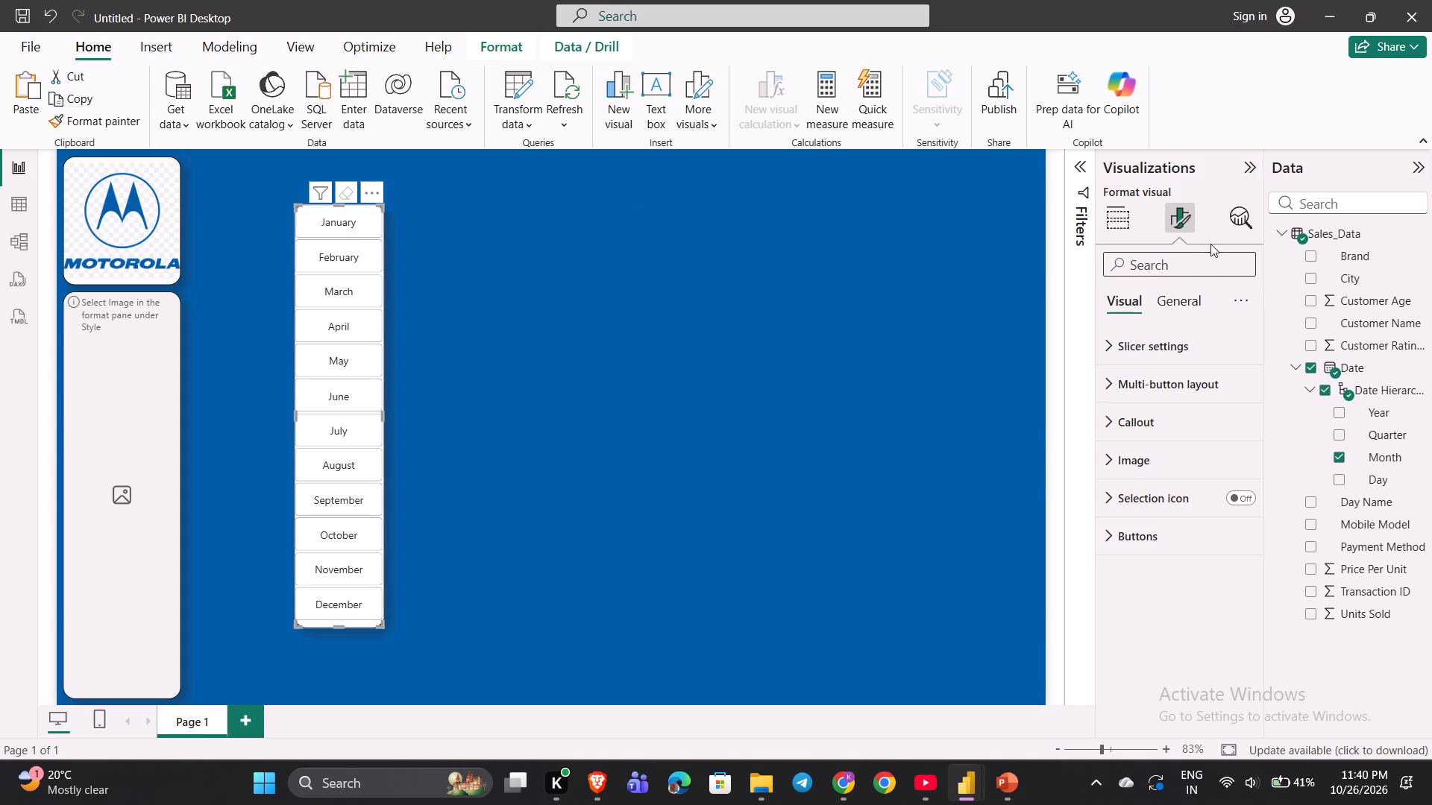
Open the background colour choices in the month slicer's effects.
left_click(1177, 297)
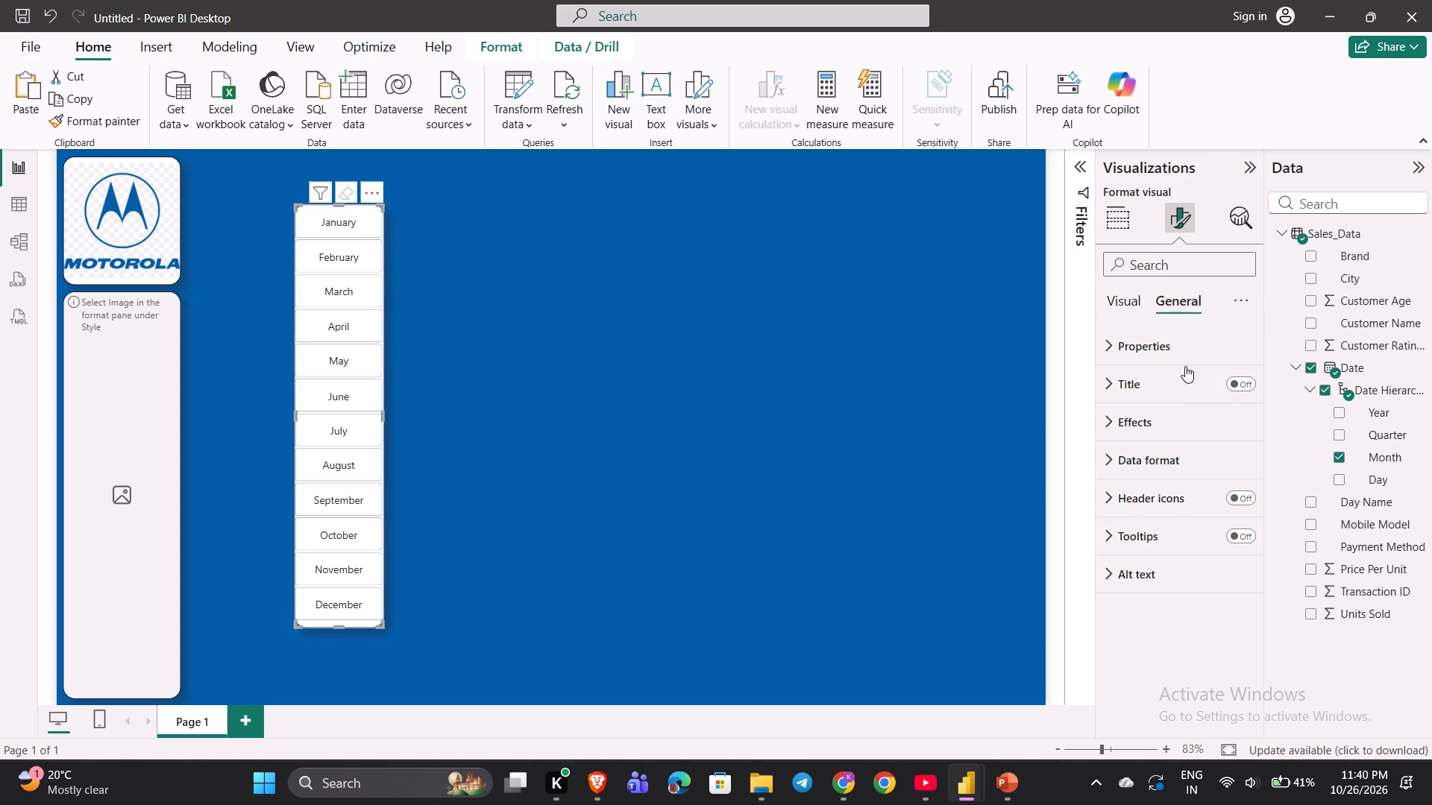
left_click(1108, 429)
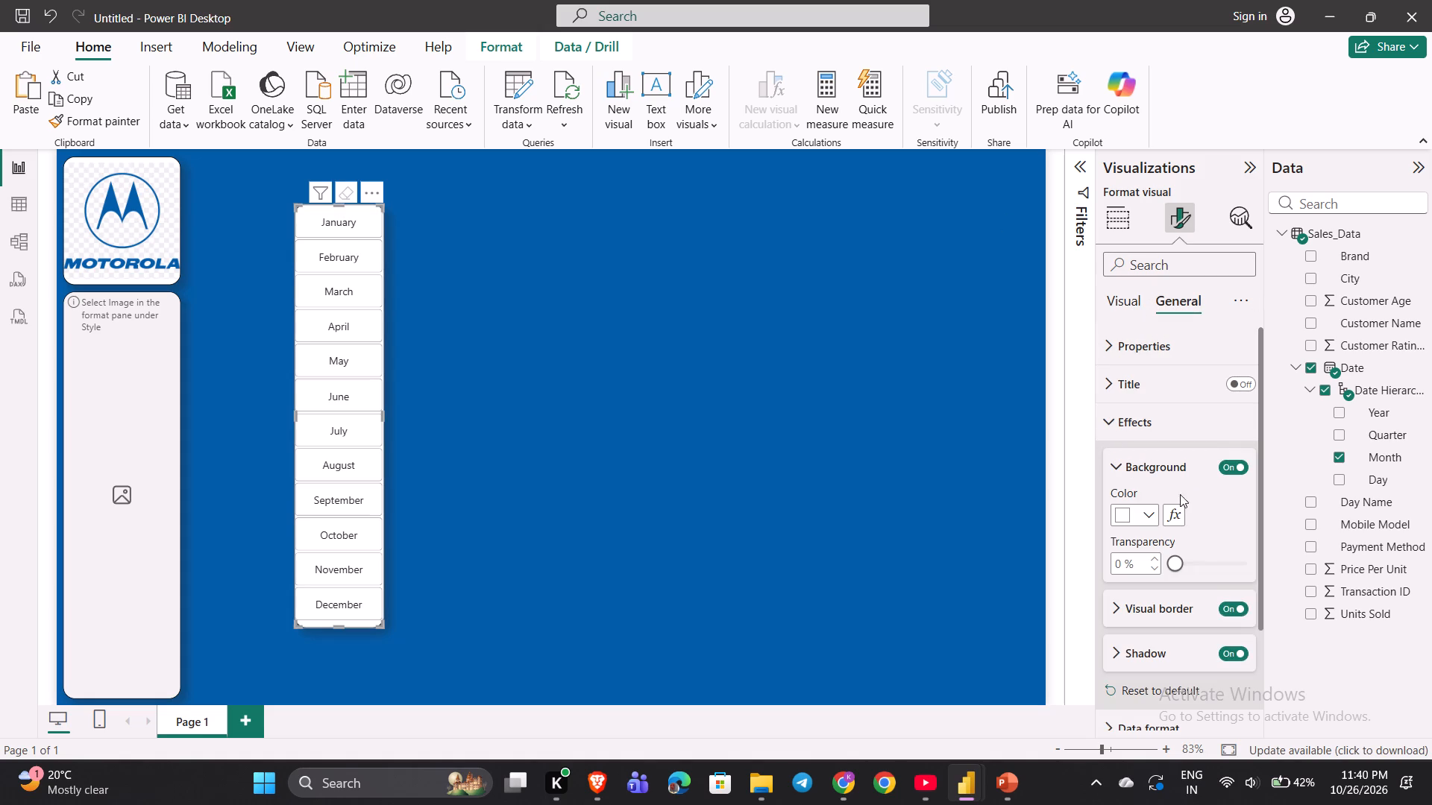
left_click(1157, 510)
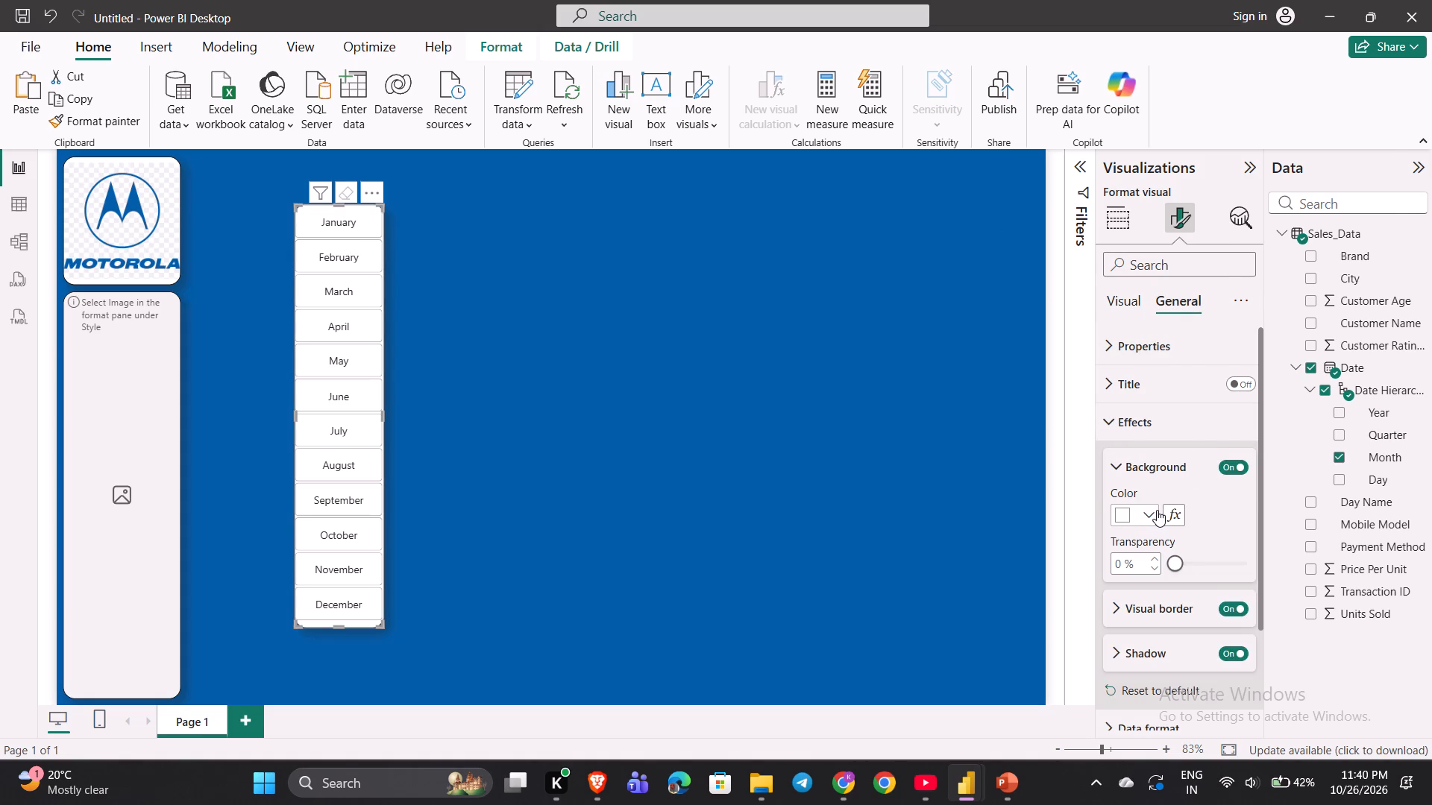
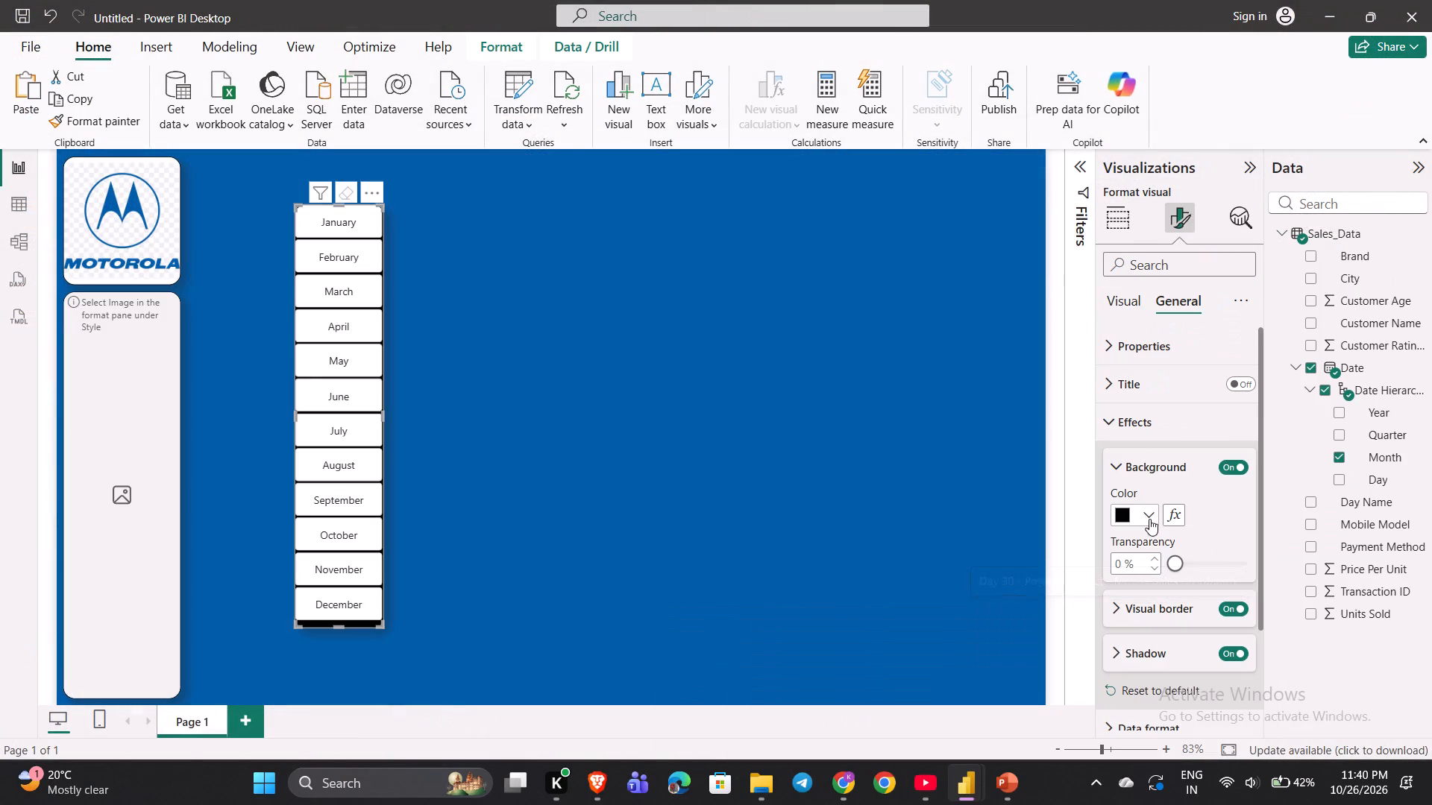
Set the month slicer's background colour to white from the recent colours.
left_click(1149, 514)
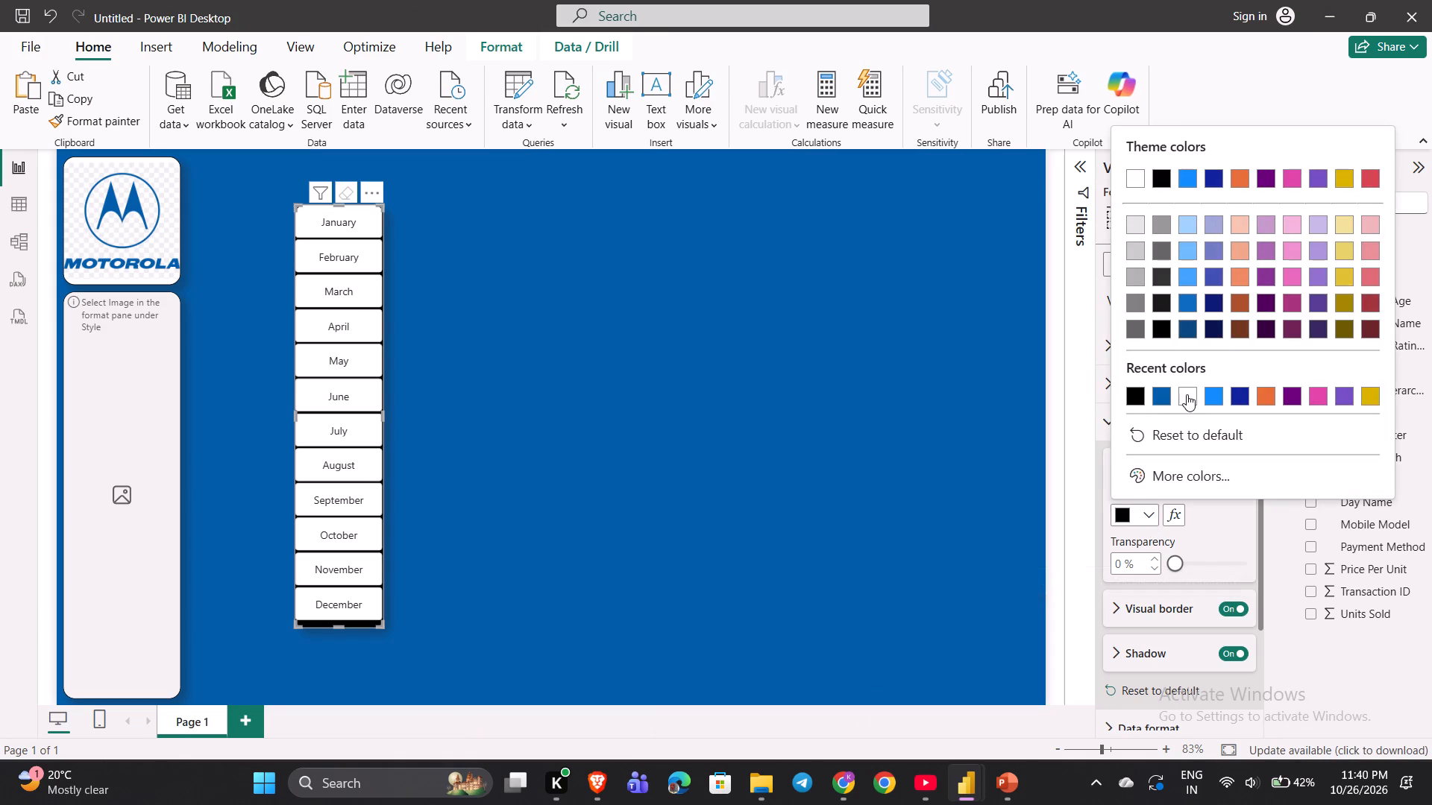
left_click(1187, 394)
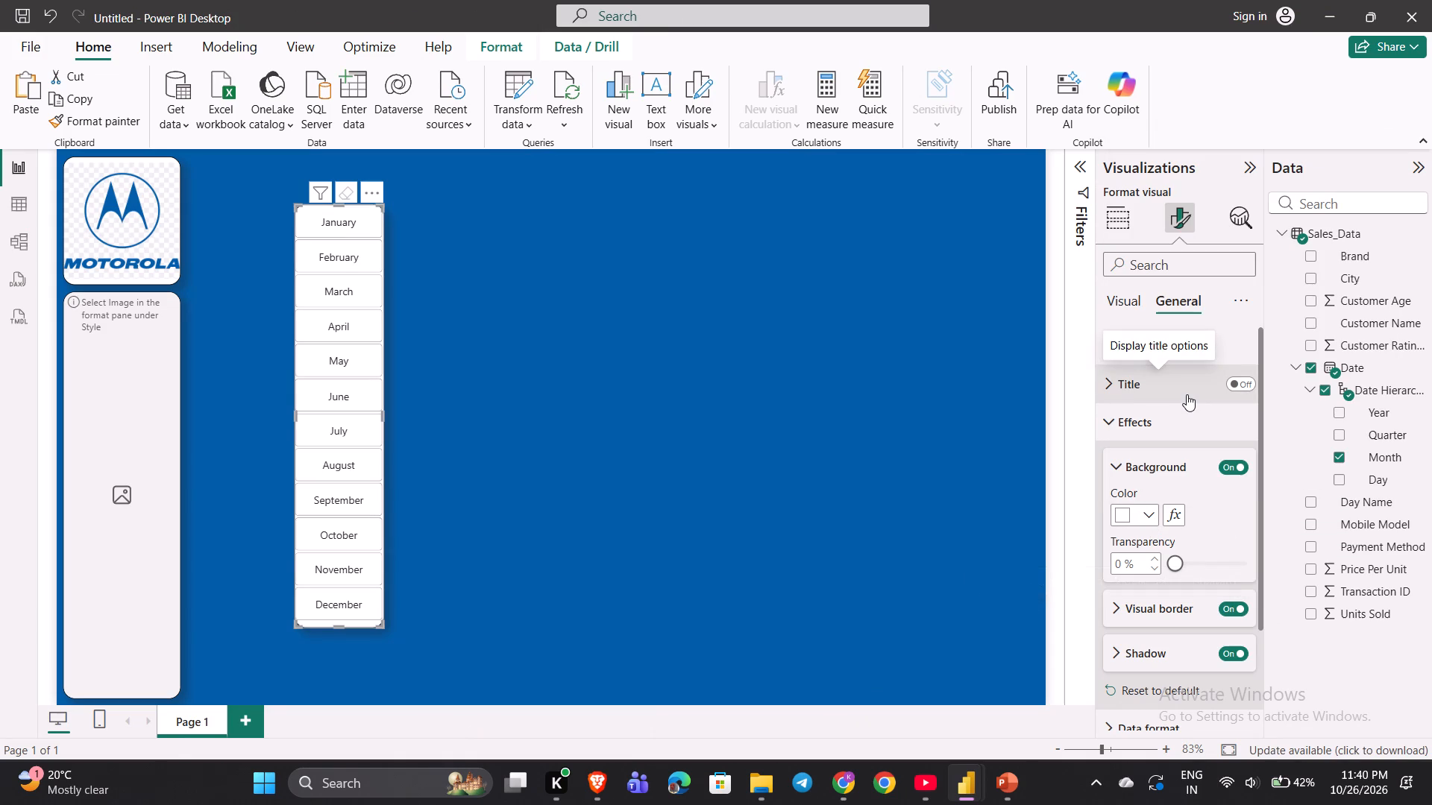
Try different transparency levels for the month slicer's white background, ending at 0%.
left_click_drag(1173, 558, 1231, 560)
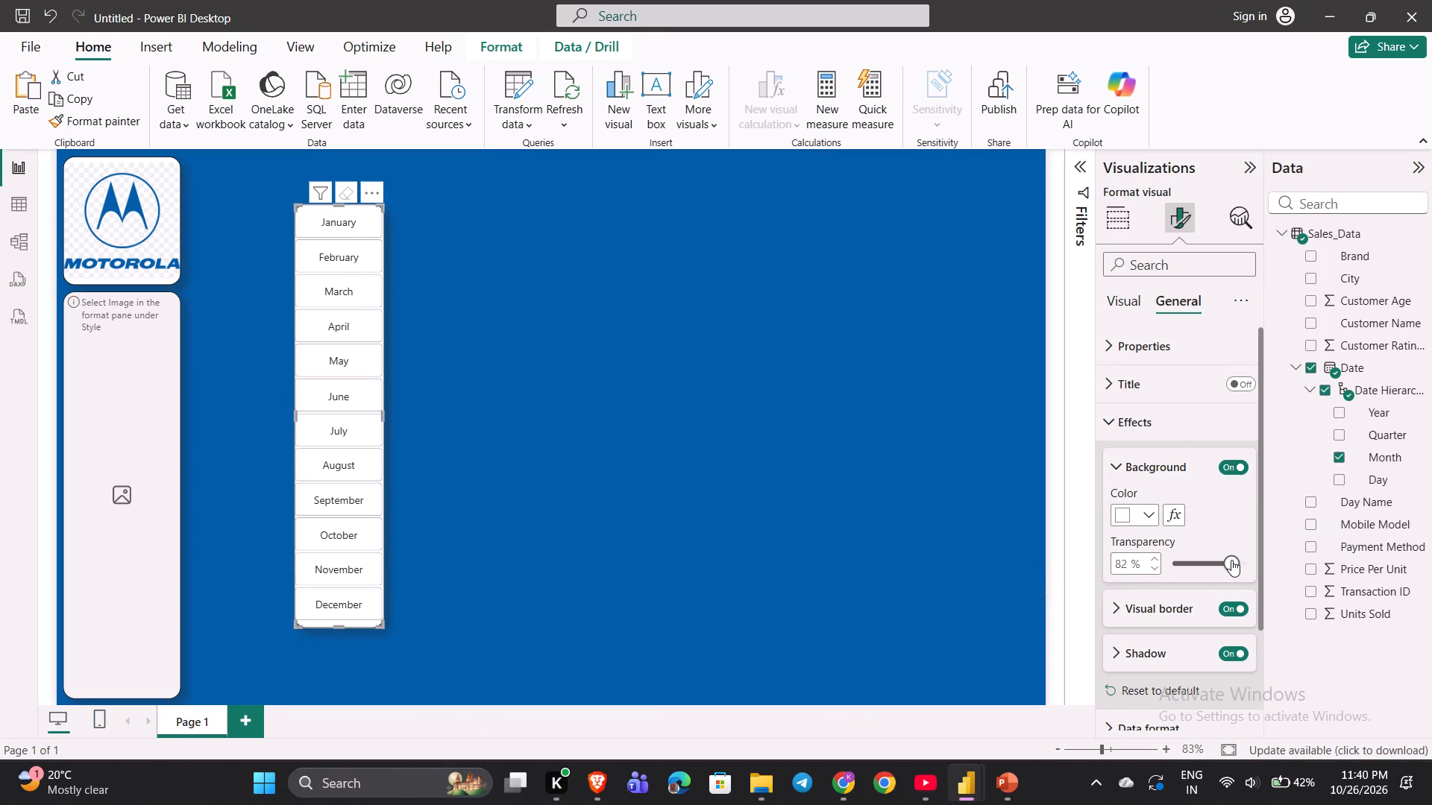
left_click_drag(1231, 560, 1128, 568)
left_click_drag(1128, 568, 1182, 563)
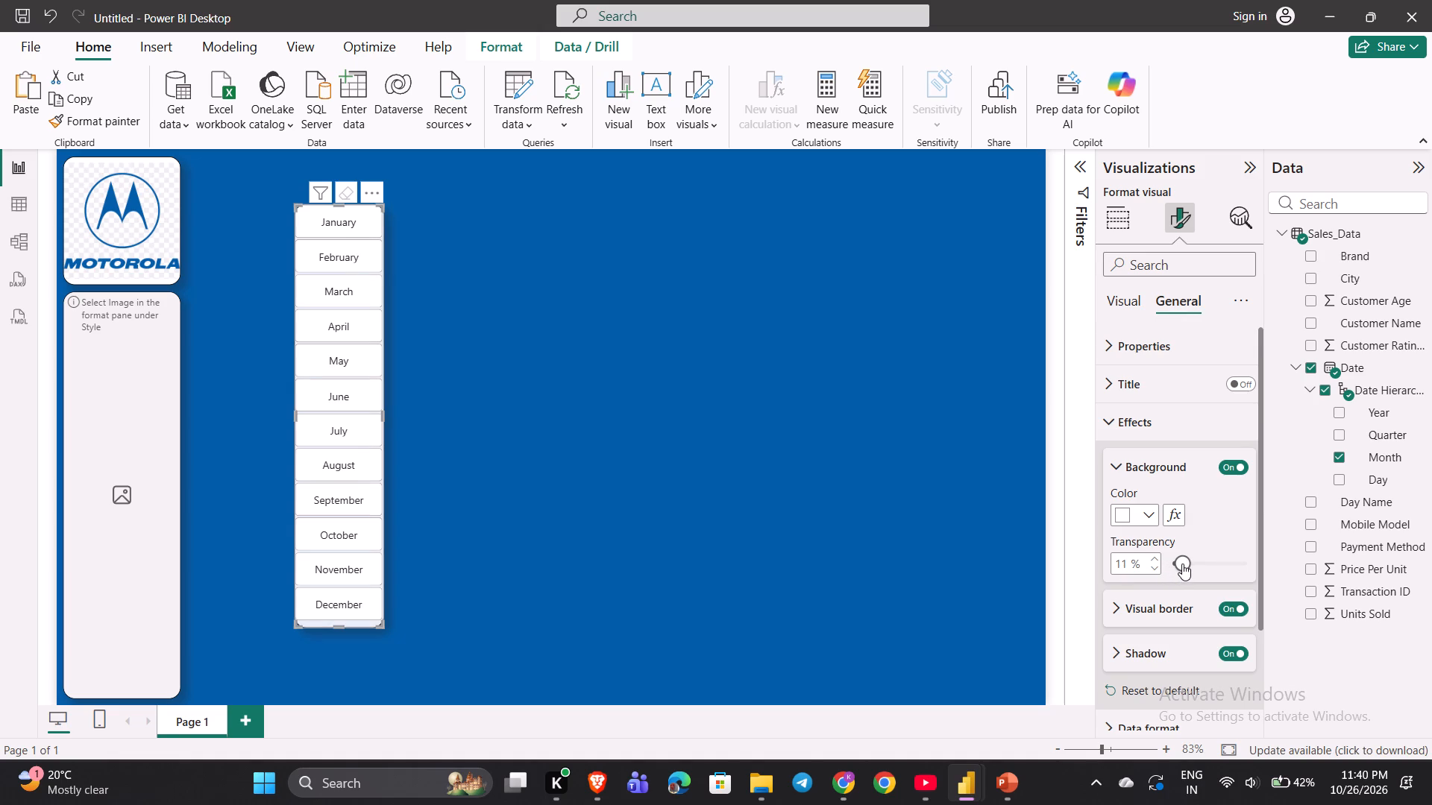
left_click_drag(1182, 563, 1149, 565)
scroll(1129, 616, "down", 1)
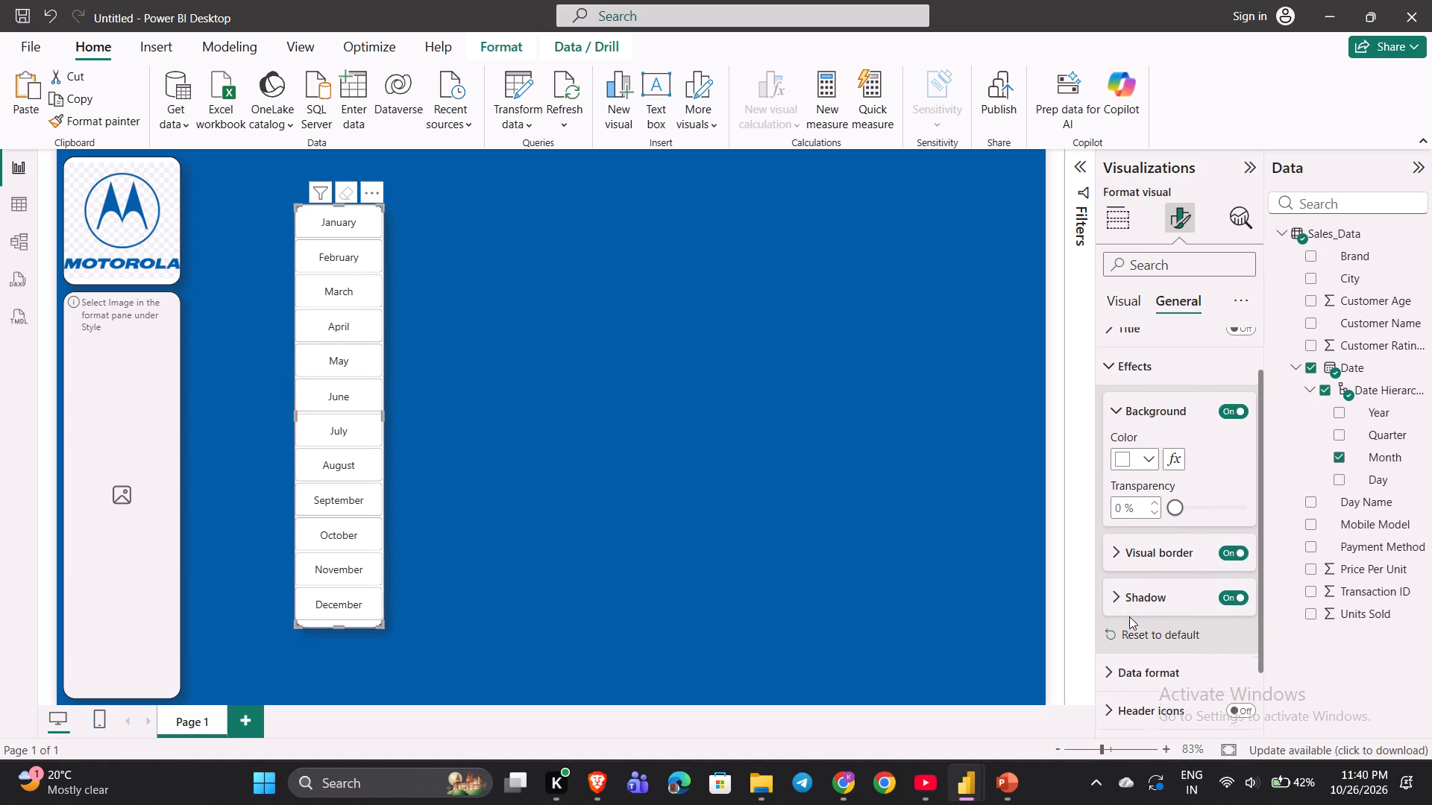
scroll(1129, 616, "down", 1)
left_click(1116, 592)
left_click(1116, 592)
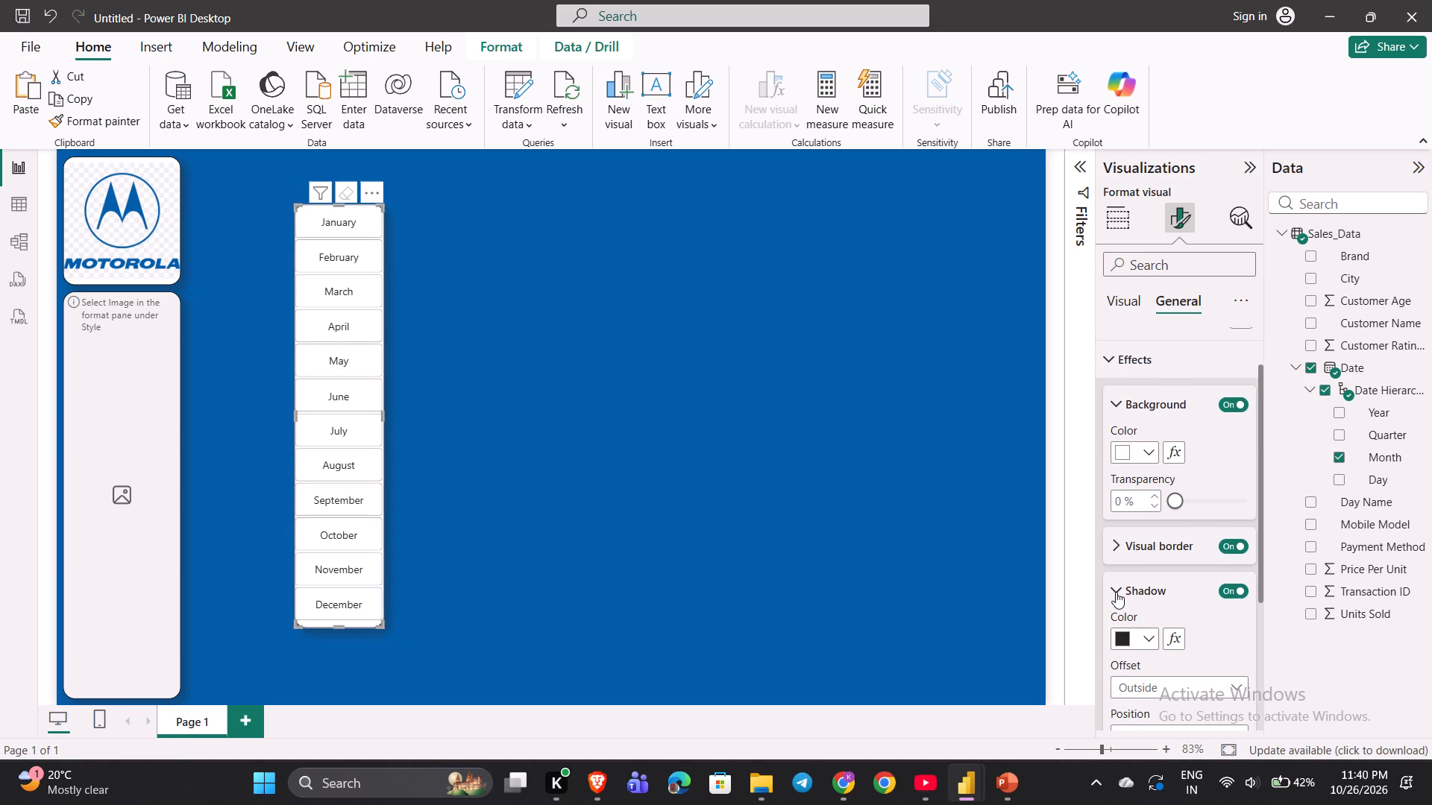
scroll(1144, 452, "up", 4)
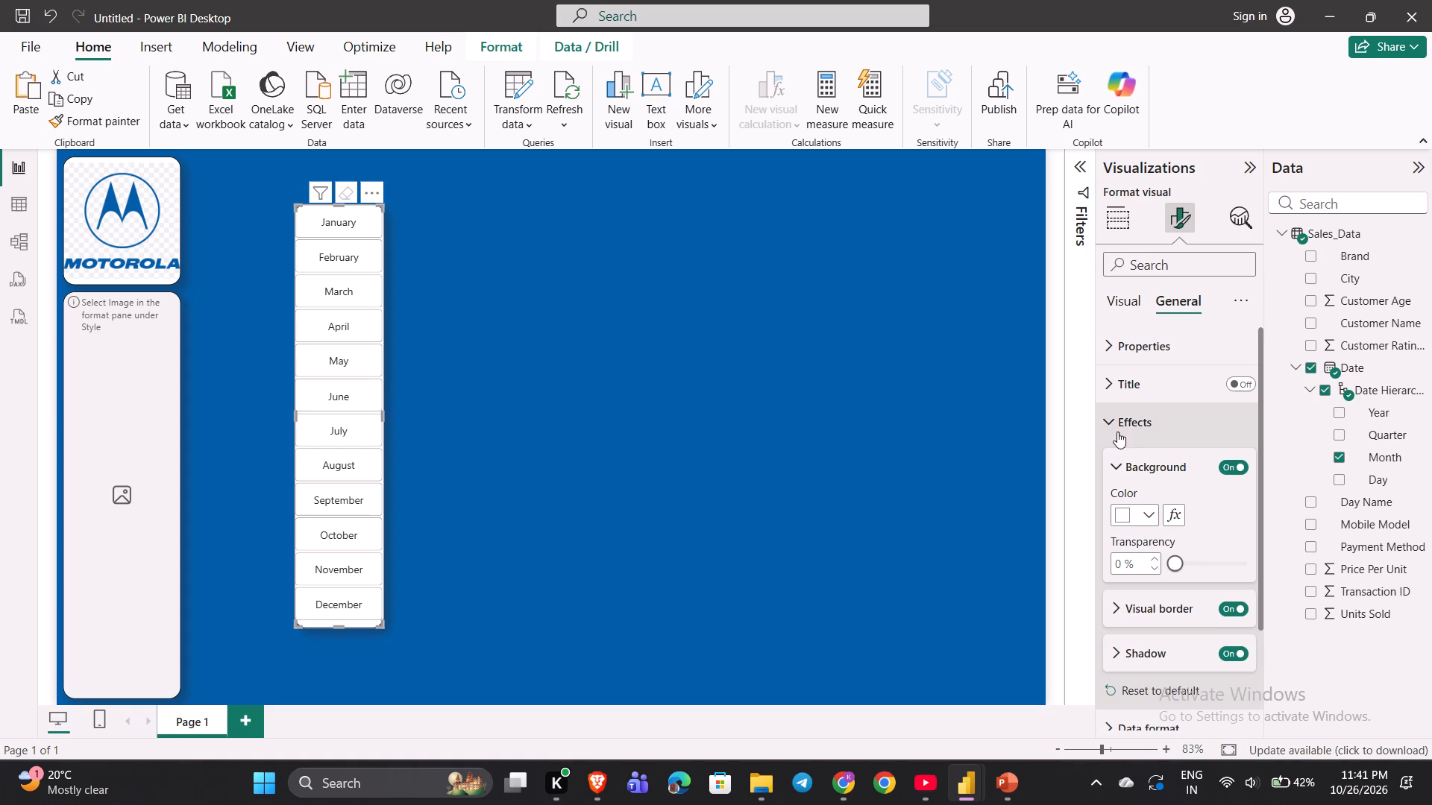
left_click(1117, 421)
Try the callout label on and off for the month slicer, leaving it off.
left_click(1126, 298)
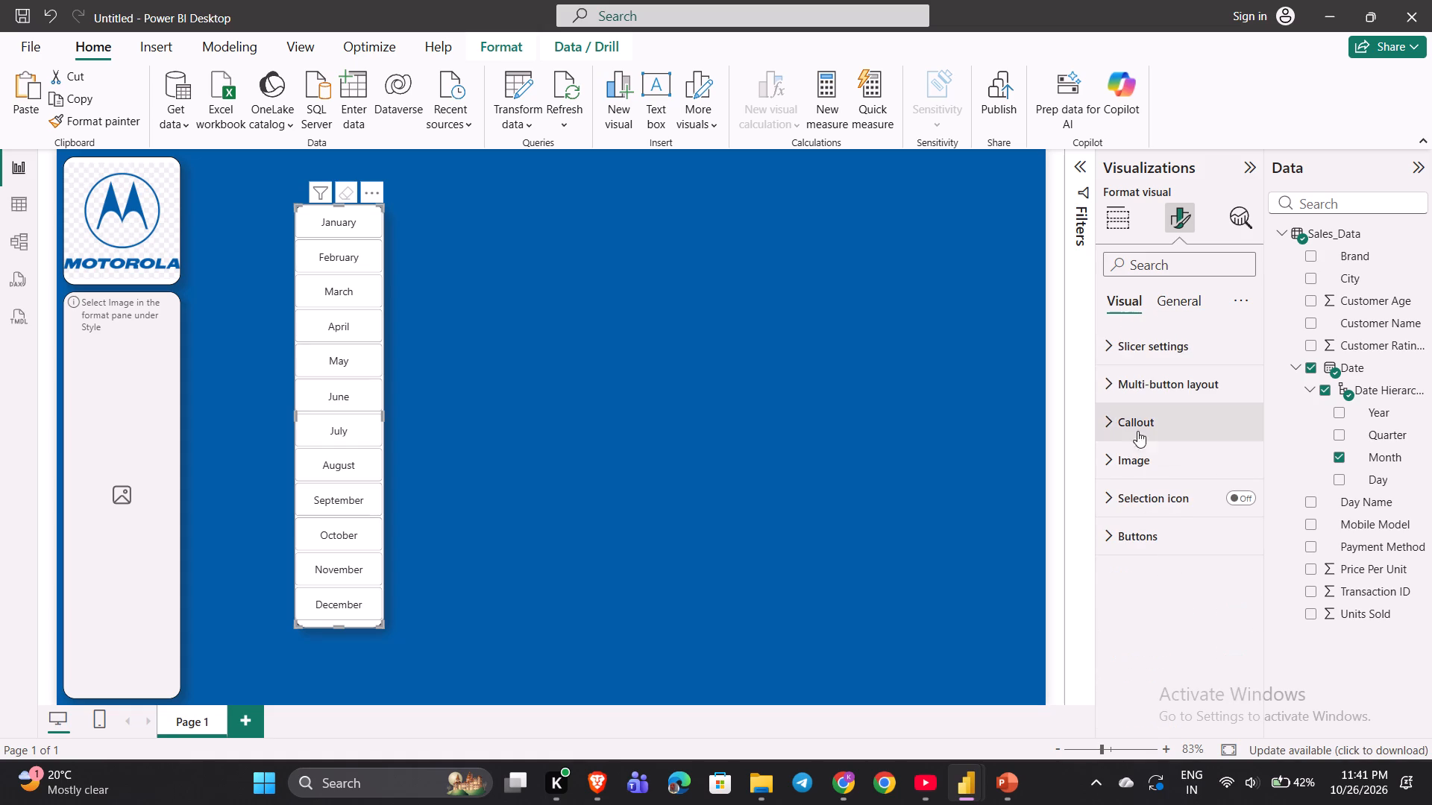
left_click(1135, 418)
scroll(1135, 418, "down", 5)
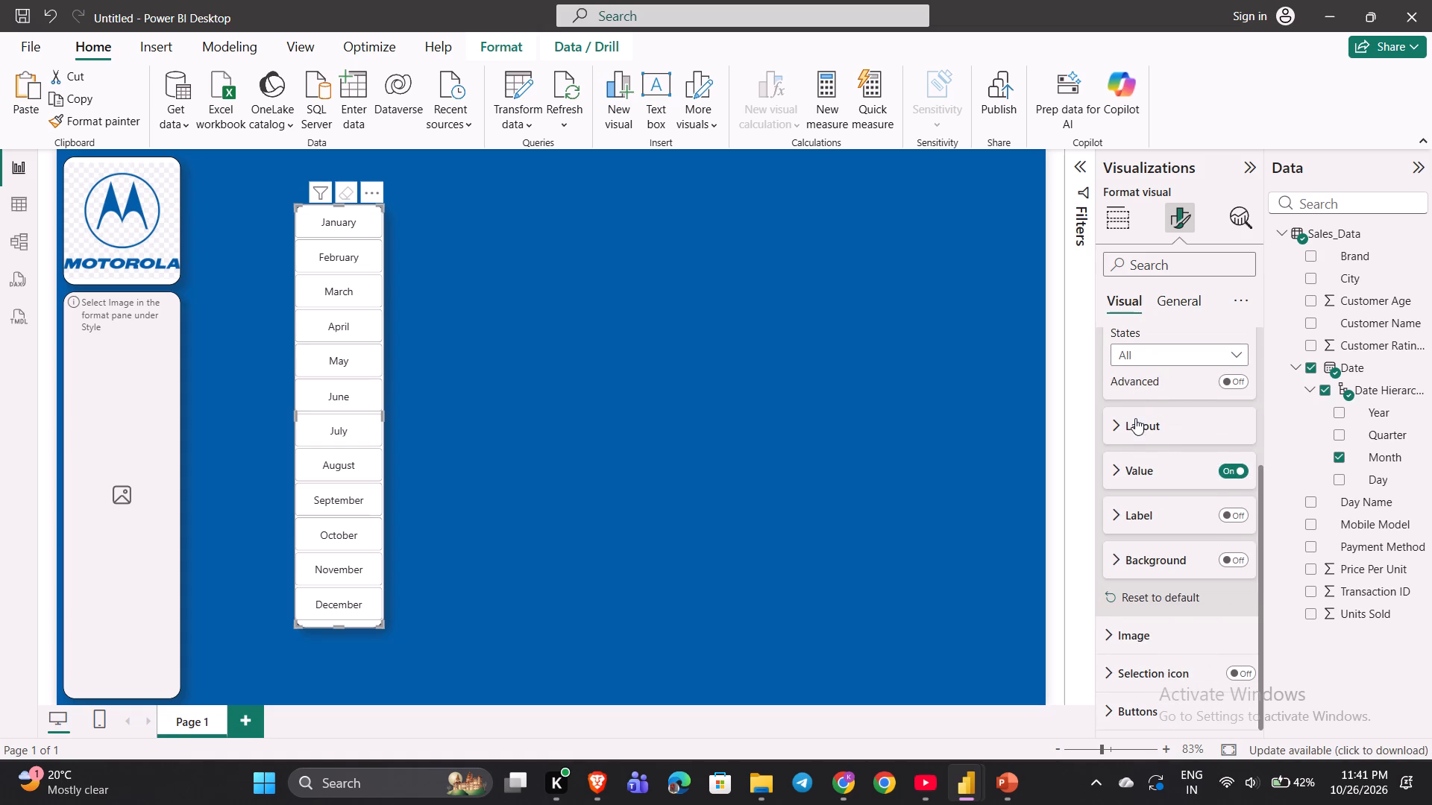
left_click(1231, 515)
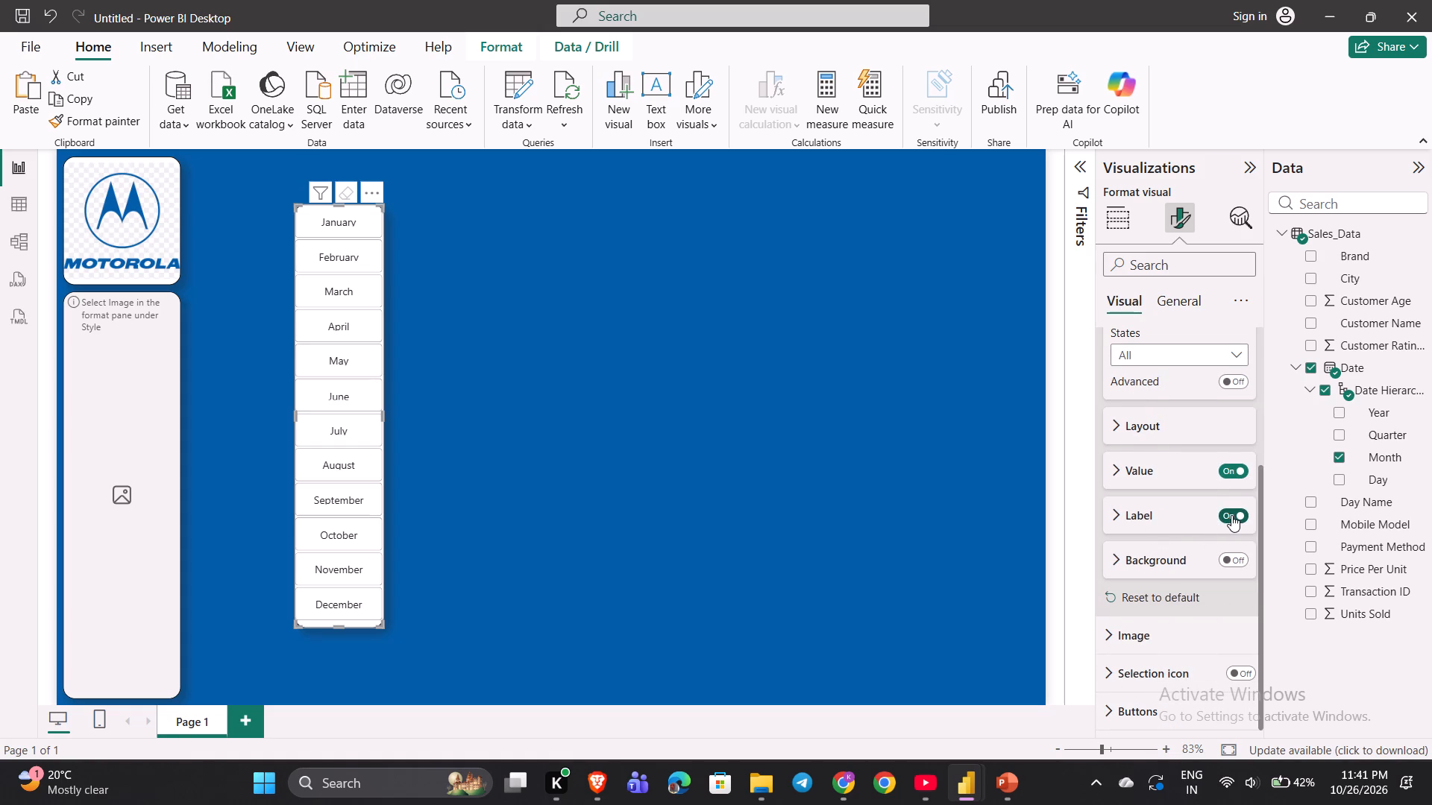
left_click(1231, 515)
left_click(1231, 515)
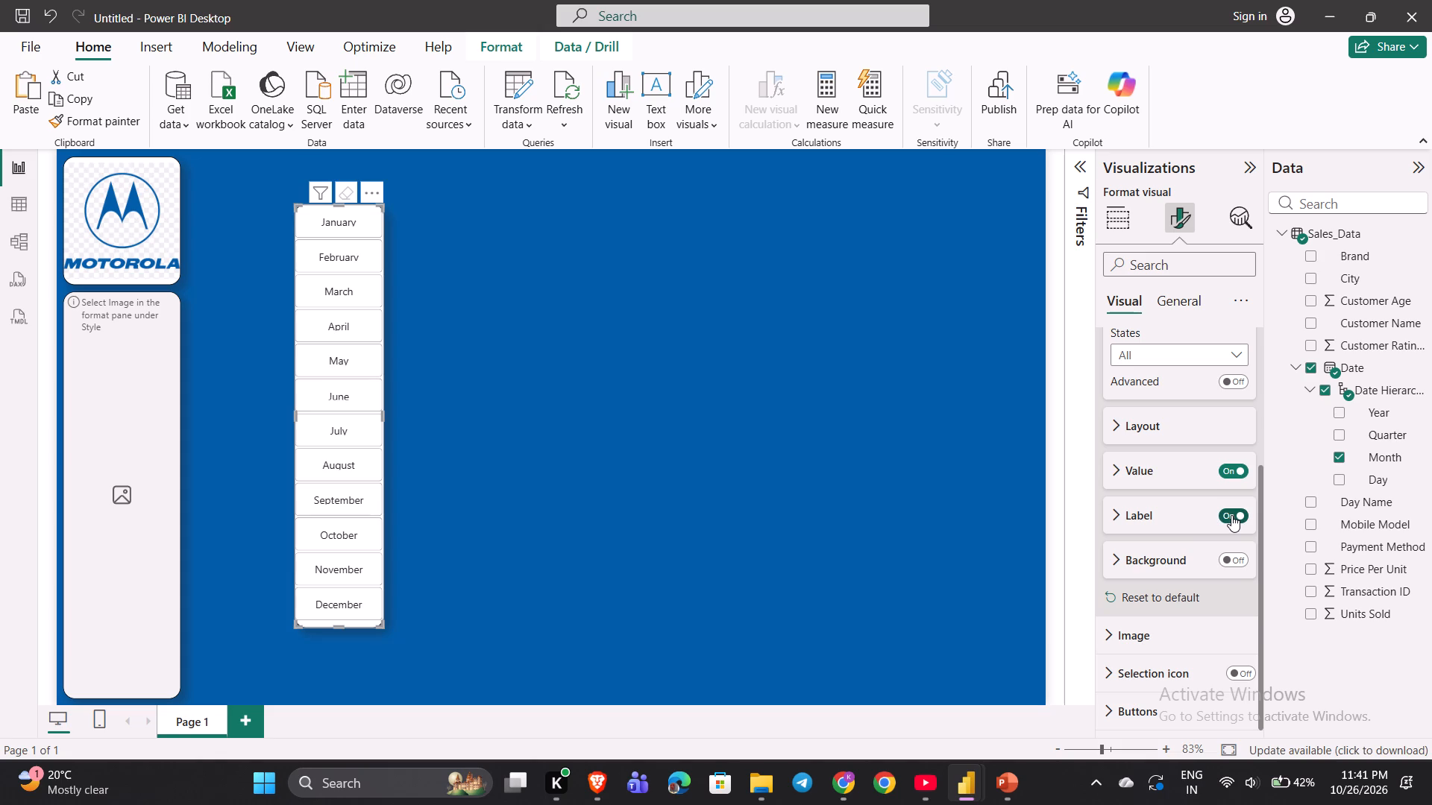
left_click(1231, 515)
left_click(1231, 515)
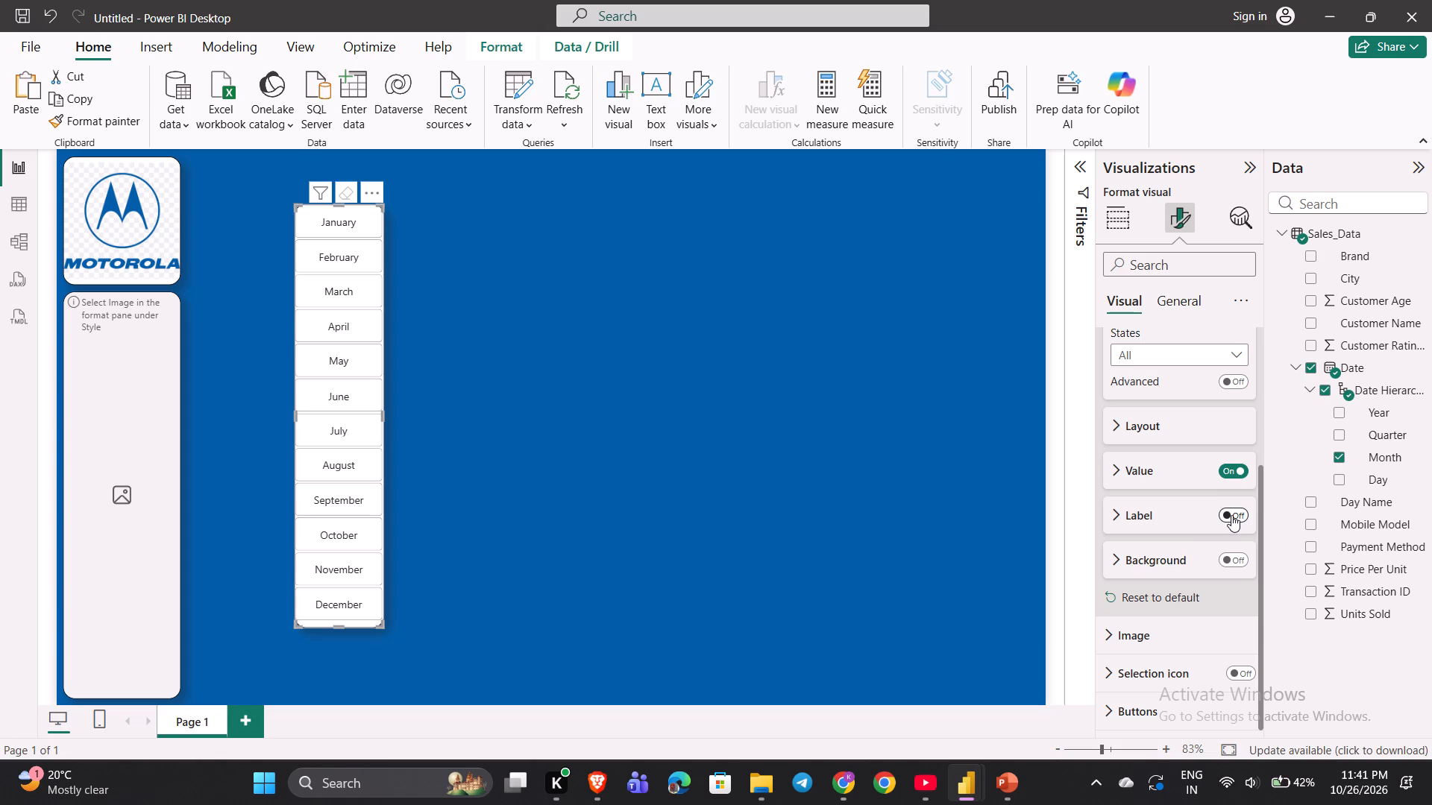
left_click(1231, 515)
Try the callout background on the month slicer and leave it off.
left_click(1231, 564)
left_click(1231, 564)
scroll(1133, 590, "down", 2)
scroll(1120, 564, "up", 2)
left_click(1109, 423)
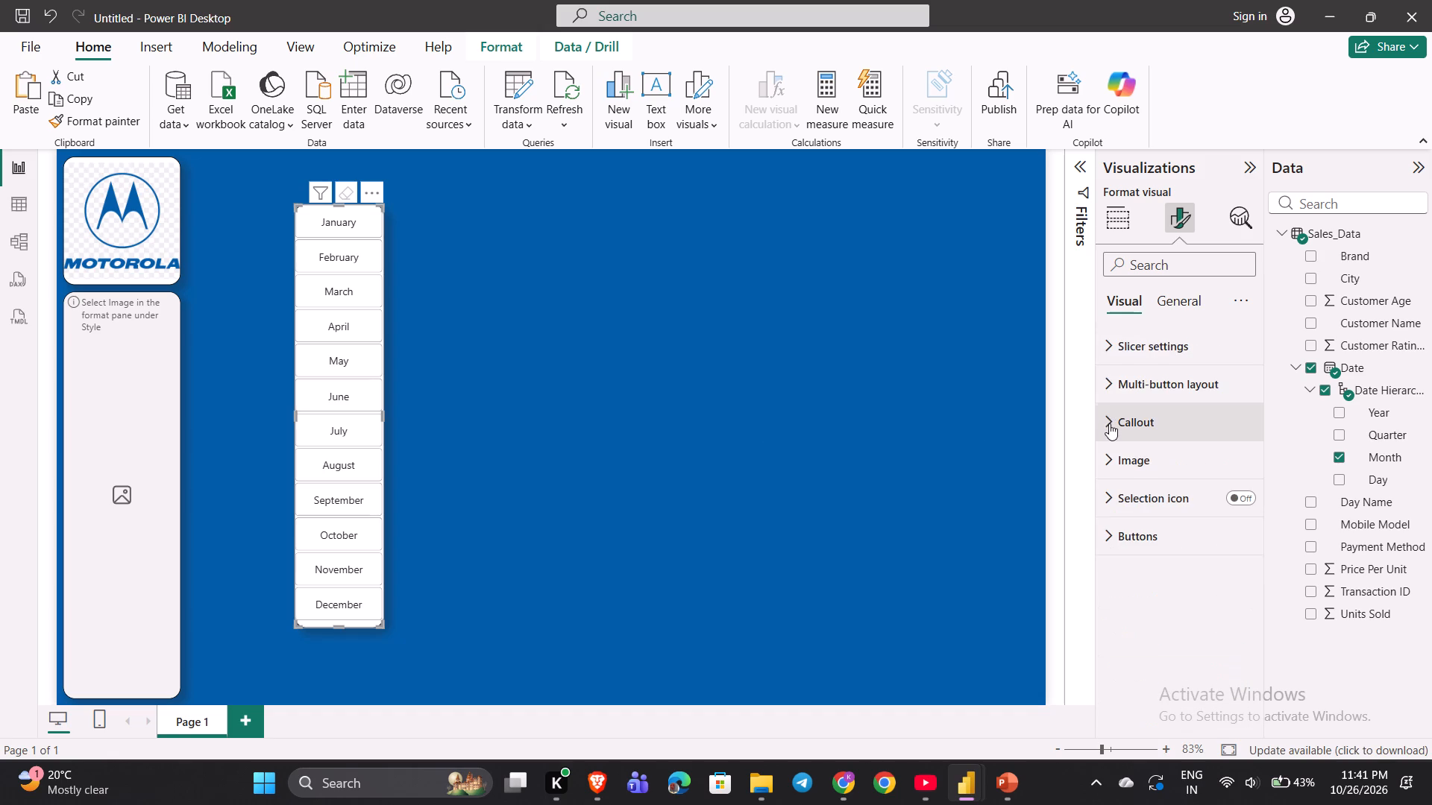
Try the month slicer over the empty image card, and place it back on the open blue canvas, clear of the card.
left_click(511, 381)
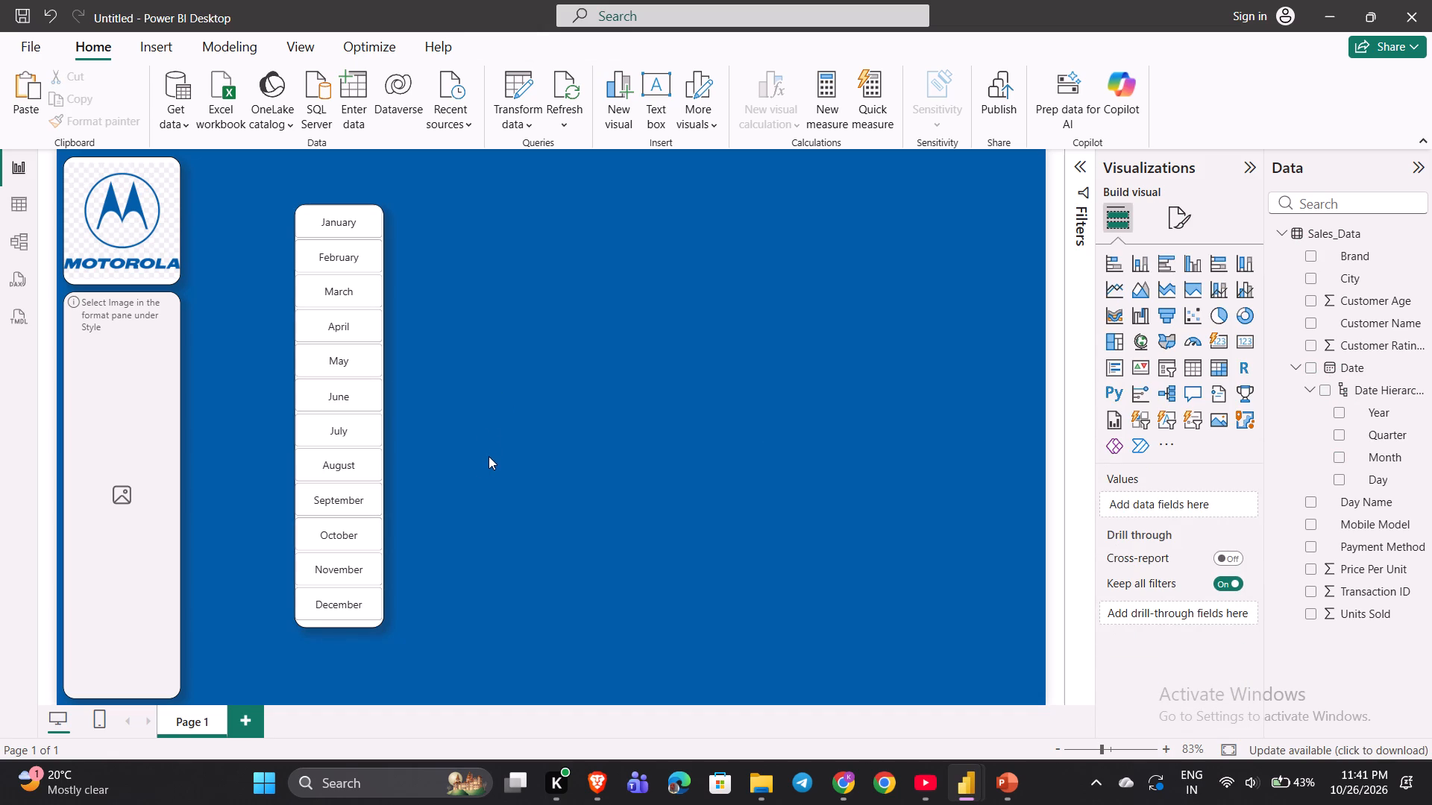
left_click_drag(359, 376, 188, 473)
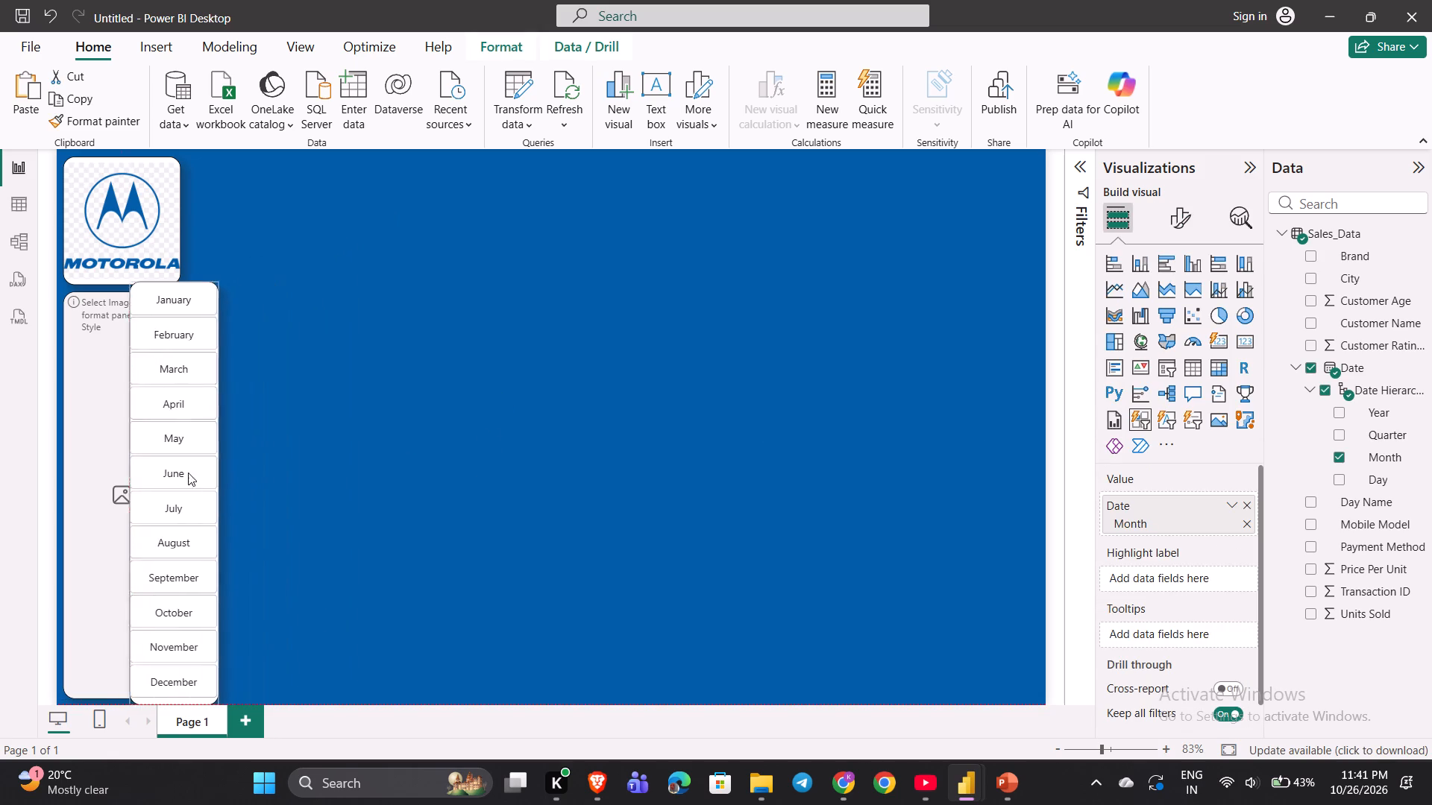
left_click_drag(188, 473, 434, 424)
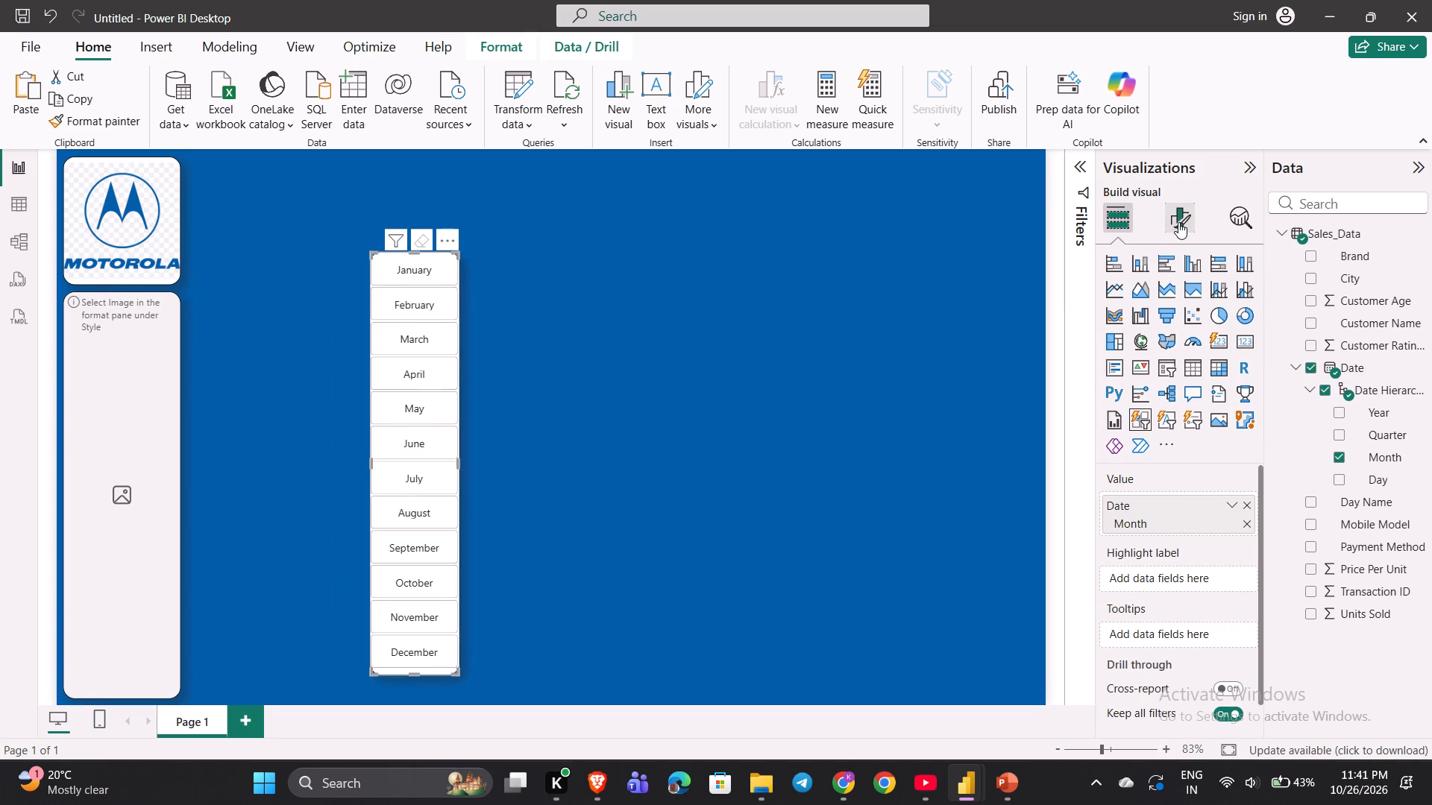
Examine the month slicer's selection settings and its multi-button layout and overflow options.
left_click(1178, 222)
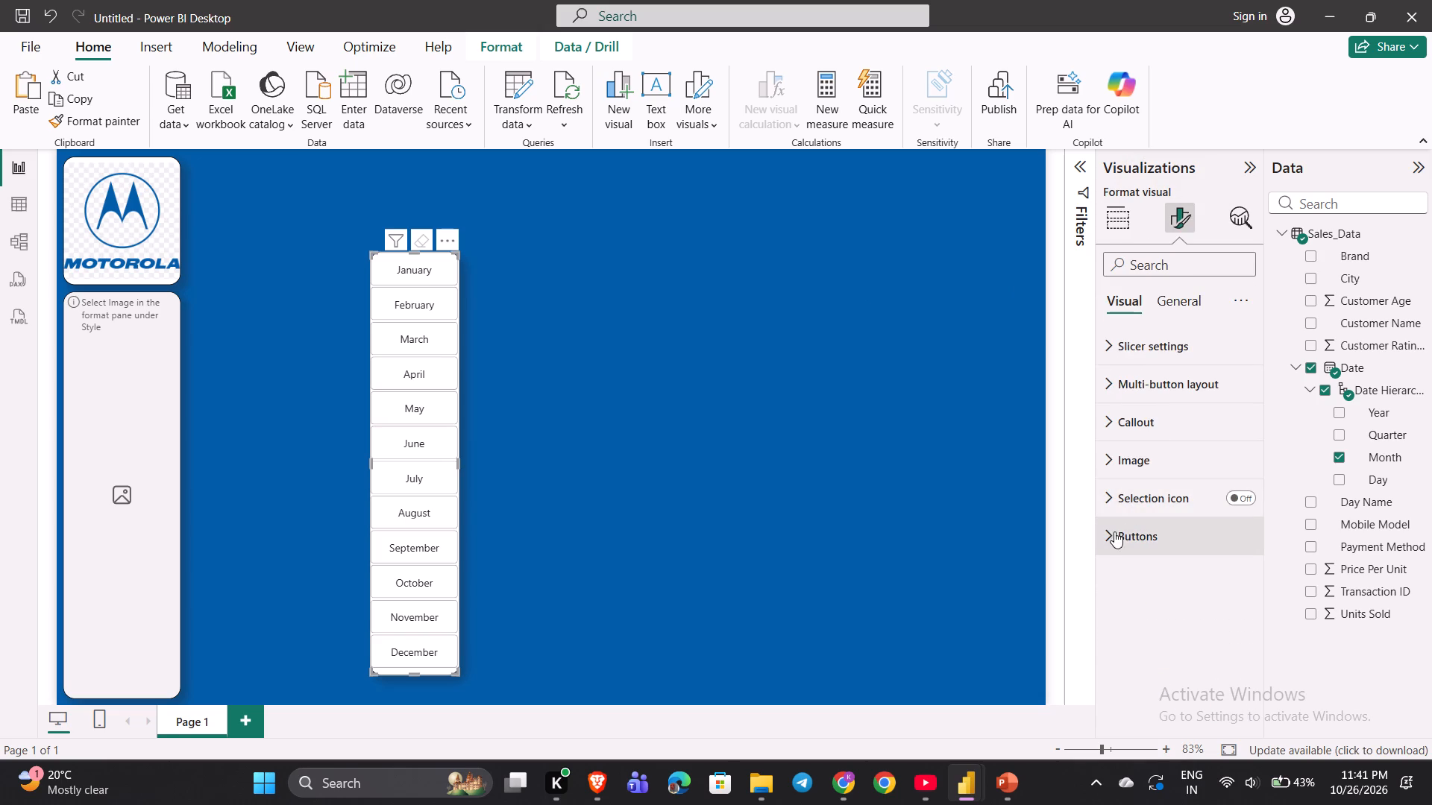
left_click(1154, 358)
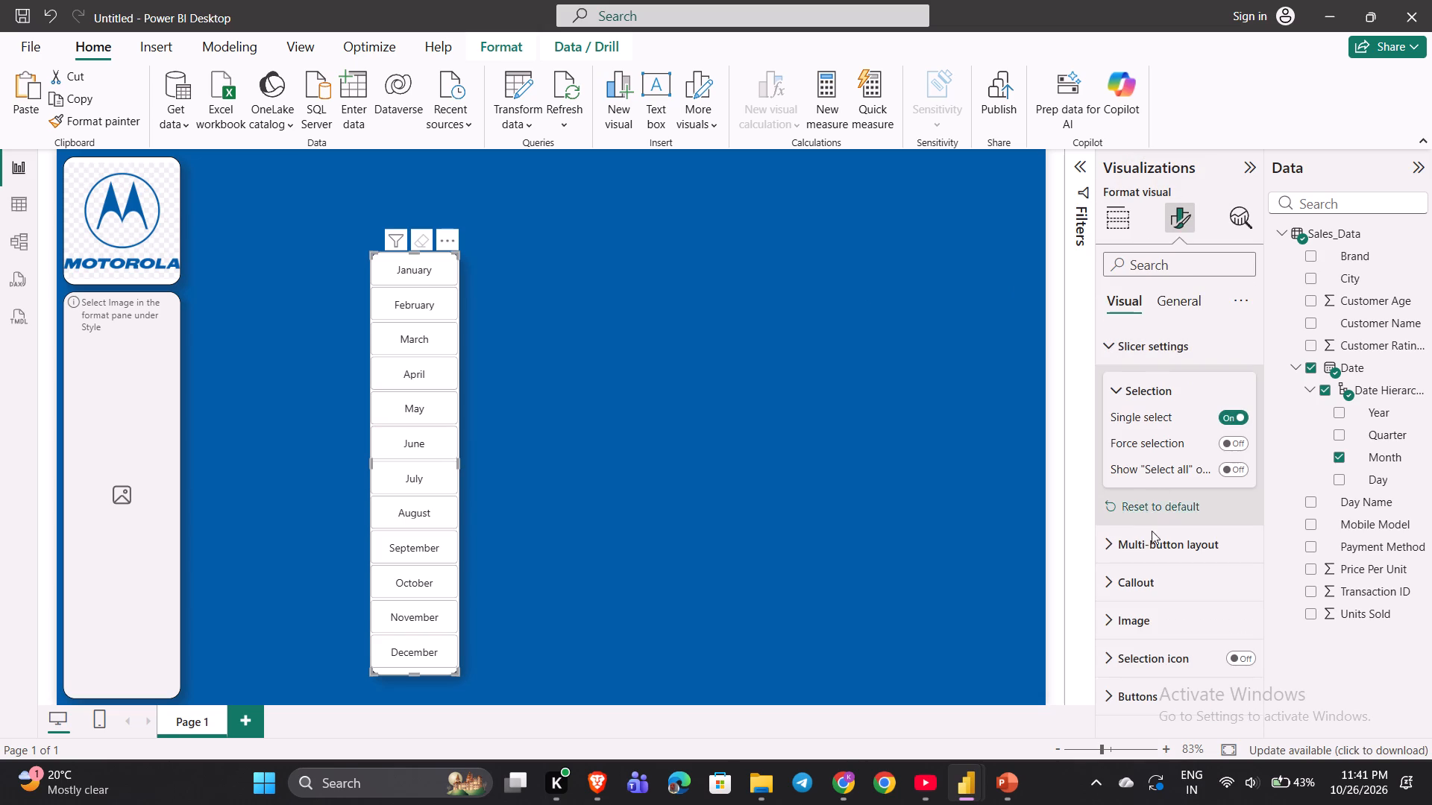
scroll(1152, 531, "down", 3)
left_click(1114, 547)
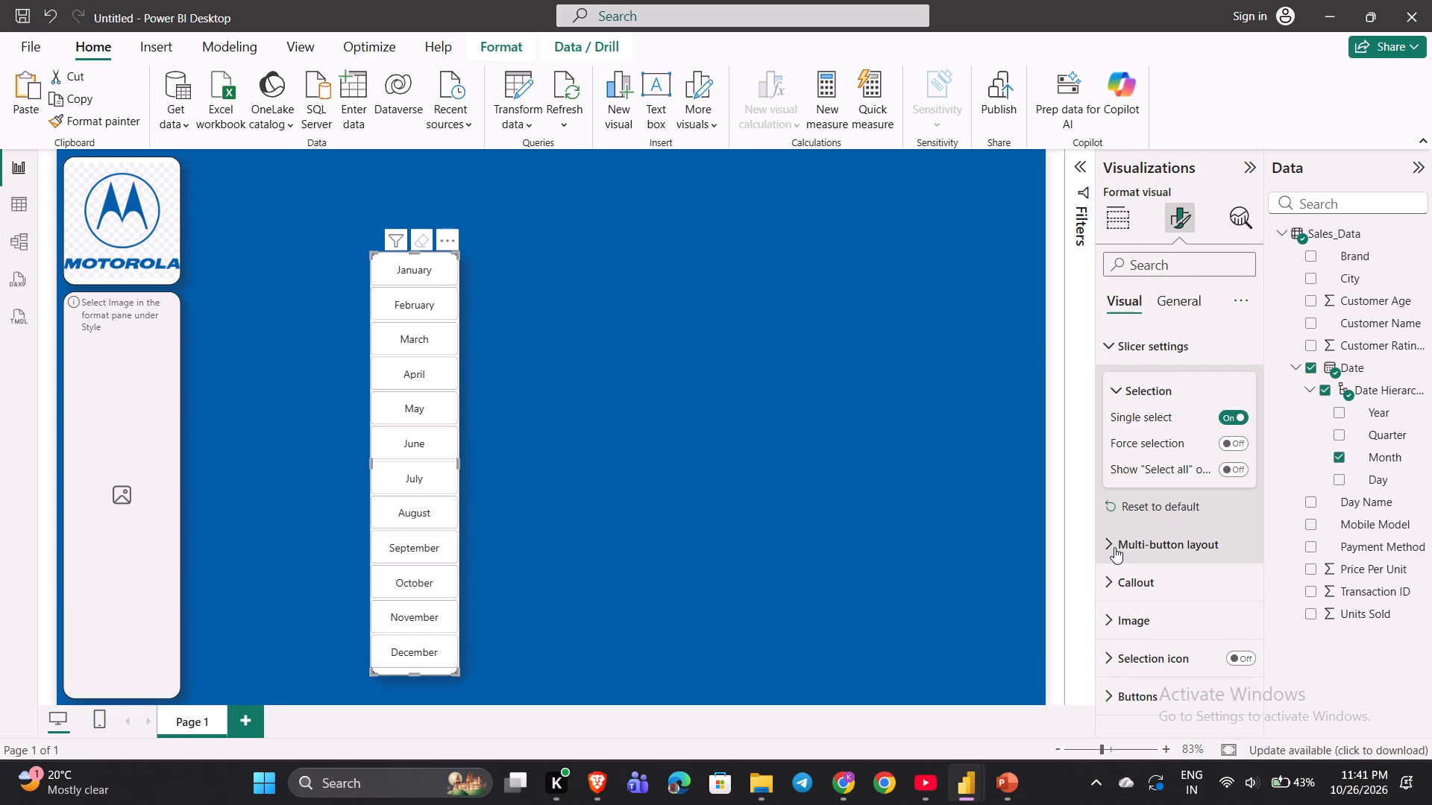
left_click(1114, 547)
left_click(1102, 349)
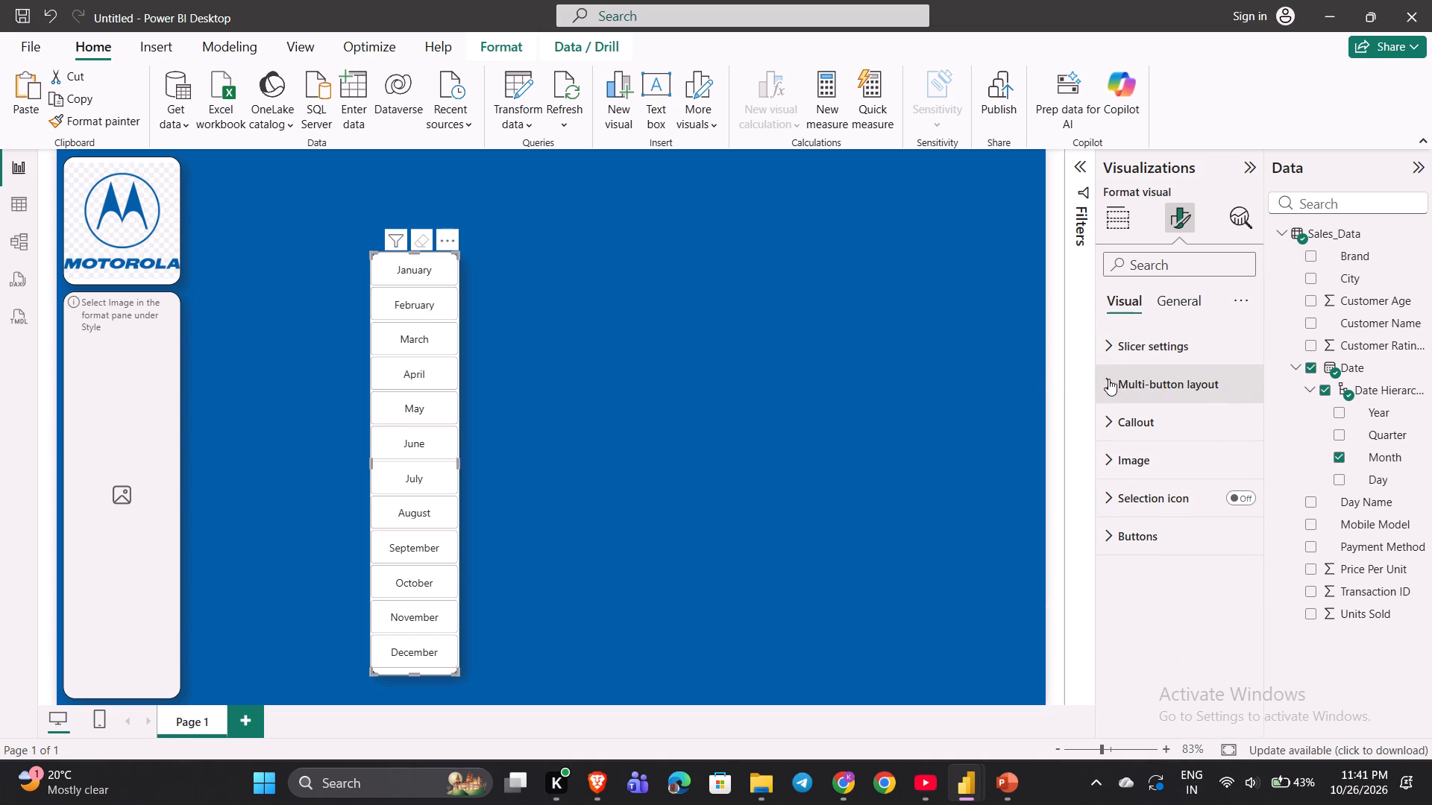
left_click(1111, 357)
left_click(1117, 390)
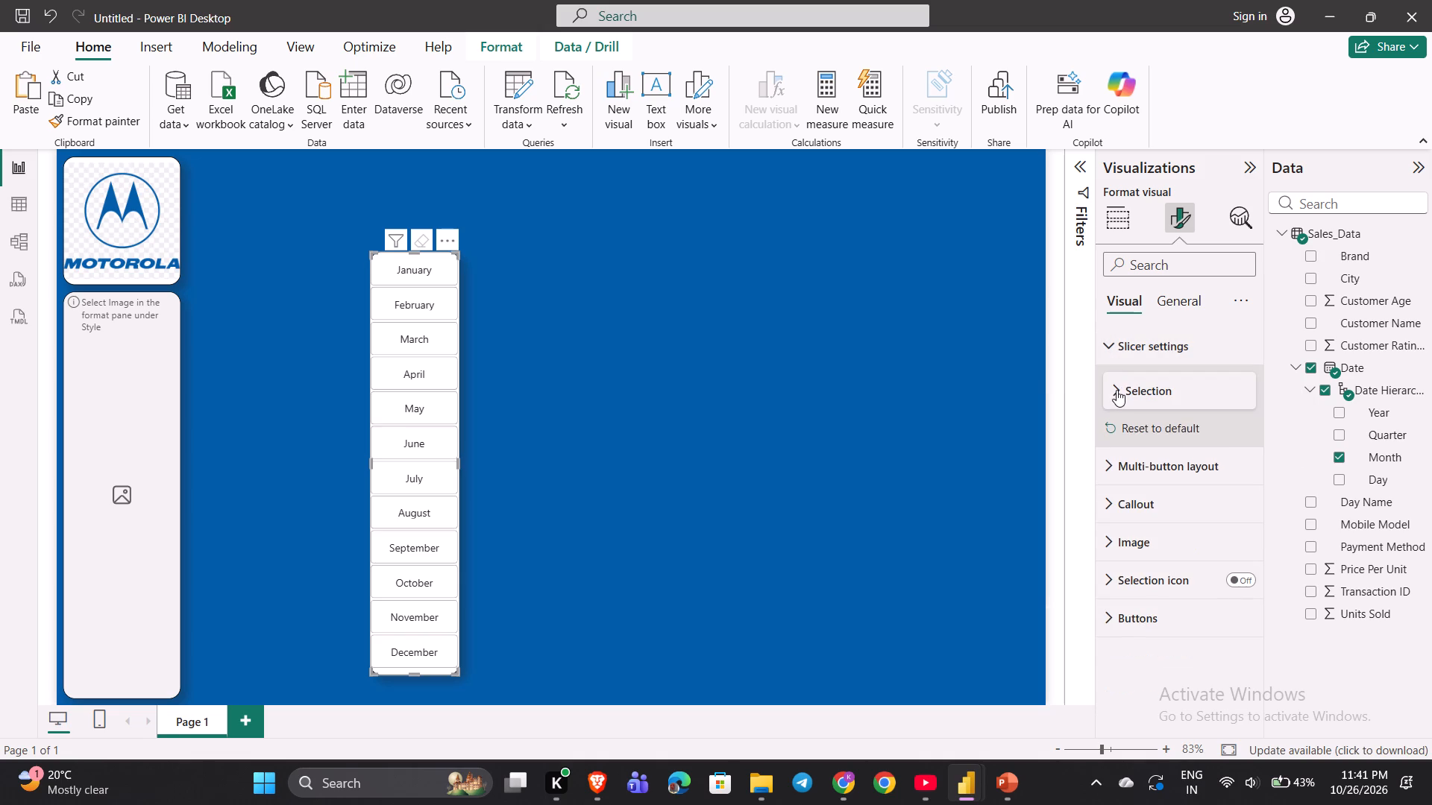
left_click(1106, 466)
scroll(1106, 466, "down", 1)
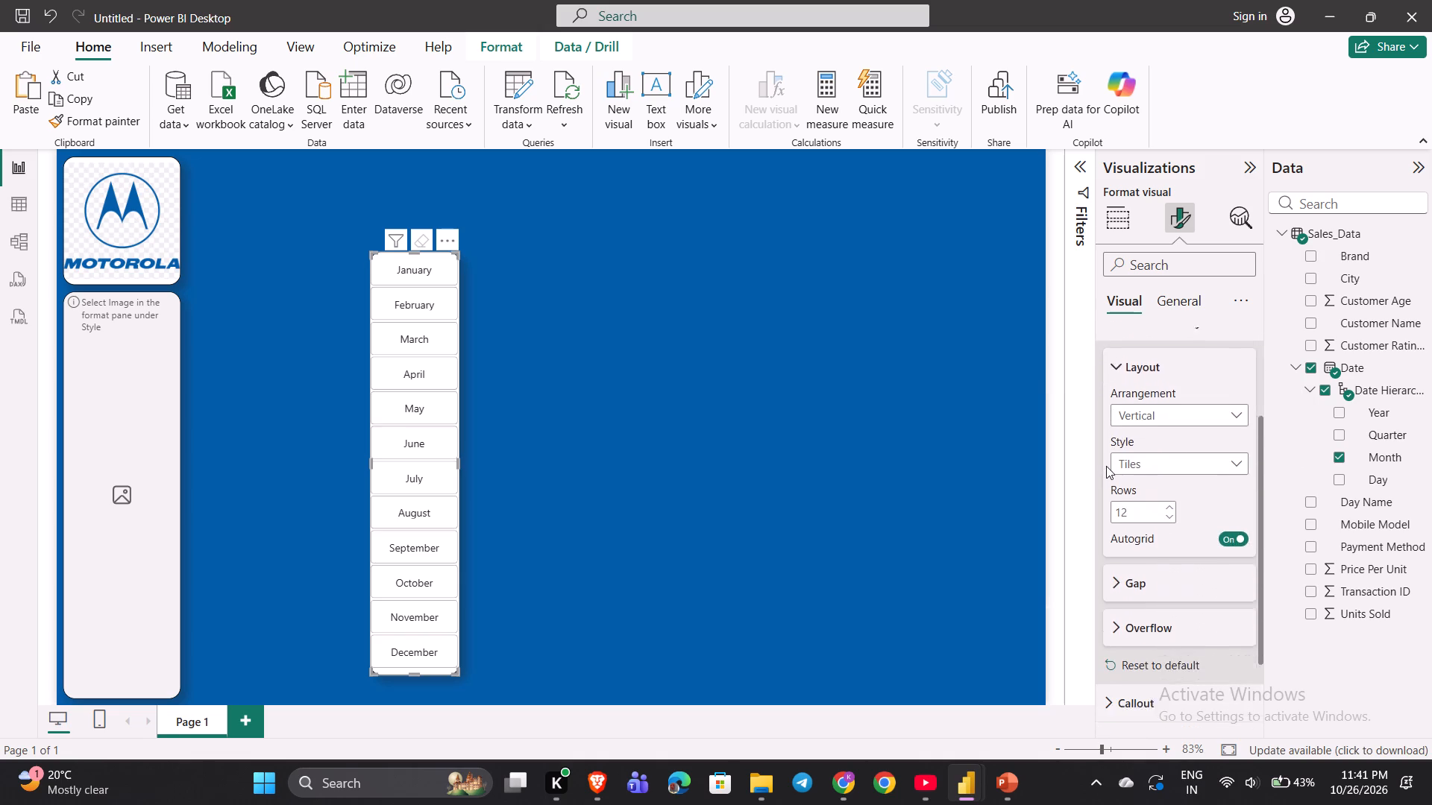
scroll(1106, 466, "down", 2)
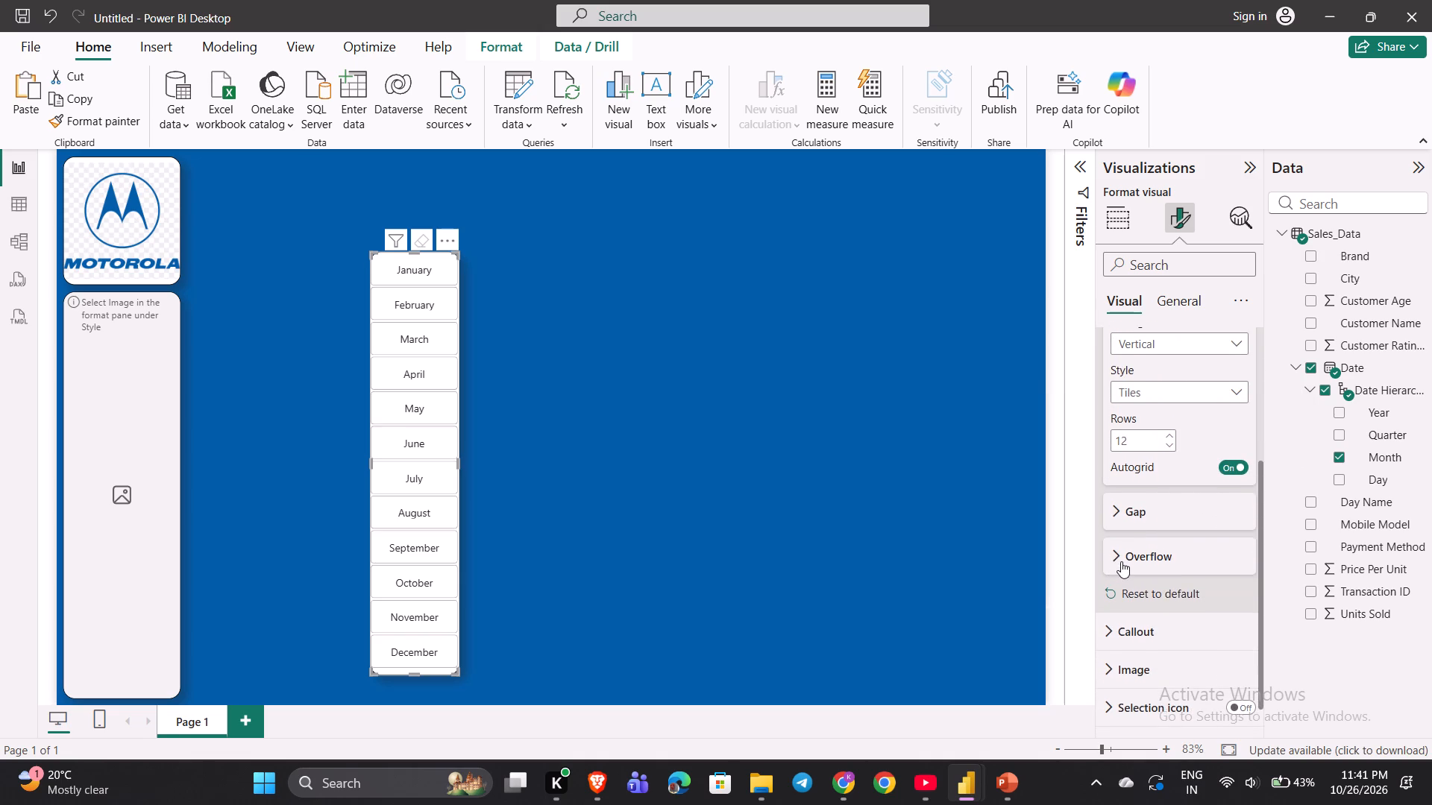
left_click(1121, 561)
scroll(1121, 561, "down", 1)
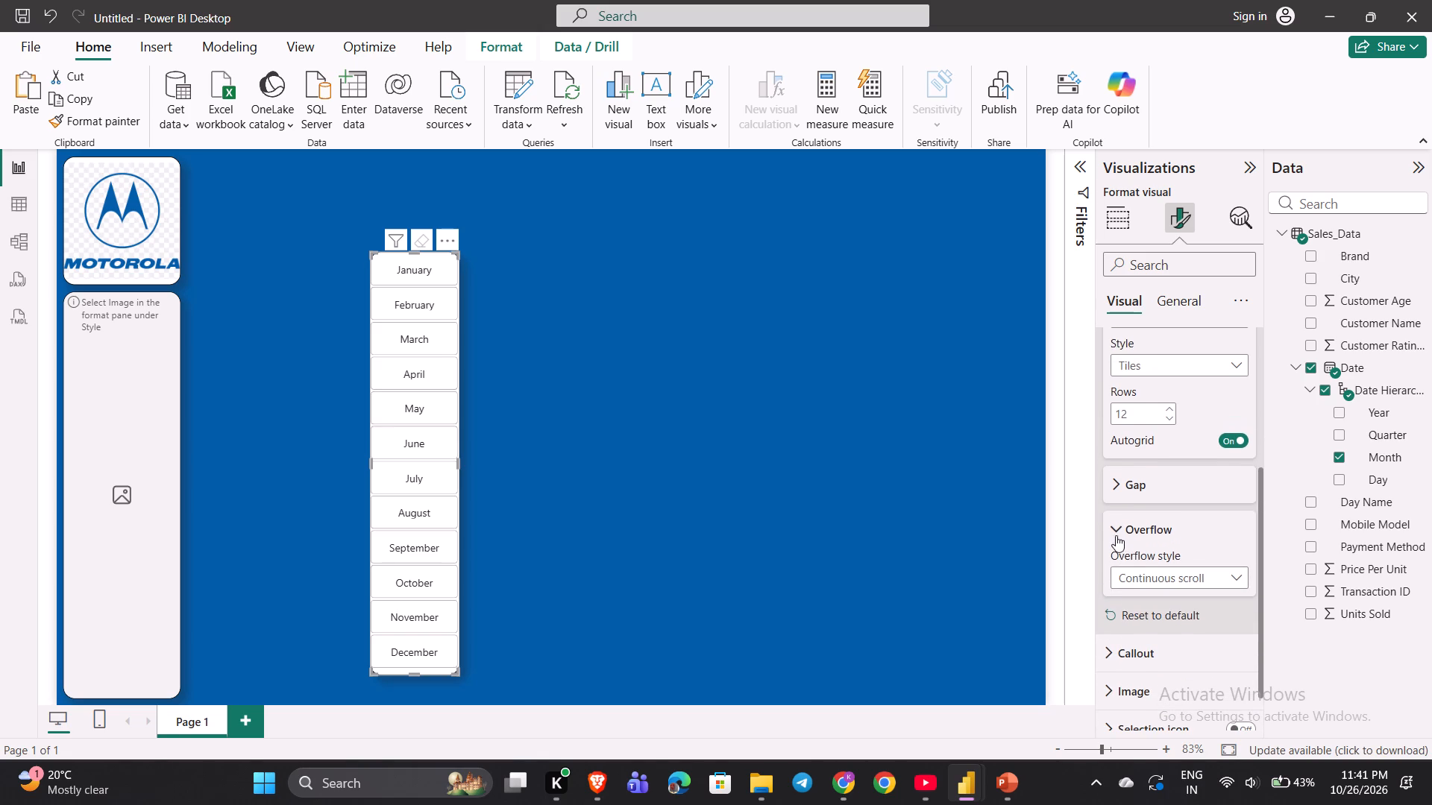
left_click(1115, 531)
scroll(1111, 480, "up", 2)
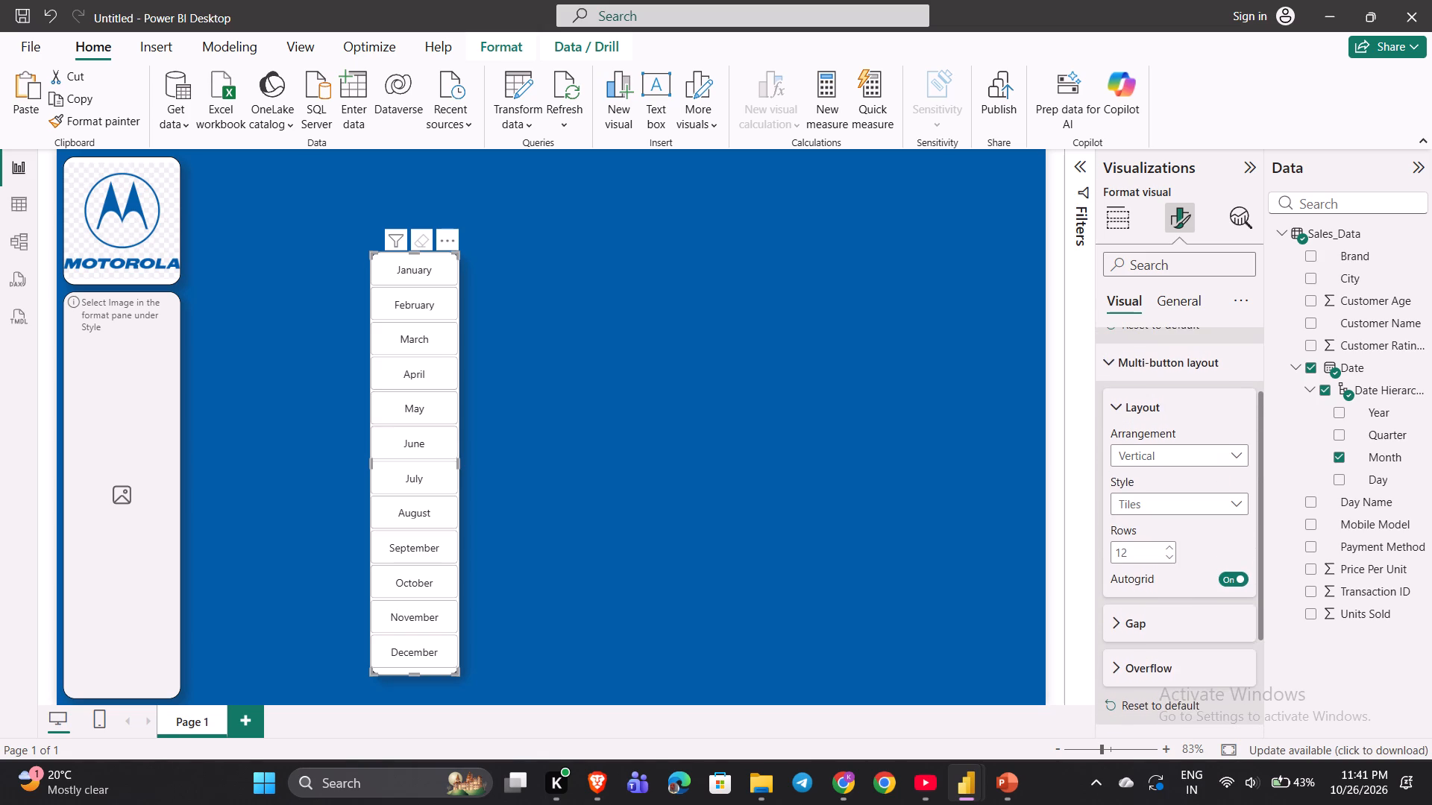
left_click(1118, 412)
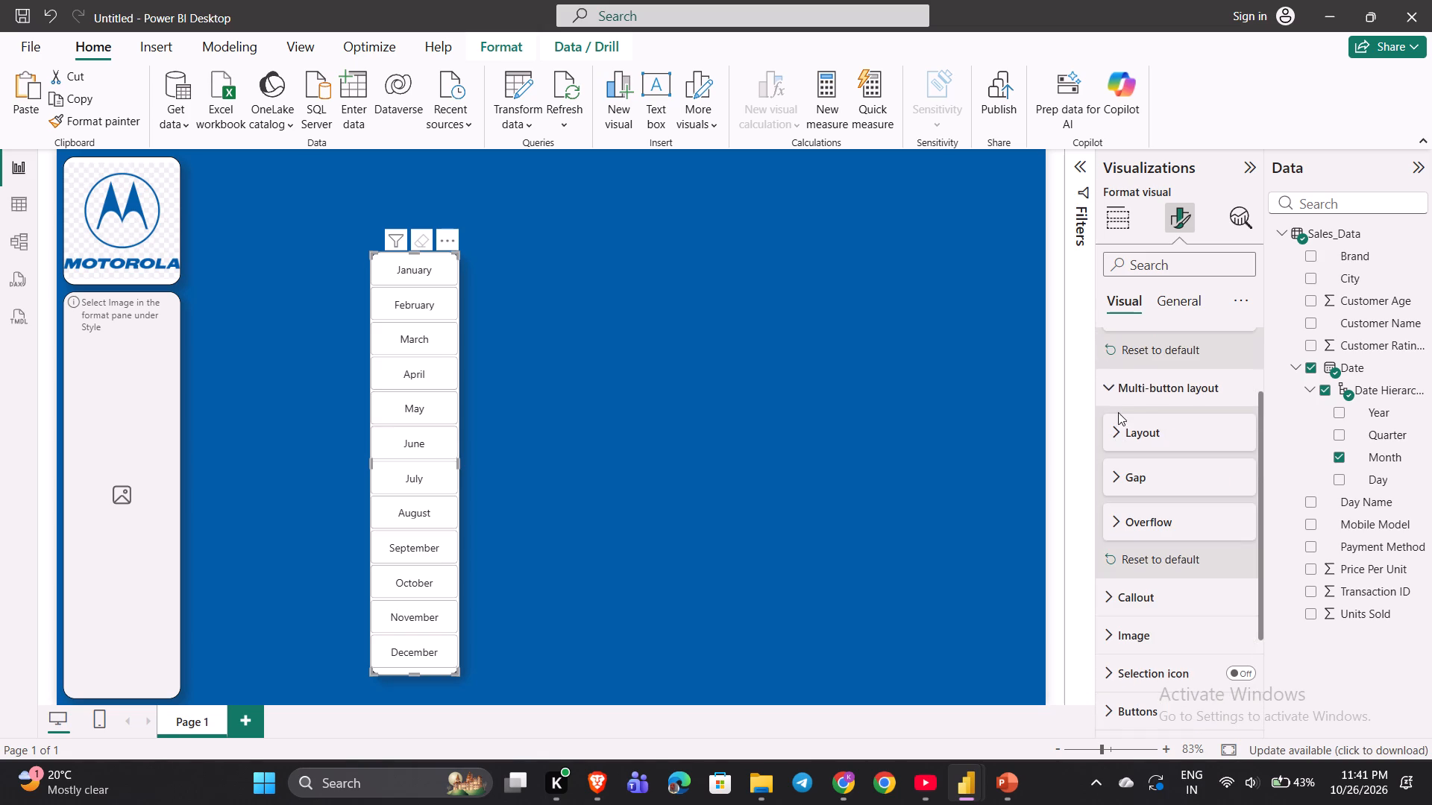
left_click(1111, 380)
left_click(1110, 470)
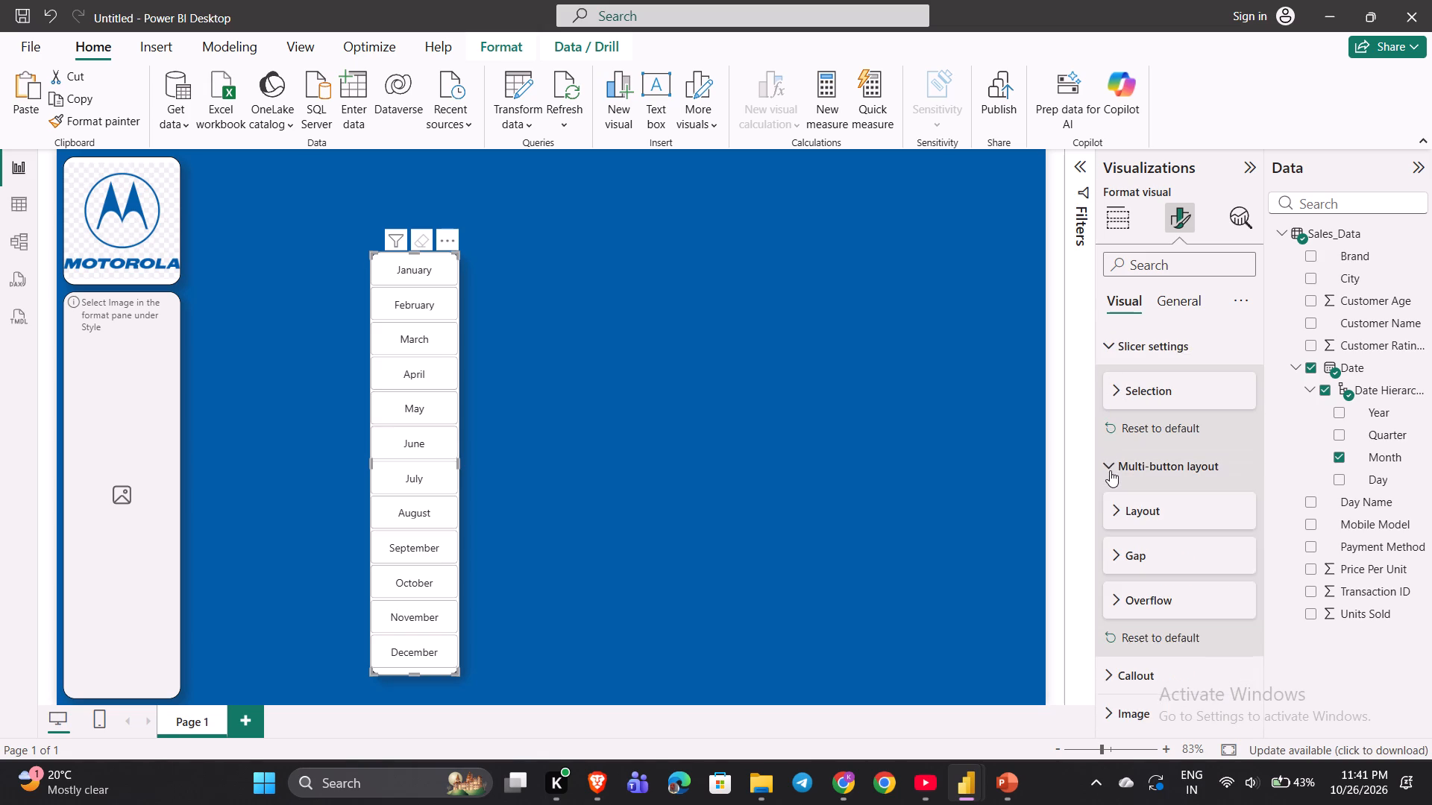
left_click(1110, 441)
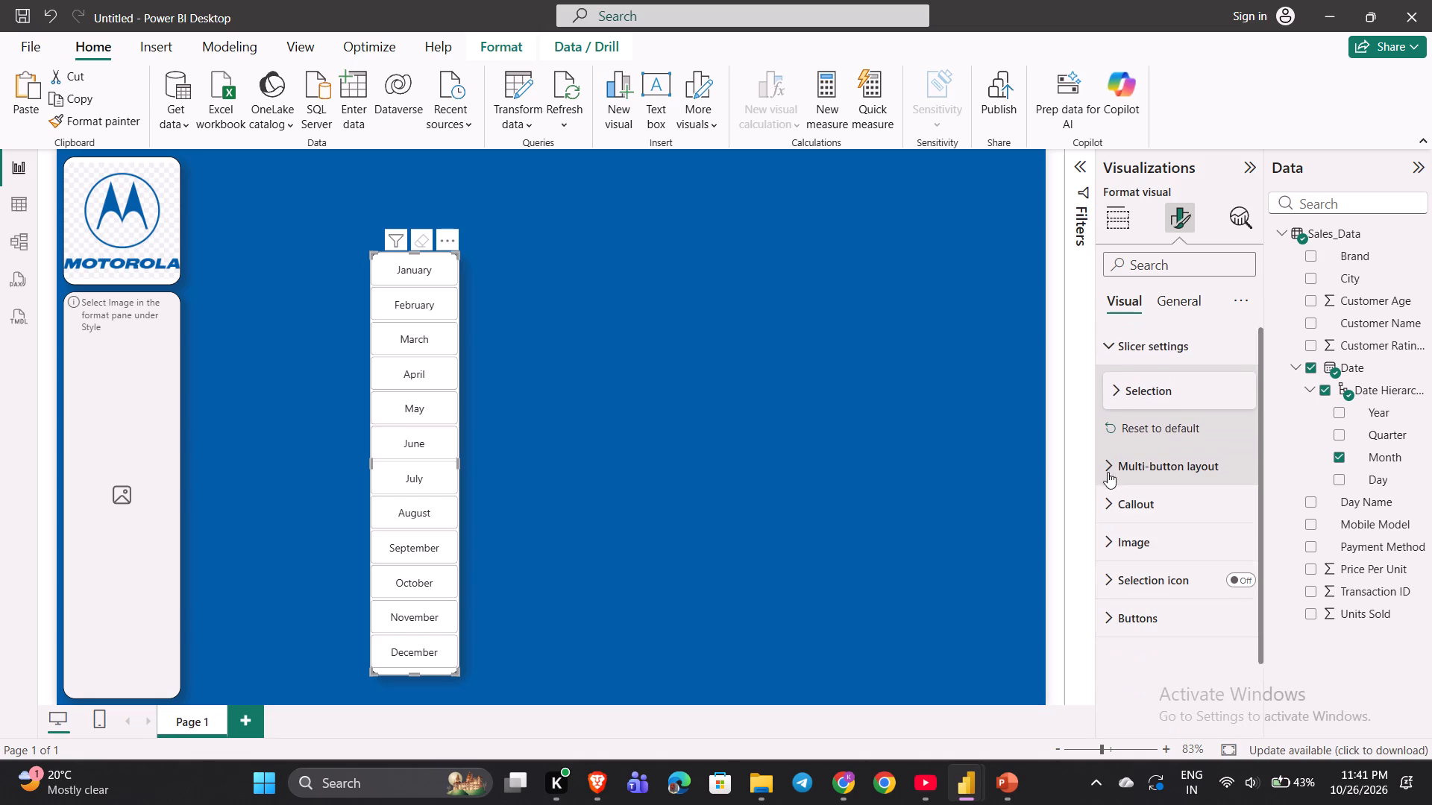
Turn on the selection icon for the month slicer's buttons.
left_click(1110, 589)
scroll(1110, 589, "down", 1)
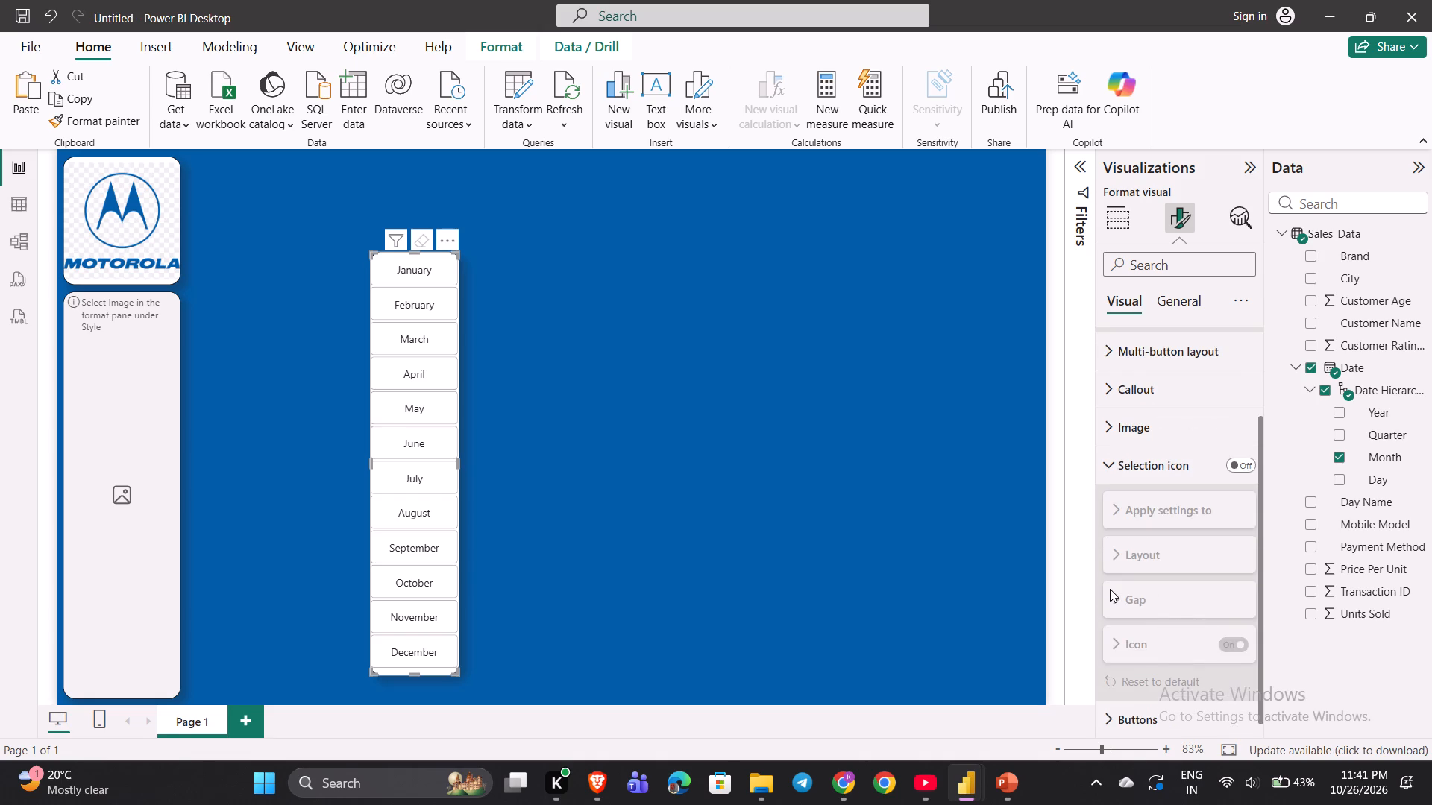
scroll(1110, 589, "down", 1)
left_click(1233, 549)
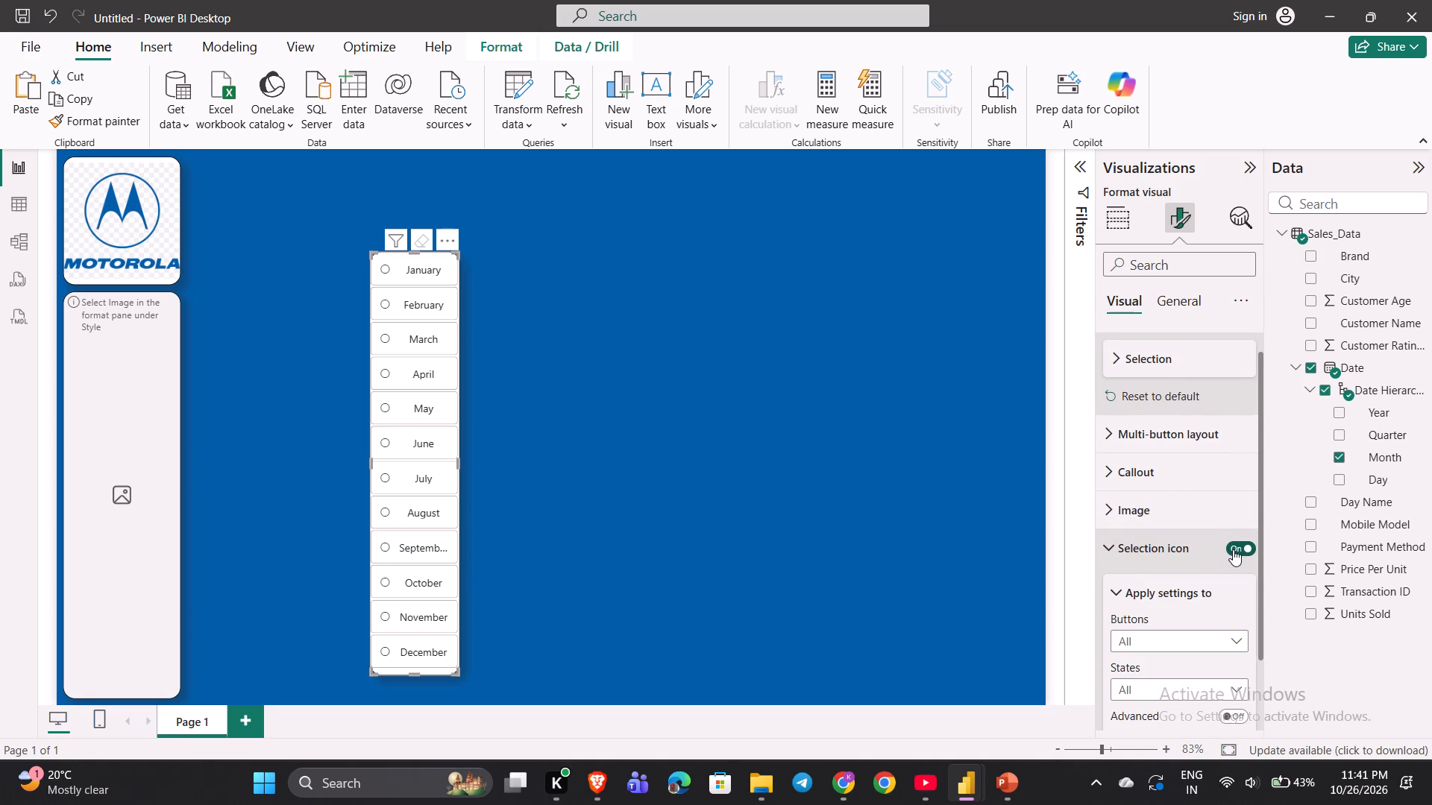
Turn off the selection icon for the month slicer's buttons.
left_click(1233, 549)
left_click(1233, 549)
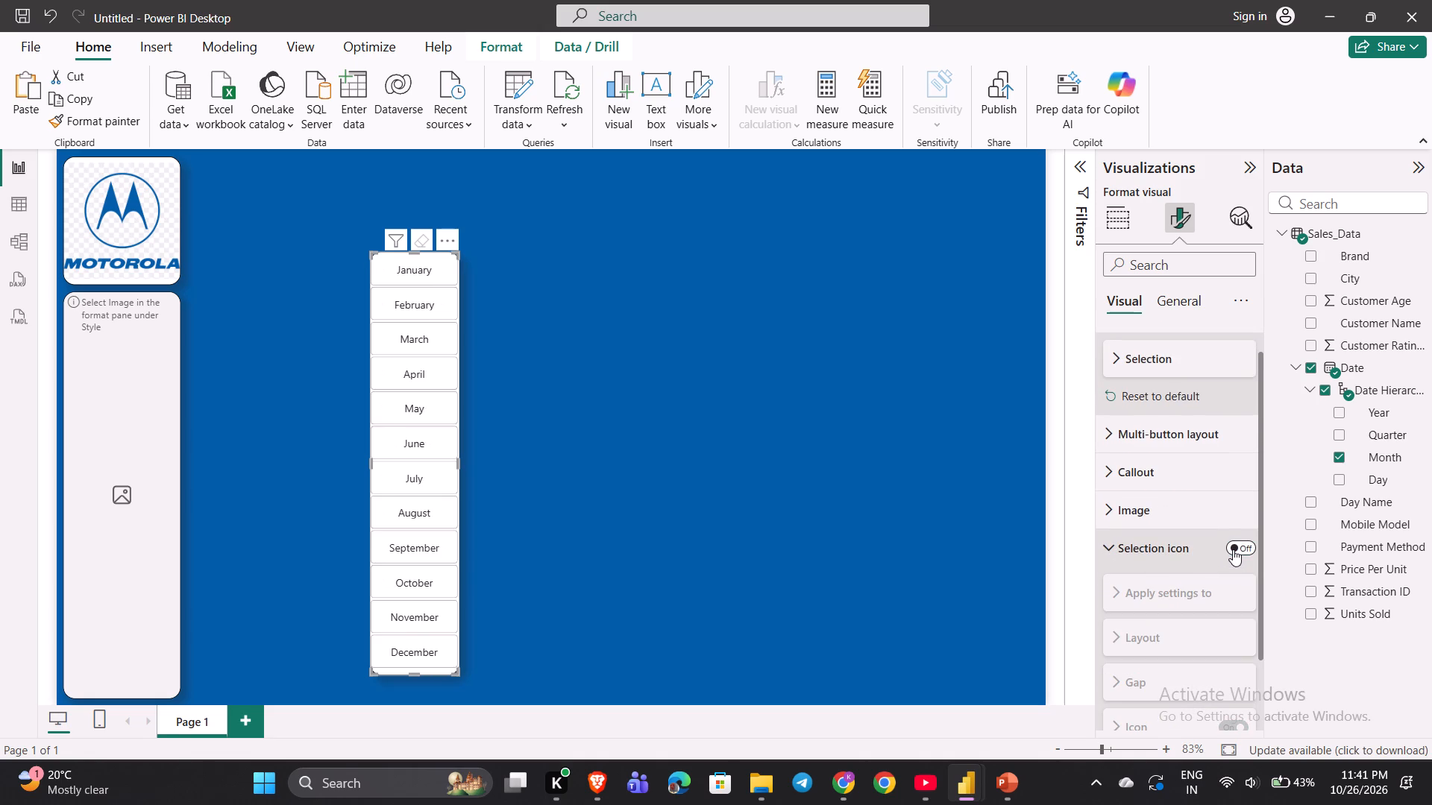
left_click(1233, 549)
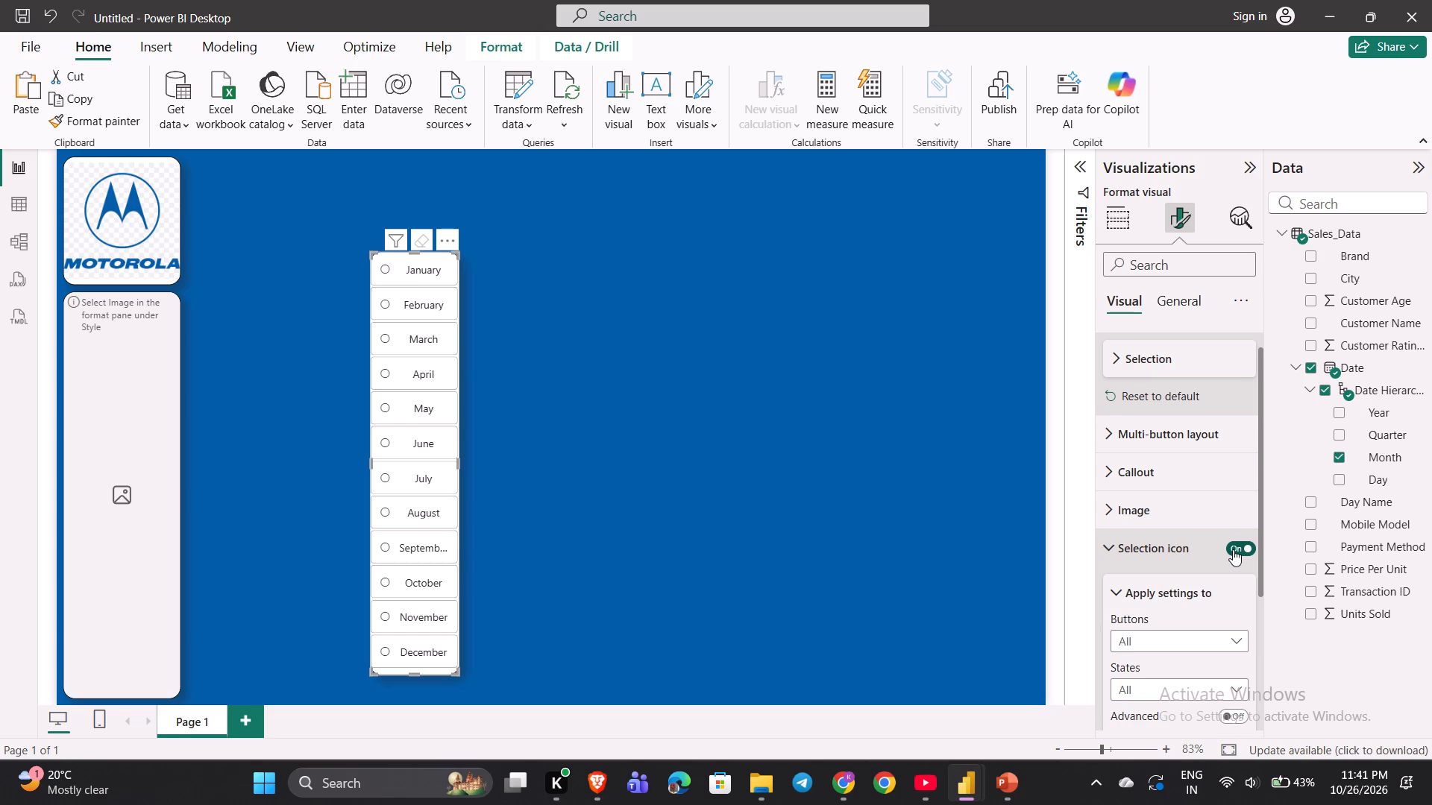
scroll(1233, 549, "down", 1)
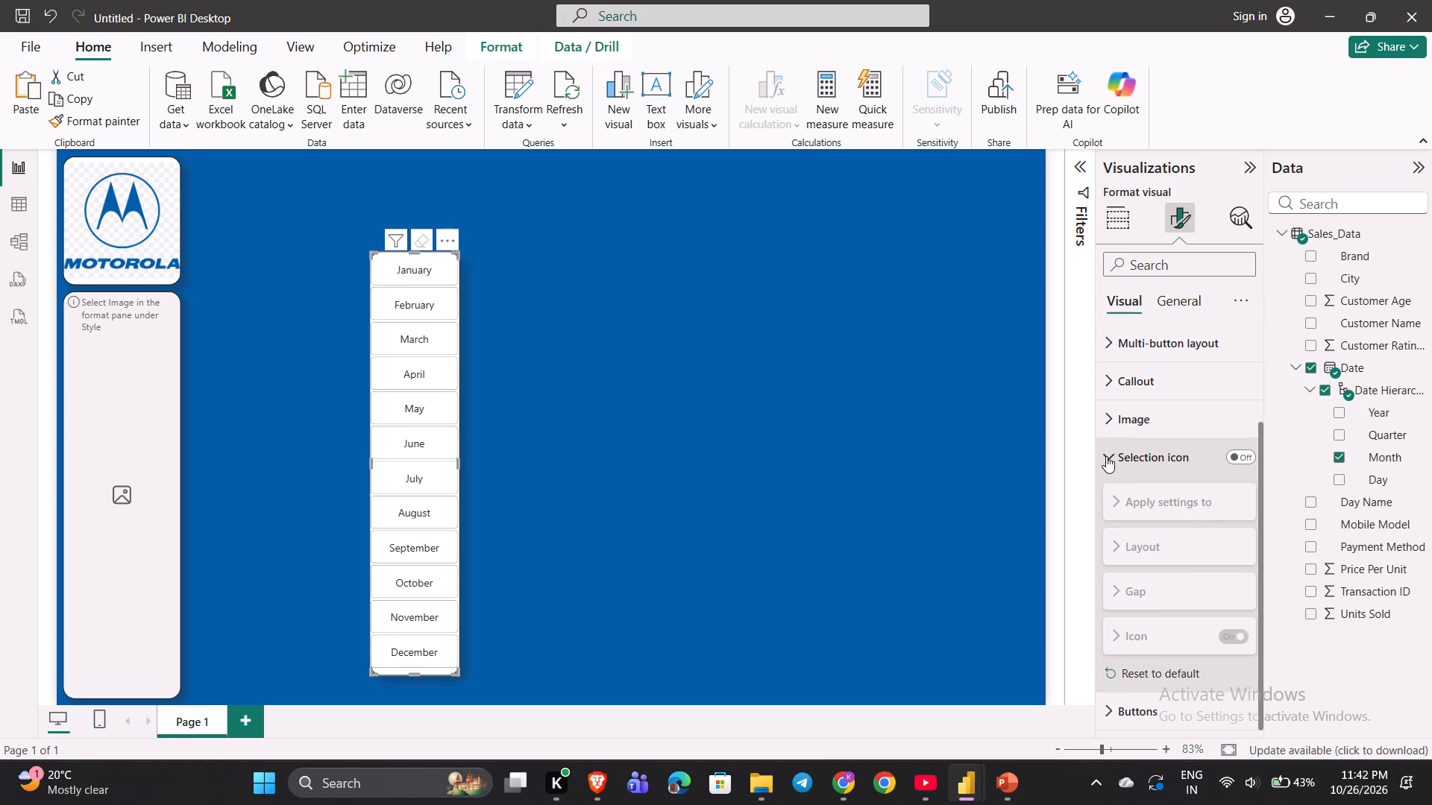
left_click(1106, 456)
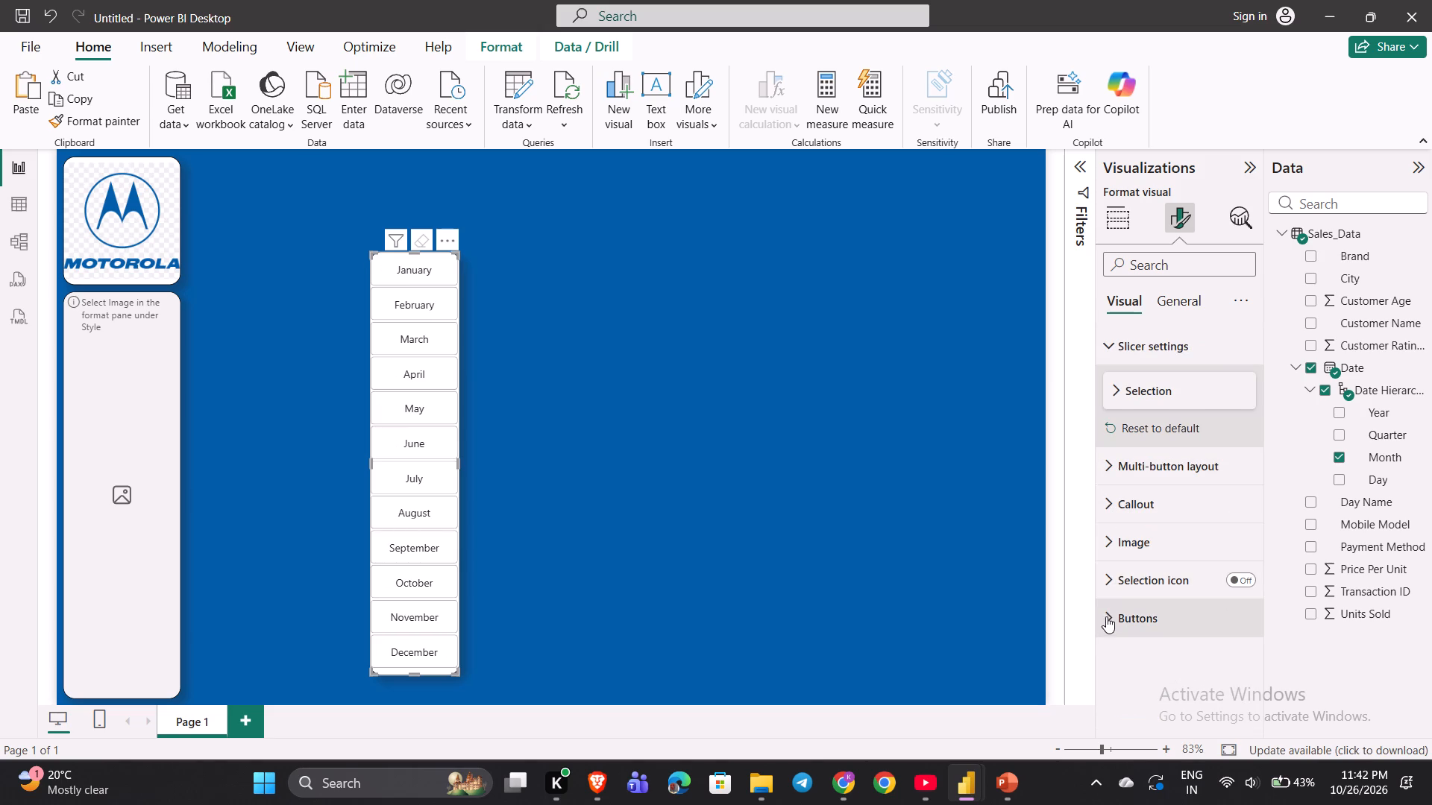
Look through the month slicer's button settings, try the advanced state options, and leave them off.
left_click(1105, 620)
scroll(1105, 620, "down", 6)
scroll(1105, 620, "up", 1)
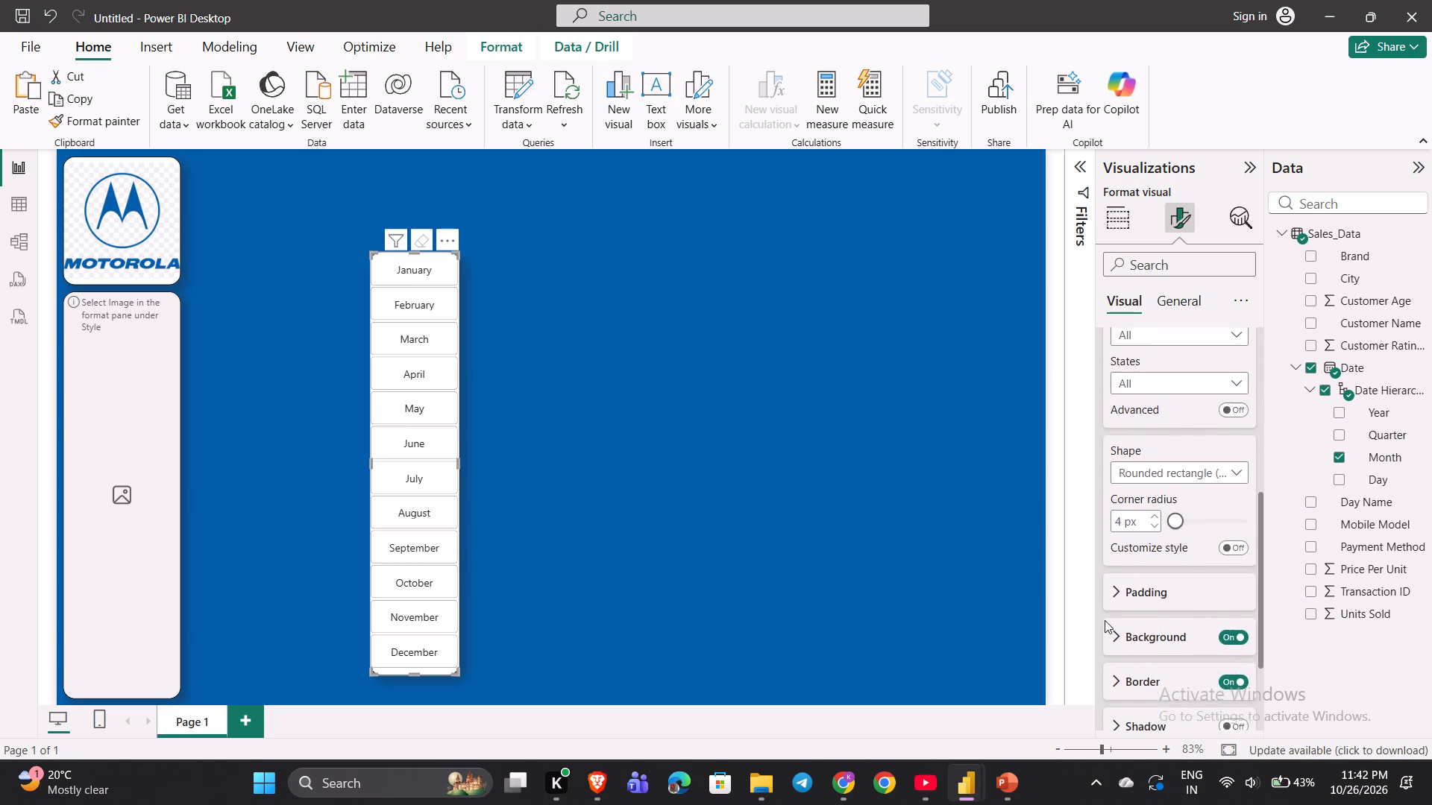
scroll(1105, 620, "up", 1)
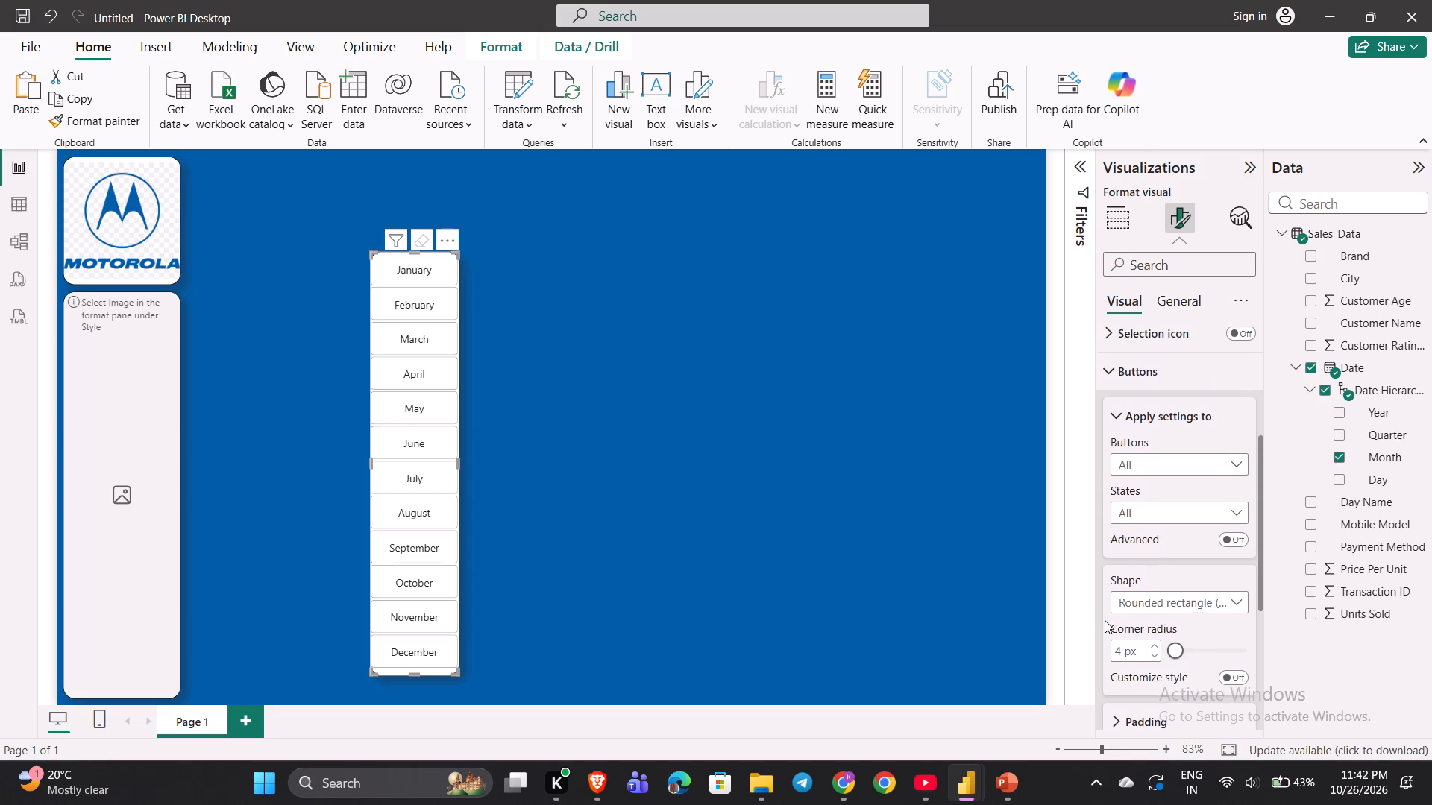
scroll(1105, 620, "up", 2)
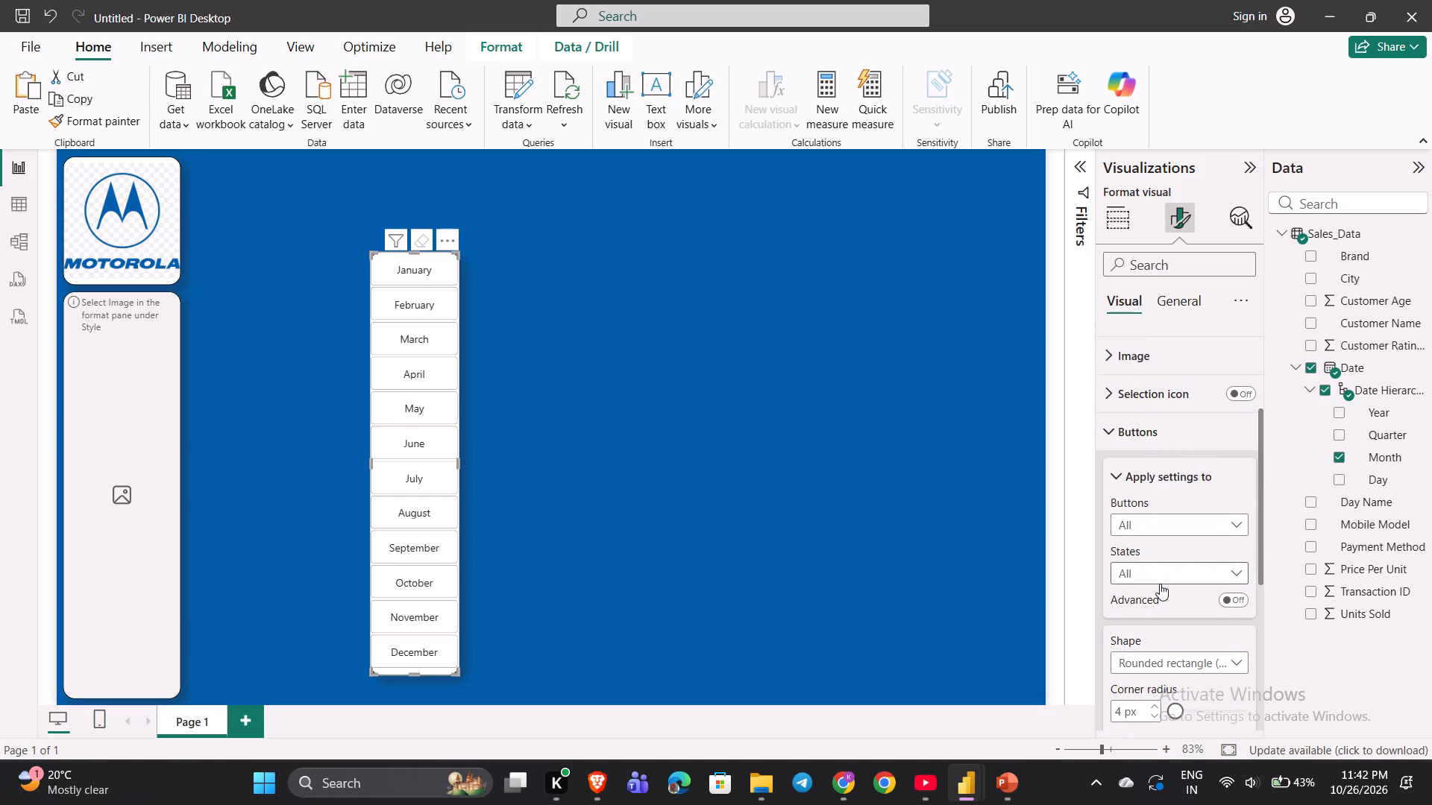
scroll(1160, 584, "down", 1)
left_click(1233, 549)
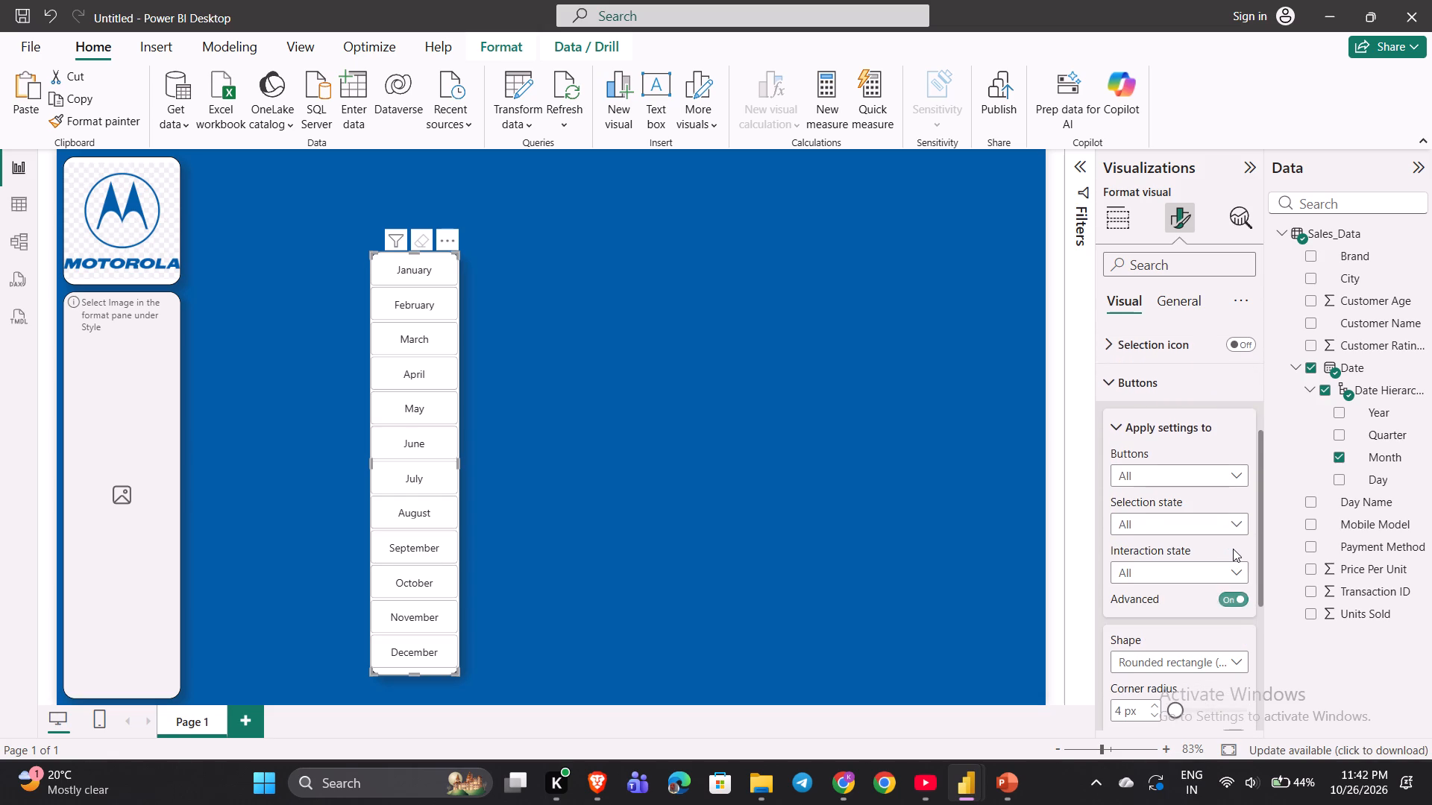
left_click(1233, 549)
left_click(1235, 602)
Set the corner radius of the month slicer's rounded-rectangle buttons to 5 px.
scroll(1208, 645, "down", 1)
left_click_drag(1176, 619, 1206, 619)
left_click_drag(1206, 619, 1167, 619)
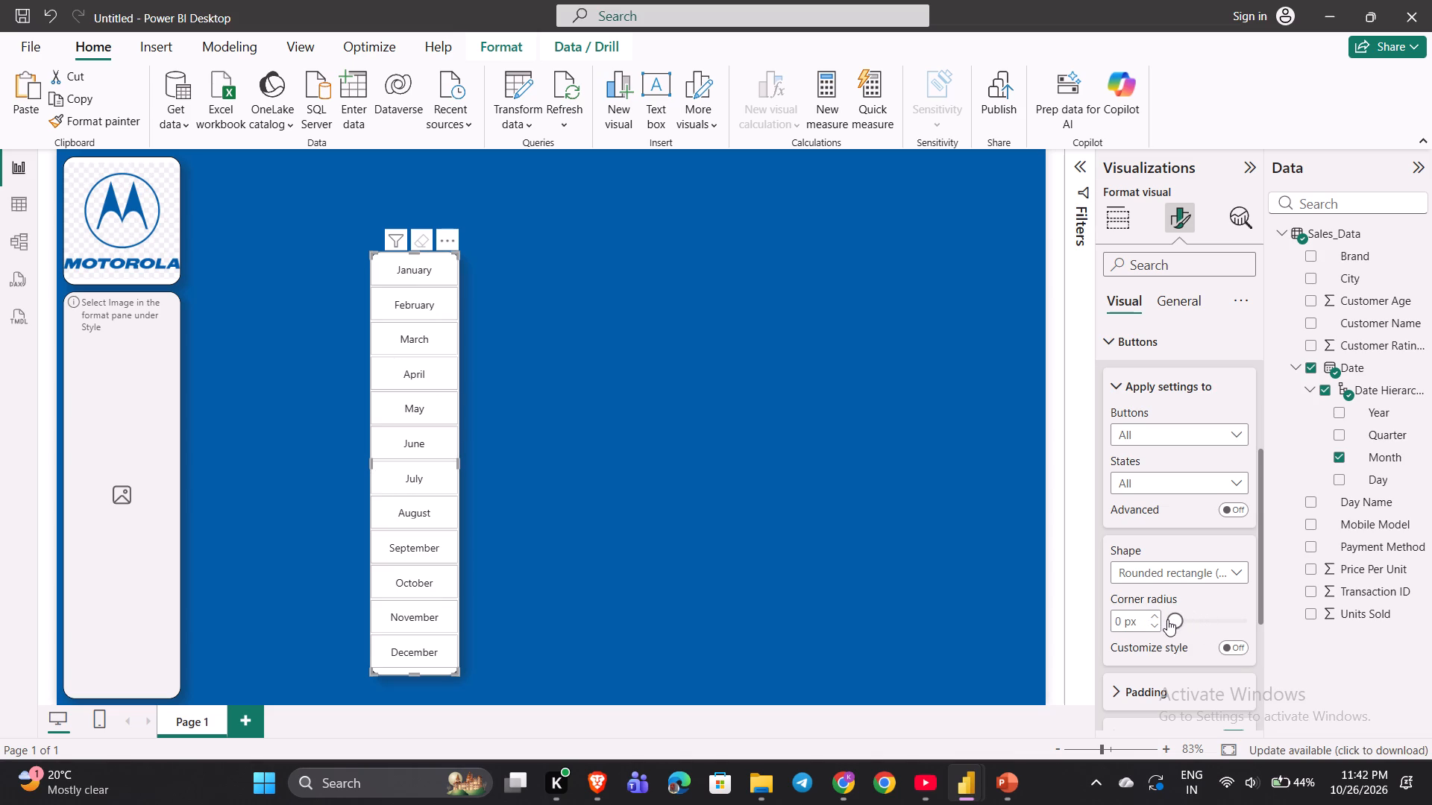
left_click(1125, 623)
key("5")
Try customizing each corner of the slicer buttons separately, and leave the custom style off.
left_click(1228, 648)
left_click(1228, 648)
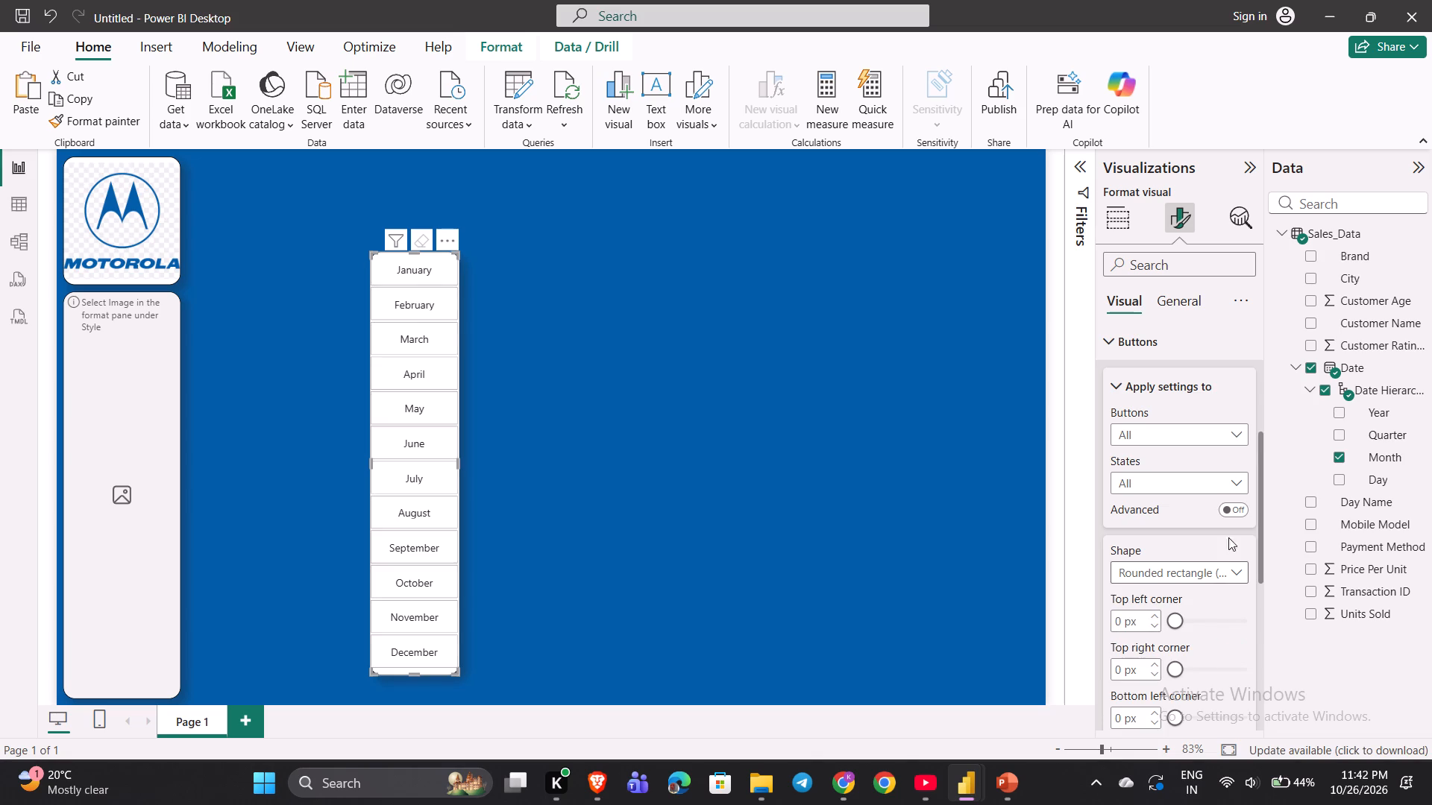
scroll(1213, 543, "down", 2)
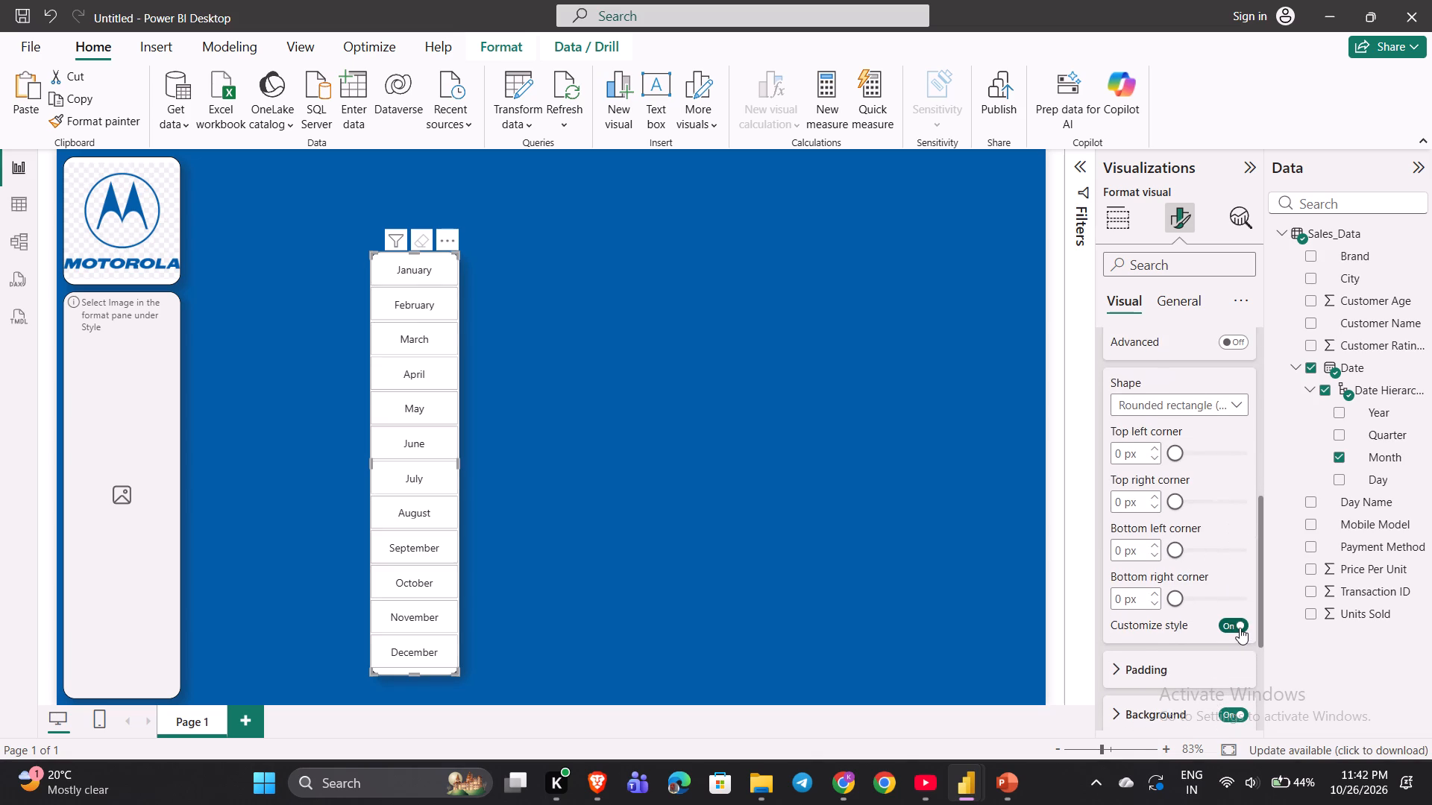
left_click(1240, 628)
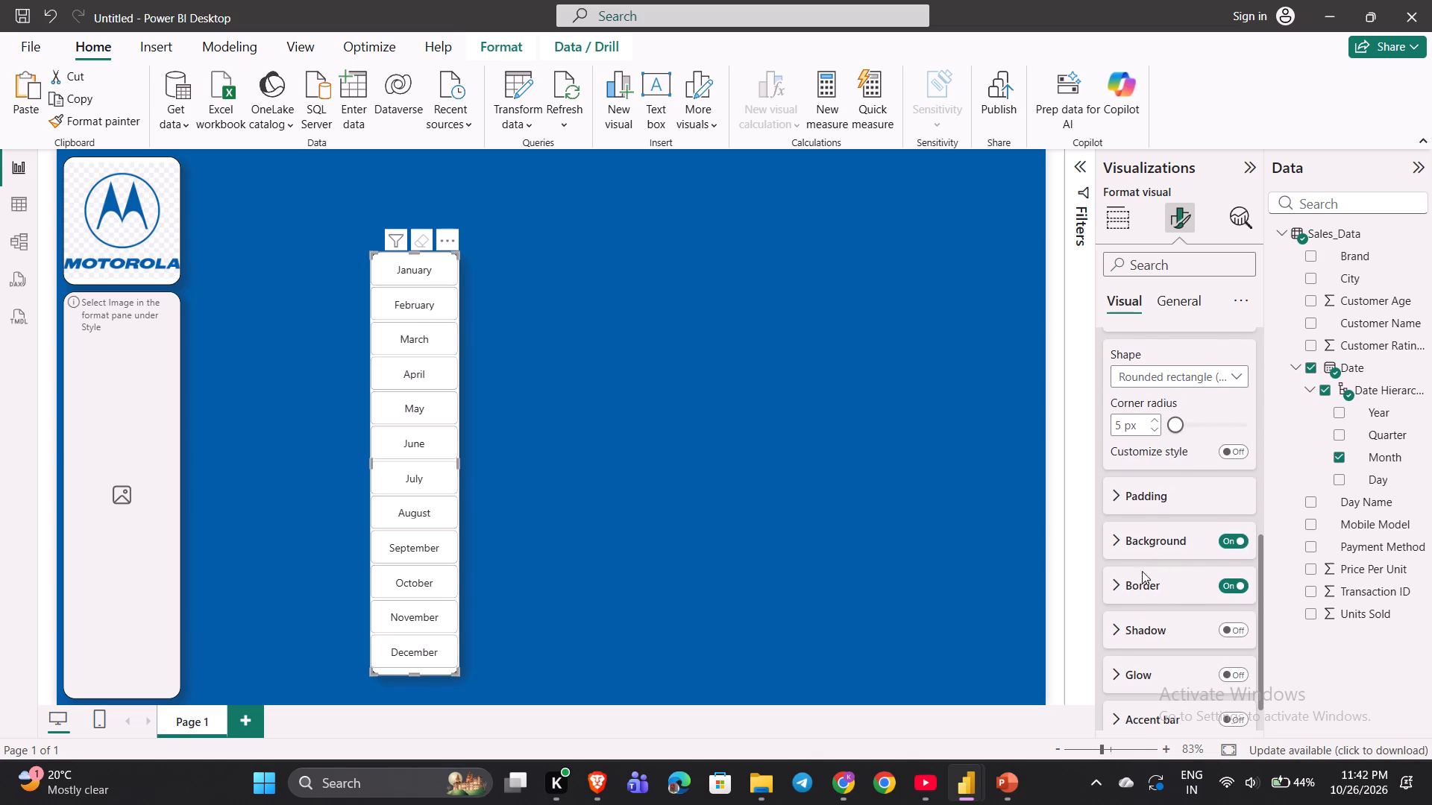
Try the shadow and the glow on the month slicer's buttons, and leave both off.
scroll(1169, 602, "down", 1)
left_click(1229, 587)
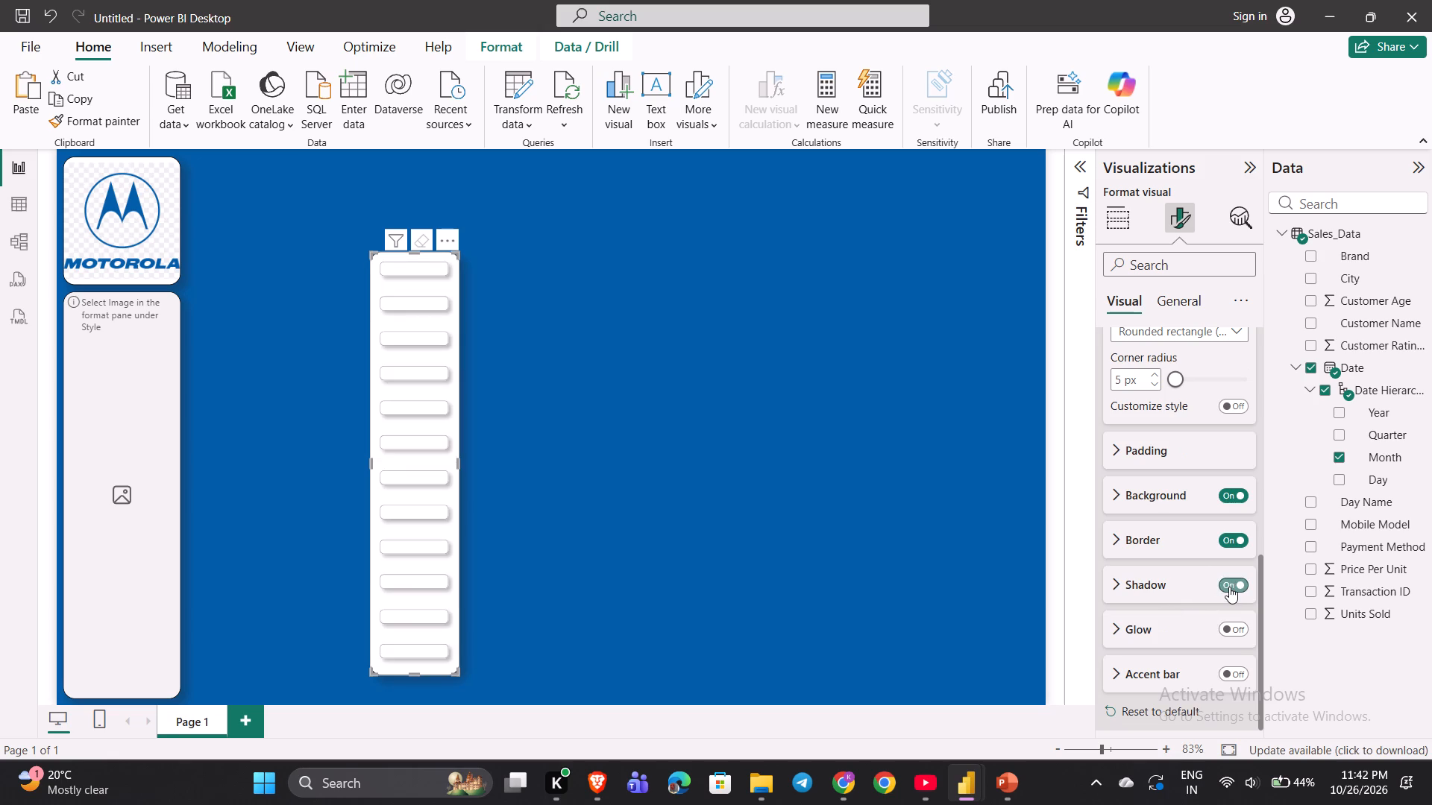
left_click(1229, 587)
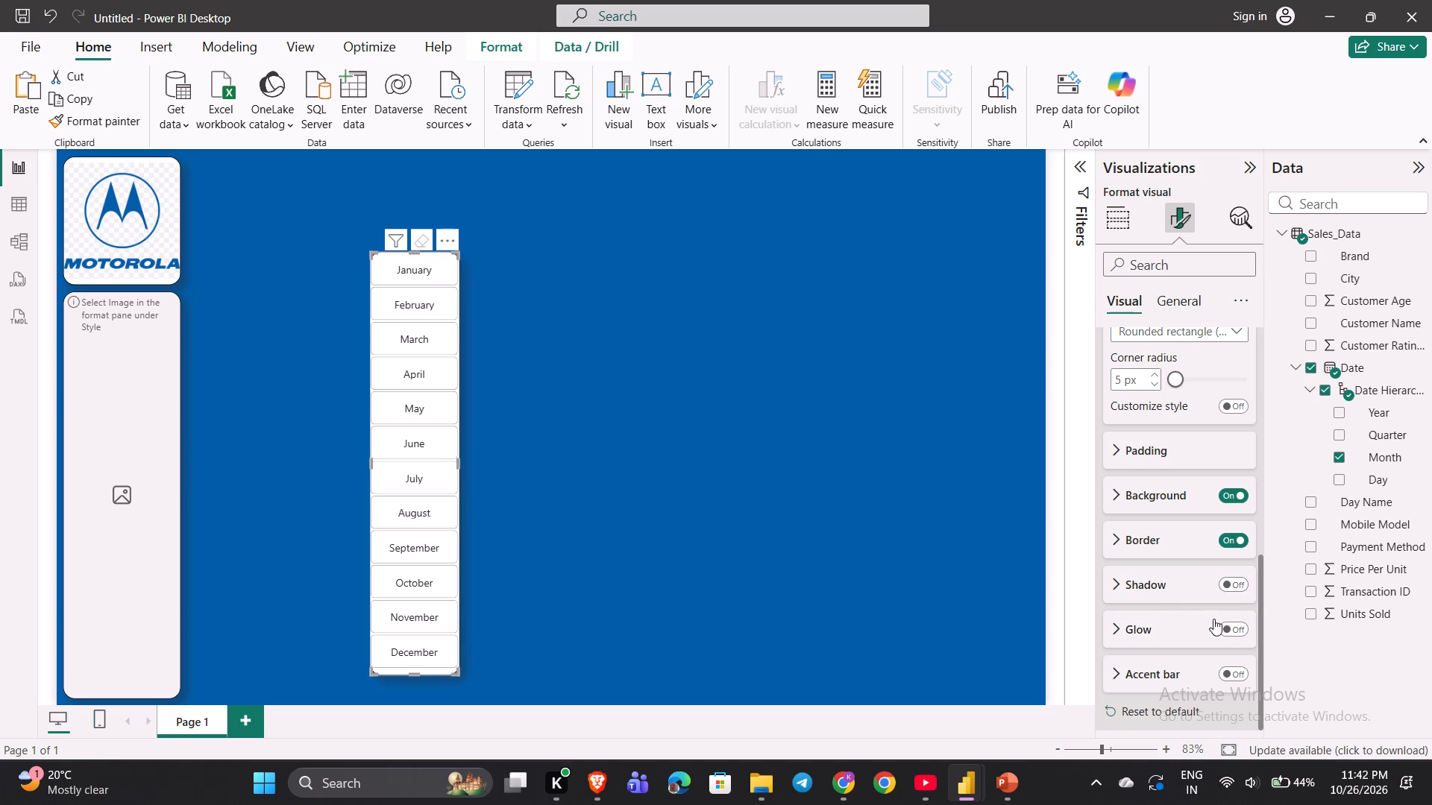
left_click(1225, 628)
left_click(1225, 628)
Add a left accent bar to the month slicer's buttons, coloured a darker theme blue and 5 px wide.
left_click(1235, 676)
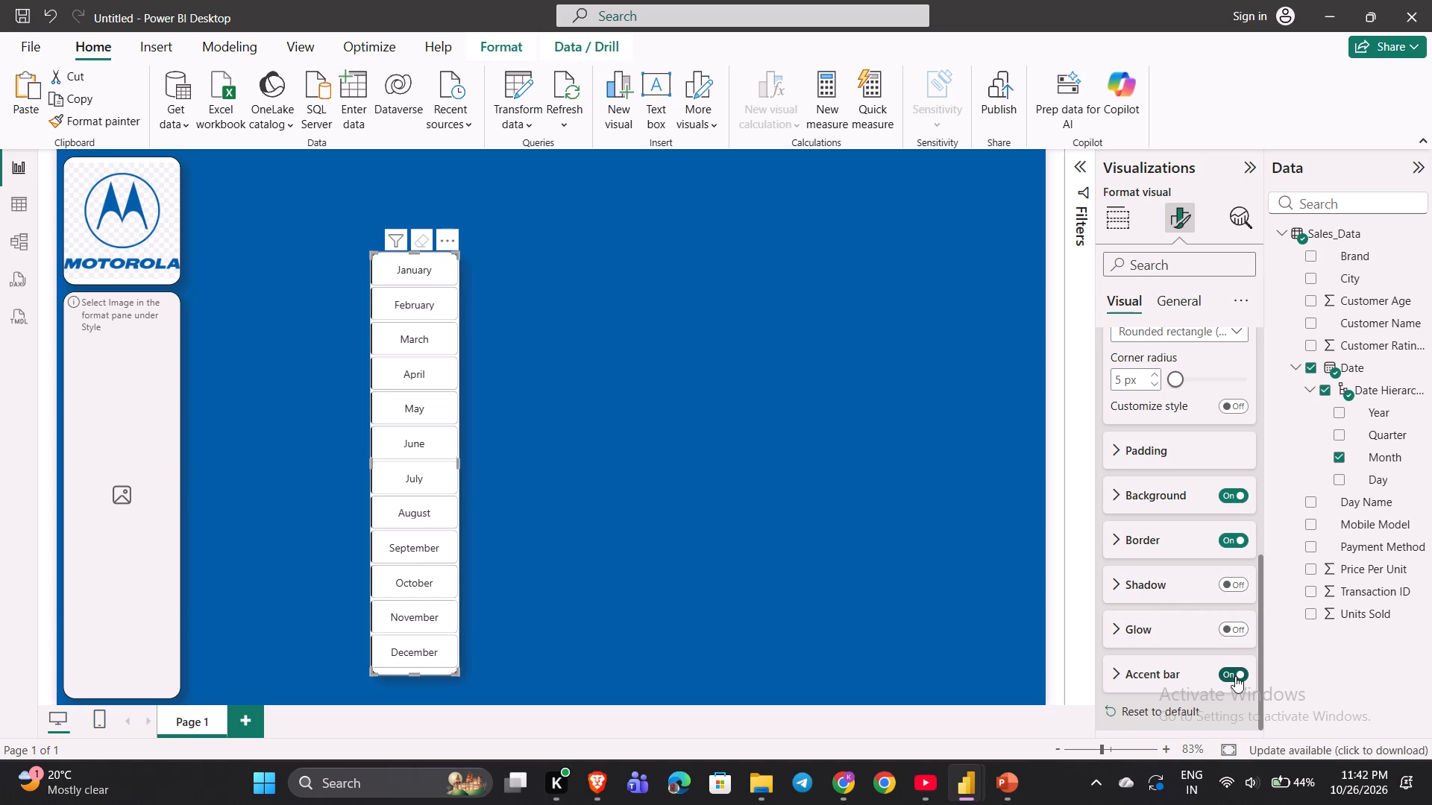
scroll(1203, 667, "down", 1)
left_click(1124, 679)
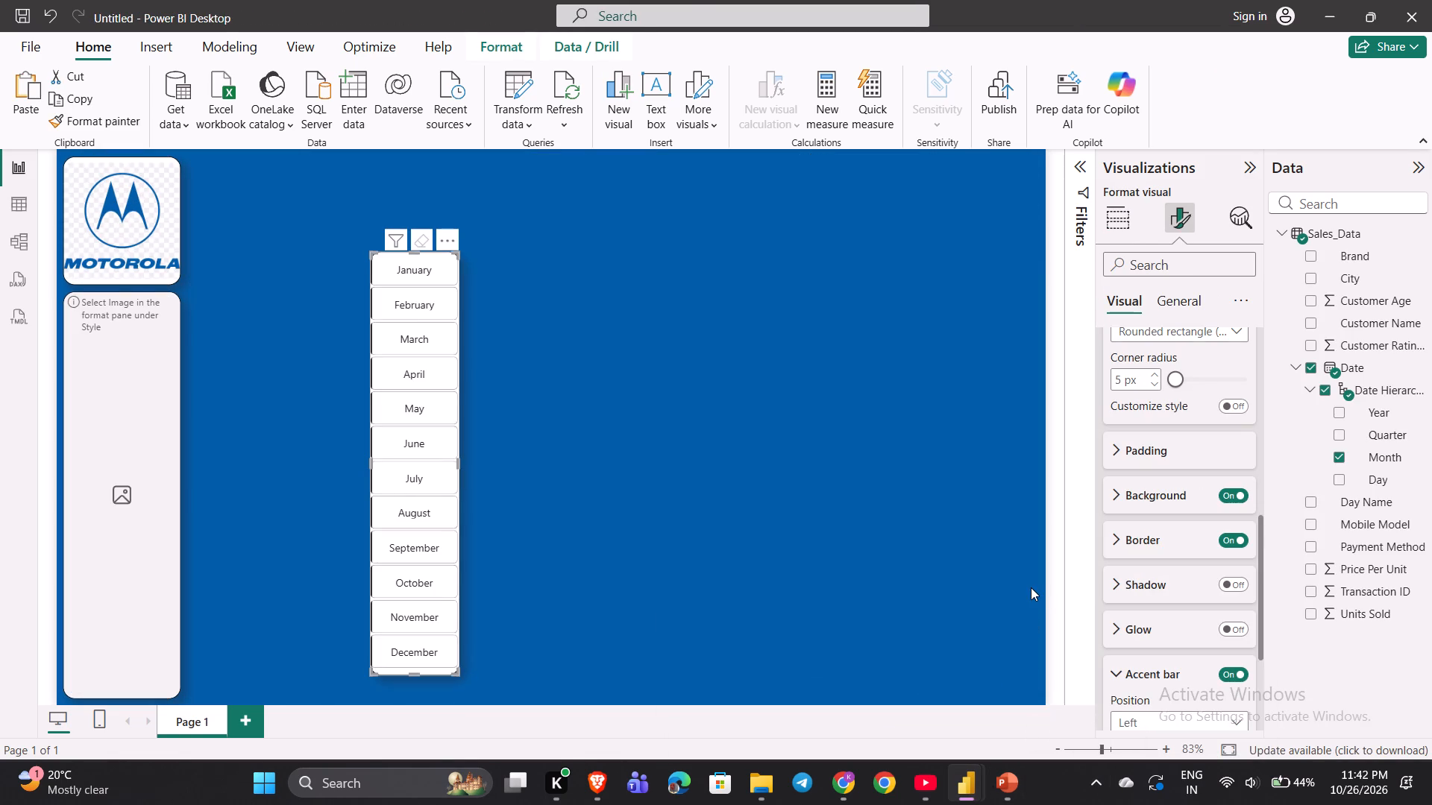
scroll(1131, 593, "down", 1)
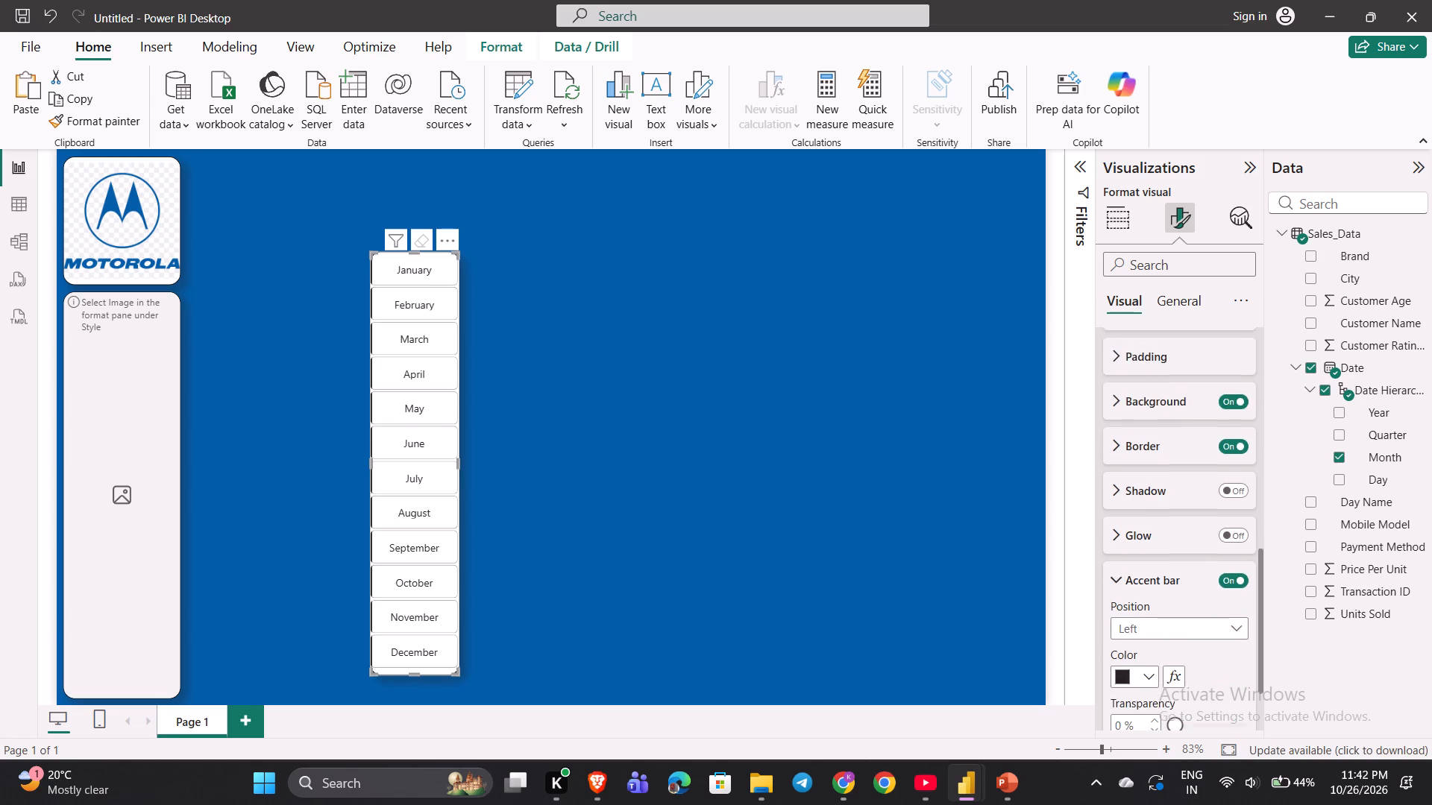
scroll(1131, 593, "down", 1)
left_click(1150, 595)
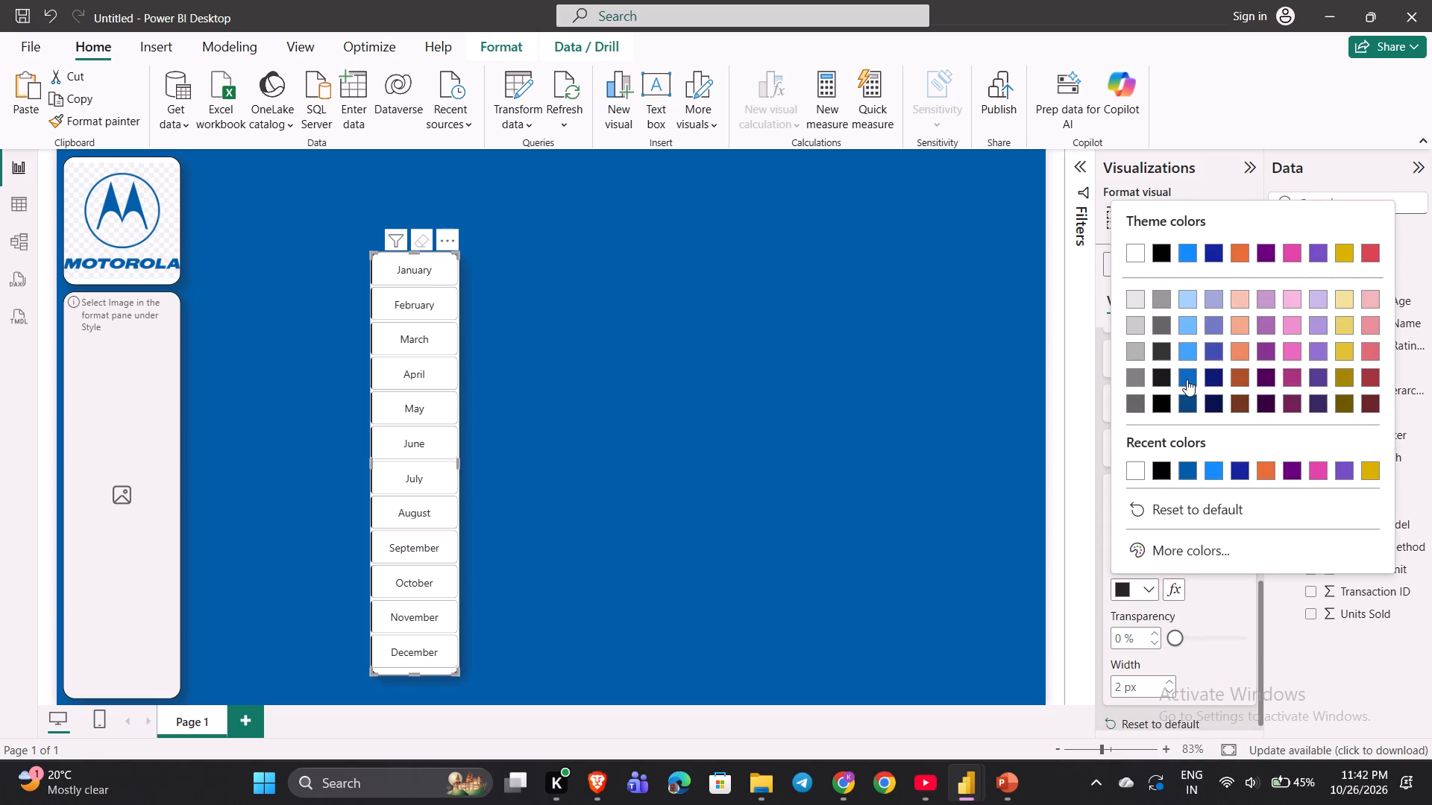
left_click(1187, 379)
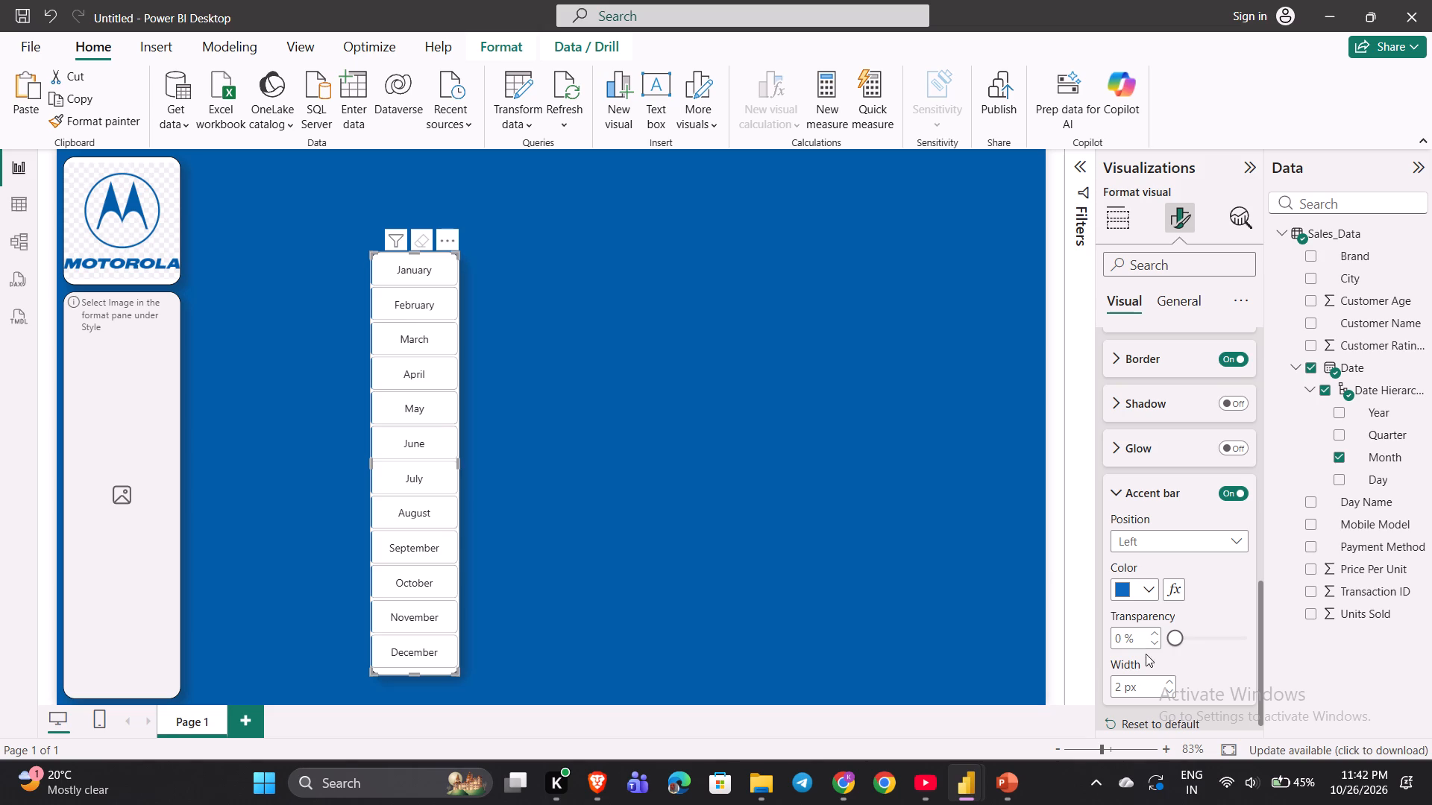
triple_click(1164, 682)
left_click(751, 407)
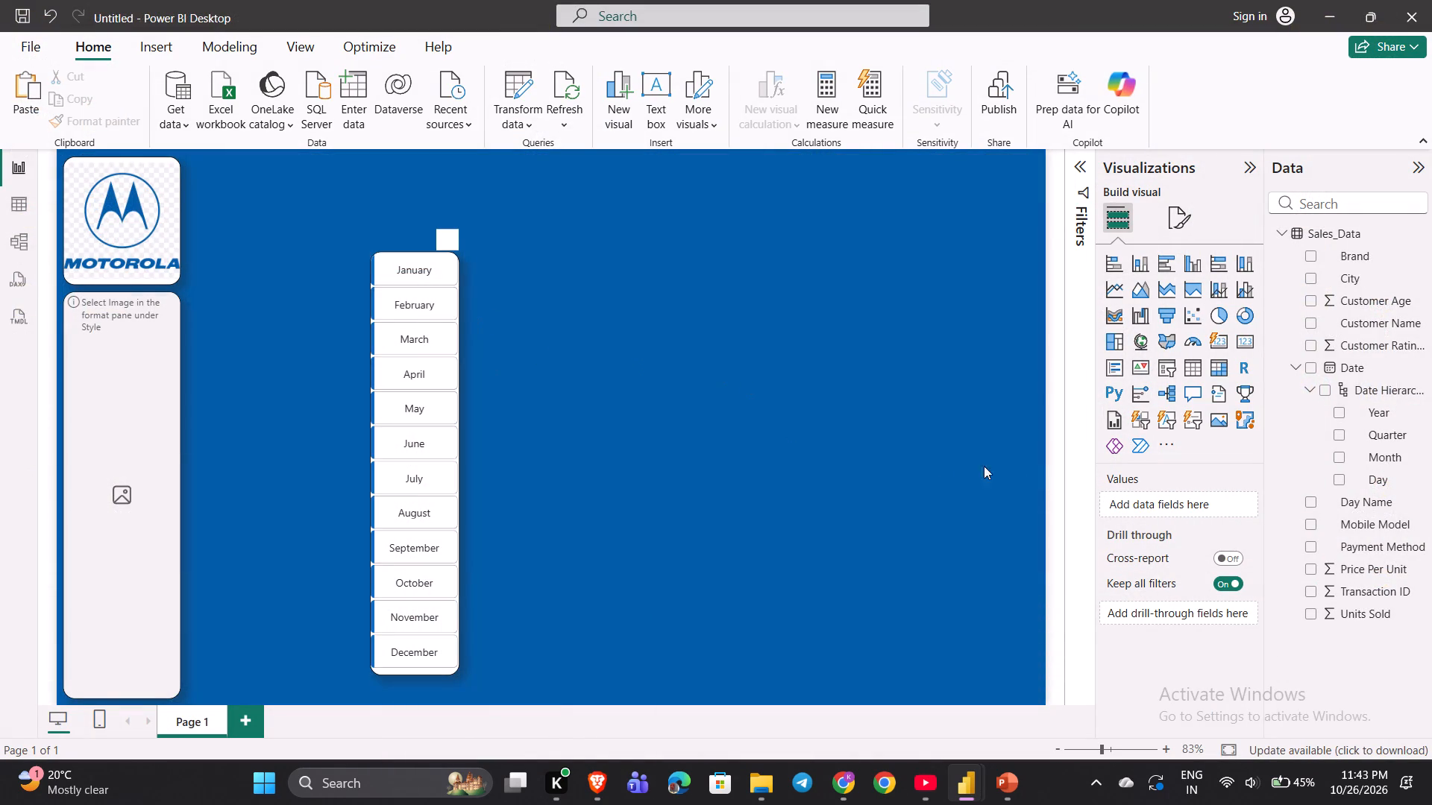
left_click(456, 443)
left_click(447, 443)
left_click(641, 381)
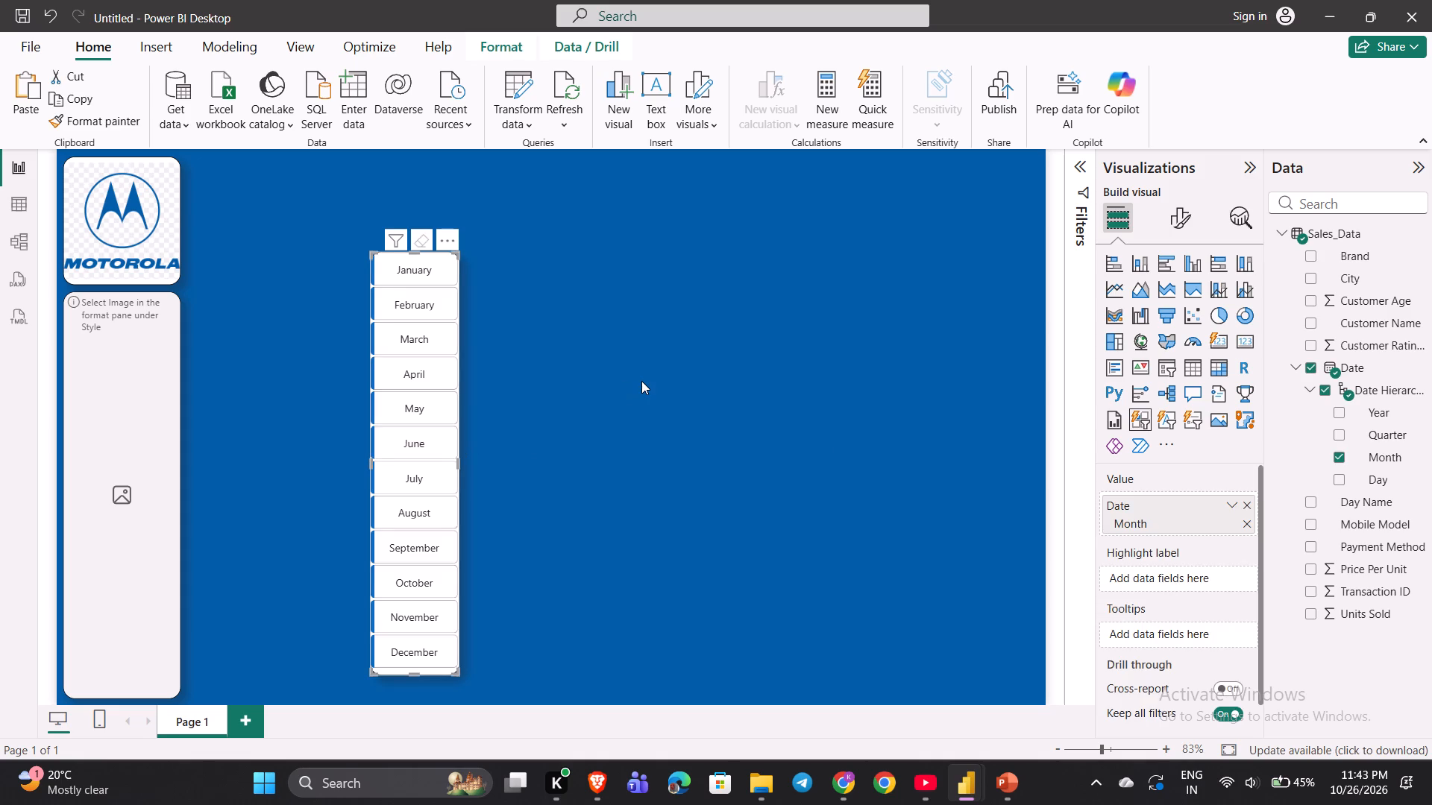
Move the empty image card out onto the open canvas and place the month slicer directly below the Motorola logo.
left_click_drag(107, 382, 769, 302)
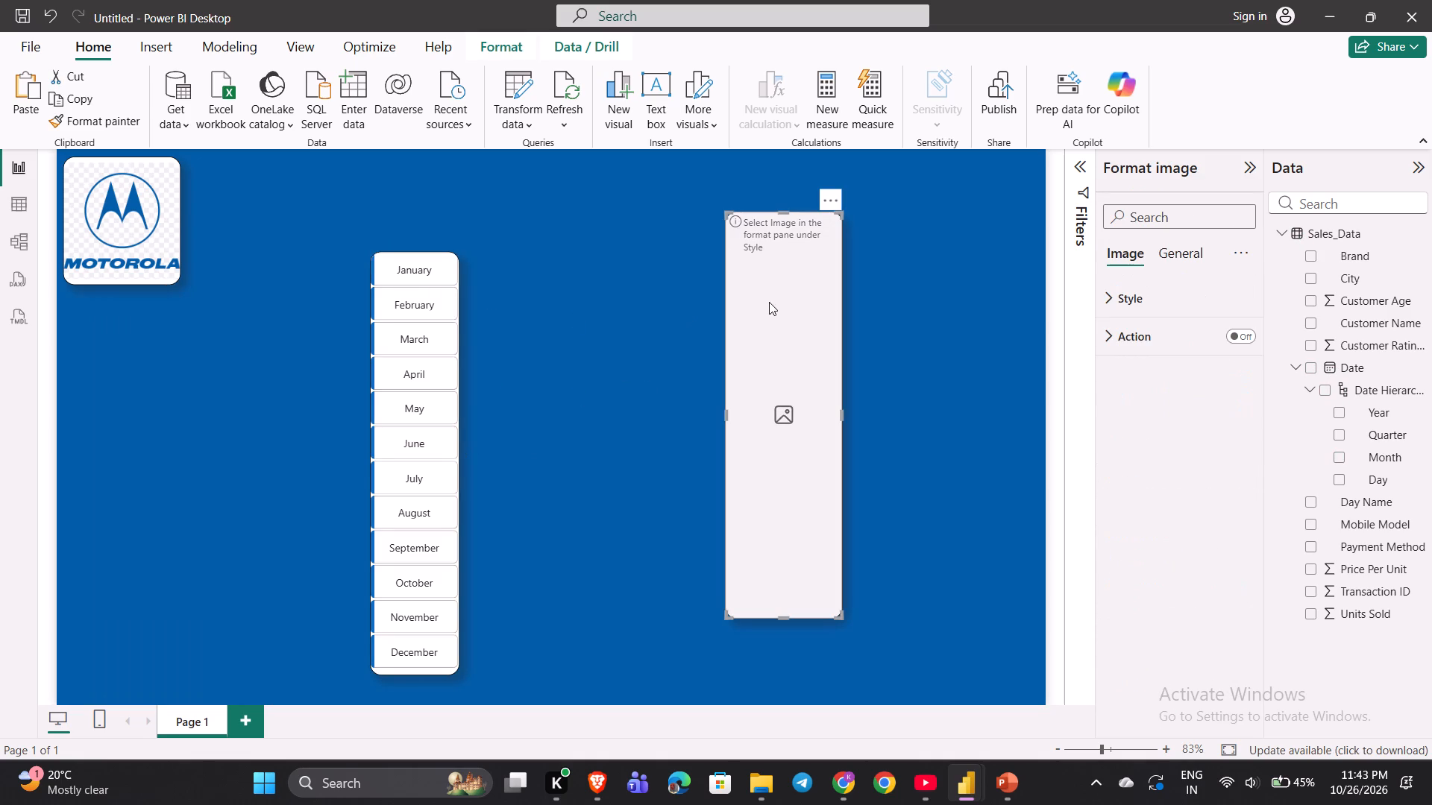
left_click_drag(435, 334, 135, 382)
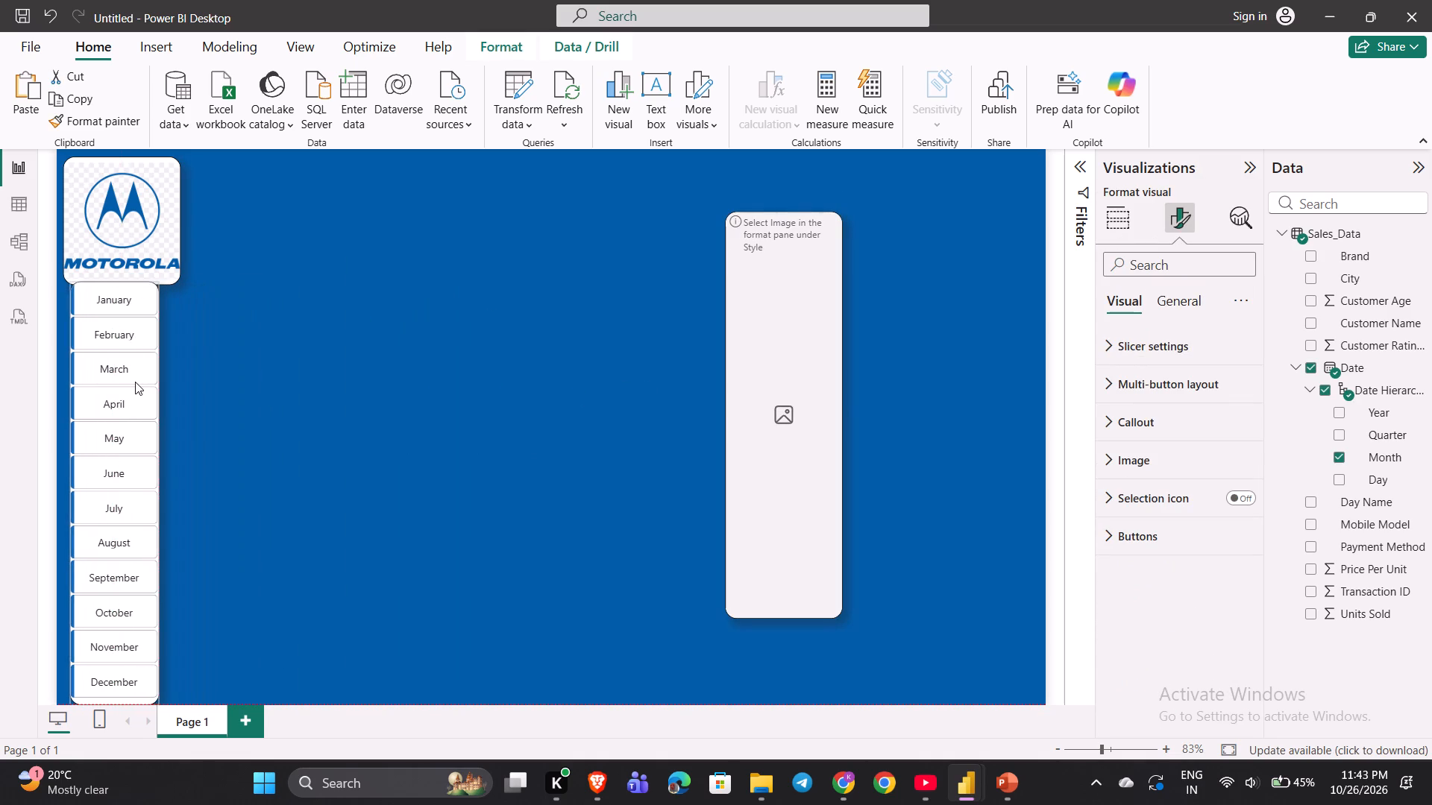
left_click_drag(135, 382, 126, 385)
left_click(276, 325)
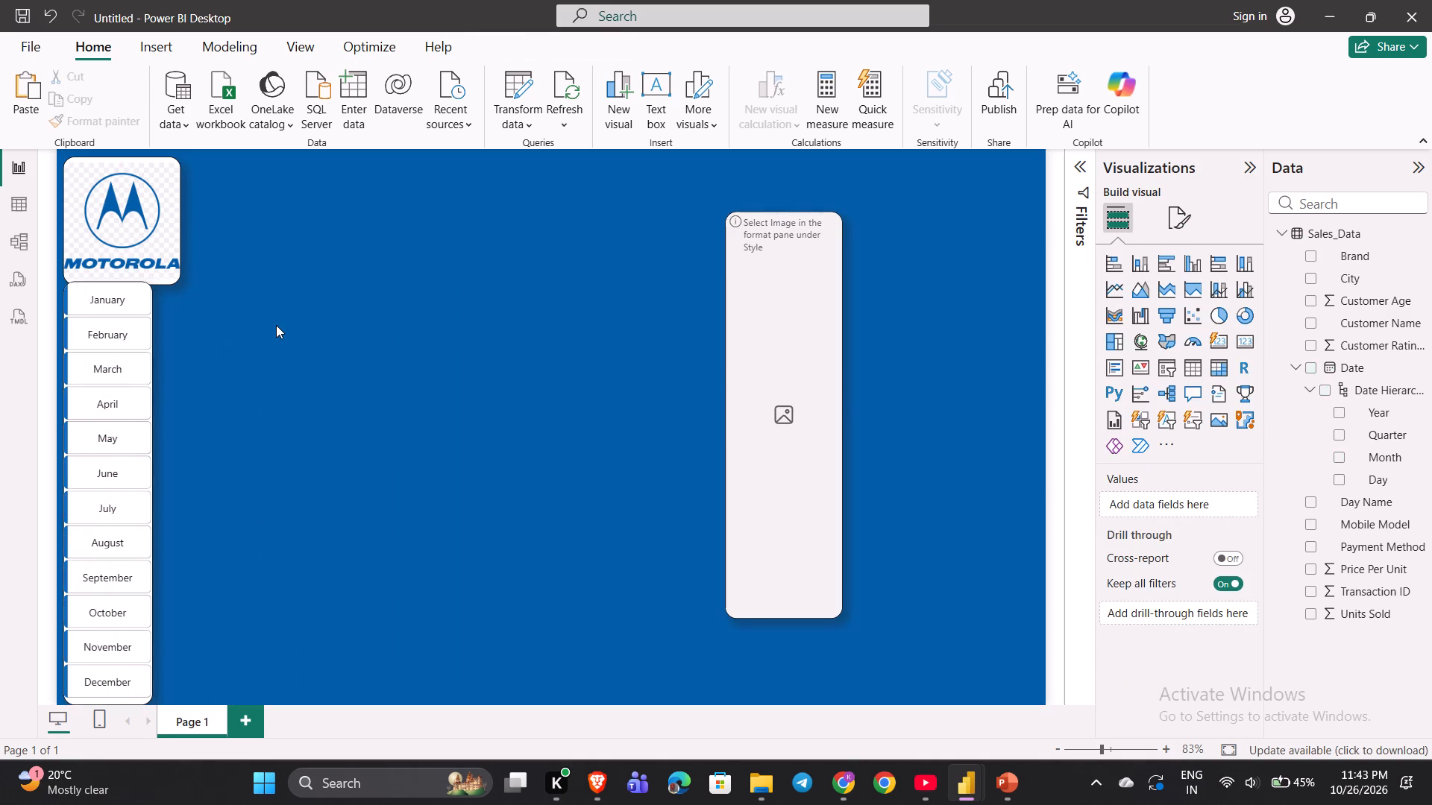
Move the Motorola logo card up to the page's top edge, above the month slicer and slightly in from the side edge.
left_click_drag(164, 210, 156, 194)
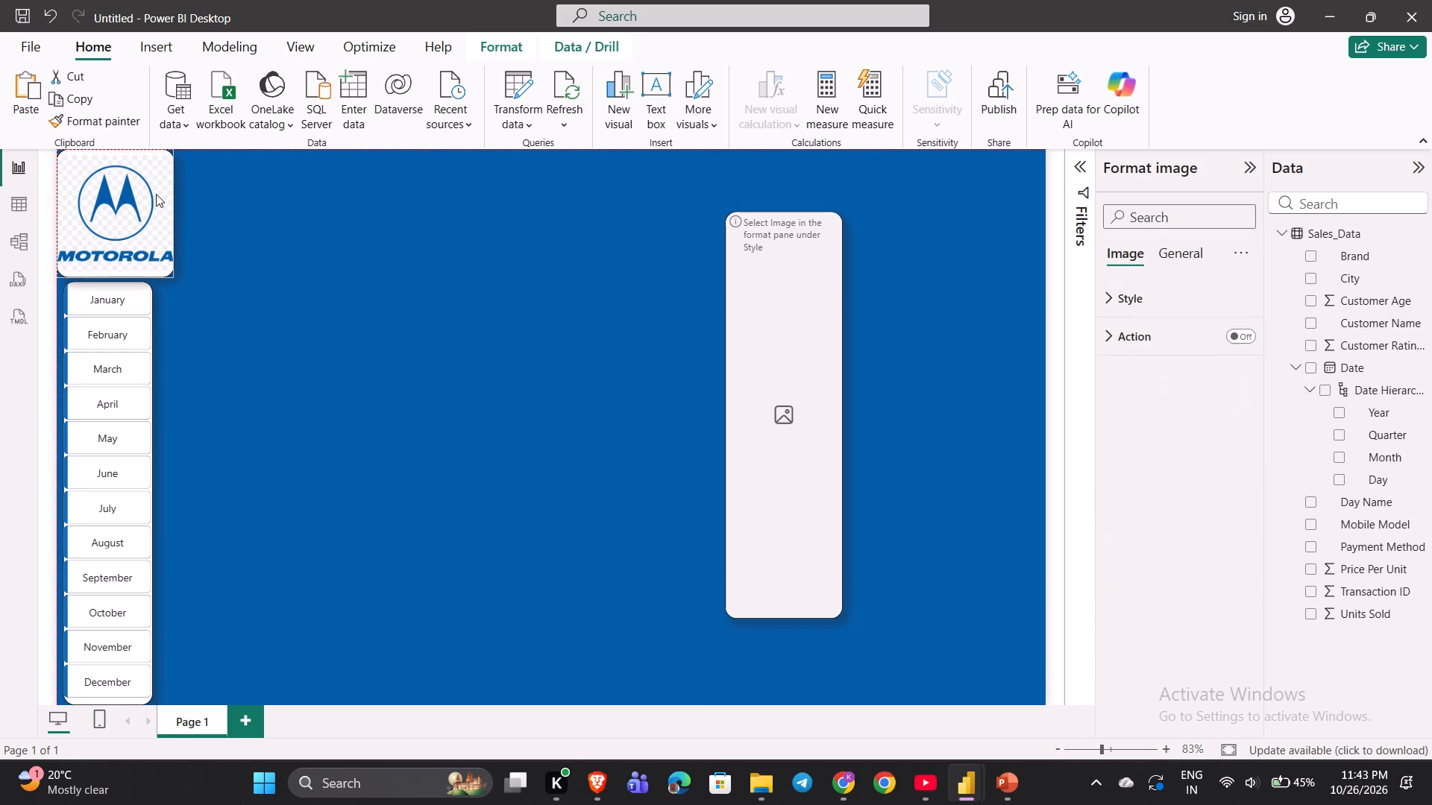
left_click_drag(156, 194, 160, 197)
left_click(277, 256)
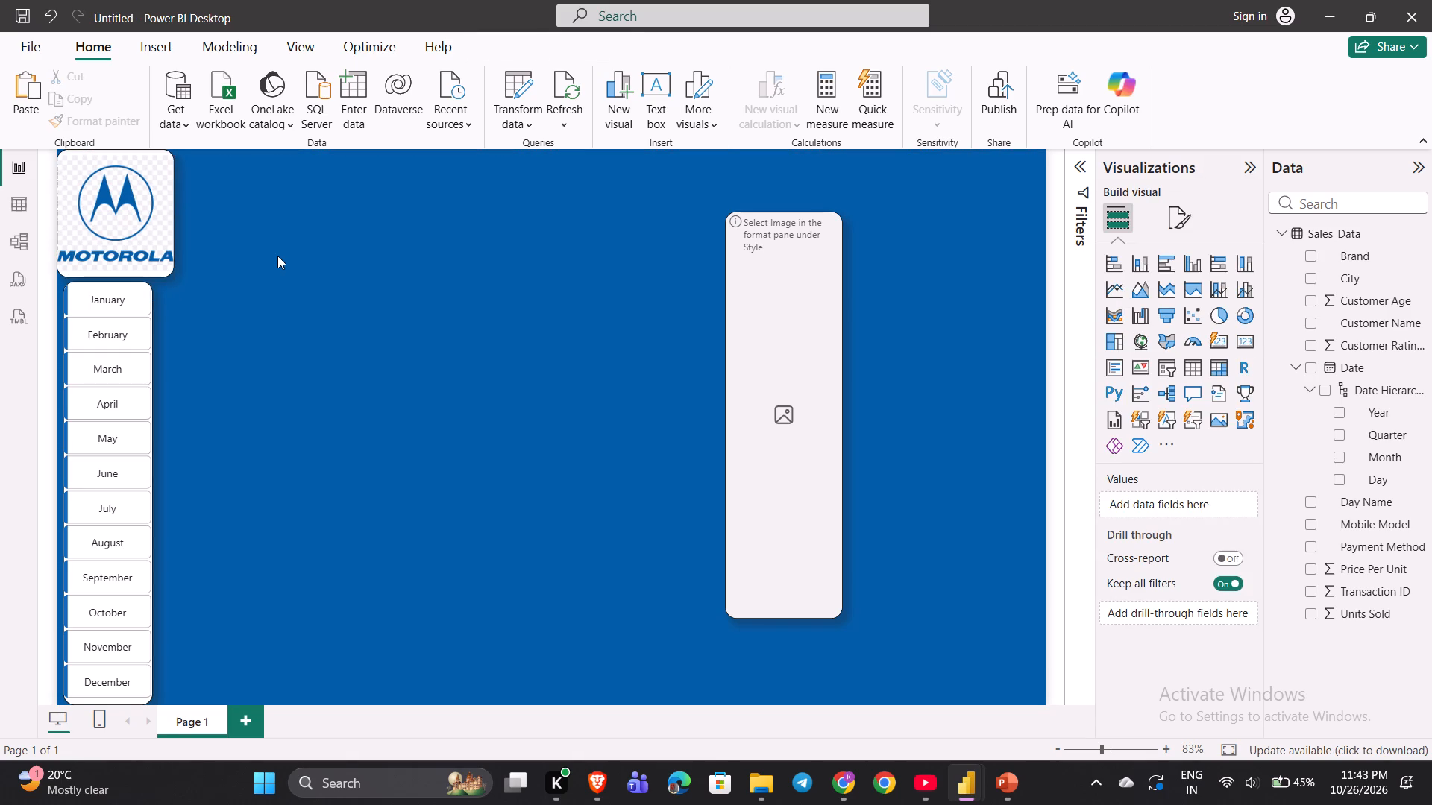
left_click_drag(133, 220, 139, 220)
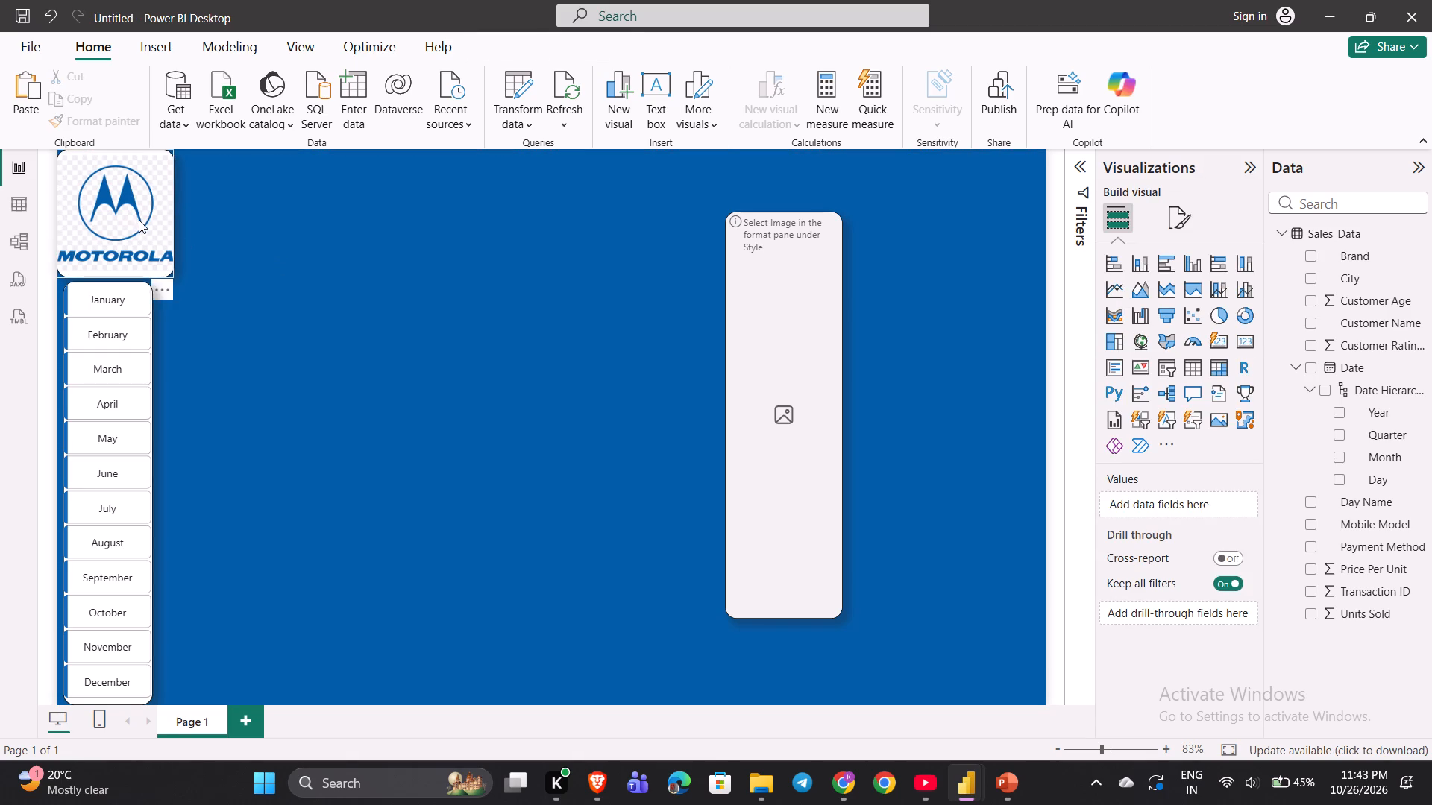
left_click_drag(139, 220, 142, 220)
left_click(319, 244)
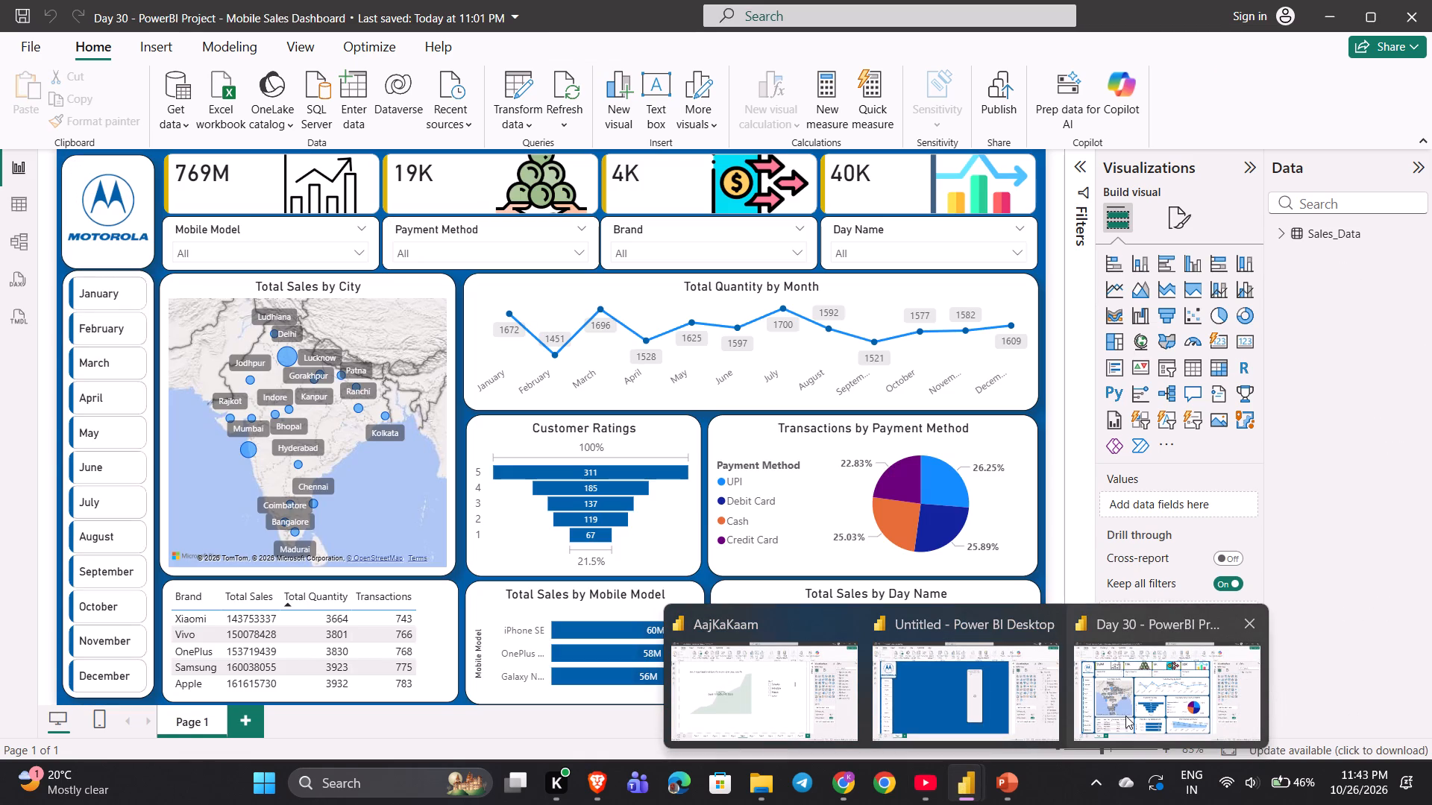
Return to the untitled report and narrow the Motorola logo card slightly.
left_click(158, 223)
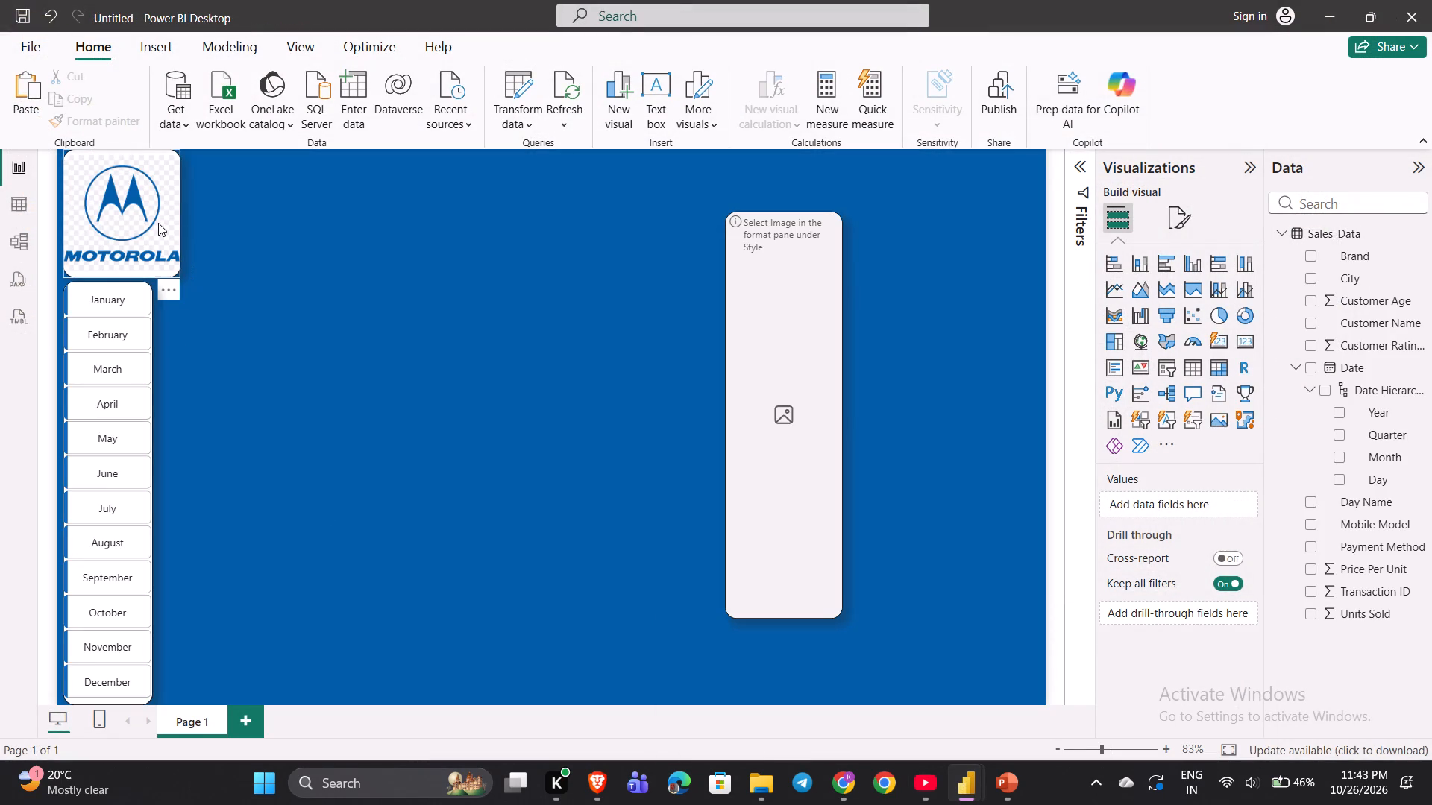
left_click(179, 212)
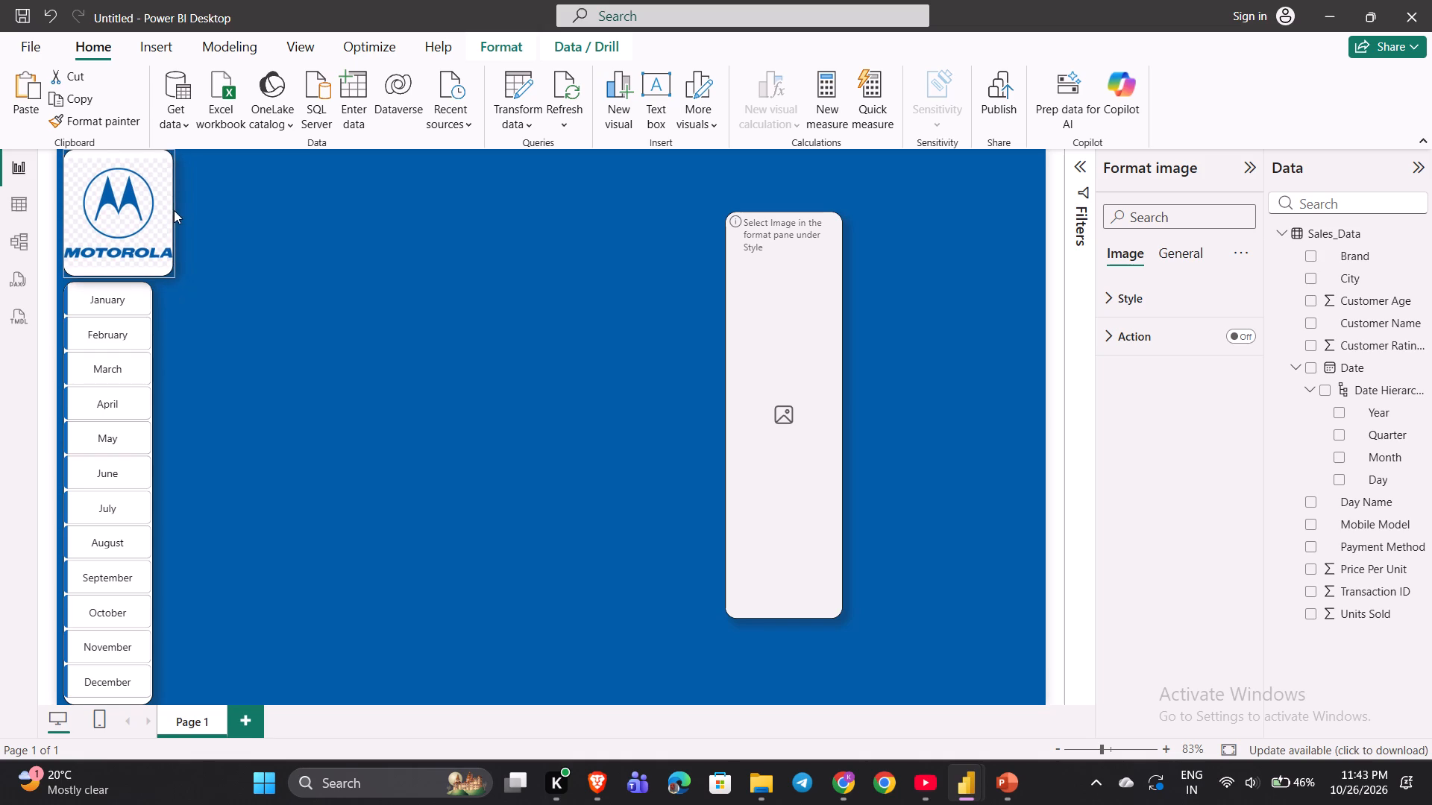
left_click(222, 241)
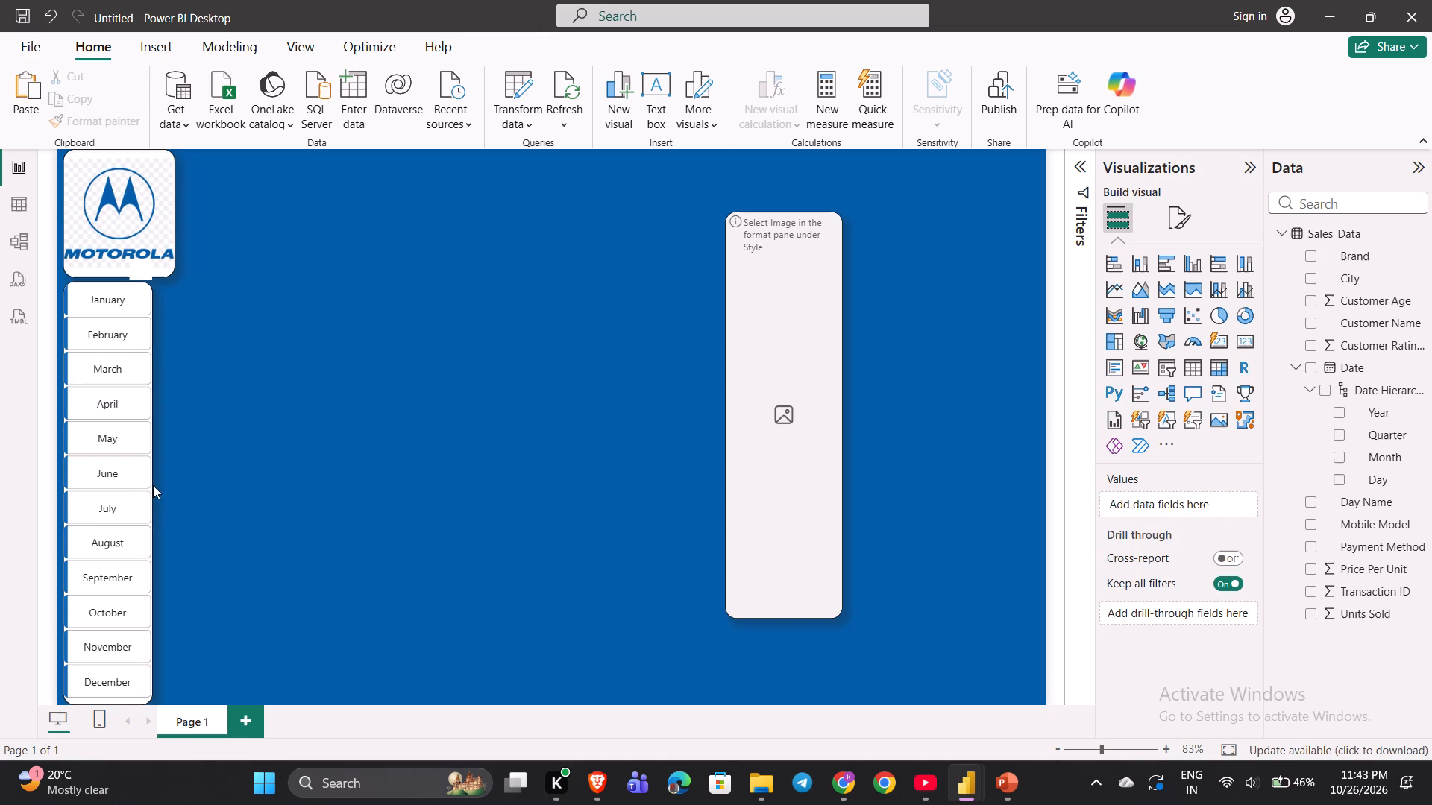
Reposition the month slicer under the Motorola logo and widen it to match the logo card's side edges.
left_click(151, 487)
left_click_drag(151, 487, 160, 487)
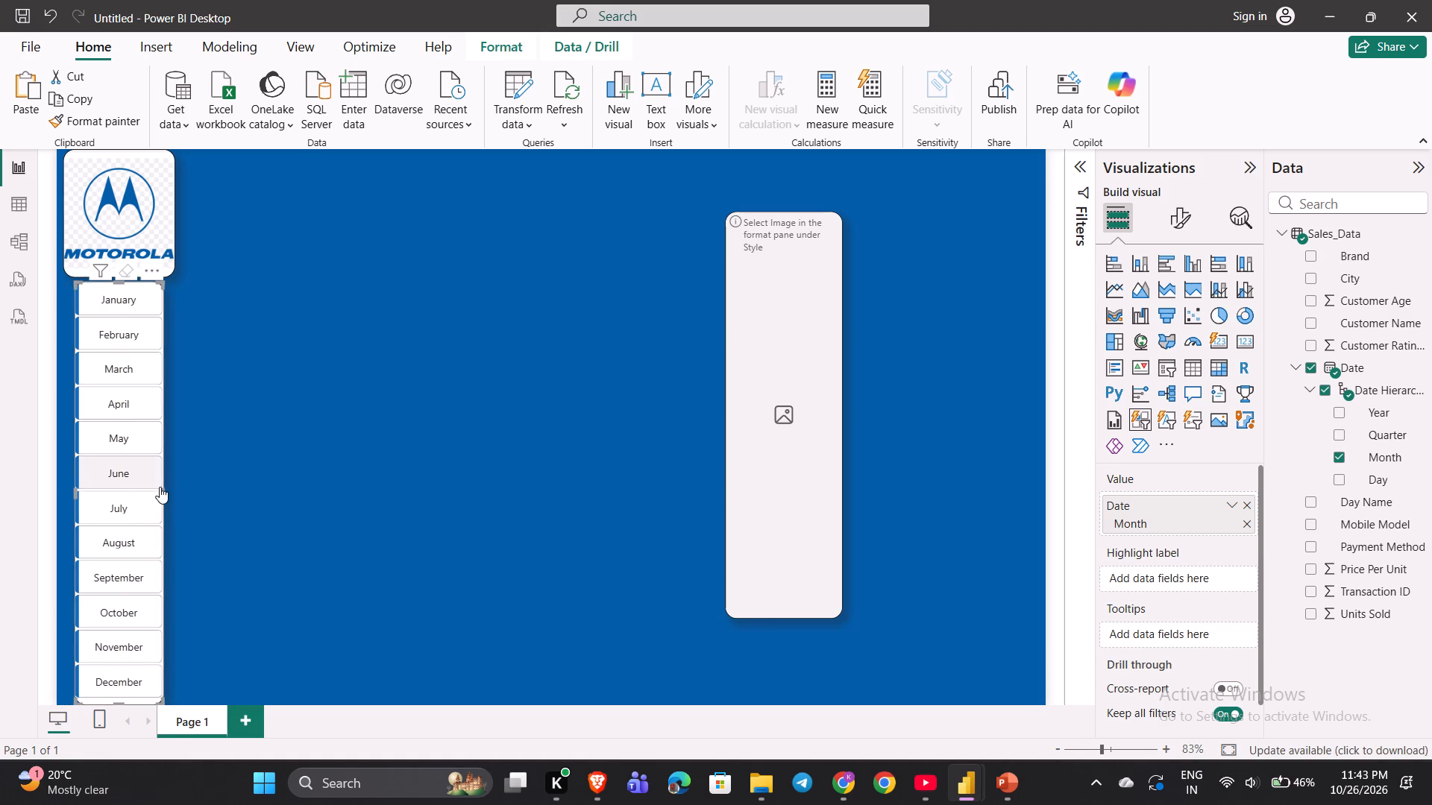
left_click(336, 433)
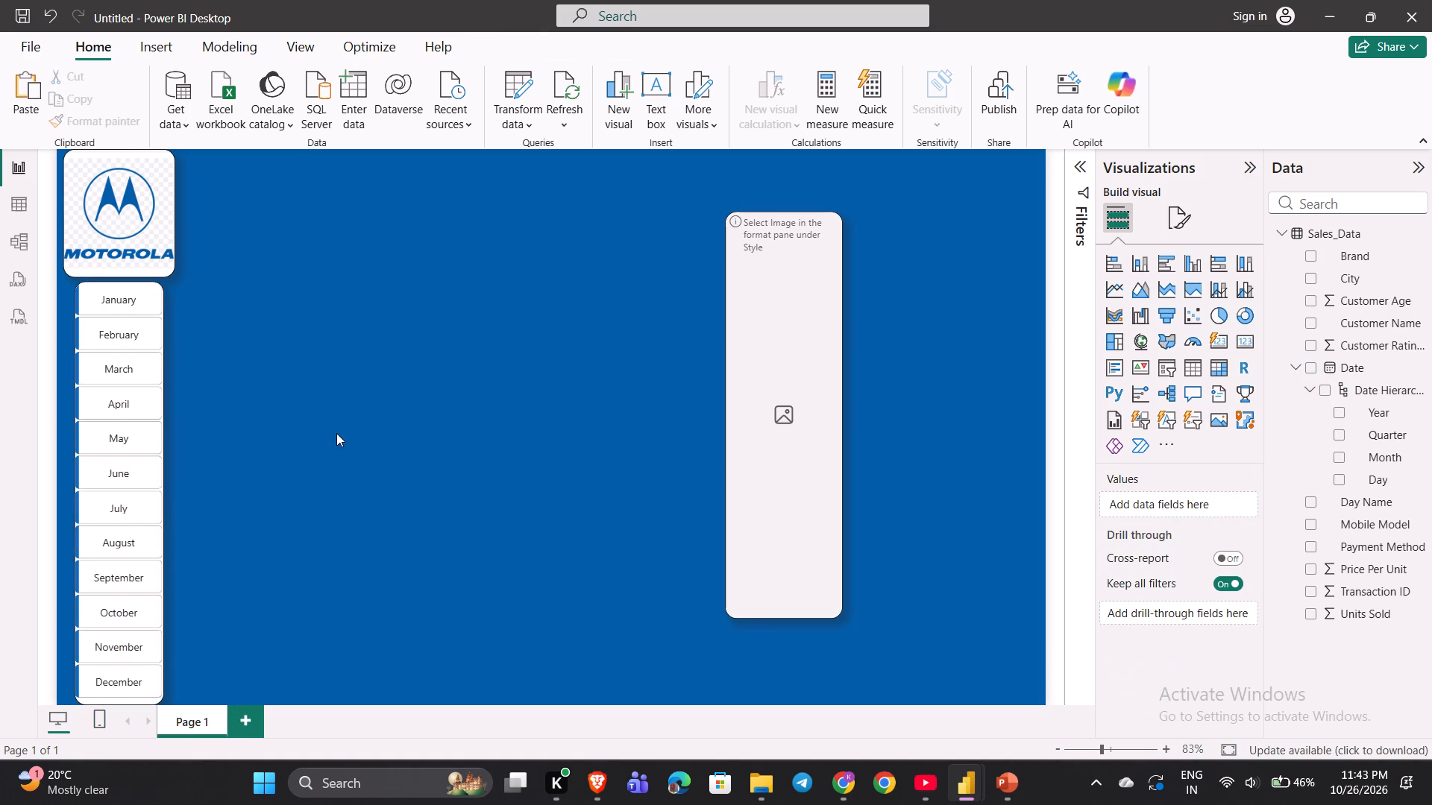
left_click(162, 452)
left_click_drag(162, 492, 175, 492)
left_click_drag(146, 495, 129, 496)
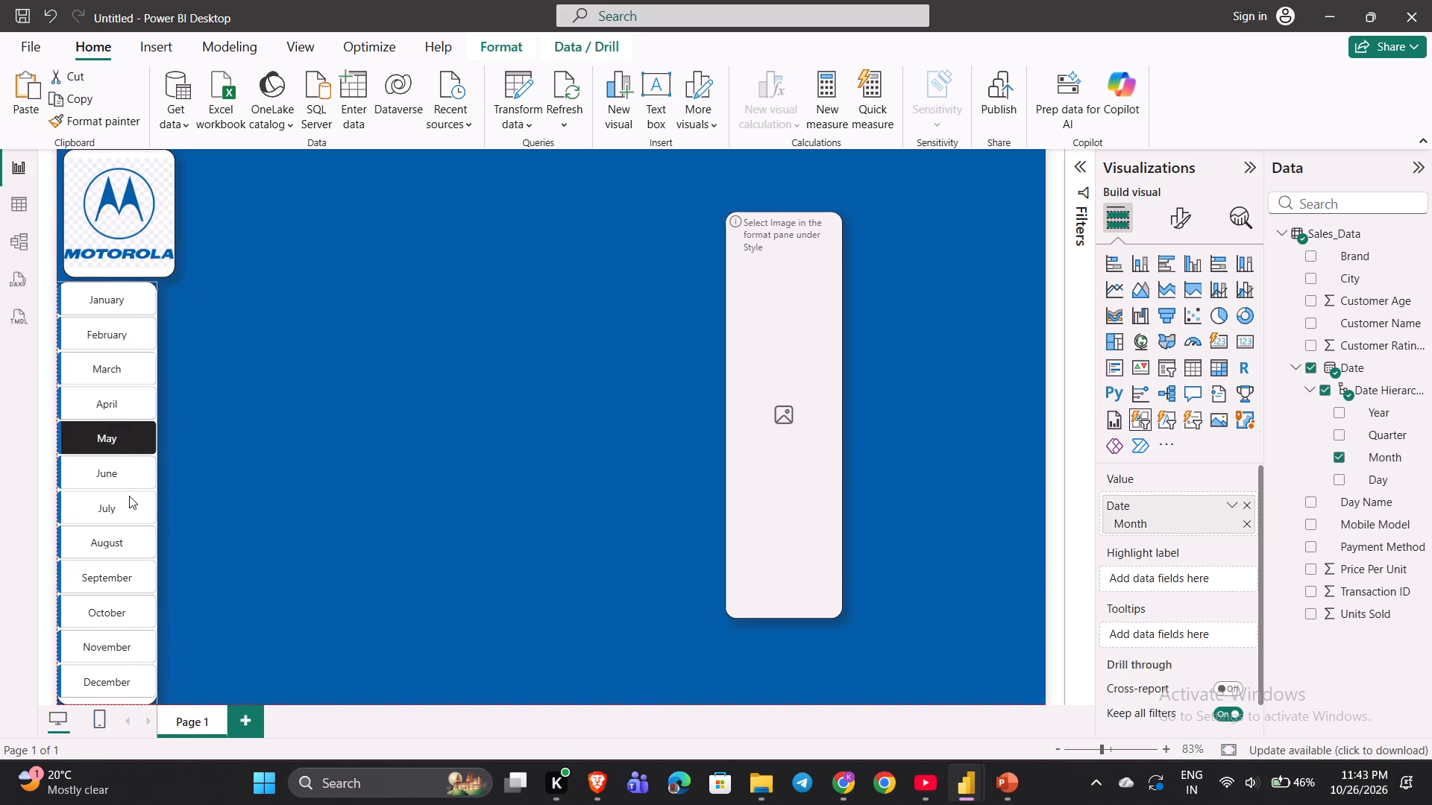
left_click_drag(129, 496, 135, 496)
left_click(241, 459)
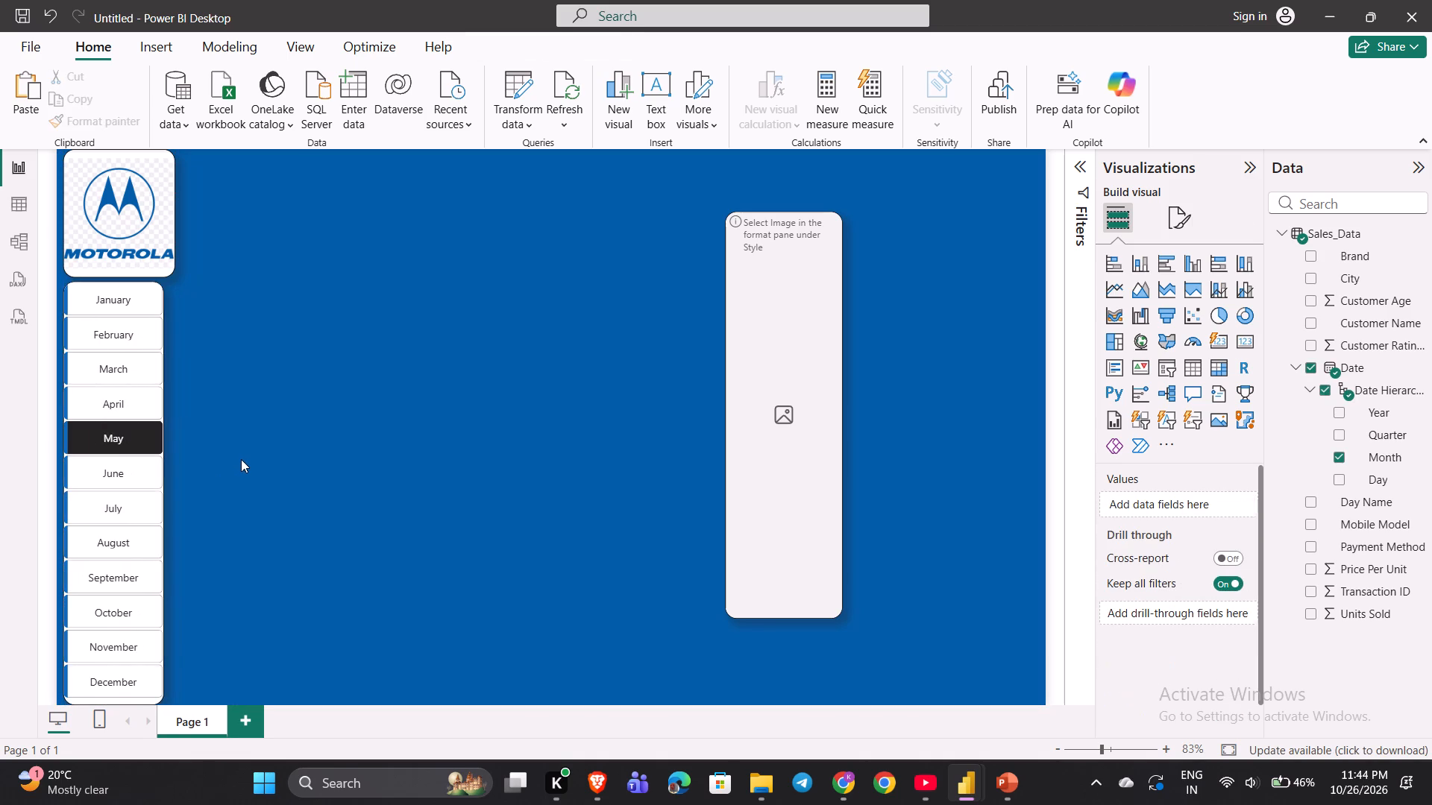
left_click(163, 496)
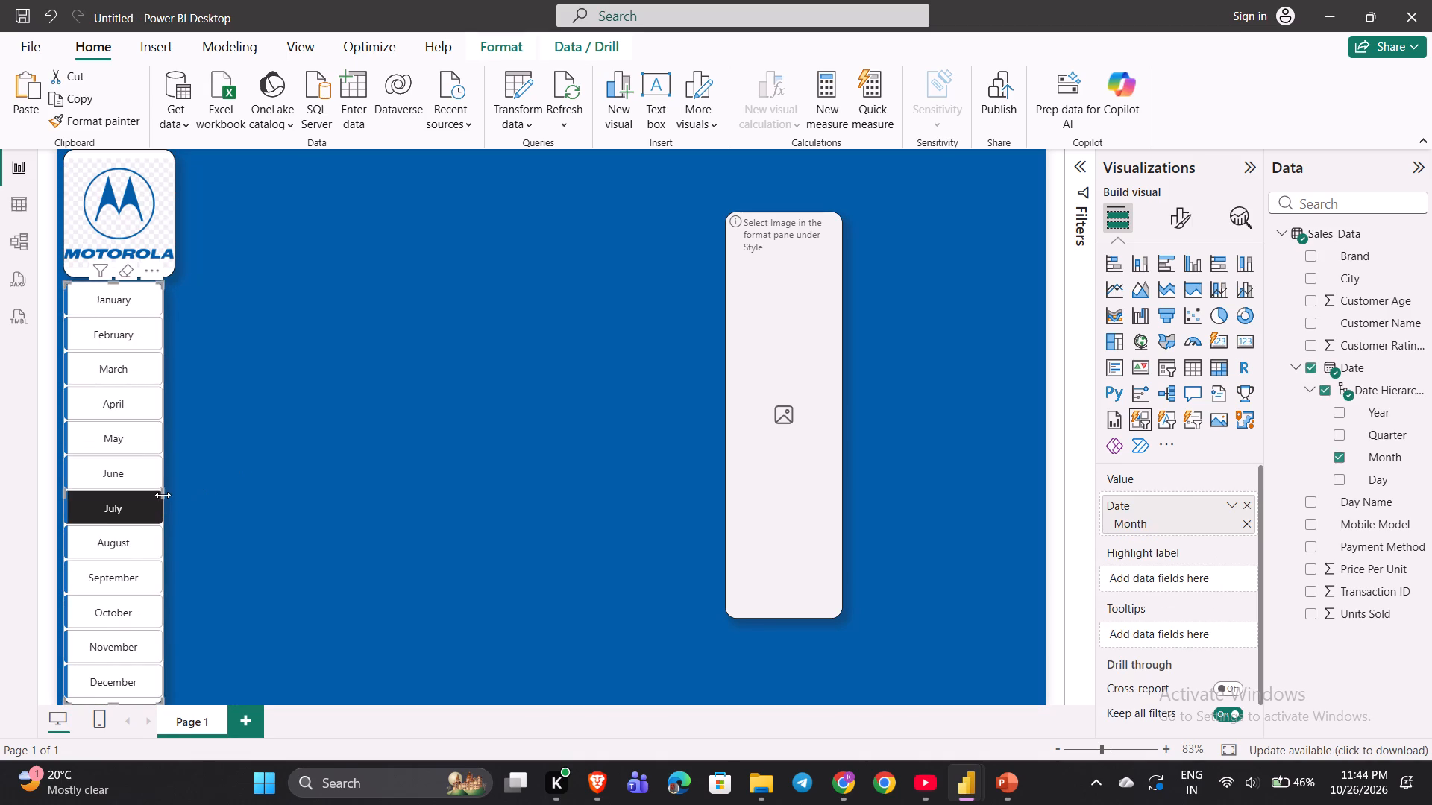
left_click_drag(163, 494, 171, 491)
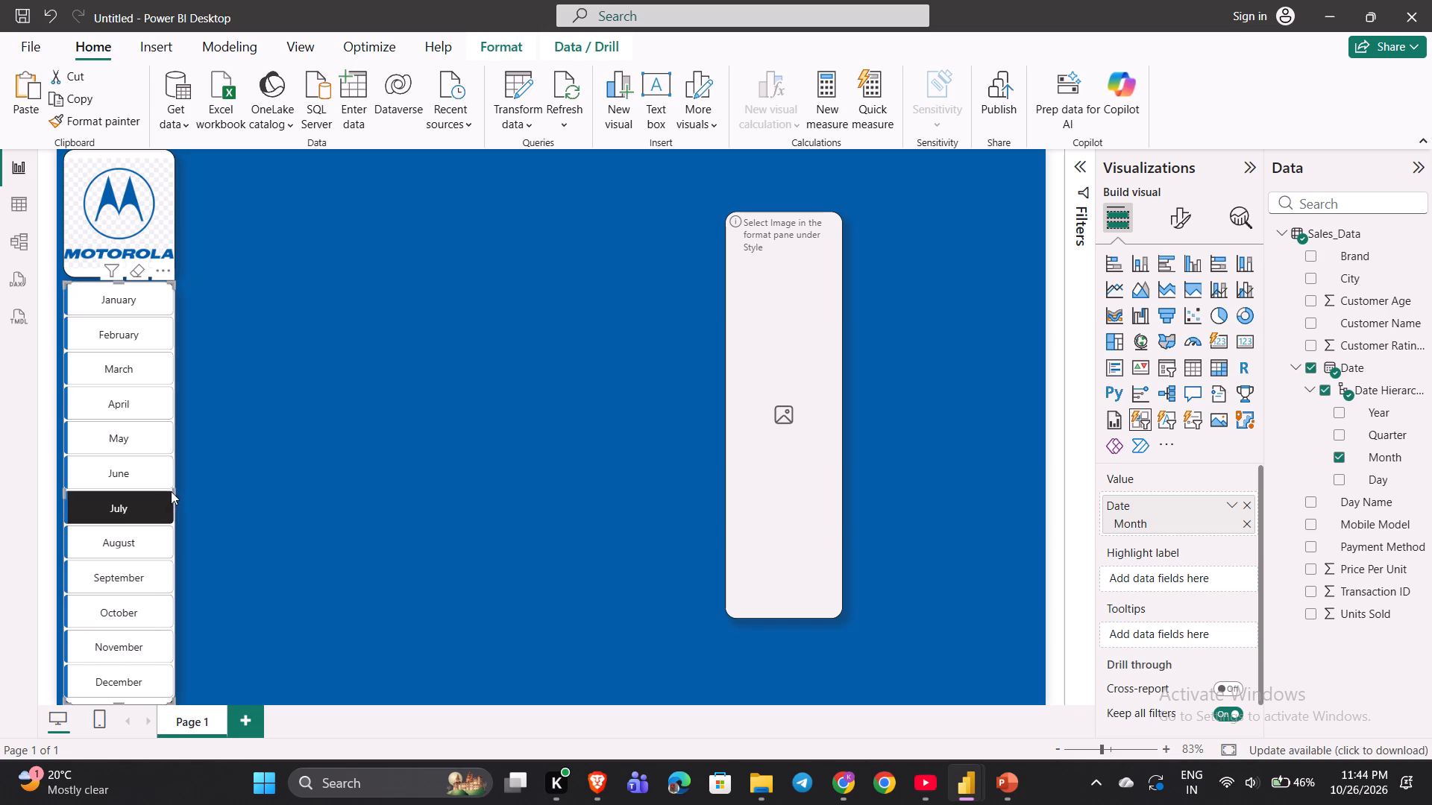
left_click(307, 431)
left_click(333, 294)
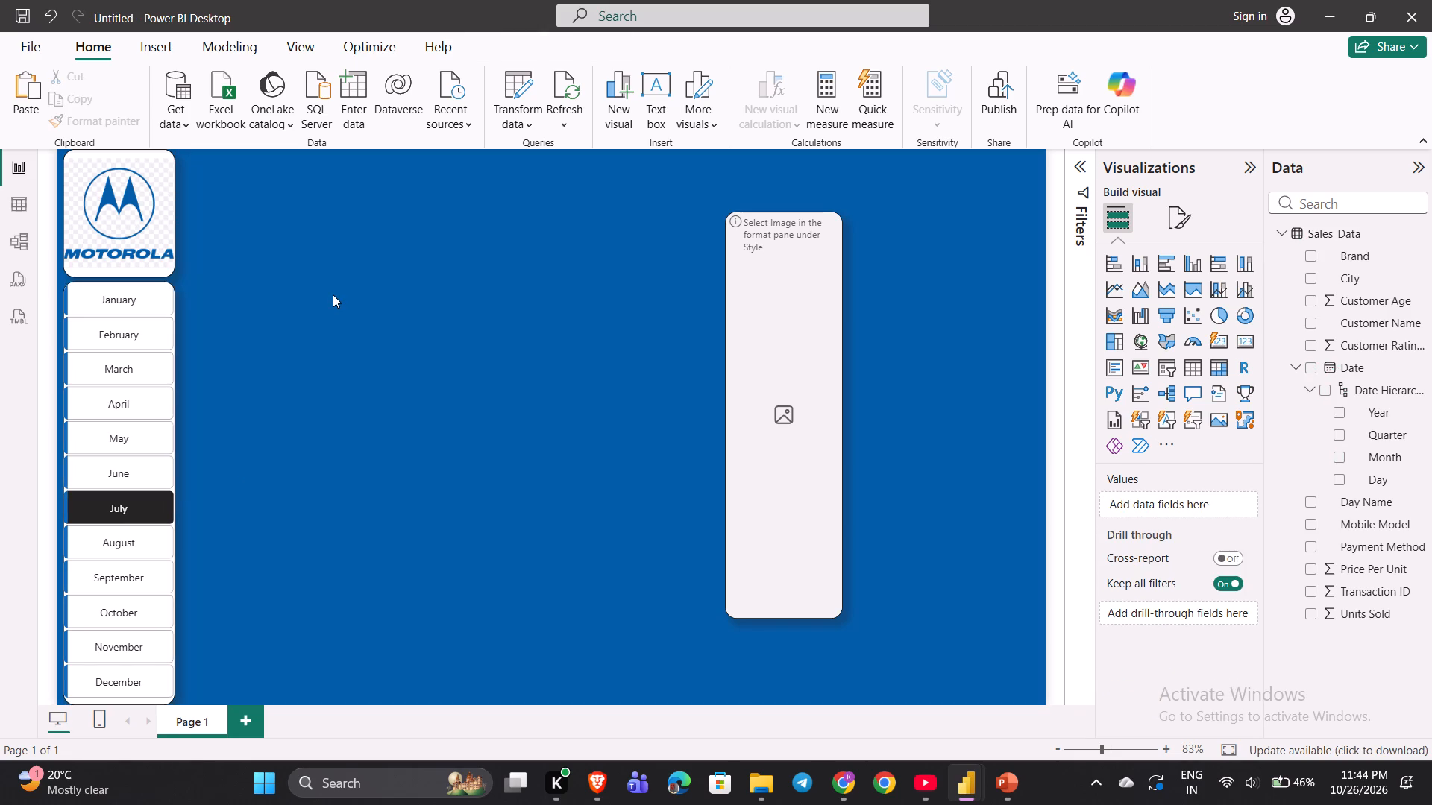
left_click(276, 550)
Test the month slicer by selecting May, and clear the selection.
left_click(131, 441)
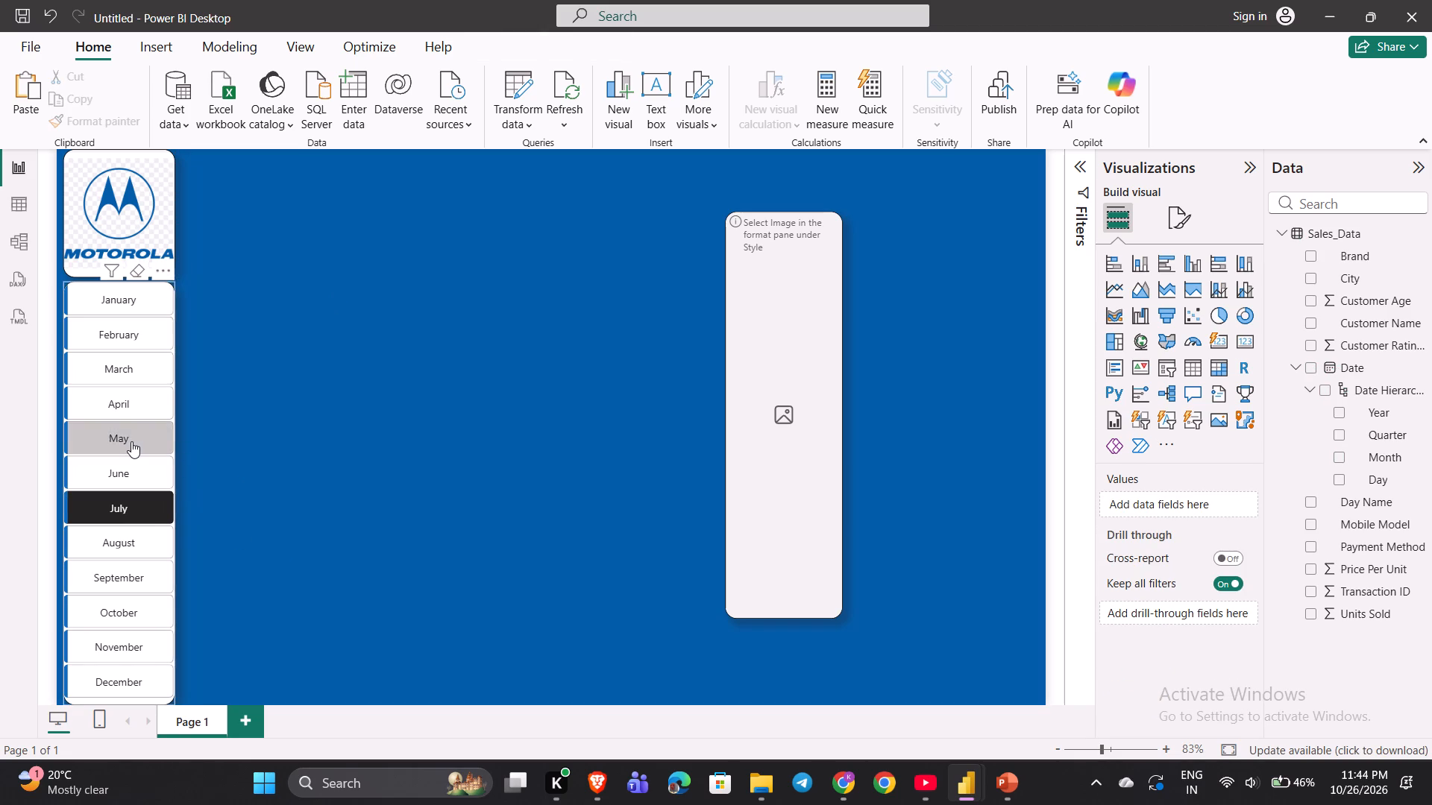
left_click(211, 468)
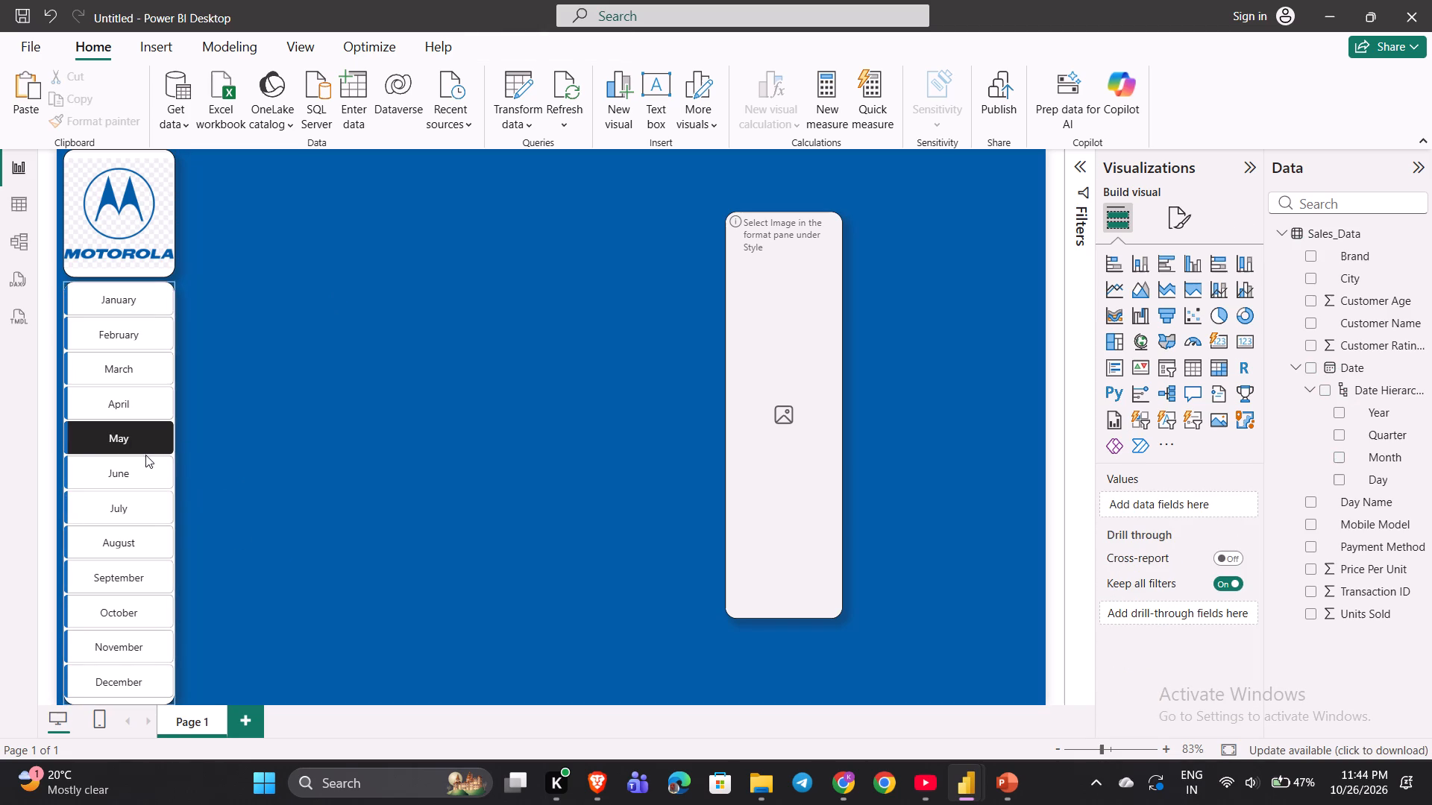
left_click(145, 455)
left_click(129, 446)
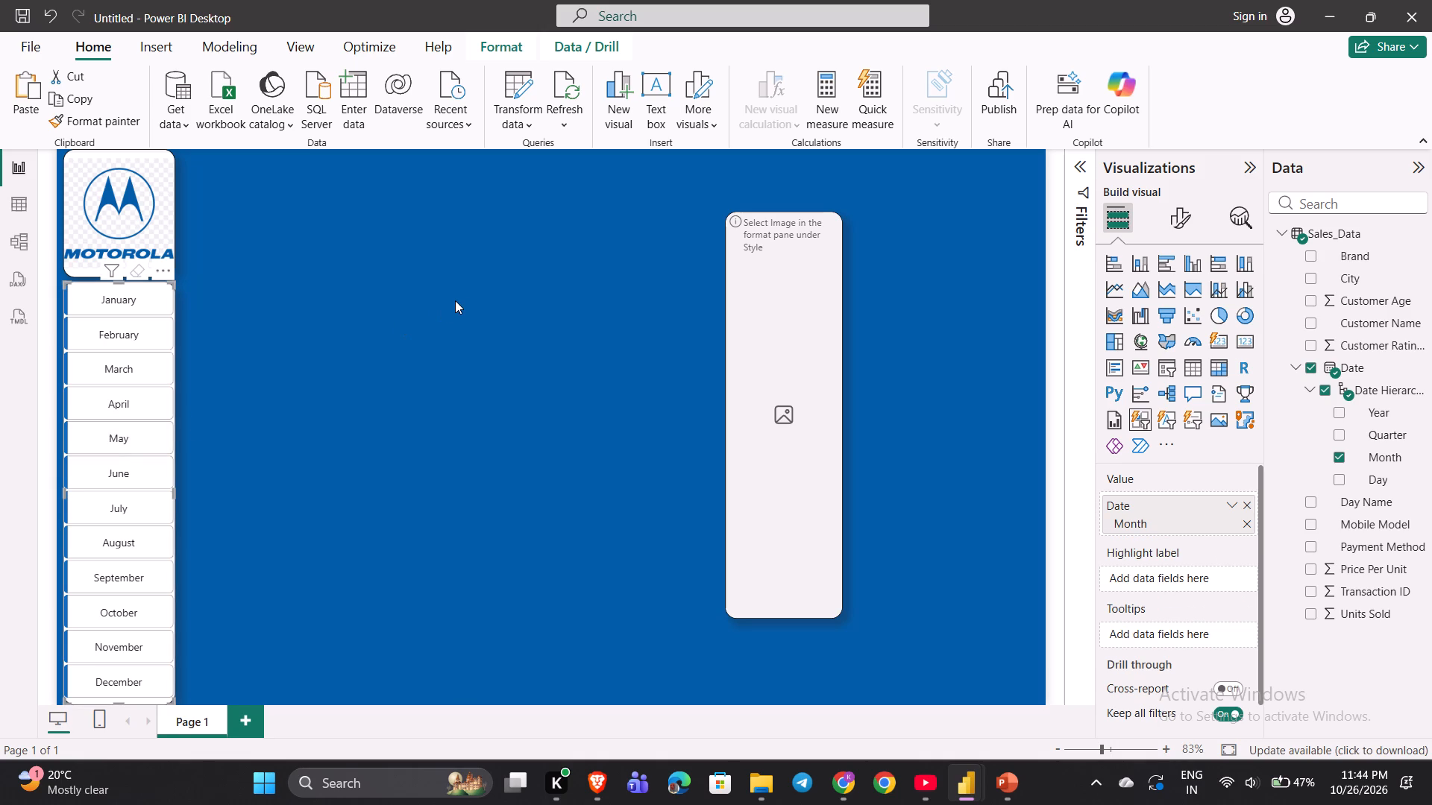
Switch to the YouTube course, watch the next part on formatting the month slicer, pause it and return to the report.
left_click(921, 777)
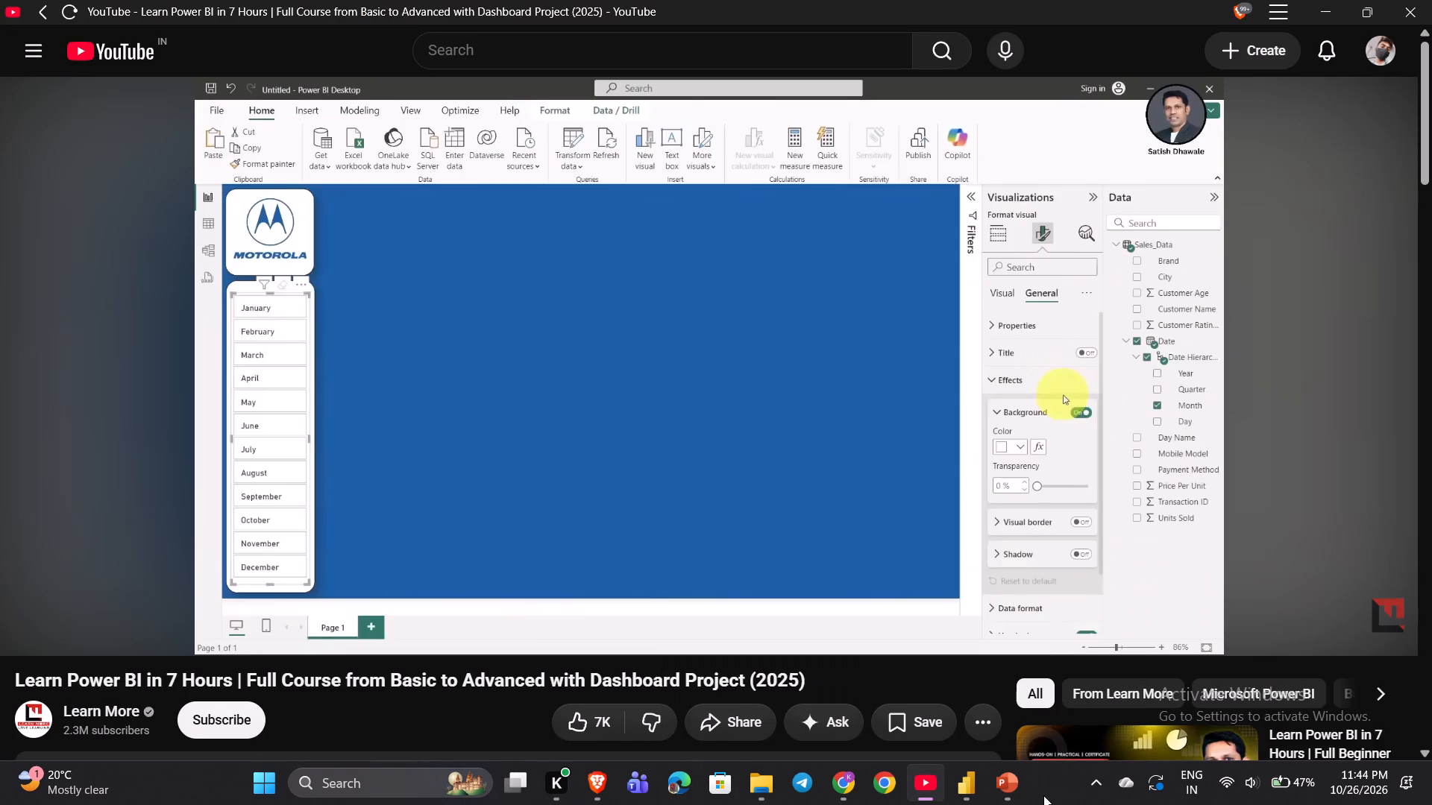
key("space")
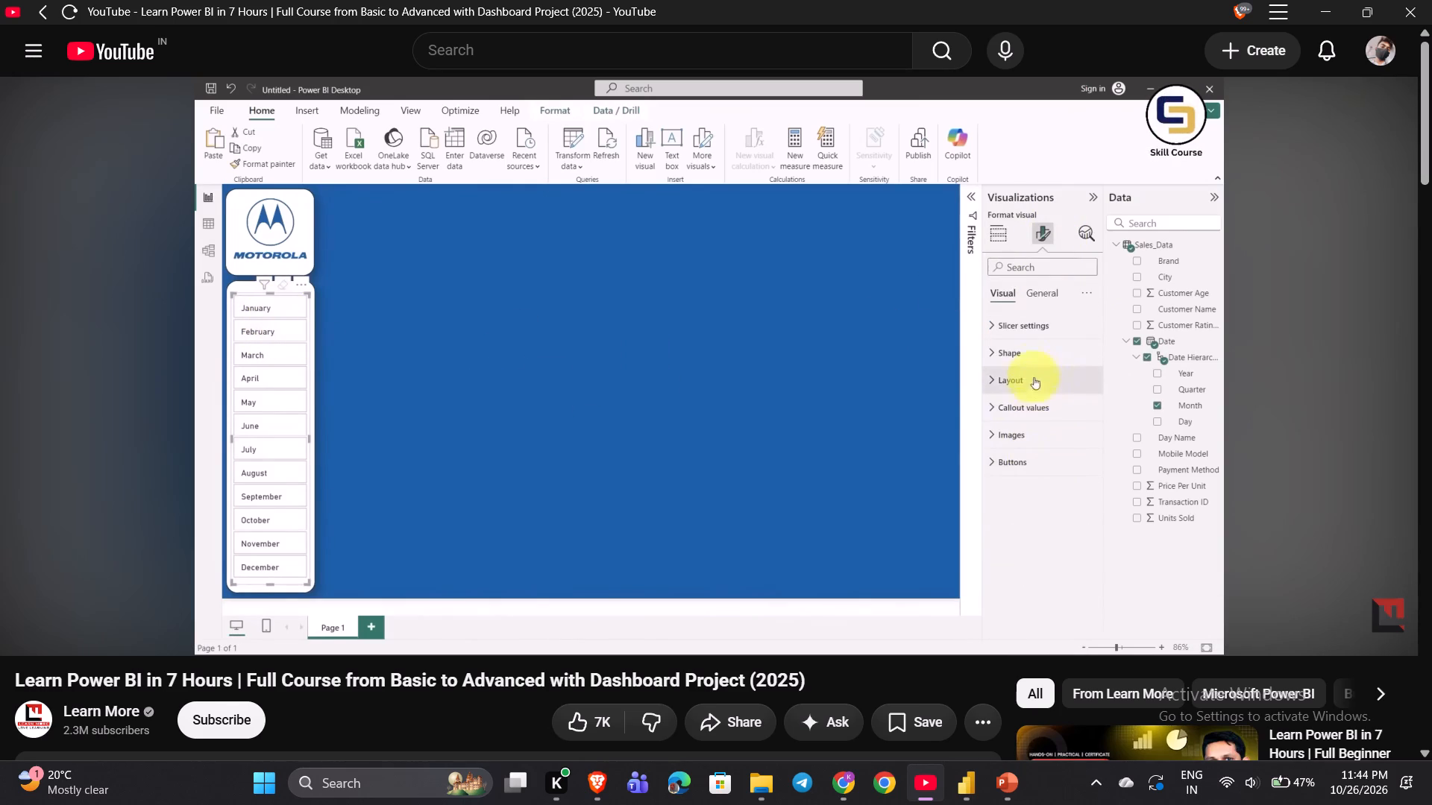
key("space")
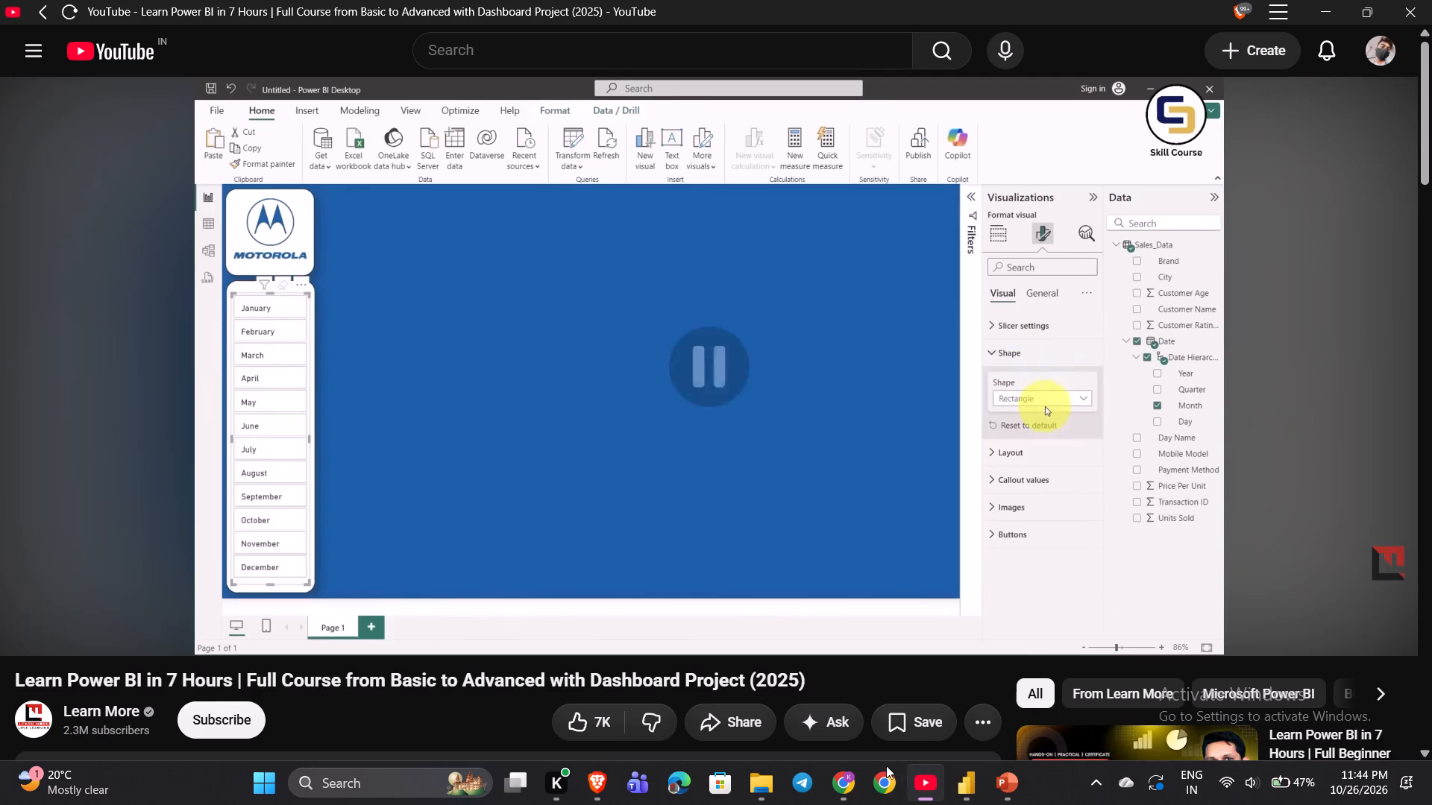
left_click(1044, 710)
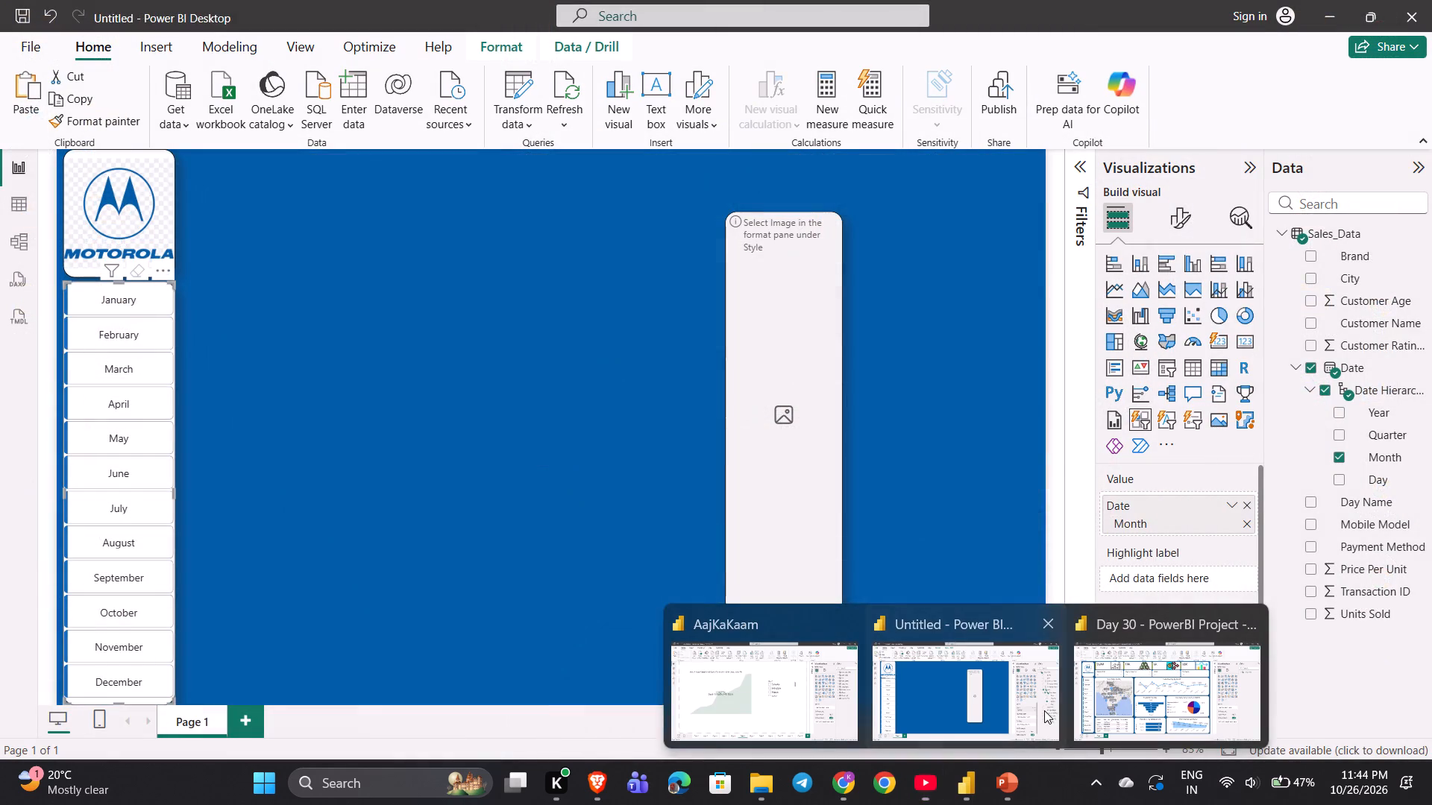
Set the corner radius of the month slicer's rounded rectangle buttons to 6 px.
left_click(169, 303)
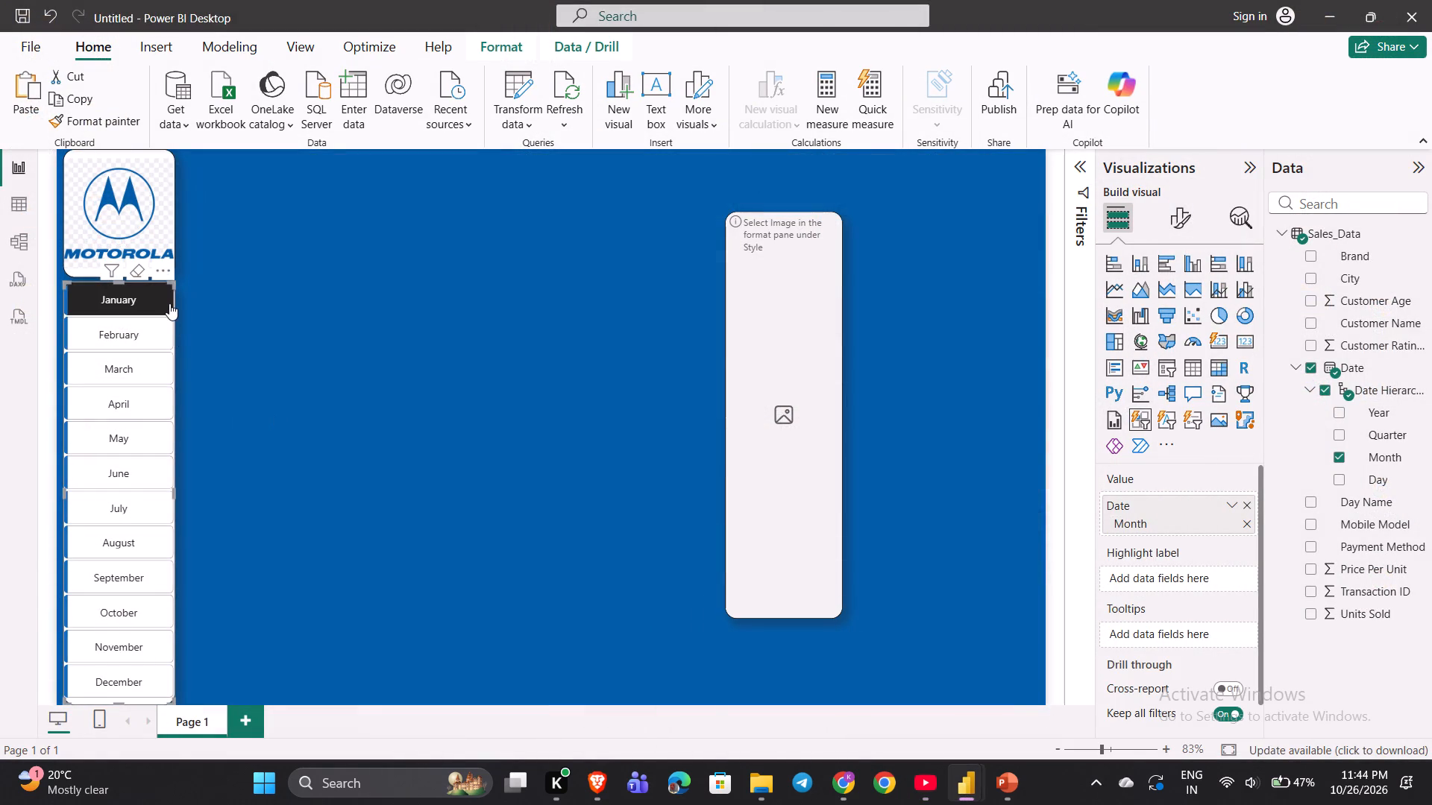
left_click(169, 303)
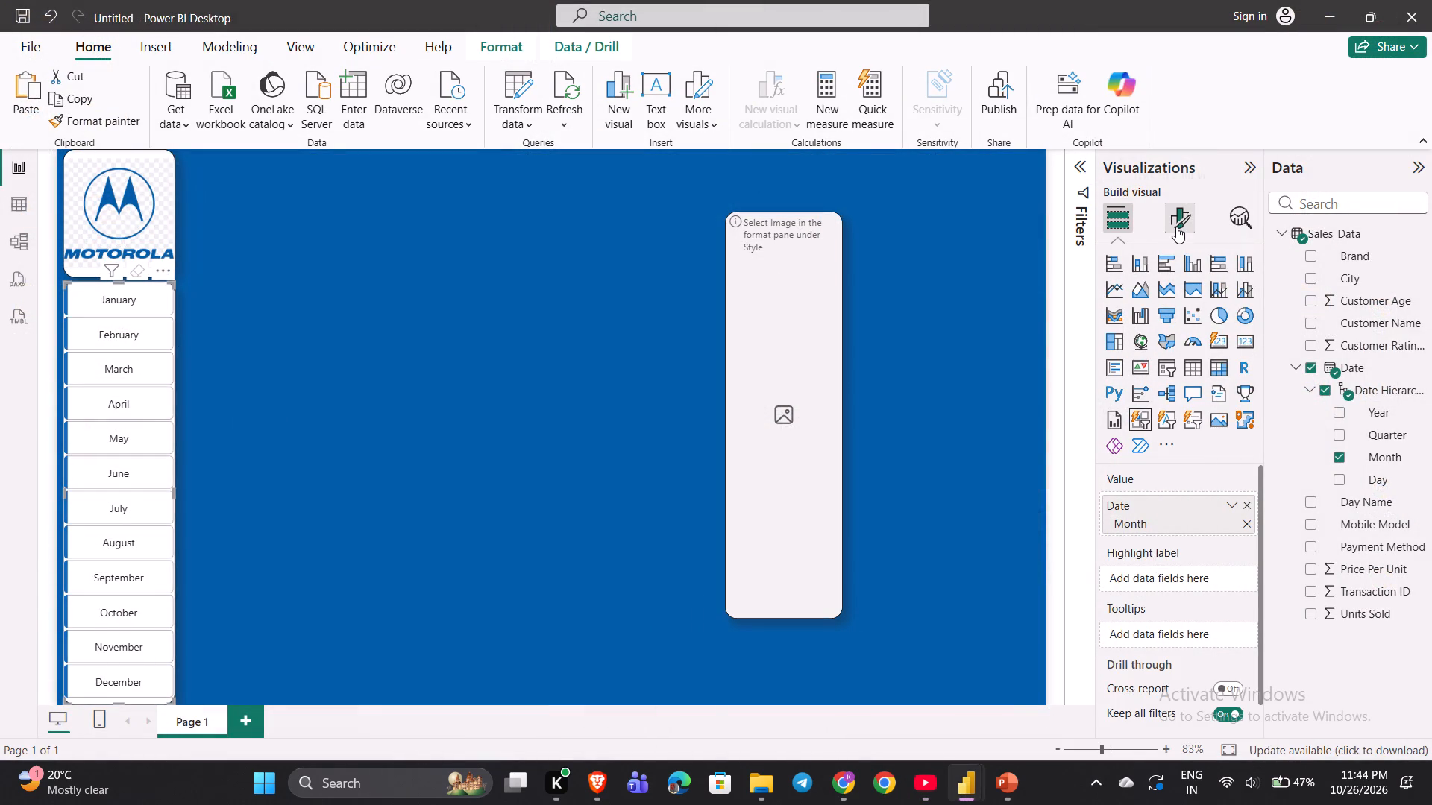
left_click(1176, 227)
left_click(1144, 551)
scroll(1144, 551, "down", 2)
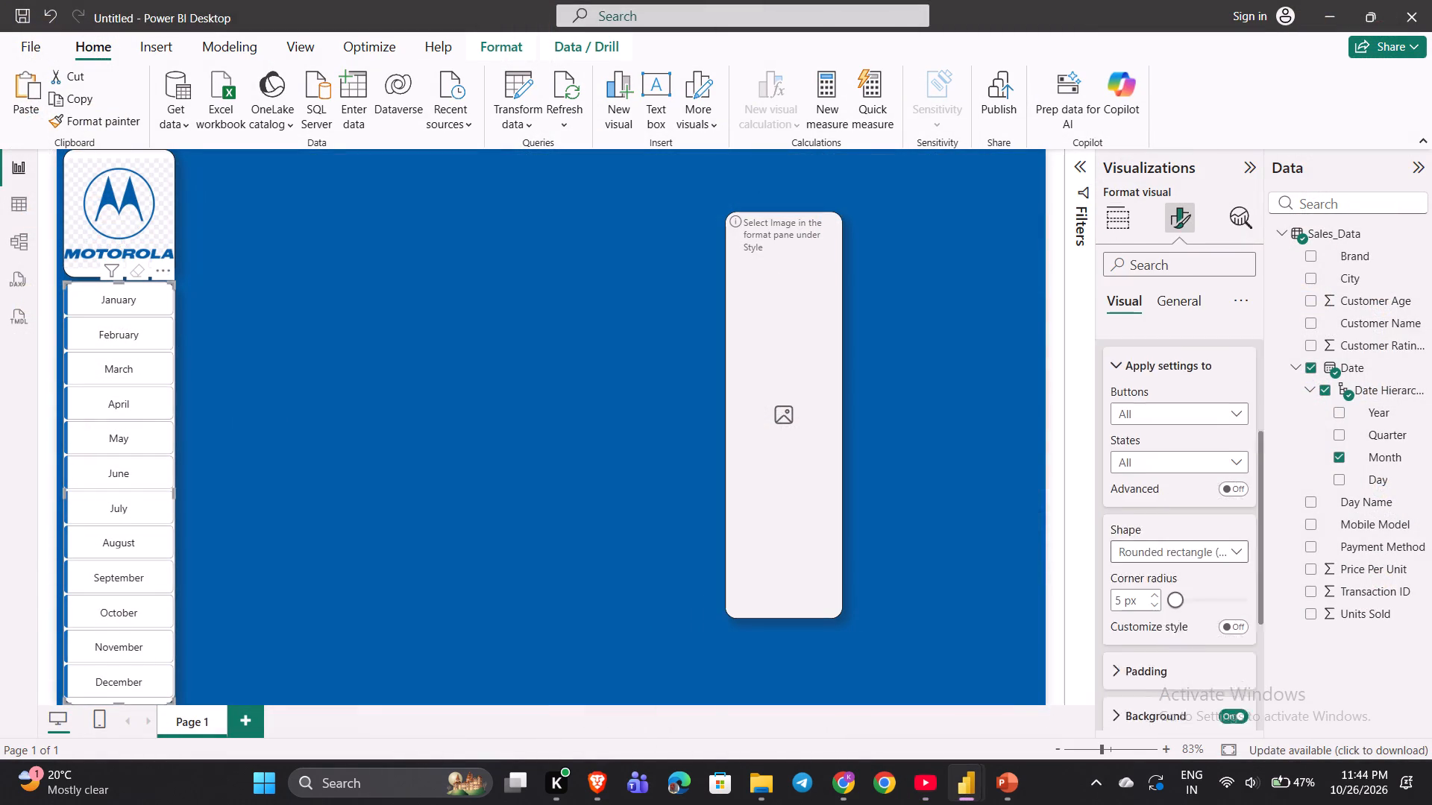
scroll(1144, 551, "down", 2)
scroll(1144, 551, "up", 6)
scroll(1144, 551, "down", 1)
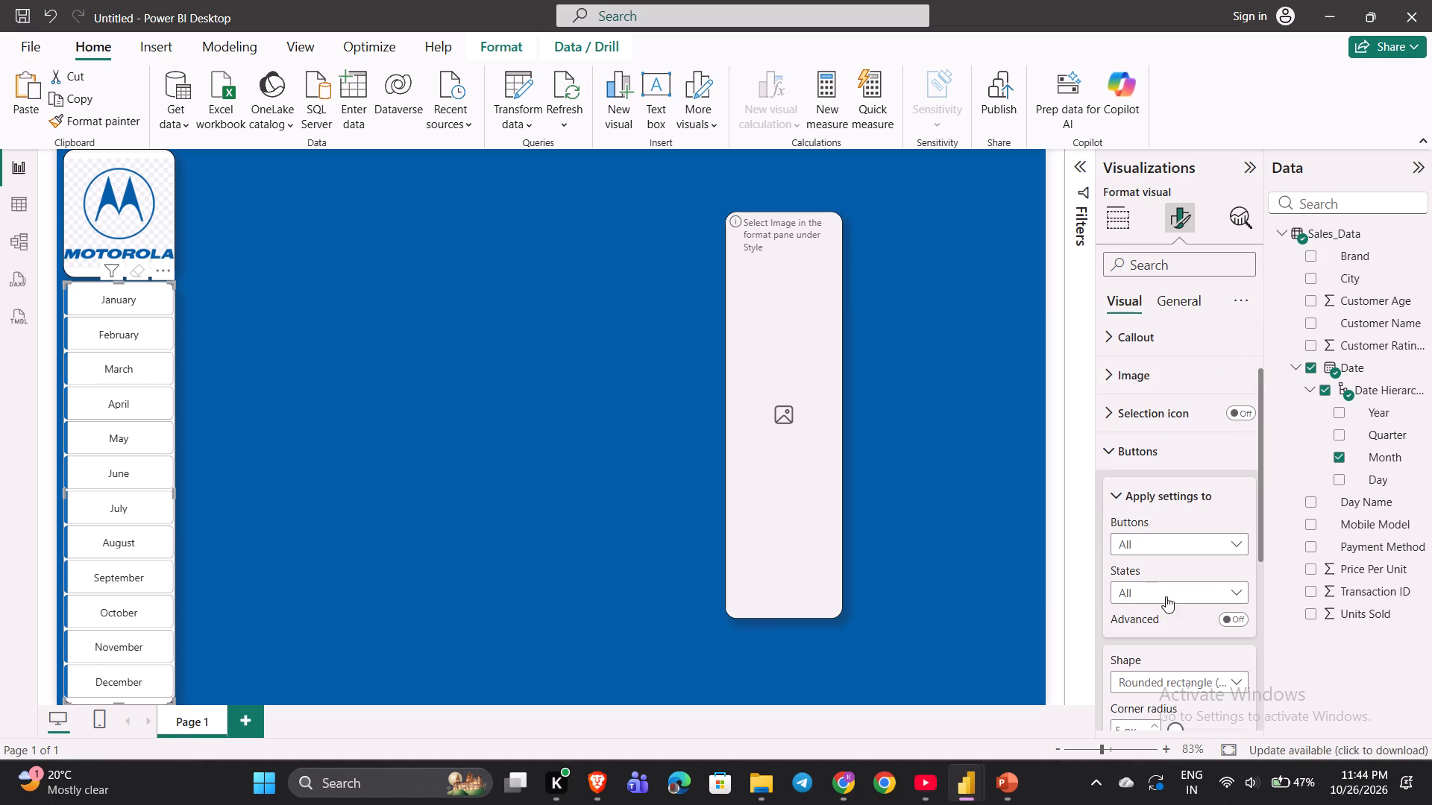
scroll(1175, 617, "down", 2)
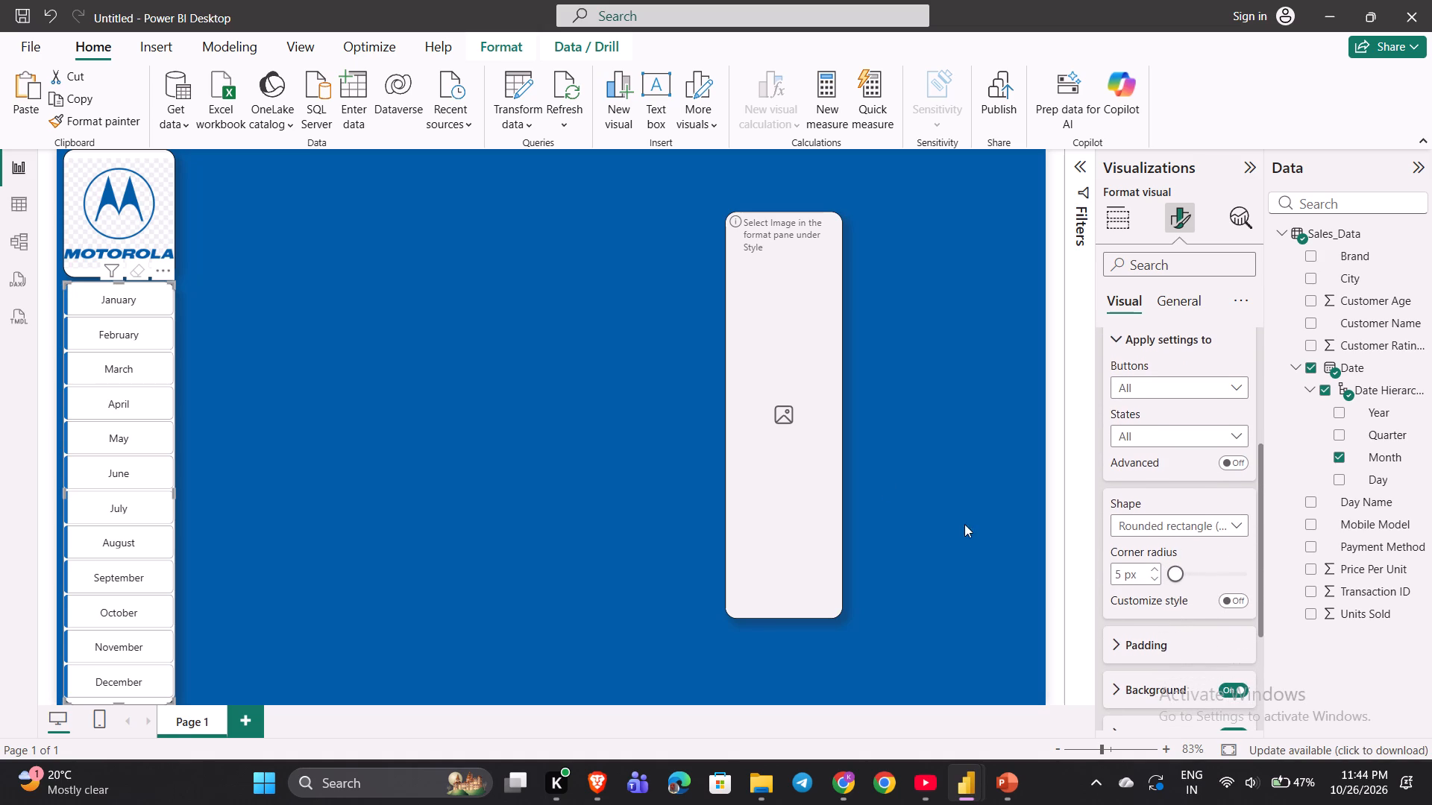
left_click_drag(1173, 572, 1186, 571)
left_click_drag(1186, 571, 1162, 575)
left_click(1120, 575)
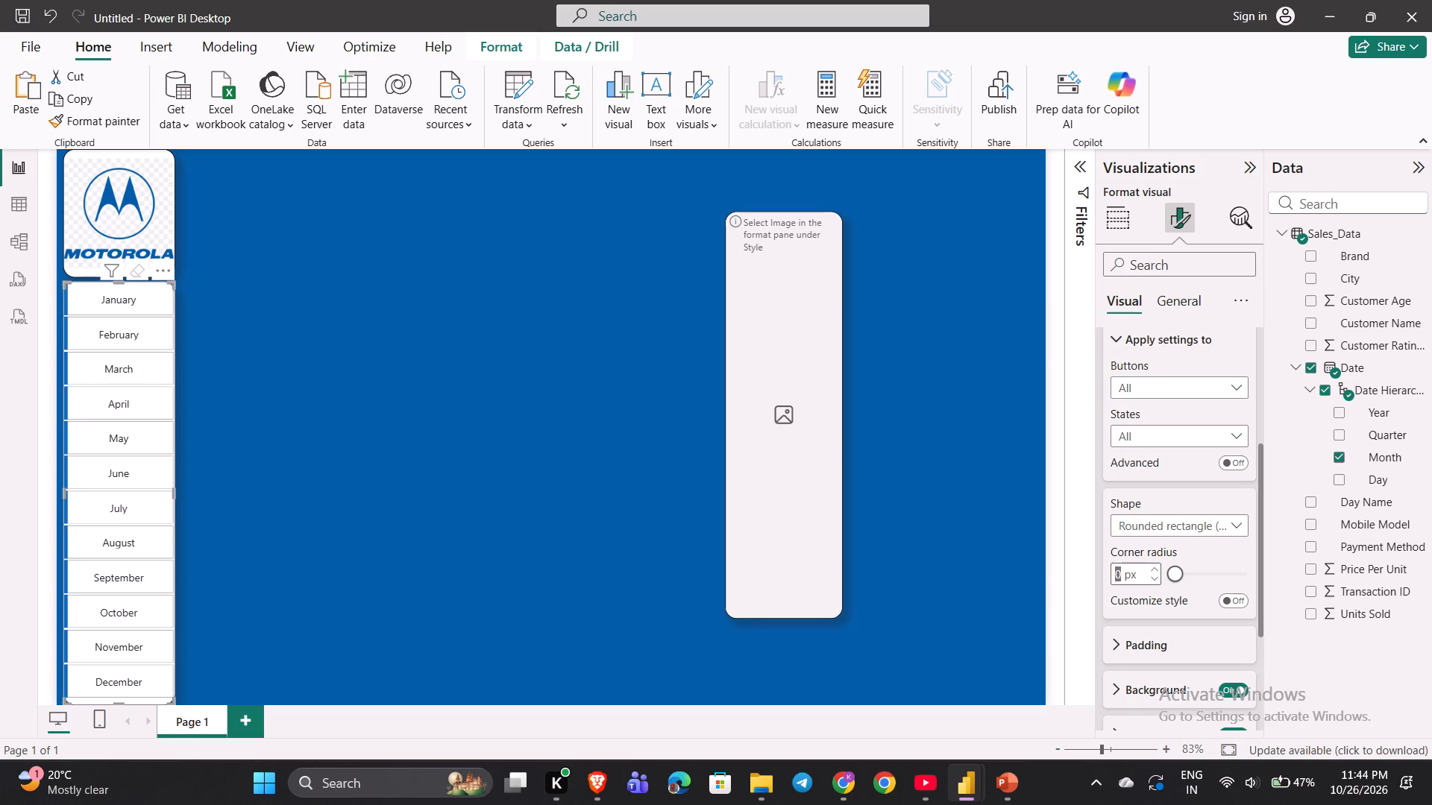
key("6")
Set the accent bar of the month slicer's buttons to 6 % transparency and 6 px width.
scroll(1147, 613, "down", 5)
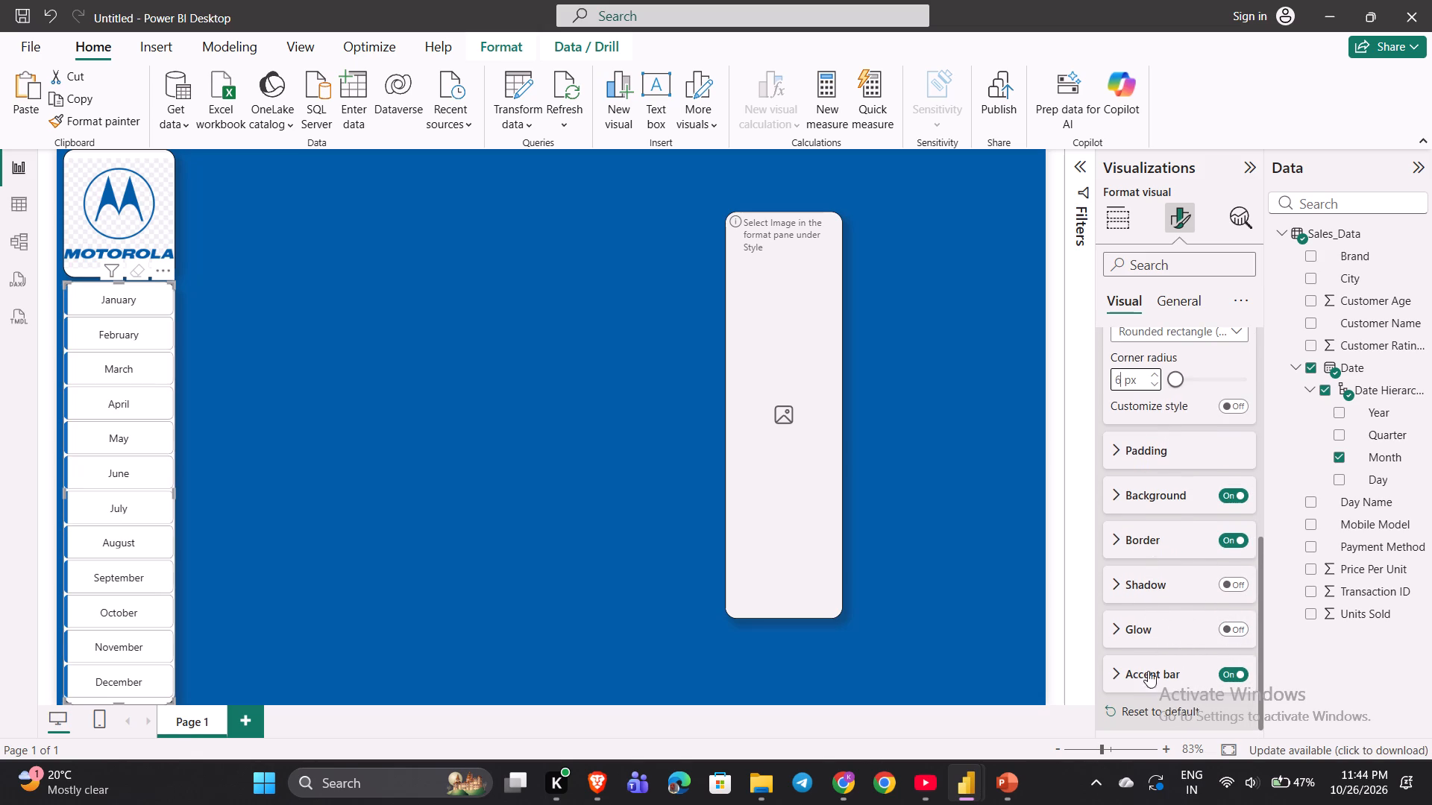
left_click(1116, 677)
scroll(1116, 677, "down", 5)
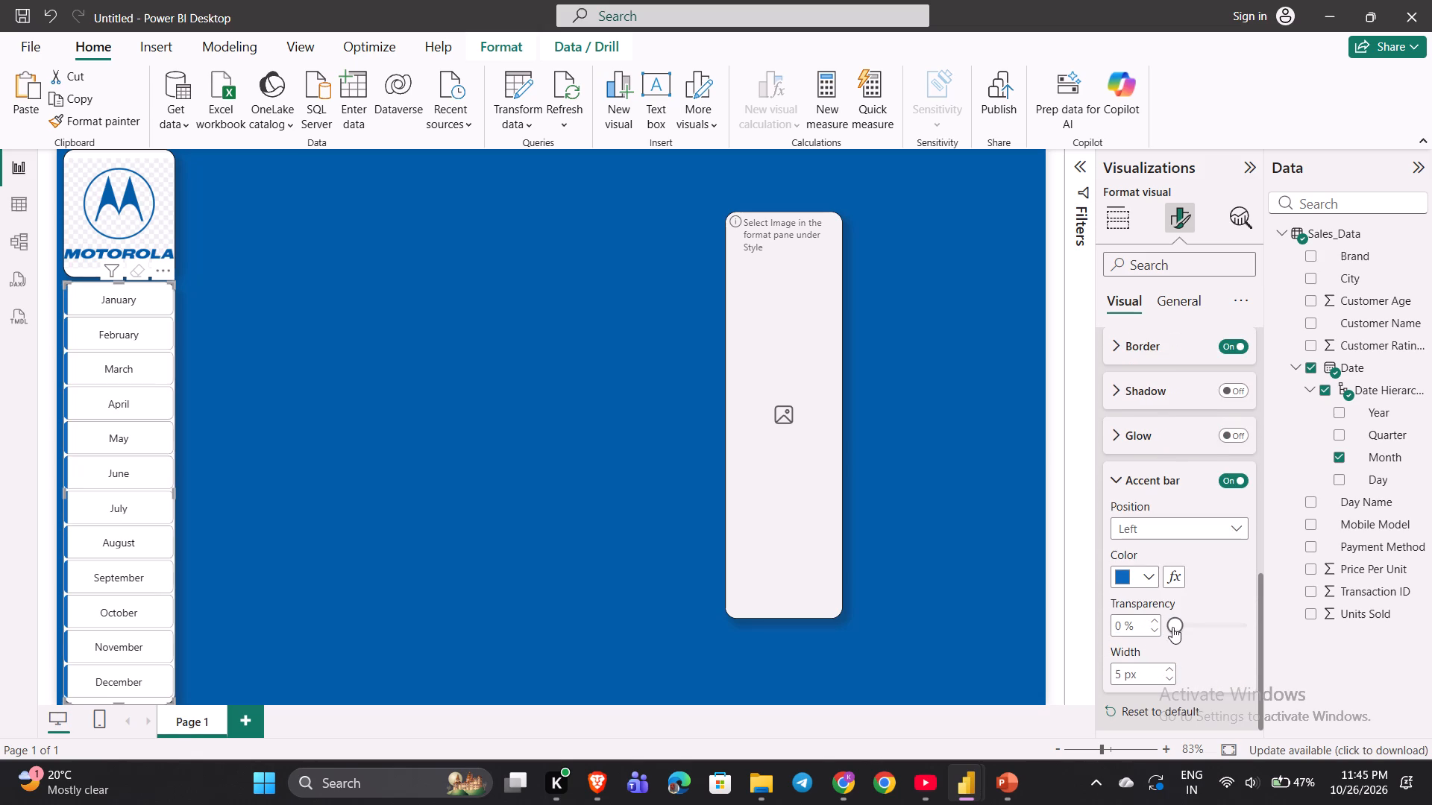
left_click_drag(1175, 626, 1194, 622)
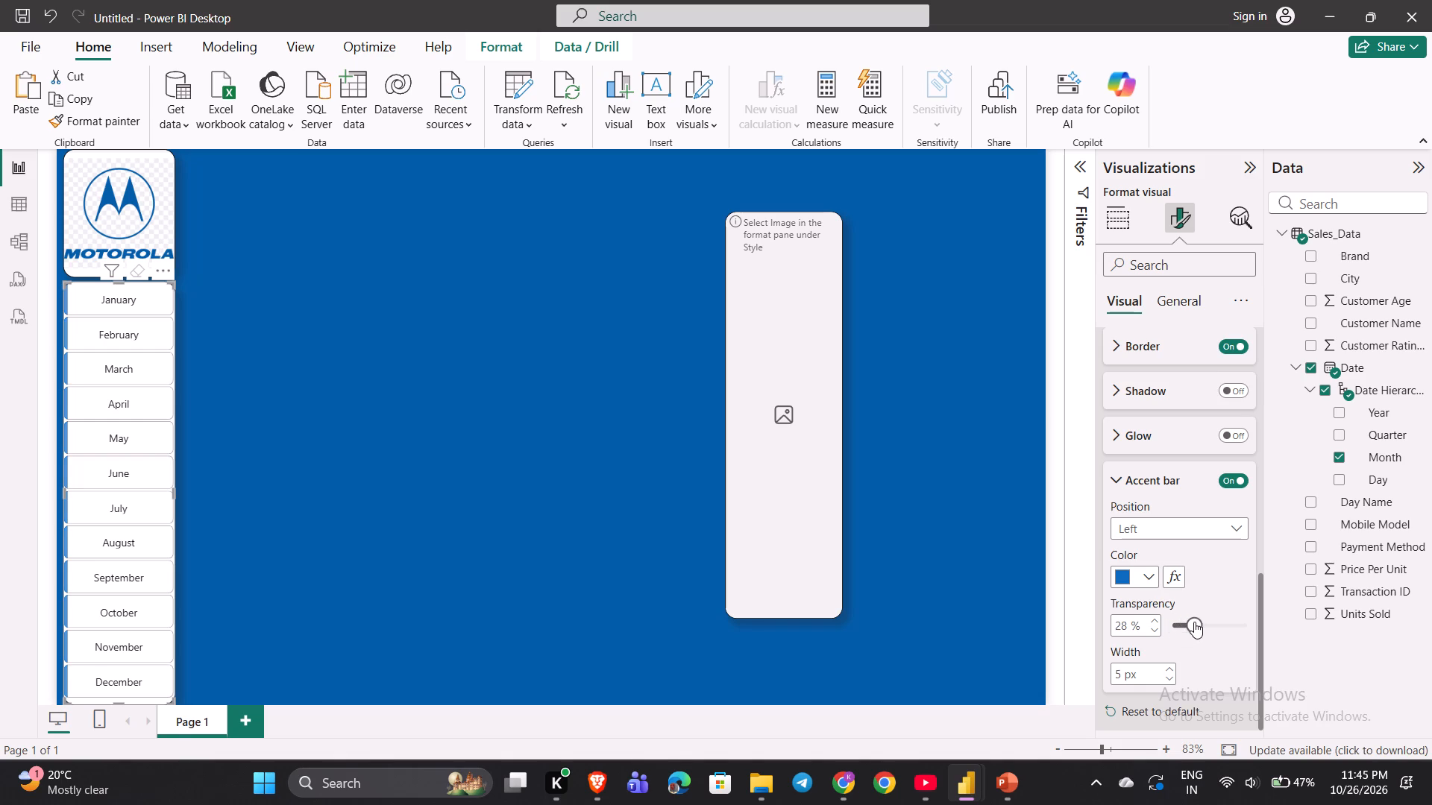
left_click_drag(1194, 622, 1172, 625)
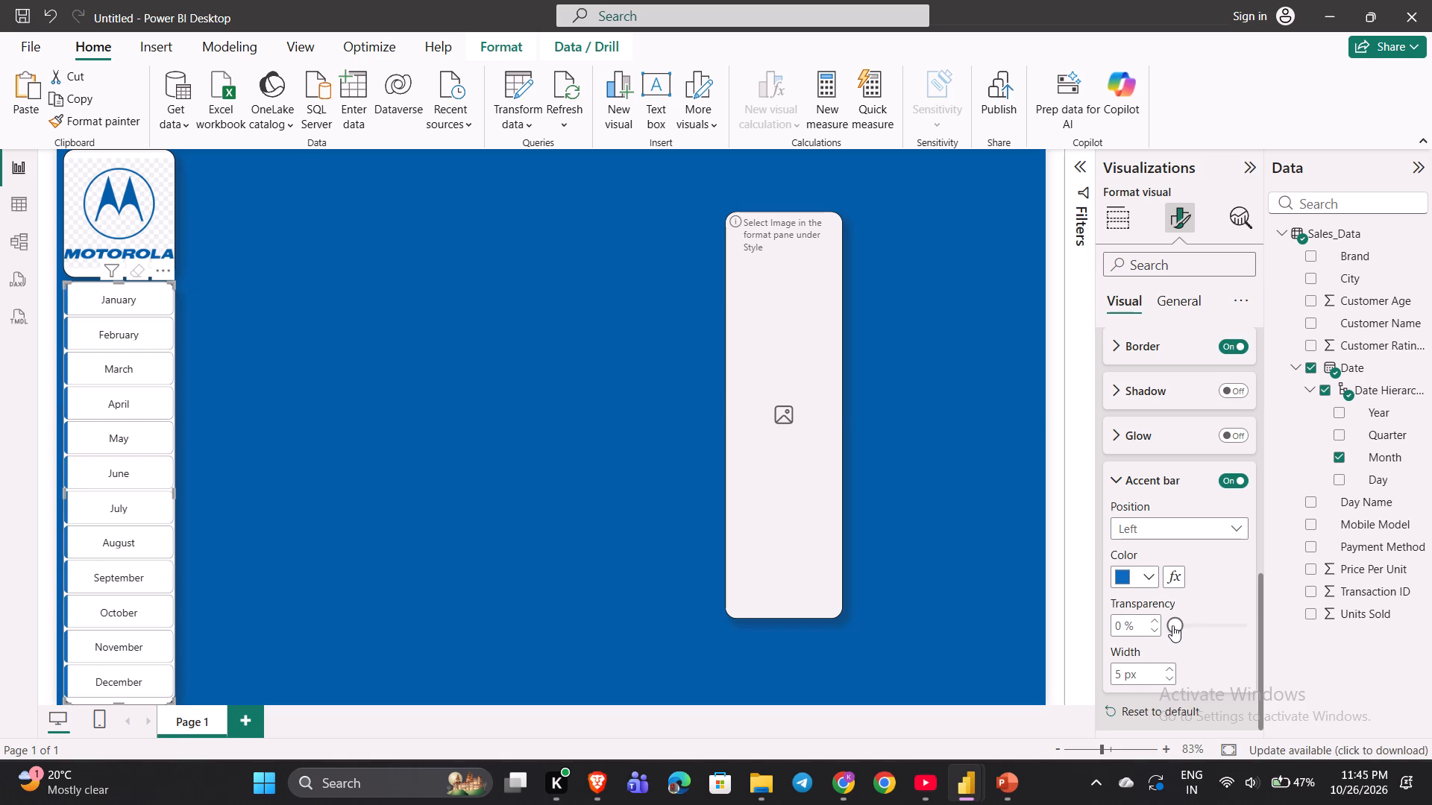
left_click_drag(1172, 625, 1179, 625)
left_click(1169, 669)
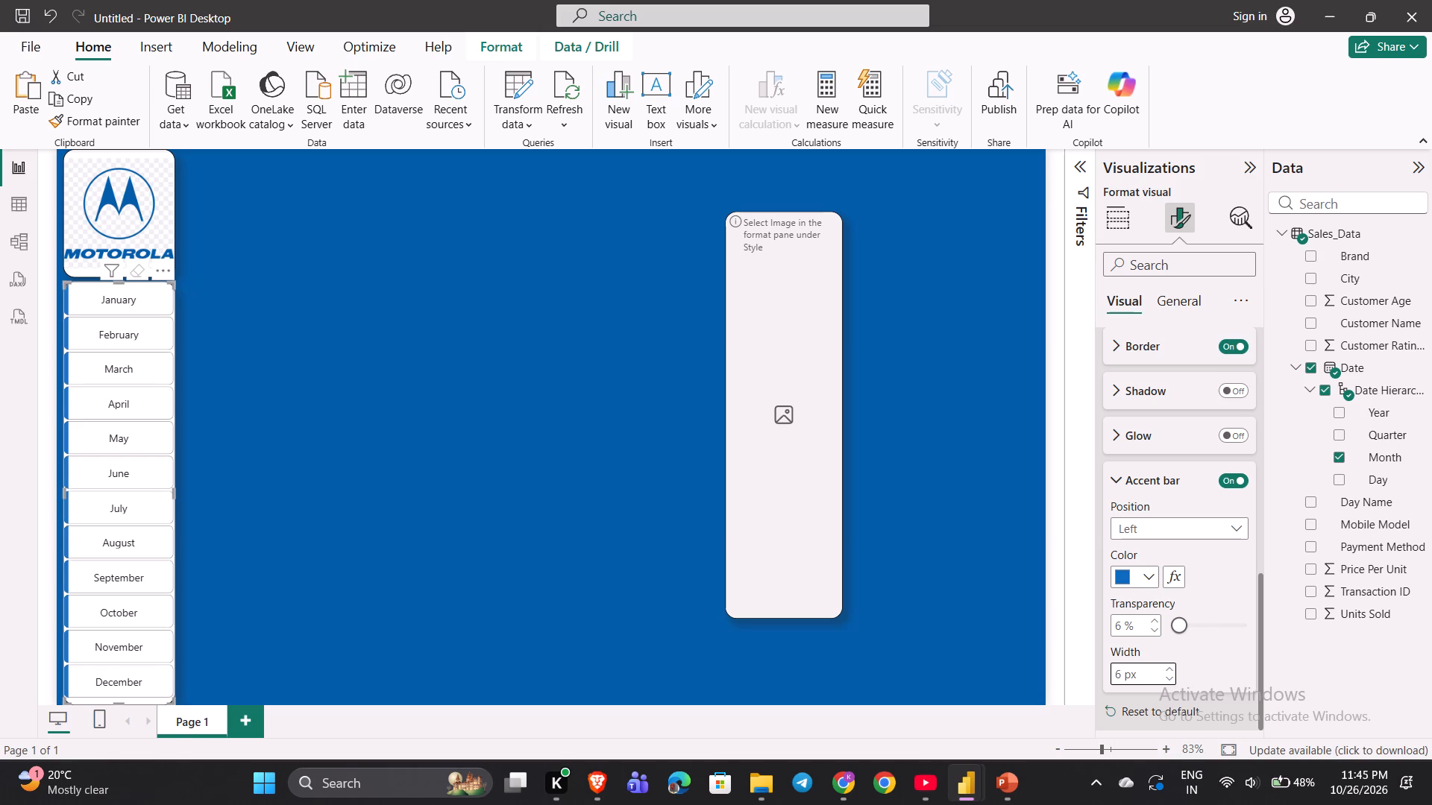
Try a dark navy theme colour on the month slicer's accent bar, and settle on a gold theme shade.
left_click(1153, 582)
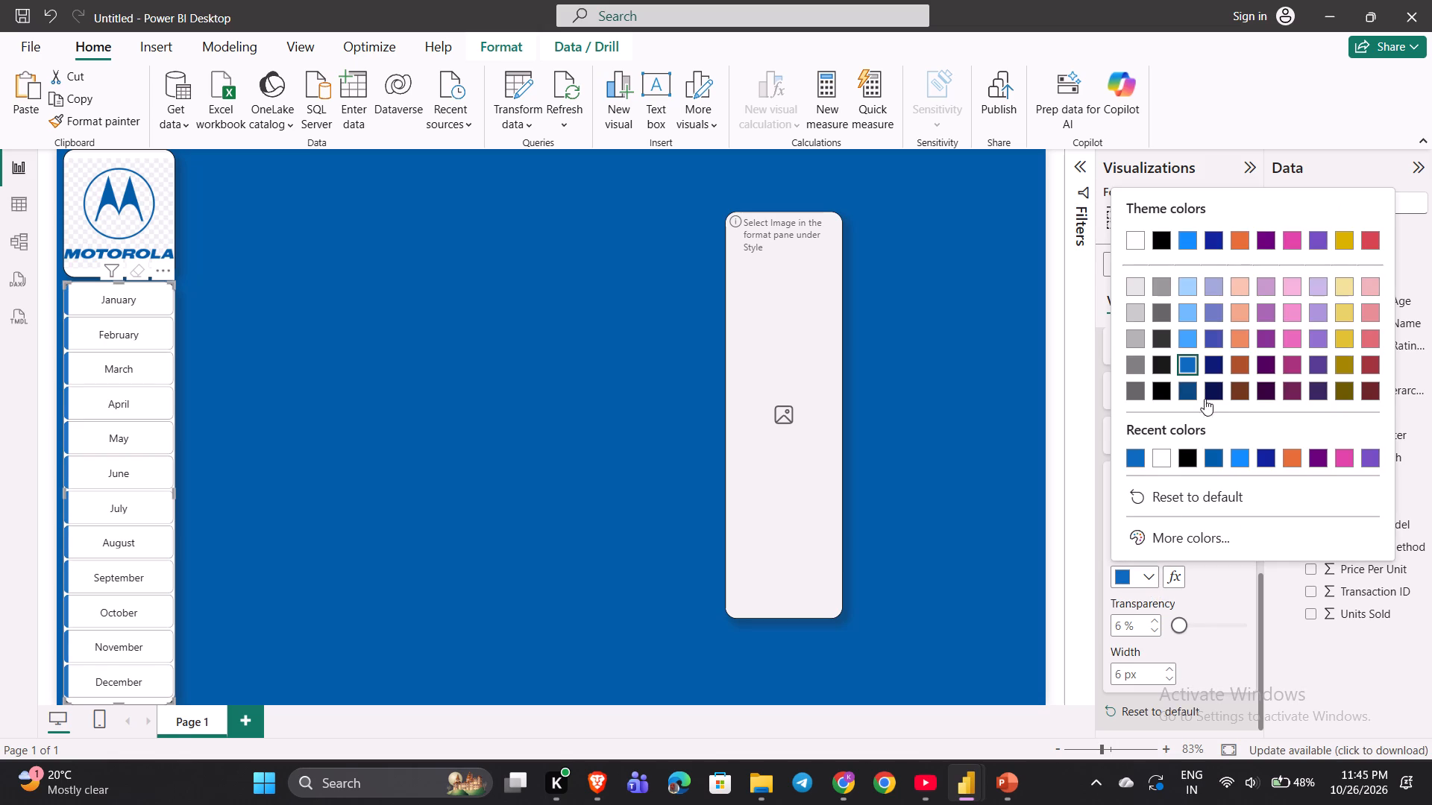
left_click(1213, 367)
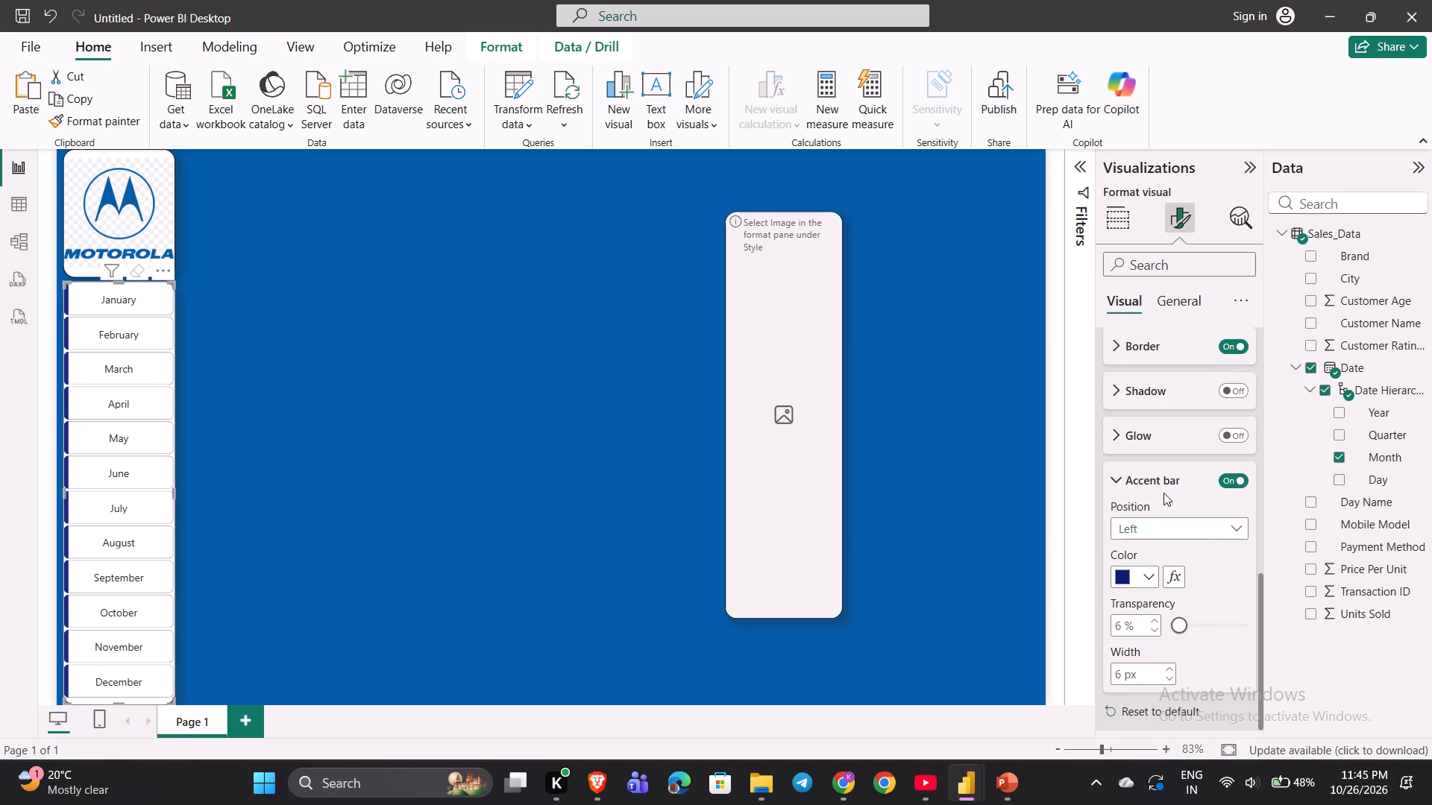
left_click(1146, 578)
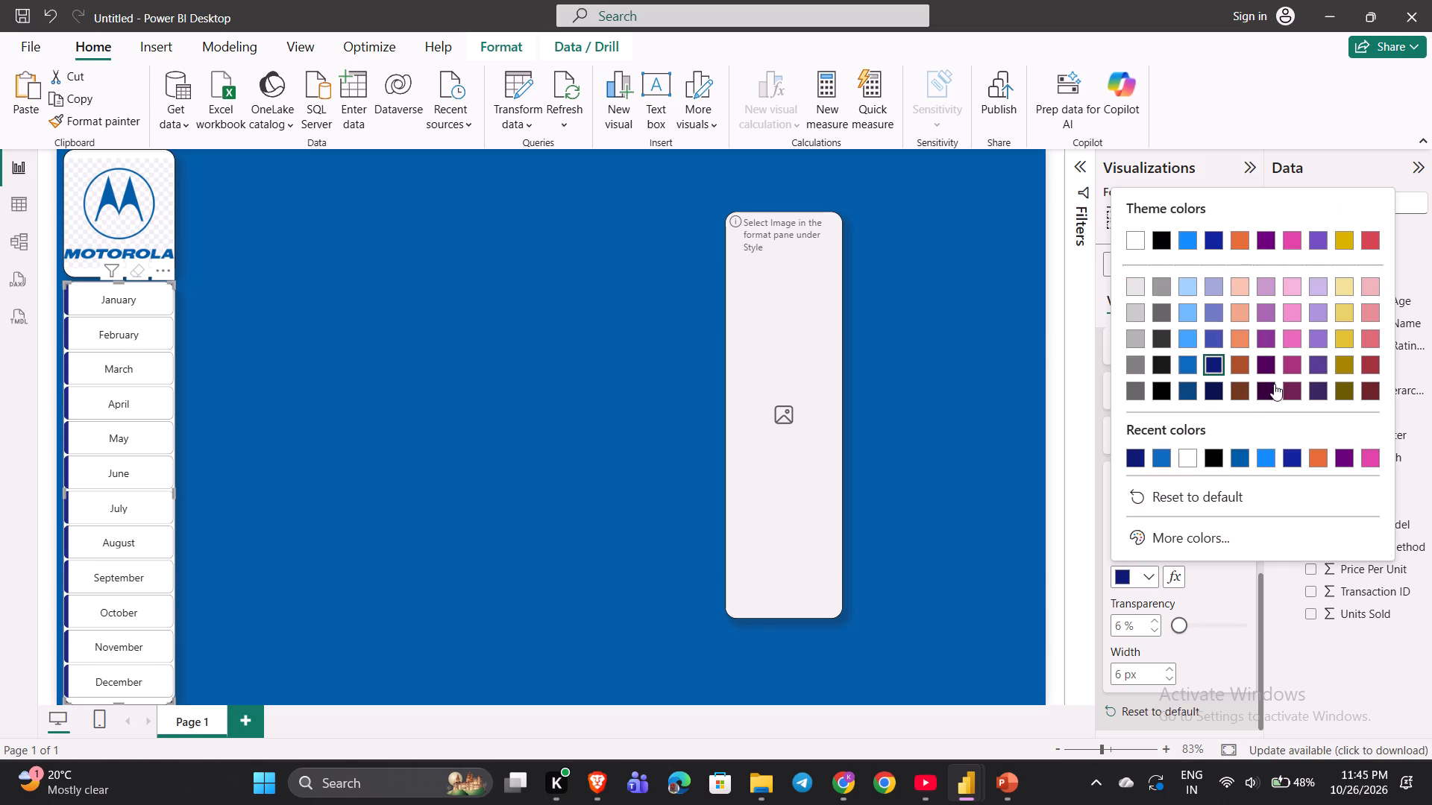
left_click(1340, 338)
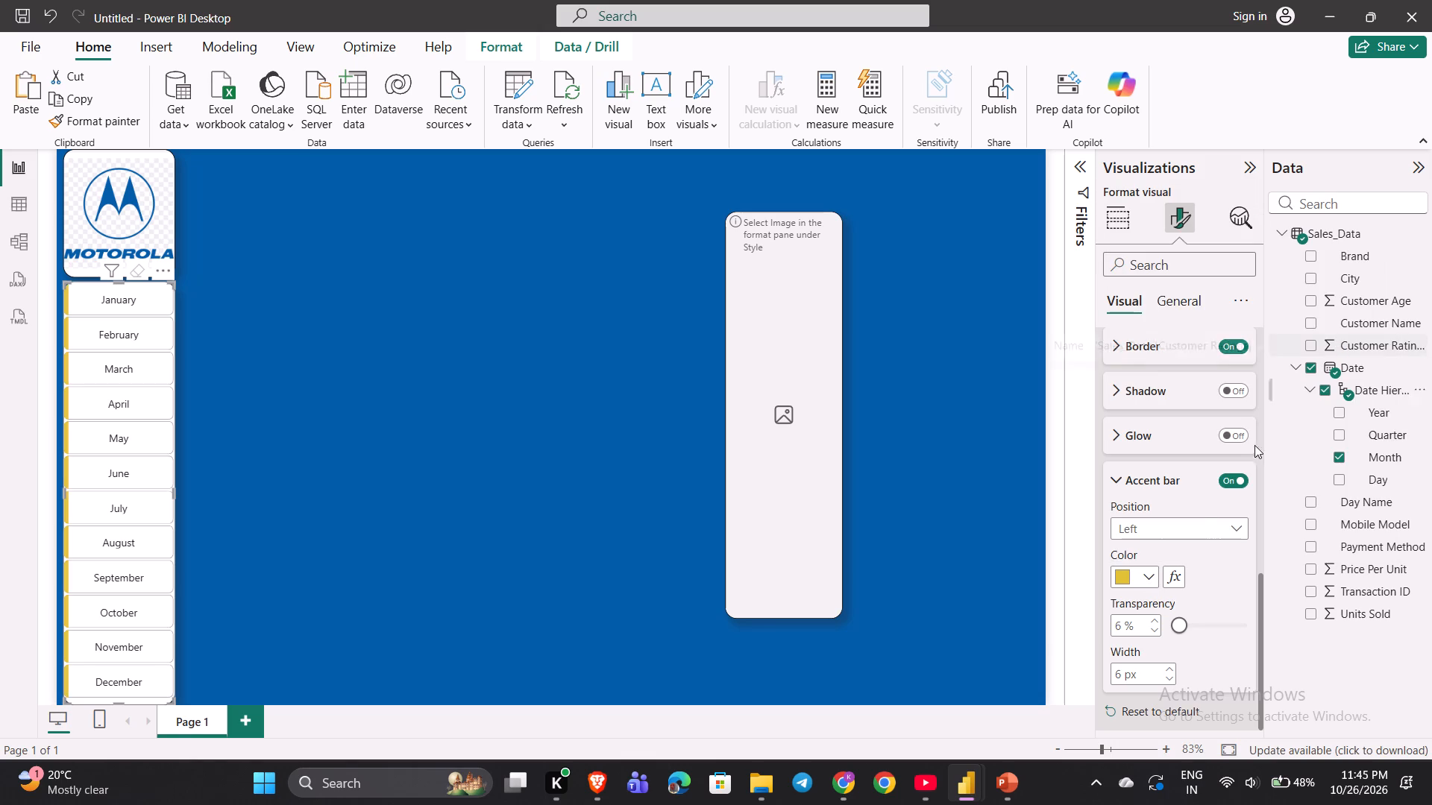
Change the accent bar colour of the month slicer's buttons to a darker blue theme shade.
left_click(1149, 575)
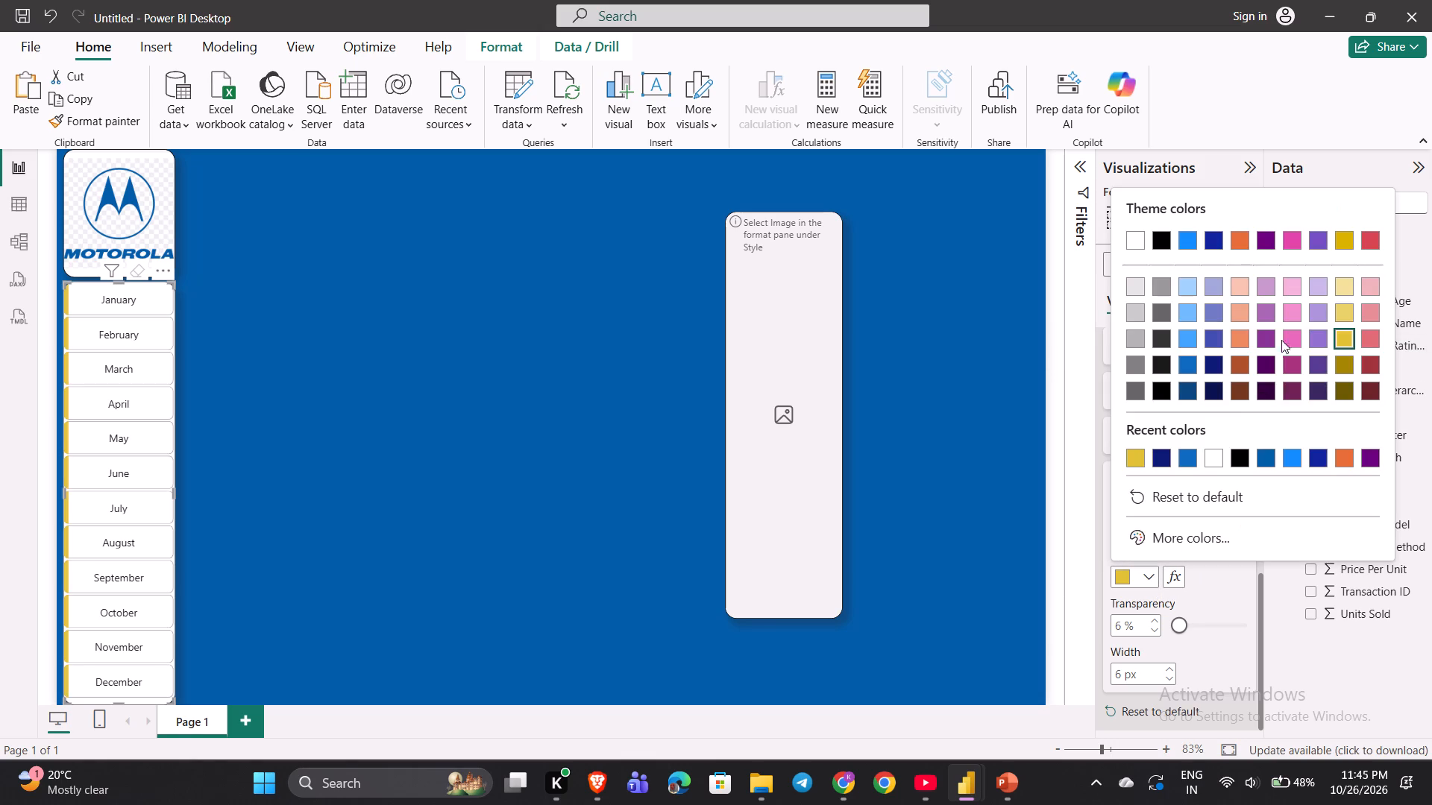
left_click(1188, 367)
left_click(672, 394)
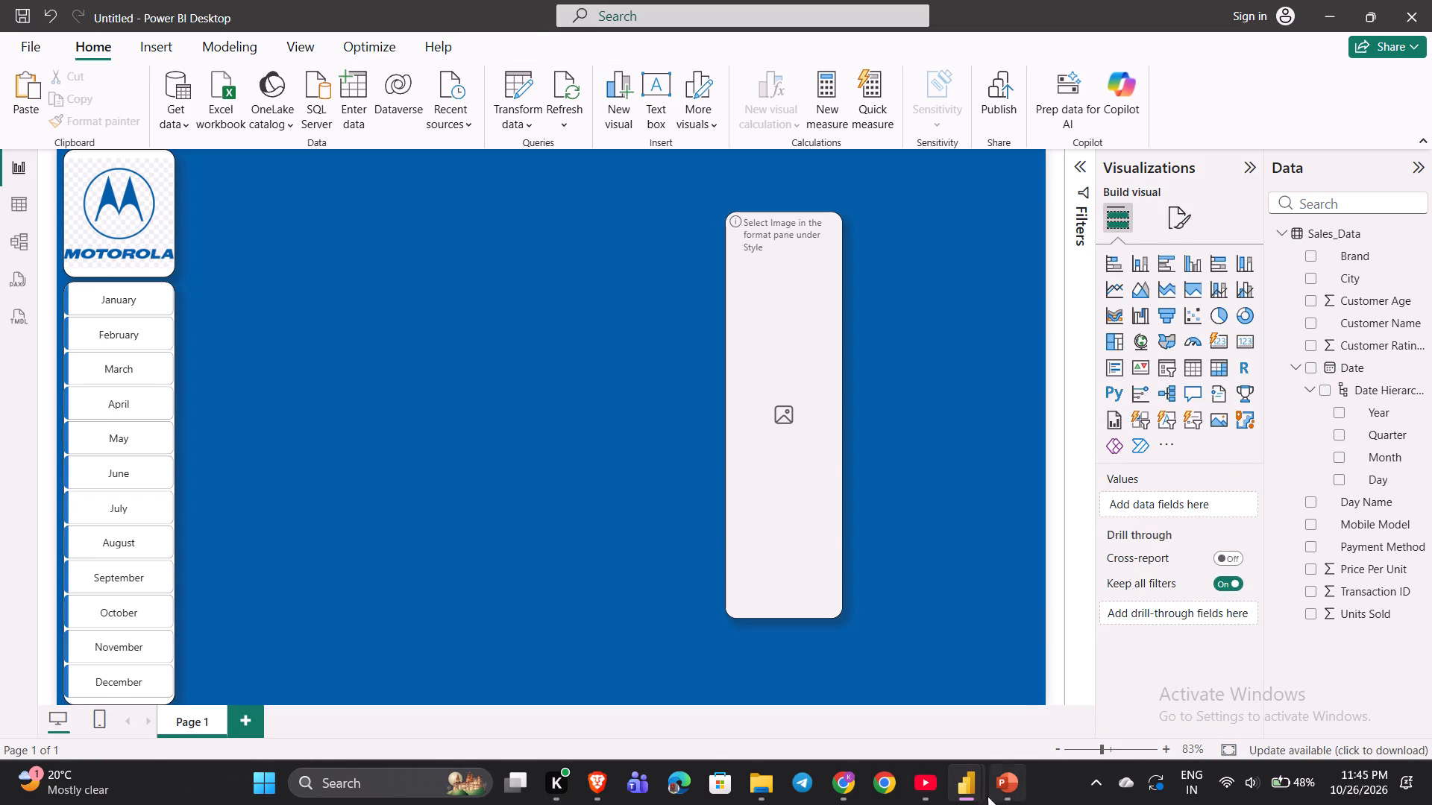
Switch to the YouTube course, watch the part on rounding the slicer's button corners, pause it and return to the report.
left_click(920, 791)
key("space")
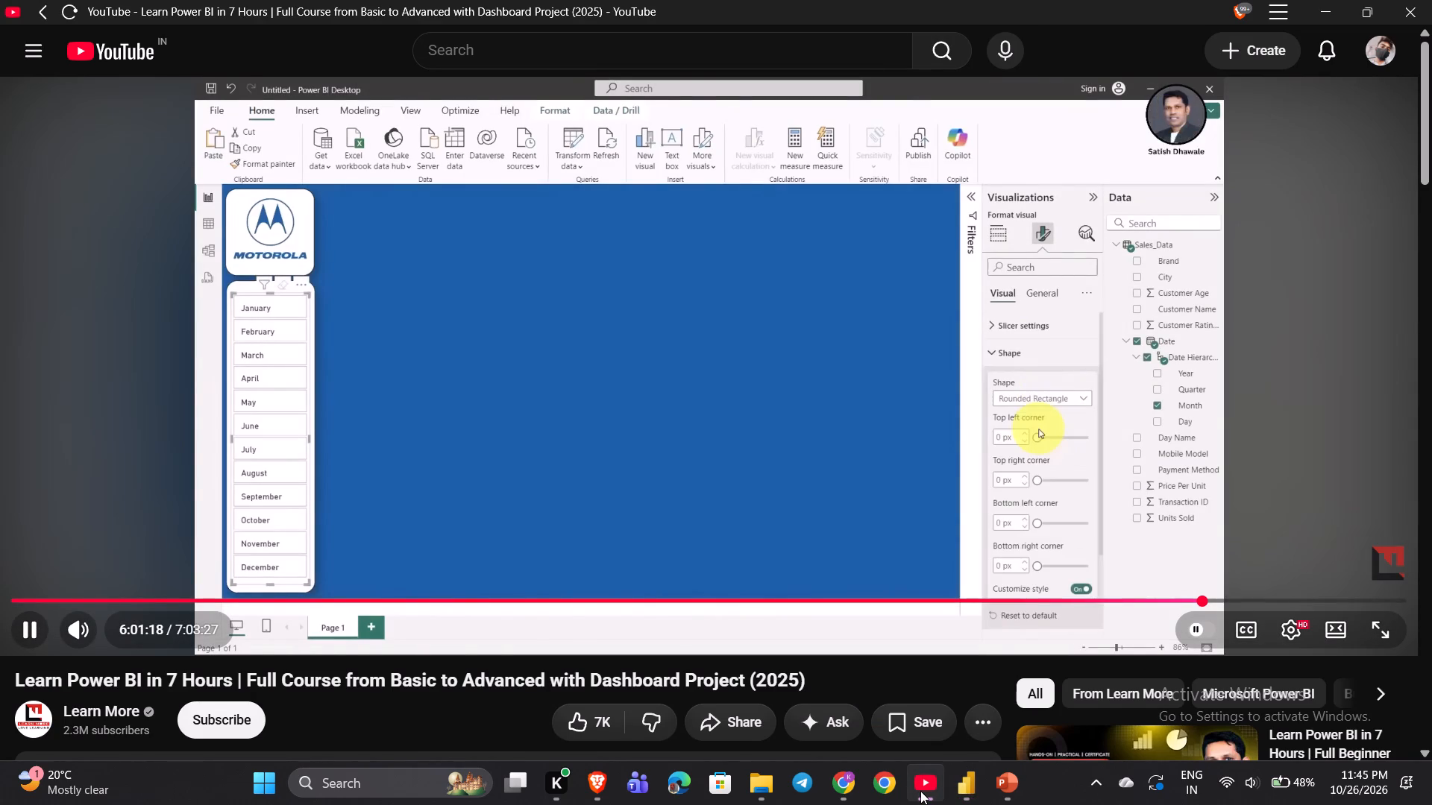
key("space")
key("space")
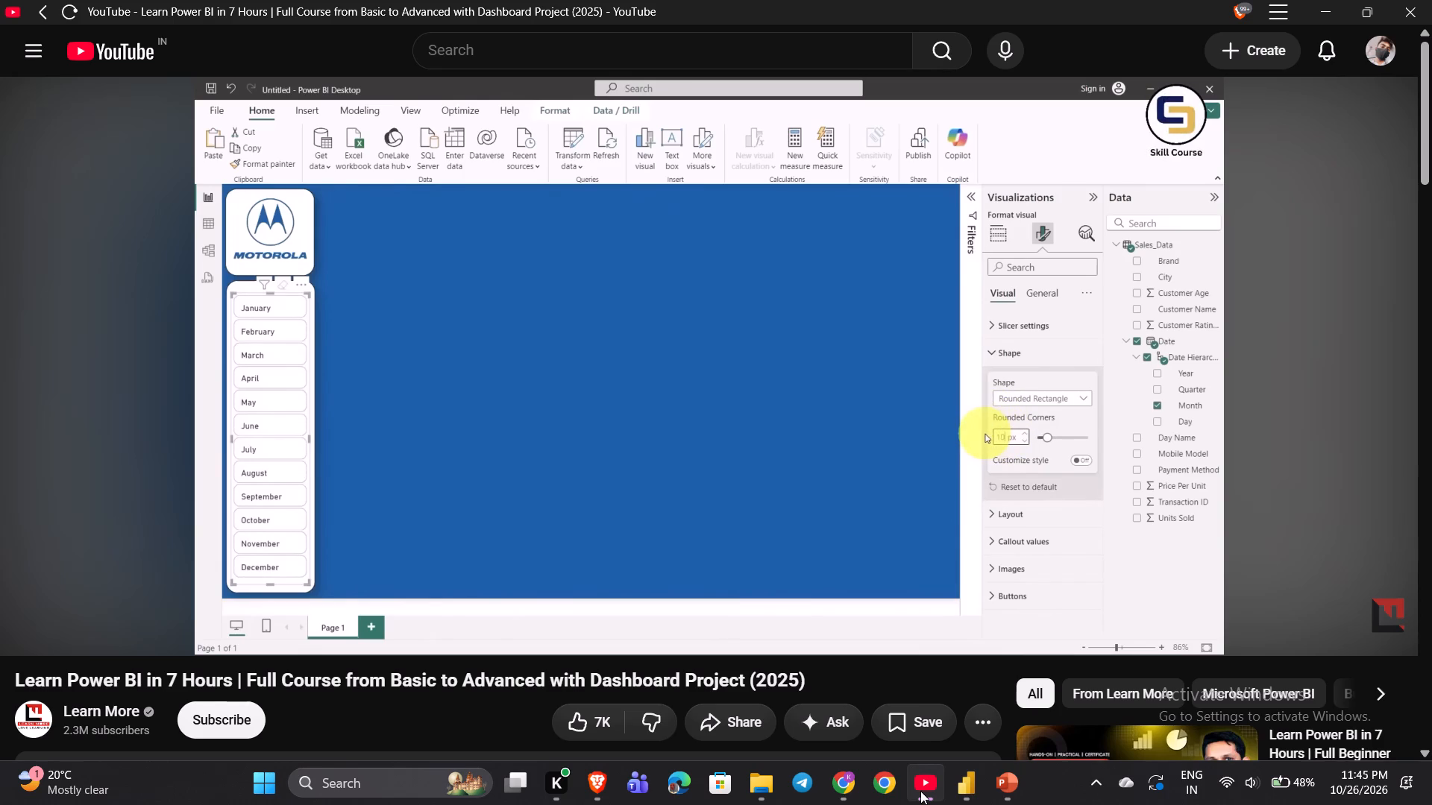
key("space")
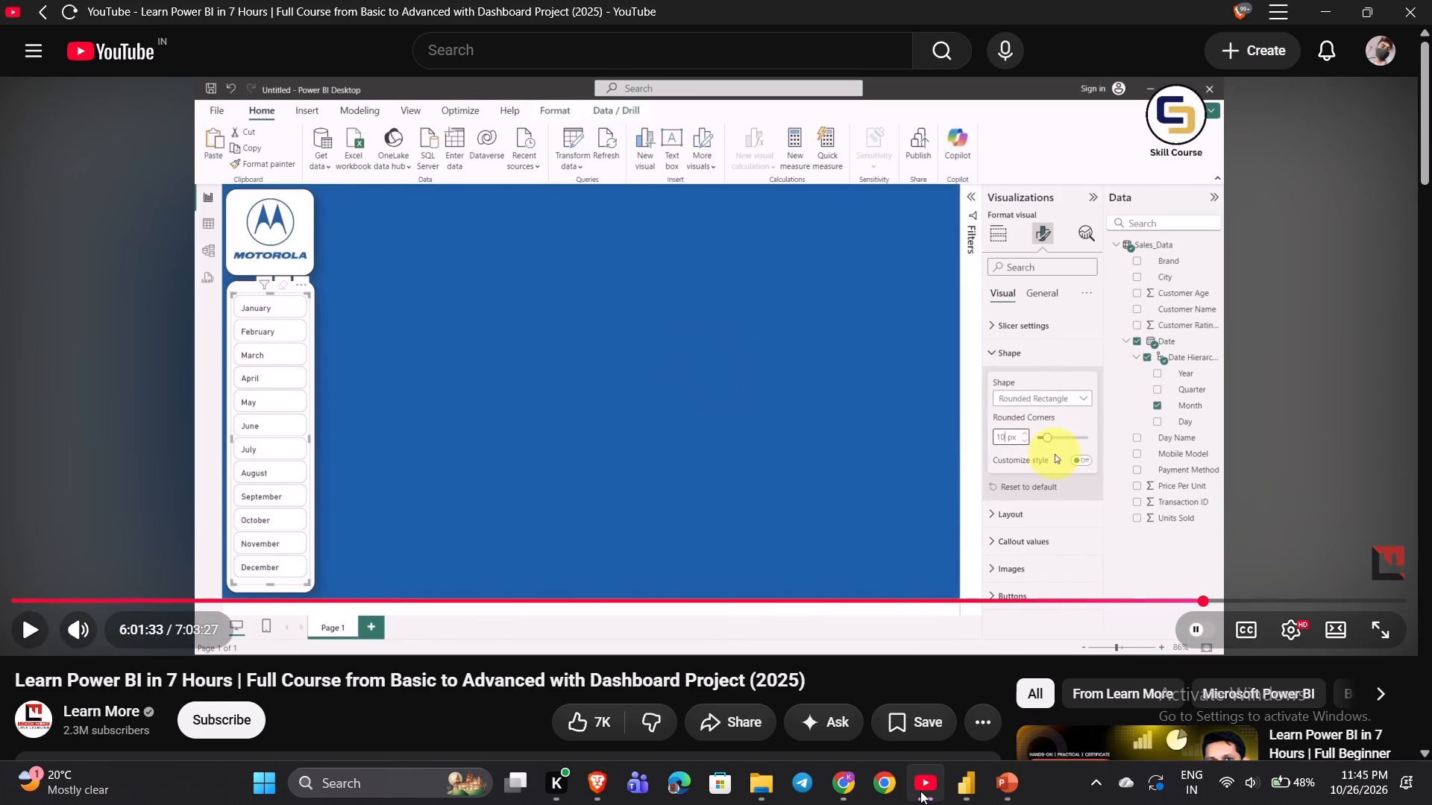
left_click(920, 791)
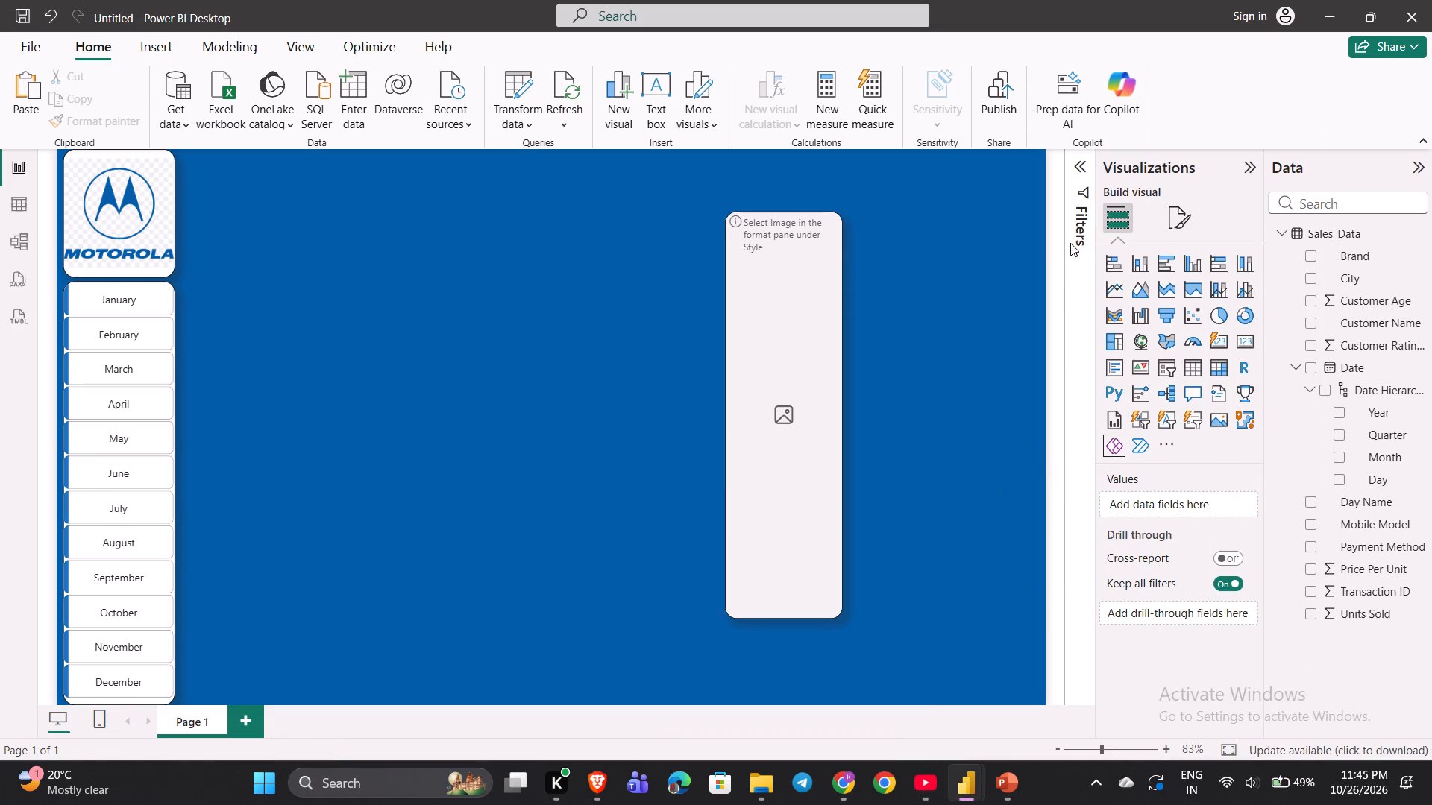
Set the corner radius of the month slicer's rounded rectangle buttons to 10 px.
left_click(88, 291)
left_click(88, 291)
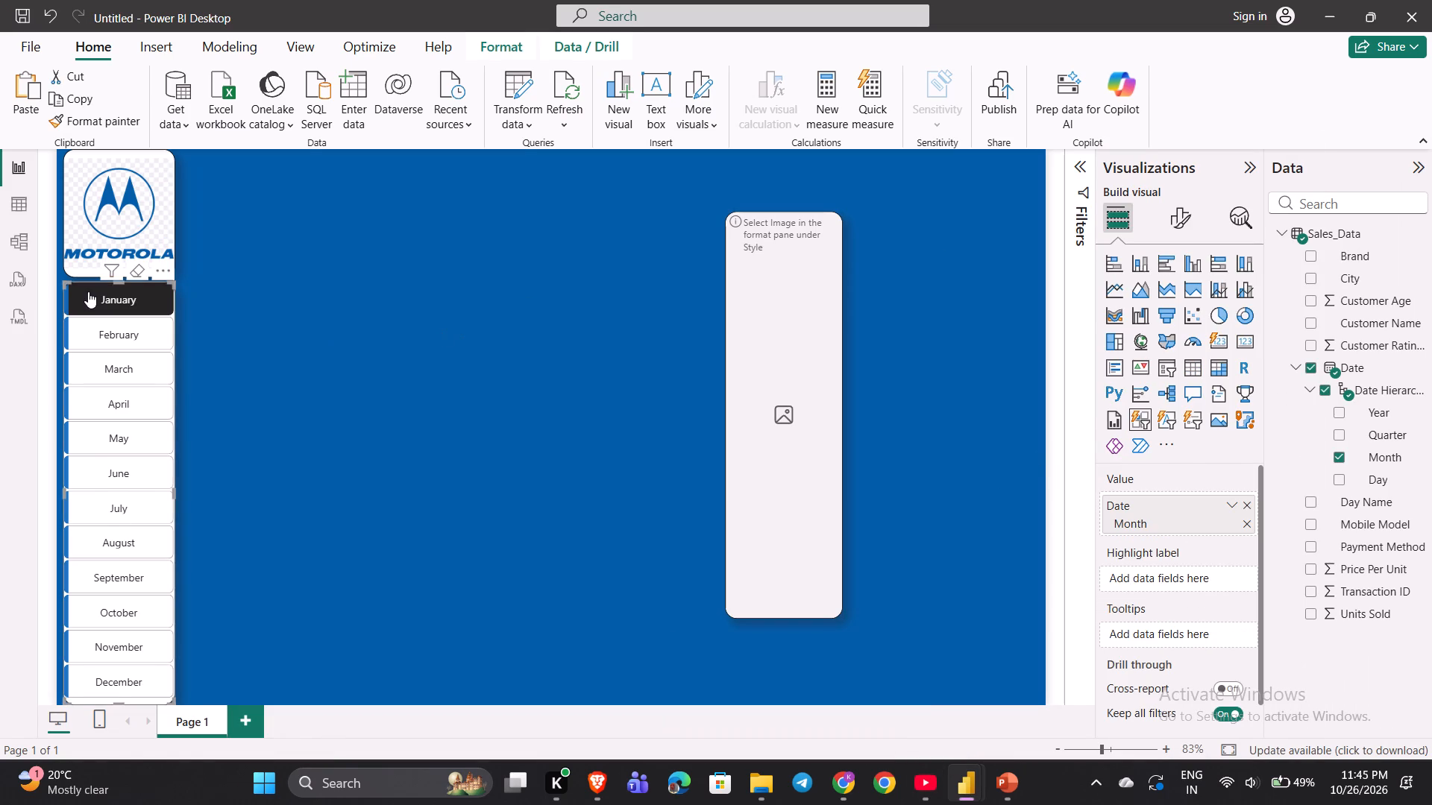
left_click(1172, 221)
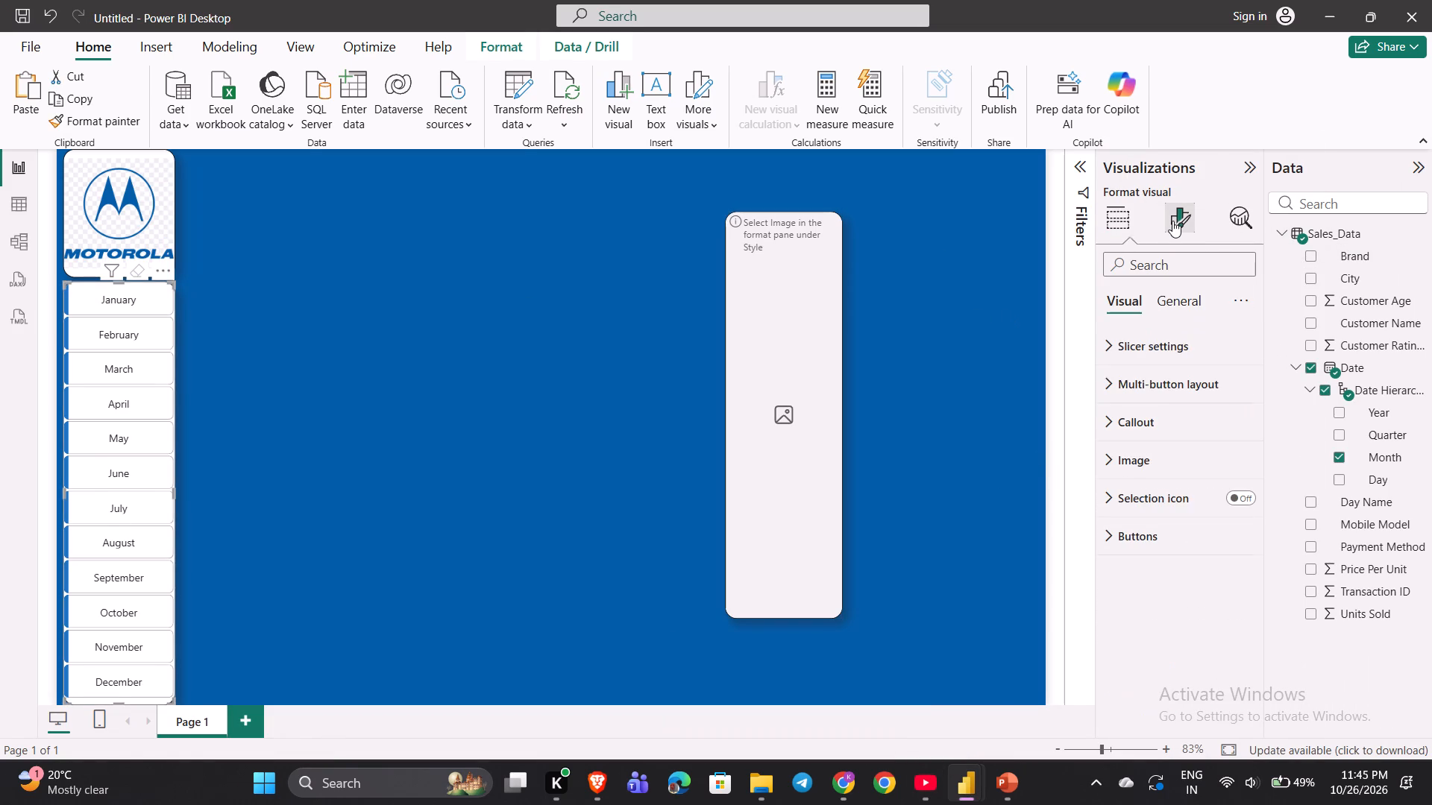
left_click(1125, 535)
scroll(1125, 535, "down", 8)
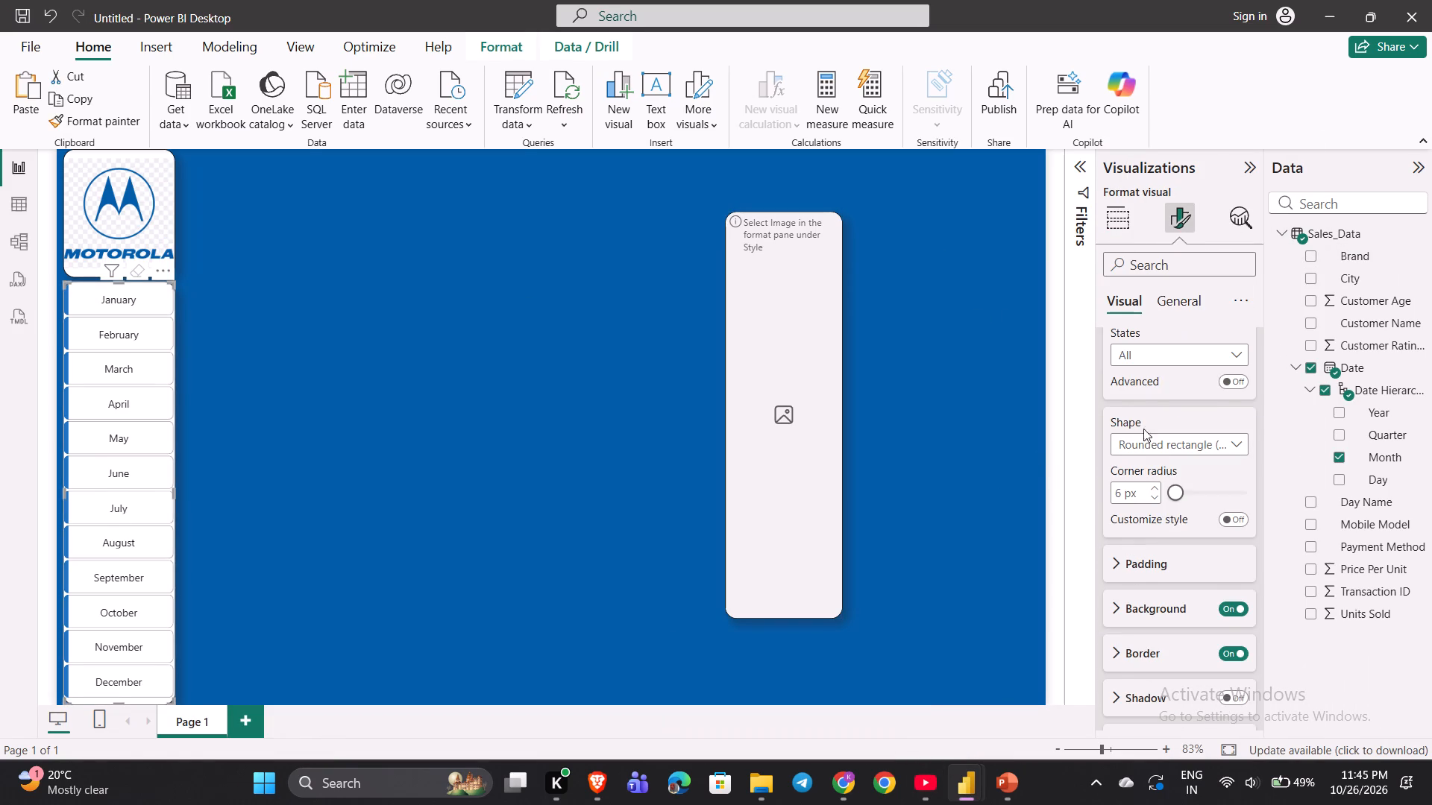
left_click(1122, 380)
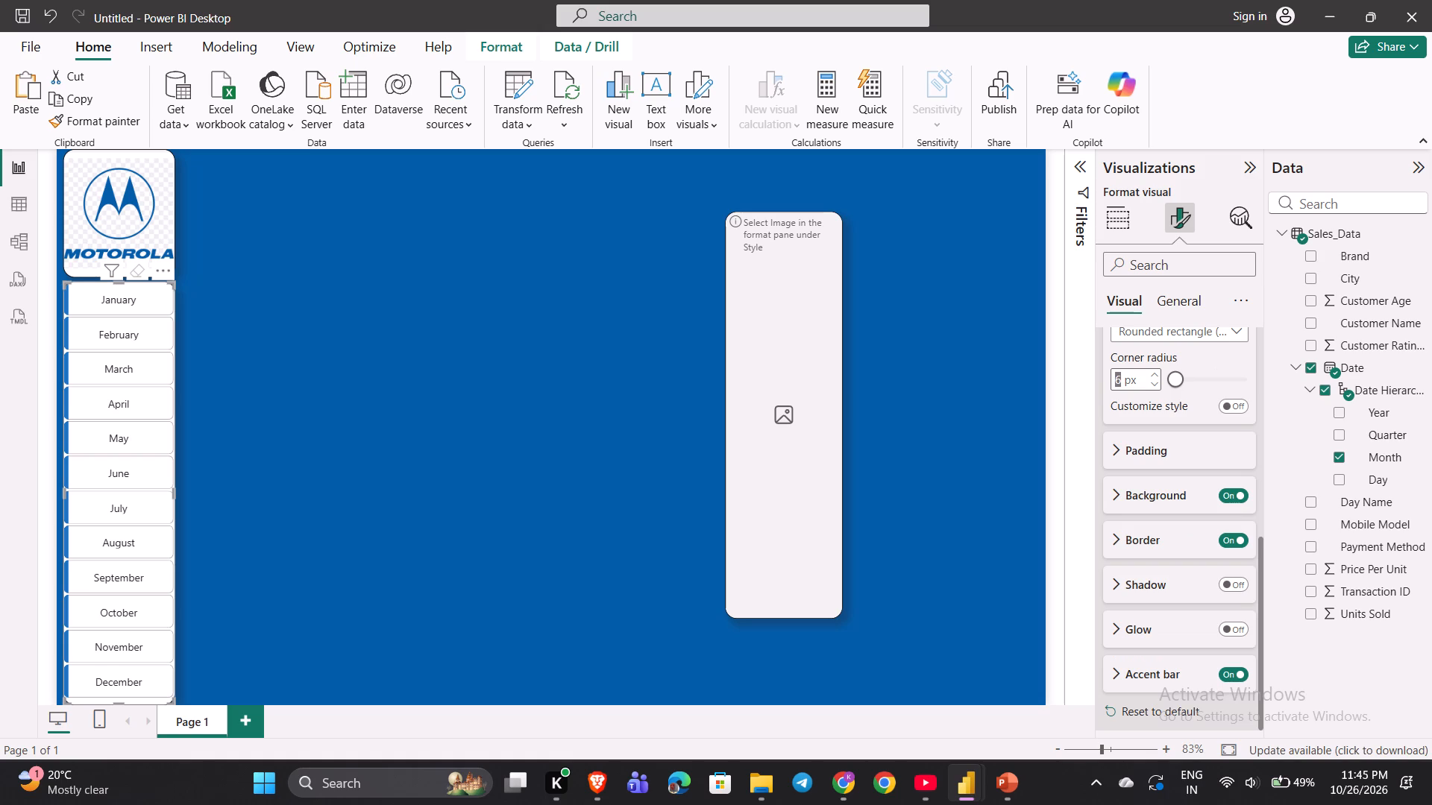
type("10")
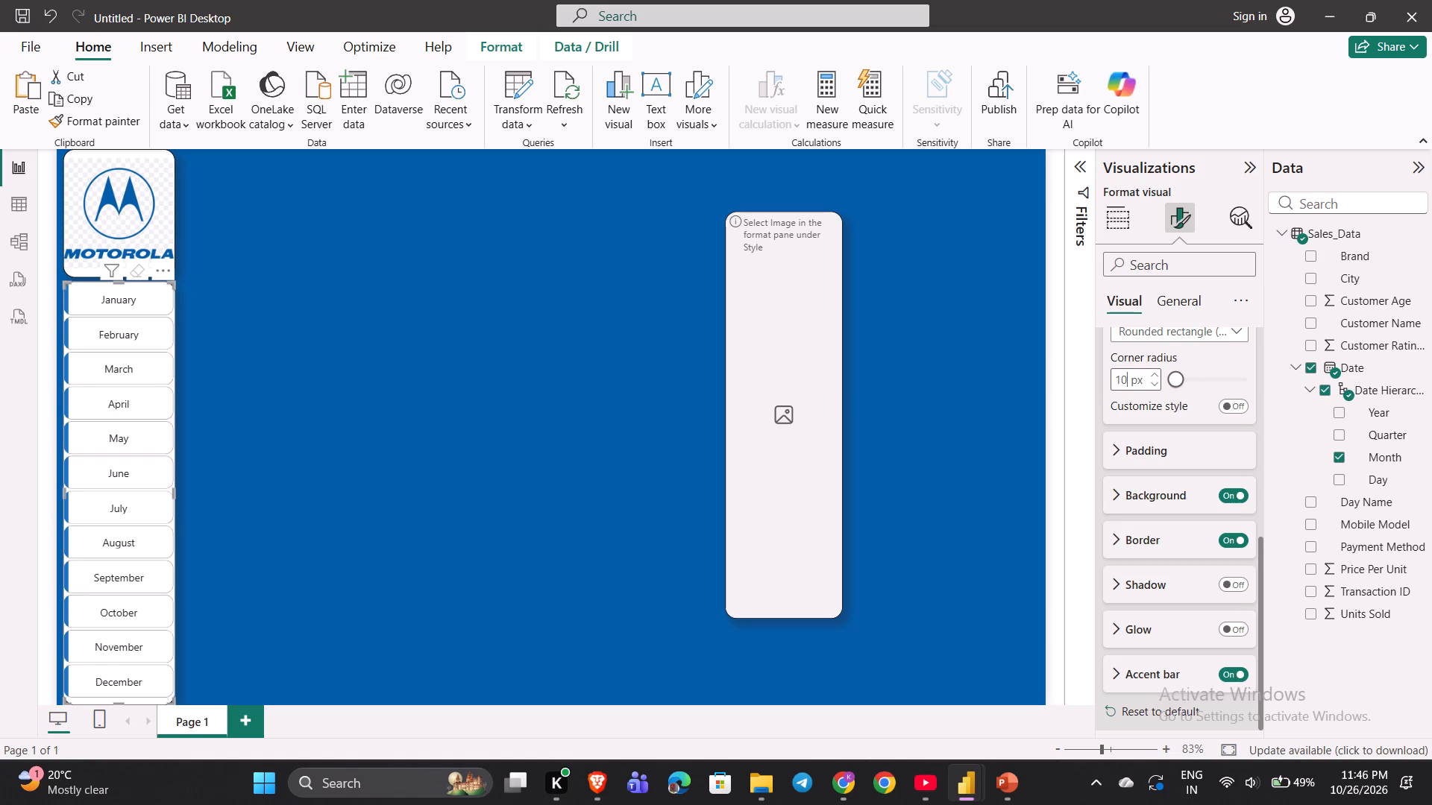
Switch to the YouTube course, watch the next part on the slicer's button formatting, pause it and return to the report.
left_click(920, 789)
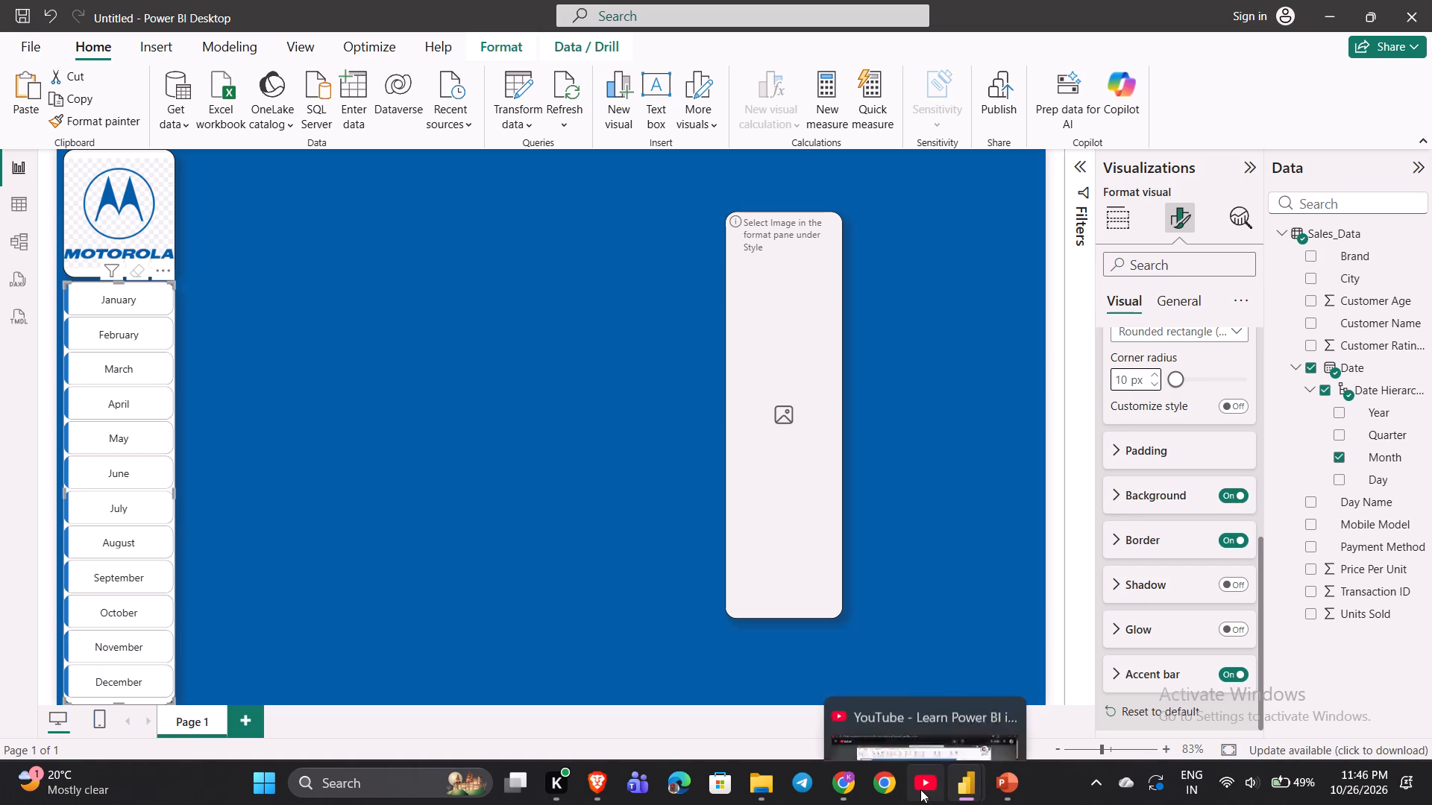
key("space")
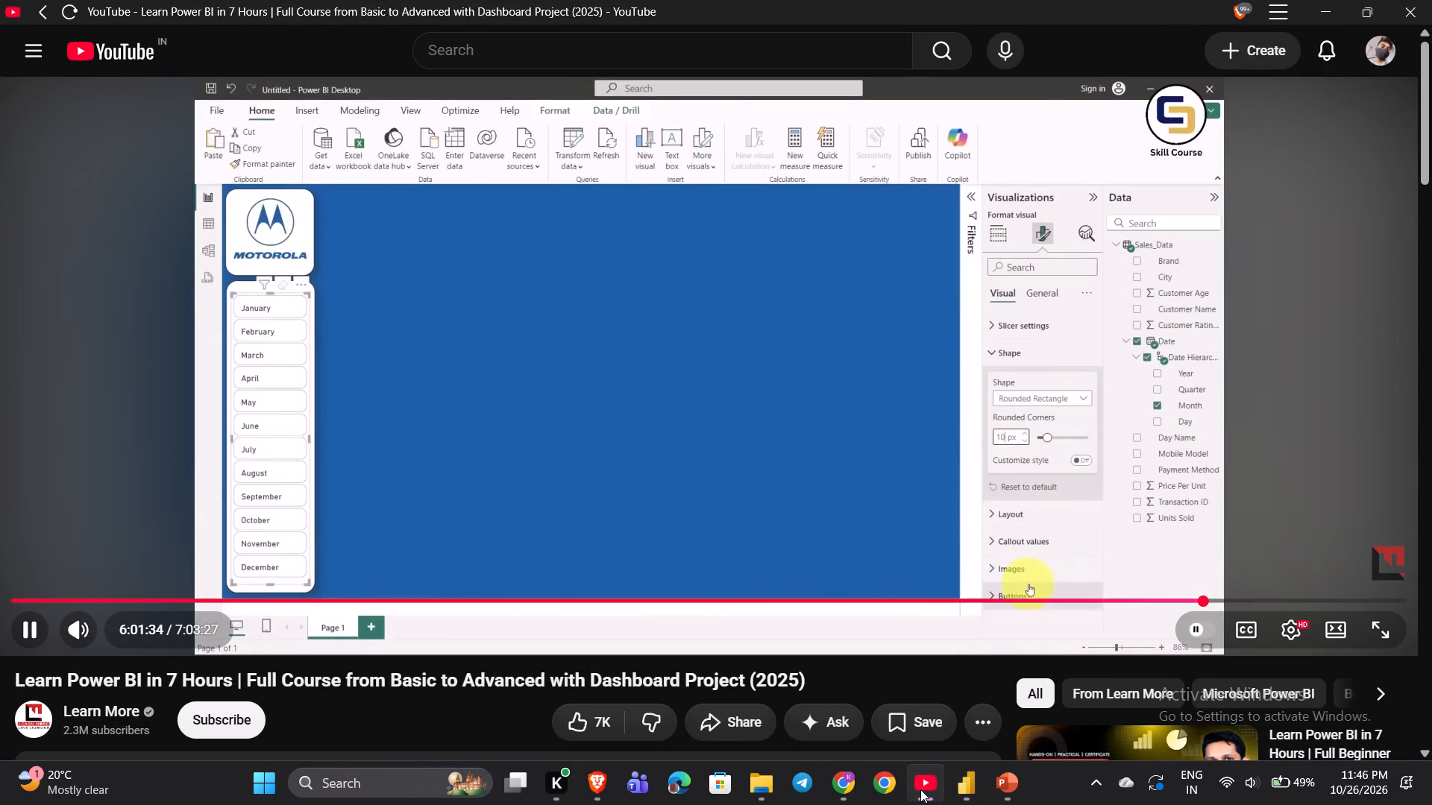
key("space")
key("space")
key("space")
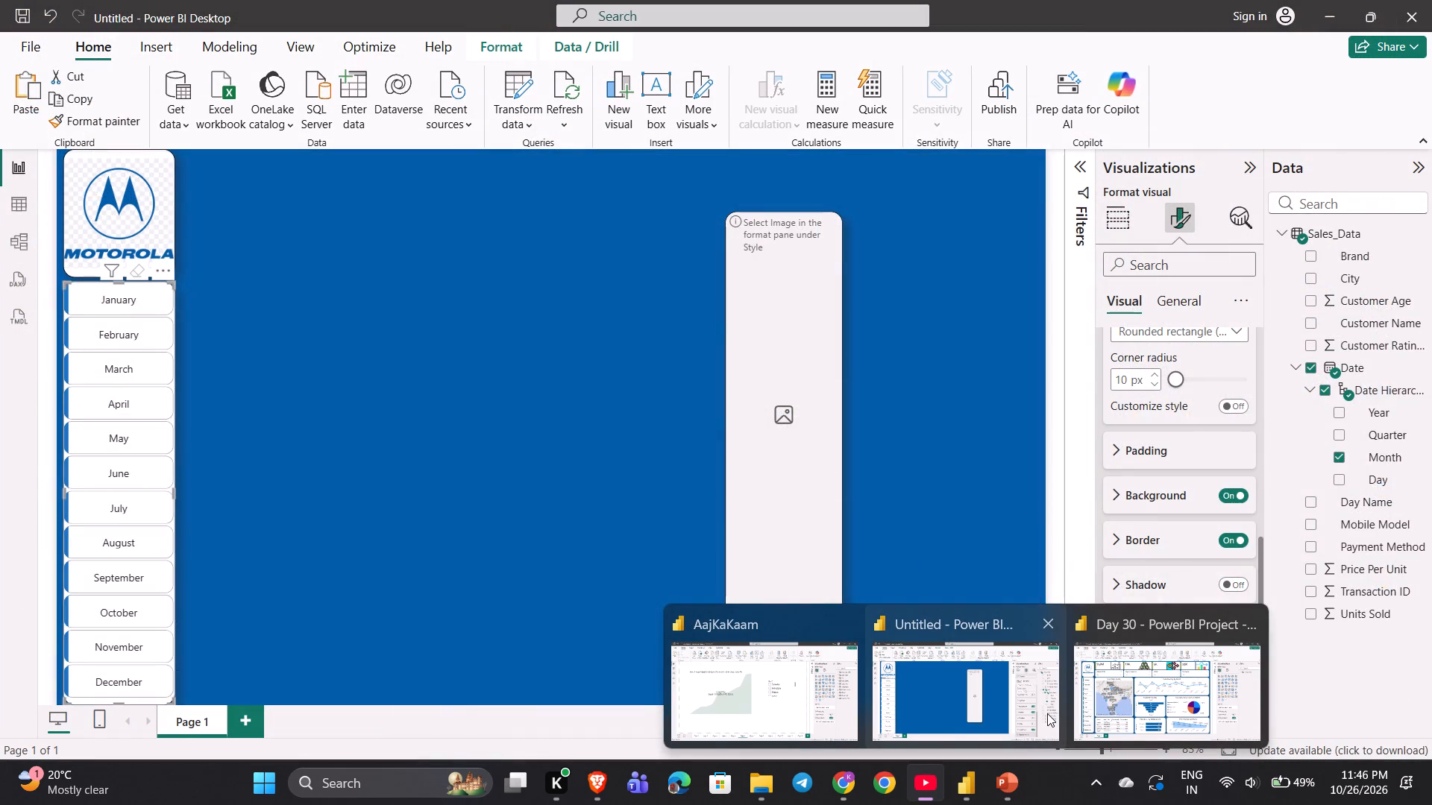
left_click(1047, 713)
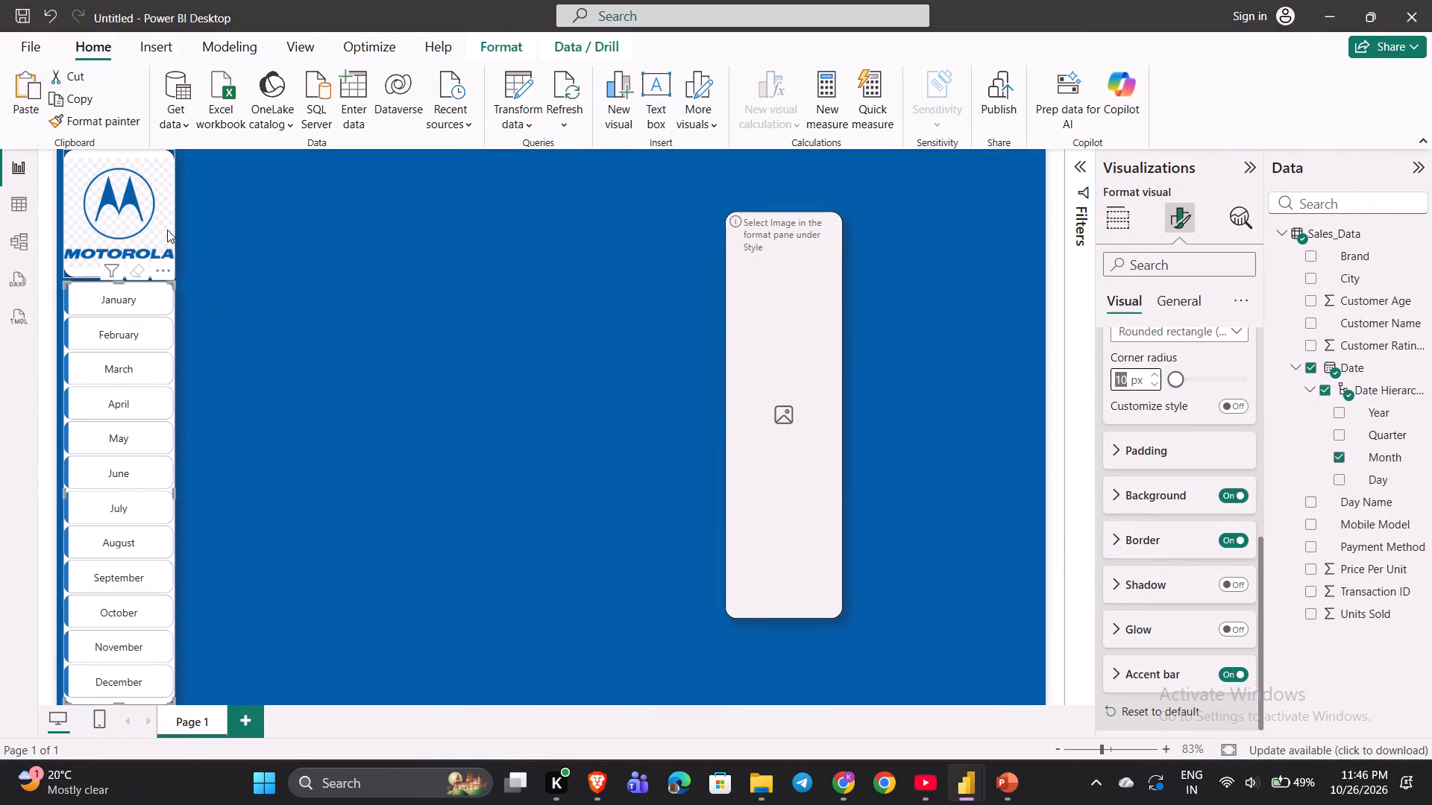
Narrow the Motorola logo image and the month slicer slightly from their right edges so both have the same width.
left_click(157, 219)
left_click_drag(175, 215, 171, 215)
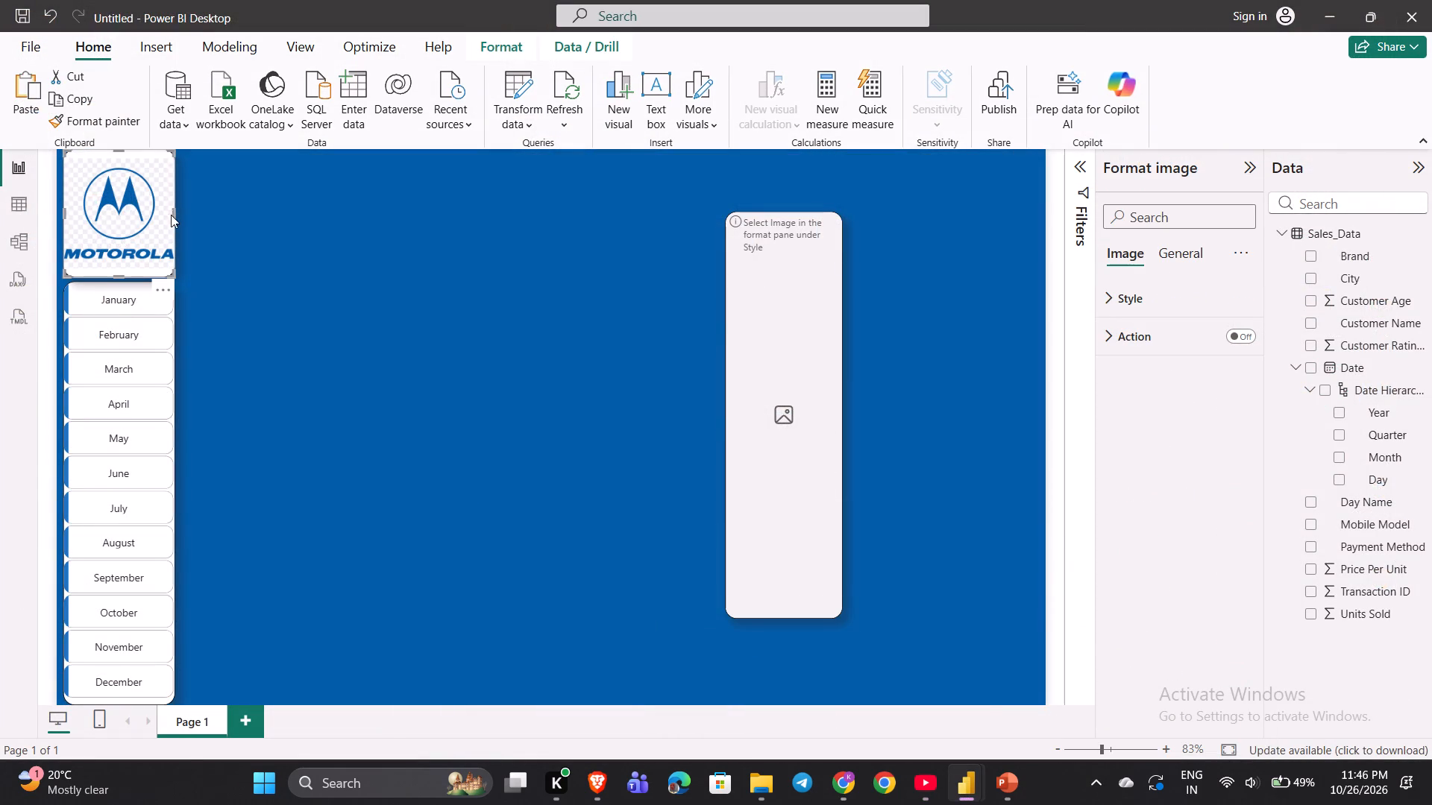
left_click_drag(171, 215, 167, 215)
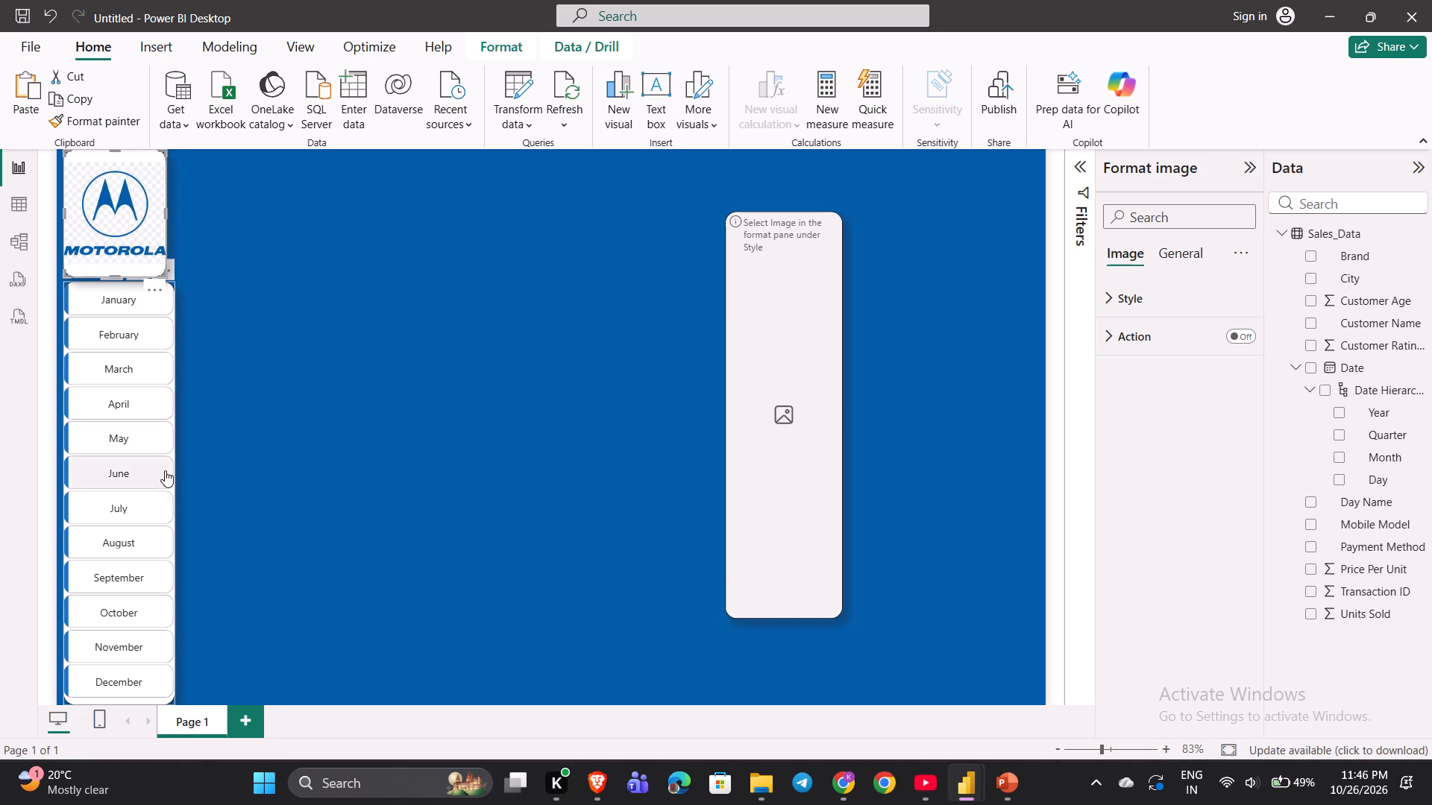
left_click(175, 490)
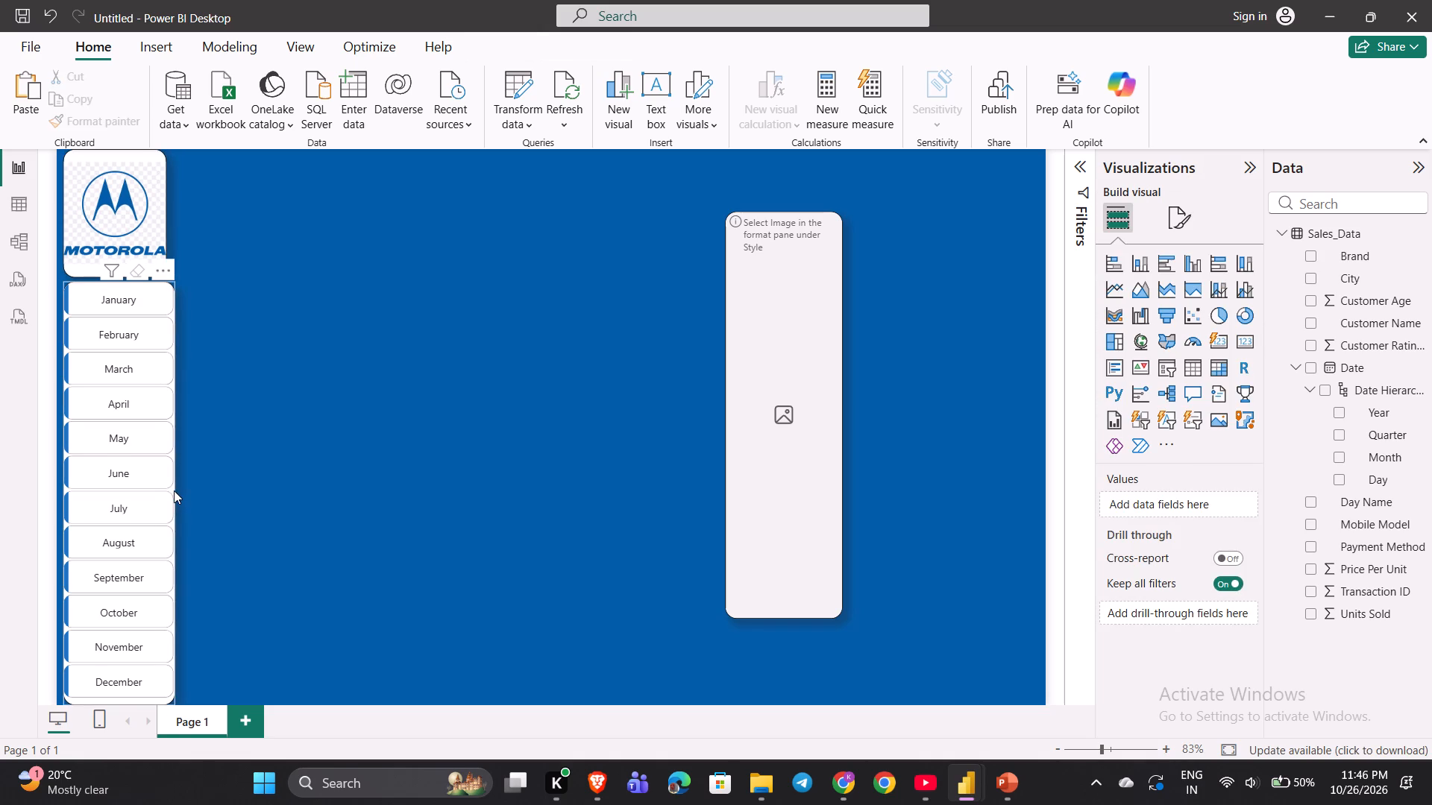
left_click(173, 491)
left_click_drag(173, 491, 166, 491)
left_click(294, 440)
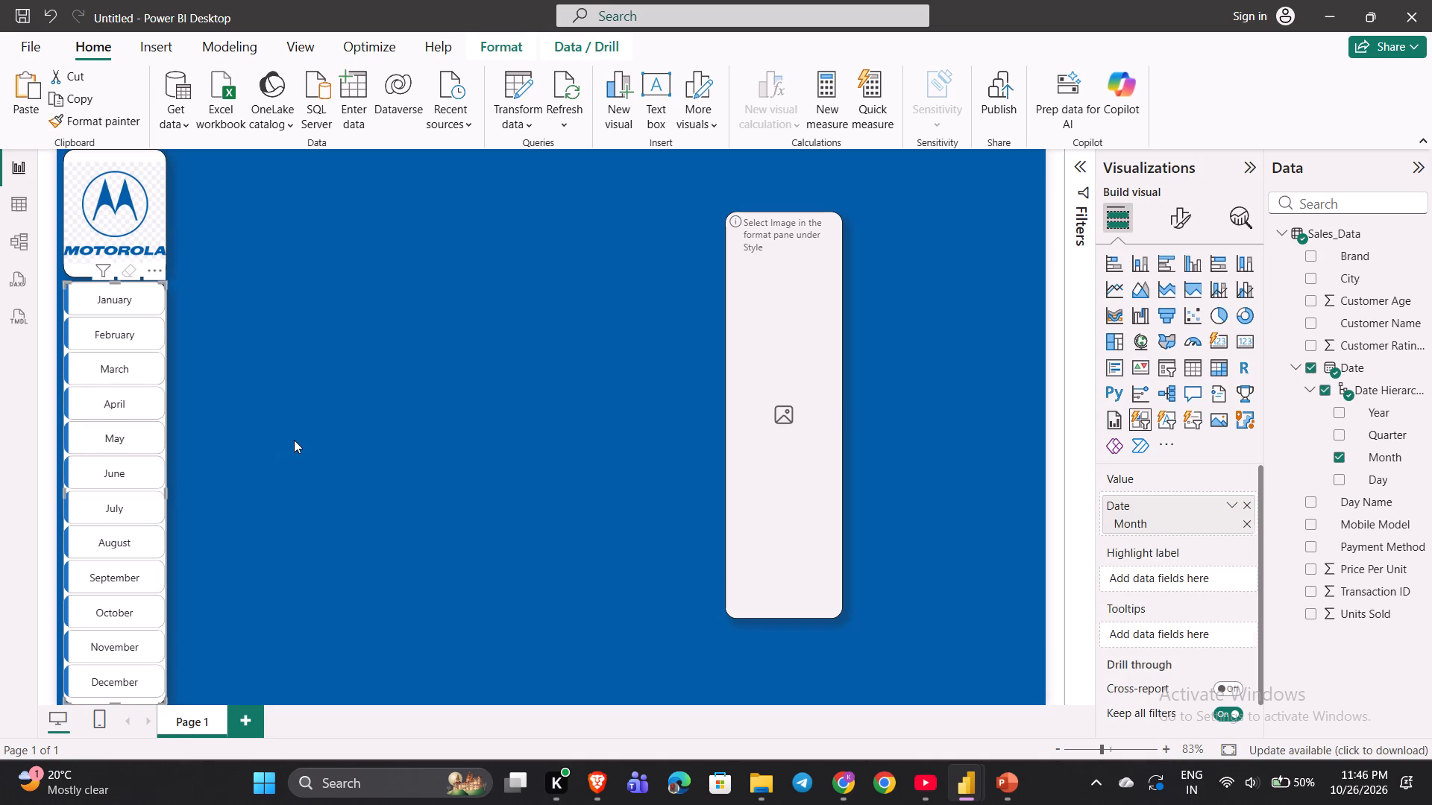
left_click(115, 701)
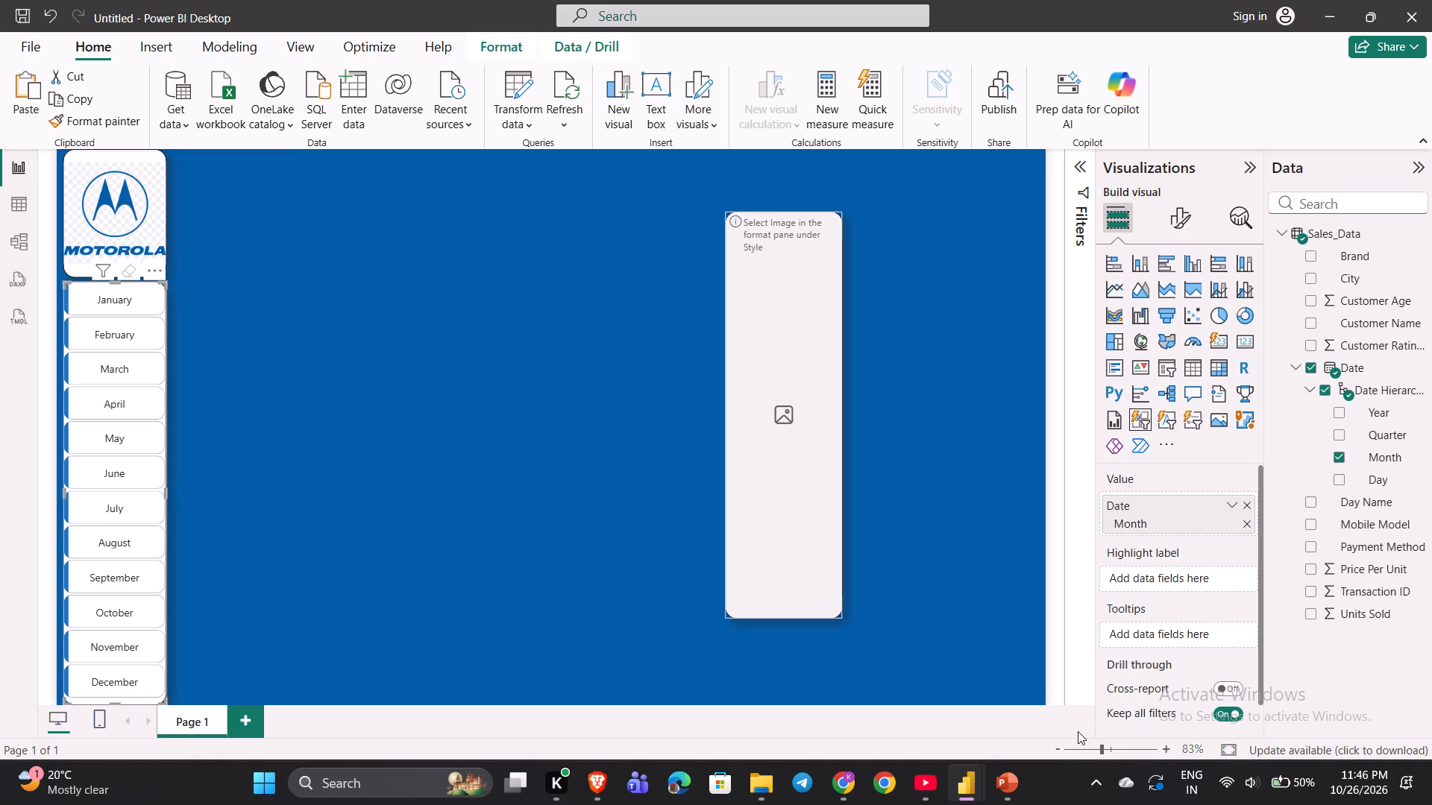
left_click(283, 370)
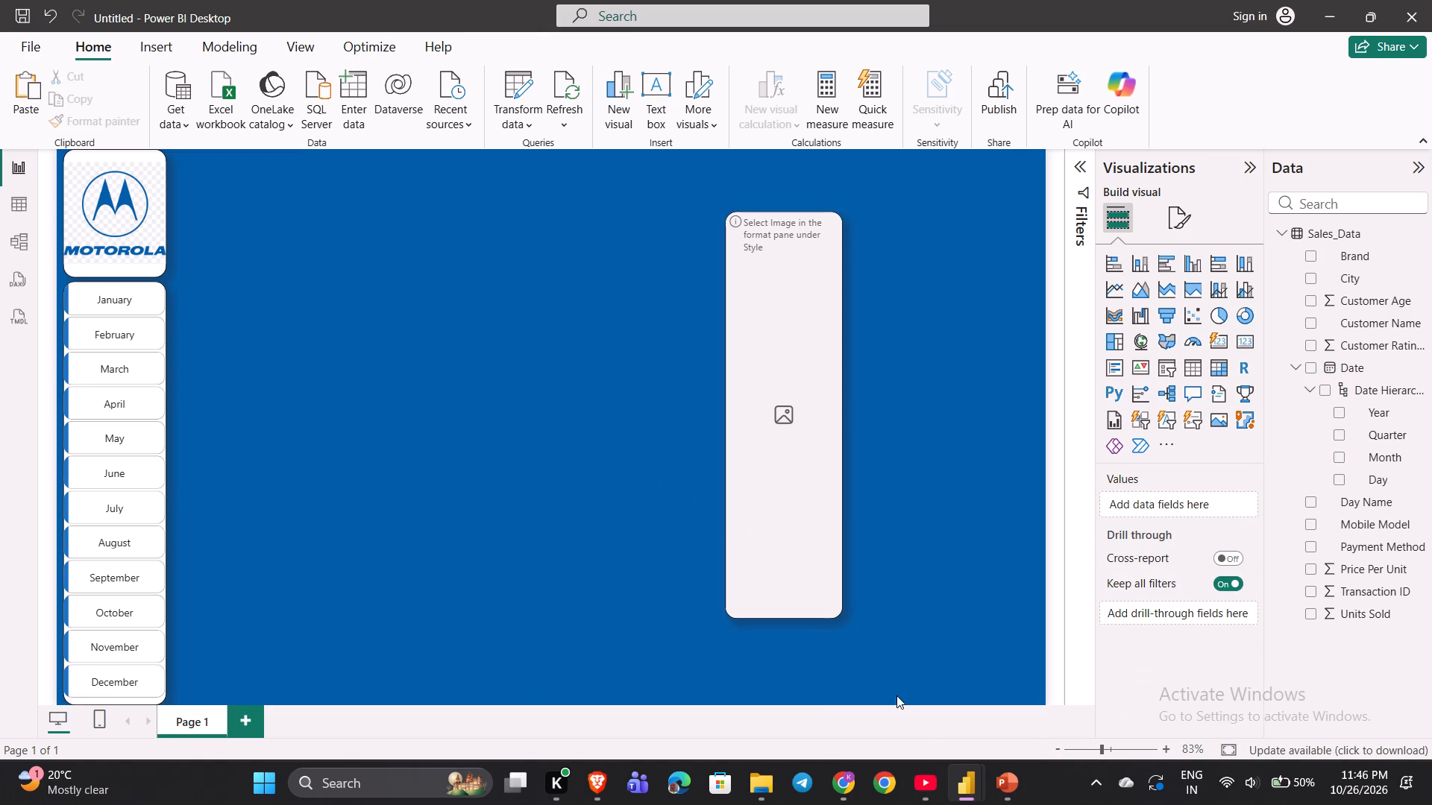
Switch to the YouTube course, watch how the accent bar colour is taken from the PowerPoint shape, pause it and return to the report.
left_click(922, 775)
key("space")
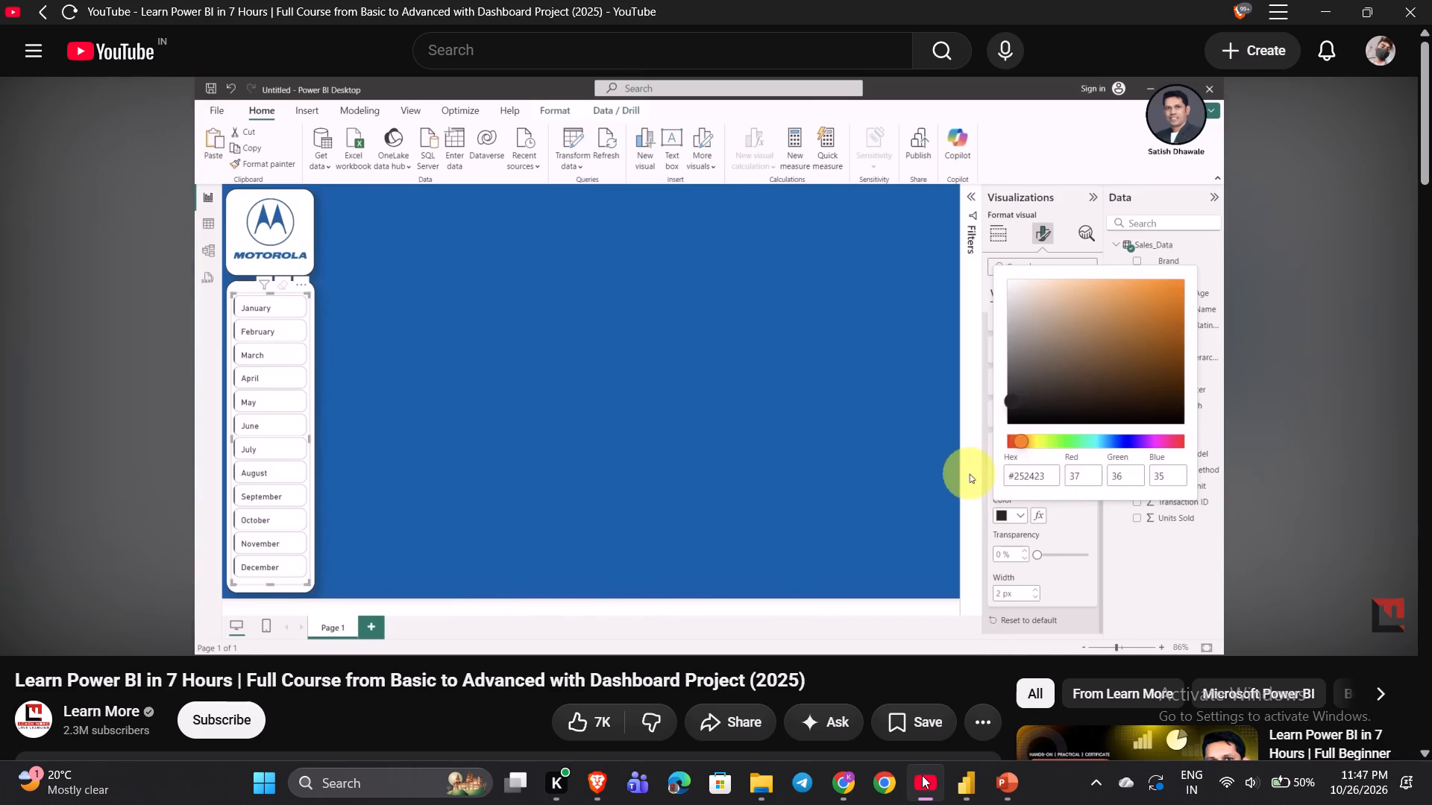
key("space")
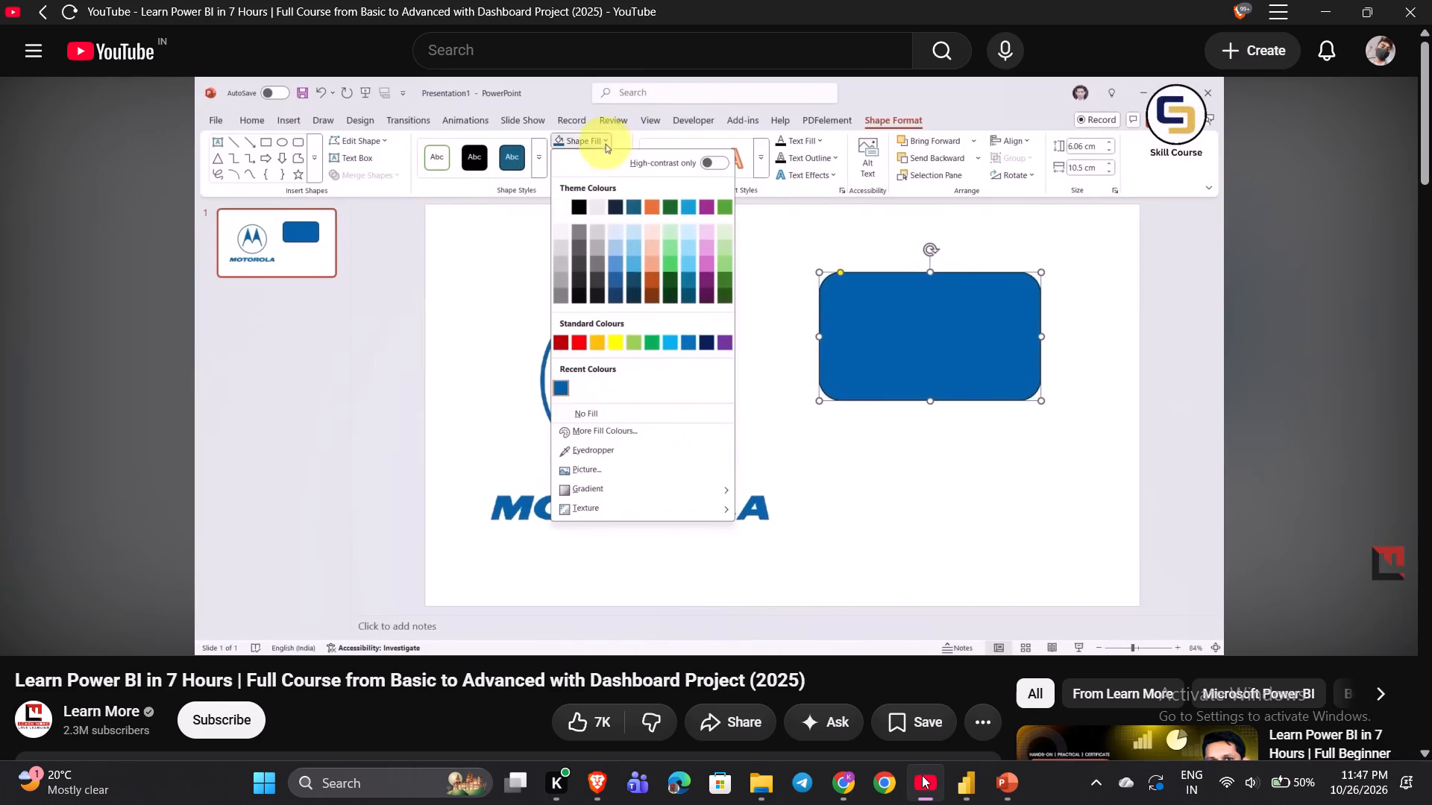
left_click(922, 775)
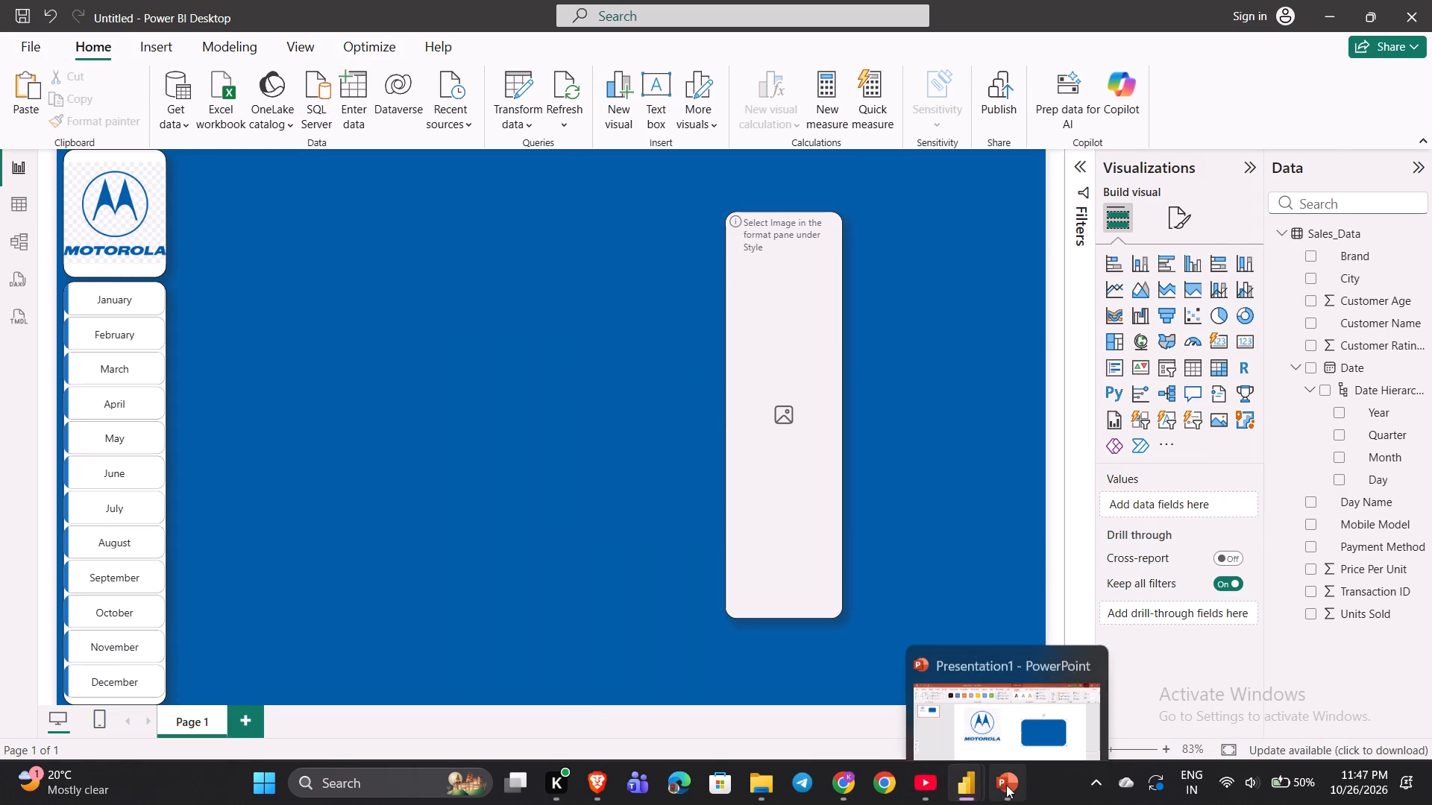
Switch to PowerPoint and examine the custom colour values, including the hex code, of the blue rounded rectangle's fill.
left_click(1005, 704)
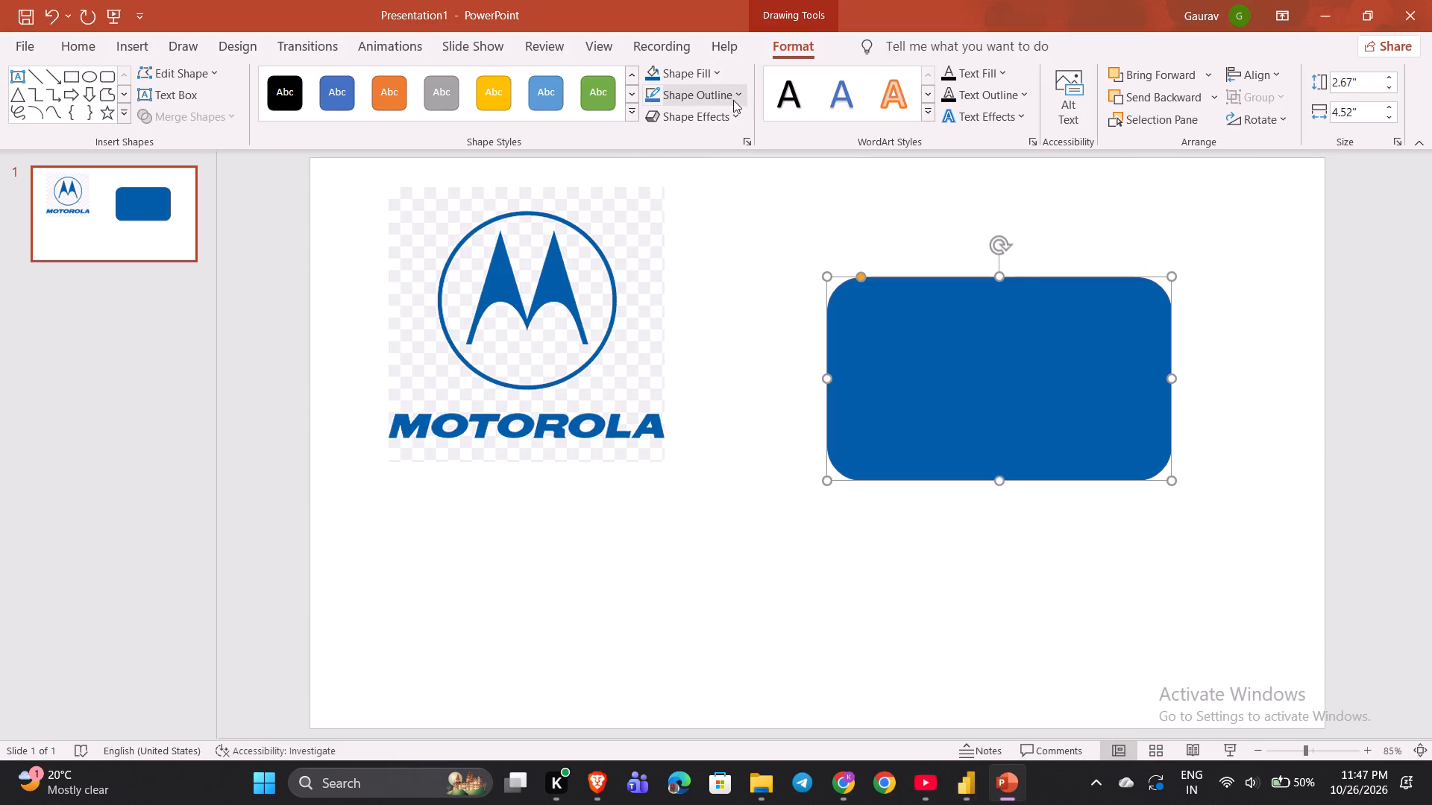
left_click(715, 72)
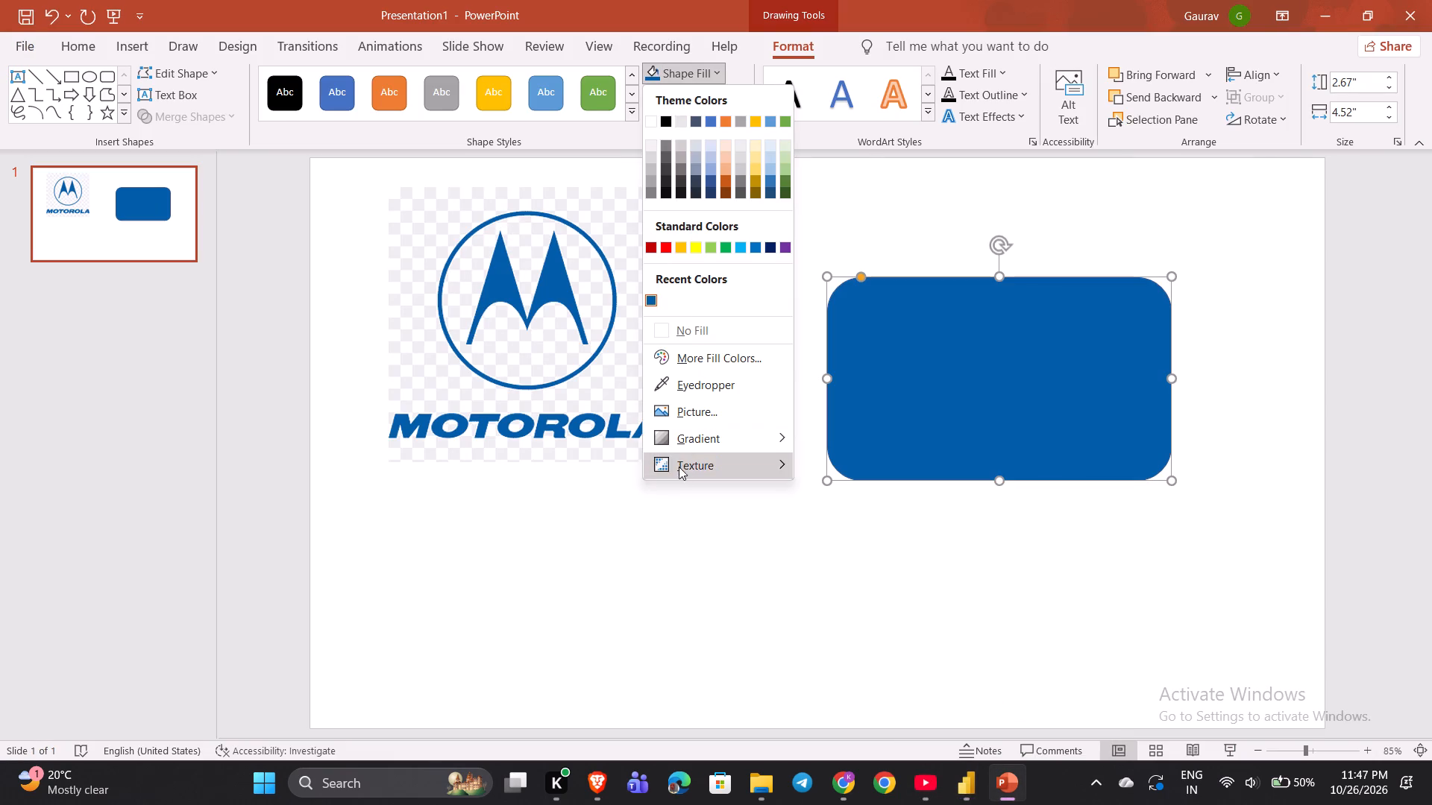
left_click(686, 355)
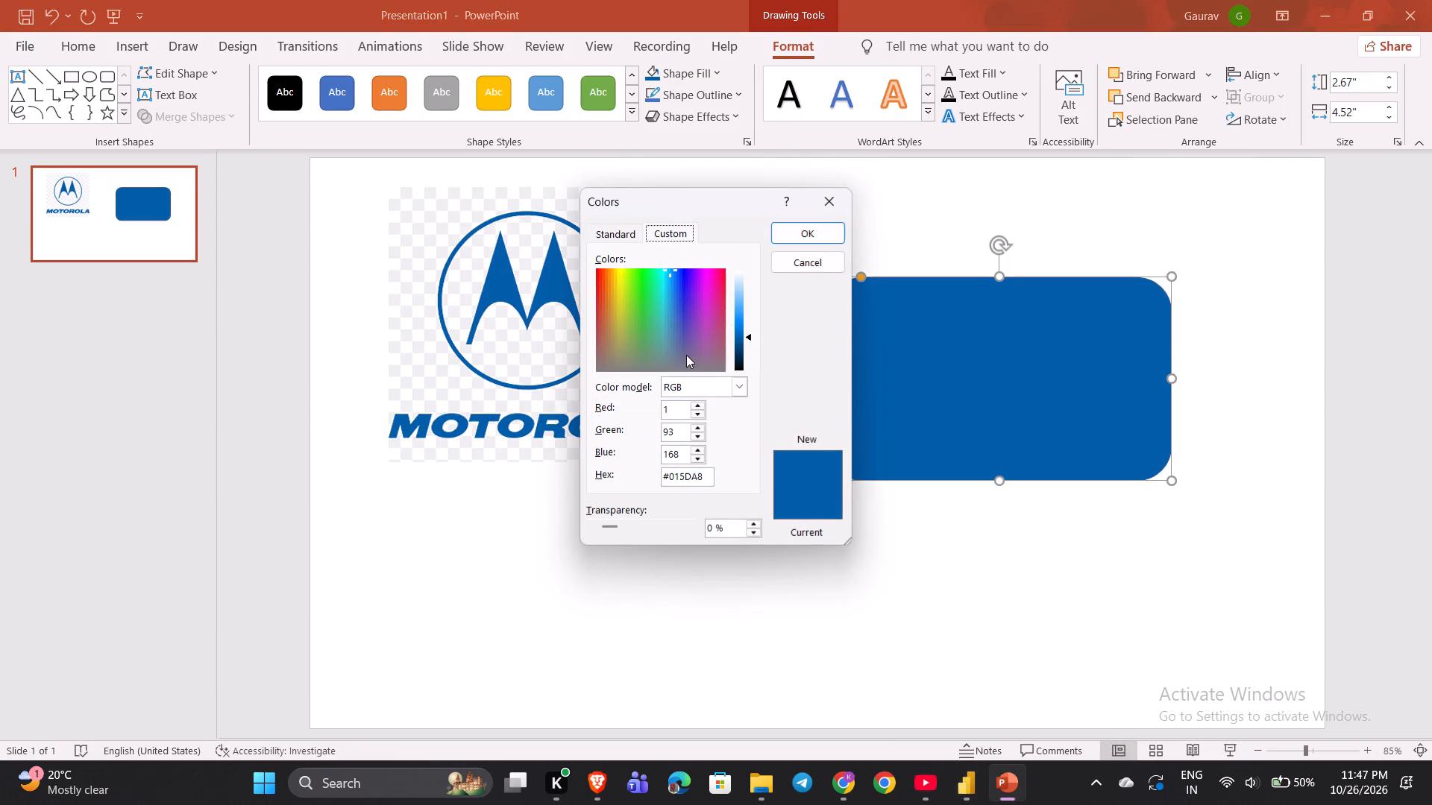
left_click(834, 206)
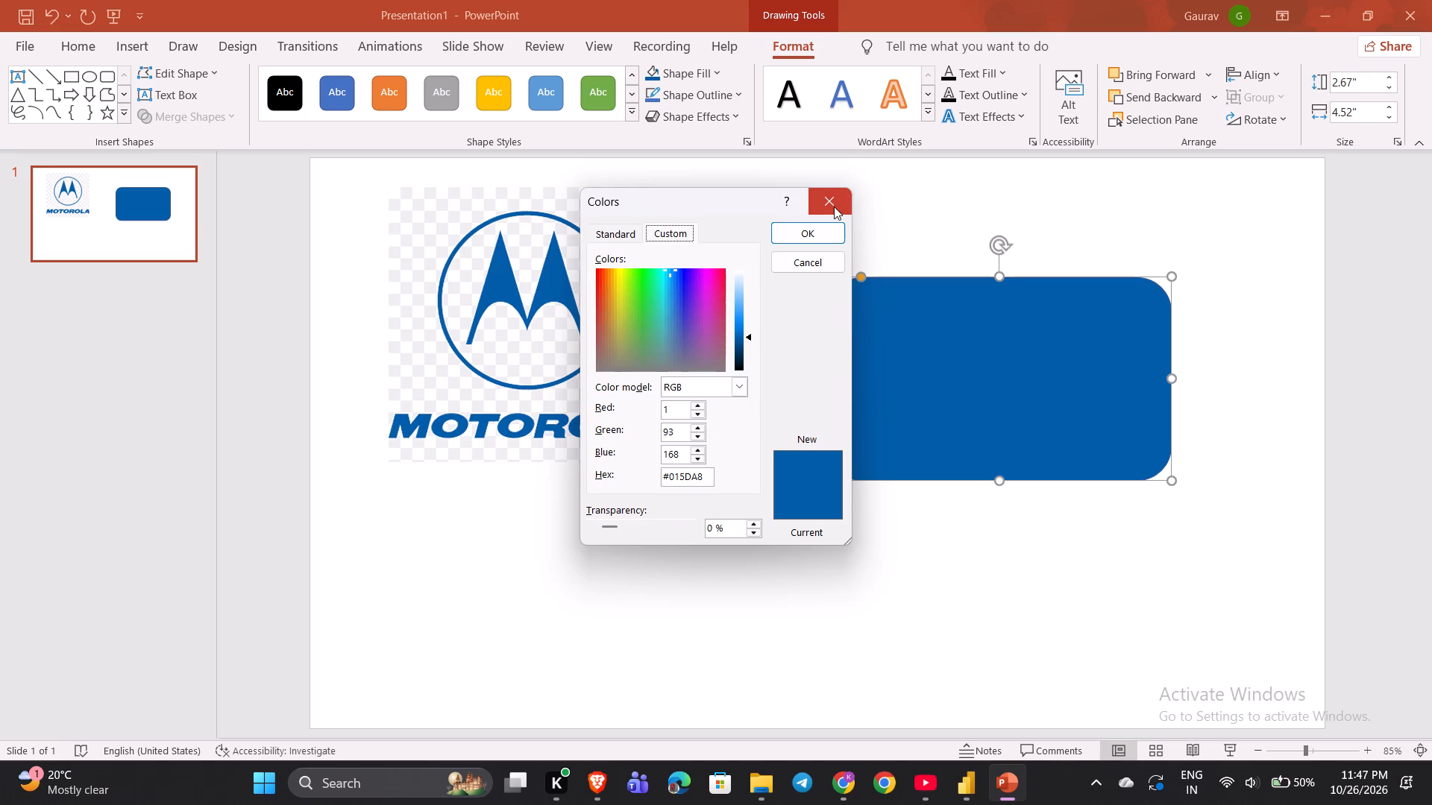
left_click(891, 343)
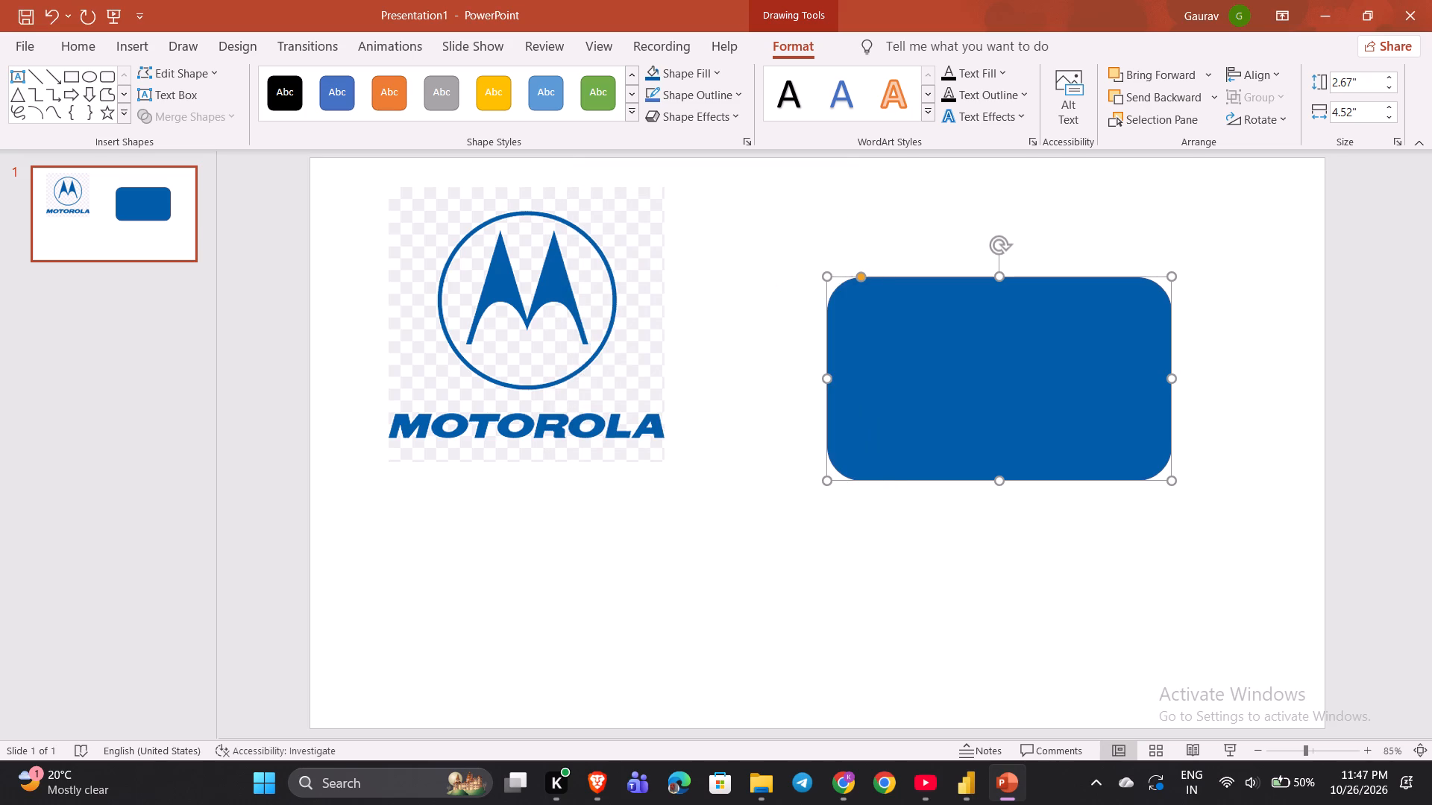
left_click(861, 347)
left_click(712, 75)
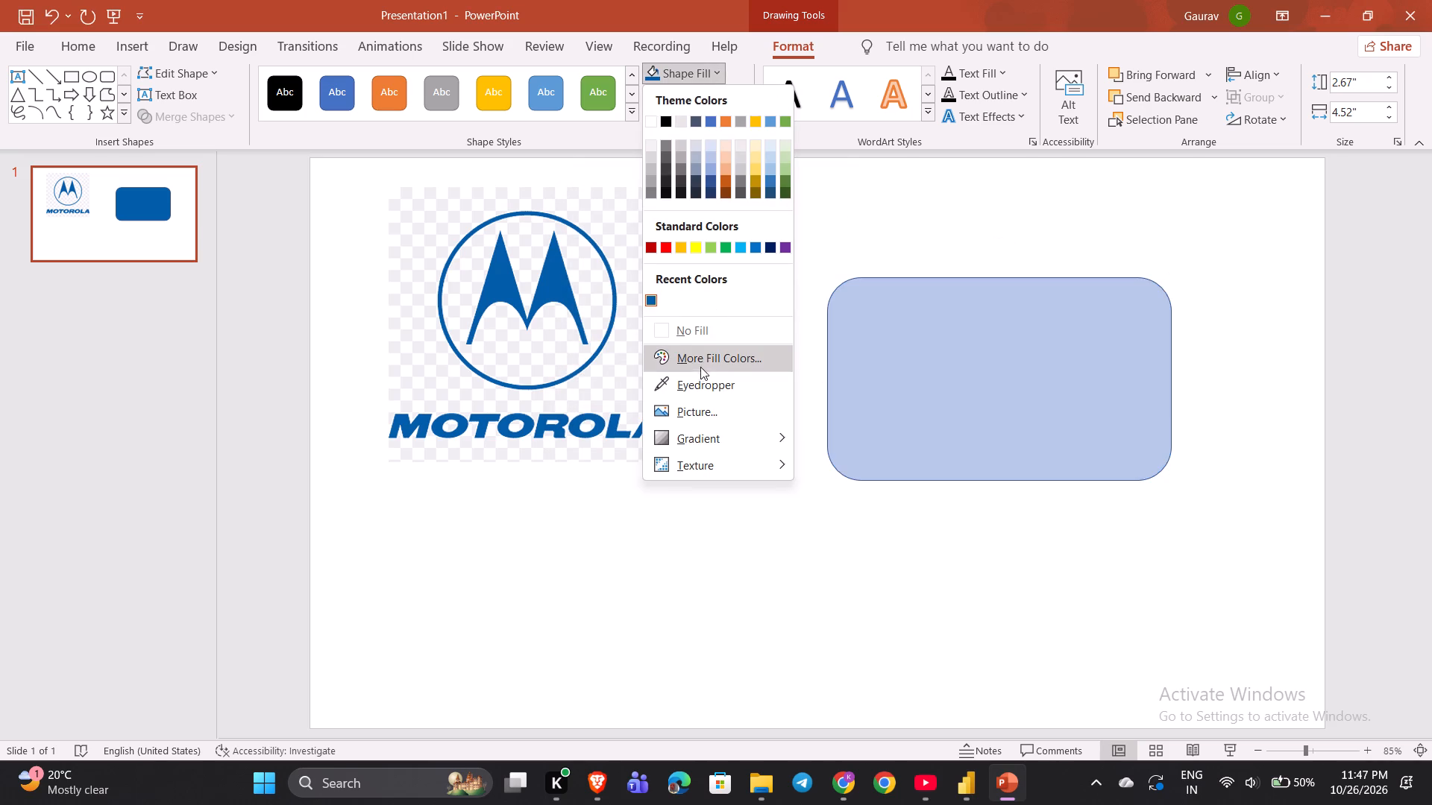
left_click(700, 349)
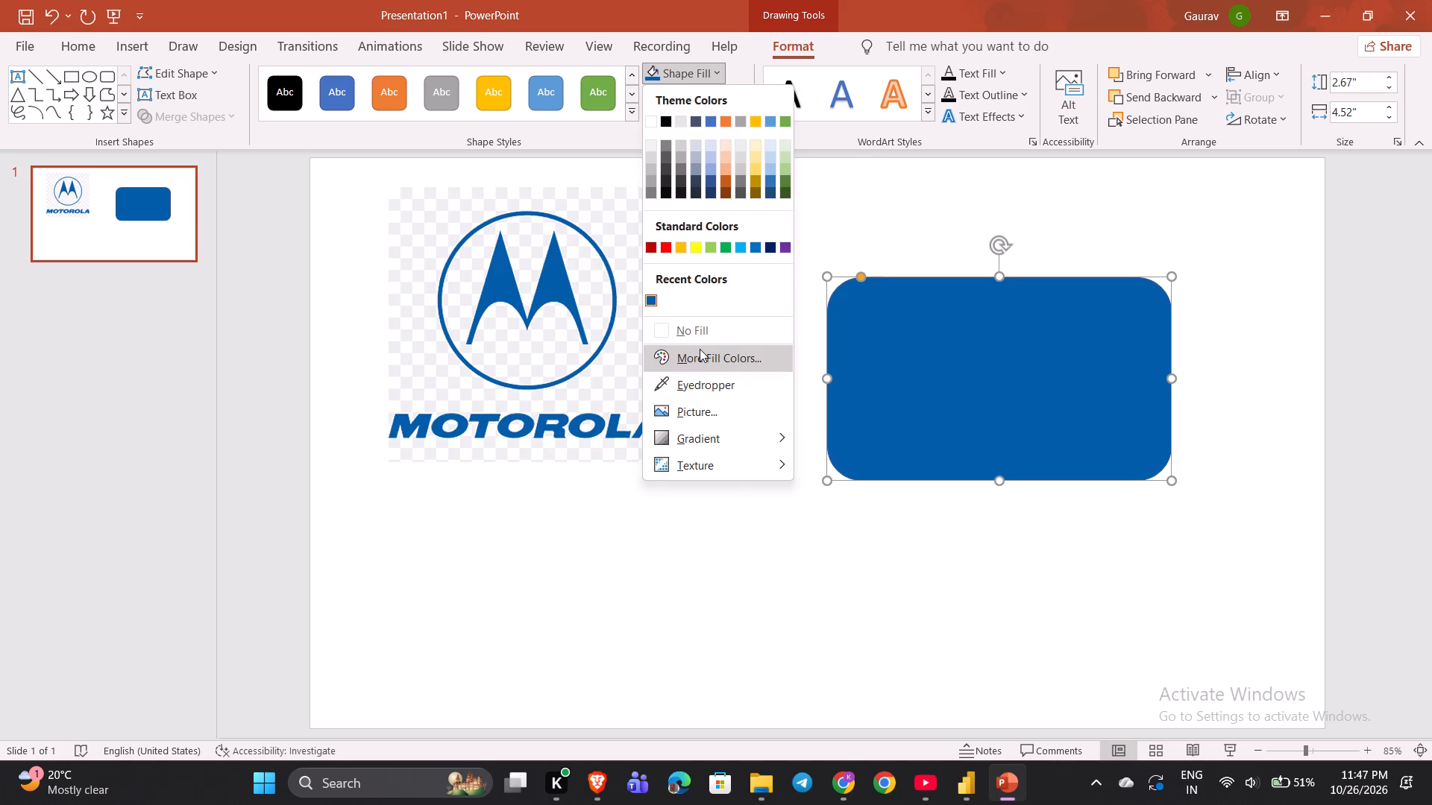
left_click(826, 209)
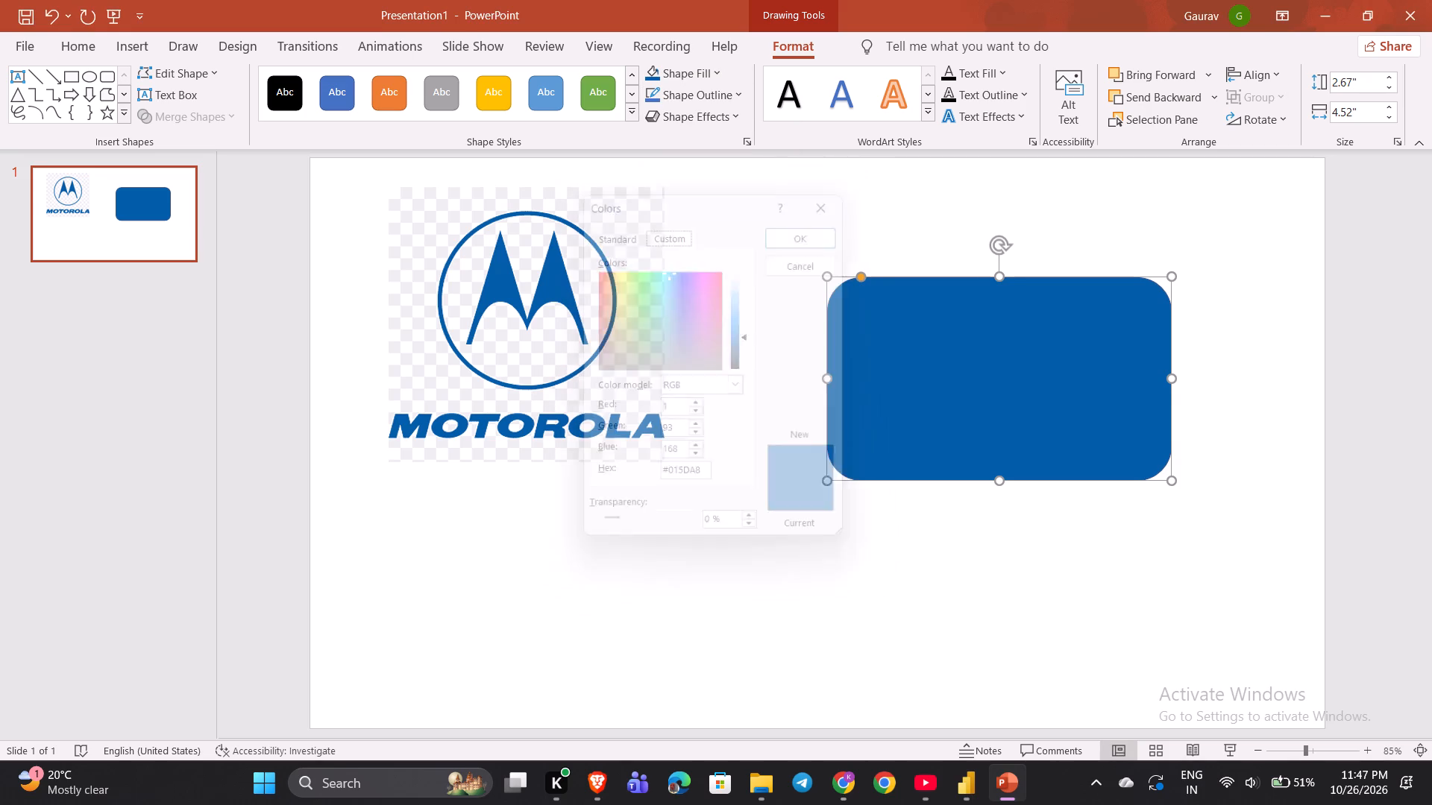
left_click(944, 344)
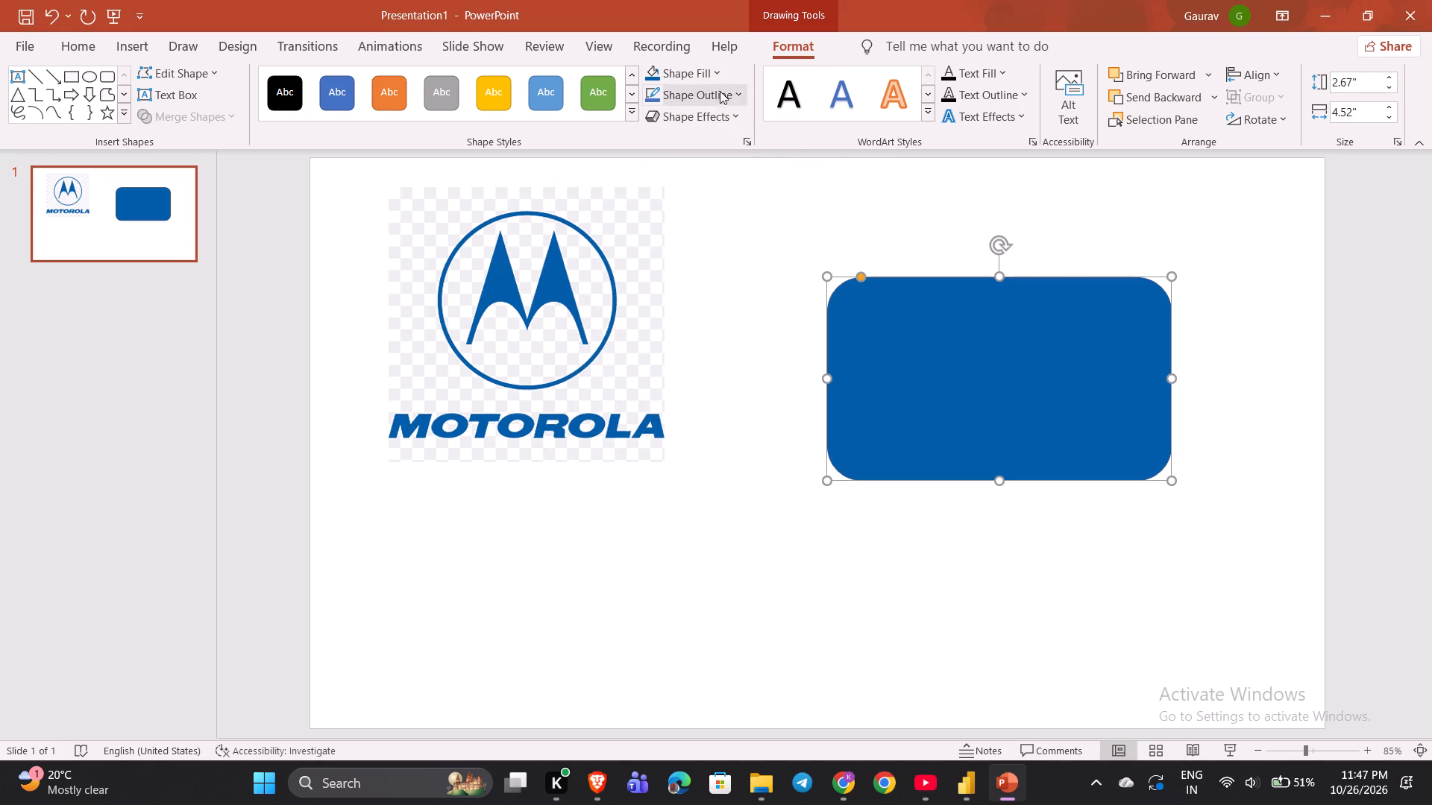
Try to resample the rounded rectangle's fill colour from the Motorola logo with the Eyedropper.
left_click(715, 74)
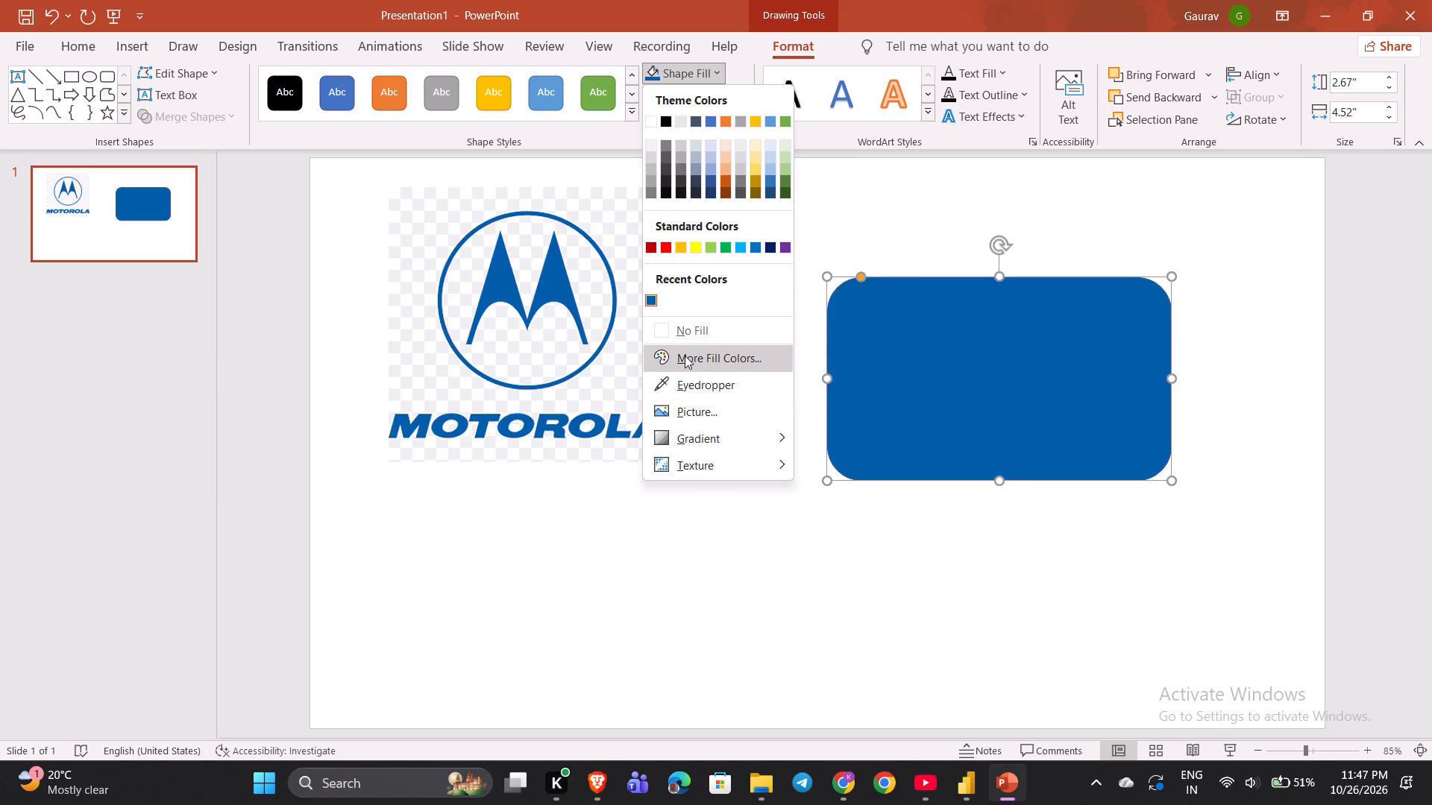
left_click(686, 382)
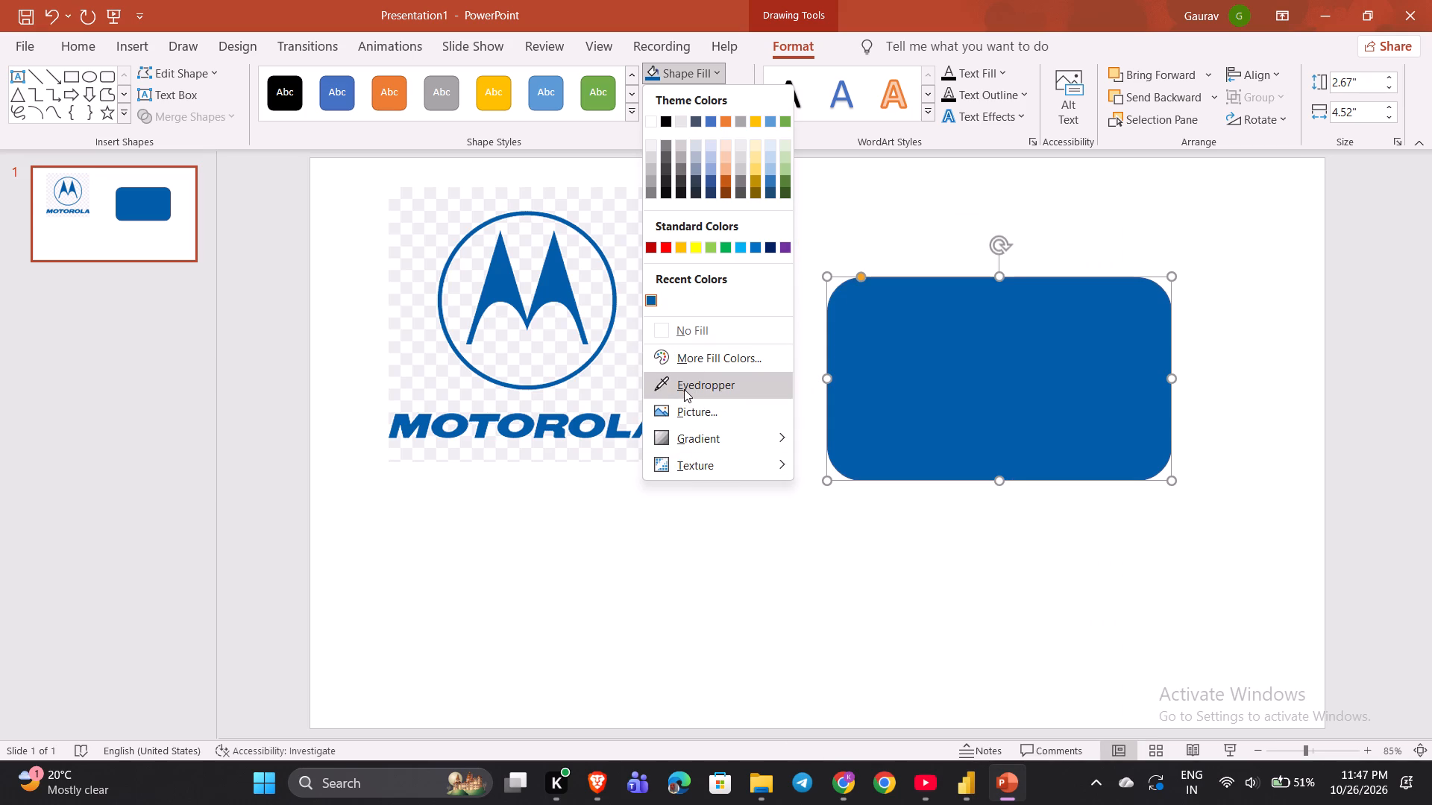
left_click(684, 389)
left_click(570, 321)
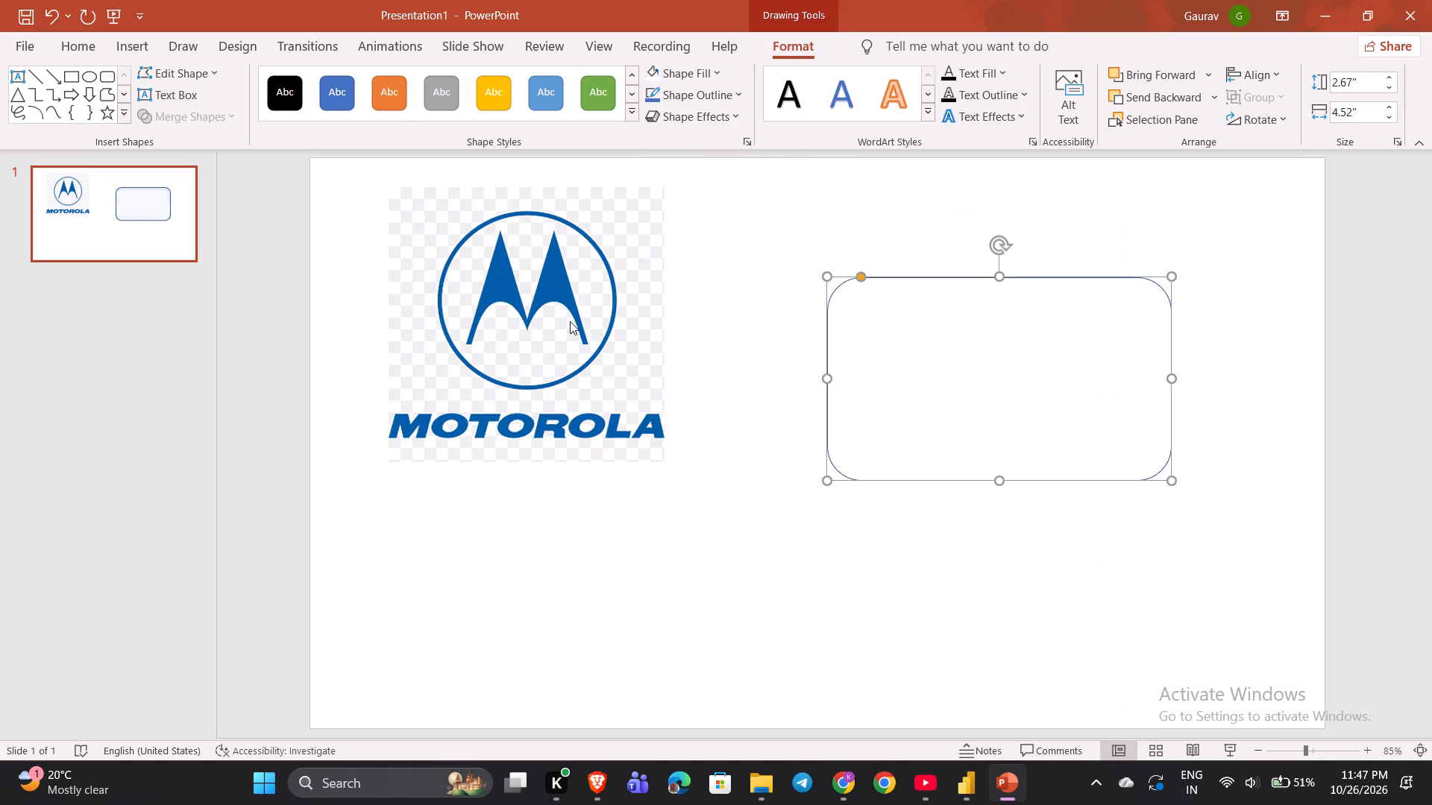
left_click(741, 245)
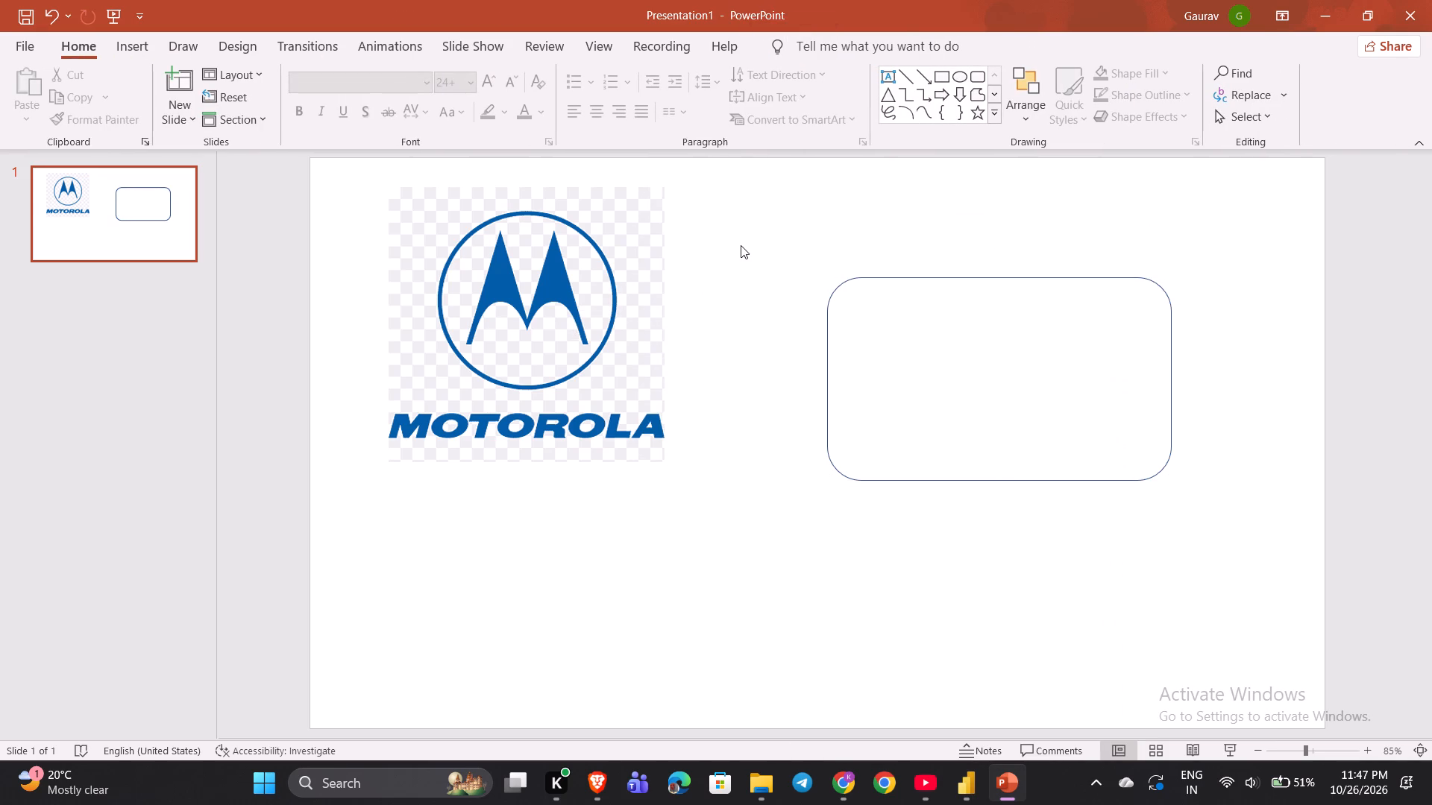
left_click(787, 359)
left_click(864, 350)
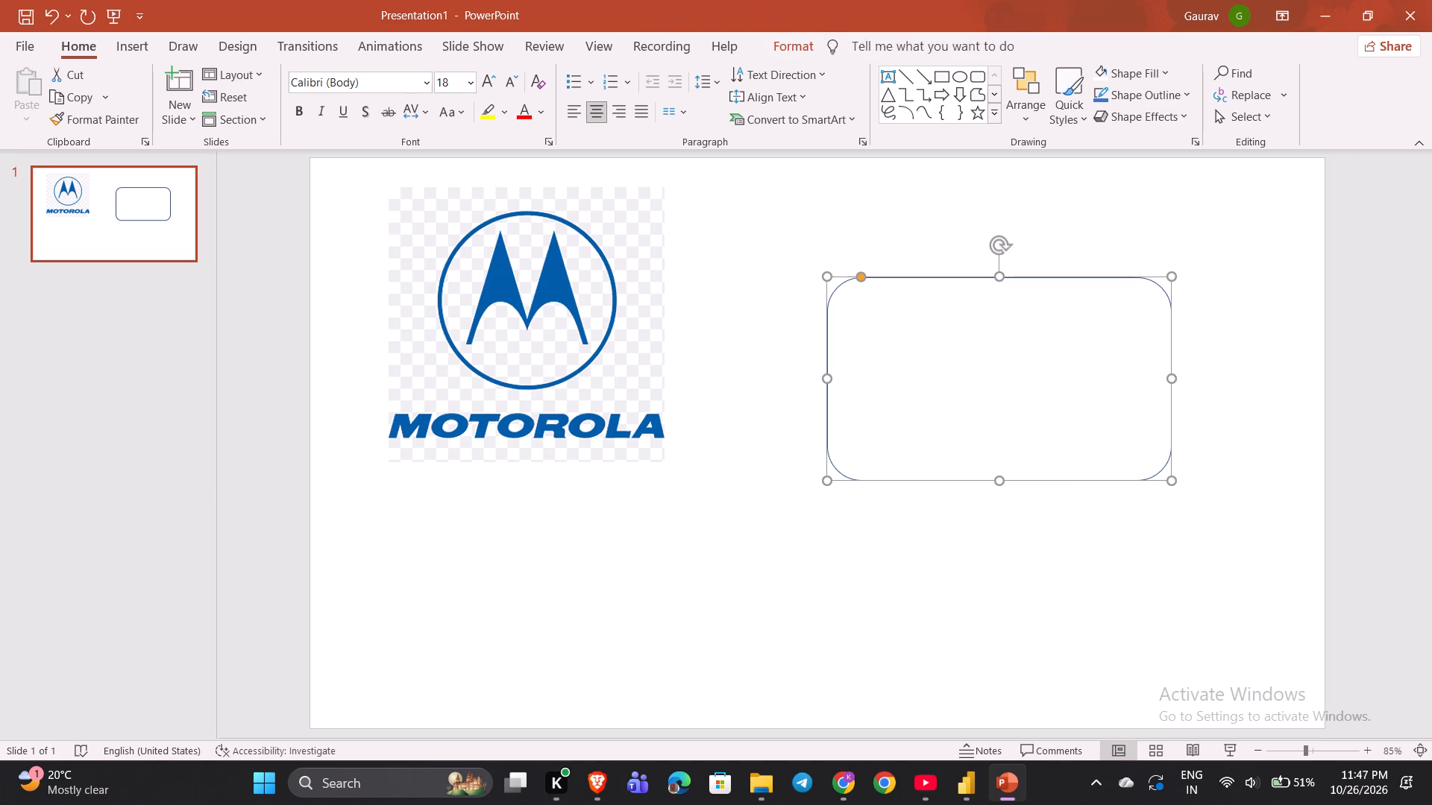
left_click(634, 252)
left_click(815, 194)
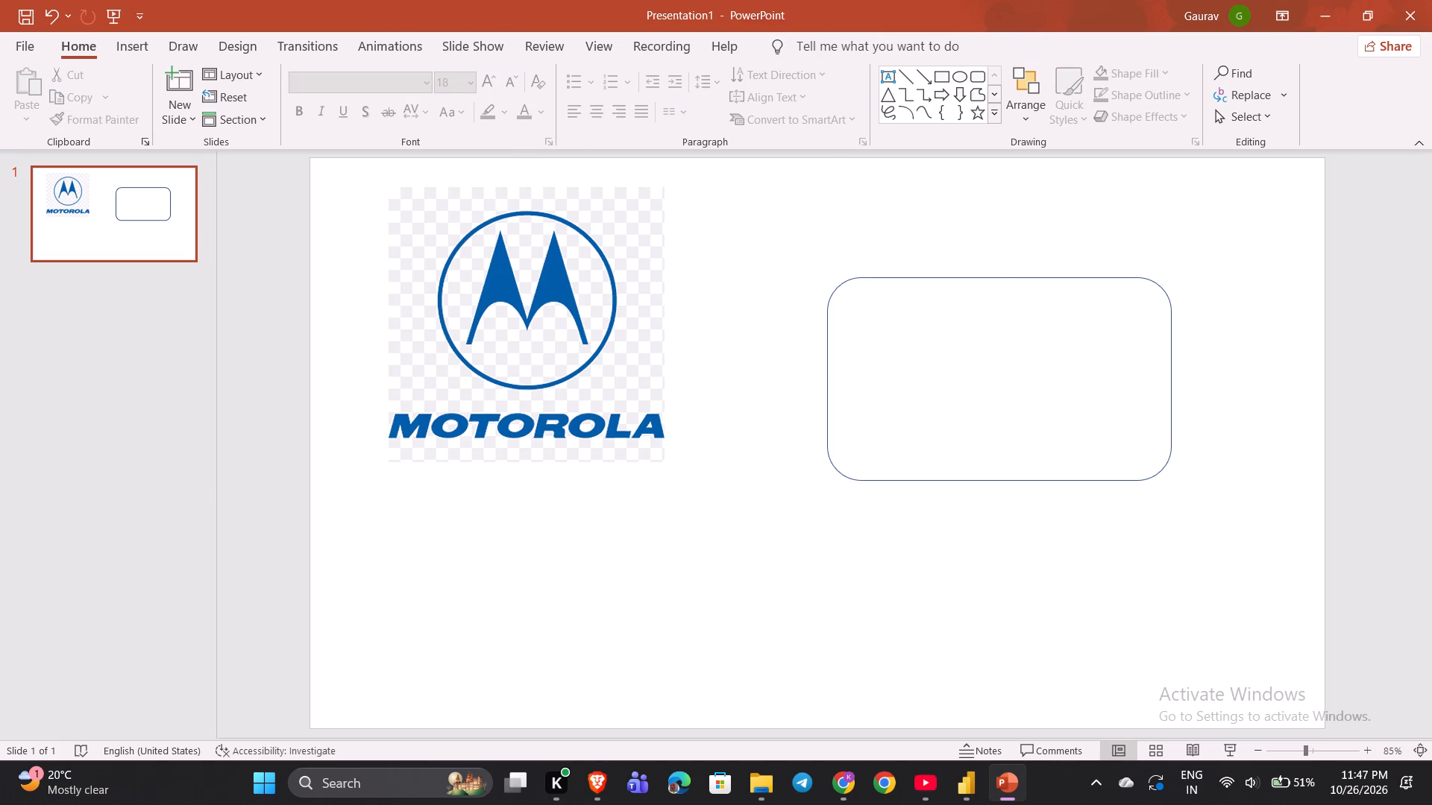
left_click(938, 305)
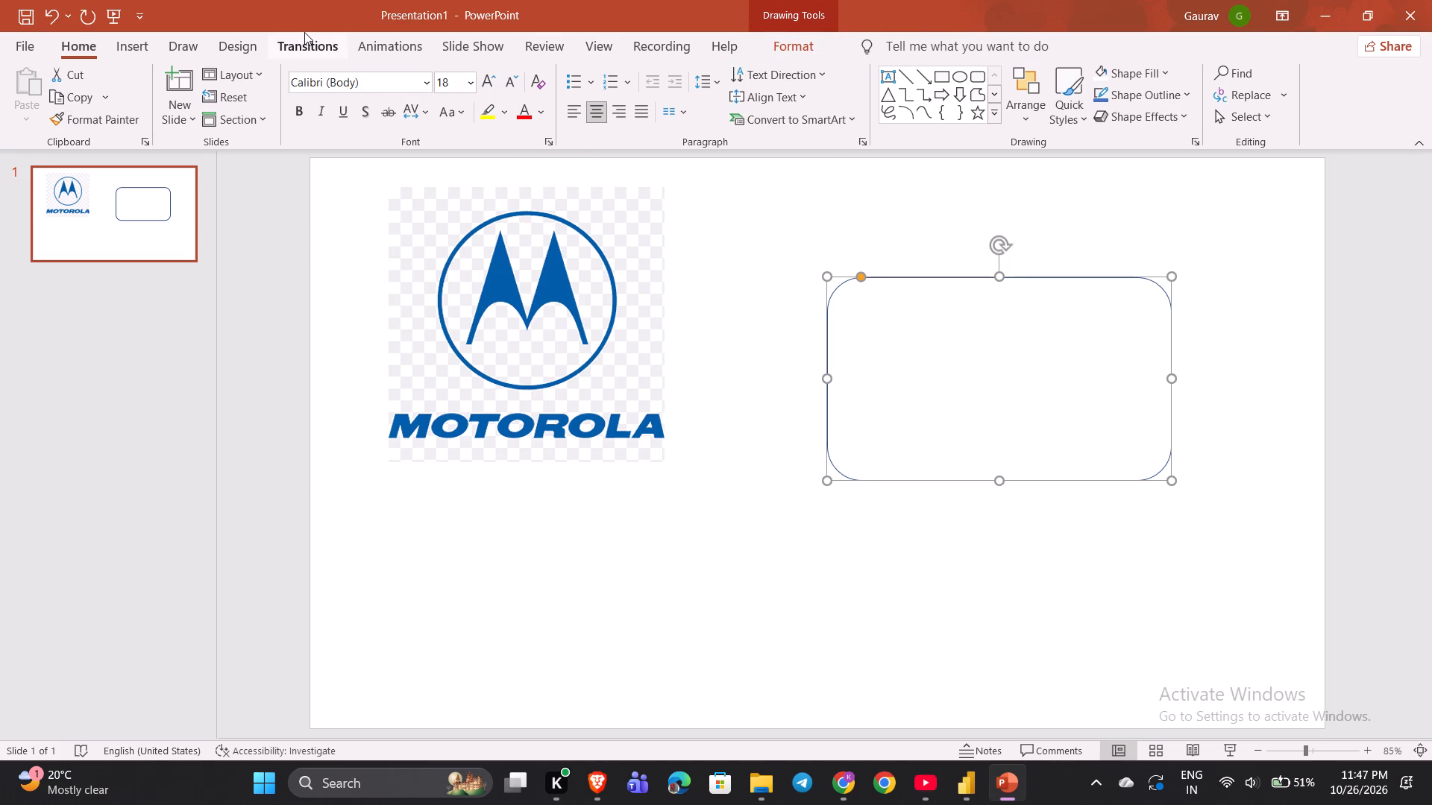
Check the rounded rectangle's current fill in the detailed fill colour settings and close them without changing it.
left_click(145, 52)
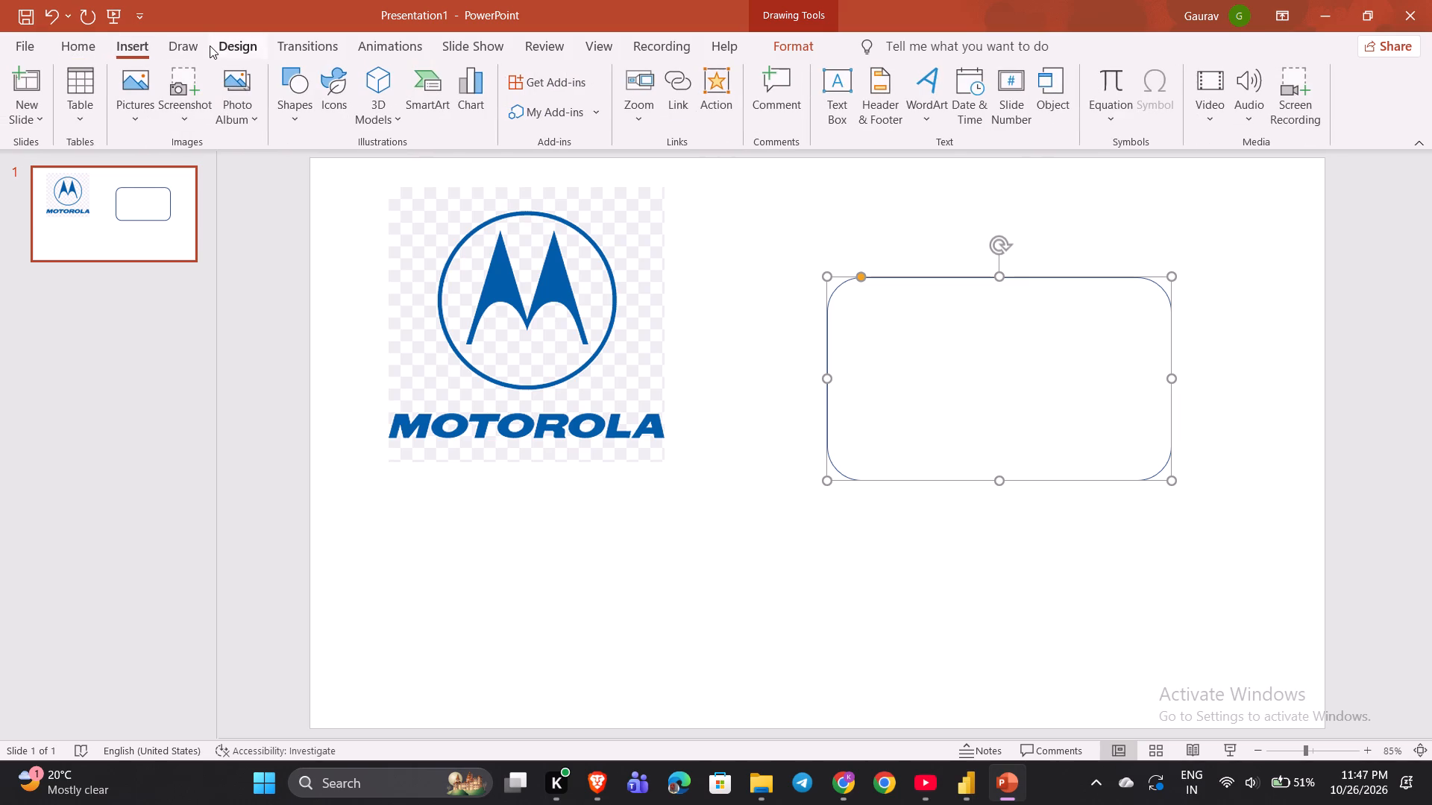
left_click(210, 45)
left_click(165, 48)
left_click(141, 49)
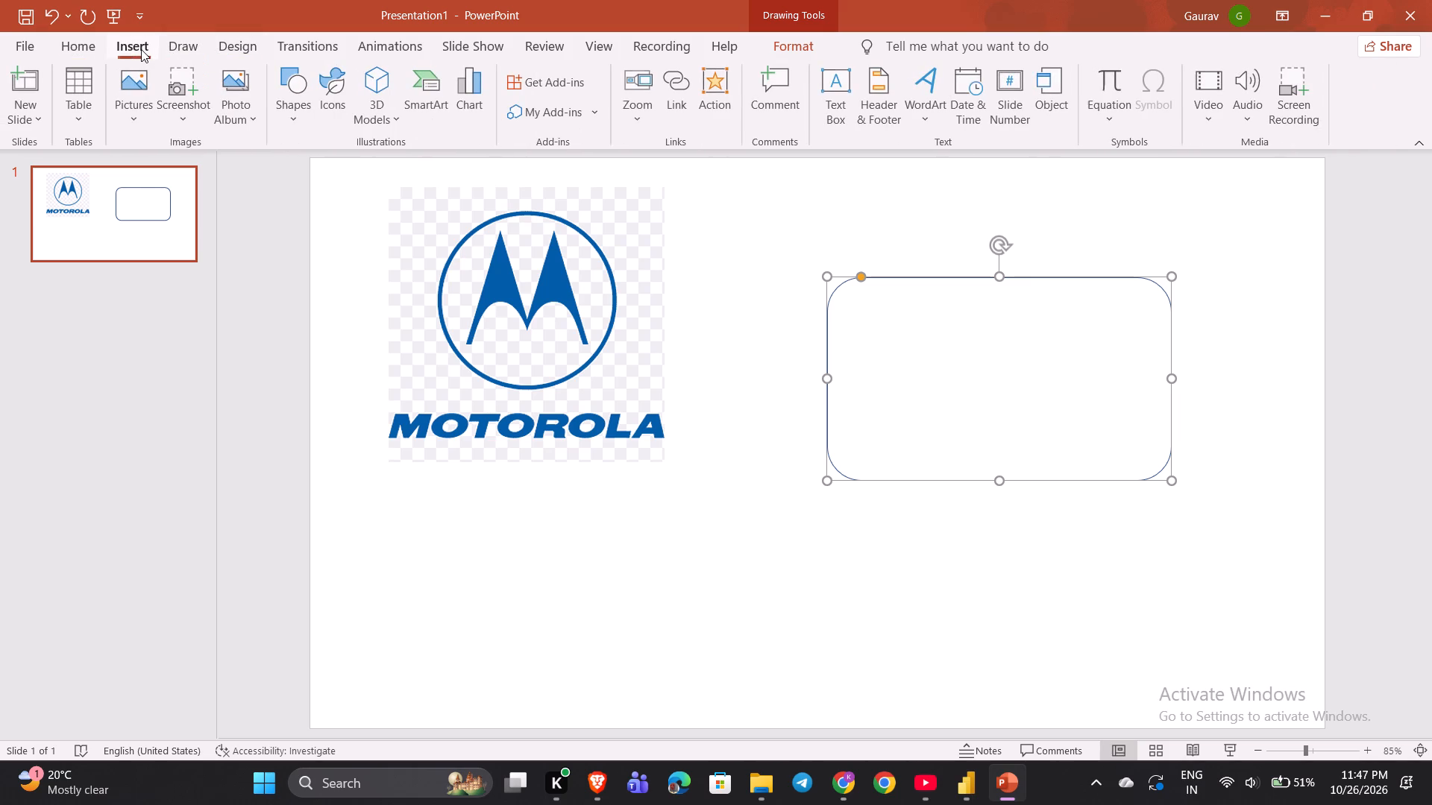
left_click(780, 52)
left_click(720, 72)
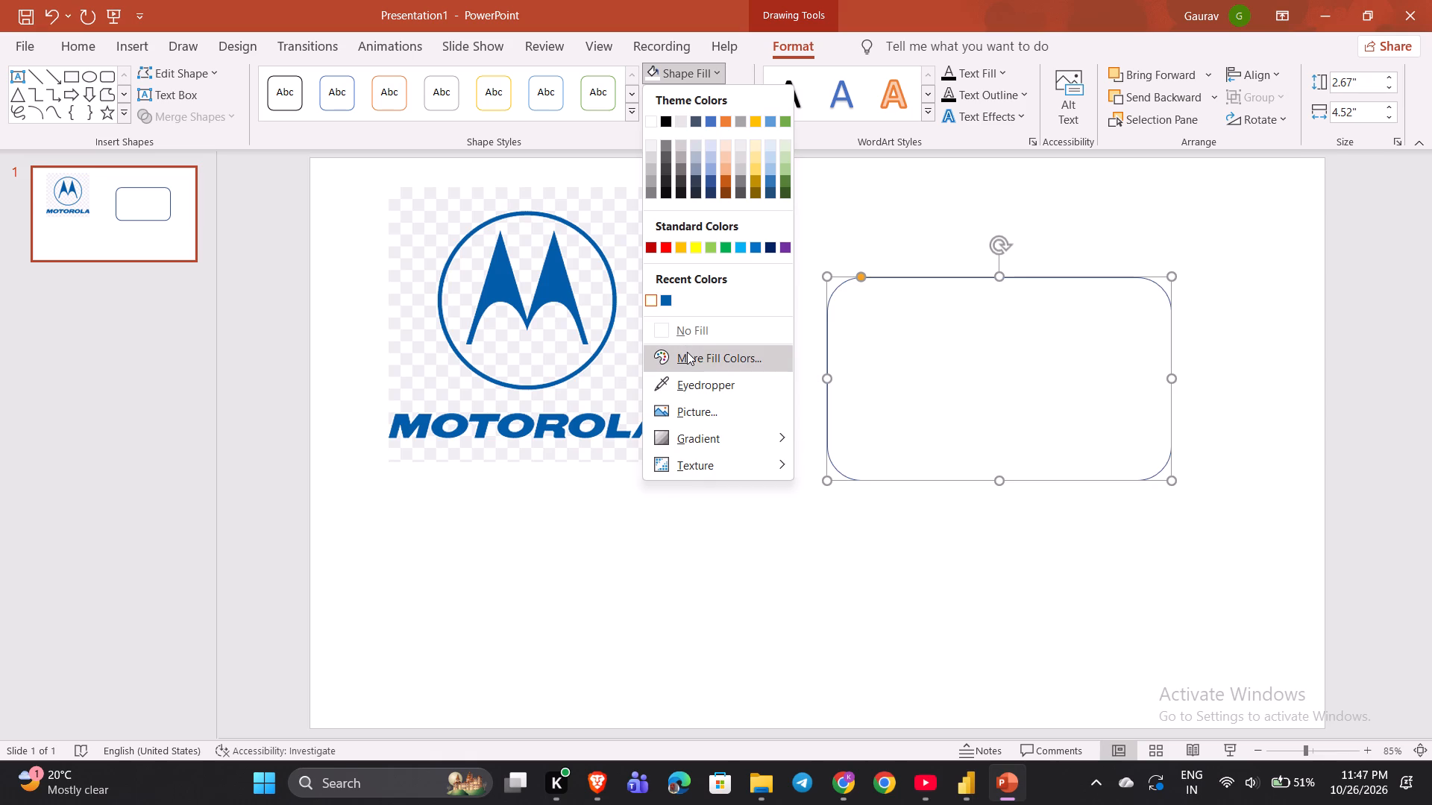
left_click(687, 352)
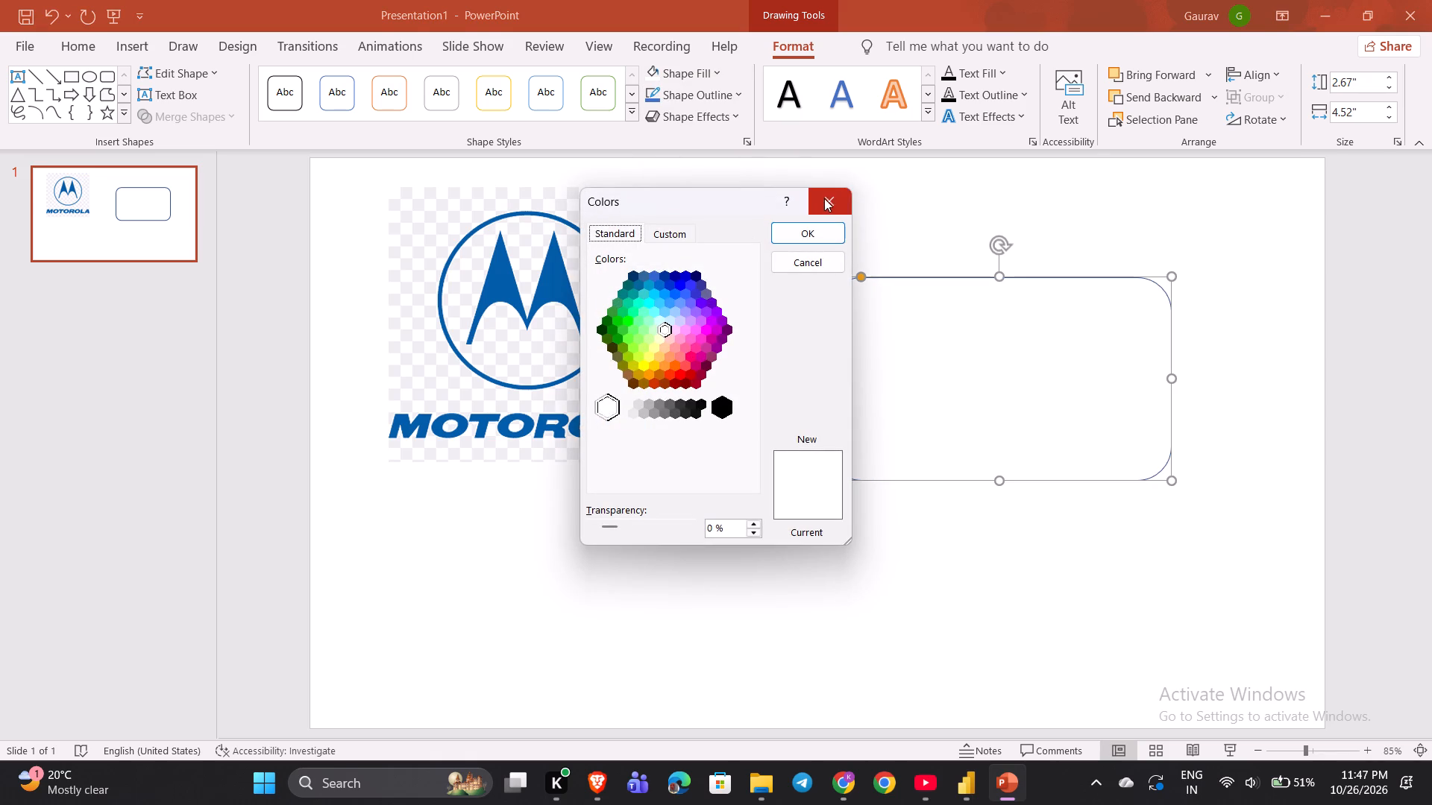
left_click(826, 198)
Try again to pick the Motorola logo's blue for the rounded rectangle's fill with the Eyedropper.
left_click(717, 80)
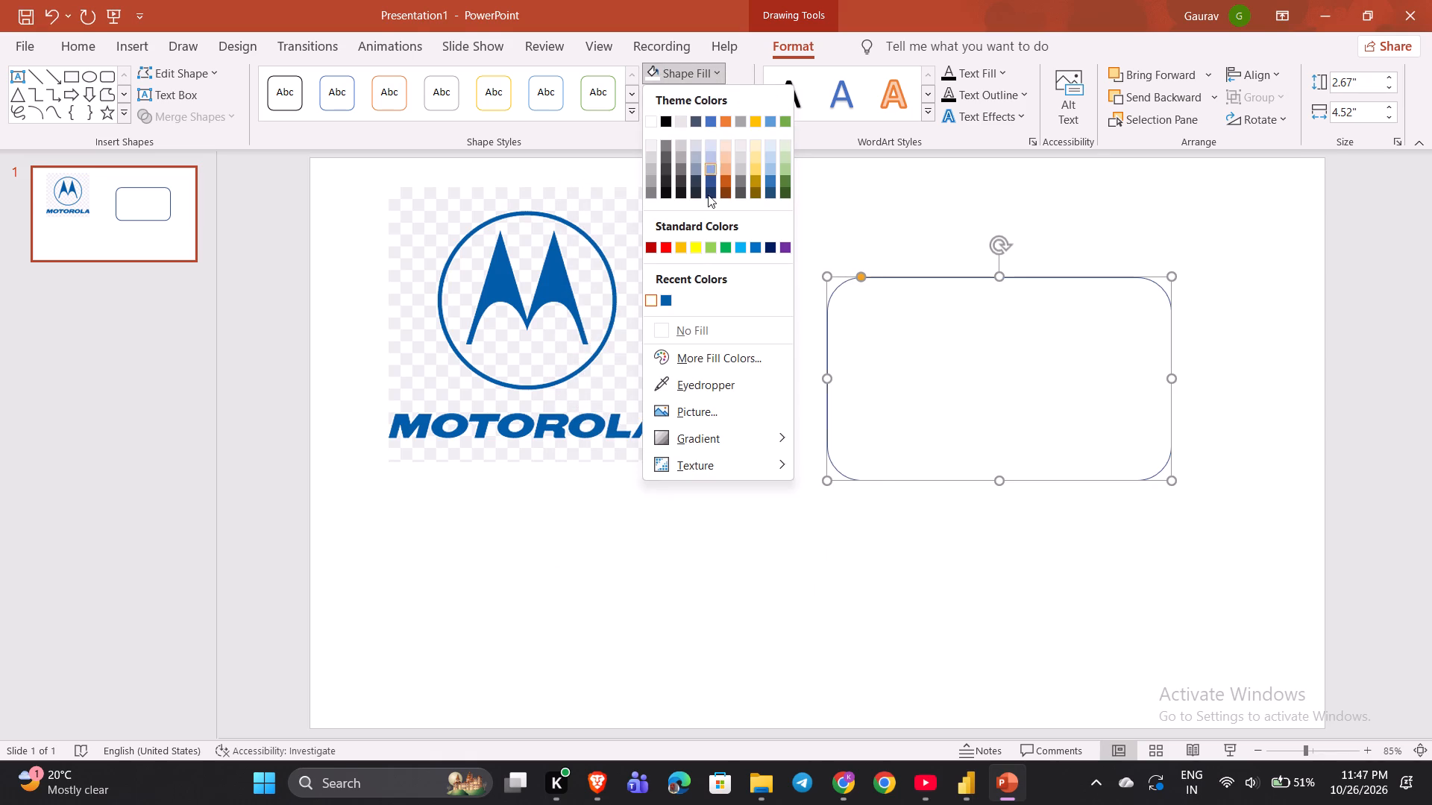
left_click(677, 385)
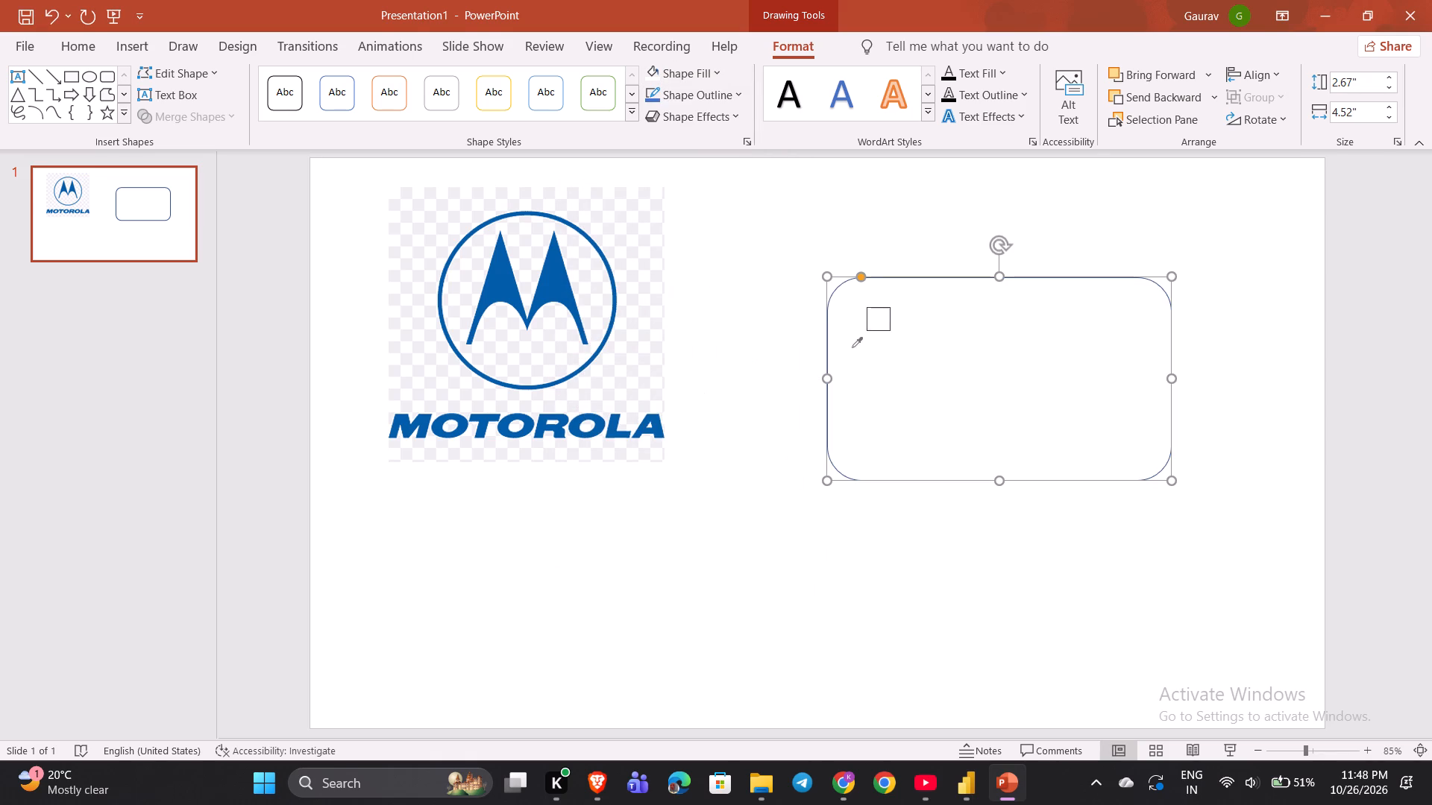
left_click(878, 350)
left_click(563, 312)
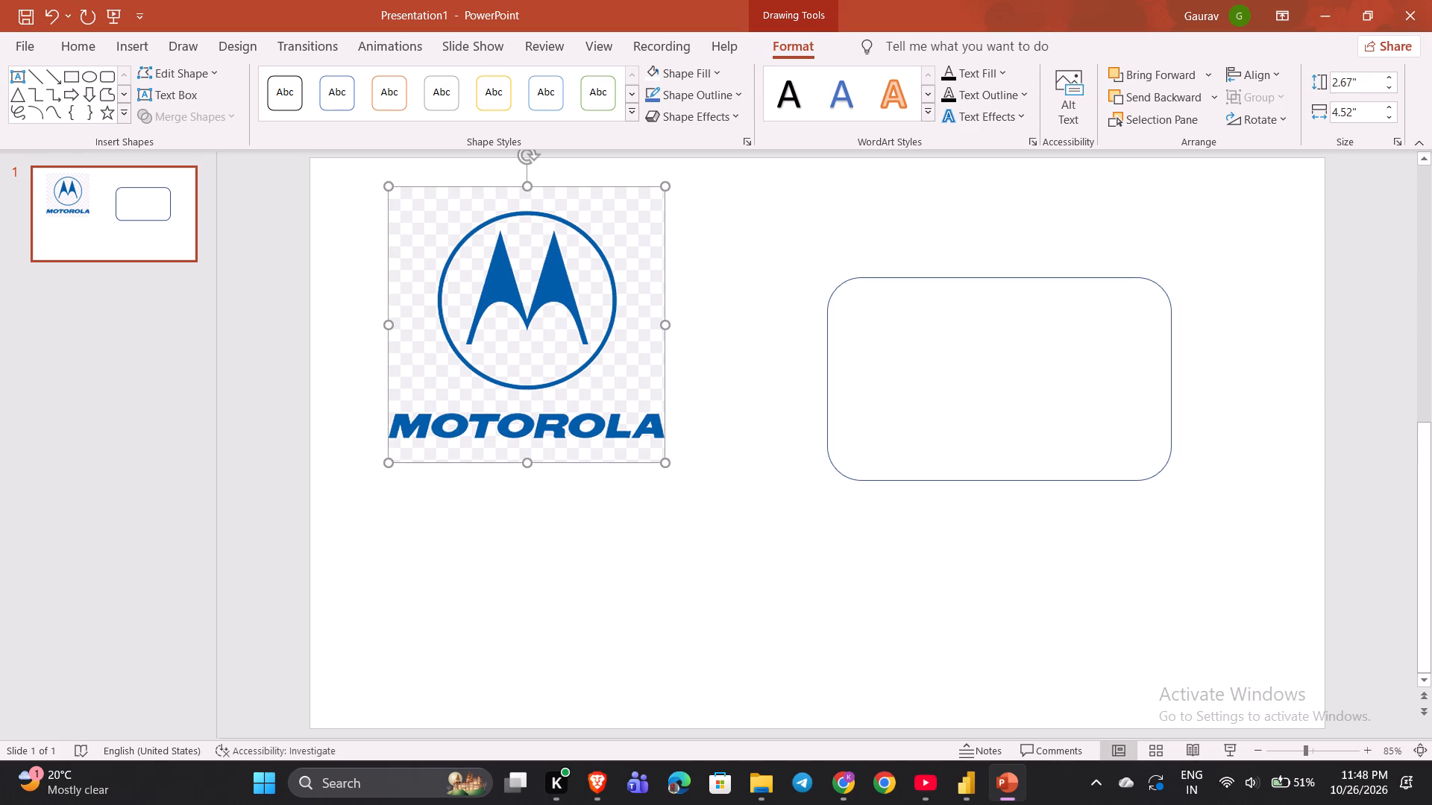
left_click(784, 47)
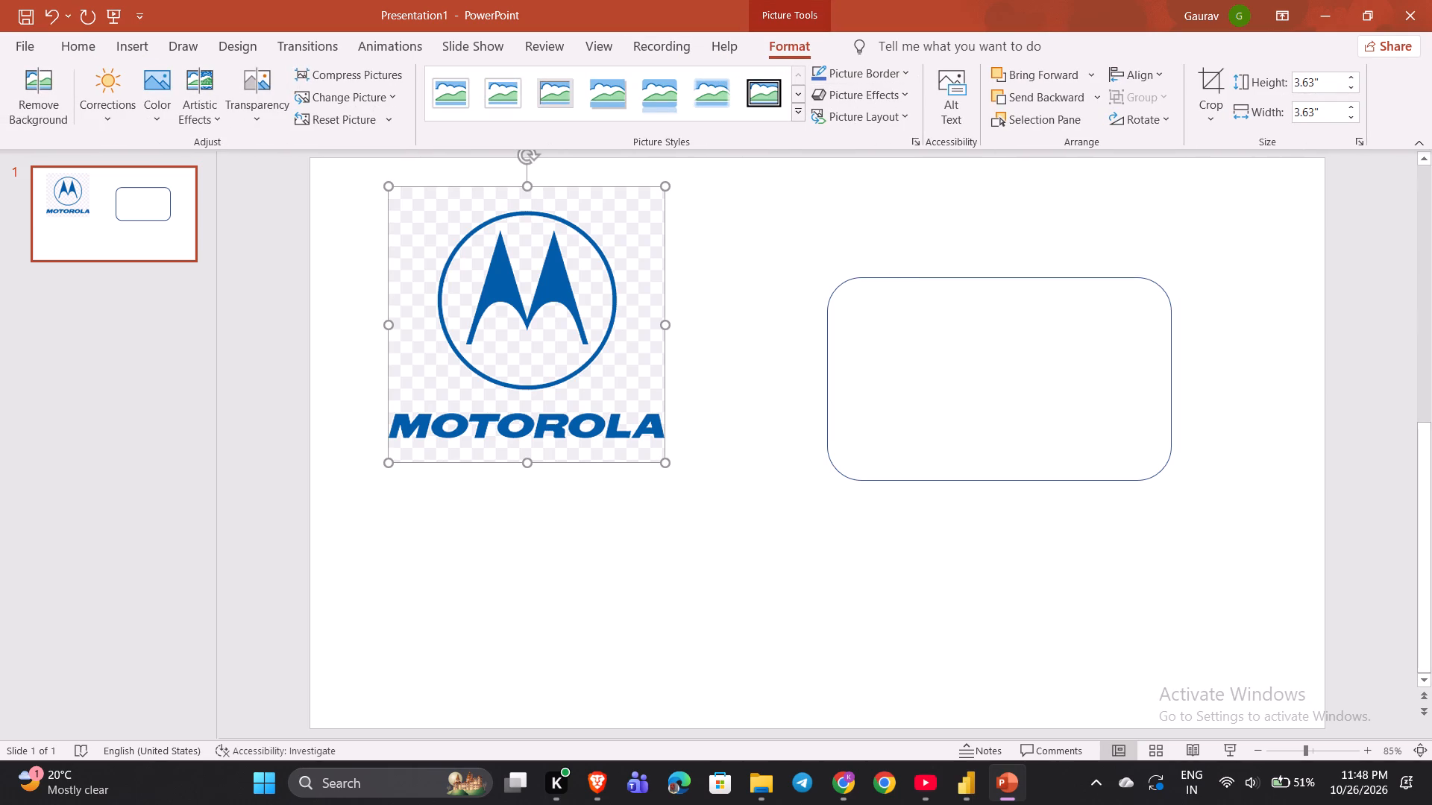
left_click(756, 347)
Switch to the YouTube course, watch the next part on the accent bar's colour, pause it and return to the Power BI report.
left_click(929, 767)
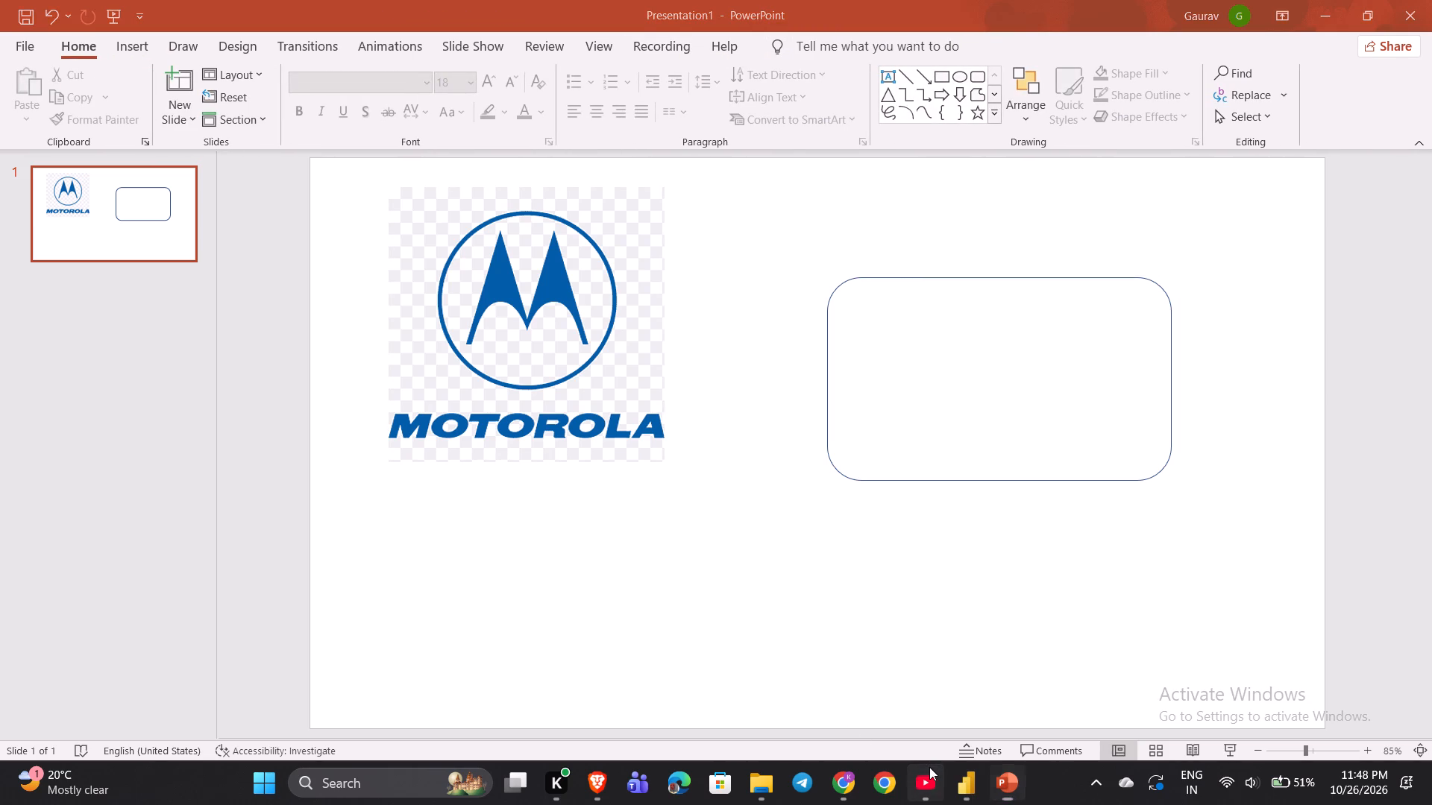
key("space")
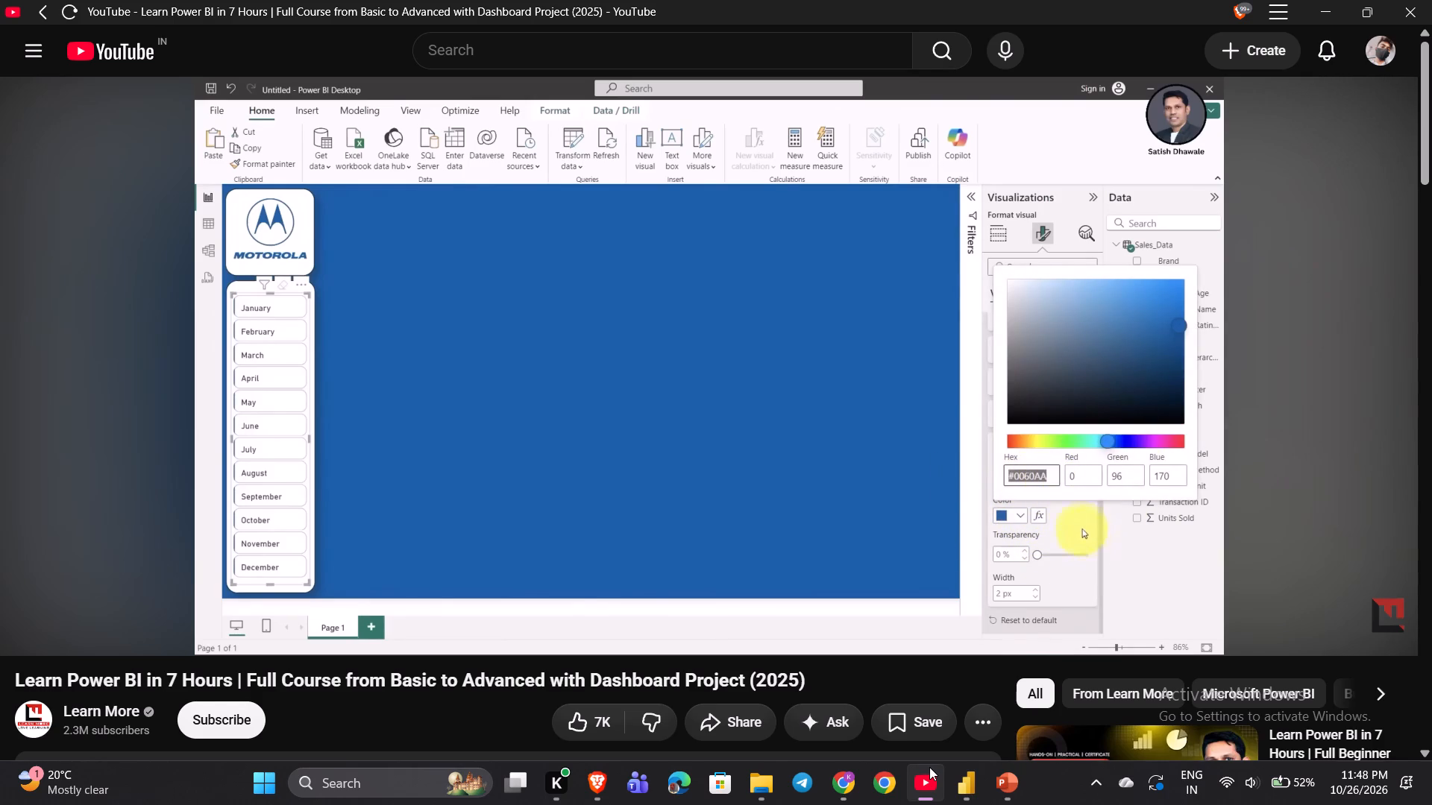
key("space")
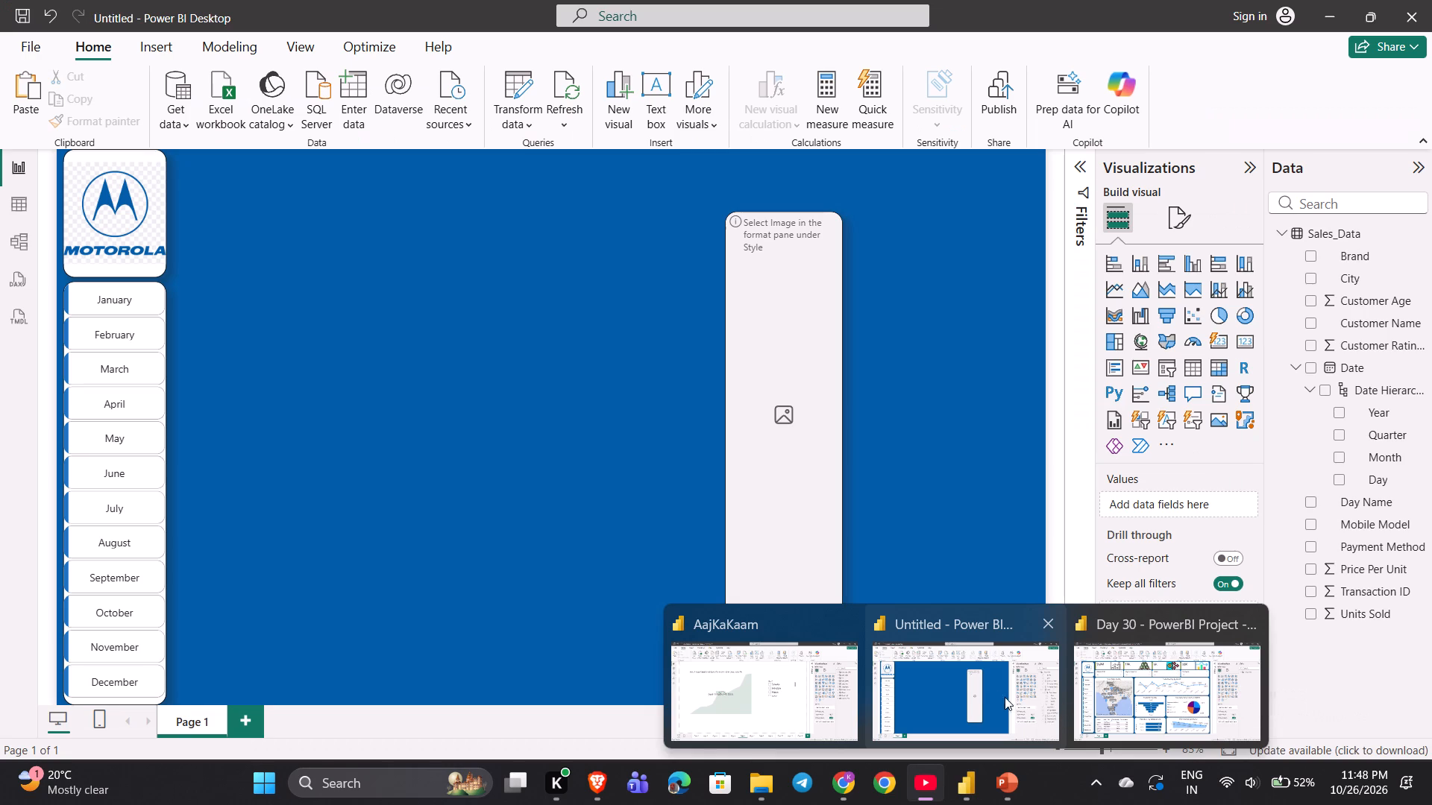
left_click(990, 693)
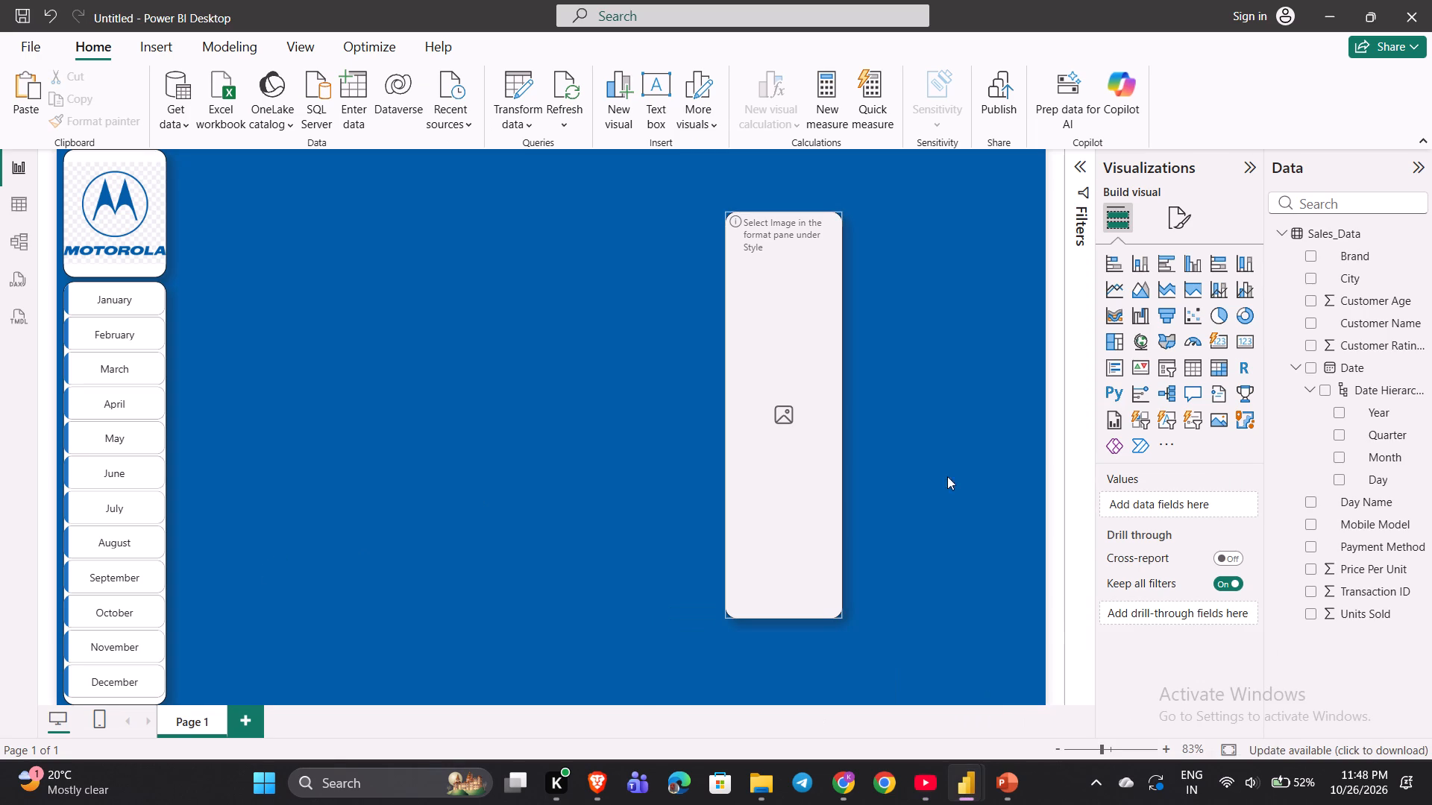
Set the month slicer's button accent bar colour to the most recently used blue.
left_click(128, 294)
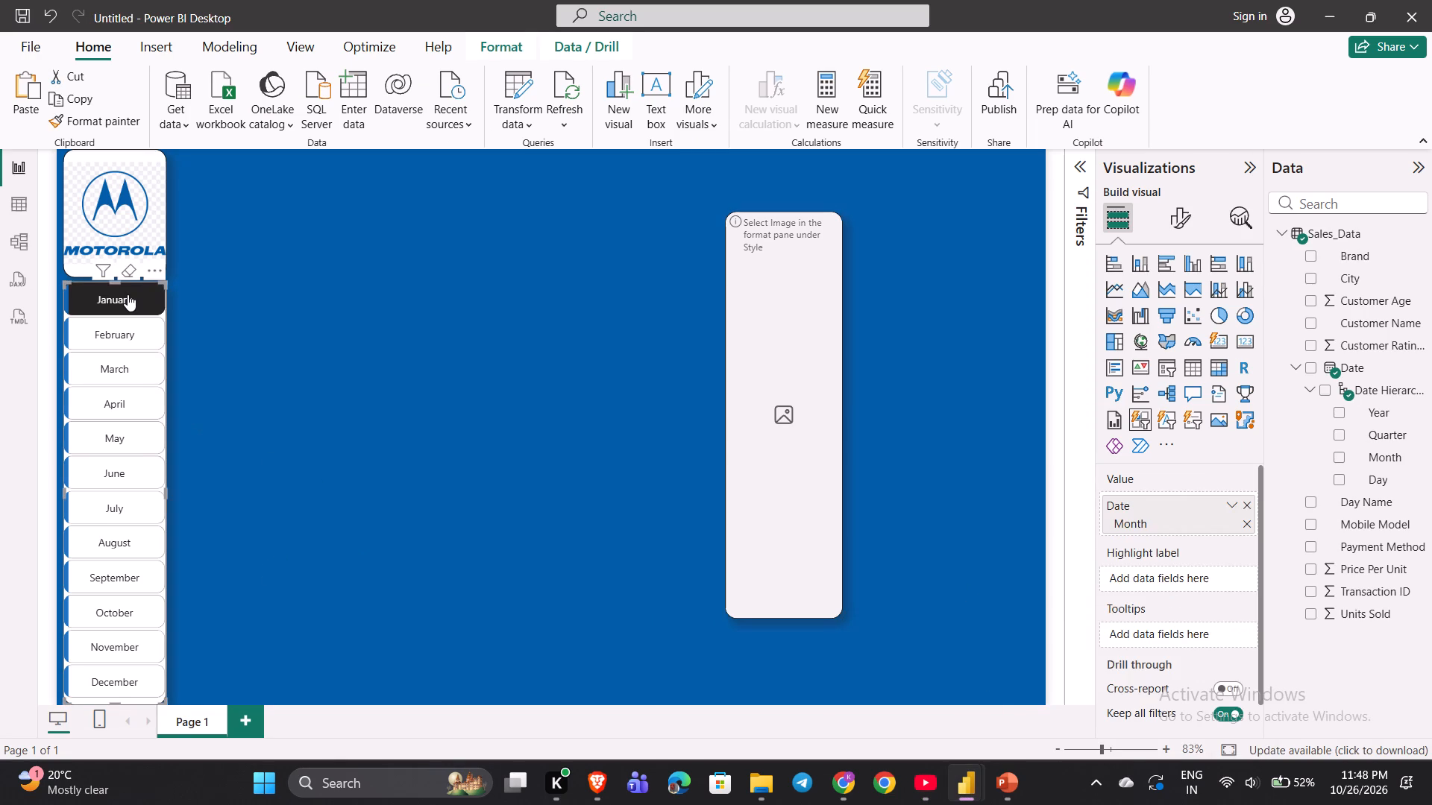
left_click(128, 294)
left_click(1179, 222)
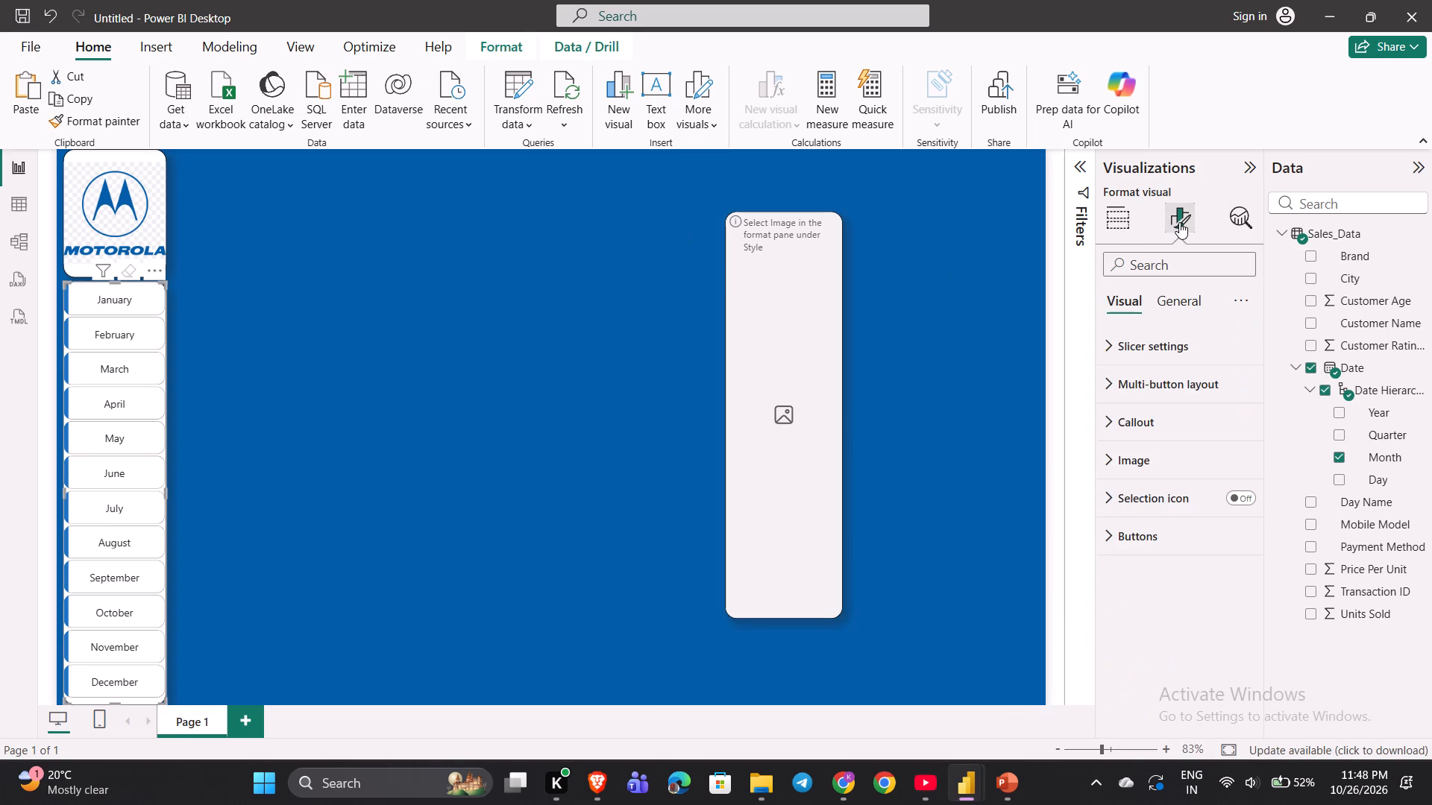
left_click(1118, 539)
scroll(1118, 539, "down", 8)
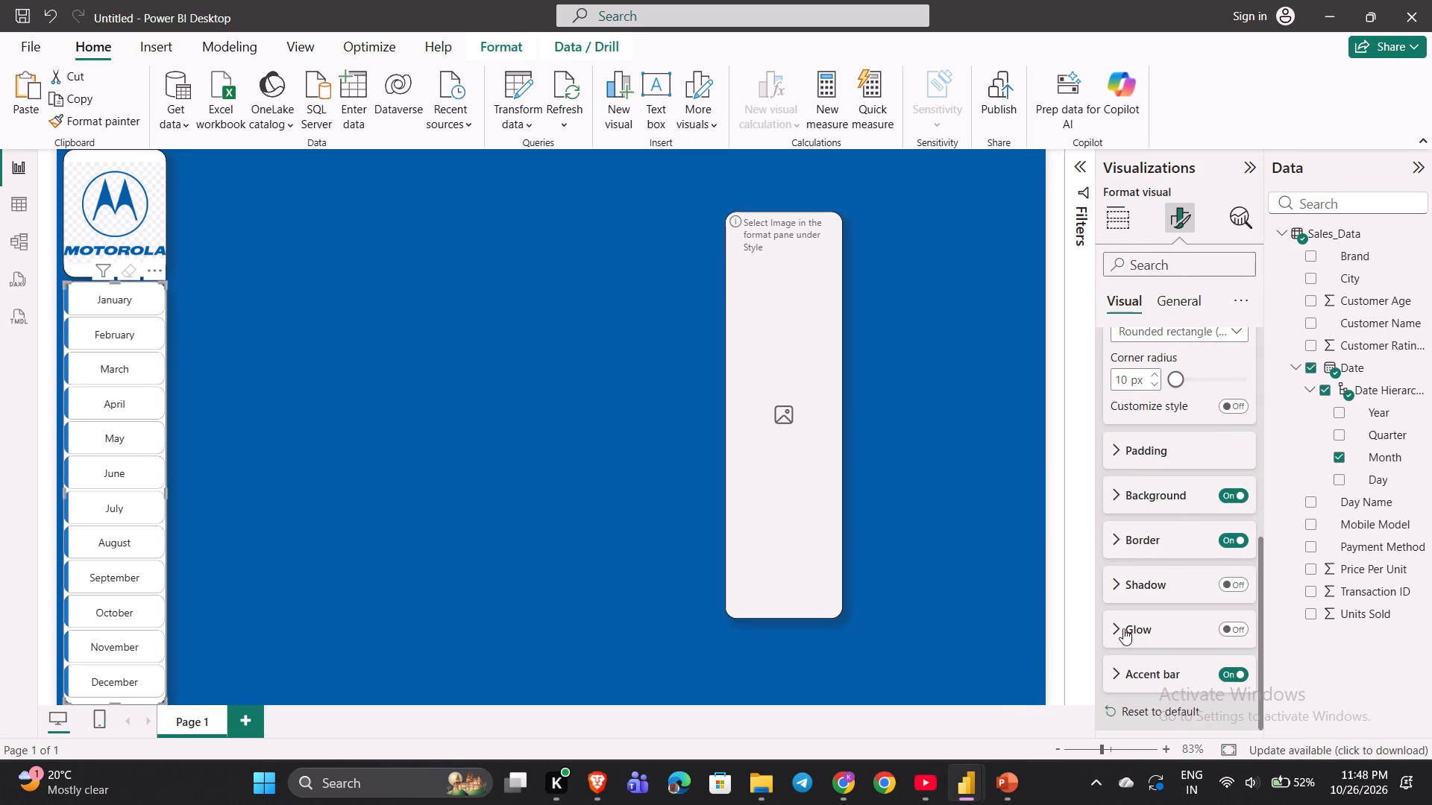
left_click(1128, 674)
scroll(1128, 674, "down", 9)
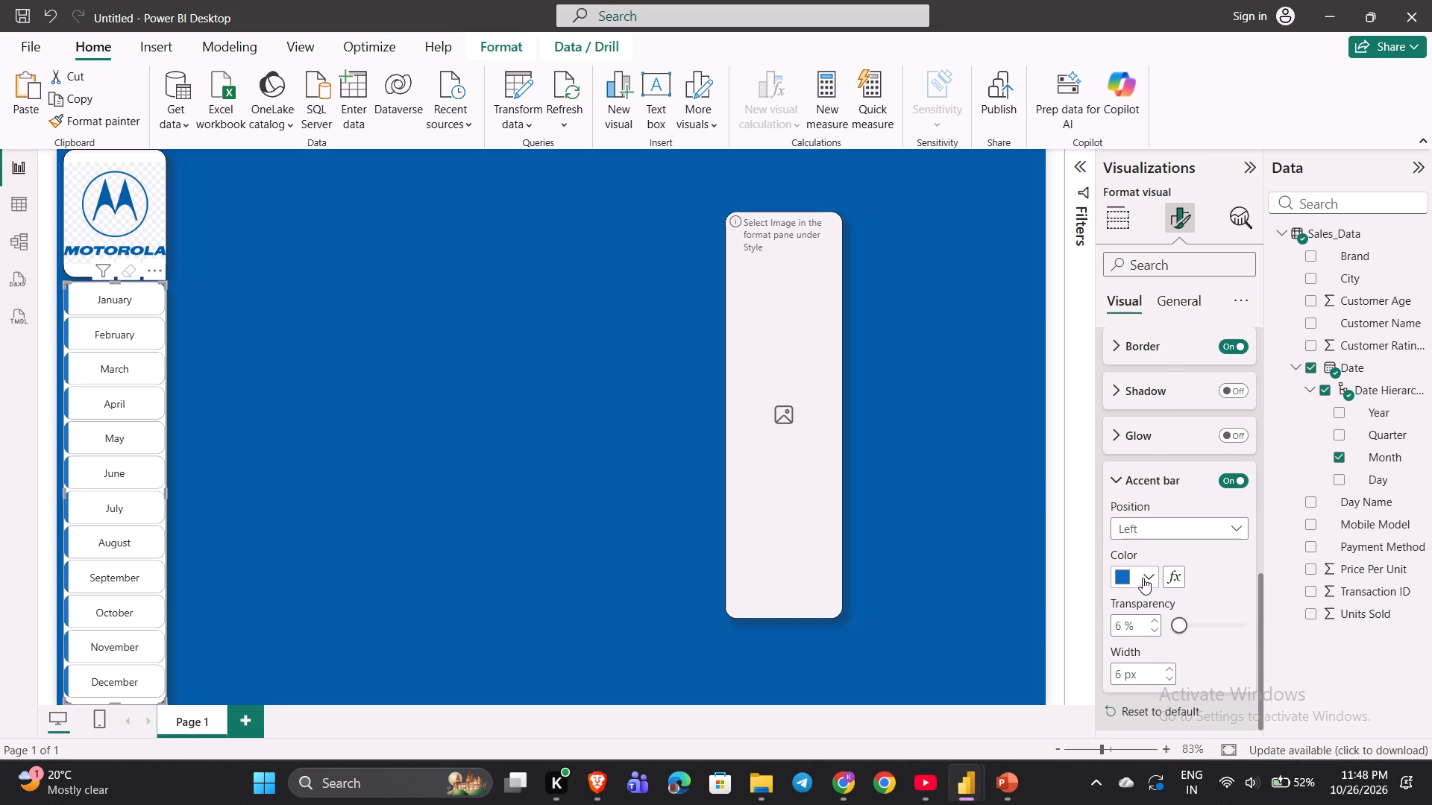
left_click(1148, 574)
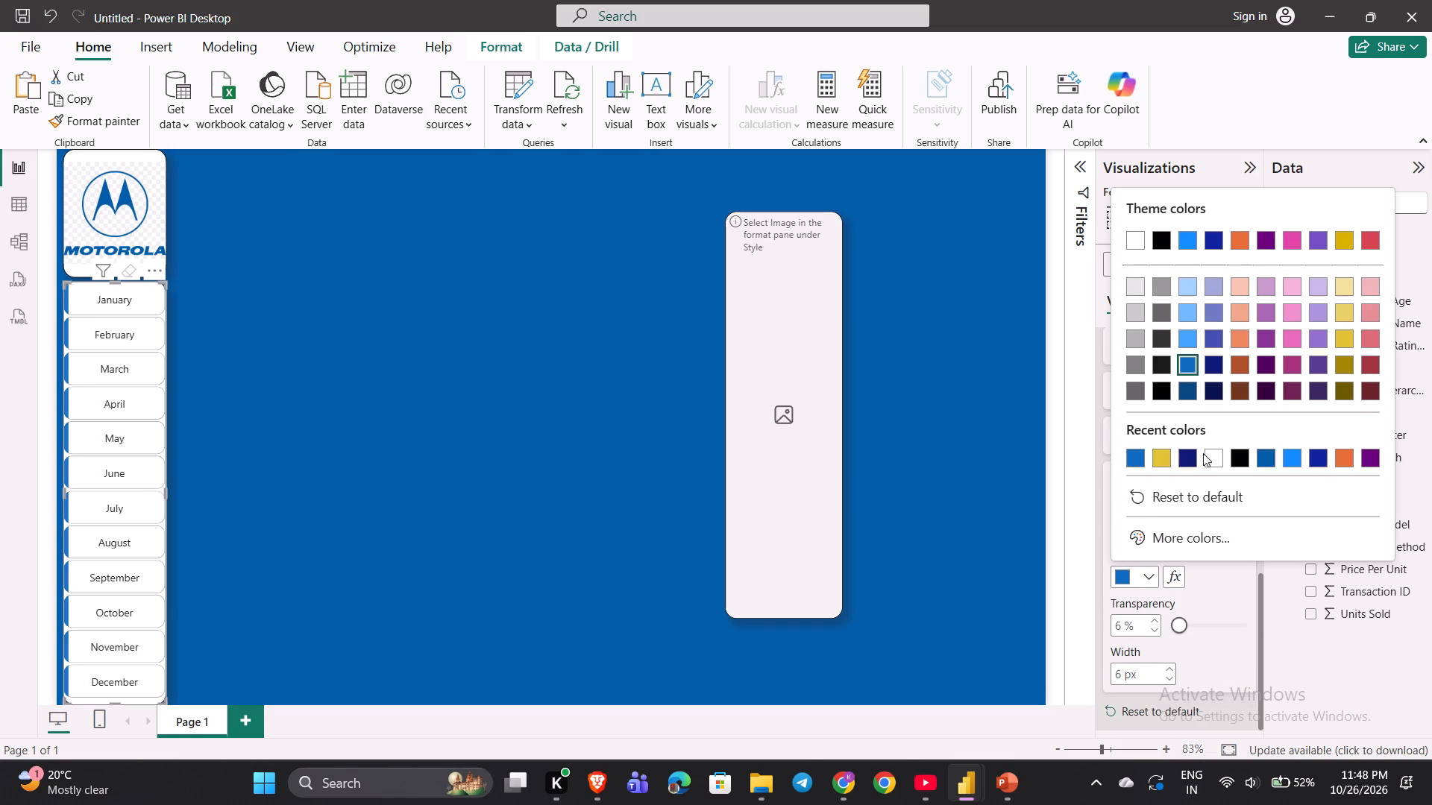
left_click(1135, 459)
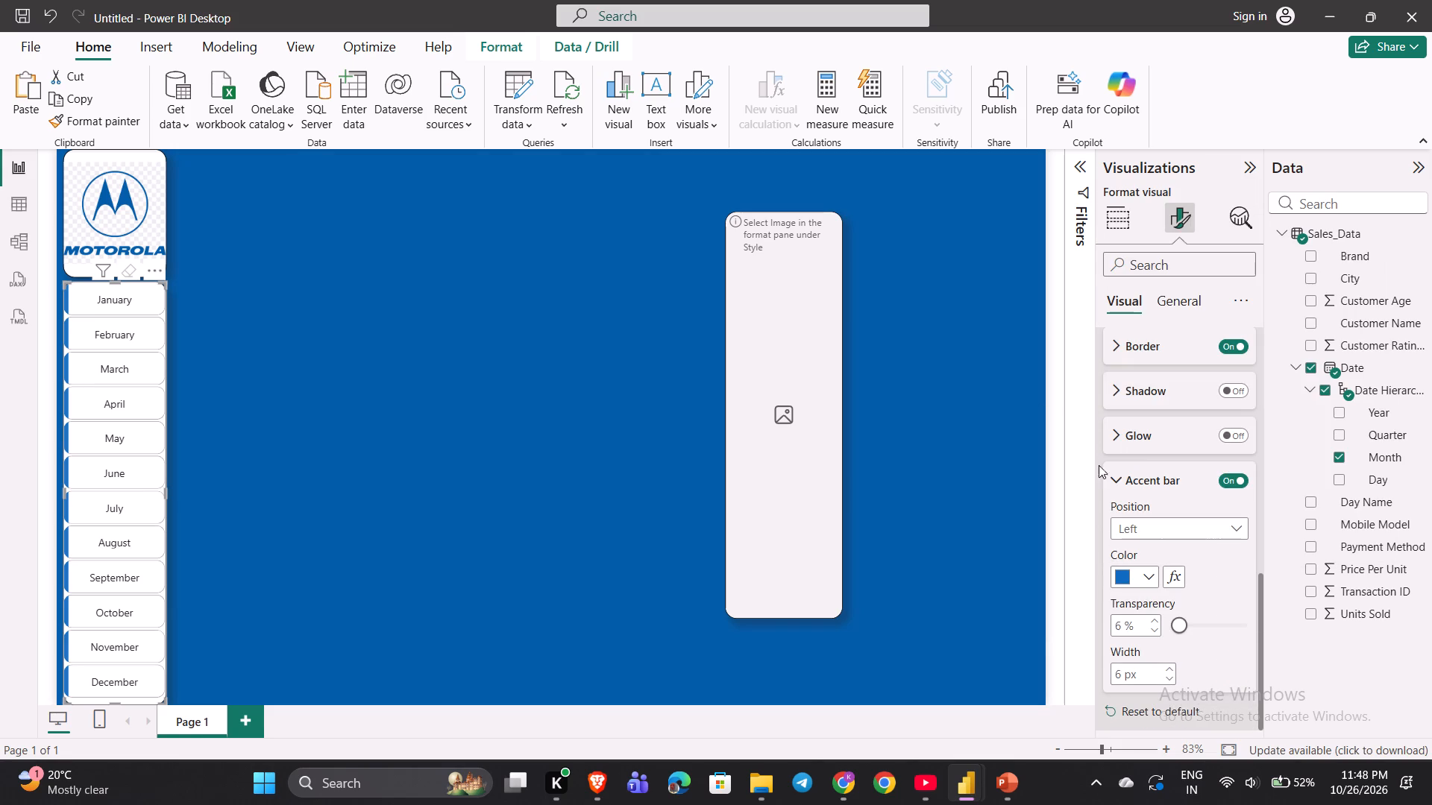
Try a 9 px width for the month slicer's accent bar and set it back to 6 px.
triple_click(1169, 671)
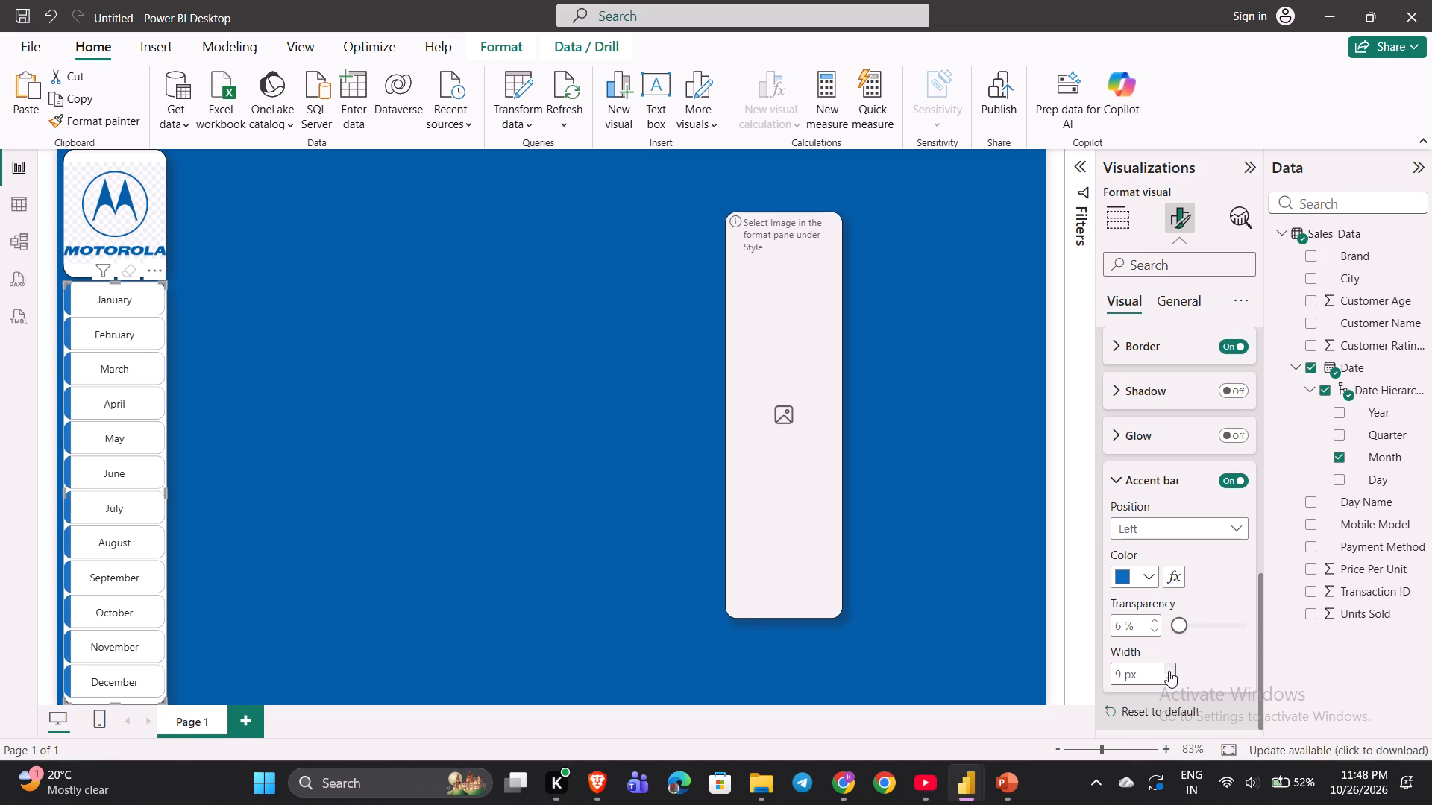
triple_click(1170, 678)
Watch the next part of the YouTube course on month slicer formatting, comparing it with the report, and return to the untitled Power BI report.
left_click(923, 791)
key("space")
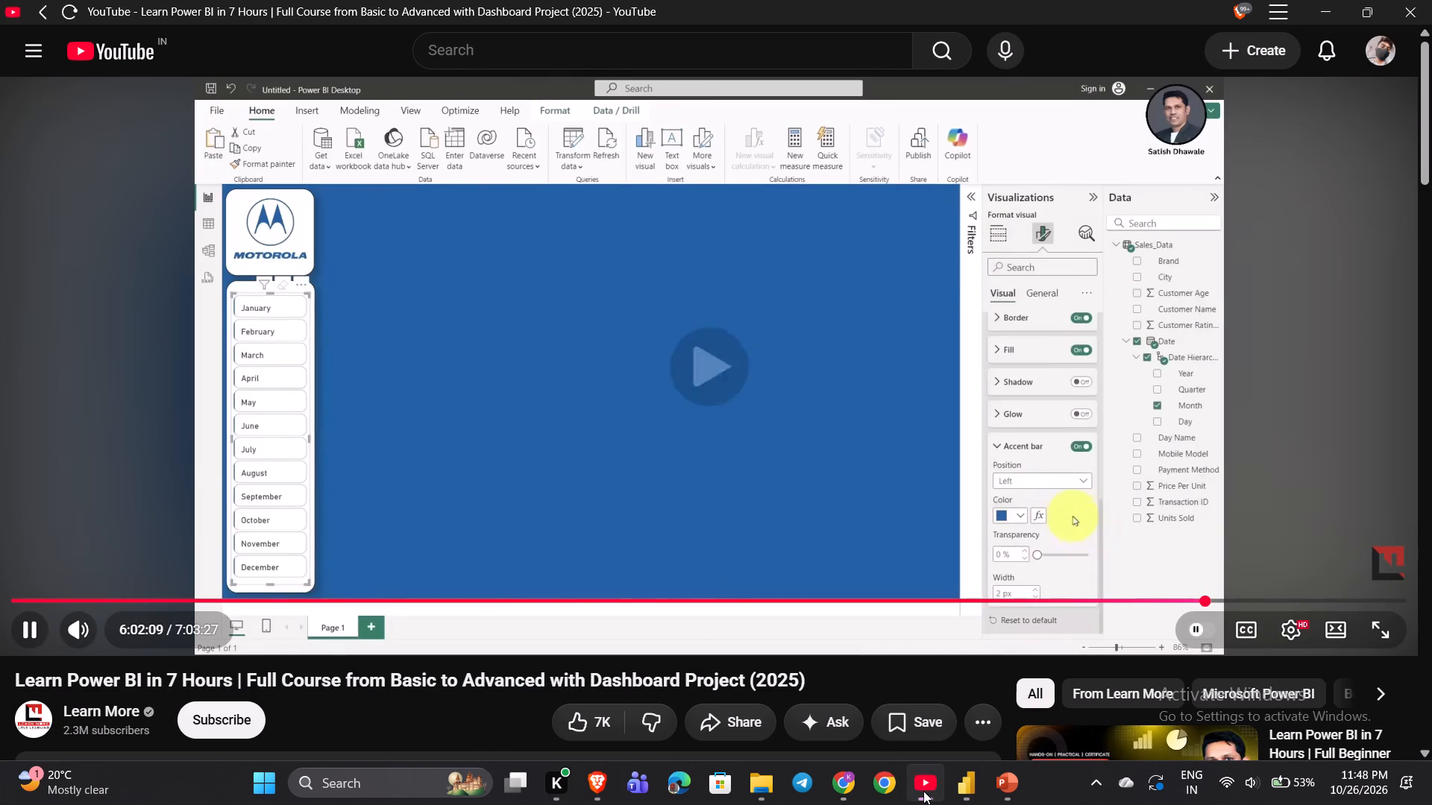
key("space")
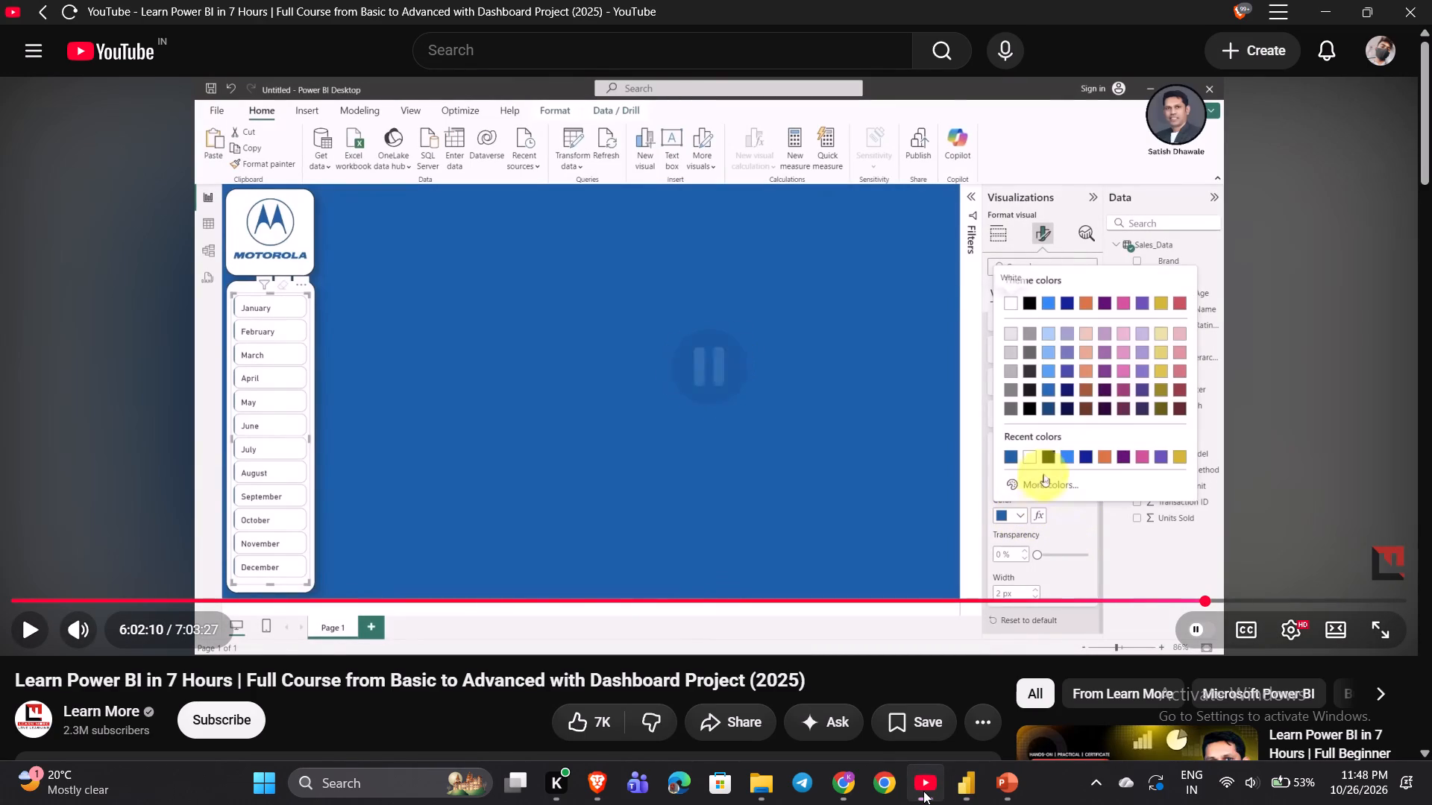
left_click(923, 791)
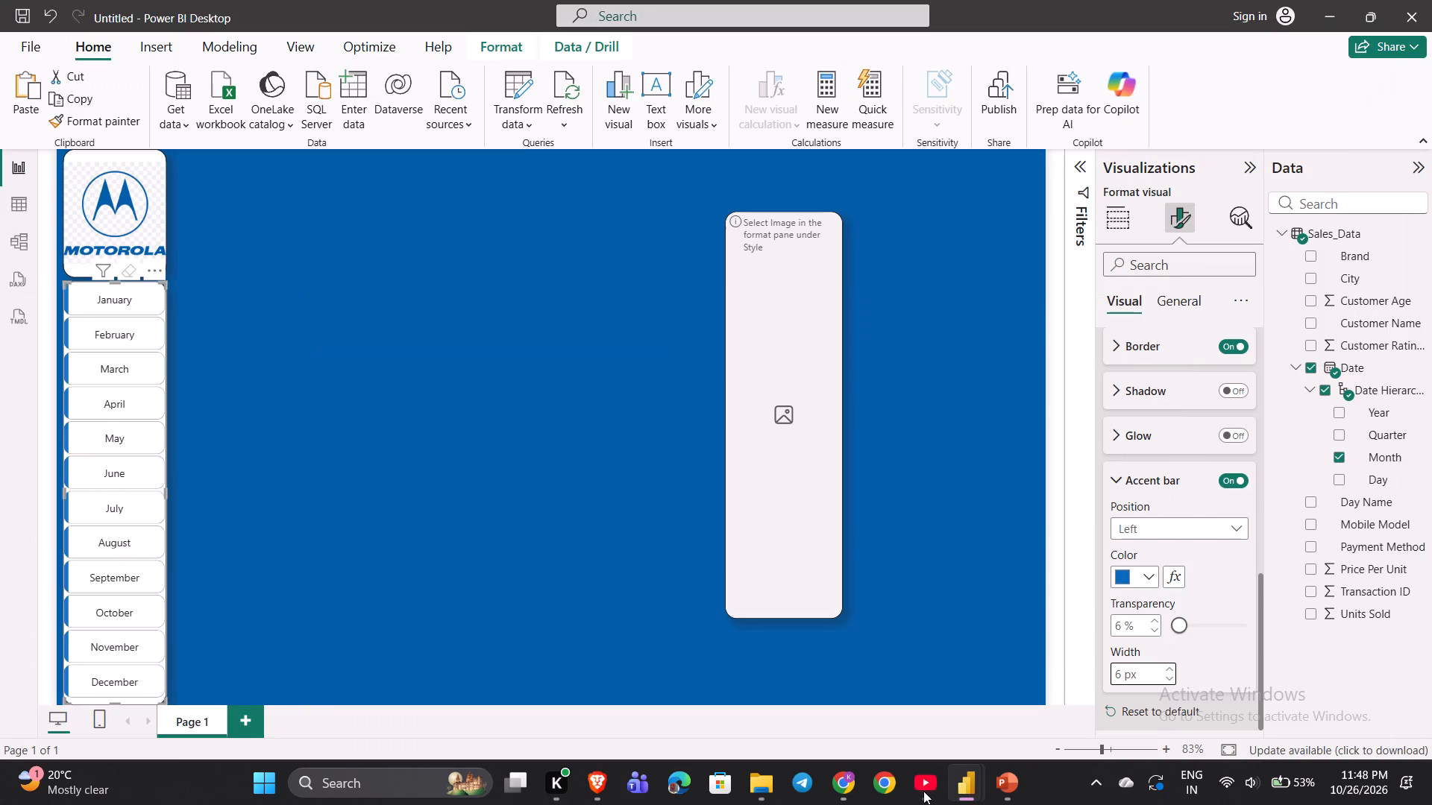
left_click(379, 468)
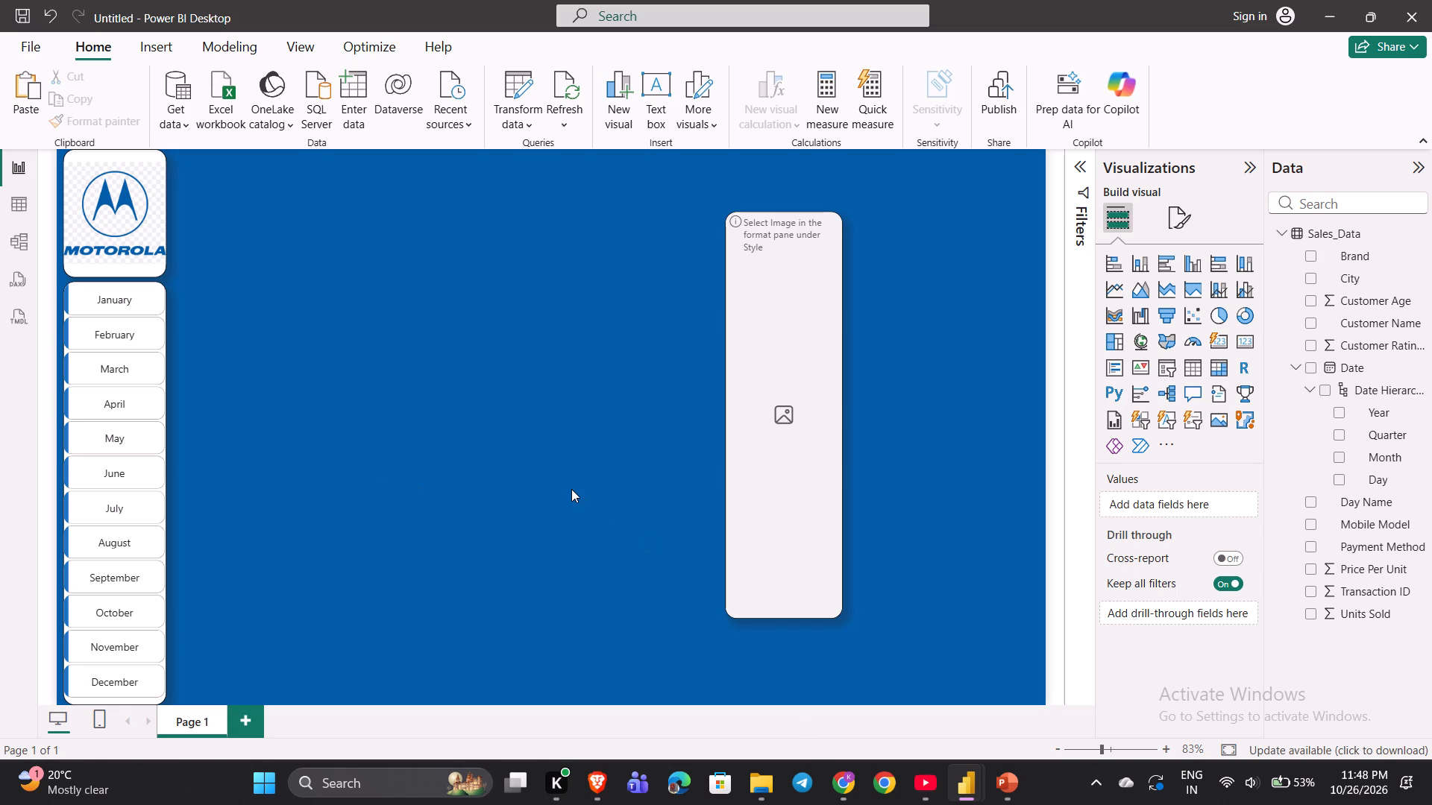
left_click(921, 780)
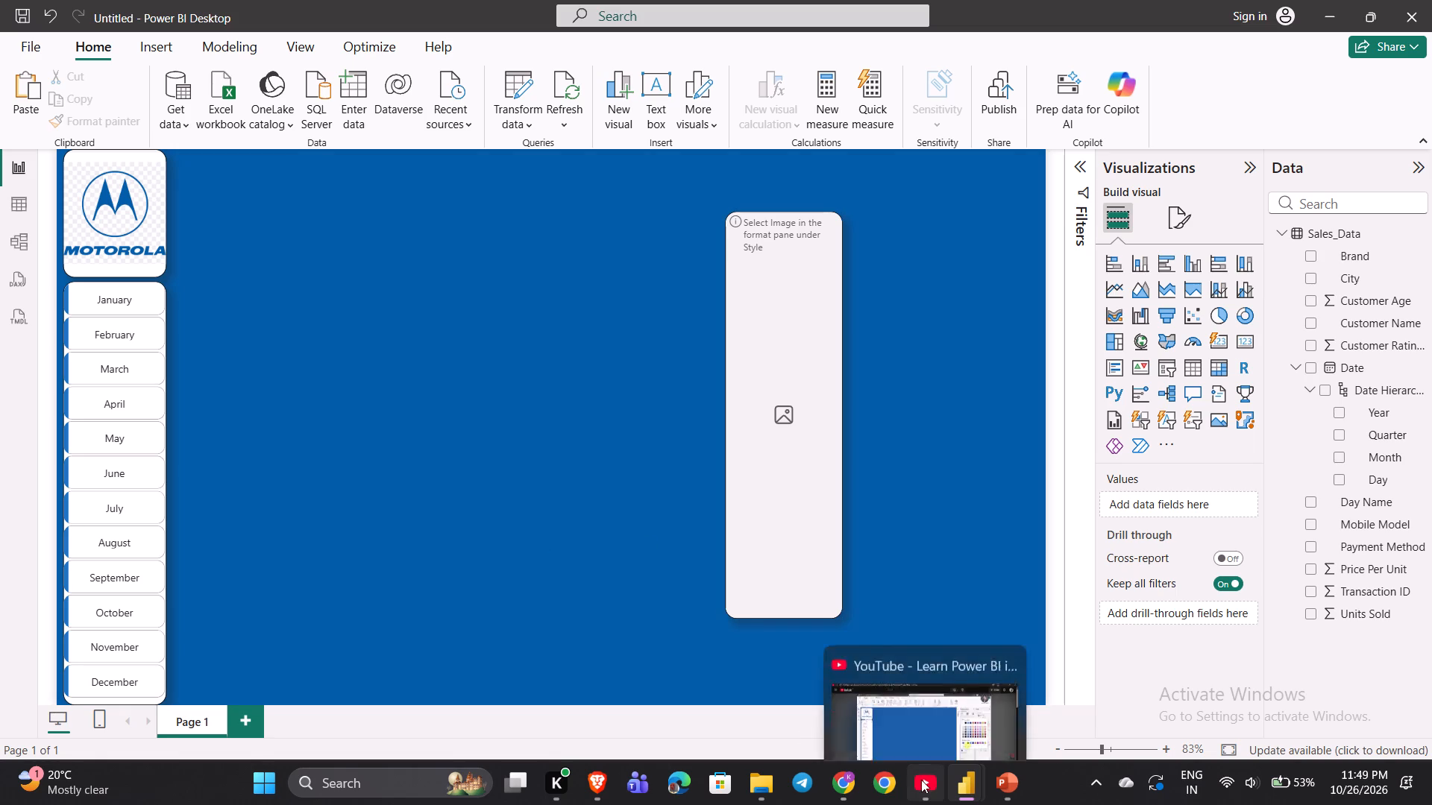
key("space")
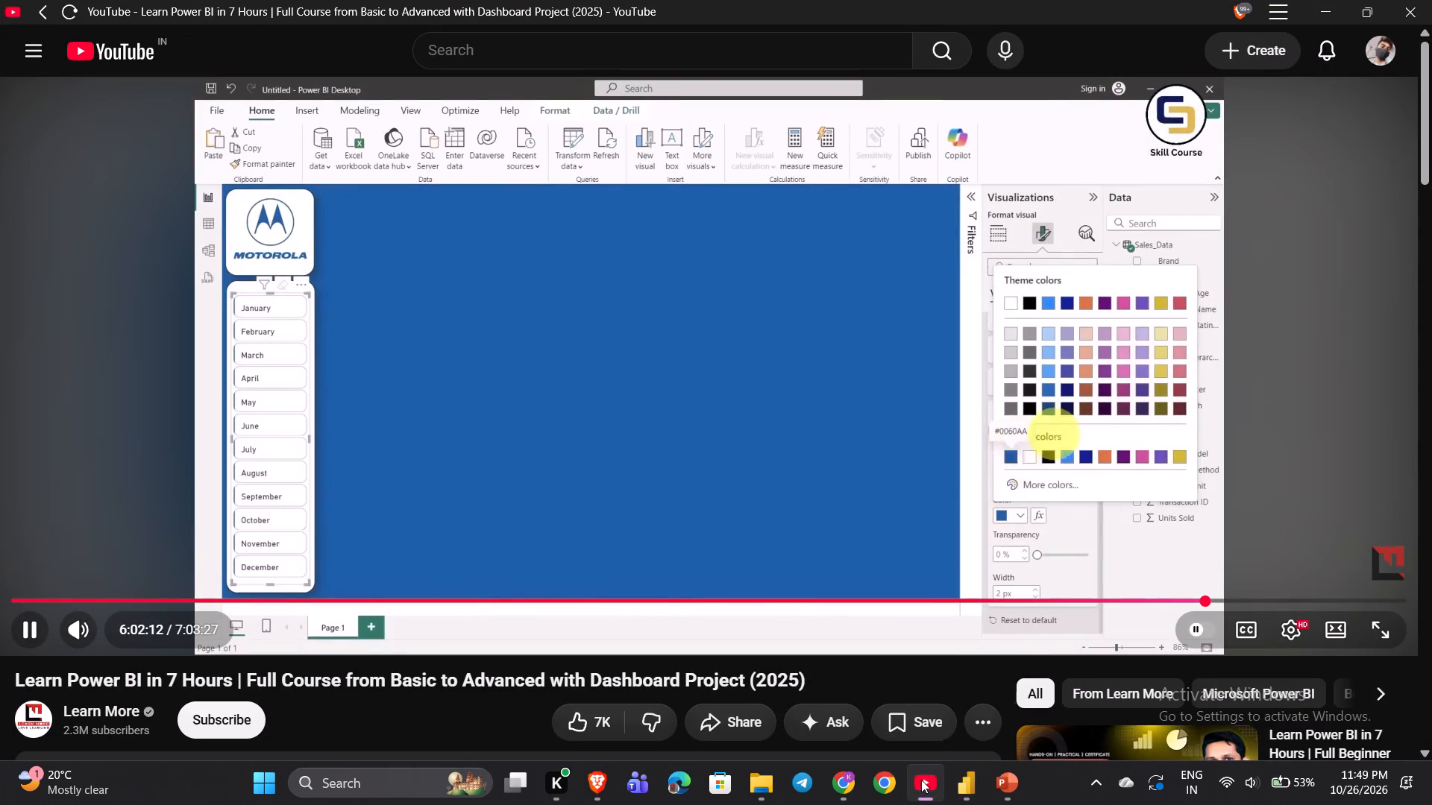
key("space")
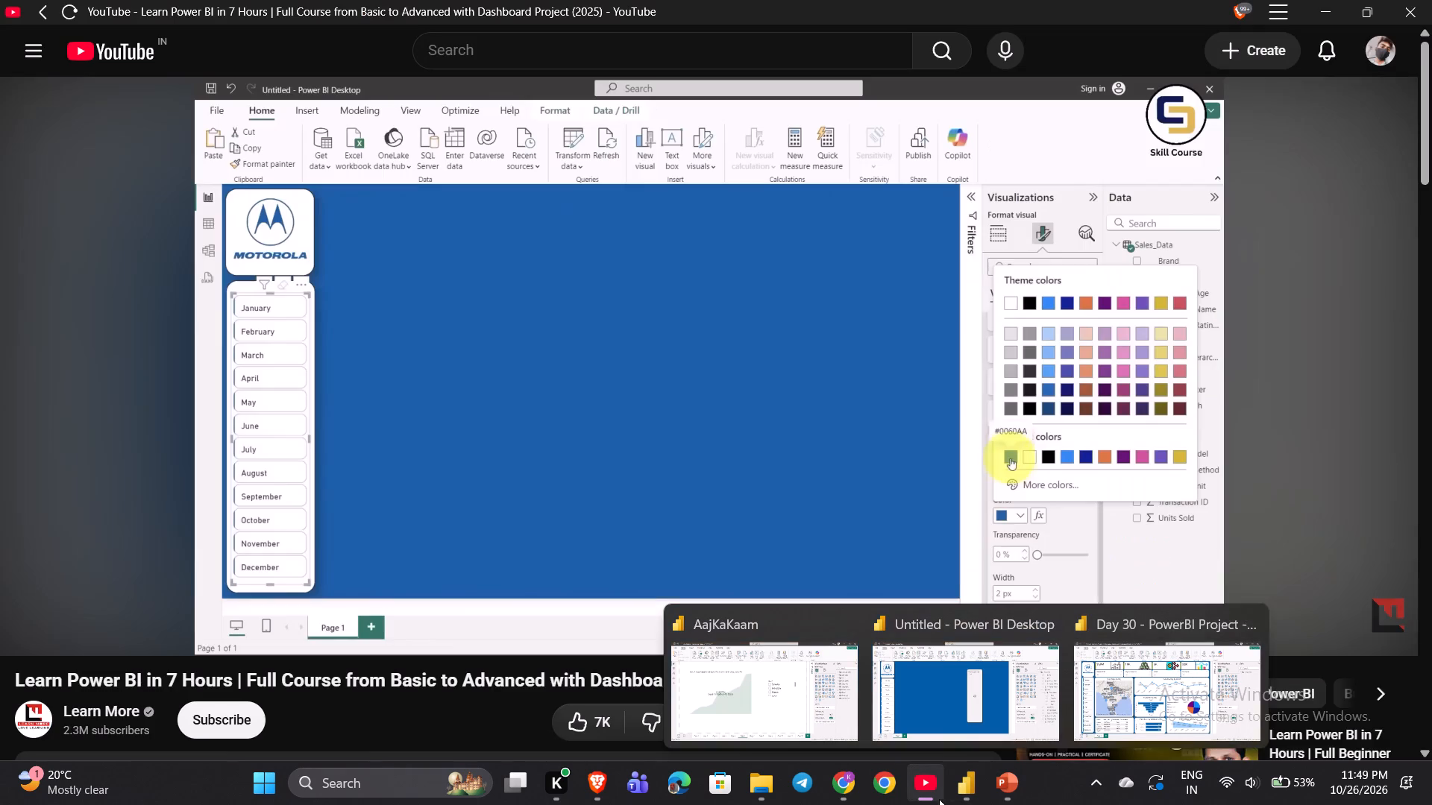
left_click(905, 703)
key("space")
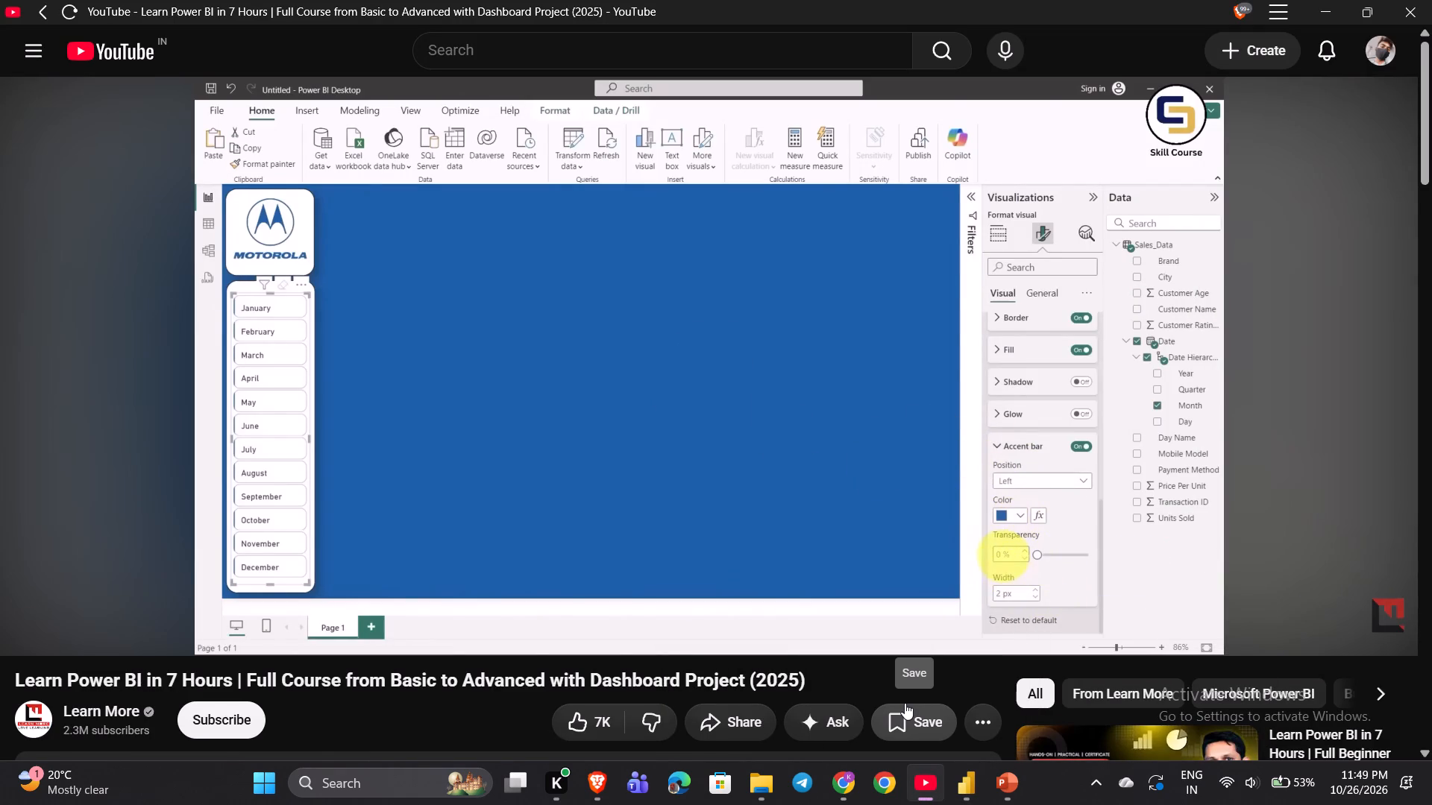
key("space")
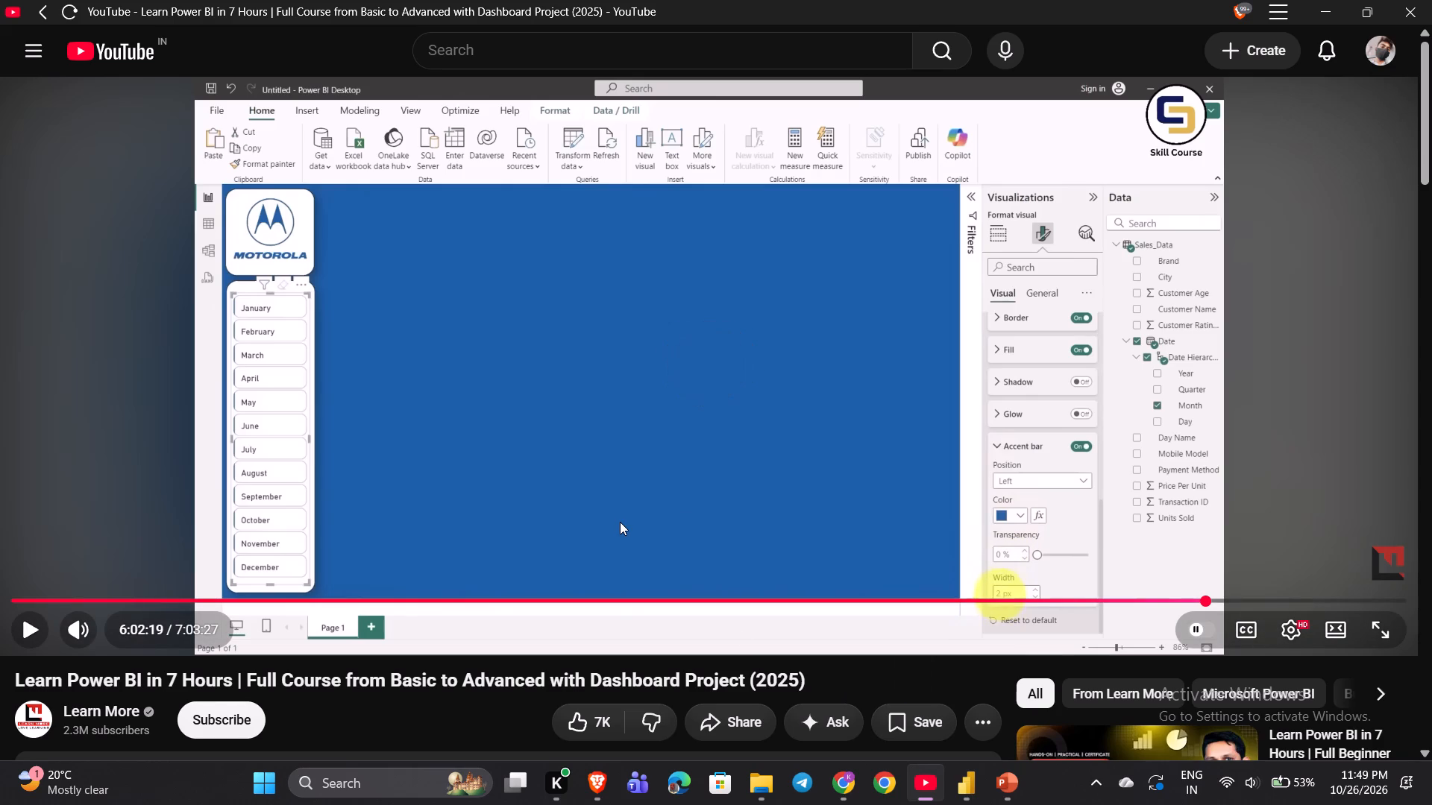
key("space")
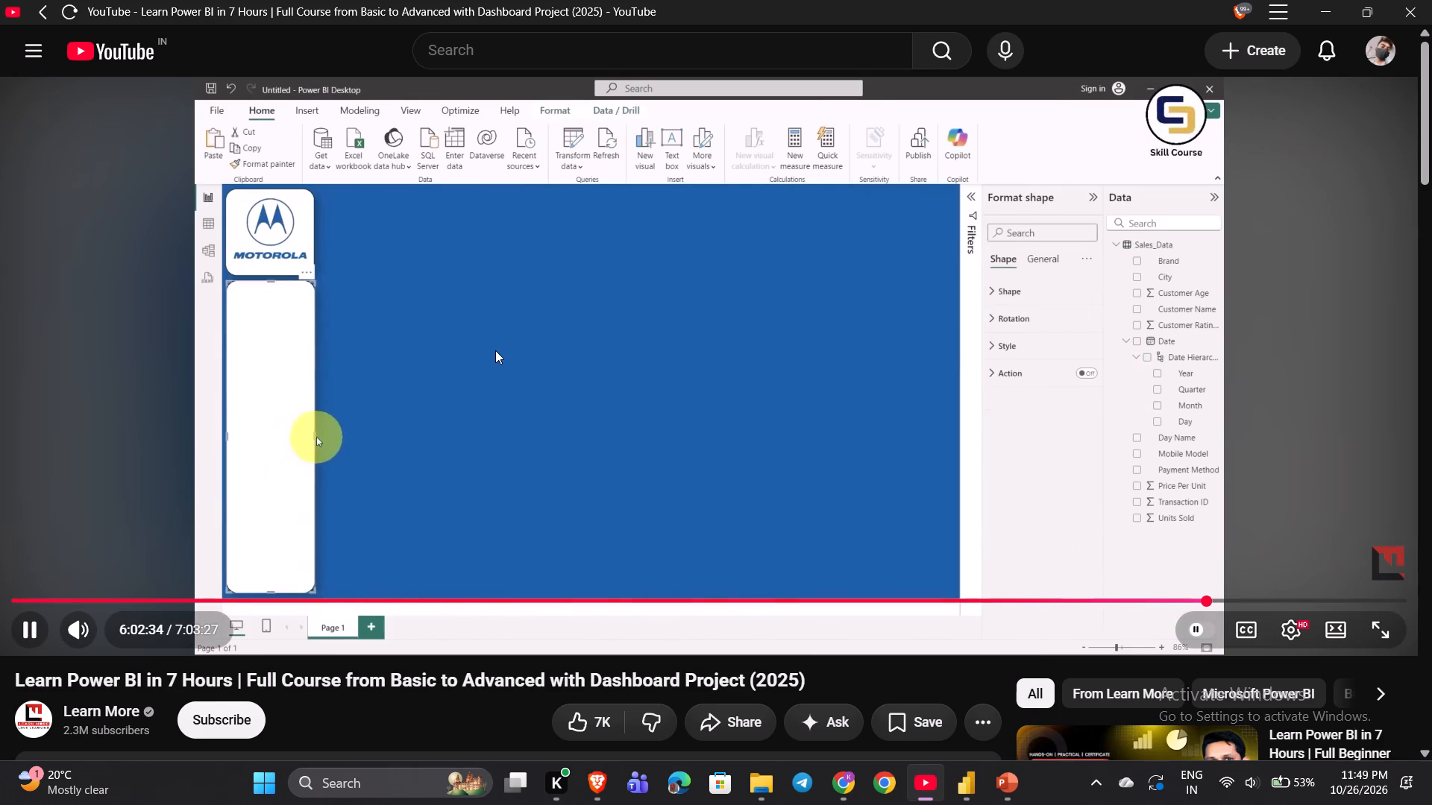
key("Right")
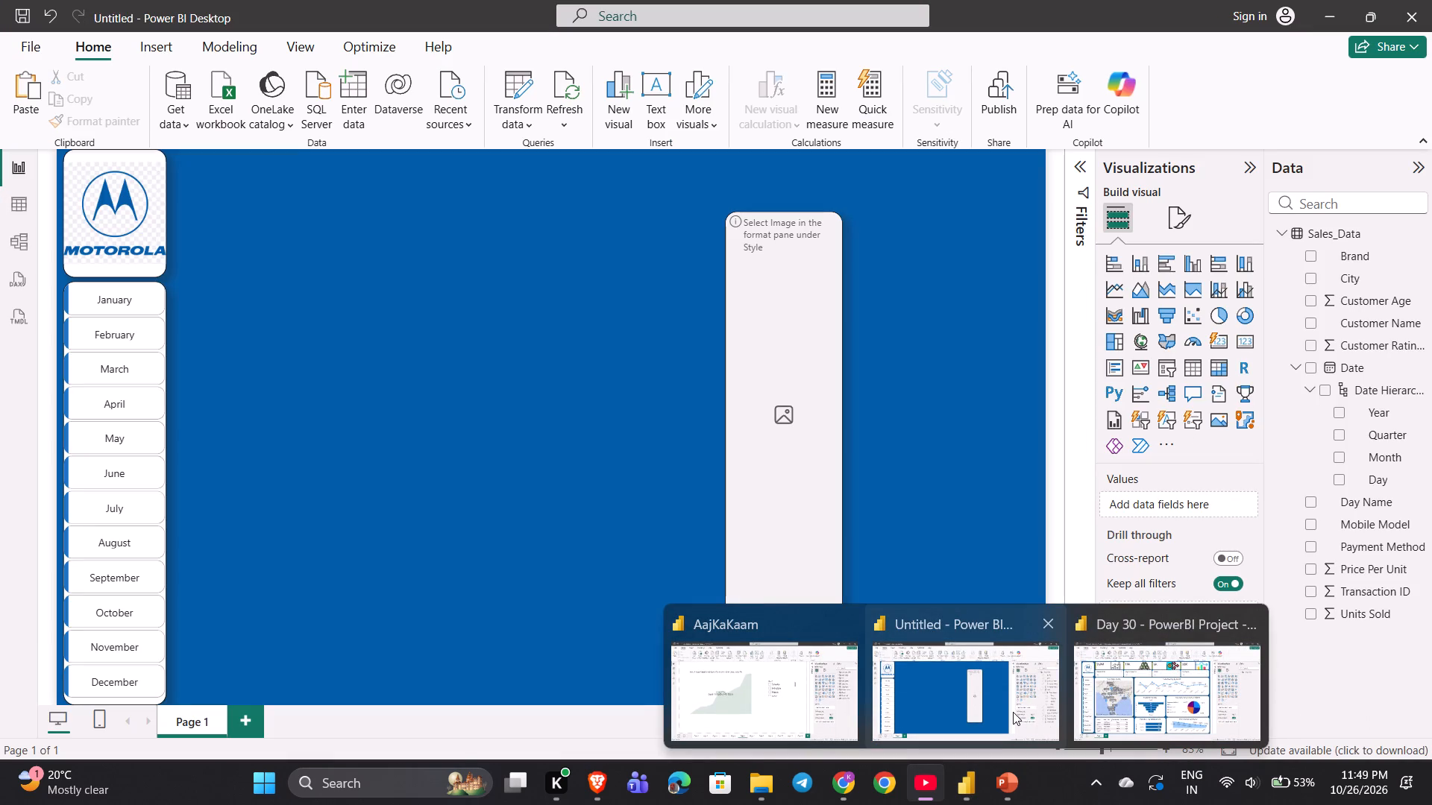
left_click(1013, 712)
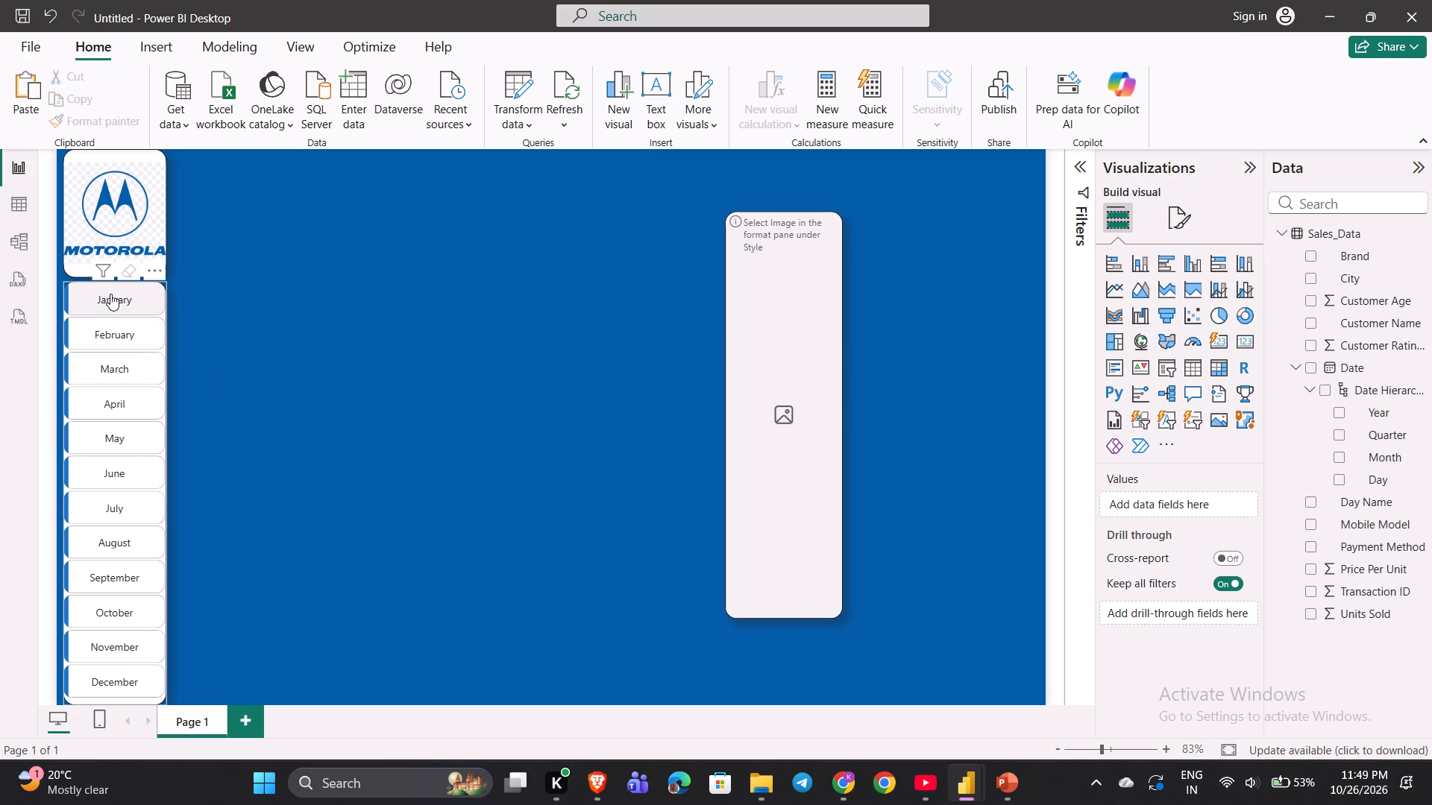
Make the callout value text of the month slicer's buttons bold.
left_click(131, 312)
left_click(131, 312)
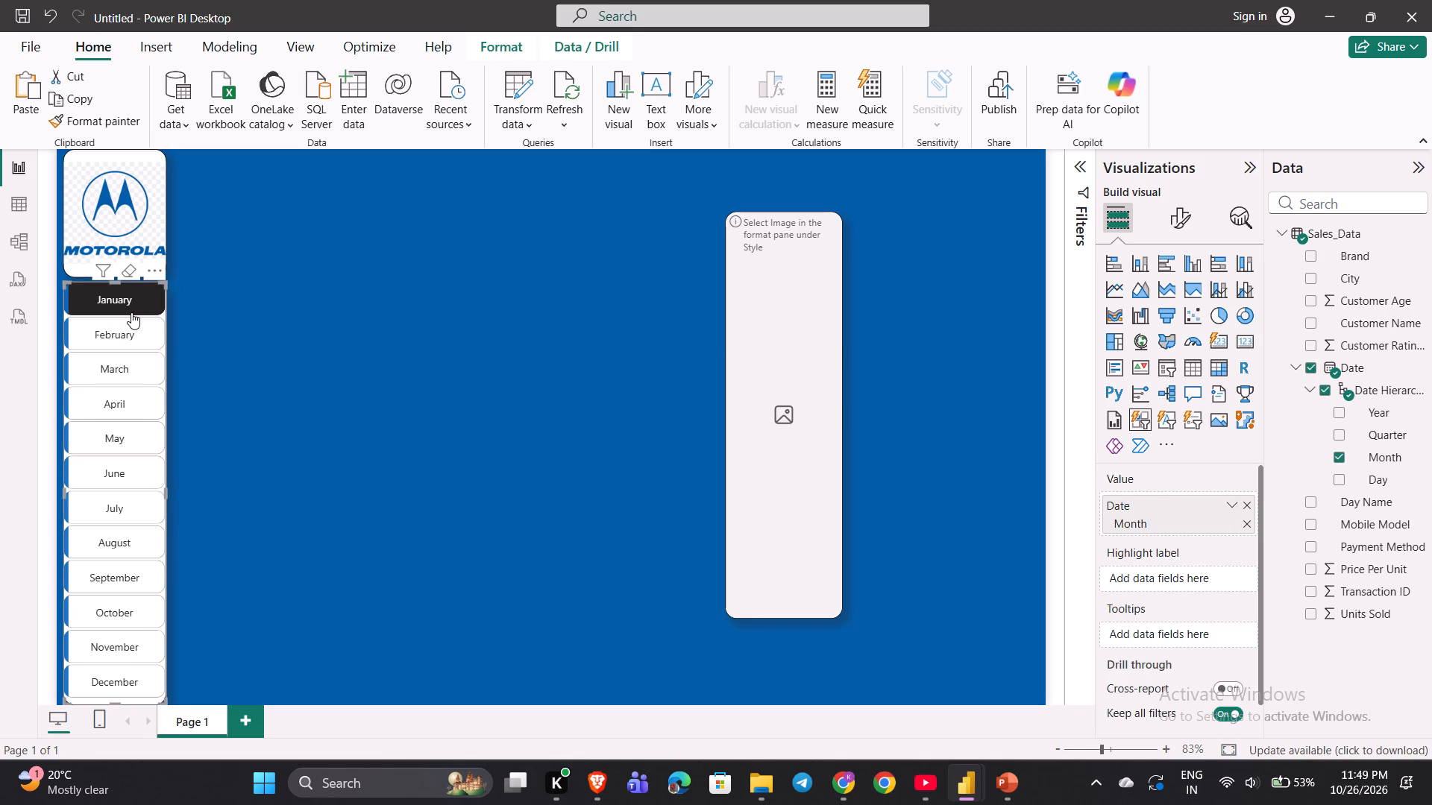
left_click(1181, 224)
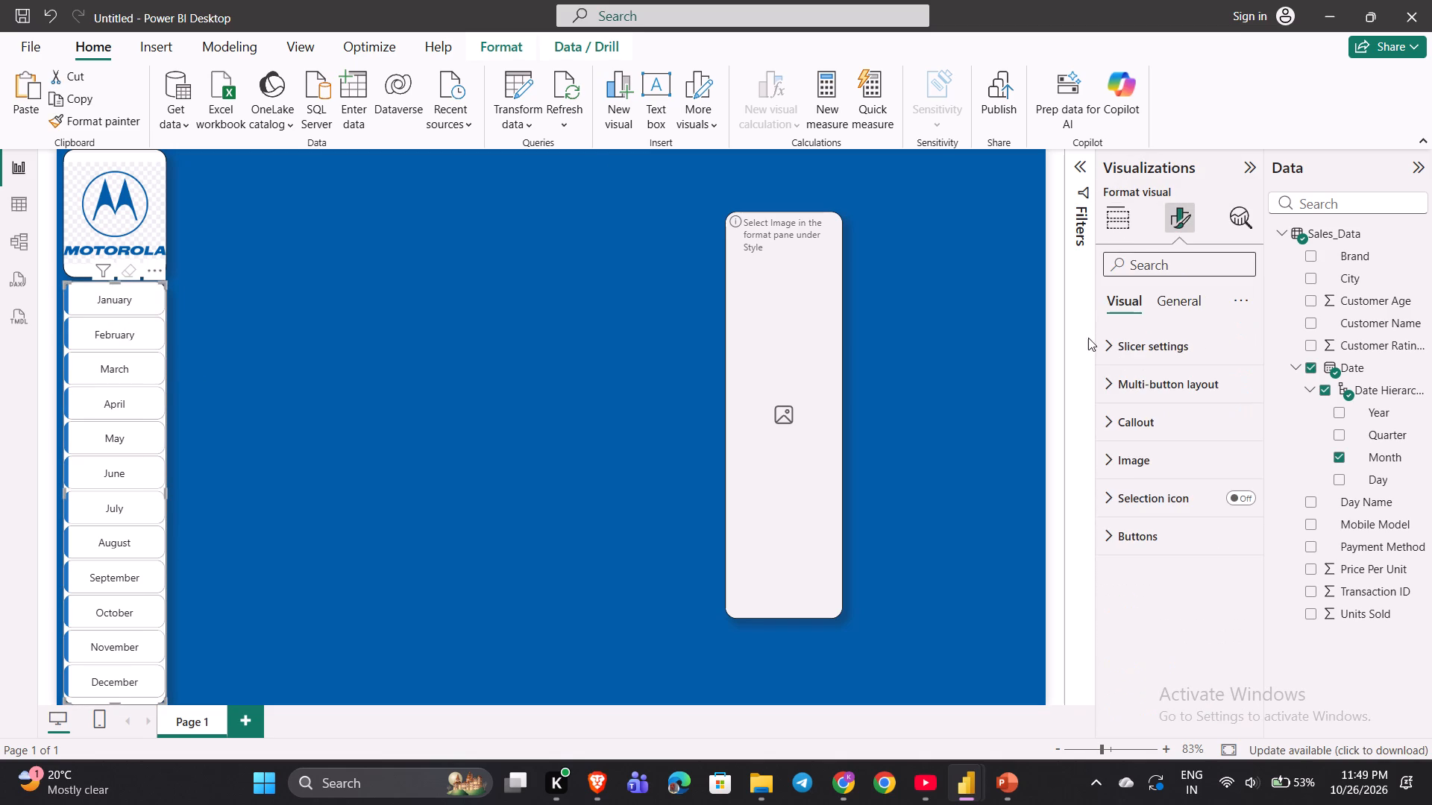
left_click(1166, 300)
left_click(1133, 297)
left_click(1125, 420)
scroll(1125, 420, "down", 2)
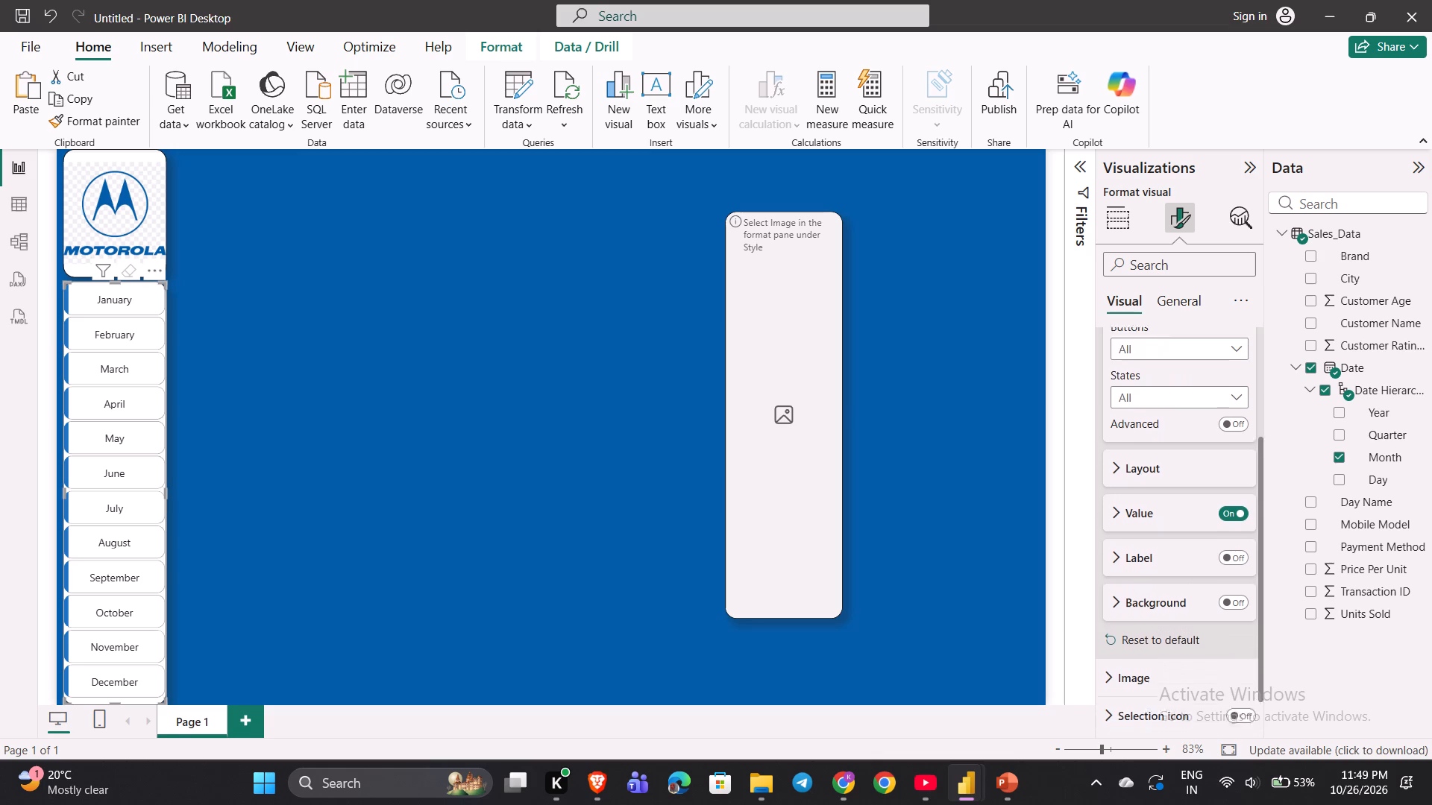
scroll(1125, 420, "down", 1)
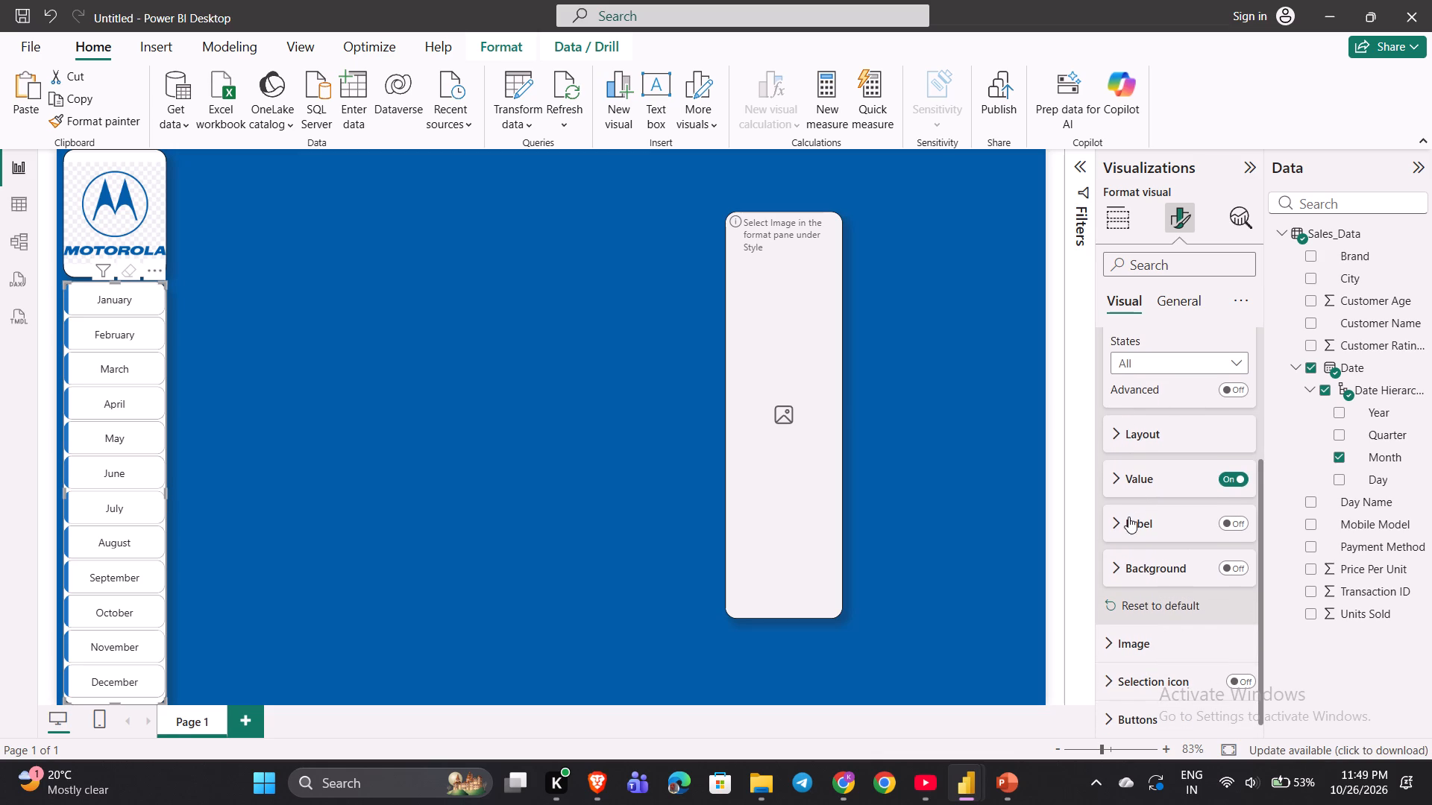
scroll(1128, 517, "down", 1)
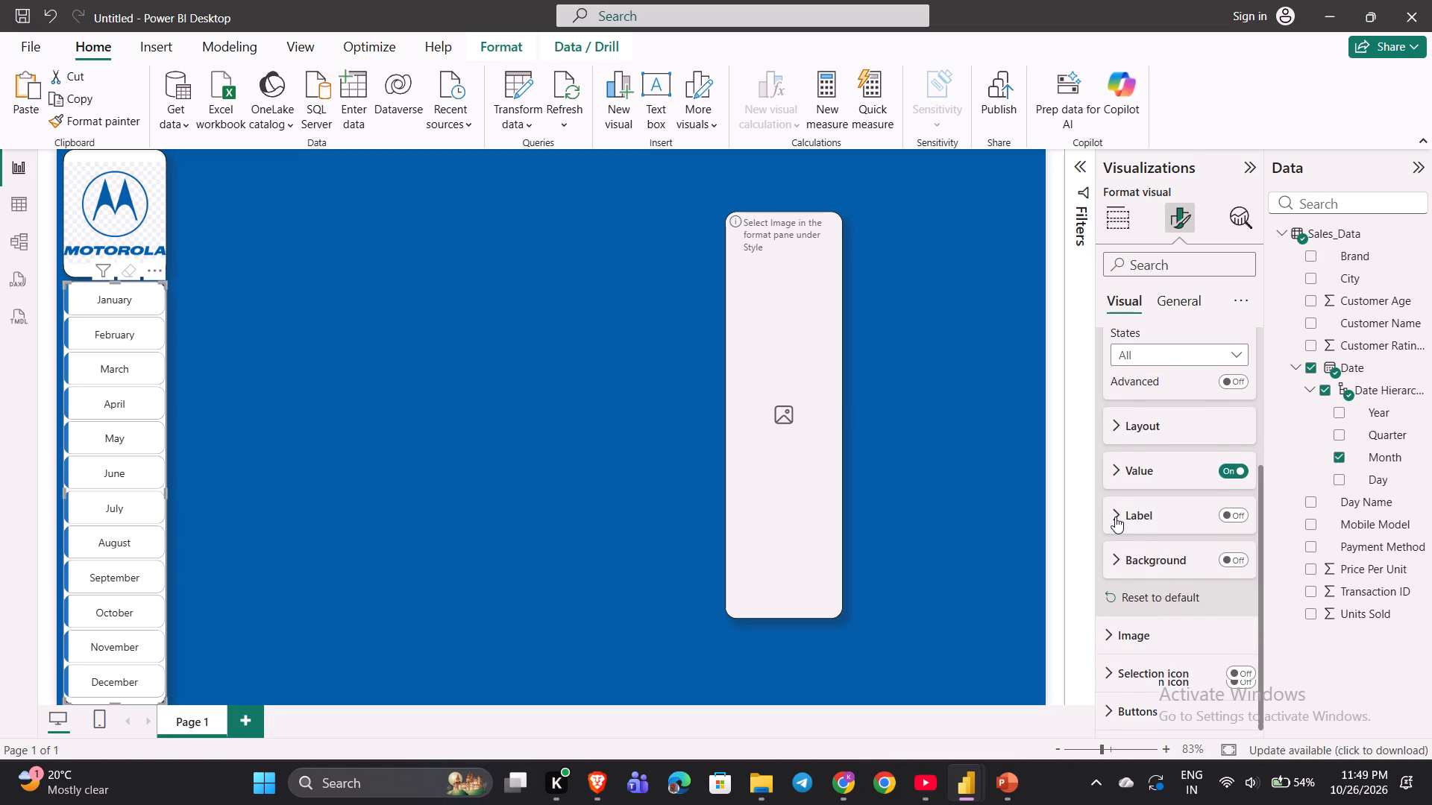
left_click(1115, 517)
scroll(1115, 517, "down", 1)
scroll(1115, 517, "up", 1)
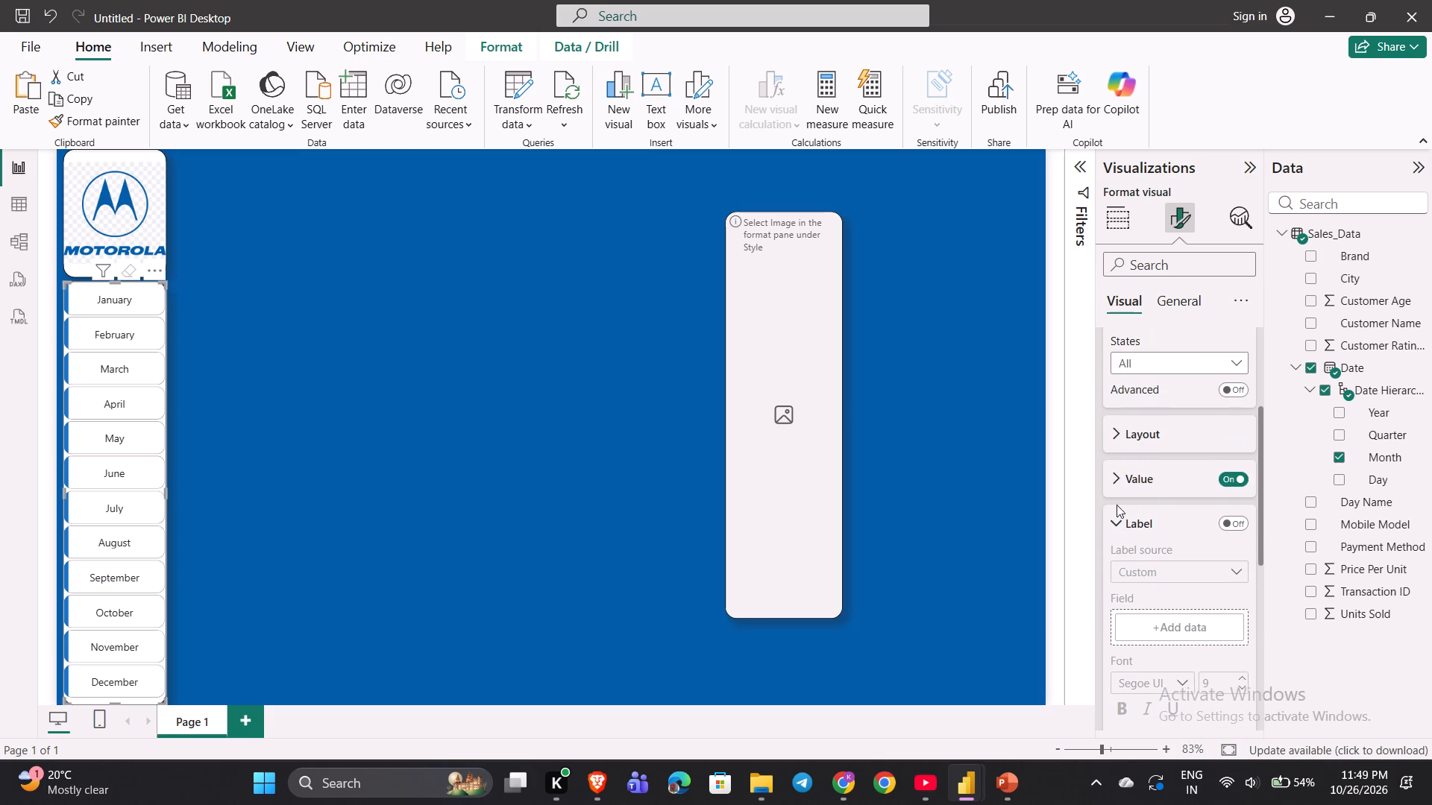
left_click(1115, 476)
scroll(1115, 476, "down", 1)
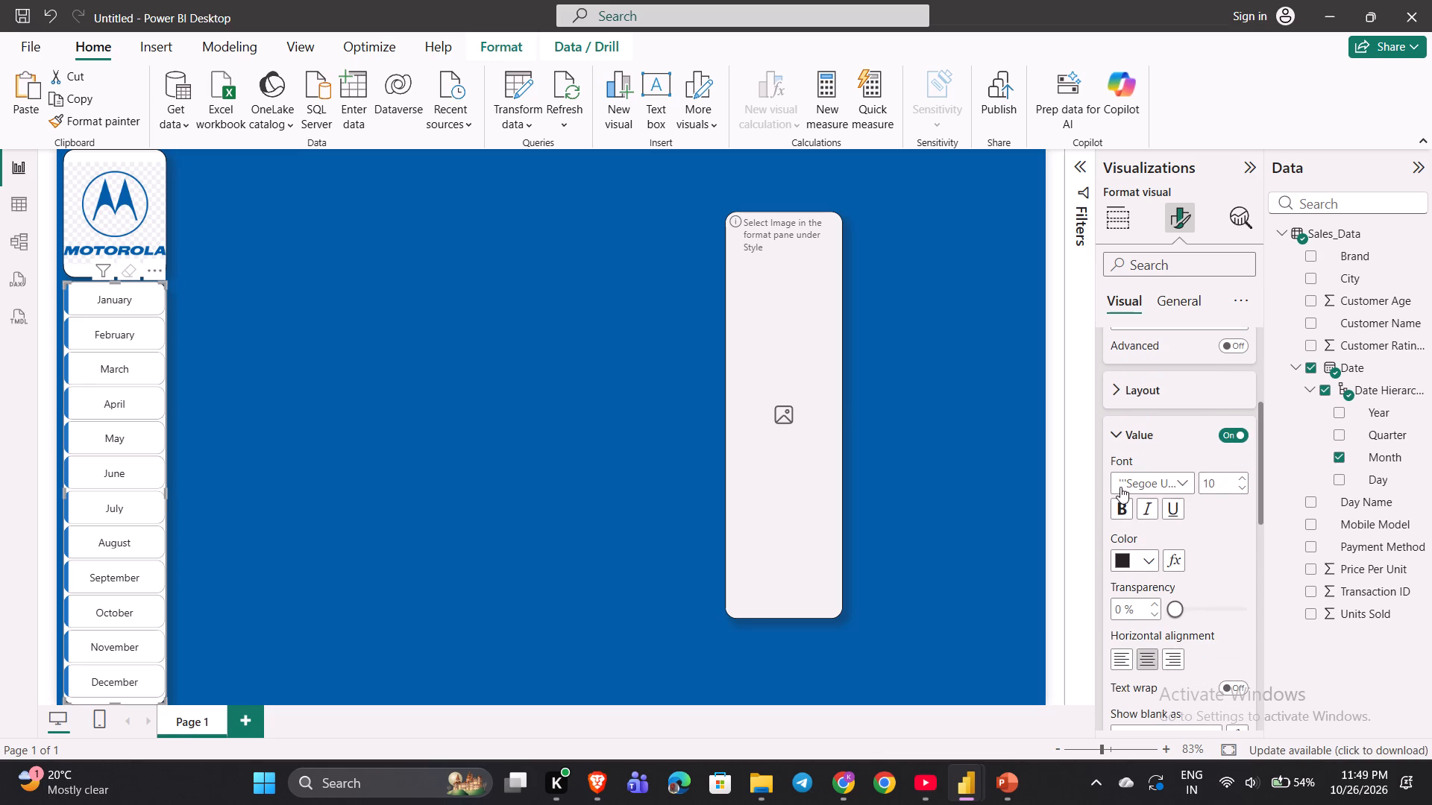
left_click(1125, 504)
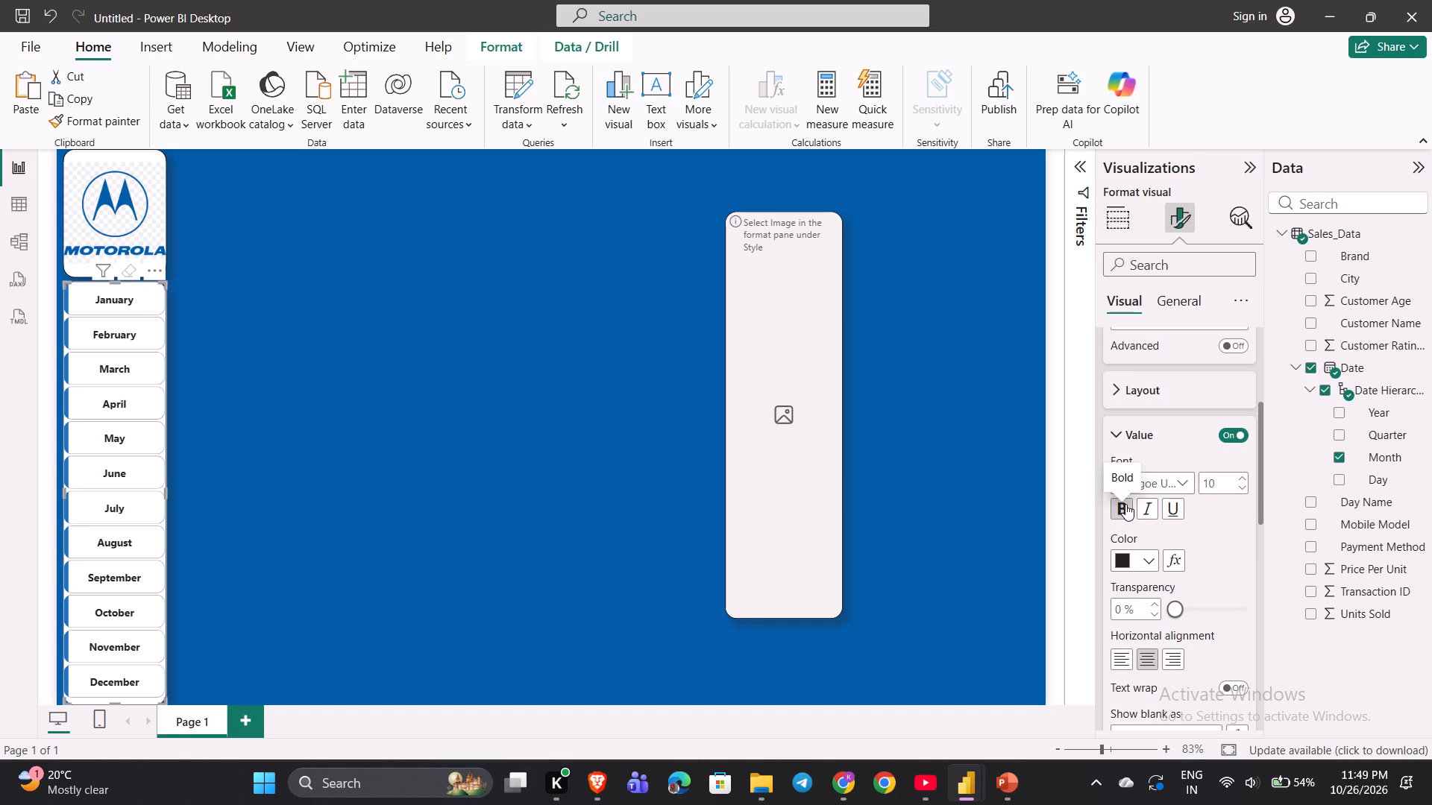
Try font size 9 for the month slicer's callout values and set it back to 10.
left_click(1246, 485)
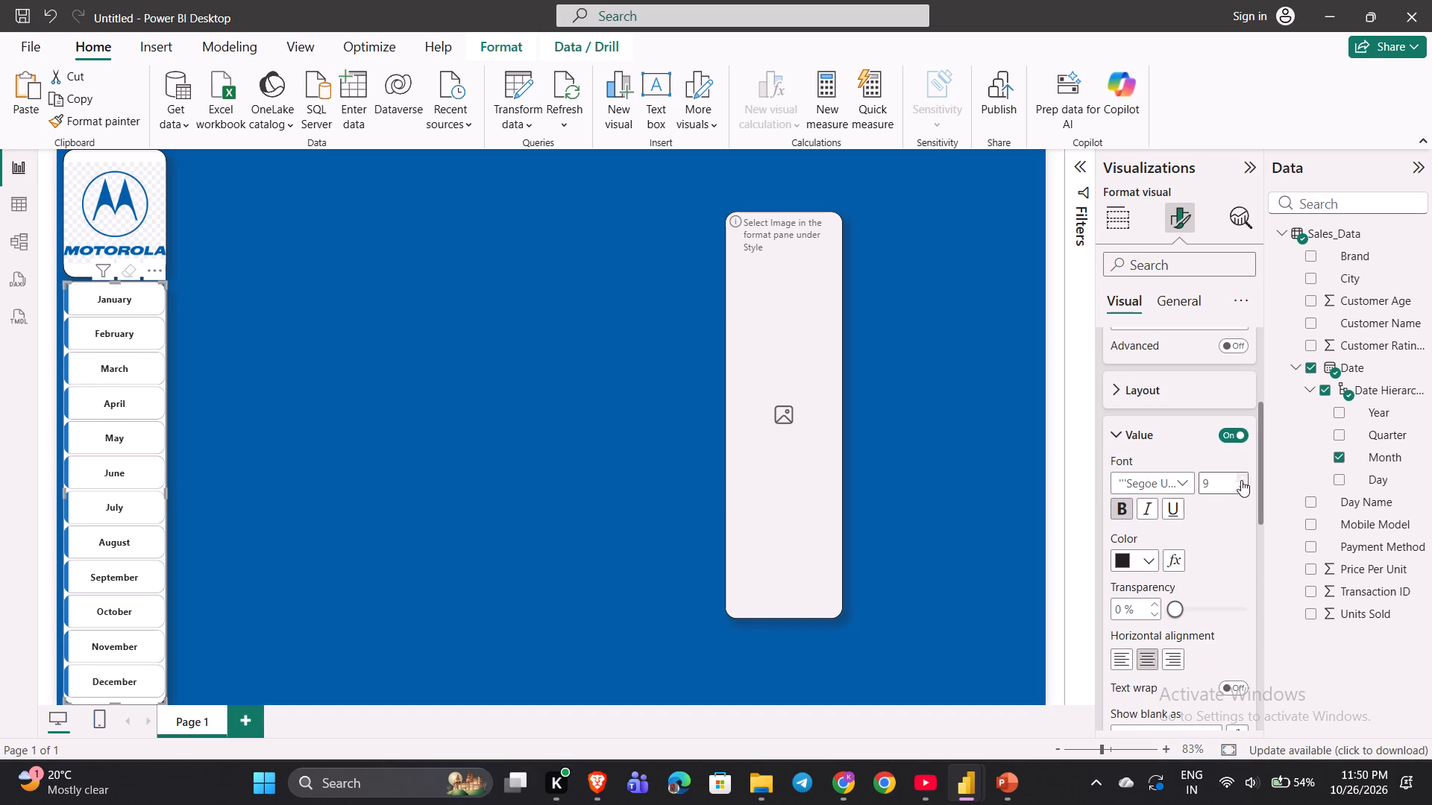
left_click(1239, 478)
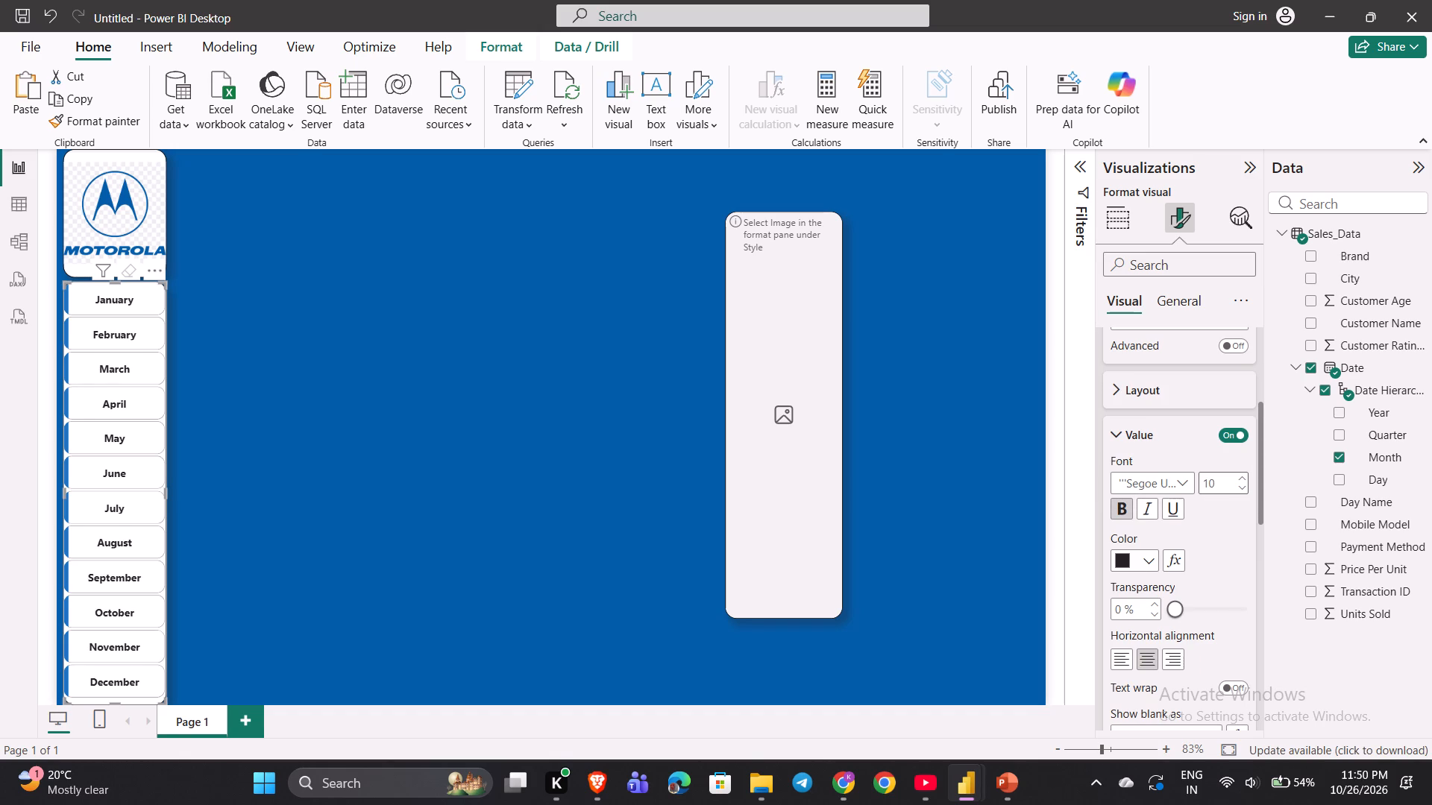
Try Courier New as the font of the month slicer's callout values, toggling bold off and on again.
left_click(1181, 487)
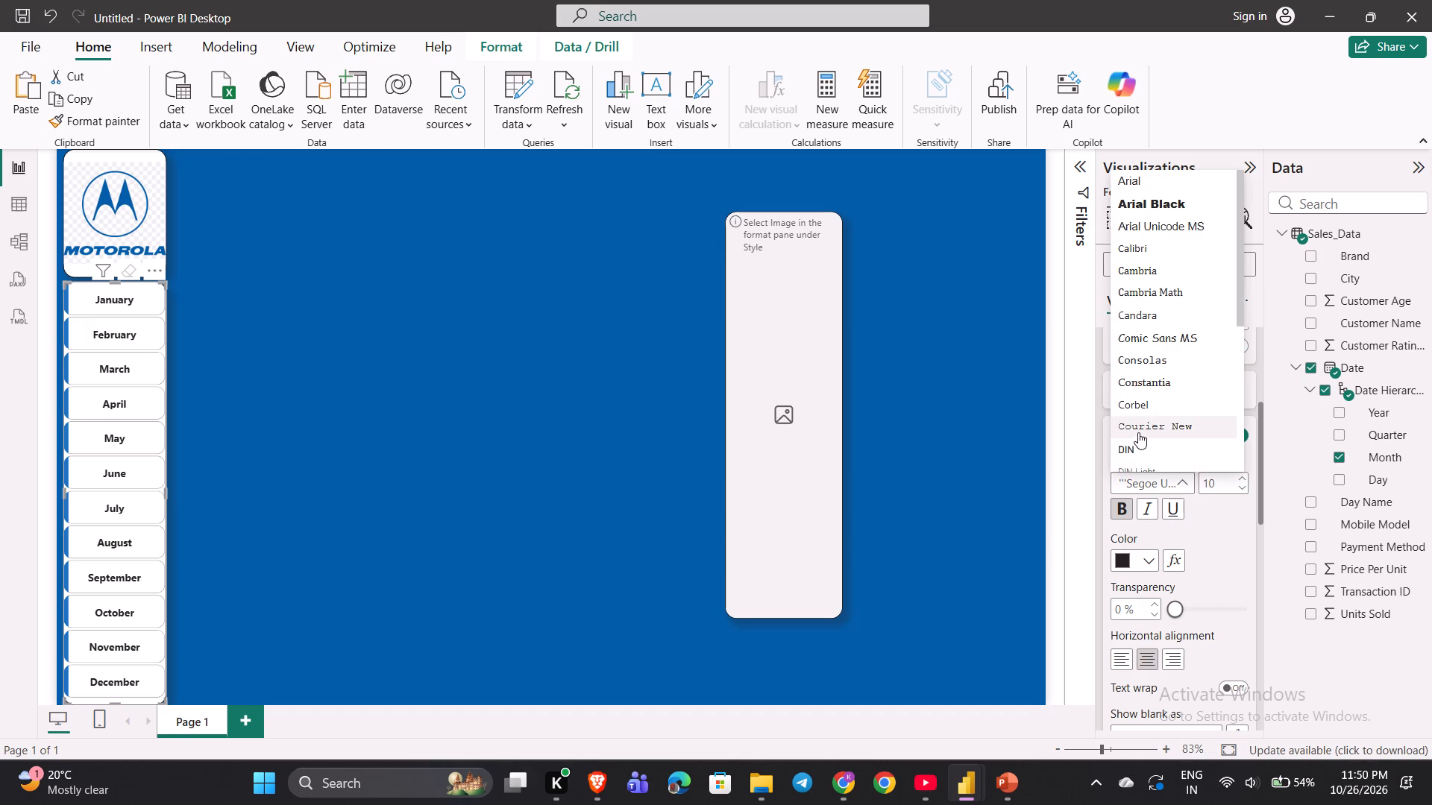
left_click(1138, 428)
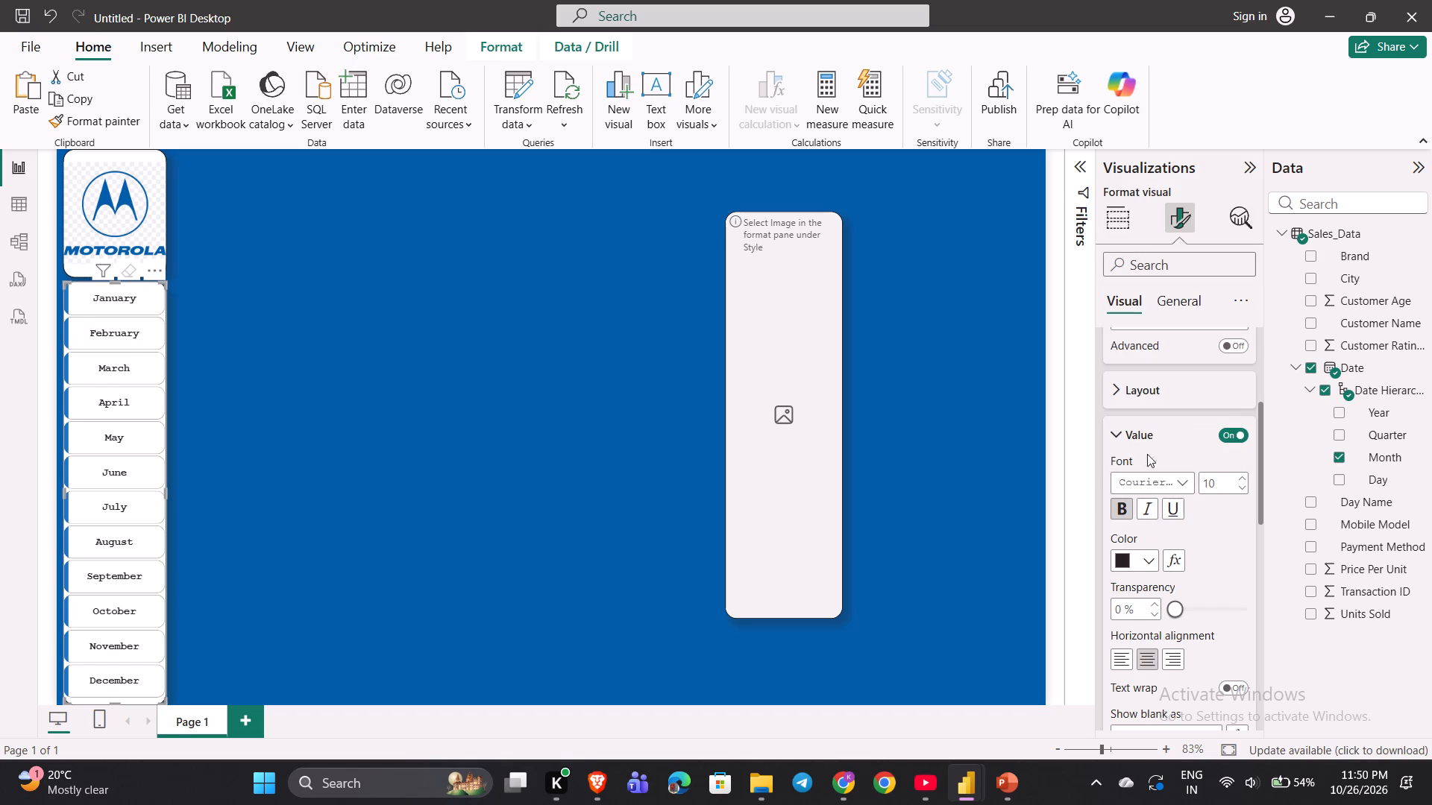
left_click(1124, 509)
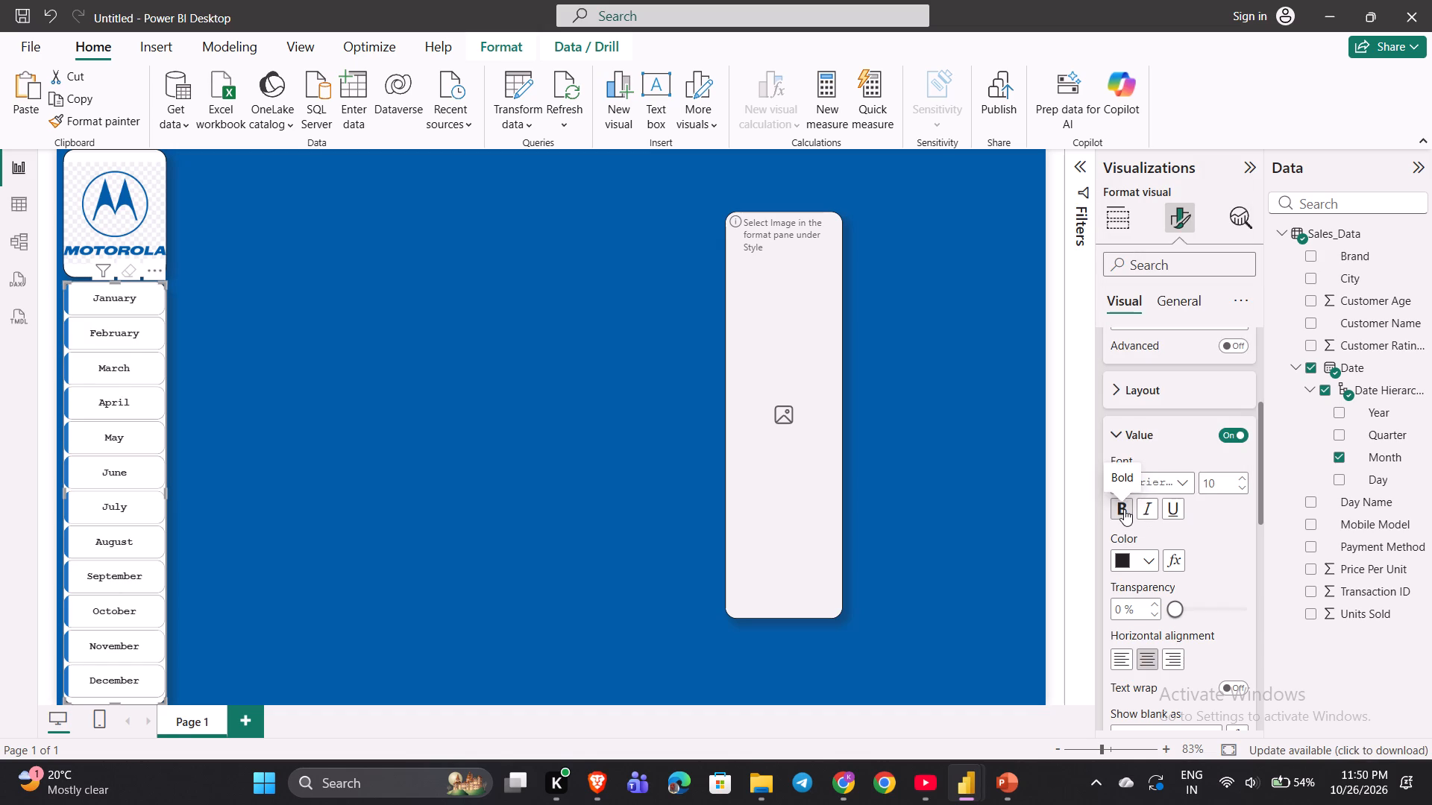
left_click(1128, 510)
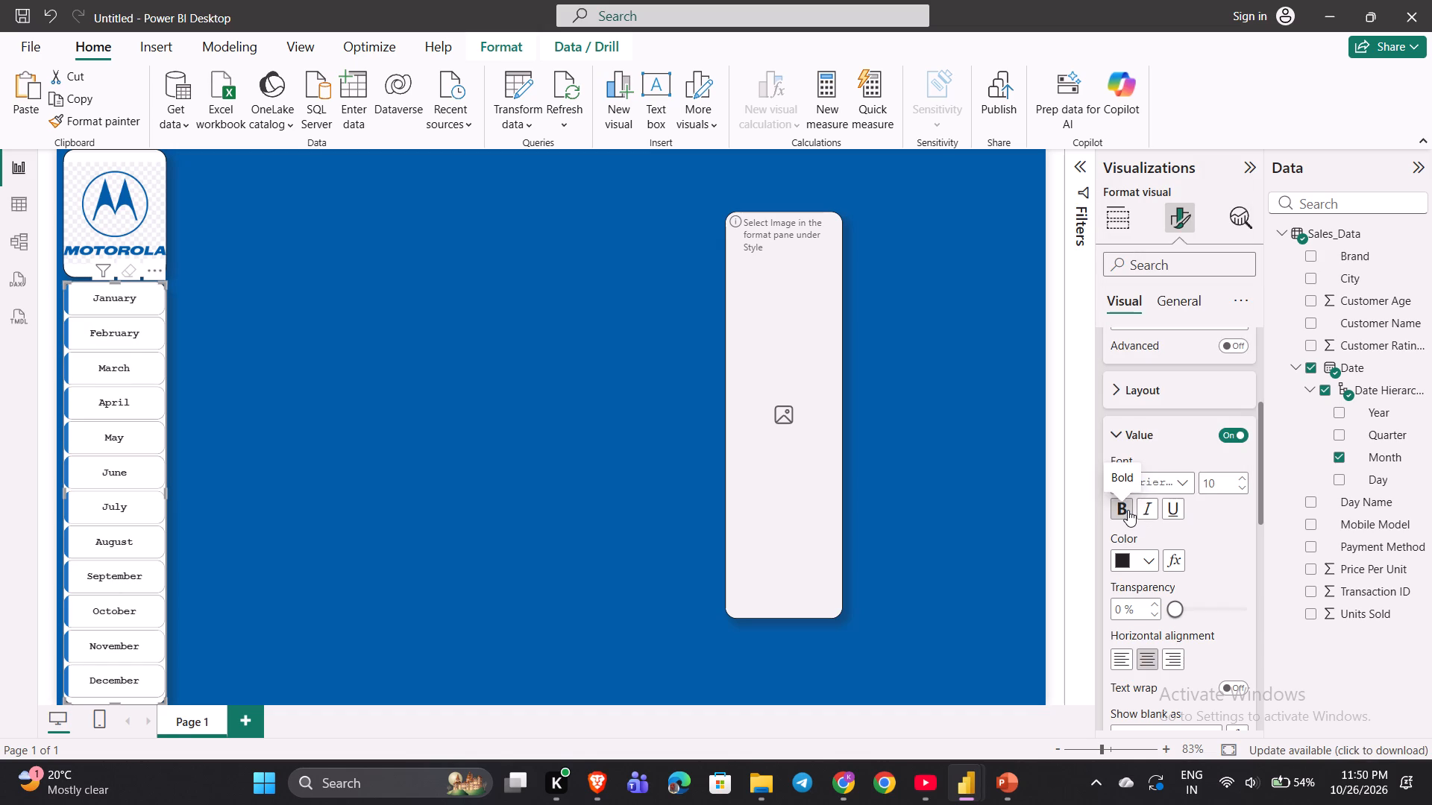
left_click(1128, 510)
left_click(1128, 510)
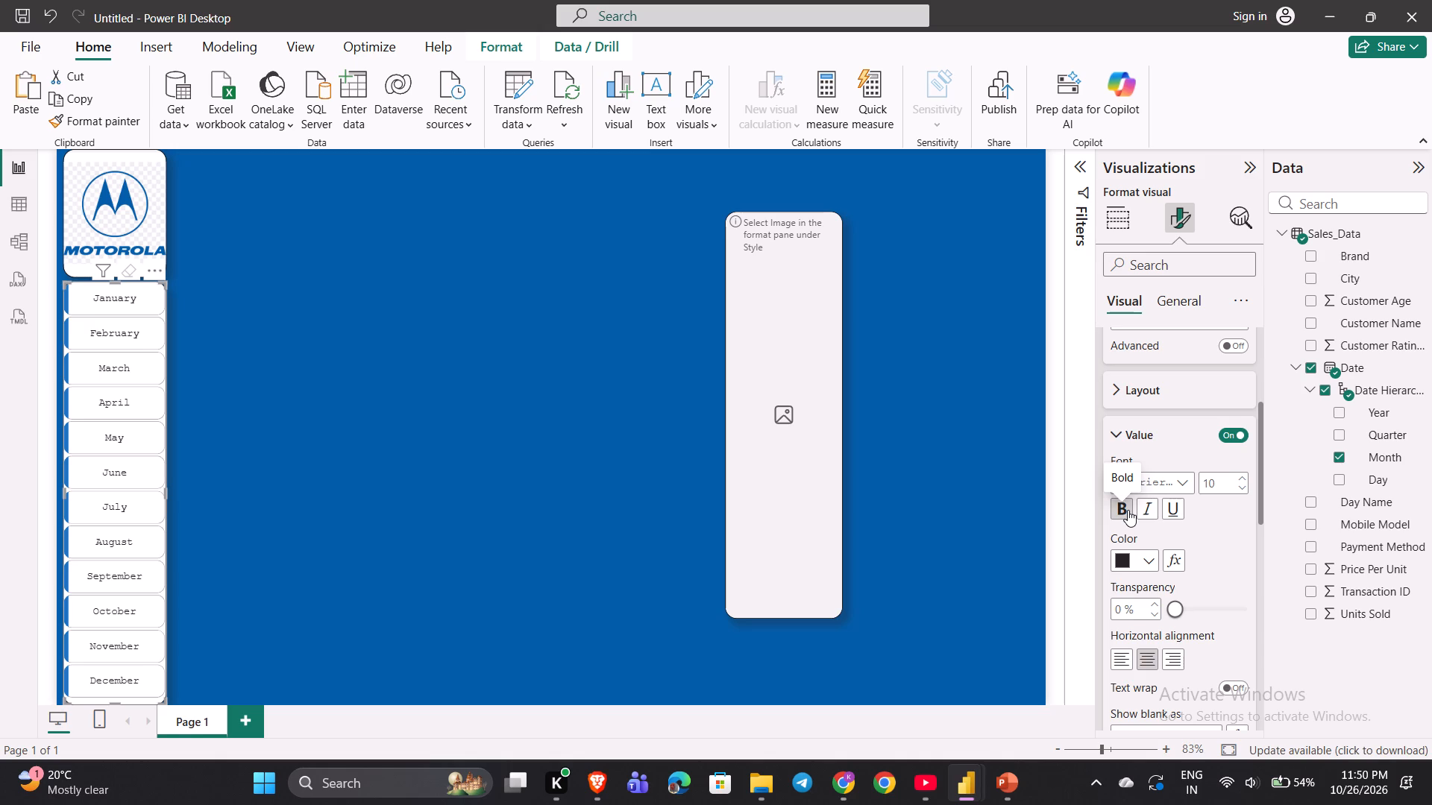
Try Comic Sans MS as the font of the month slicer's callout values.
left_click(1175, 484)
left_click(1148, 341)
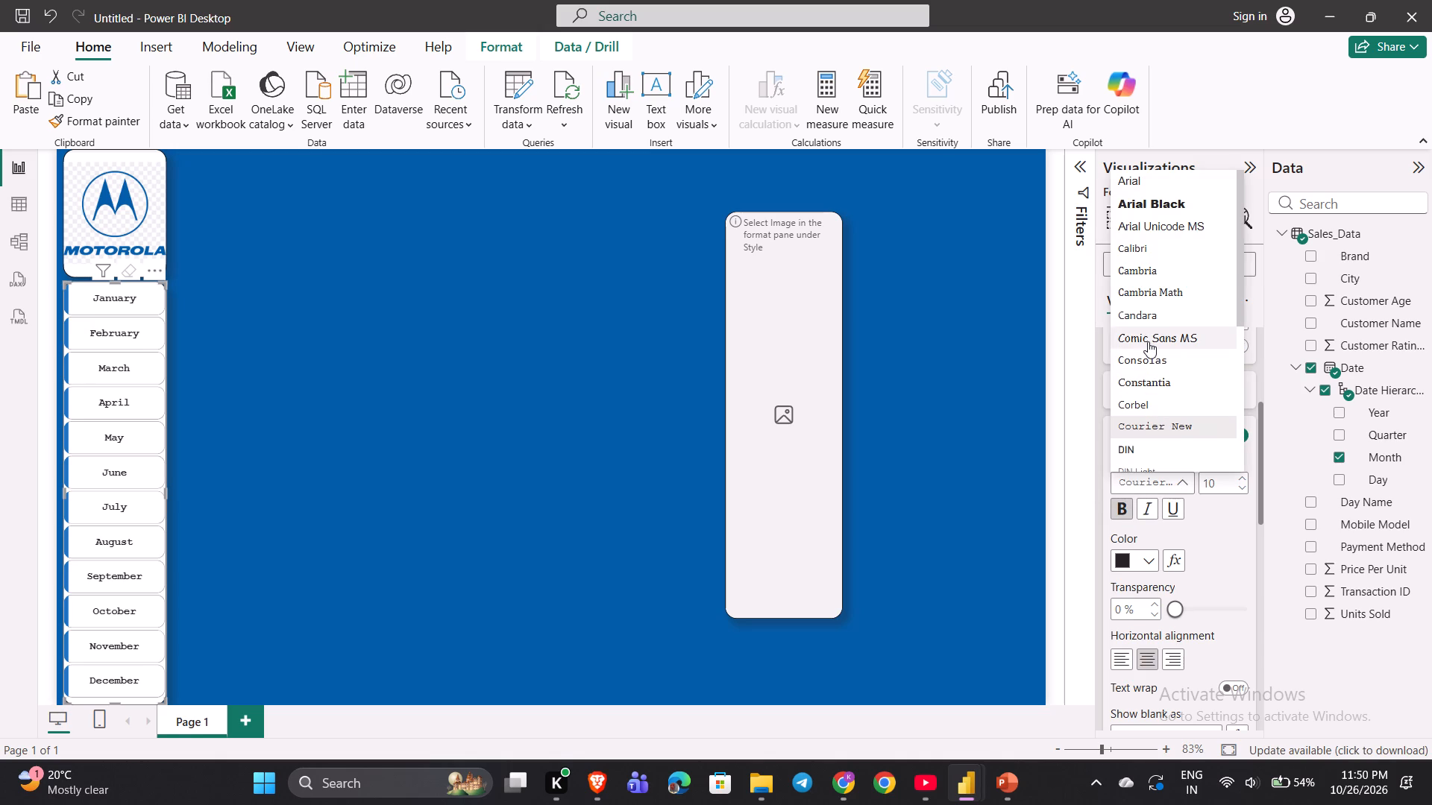
Set the font of the month slicer's callout values to Constantia.
left_click(1182, 484)
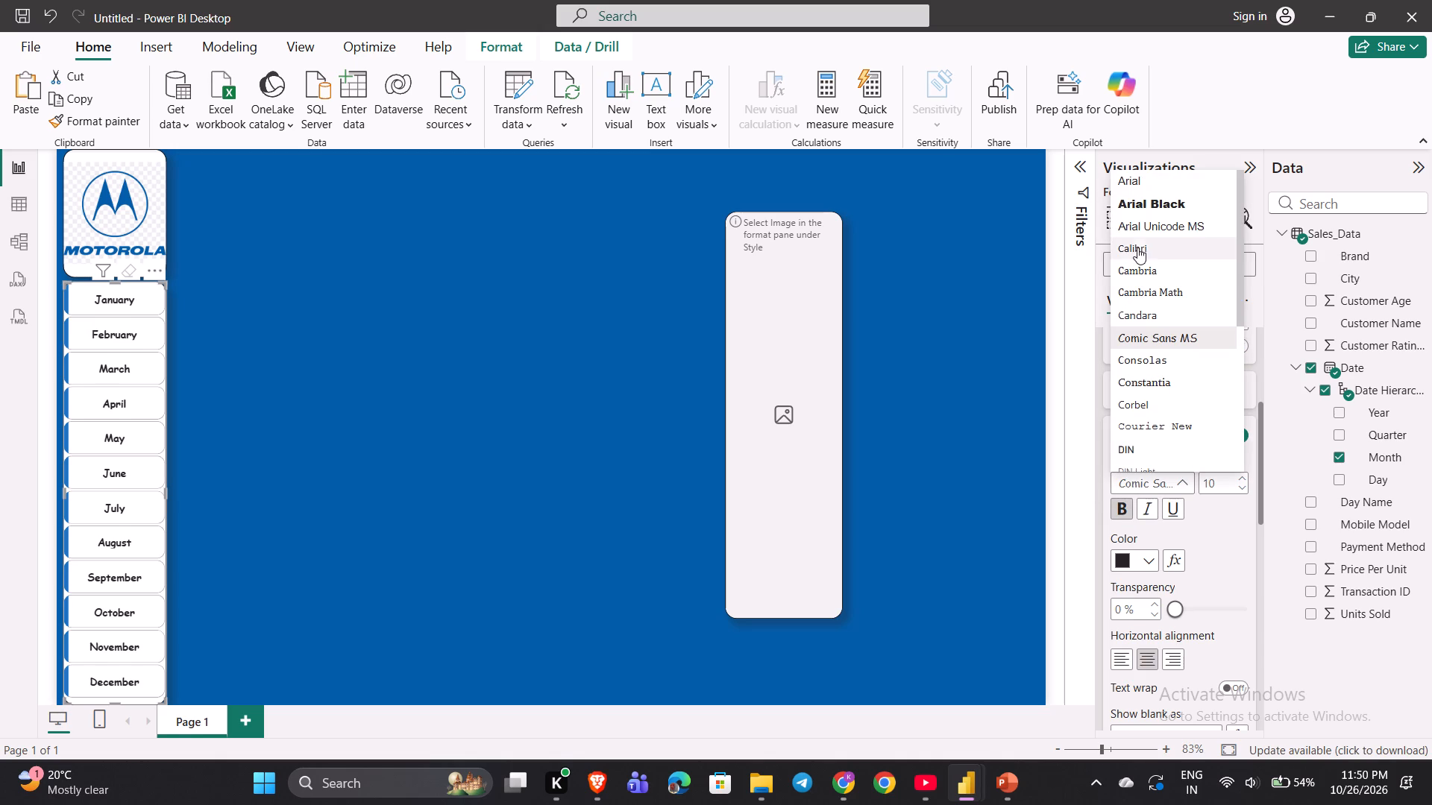
scroll(1151, 353, "down", 1)
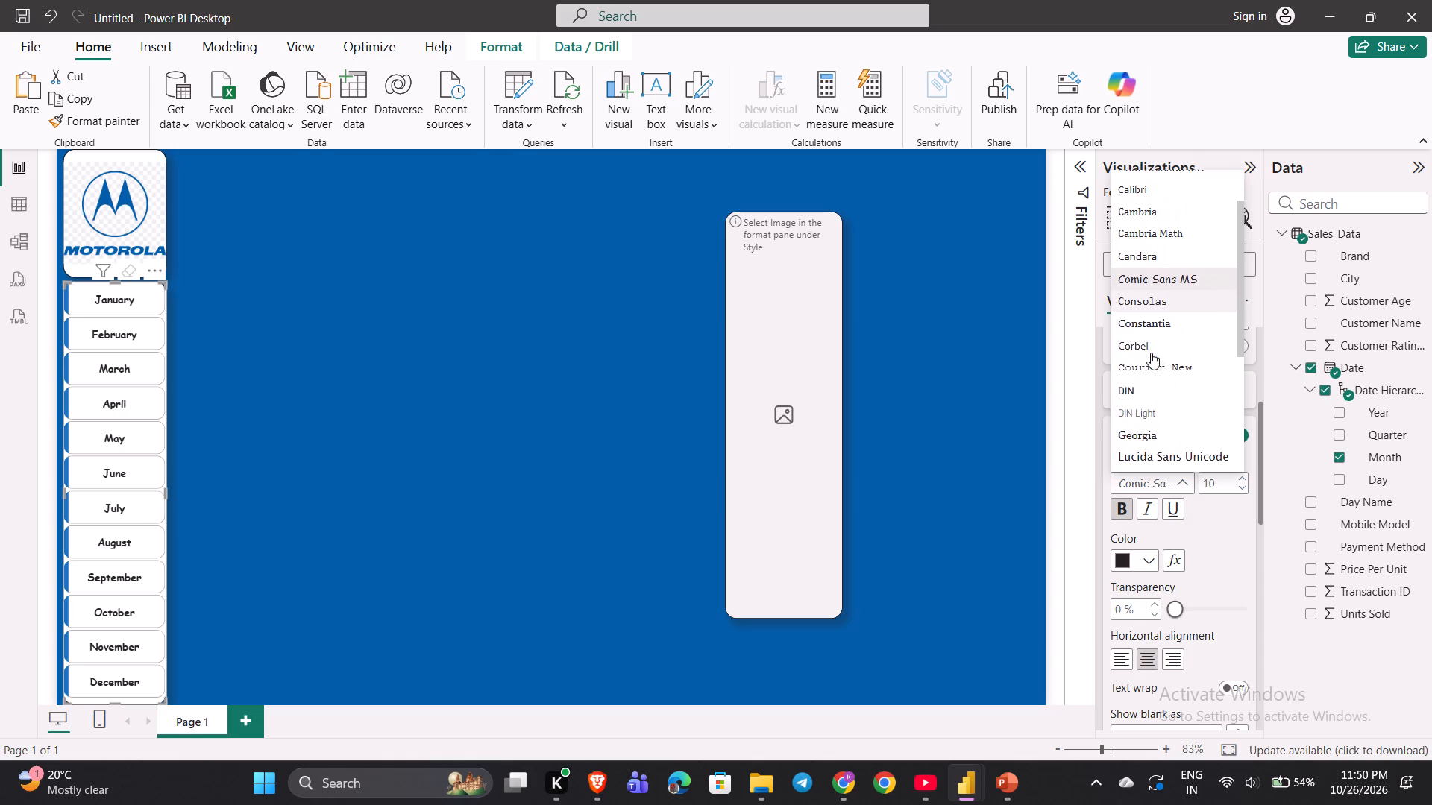
scroll(1151, 353, "down", 1)
left_click(1147, 323)
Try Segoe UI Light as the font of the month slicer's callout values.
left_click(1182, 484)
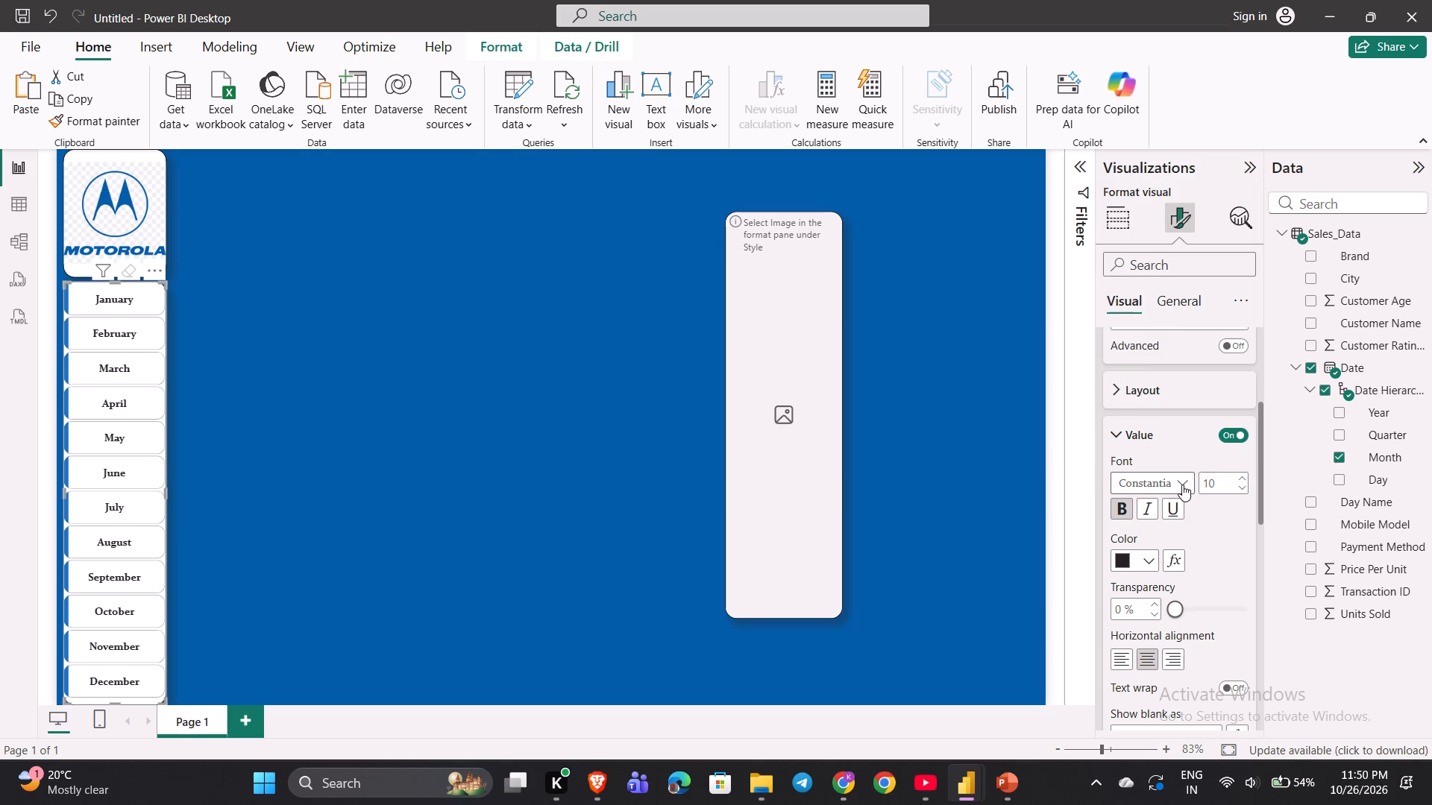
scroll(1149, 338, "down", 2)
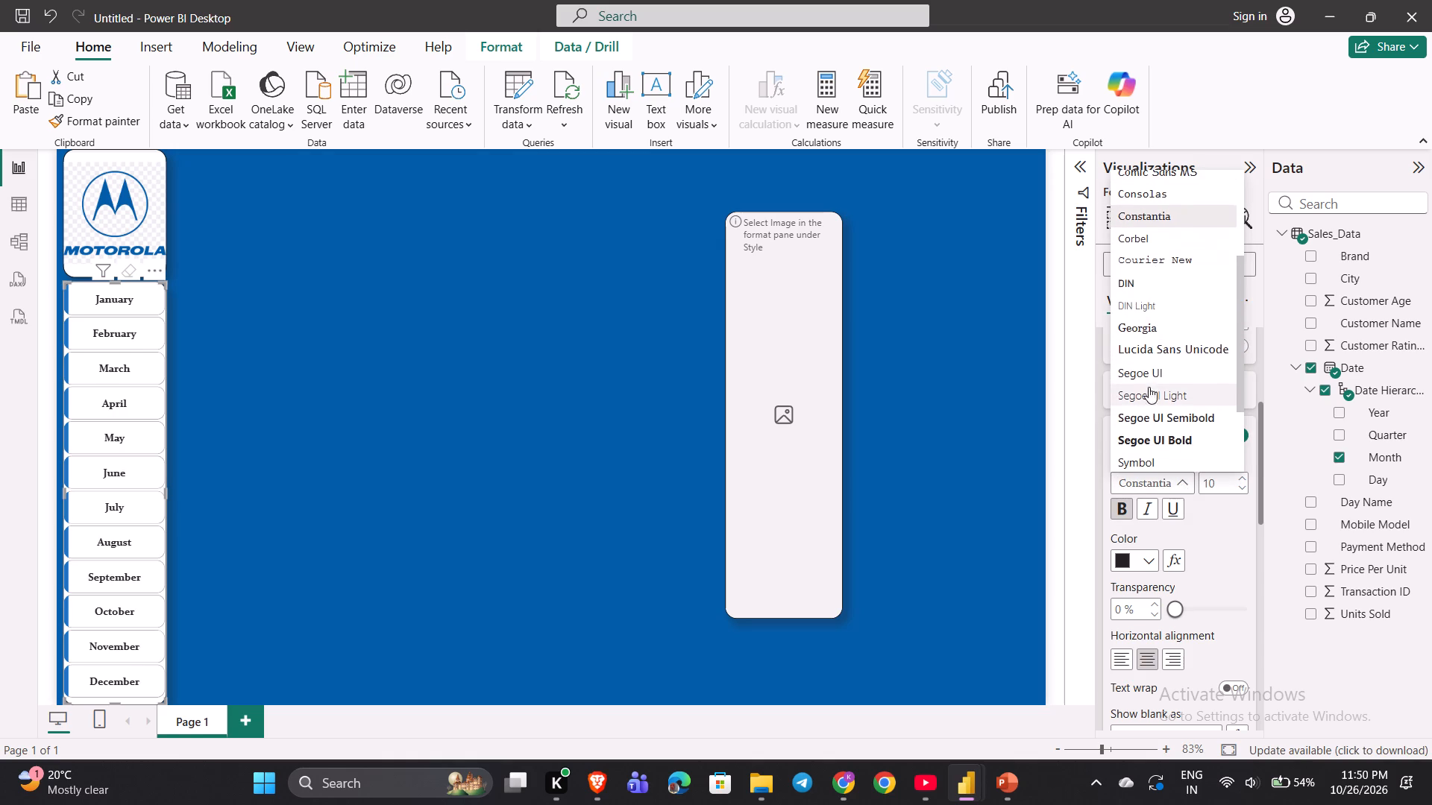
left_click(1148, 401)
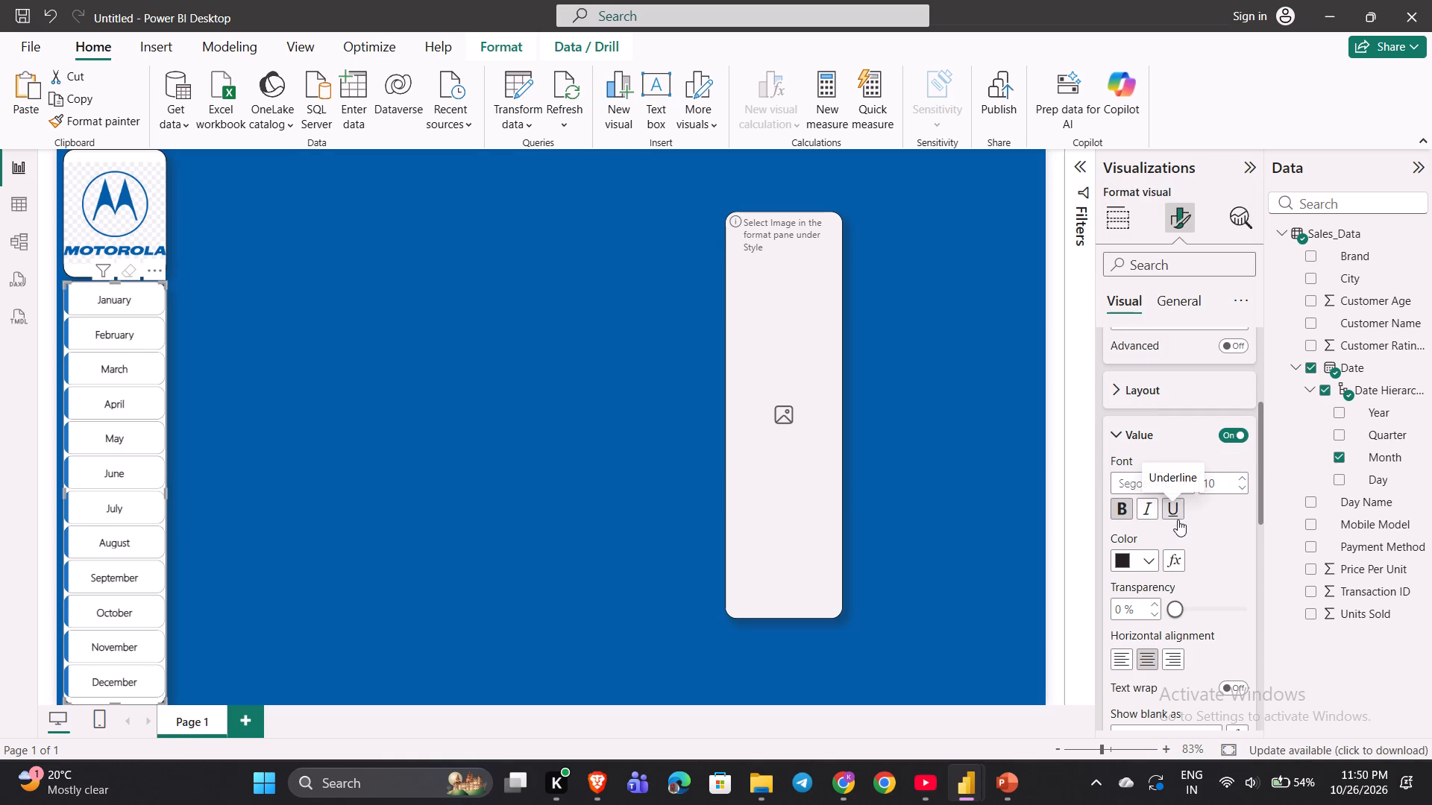
Set the font of the month slicer's callout values to Segoe UI.
left_click(1140, 483)
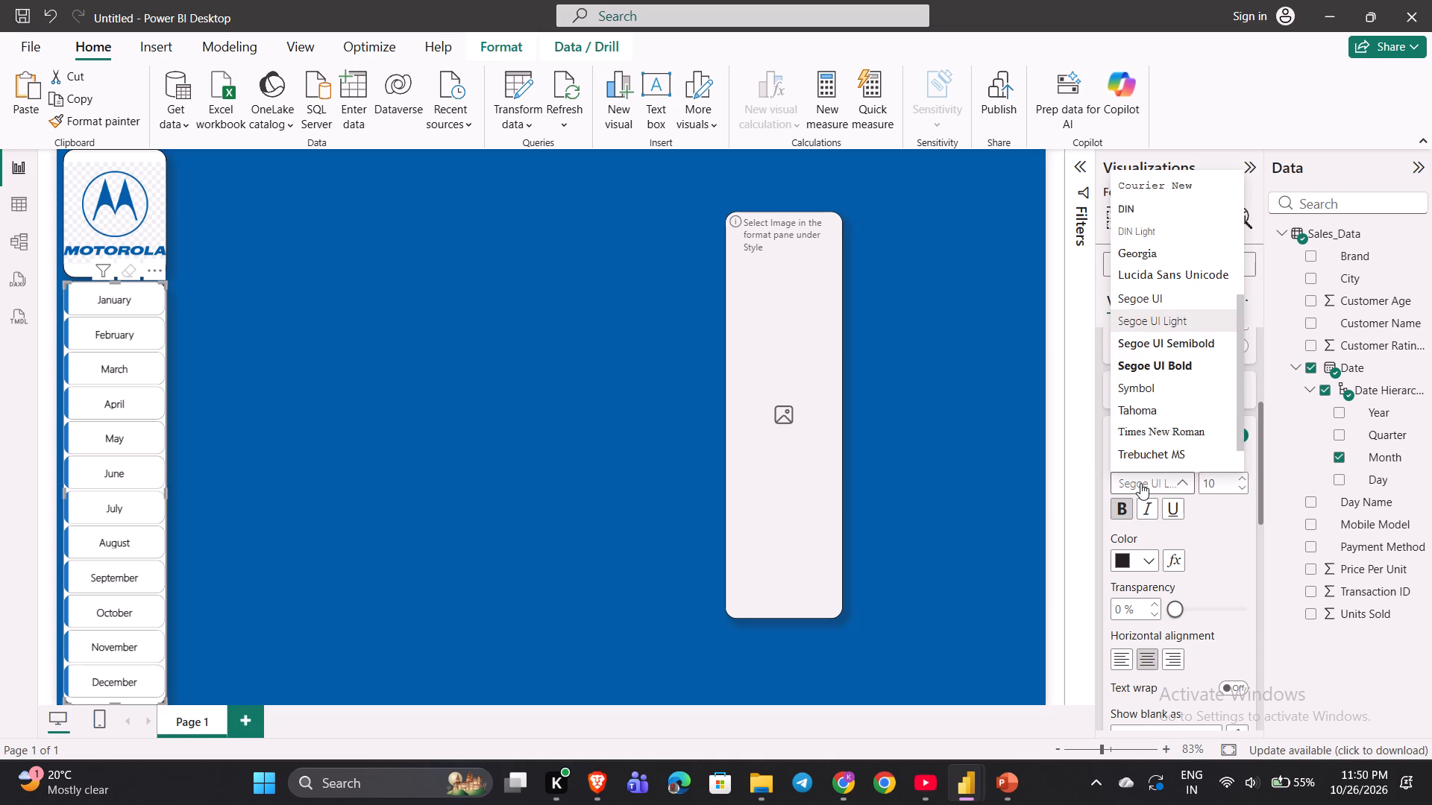
left_click(1128, 306)
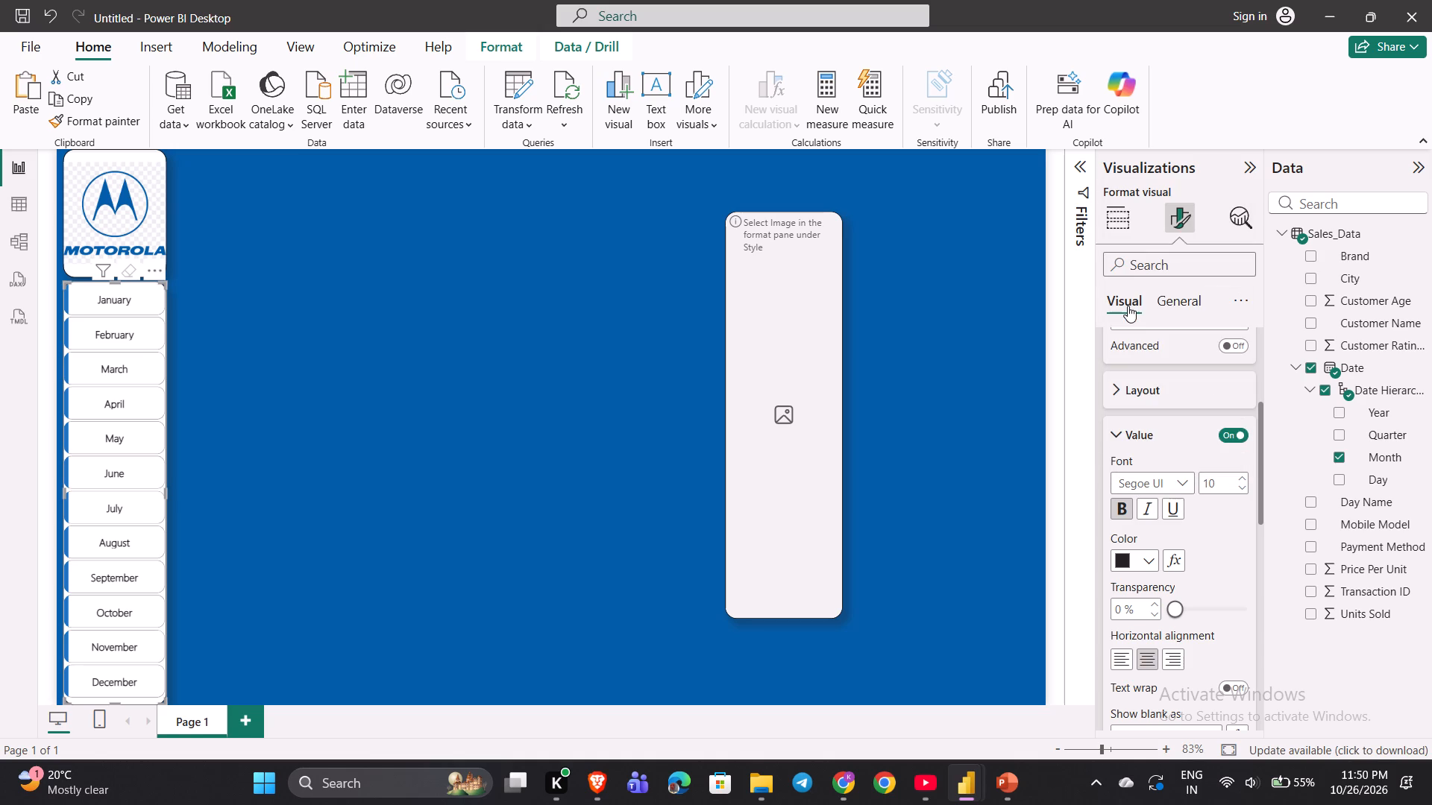
Switch to the YouTube course and skip ahead through the dashboard lesson to the Card (new) visual, pausing there.
left_click(911, 791)
key("space")
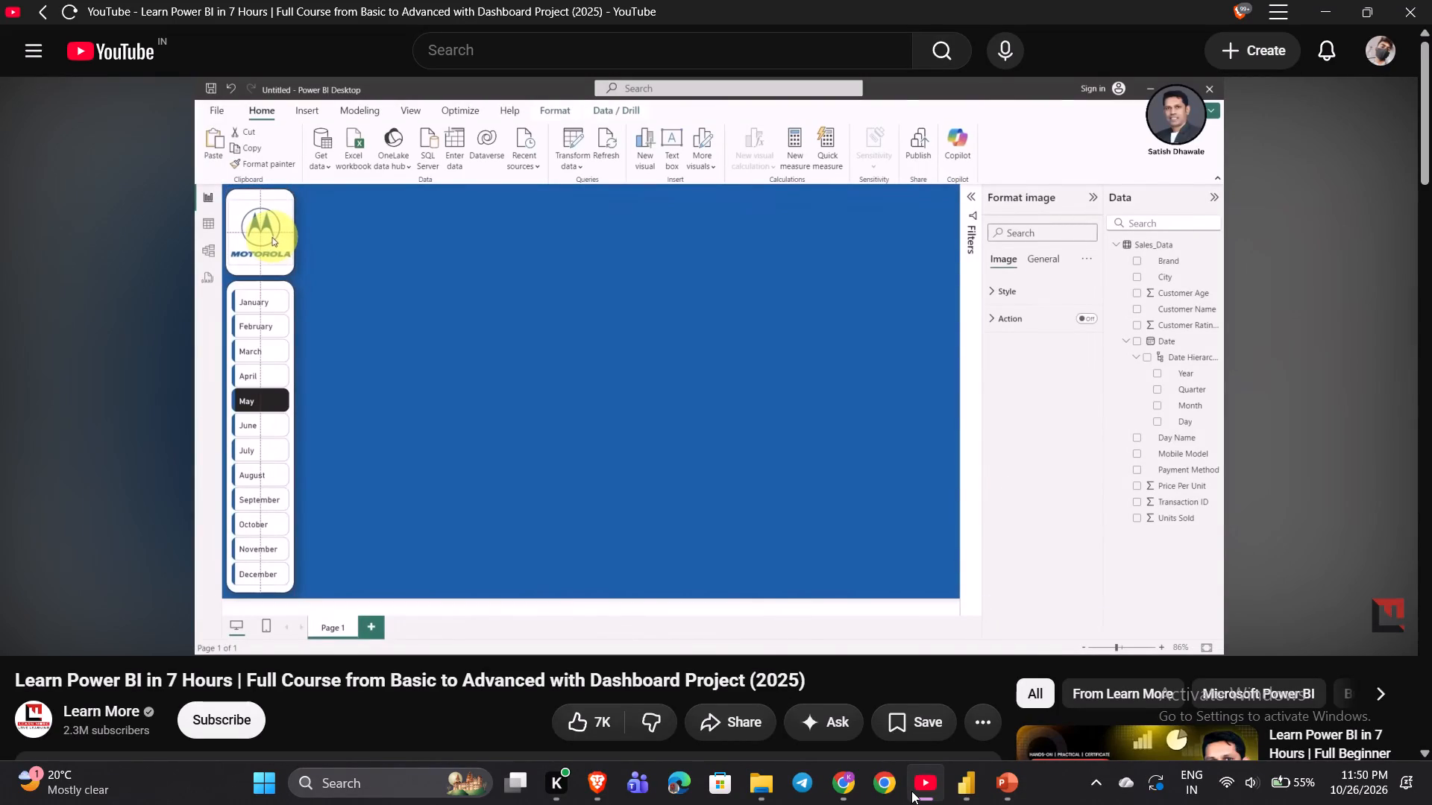
key("Right")
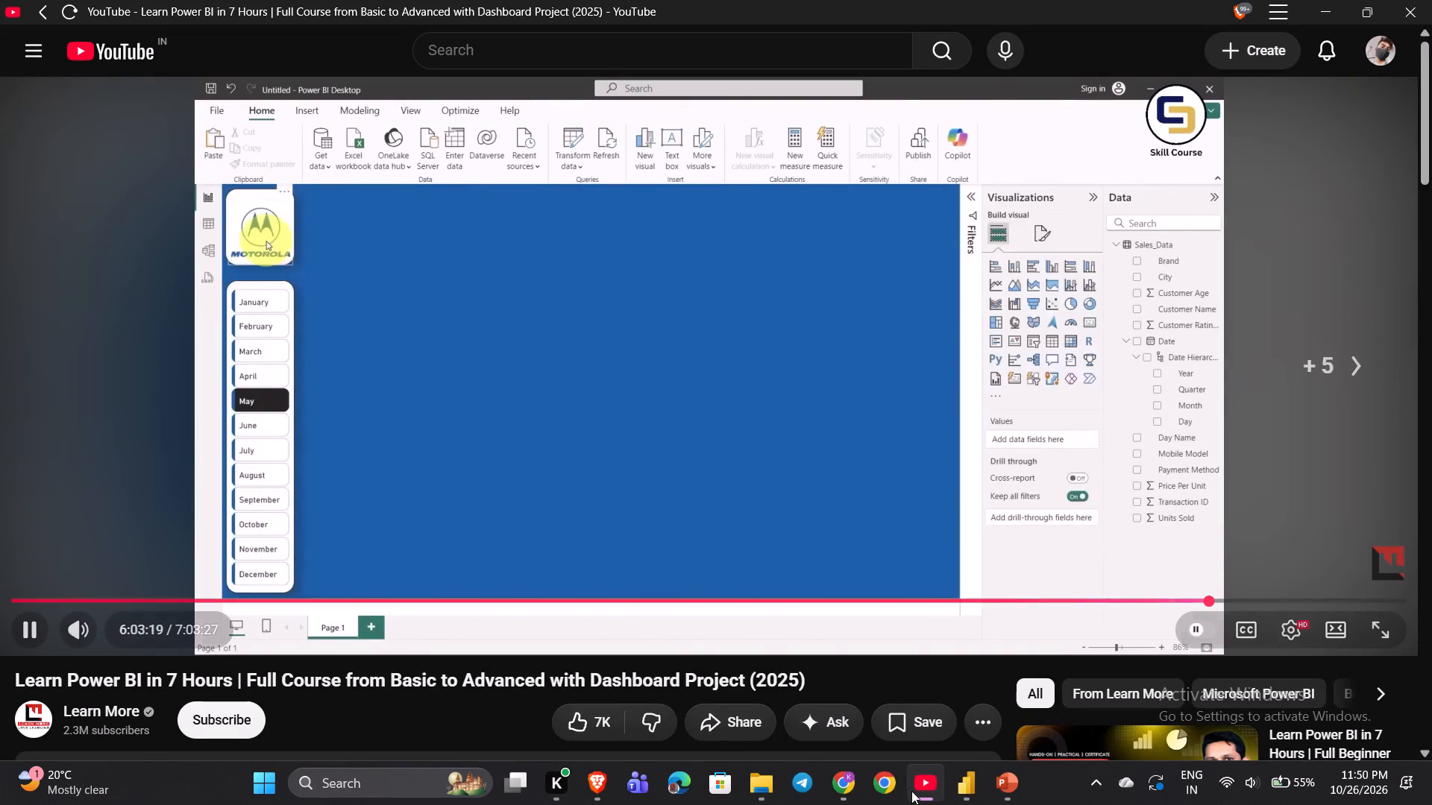
key("Right")
key("Right")
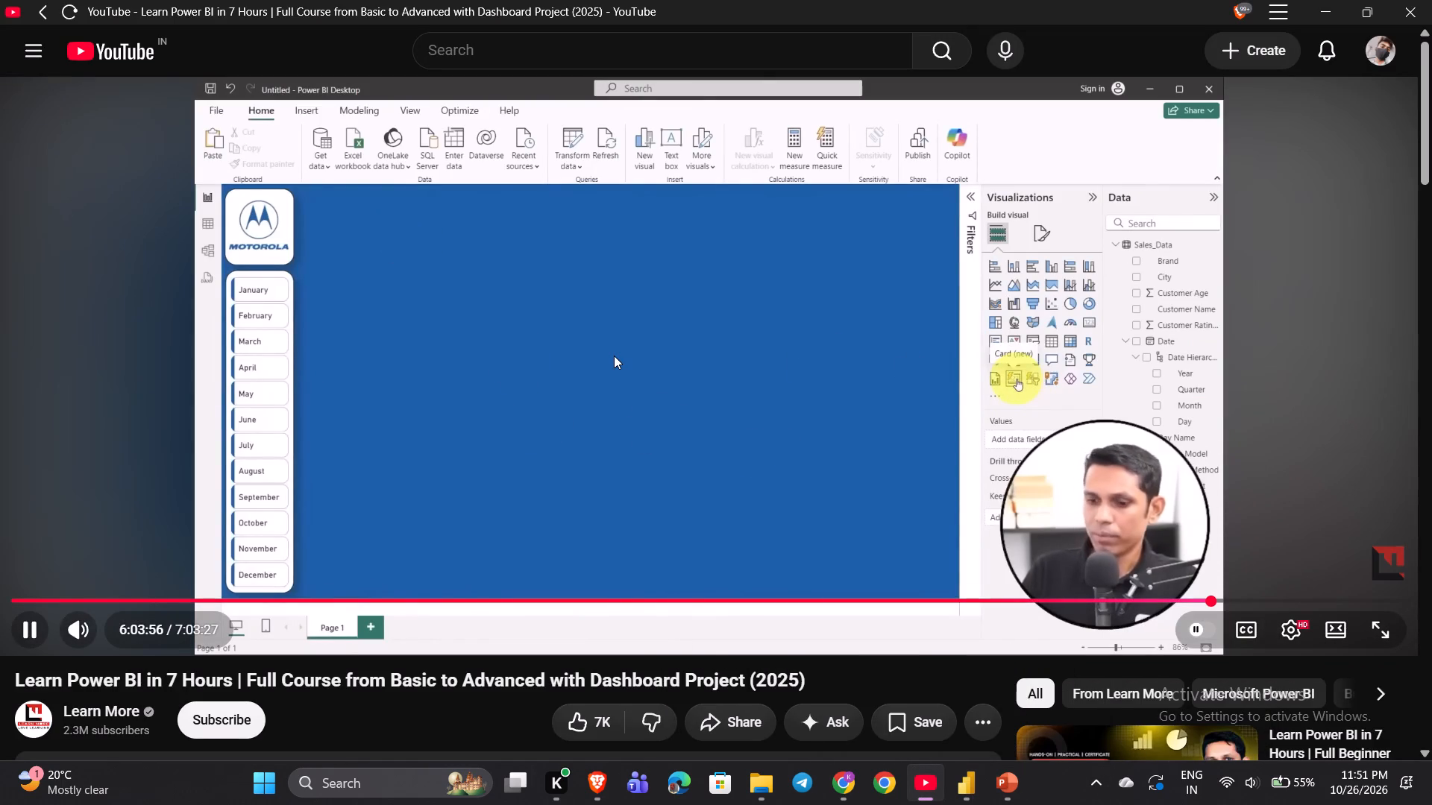
key("space")
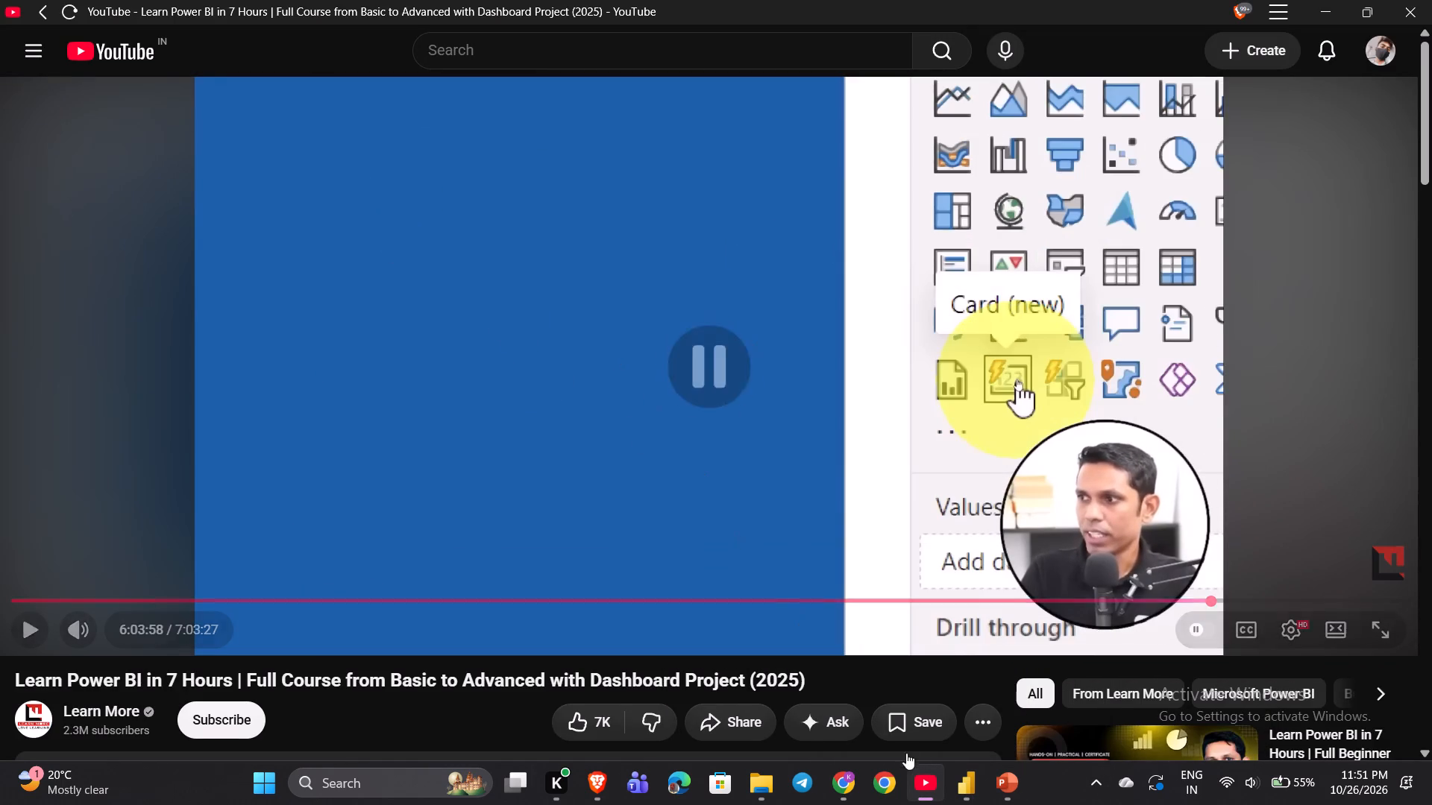
Return to the untitled Power BI report and test the month slicer by selecting and deselecting February.
left_click(1013, 710)
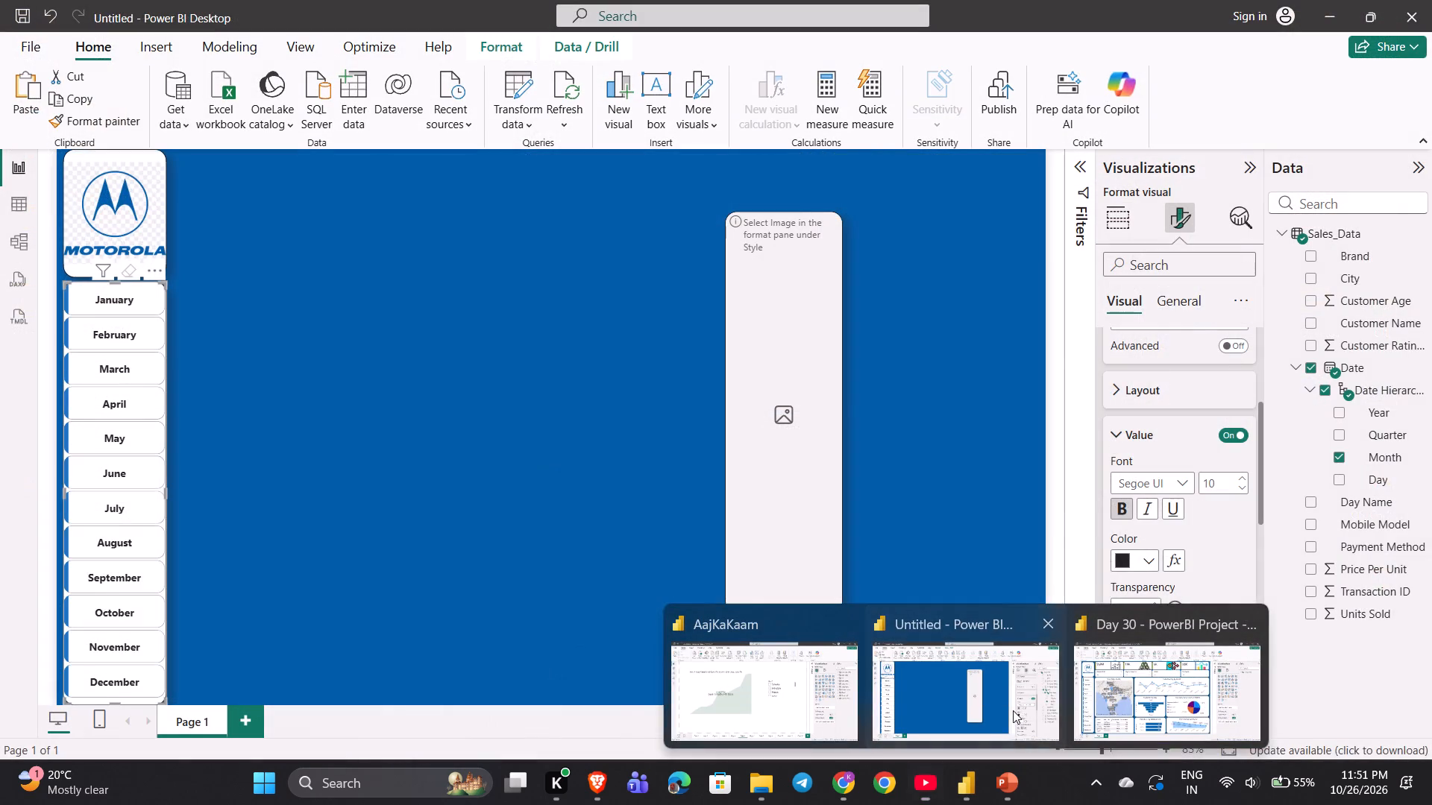
left_click(106, 332)
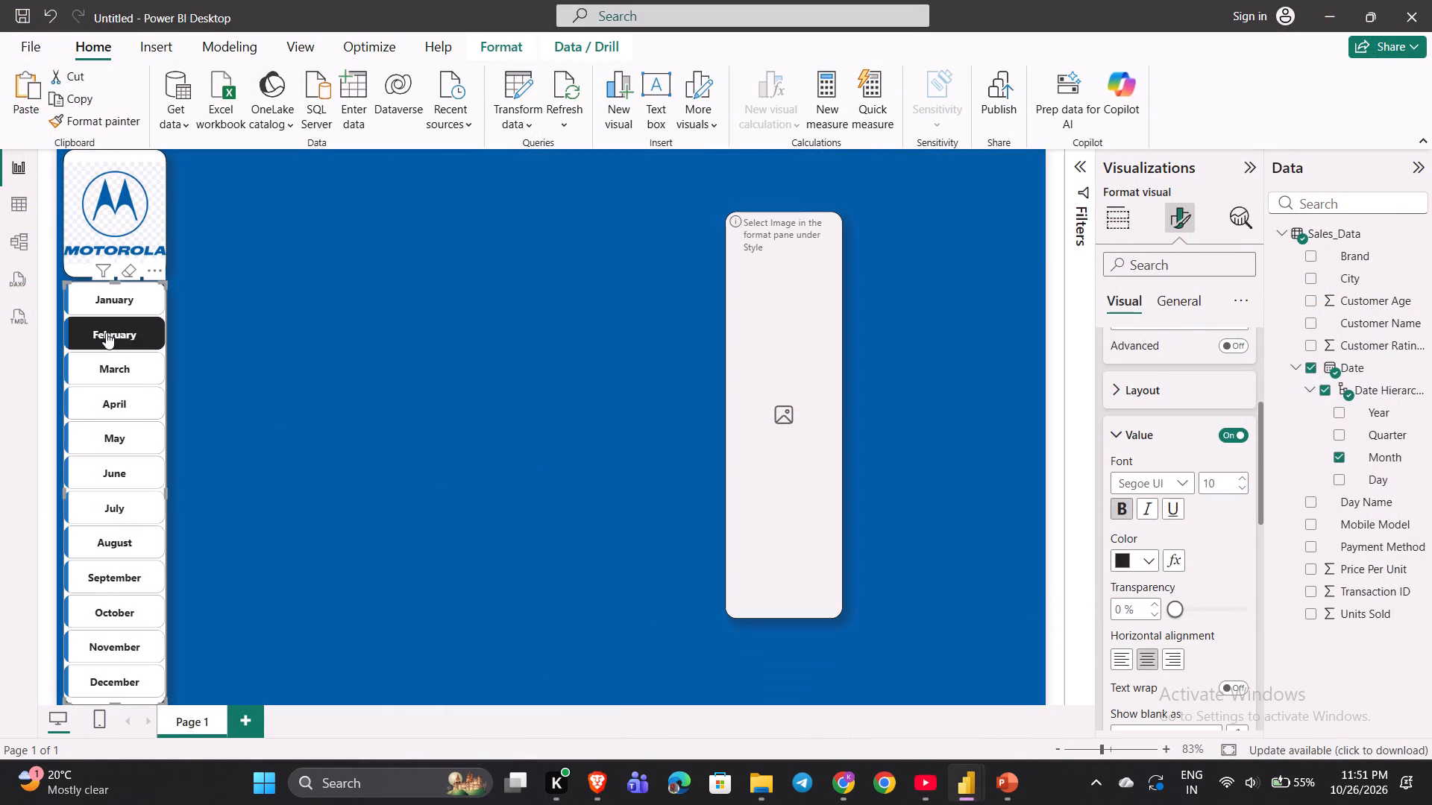
left_click(106, 332)
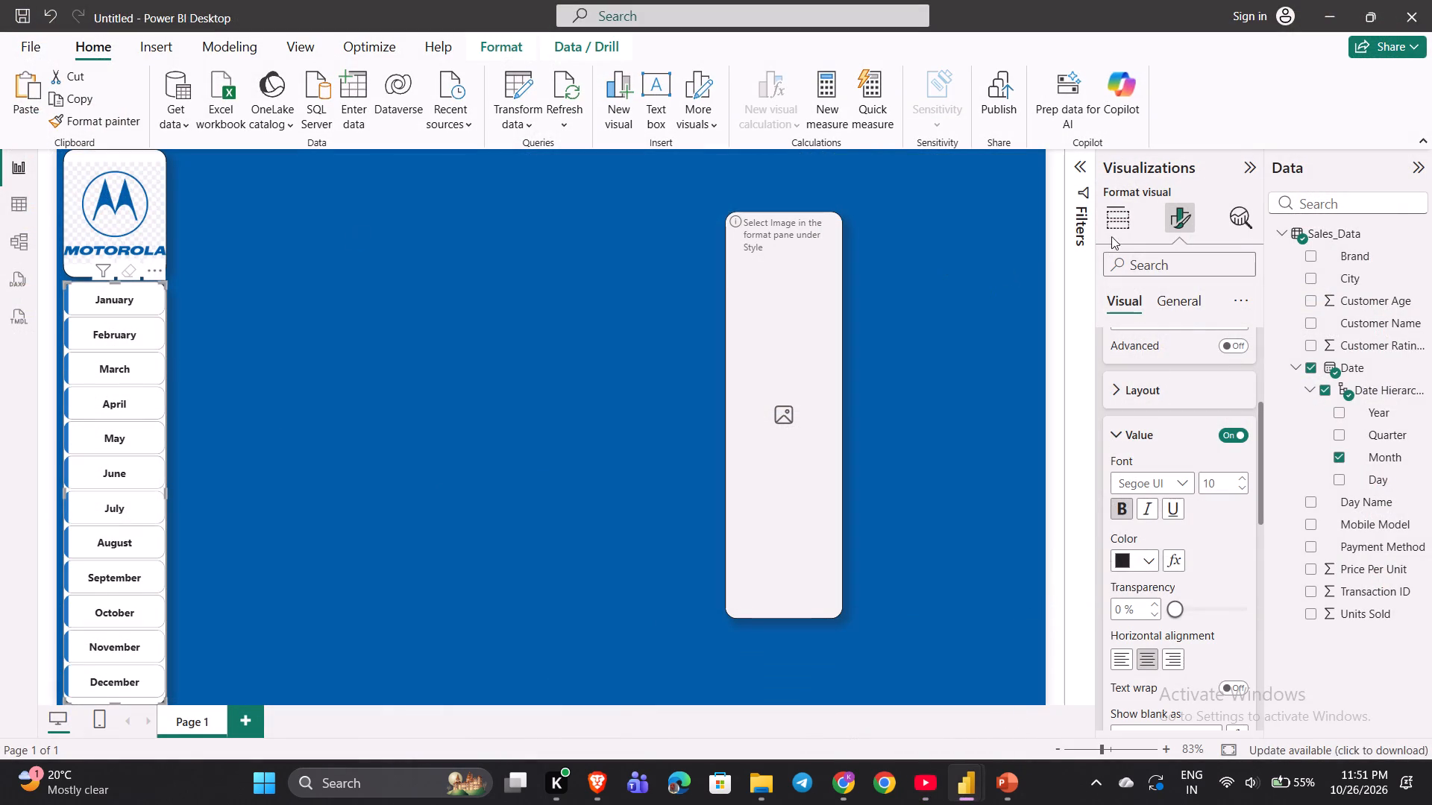
Turn on advanced state settings for the month slicer's callout and apply them to the Hover interaction state.
left_click(1117, 224)
left_click(1184, 224)
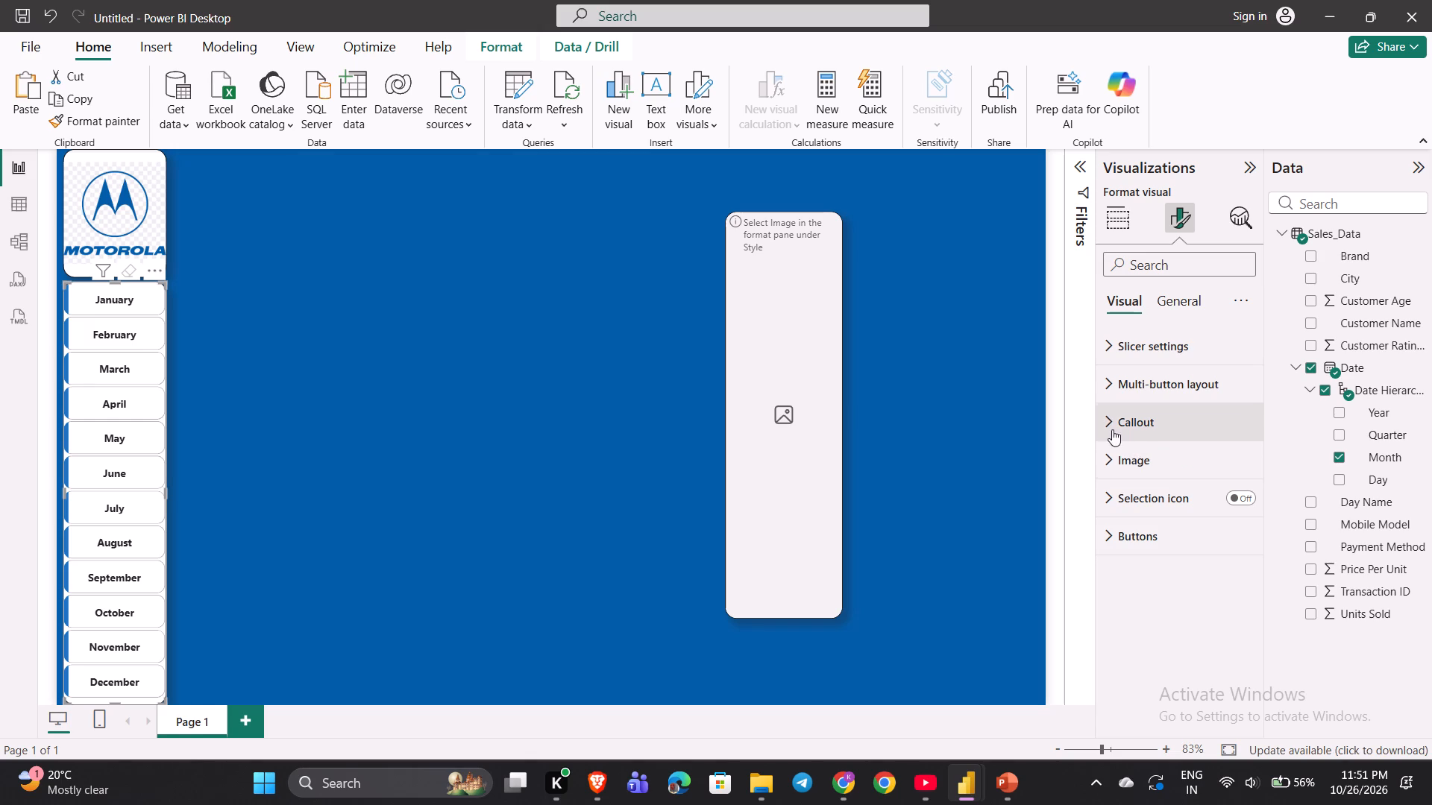
left_click(1114, 389)
scroll(1114, 389, "down", 4)
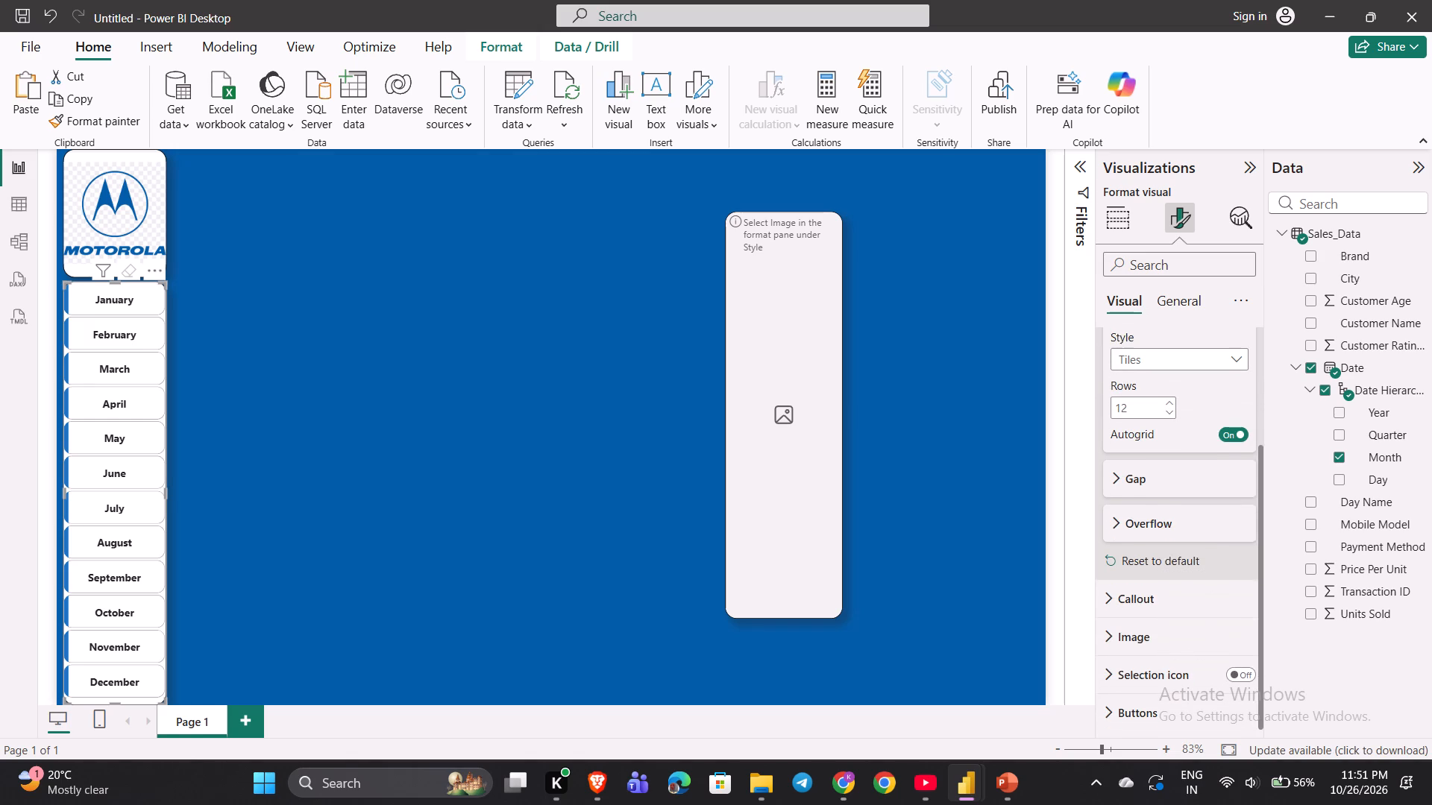
scroll(1114, 389, "down", 3)
scroll(1123, 537, "down", 3)
left_click(1113, 600)
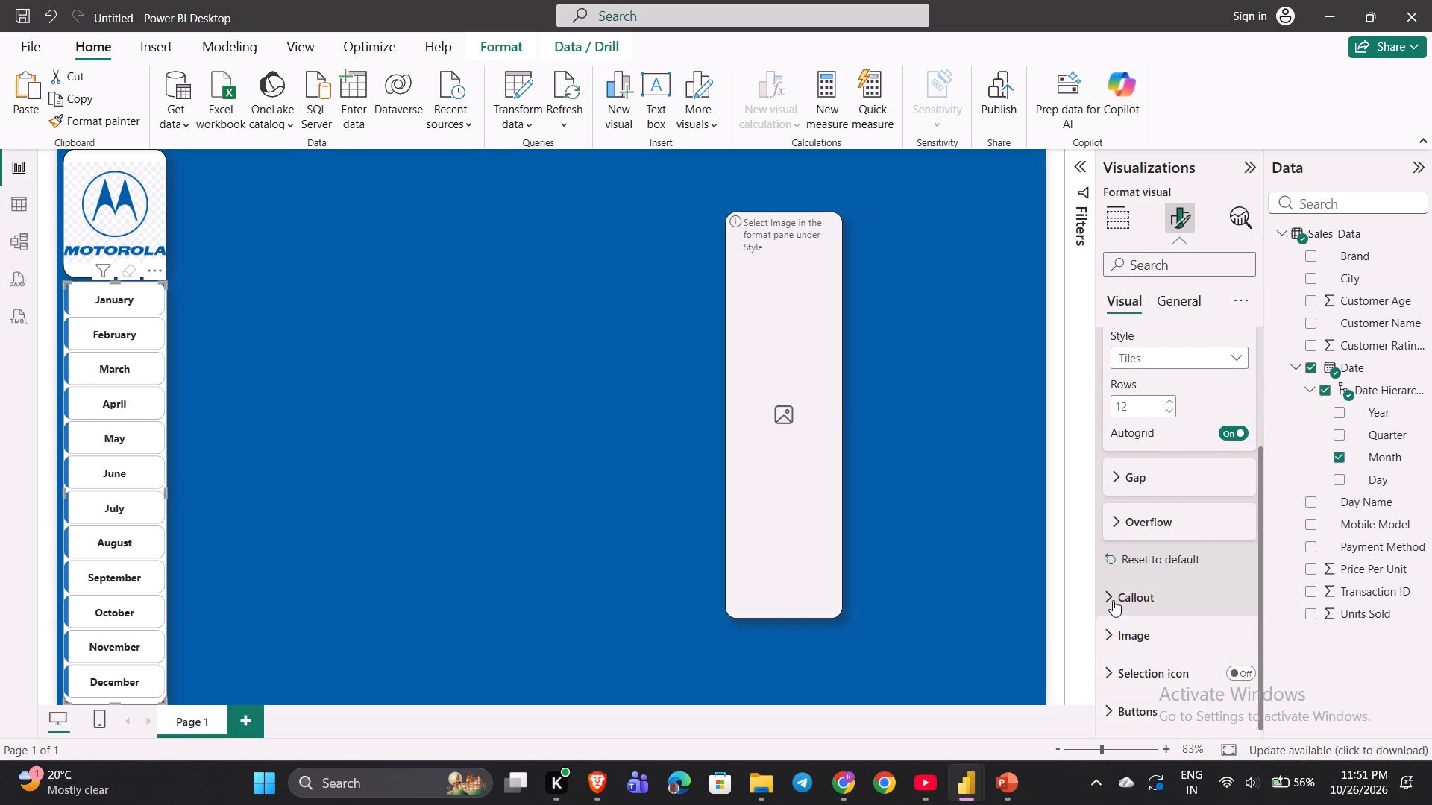
scroll(1113, 600, "down", 6)
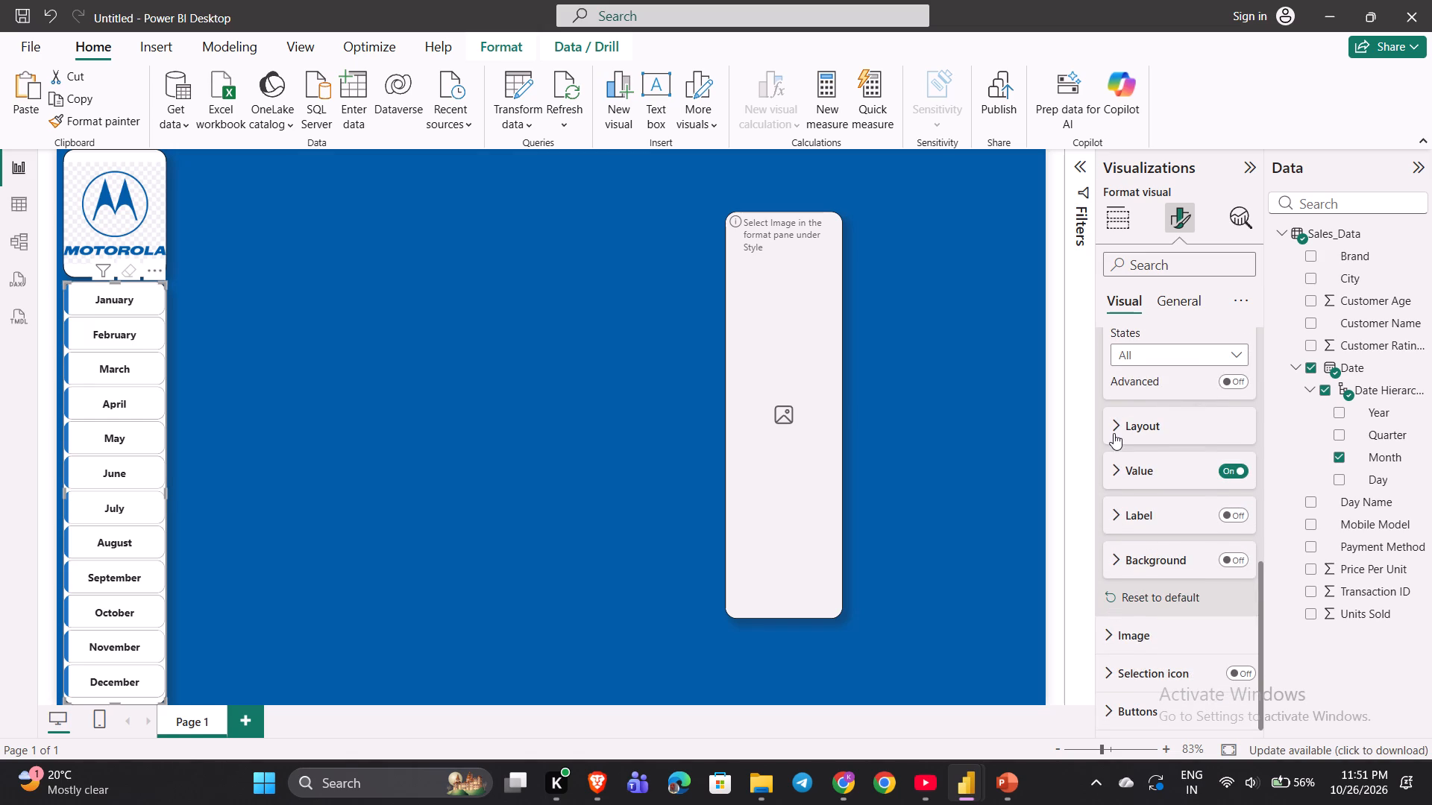
scroll(1124, 396, "up", 1)
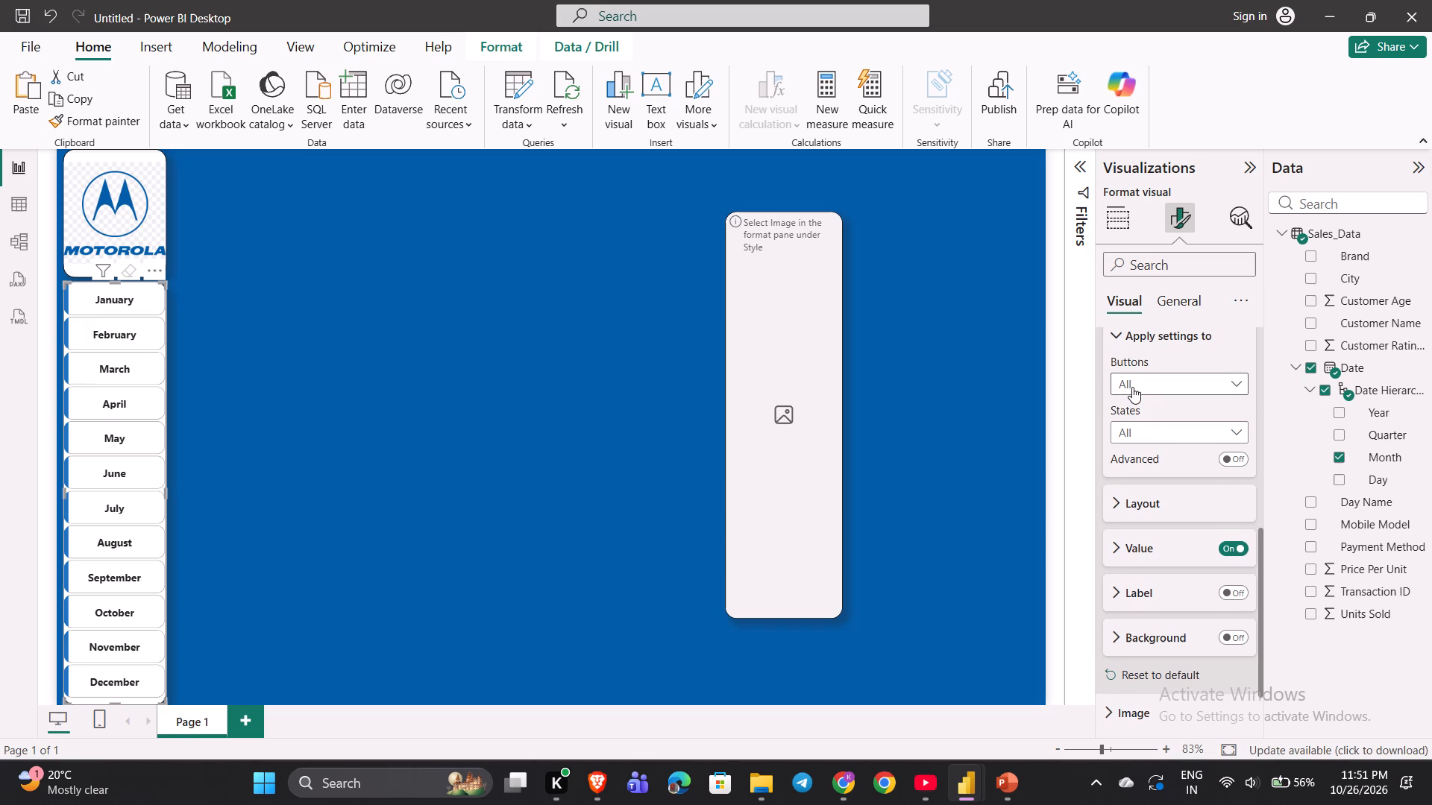
left_click(1132, 387)
left_click(1132, 387)
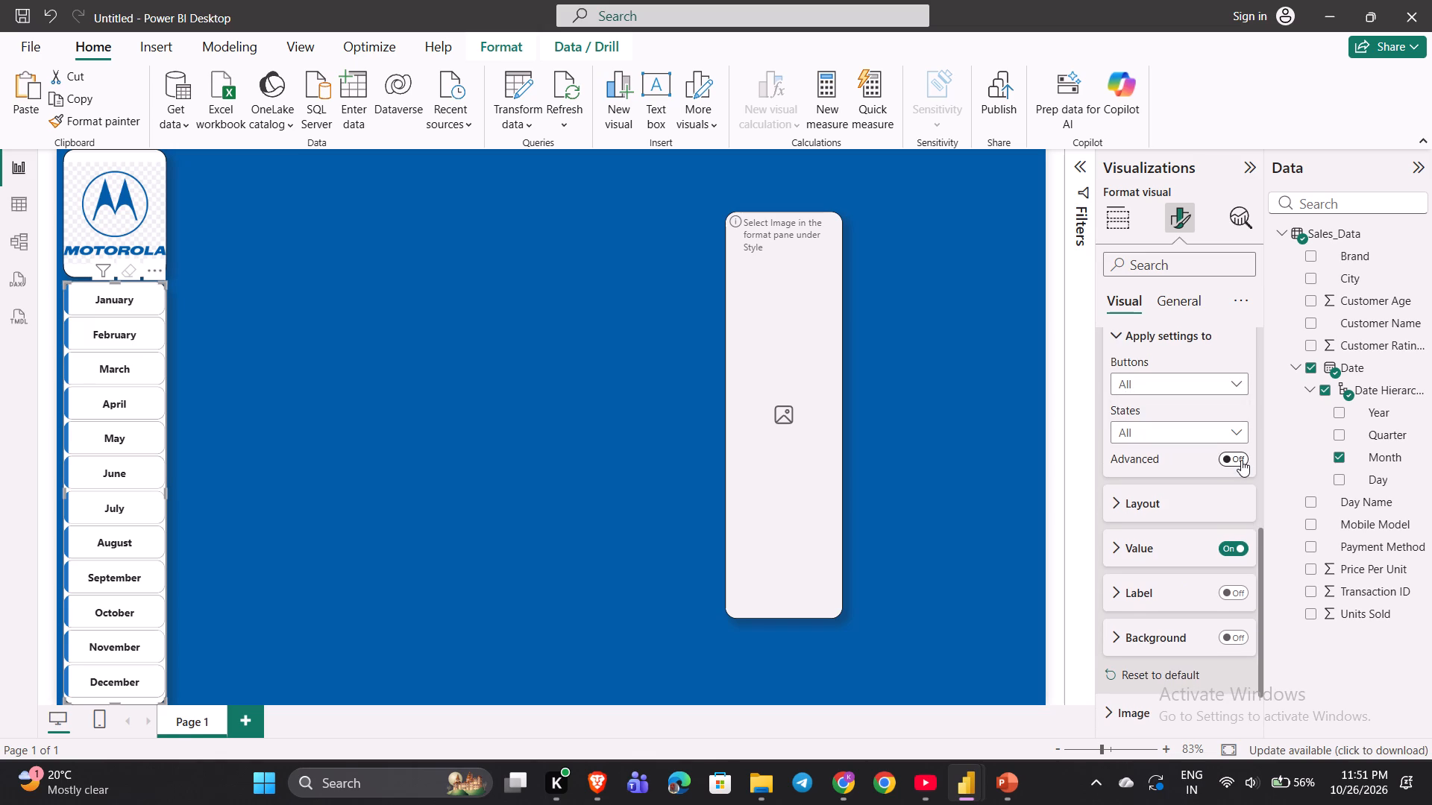
left_click(1242, 459)
left_click(1157, 482)
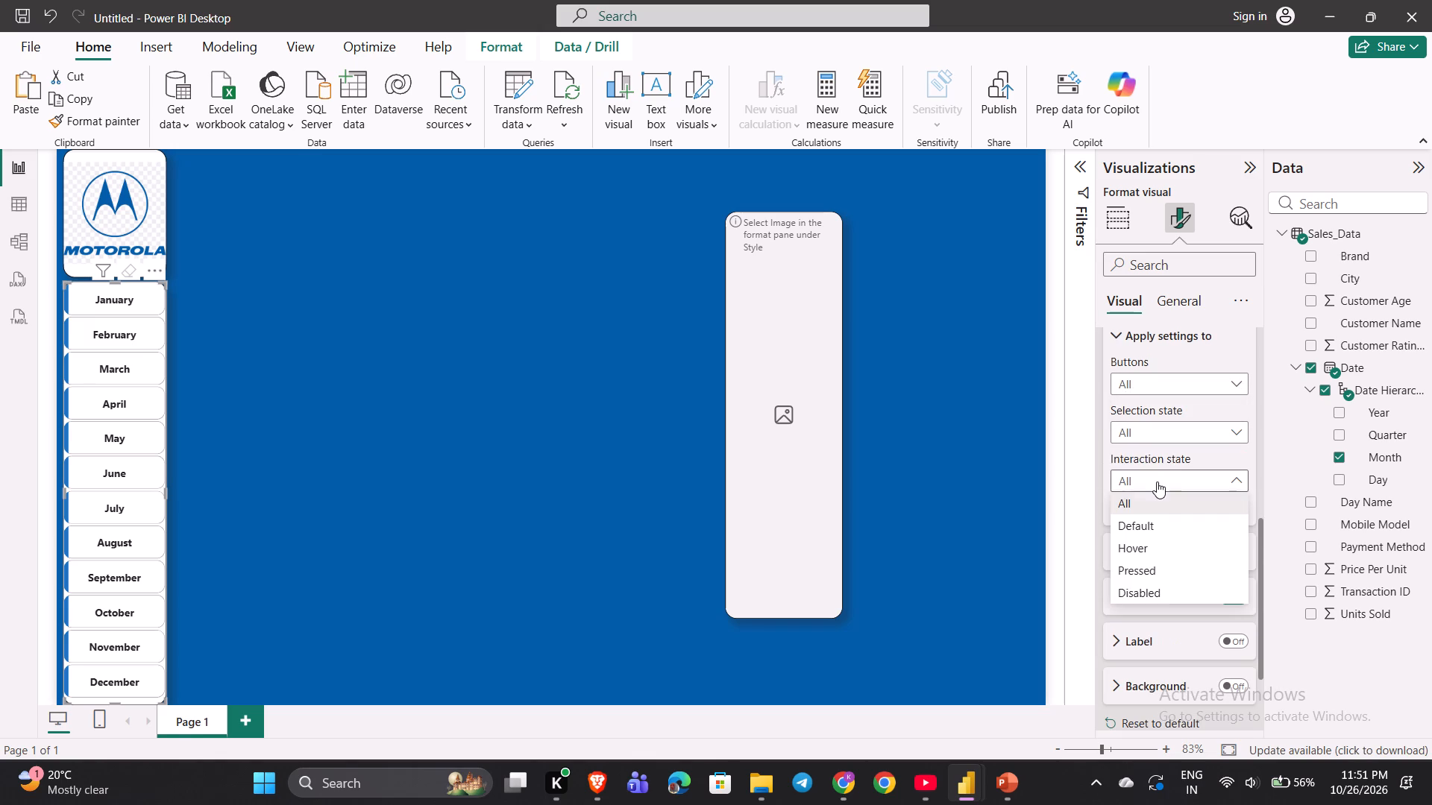
left_click(1137, 547)
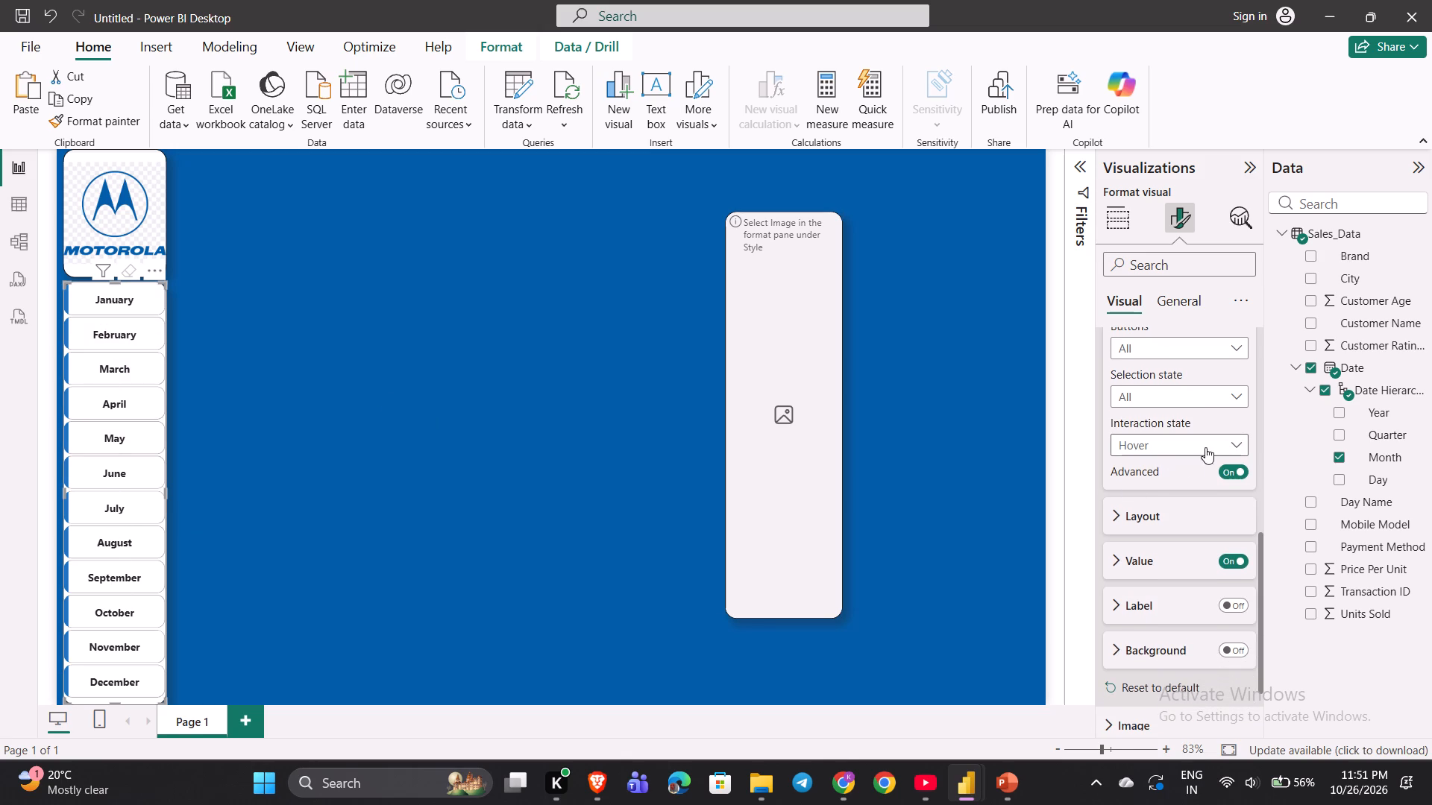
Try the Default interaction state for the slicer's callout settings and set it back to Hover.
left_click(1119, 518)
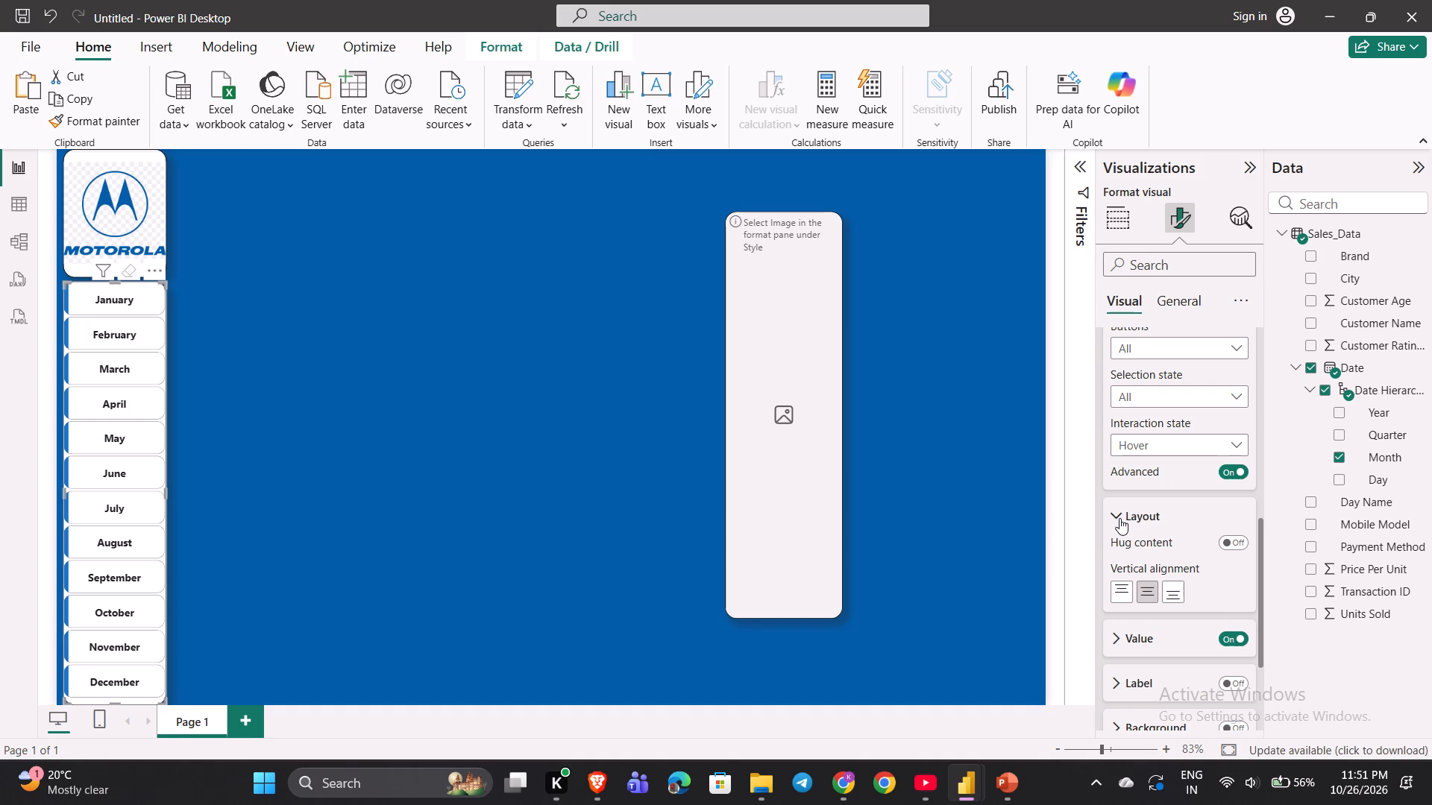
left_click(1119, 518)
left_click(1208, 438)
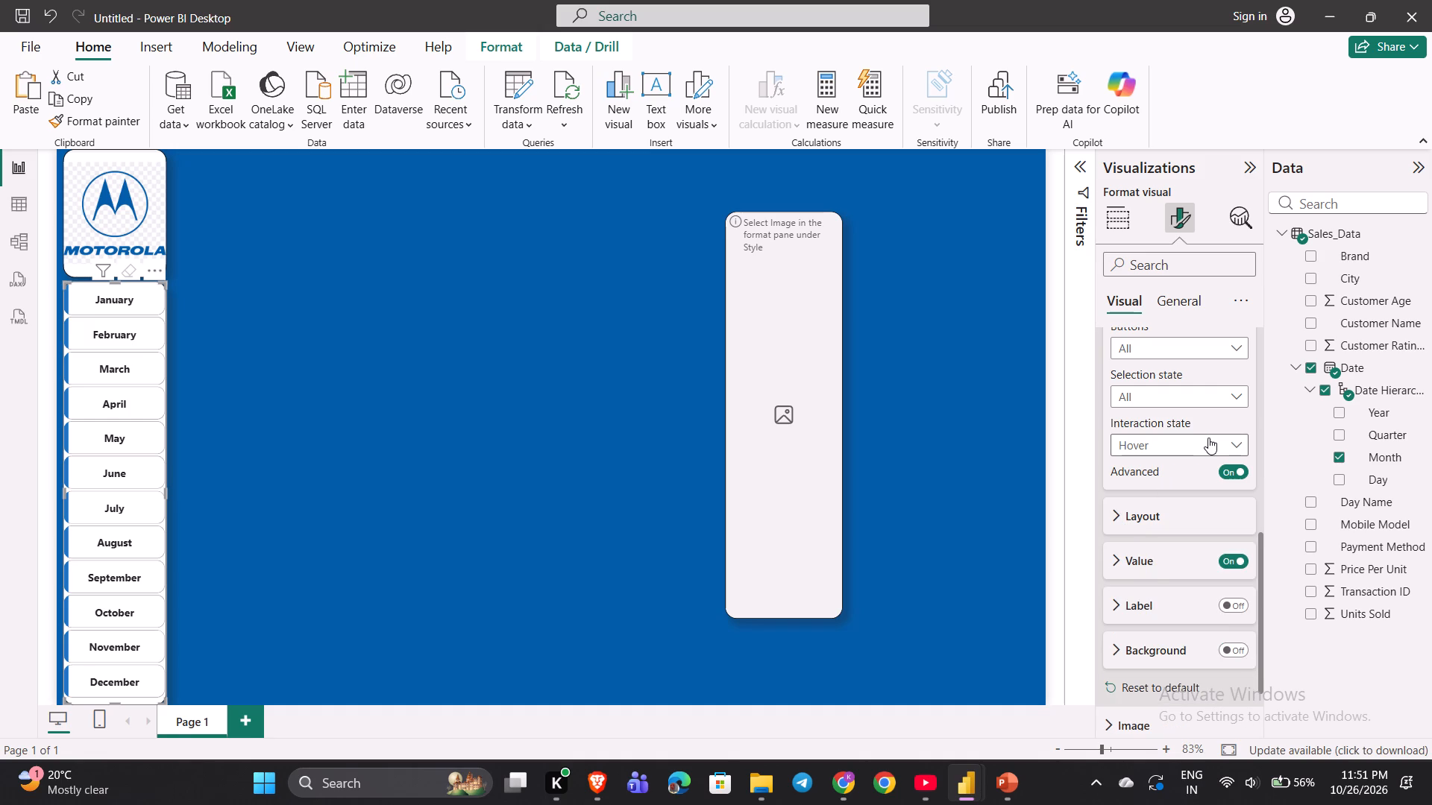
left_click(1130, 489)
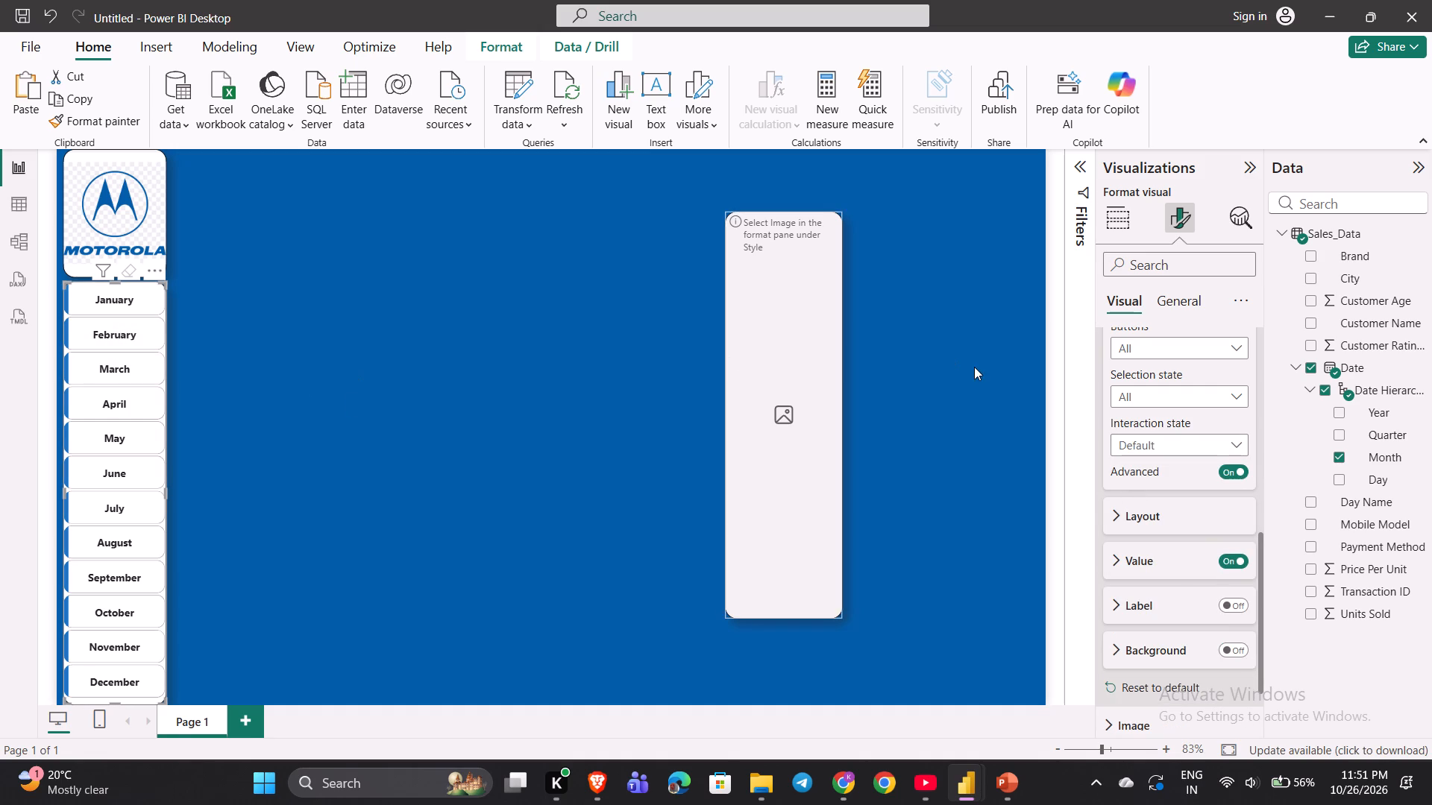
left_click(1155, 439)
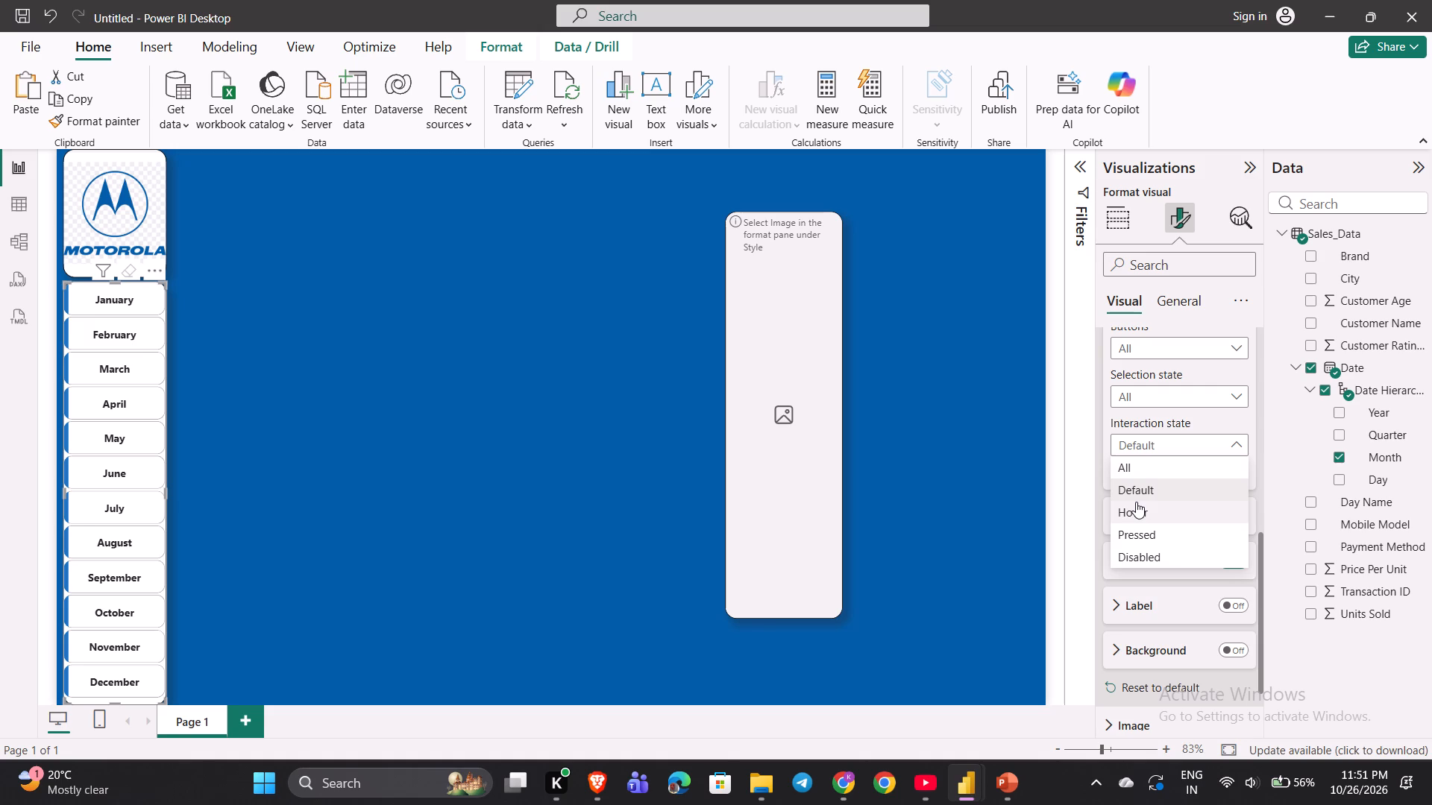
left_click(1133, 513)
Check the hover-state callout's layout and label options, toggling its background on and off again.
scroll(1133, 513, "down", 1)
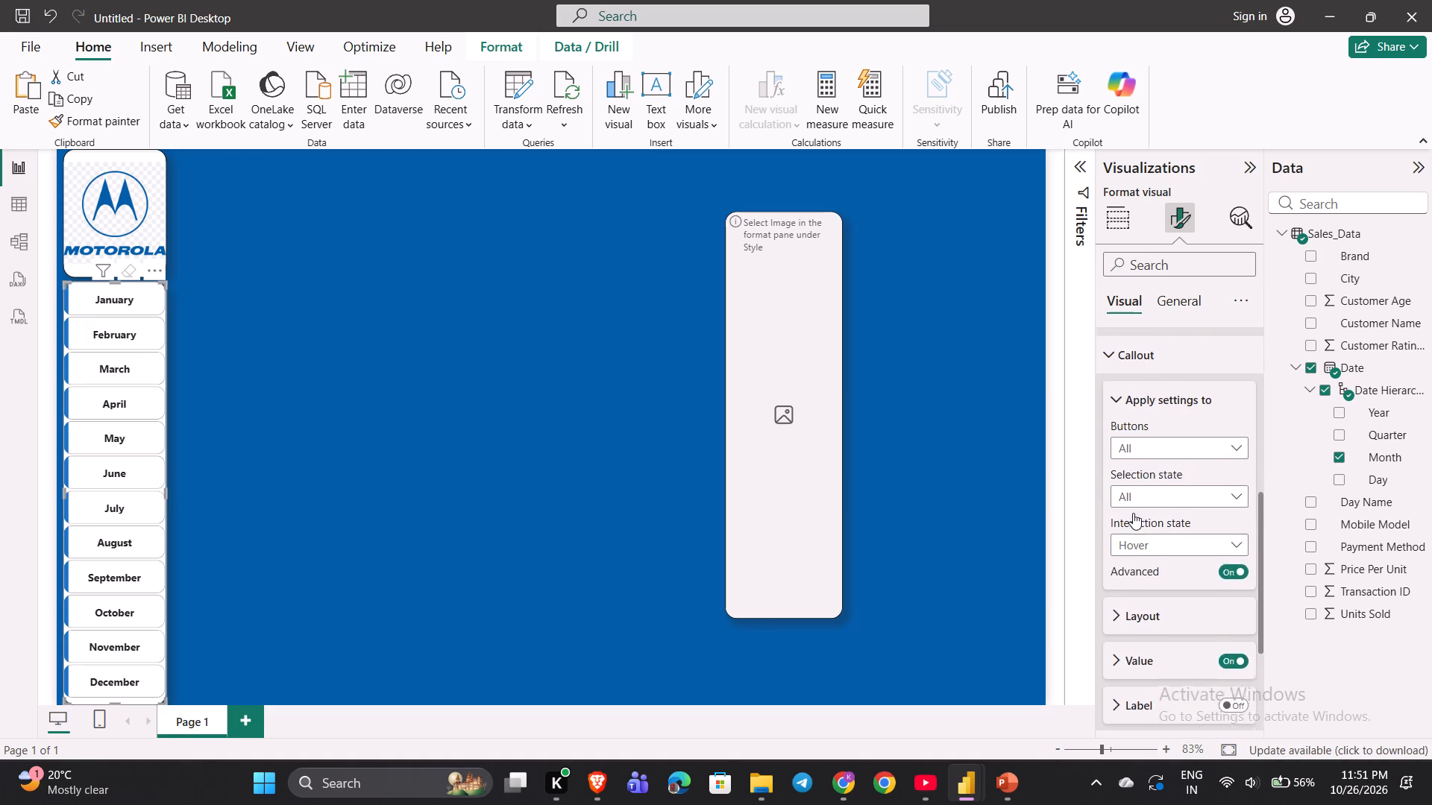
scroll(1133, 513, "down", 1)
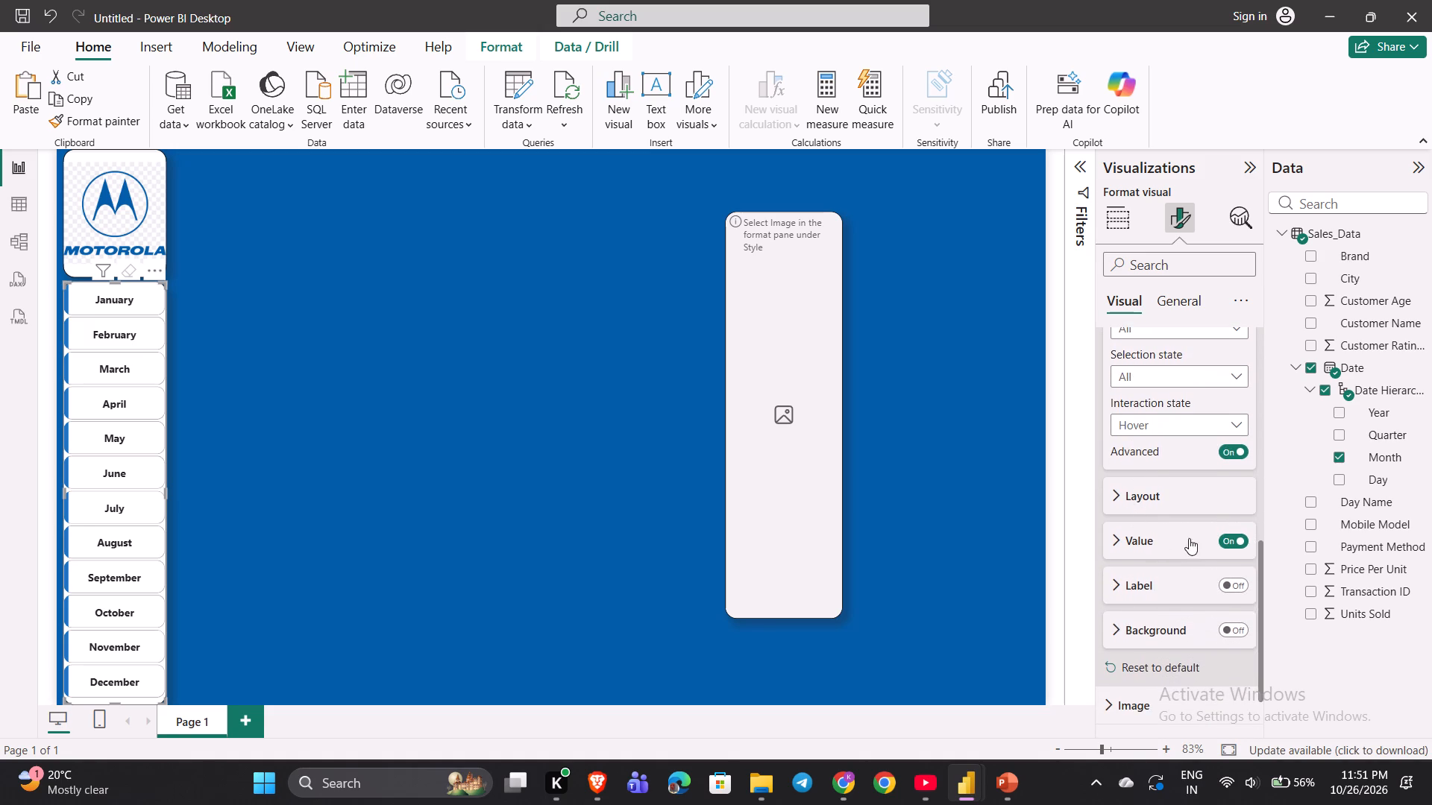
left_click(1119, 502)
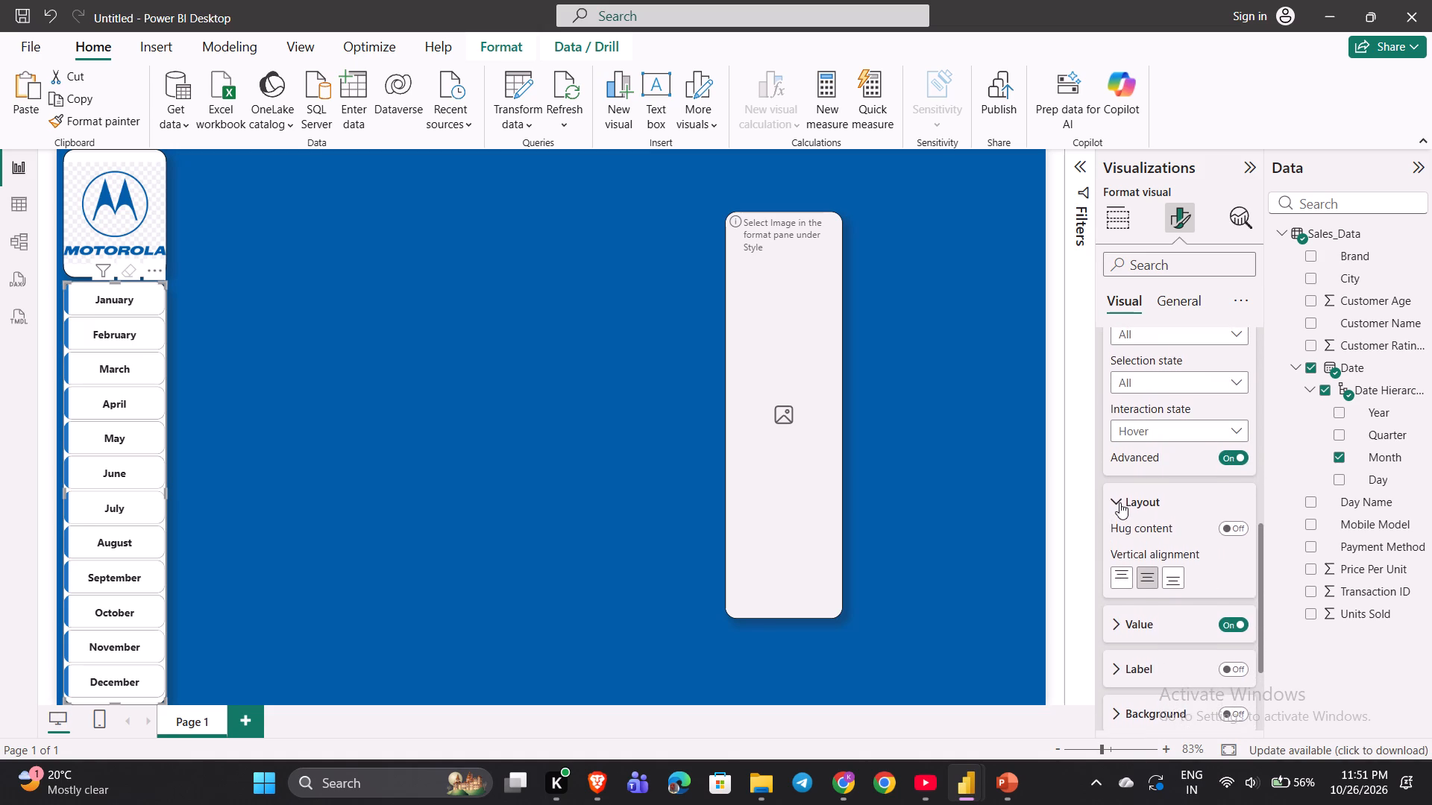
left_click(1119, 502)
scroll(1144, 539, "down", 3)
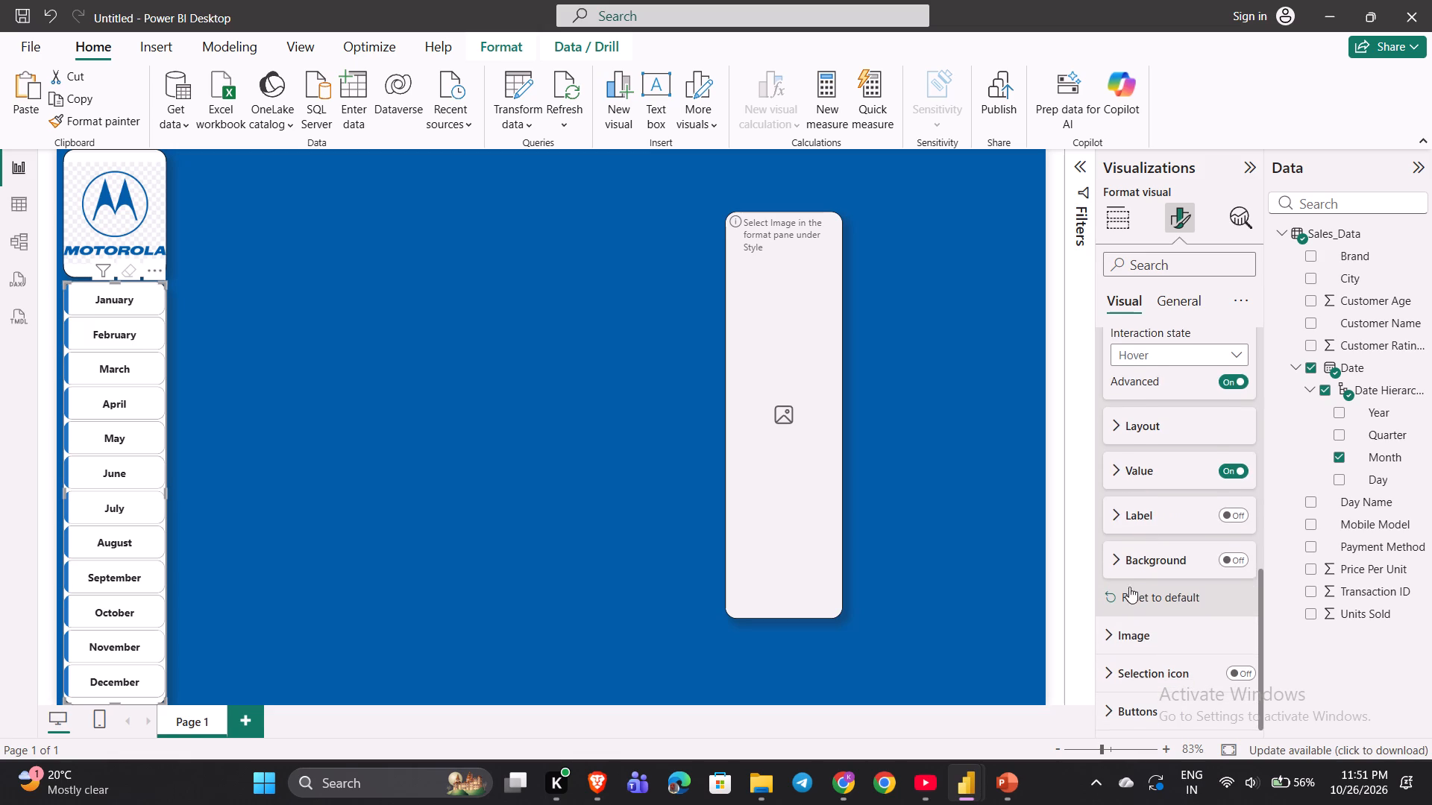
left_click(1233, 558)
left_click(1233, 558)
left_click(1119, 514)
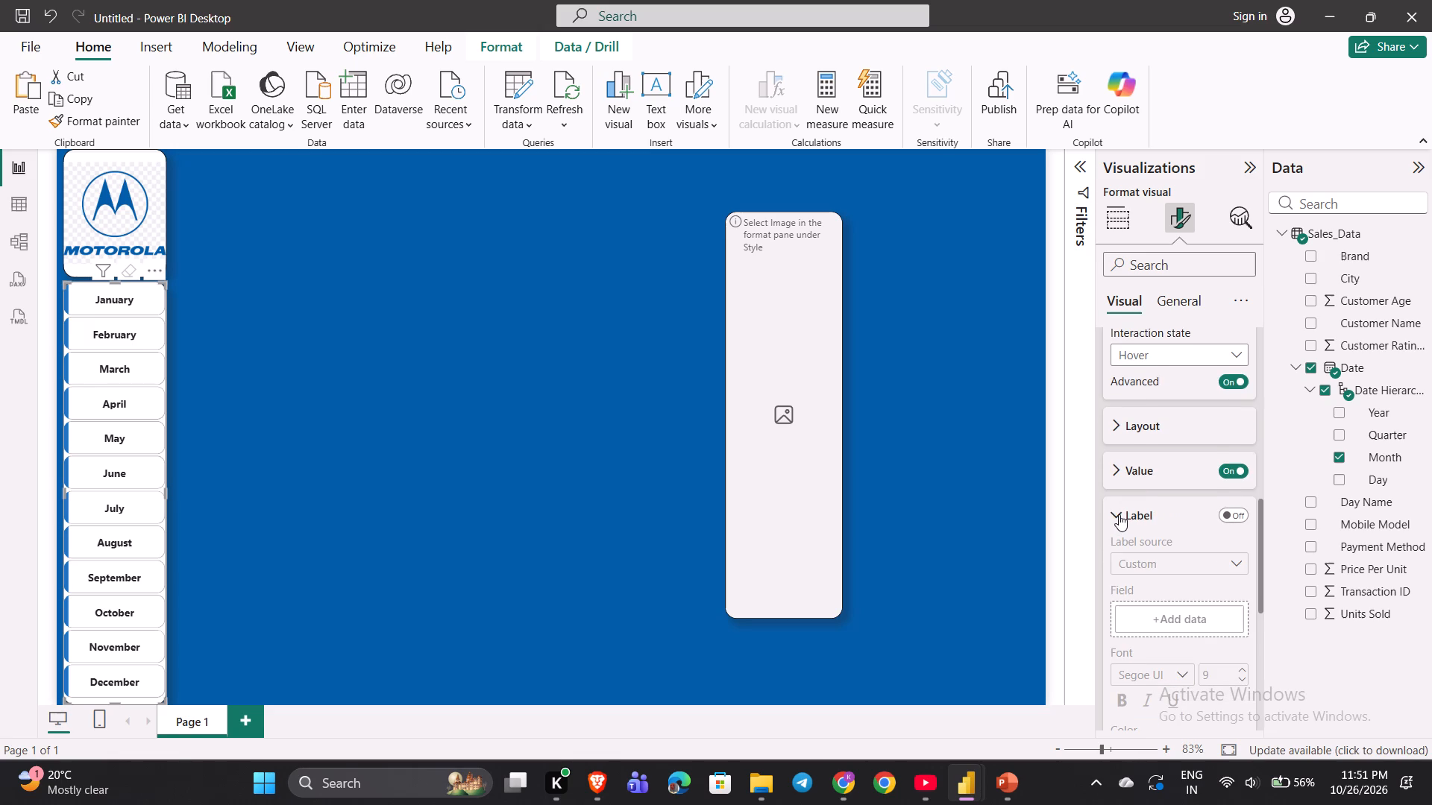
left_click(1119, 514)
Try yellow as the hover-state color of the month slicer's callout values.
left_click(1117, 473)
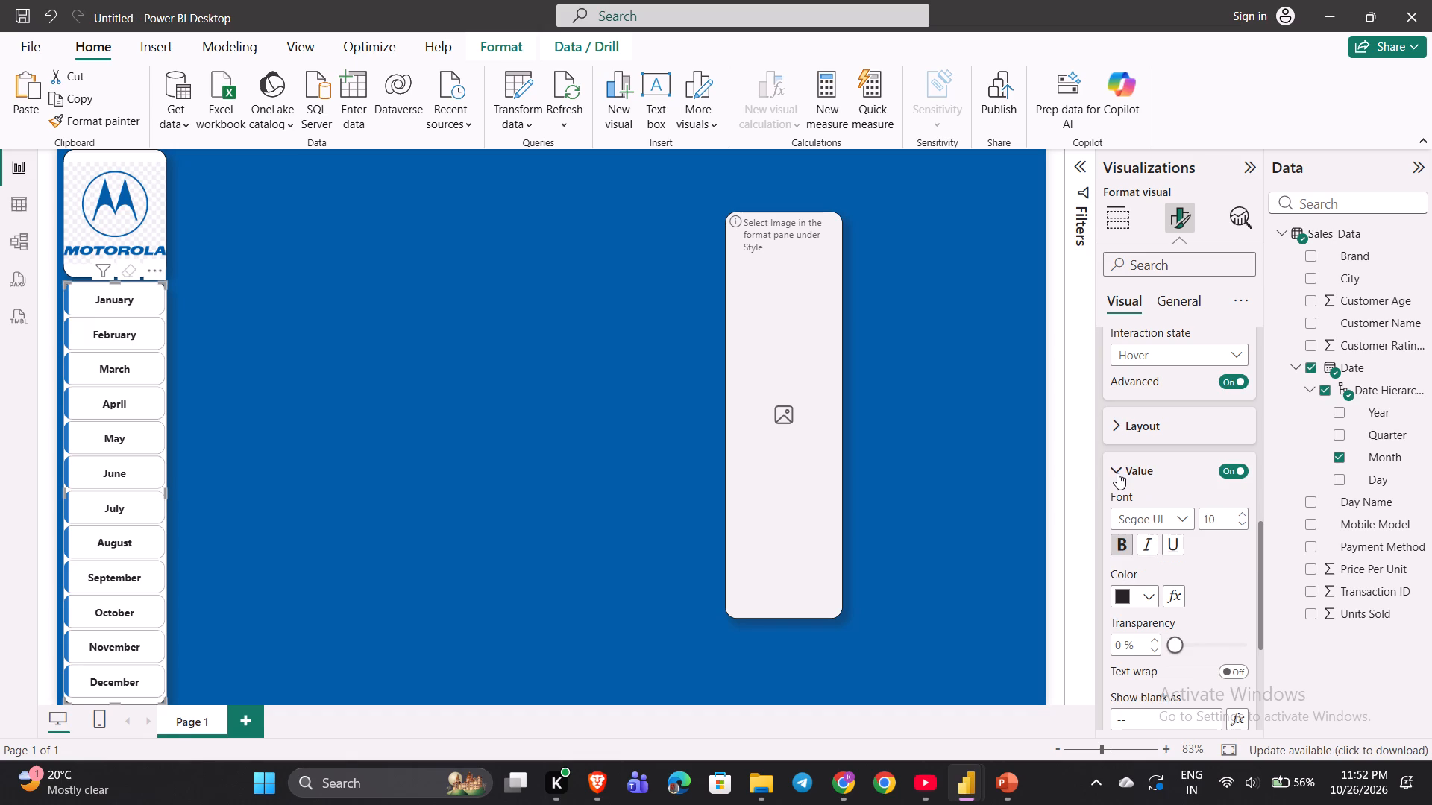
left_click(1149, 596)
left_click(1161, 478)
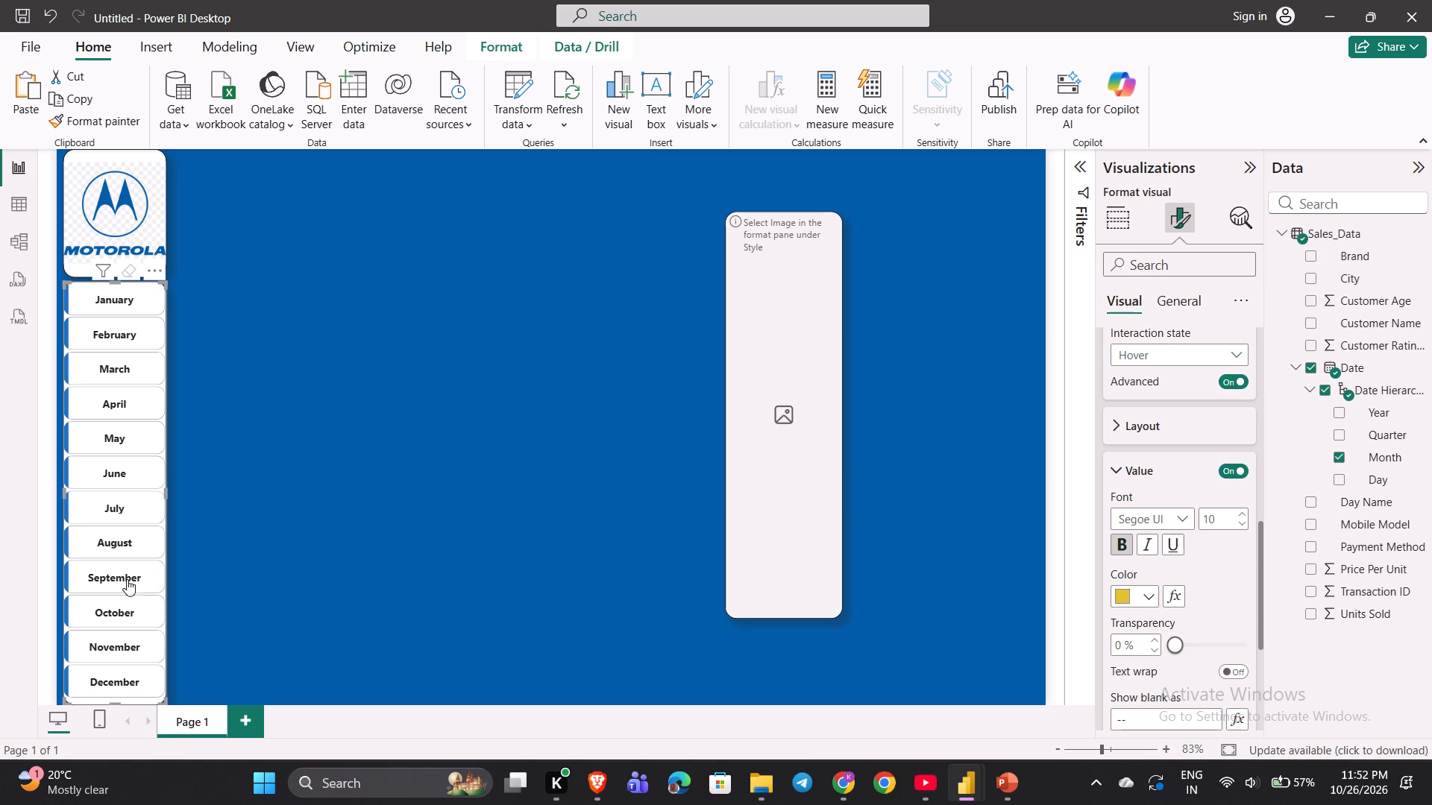
Set the hover-state color of the month slicer's callout values to the theme red.
left_click(1147, 598)
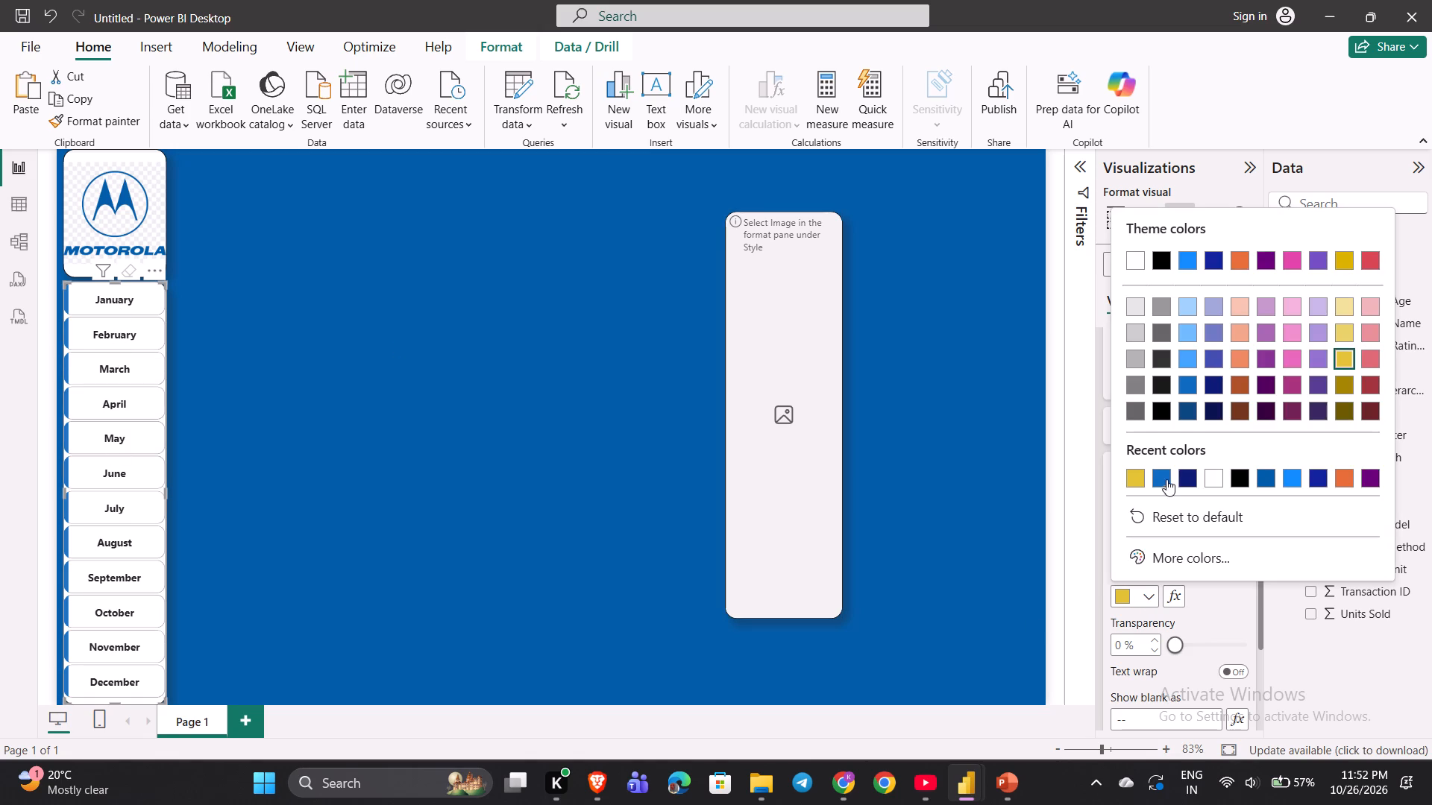
left_click(1368, 258)
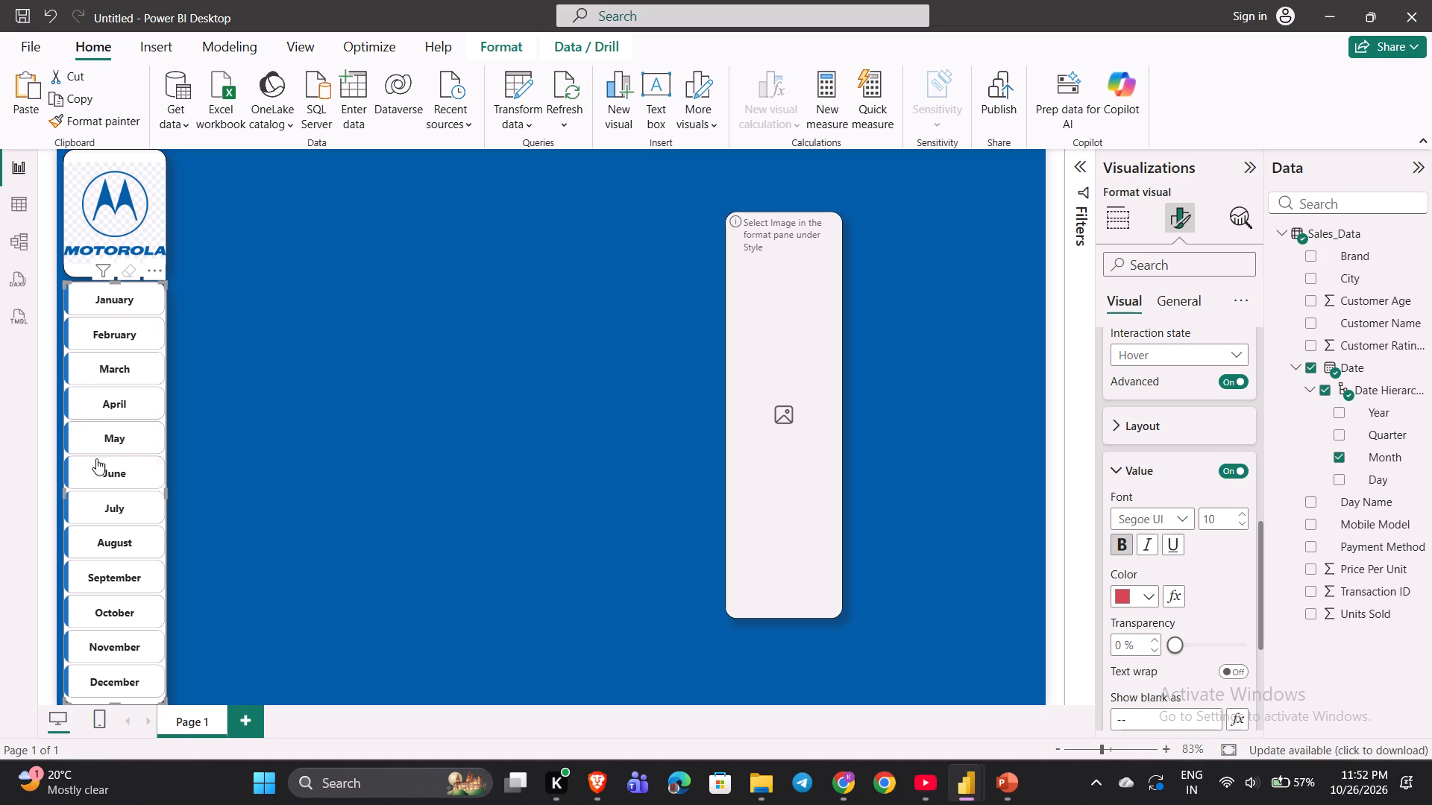
Set the hover-state color of the month slicer's callout values to the darkest shade of the theme's light blue.
left_click(1149, 599)
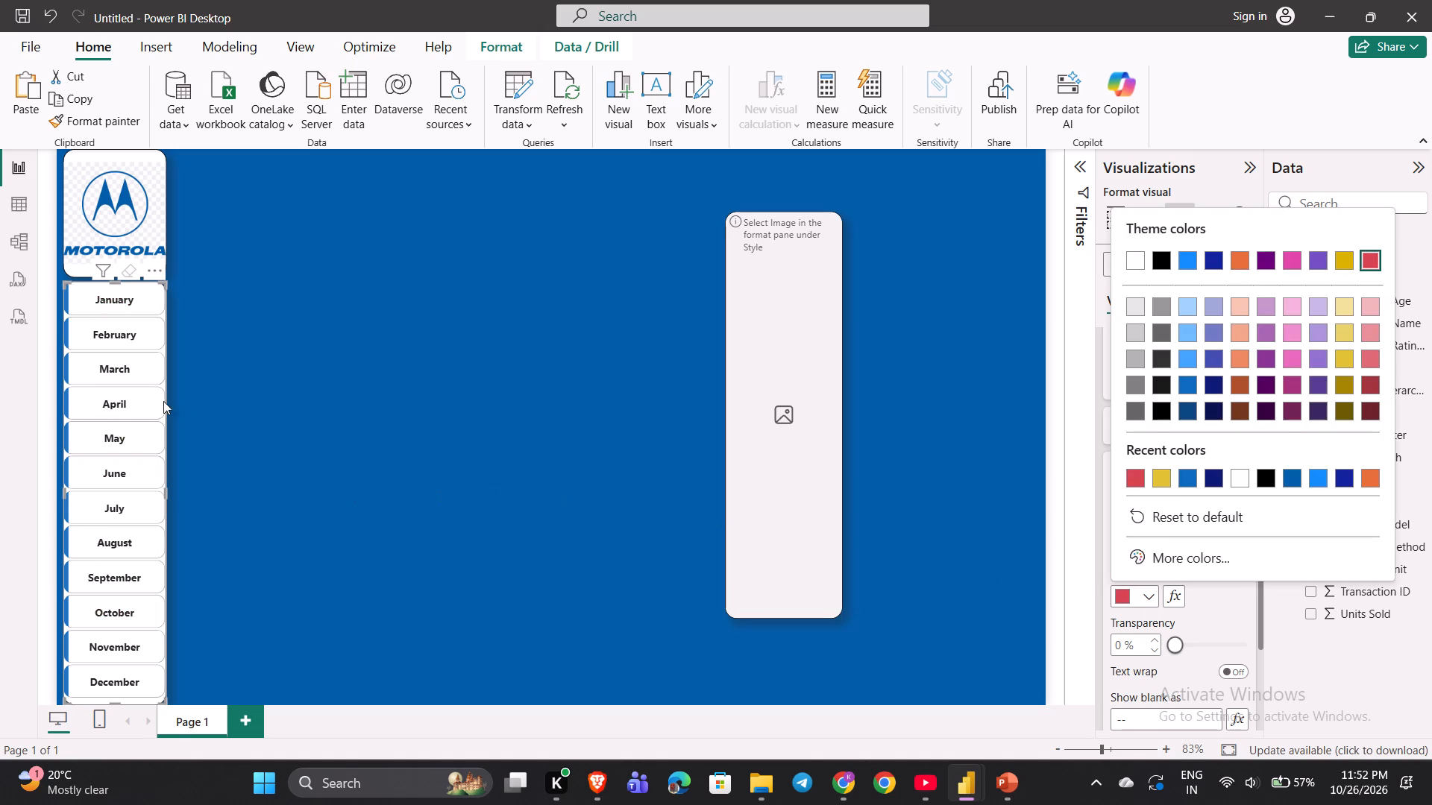
left_click_drag(125, 410, 1052, 425)
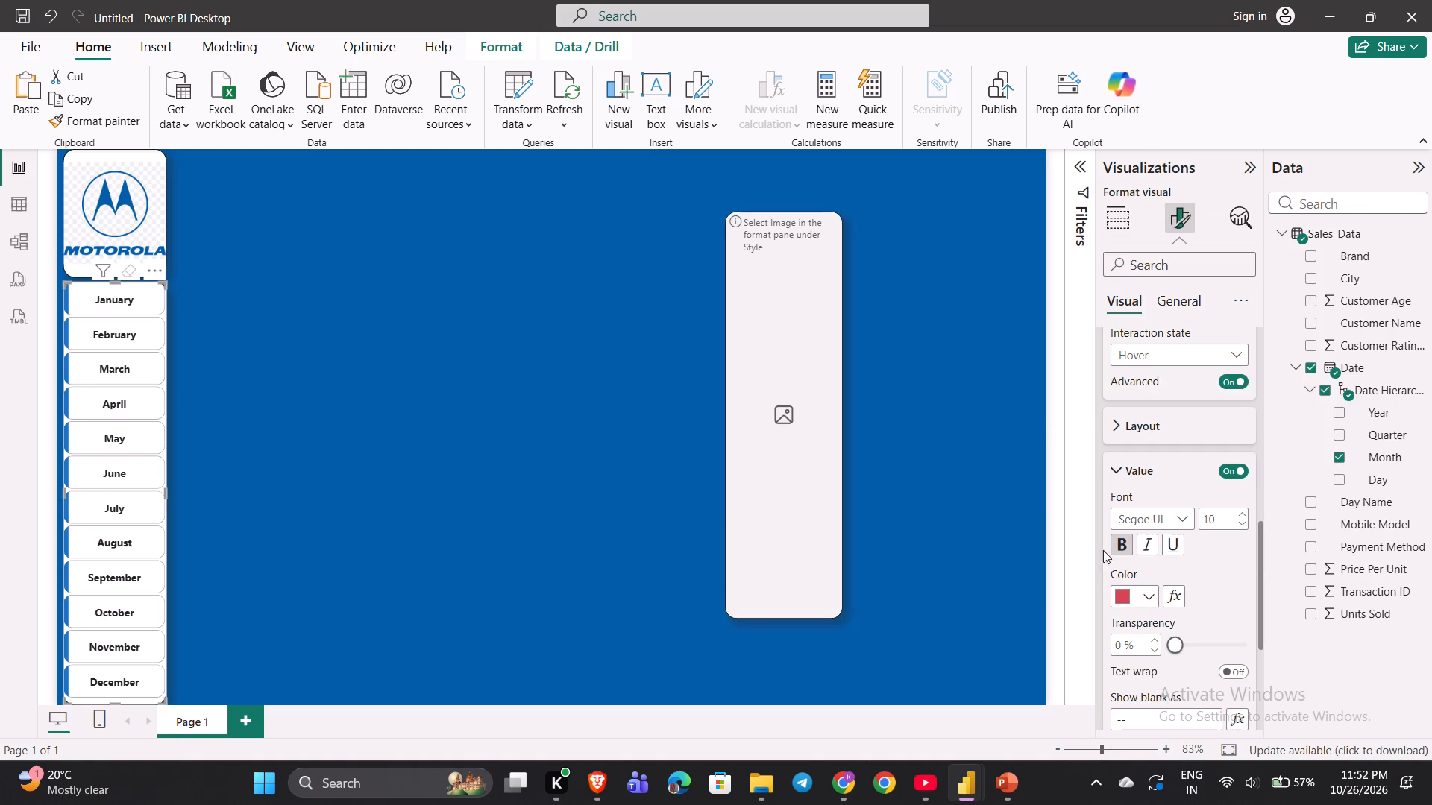
left_click(114, 306)
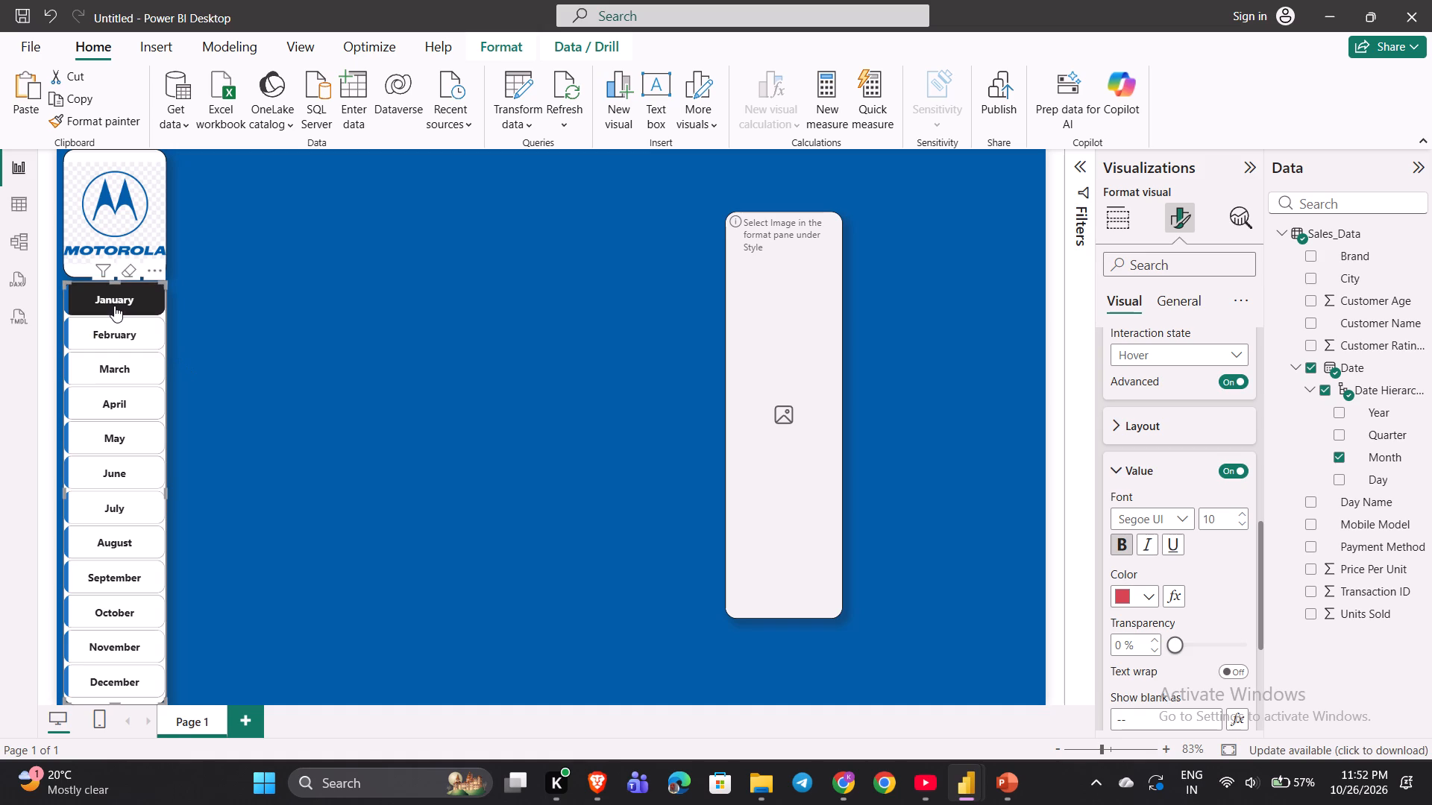
left_click(114, 306)
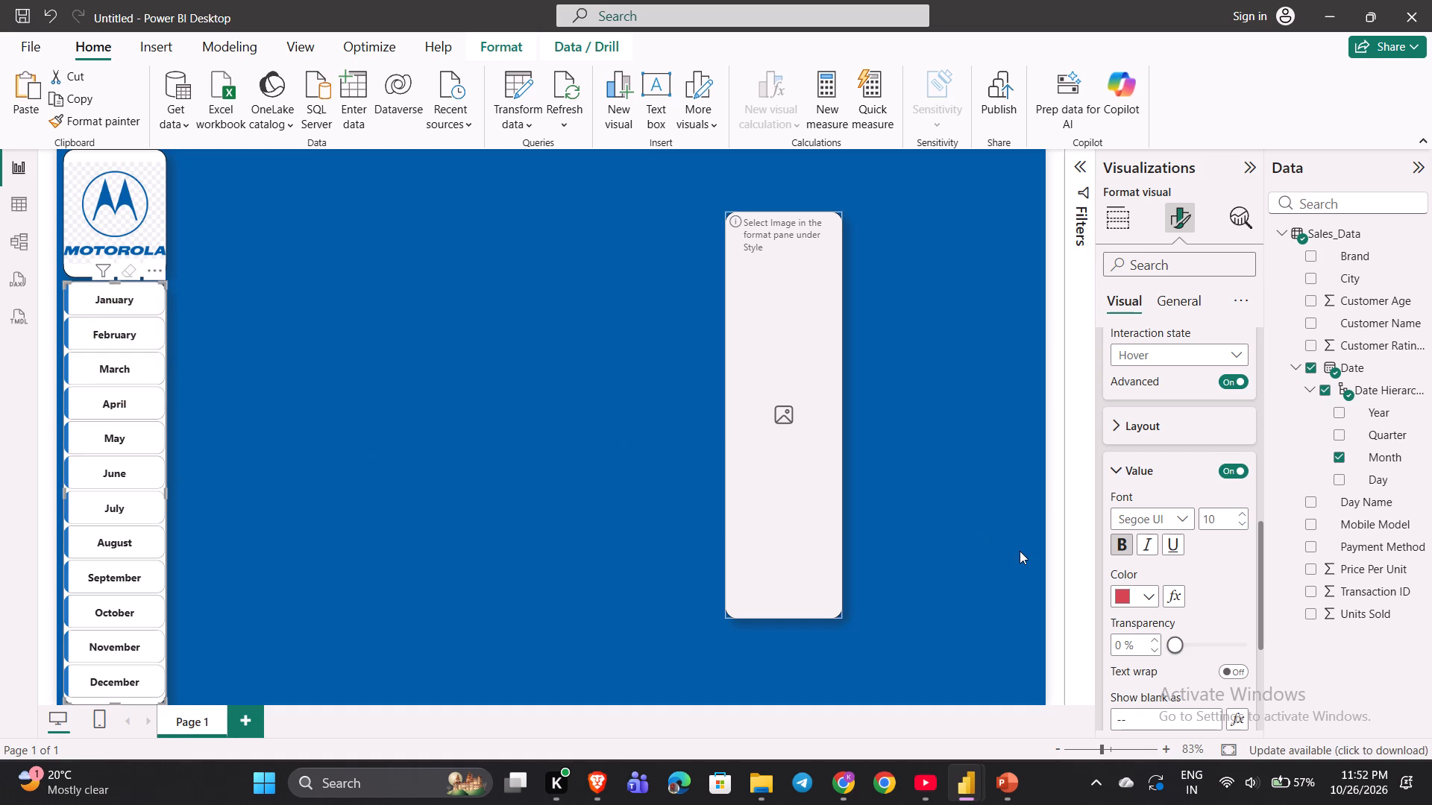
left_click(1143, 596)
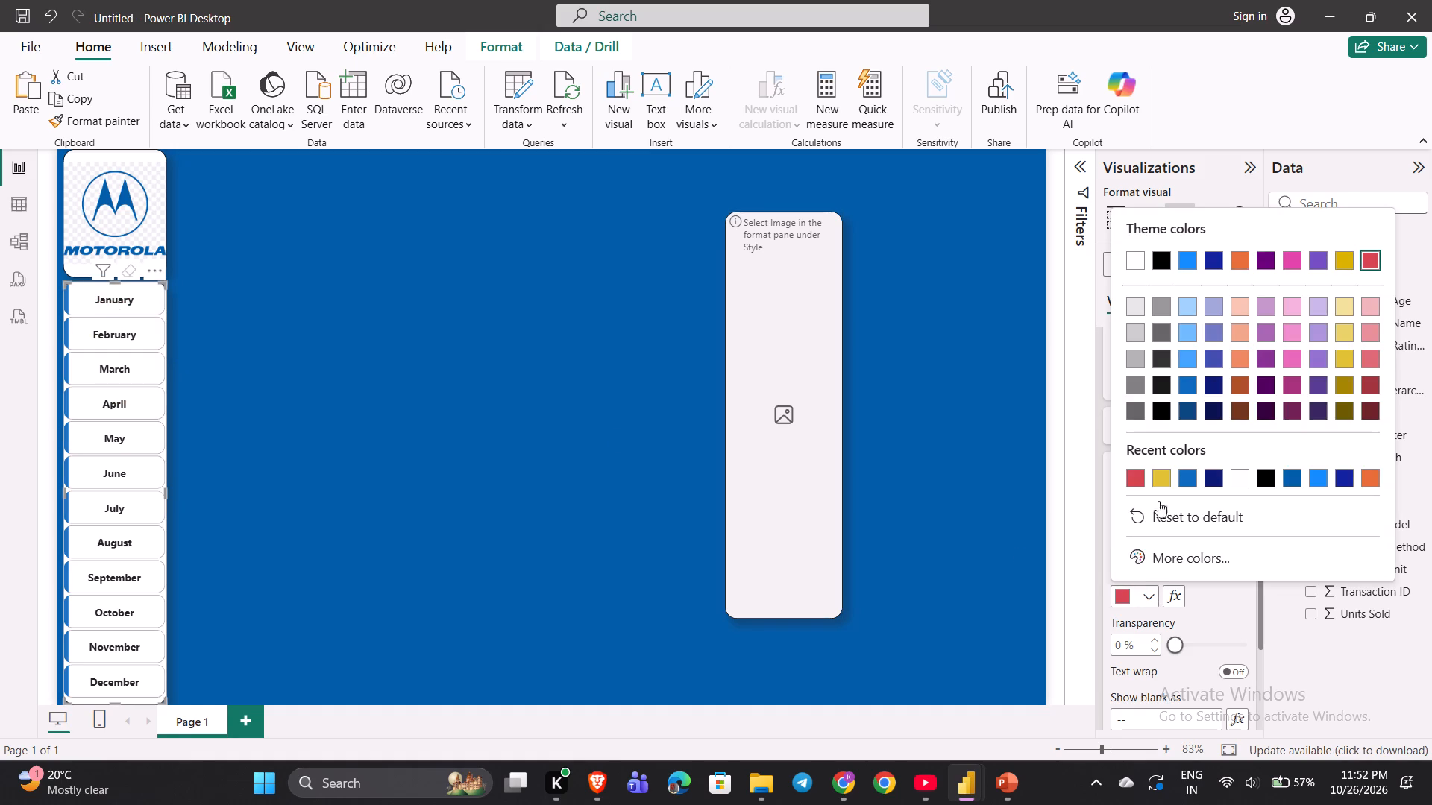
left_click(1186, 413)
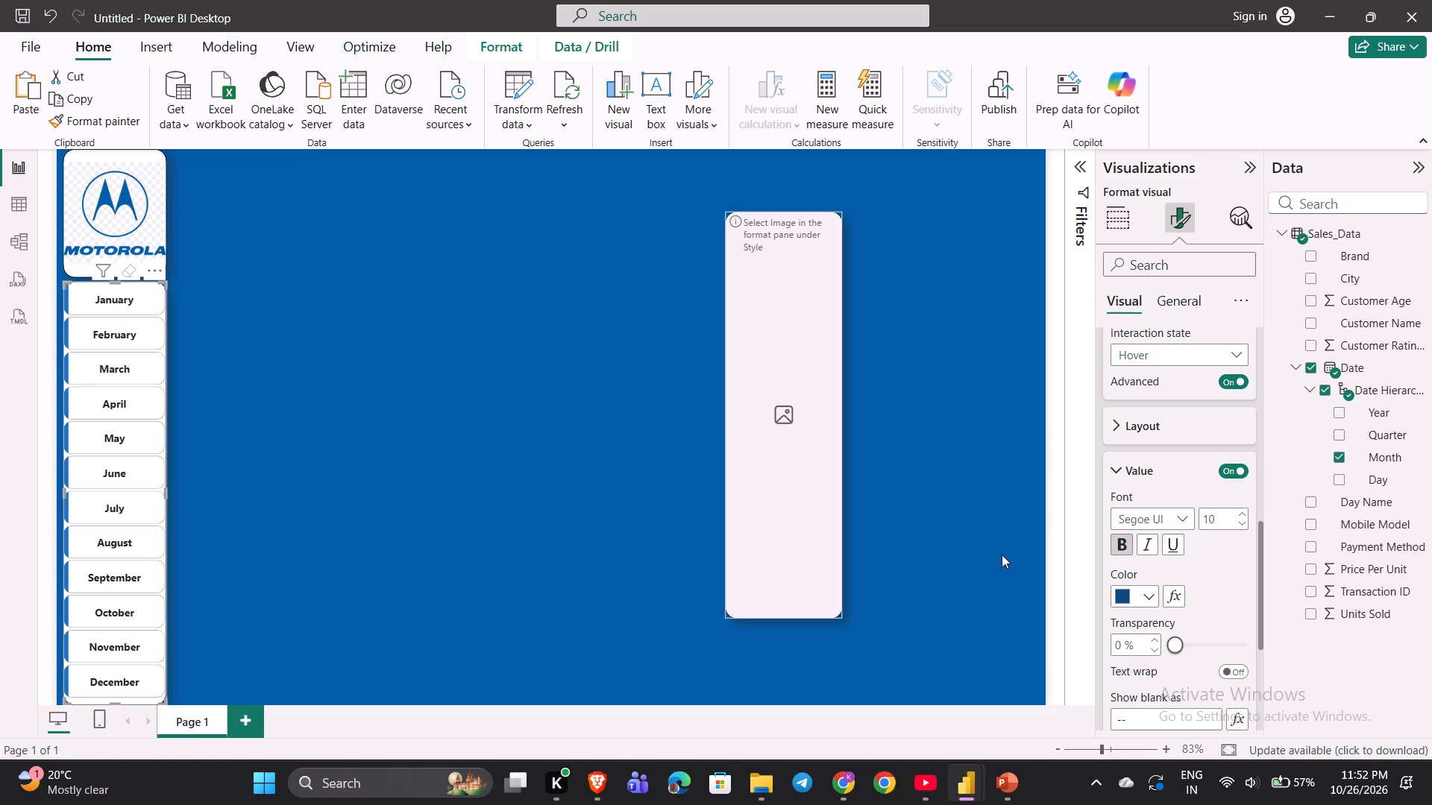
left_click(984, 437)
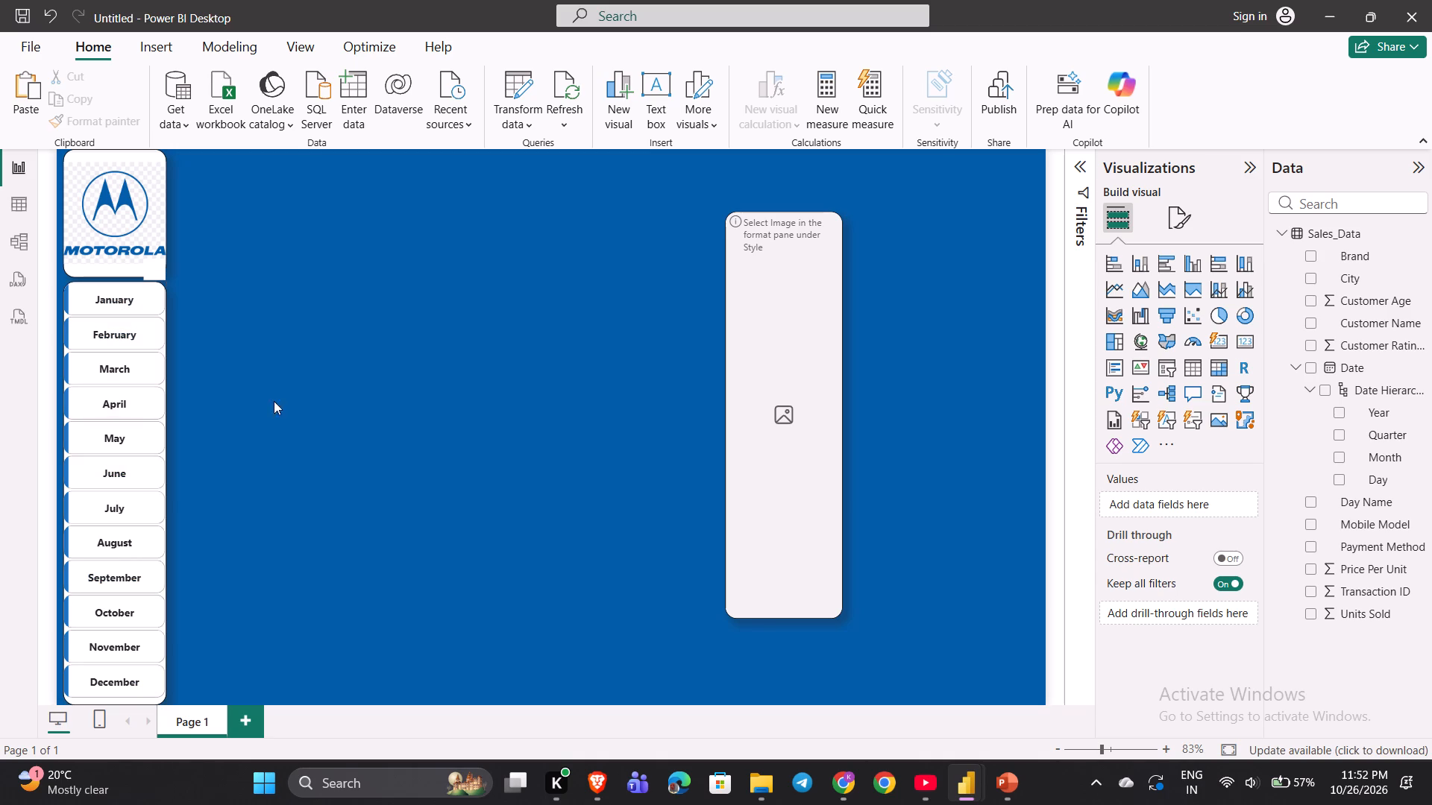
Test the month slicer by selecting and clearing January, and reopen the slicer's visual formatting settings.
left_click(120, 304)
left_click(120, 304)
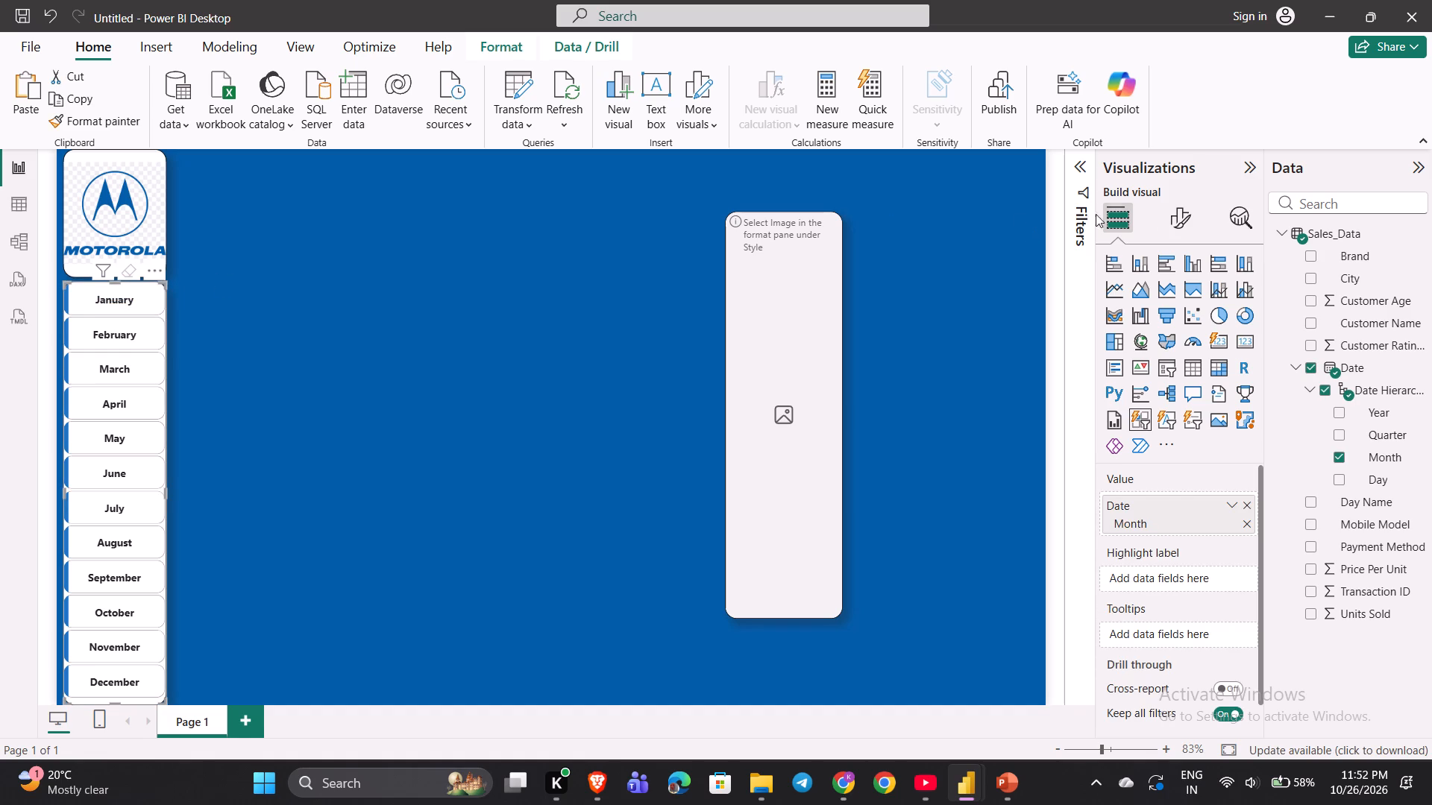
left_click(1167, 220)
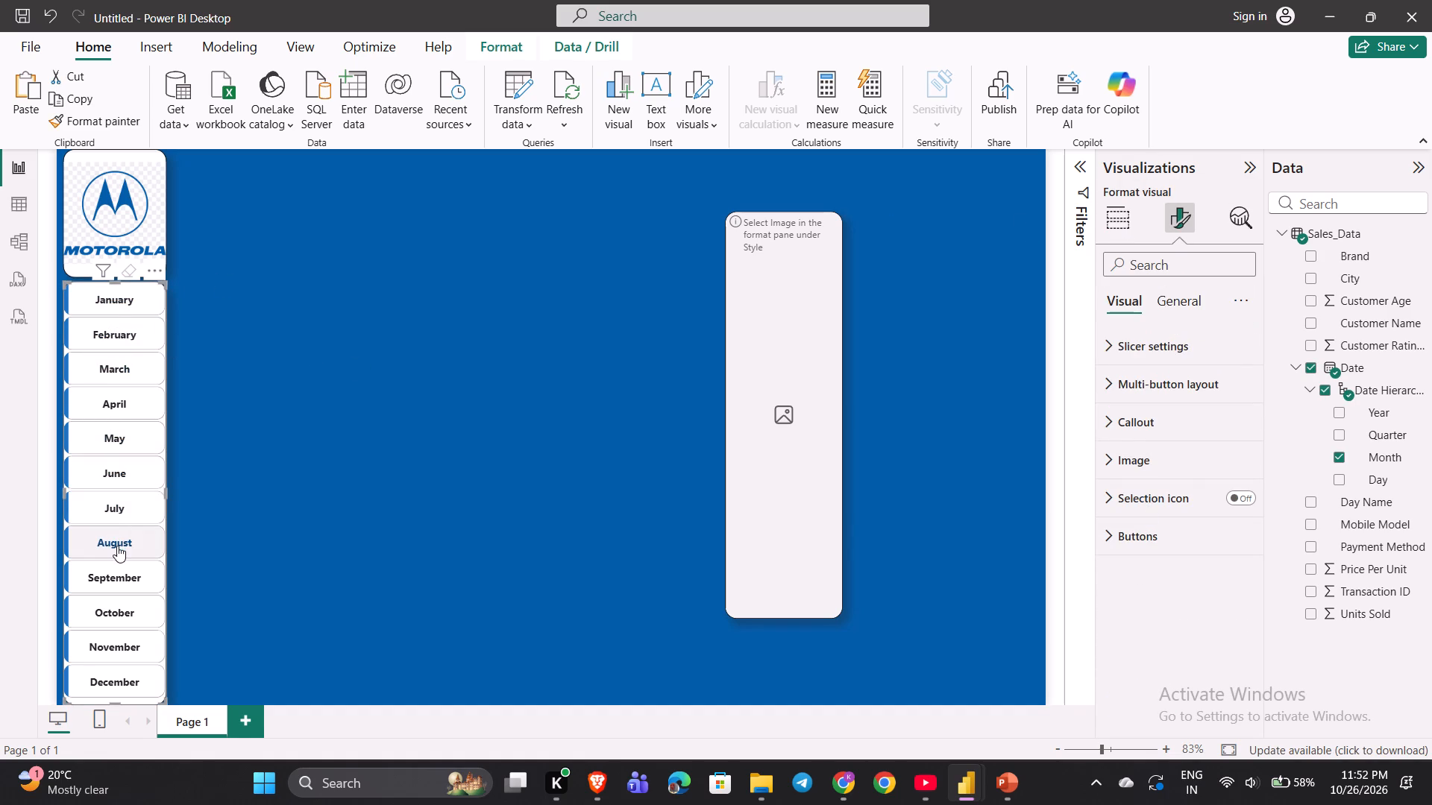
Switch to the YouTube course and watch how the tutor adds the card visual, then return to Power BI.
left_click(937, 789)
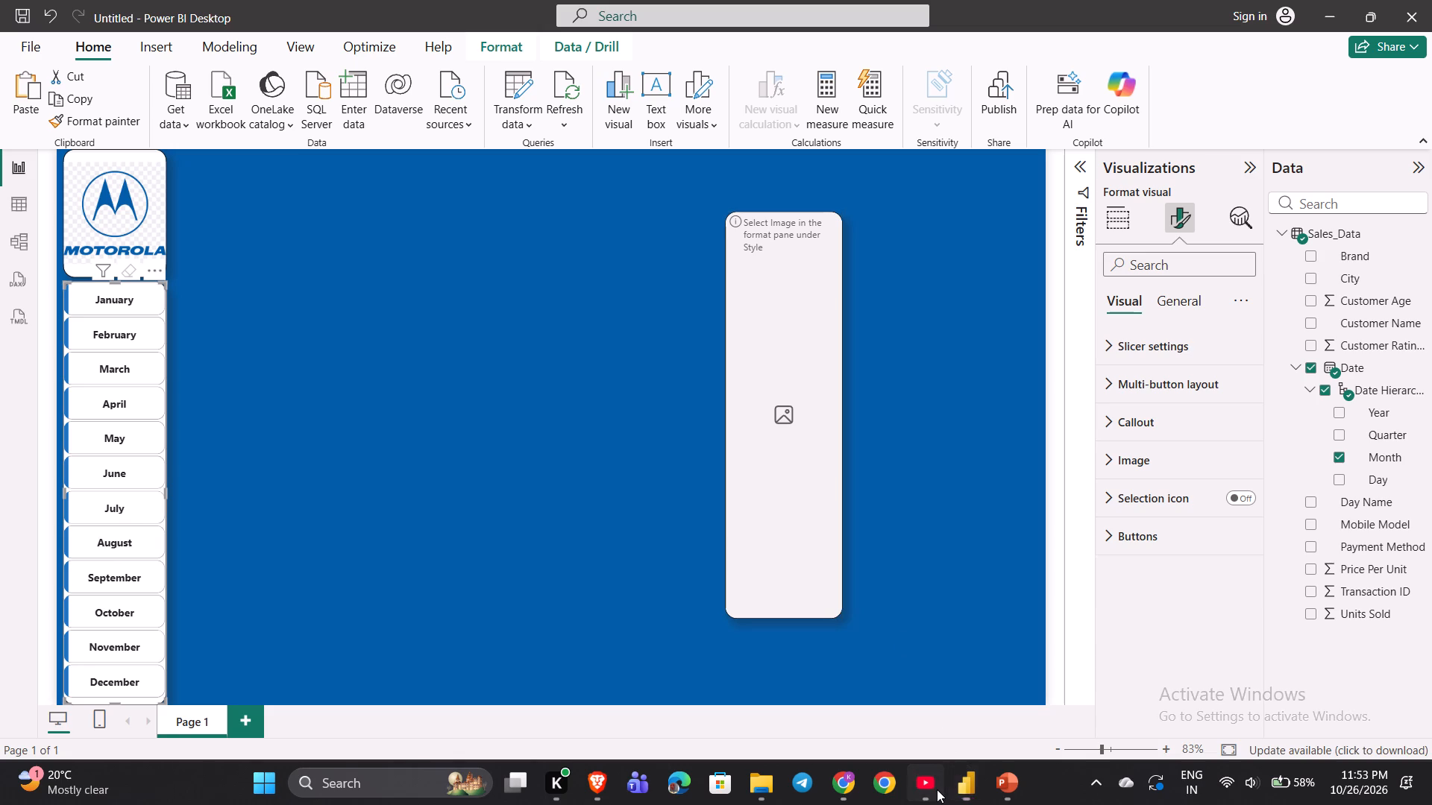
key("space")
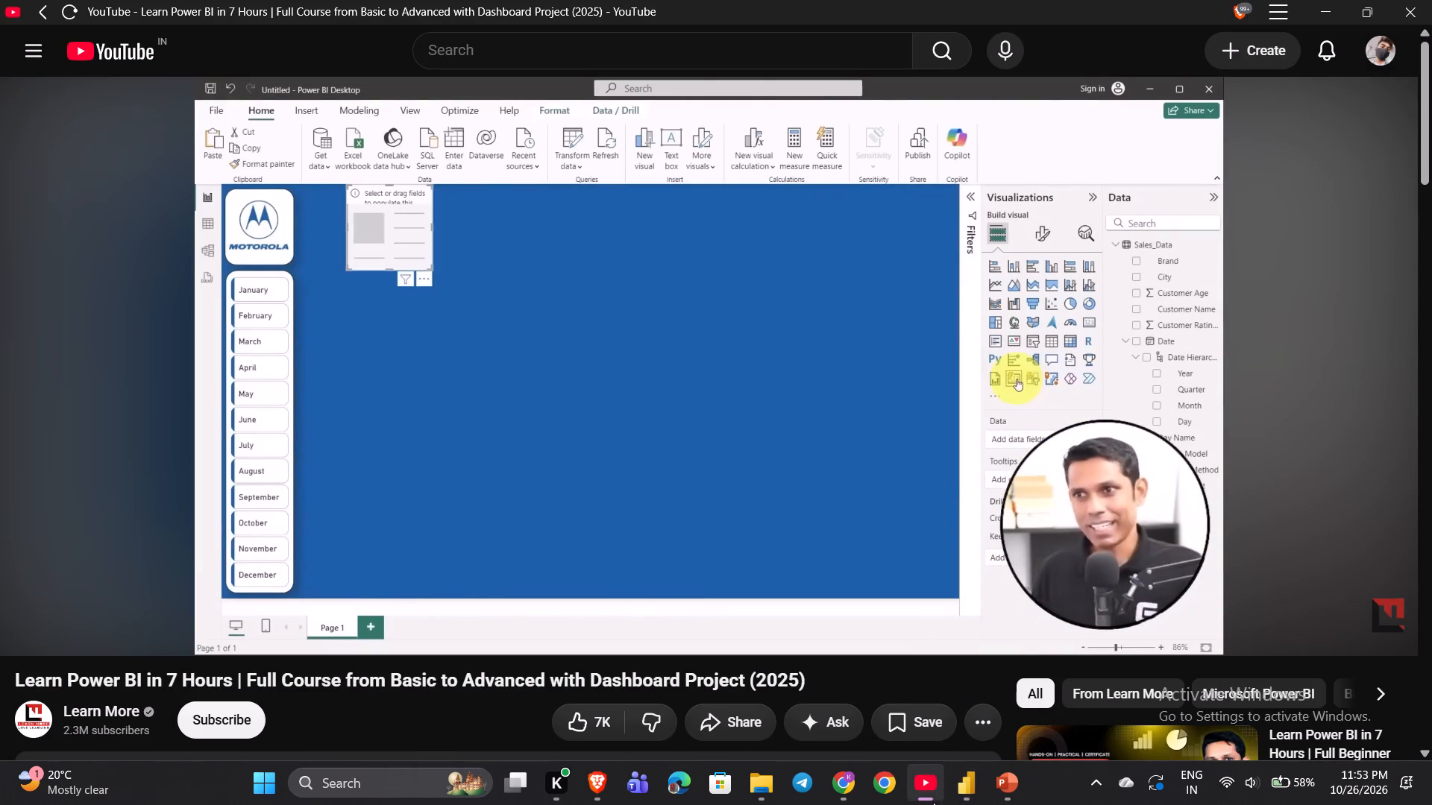
key("space")
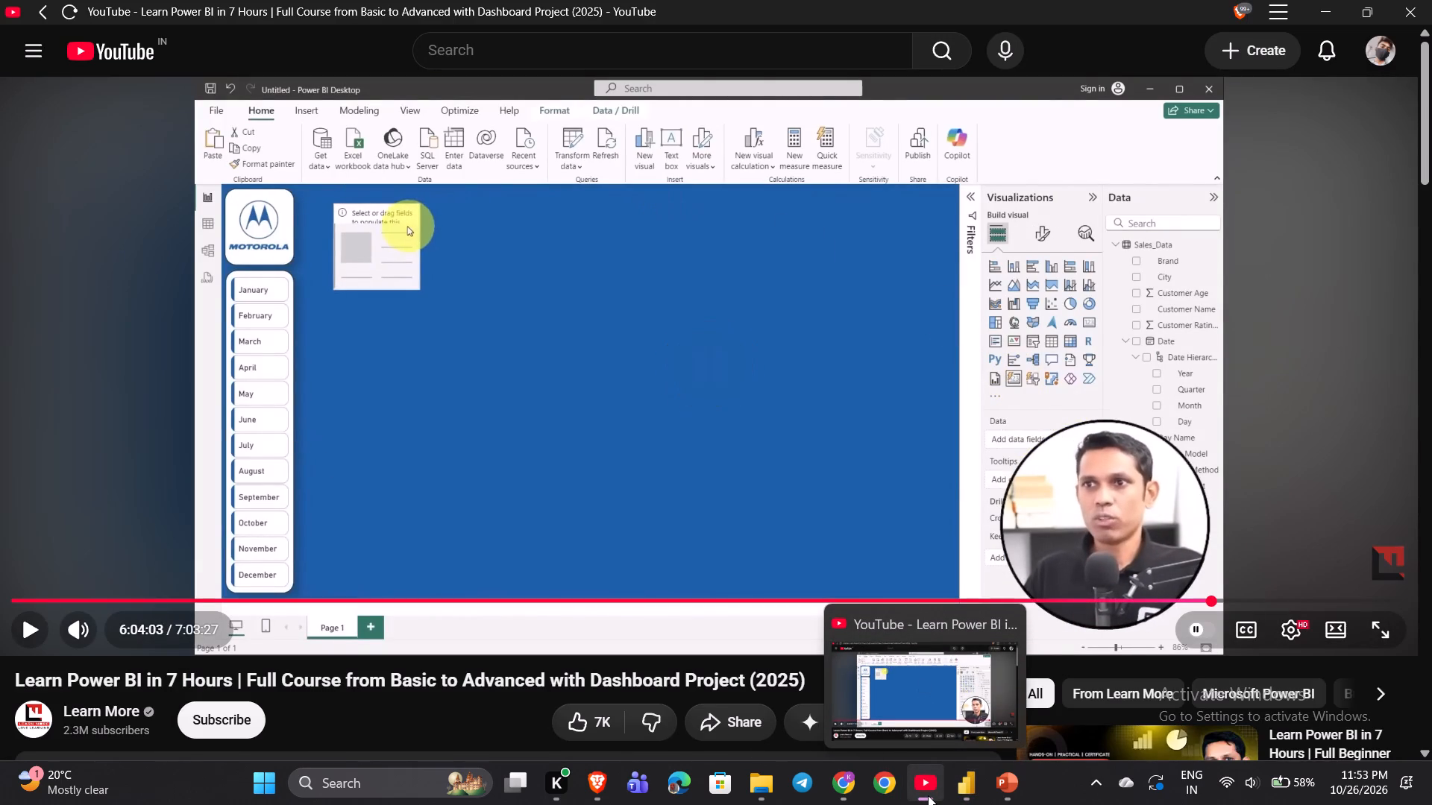
left_click(928, 795)
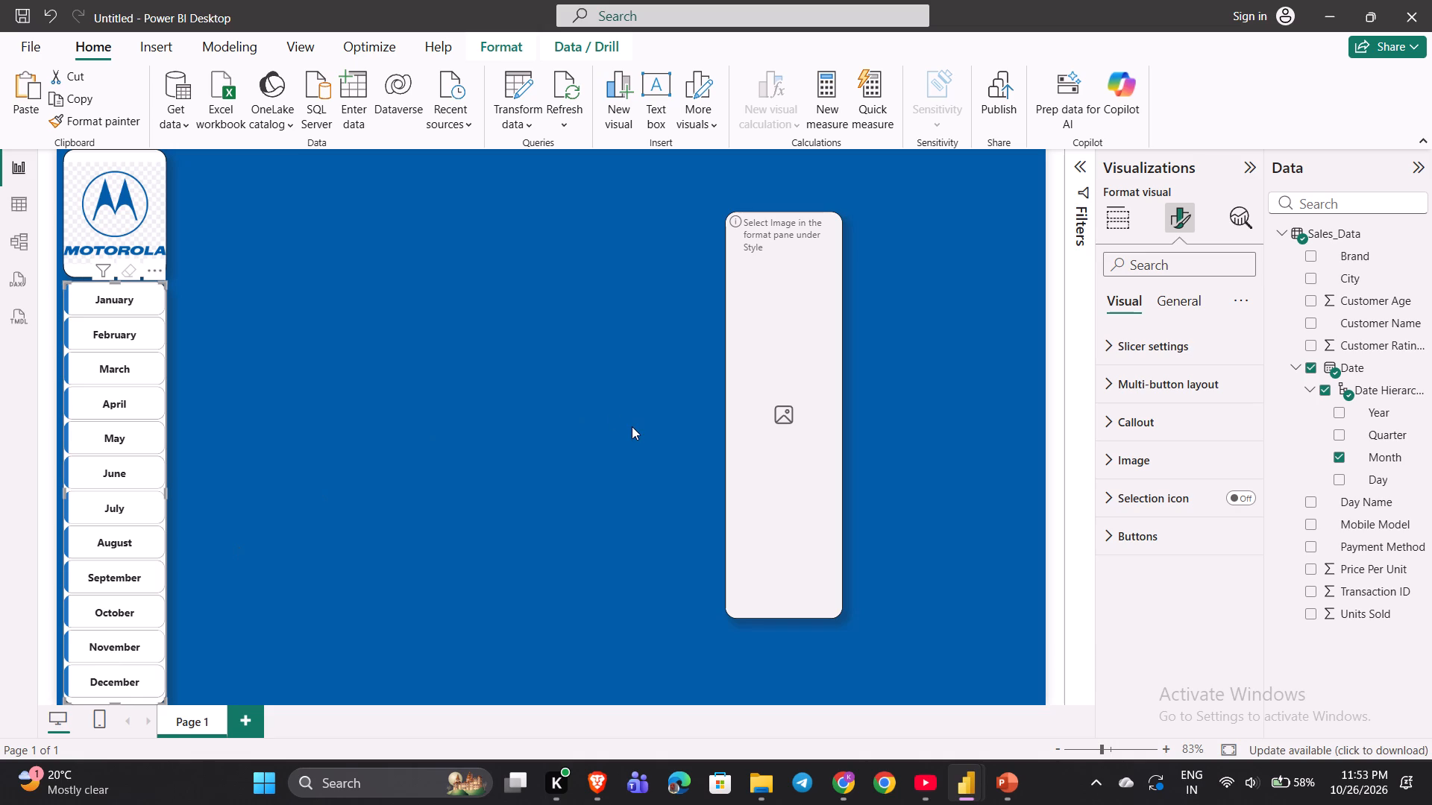
Add an empty Card visual to the report canvas, position it beside the month slicer and enlarge it.
left_click(614, 275)
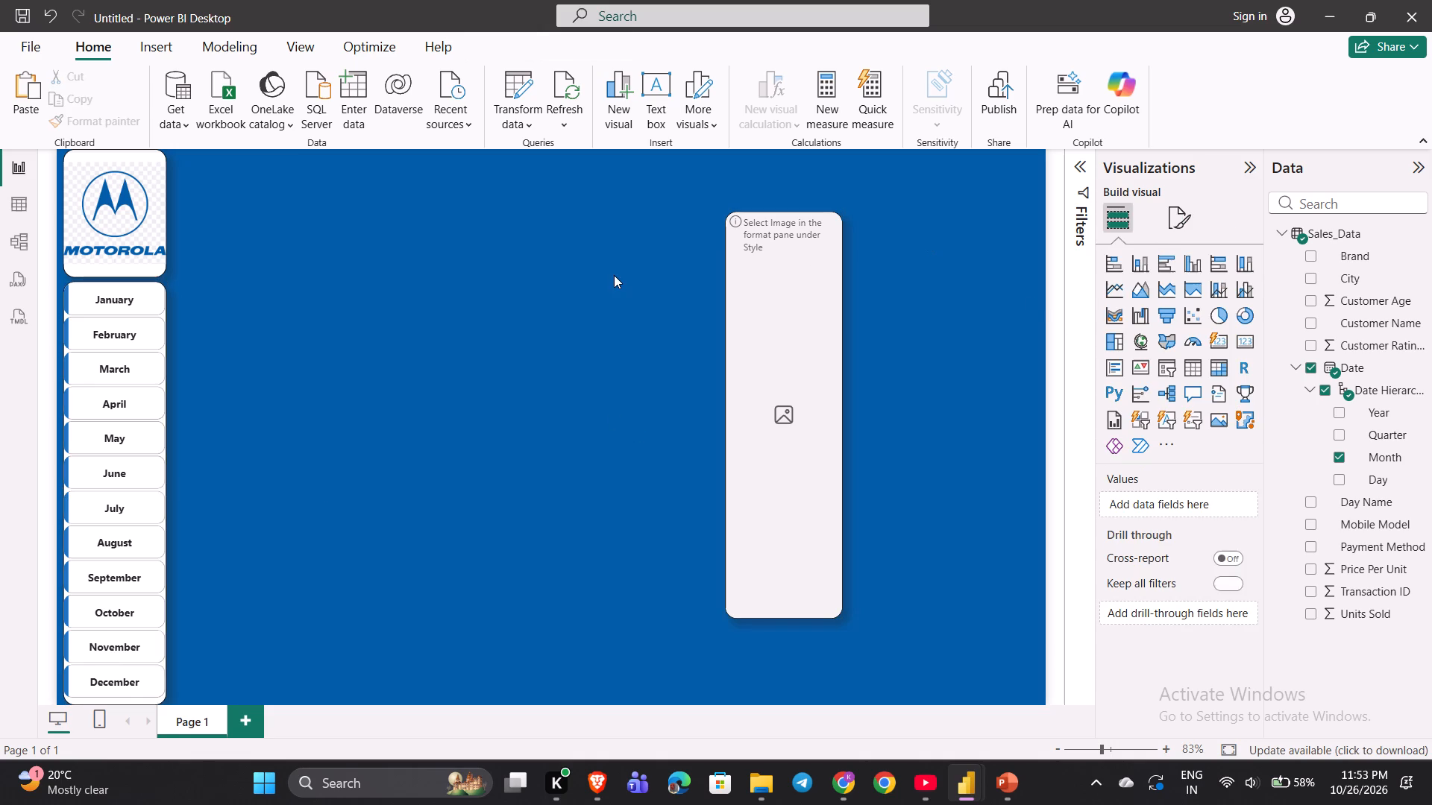
left_click(1218, 336)
left_click_drag(254, 227, 283, 279)
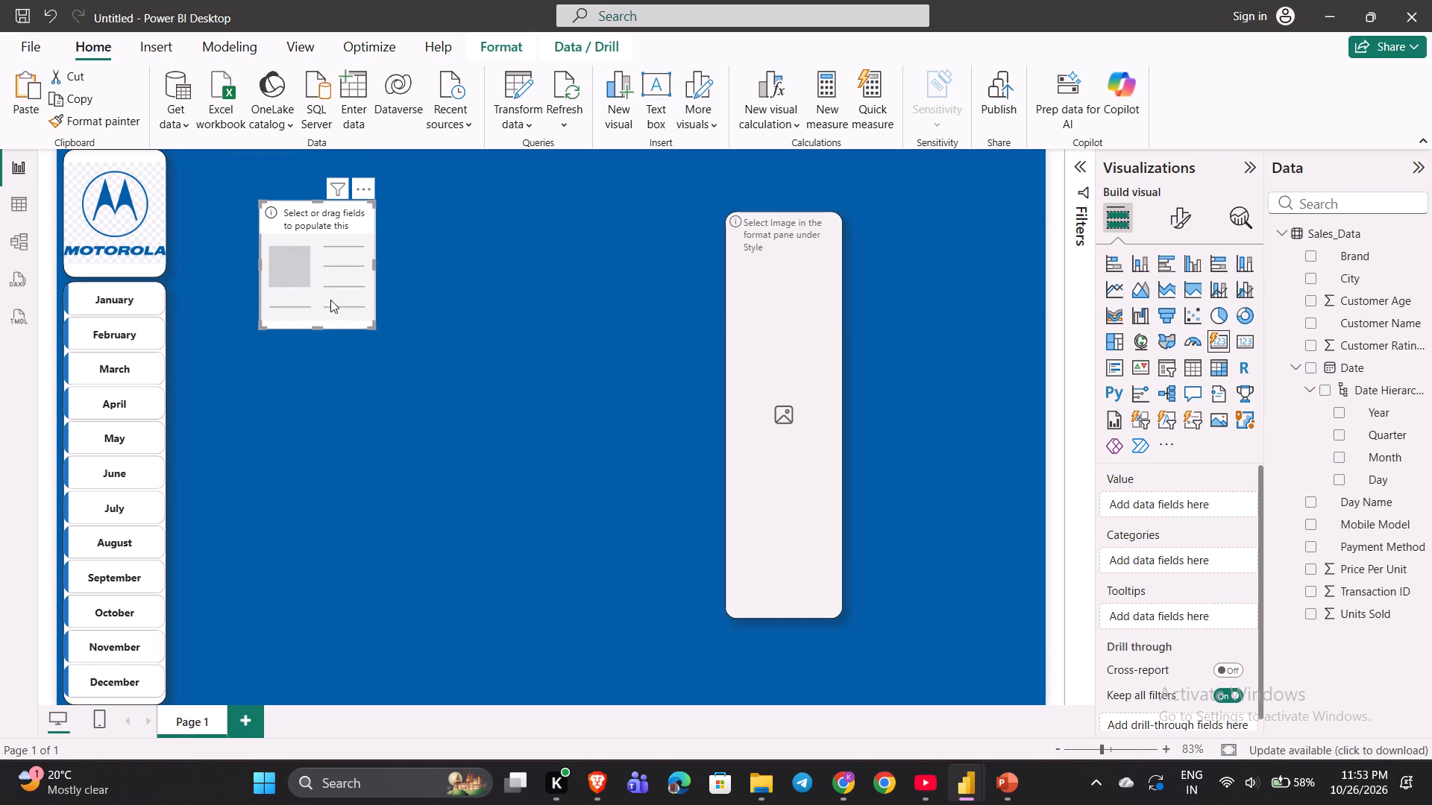
left_click_drag(375, 329, 573, 516)
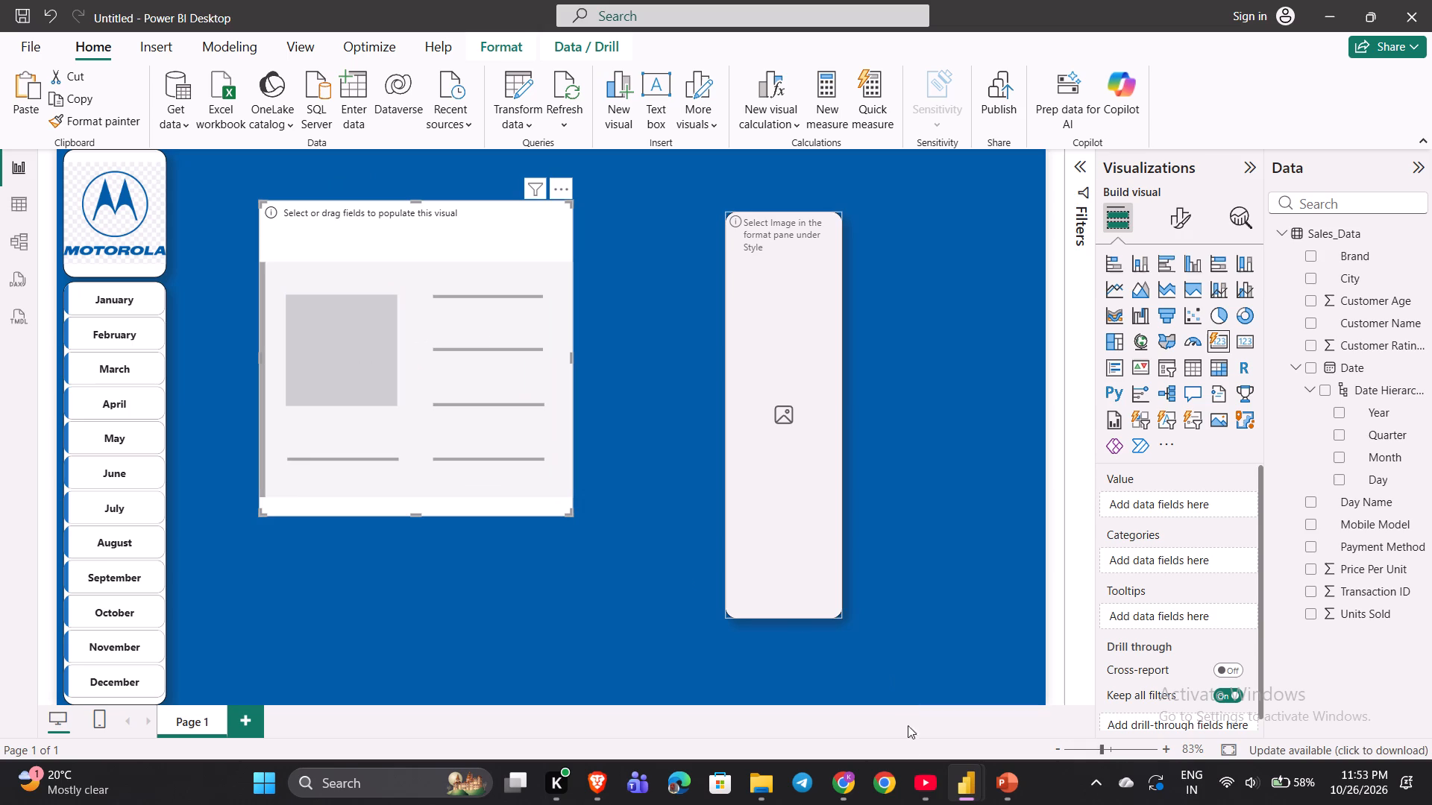
Switch to the YouTube course and watch the explanation of the Units Sold and Price Per Unit columns.
left_click(919, 784)
key("space")
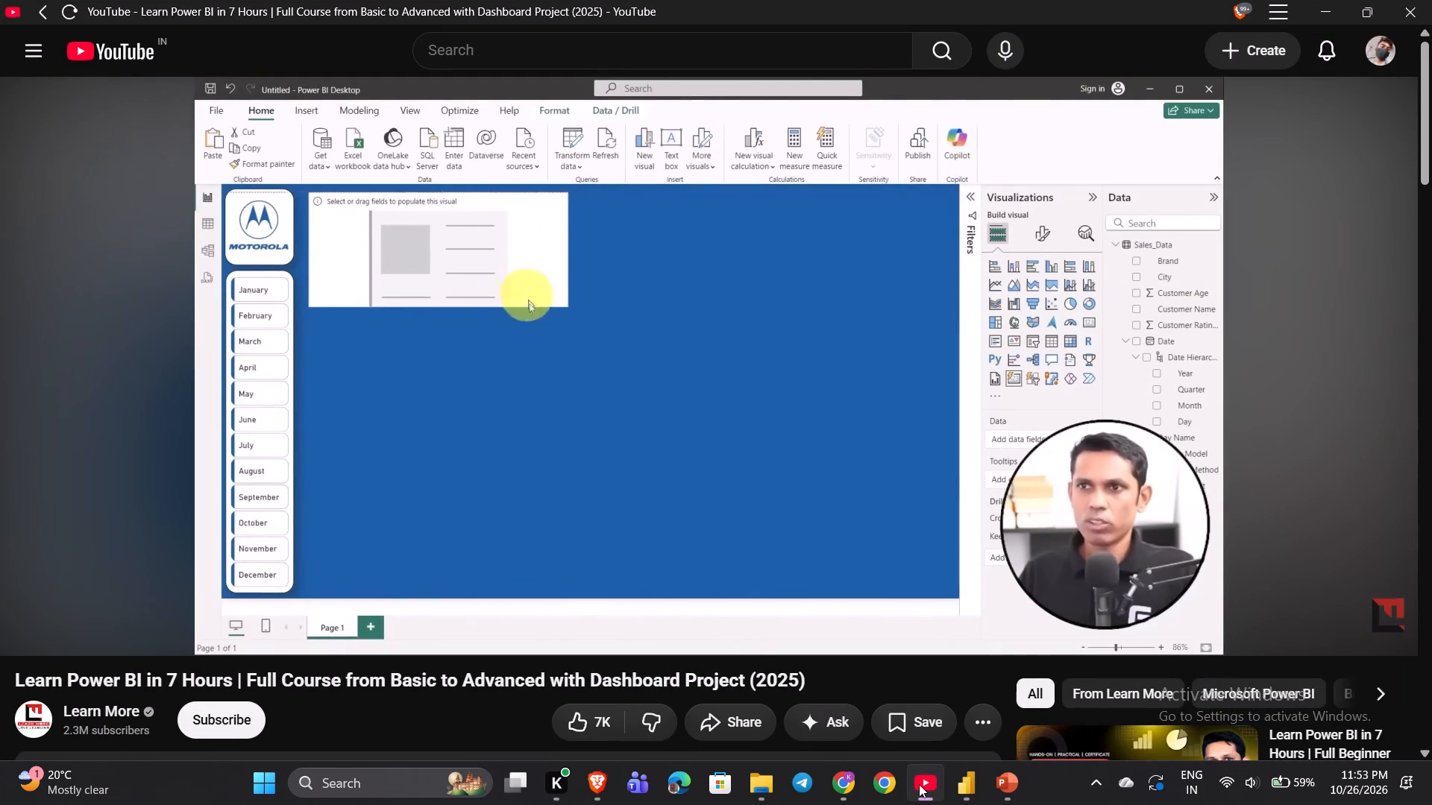
key("Left")
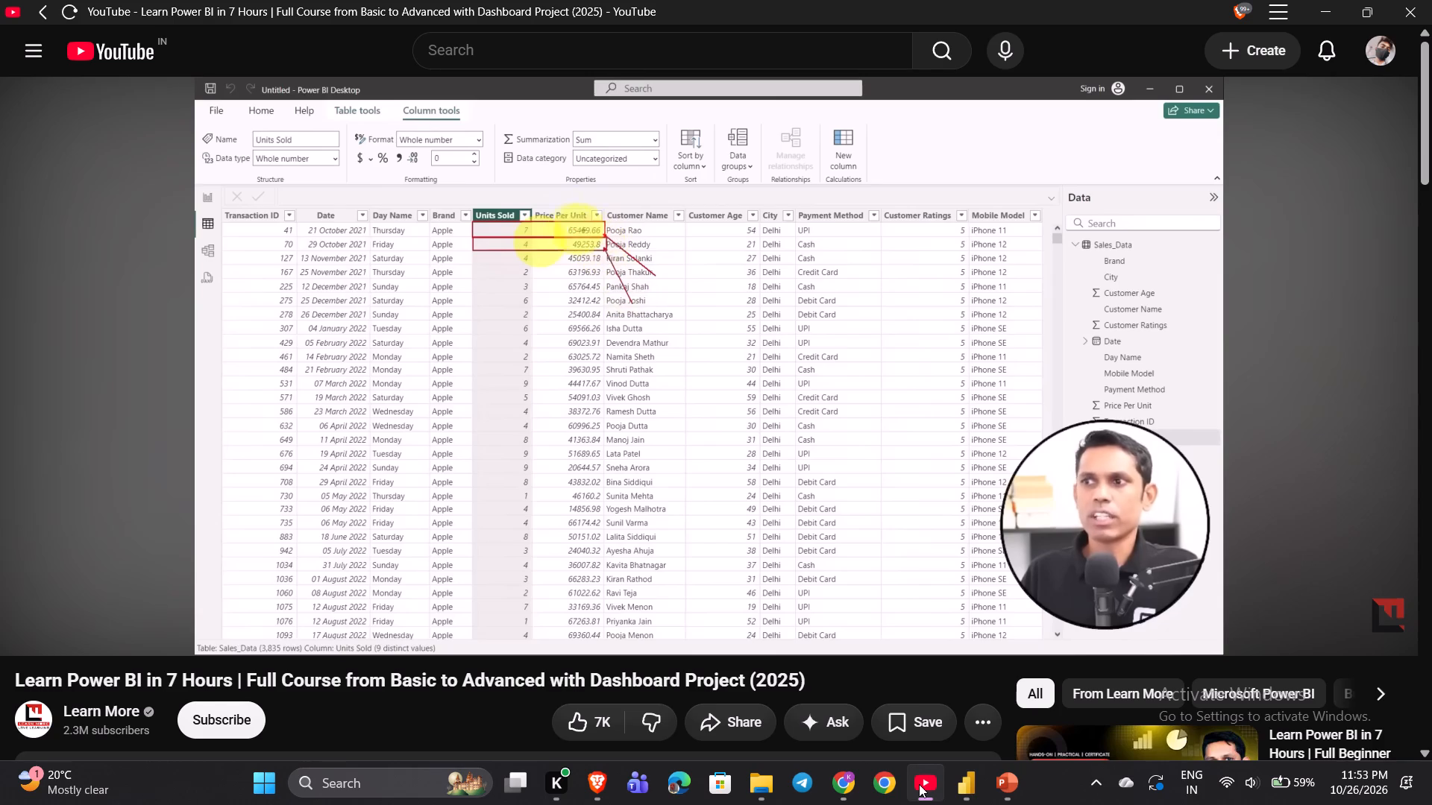
key("space")
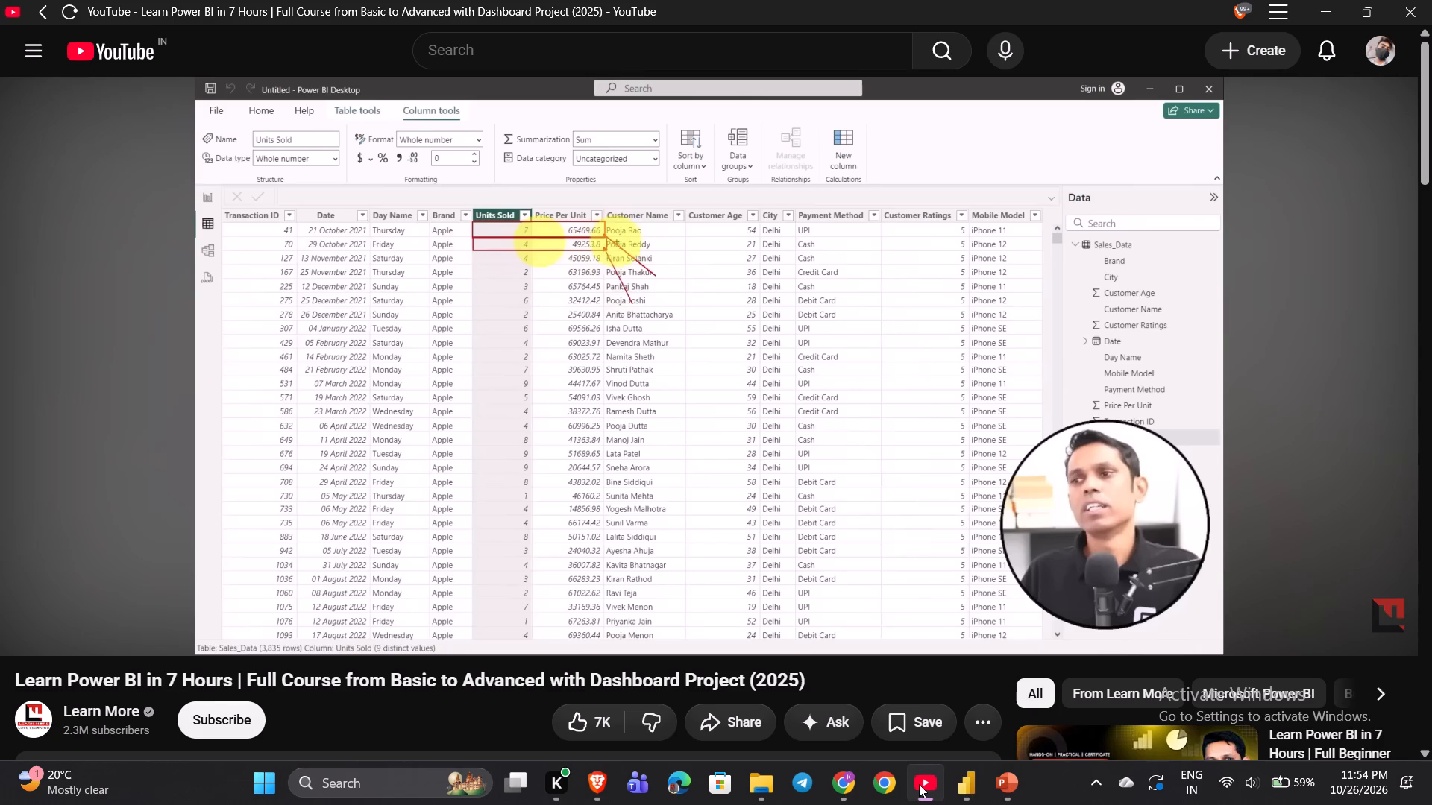
key("space")
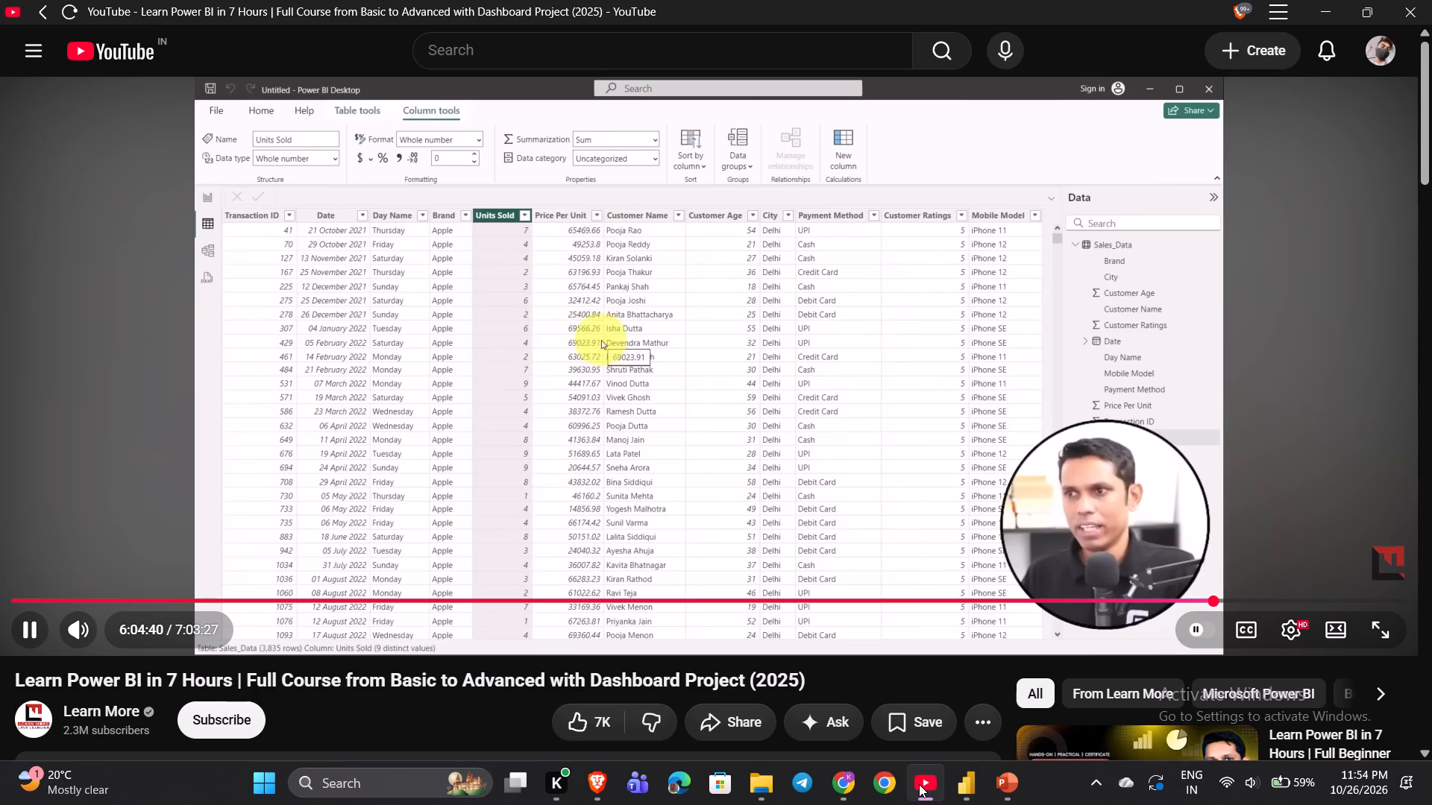
key("space")
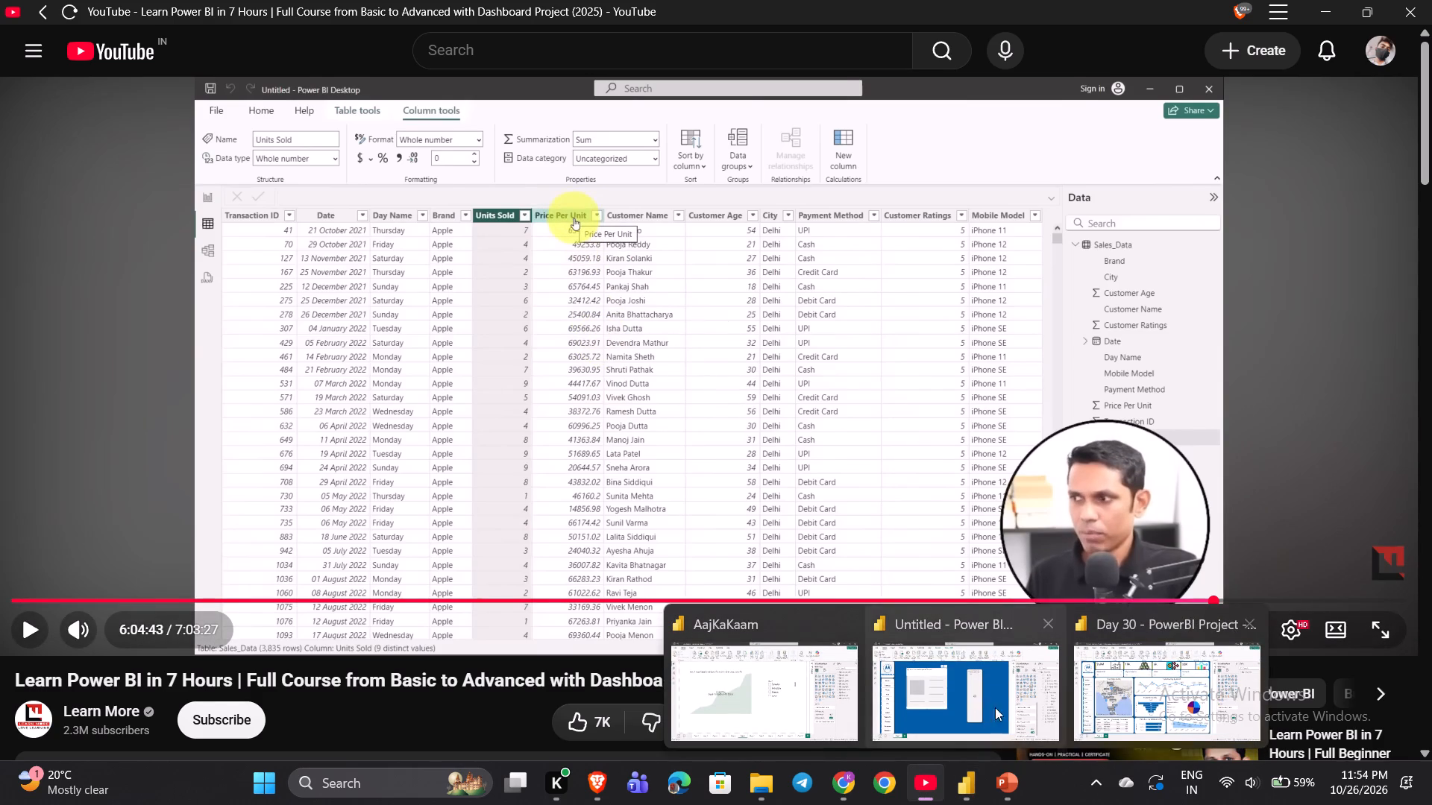
left_click(981, 704)
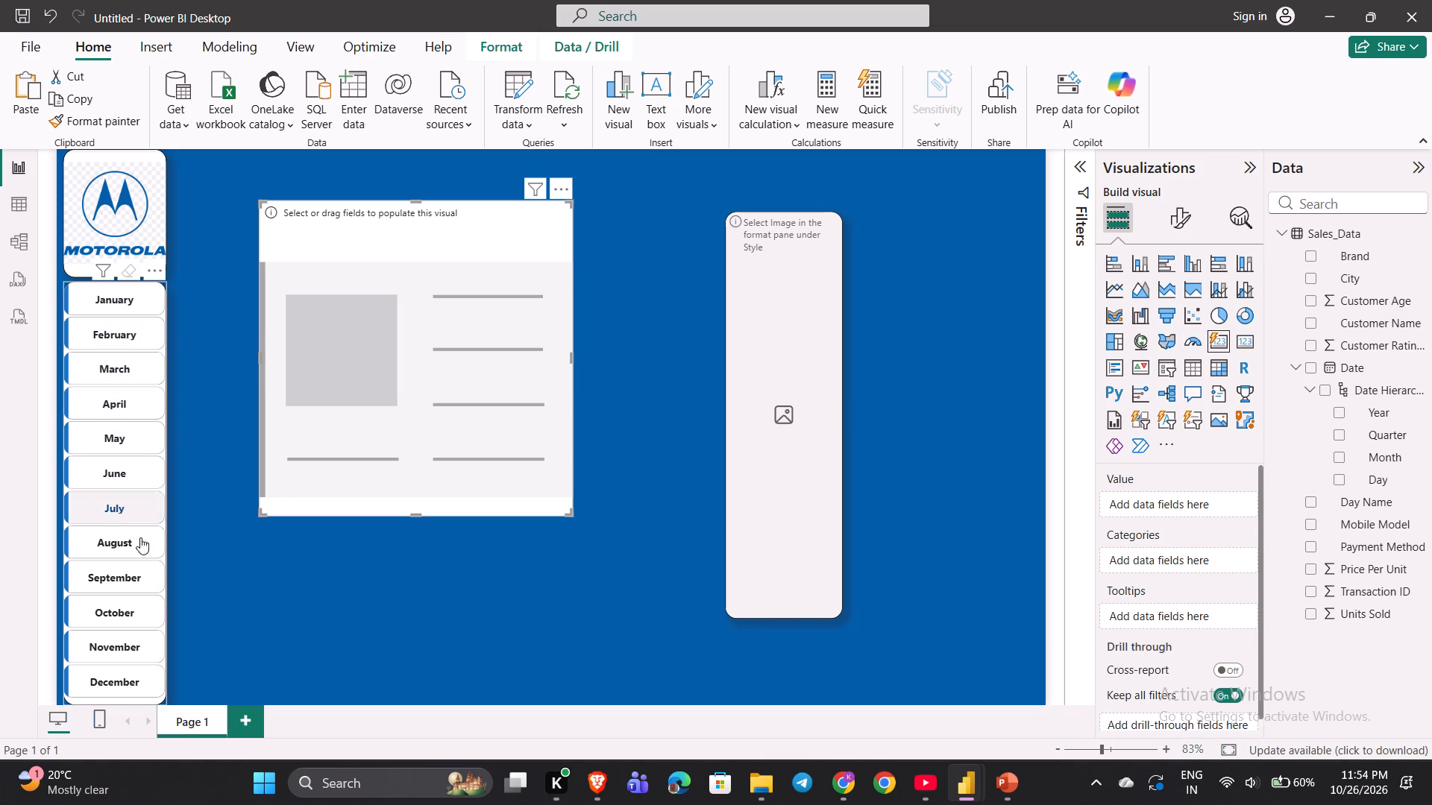
left_click(923, 800)
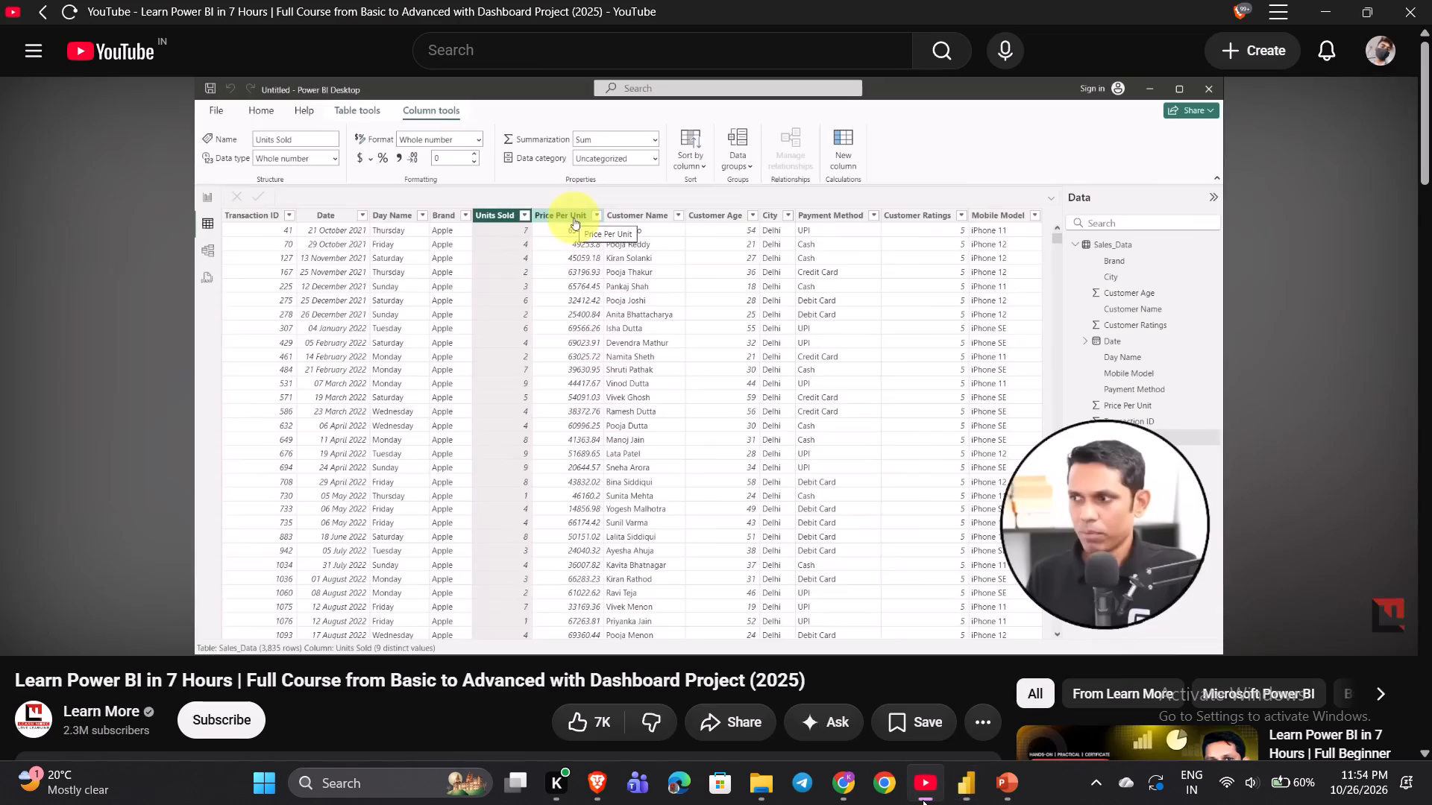
key("space")
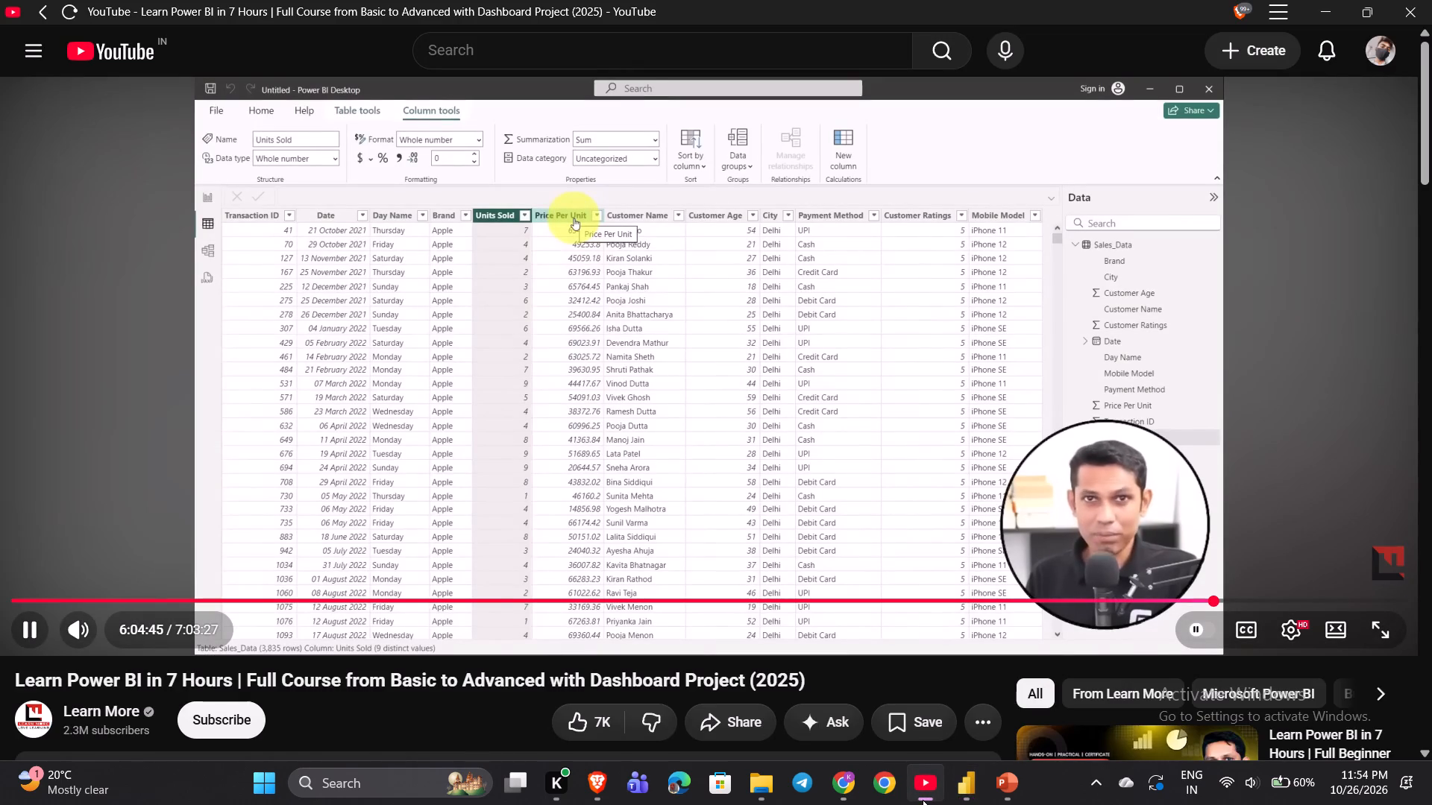
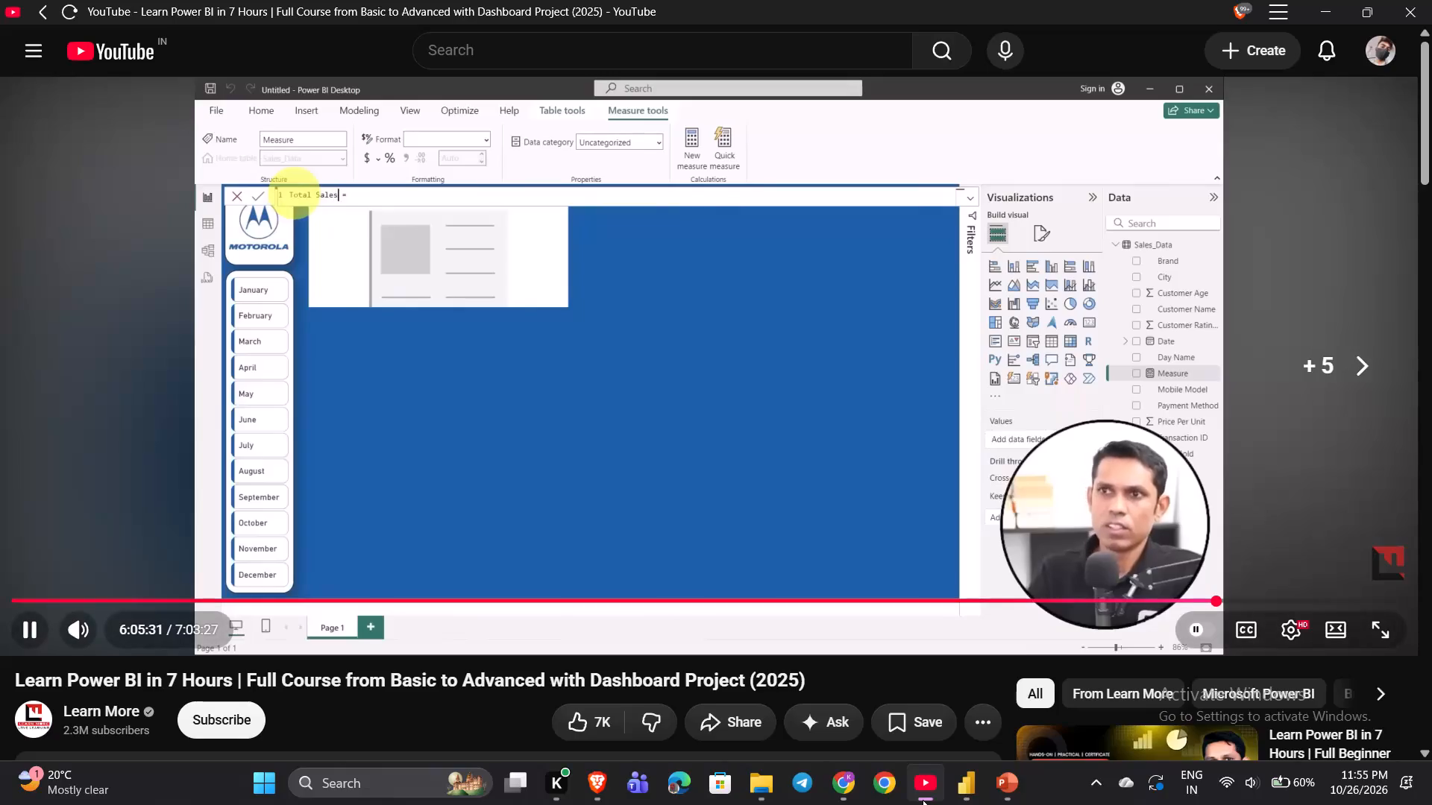
Skip through the YouTube course and watch how the tutor writes the Total Sales measure with SUMX.
key("Right")
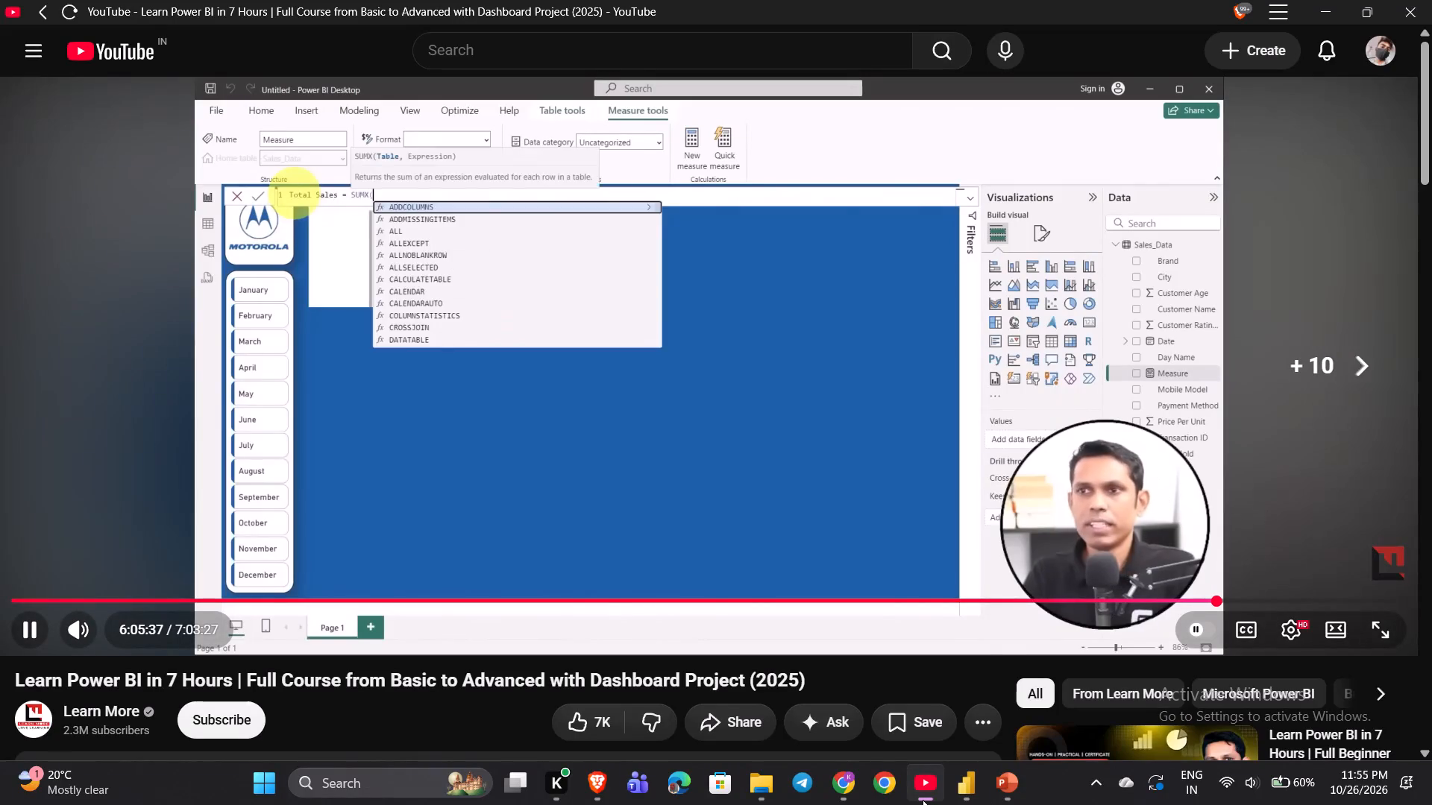
key("Right")
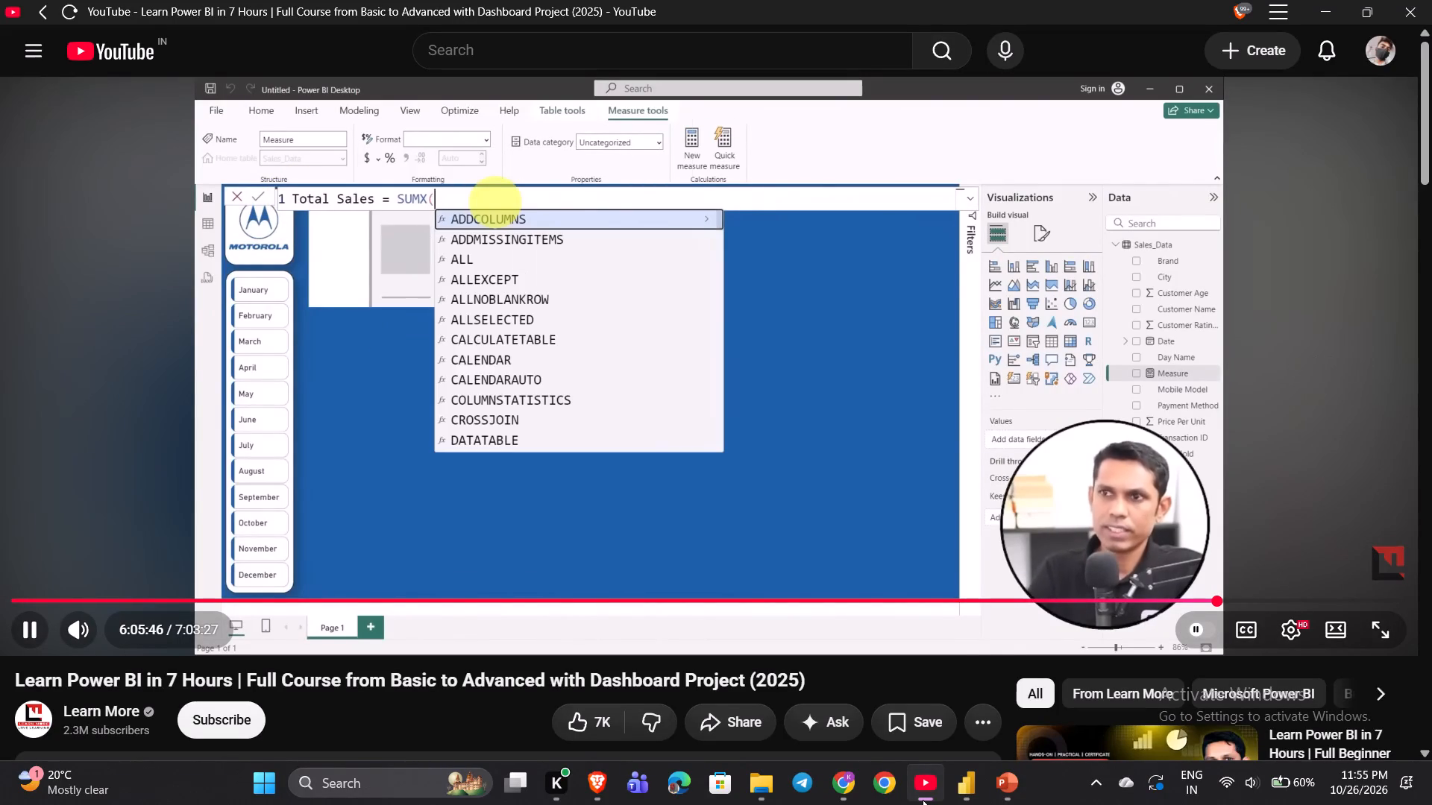
key("space")
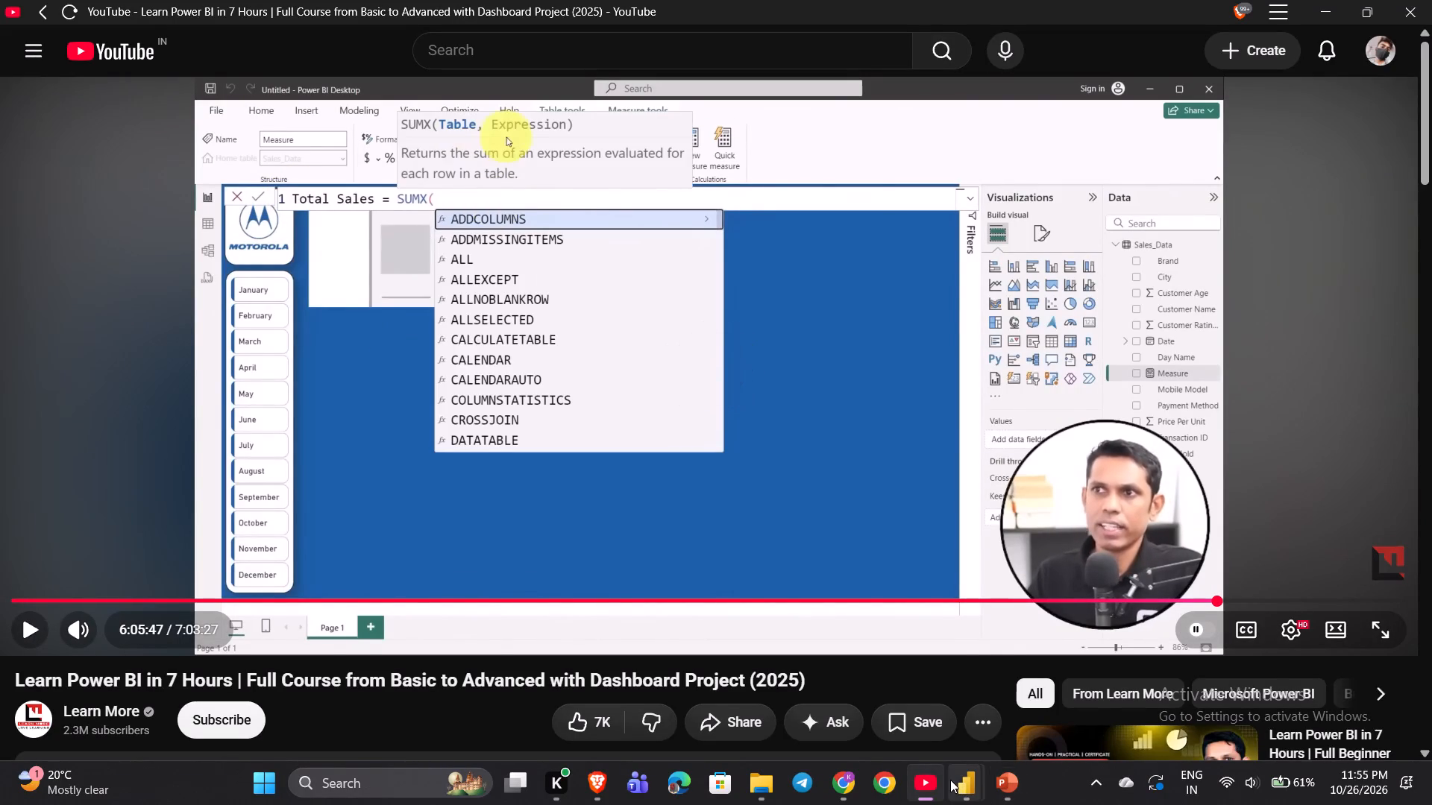
key("space")
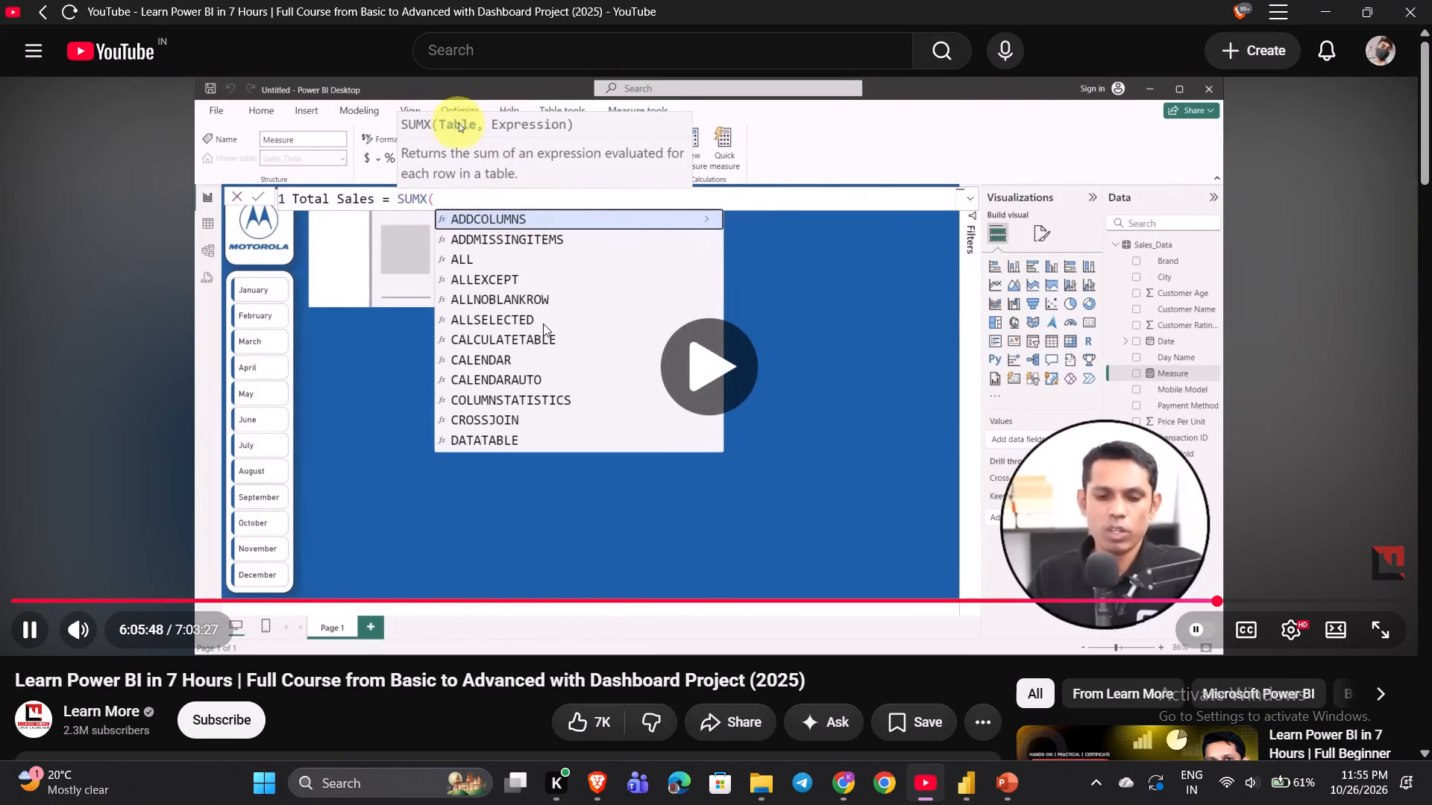
key("Right")
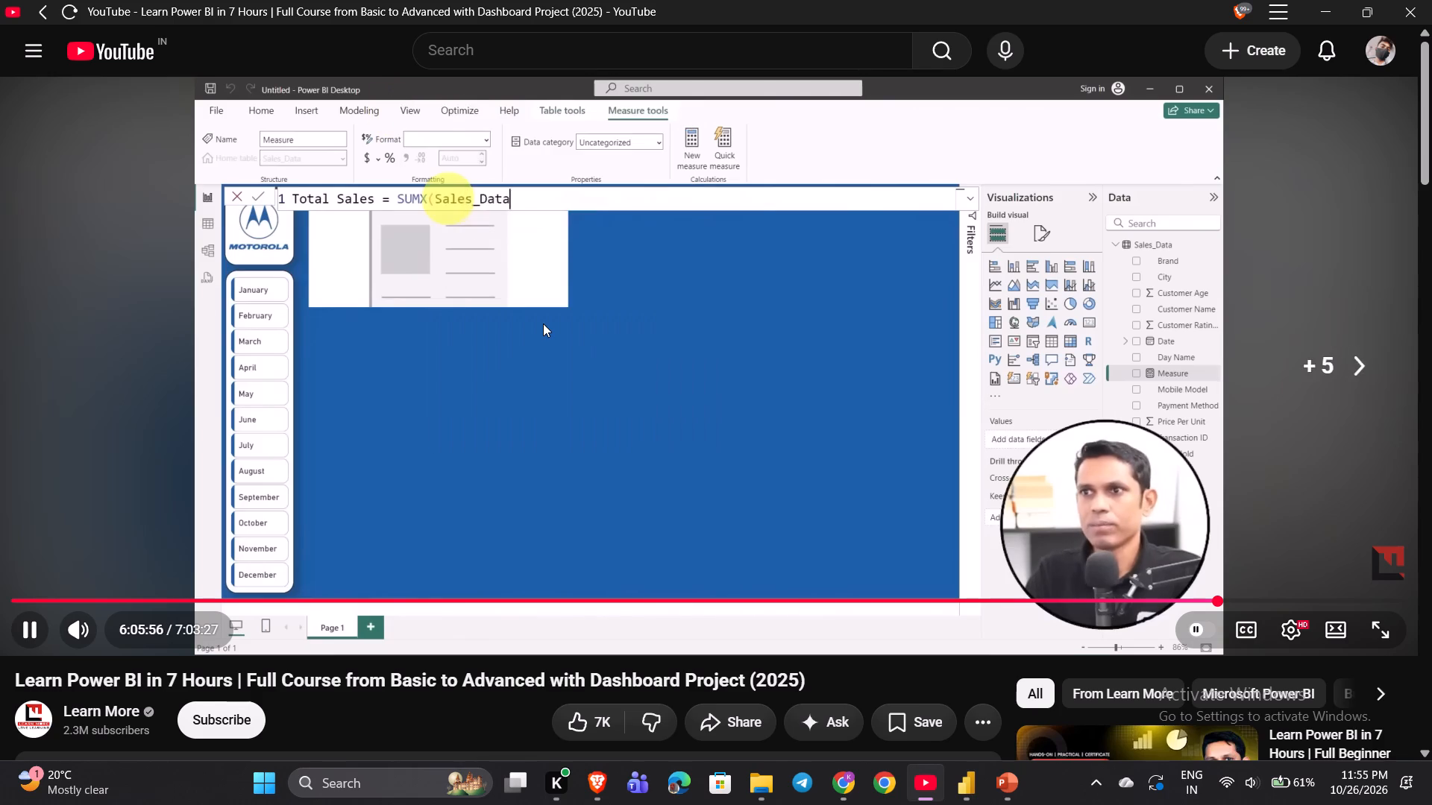
key("Right")
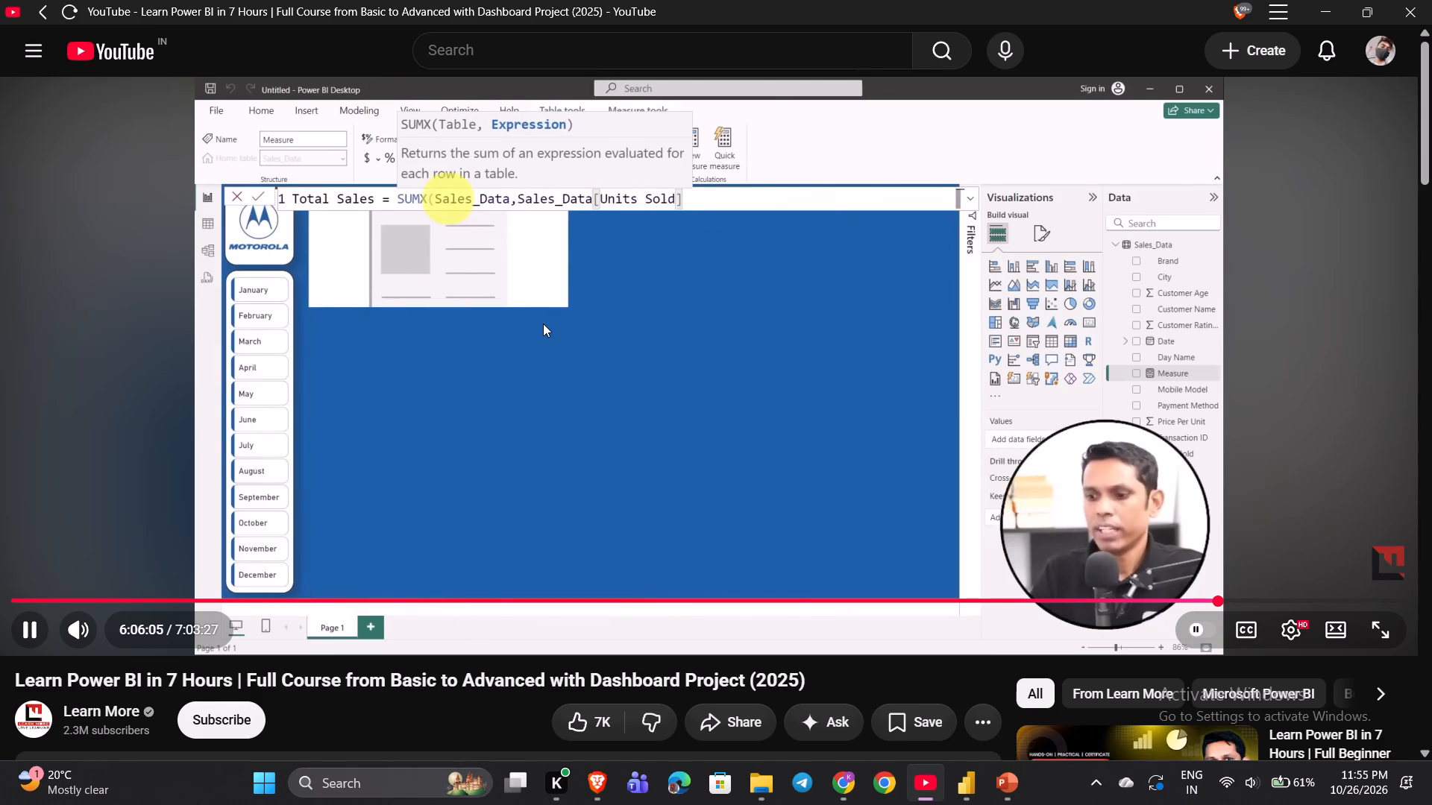
key("space")
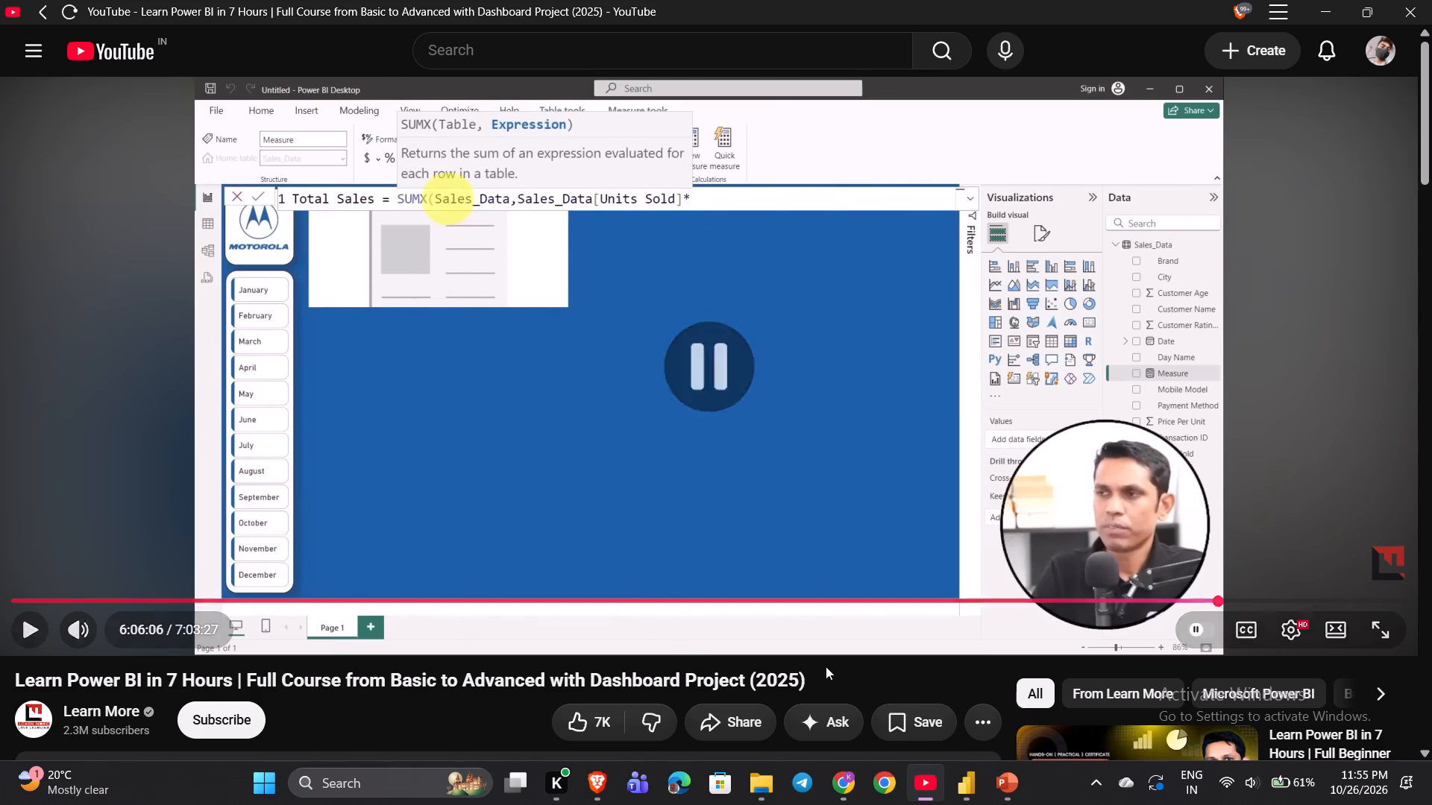
key("space")
key("Right")
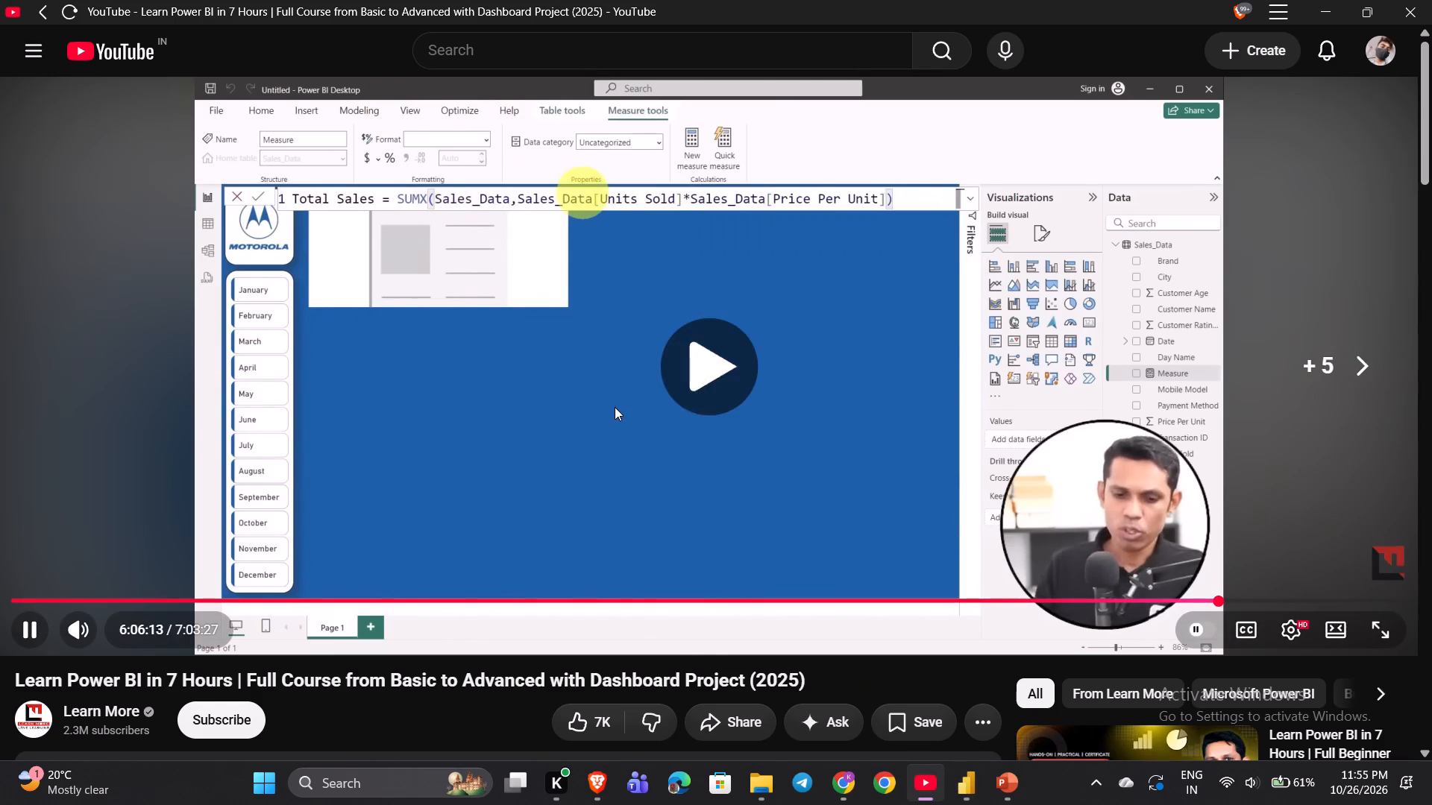
key("space")
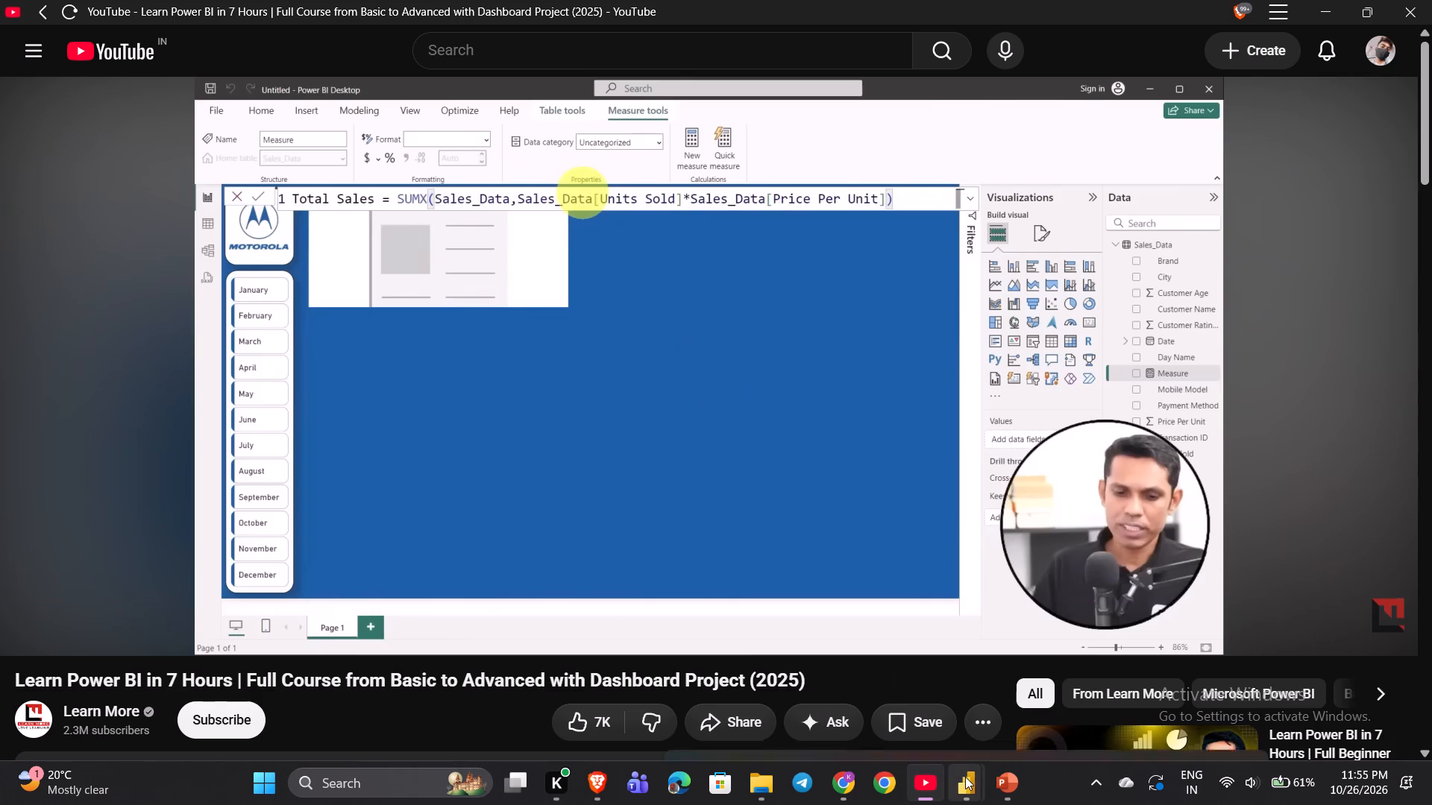
Switch to Power BI and start a new measure named Total Sales in the Sales_Data table.
left_click(983, 706)
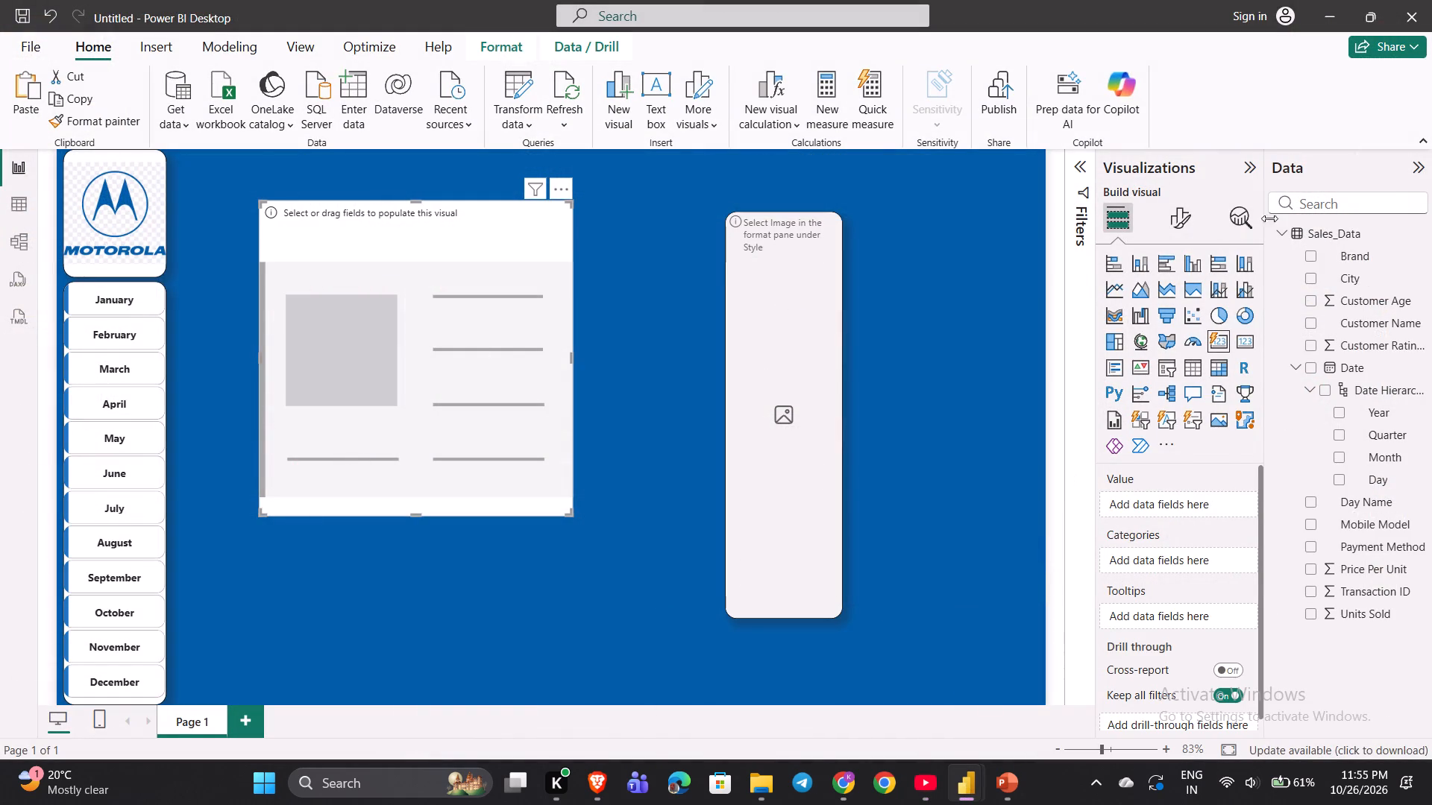
left_click(1317, 236)
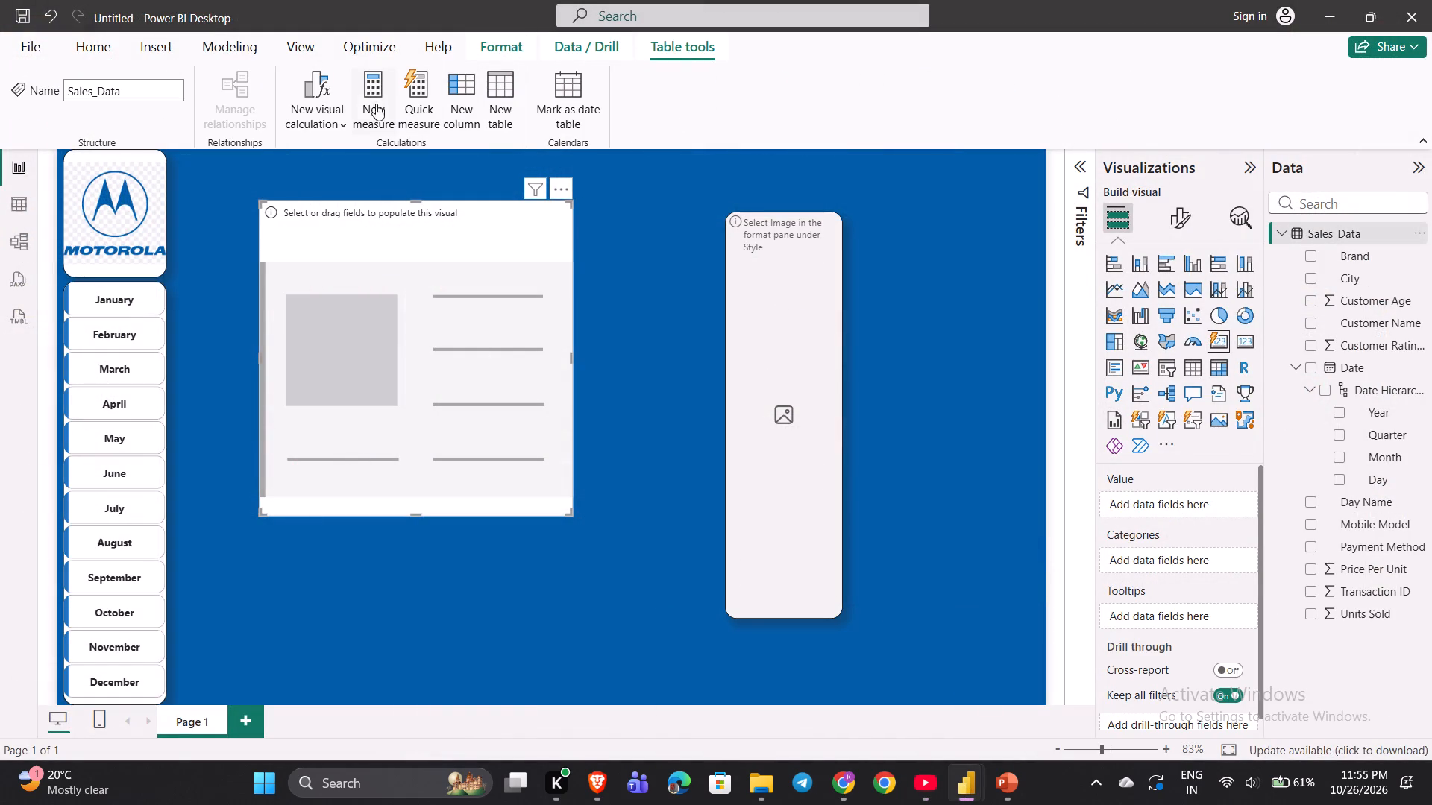
left_click(372, 92)
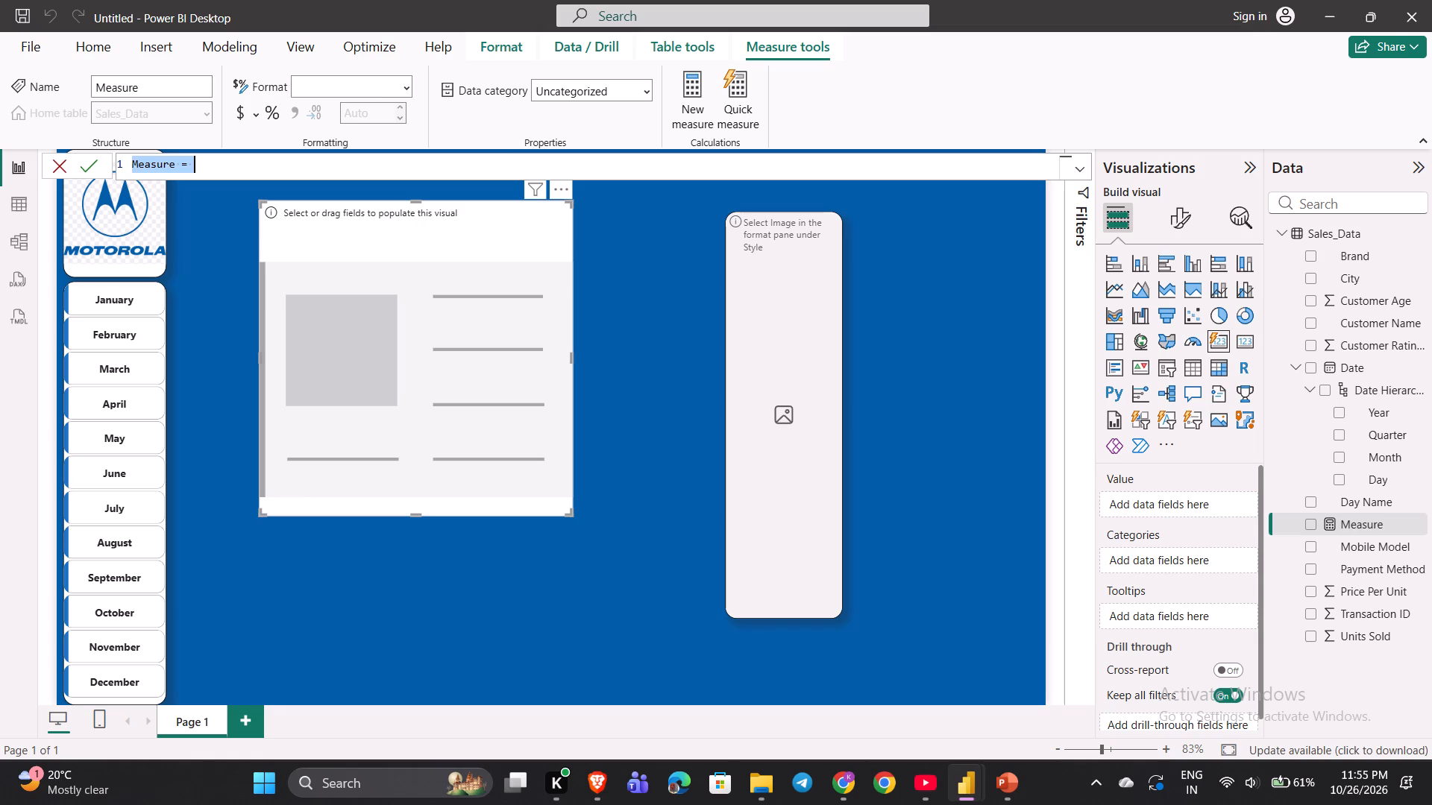
key("shift+t")
type("otal Measure")
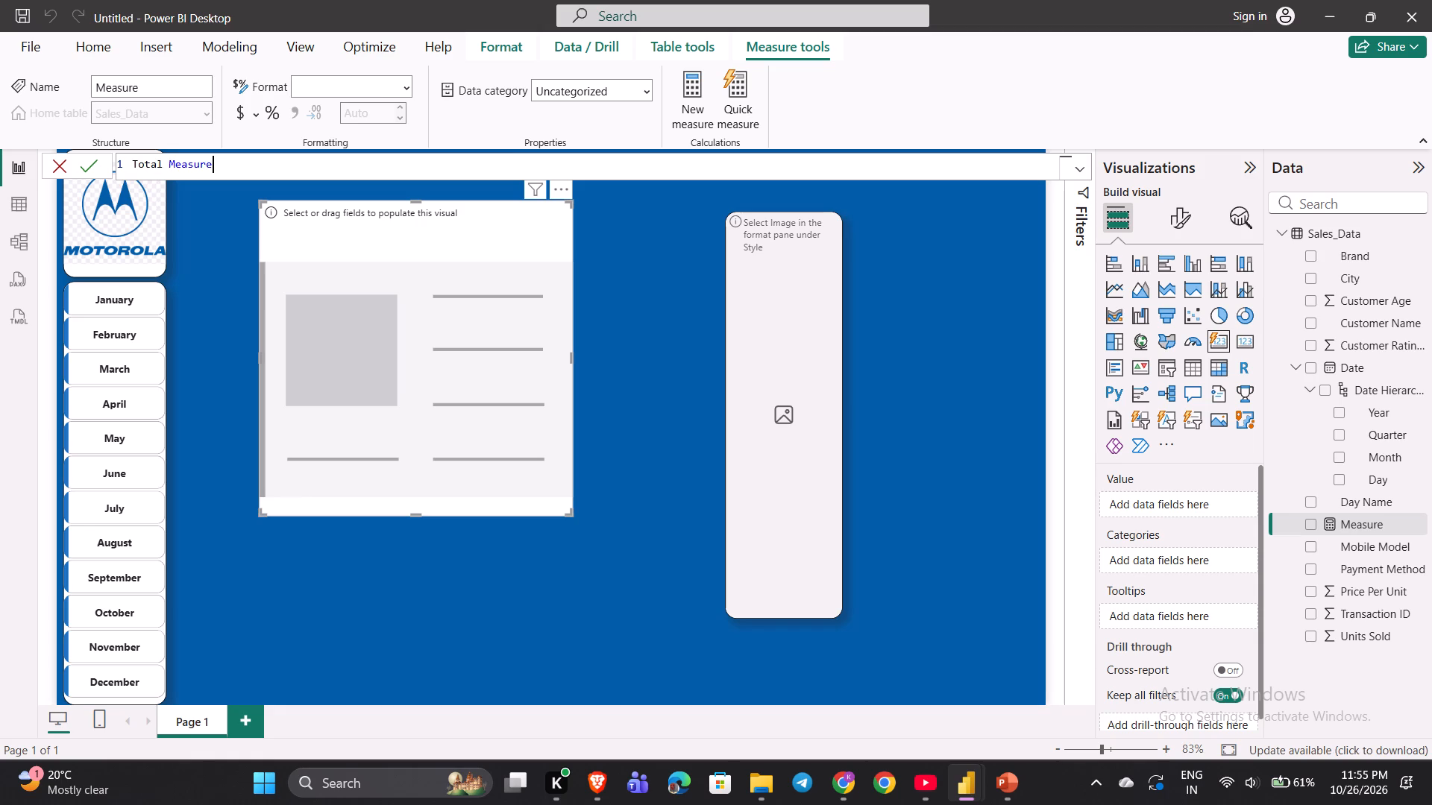
key("BackSpace")
key("BackSpace")
key("BackSpace")
key("BackSpace")
key("BackSpace")
key("BackSpace")
key("BackSpace")
type("Sales")
Check the tutor's formula in the YouTube course and begin the Total Sales expression with SUMX over the Sales_Data table.
left_click(929, 786)
left_click(929, 786)
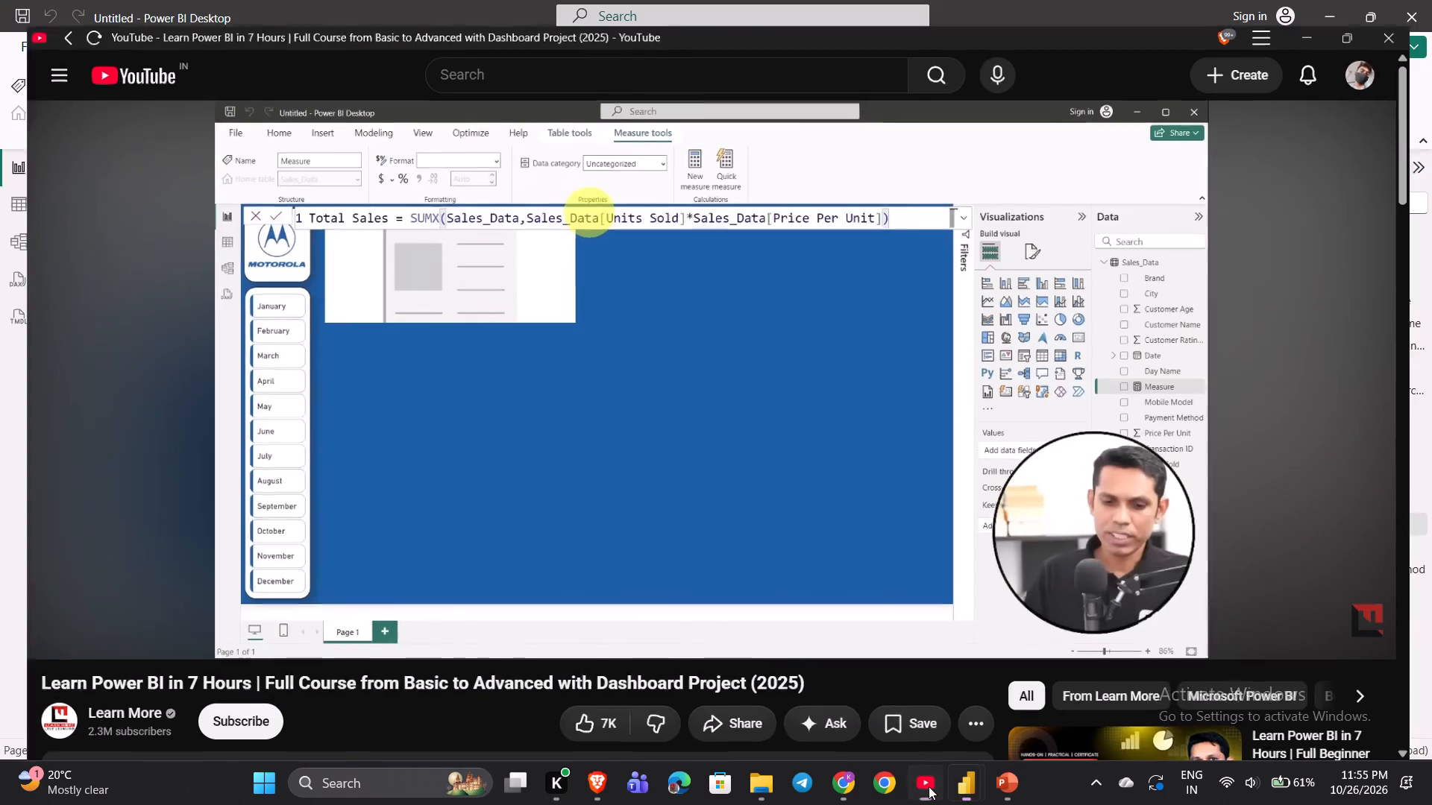
left_click_drag(263, 153, 237, 166)
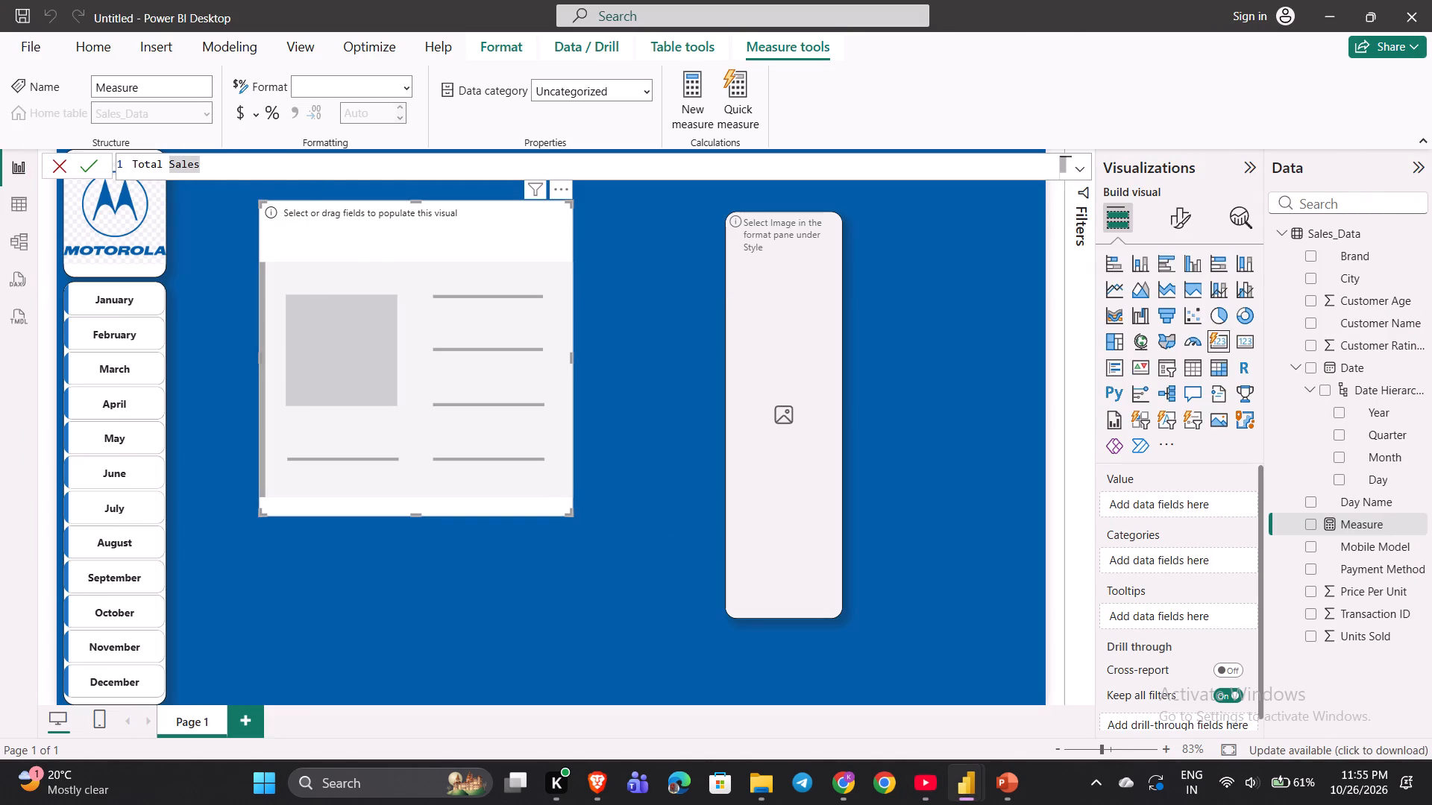
left_click(237, 166)
key("space")
type("=")
key("space")
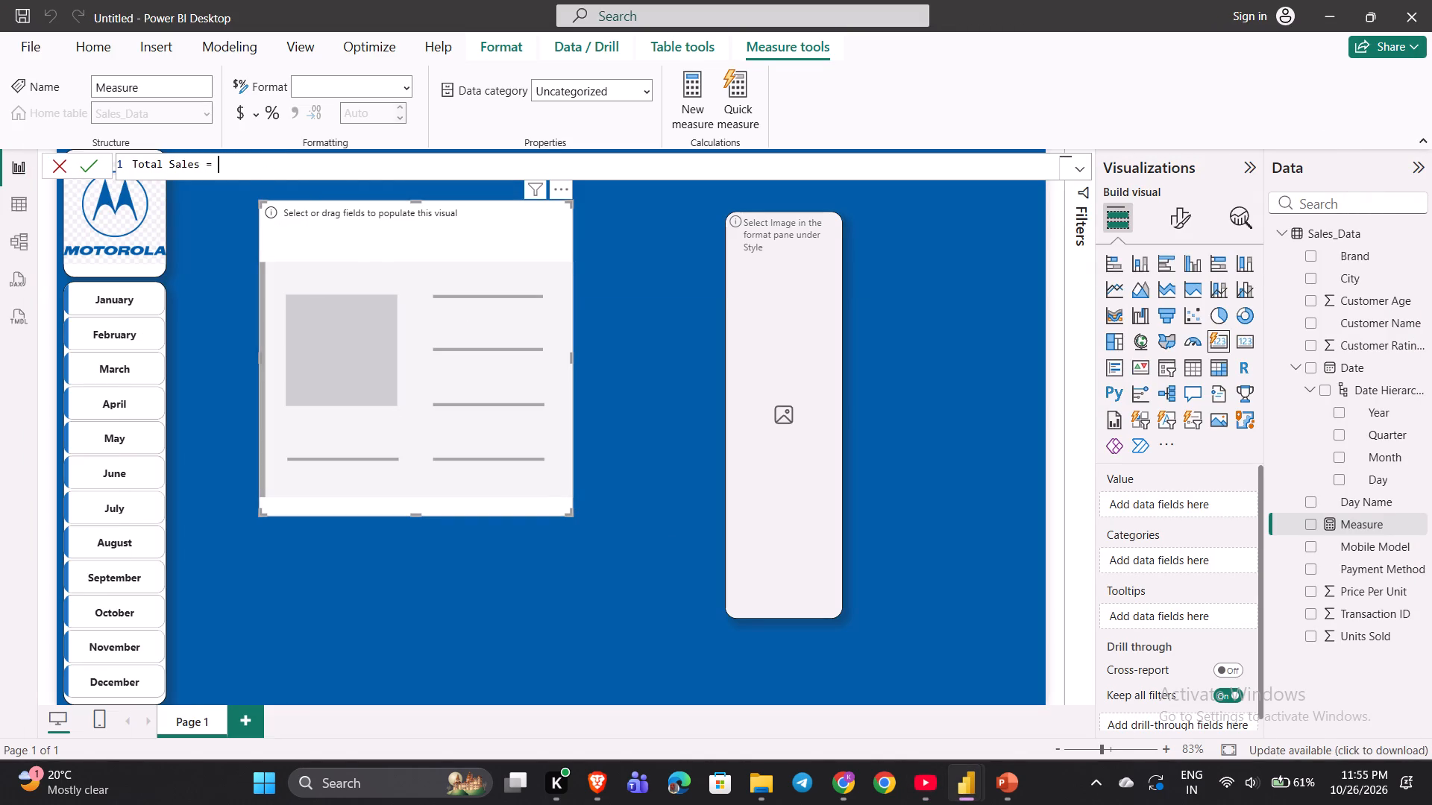
type("sumx")
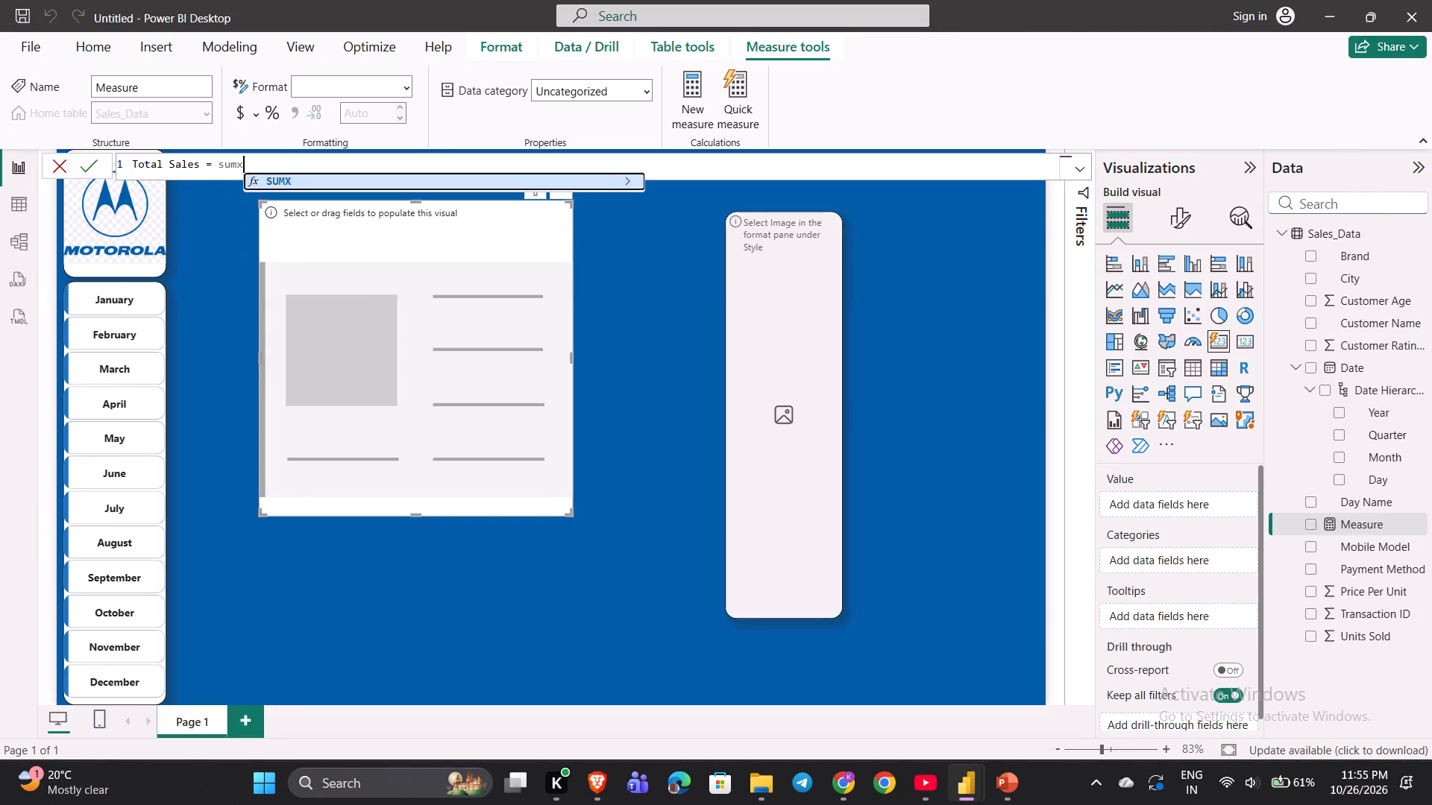
key("Tab")
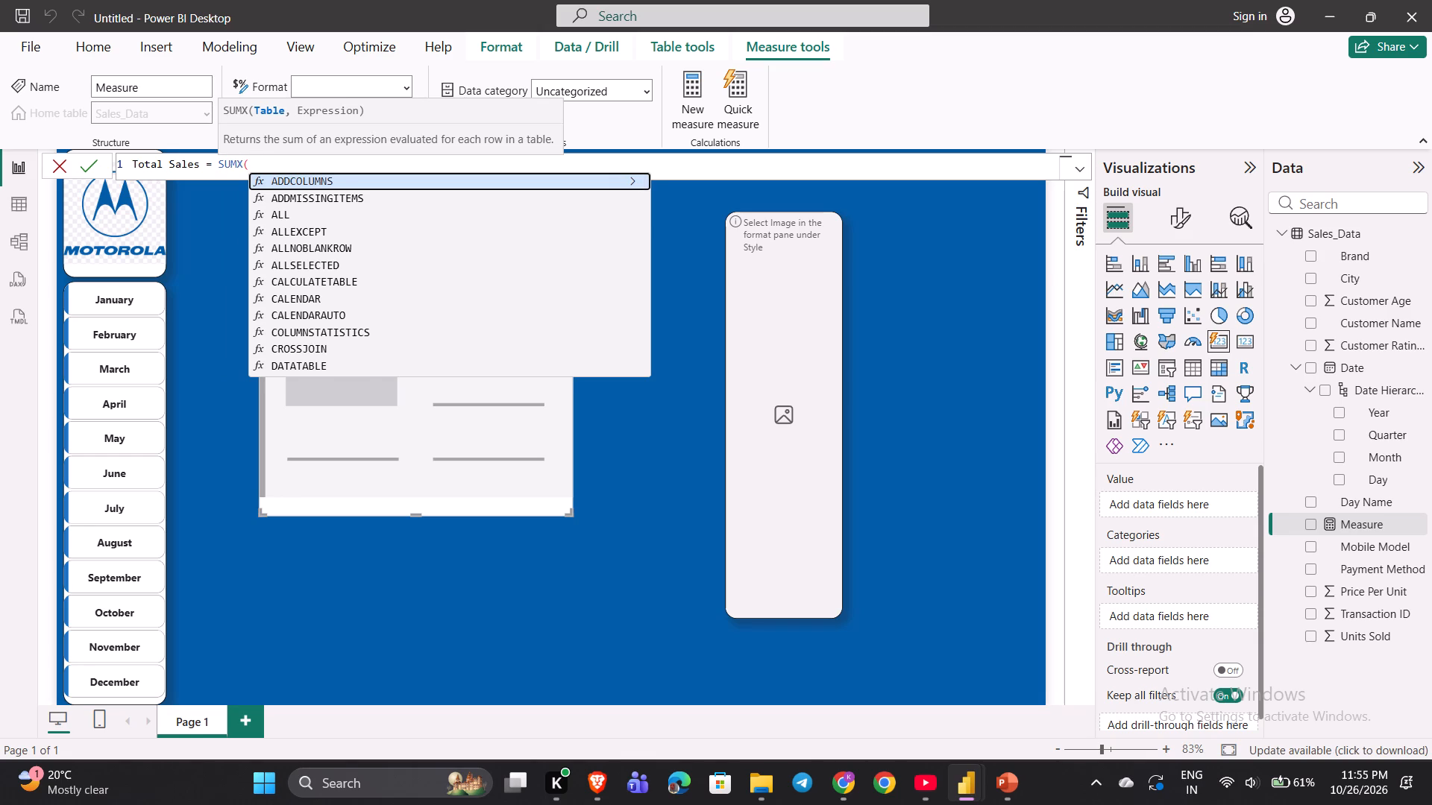
type("Sales")
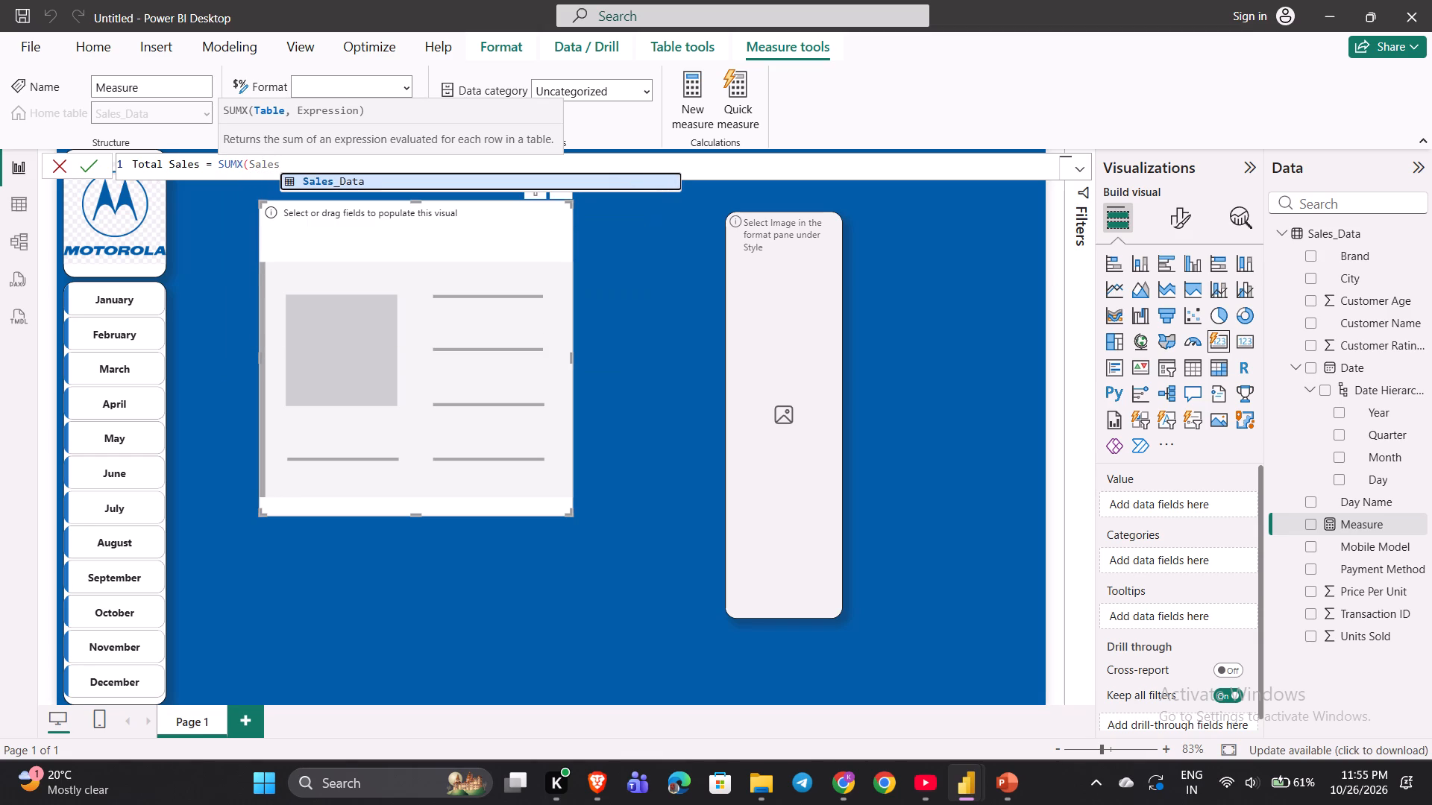
key("Return")
key("comma")
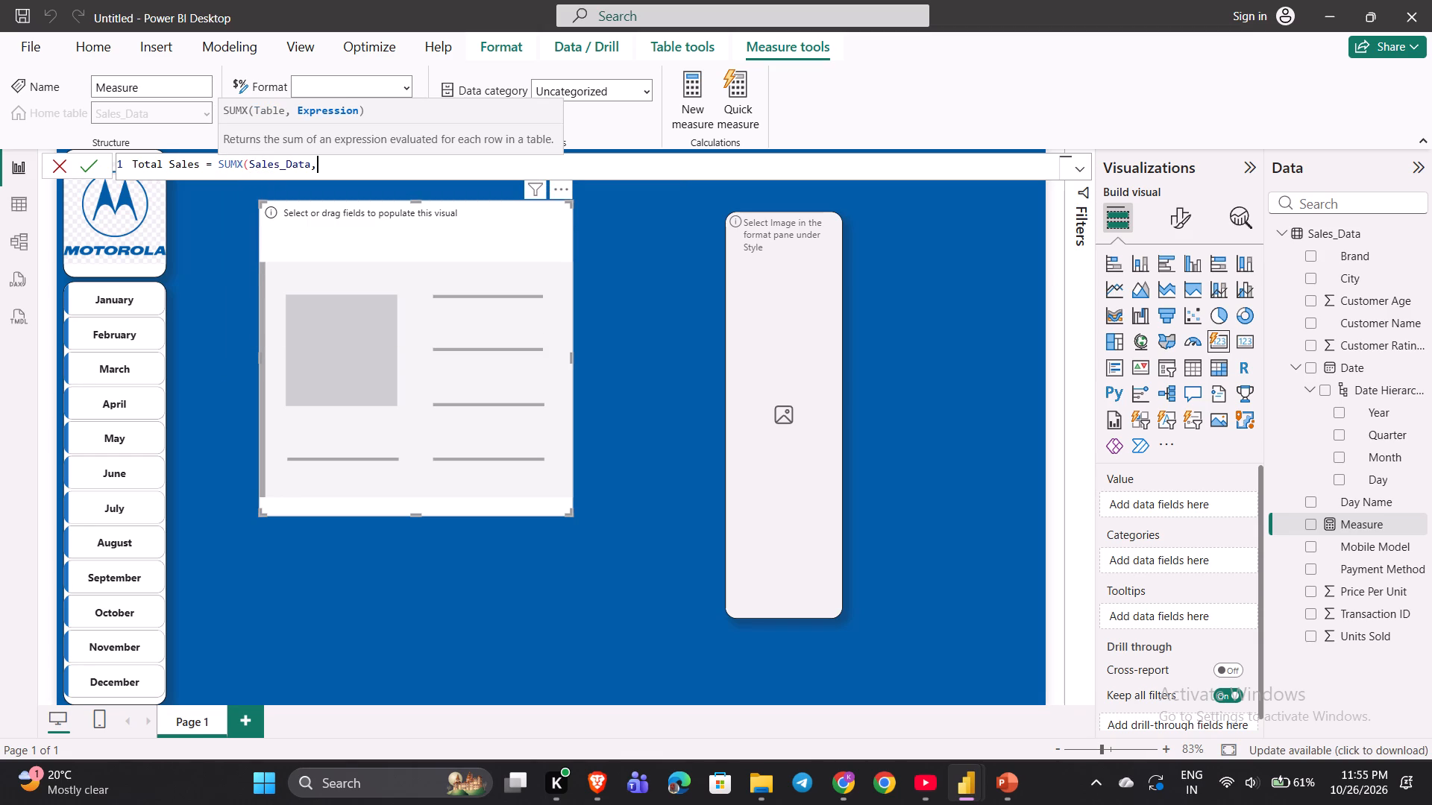
key("space")
Recheck the tutor's formula, complete the SUMX expression with Sales_Data[Units Sold]*Sales_Data[Price Per Unit], and commit the Total Sales measure.
left_click(920, 792)
left_click(920, 792)
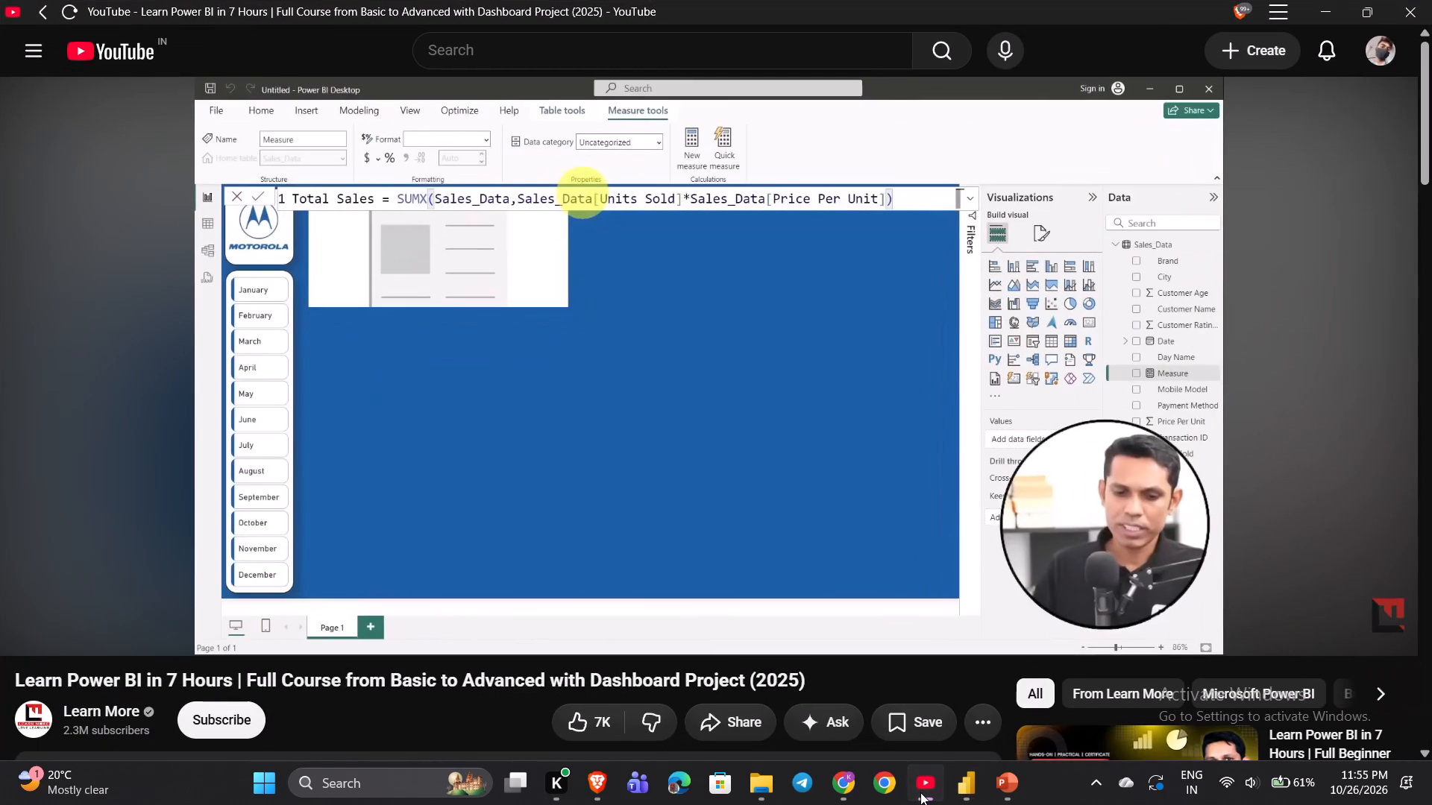
type("unit")
key("Tab")
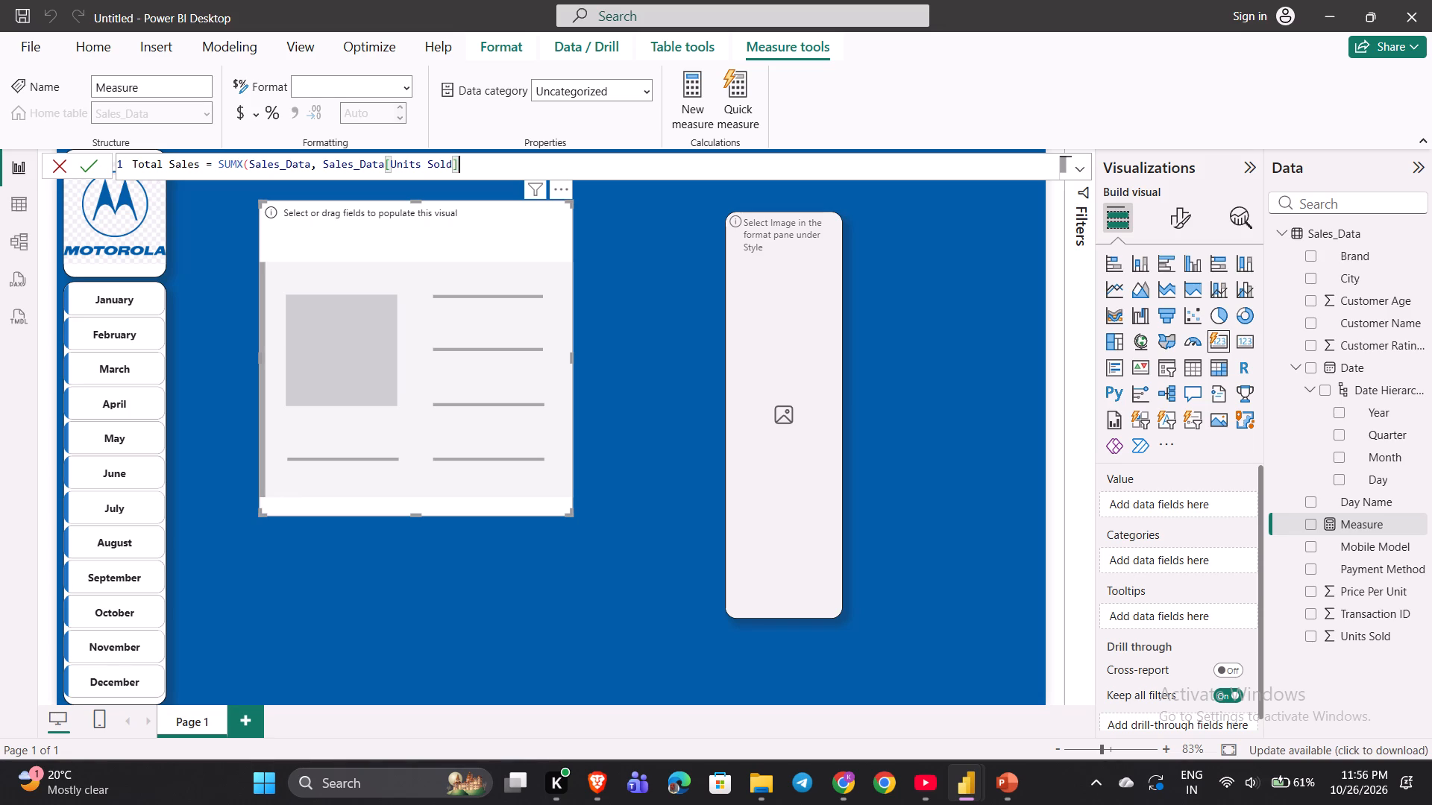
left_click(932, 792)
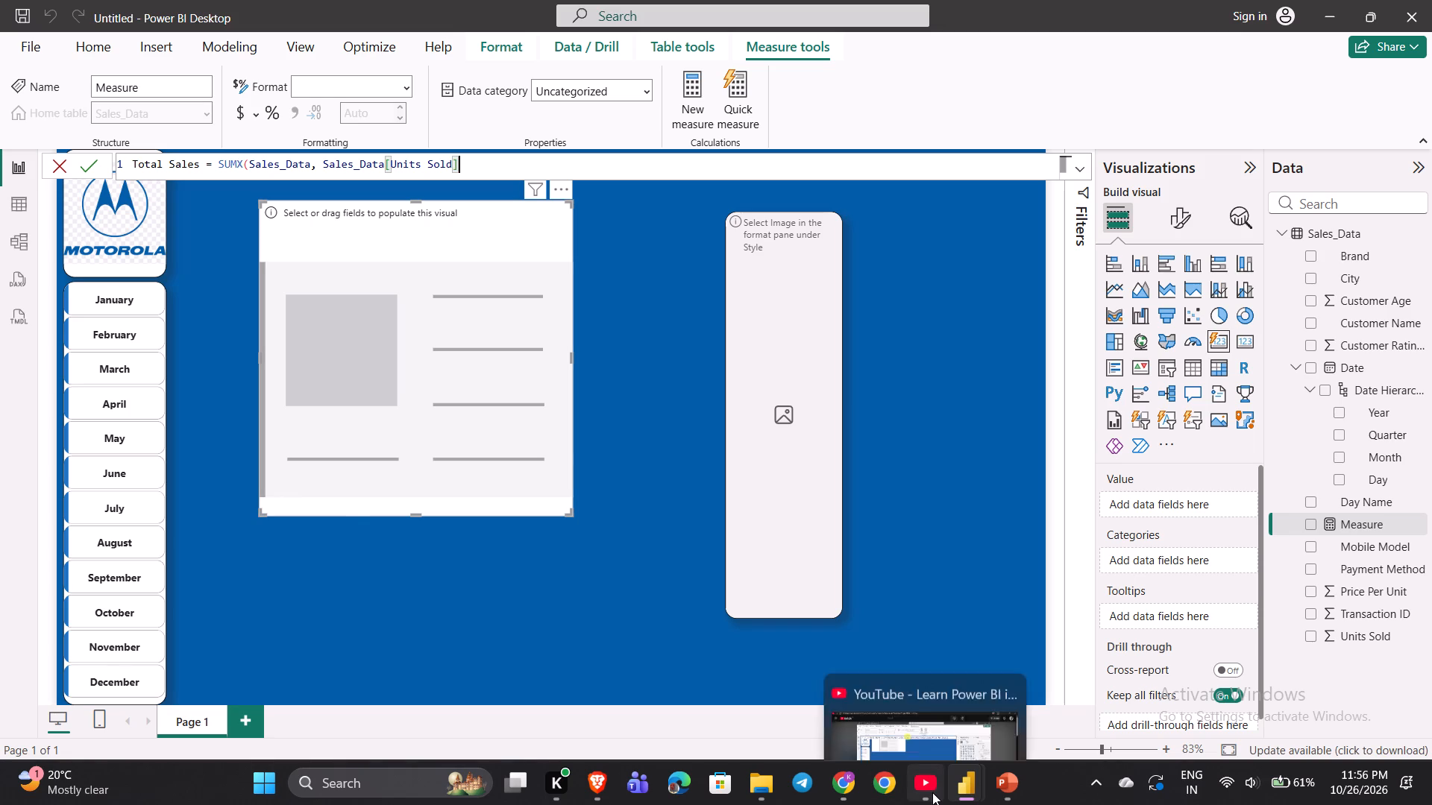
left_click(932, 792)
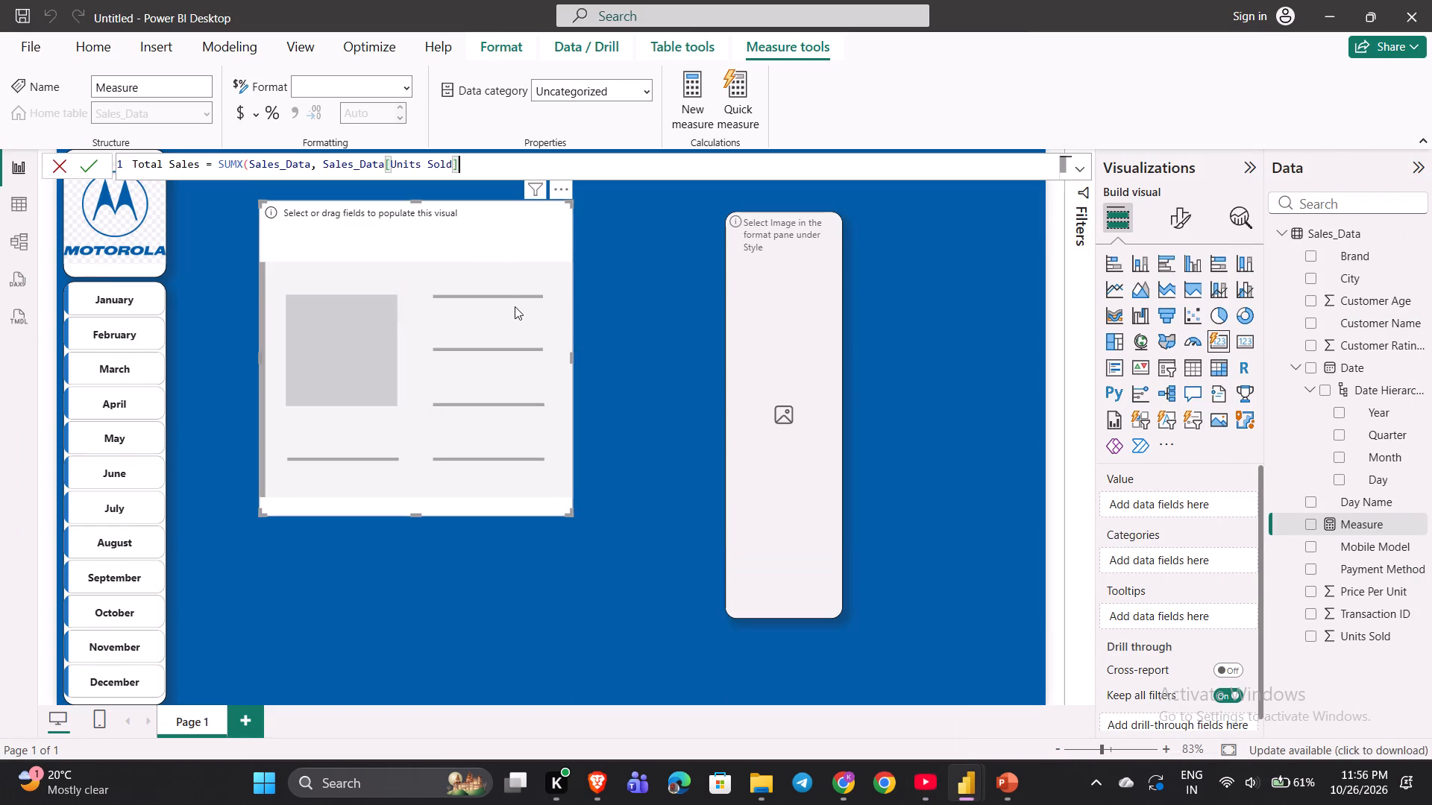
type("*price")
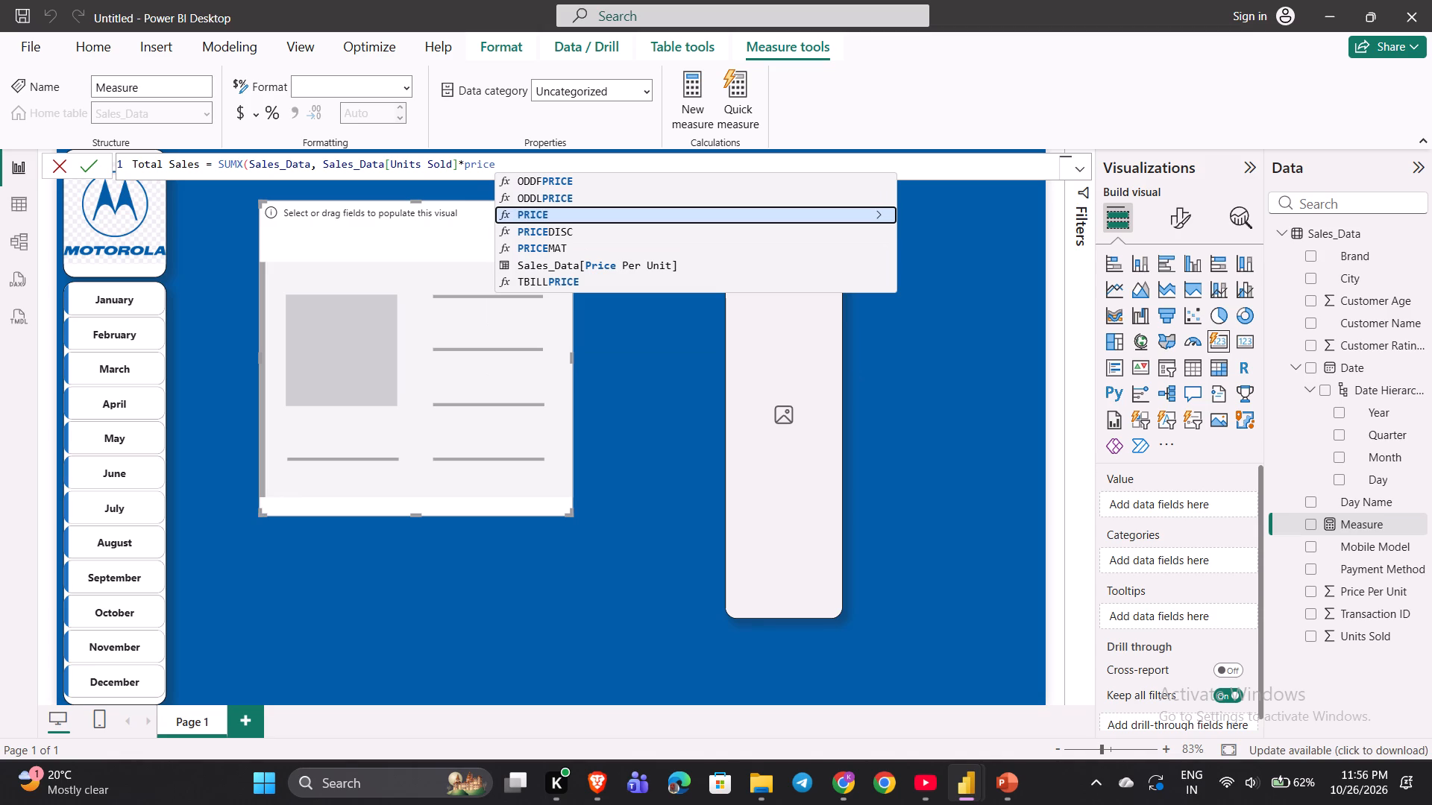
key("Down")
key("Down")
key("Down")
key("Tab")
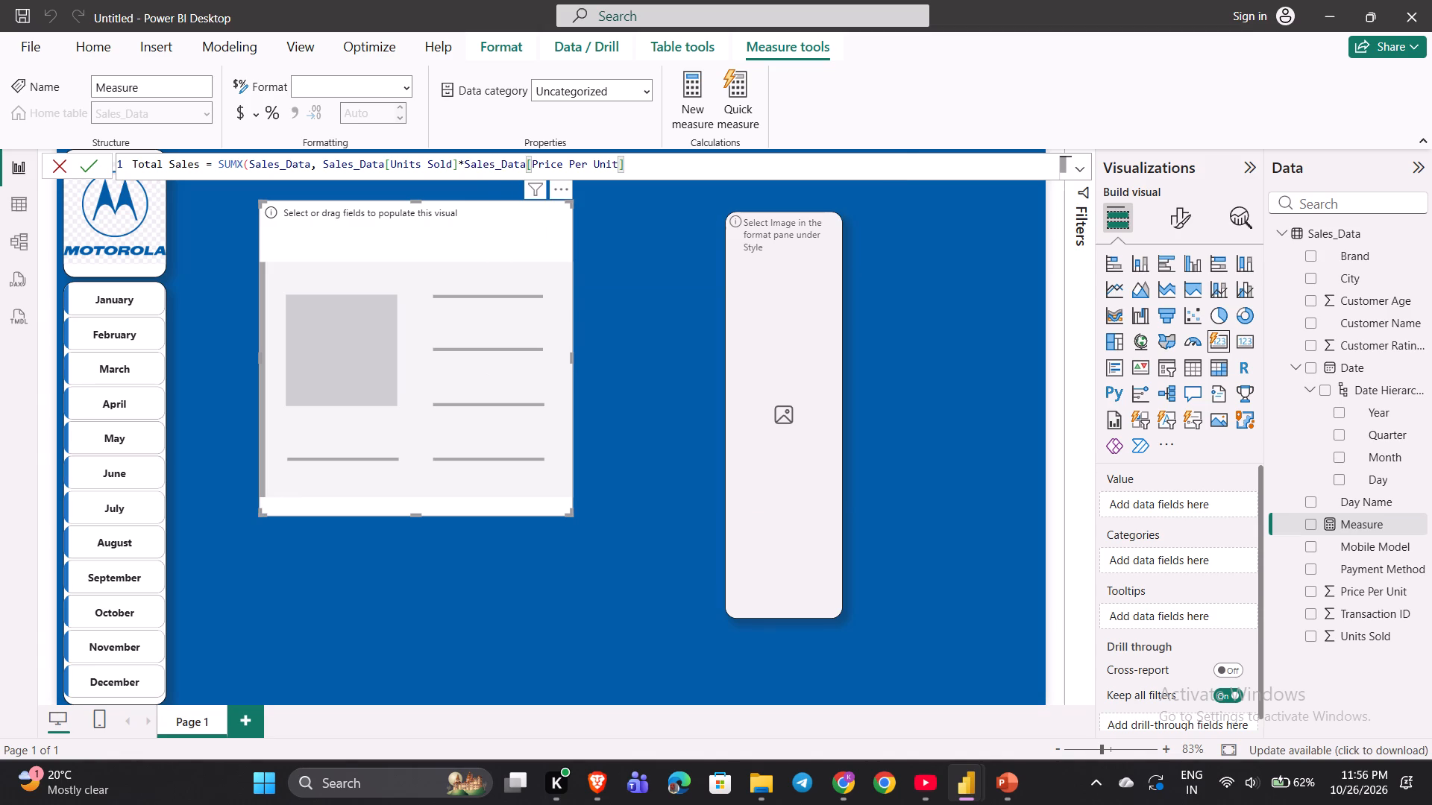
key("shift+parenright")
key("Return")
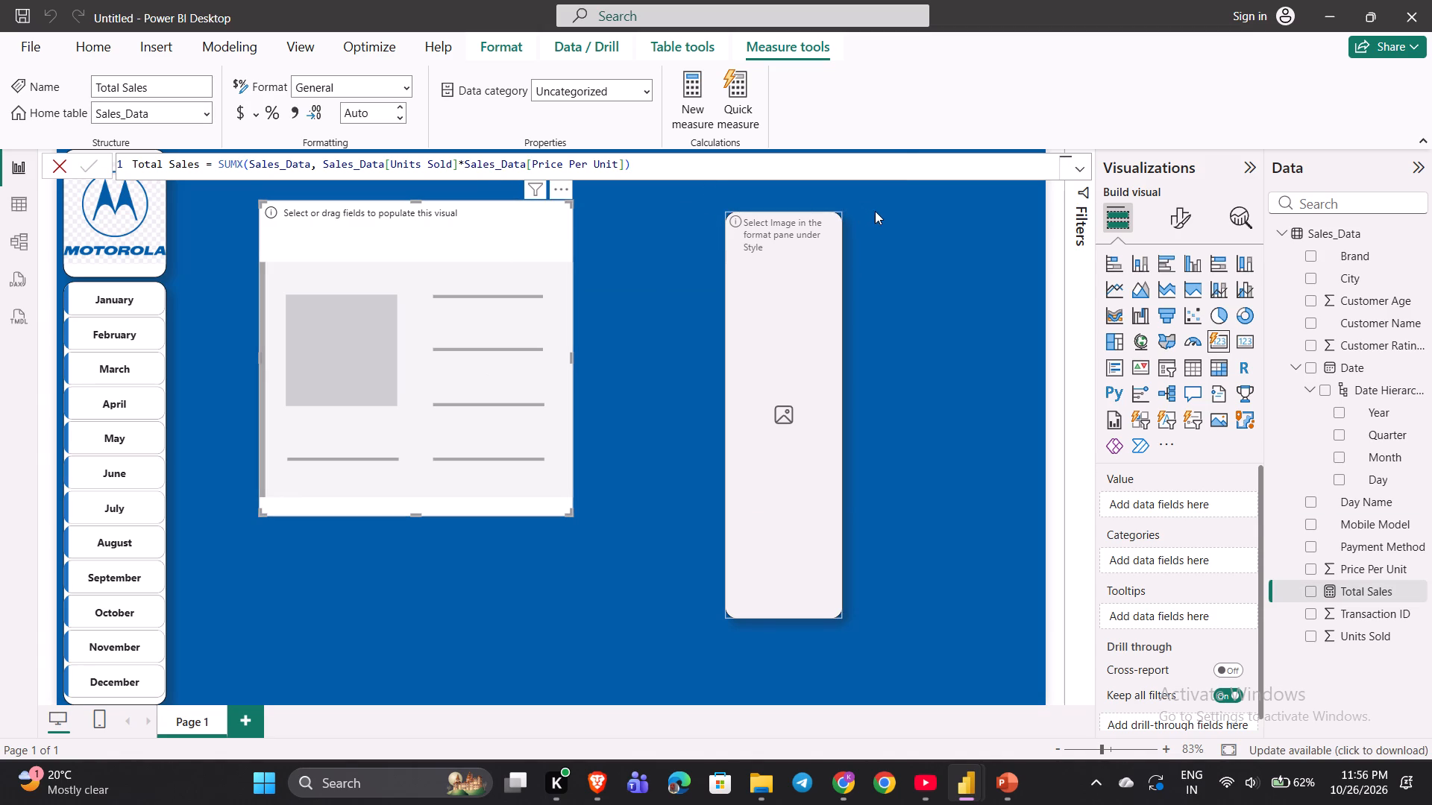
Add the Total Sales measure to the empty card visual as its value.
left_click(615, 300)
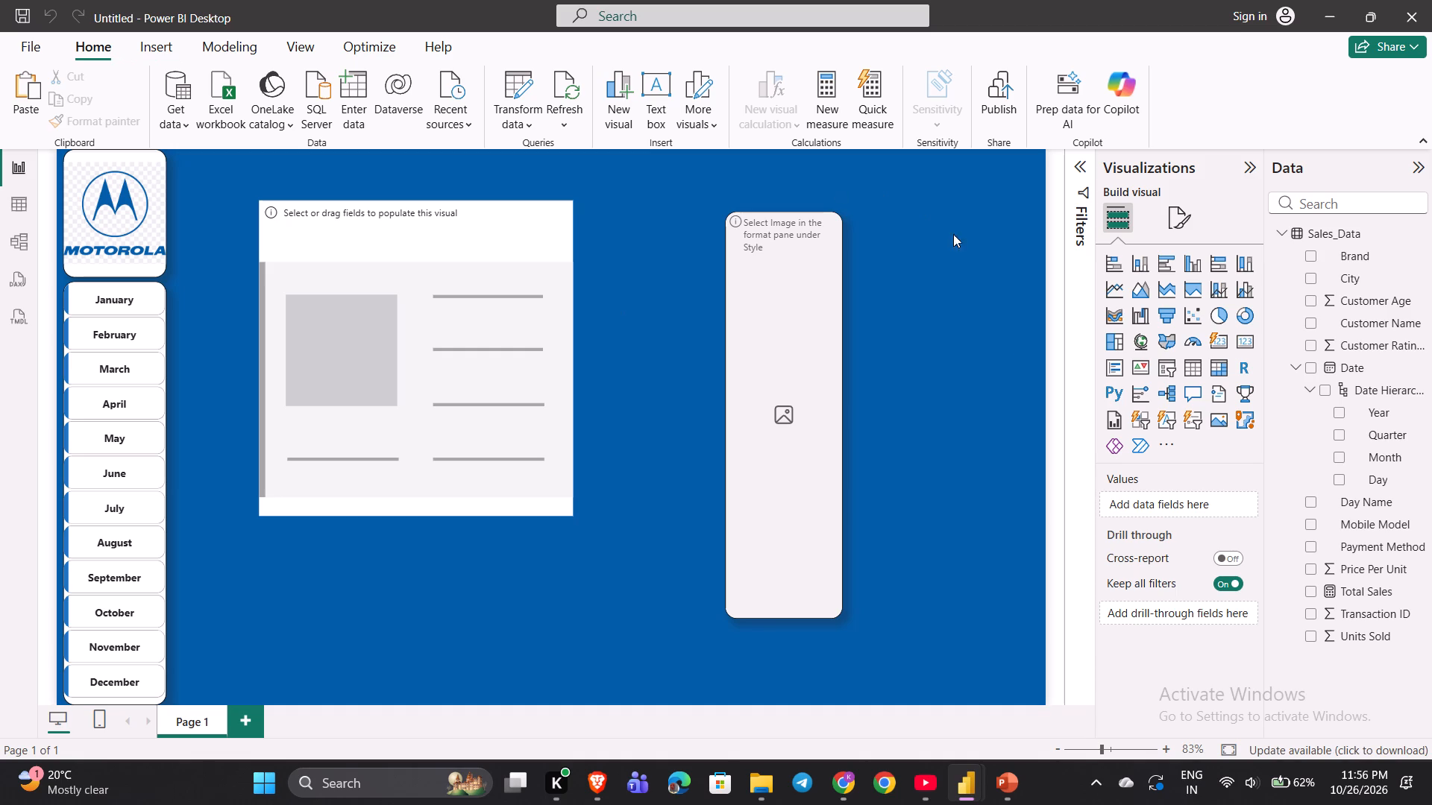
left_click(1375, 586)
left_click_drag(1375, 586, 418, 323)
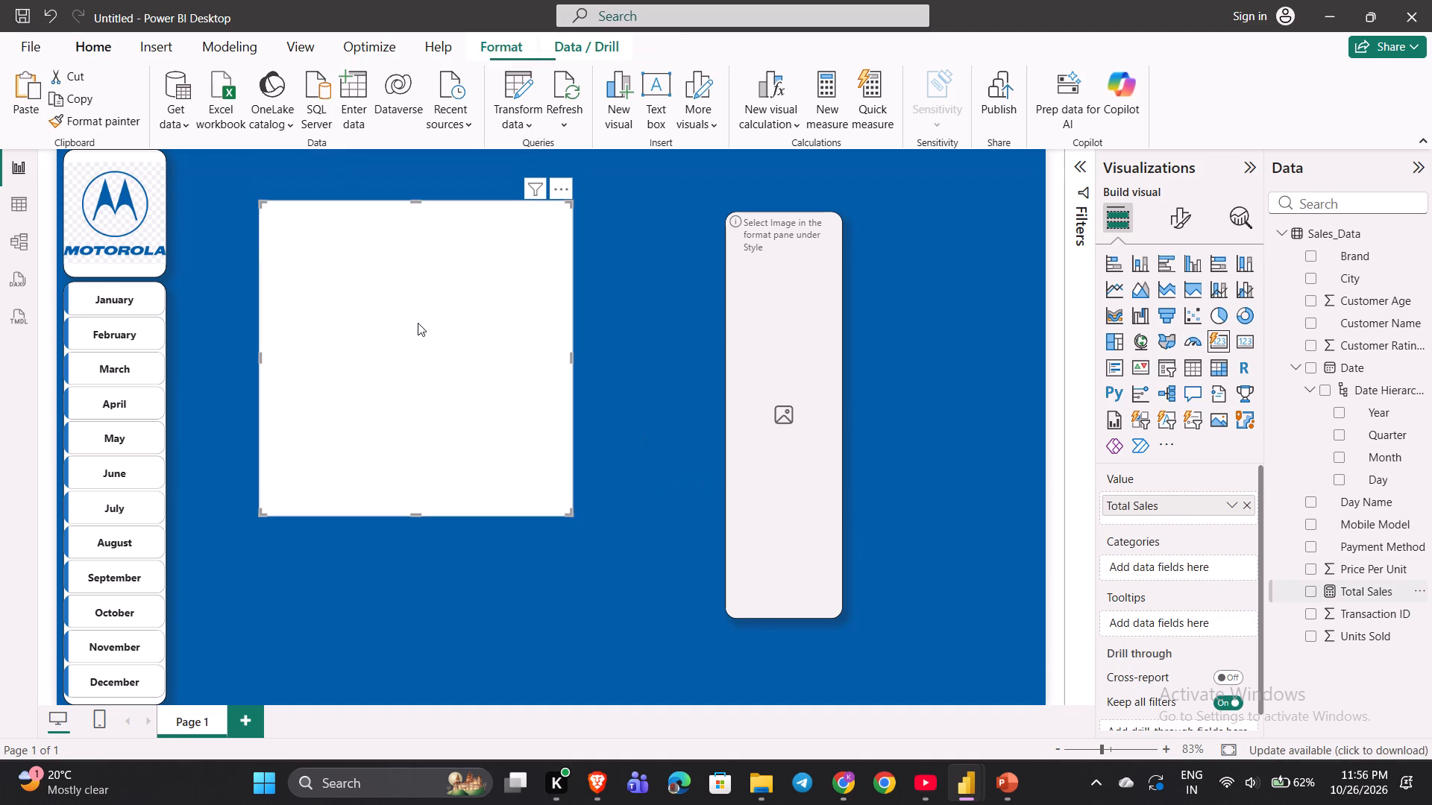
Switch to the YouTube course and watch how the tutor shows Total Sales in the card and formats its decimals.
left_click(914, 786)
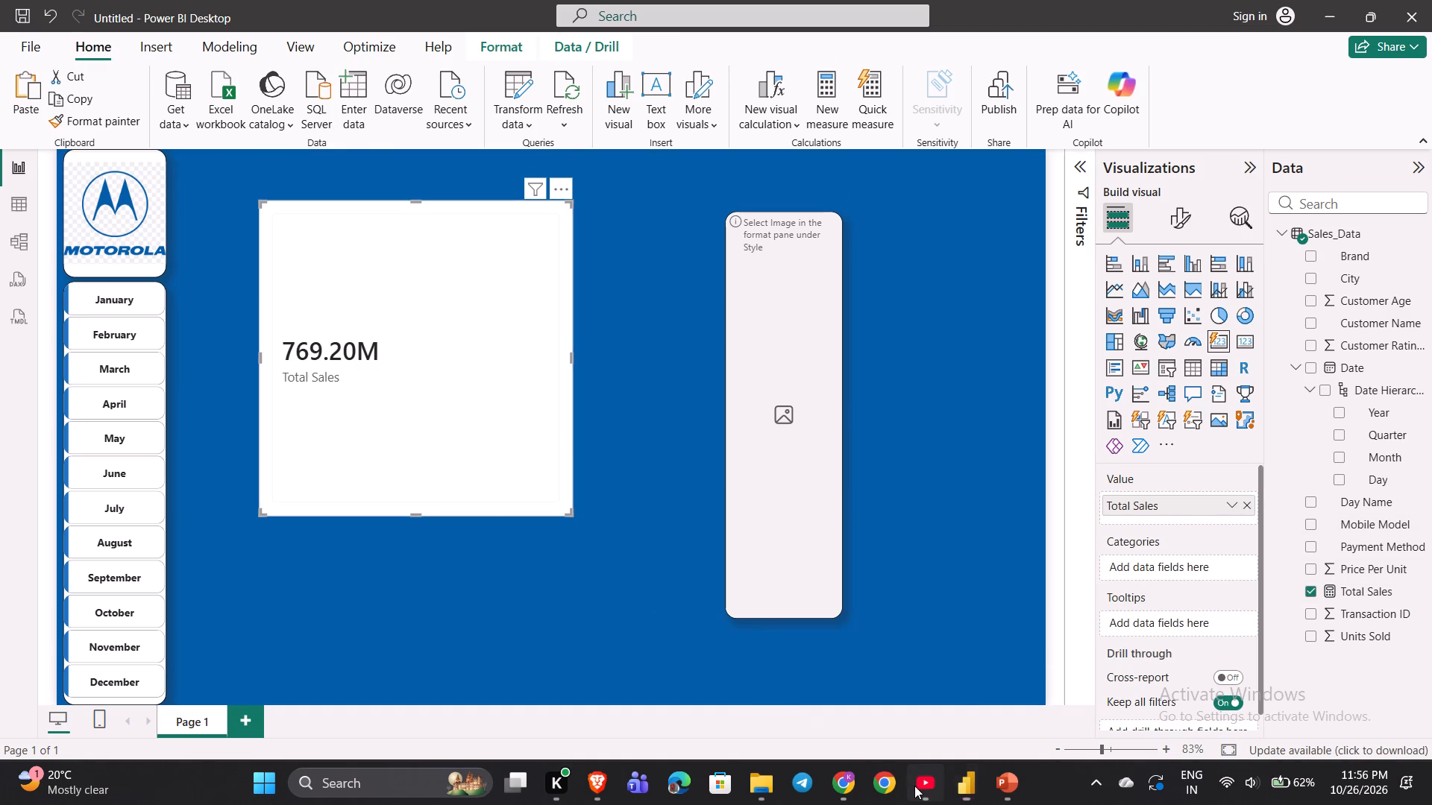
key("space")
key("Right")
key("Right")
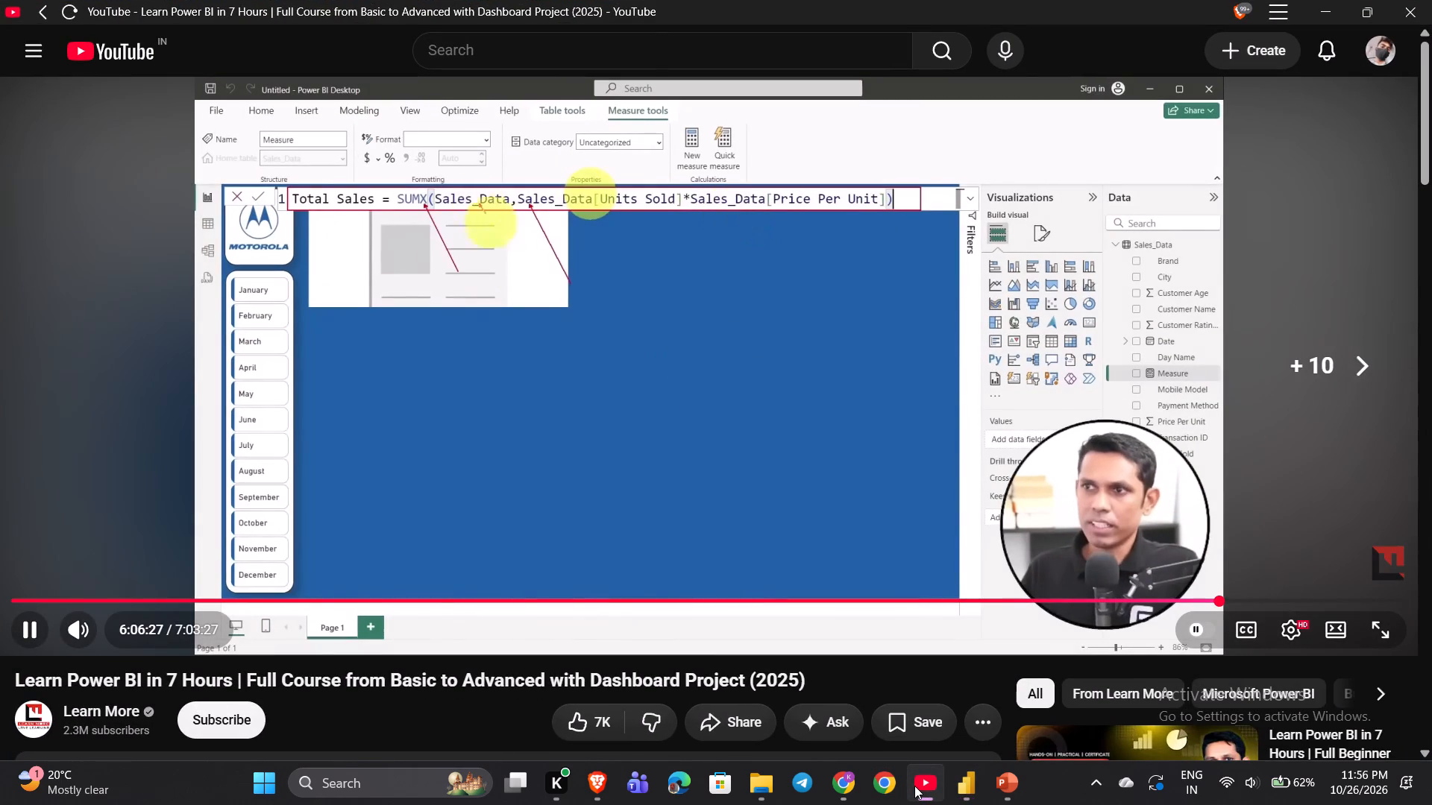
key("Right")
key("Right")
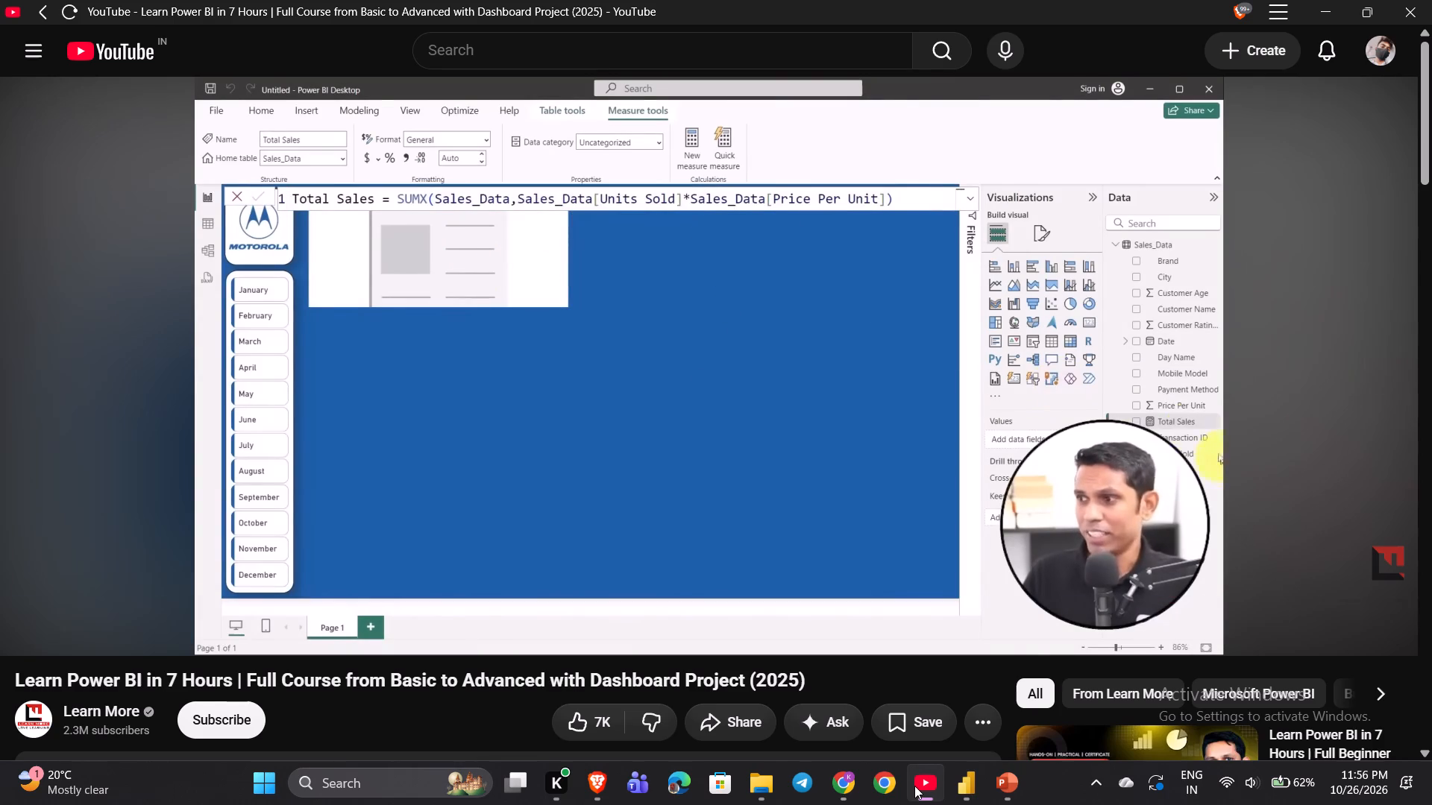
key("Right")
key("Right")
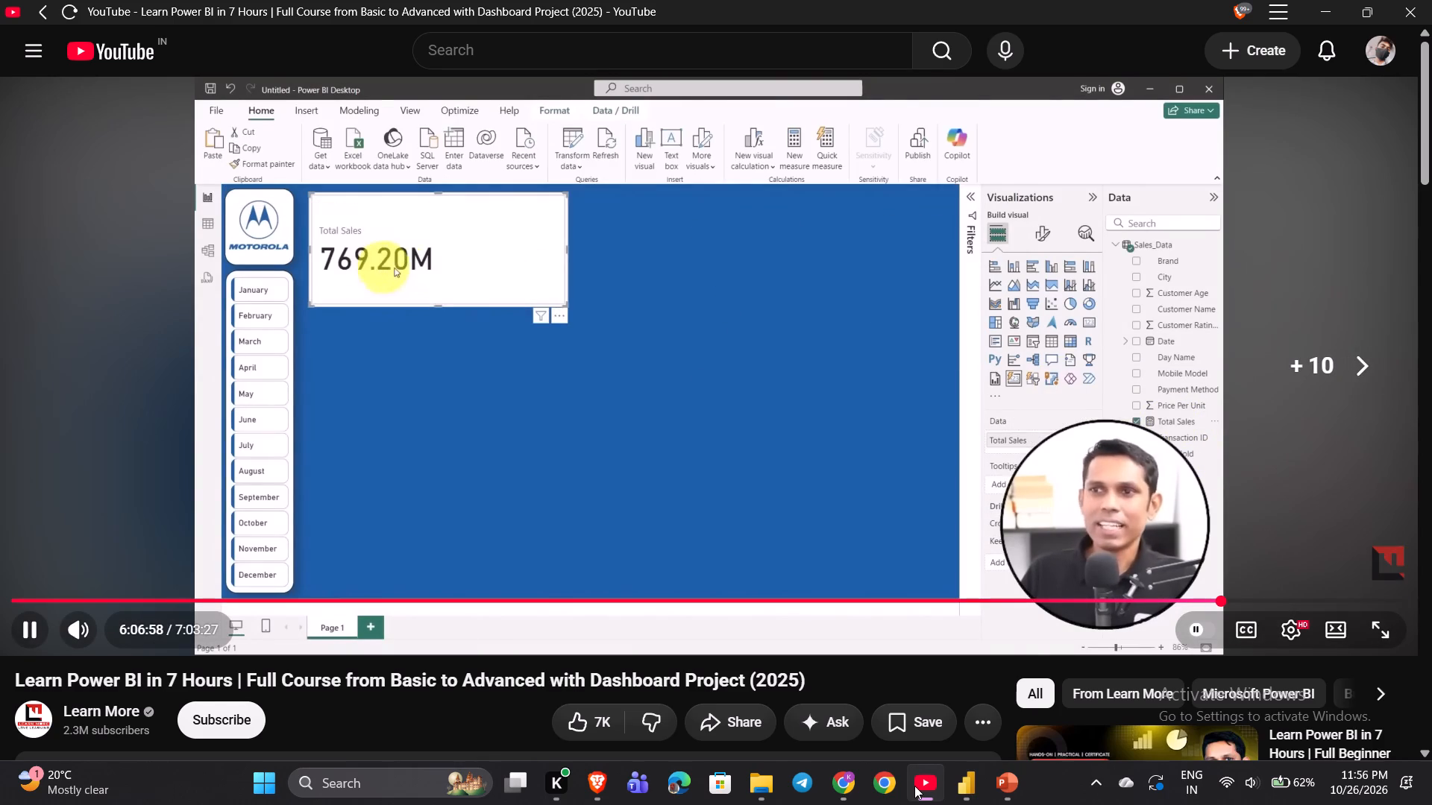
key("Left")
key("Left")
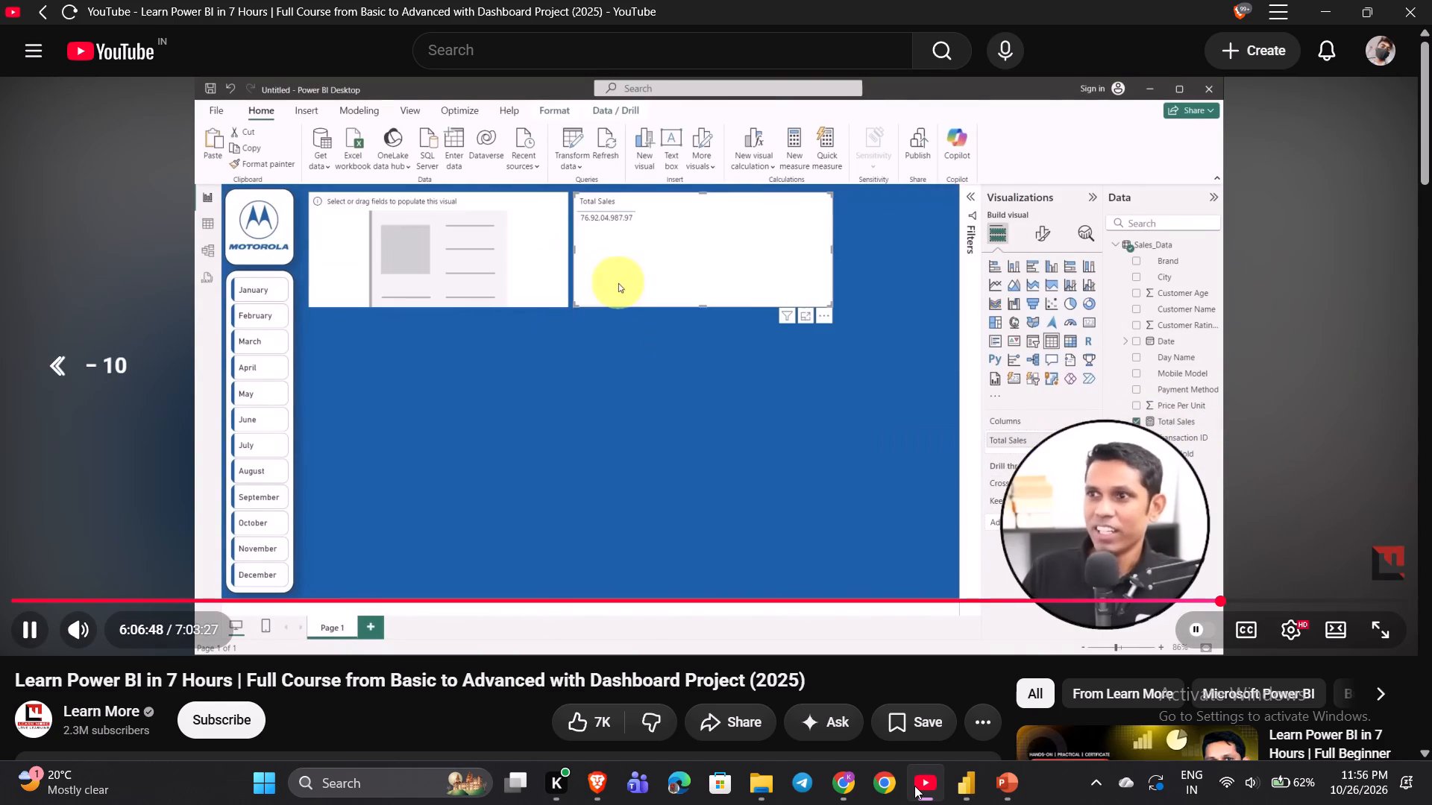
key("Left")
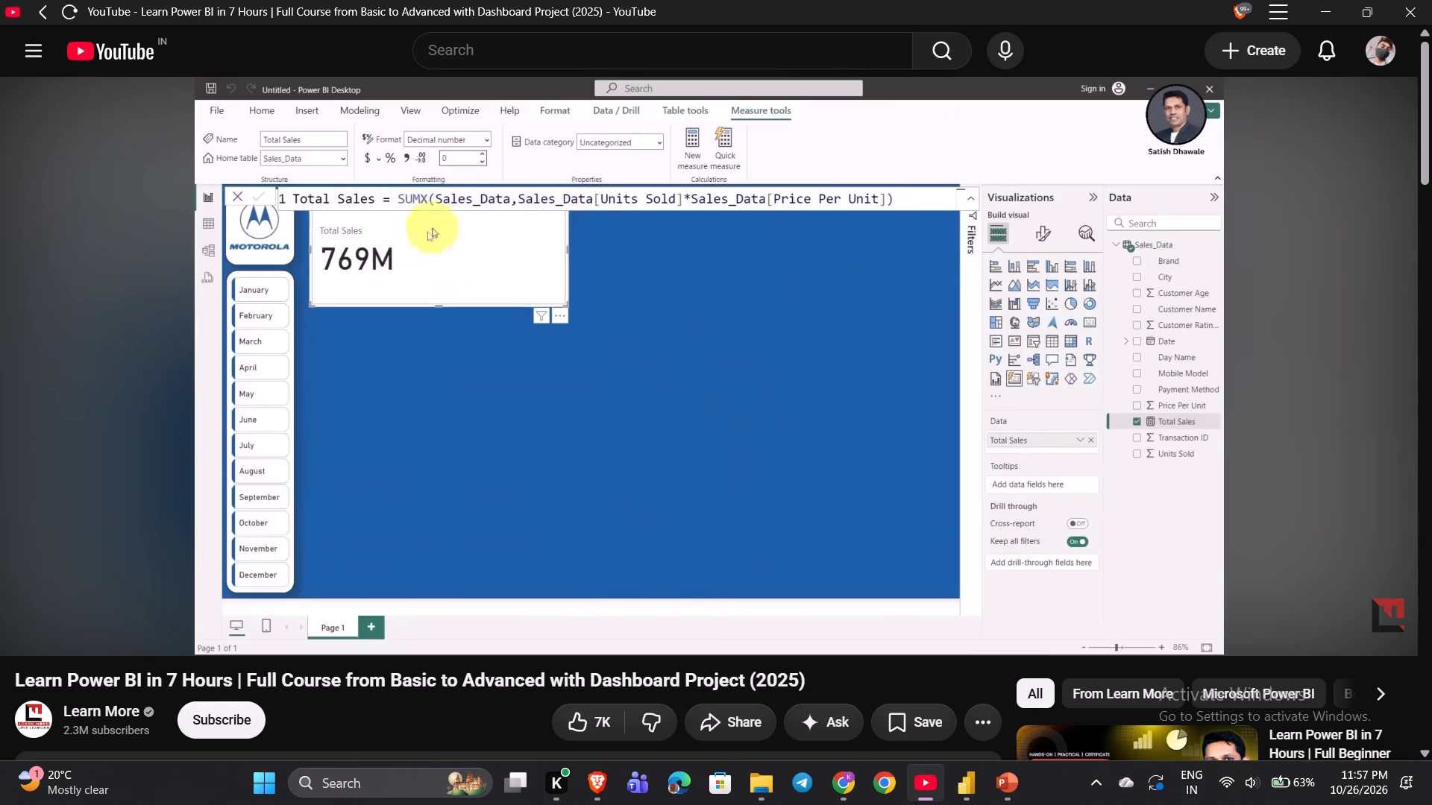
key("space")
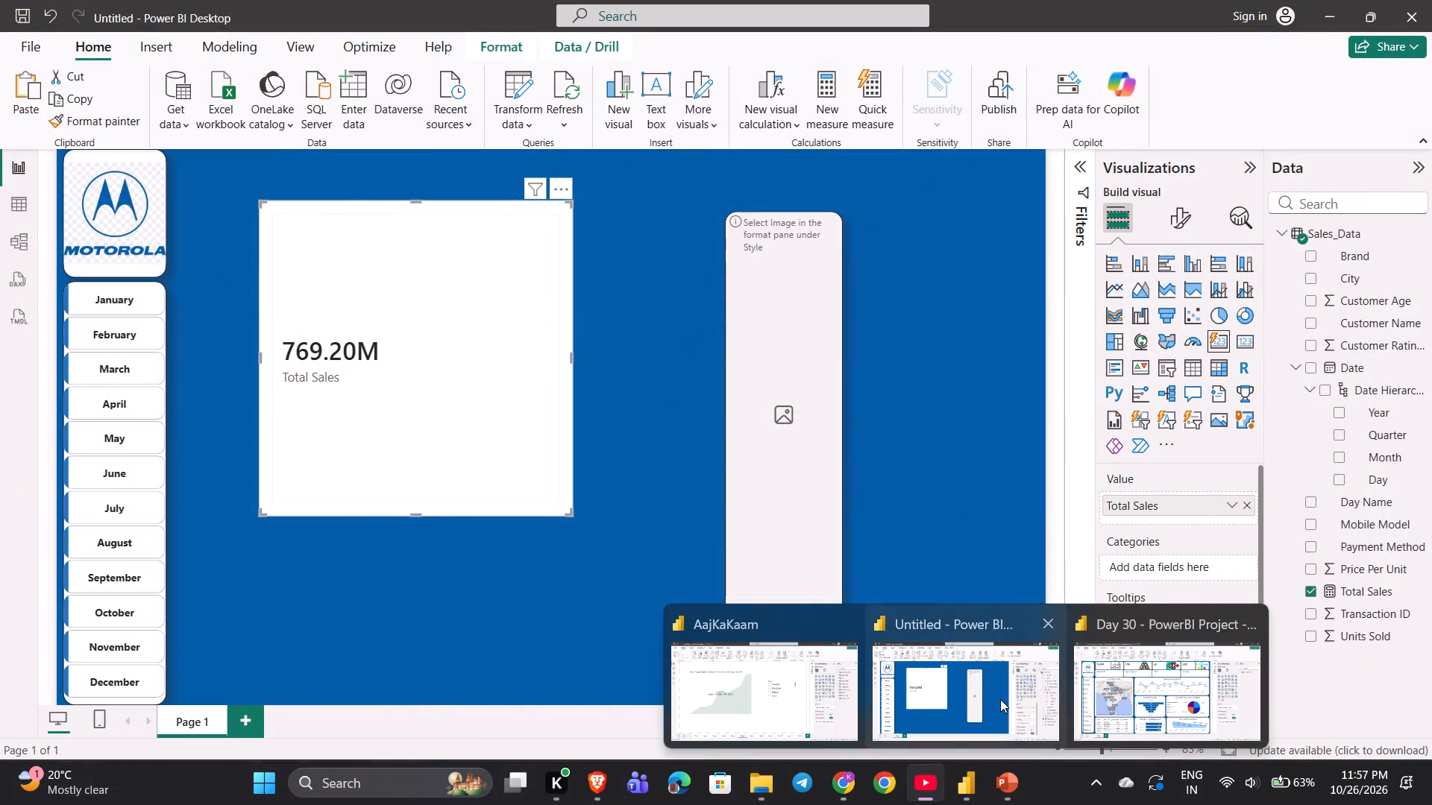
Switch to the untitled Power BI report and set the Total Sales measure to 0 decimal places.
left_click(1000, 699)
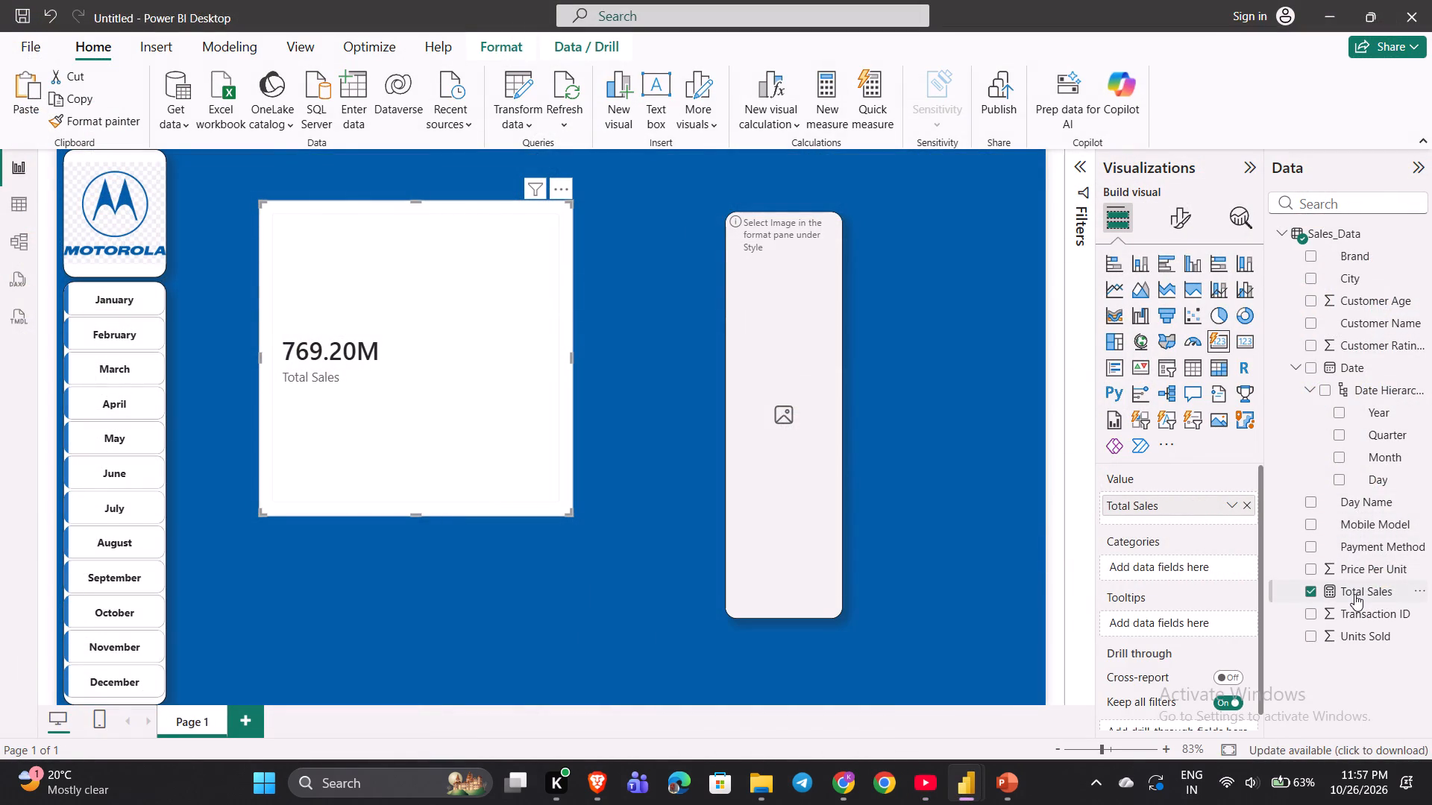
left_click(1354, 594)
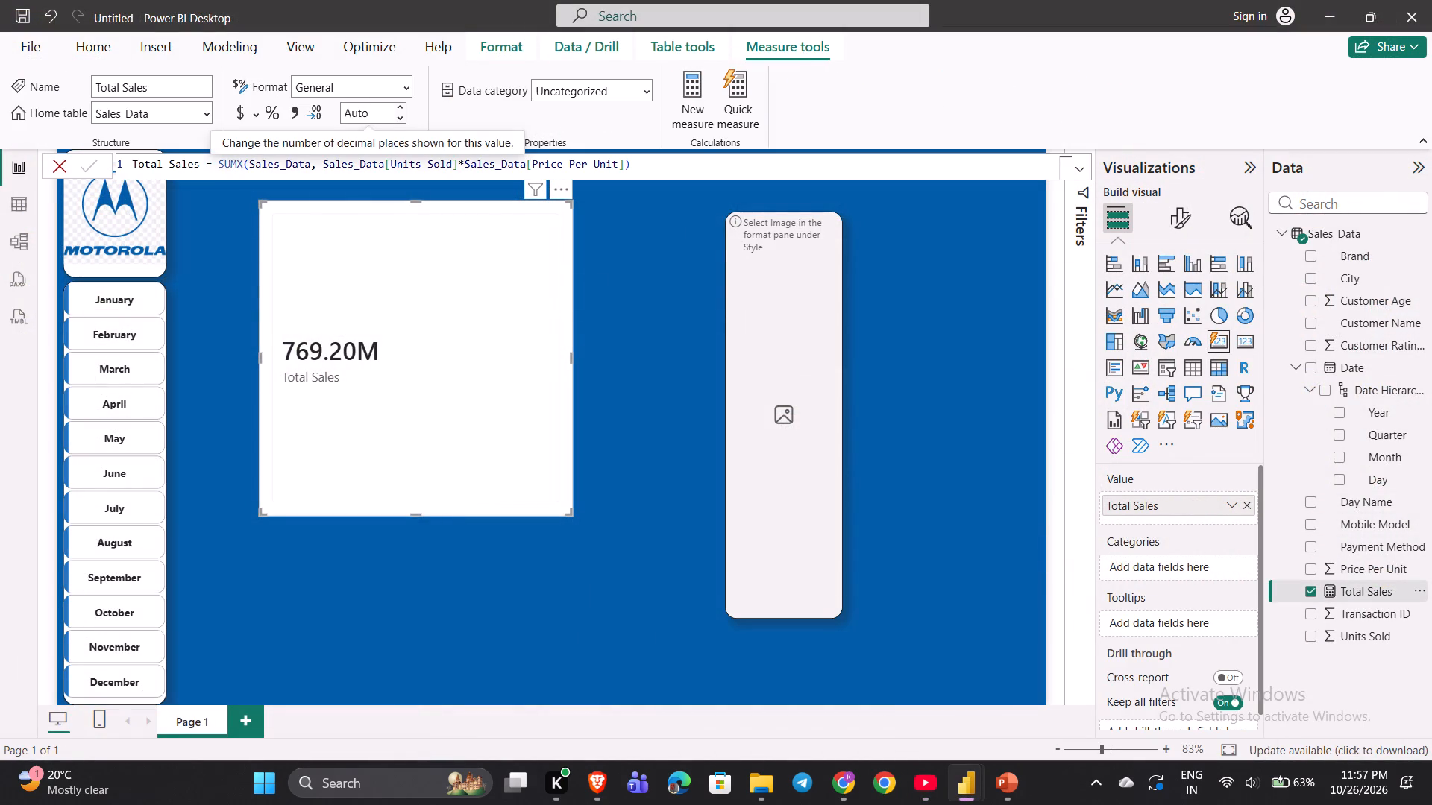
left_click_drag(373, 113, 337, 113)
key("0")
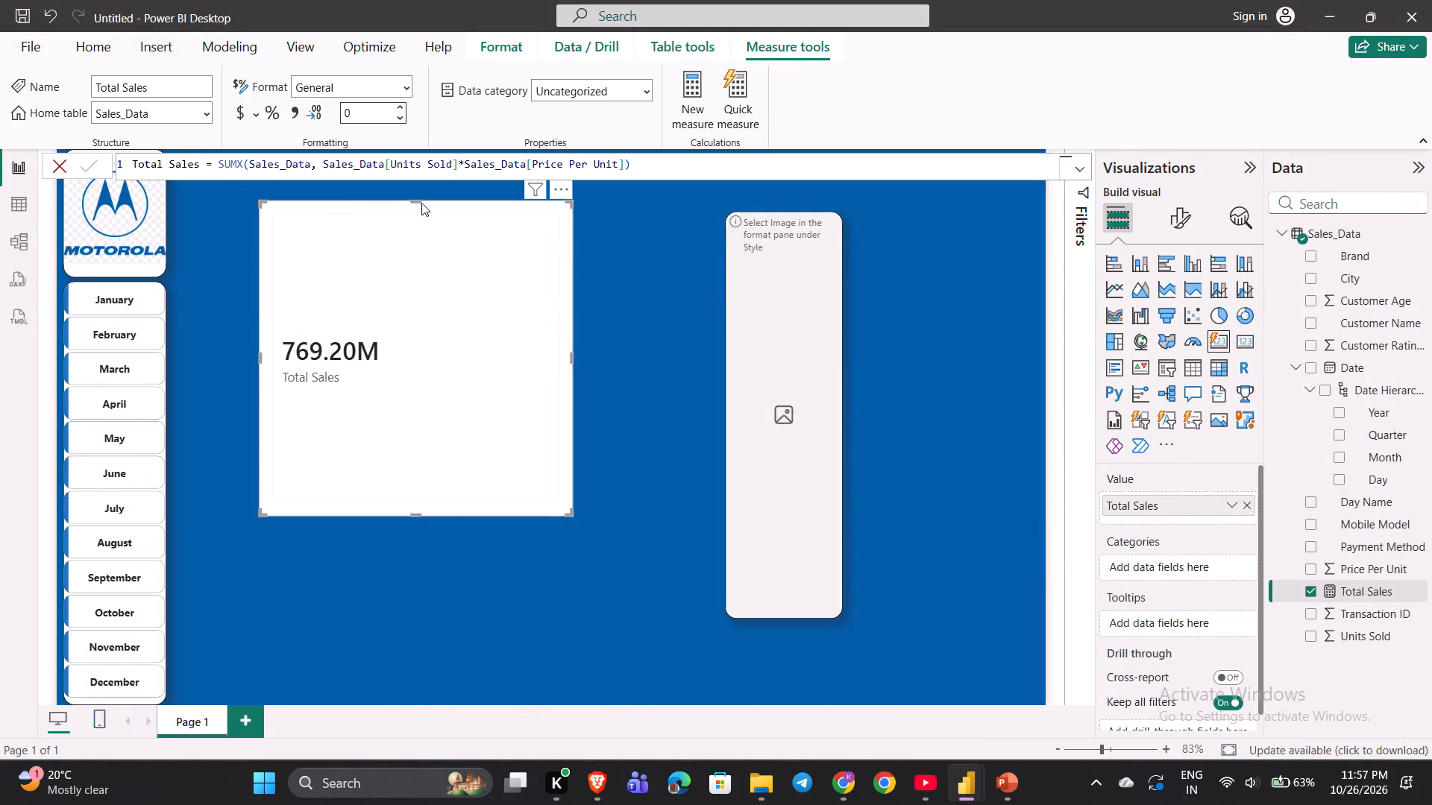
left_click(626, 394)
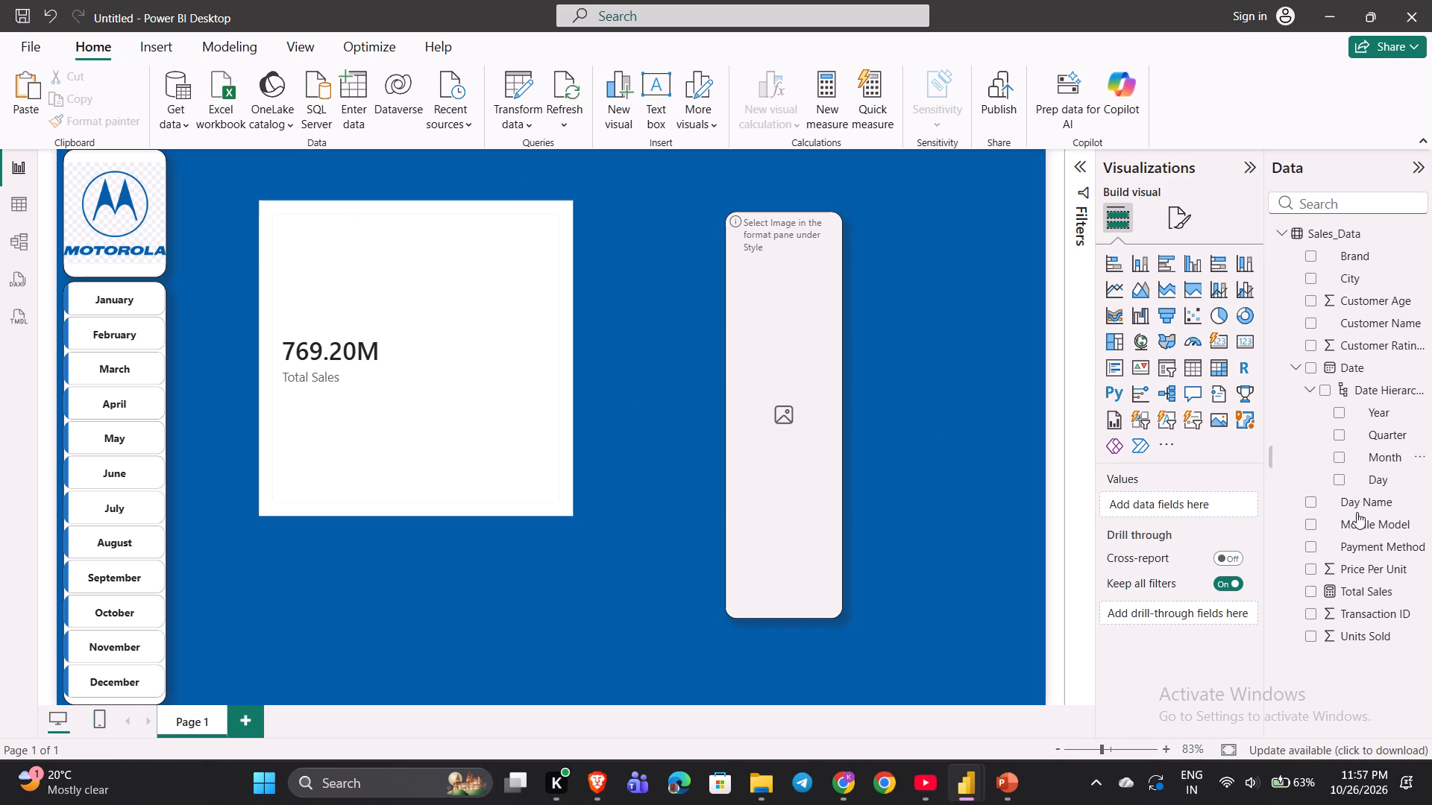
left_click(1363, 582)
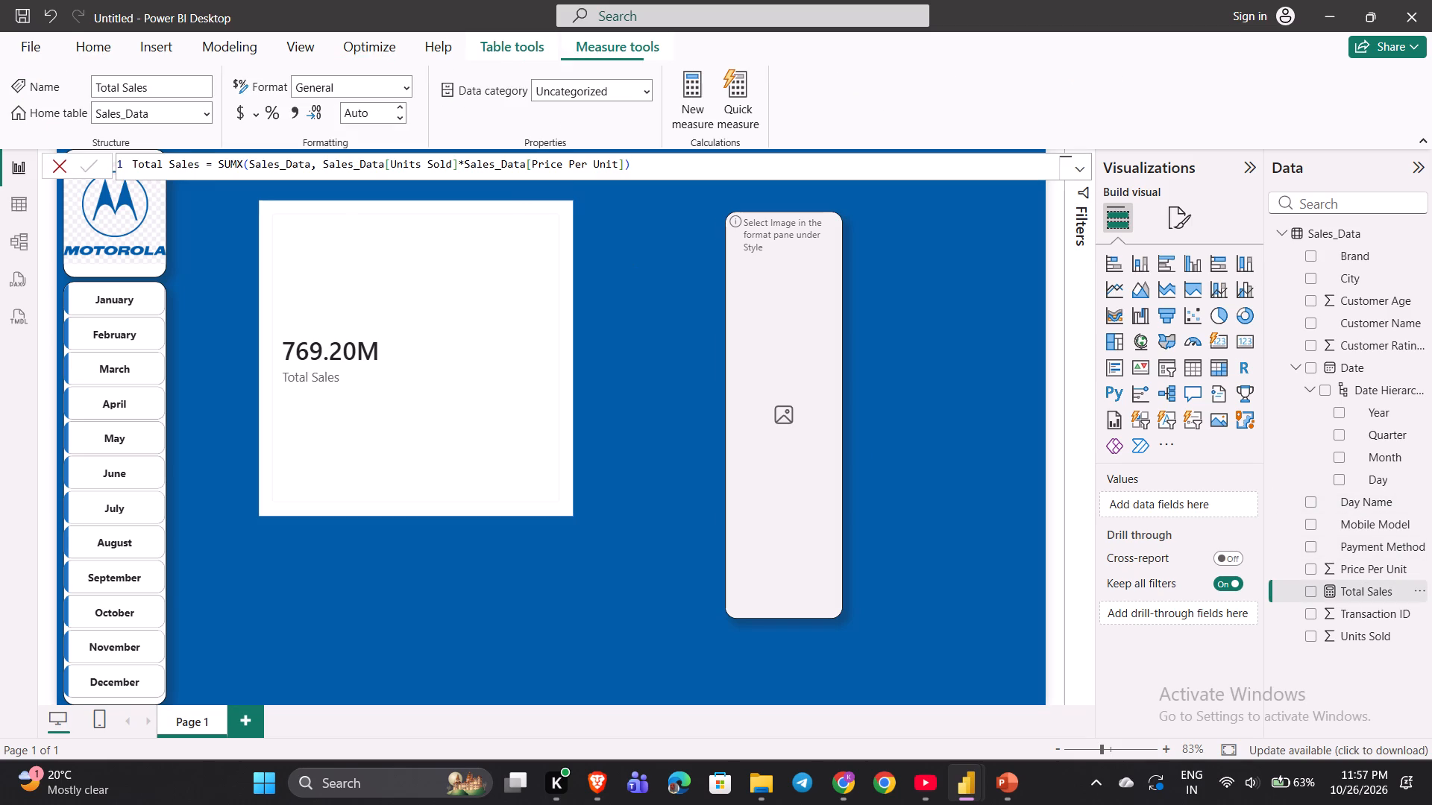
left_click_drag(374, 112, 319, 112)
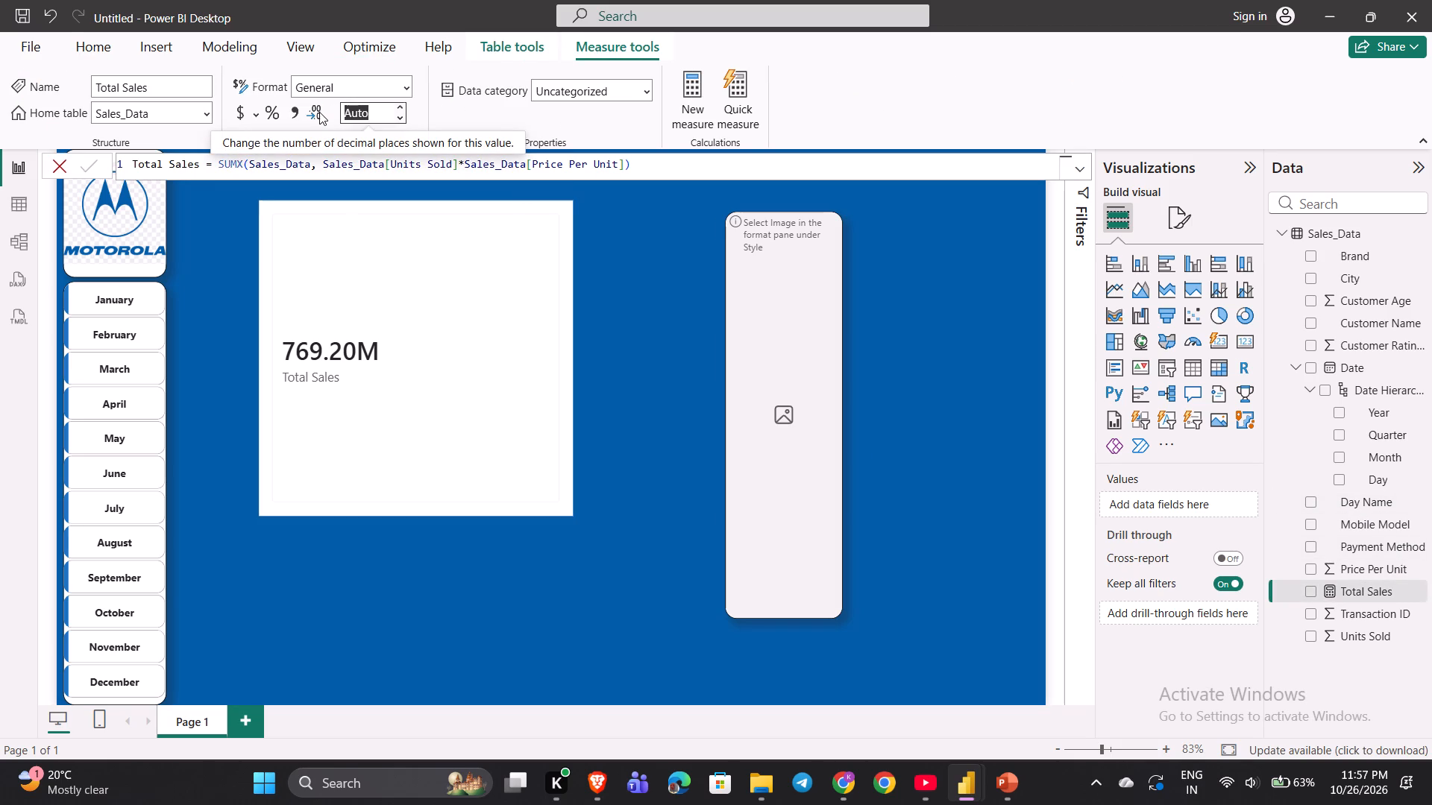
key("0")
key("Return")
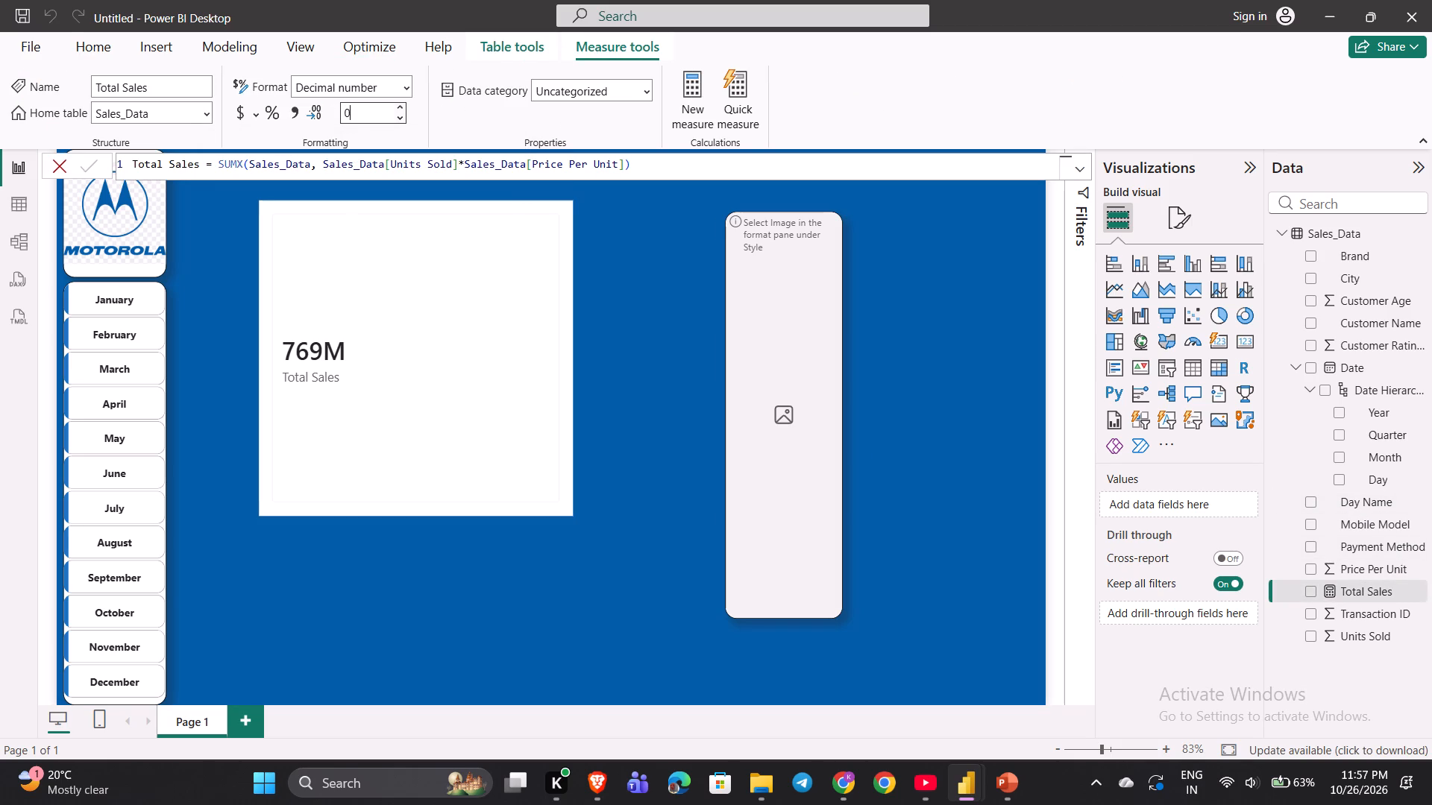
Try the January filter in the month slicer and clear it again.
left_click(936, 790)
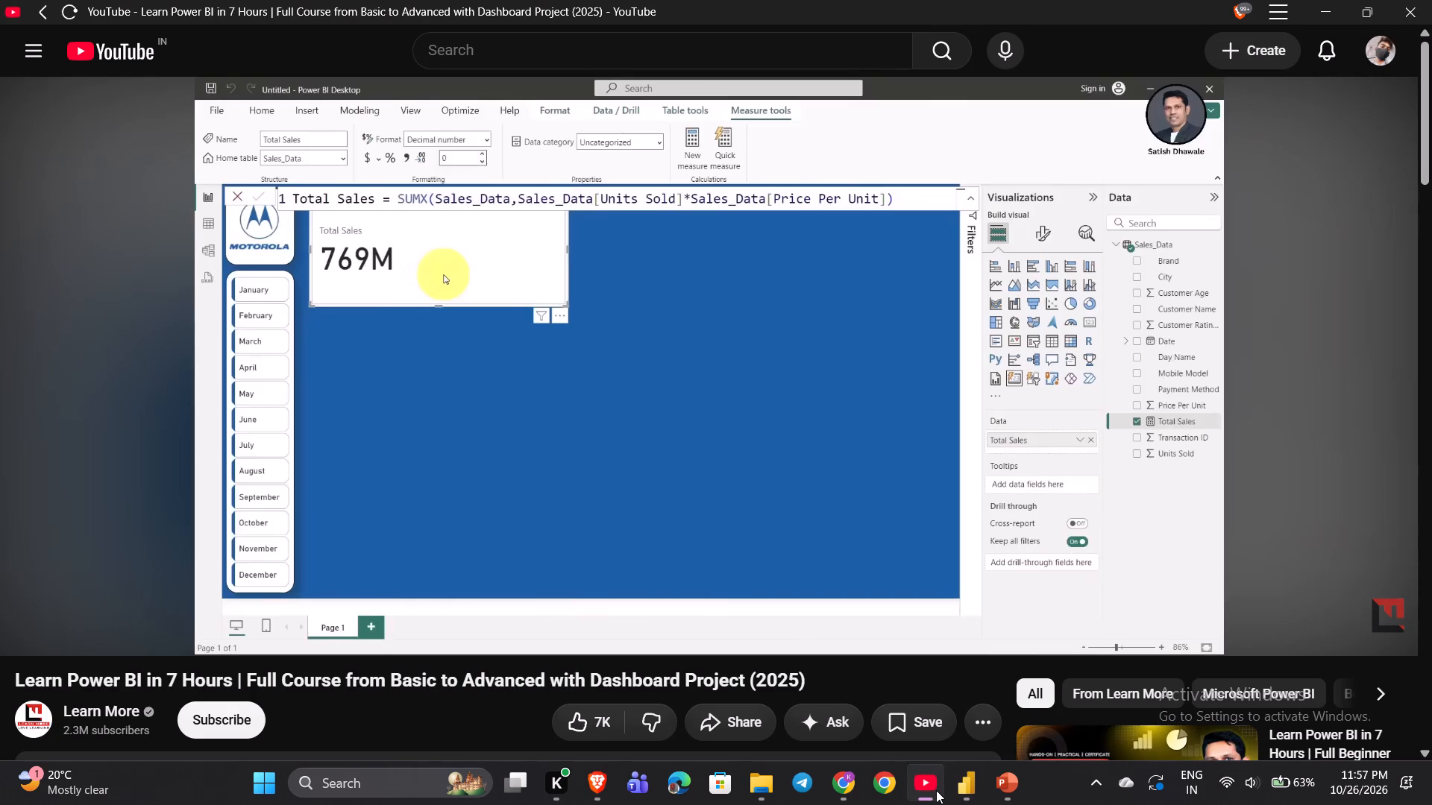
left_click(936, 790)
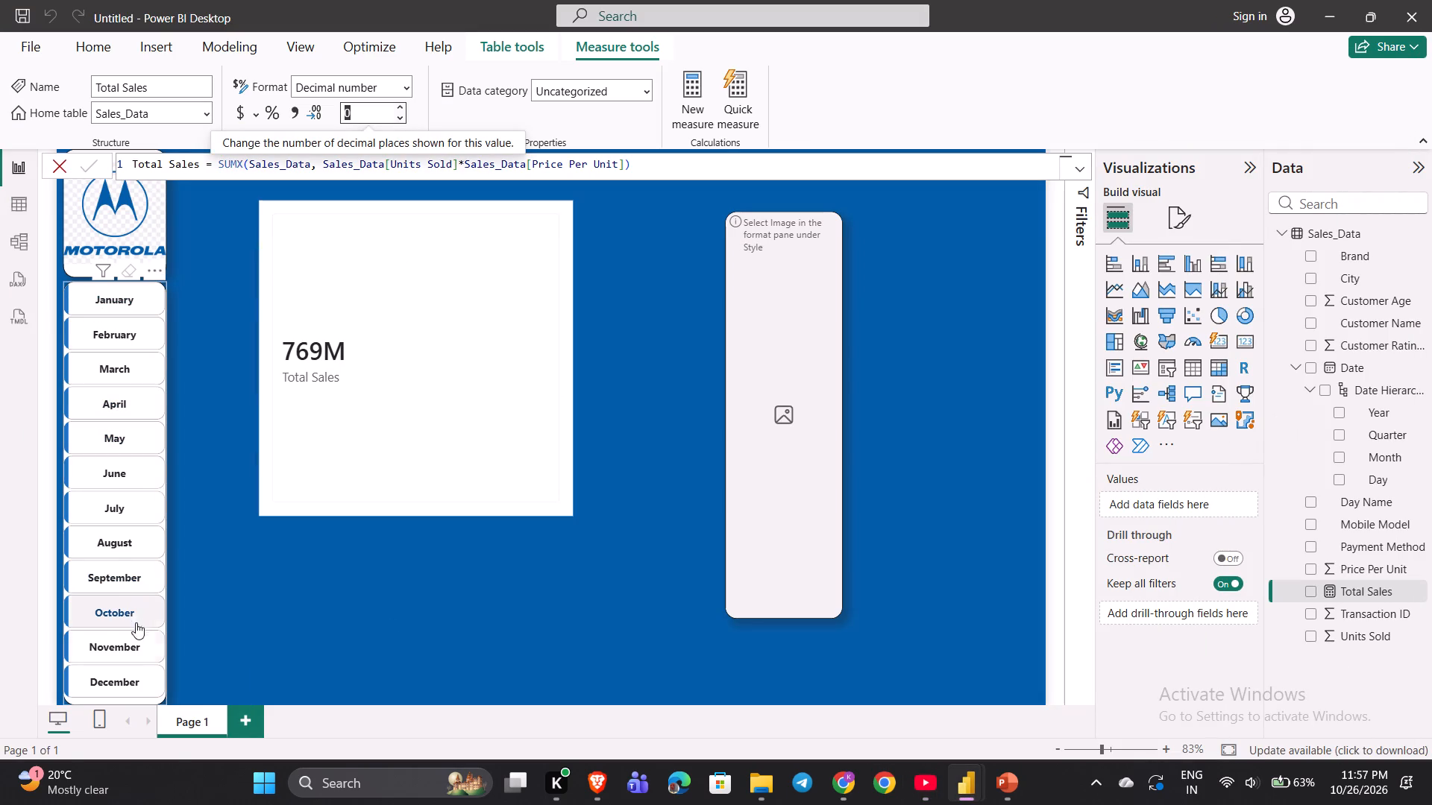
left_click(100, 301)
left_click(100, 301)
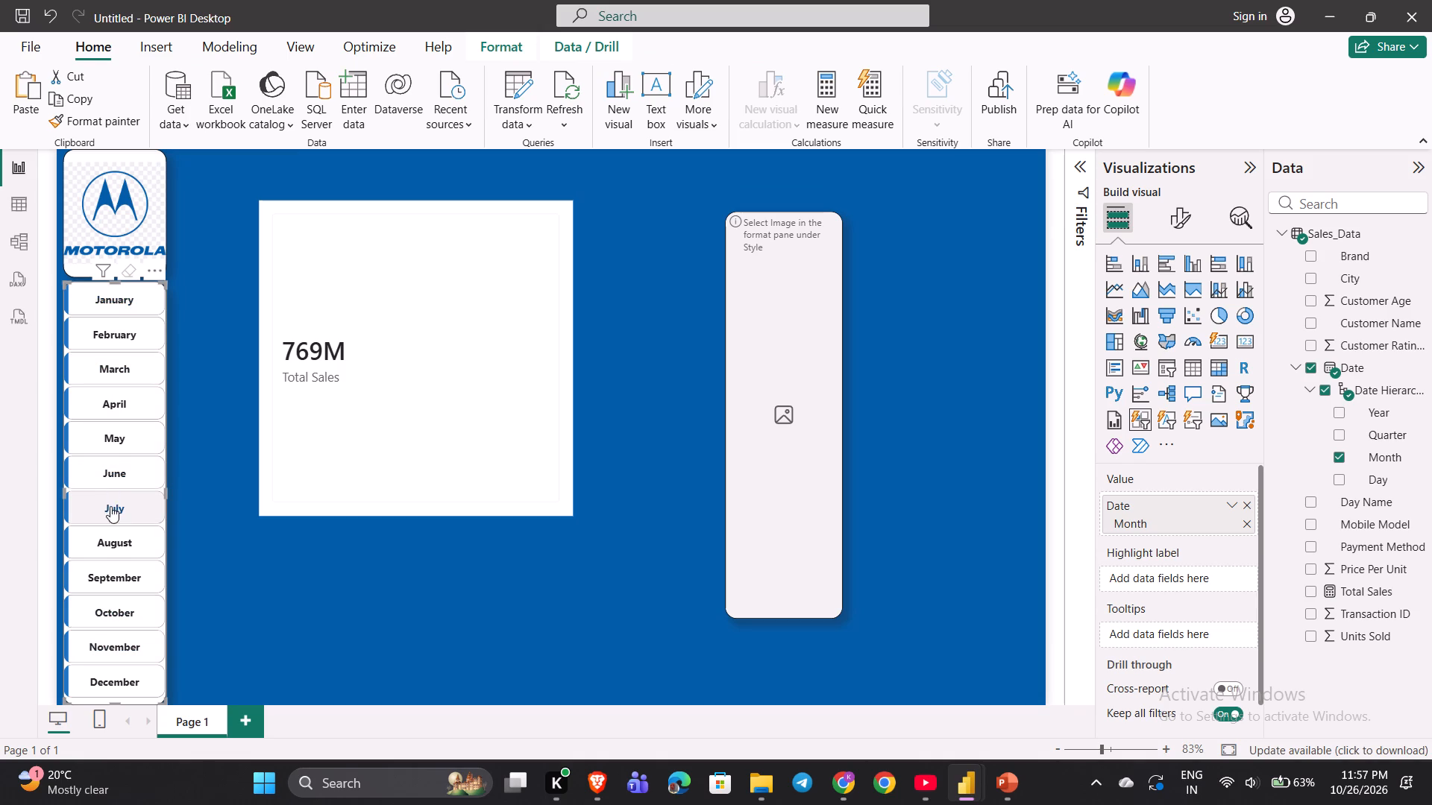
Open the Day 30 Mobile Sales Dashboard project and examine the finished dashboard as a reference.
left_click(932, 799)
left_click(932, 799)
left_click(922, 798)
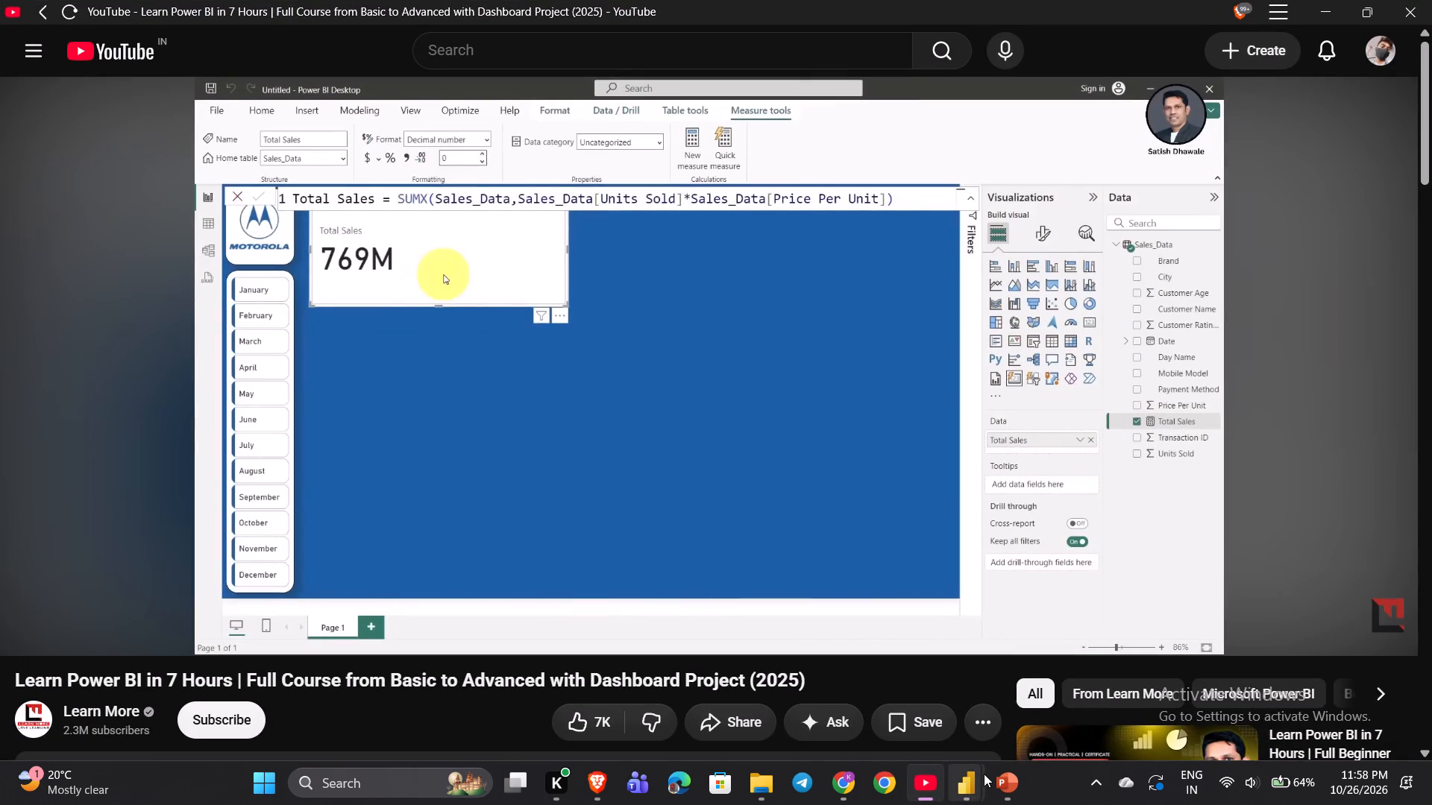
left_click(1177, 710)
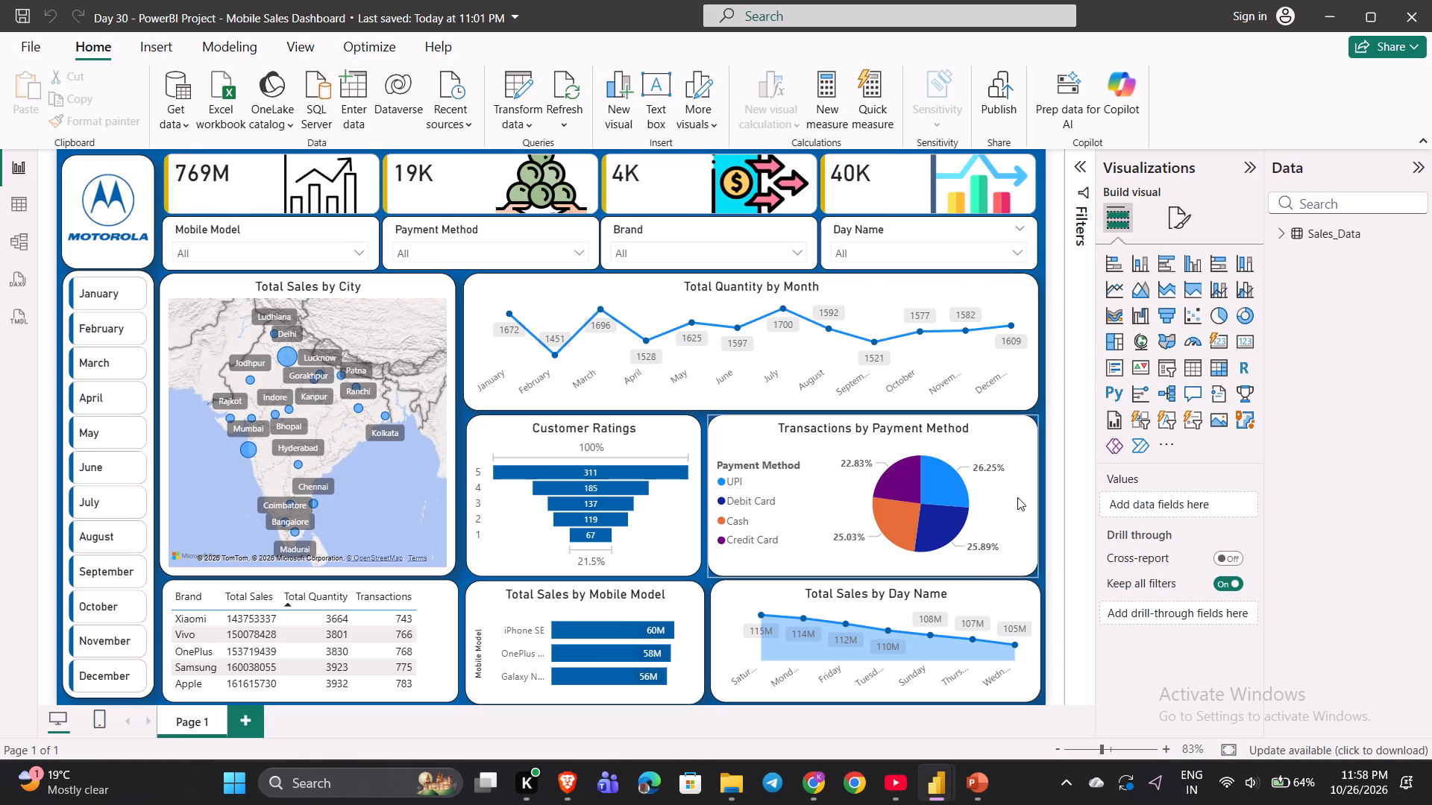
Continue the YouTube course through the Total Quantity measure and examine the tutor's complete formula.
left_click(901, 784)
key("space")
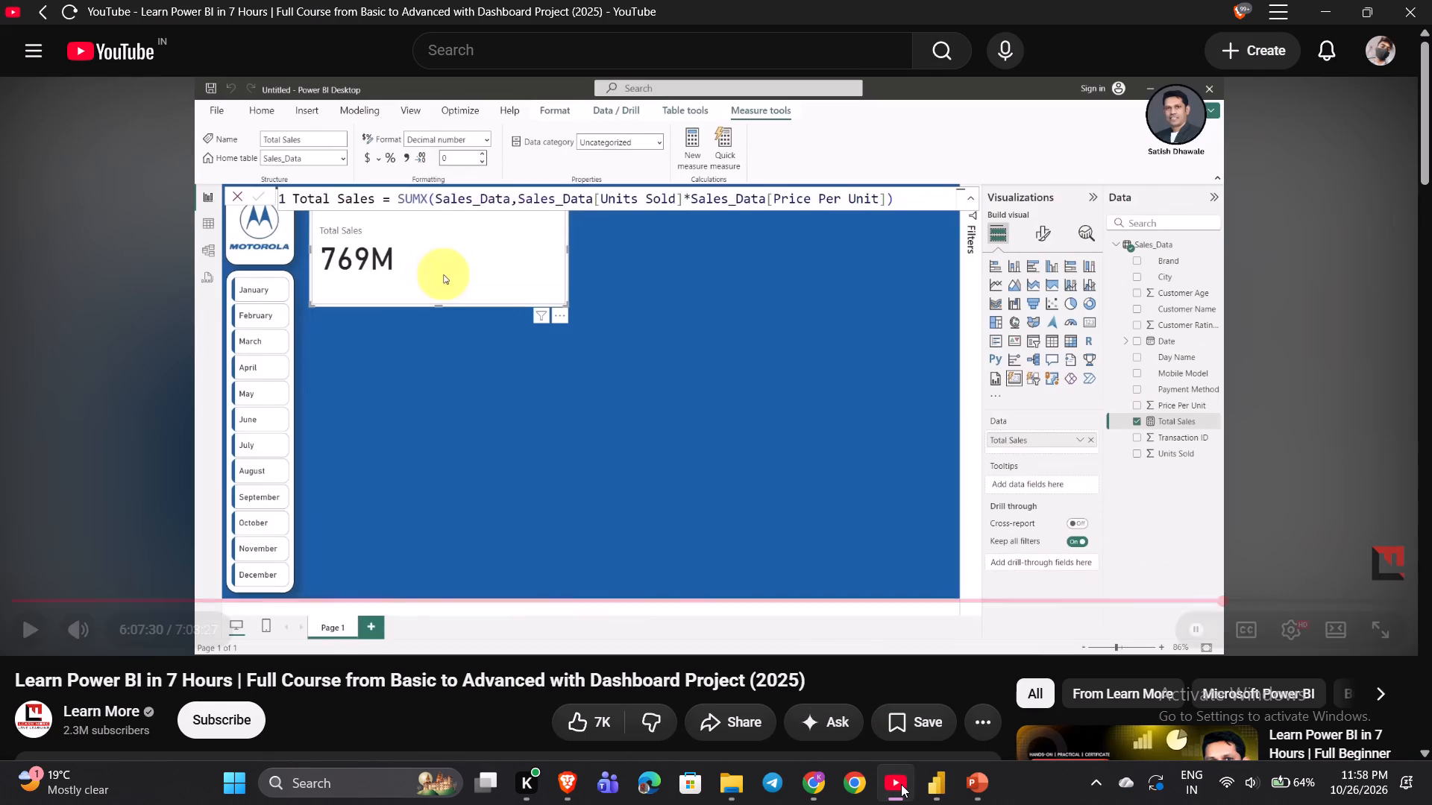
key("Right")
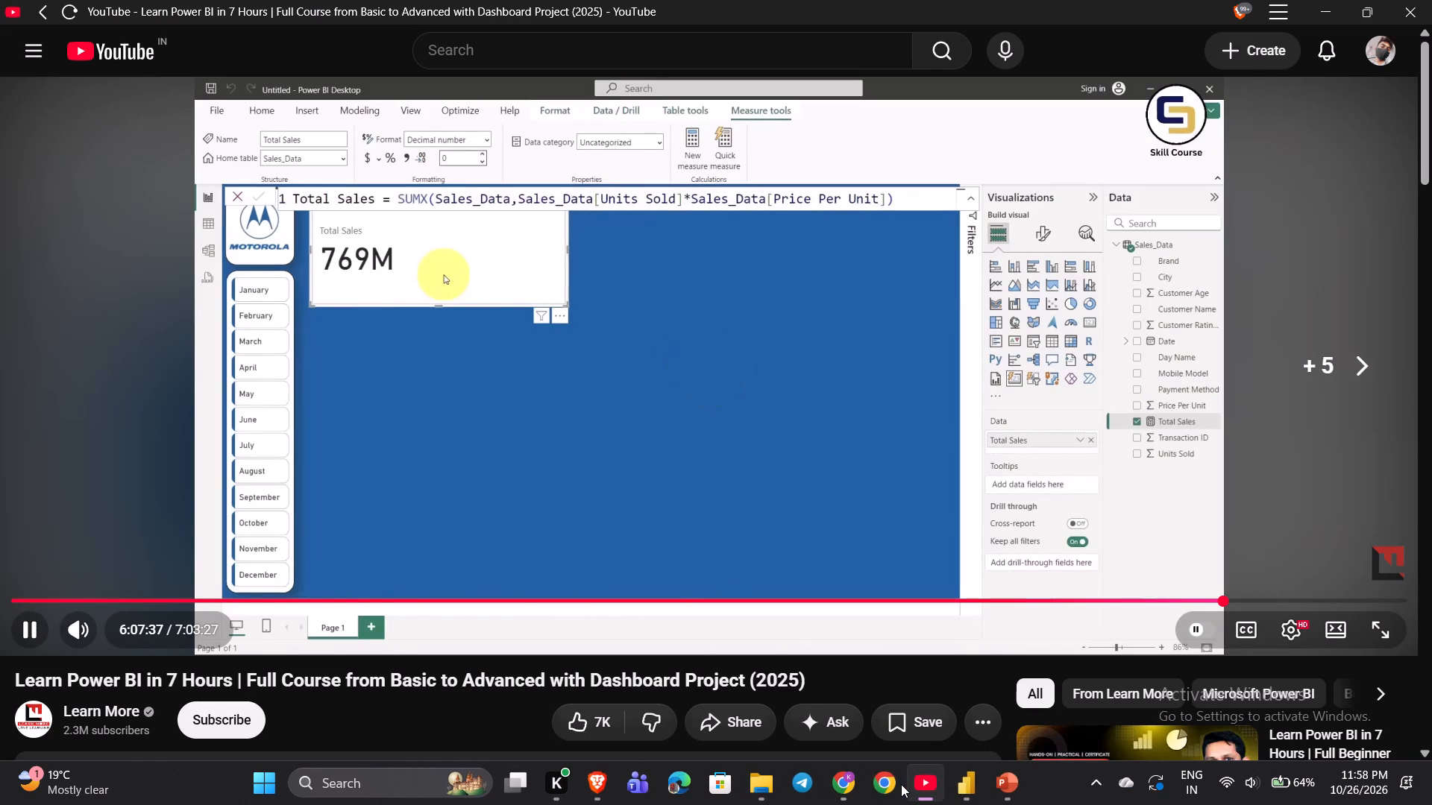
key("Left")
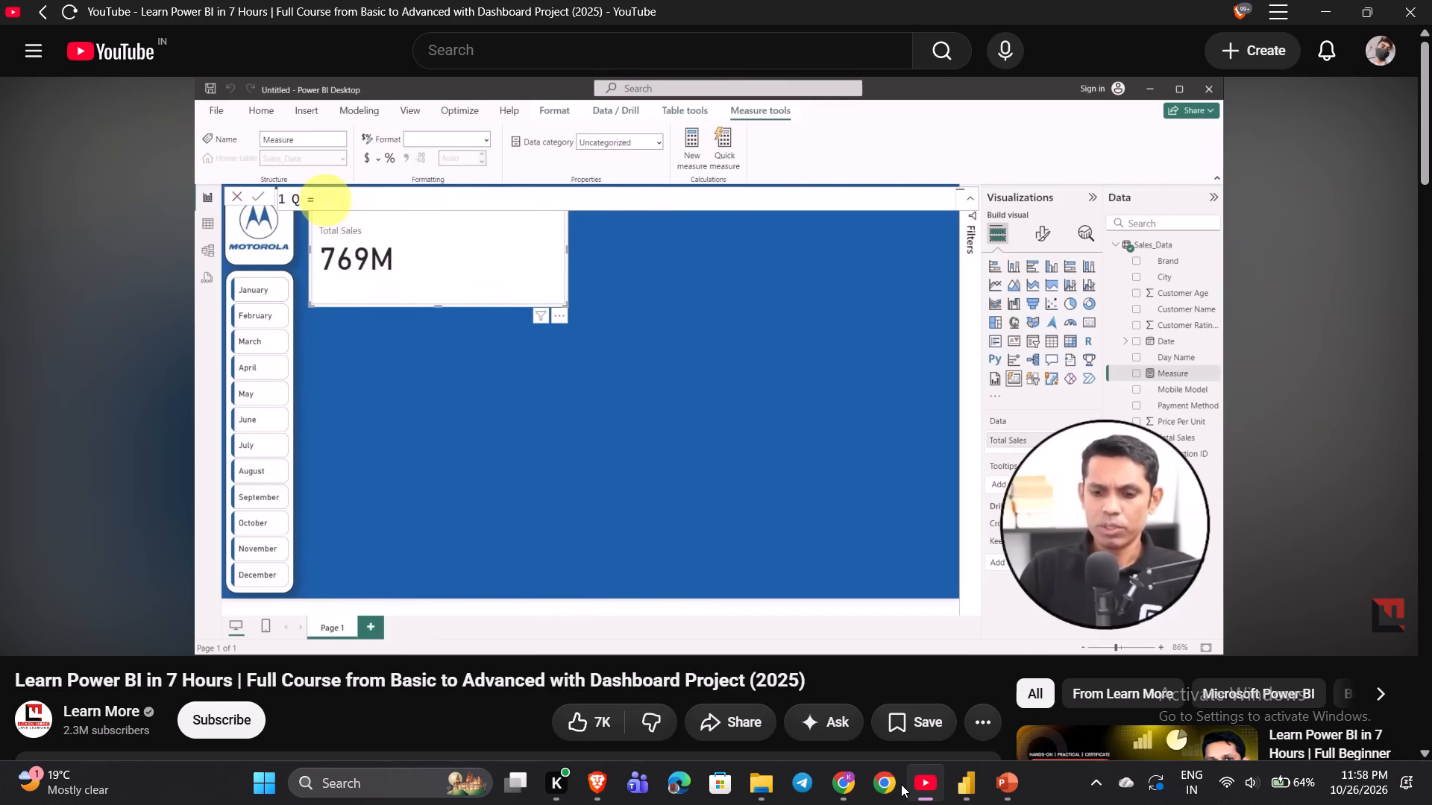
key("space")
left_click(930, 789)
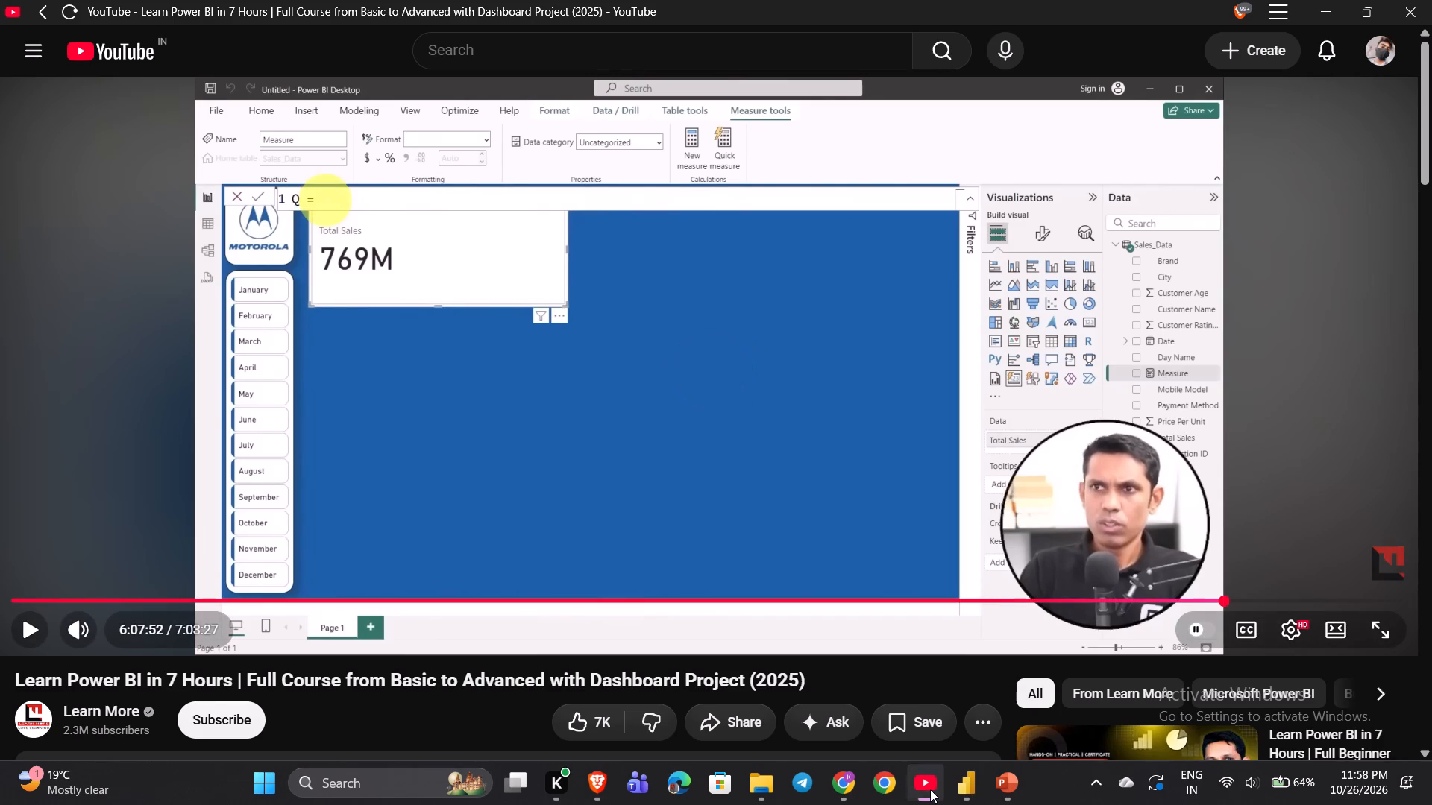
left_click(930, 789)
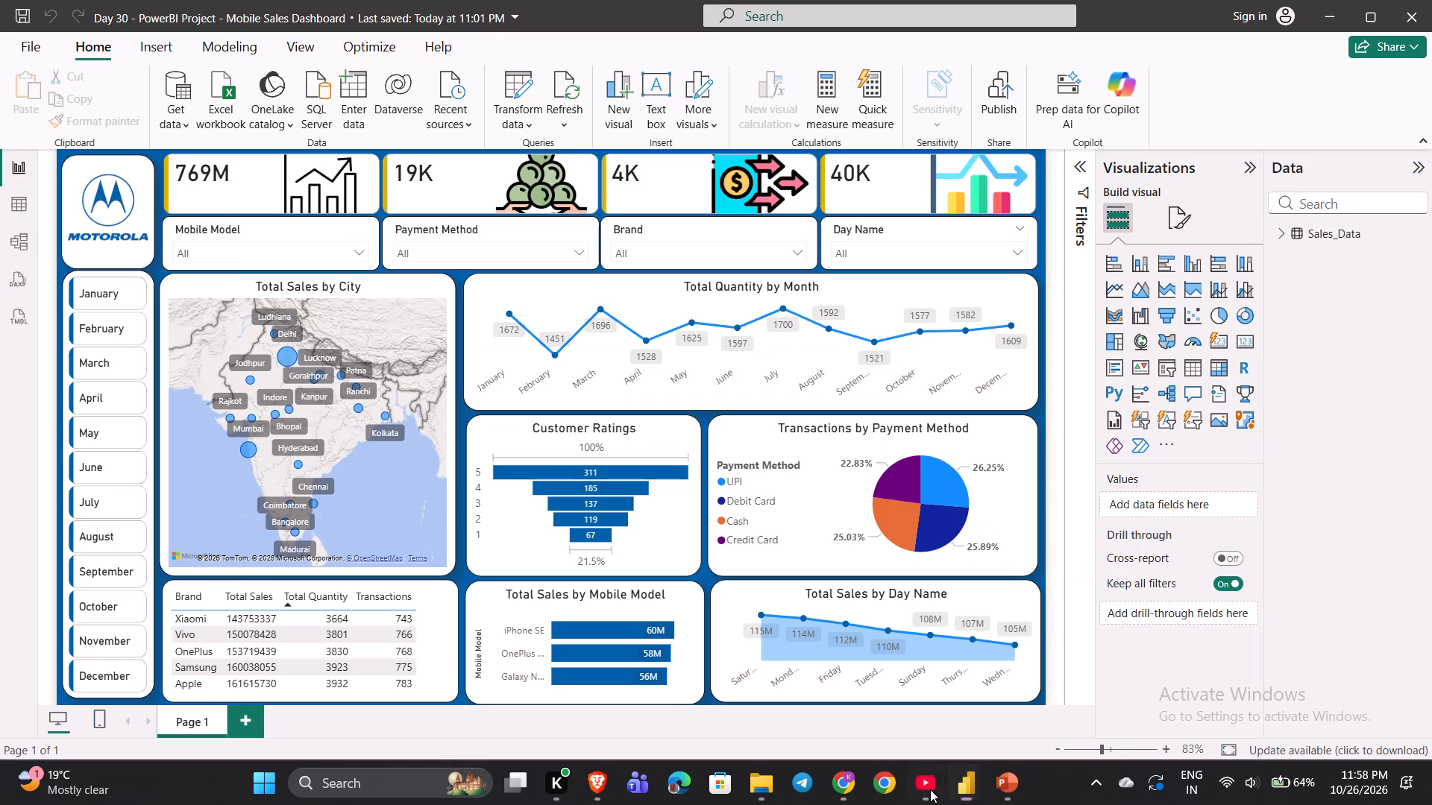
key("space")
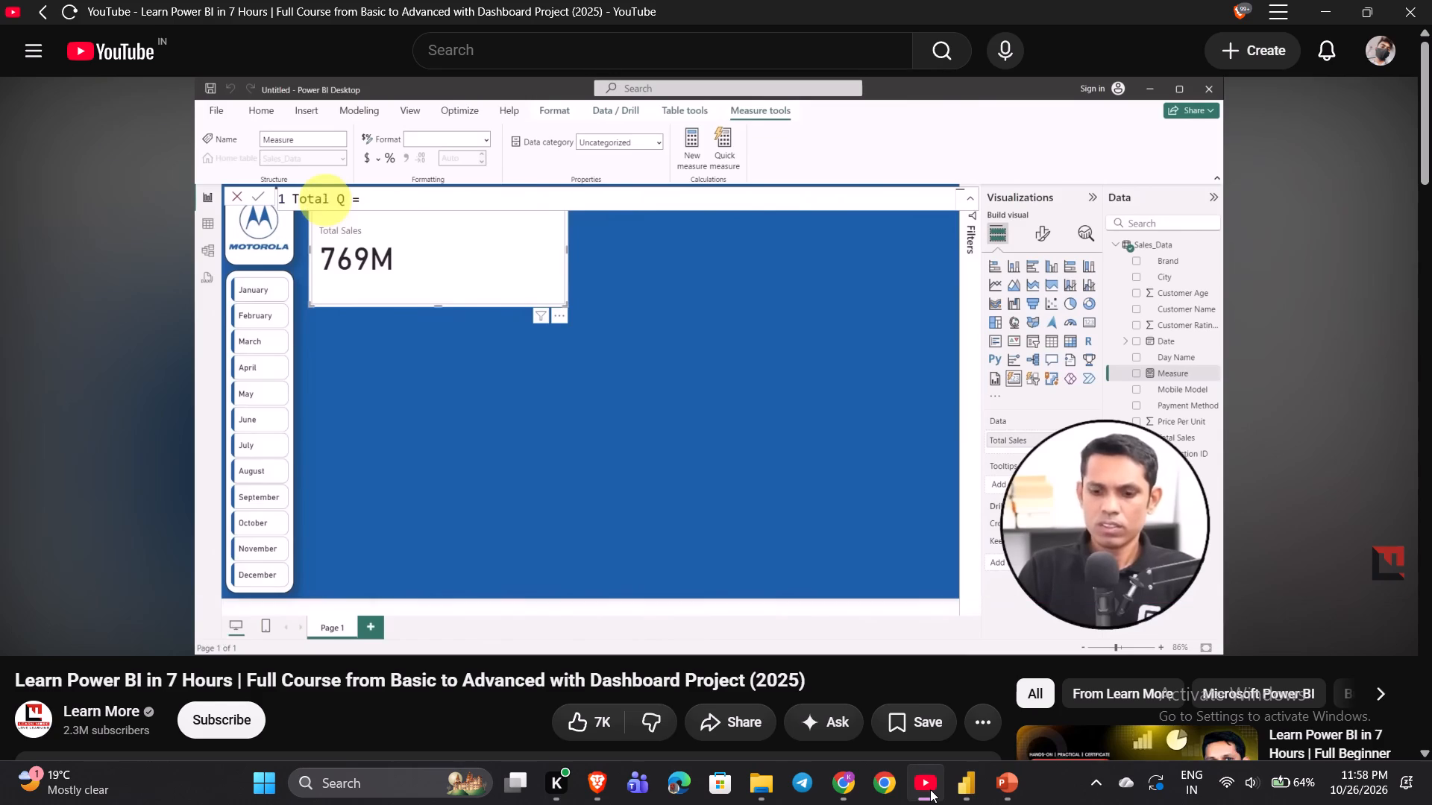
key("space")
left_click(930, 788)
key("space")
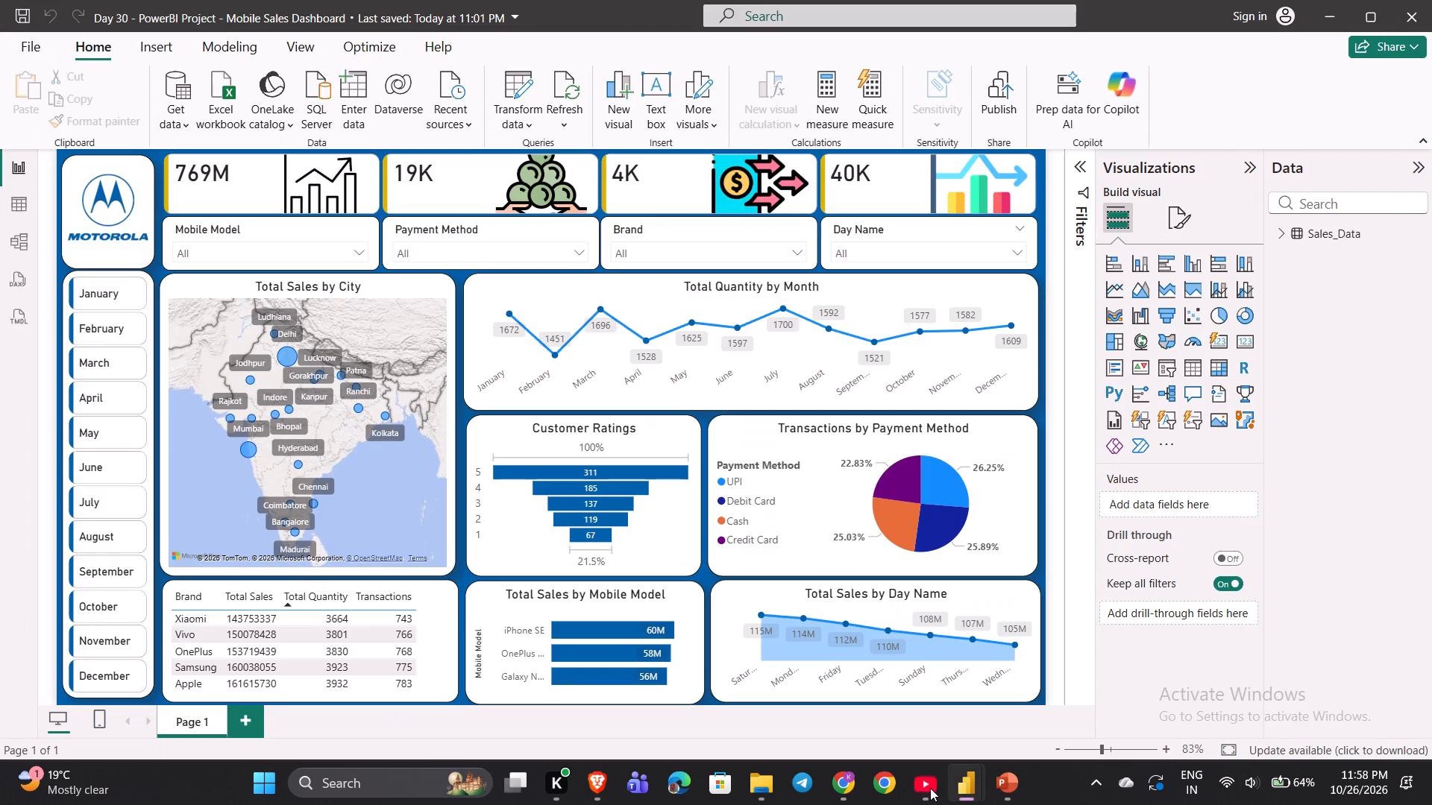
key("Right")
left_click(930, 788)
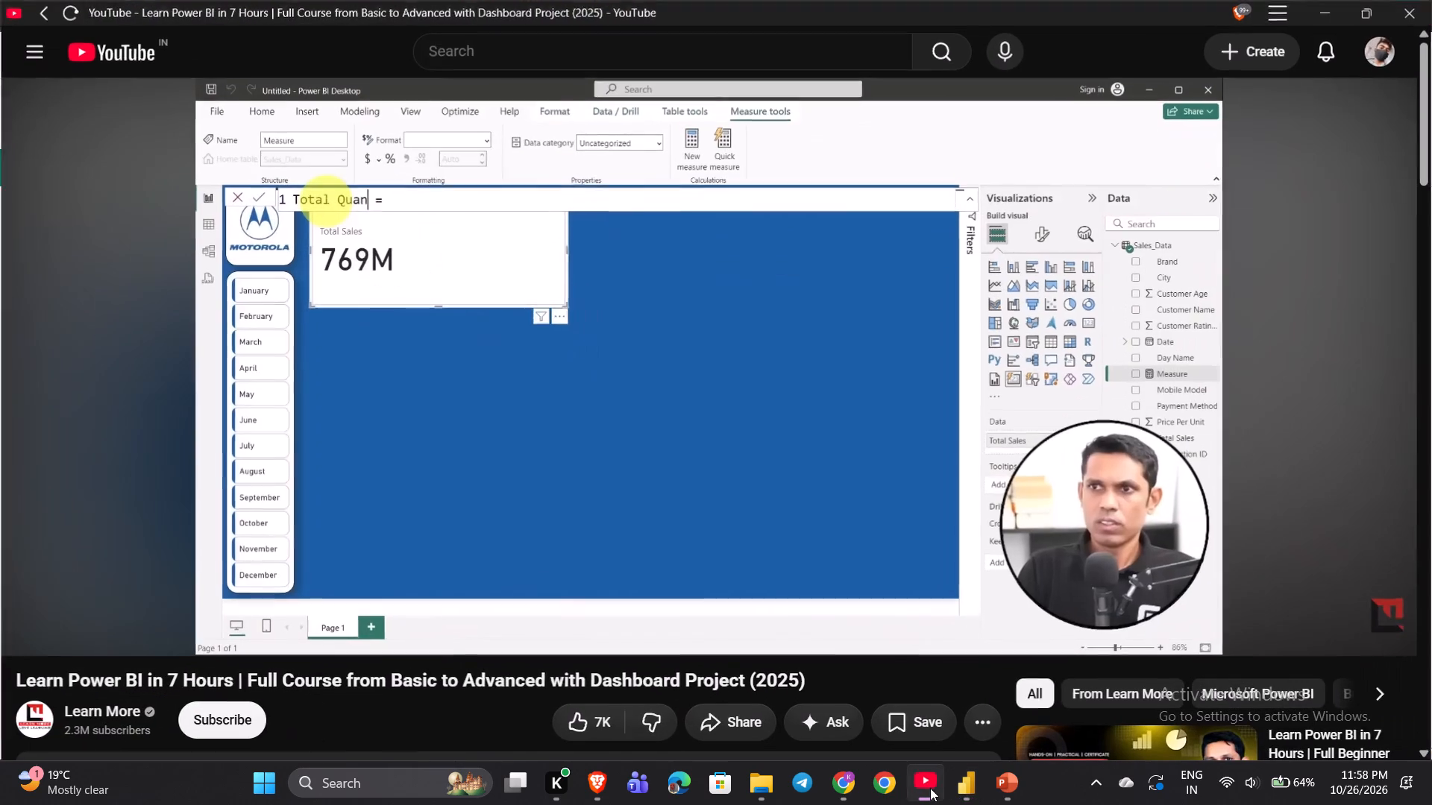
key("Right")
key("Right")
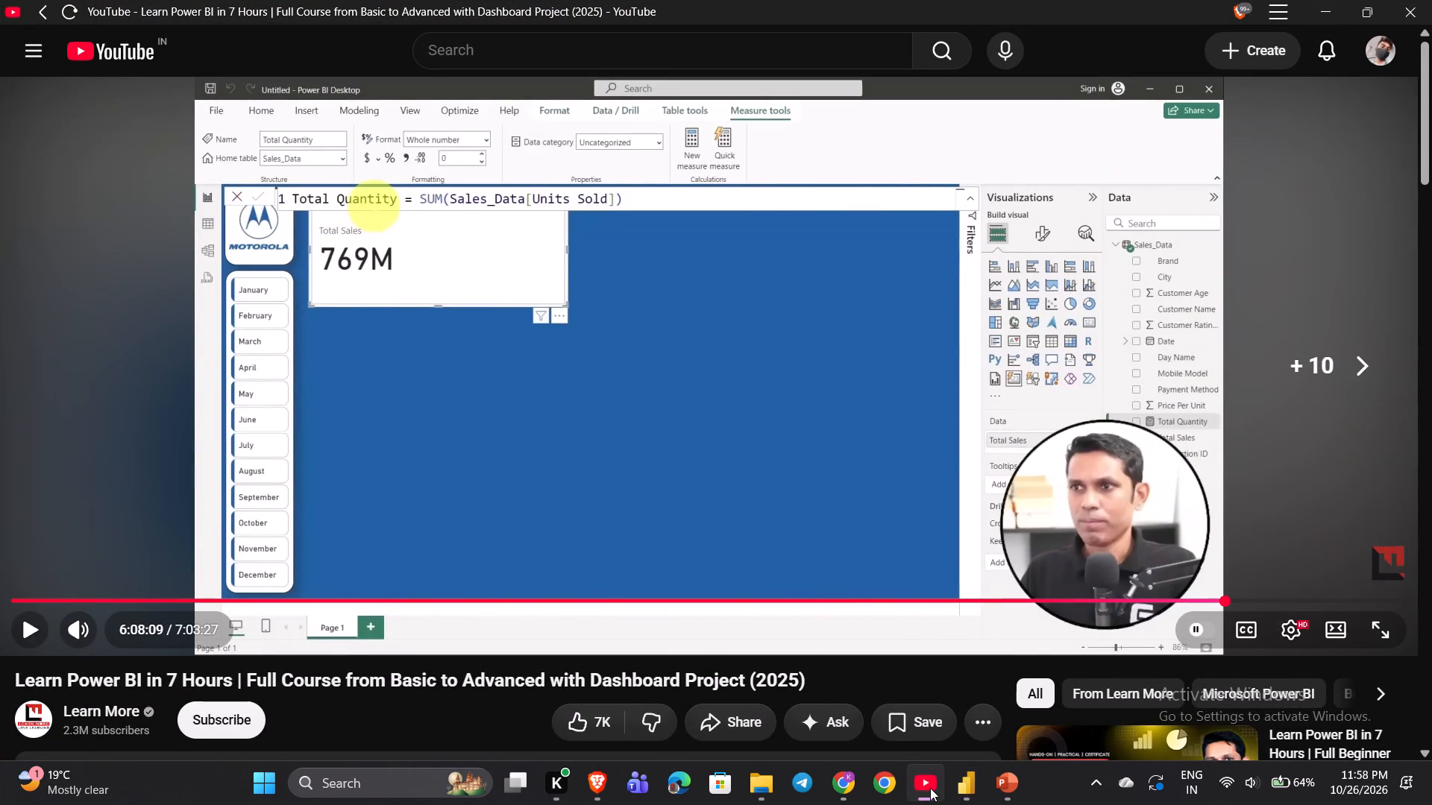
left_click(930, 788)
left_click(930, 788)
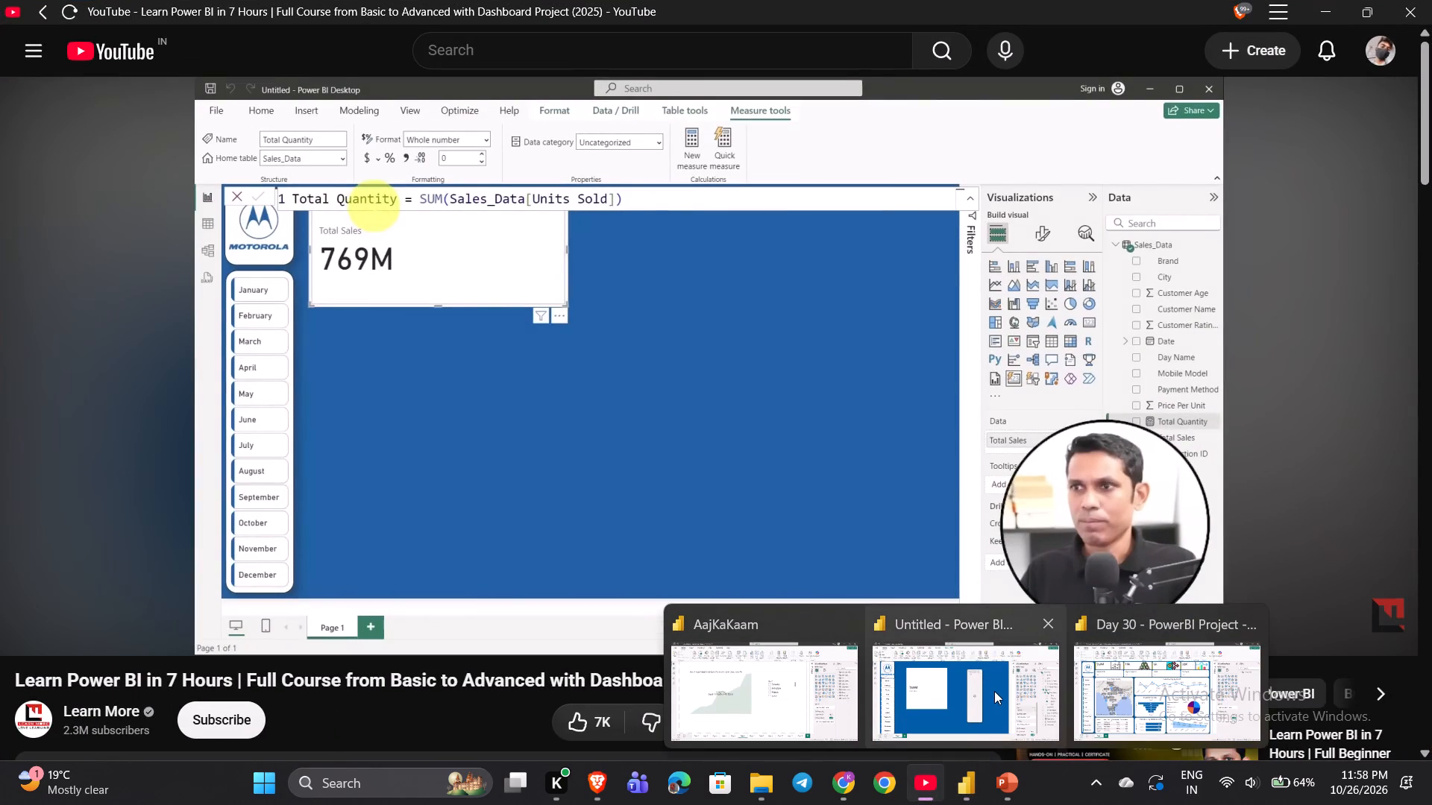
Switch to the untitled Power BI report and create the measure Total Quantity = SUM(Sales_Data[Units Sold]) in the Sales_Data table.
left_click(994, 691)
left_click(1346, 236)
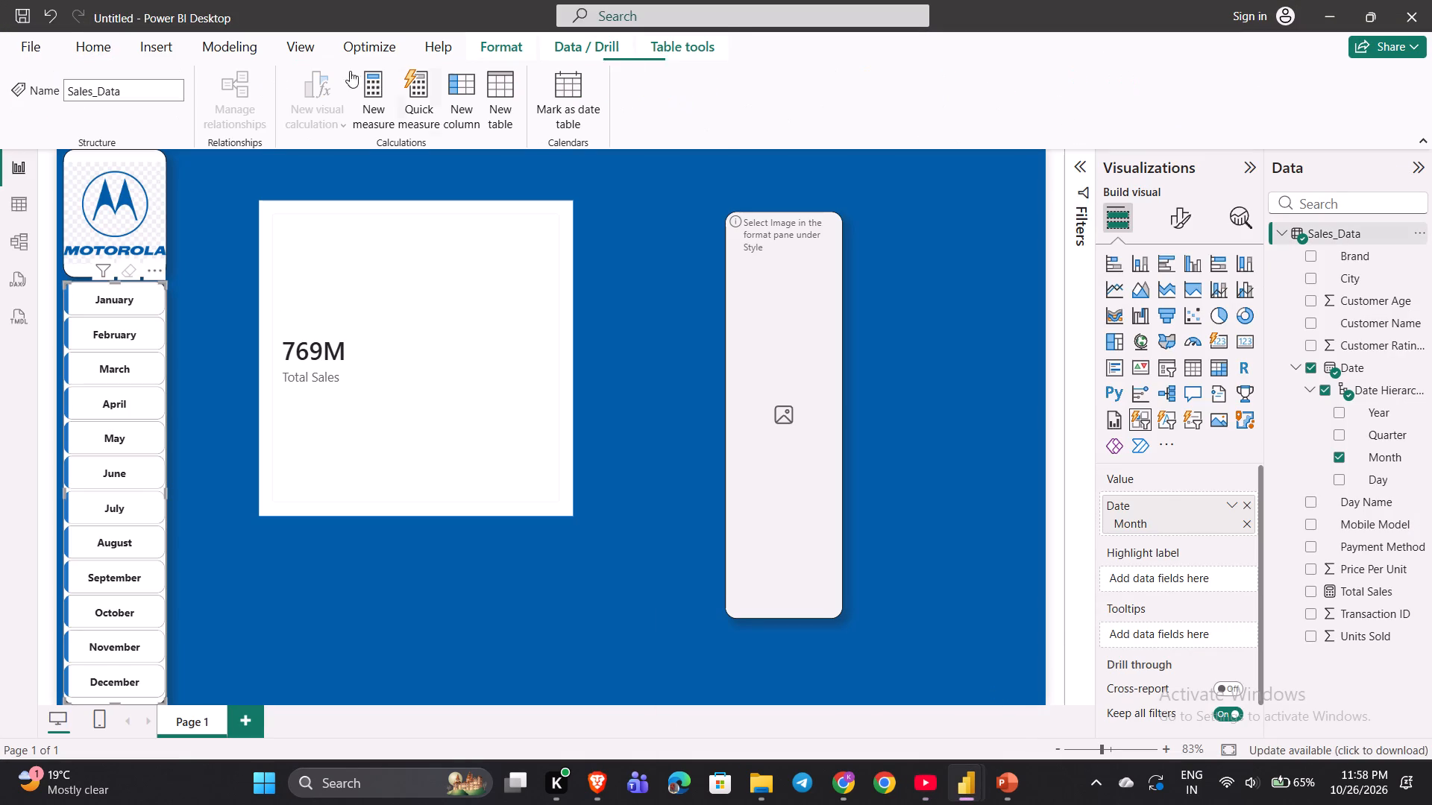
left_click(372, 90)
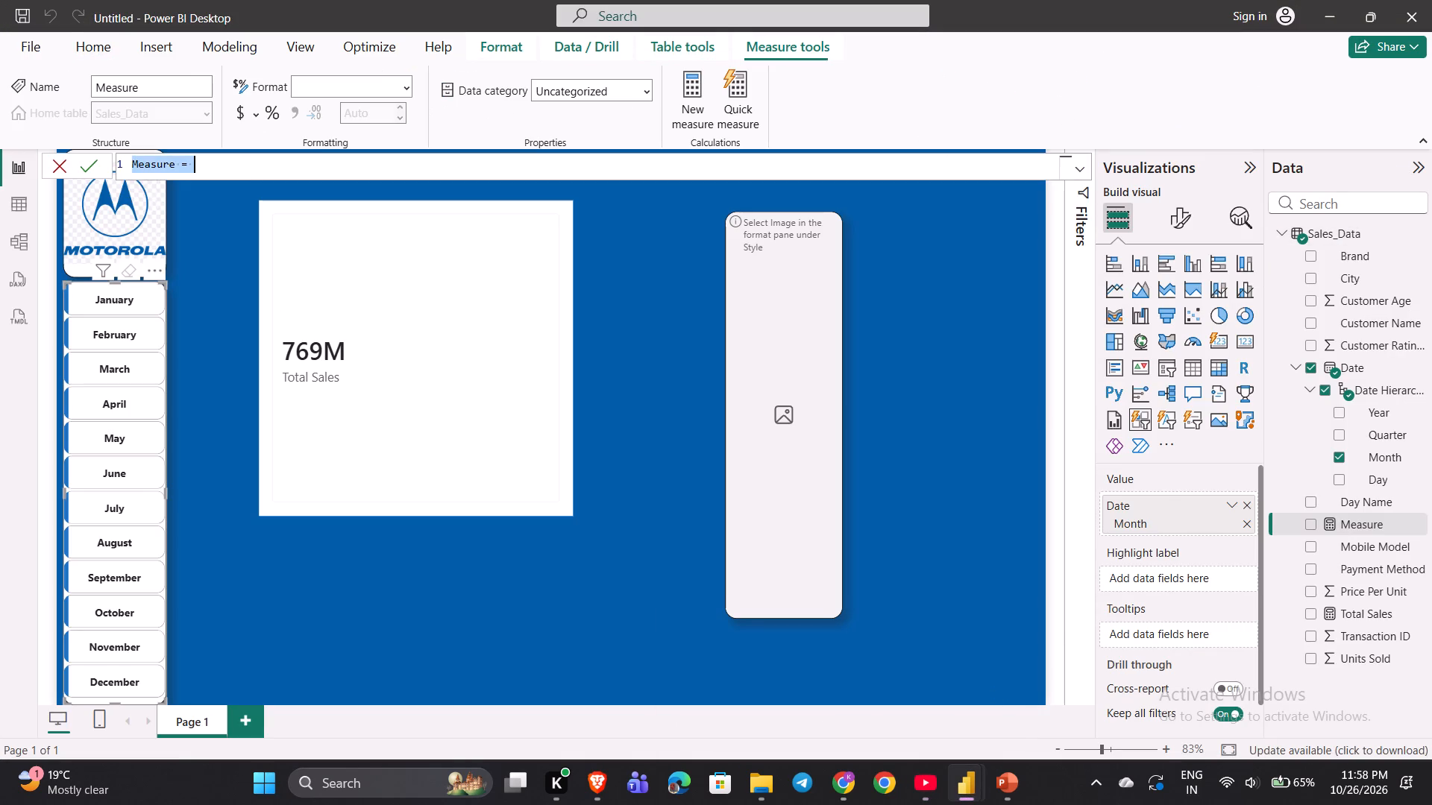
type("Total")
key("space")
type("Quantity = sum")
key("Tab")
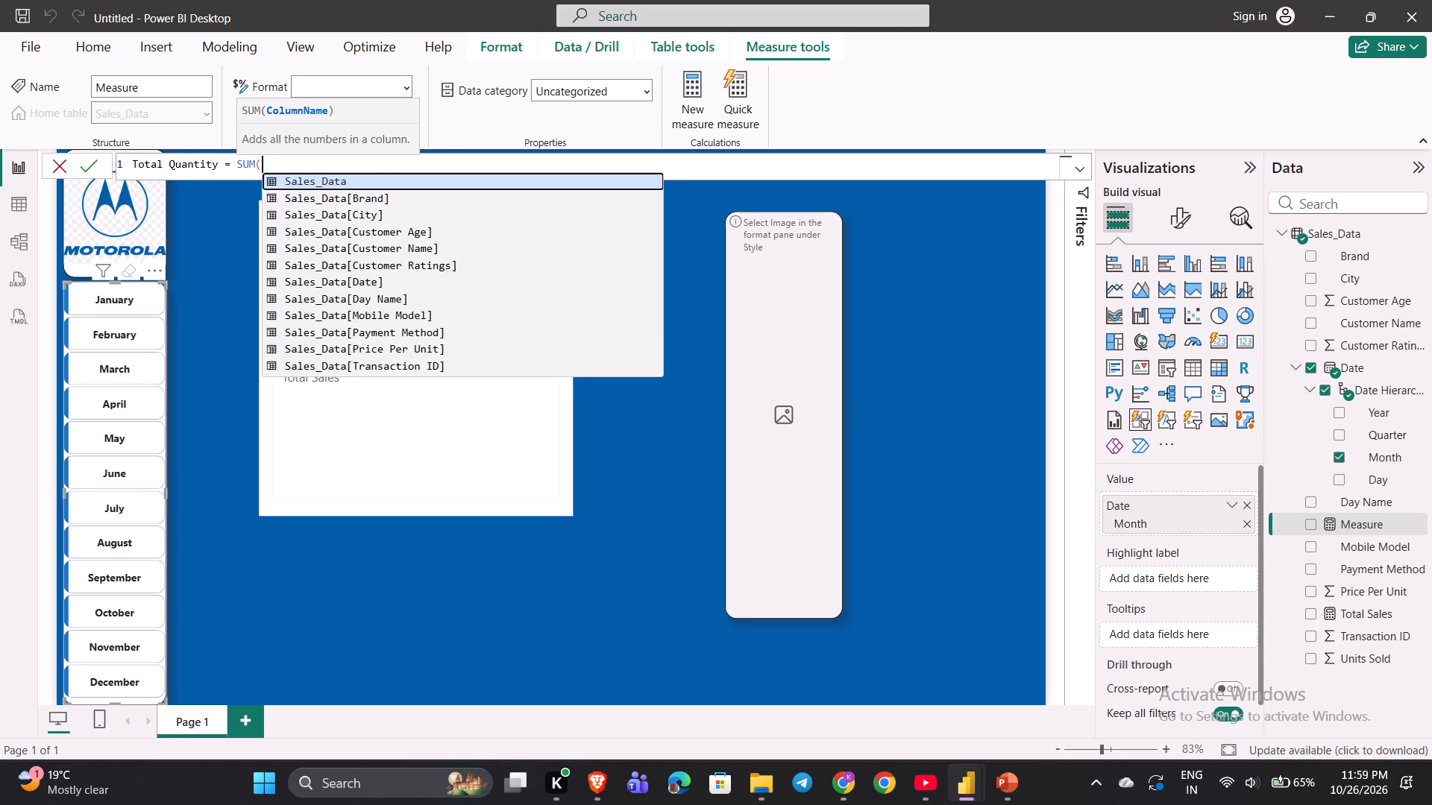
type("uni")
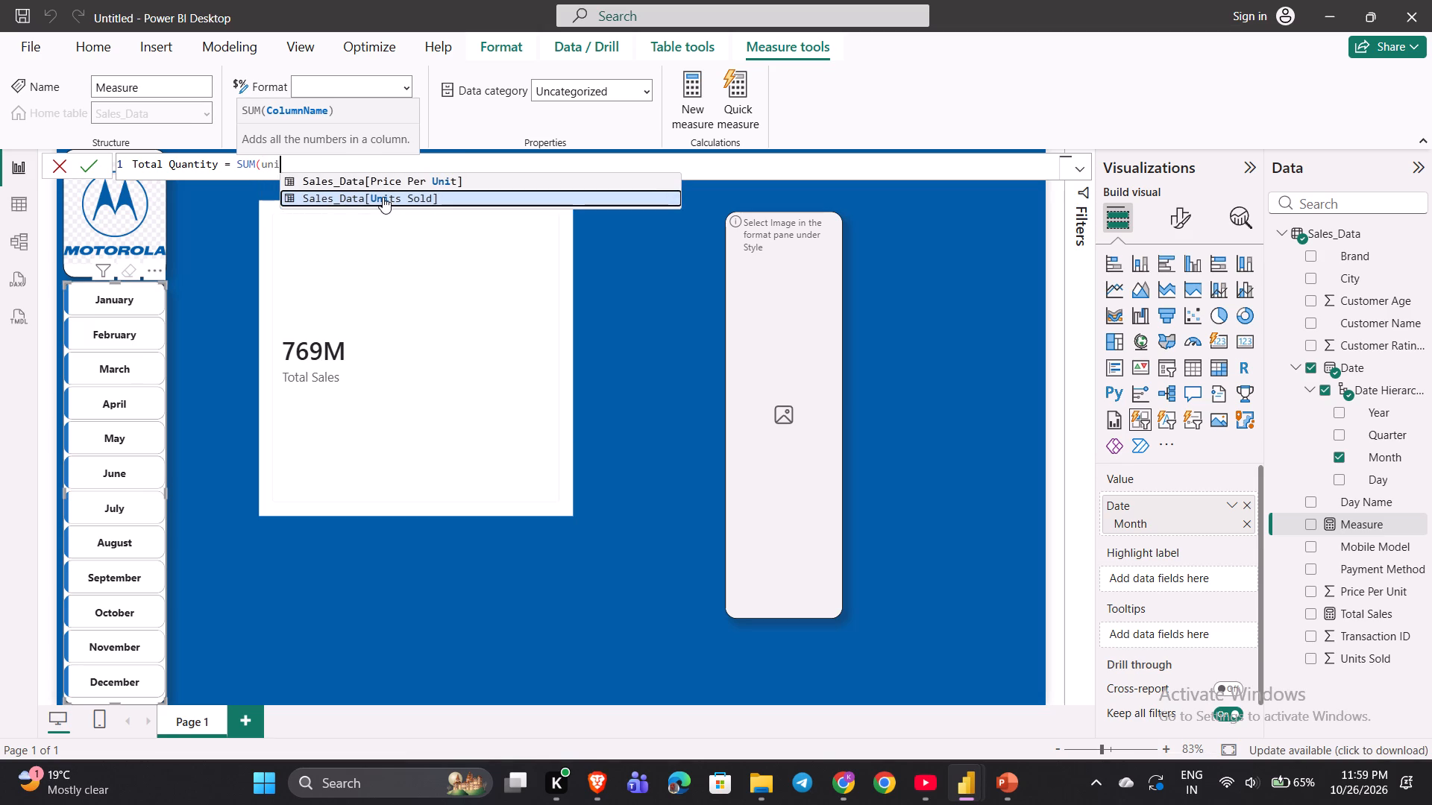
left_click(383, 197)
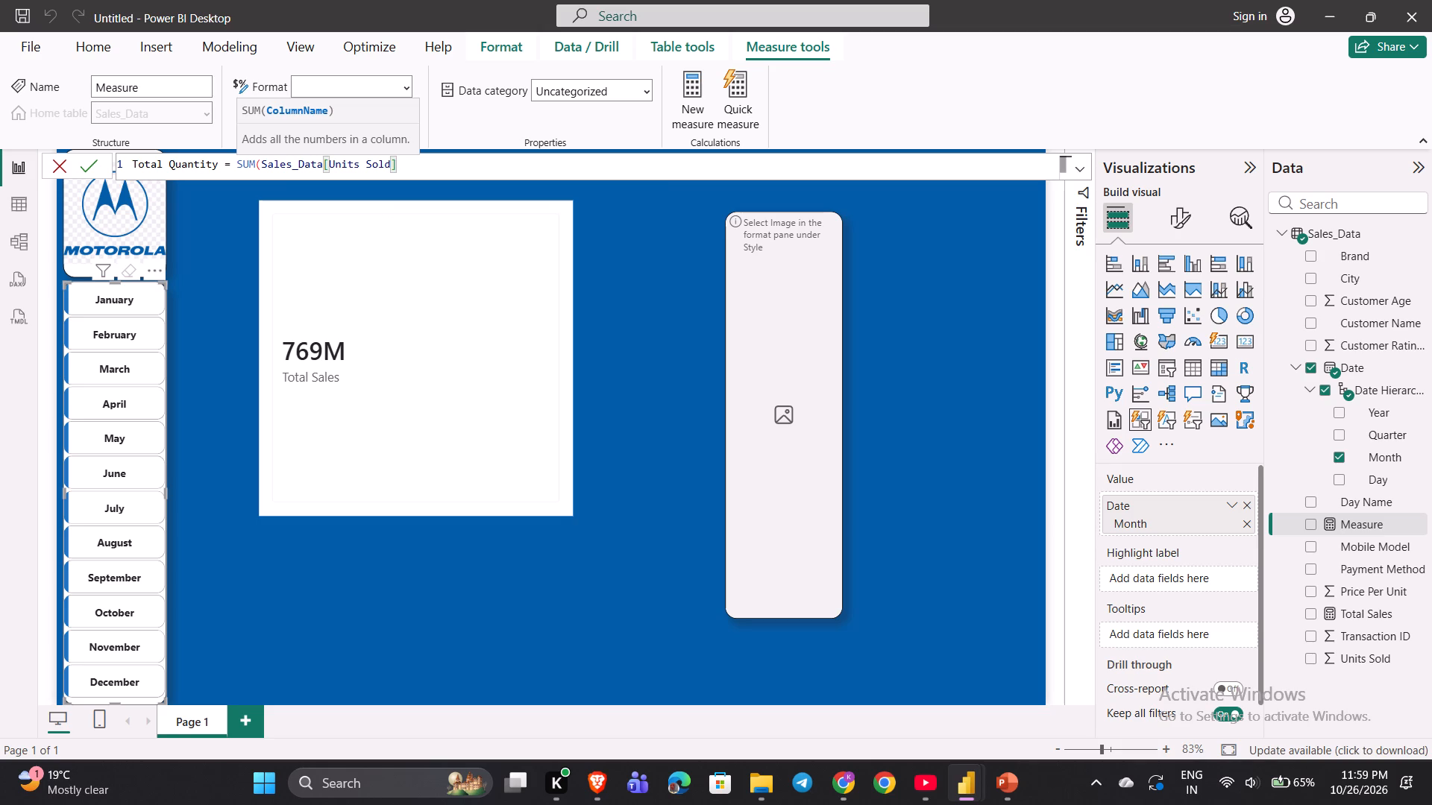
key("shift+parenright")
key("Return")
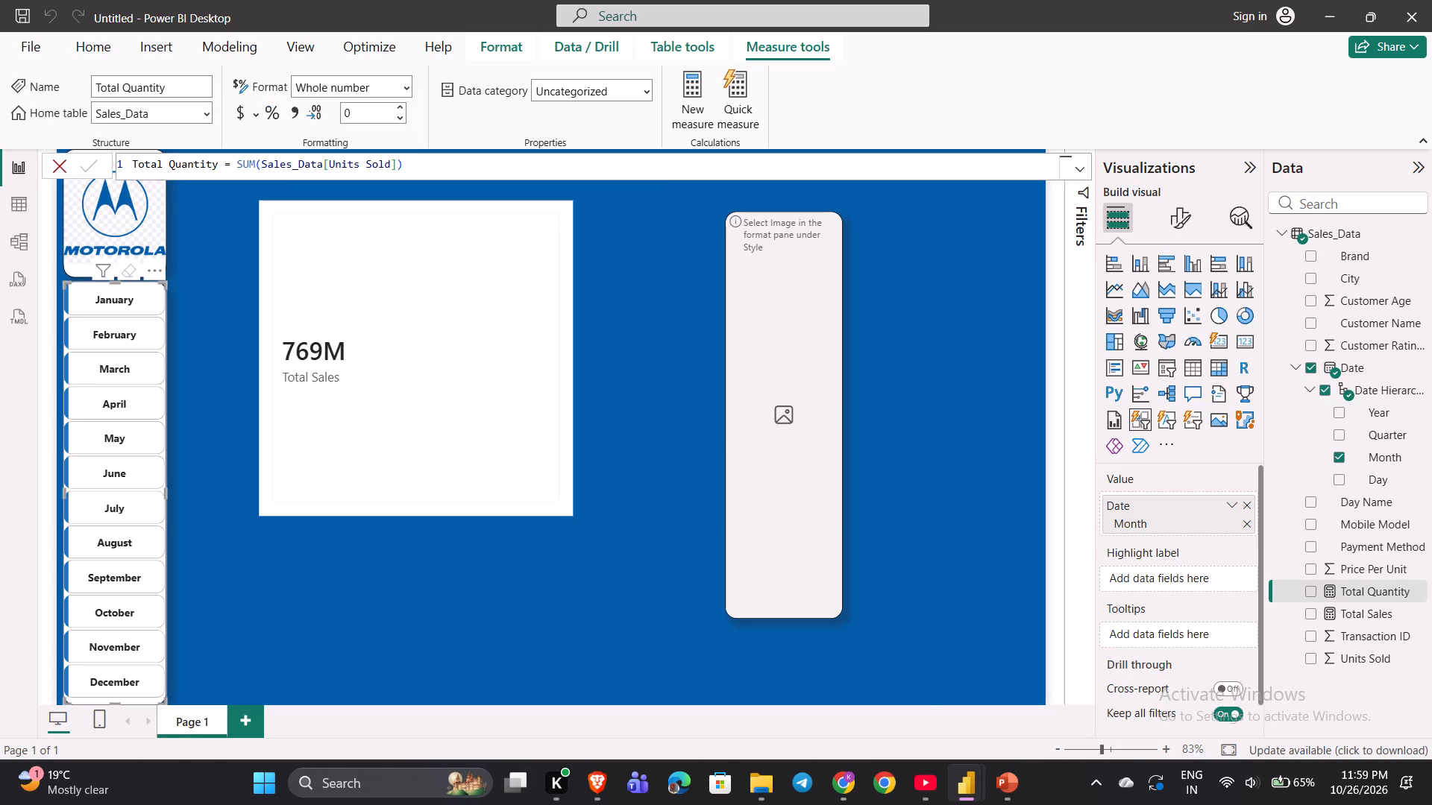
Resume the YouTube course briefly, then add the Total Quantity measure to the Total Sales card in the untitled report.
left_click(927, 787)
key("space")
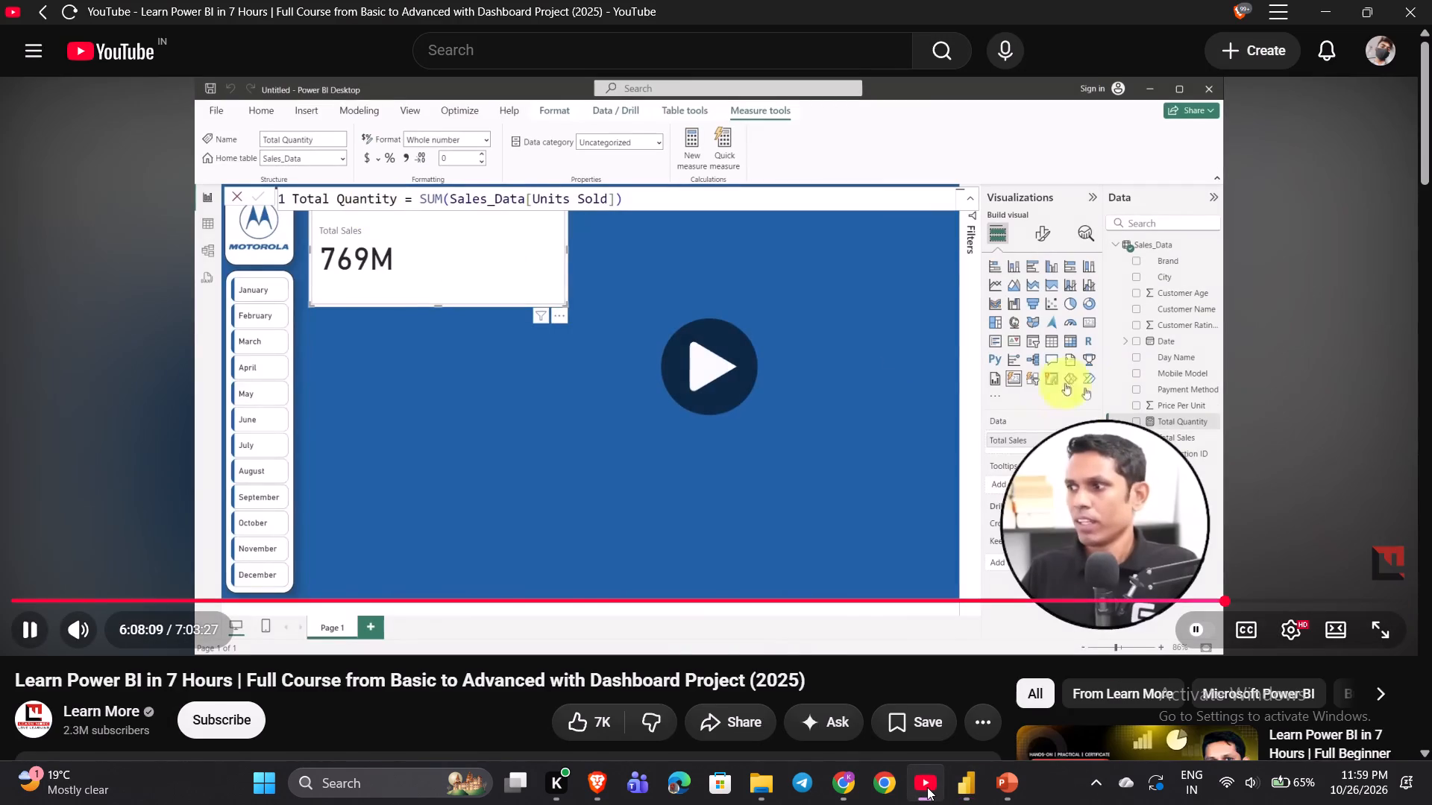
left_click(927, 787)
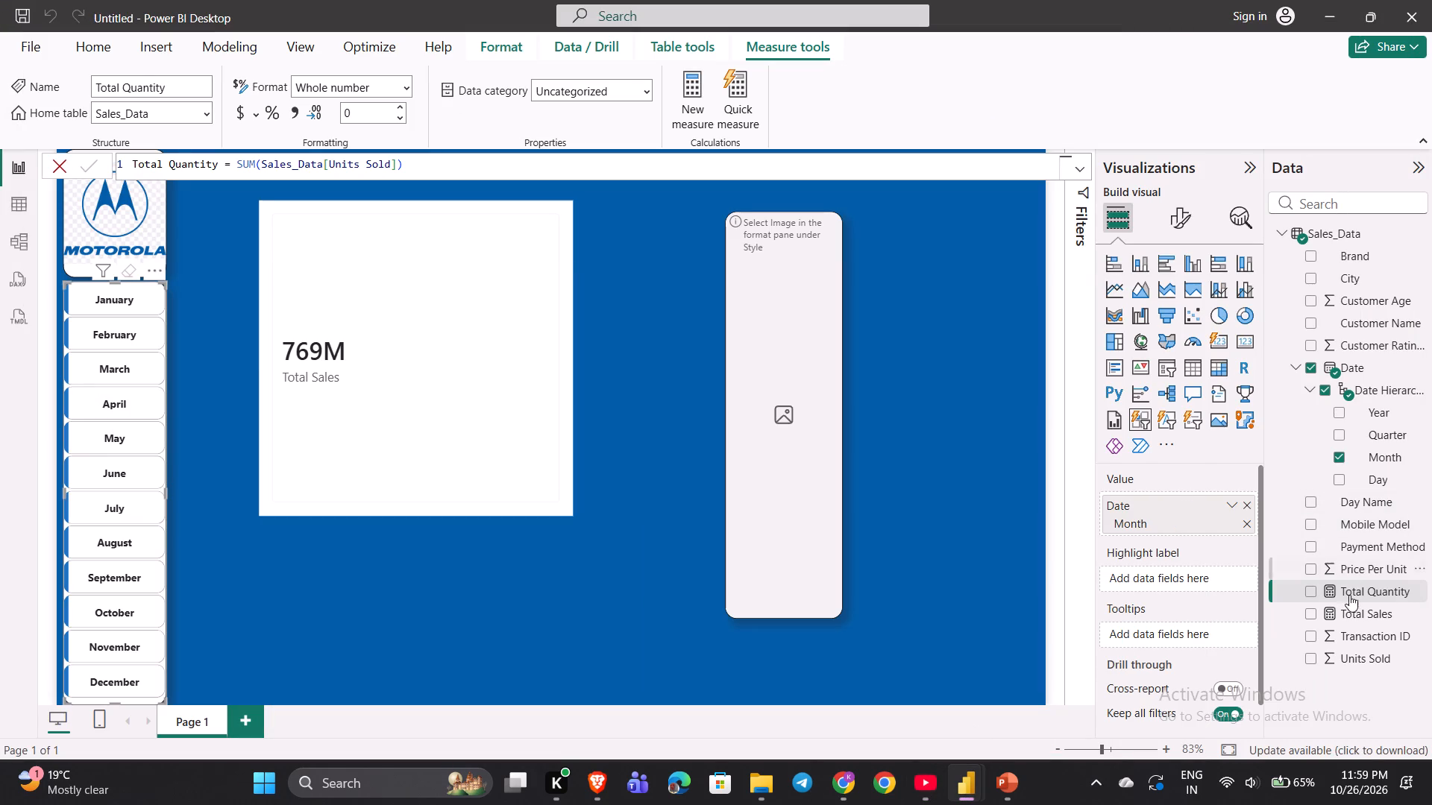
left_click(1363, 589)
left_click(708, 335)
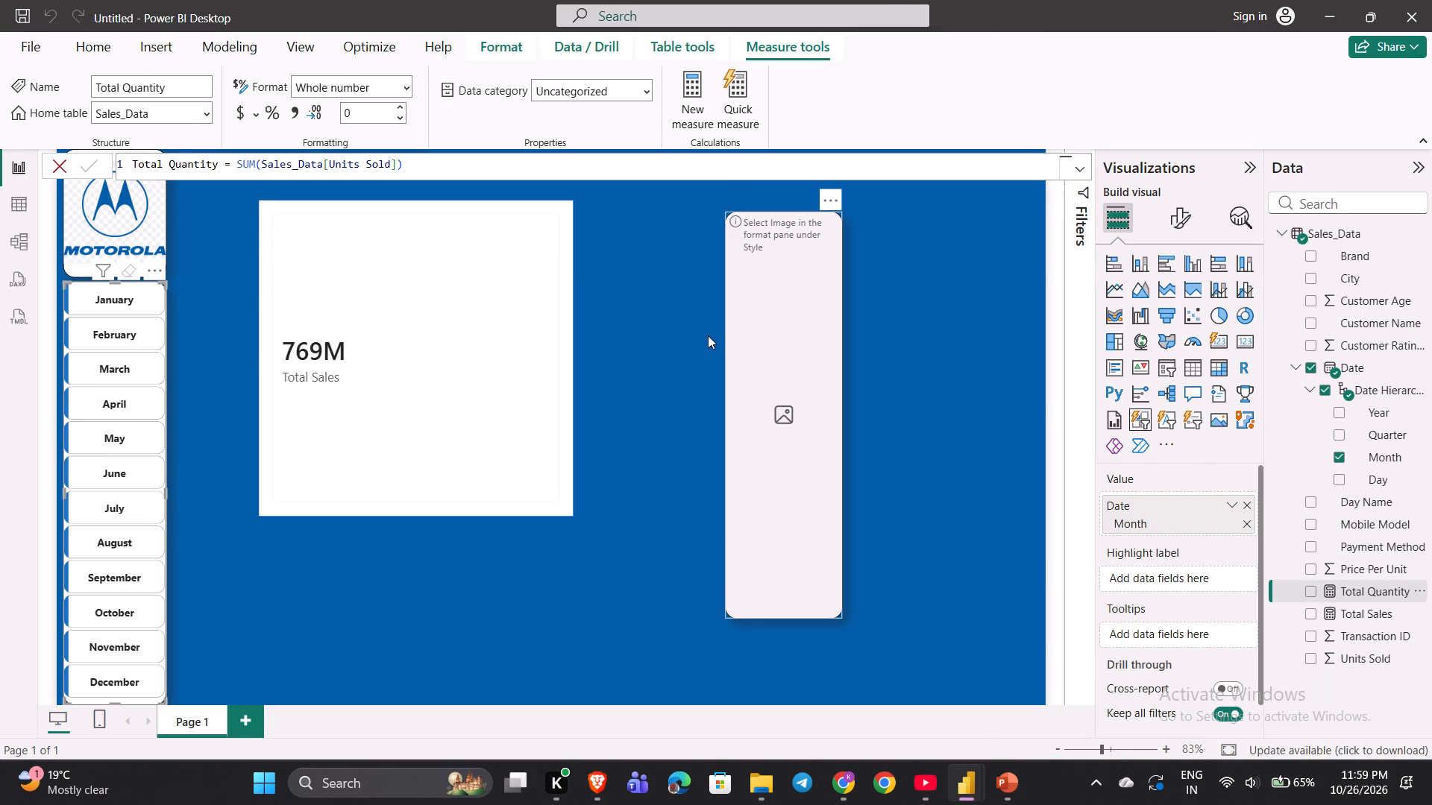
left_click_drag(1355, 590, 494, 373)
Switch to the YouTube course and examine how the tutor starts the next measure, replaying the part where it is named.
left_click(932, 789)
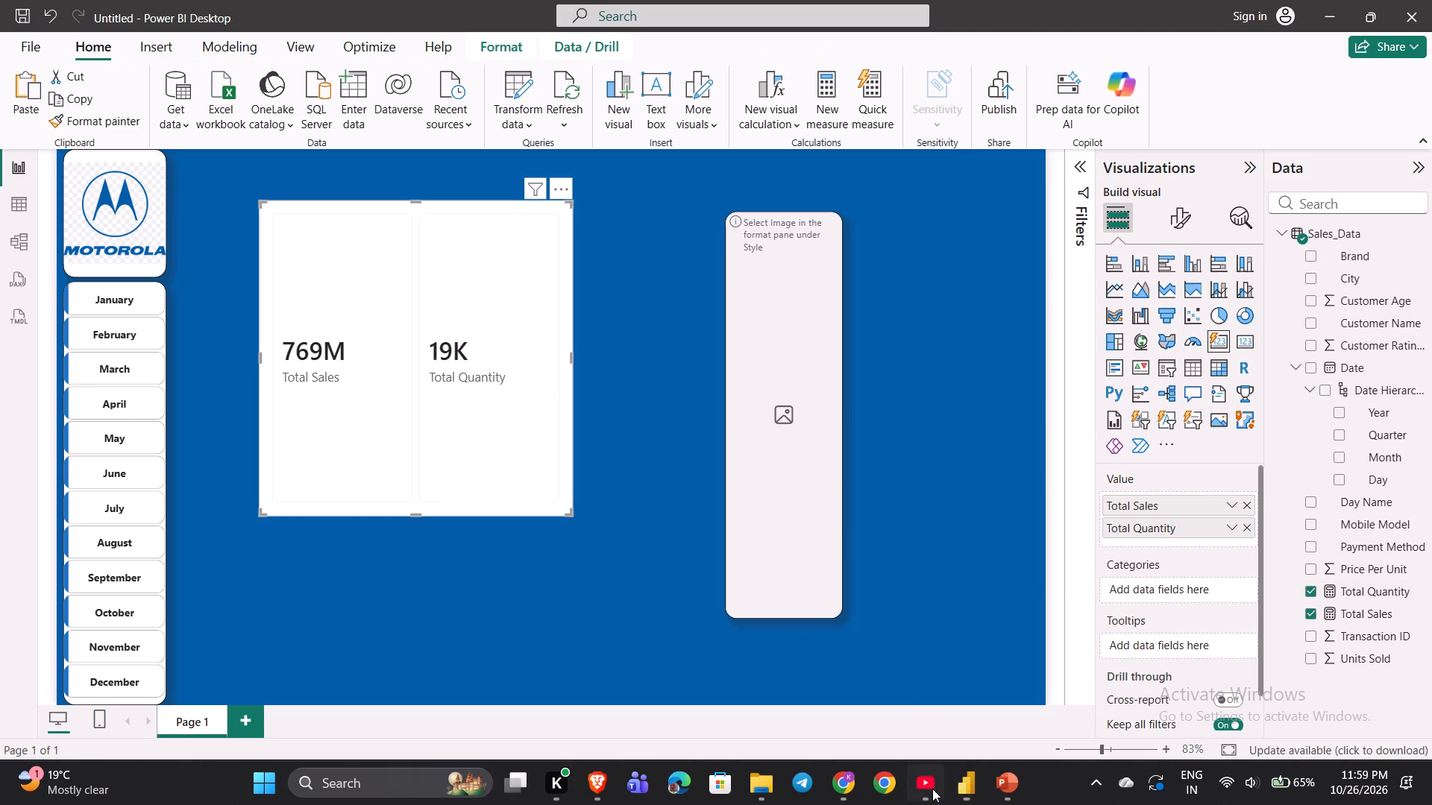
key("space")
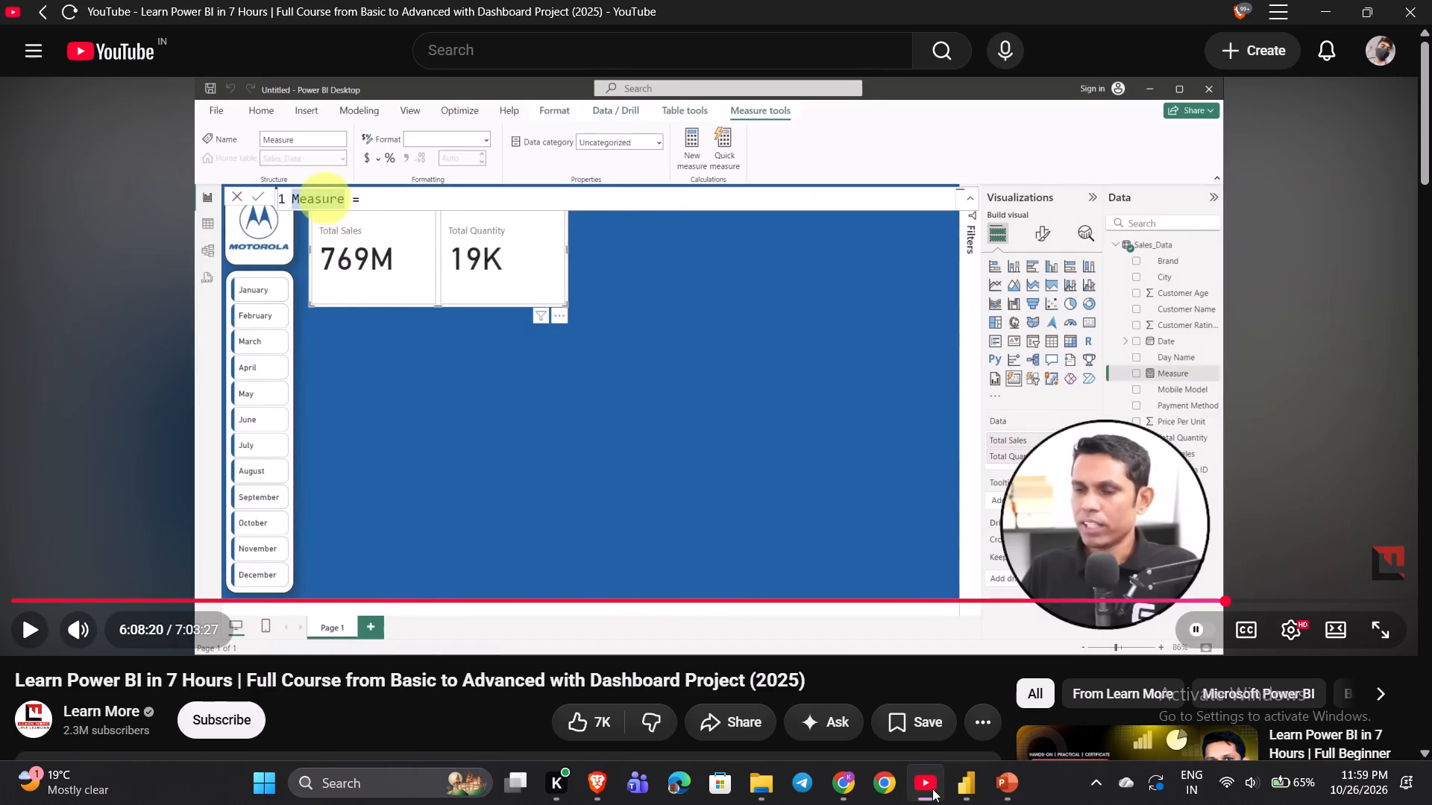
key("space")
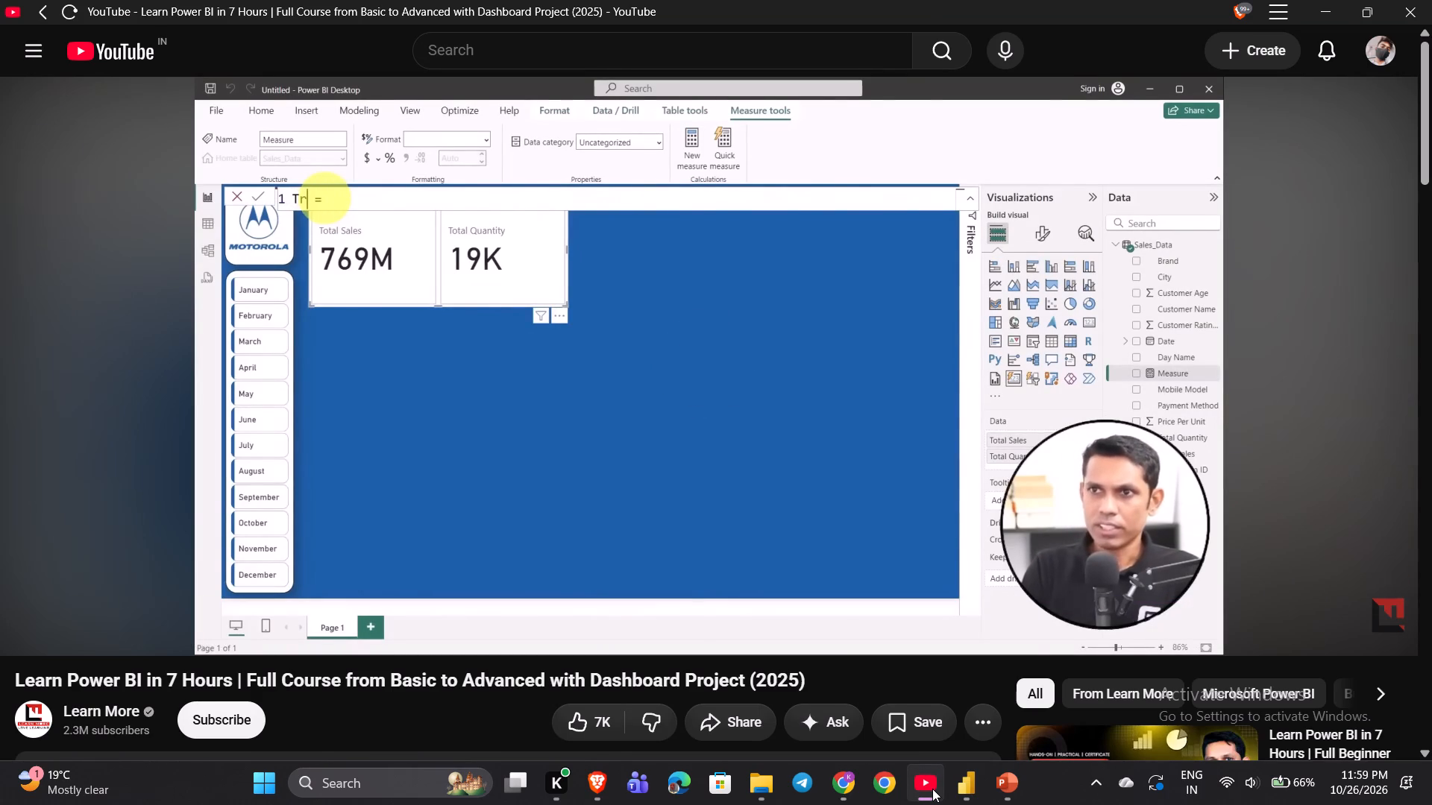
key("Right")
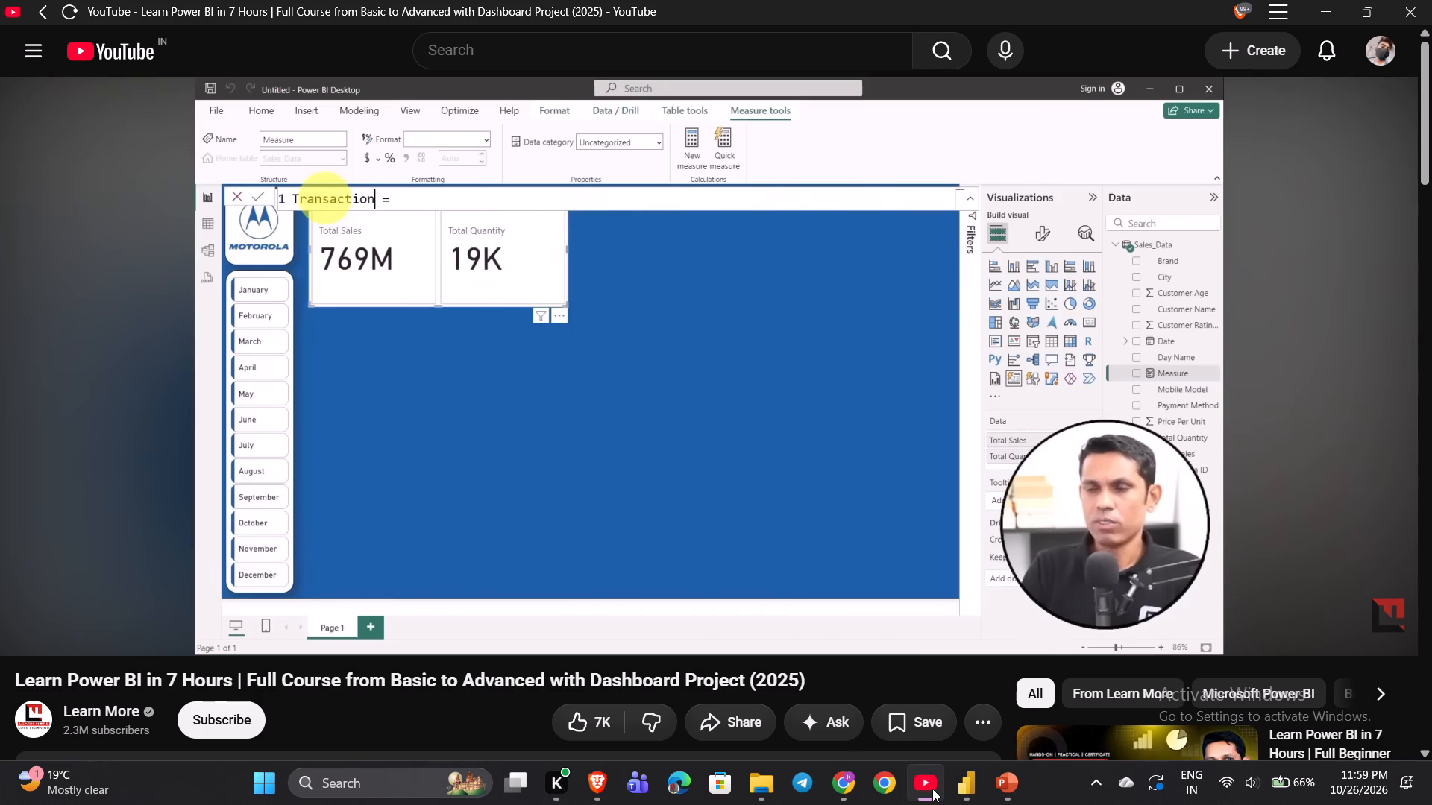
key("Left")
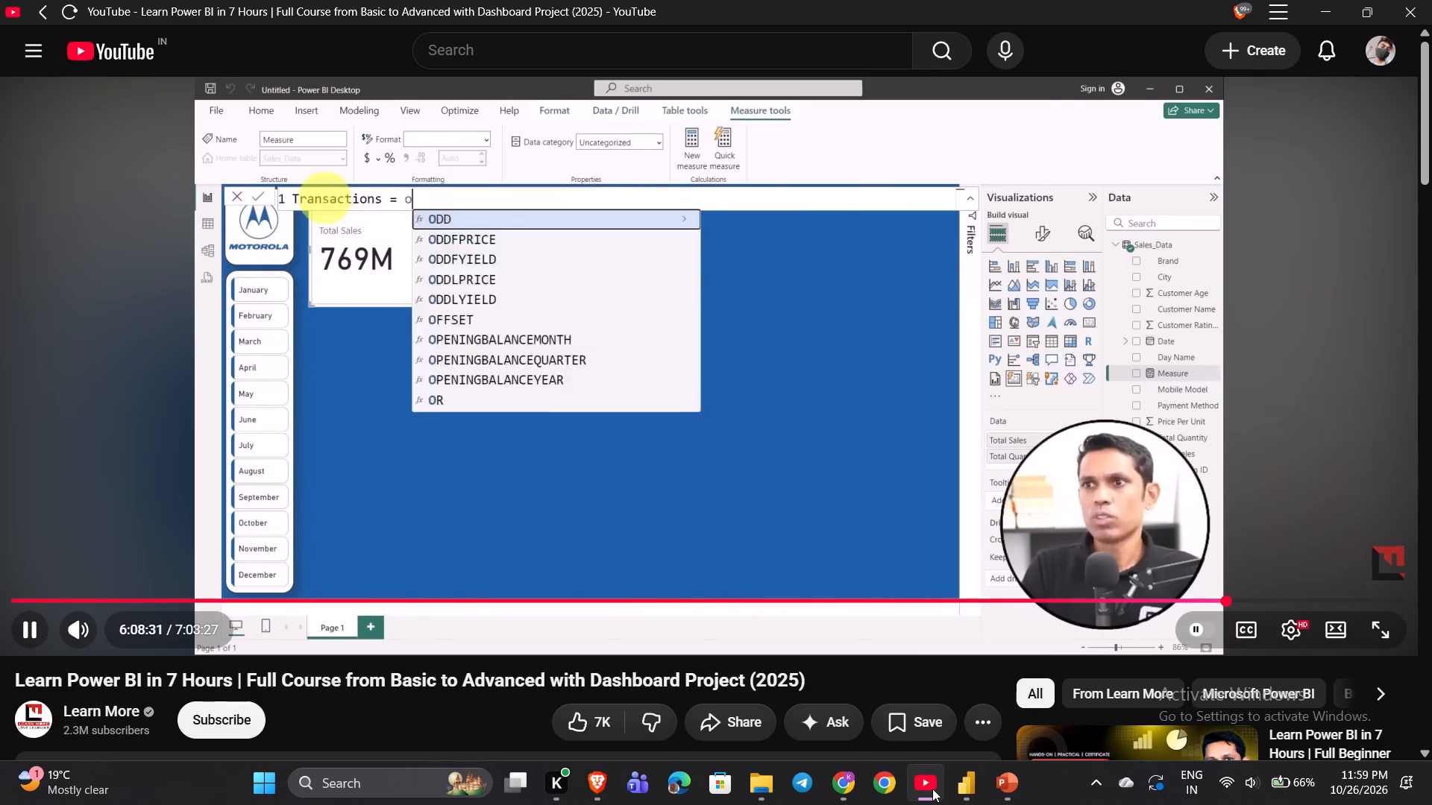
key("Left")
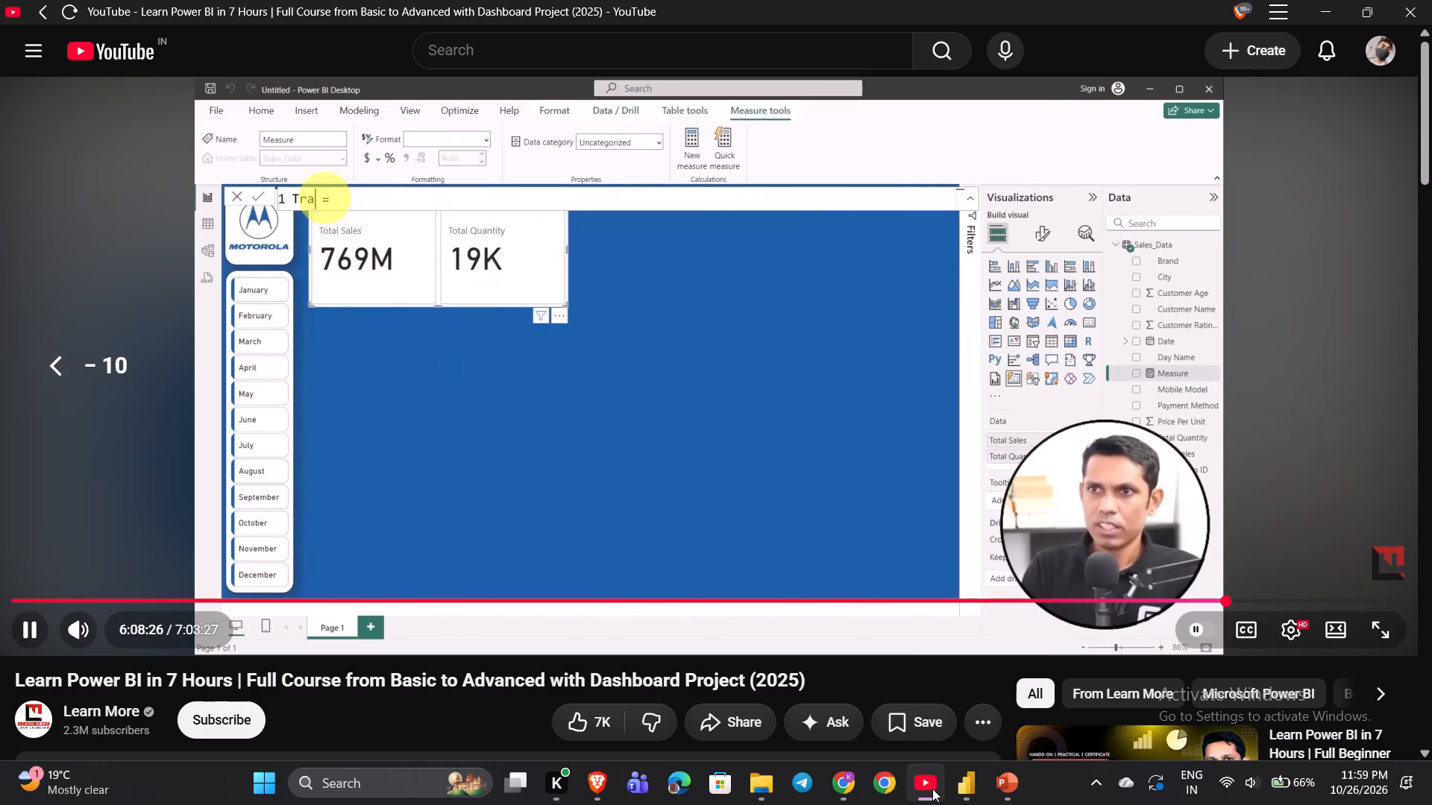
key("space")
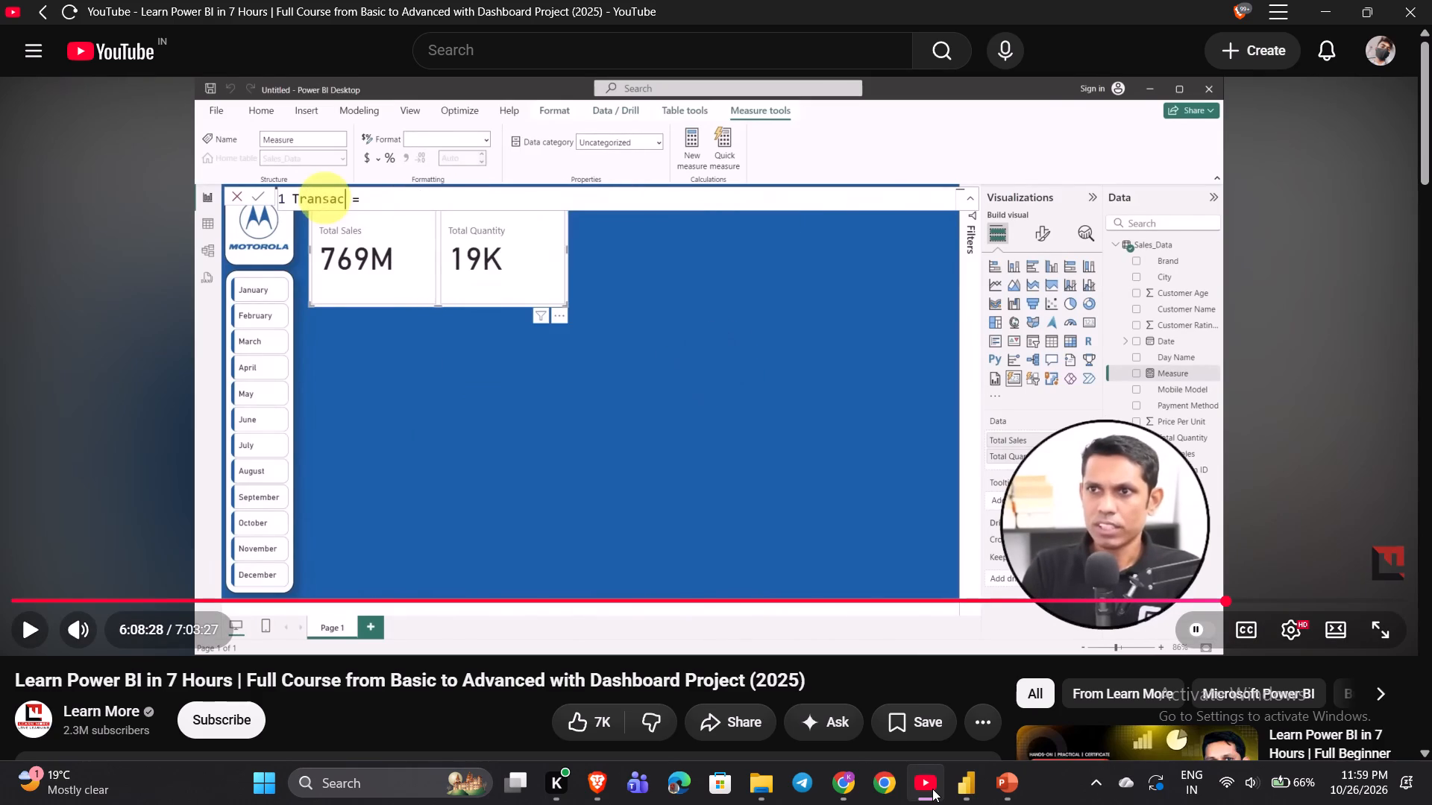
Switch back to the untitled Power BI report and remove the empty image placeholder from the page.
double_click(932, 789)
left_click(932, 789)
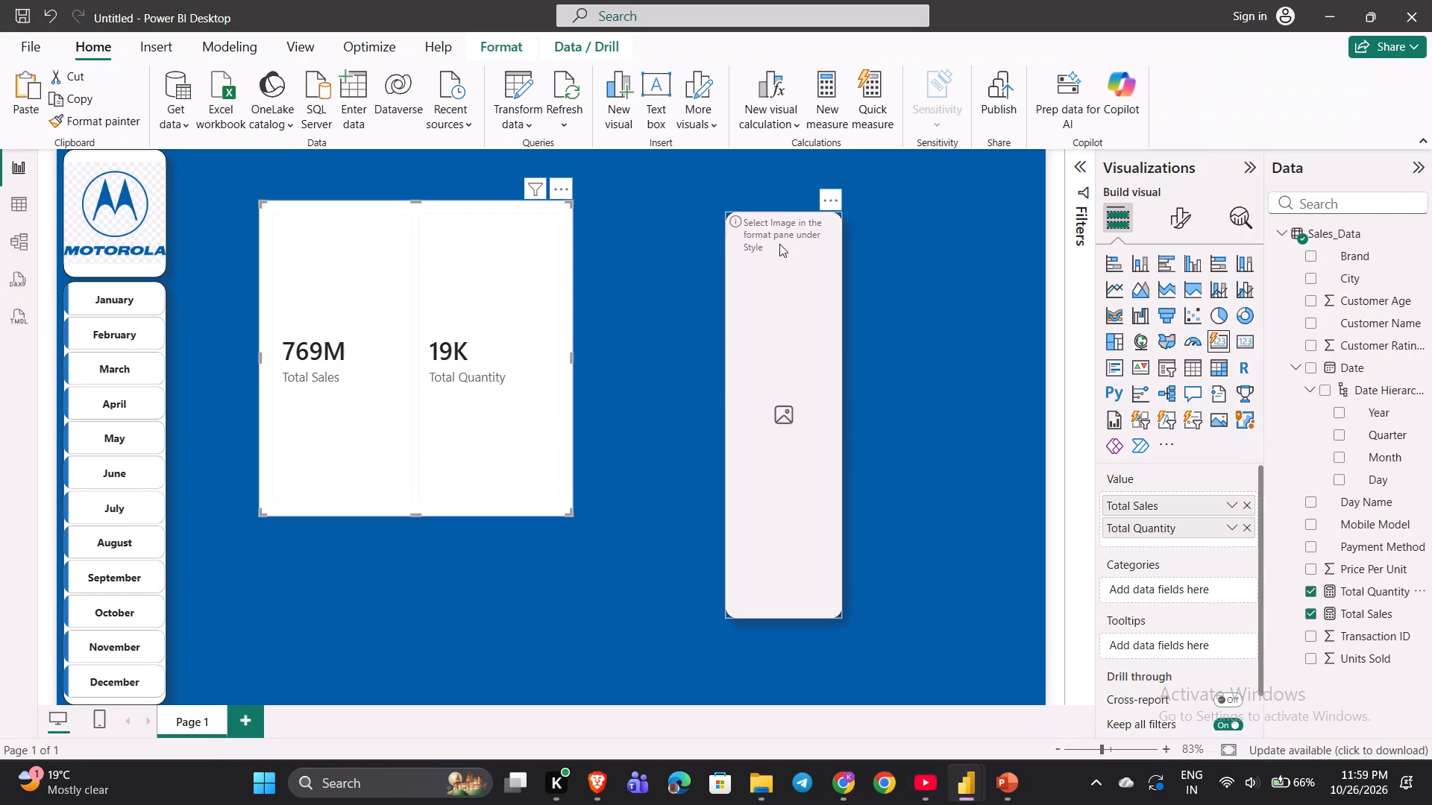
left_click(828, 198)
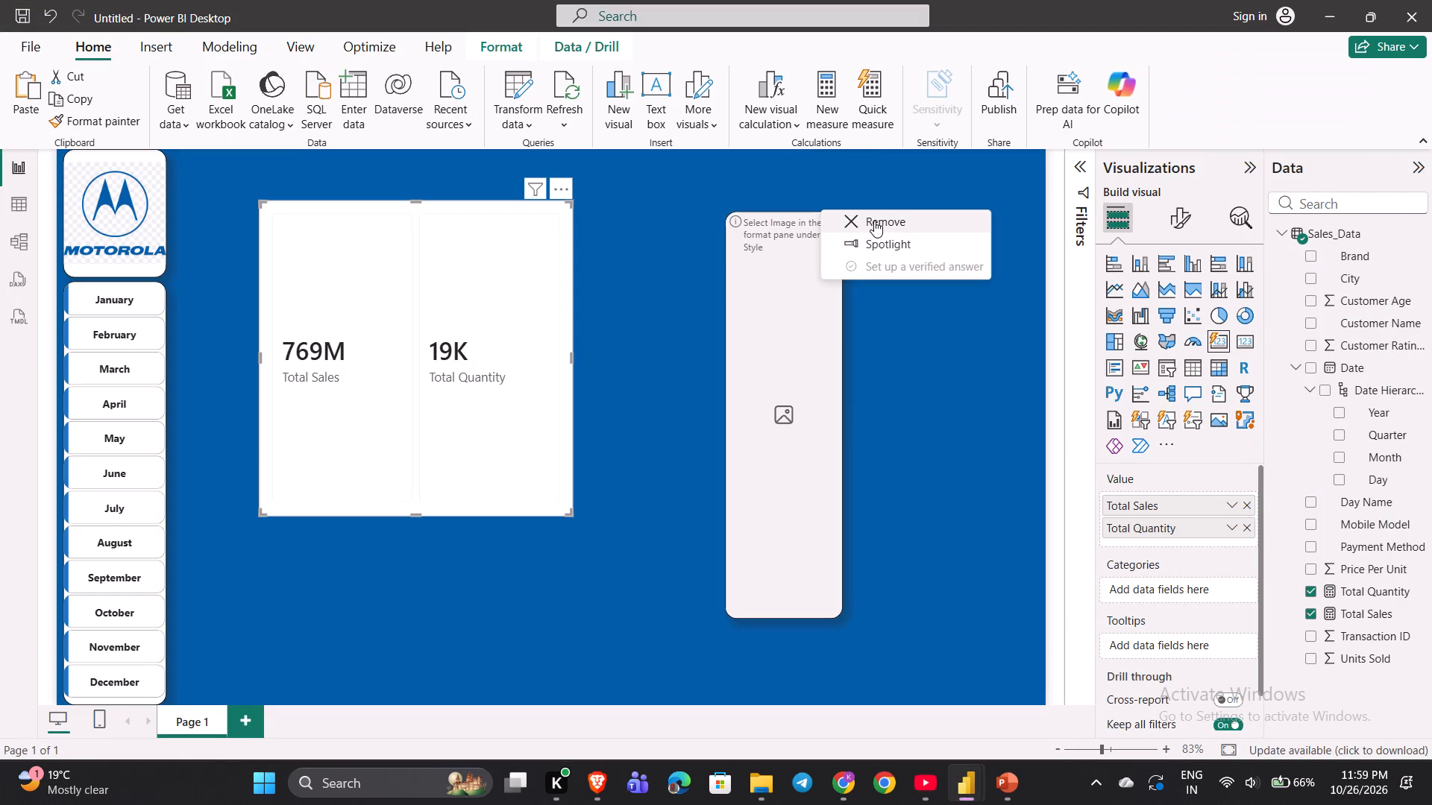
left_click(874, 221)
Return to the YouTube course and examine the tutor's Transactions measure with COUNTROWS, replaying the formula entry.
left_click(920, 786)
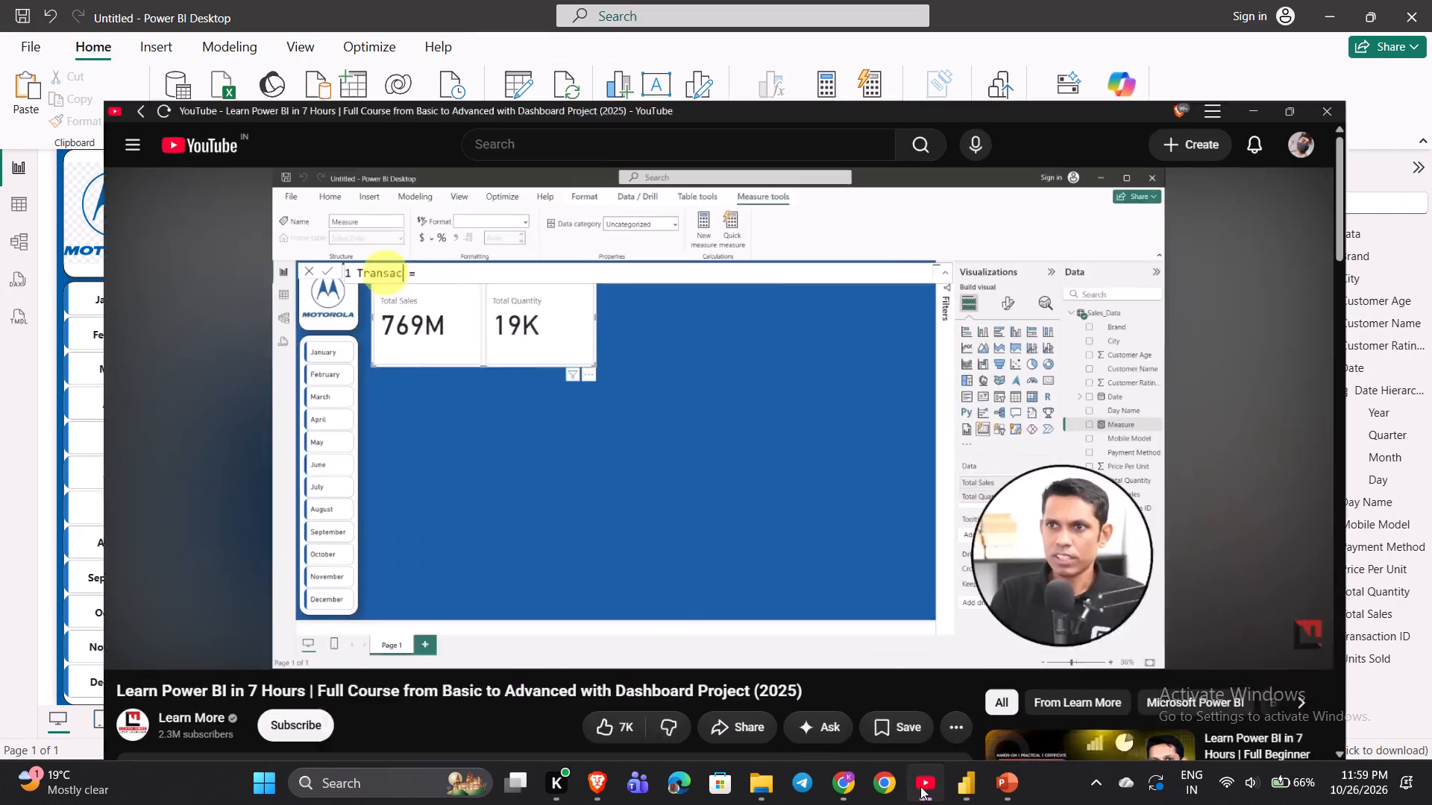
key("space")
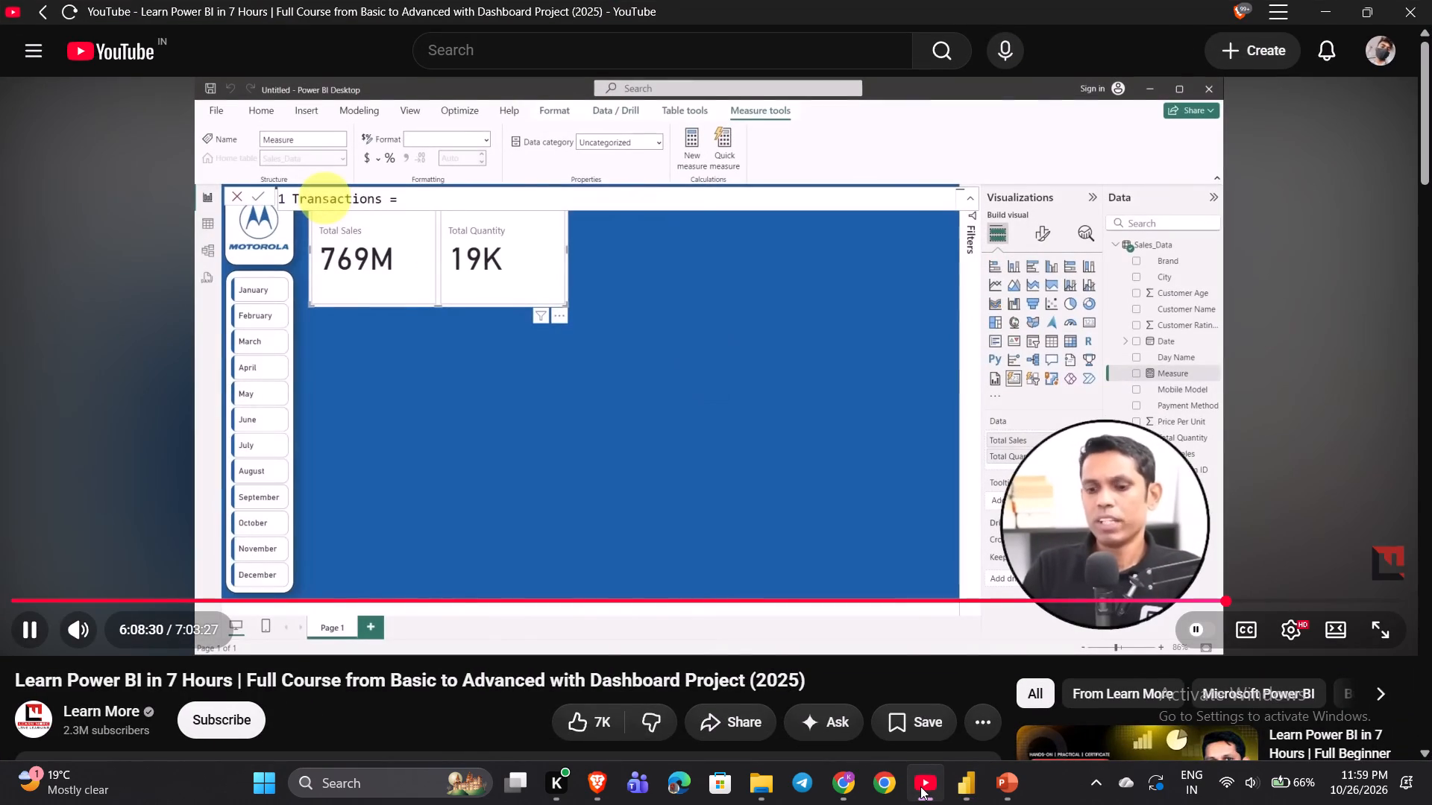
key("space")
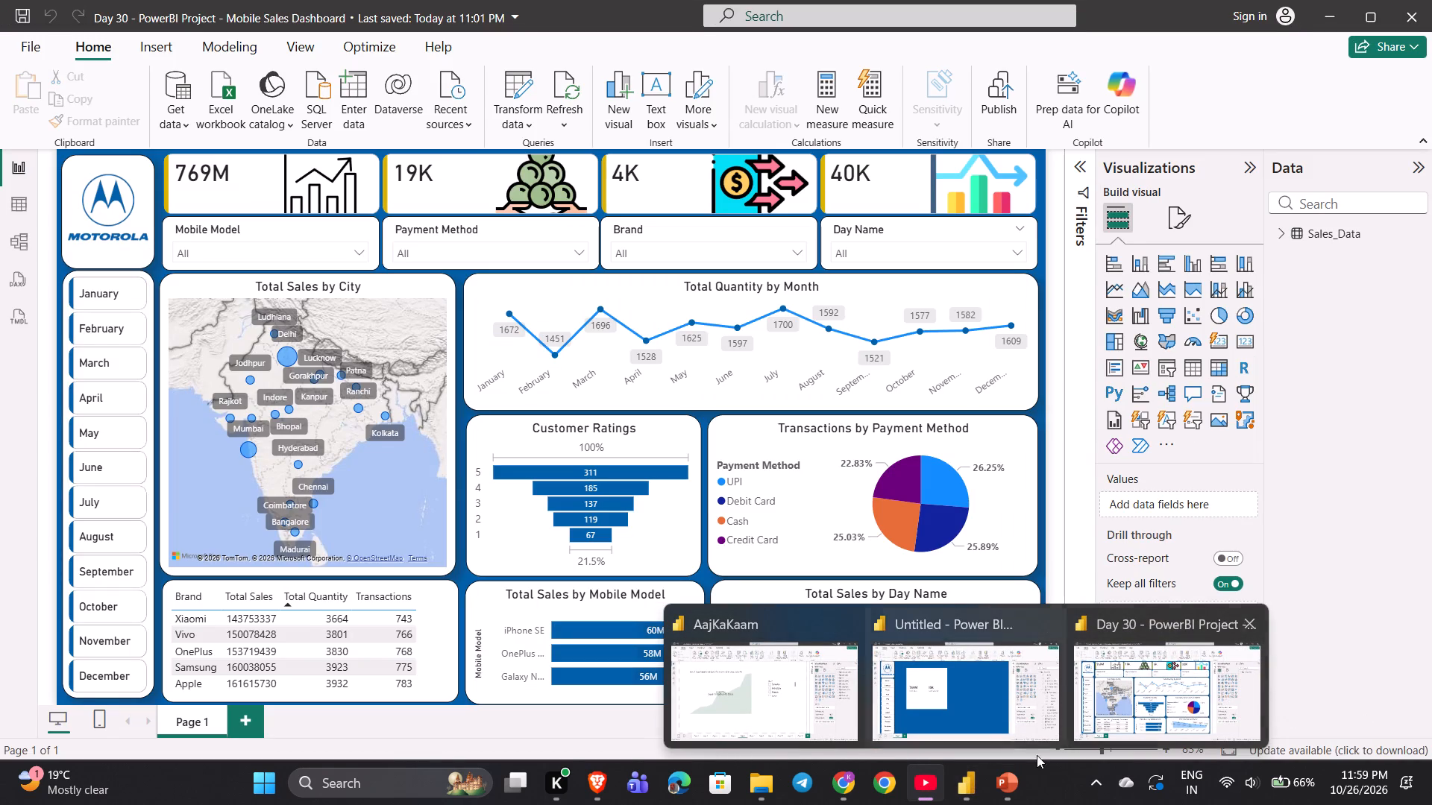
key("space")
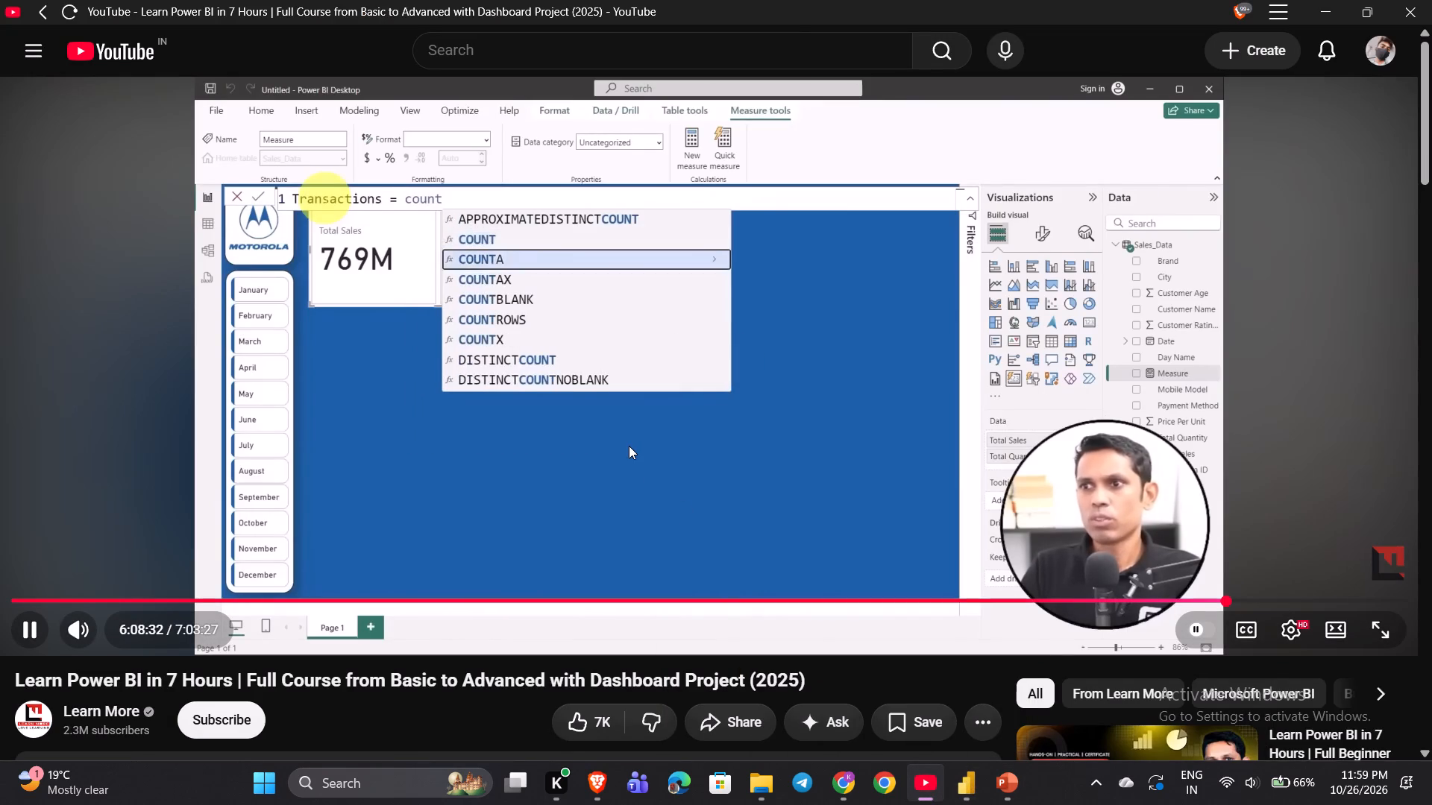
key("space")
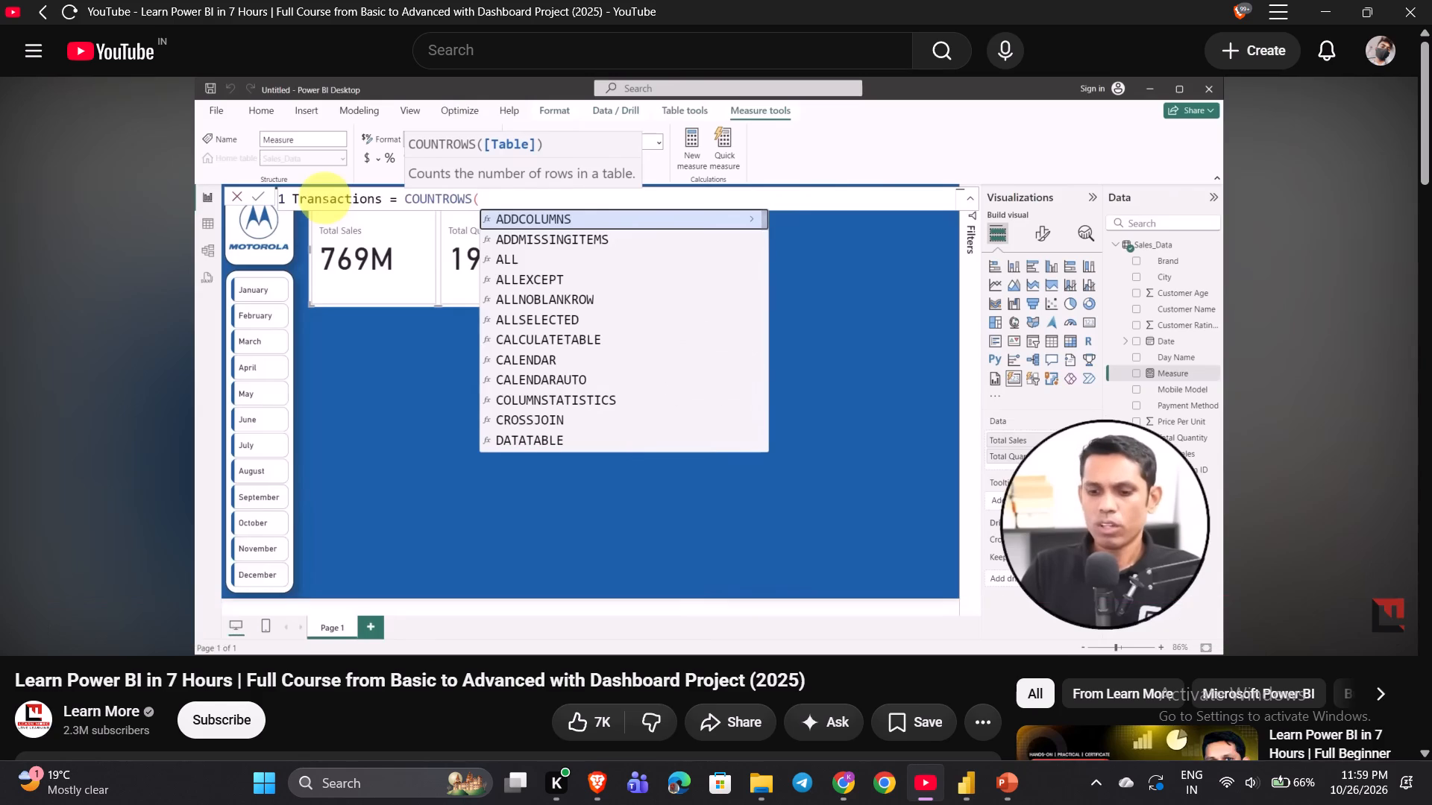
key("space")
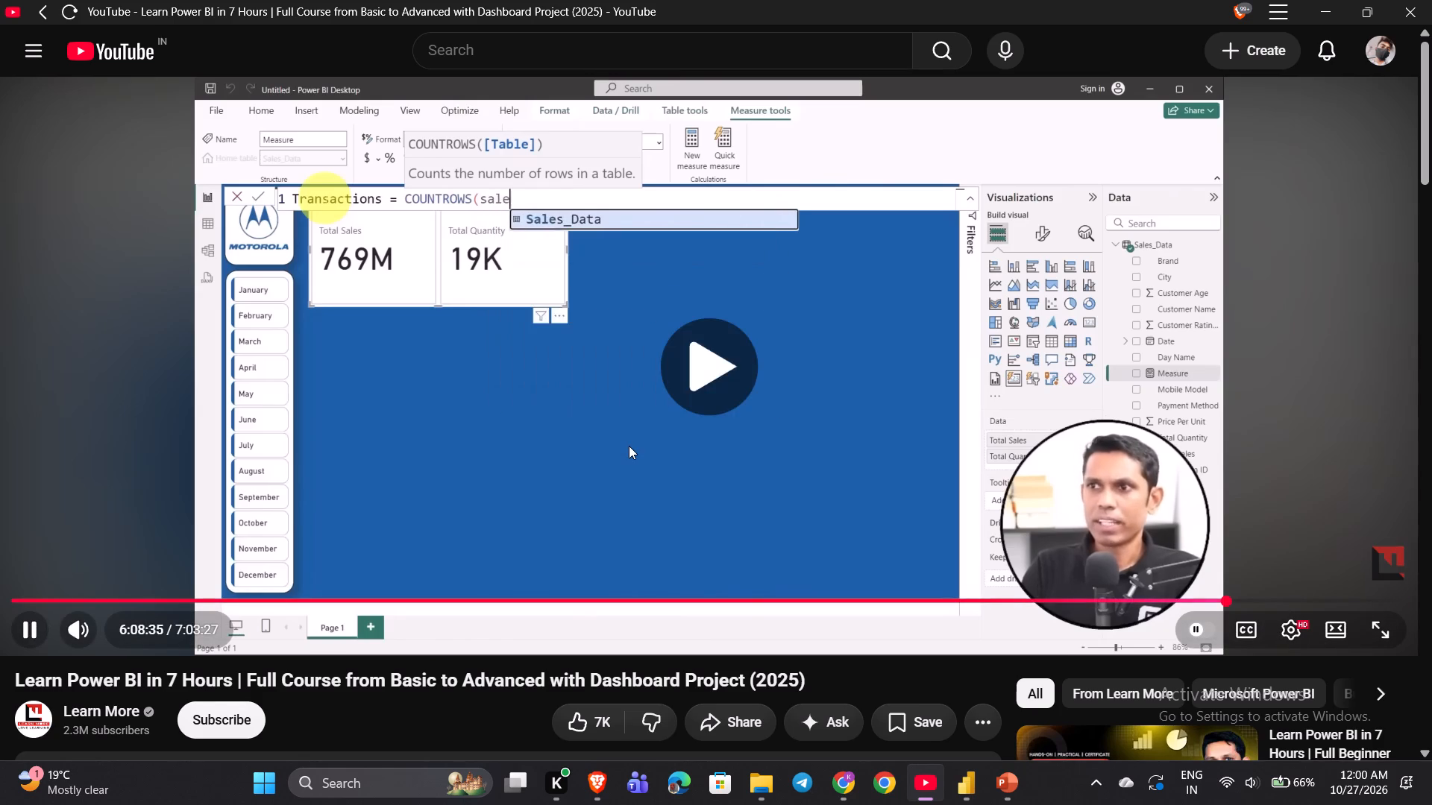
key("Left")
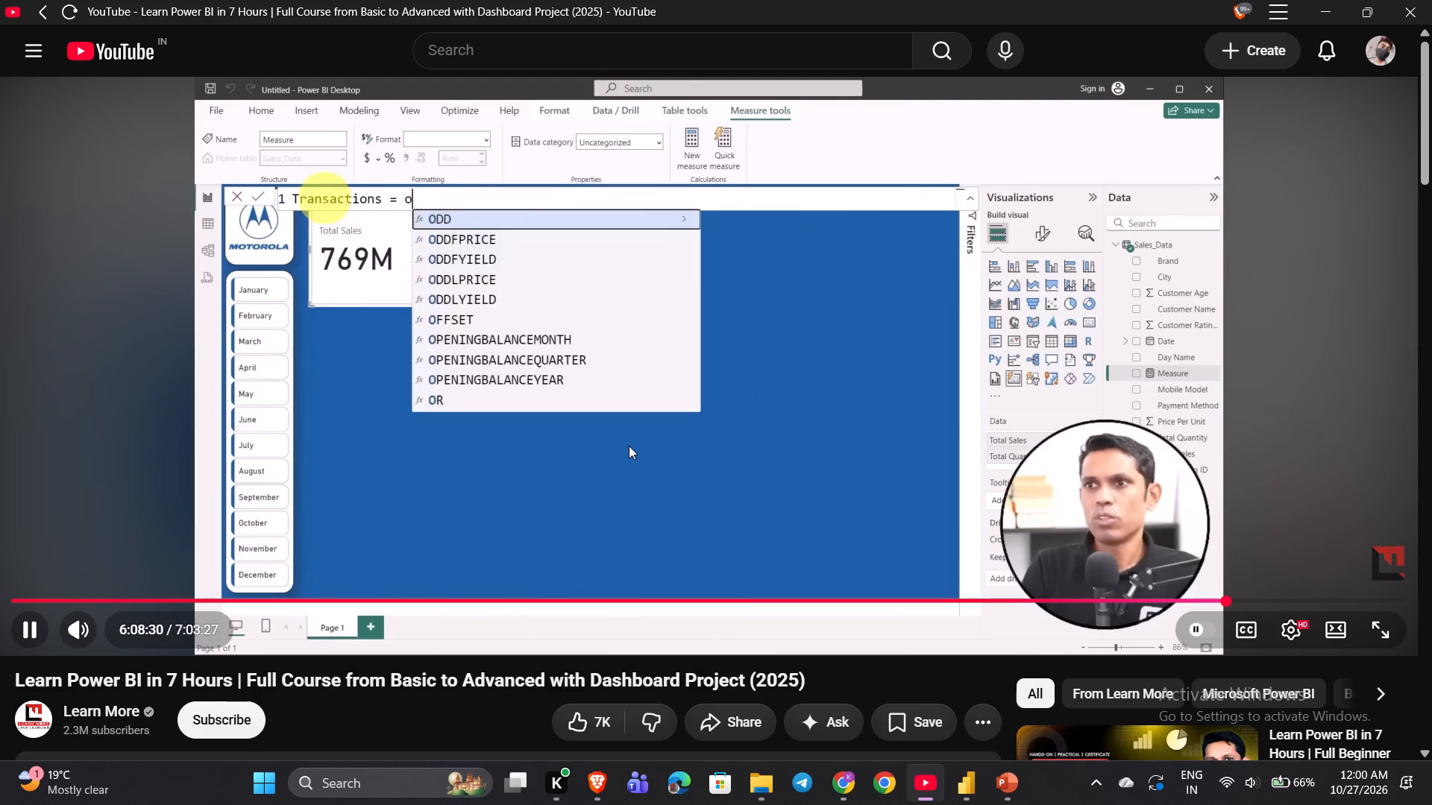
key("space")
key("Left")
key("Left")
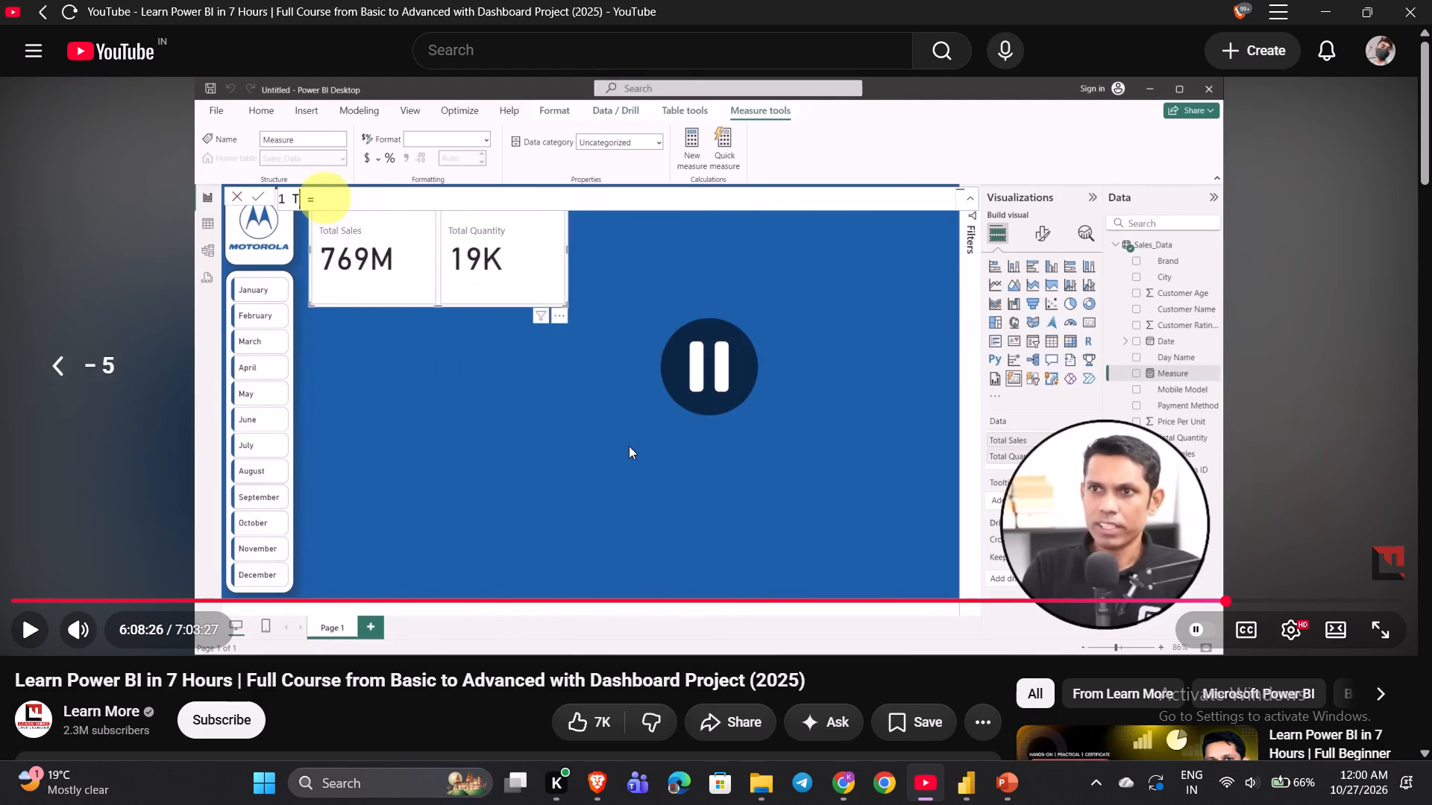
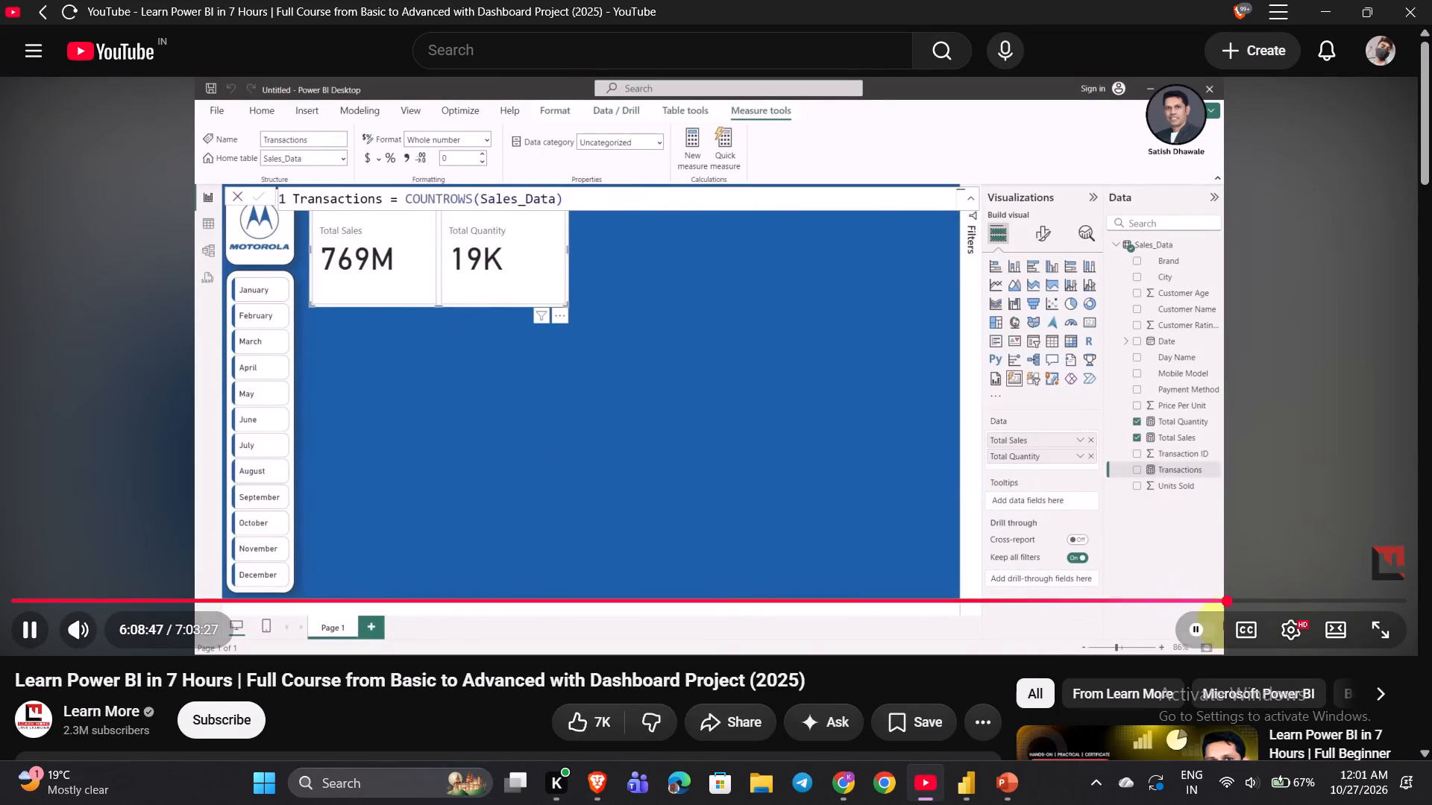
Pause the course, switch to the untitled Power BI report and resize the Total Sales and Total Quantity card wider and shorter.
key("space")
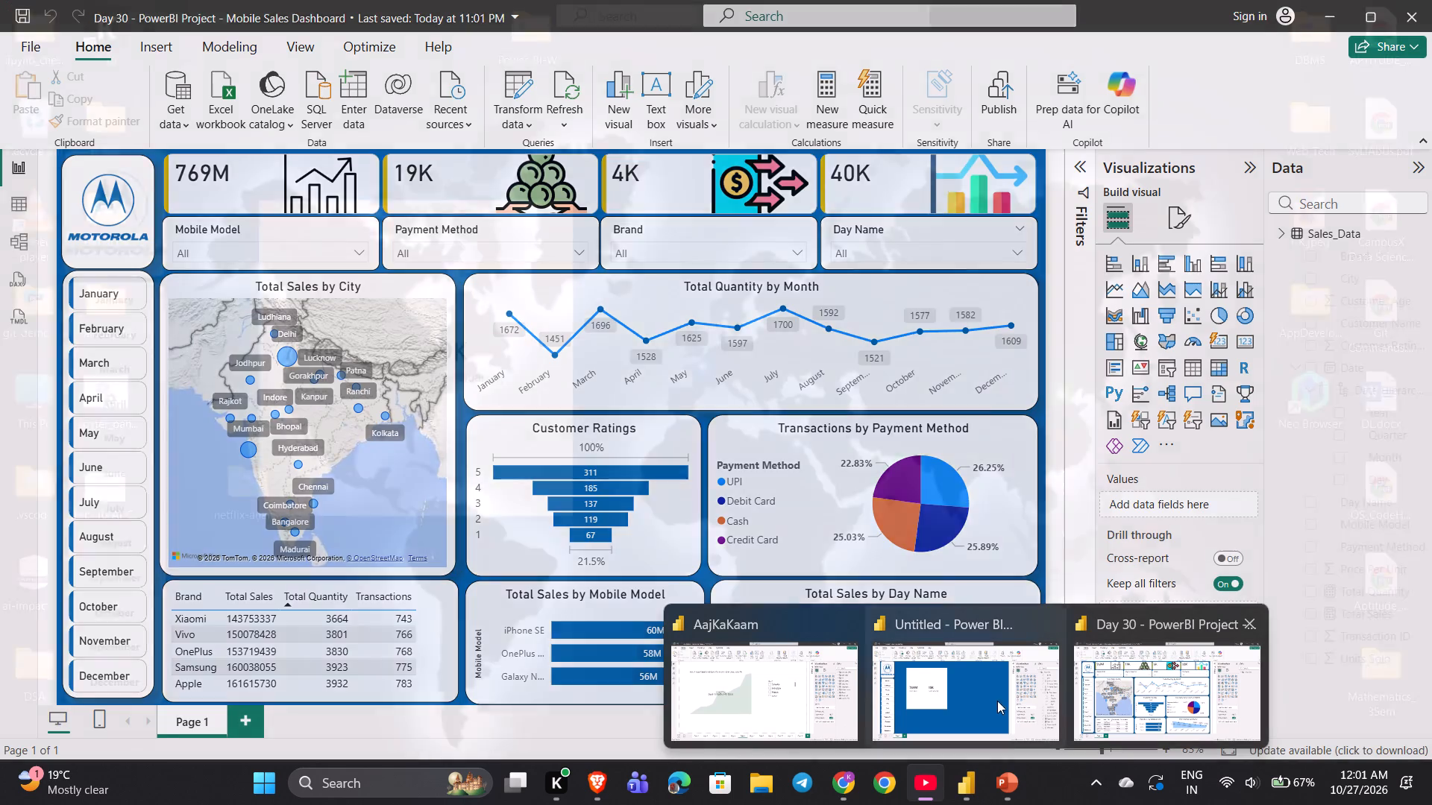
left_click(987, 702)
left_click(434, 514)
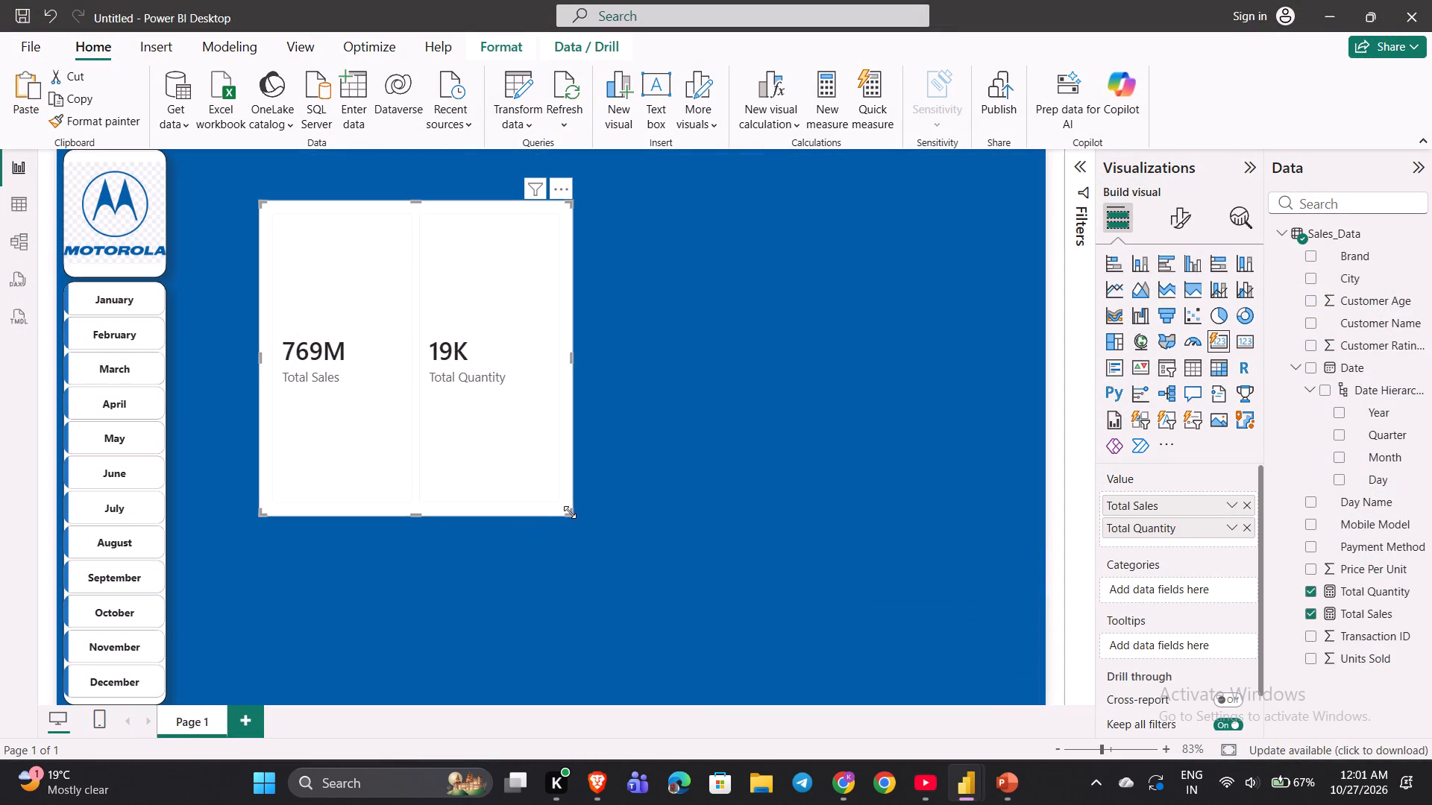
left_click_drag(570, 512, 658, 359)
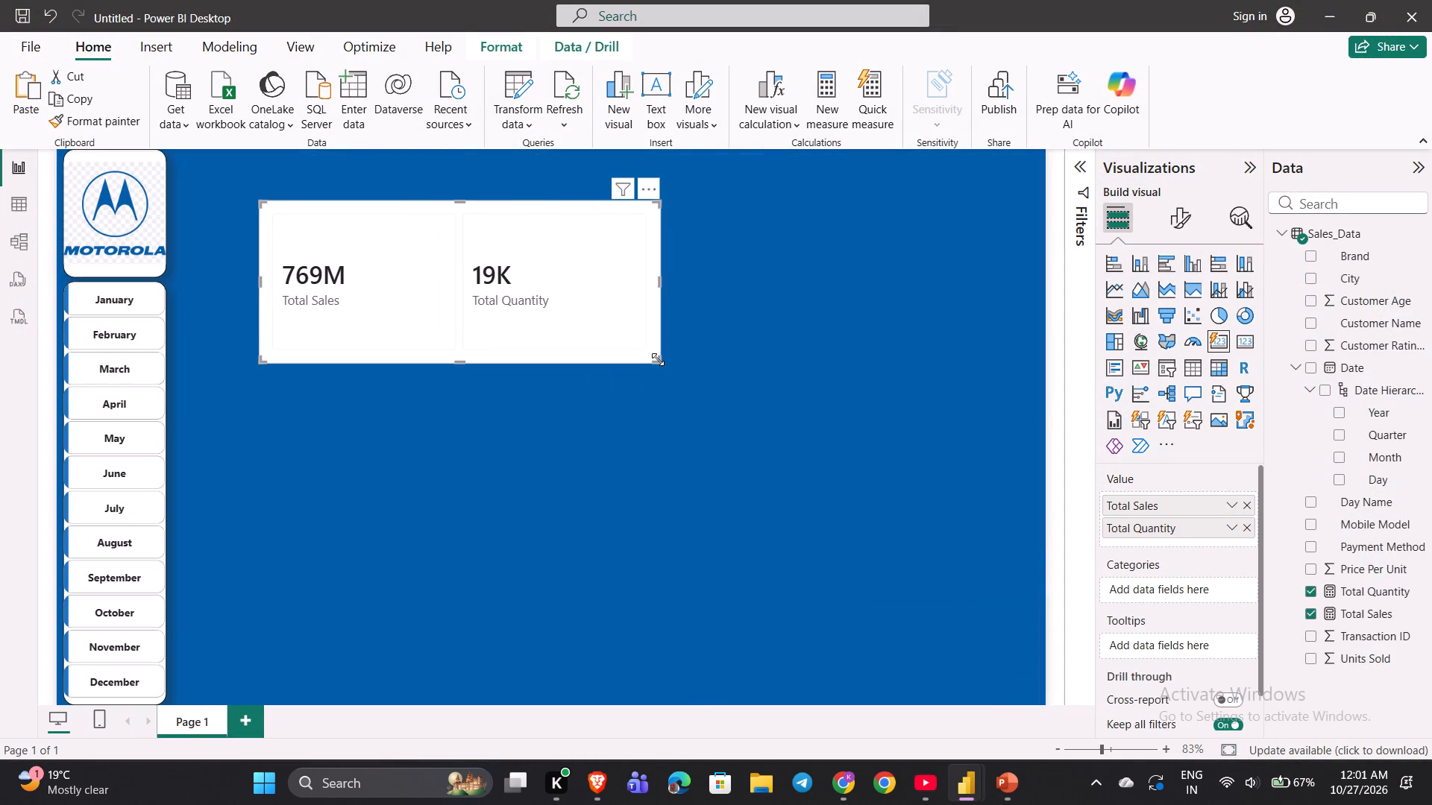
left_click(834, 306)
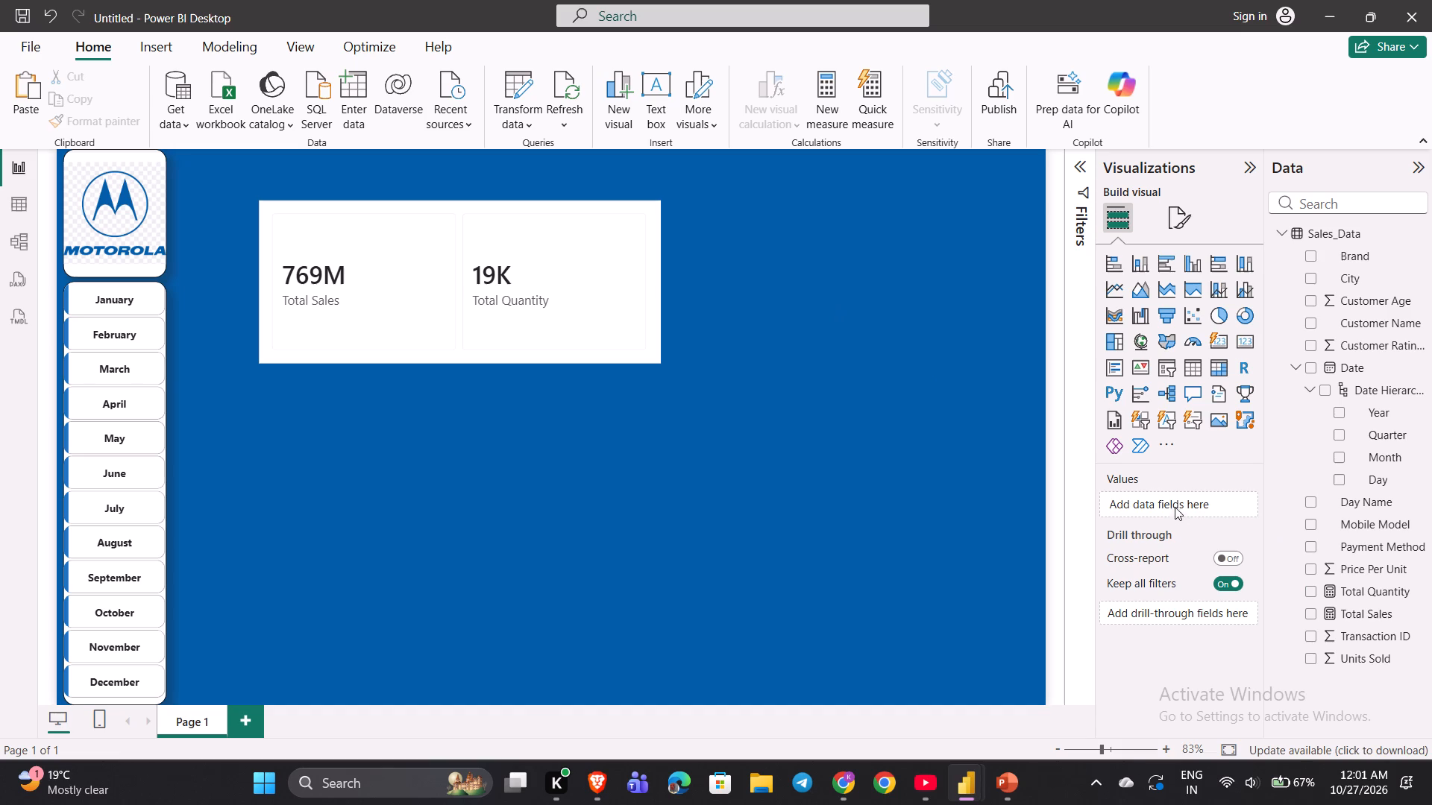
Create a new measure in the Sales_Data table with the formula Transactions = COUNTROWS(Sales_Data).
left_click(603, 253)
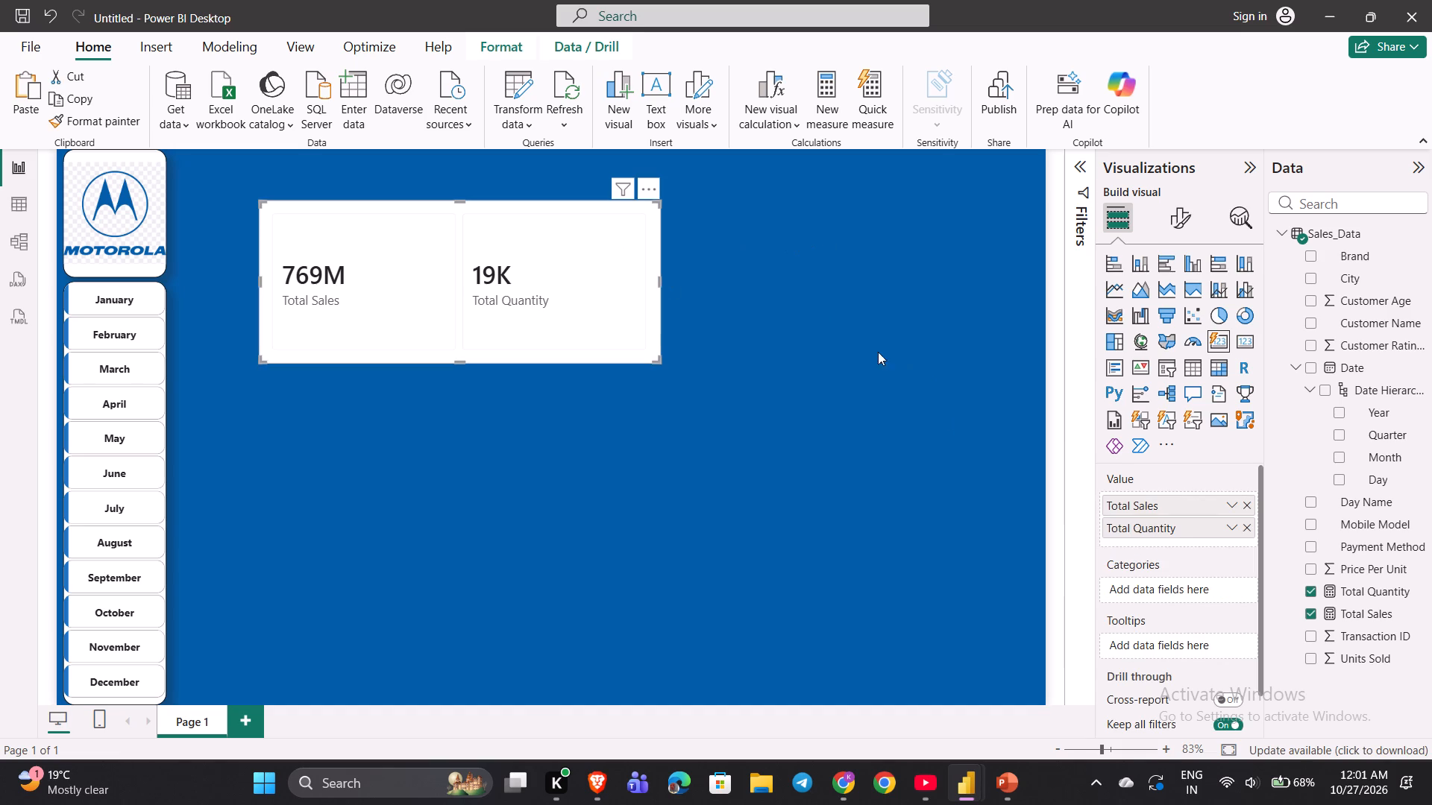
left_click(1337, 234)
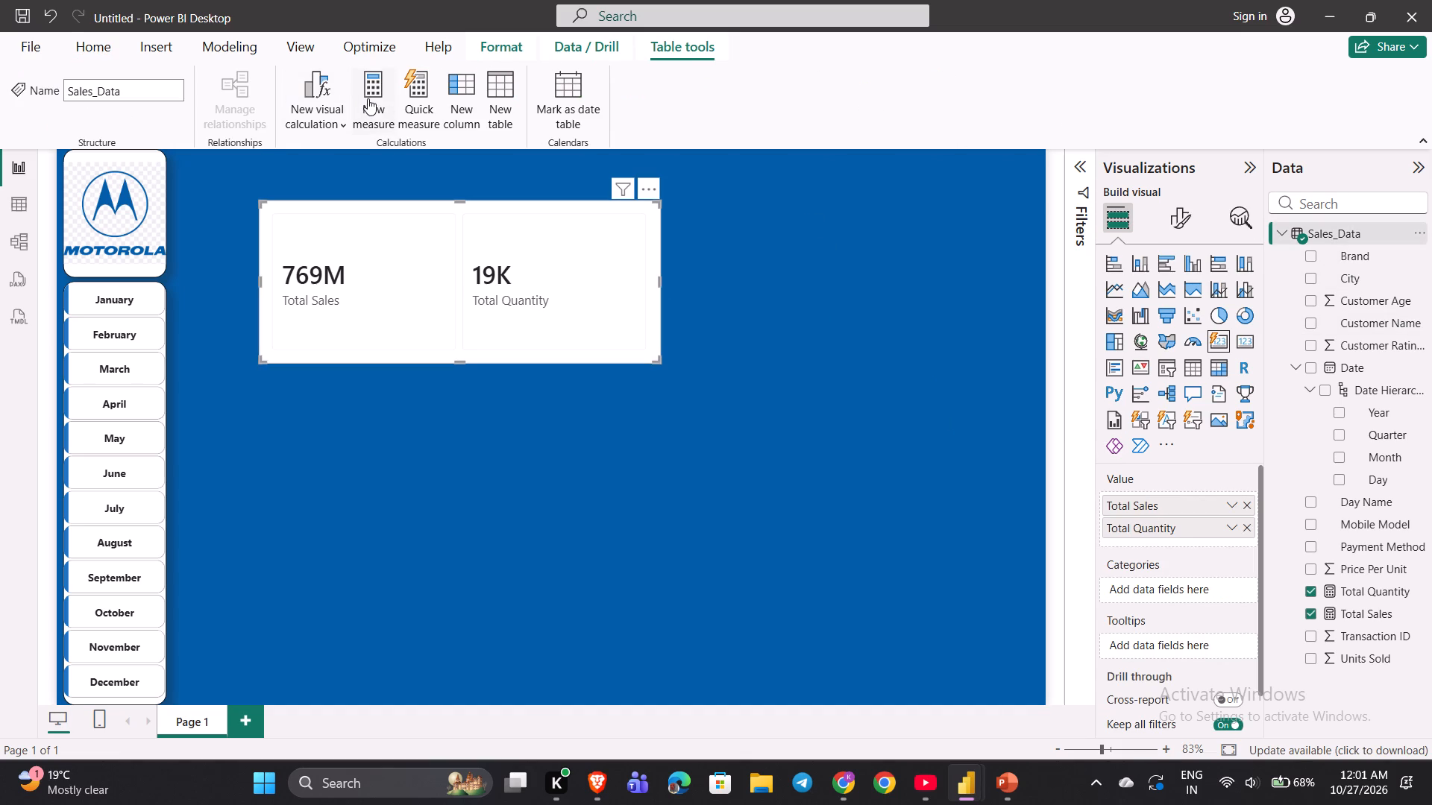
left_click(368, 98)
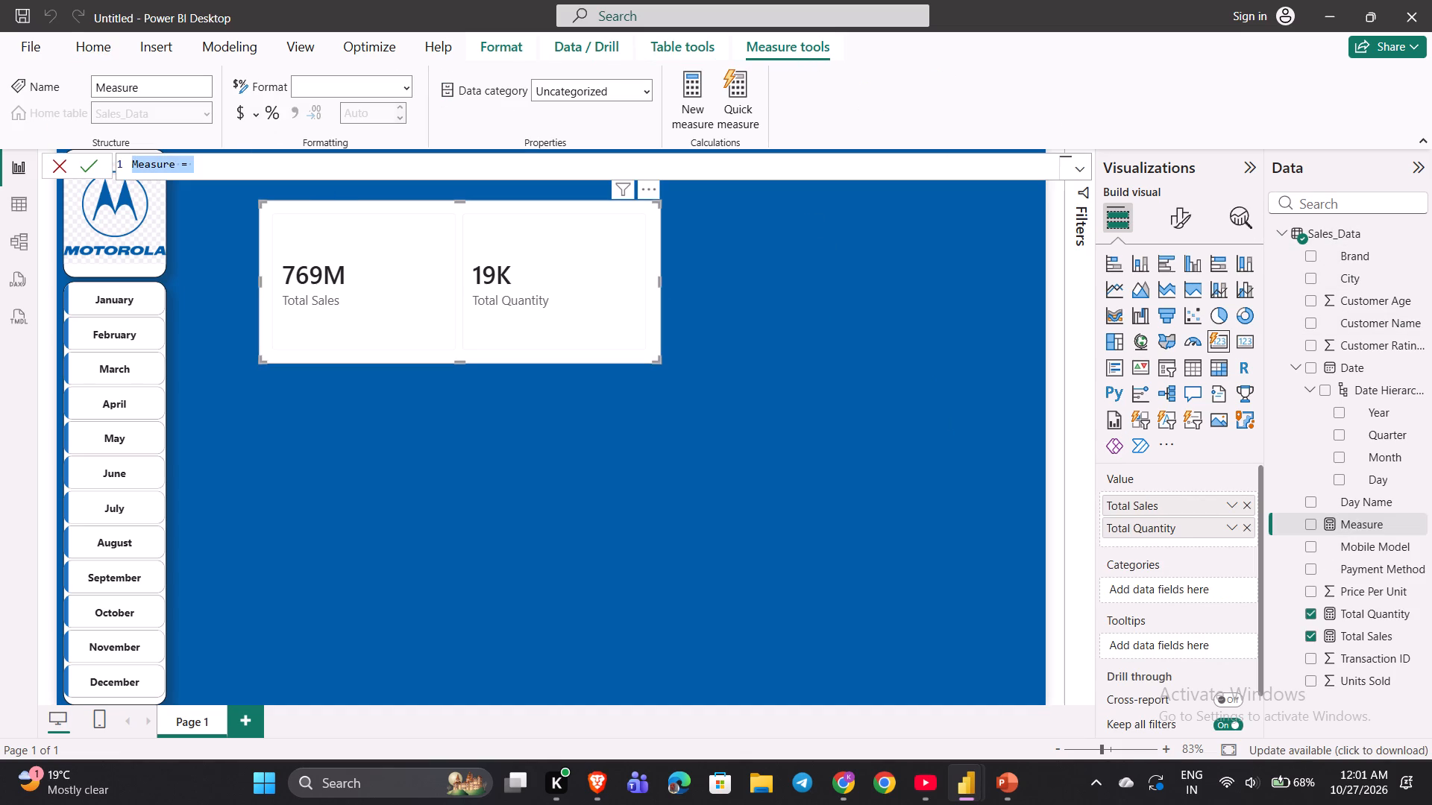
type("Tran")
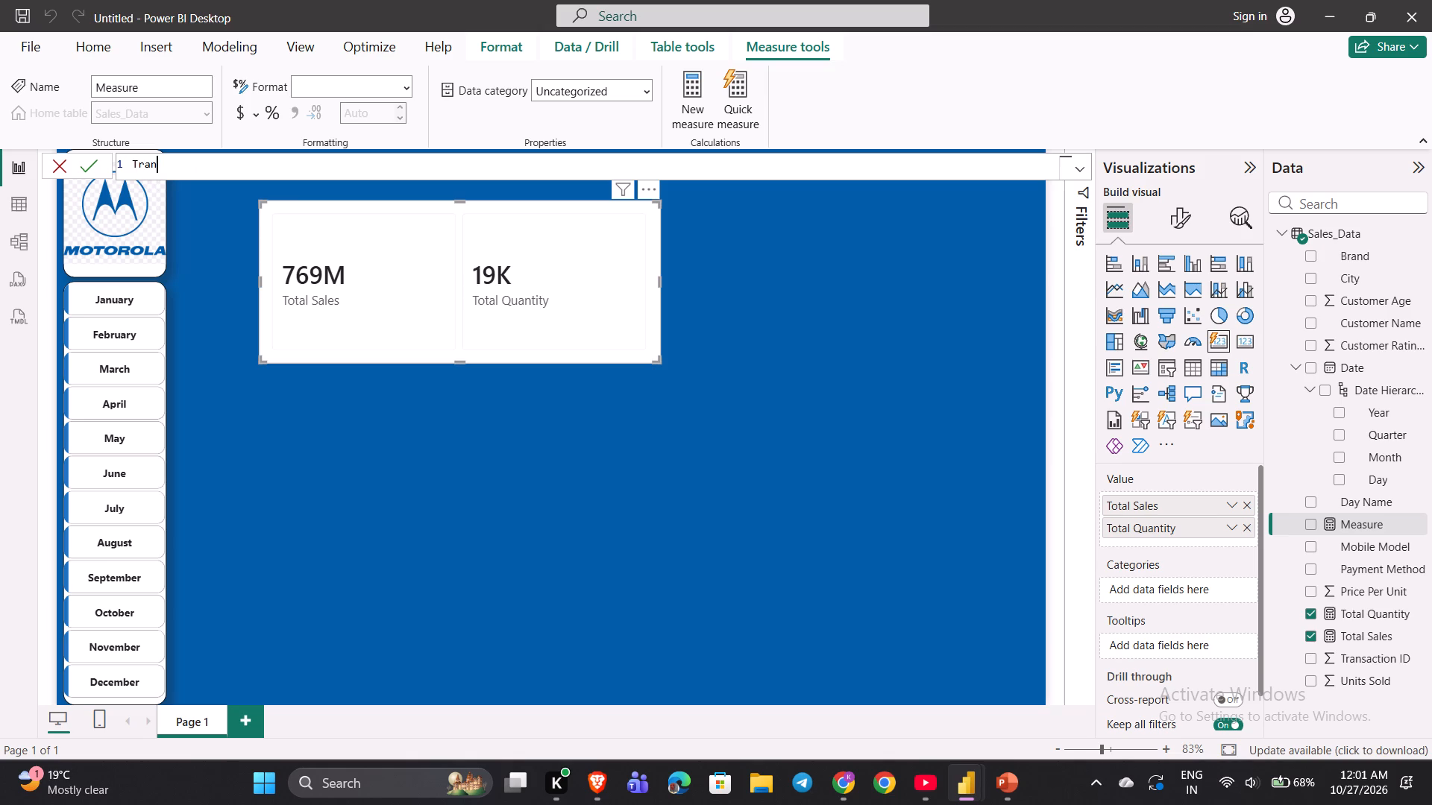
key("s")
type("actions =")
key("space")
type("Countr")
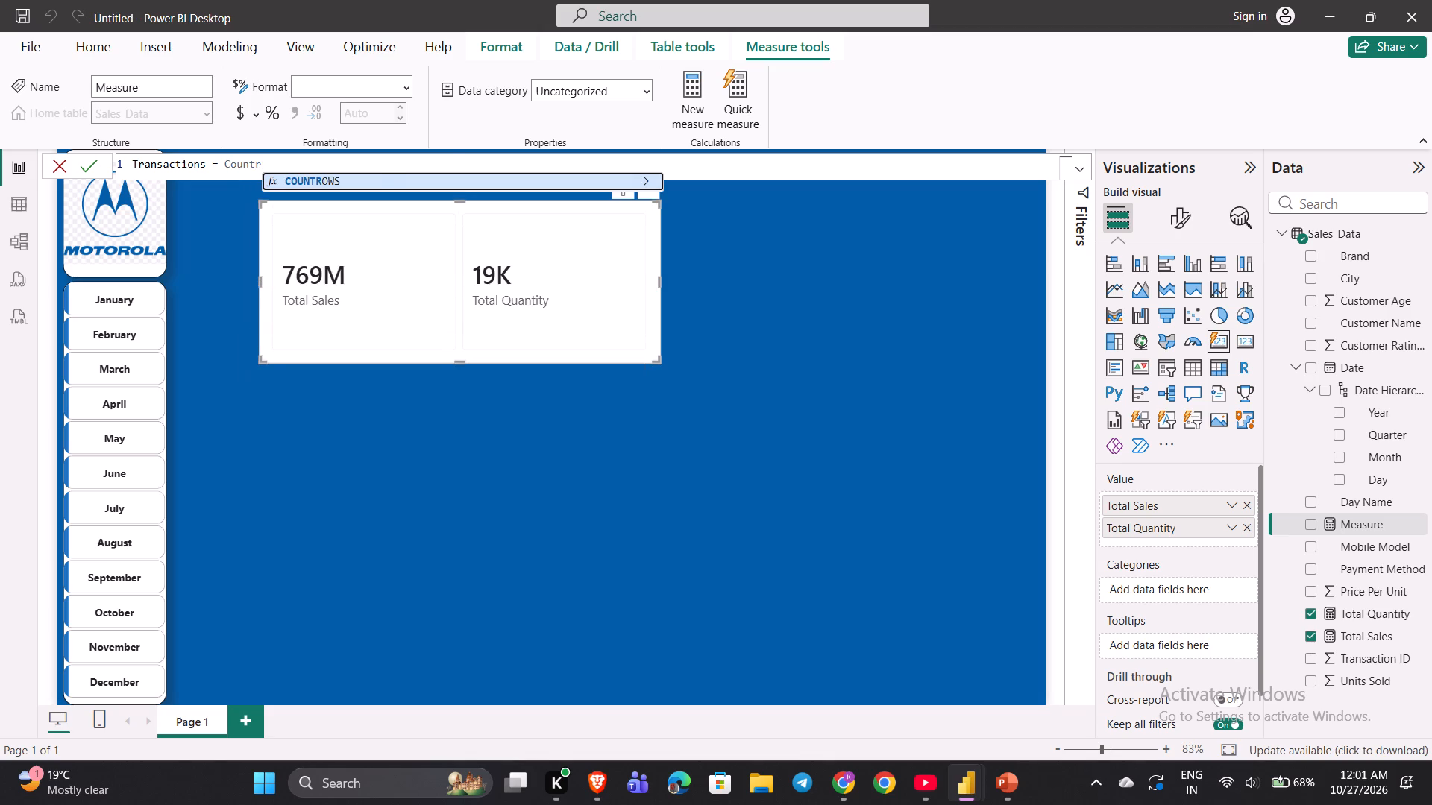
key("Tab")
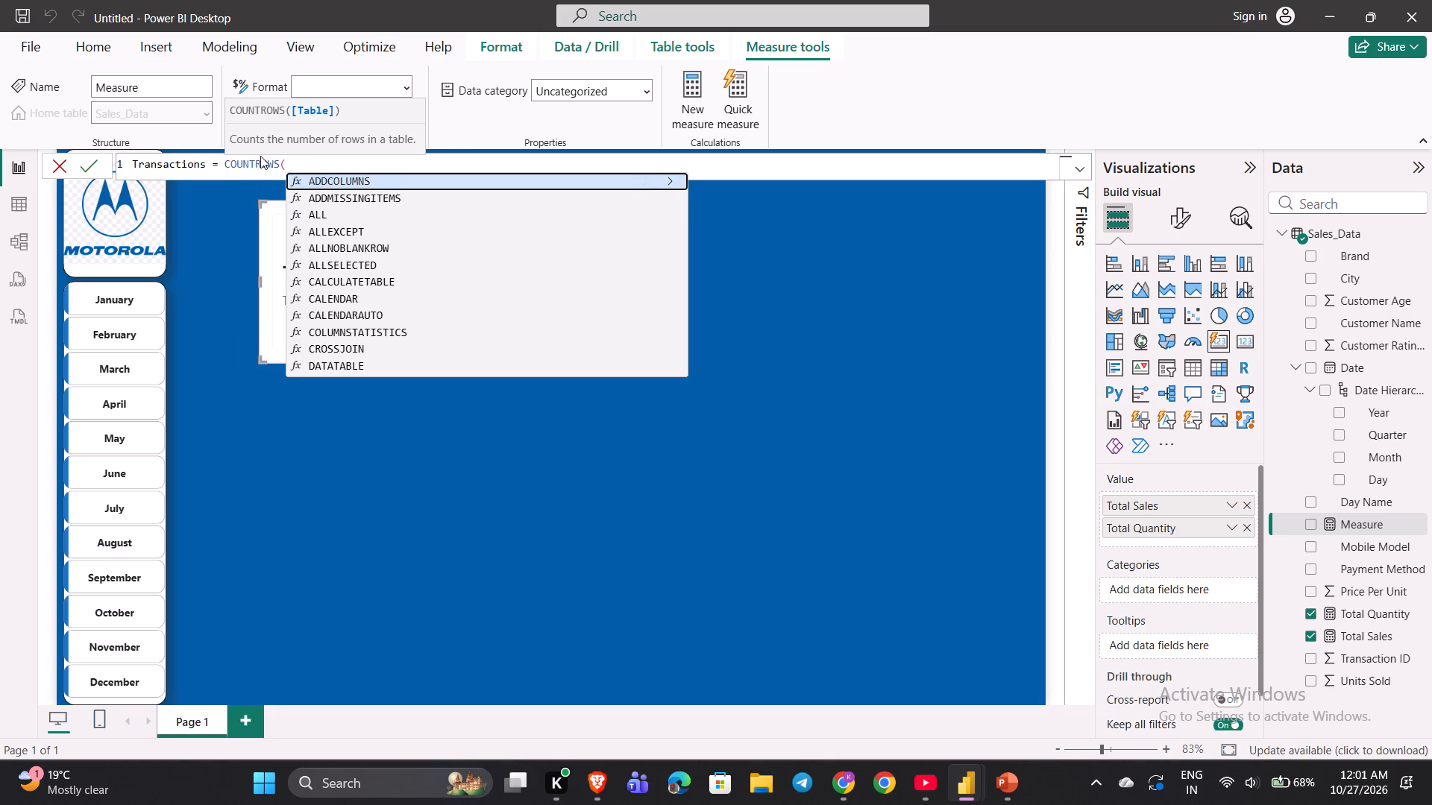
type("sal")
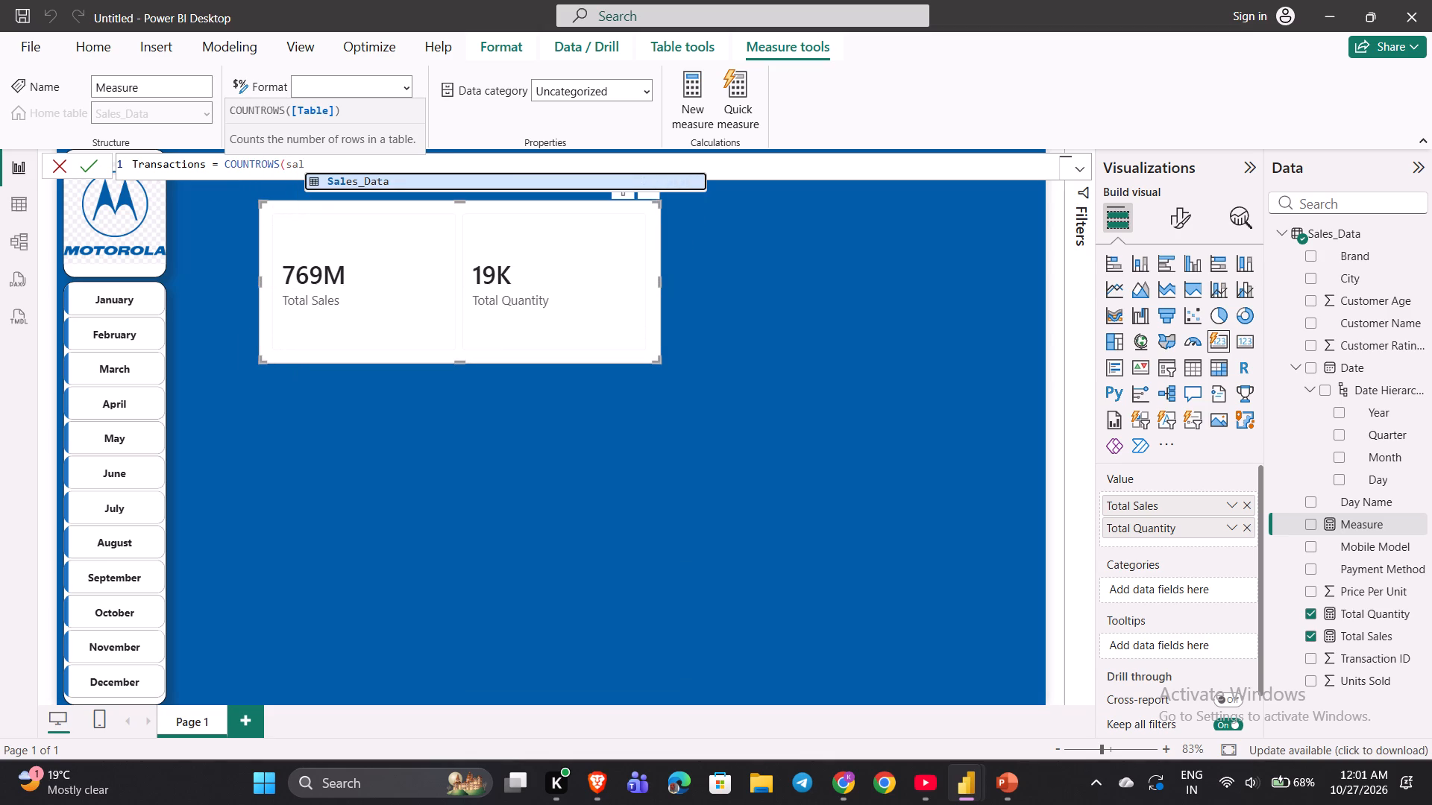
key("Tab")
key("shift+parenright")
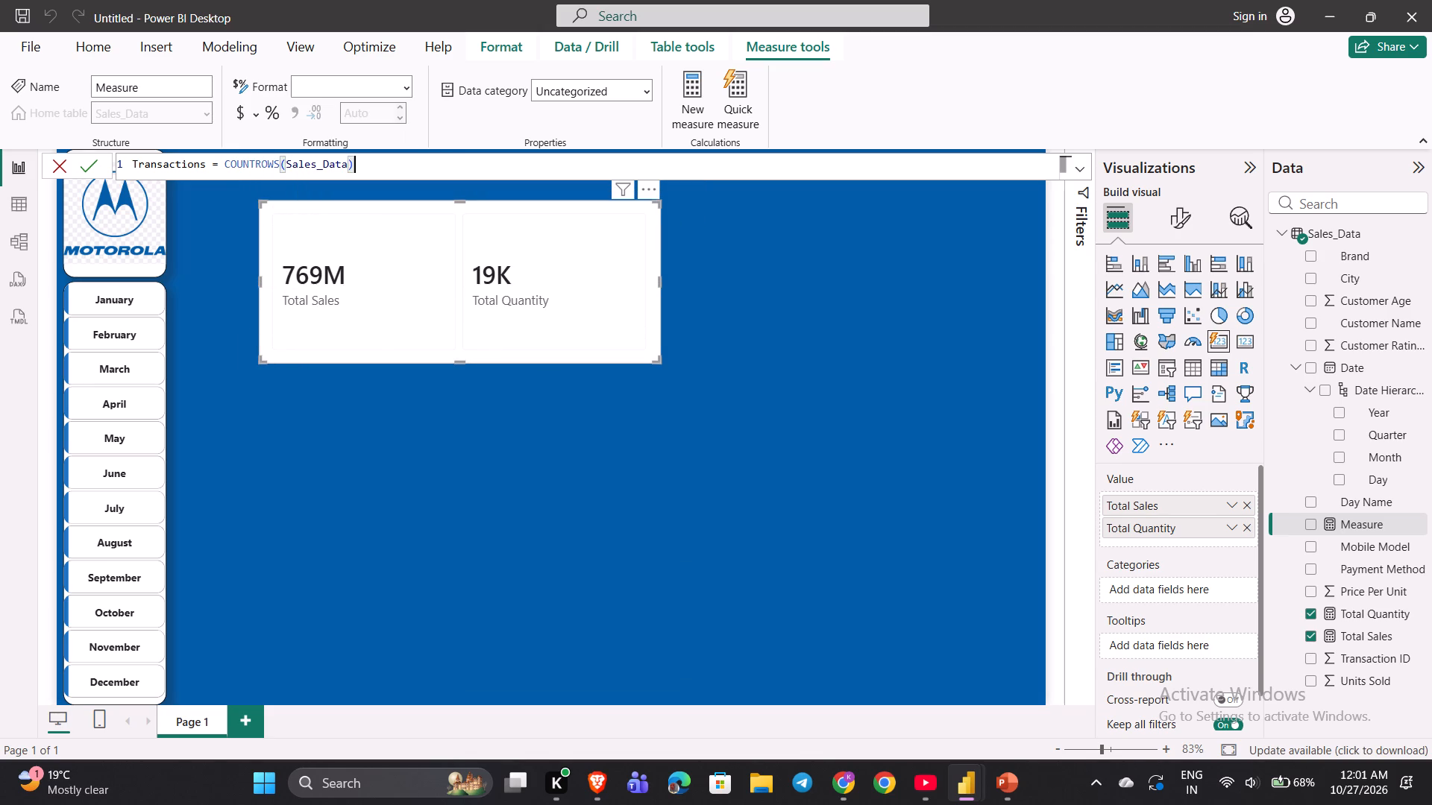
key("Return")
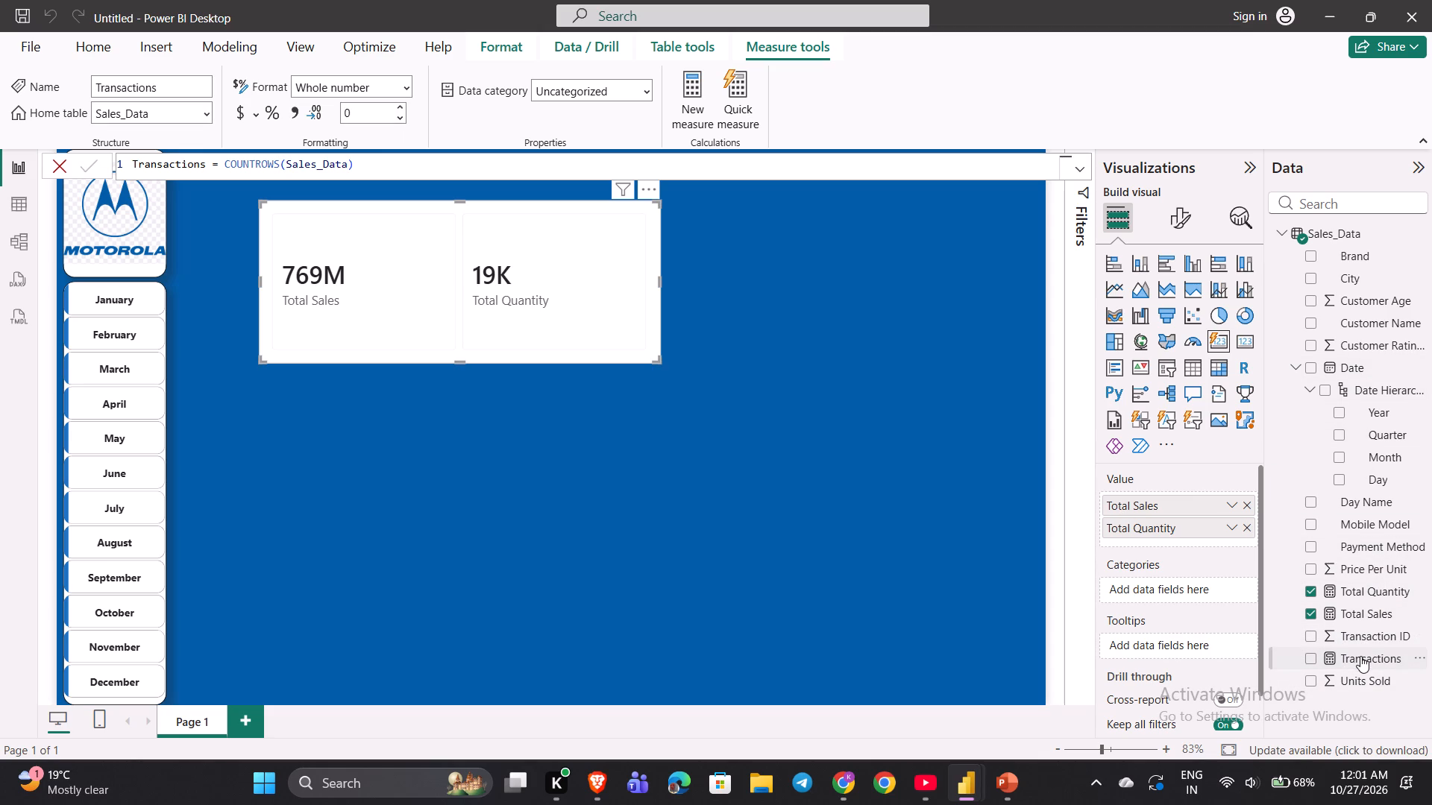
Add the Transactions measure to the card's values below Total Quantity.
left_click_drag(1360, 656, 1191, 542)
left_click_drag(1191, 542, 1192, 541)
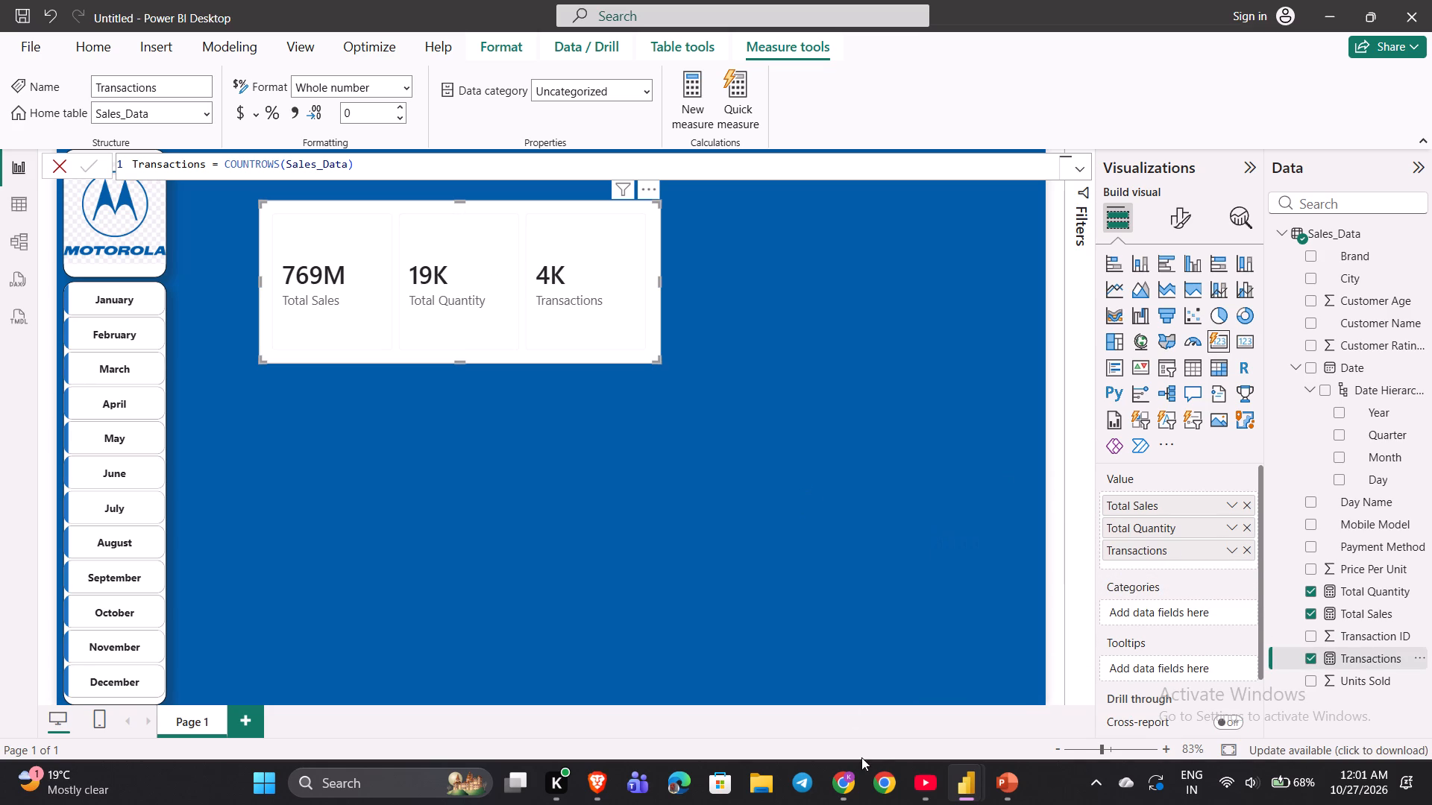
Switch to the YouTube course, and from there to the Brave window with the course's GitHub practice files.
left_click(935, 785)
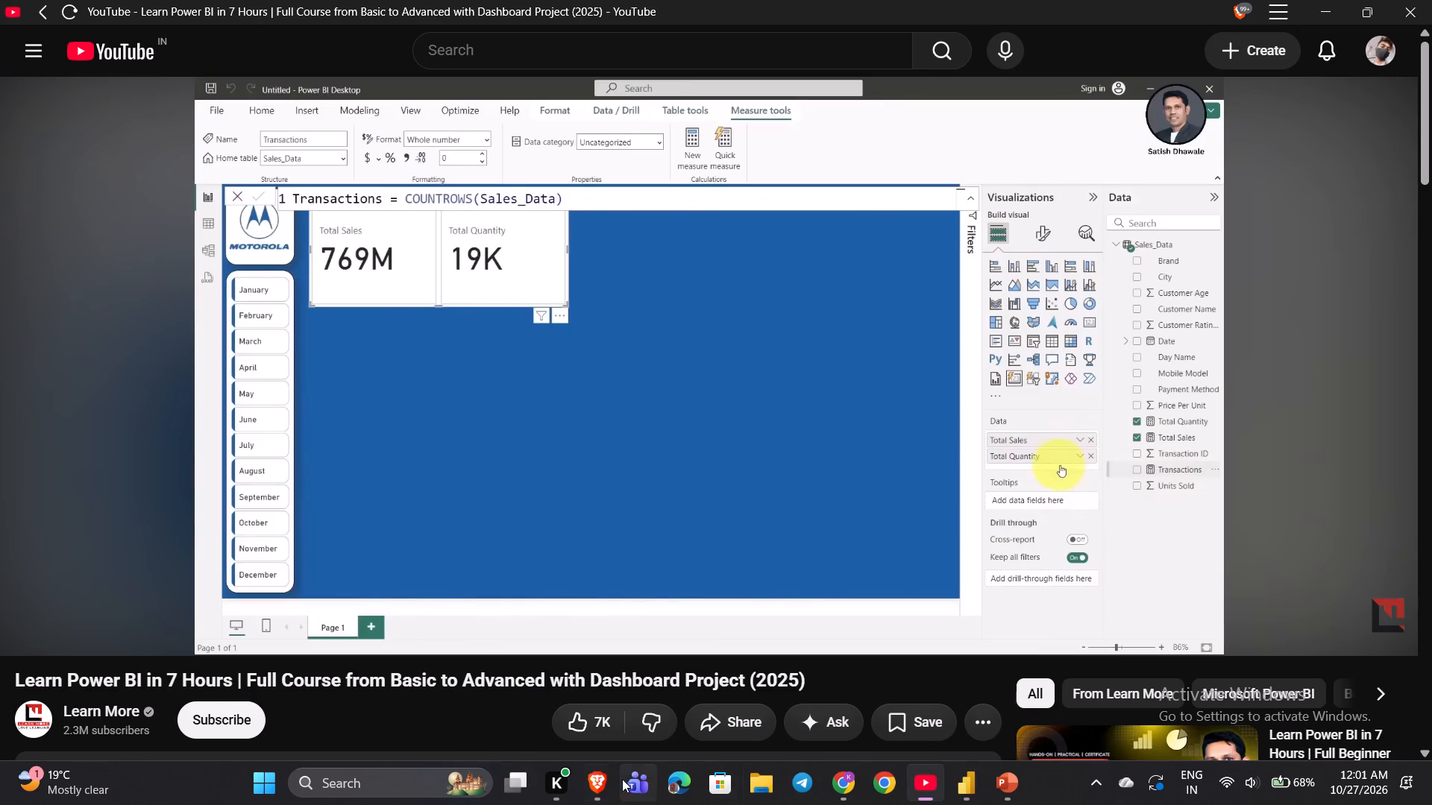
left_click(579, 783)
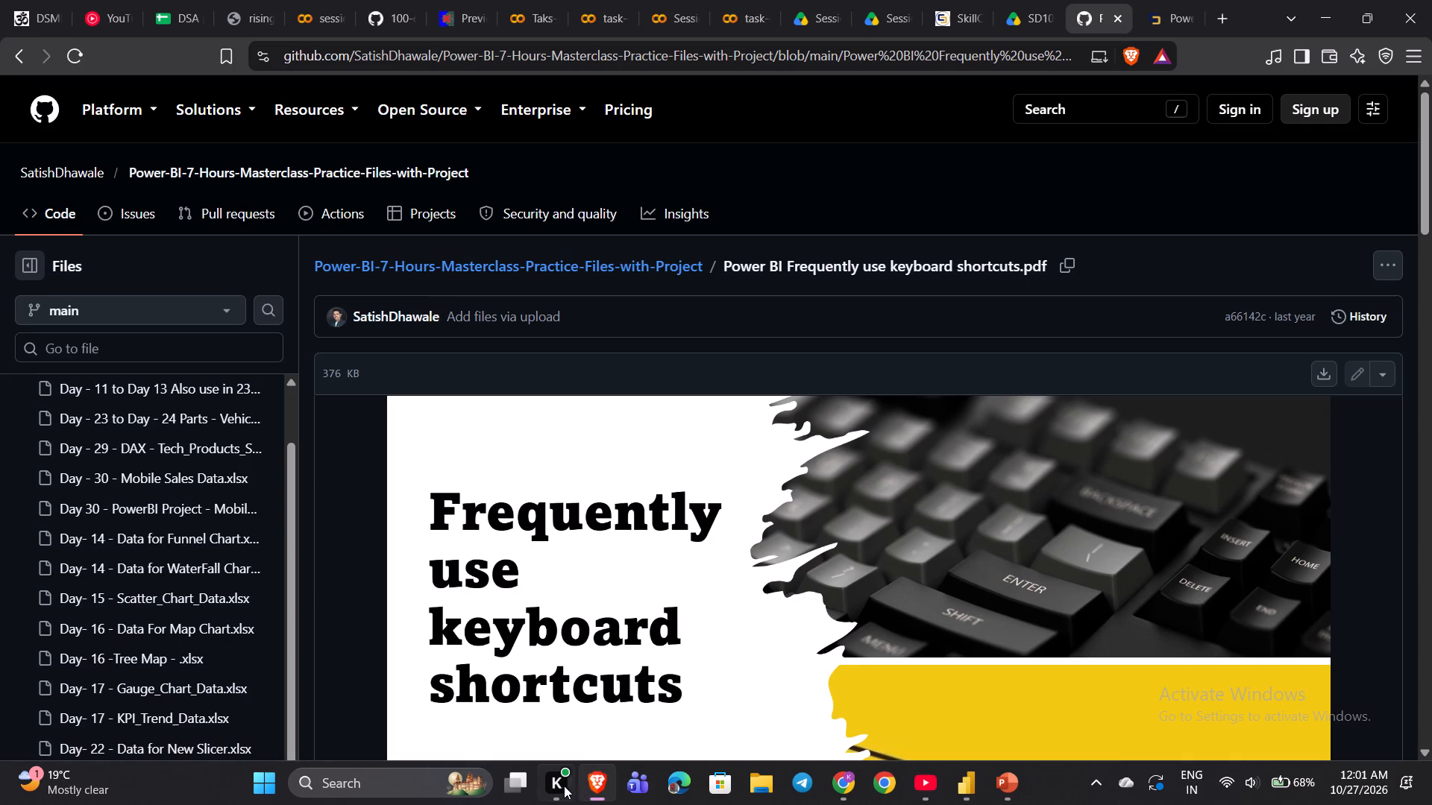
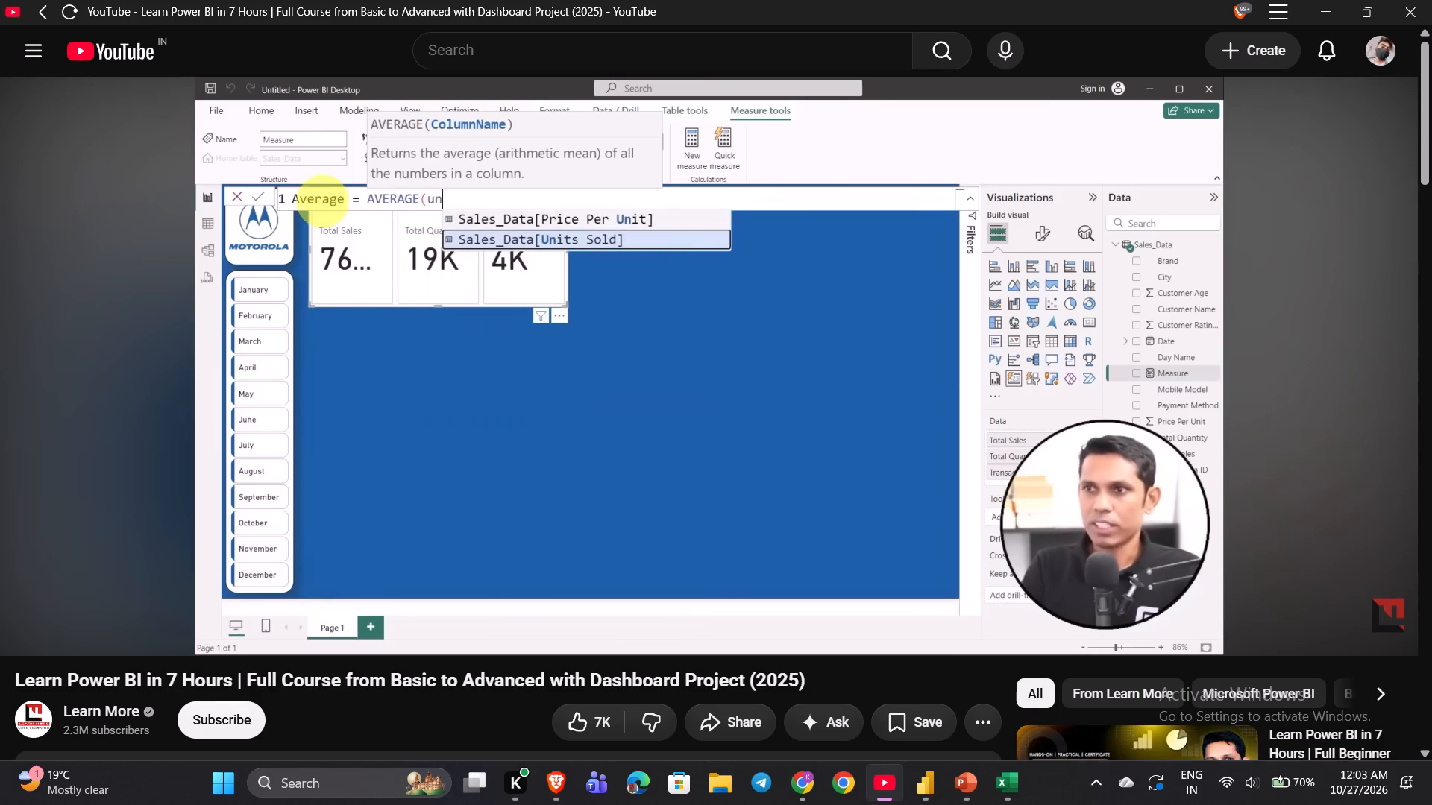
Pause the course and examine the columns of the Day - 30 - Mobile Sales Data workbook in Excel.
key("space")
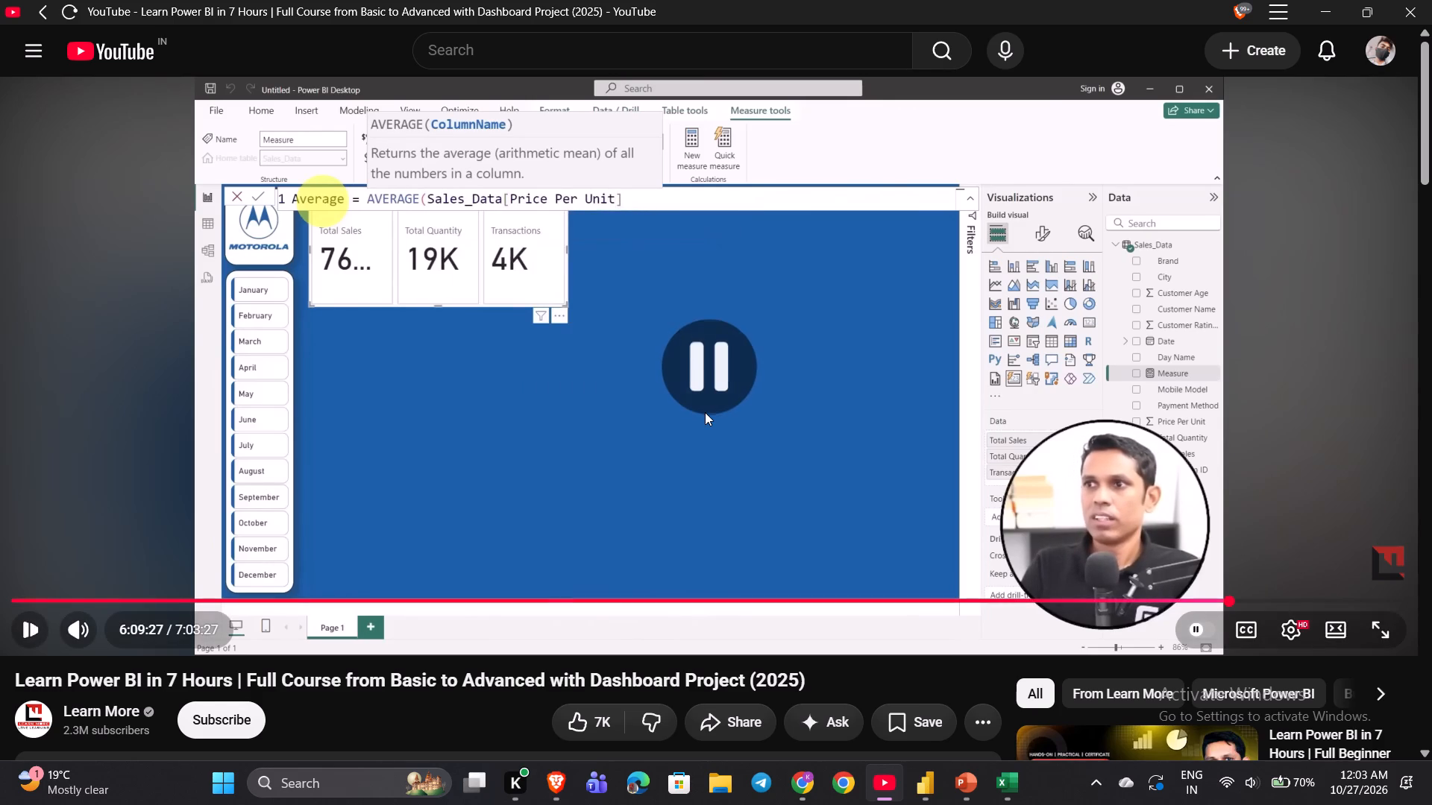
left_click(729, 783)
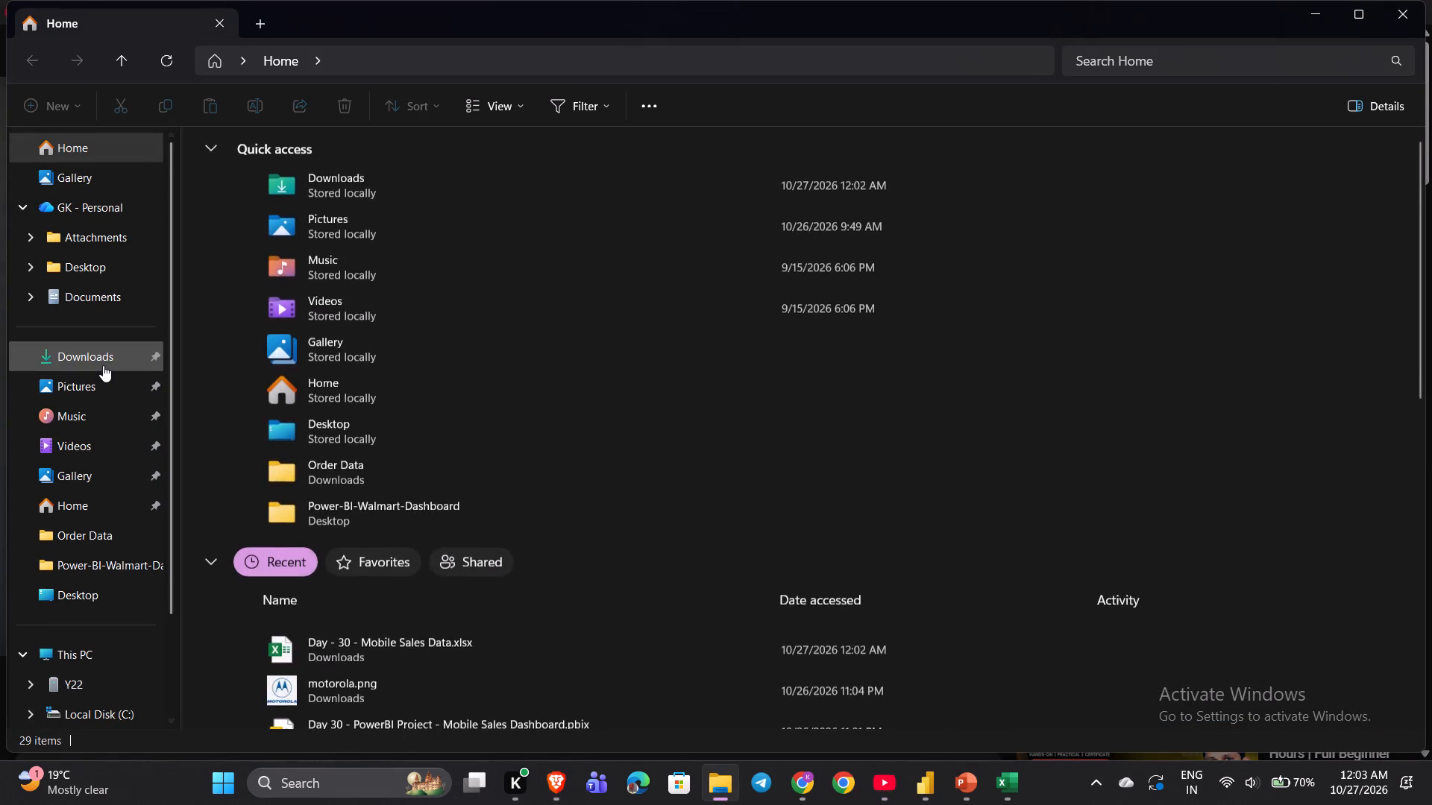
left_click(103, 365)
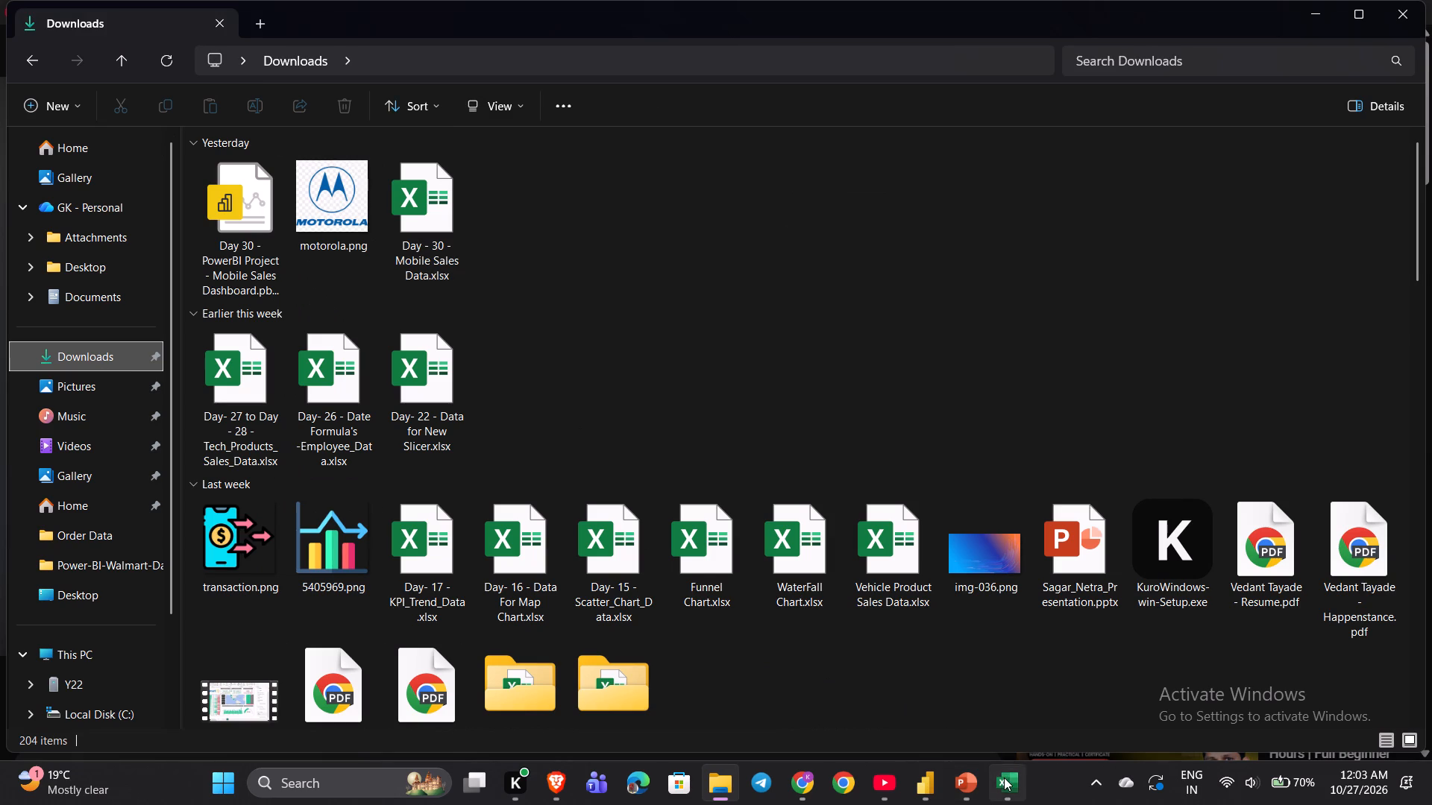
left_click(1005, 779)
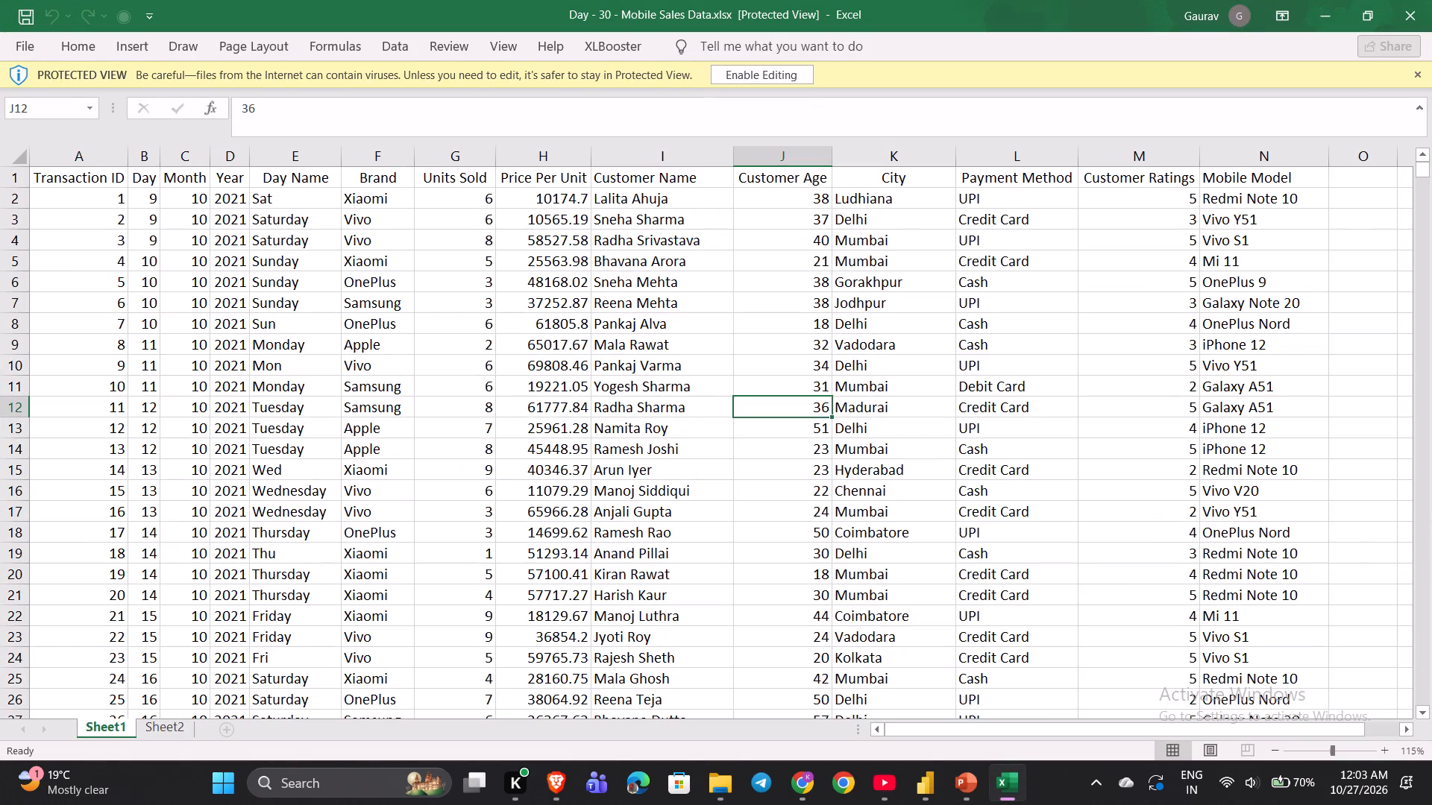
scroll(547, 197, "up", 7)
scroll(547, 197, "down", 19)
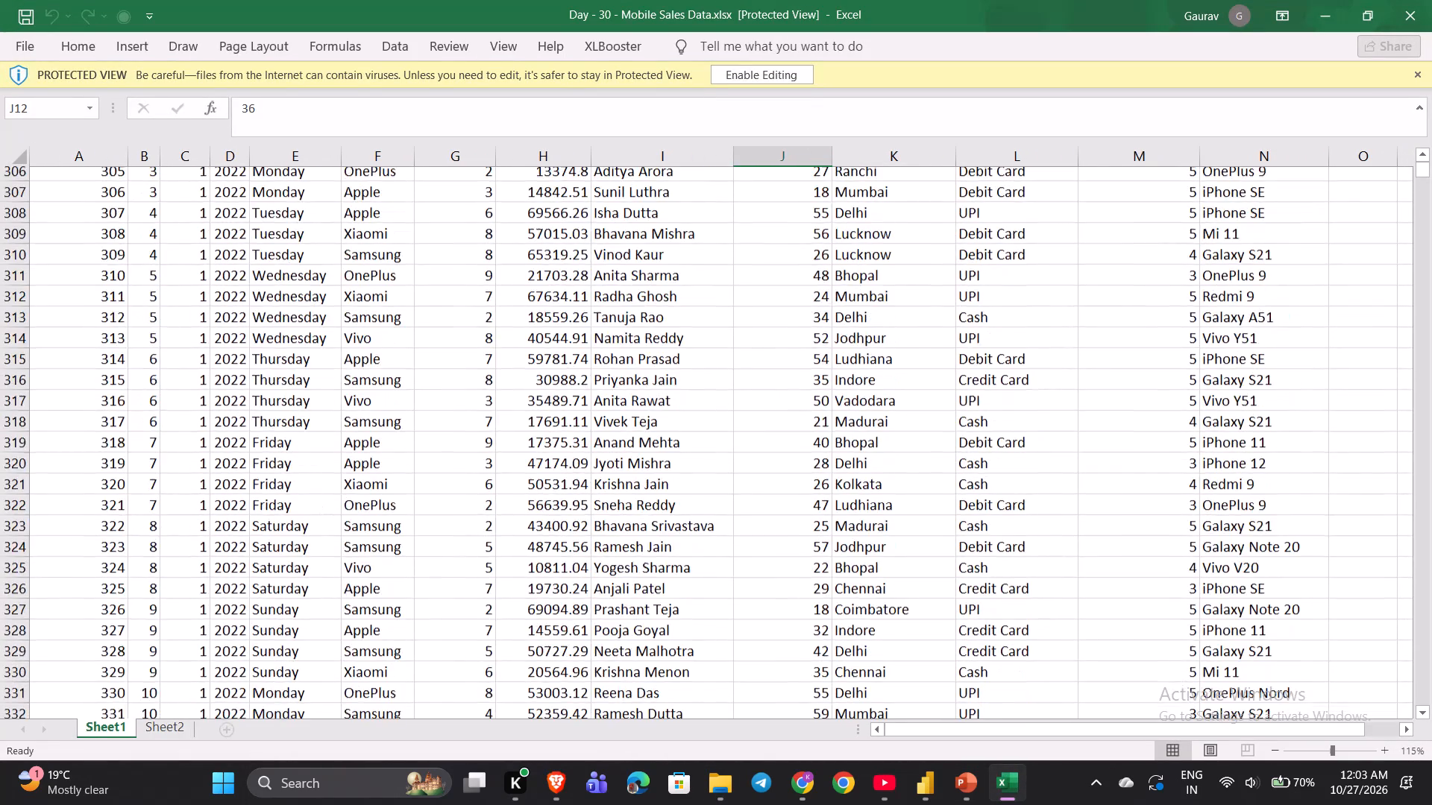
scroll(547, 197, "up", 20)
scroll(547, 197, "up", 17)
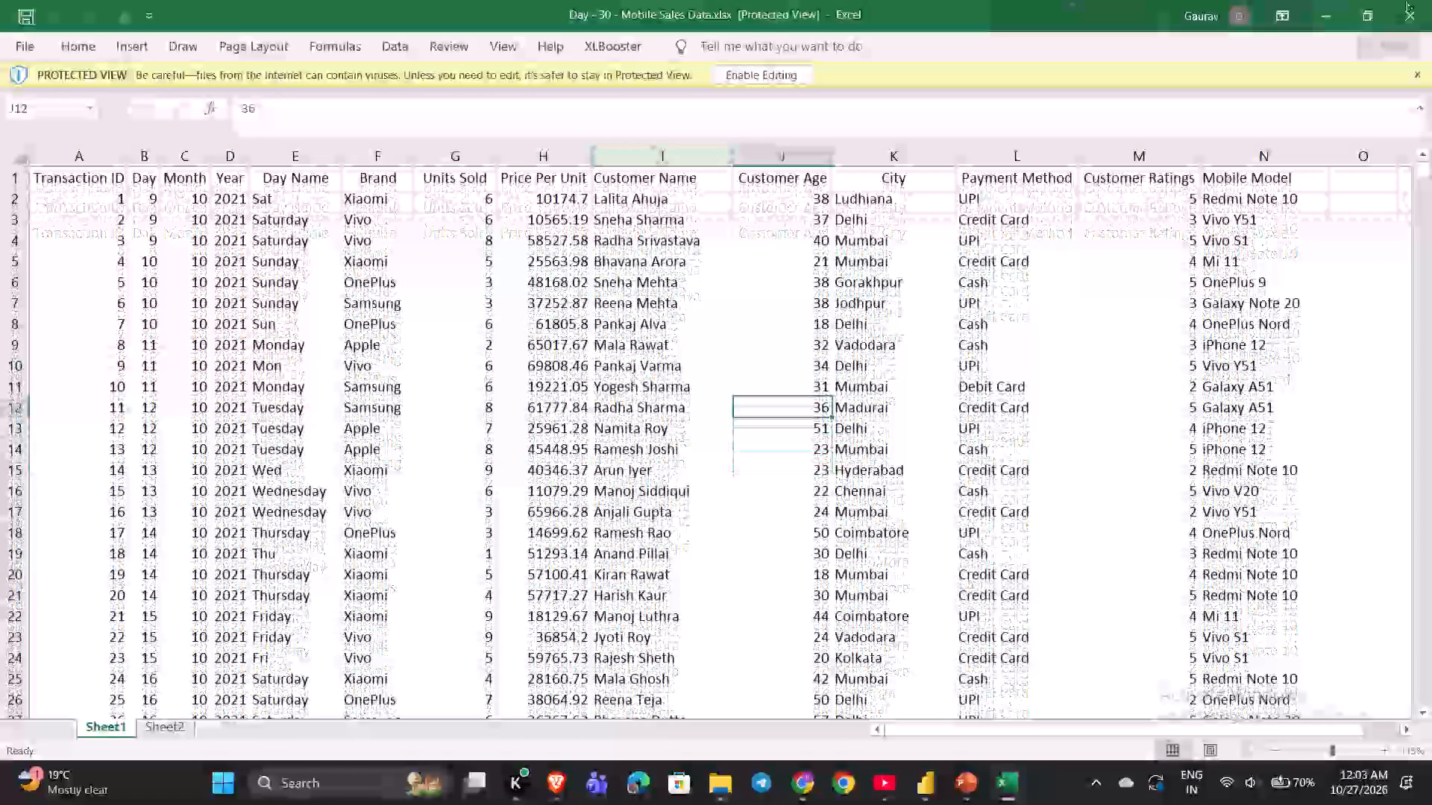
left_click(1324, 18)
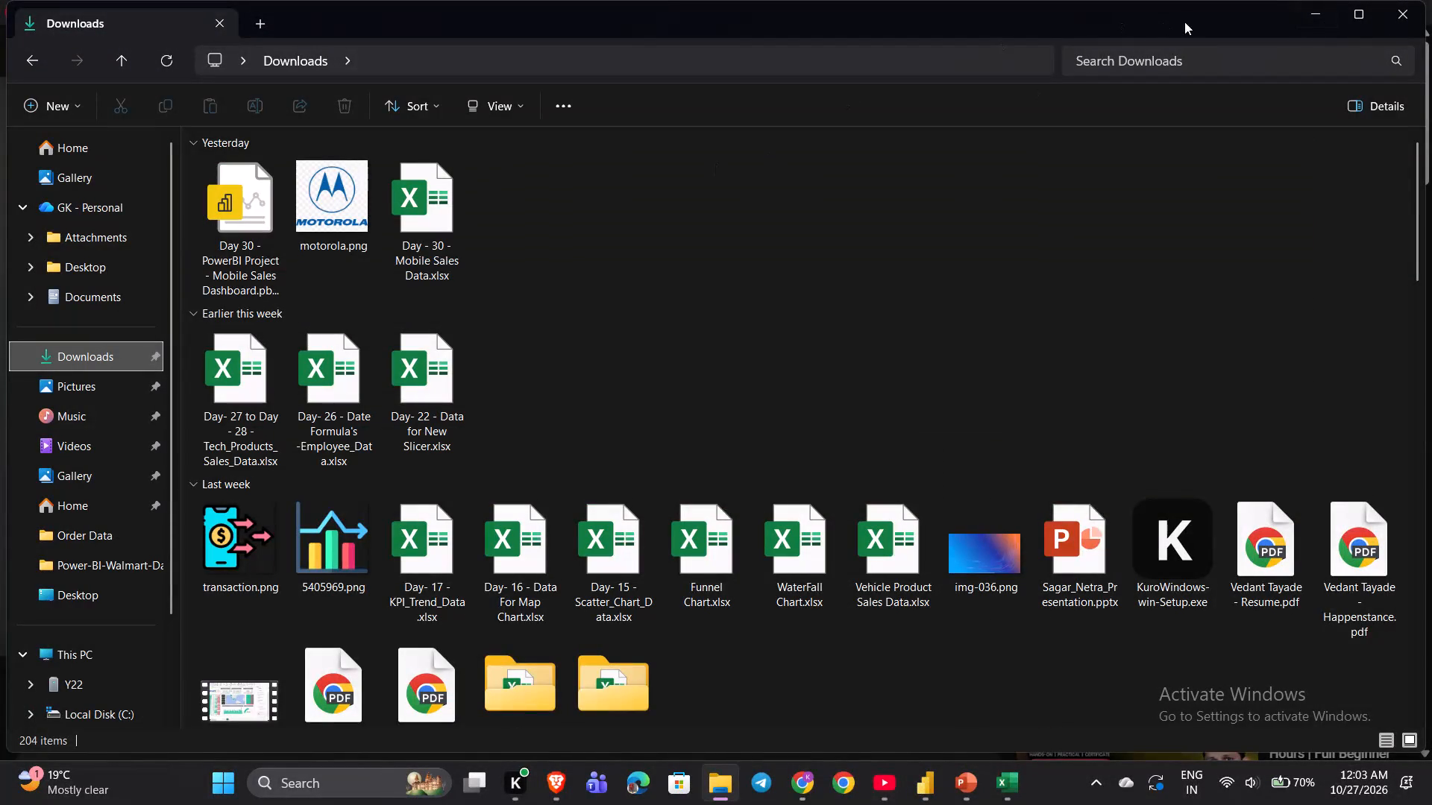
left_click(1402, 16)
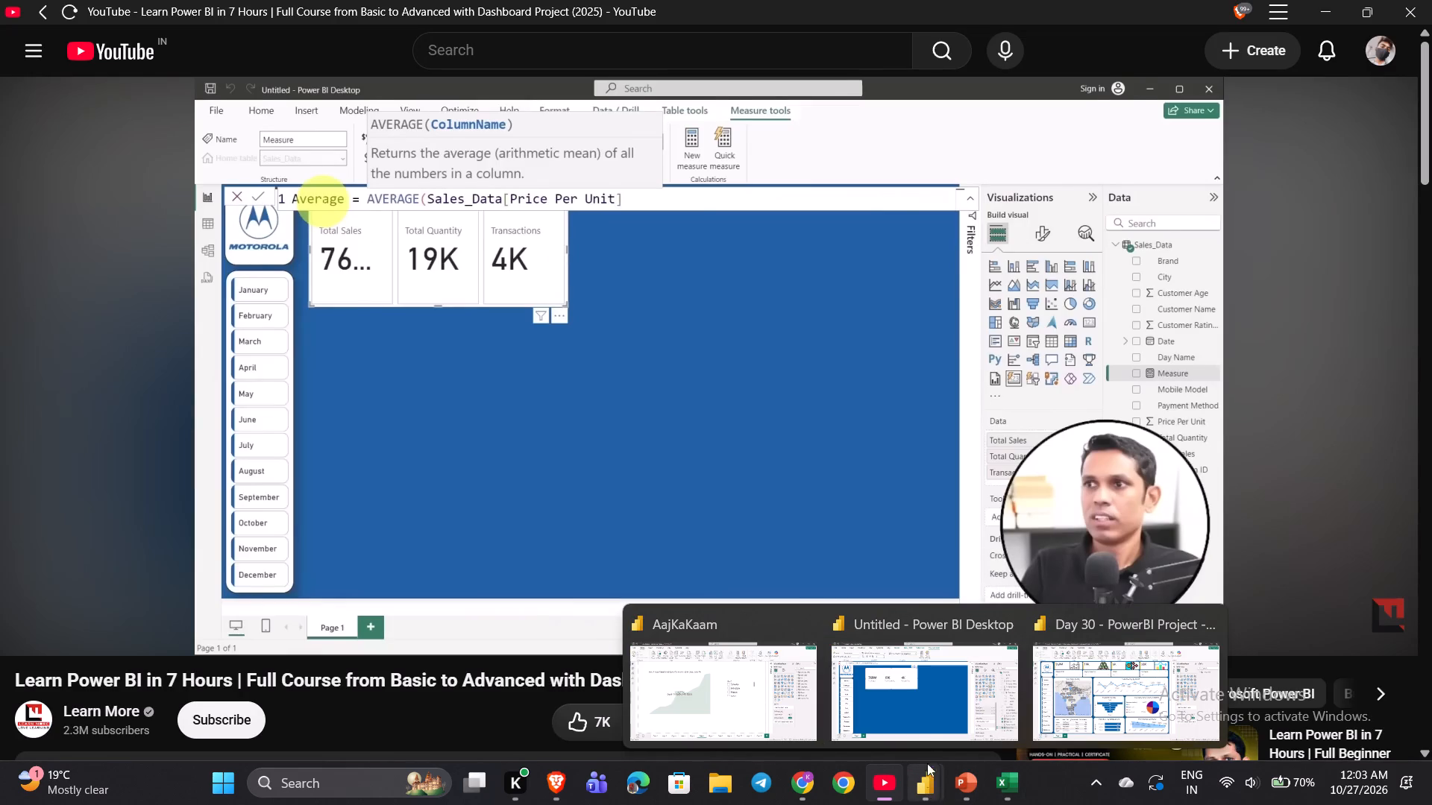
In the untitled Power BI report, create a measure in Sales_Data with the formula Average = AVERAGE(Sales_Data[Price Per Unit]).
left_click(922, 722)
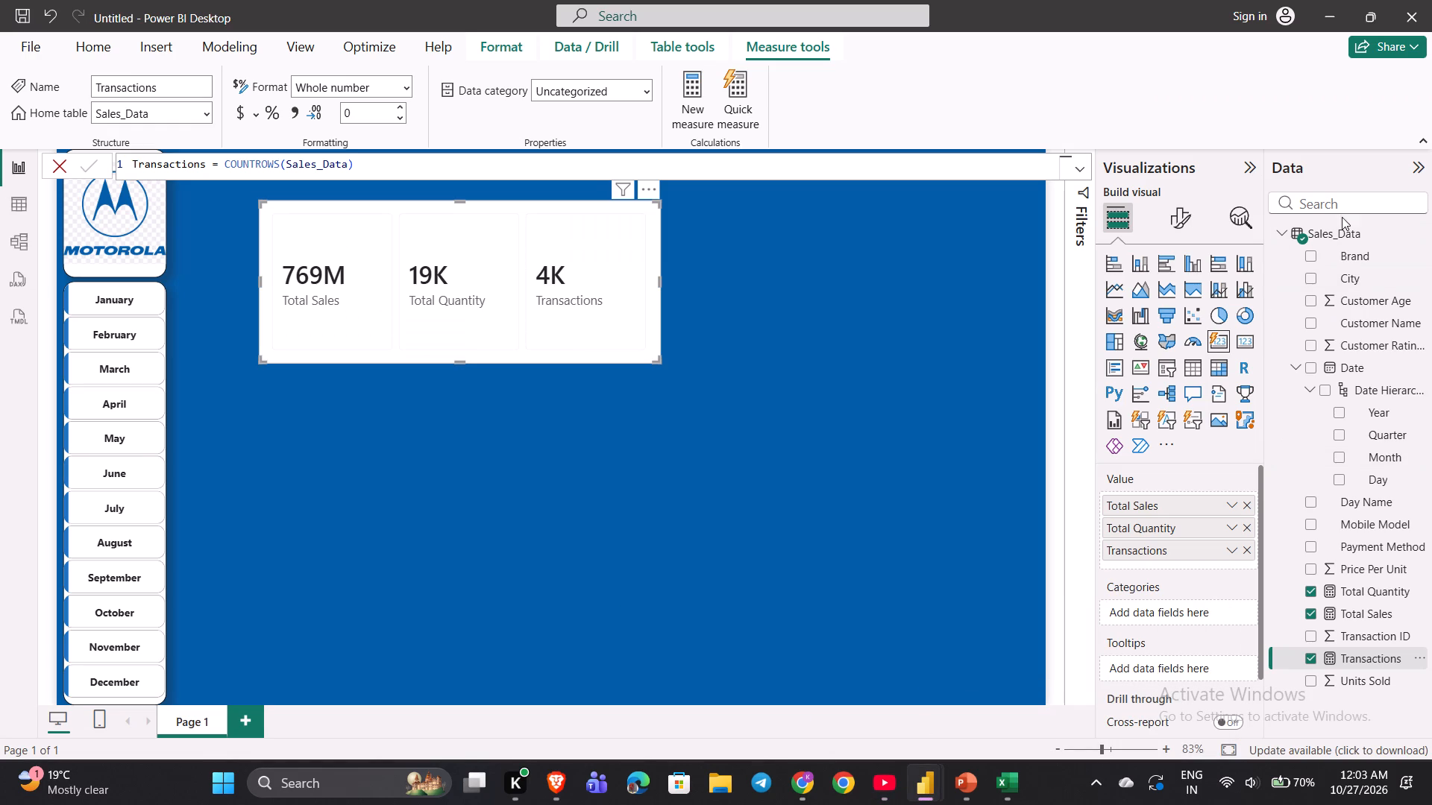
left_click(1325, 232)
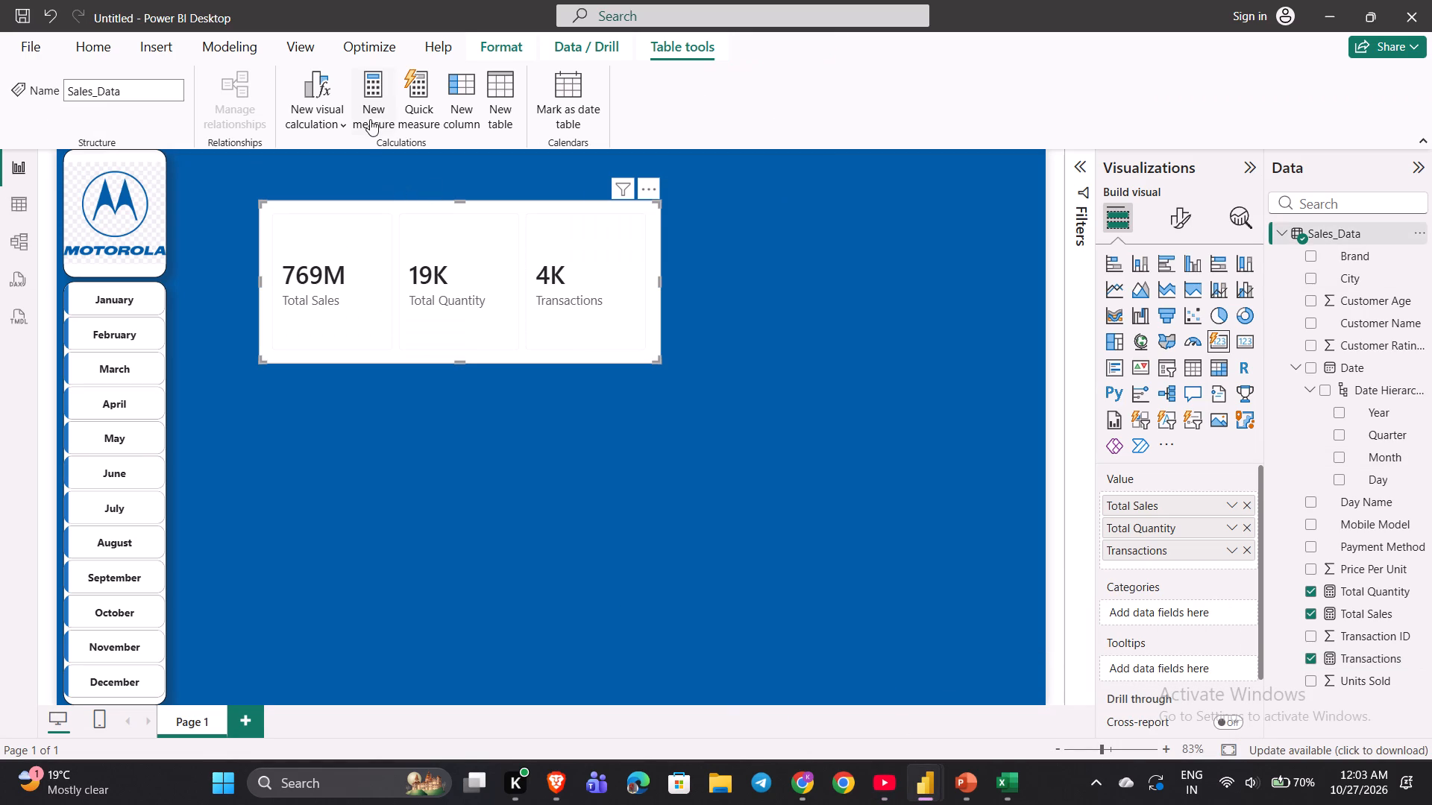
left_click(369, 116)
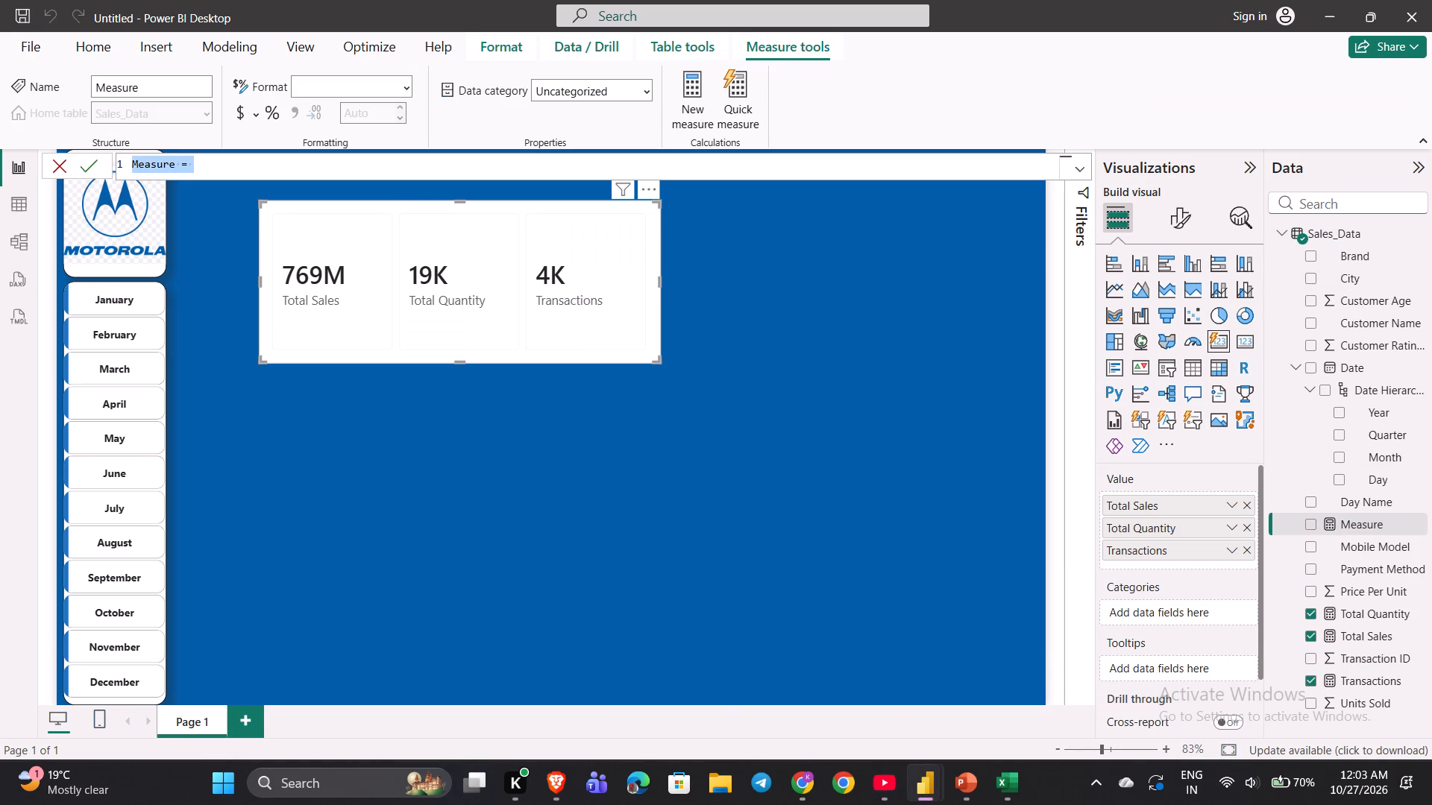
type("Average =")
key("space")
type("Averag")
key("Tab")
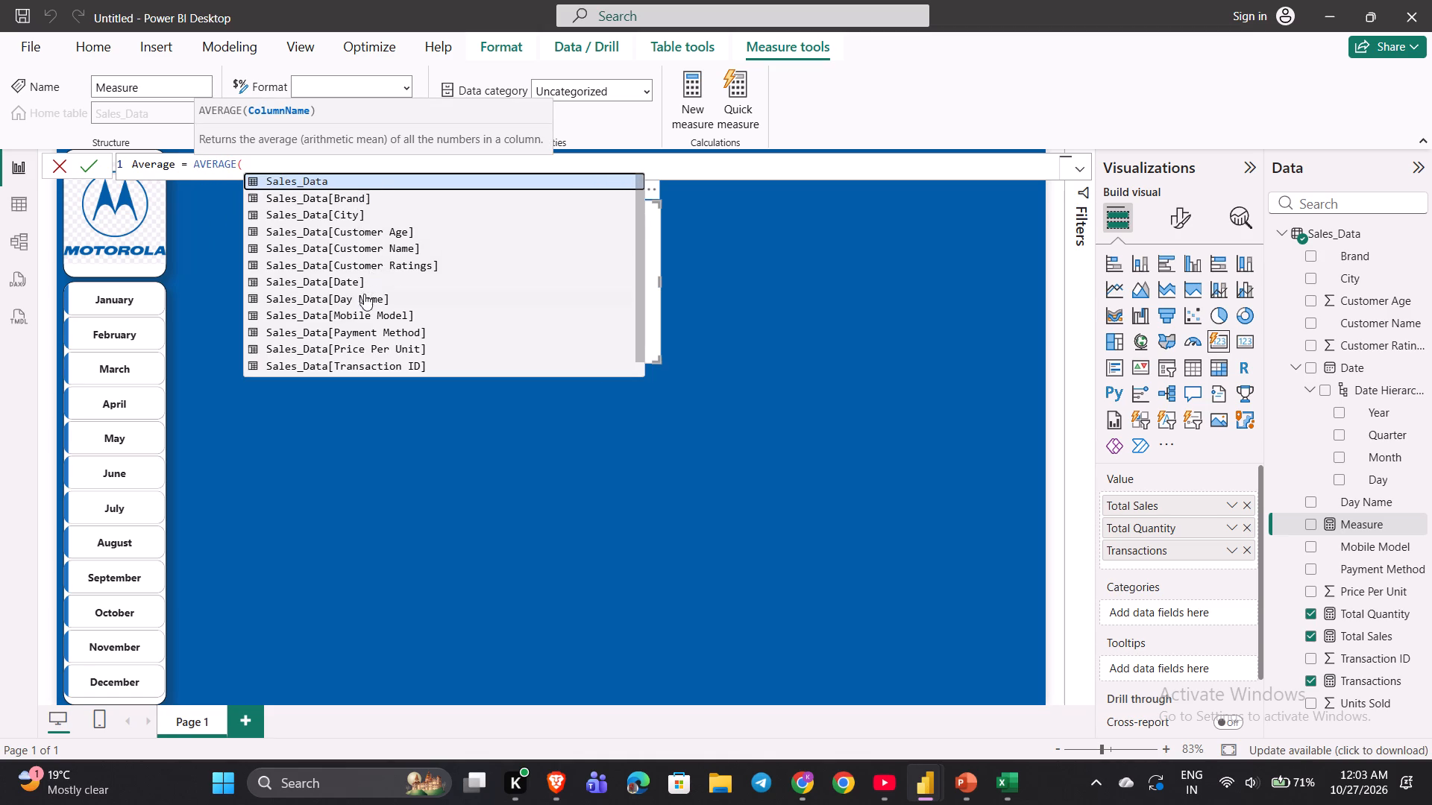
left_click(365, 348)
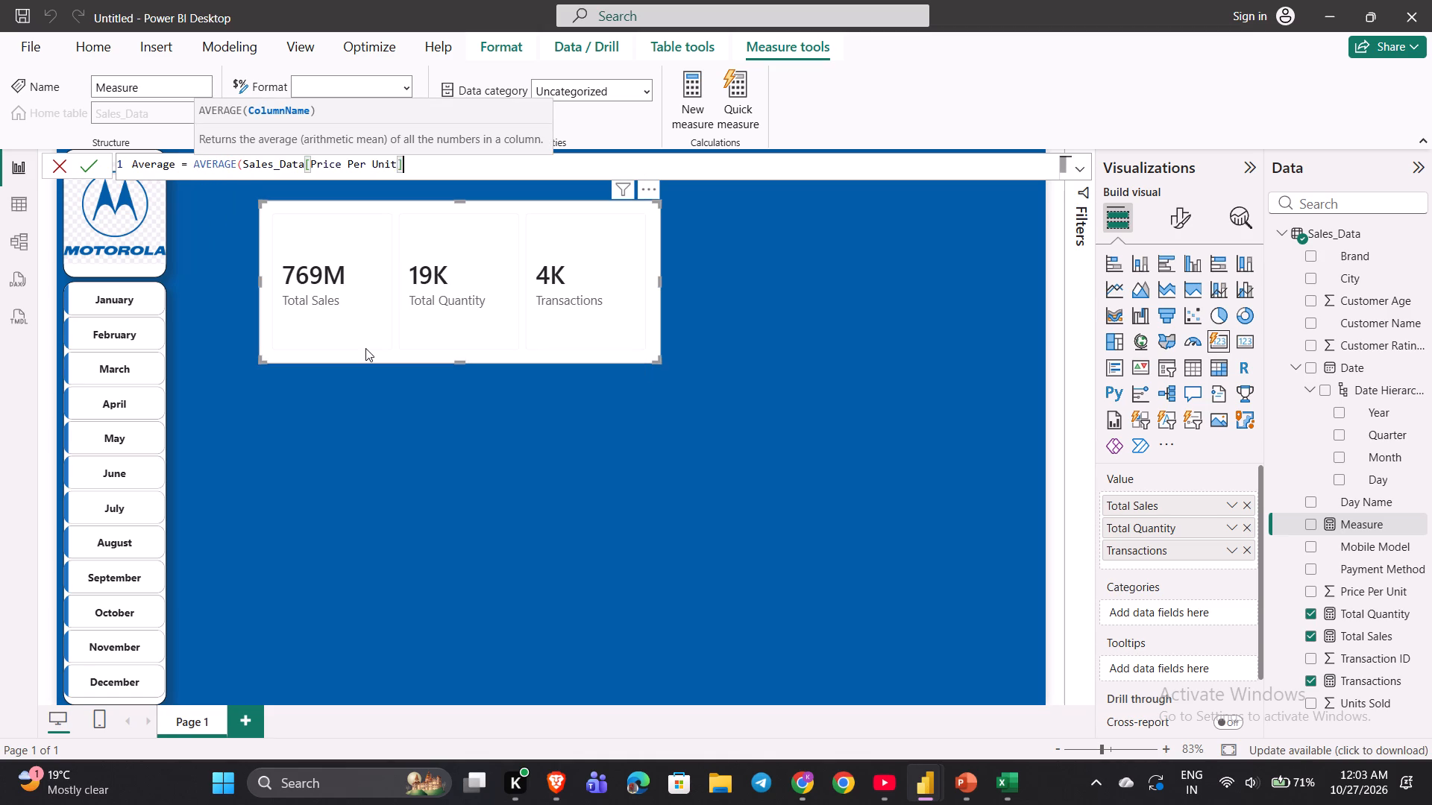
key("shift+parenright")
key("Return")
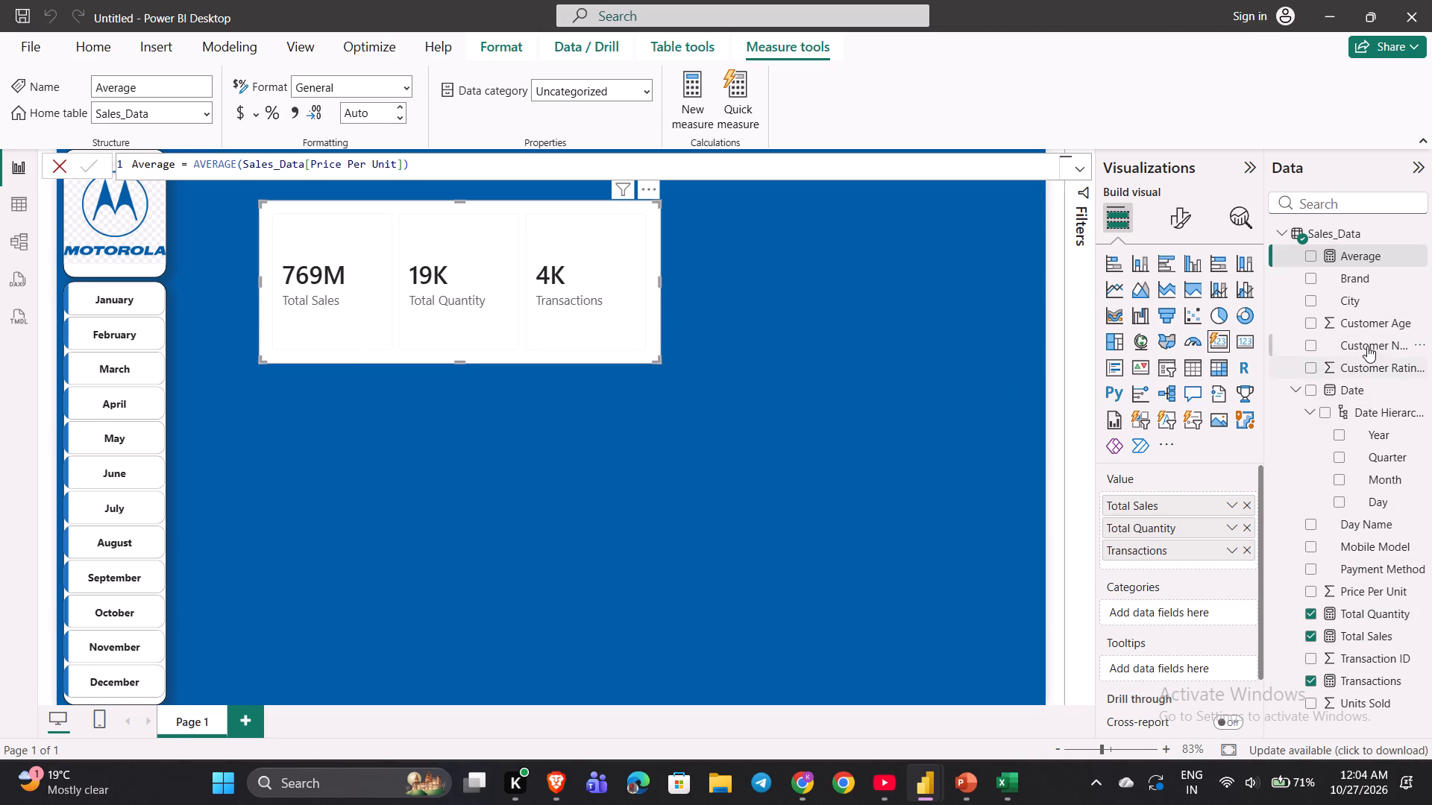
Add the Average measure to the card's values below Transactions.
left_click_drag(1345, 253, 1171, 602)
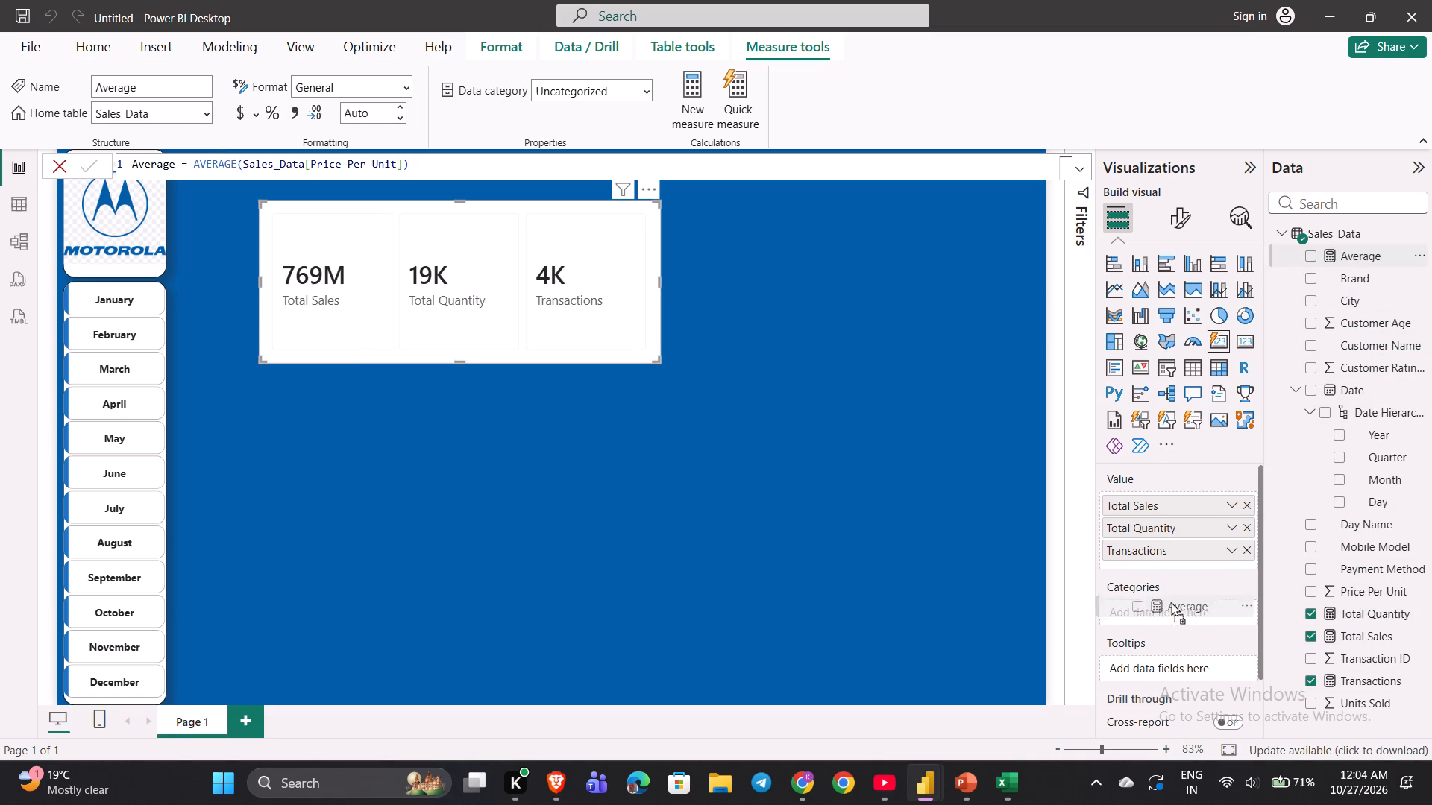
left_click_drag(1171, 602, 1176, 556)
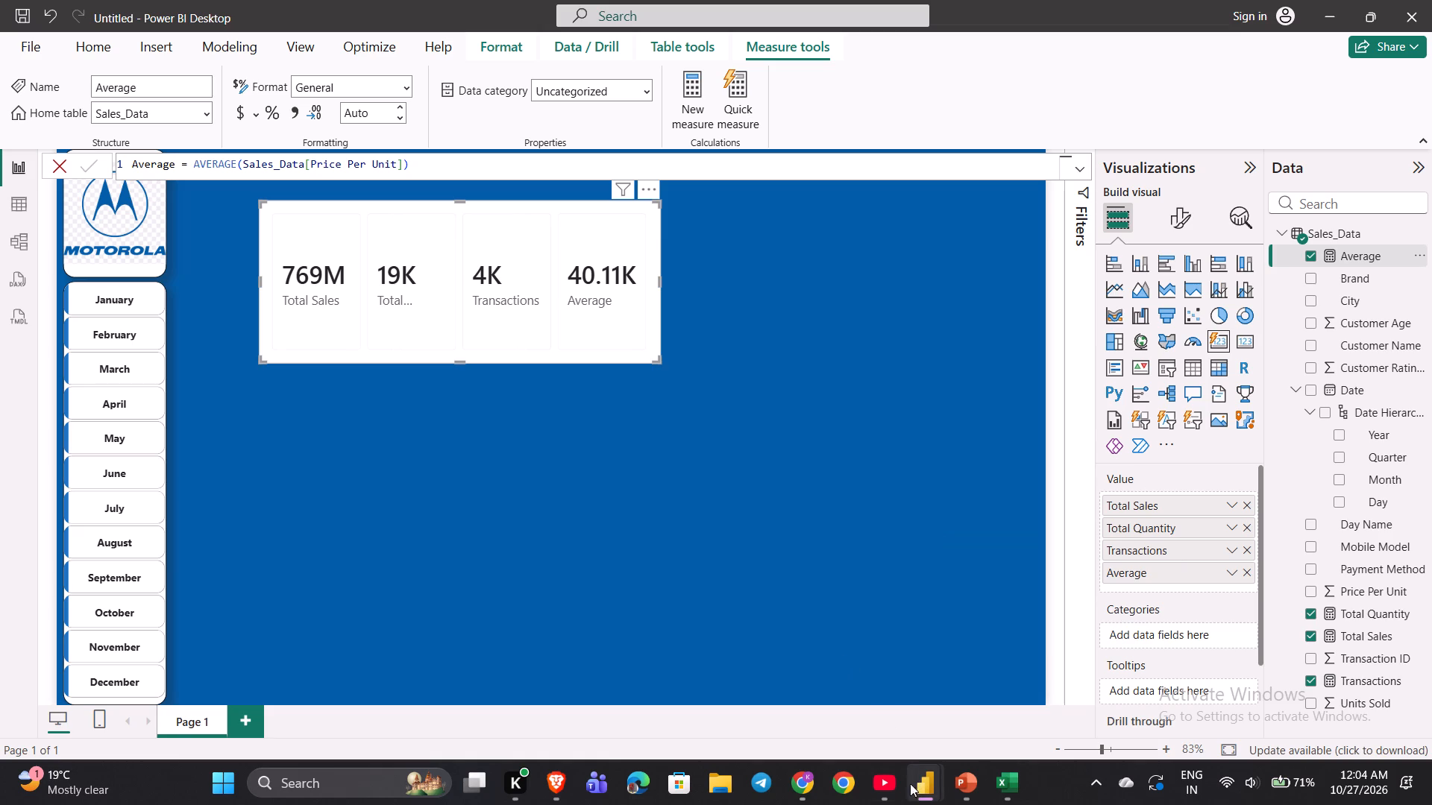
Switch to the YouTube course and skip through the section on the card's layout settings, pausing at the grid arrangement.
left_click(888, 789)
key("Right")
key("Right")
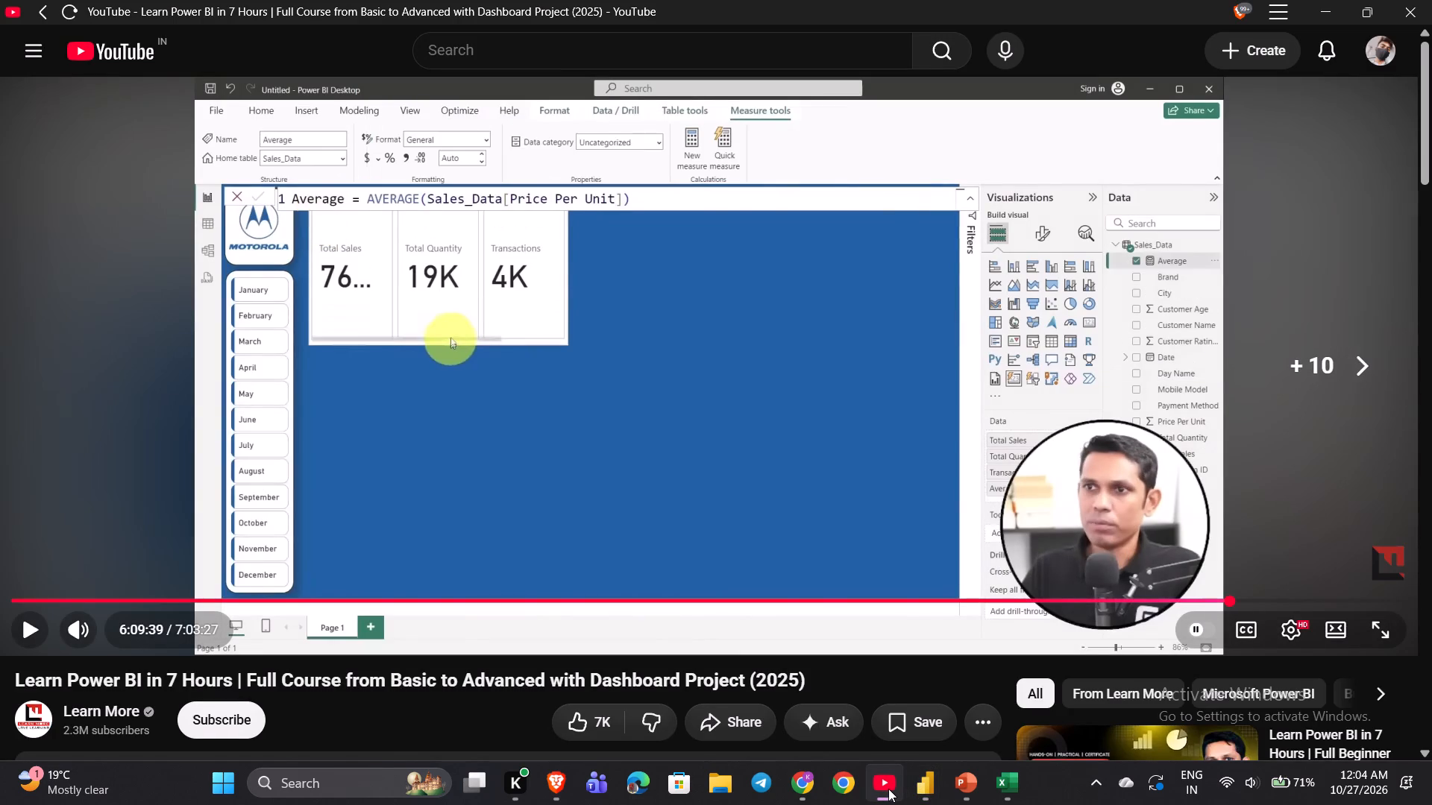
key("Right")
key("Right")
key("Right")
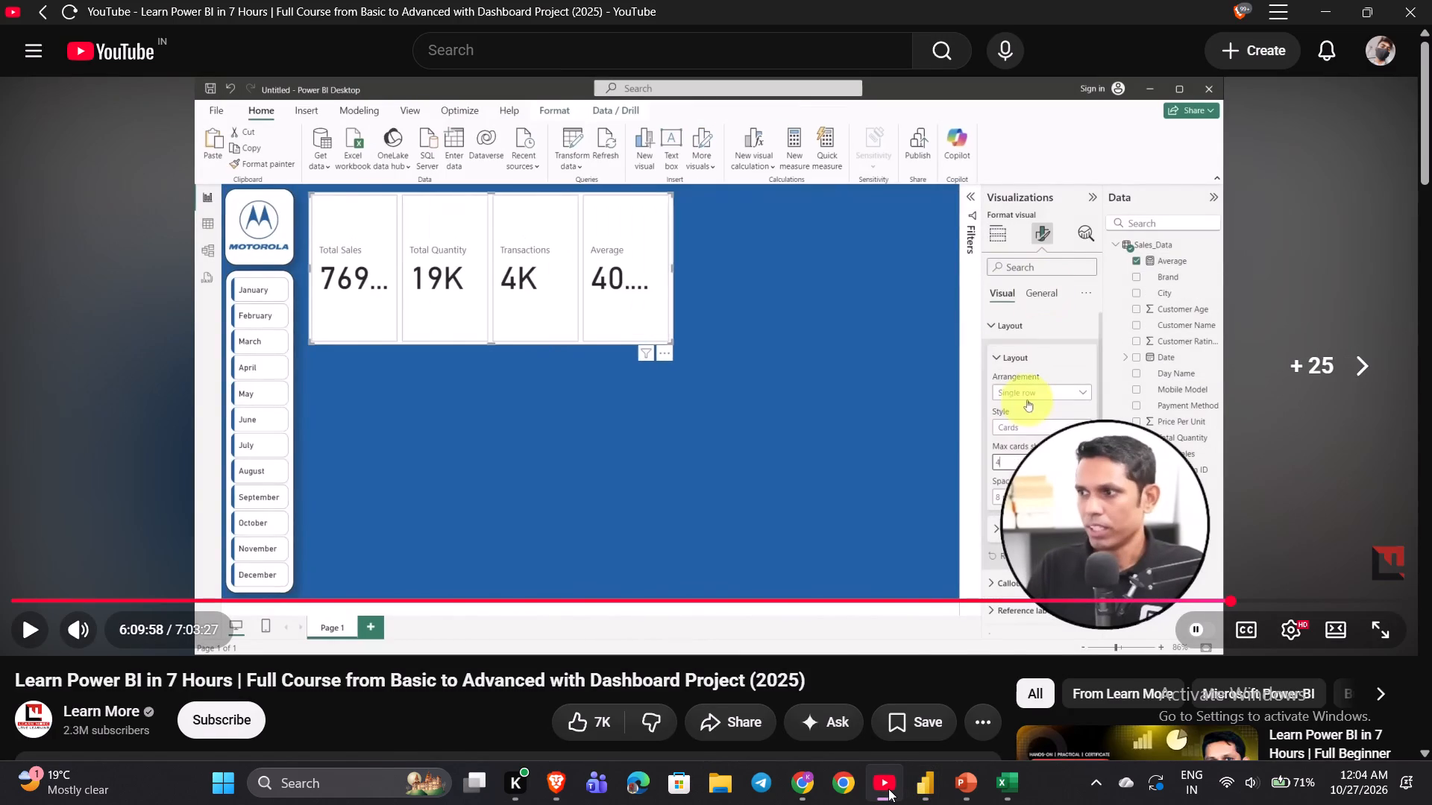
key("Right")
key("Right")
key("Right")
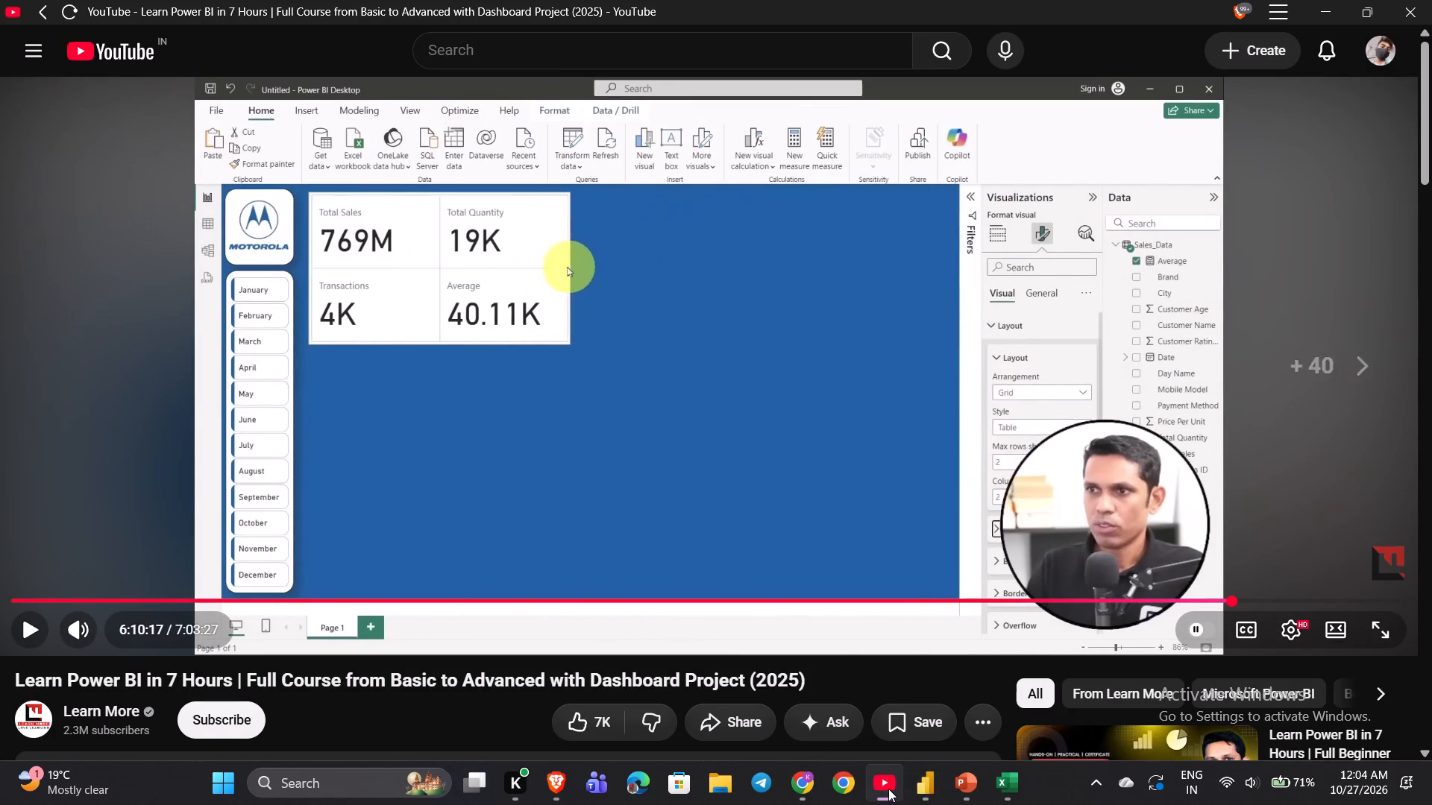
key("Left")
key("Left")
key("space")
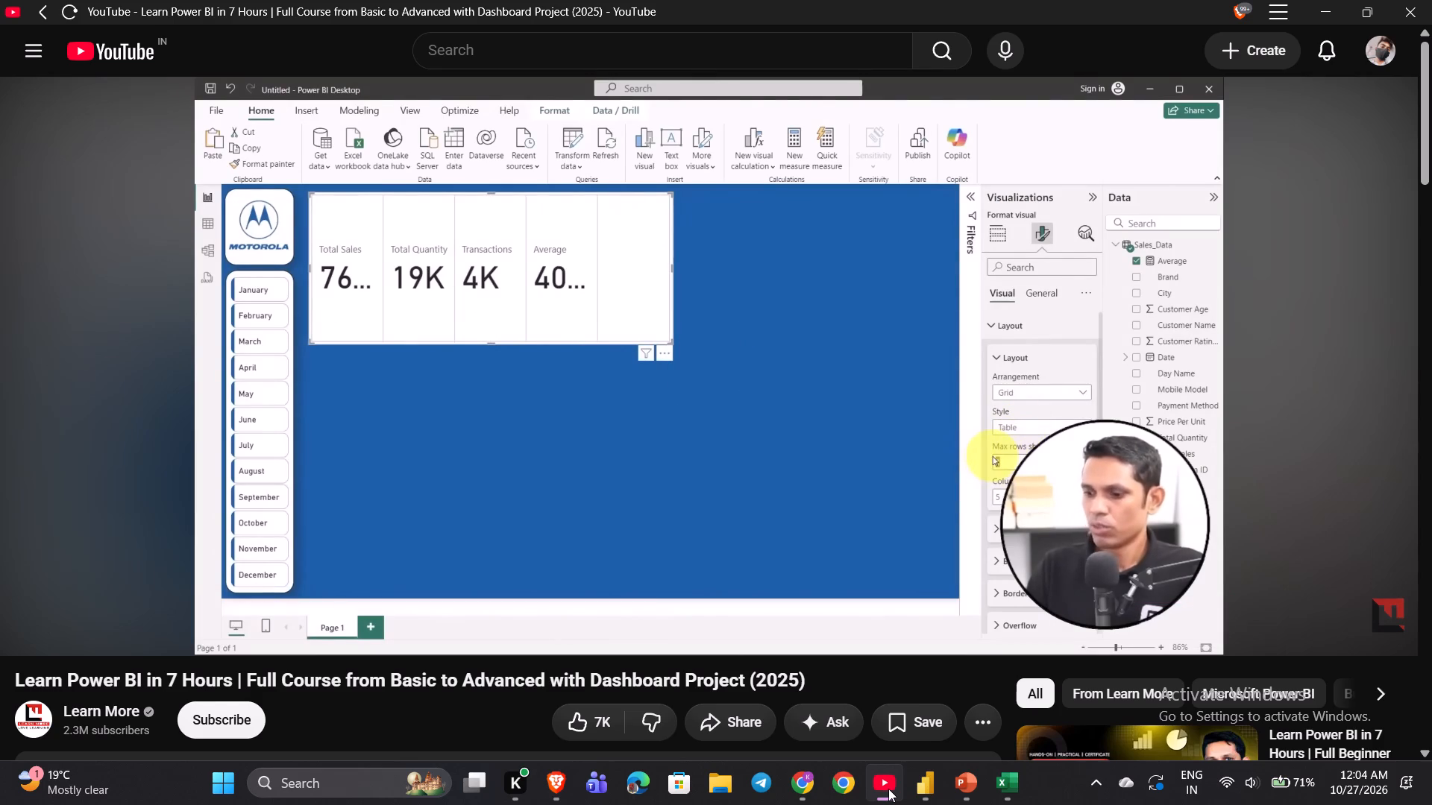
key("space")
Back in the Power BI report, set the card's multi-card layout to a Grid arrangement with 2 columns and 2 rows.
left_click(885, 794)
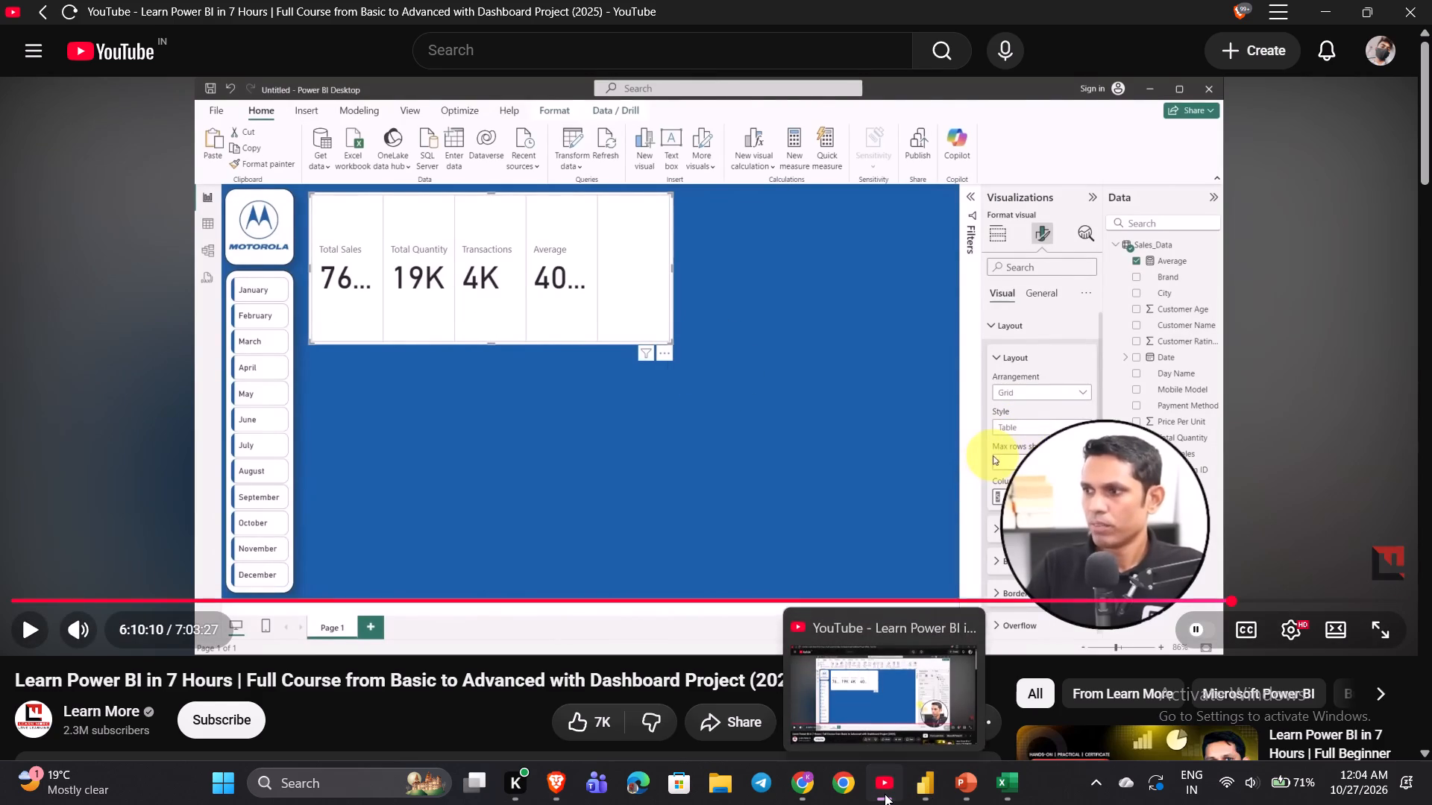
left_click(565, 335)
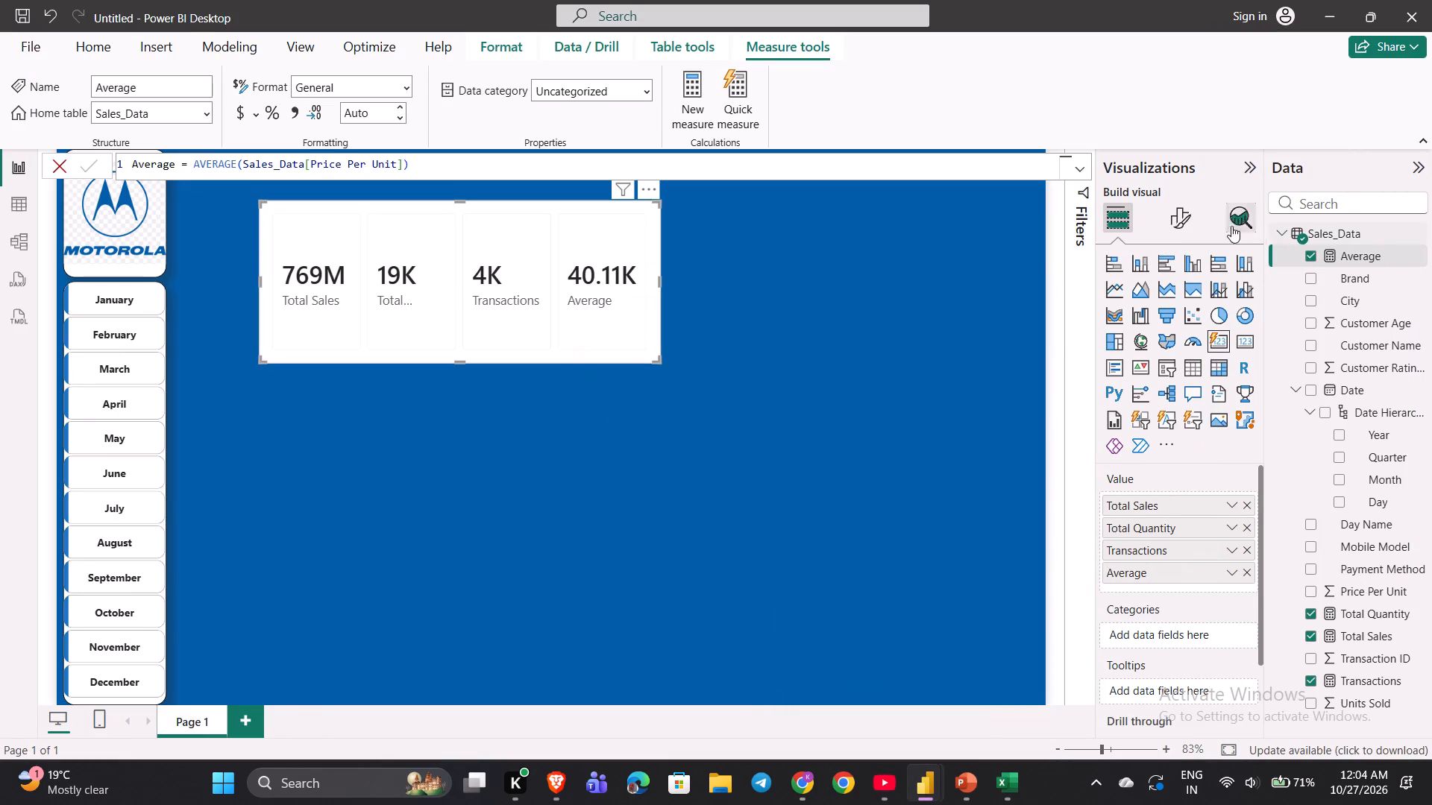
left_click(1181, 223)
left_click(1134, 424)
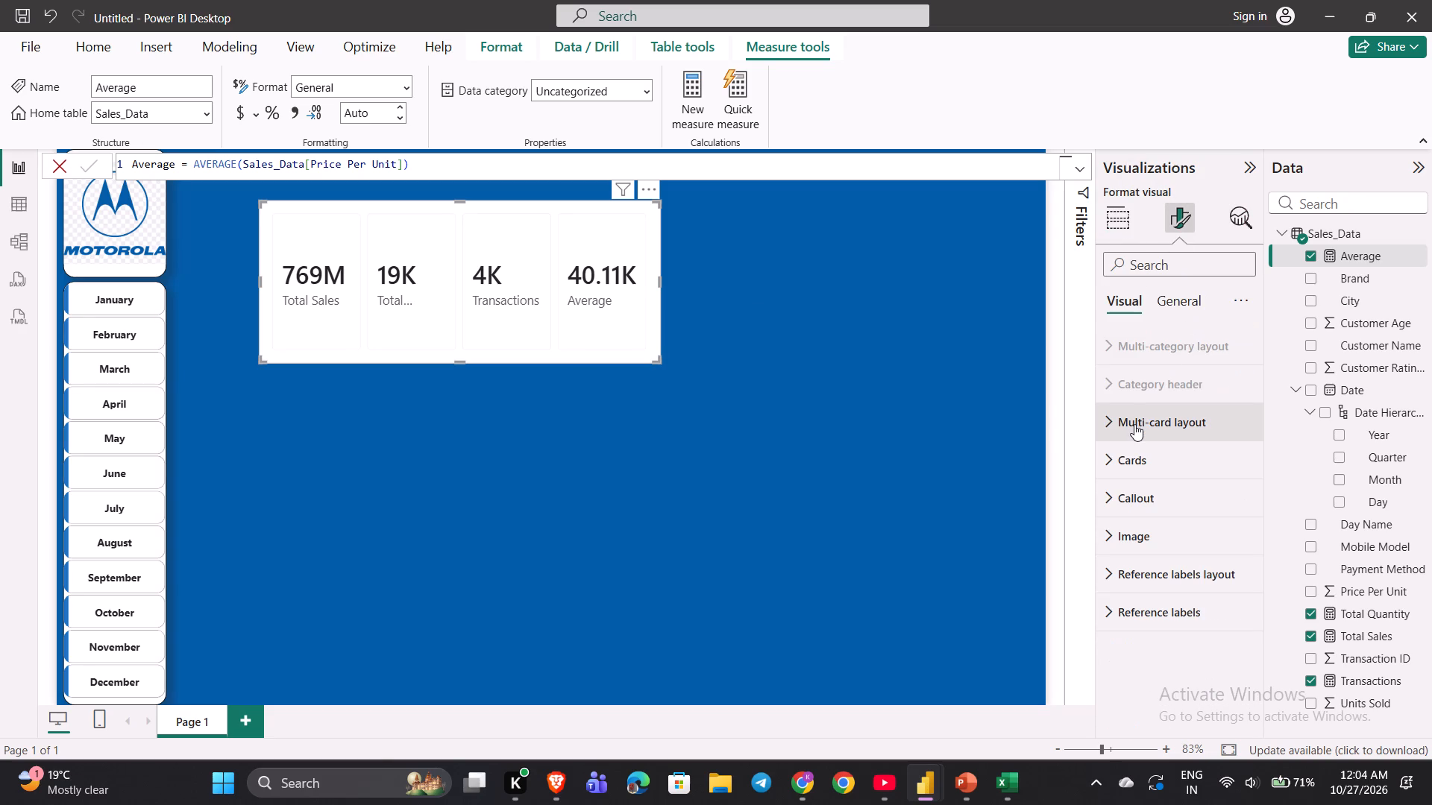
scroll(1134, 424, "down", 1)
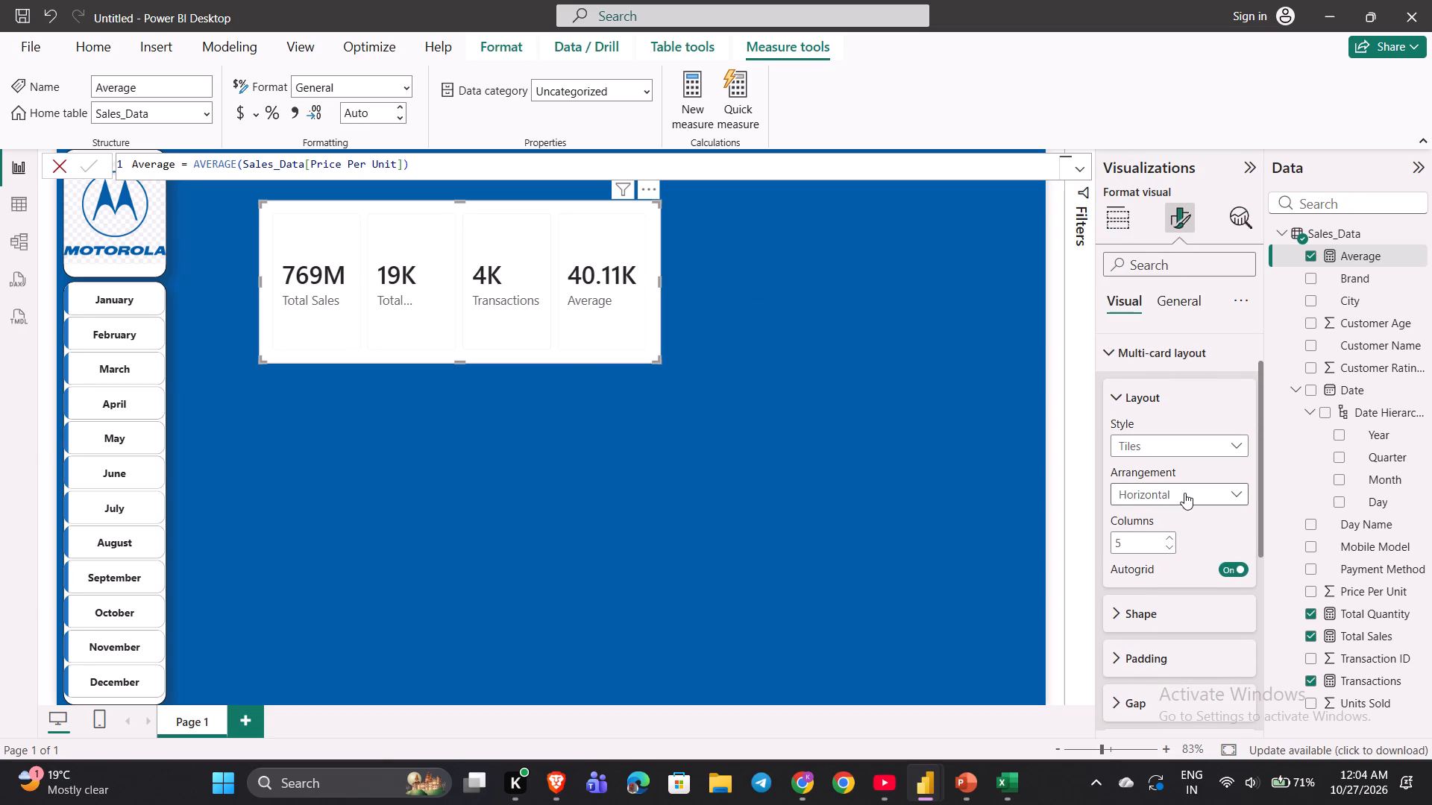
left_click(1186, 496)
left_click(1135, 557)
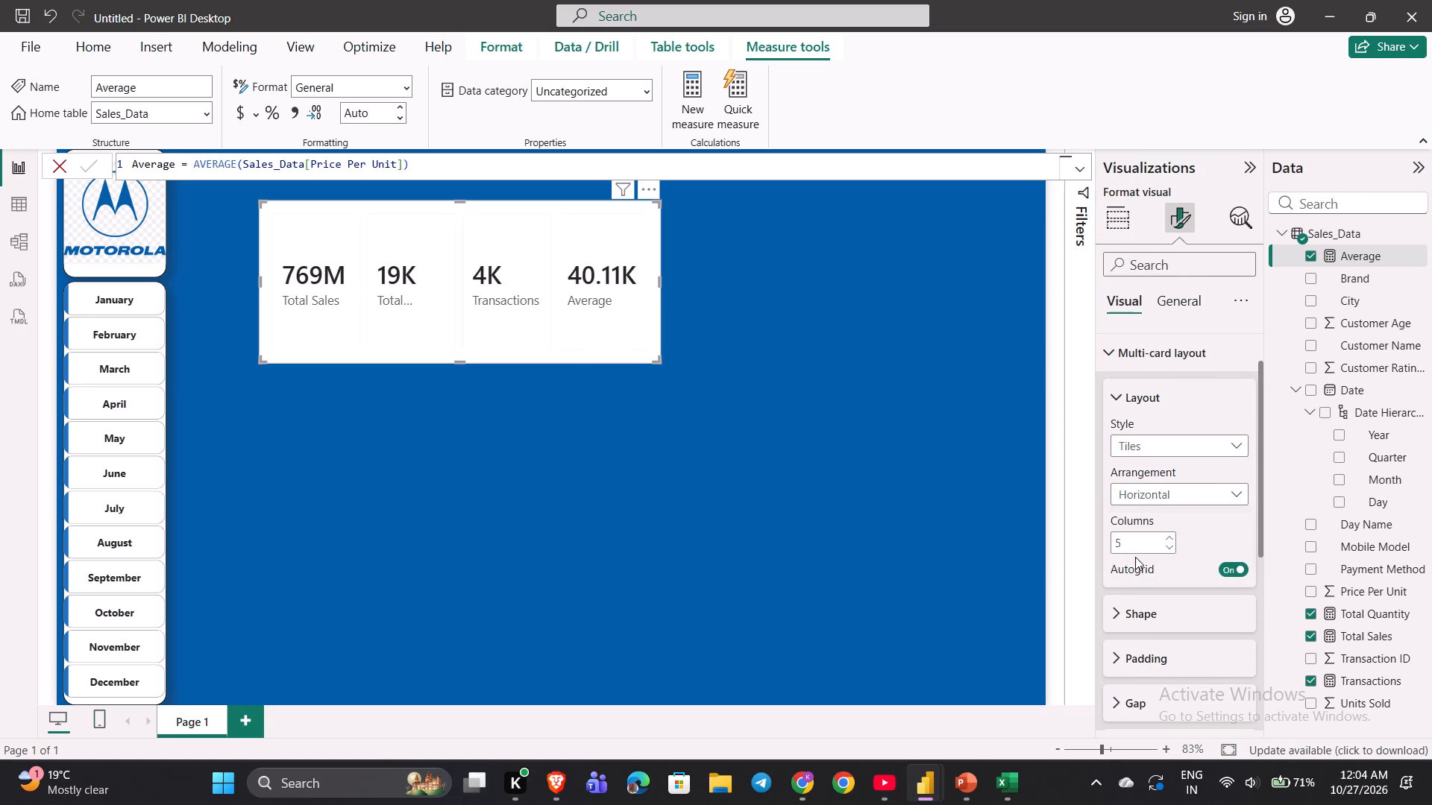
left_click(1125, 546)
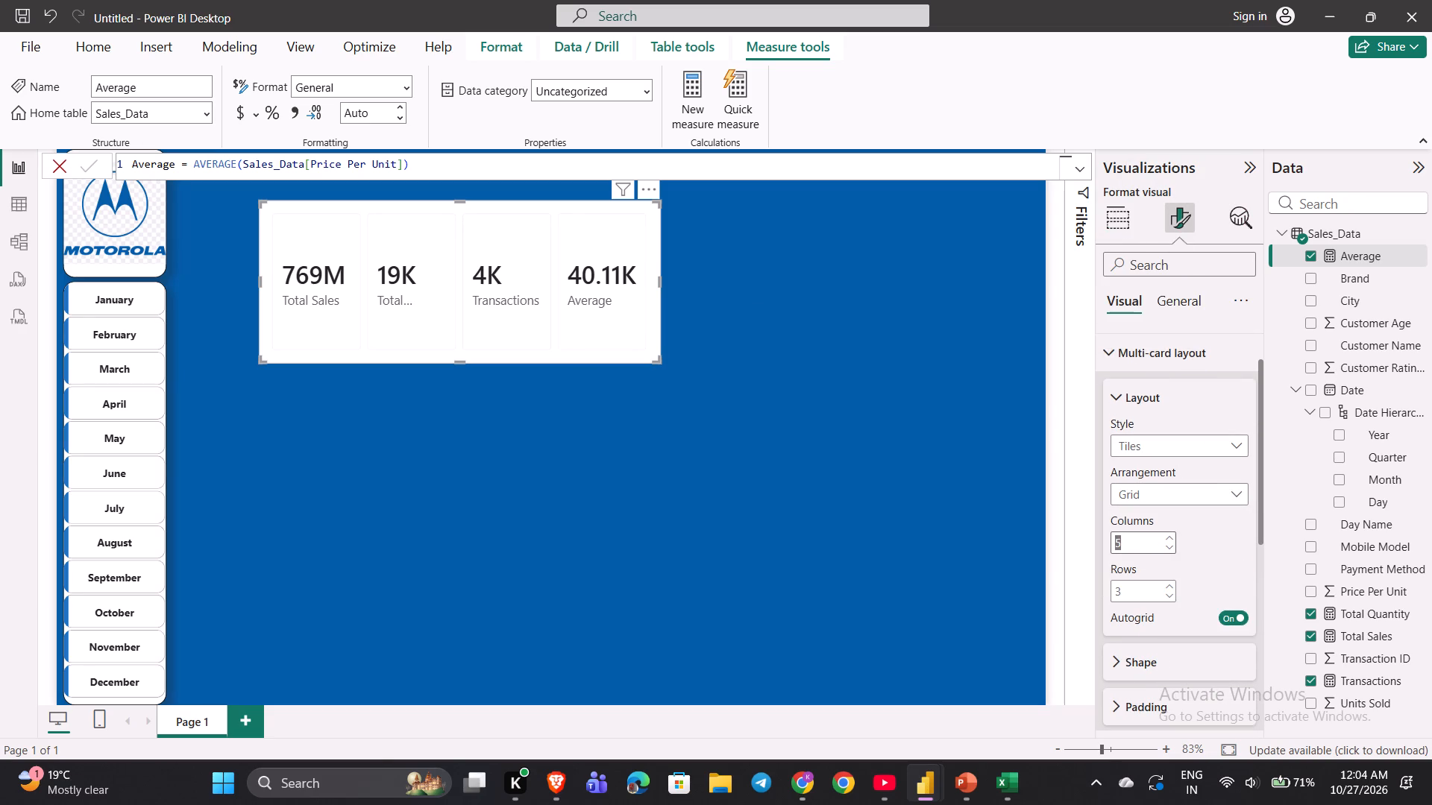
key("2")
left_click(1126, 596)
key("2")
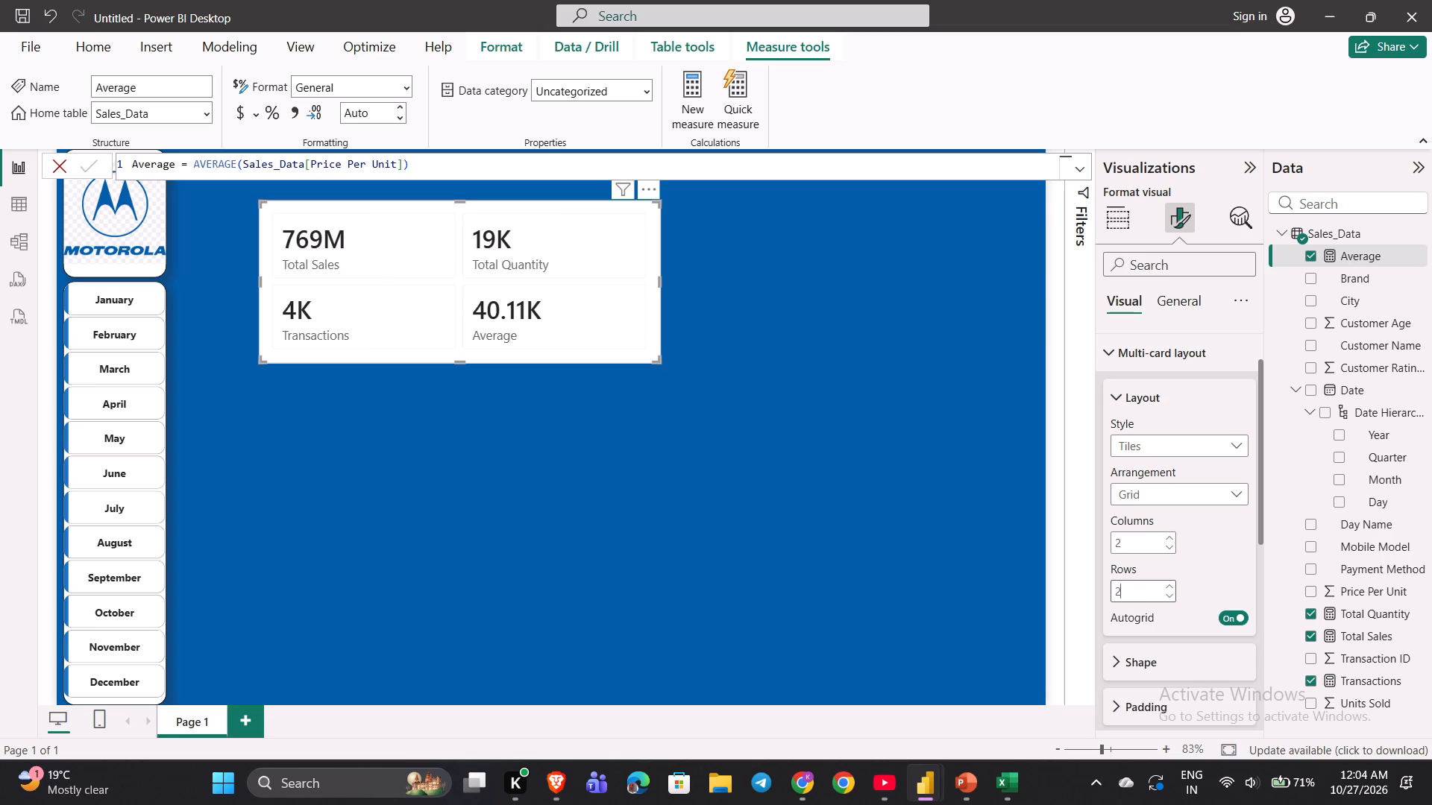
left_click(797, 446)
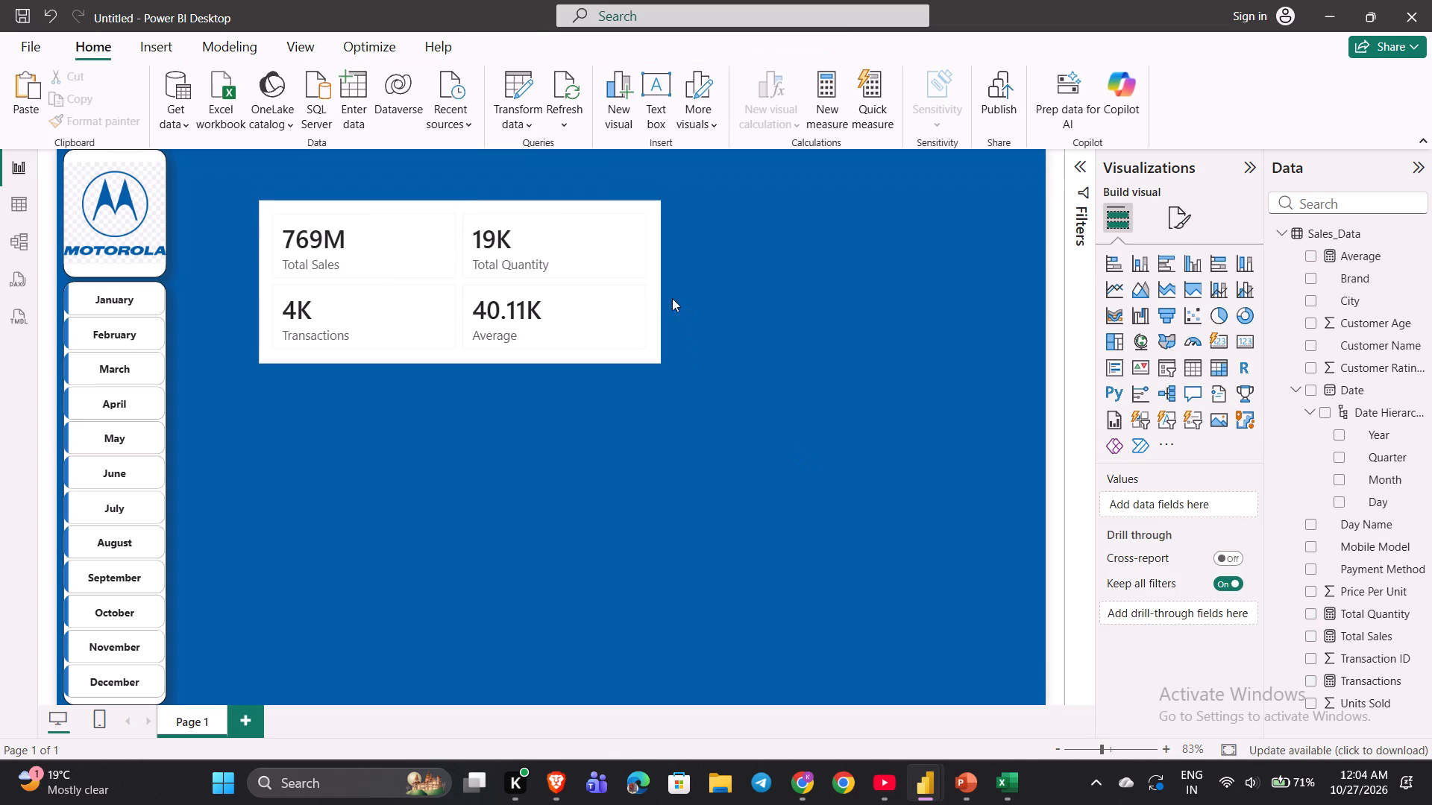
Widen the four-measure card by extending its edge farthest from the month slicer, keeping its height.
left_click(633, 289)
left_click_drag(660, 282, 614, 282)
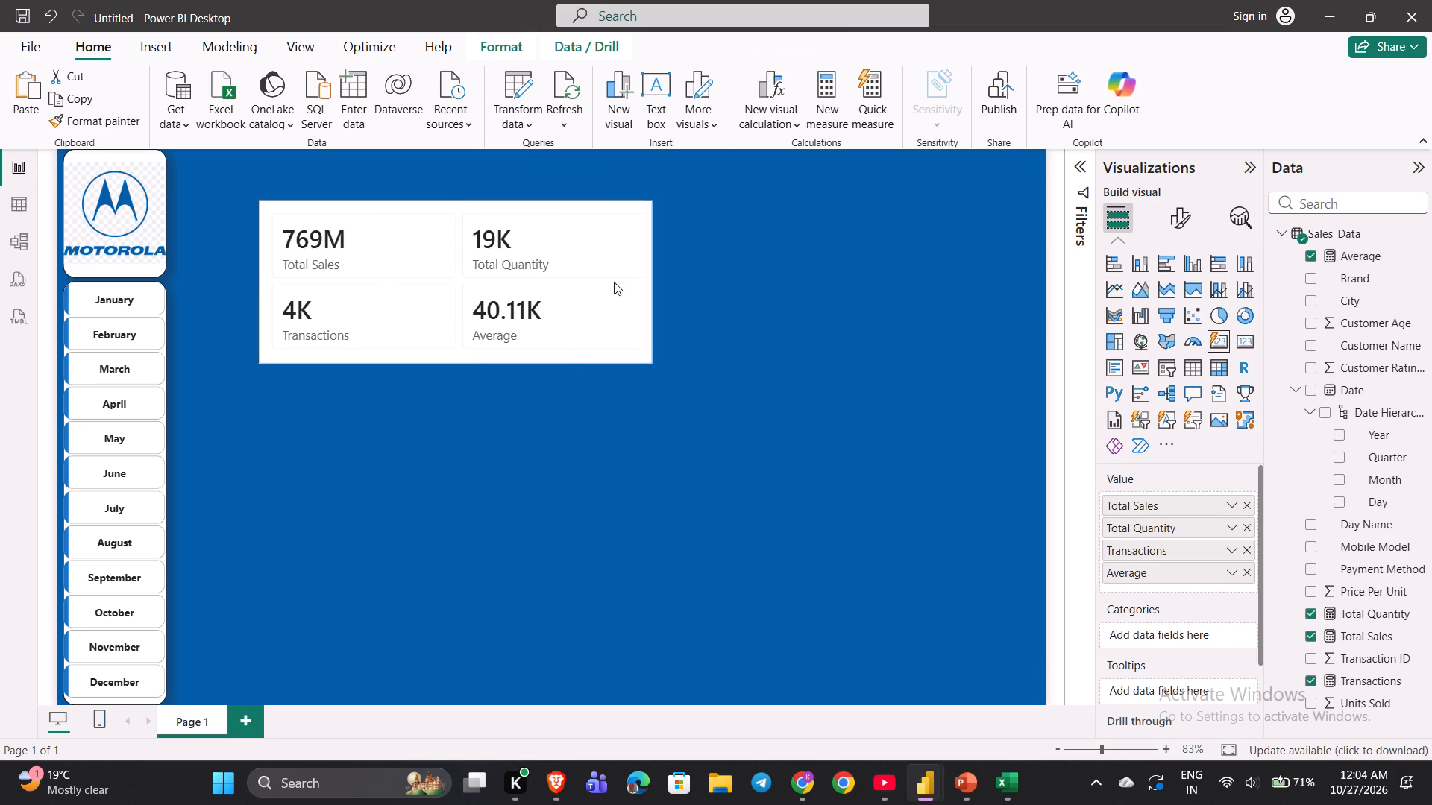
left_click_drag(614, 282, 744, 274)
left_click(902, 382)
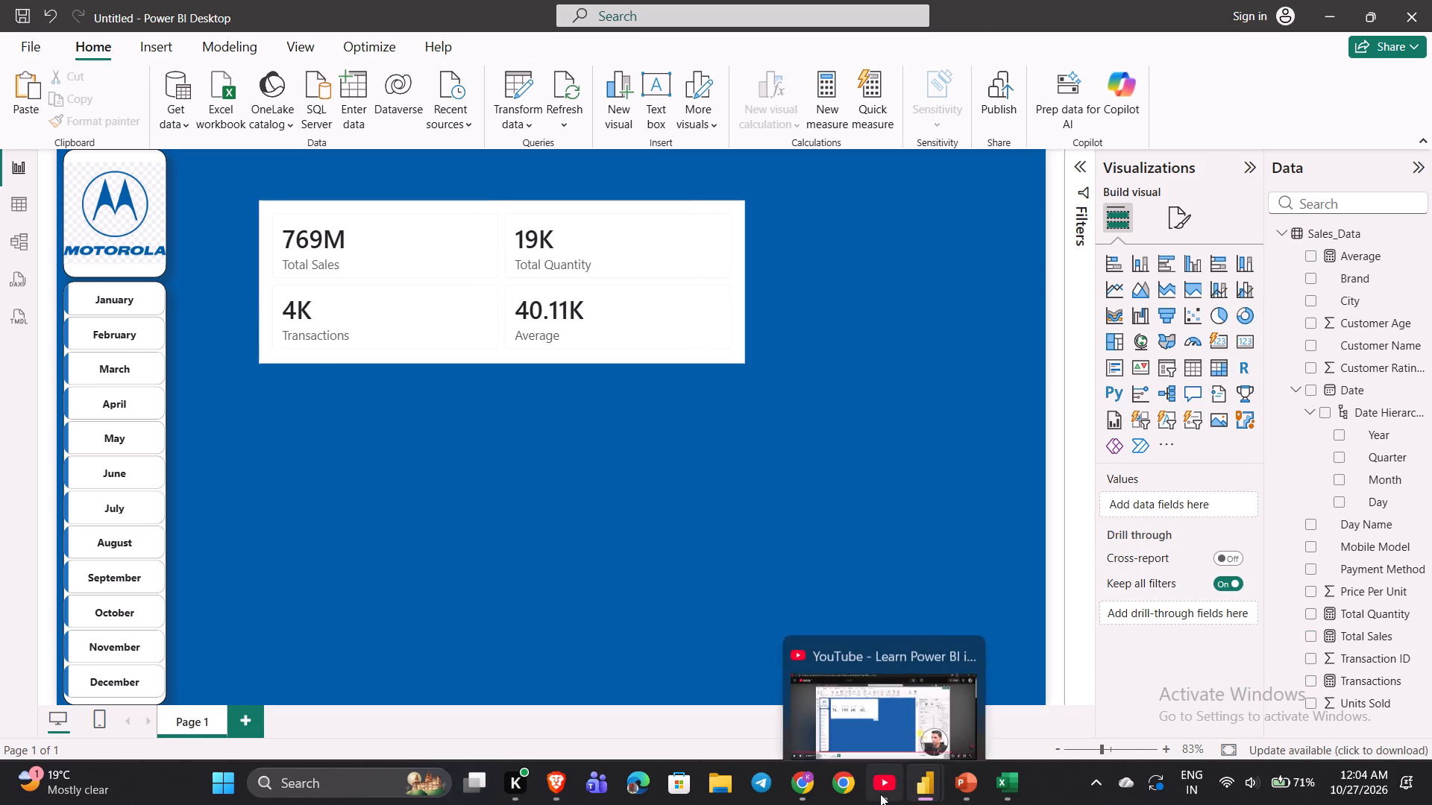
Switch to the YouTube course, resume it past the grid layout section and pause to check the next instruction.
left_click(880, 794)
key("space")
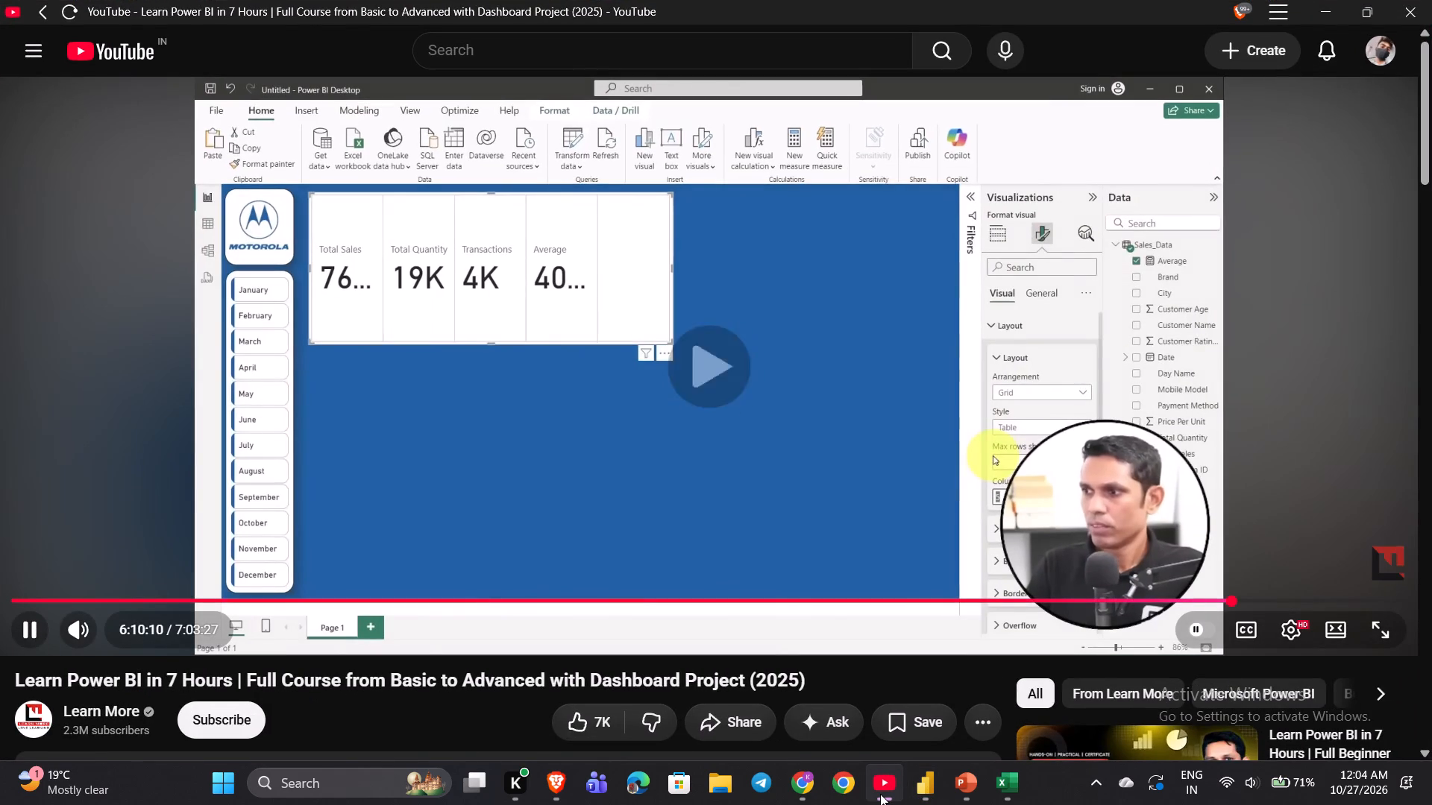
key("Right")
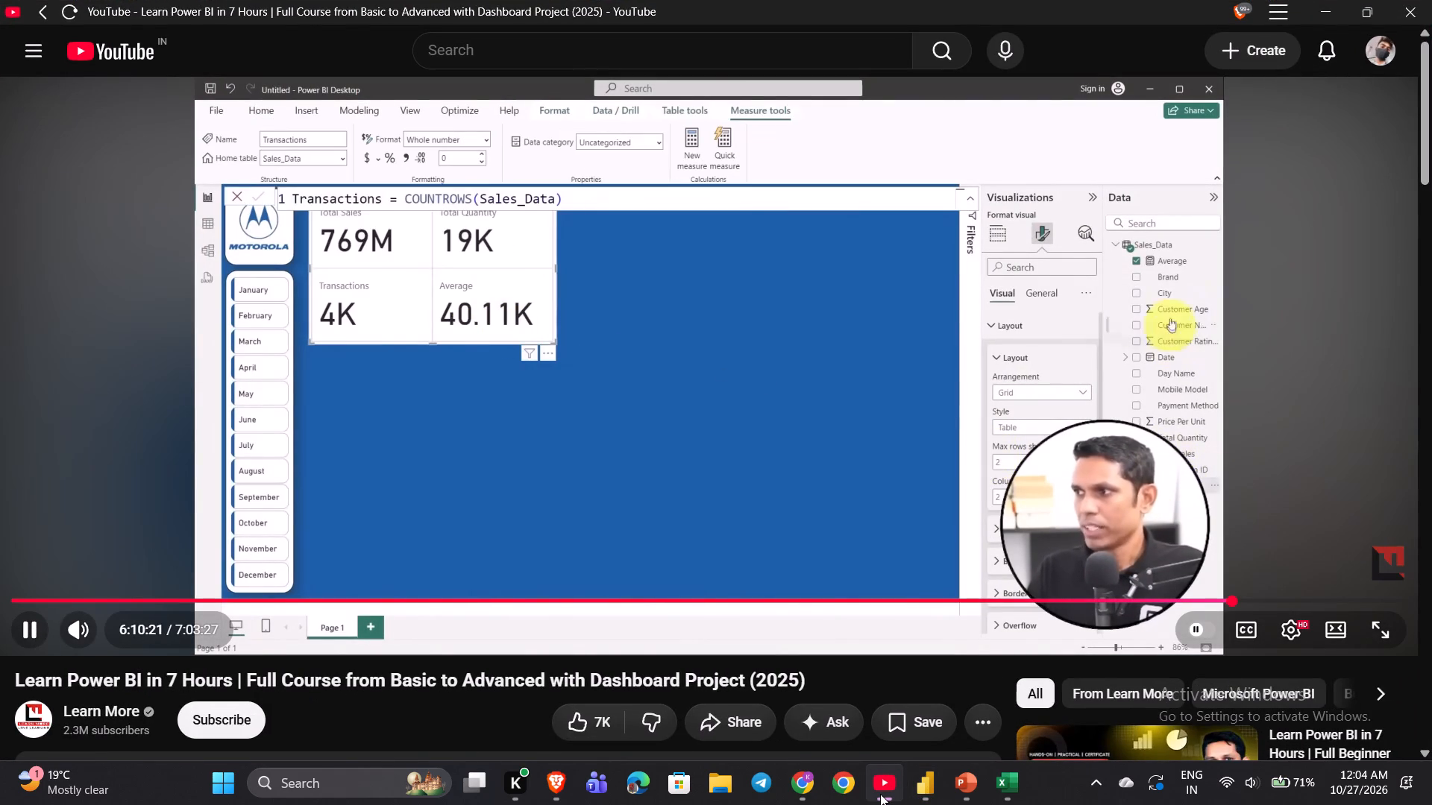
key("space")
Back in the Power BI report, set the Average measure's decimal places to 0.
left_click(879, 794)
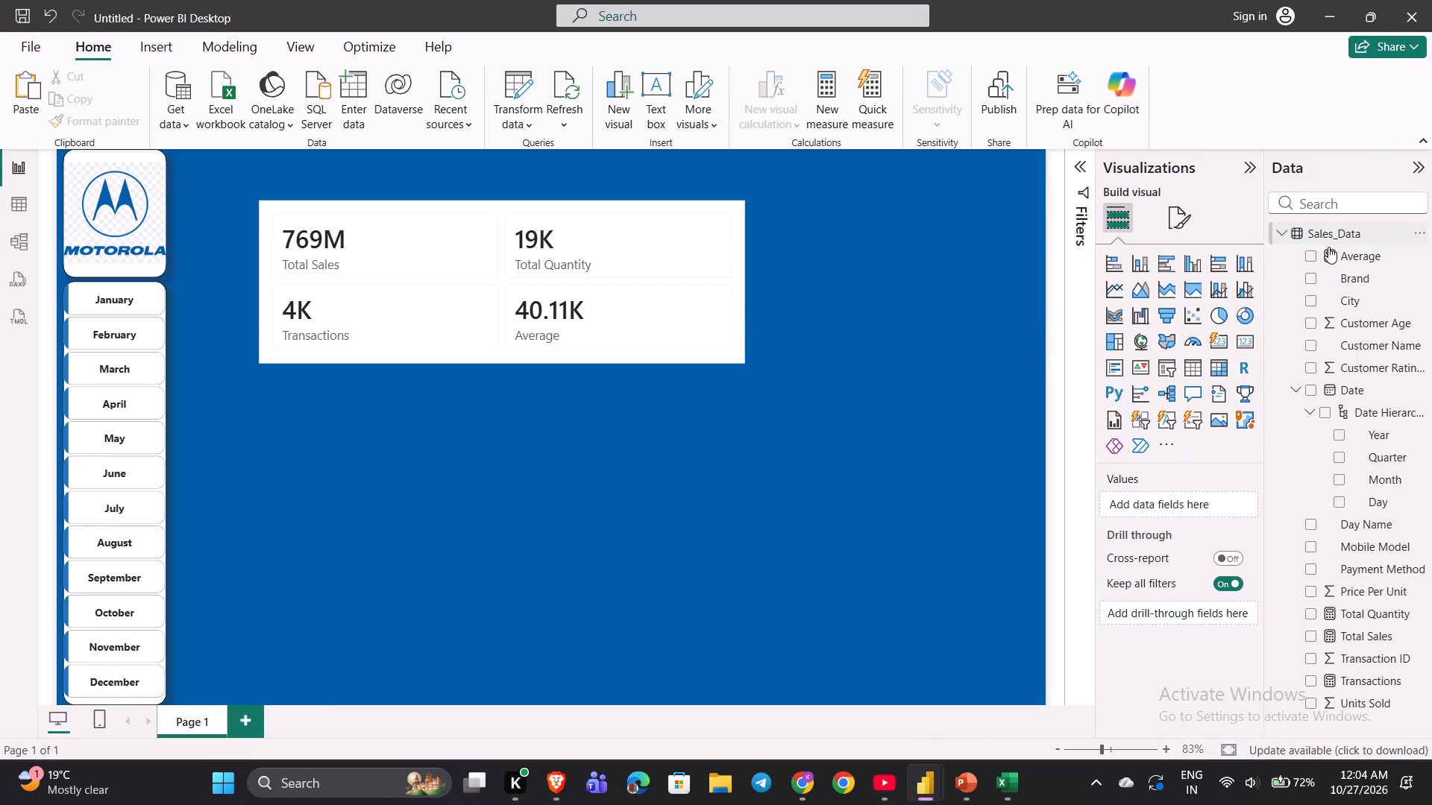
left_click(1354, 251)
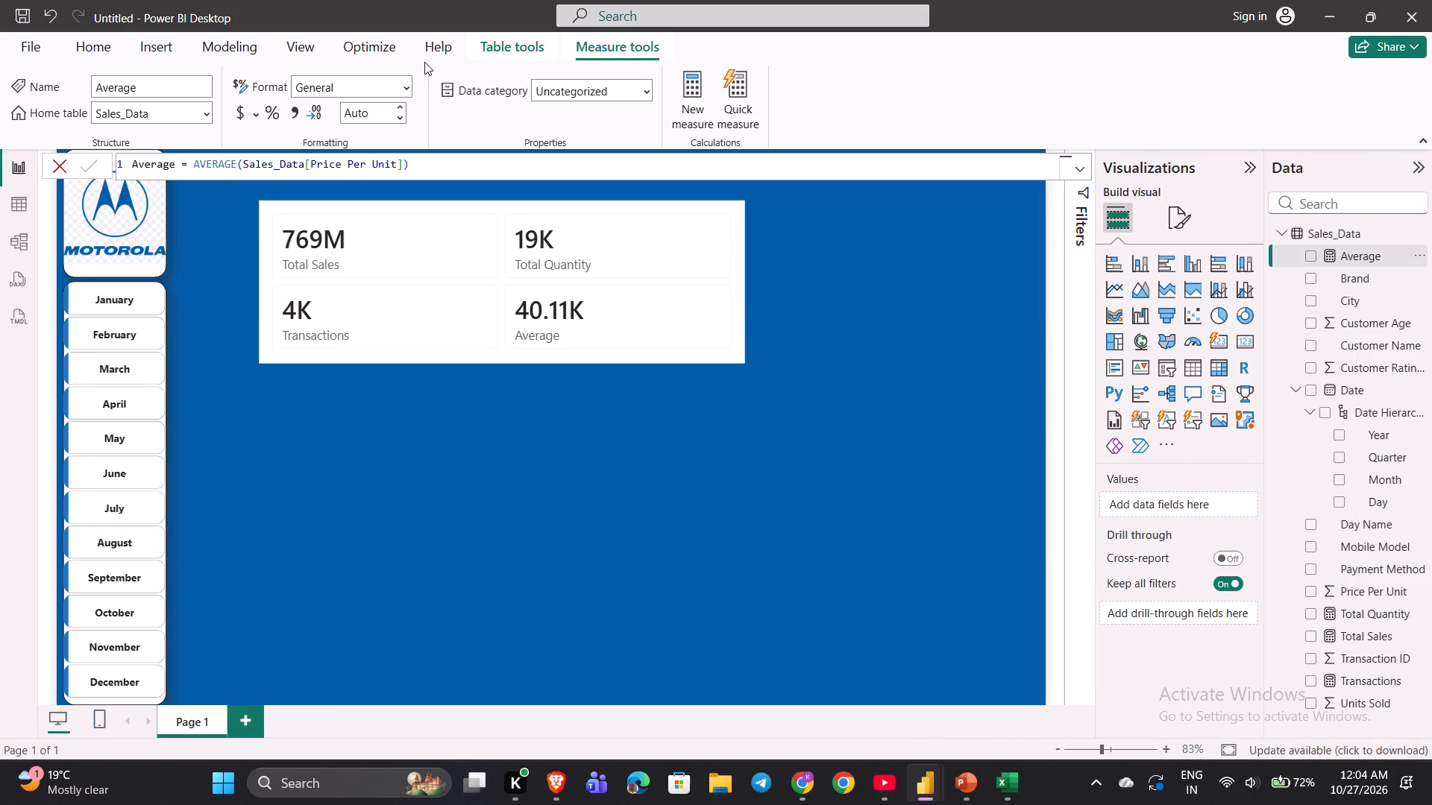
left_click_drag(370, 113, 338, 115)
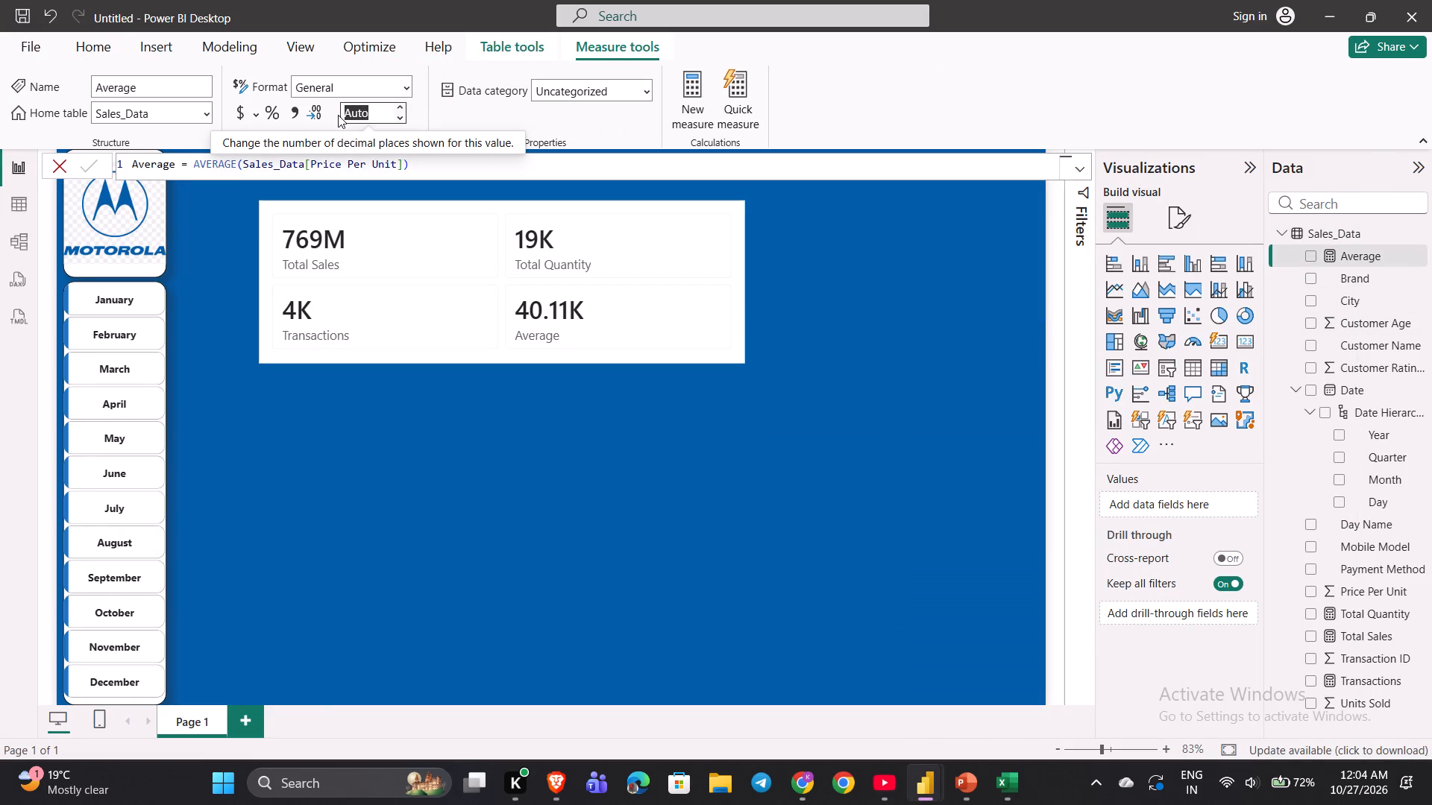
key("0")
key("Return")
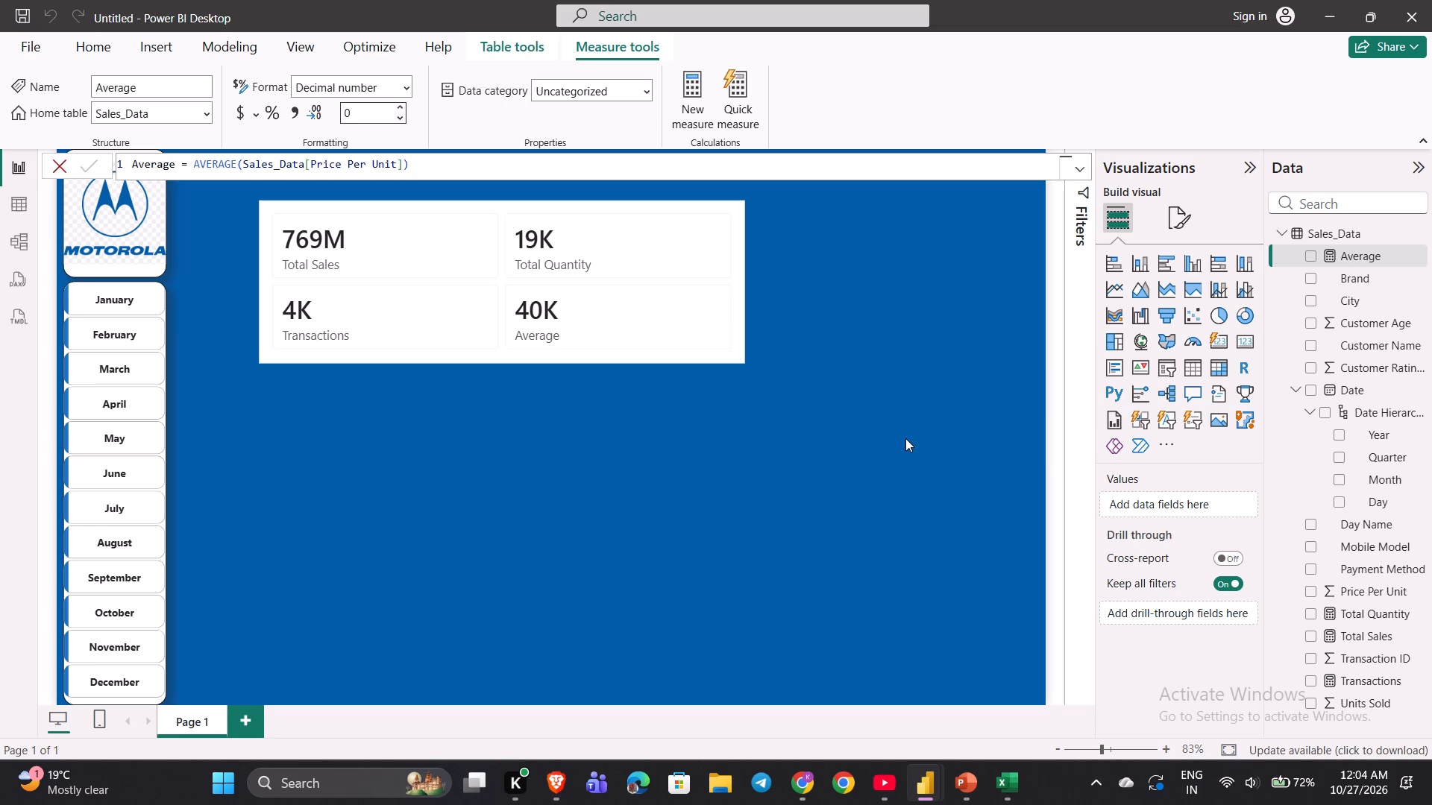
left_click(905, 438)
Switch to the YouTube course and play the measure formatting section briefly, pausing at 6:10:26.
left_click(890, 790)
key("space")
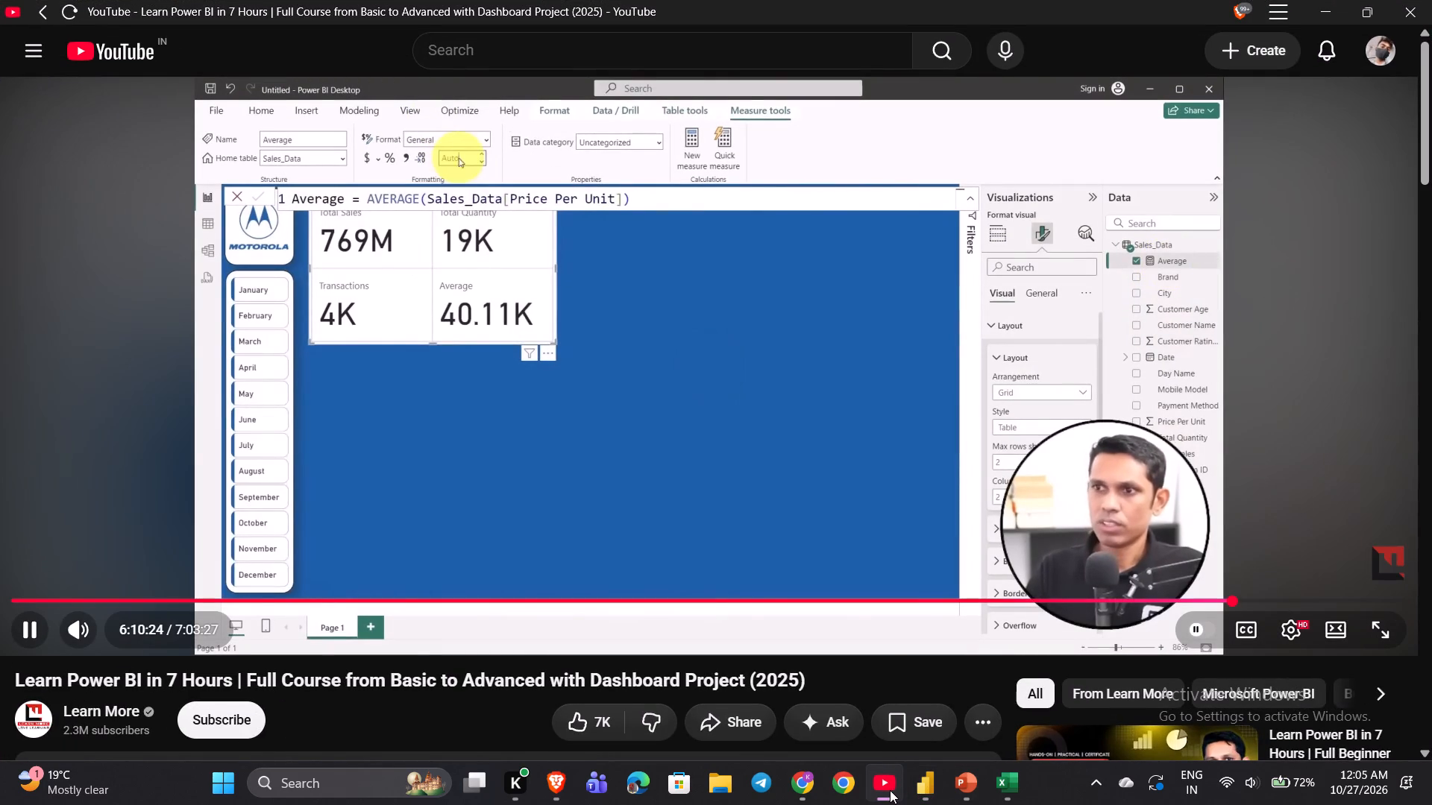
key("space")
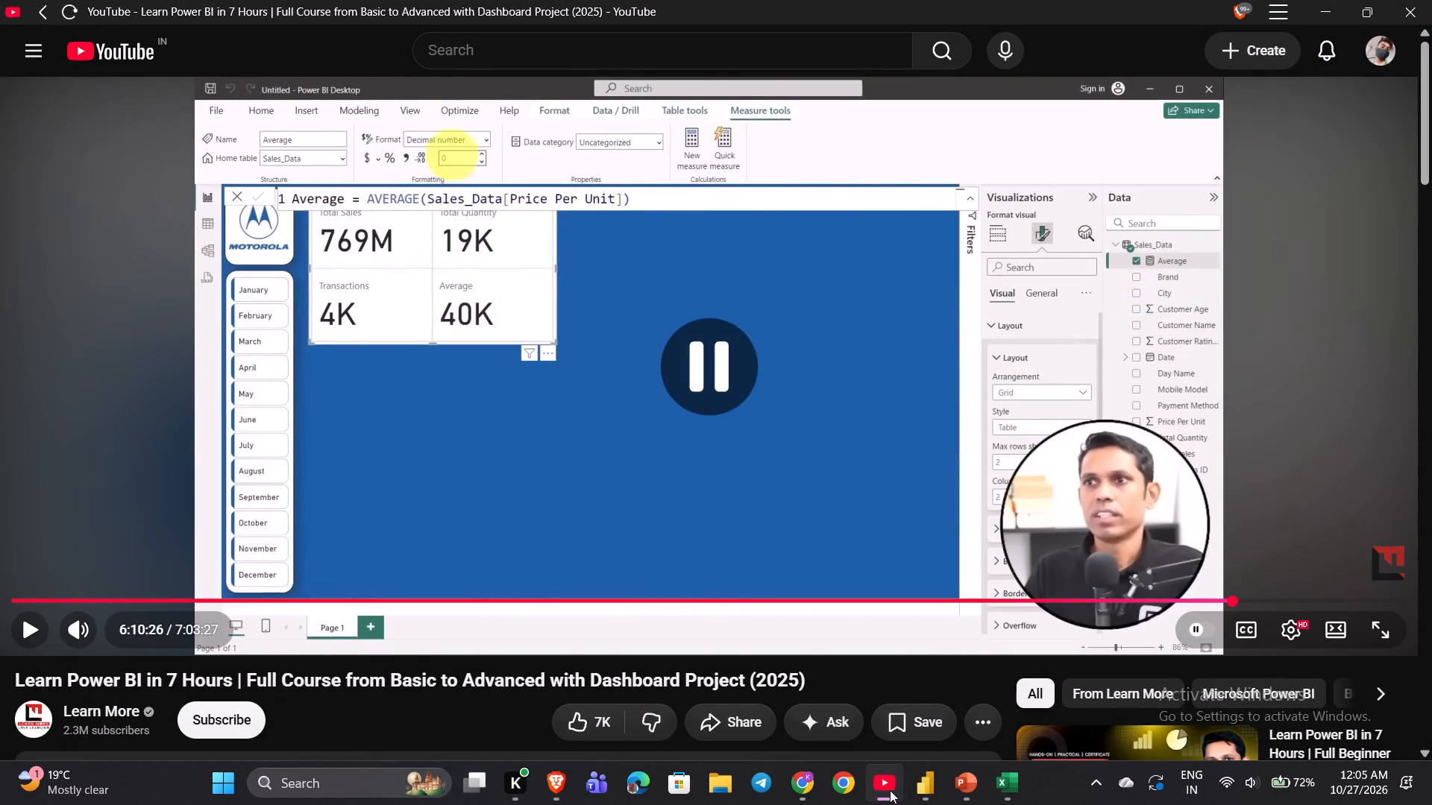
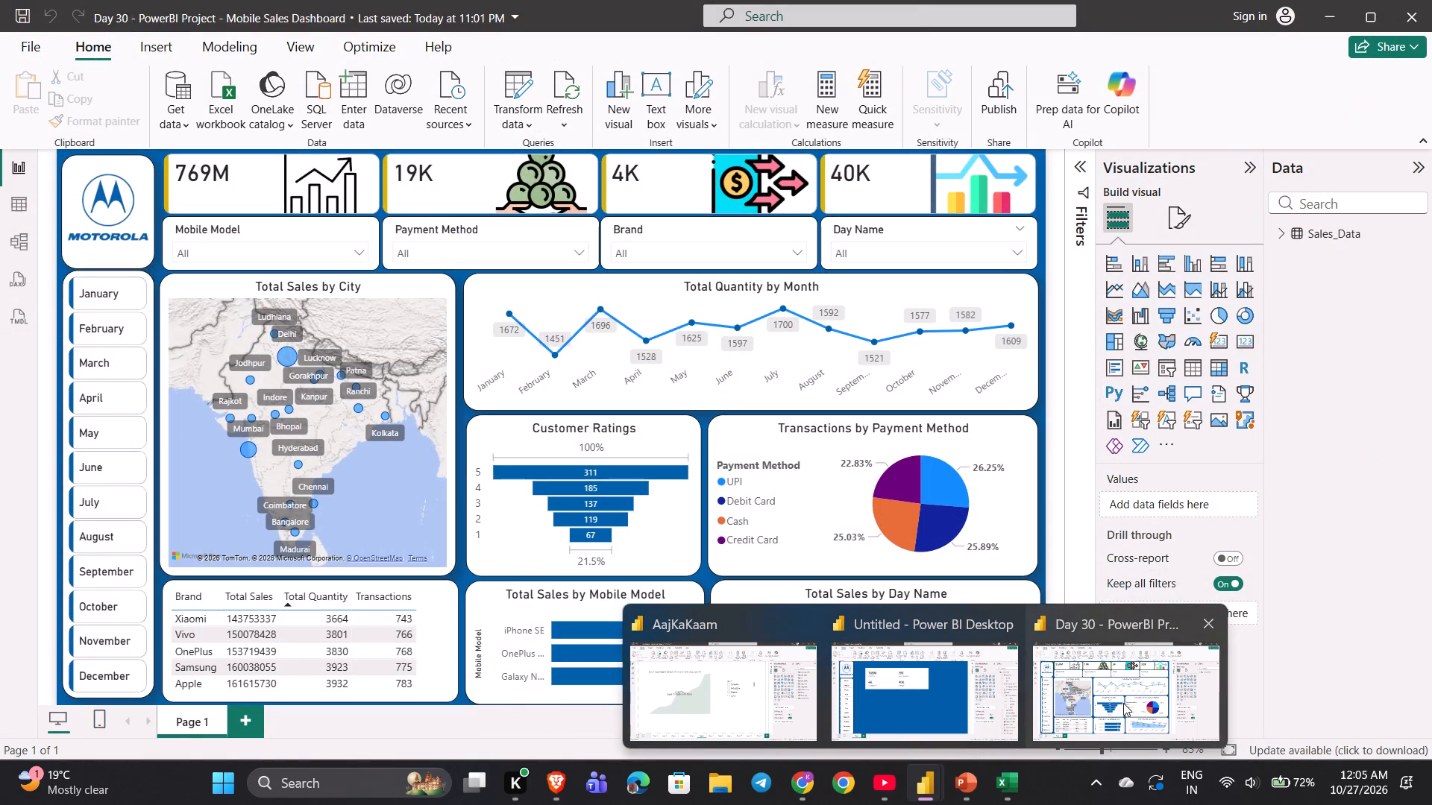
Switch to the YouTube course and watch the card background formatting section from 6:10:26, skipping ahead and pausing at 6:11:04.
left_click(923, 725)
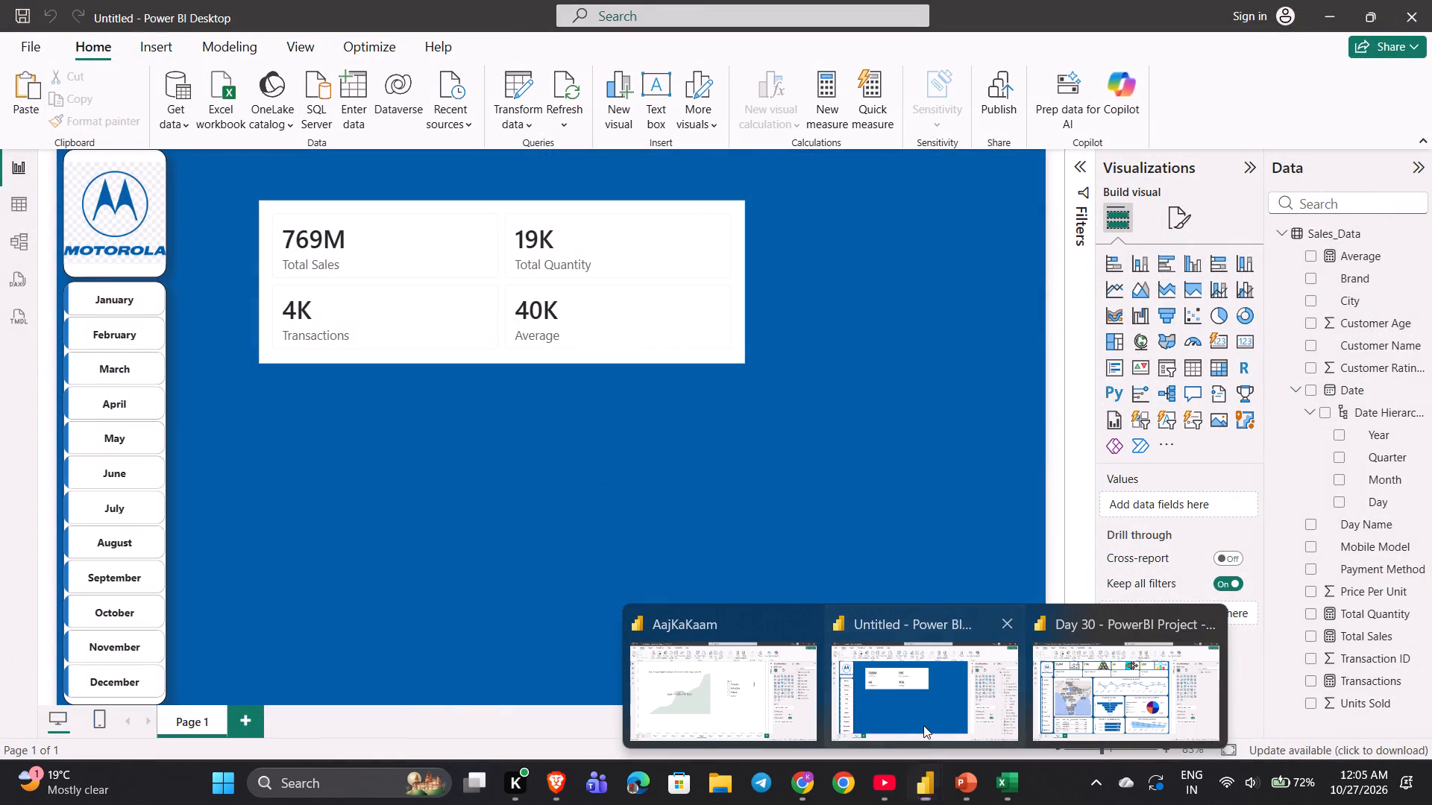
left_click(874, 786)
key("space")
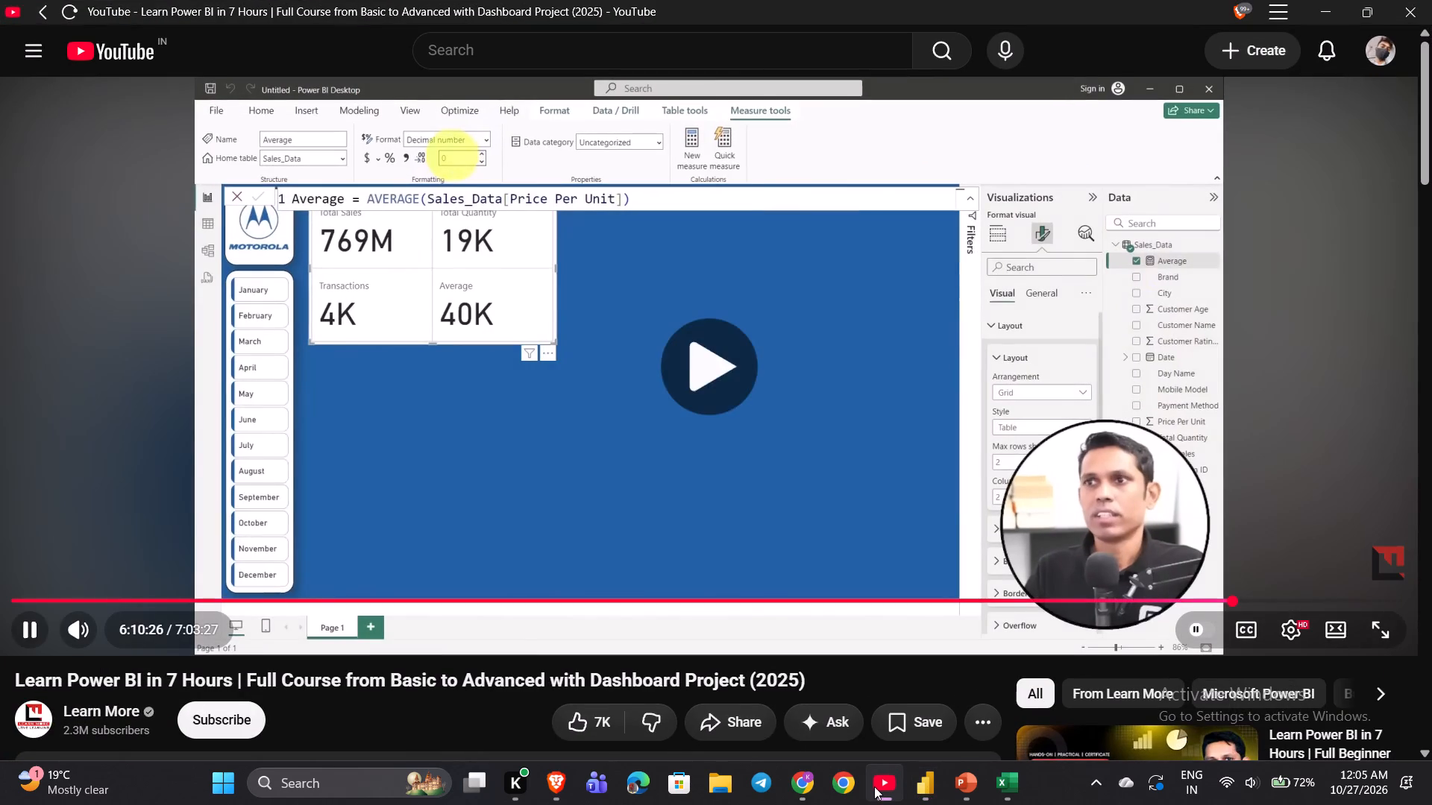
key("Right")
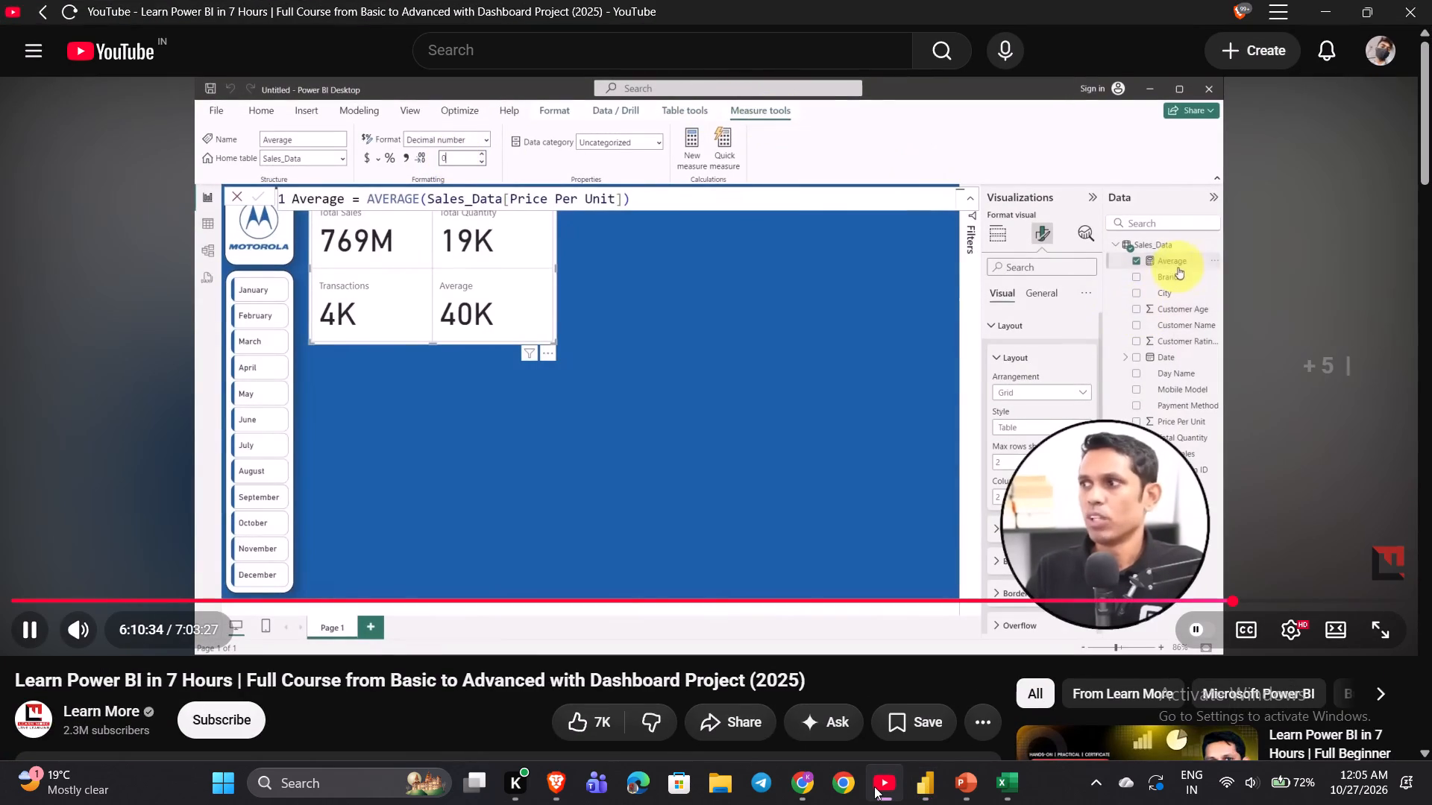
key("Right")
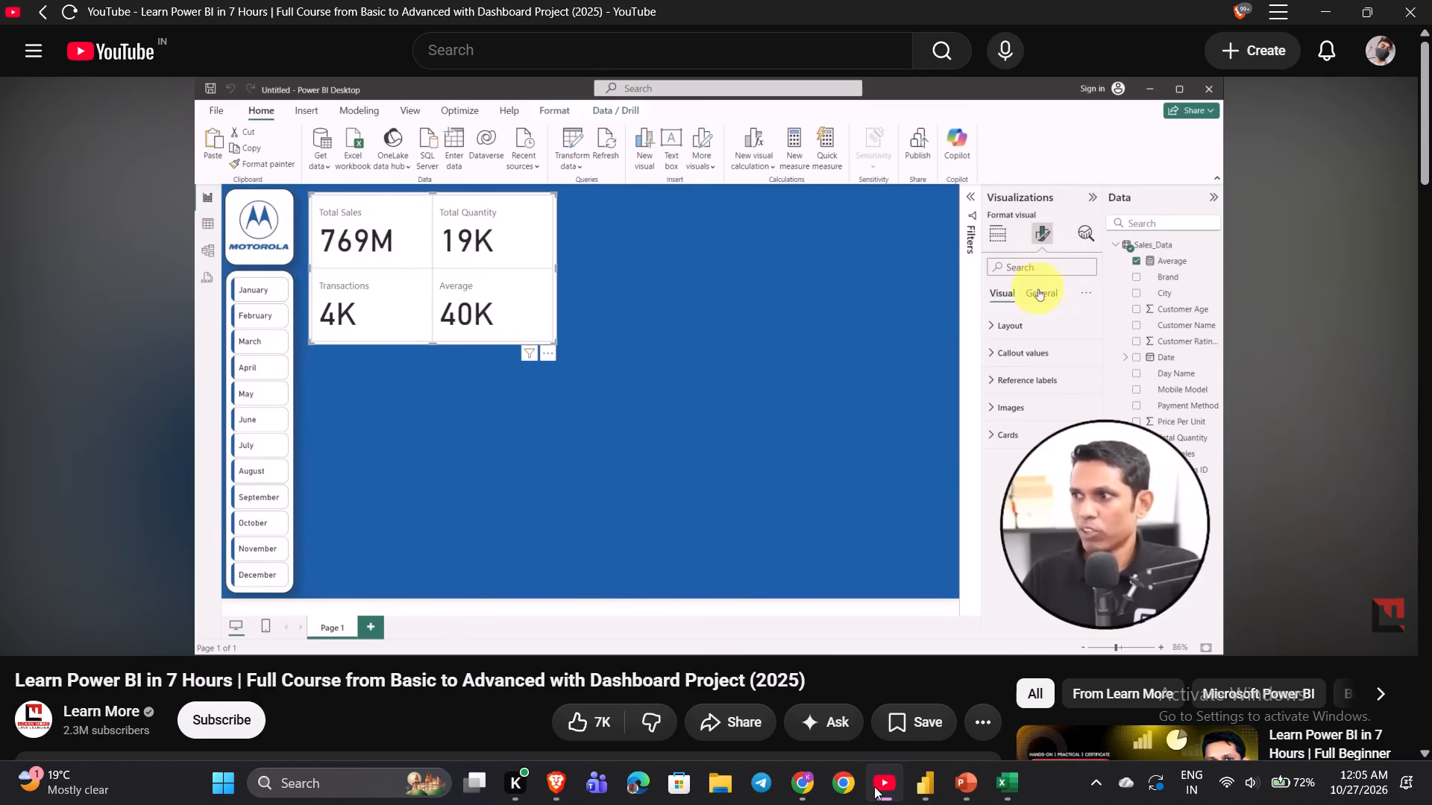
key("space")
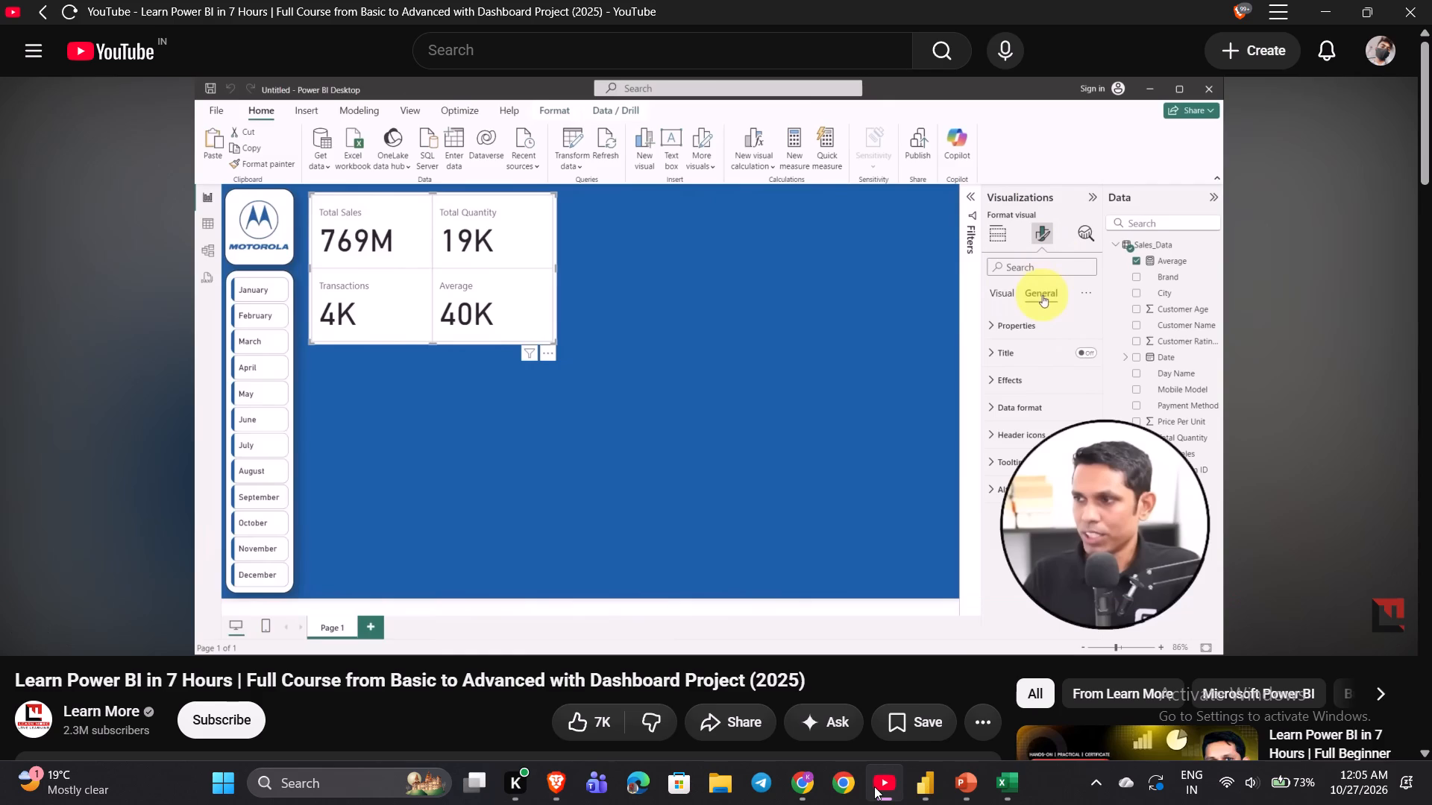
key("space")
key("space")
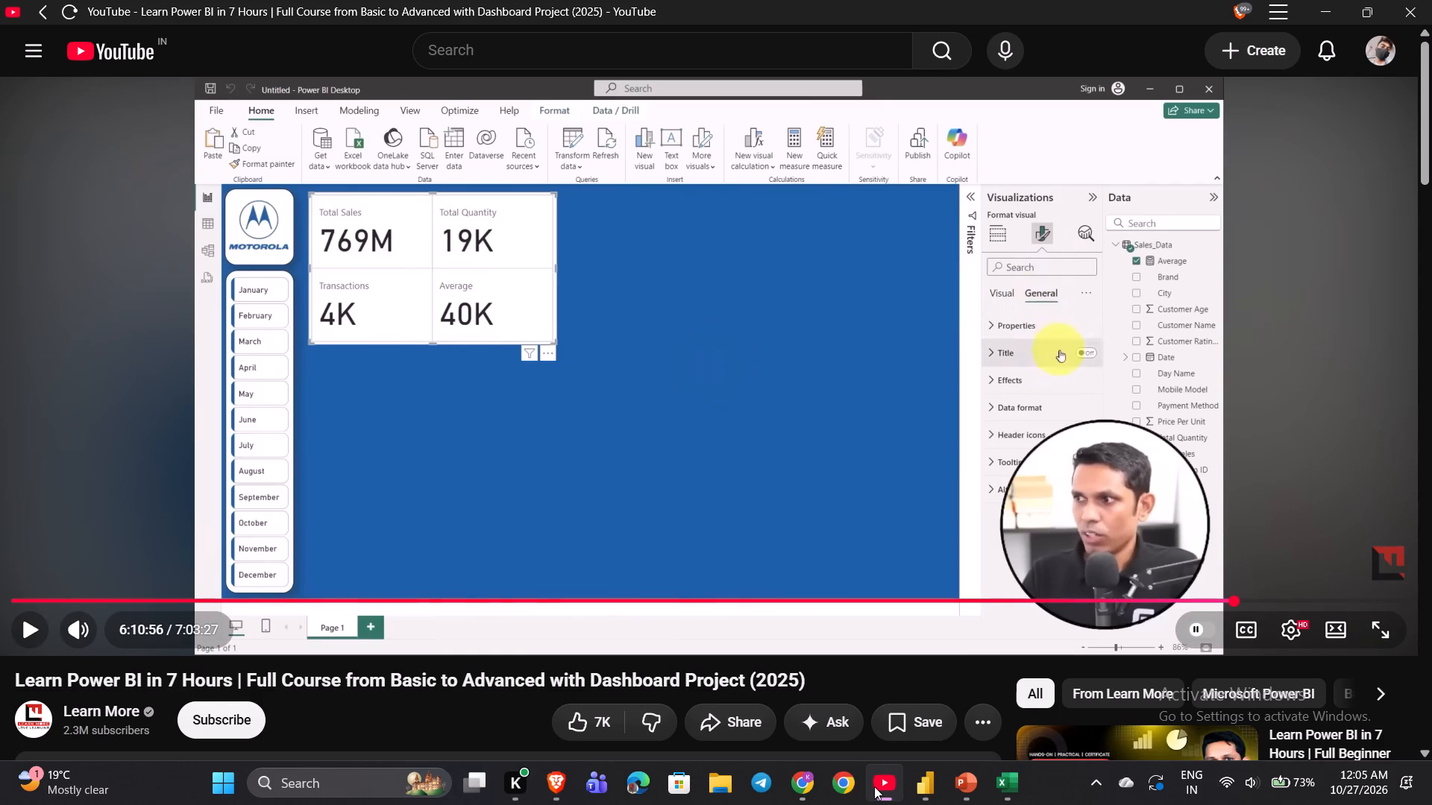
key("space")
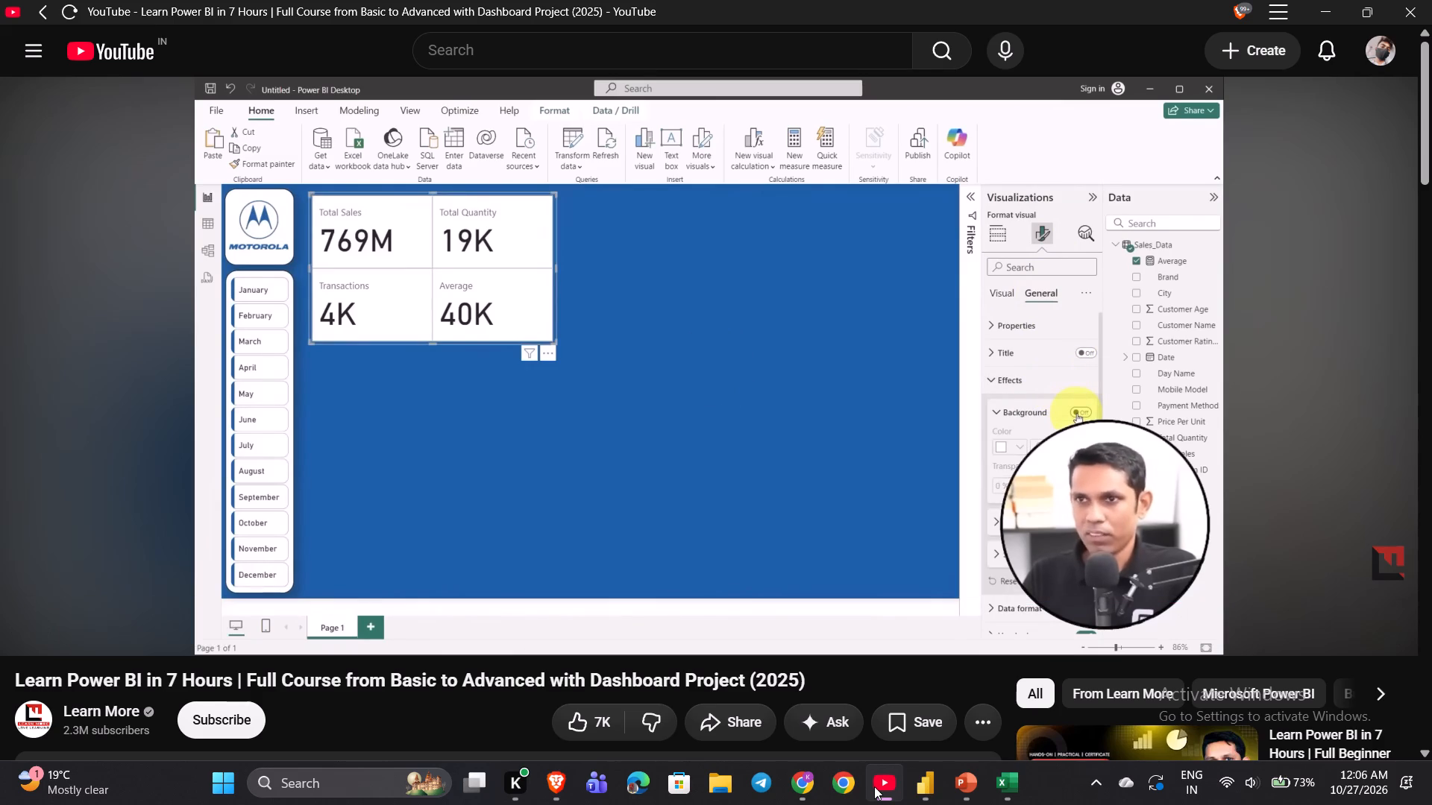
key("space")
key("space")
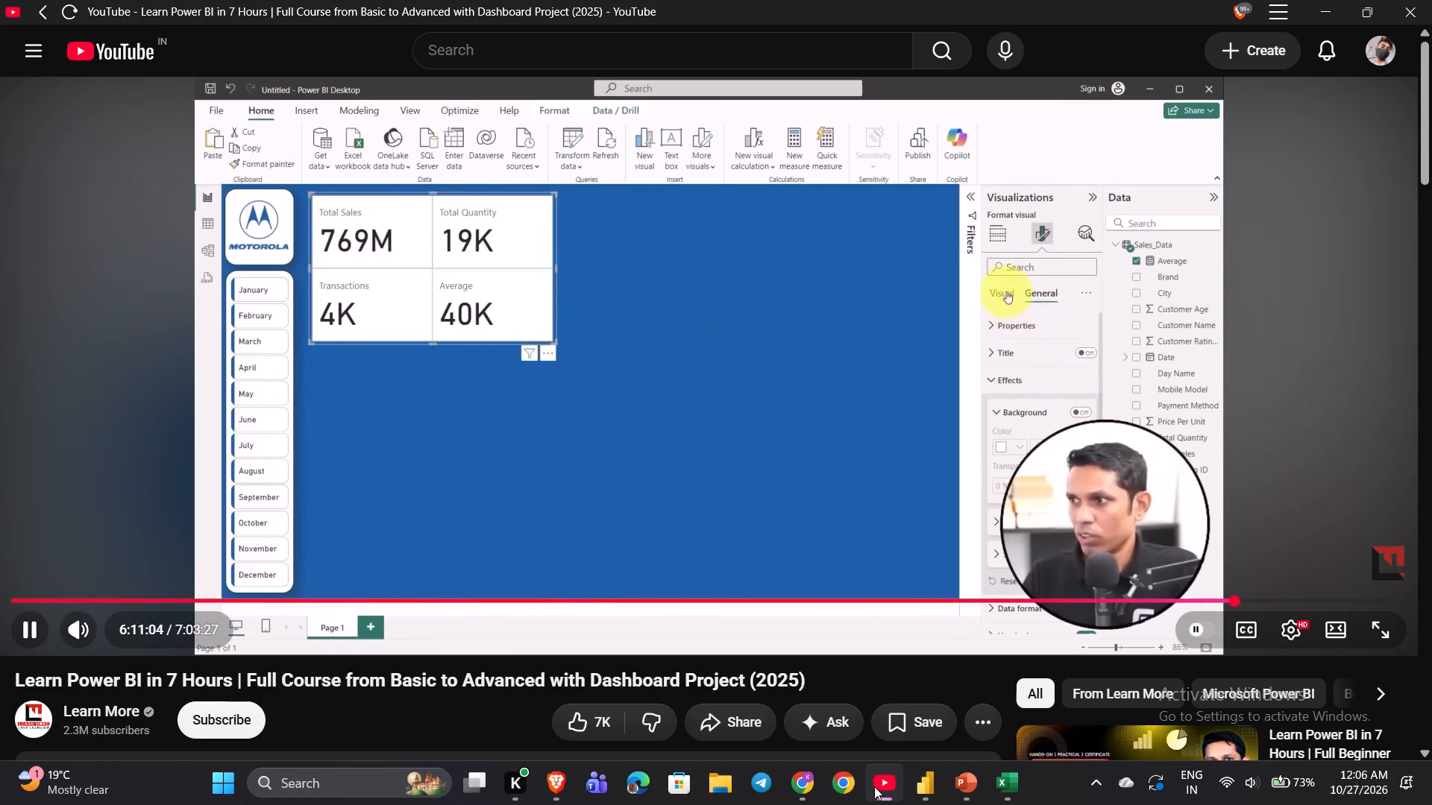
key("space")
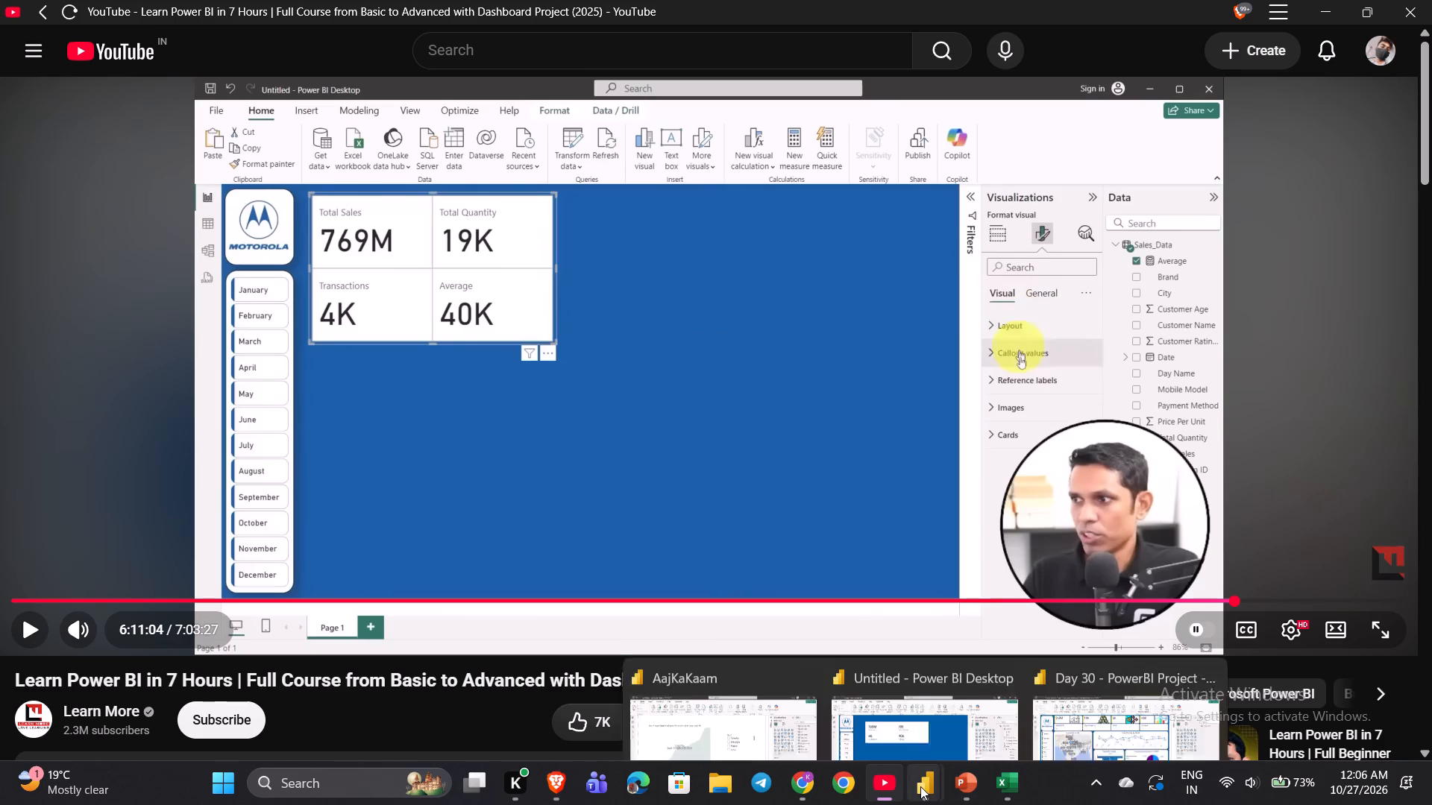
In the untitled Power BI report, turn off the background effect of the four-measure card.
left_click(946, 697)
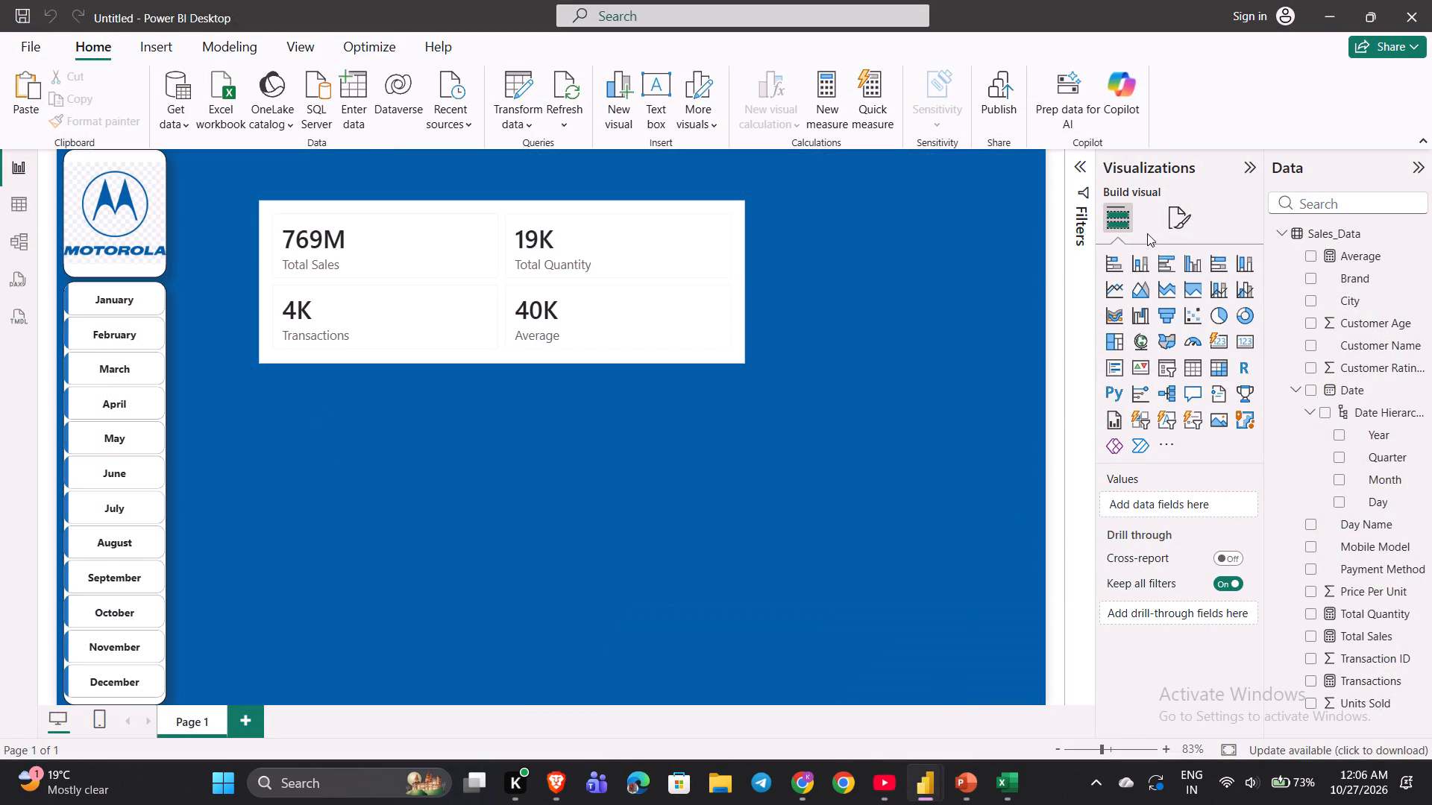
left_click(585, 317)
left_click(1183, 224)
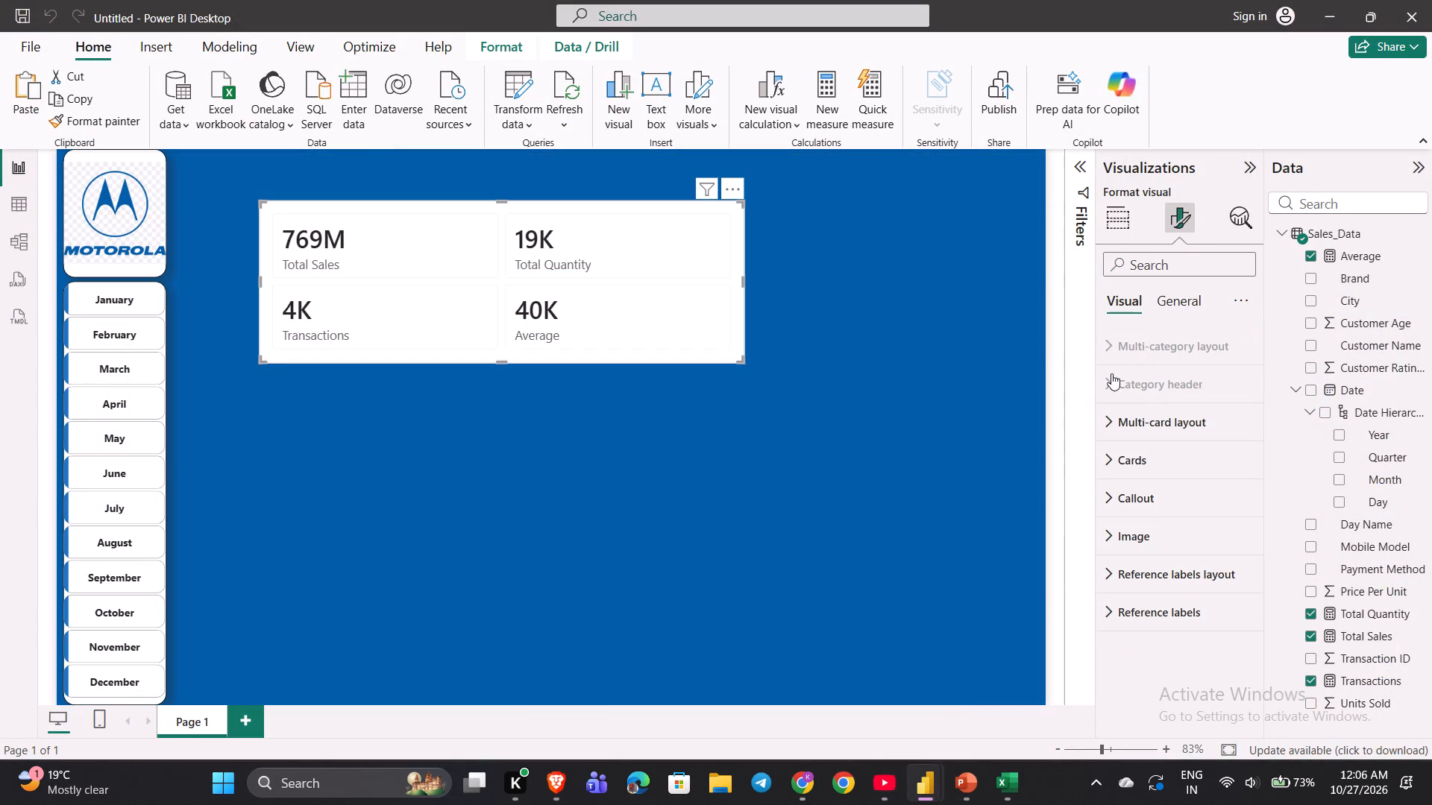
left_click(1193, 291)
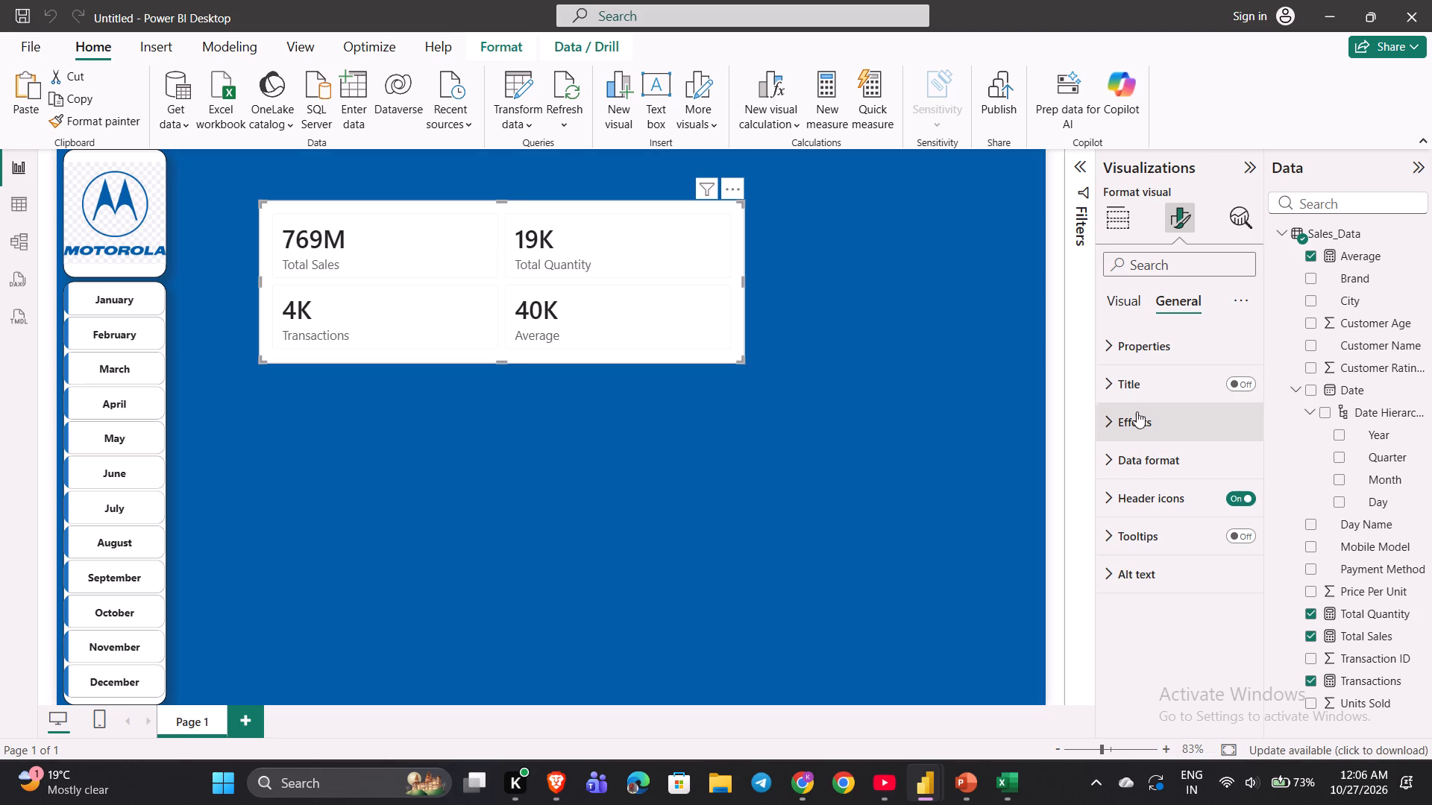
left_click(1122, 310)
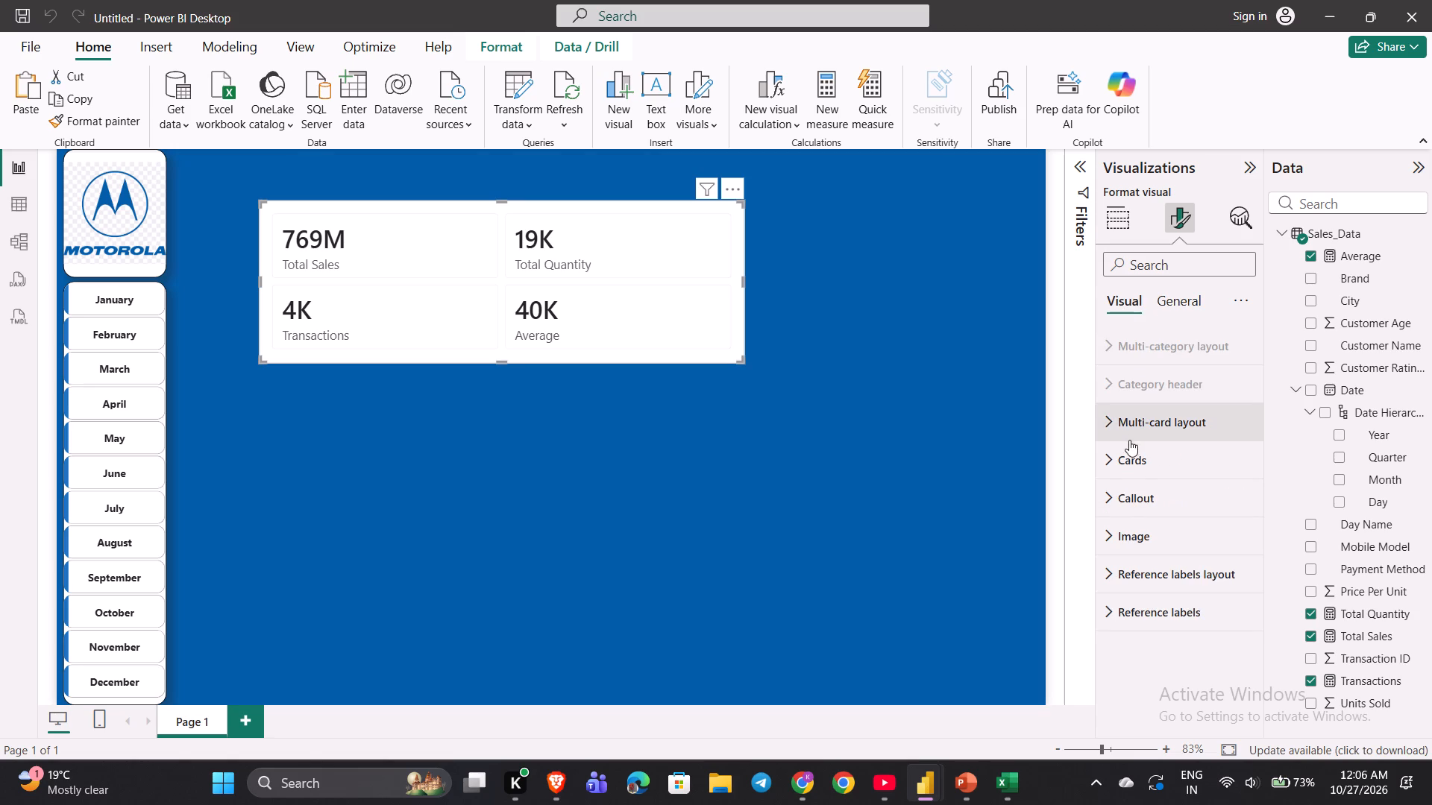
left_click(1175, 297)
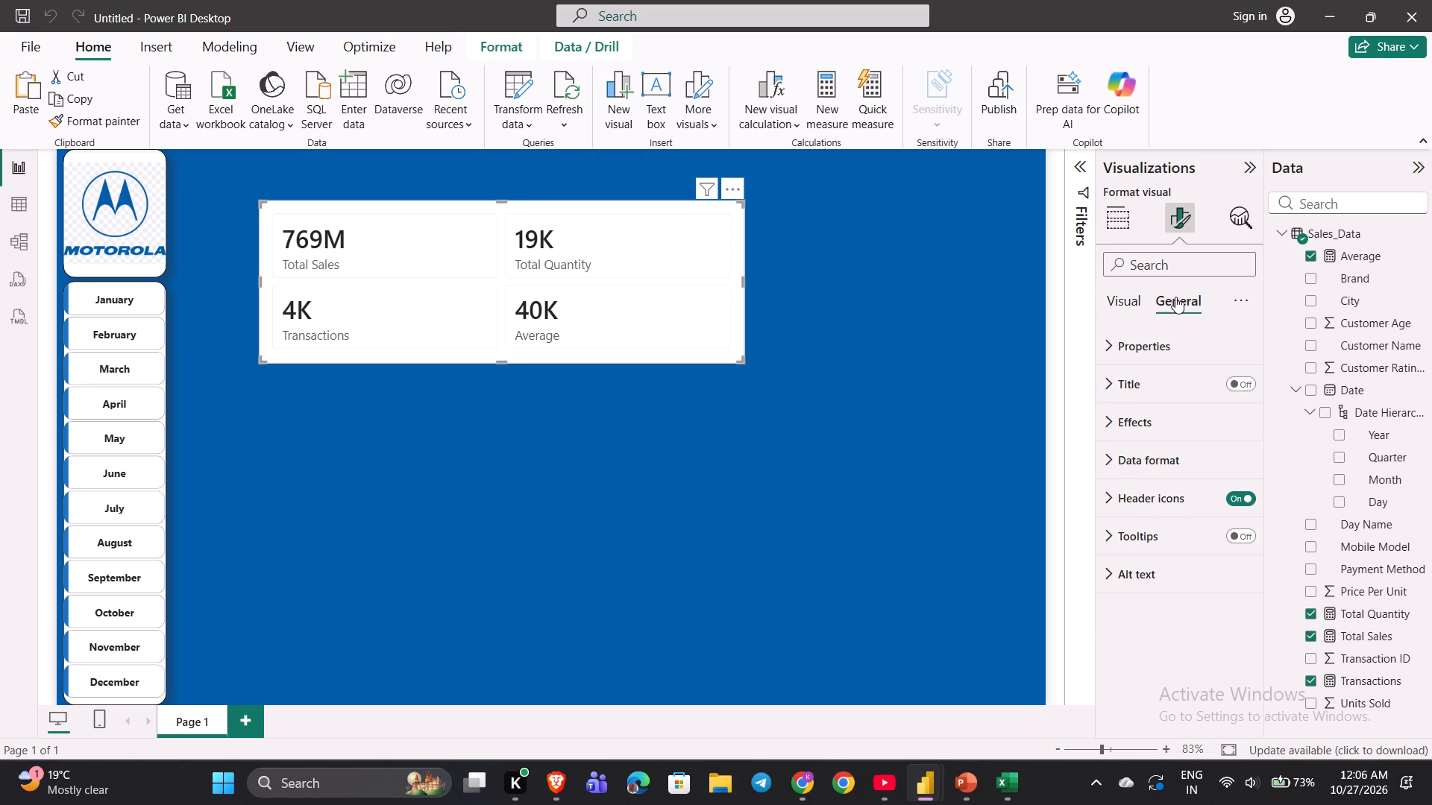
left_click(1125, 423)
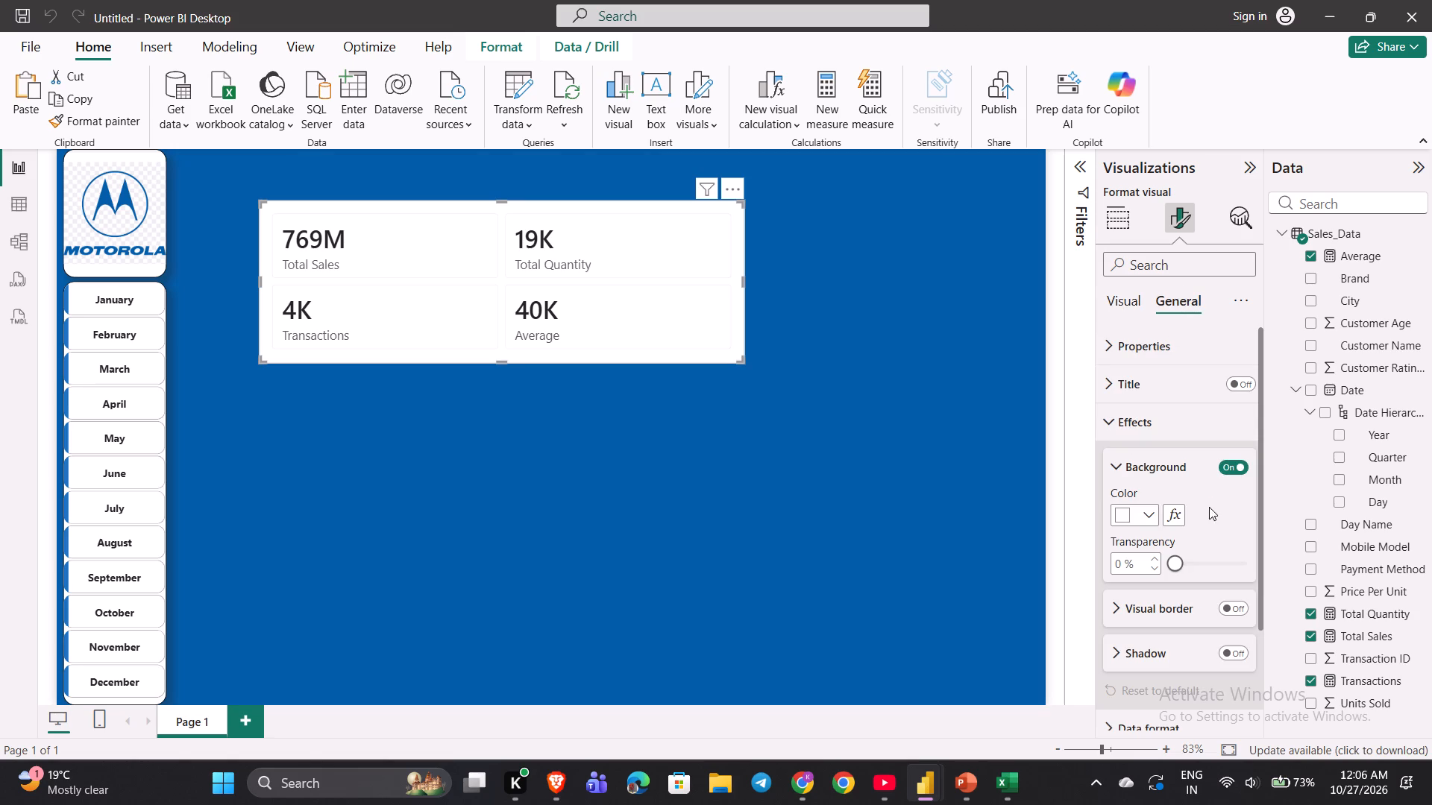
left_click(1240, 467)
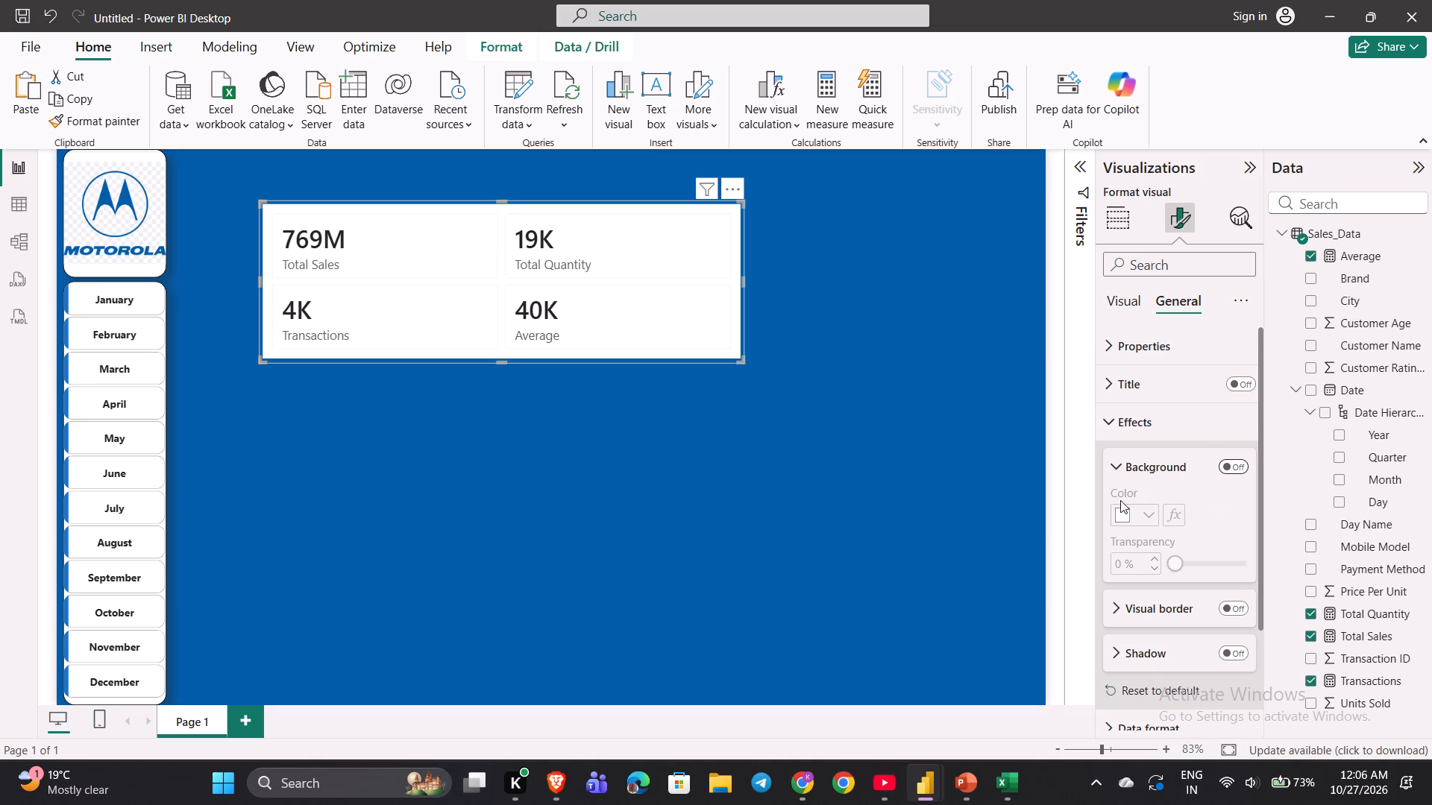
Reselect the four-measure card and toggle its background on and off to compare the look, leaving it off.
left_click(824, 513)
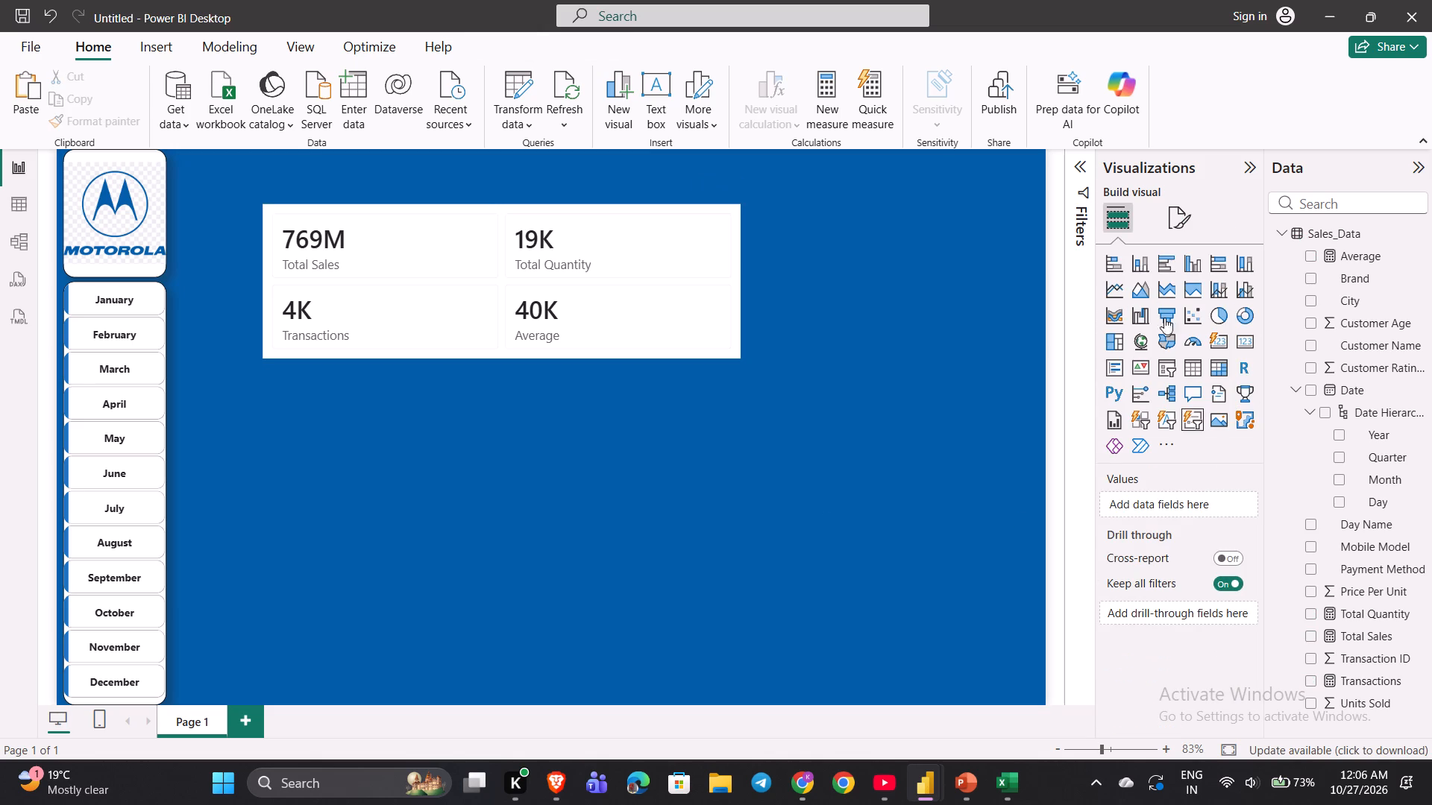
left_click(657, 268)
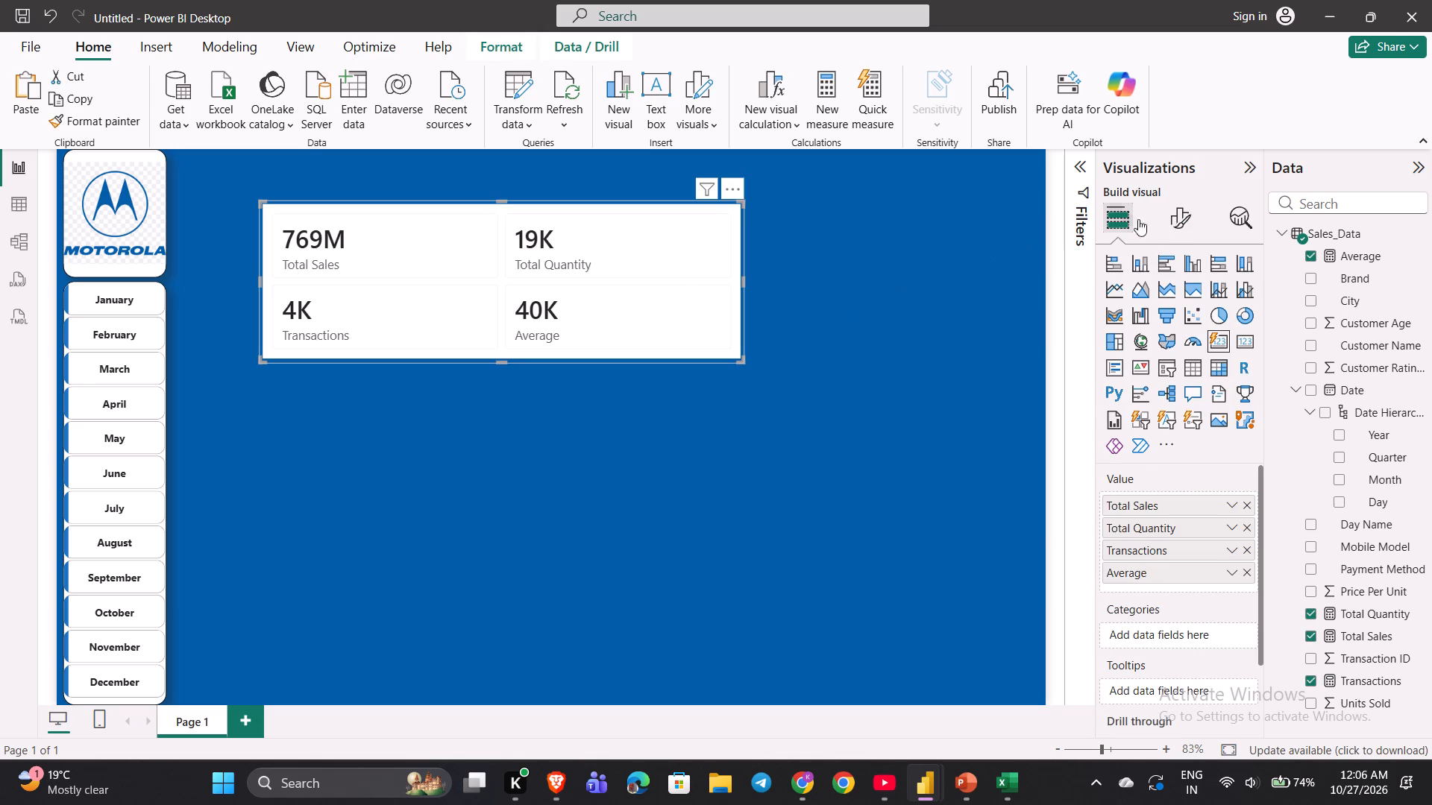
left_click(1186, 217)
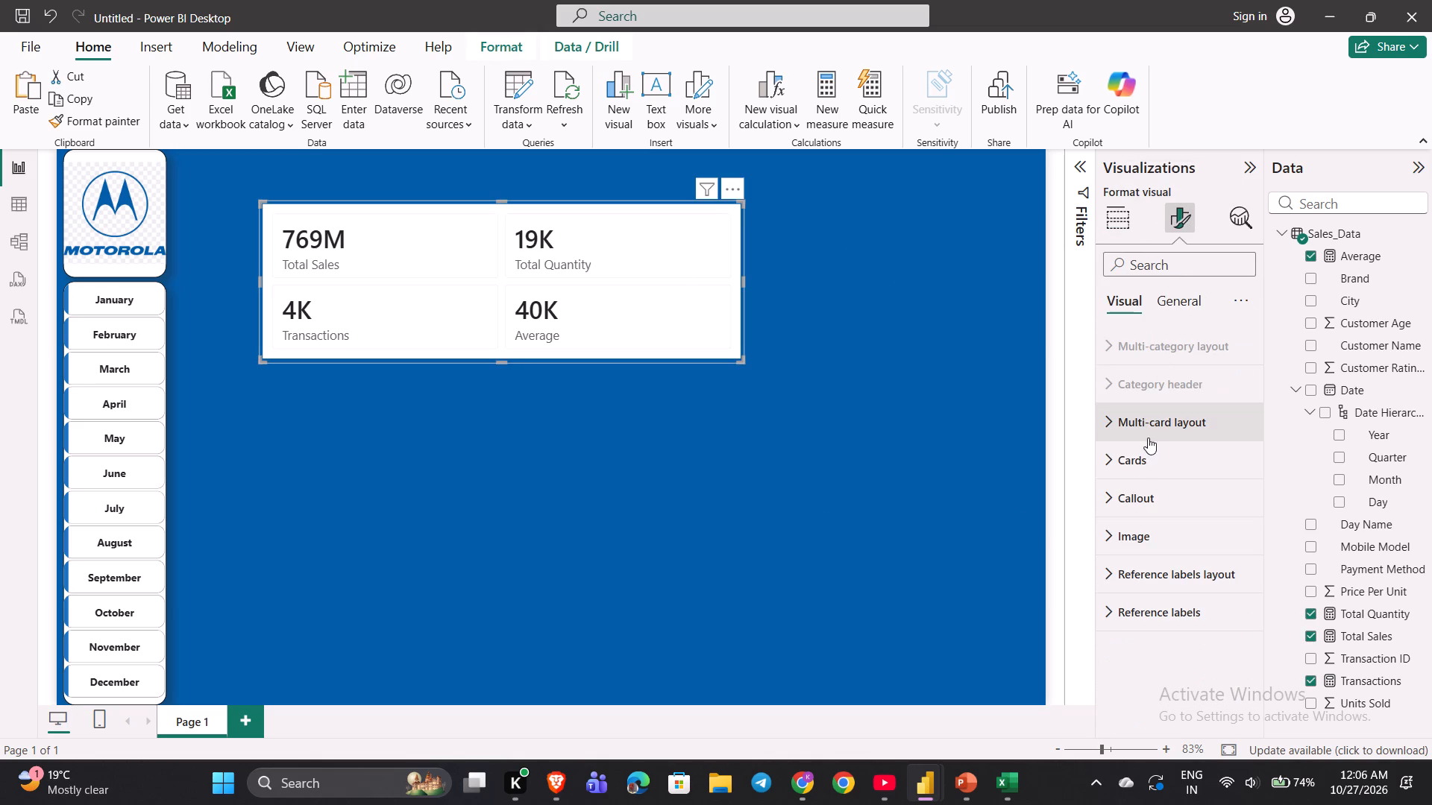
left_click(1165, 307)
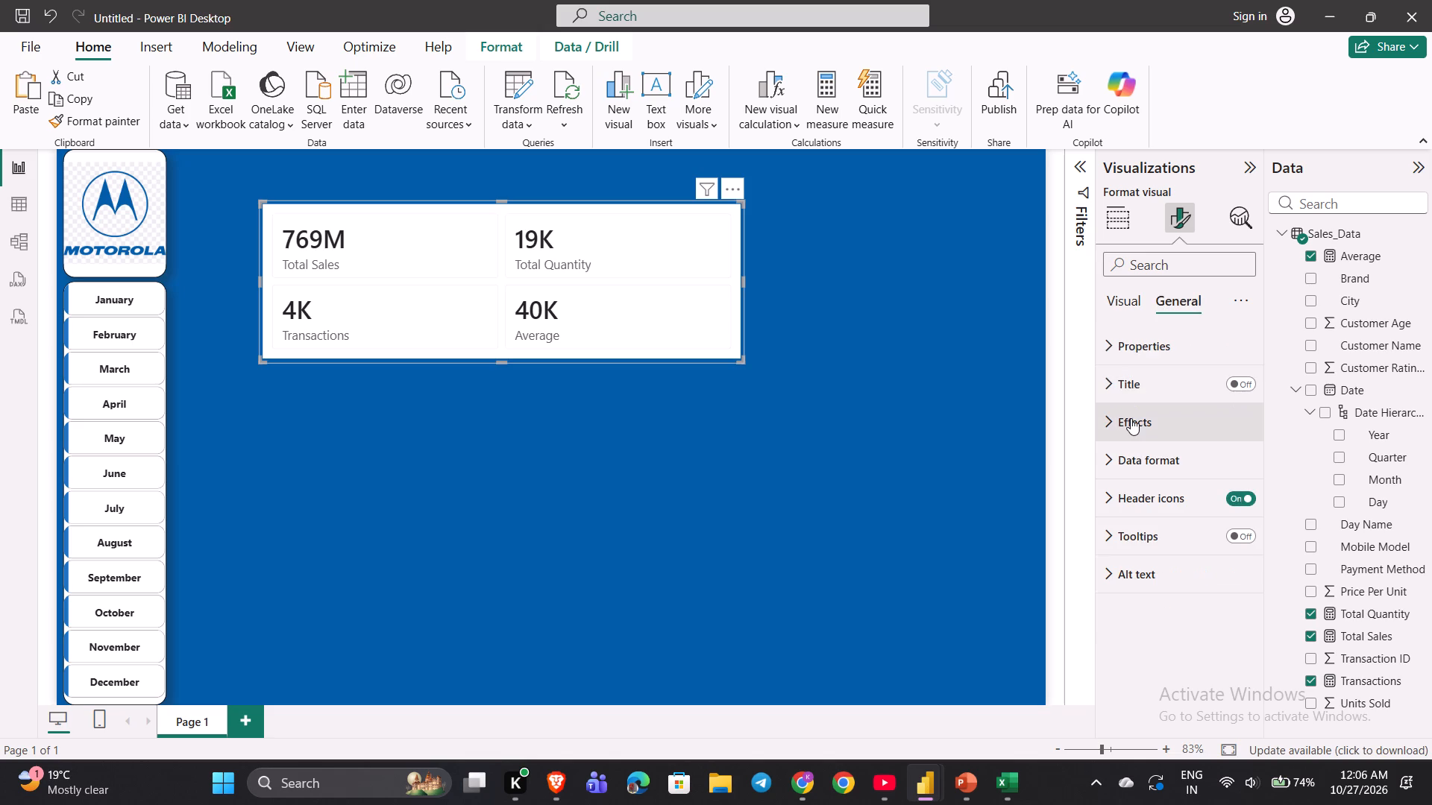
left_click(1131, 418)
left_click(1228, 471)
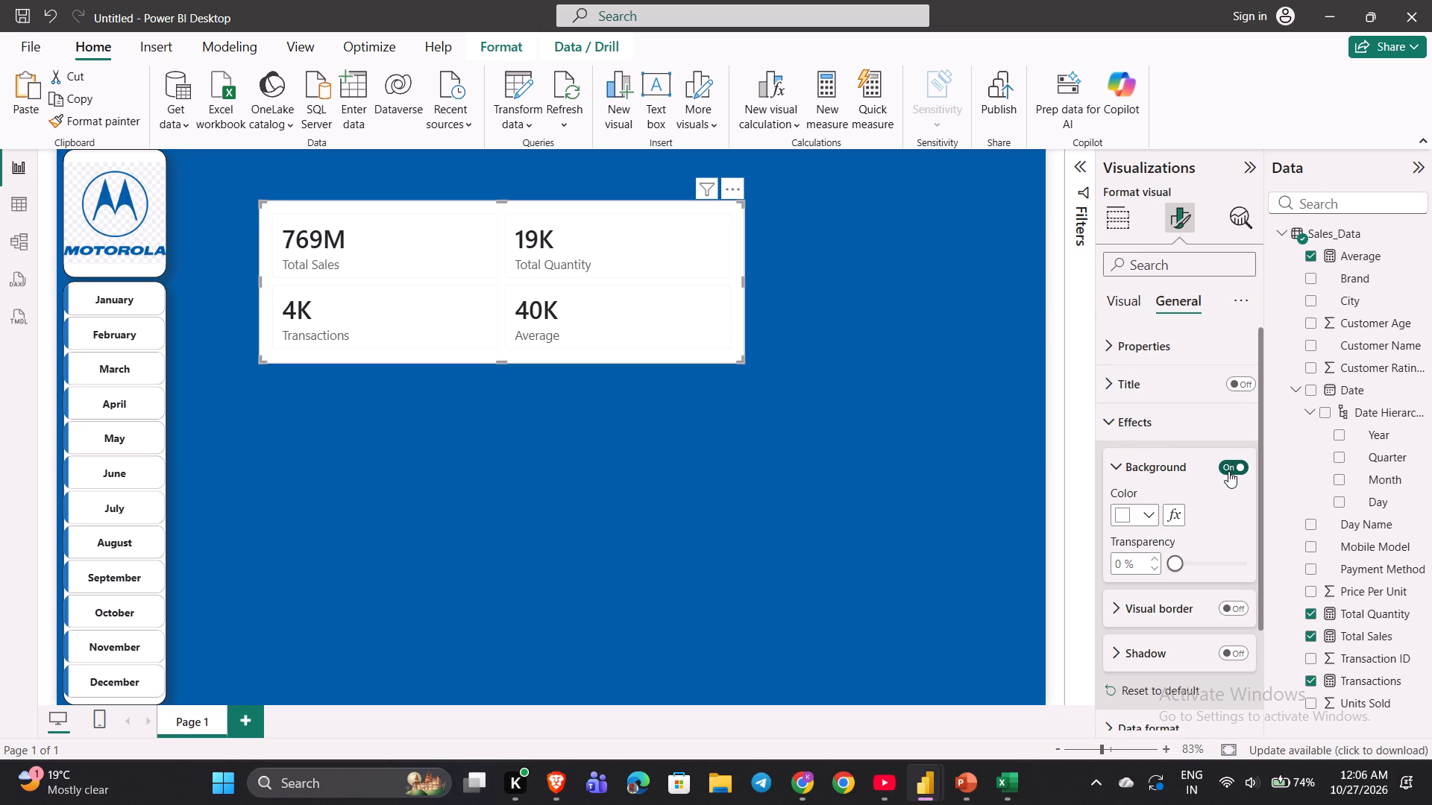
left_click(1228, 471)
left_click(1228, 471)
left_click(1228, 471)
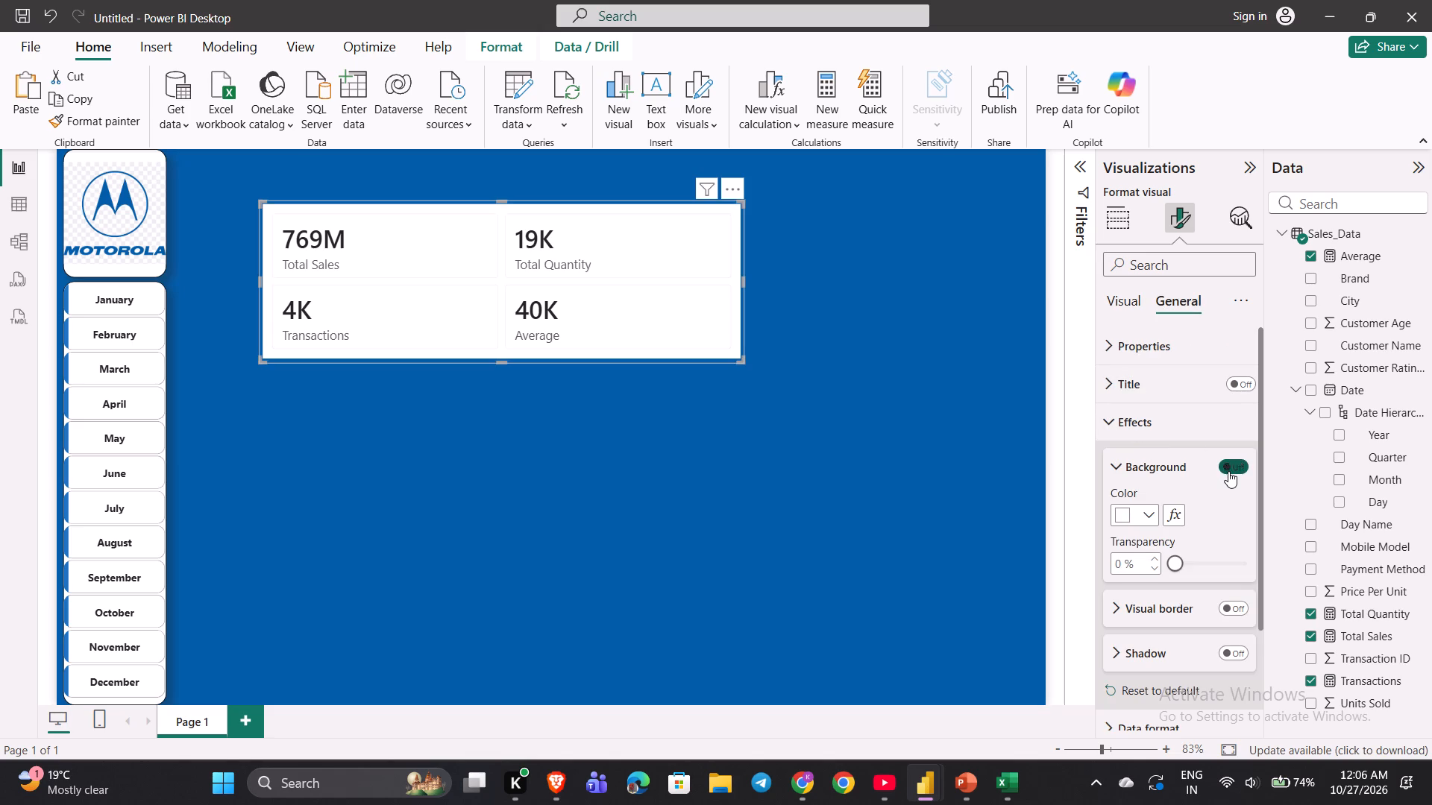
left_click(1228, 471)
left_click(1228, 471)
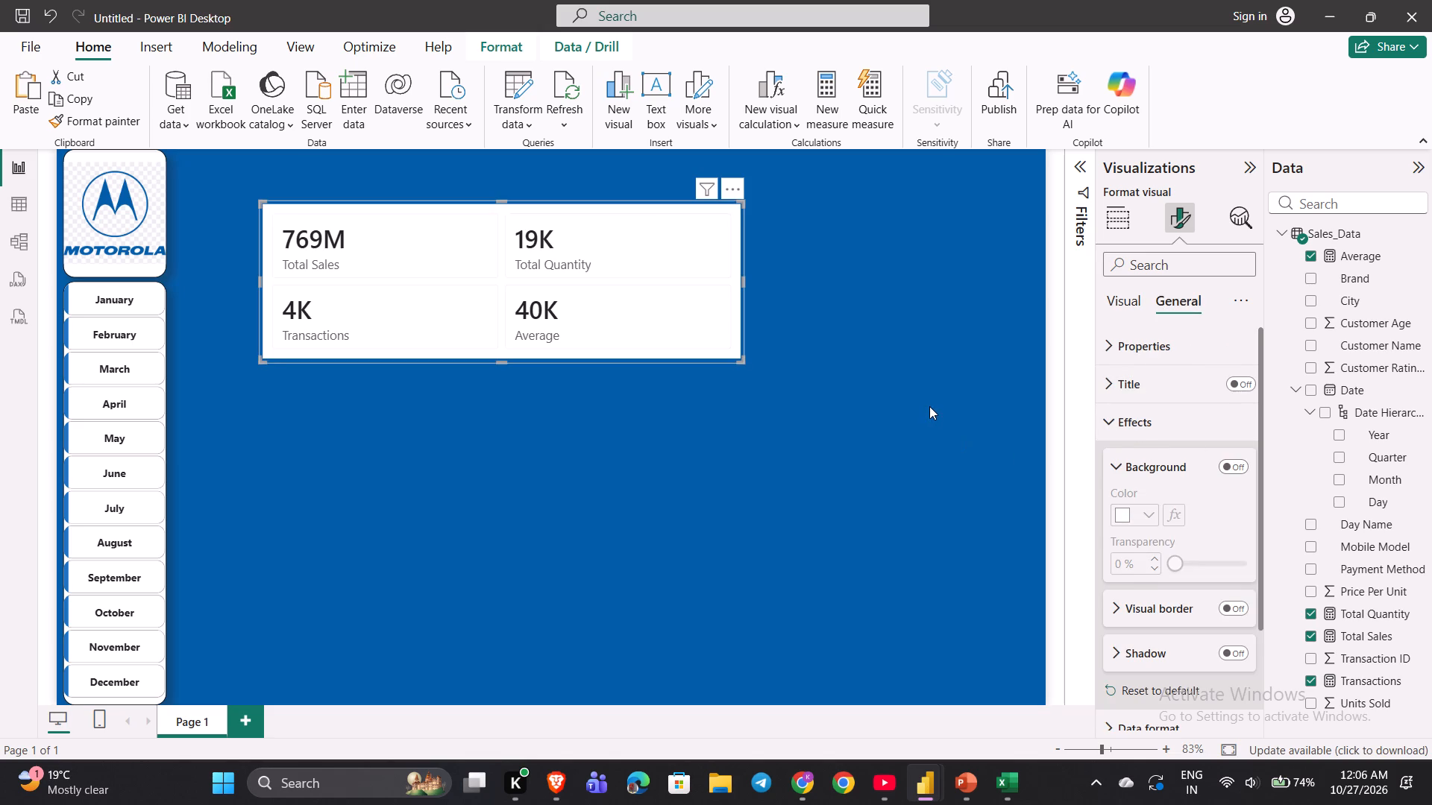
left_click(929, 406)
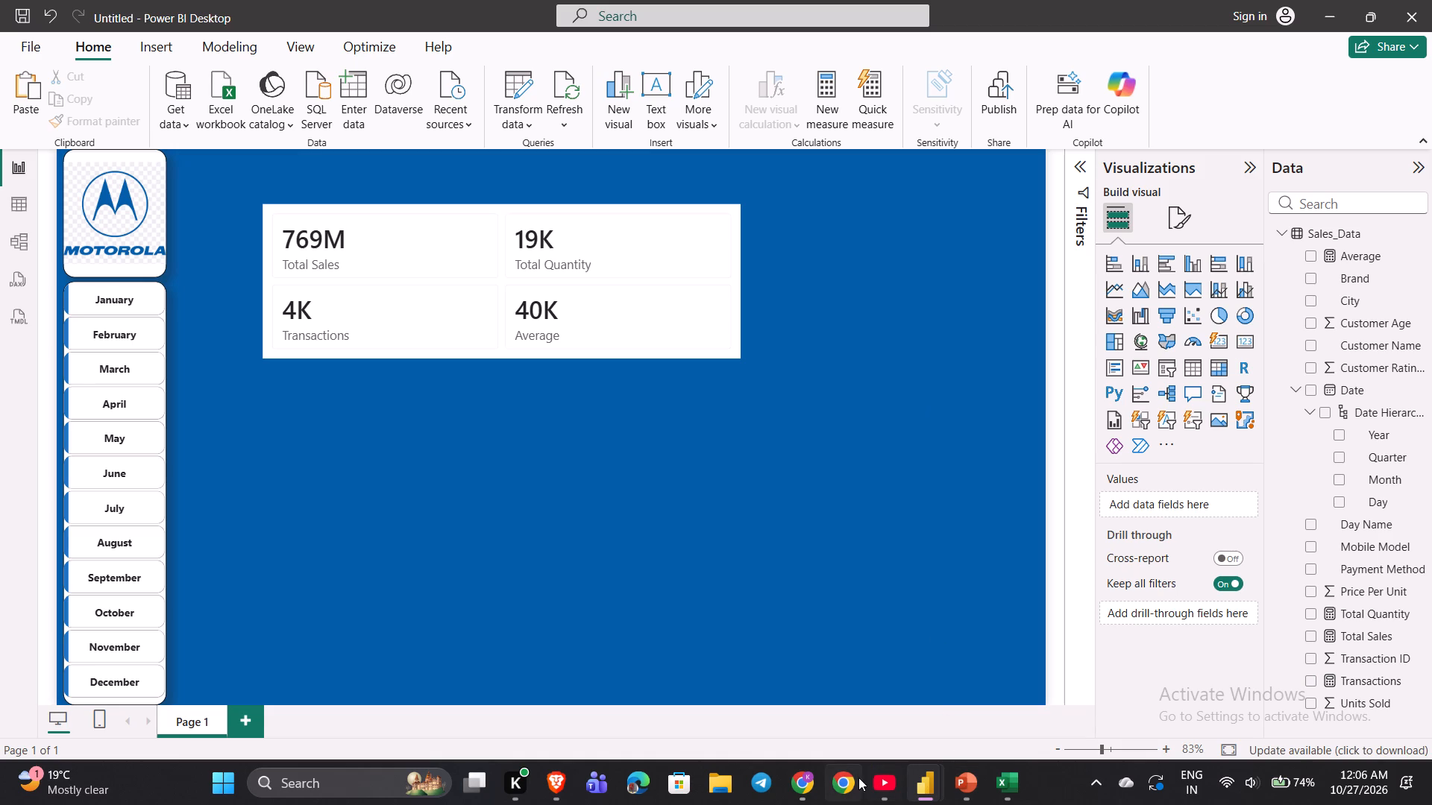
Switch to the YouTube course and watch the callout values font section, replaying a few seconds before pausing.
left_click(891, 785)
key("space")
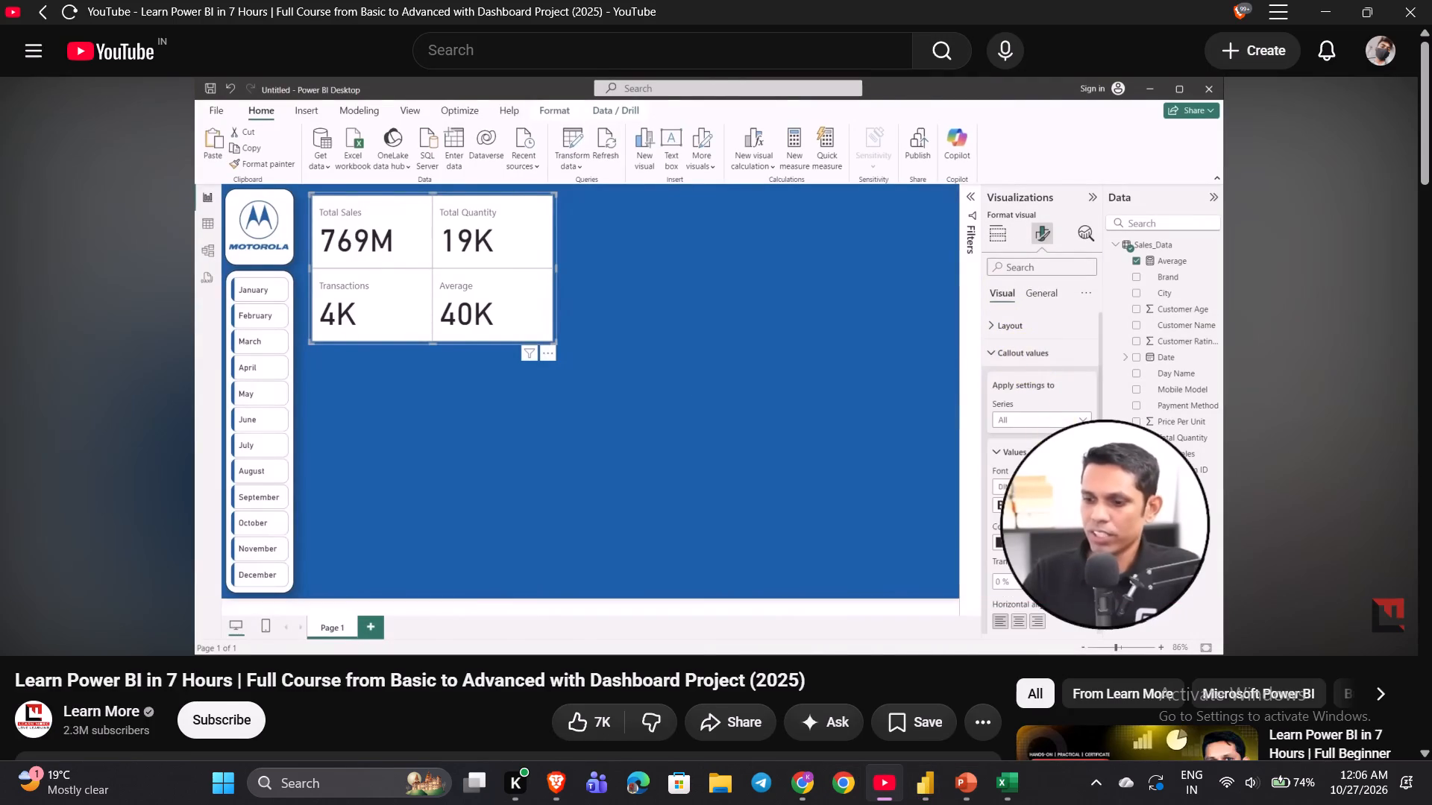
key("Left")
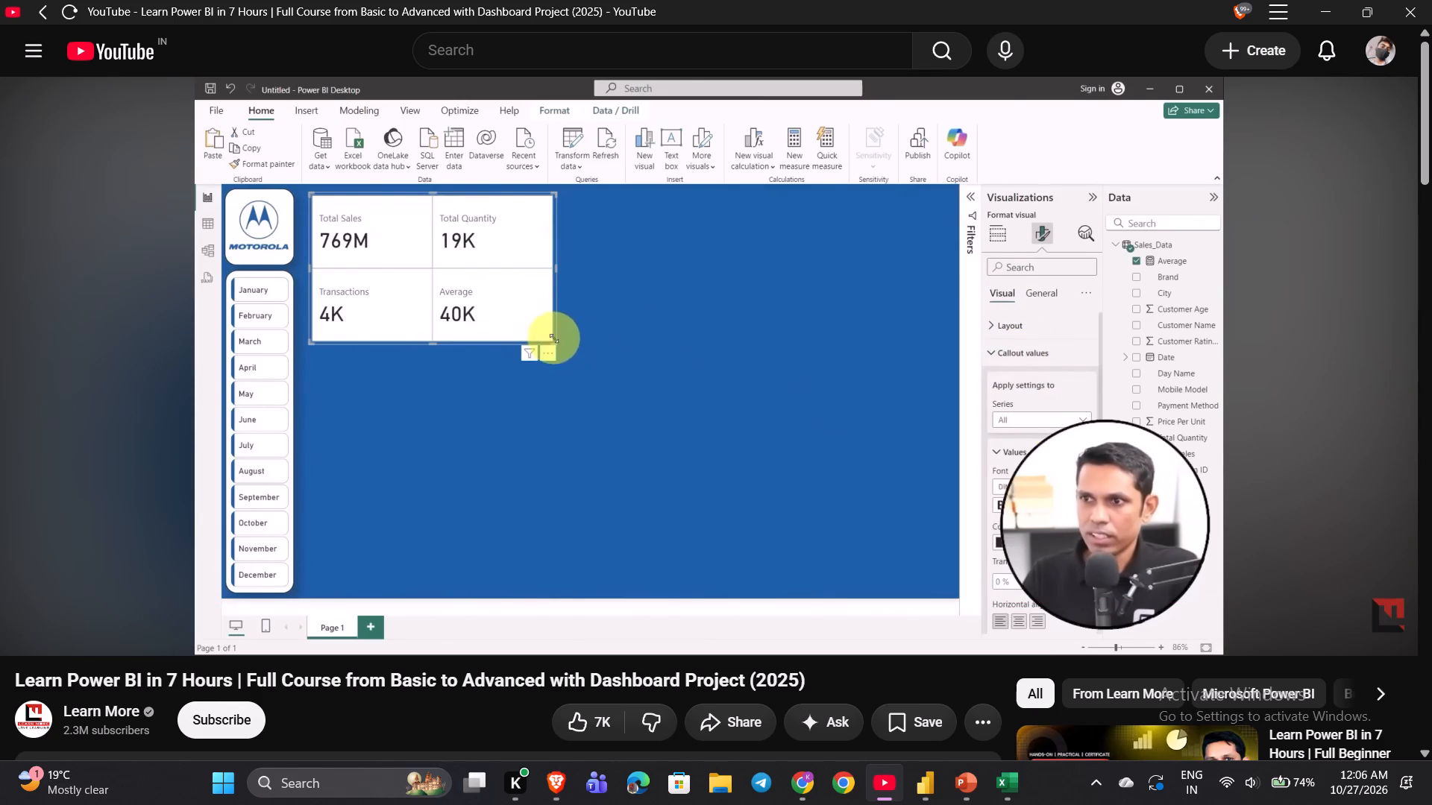
key("space")
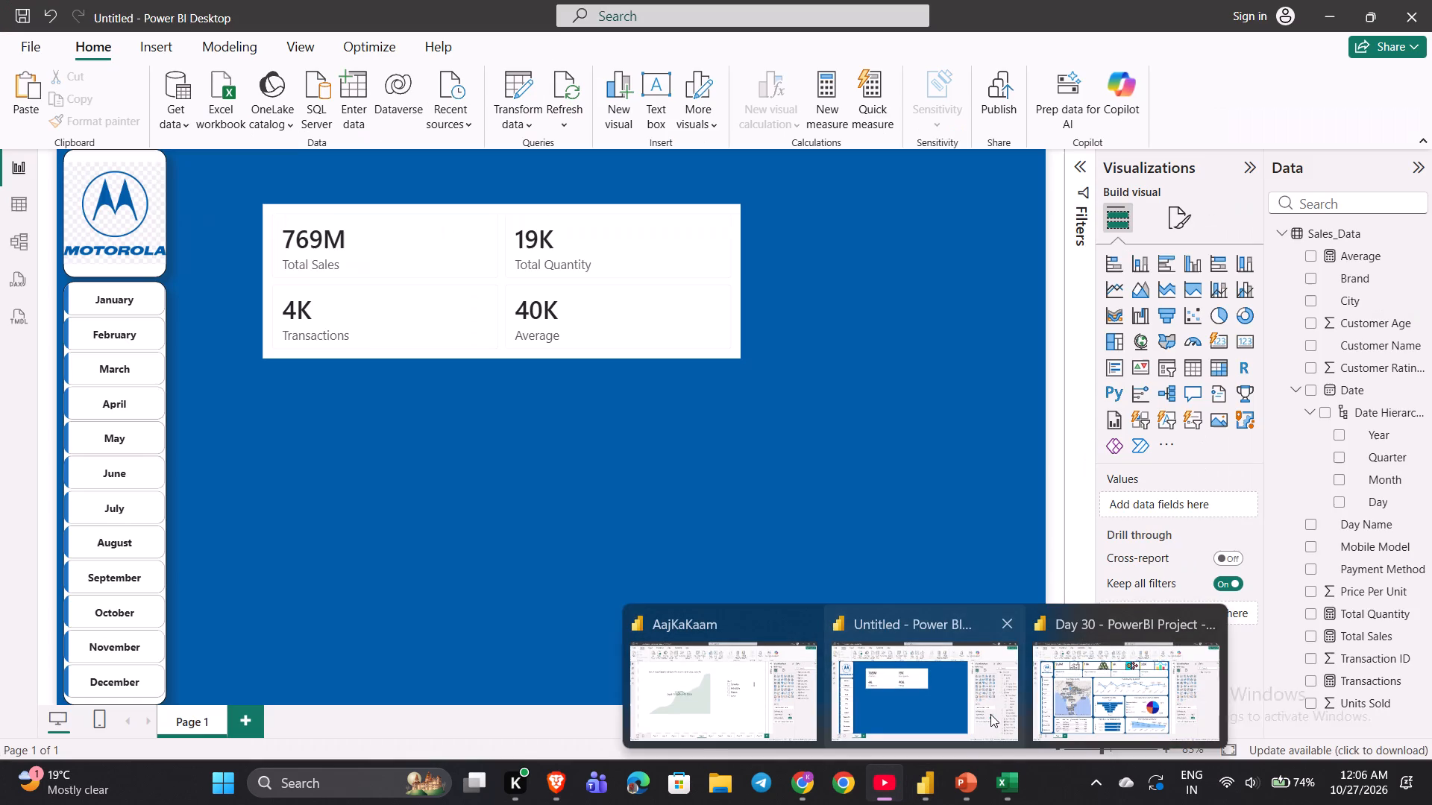
In the Power BI report, set the callout value font size to 29 for all cards in the four-measure card.
left_click(991, 716)
left_click(706, 258)
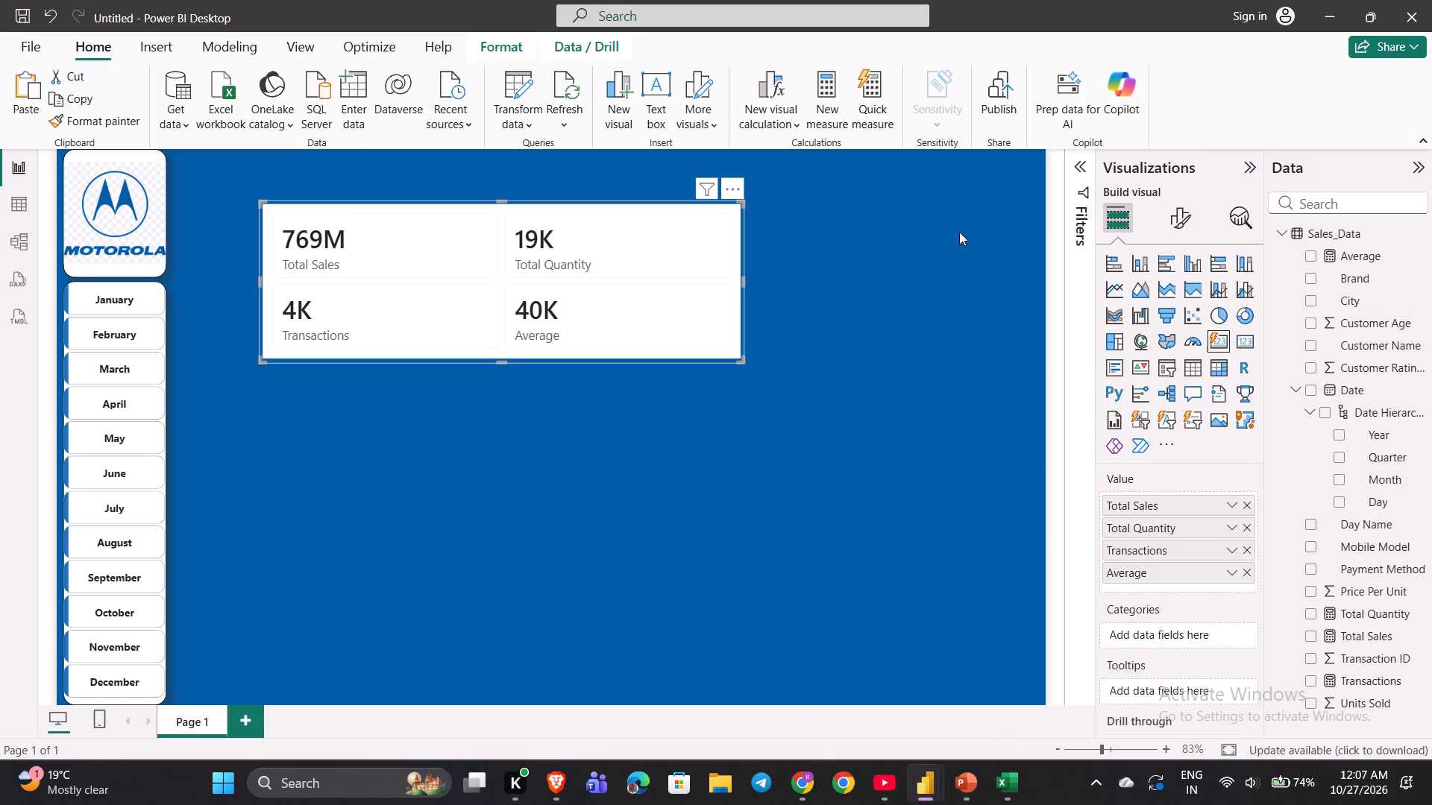
left_click(1169, 233)
left_click(1175, 226)
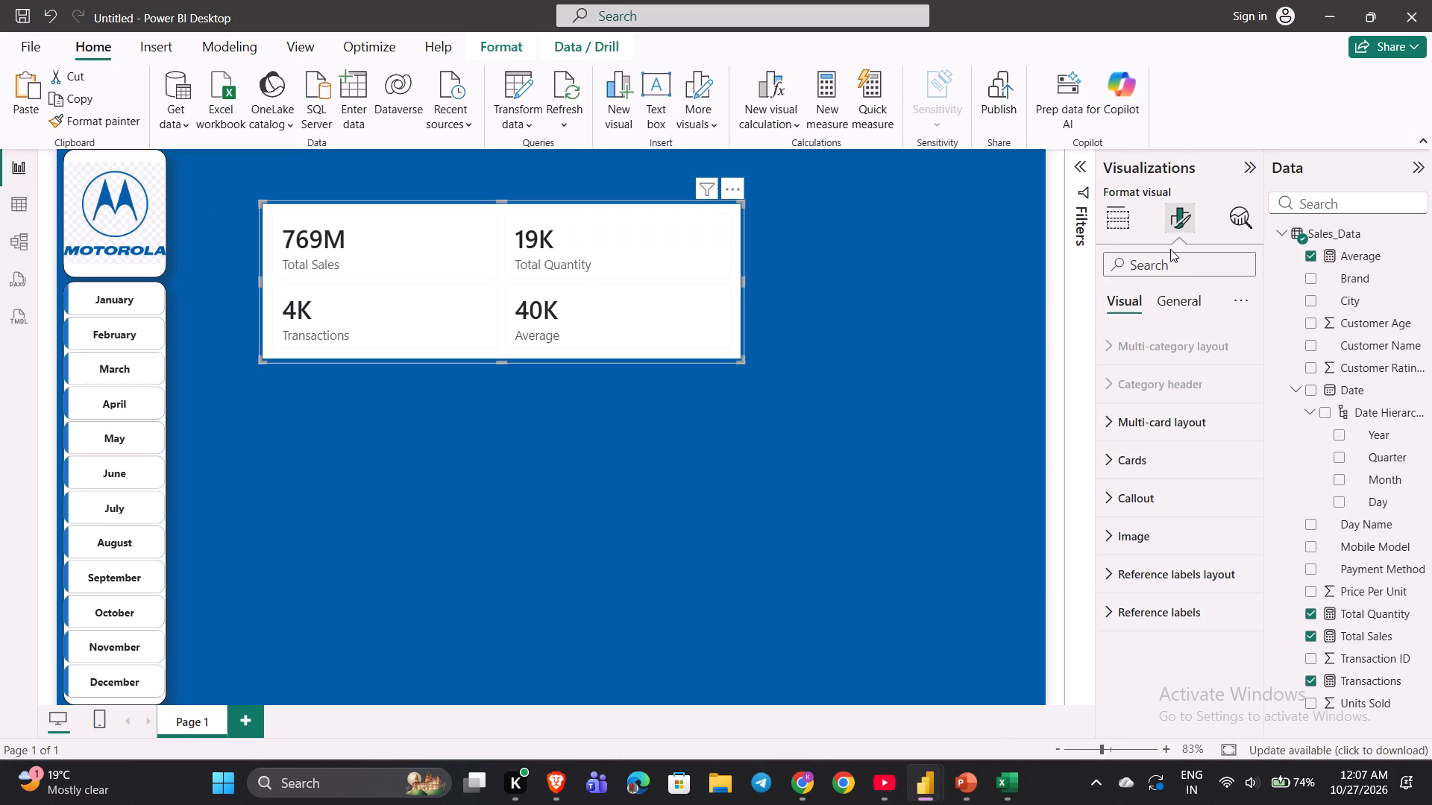
left_click(1128, 499)
scroll(1128, 499, "down", 2)
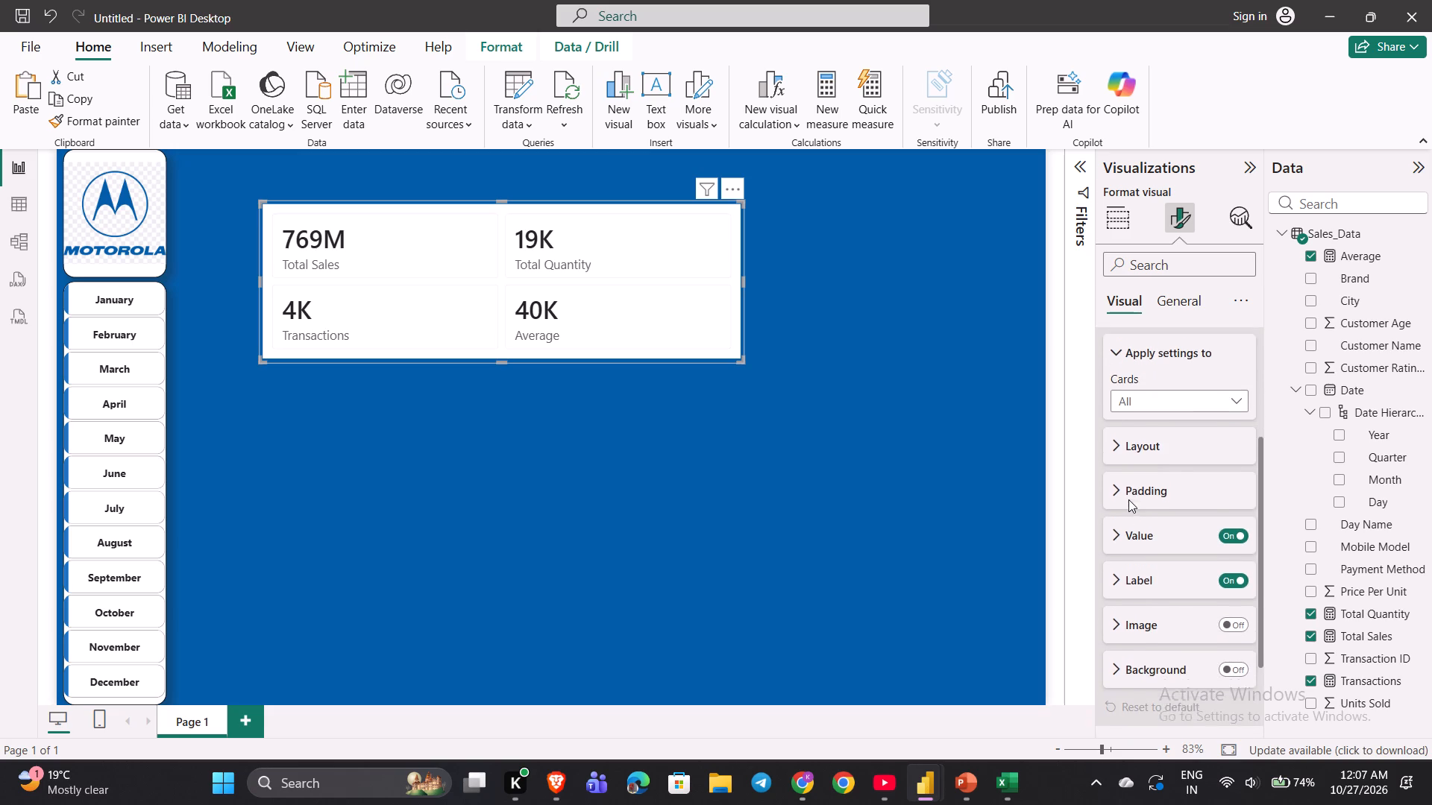
scroll(1128, 499, "down", 1)
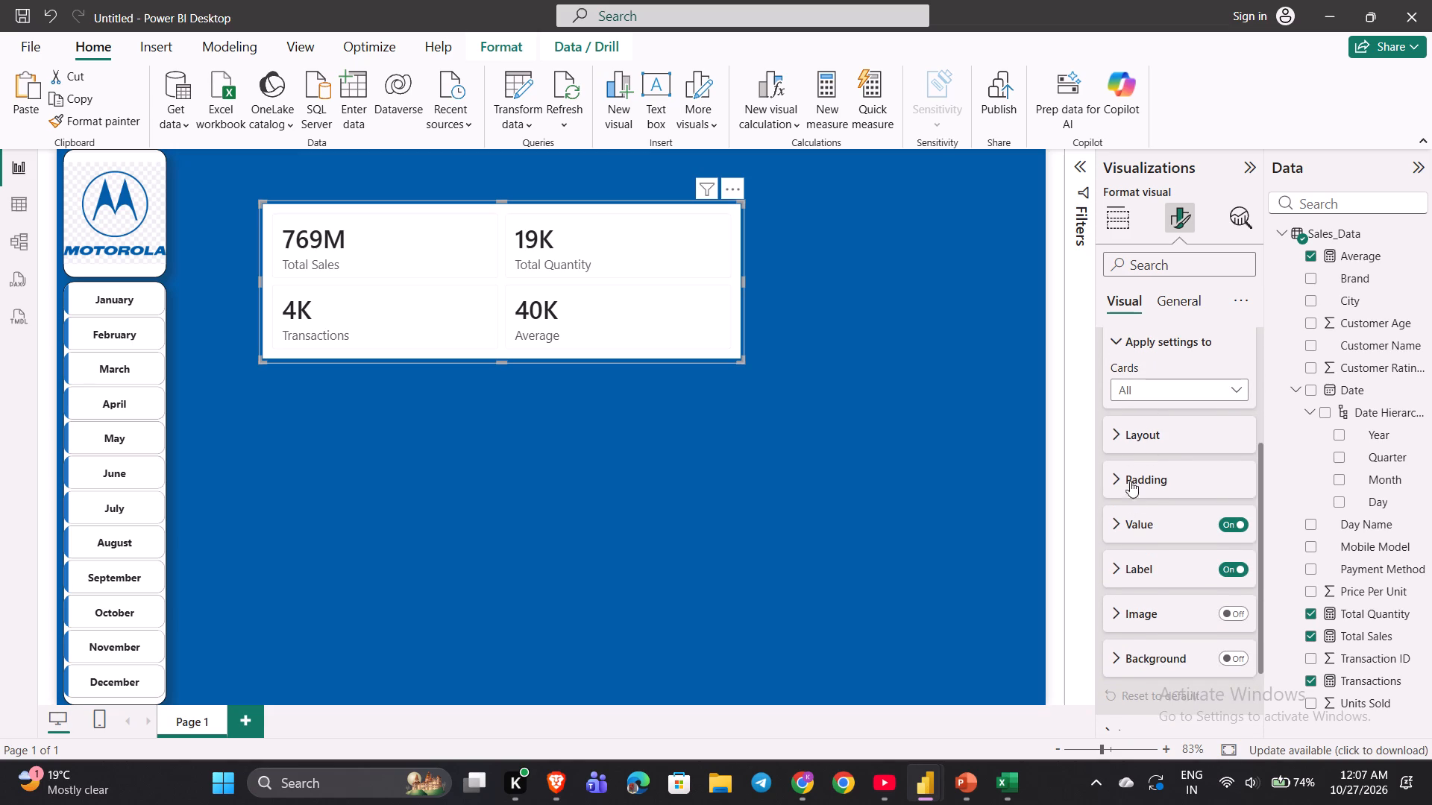
left_click(1128, 534)
scroll(1128, 534, "down", 1)
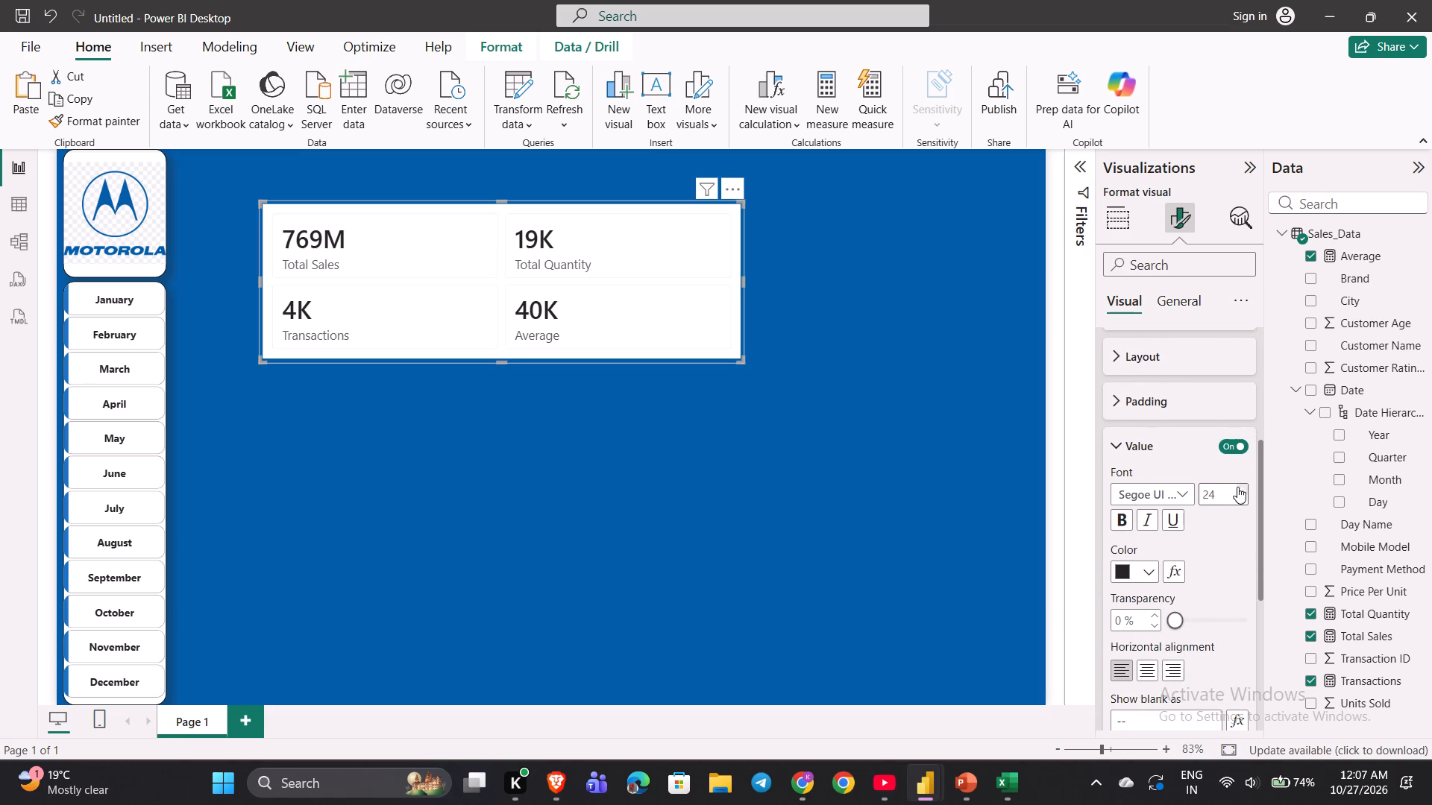
triple_click(1241, 491)
left_click(1241, 491)
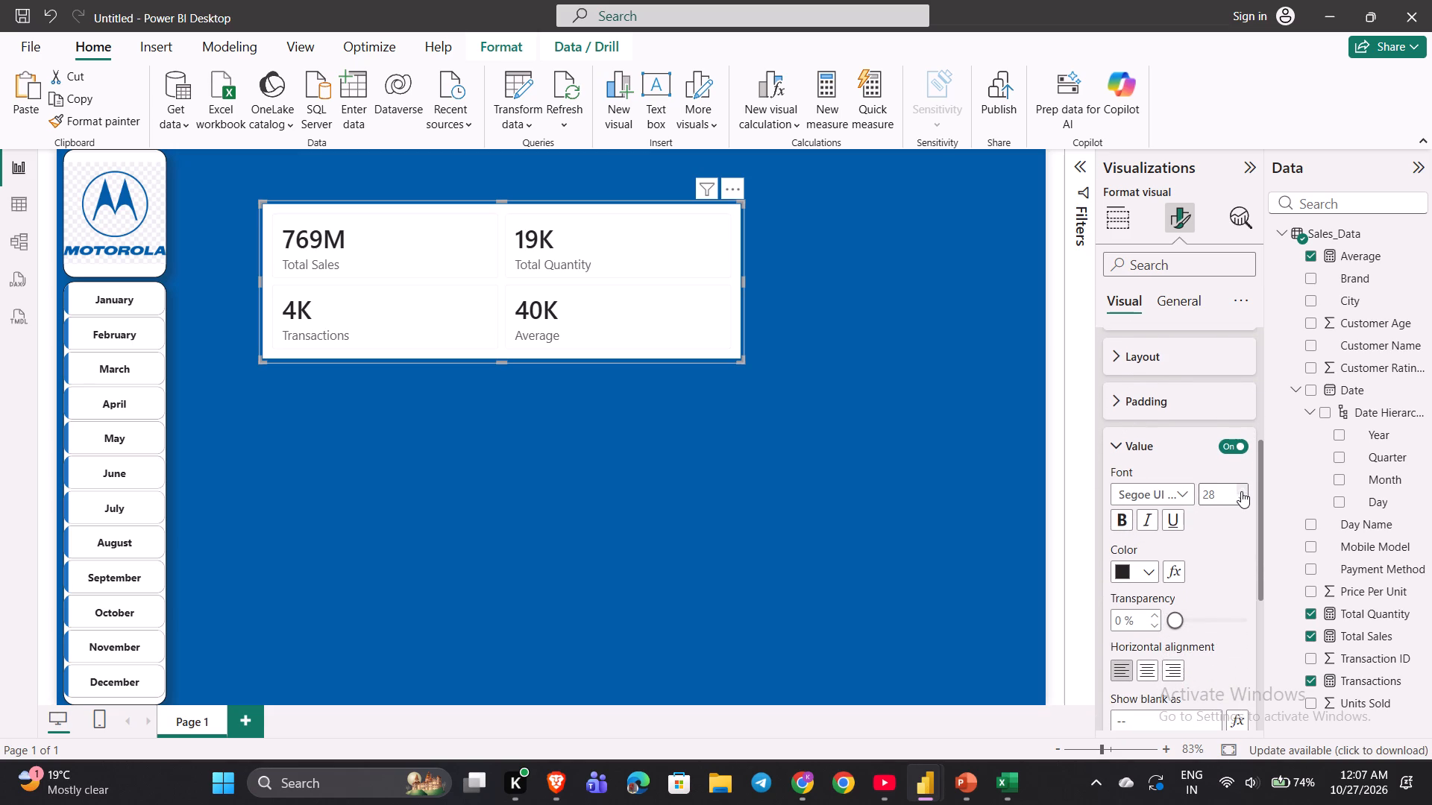
left_click(1241, 491)
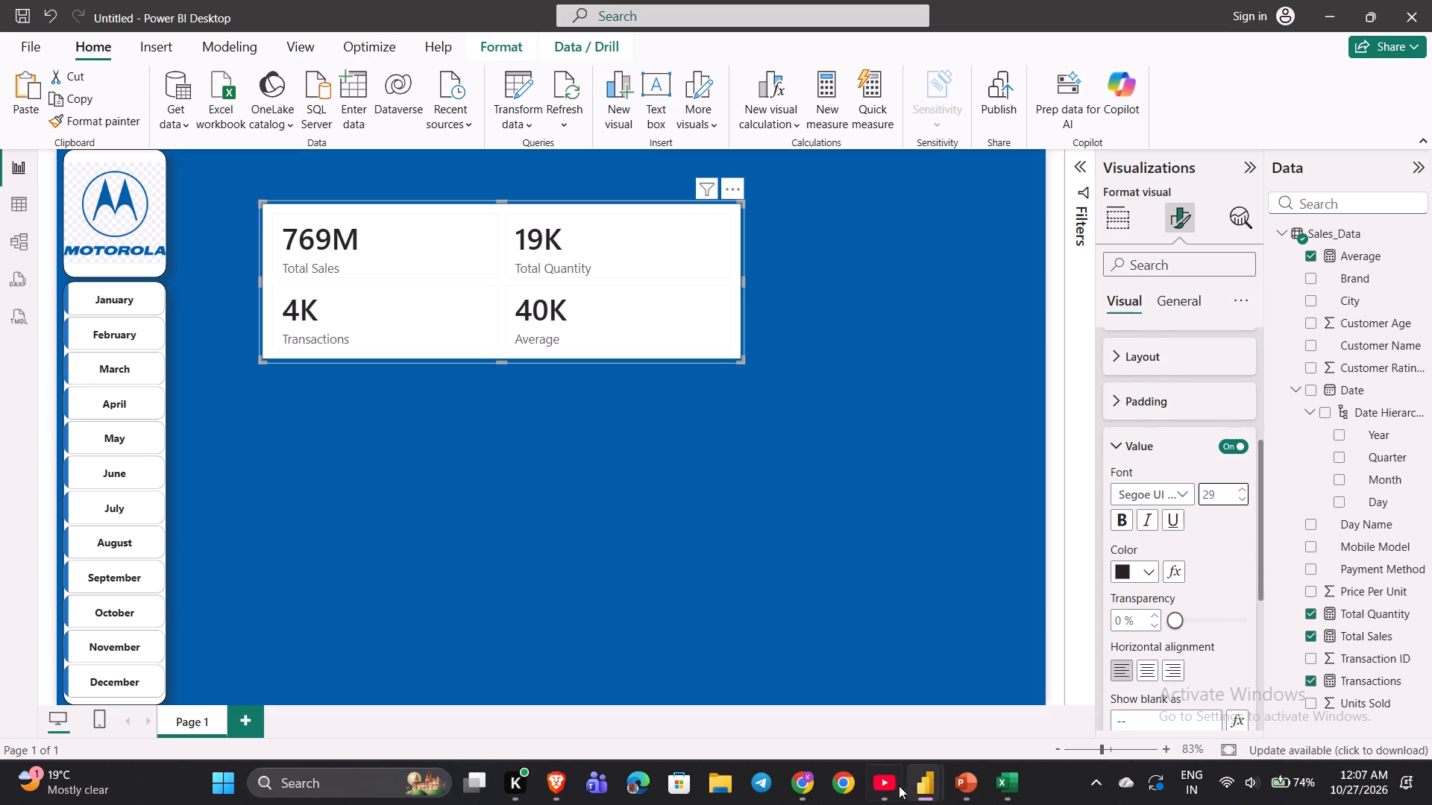
Switch to the YouTube course and replay the last few seconds of the callout value font size part.
left_click(894, 789)
key("Left")
key("space")
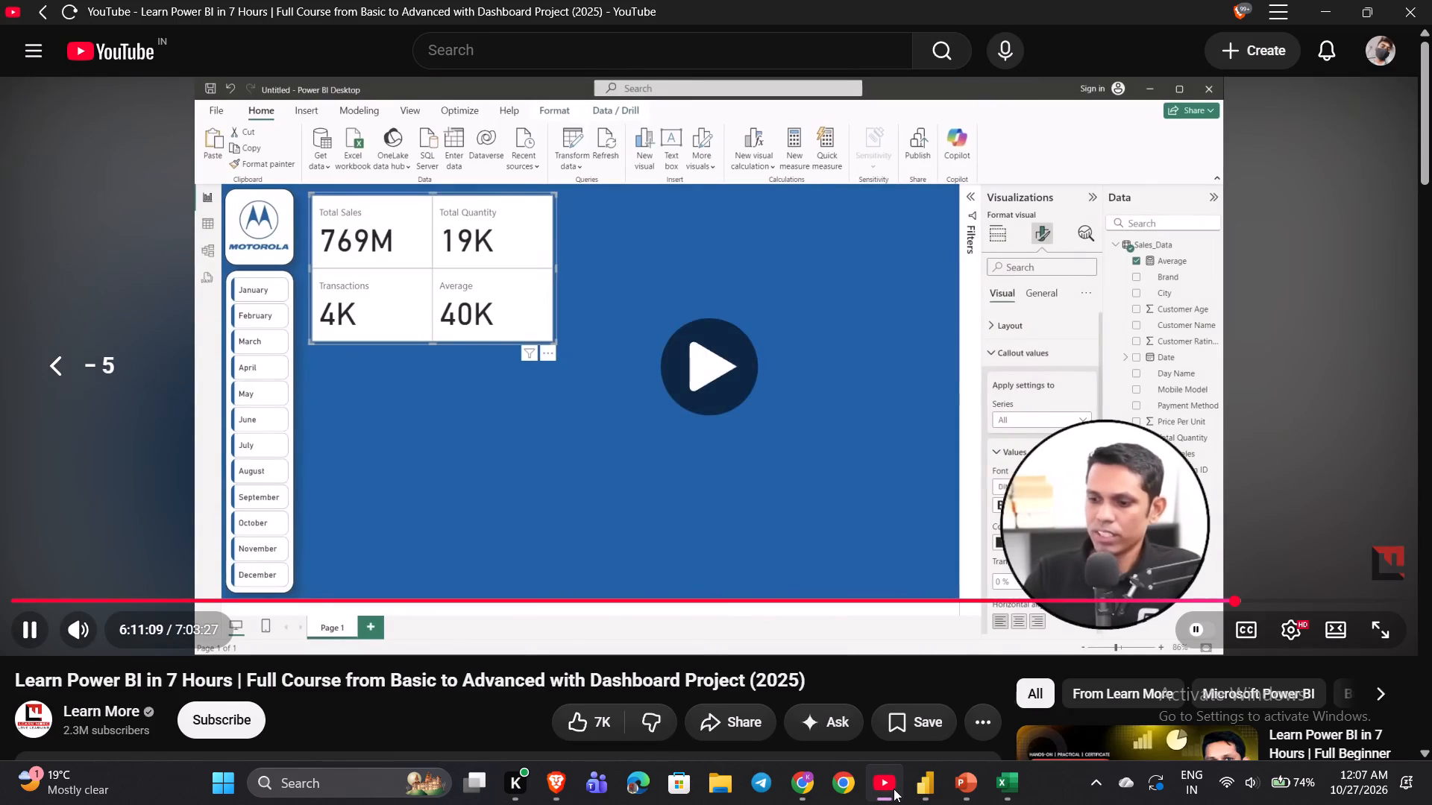
key("space")
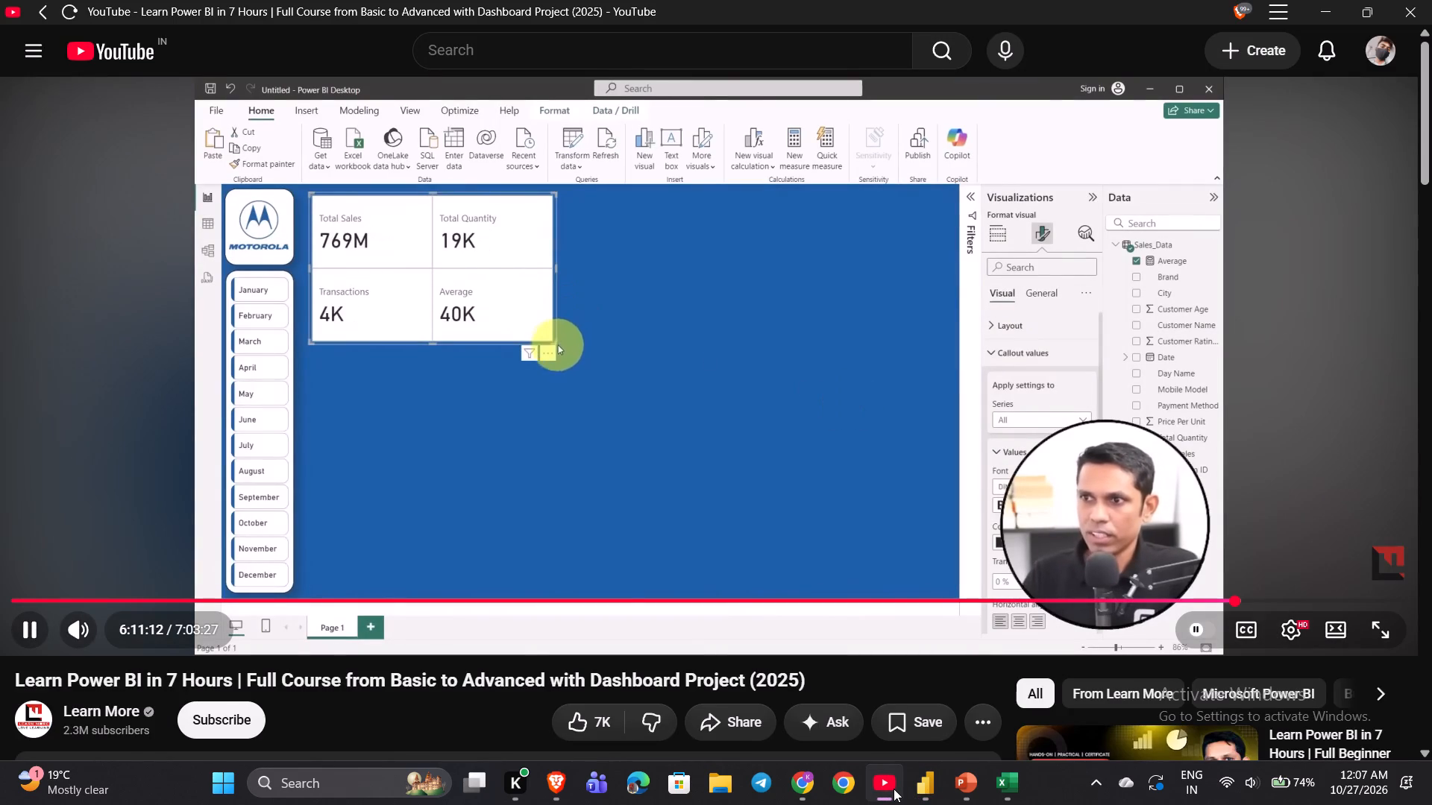
double_click(894, 789)
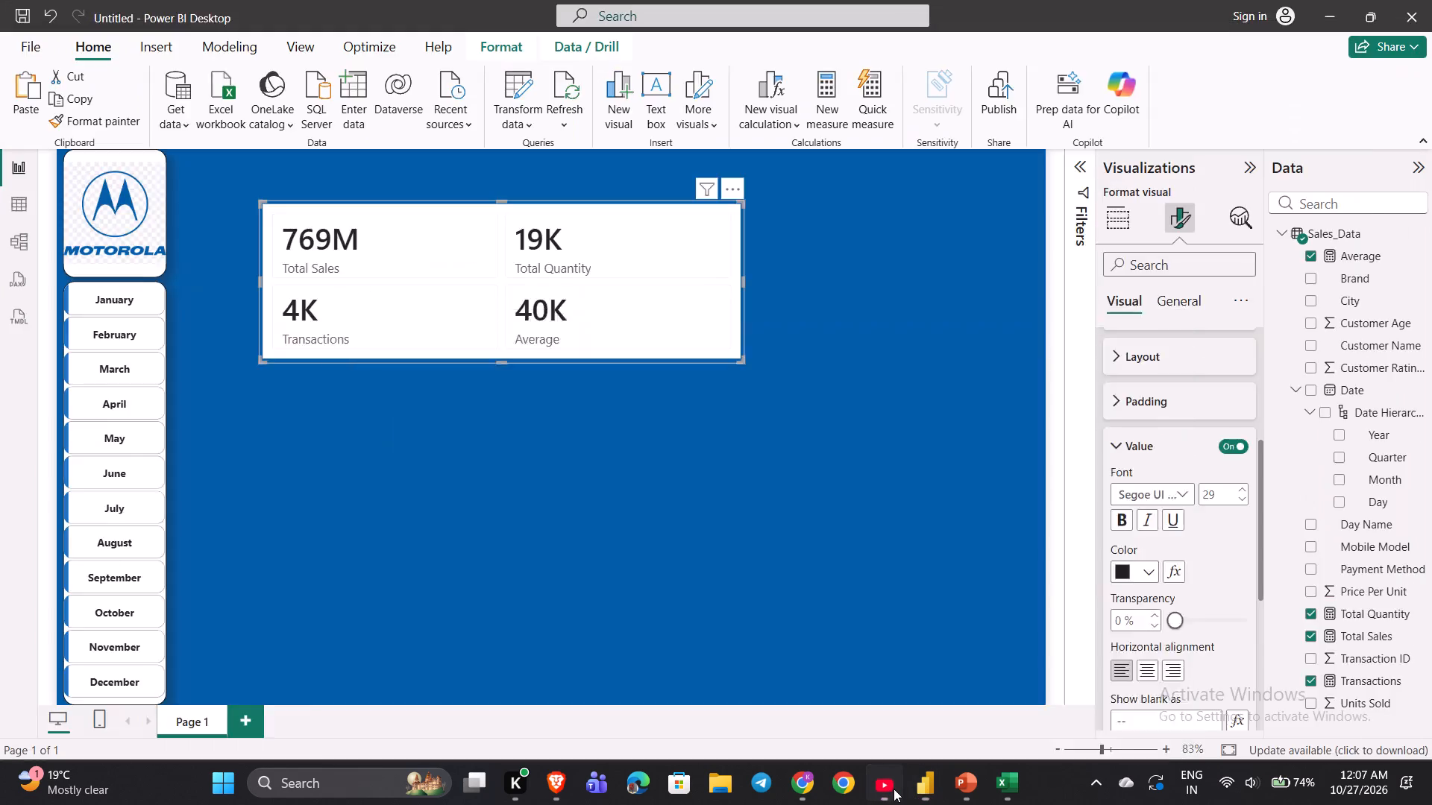
In the Power BI report, set the callout value font size to 25 for all cards in the four-measure card.
left_click(883, 795)
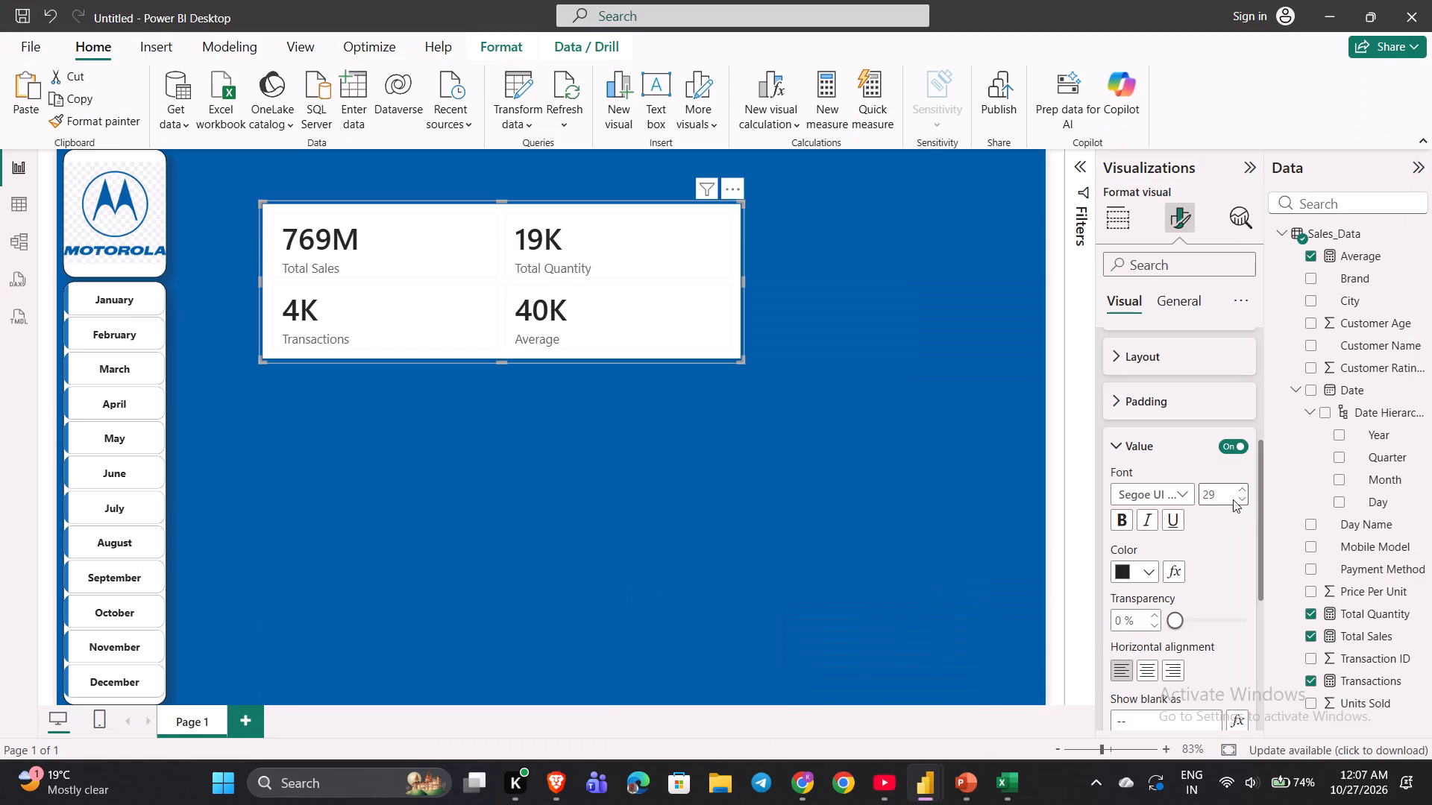
left_click(1245, 497)
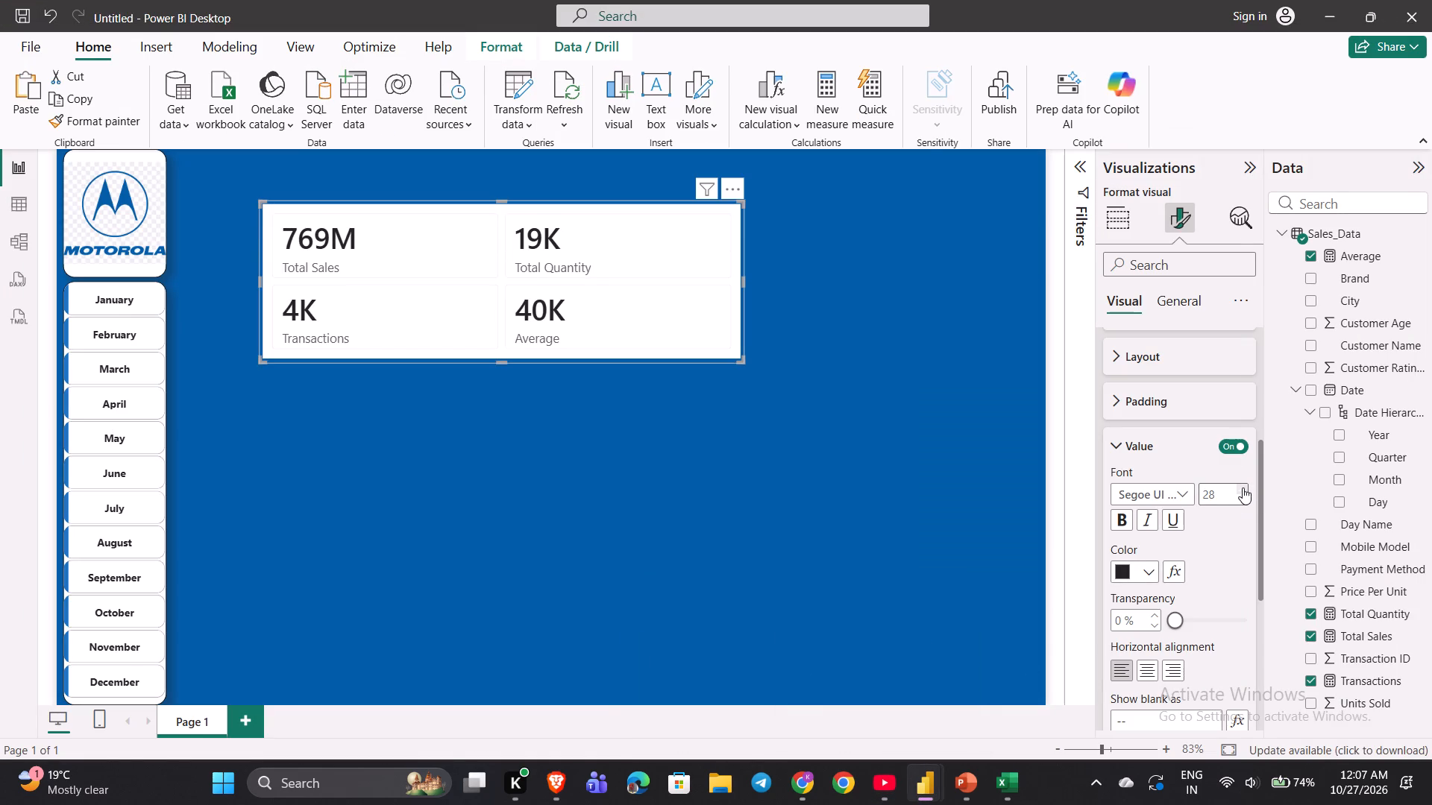
double_click(1243, 487)
triple_click(1243, 487)
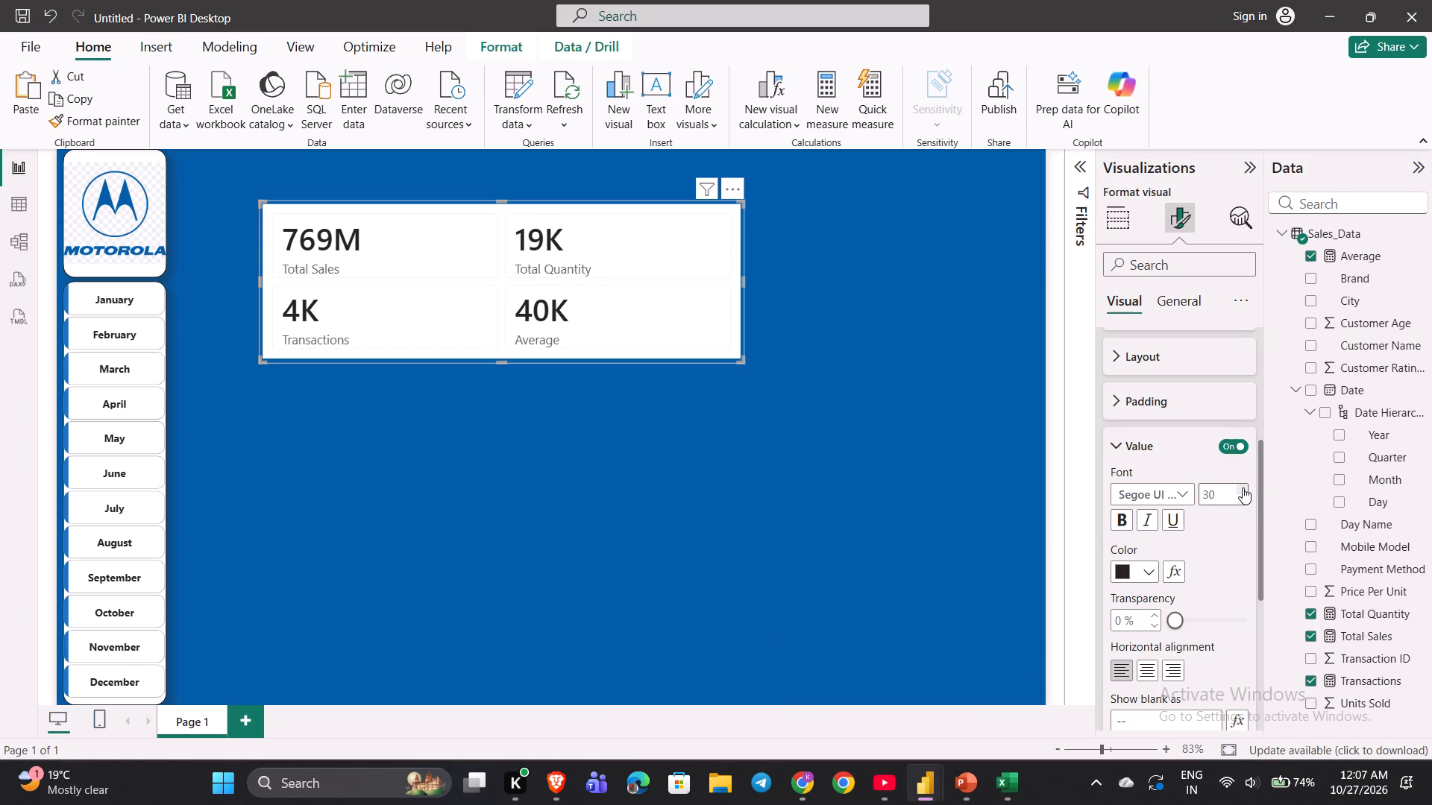
triple_click(1240, 503)
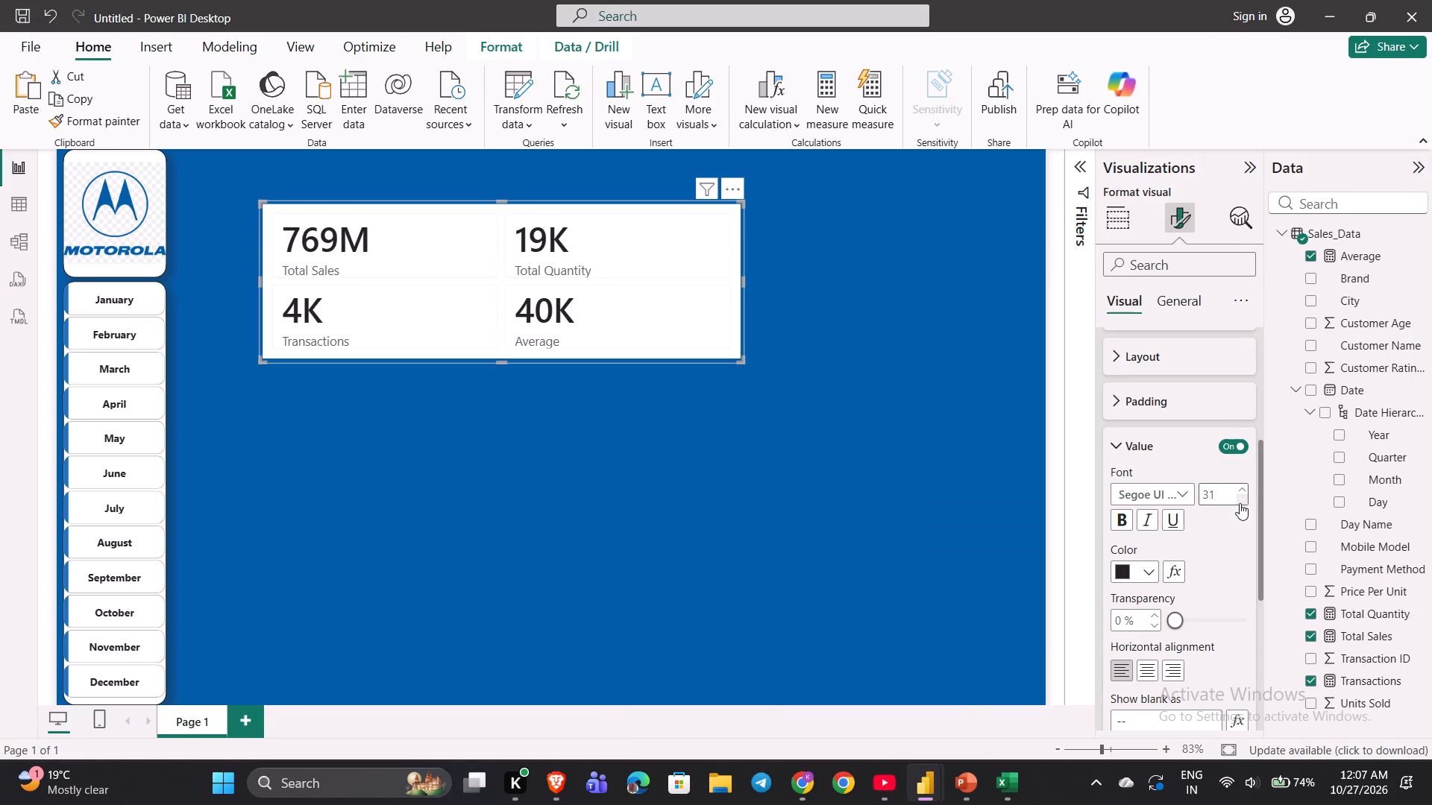
left_click(1240, 503)
triple_click(1240, 503)
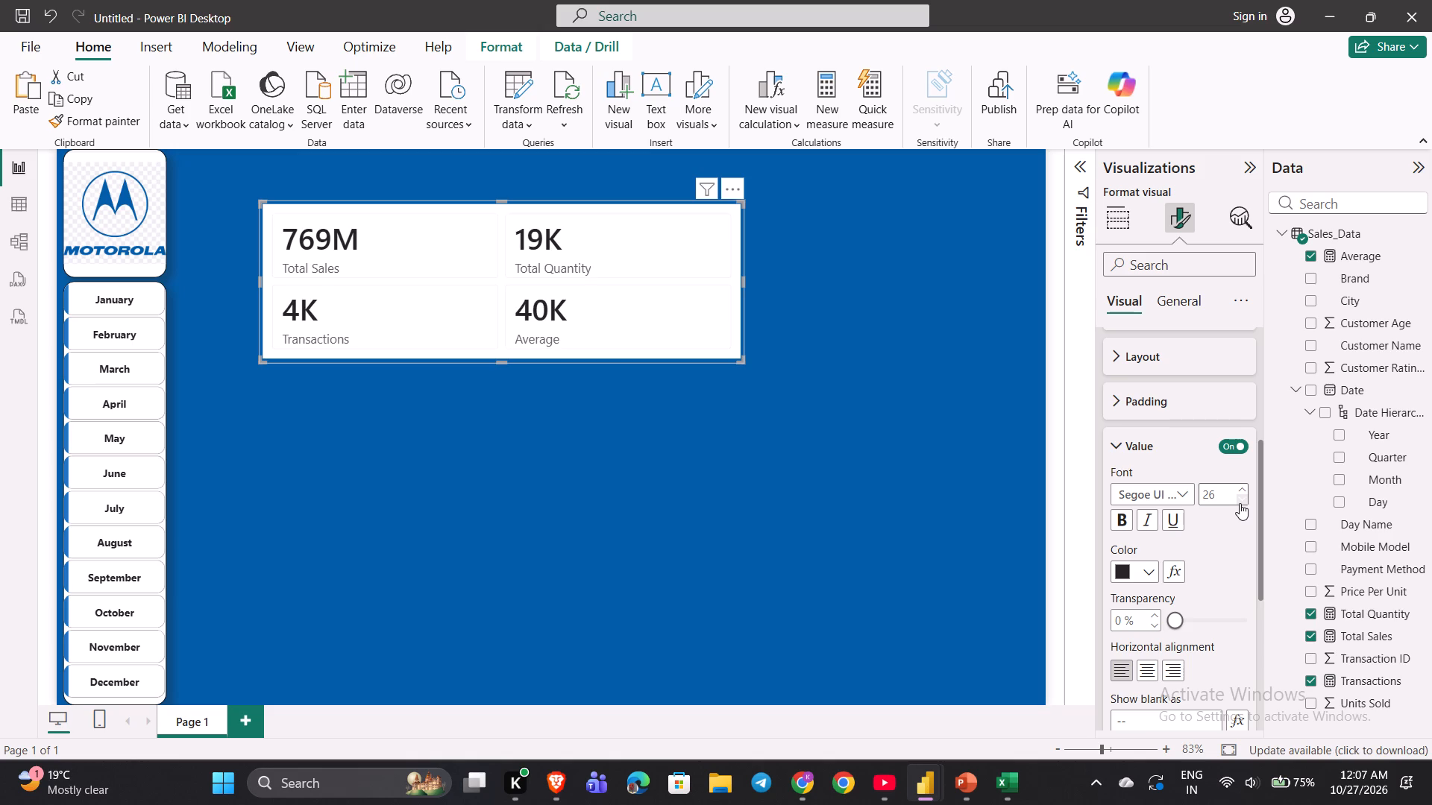
left_click(1240, 503)
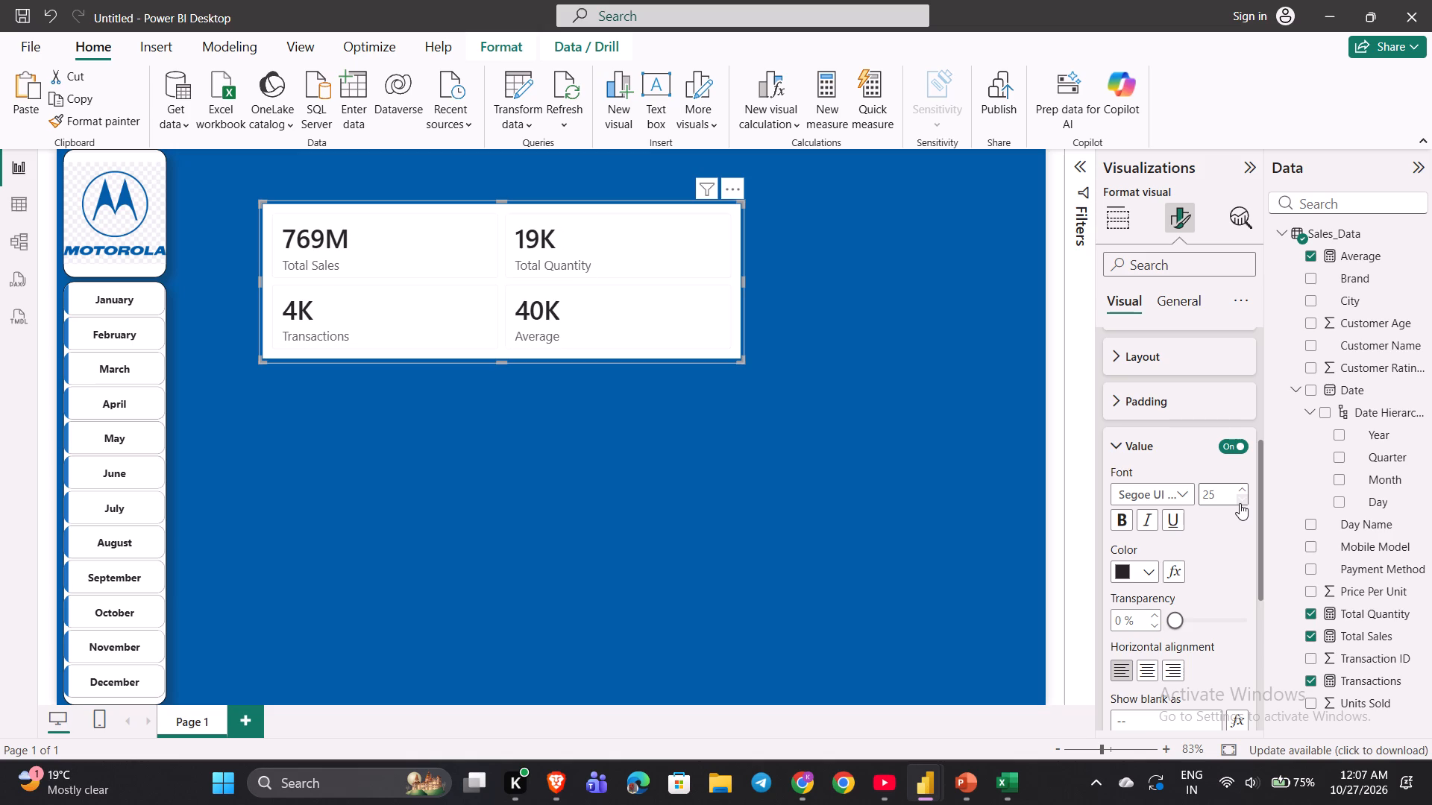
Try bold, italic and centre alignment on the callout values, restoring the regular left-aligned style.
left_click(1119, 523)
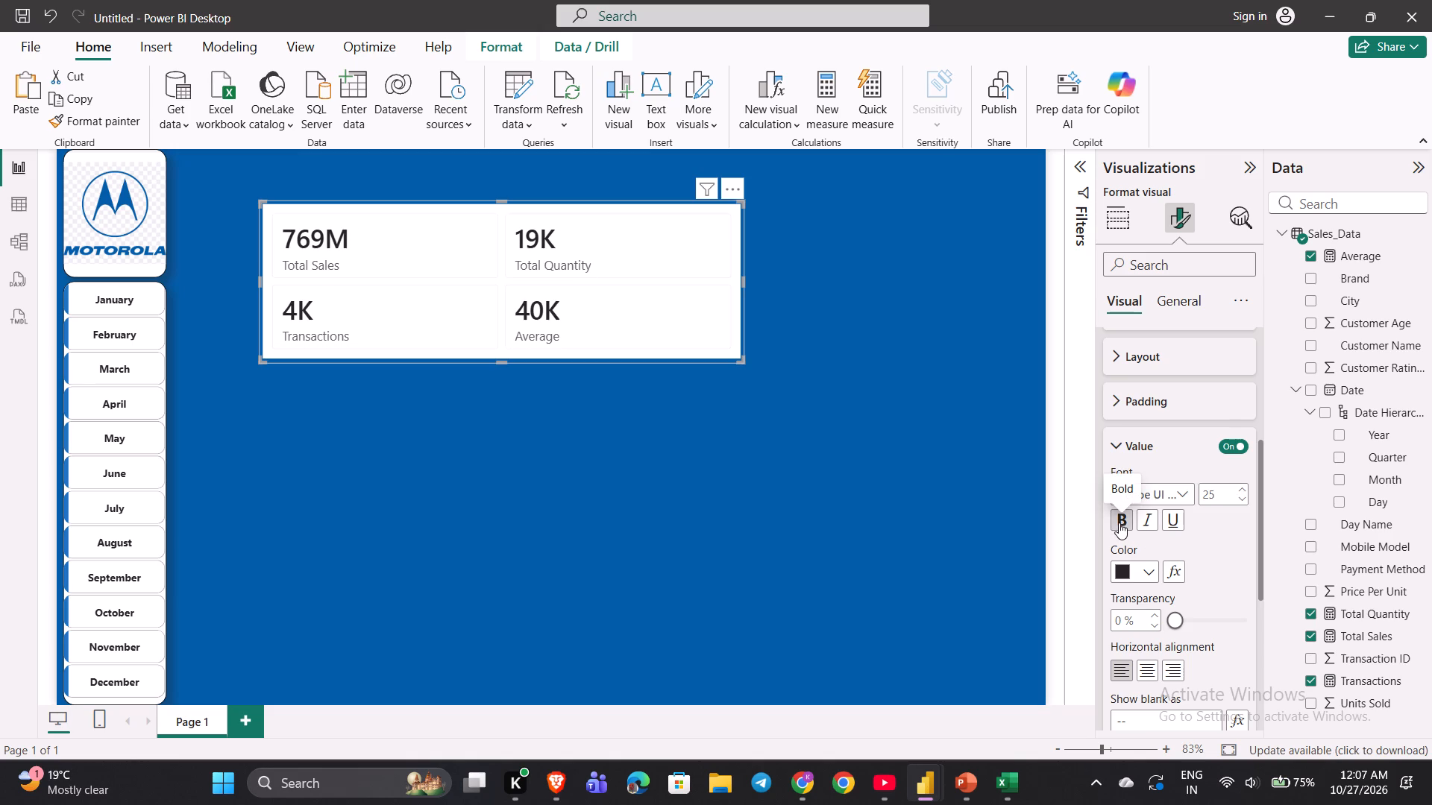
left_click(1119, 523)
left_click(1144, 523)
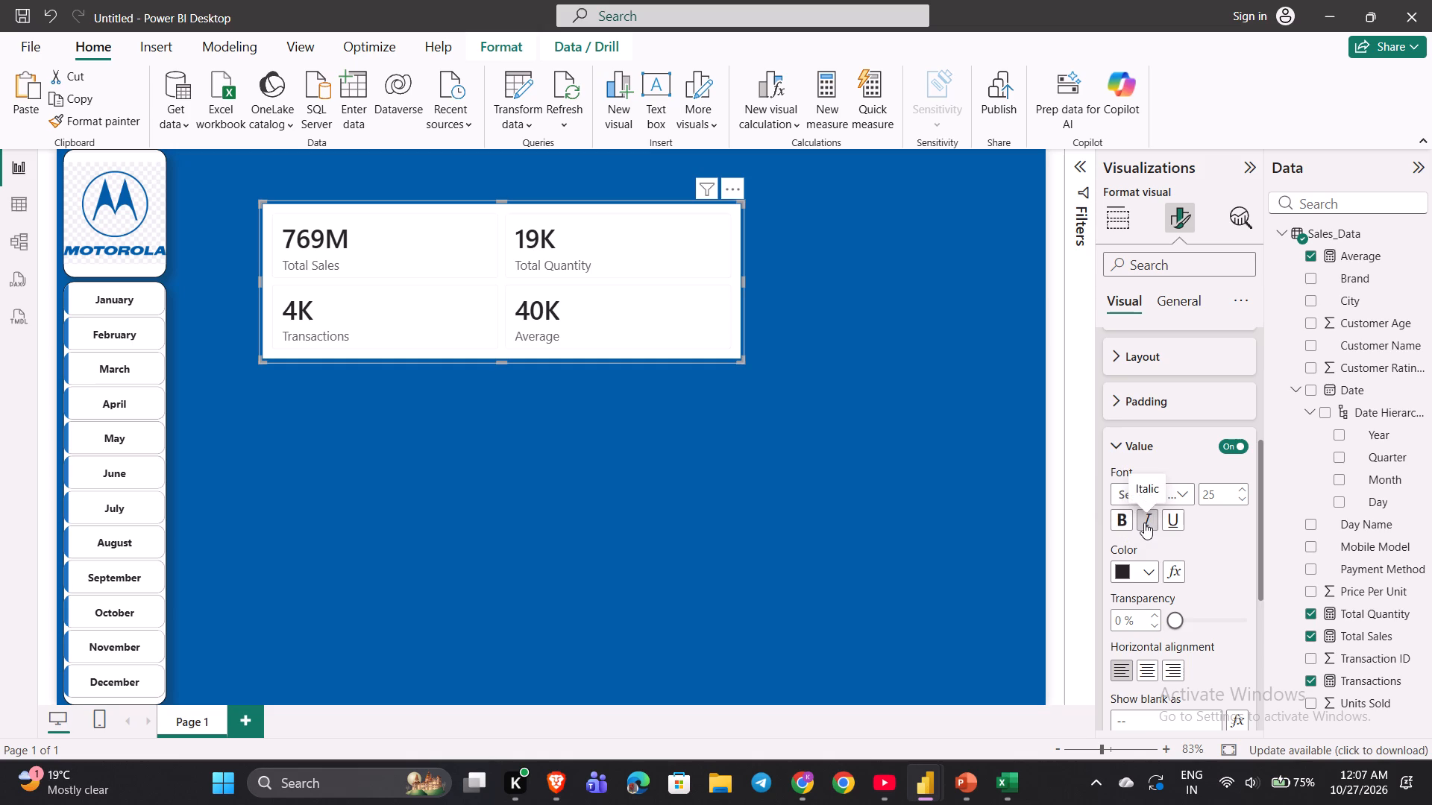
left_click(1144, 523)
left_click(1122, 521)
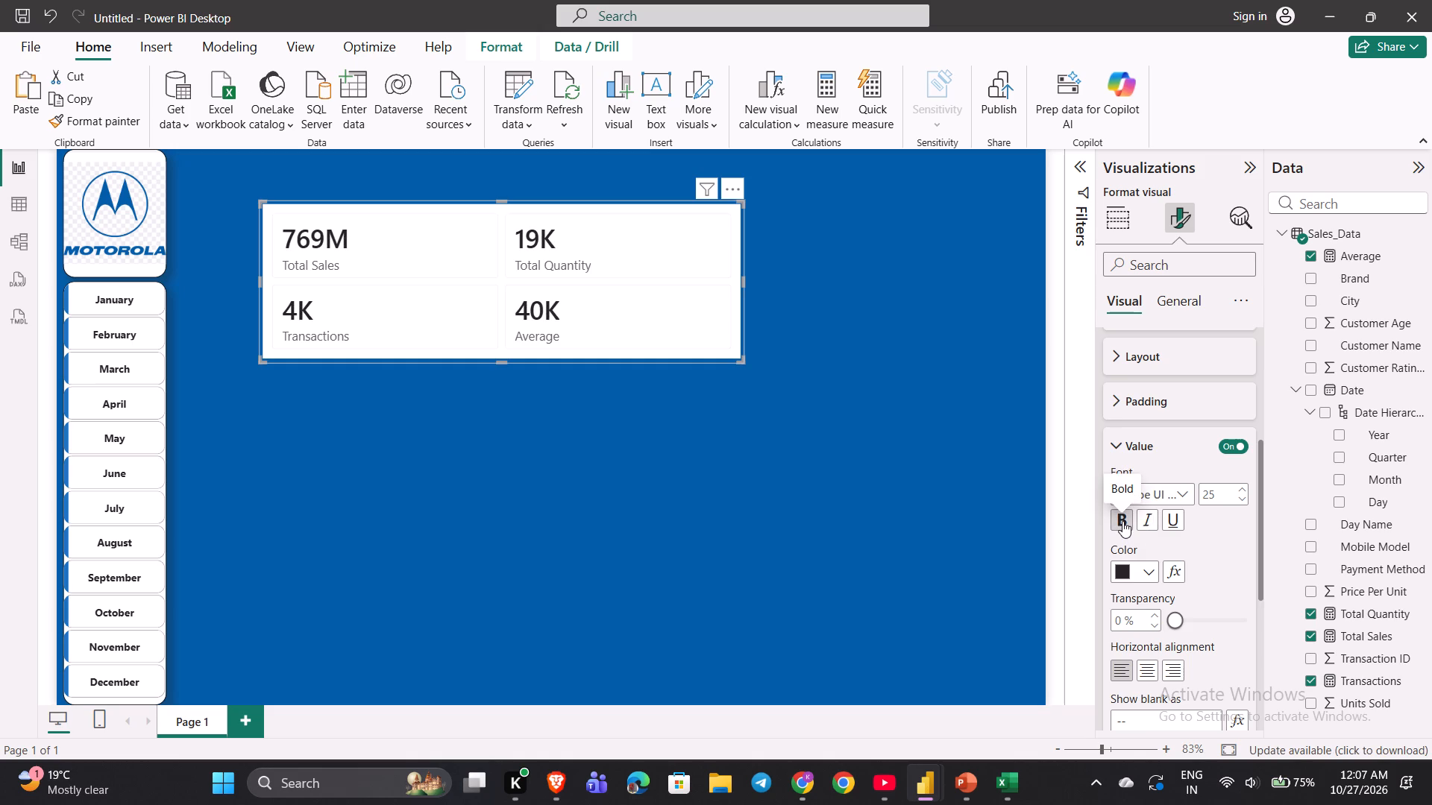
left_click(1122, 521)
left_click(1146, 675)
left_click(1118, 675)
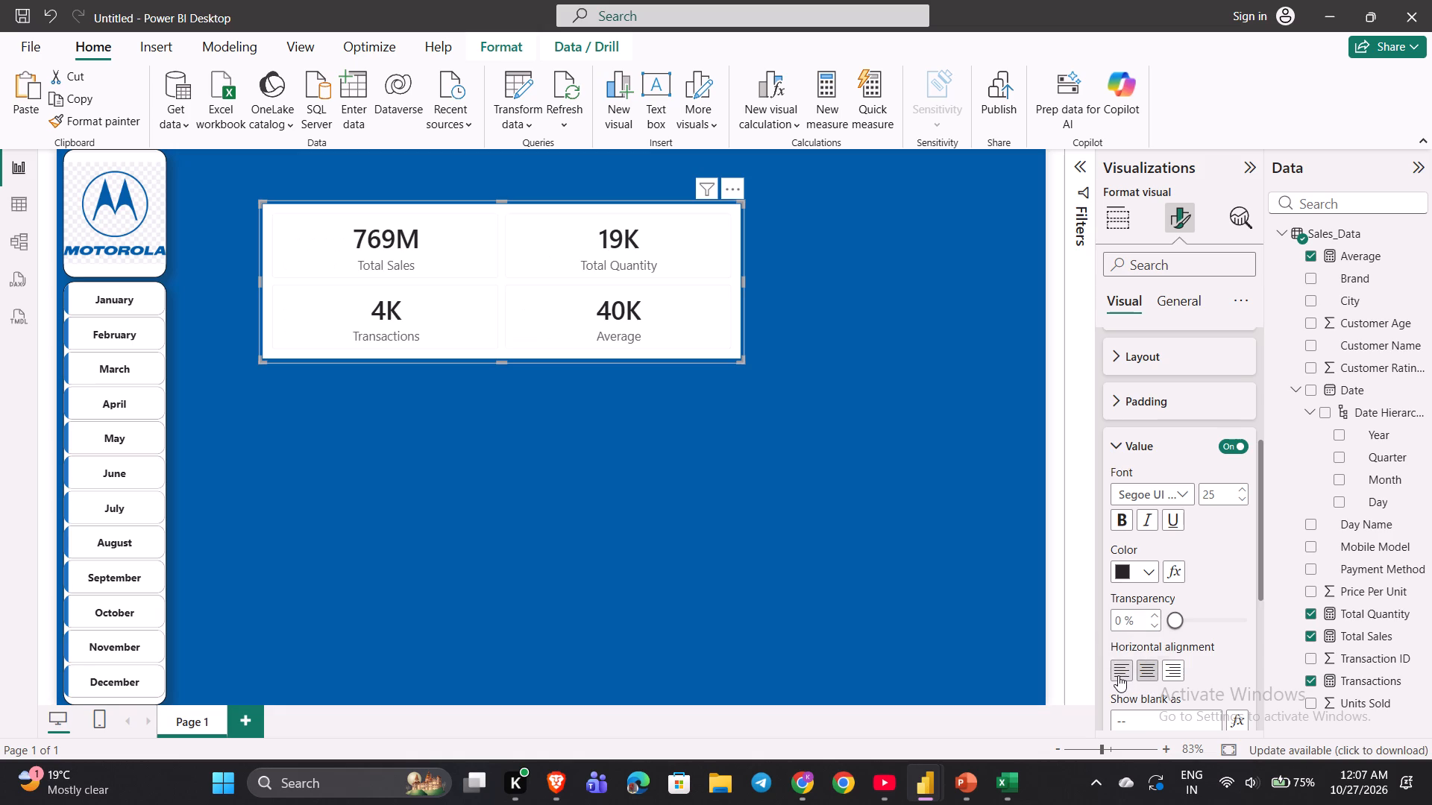
Switch to the YouTube course and watch how the card visual is resized and its Cards settings are opened.
left_click(885, 785)
key("space")
key("space")
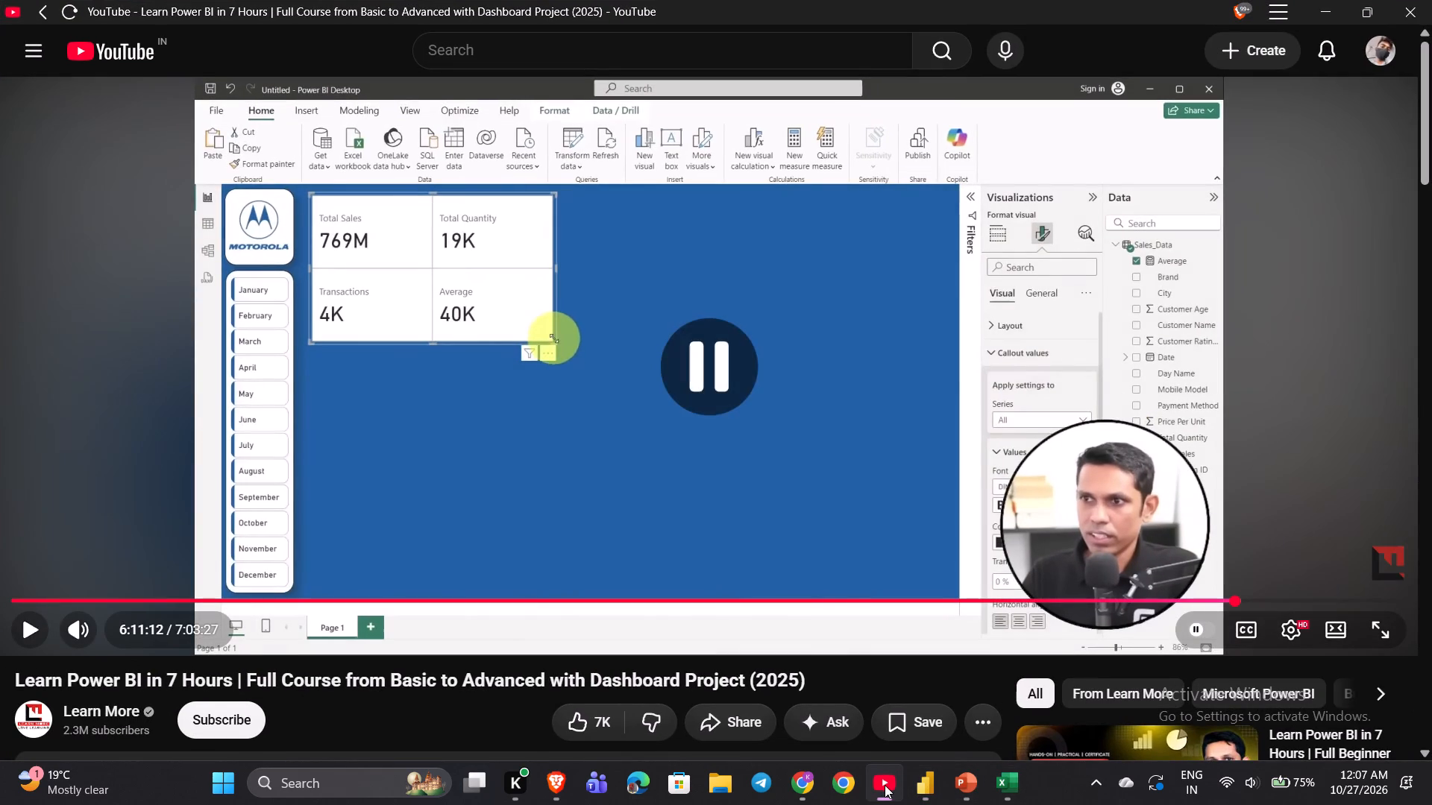
left_click(885, 785)
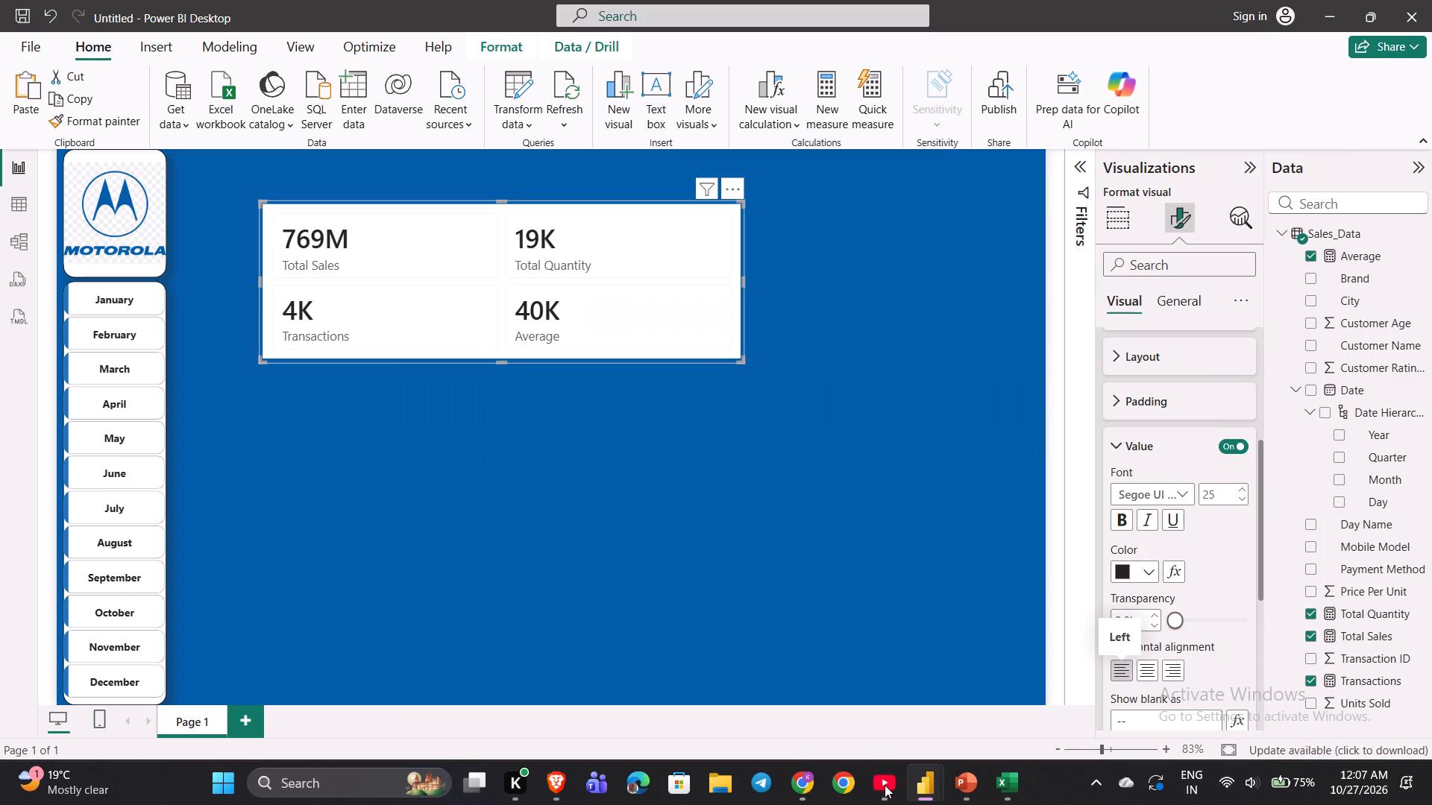
left_click(885, 785)
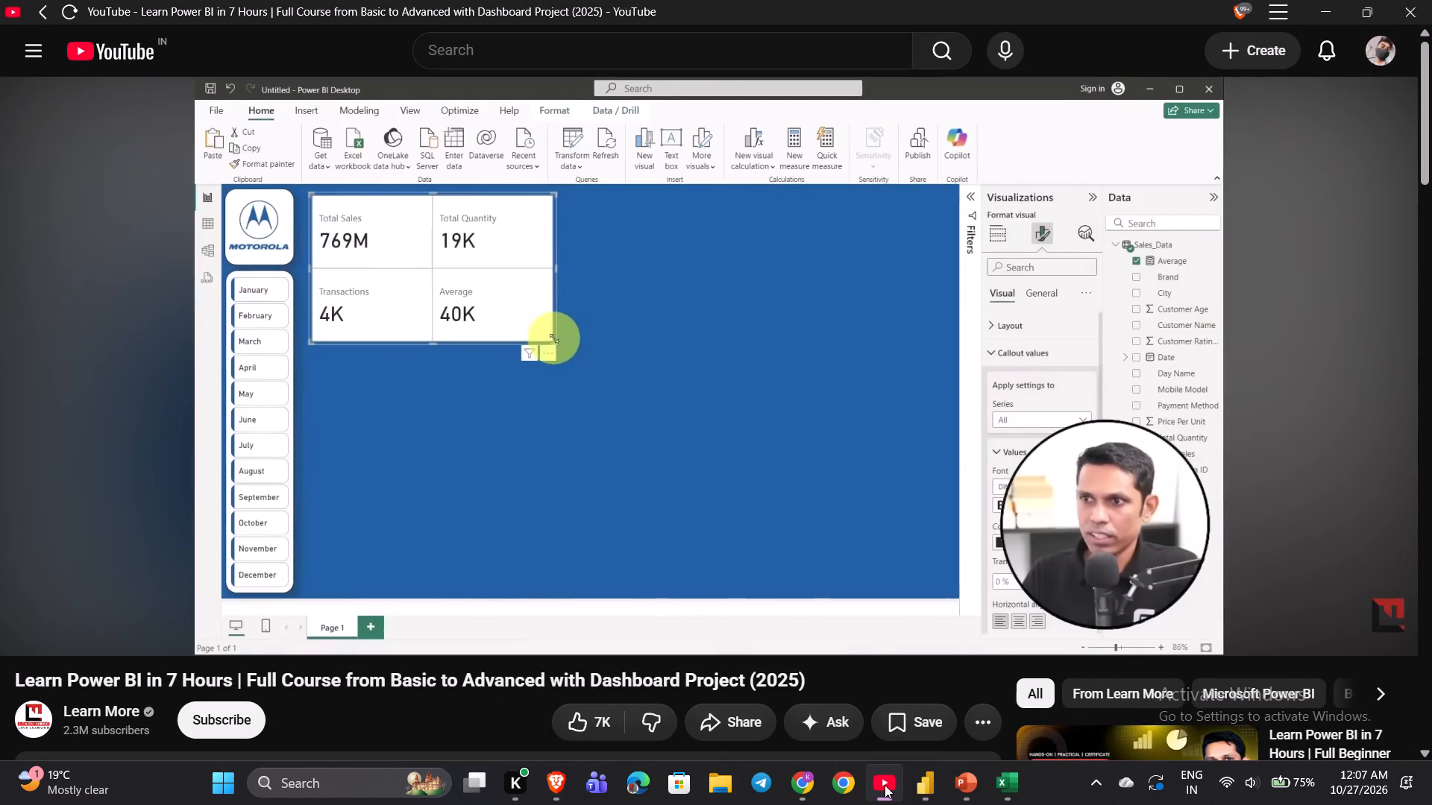
key("space")
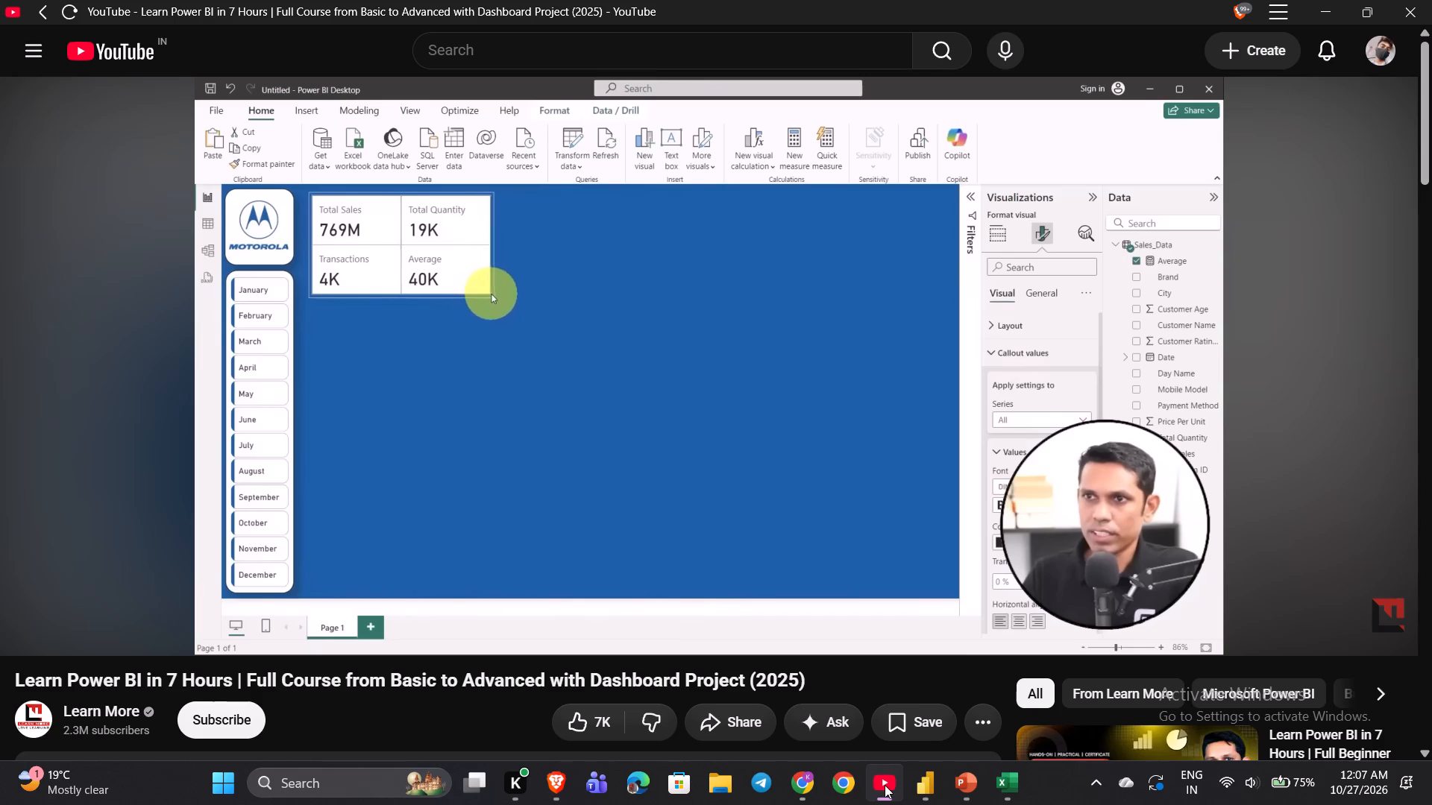
key("space")
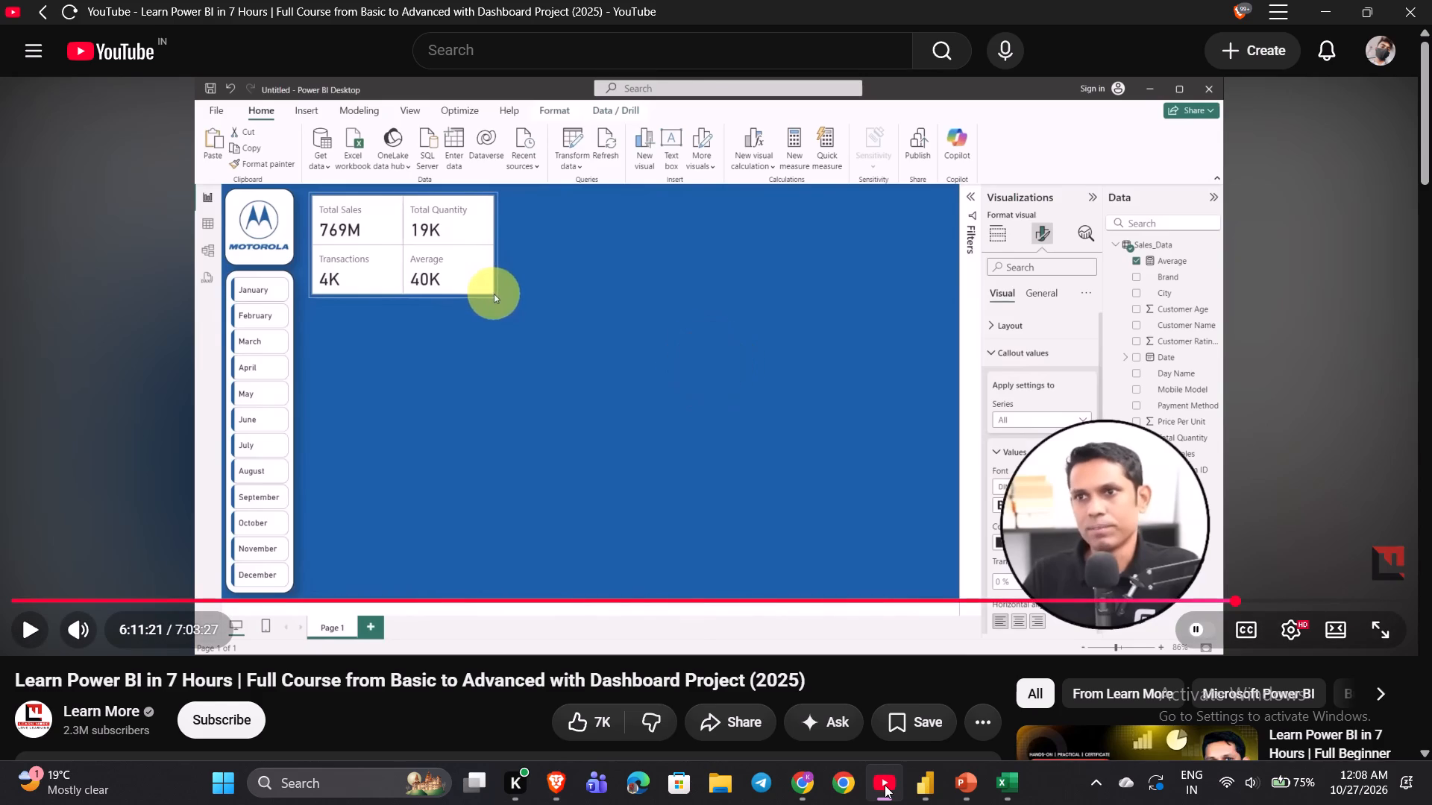
left_click(885, 785)
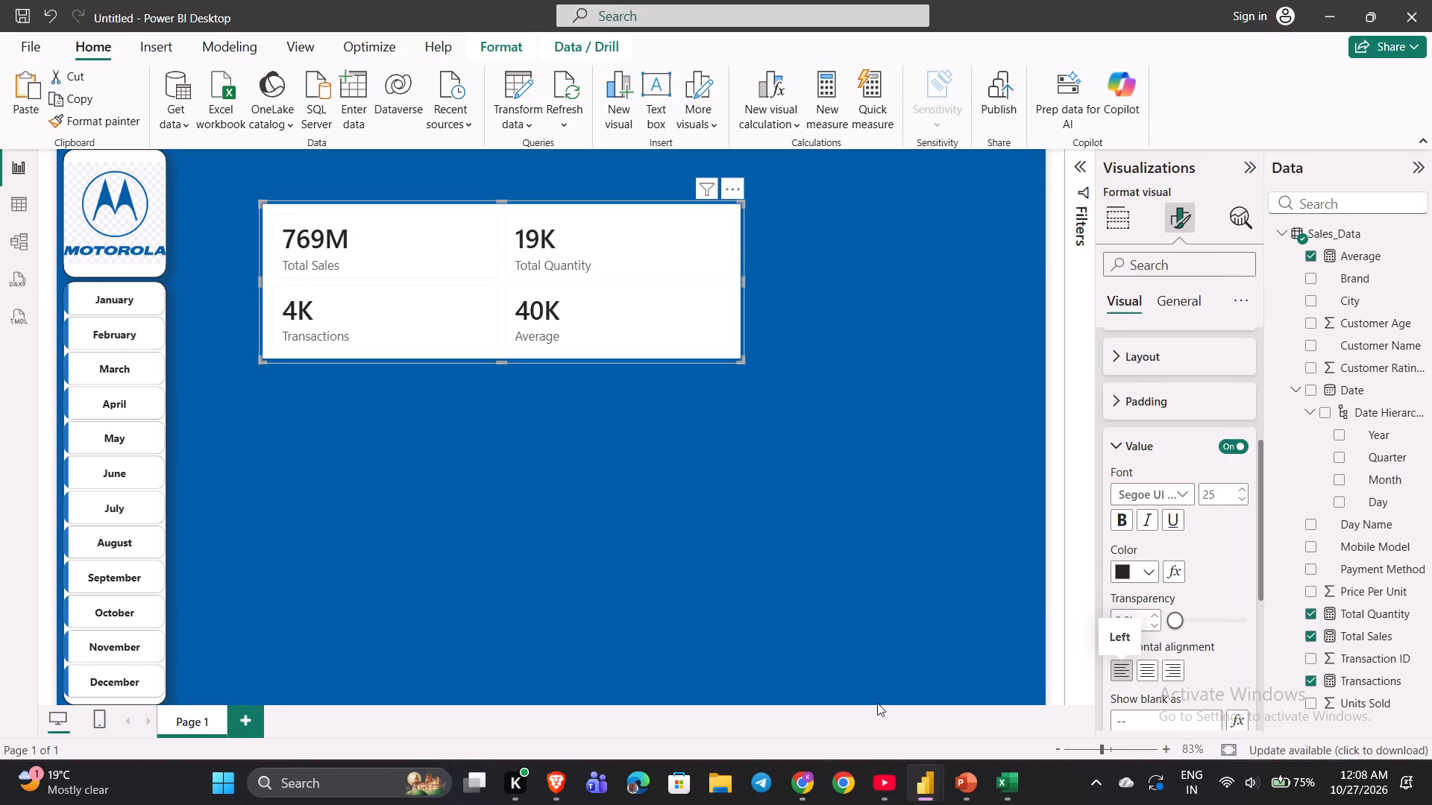
left_click(879, 783)
key("space")
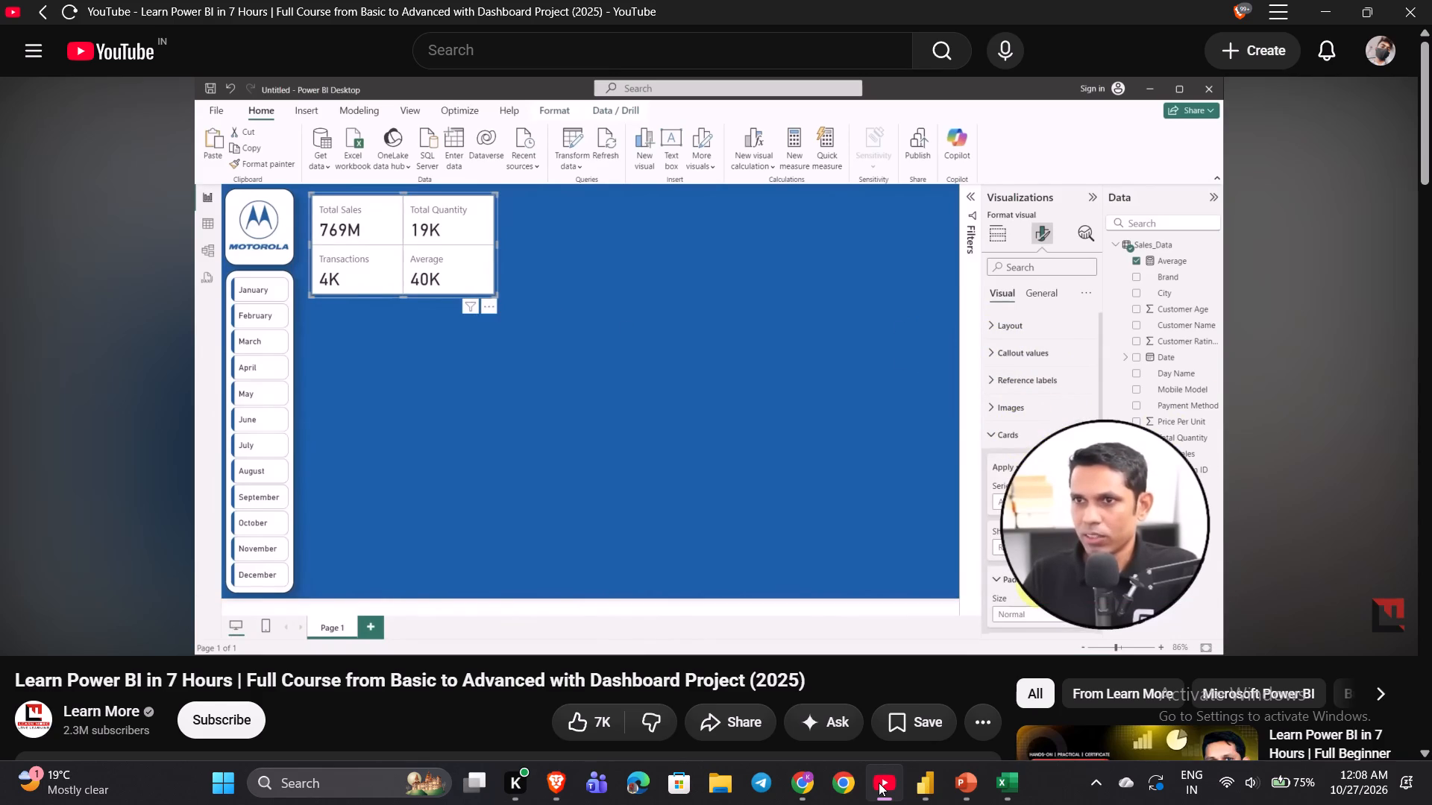
key("space")
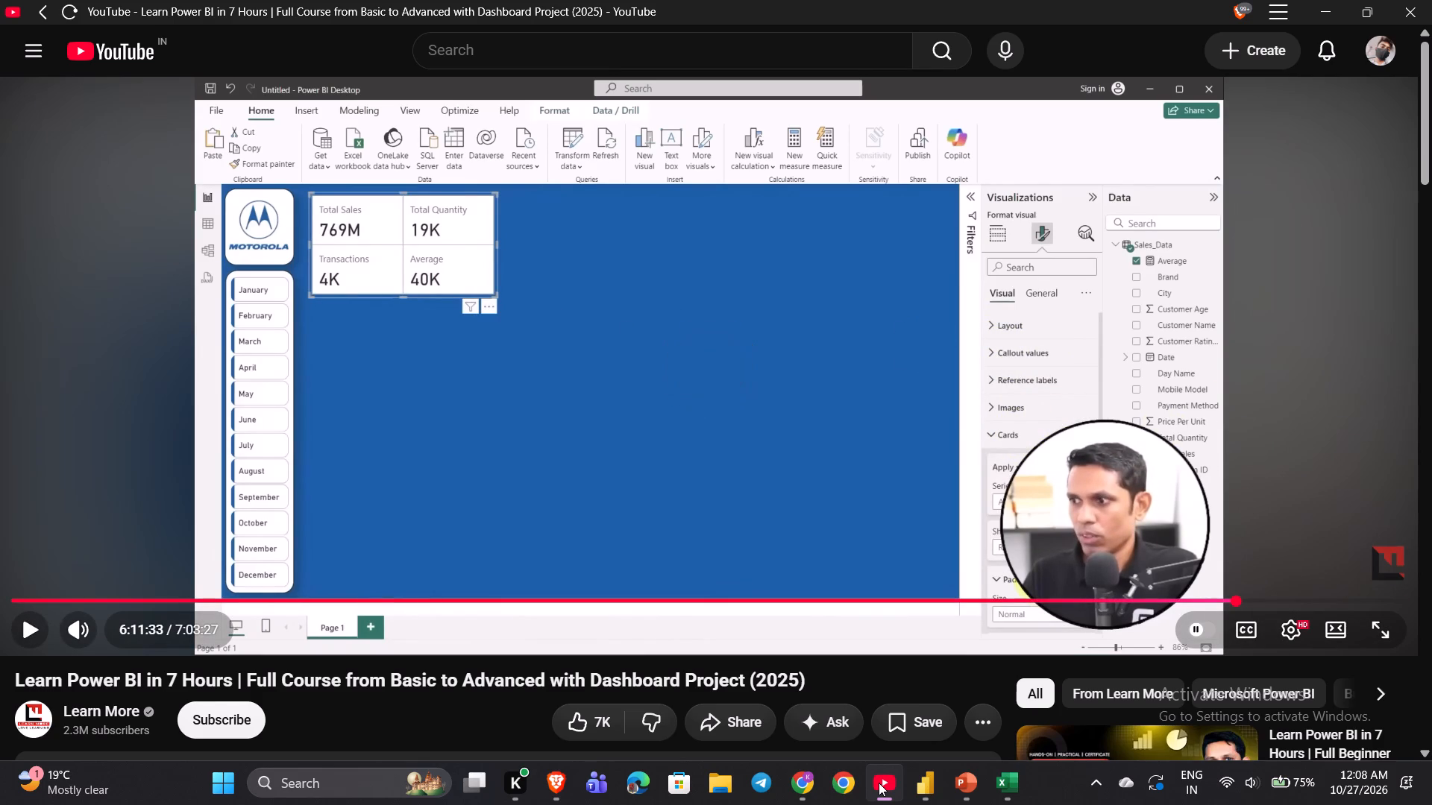
In the Power BI report, choose the rounded rectangle shape for all cards, try a larger corner radius, and set it to 0 px.
left_click(879, 783)
left_click(1112, 447)
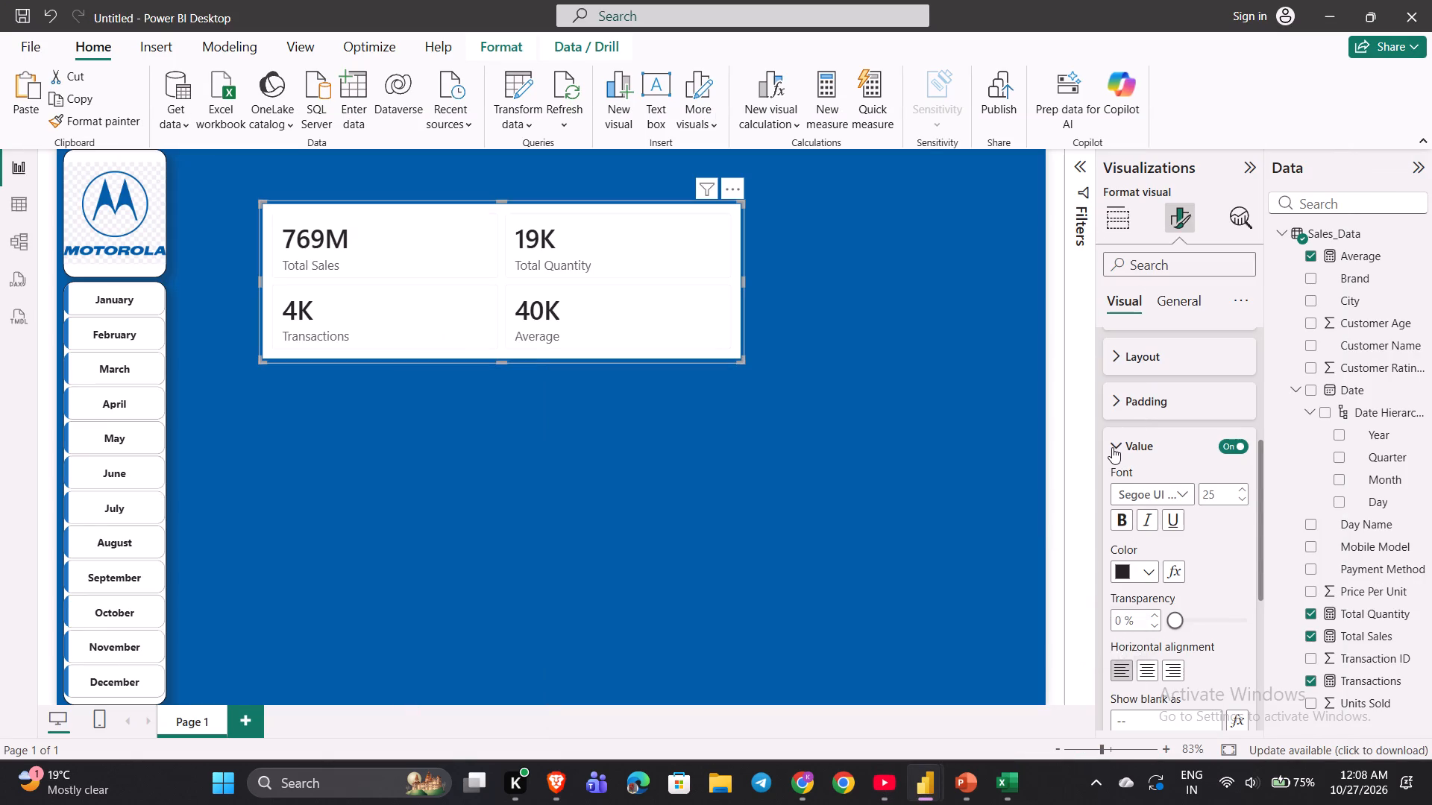
scroll(1112, 447, "down", 6)
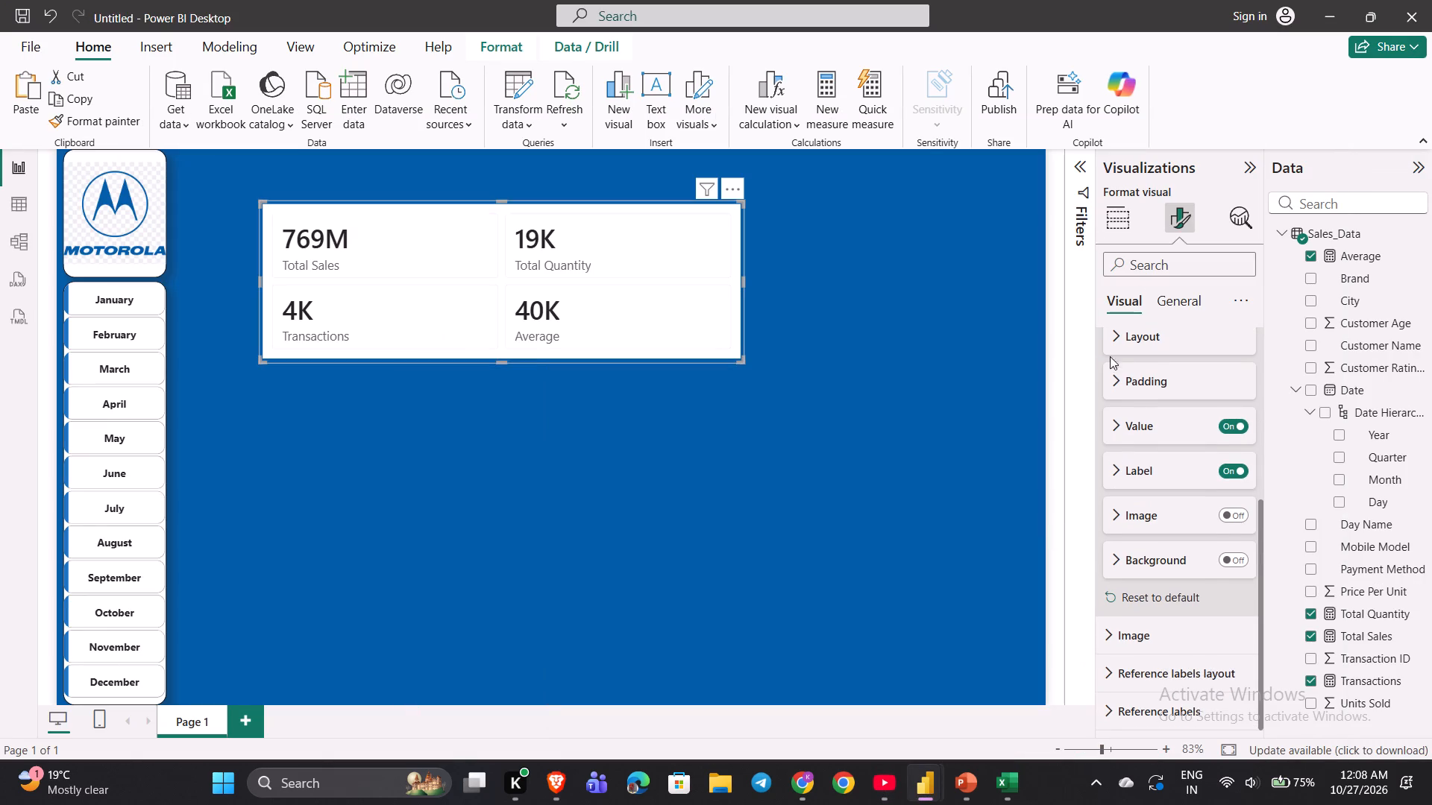
scroll(1131, 330, "up", 4)
left_click(1103, 498)
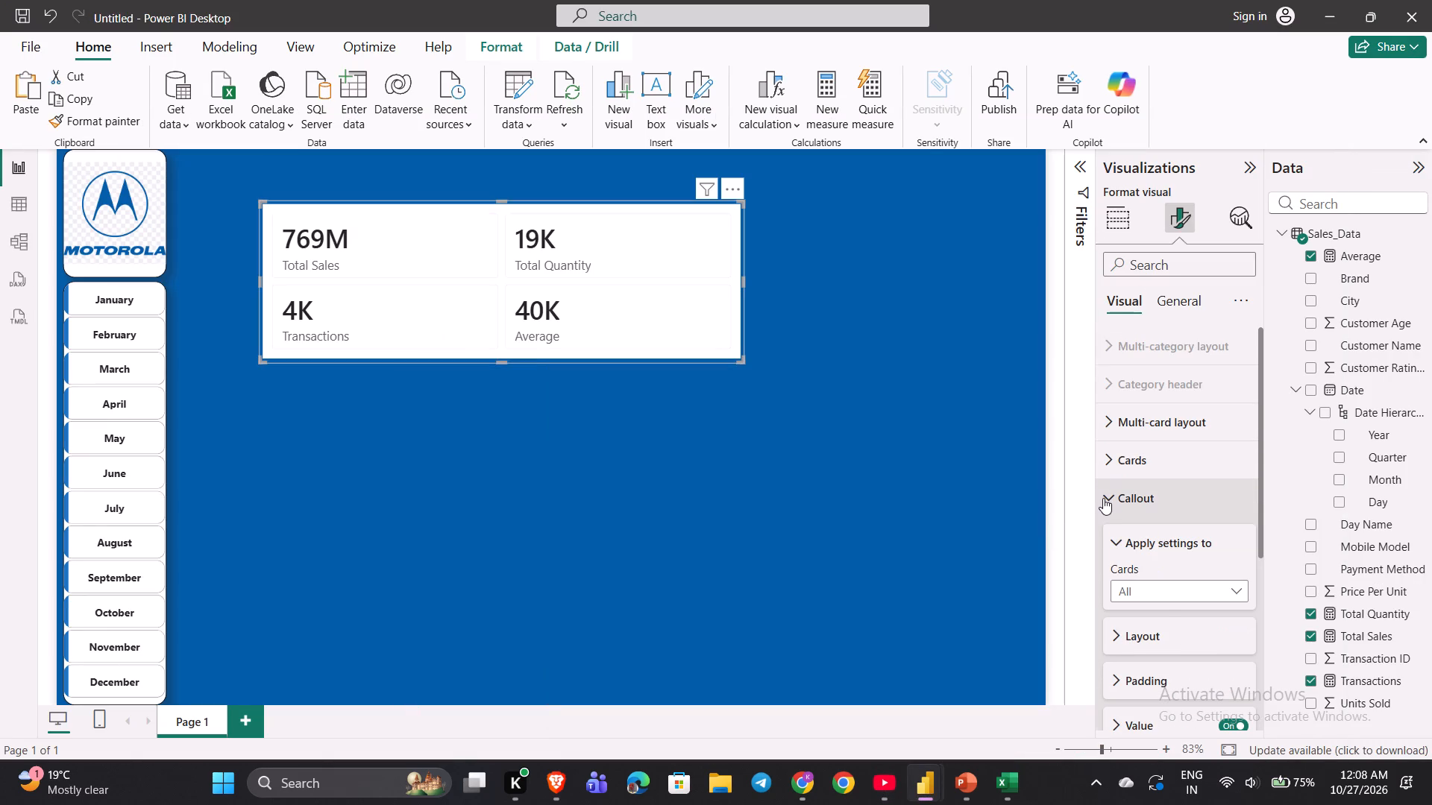
left_click(1108, 464)
scroll(1125, 537, "down", 1)
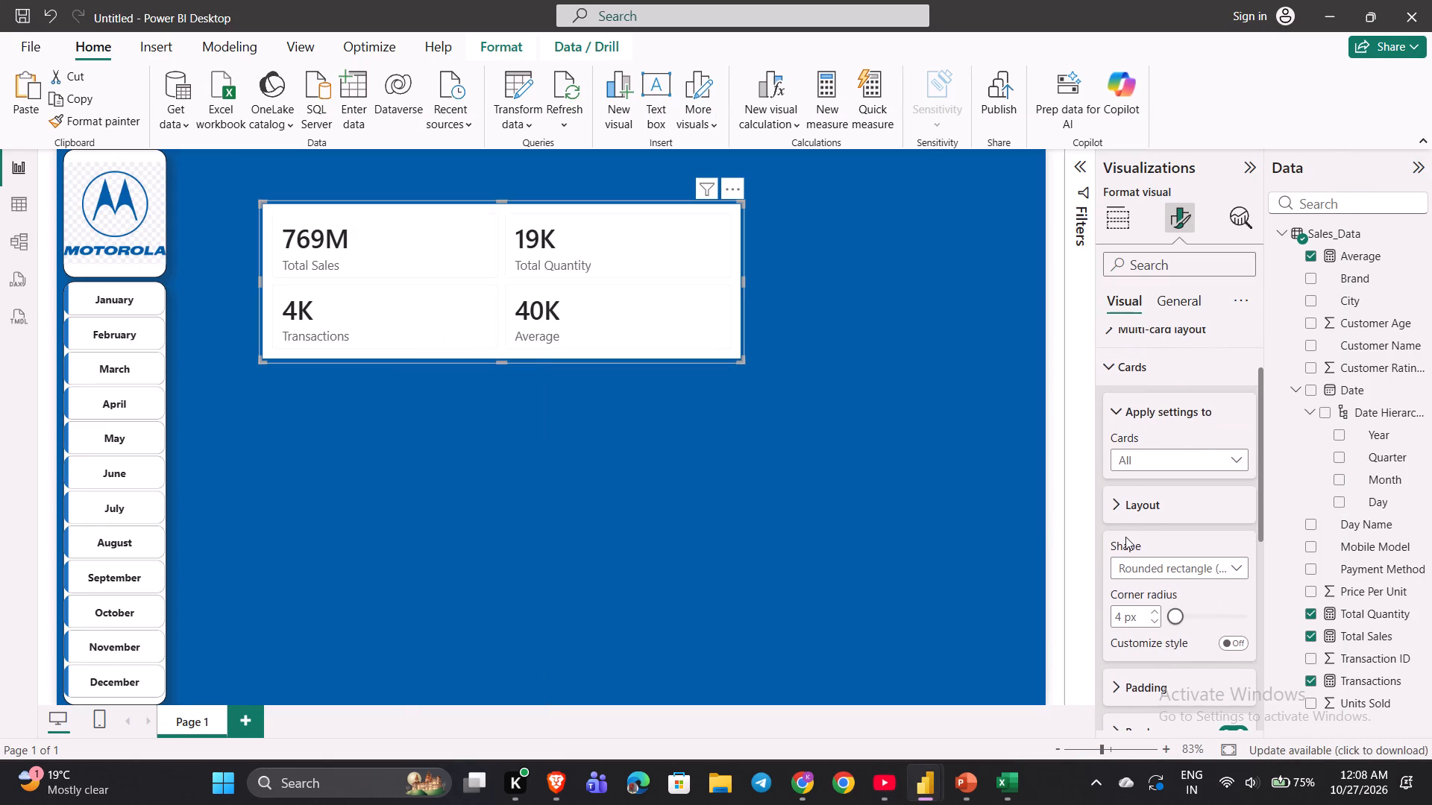
left_click(1240, 566)
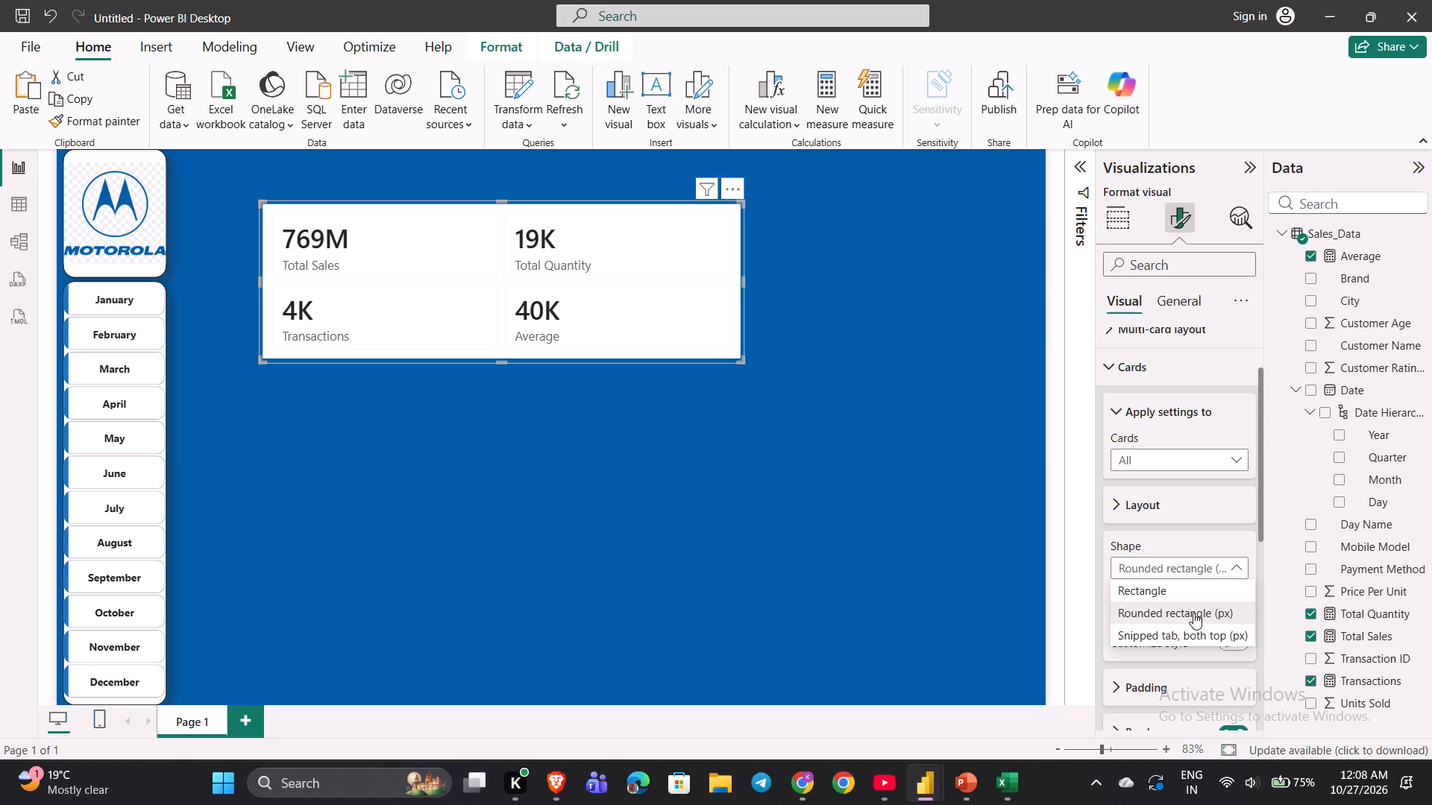
left_click(1192, 614)
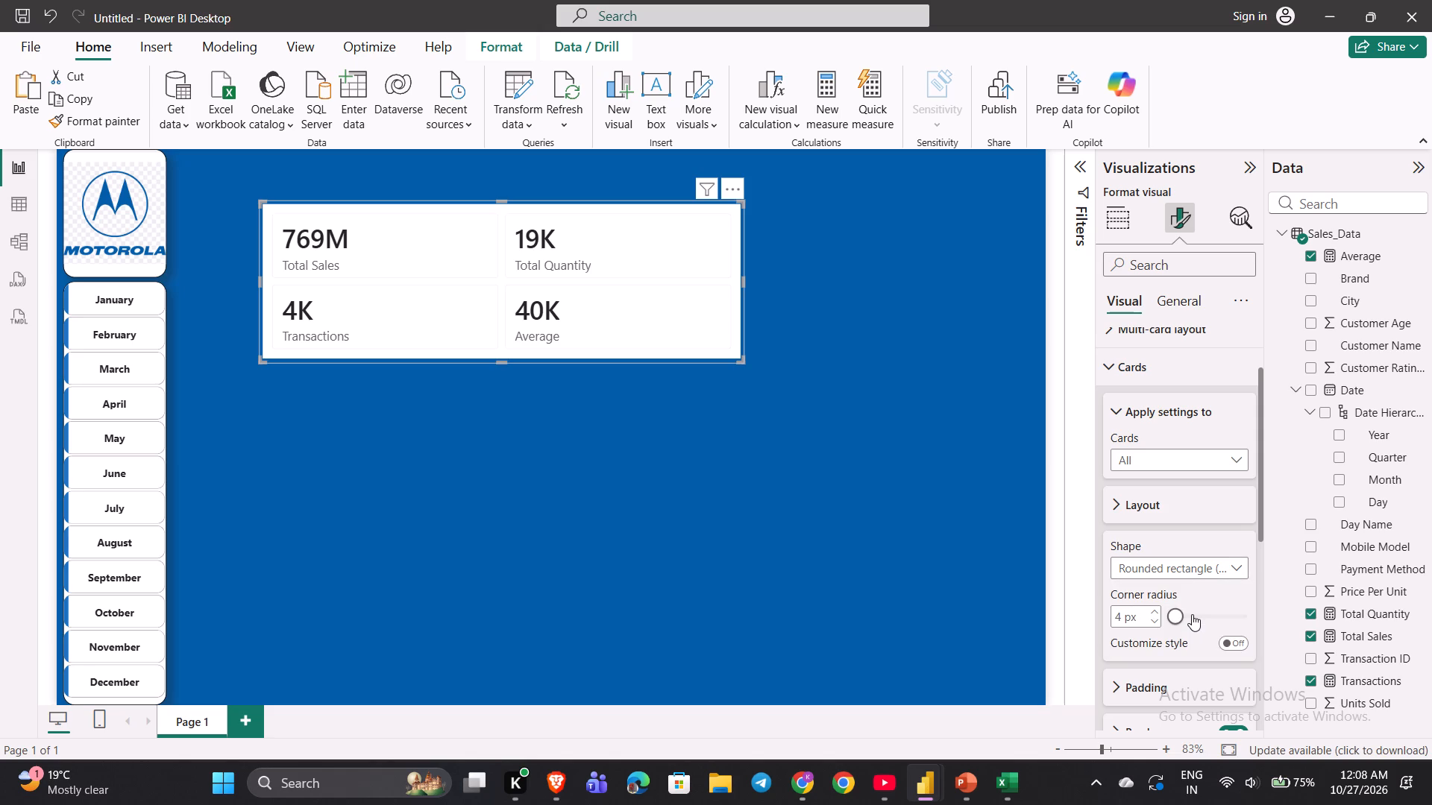
left_click_drag(1177, 618, 1197, 617)
left_click_drag(1197, 617, 1199, 617)
left_click_drag(1199, 617, 1161, 617)
Switch to the YouTube course and watch the part on rounding the cards and changing the layout style.
left_click(873, 790)
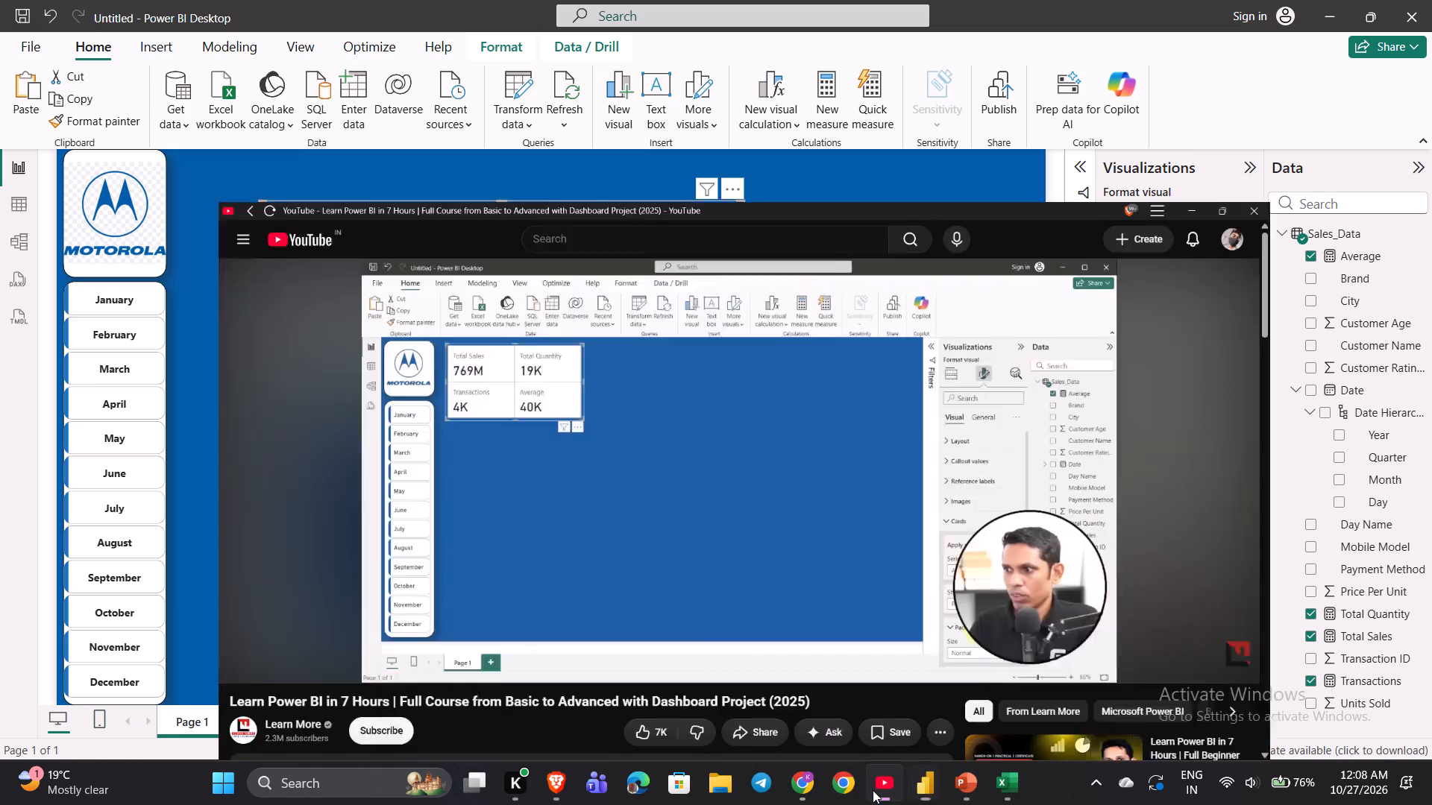
key("space")
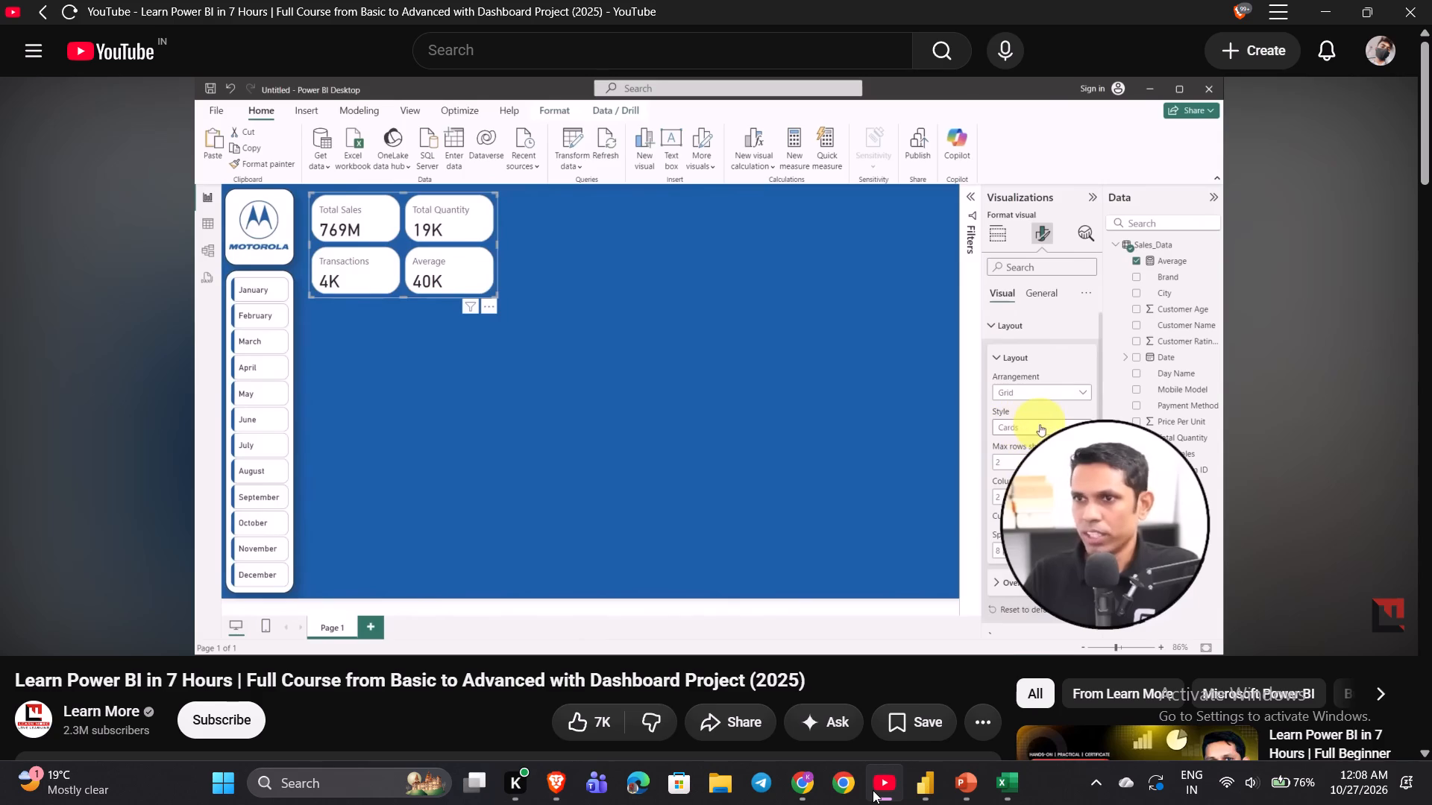
key("space")
In the Power BI report, open the card visual's Multi-card layout settings and check the arrangement options, keeping Grid.
left_click(873, 790)
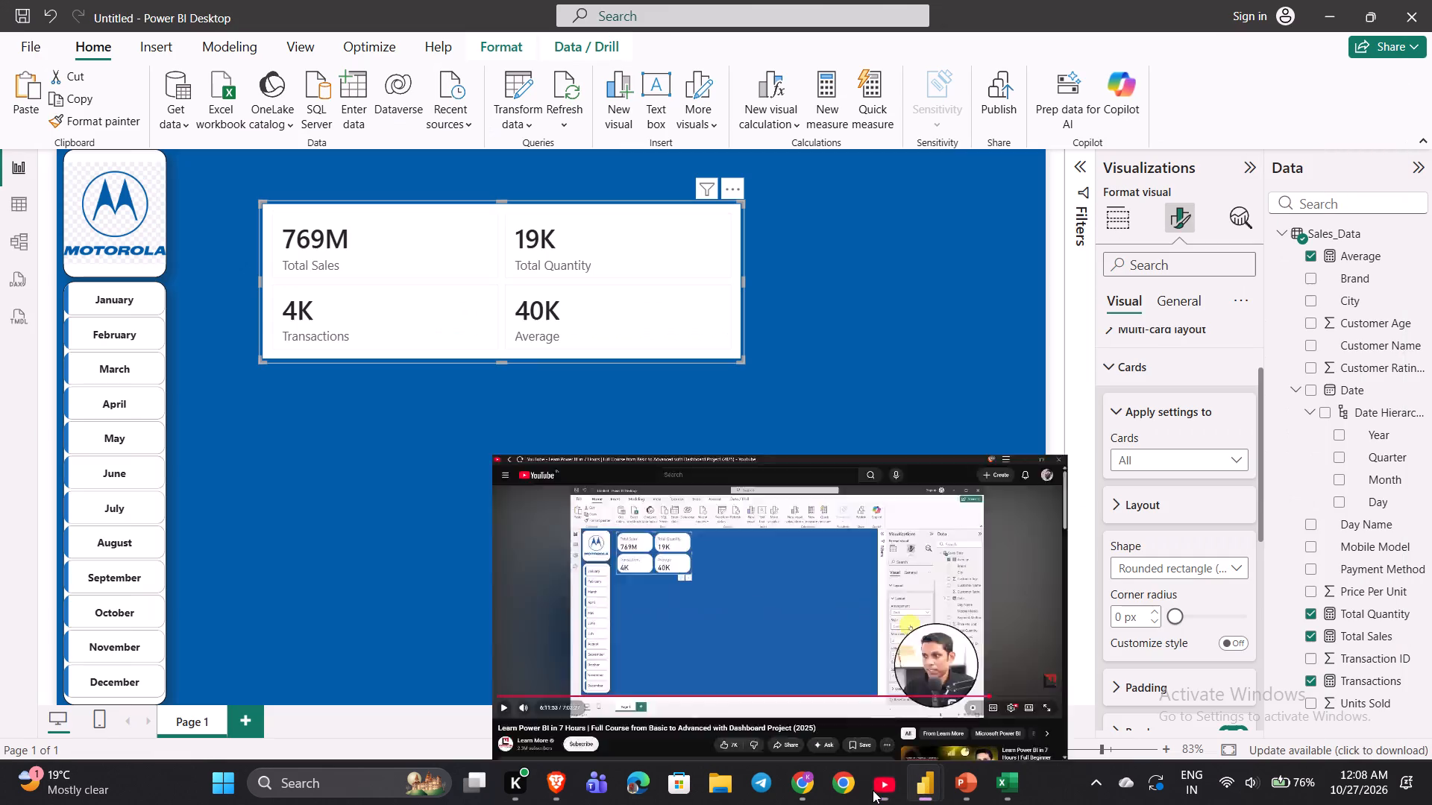
scroll(1154, 397, "up", 5)
left_click(1136, 420)
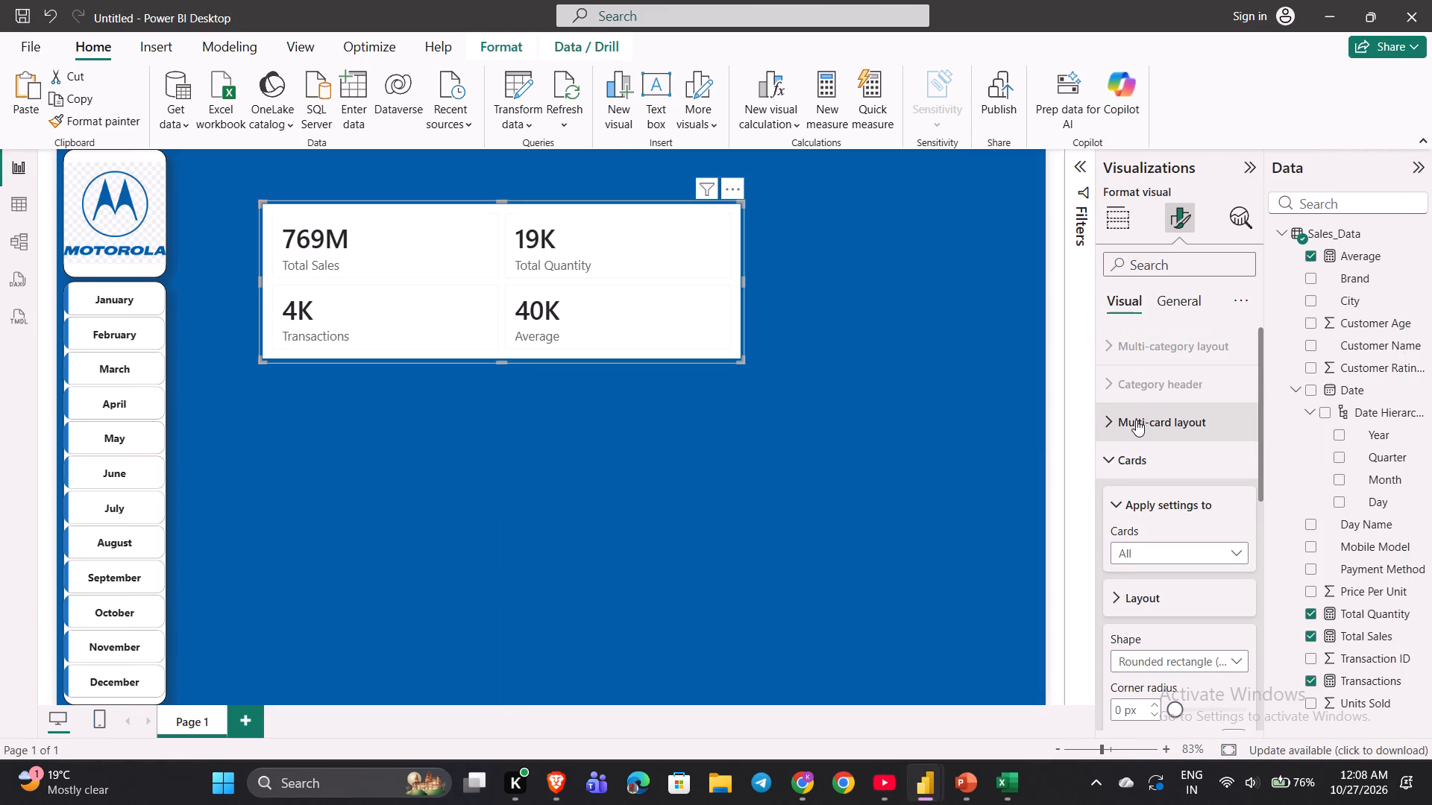
scroll(1136, 420, "down", 1)
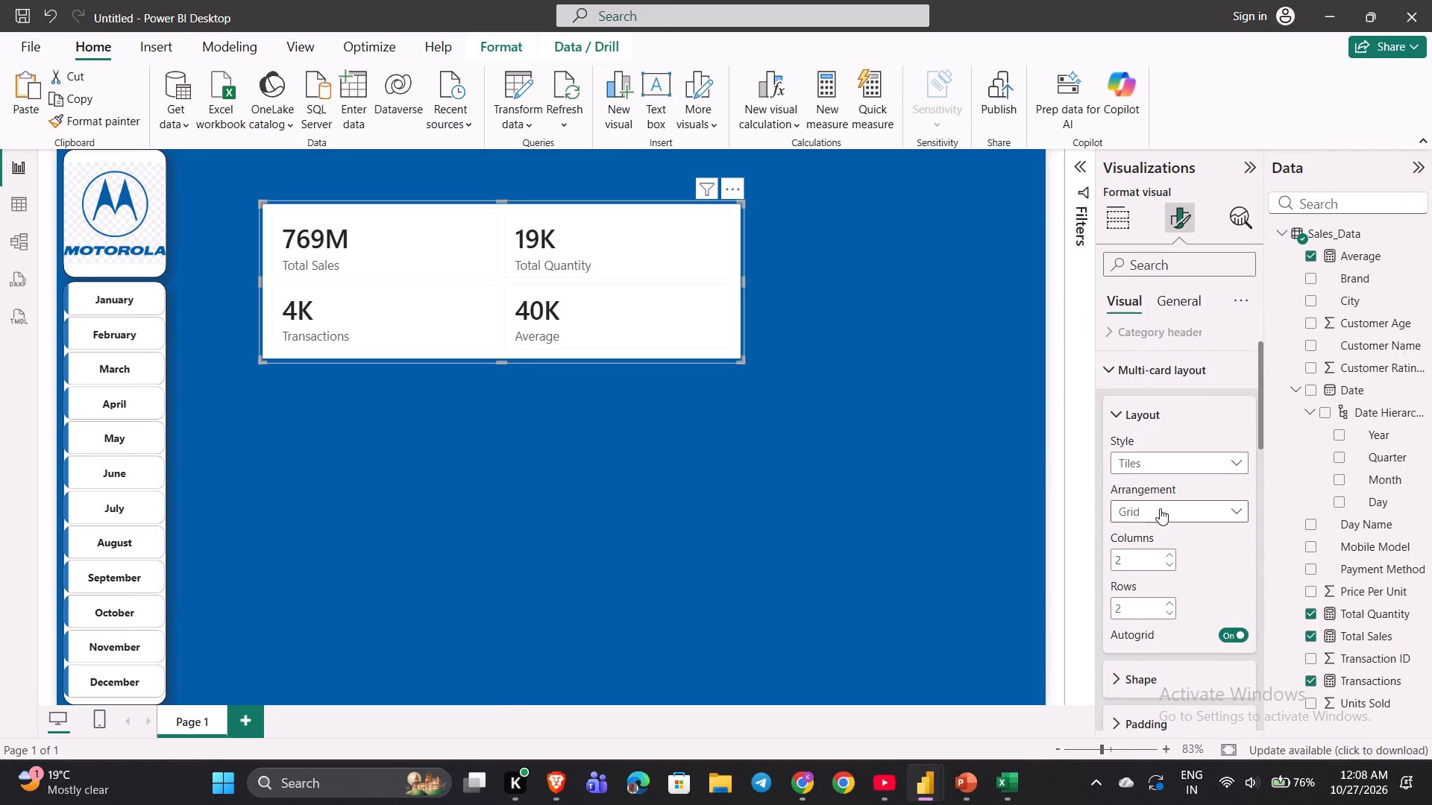
left_click(1160, 508)
left_click(1131, 581)
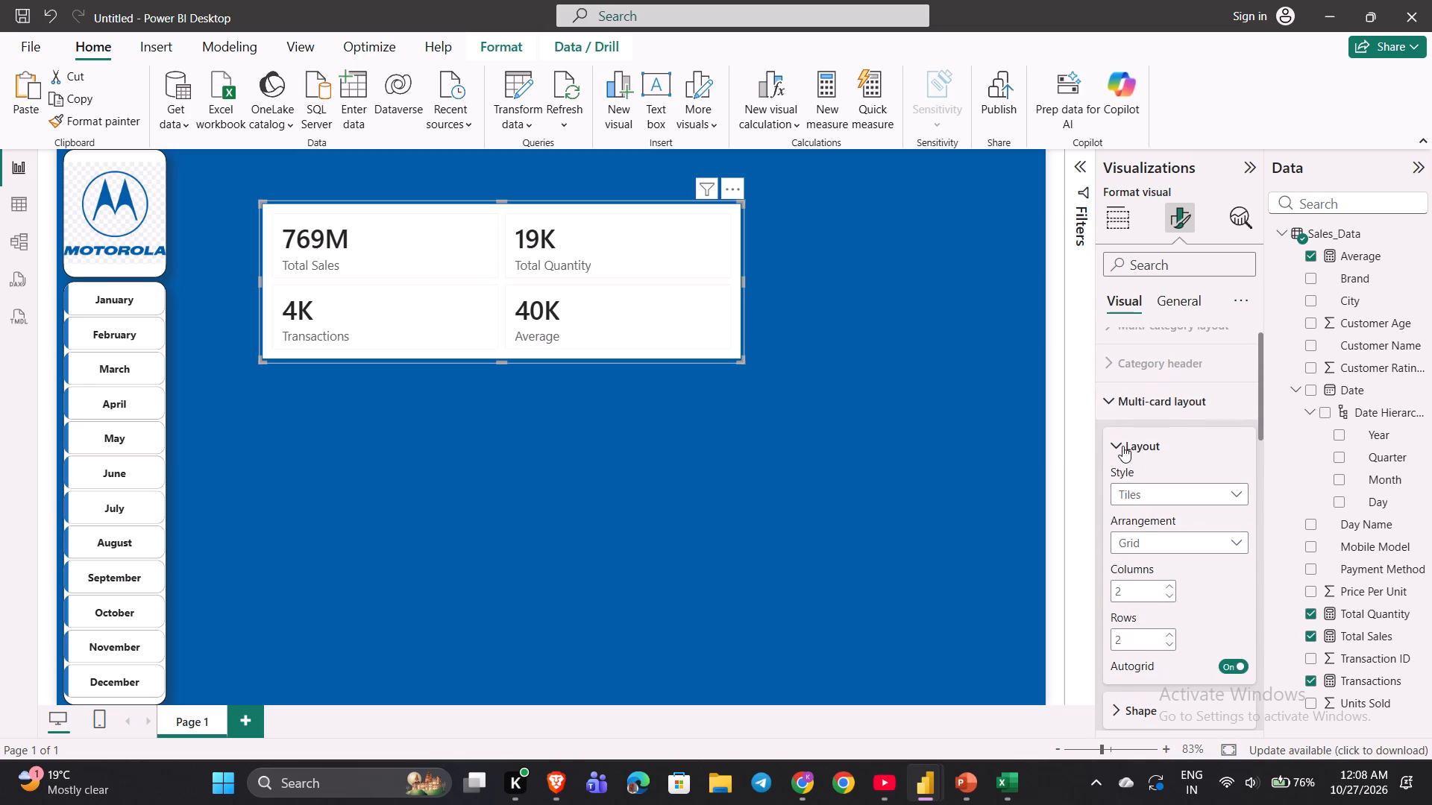
left_click(1122, 446)
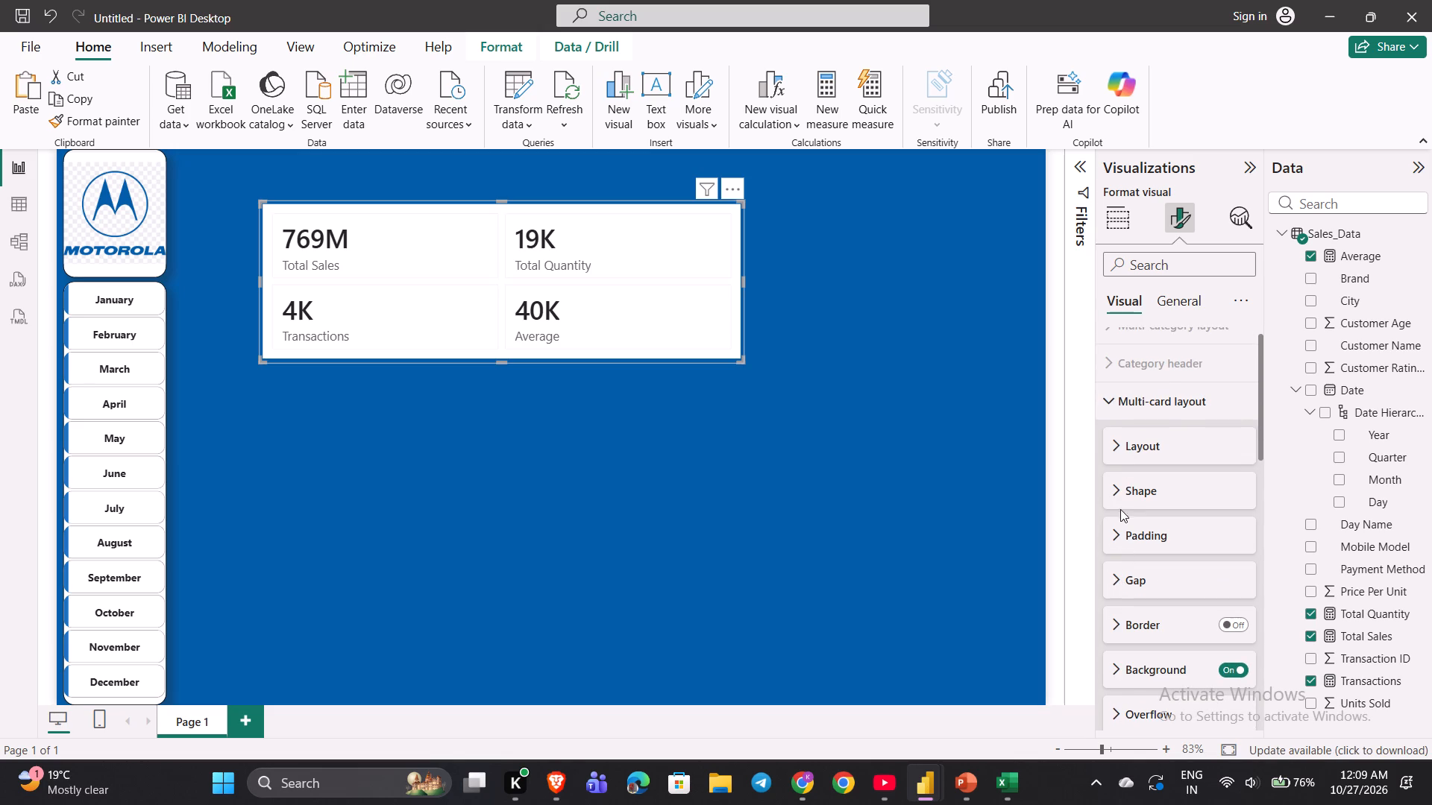
Set the corner radius of the rounded rectangle shape for all cards to 12 px.
scroll(1118, 491, "down", 6)
scroll(1118, 491, "up", 2)
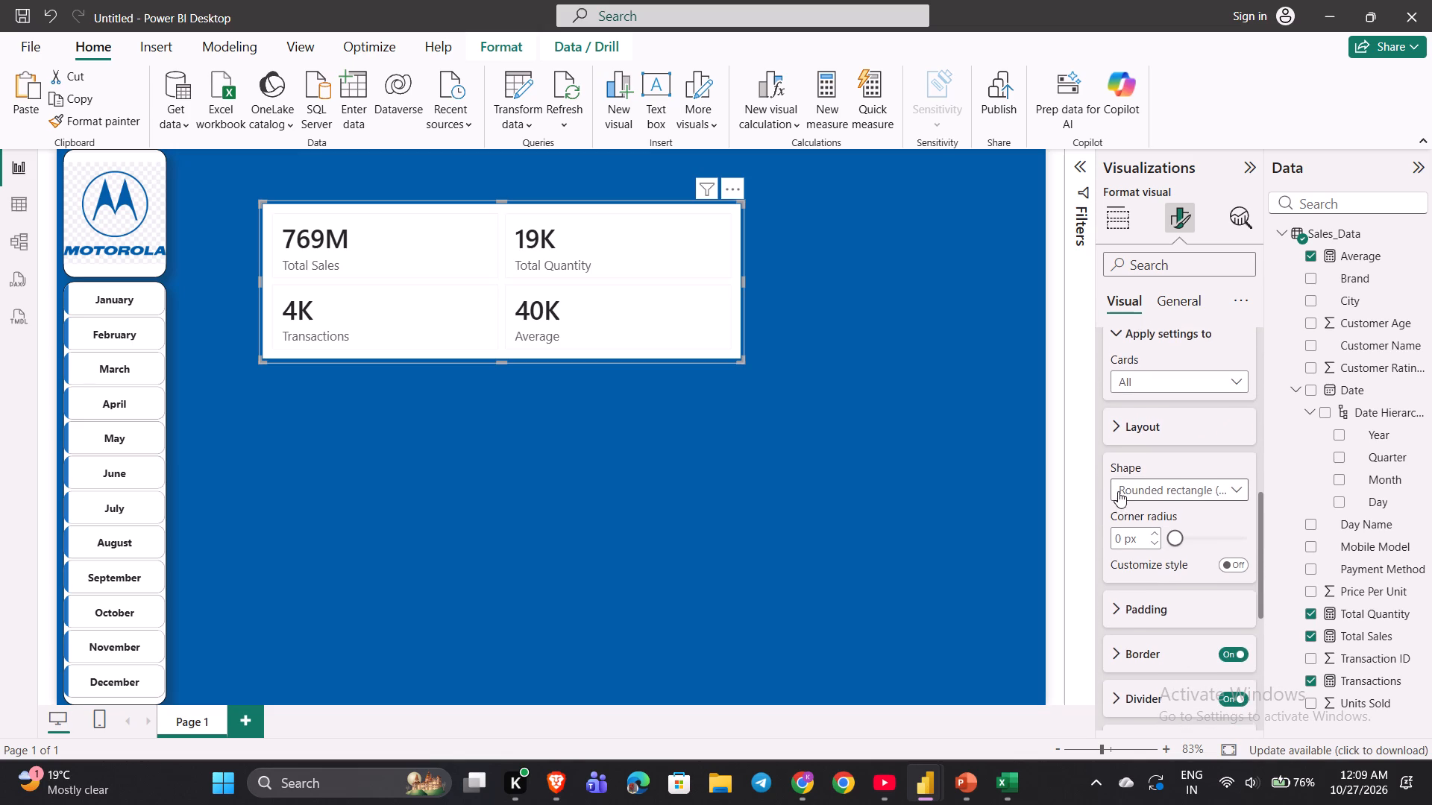
scroll(1118, 491, "up", 1)
left_click(1124, 542)
type("10")
key("BackSpace")
key("BackSpace")
key("0")
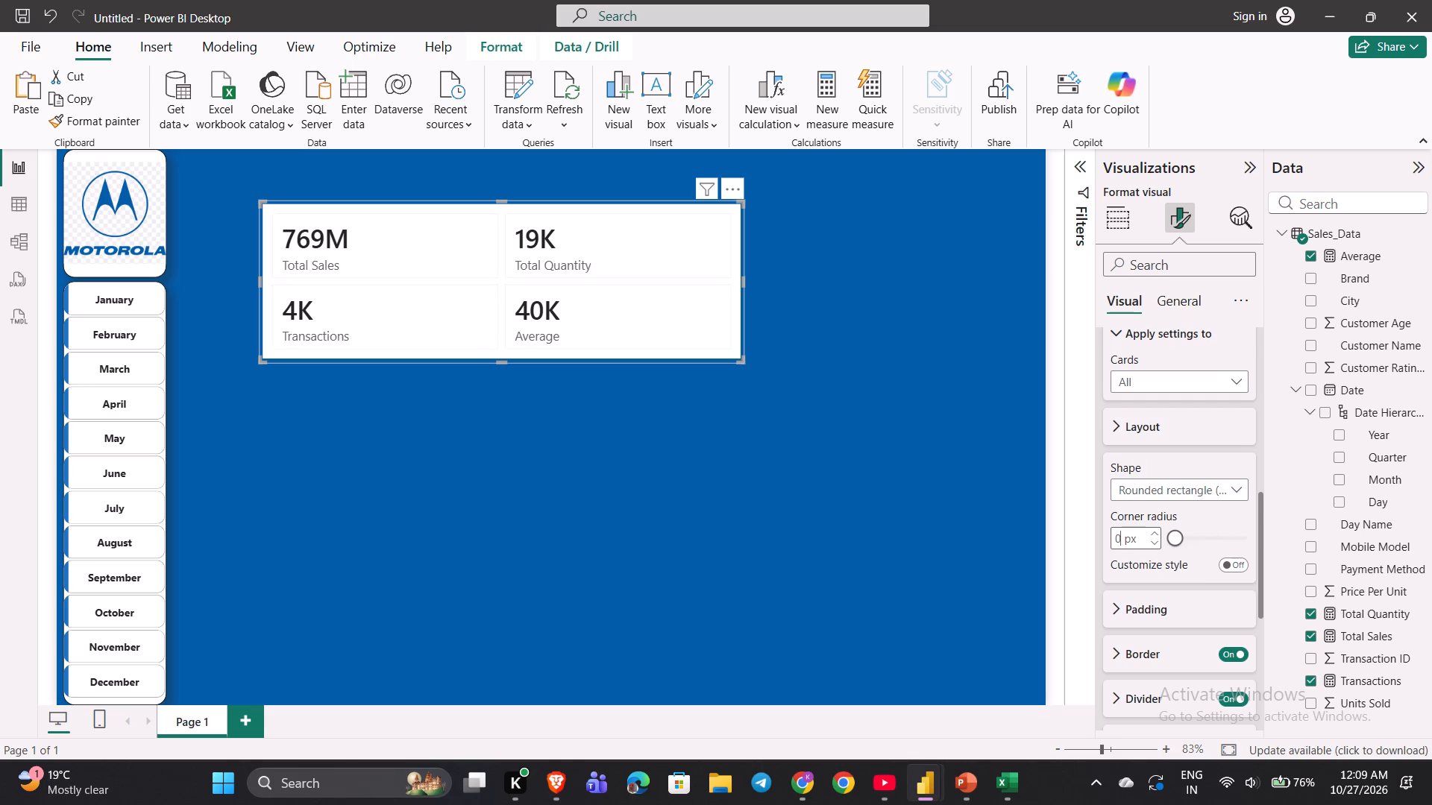
type("10")
key("BackSpace")
key("BackSpace")
key("BackSpace")
type("12")
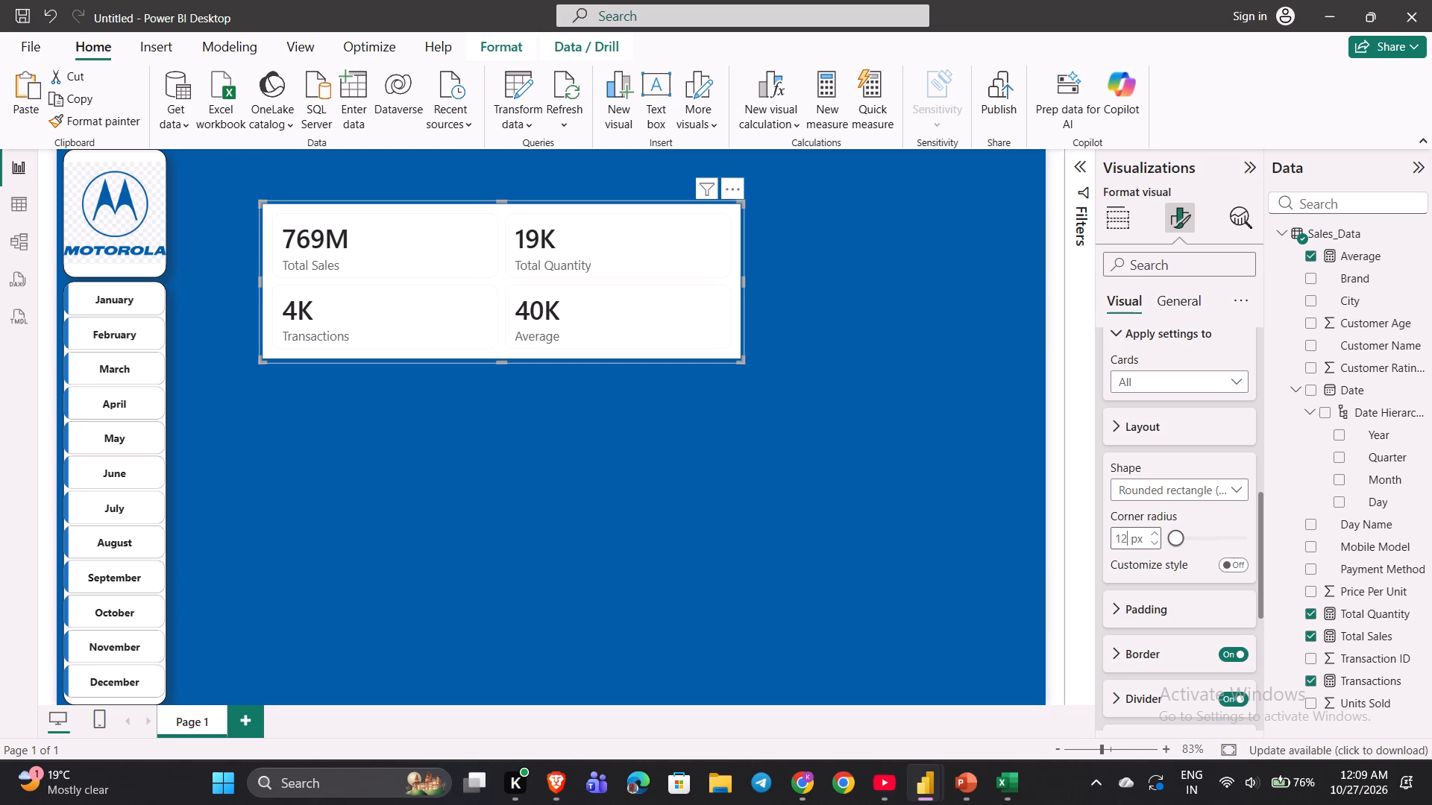
left_click(1230, 487)
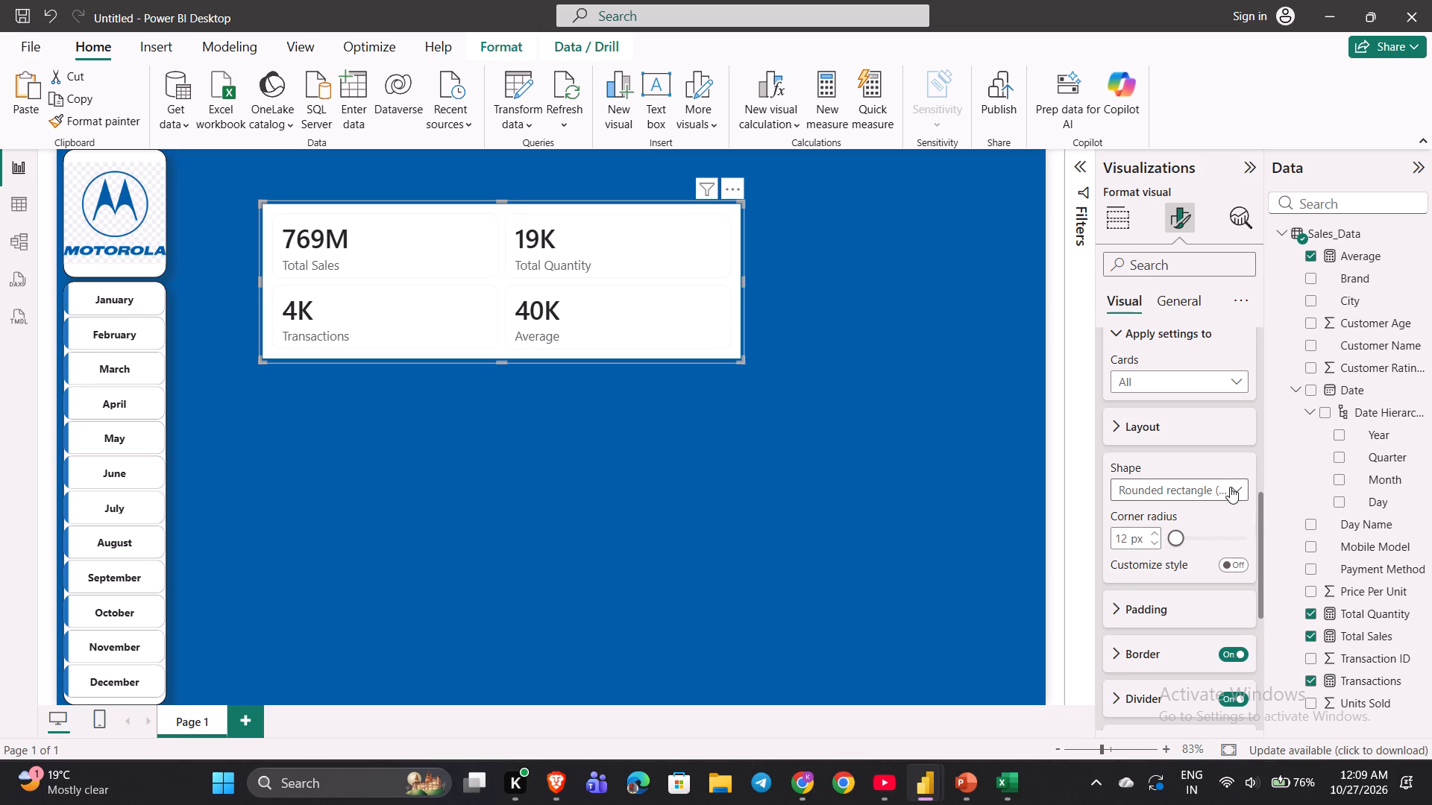
left_click(1230, 487)
Switch to the YouTube course and look again at the layout settings shown for the rounded cards.
left_click(880, 786)
key("space")
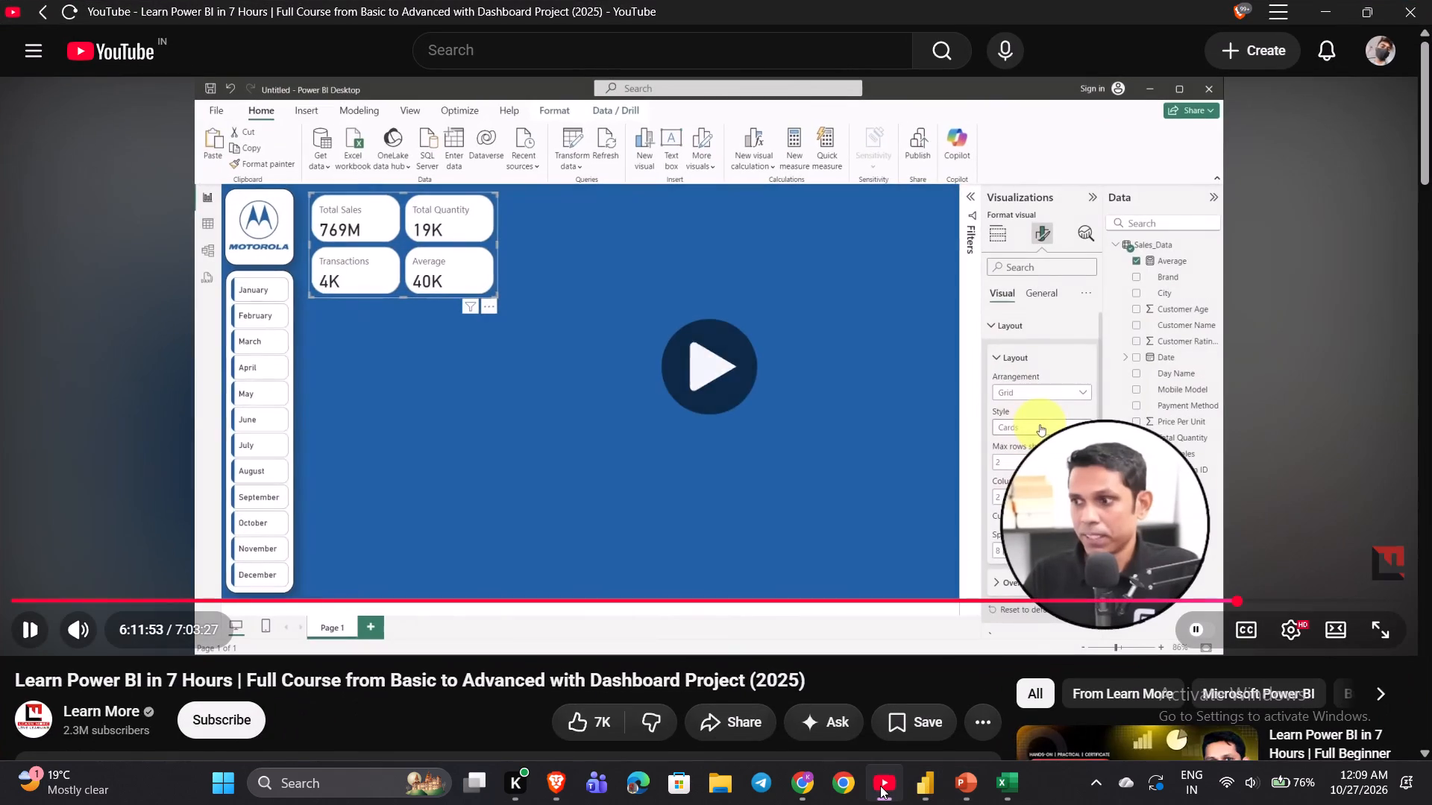
key("space")
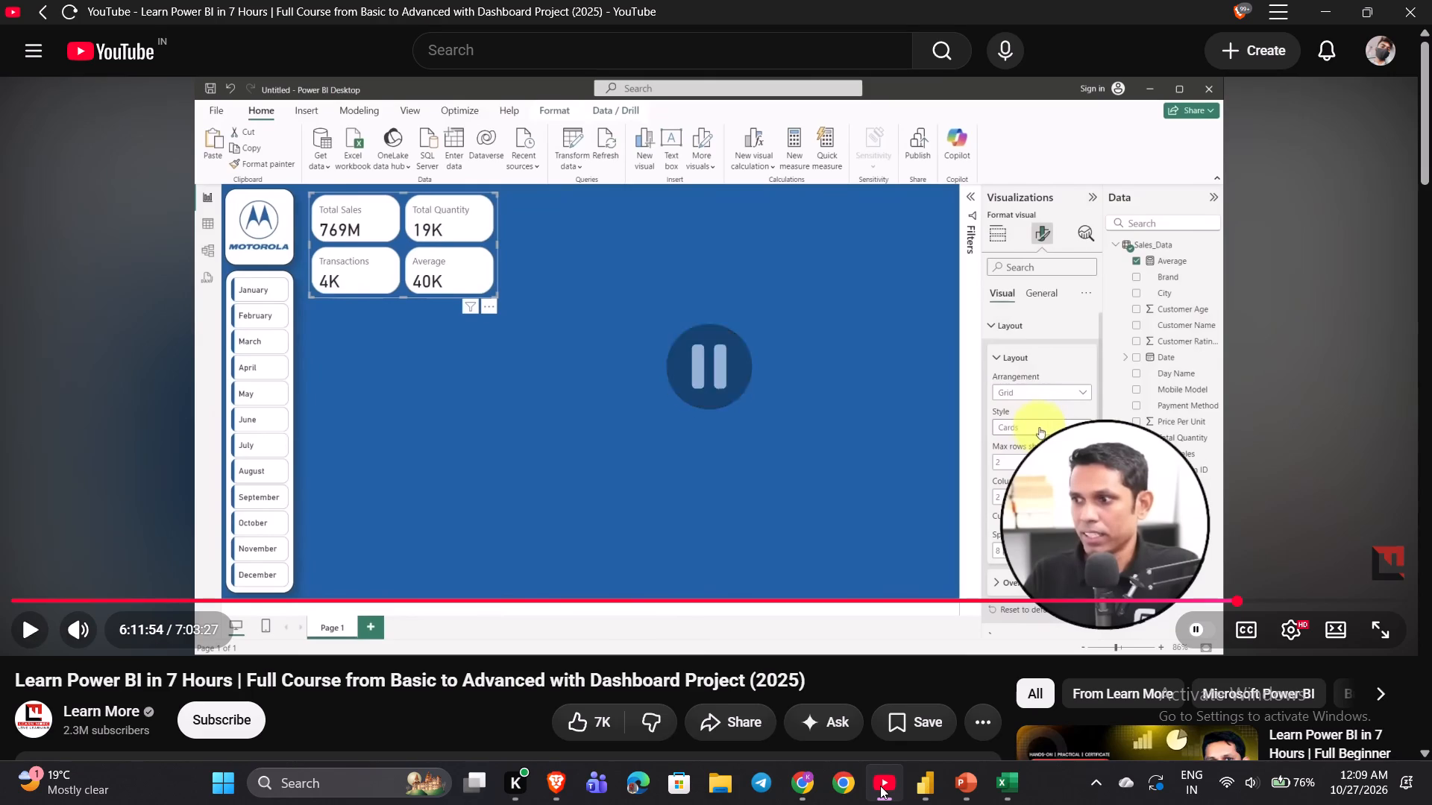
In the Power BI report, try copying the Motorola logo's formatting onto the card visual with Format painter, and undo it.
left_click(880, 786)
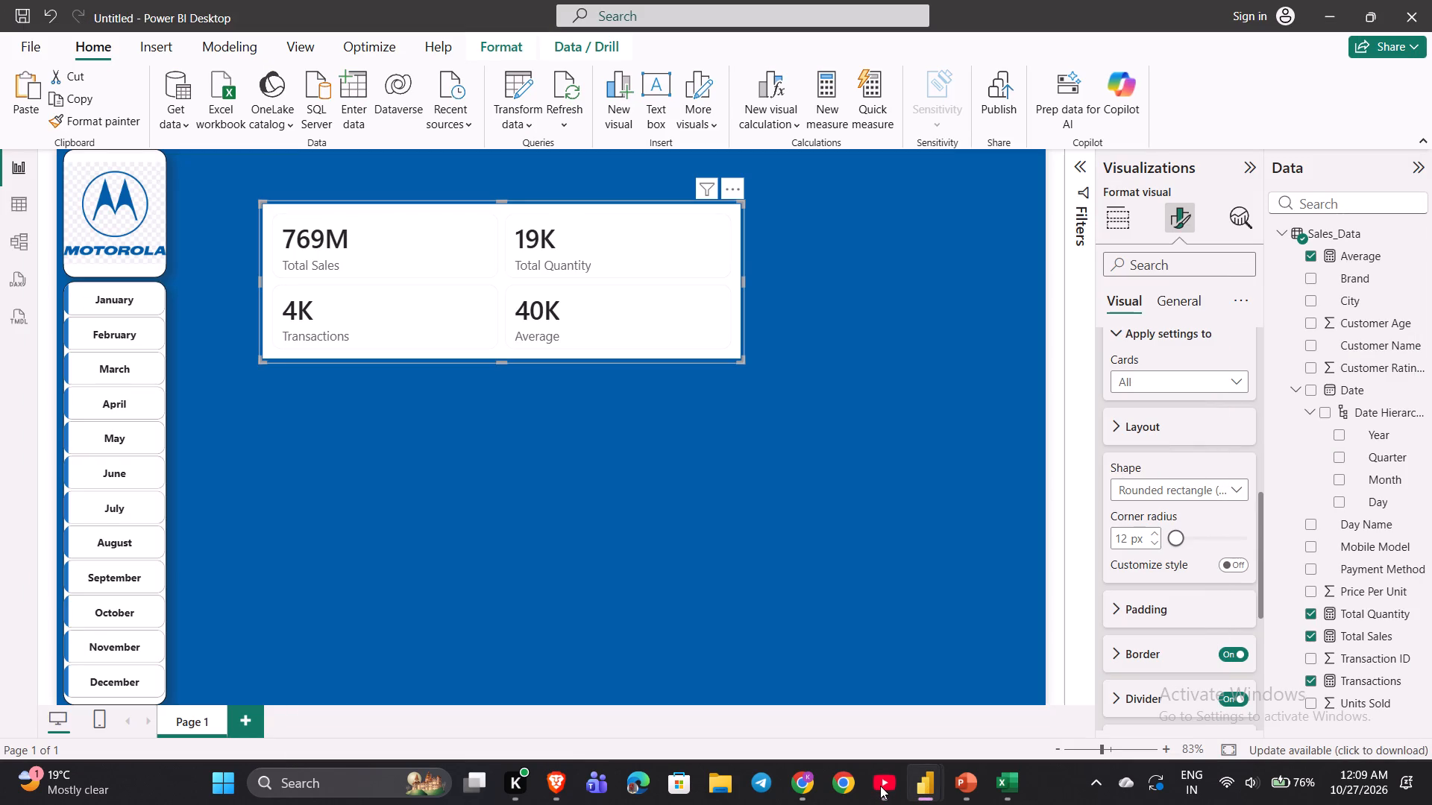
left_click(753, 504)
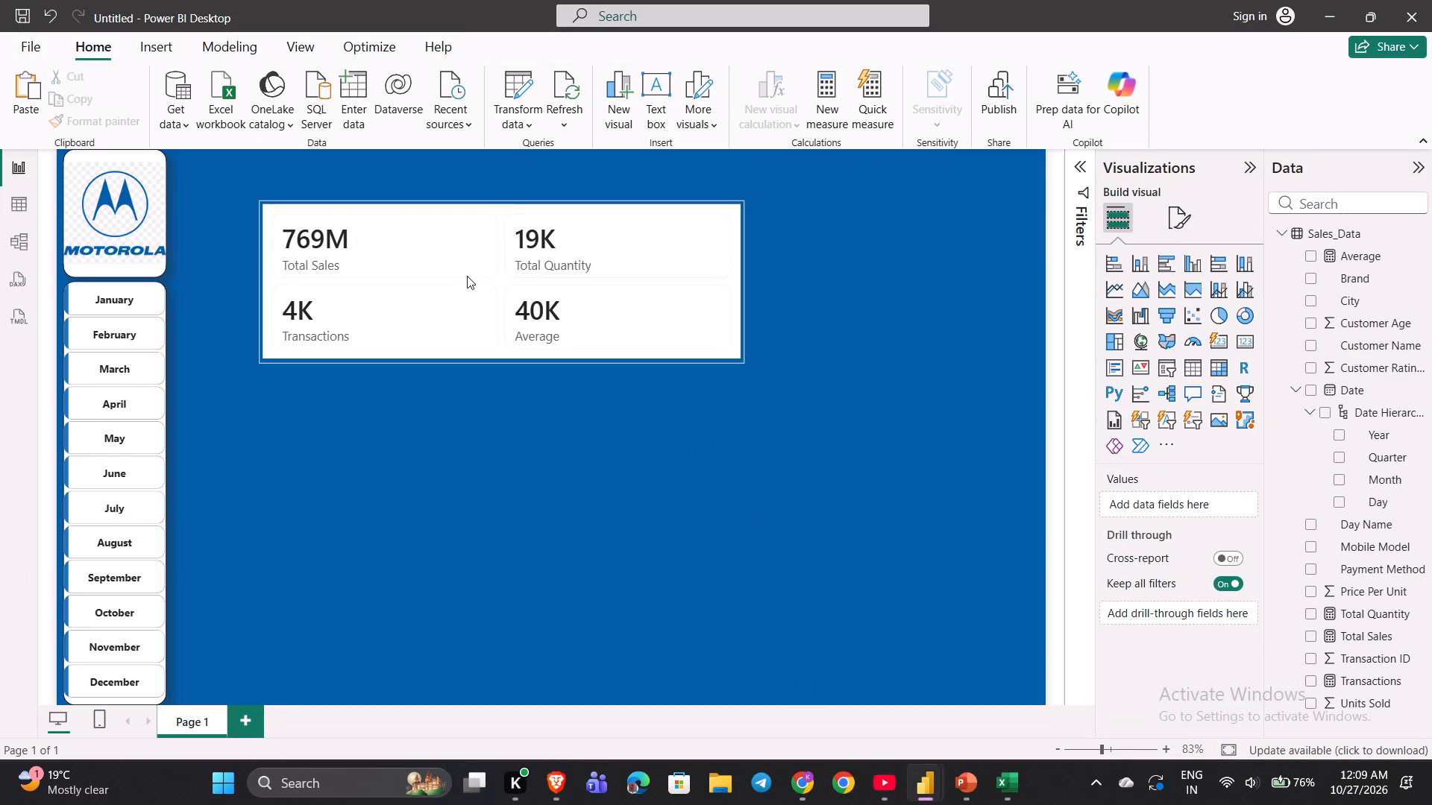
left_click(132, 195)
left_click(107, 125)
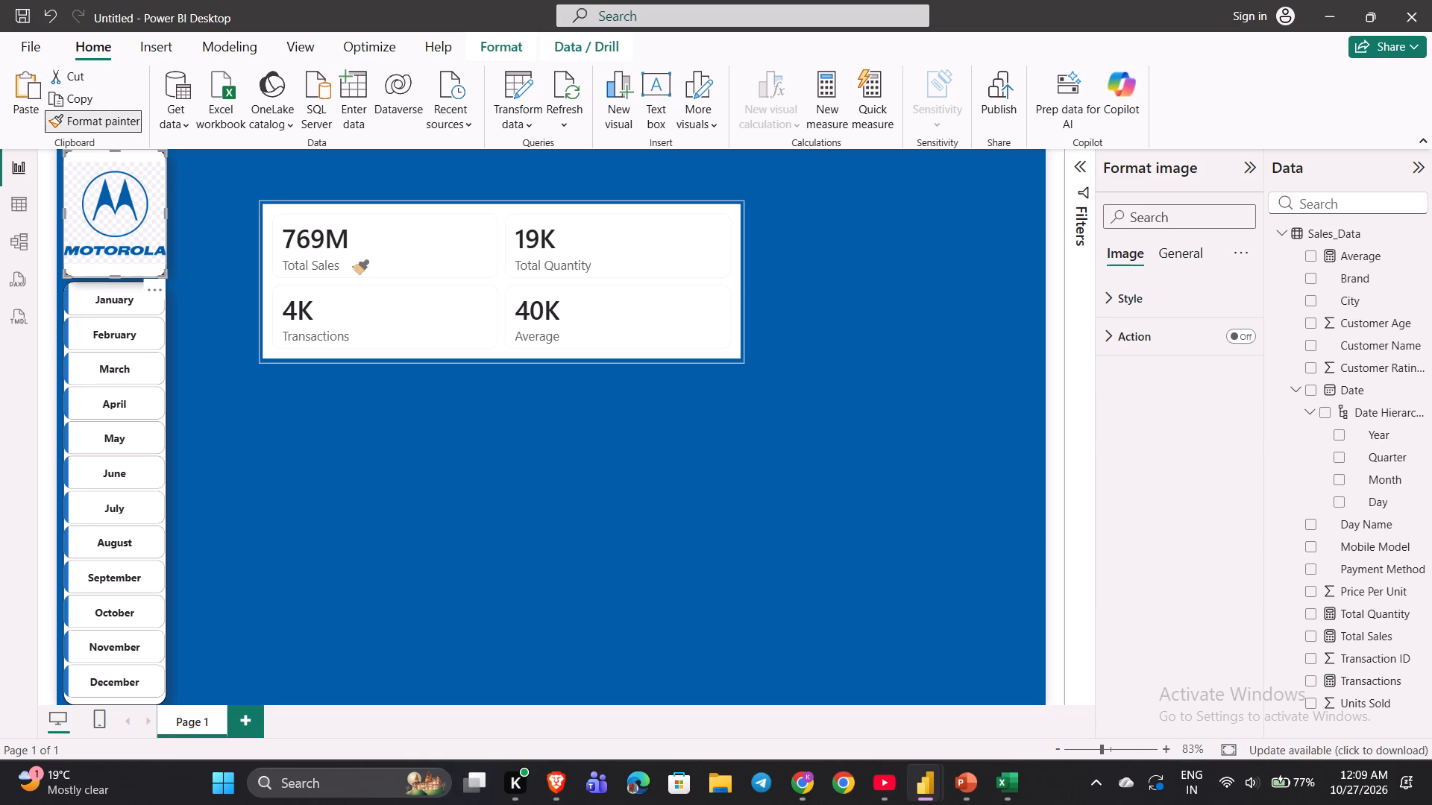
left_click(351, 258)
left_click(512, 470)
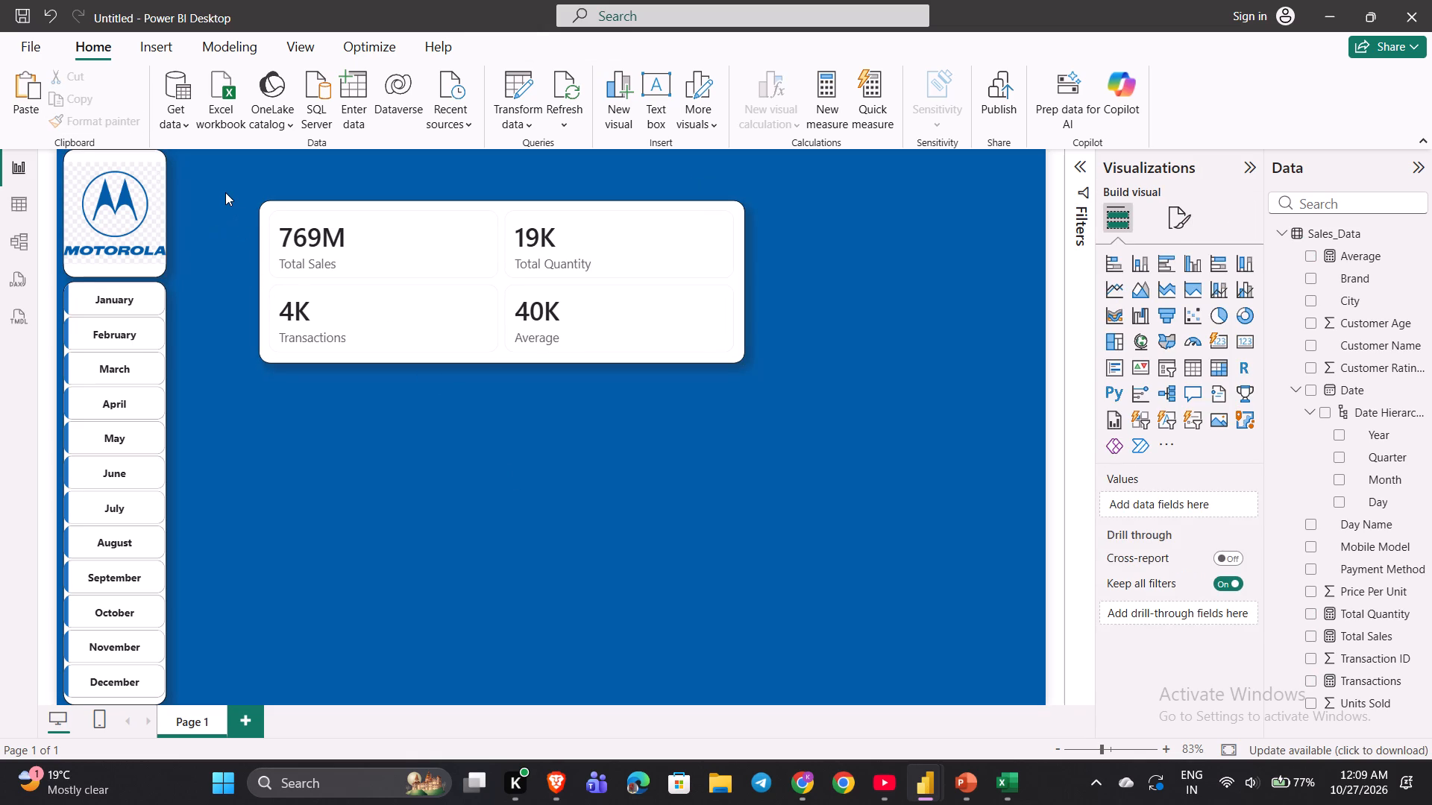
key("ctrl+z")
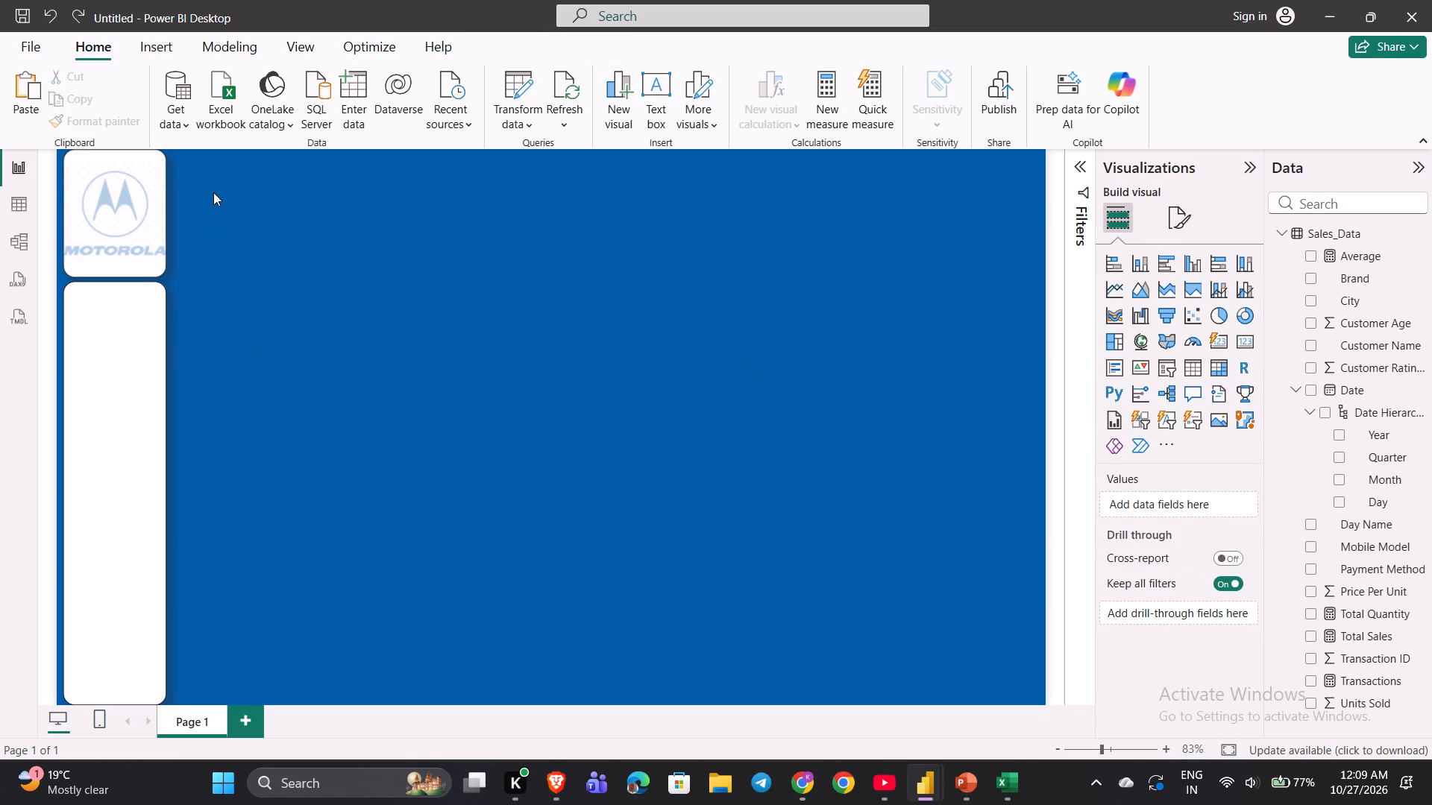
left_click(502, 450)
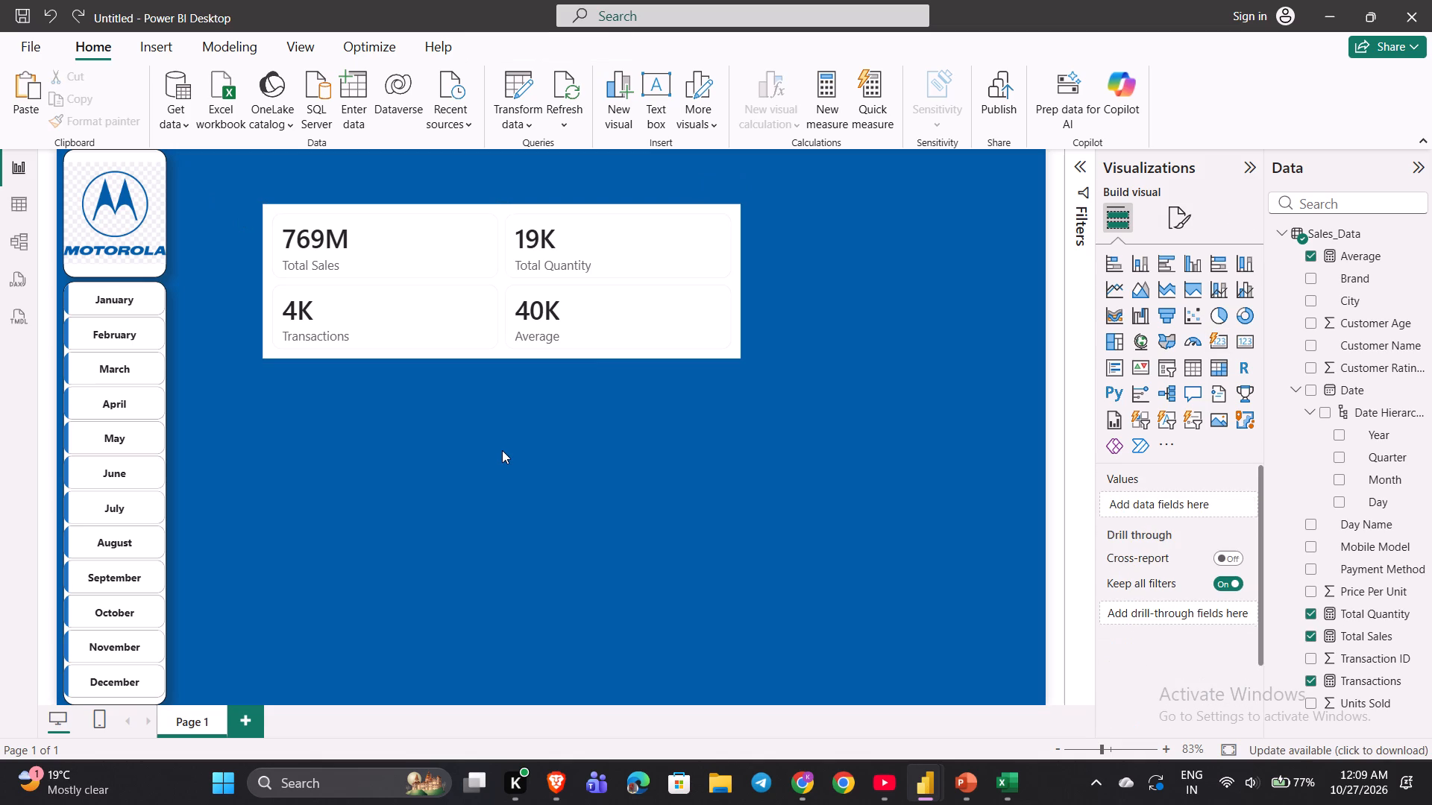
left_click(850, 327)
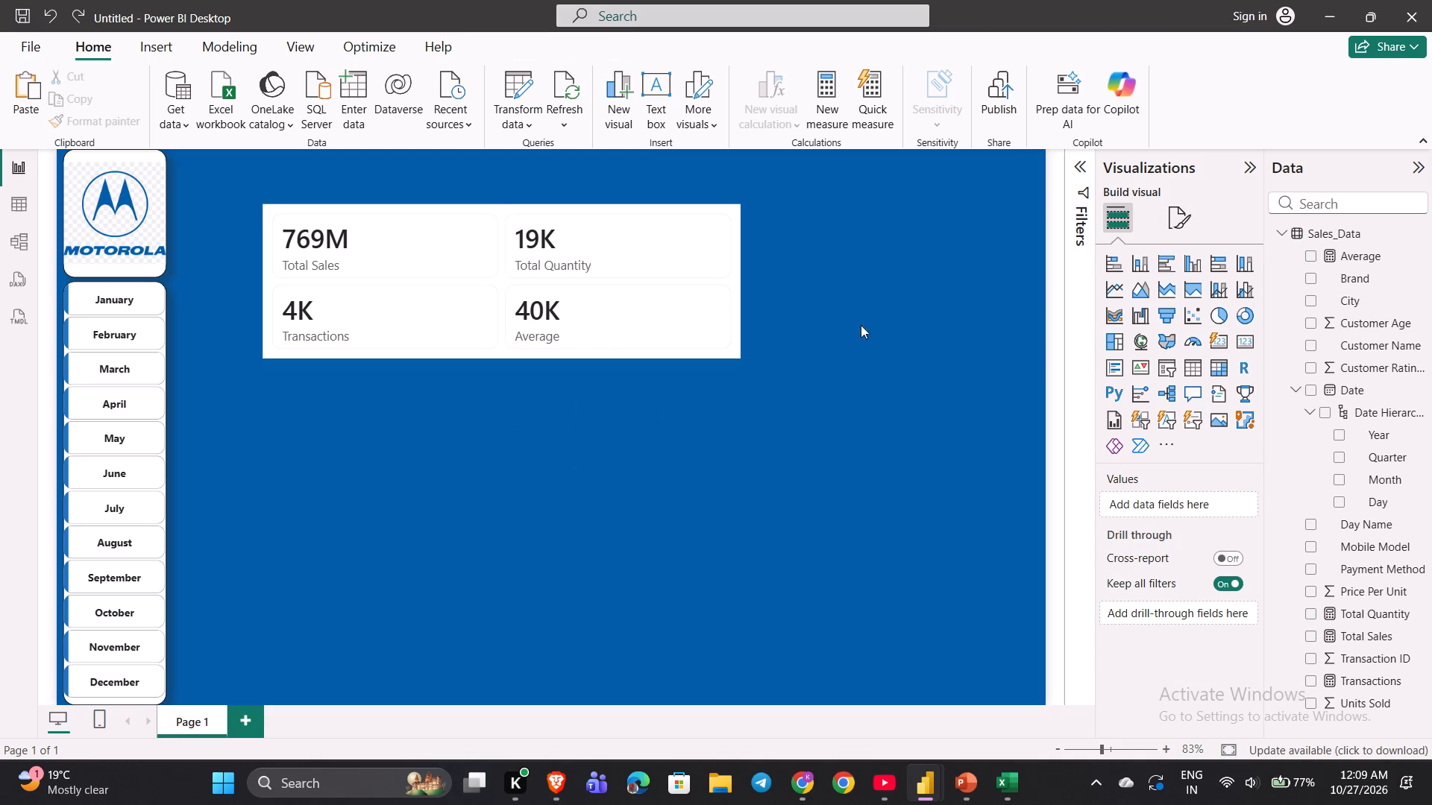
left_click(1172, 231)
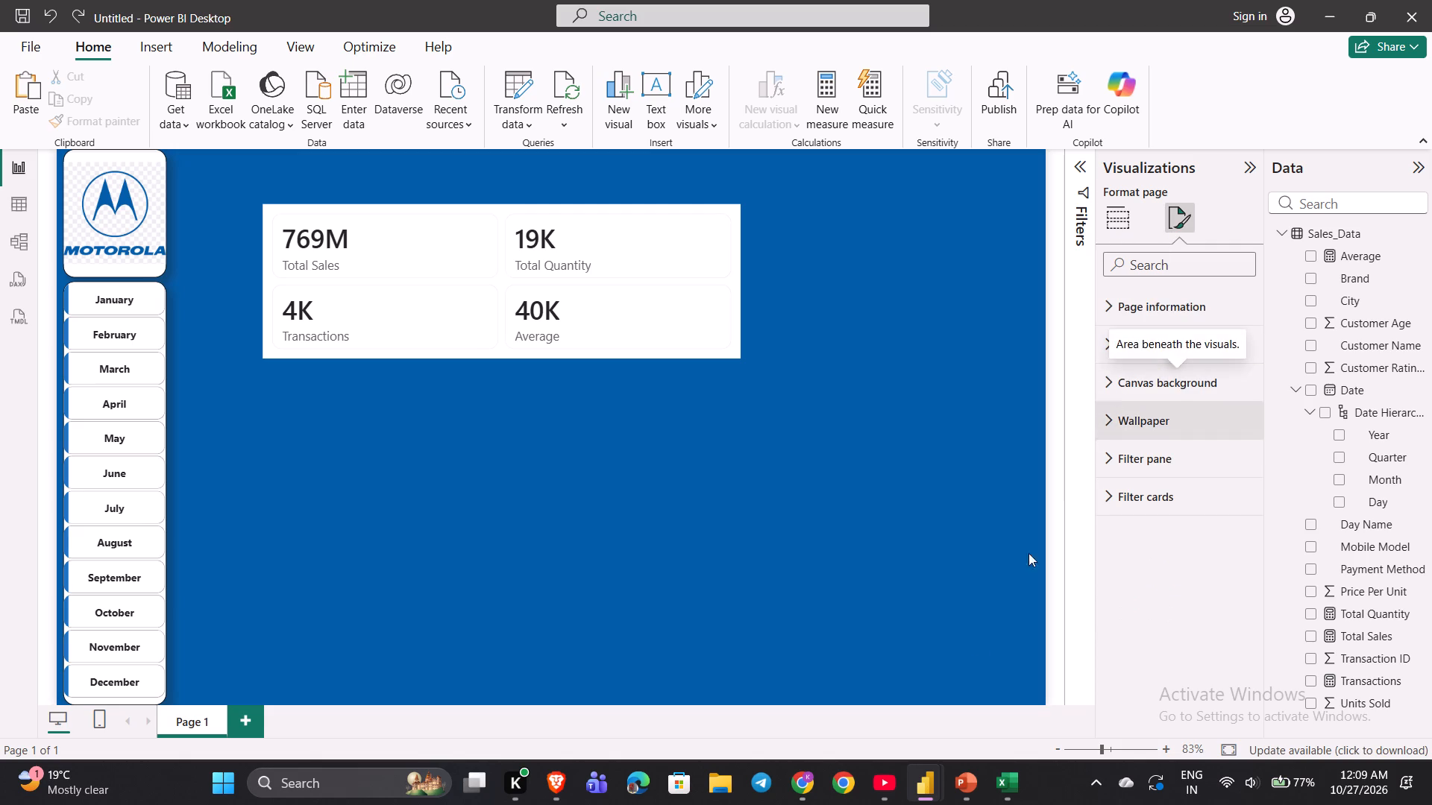
Switch to the YouTube course, go back five seconds and rewatch the part on changing the layout style to Cards.
left_click(882, 792)
key("Left")
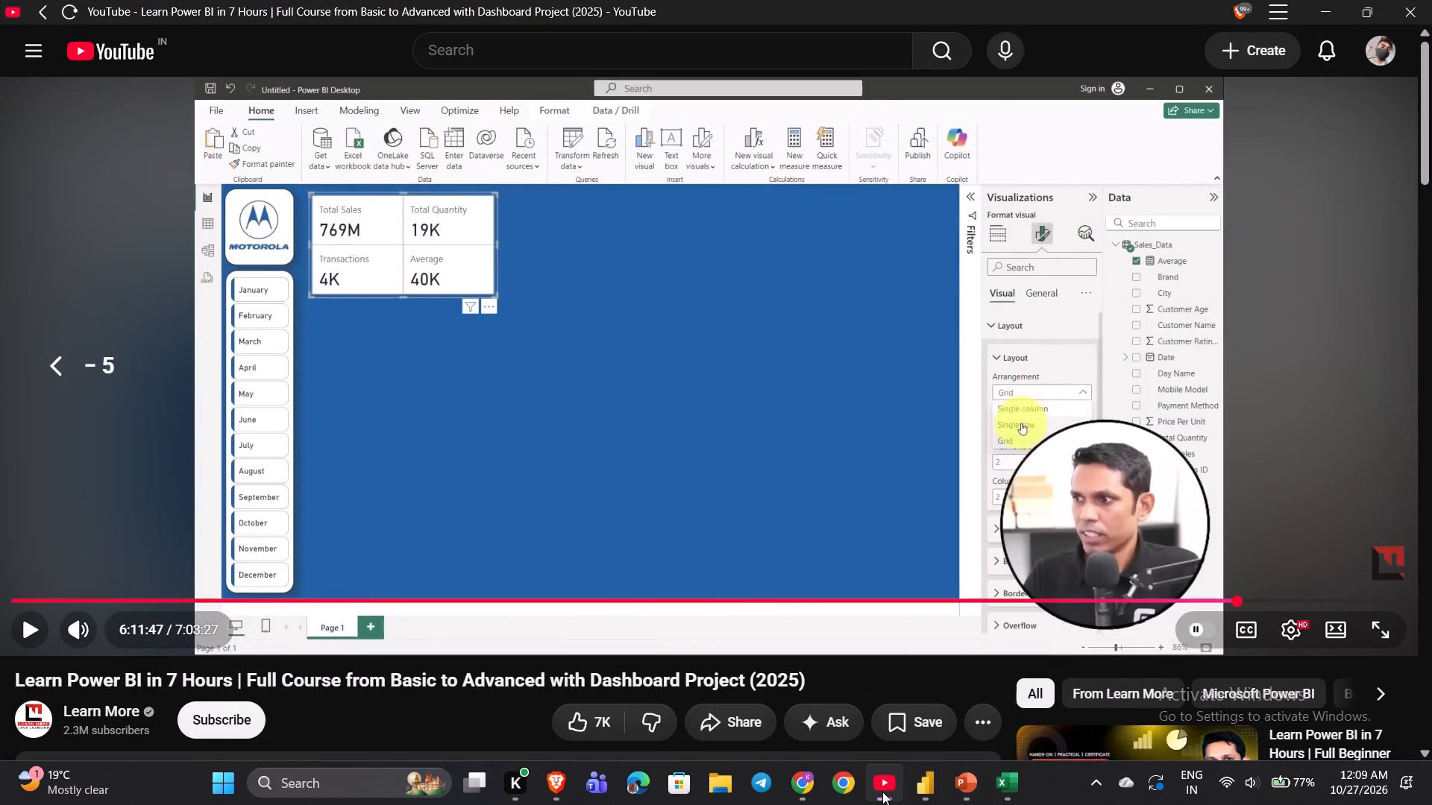
key("space")
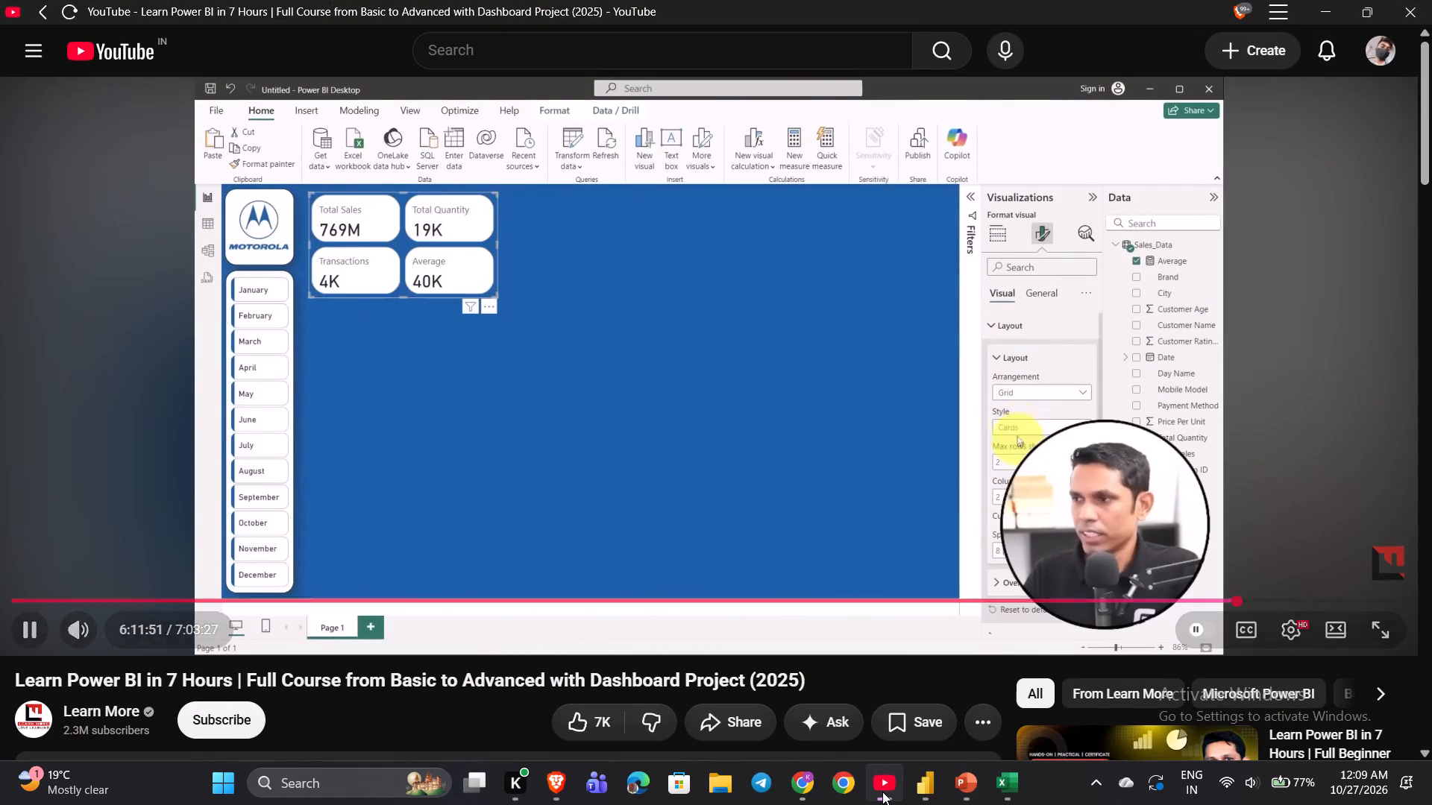
key("space")
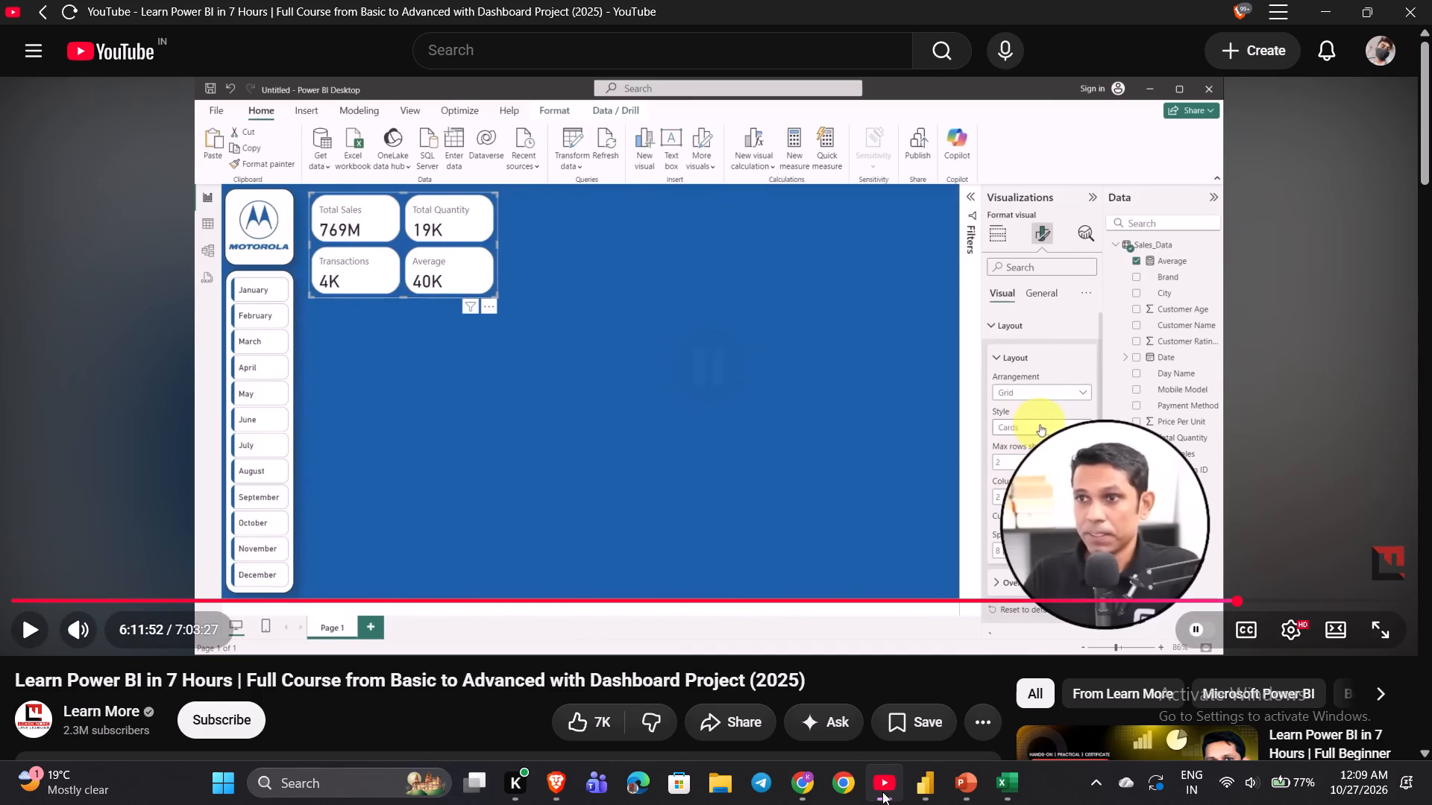
In the Power BI report, reselect the card visual and check the Multi-card layout's Style and Arrangement options, keeping Tiles and Grid.
left_click(882, 792)
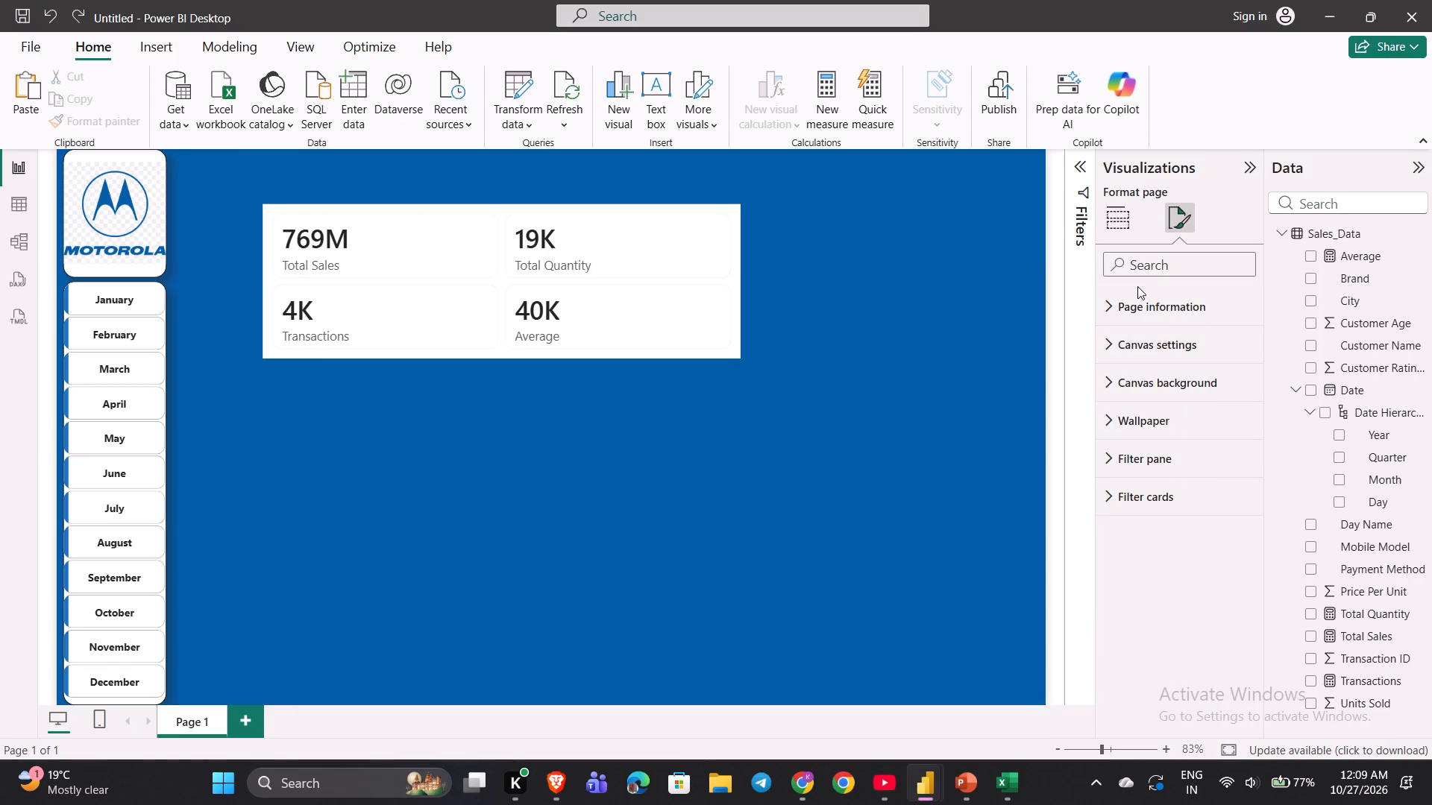
left_click(774, 282)
left_click(652, 295)
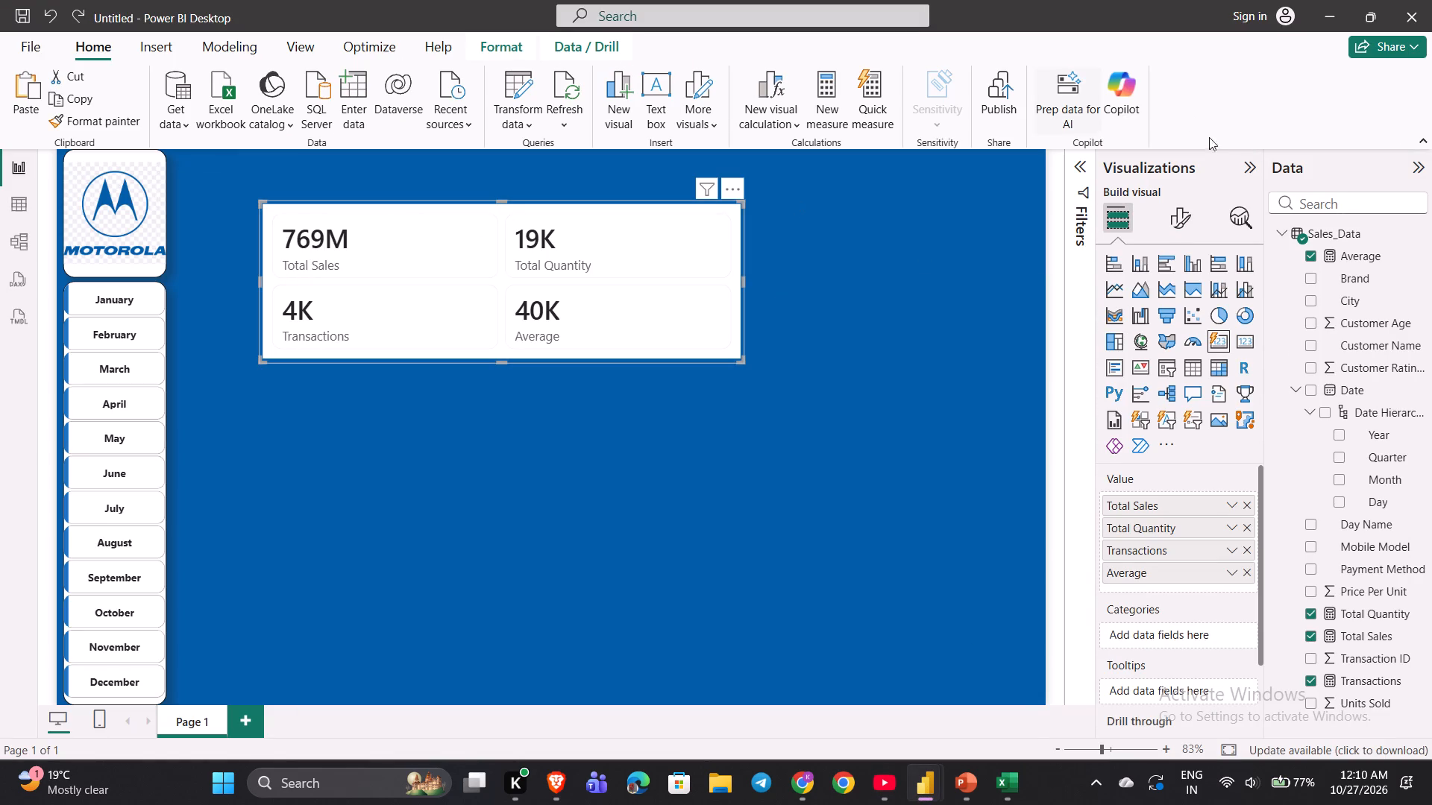
left_click(1179, 212)
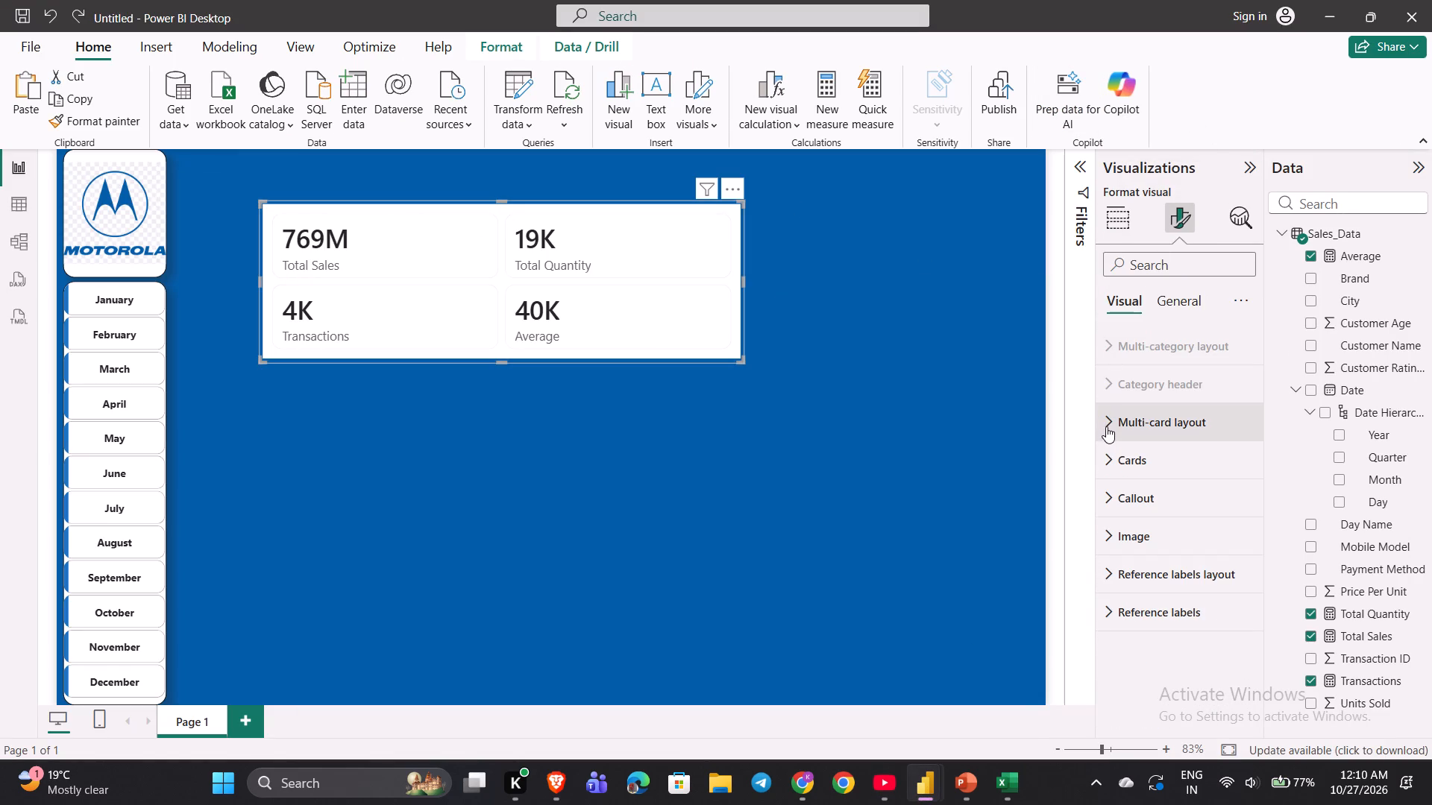
left_click(1106, 426)
scroll(1106, 426, "down", 1)
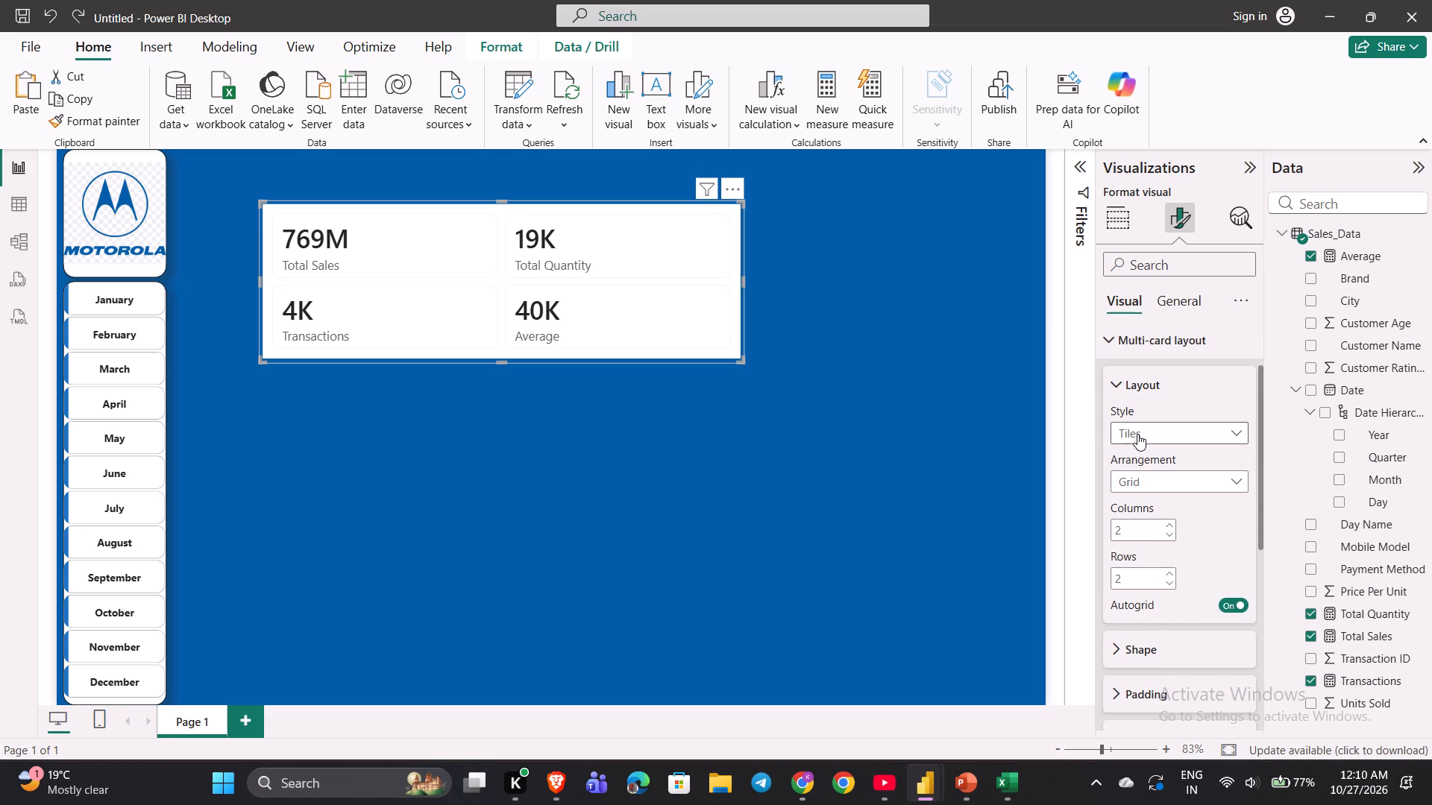
left_click(1137, 434)
left_click(1134, 458)
left_click(1139, 437)
left_click(1136, 484)
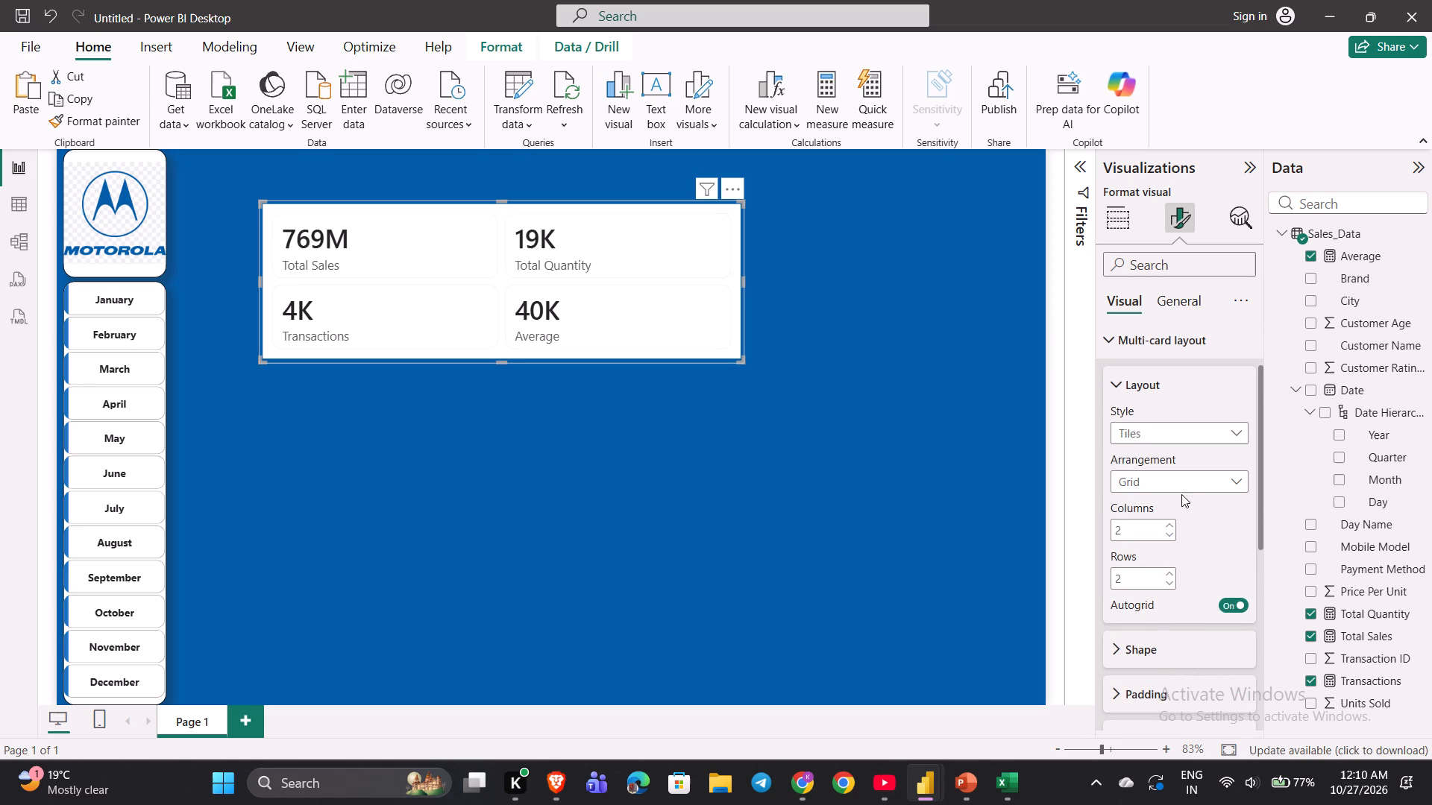
left_click(1193, 484)
left_click(1193, 484)
Set the uniform gaps in the card visual's Multi-card layout to 6 px.
scroll(1169, 561, "down", 2)
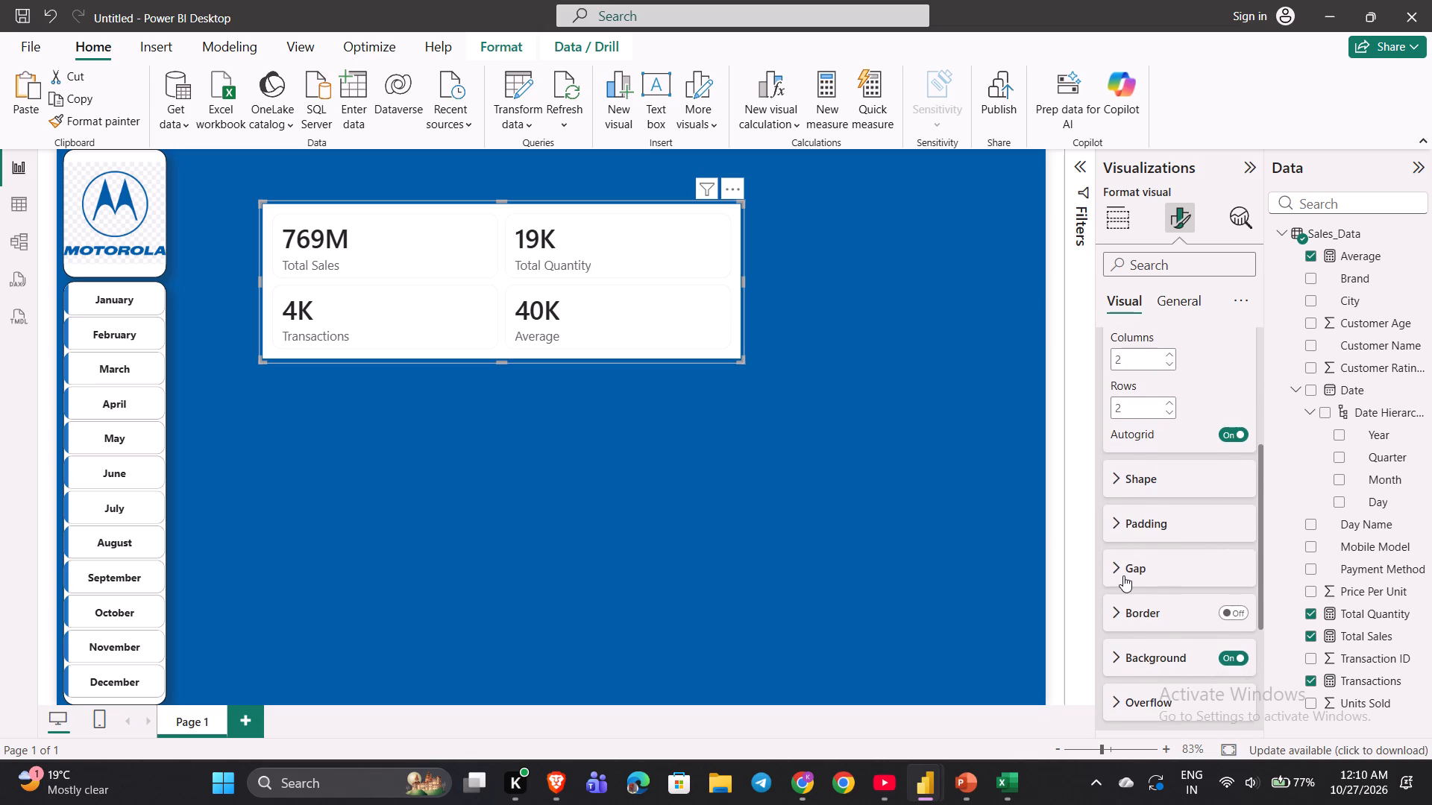
left_click(1123, 575)
scroll(1123, 575, "down", 1)
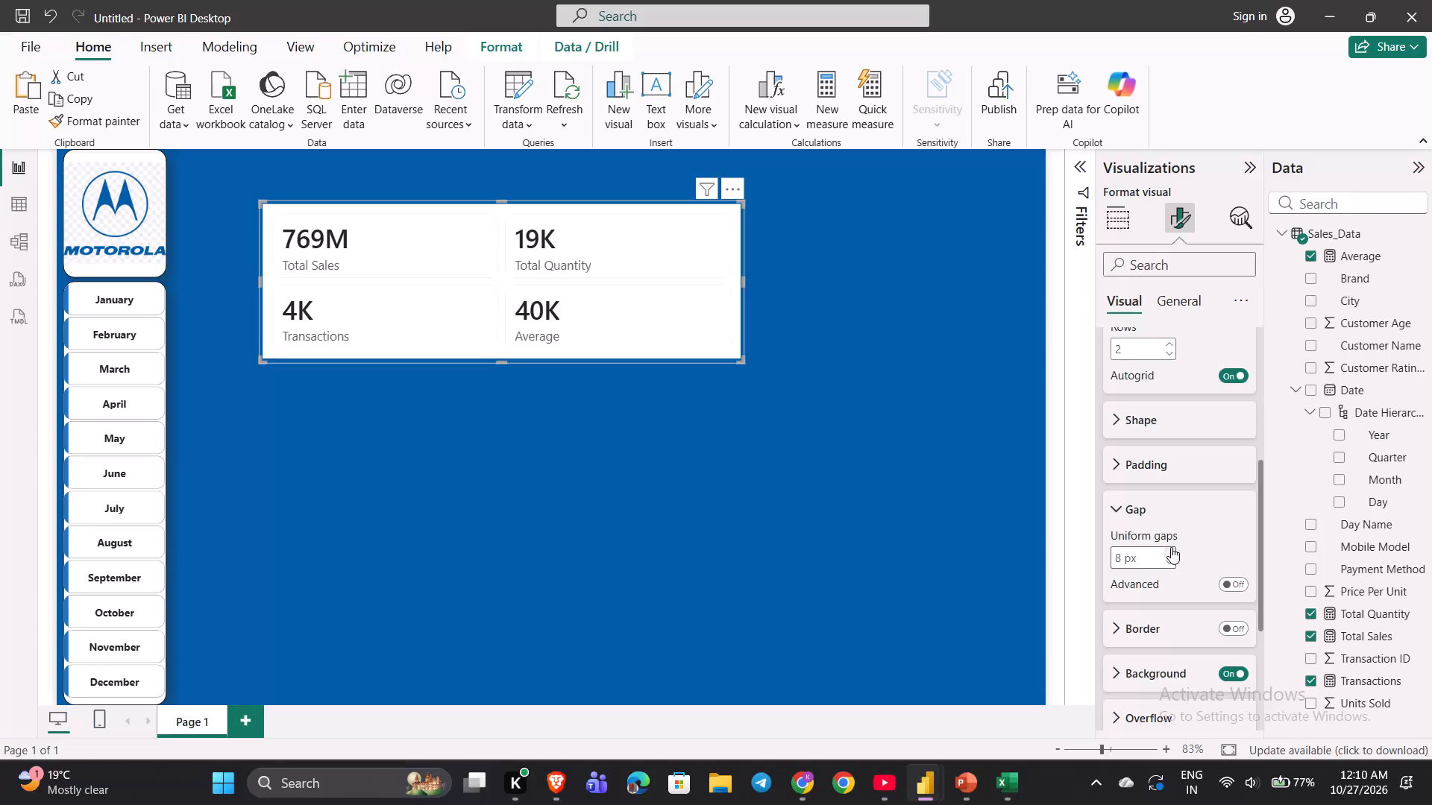
triple_click(1171, 547)
double_click(1171, 547)
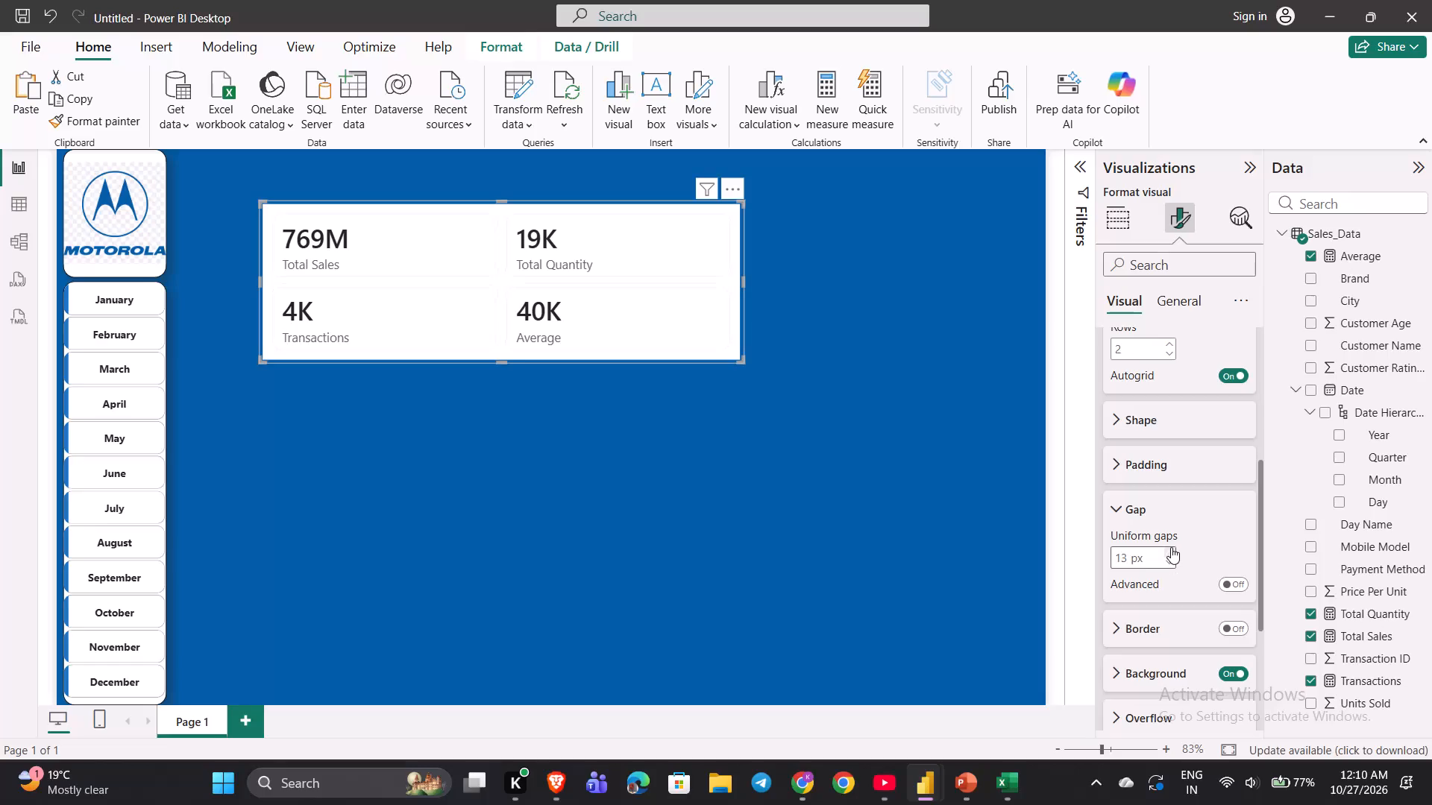
triple_click(1170, 560)
left_click(1170, 560)
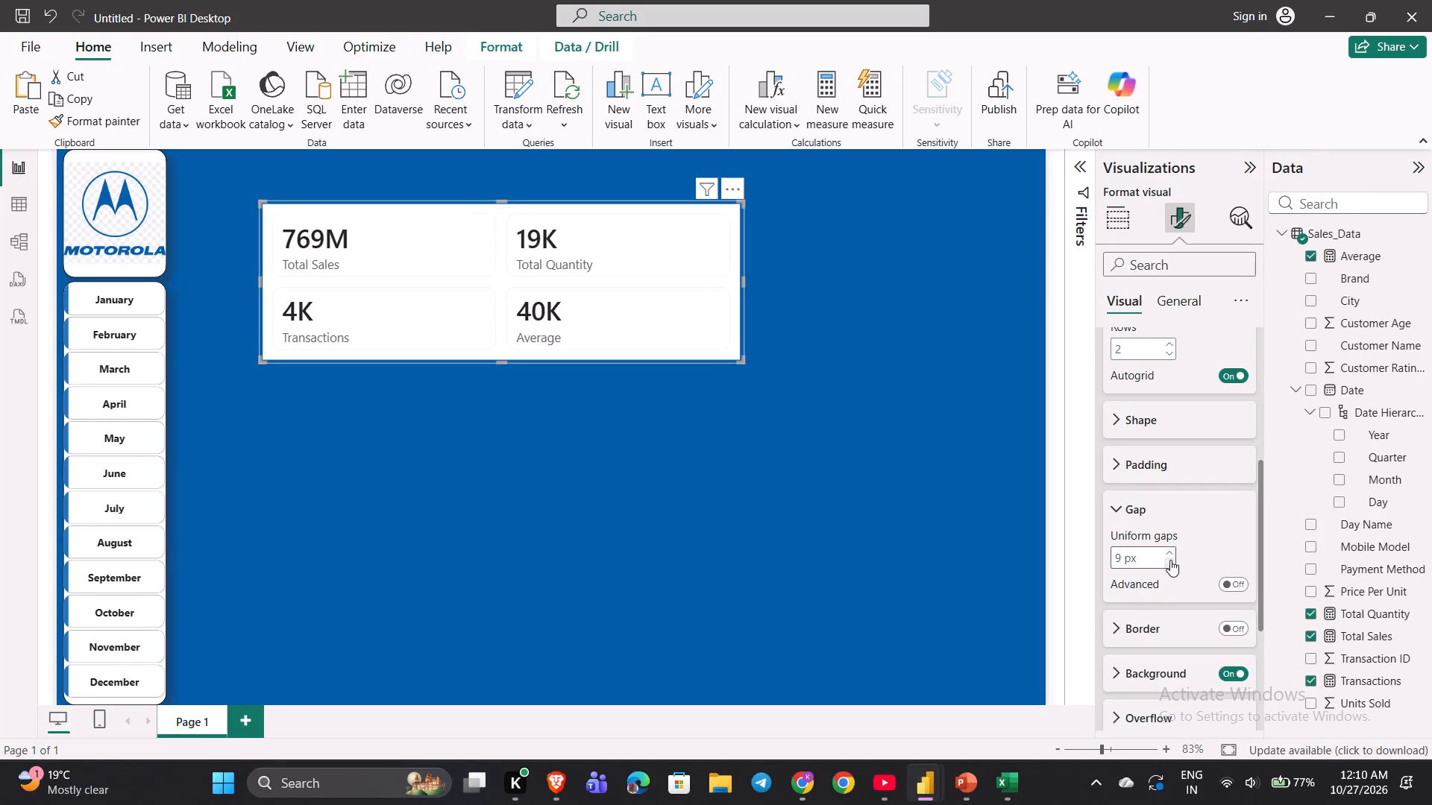
left_click(1170, 560)
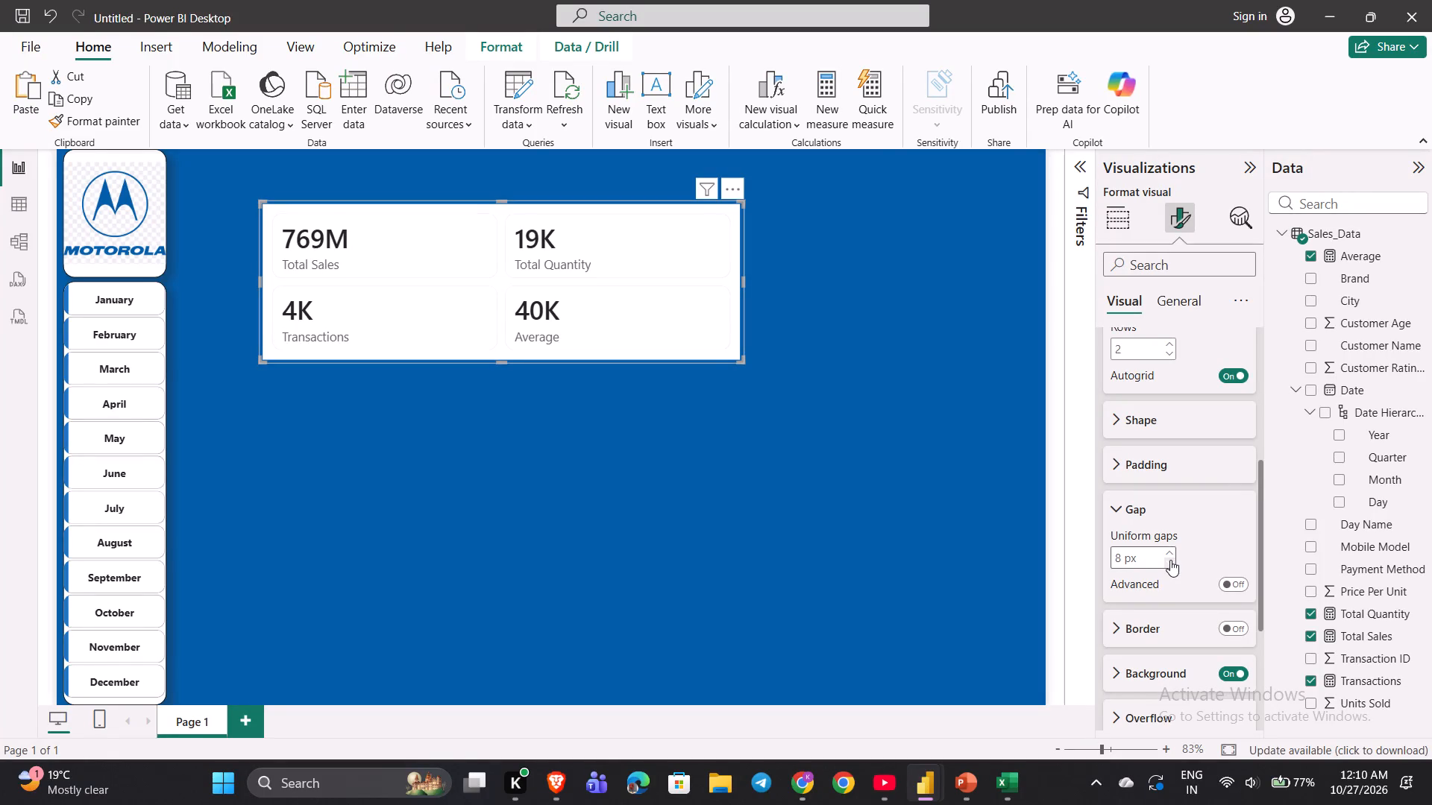
double_click(1170, 560)
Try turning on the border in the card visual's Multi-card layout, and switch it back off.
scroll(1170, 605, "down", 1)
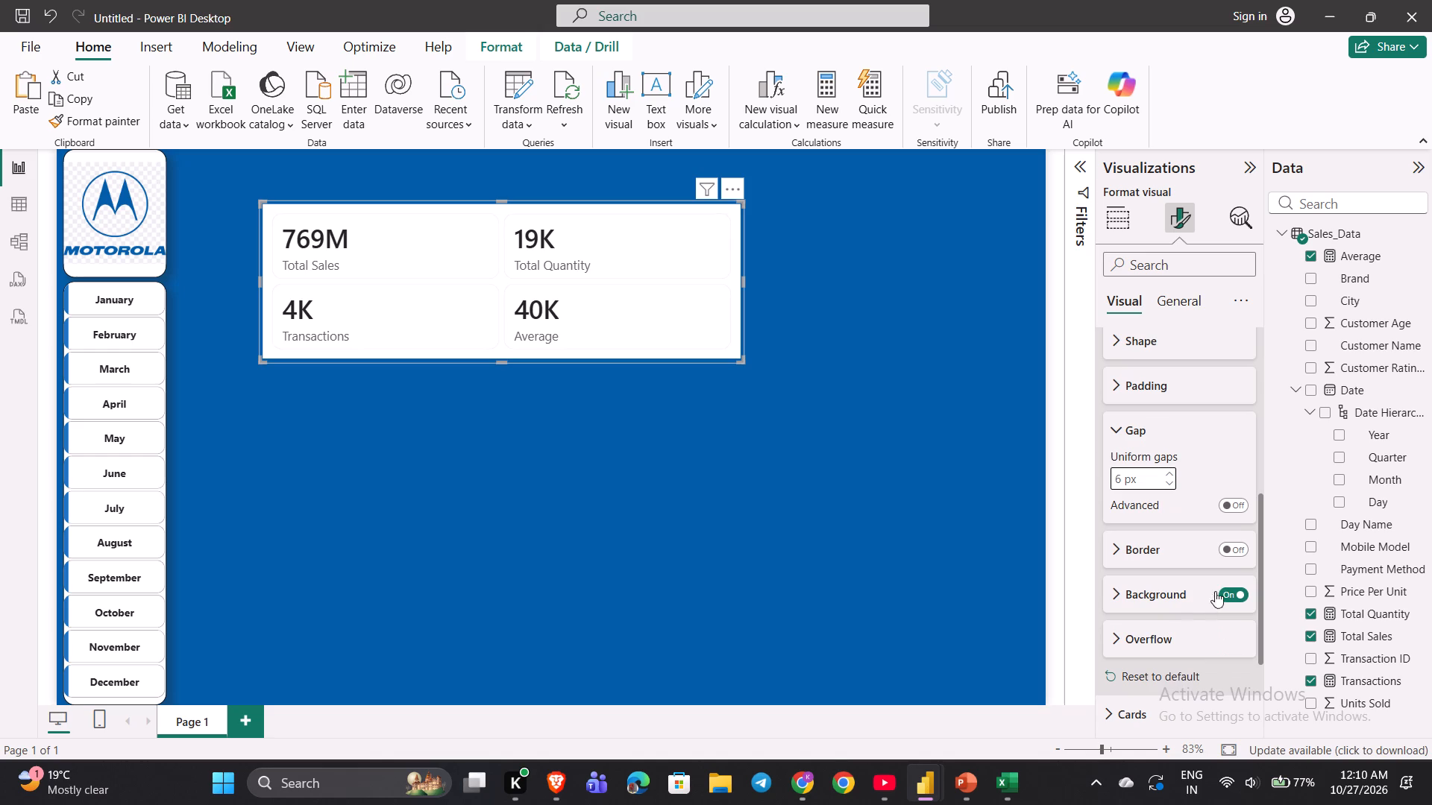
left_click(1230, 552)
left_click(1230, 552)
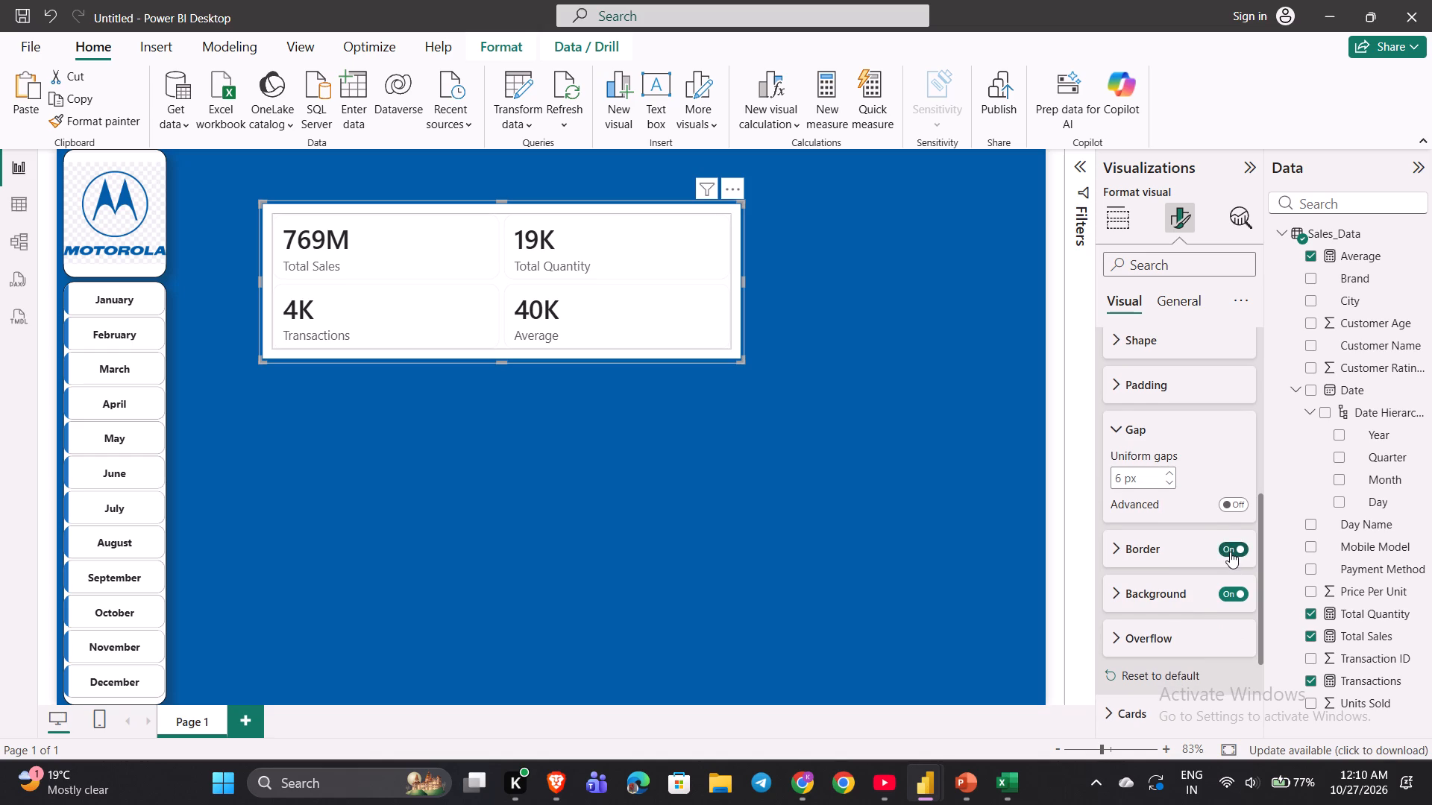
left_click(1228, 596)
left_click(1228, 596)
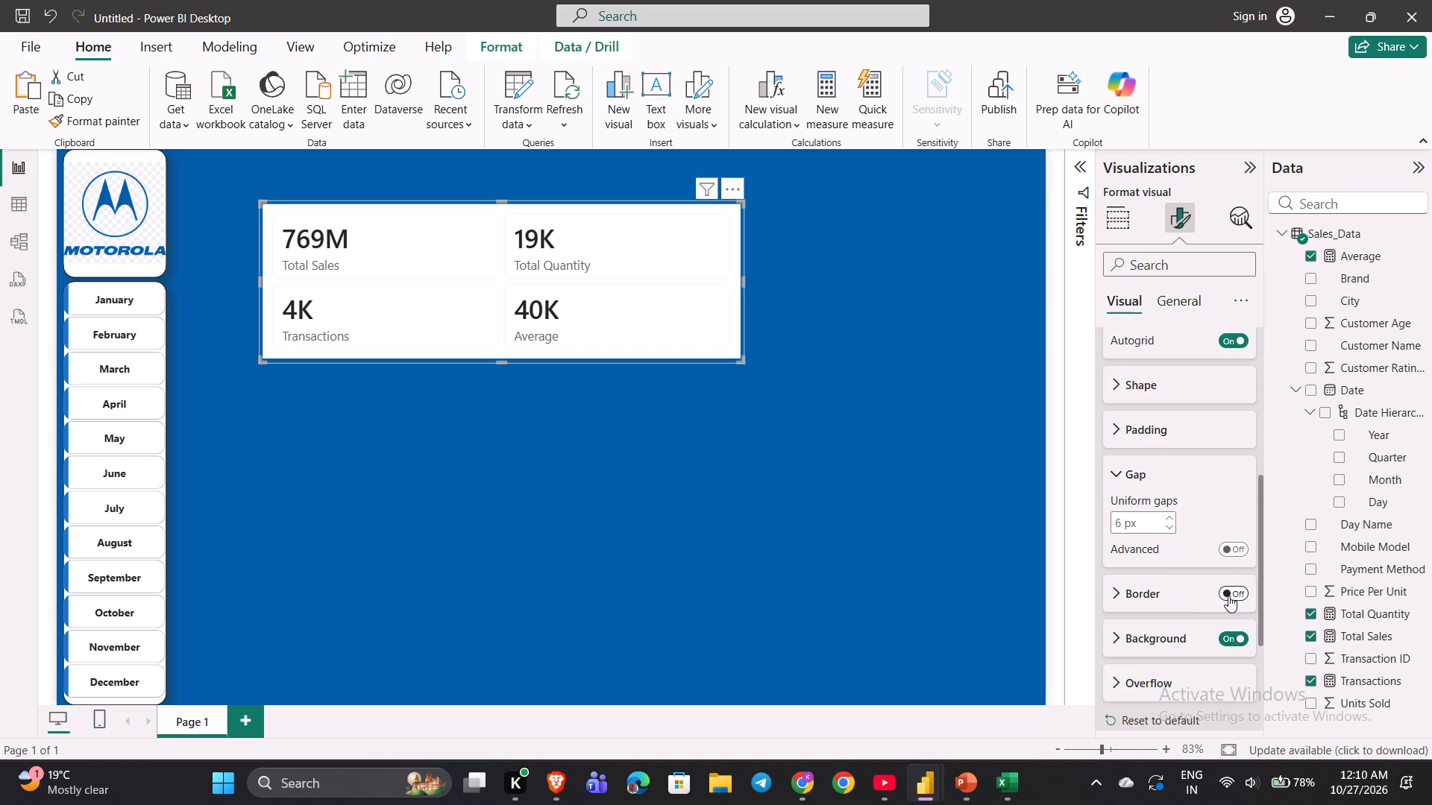
Turn off the background in the Multi-card layout settings and deselect the card visual.
scroll(1148, 514, "up", 1)
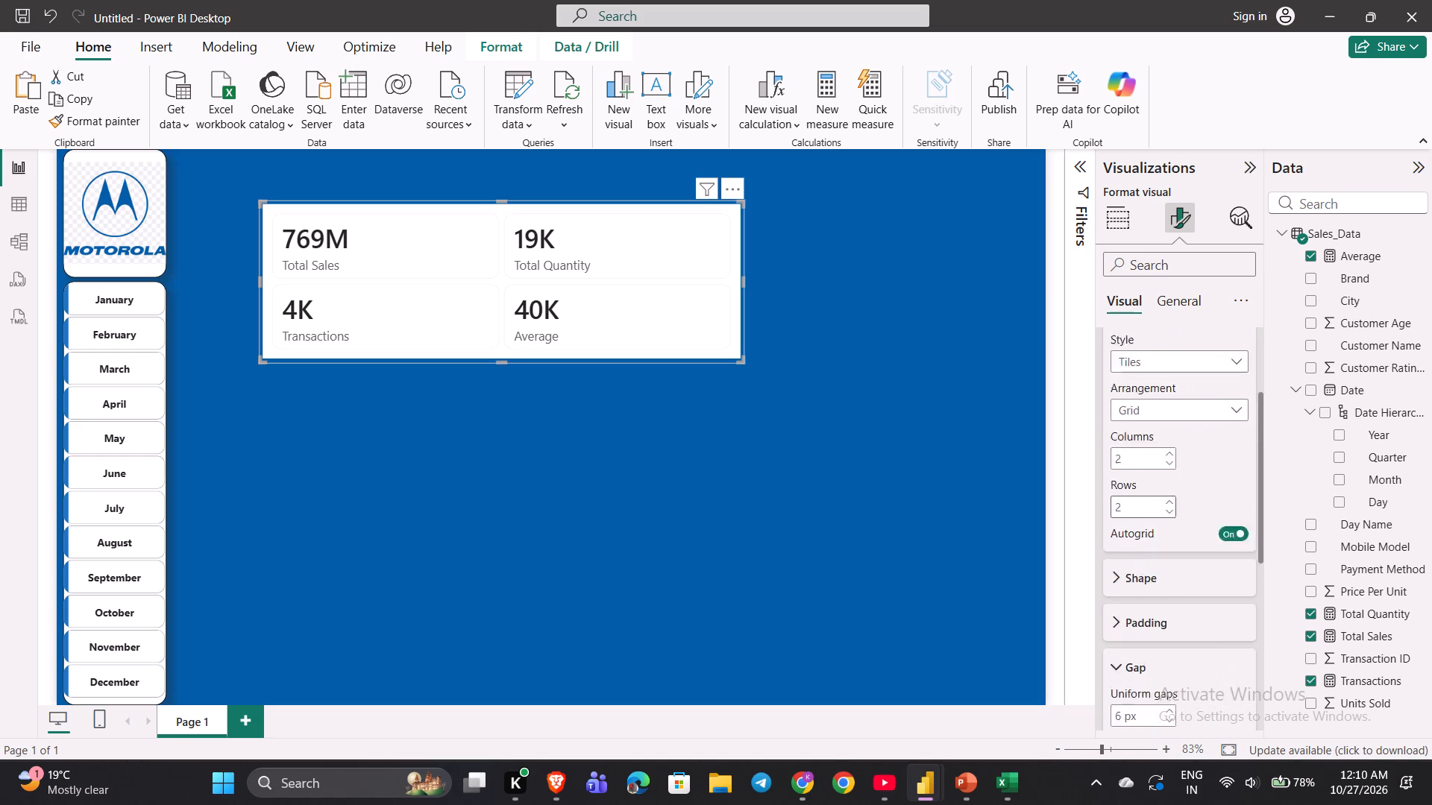
scroll(1148, 514, "up", 1)
left_click(1242, 667)
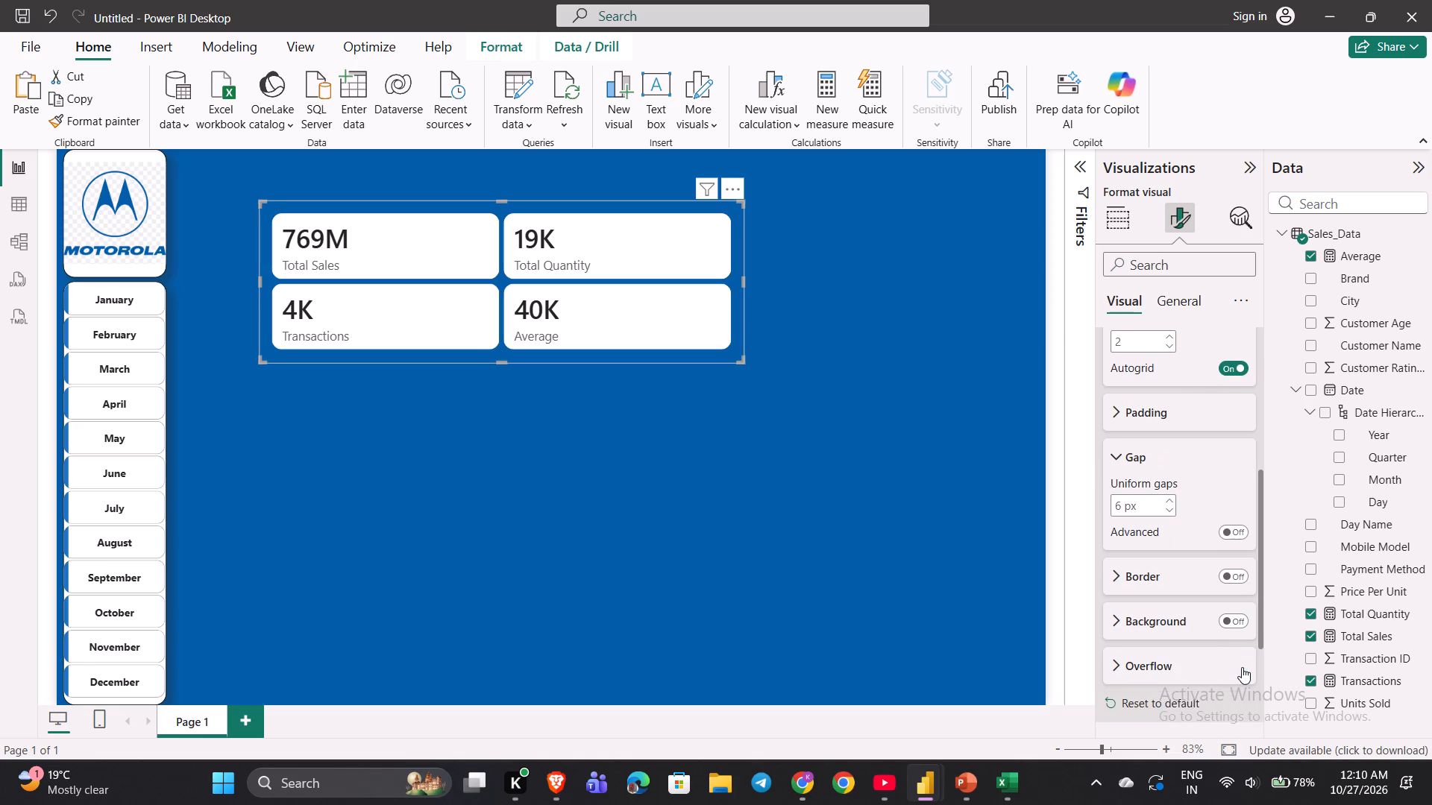
scroll(1187, 608, "down", 1)
left_click(823, 554)
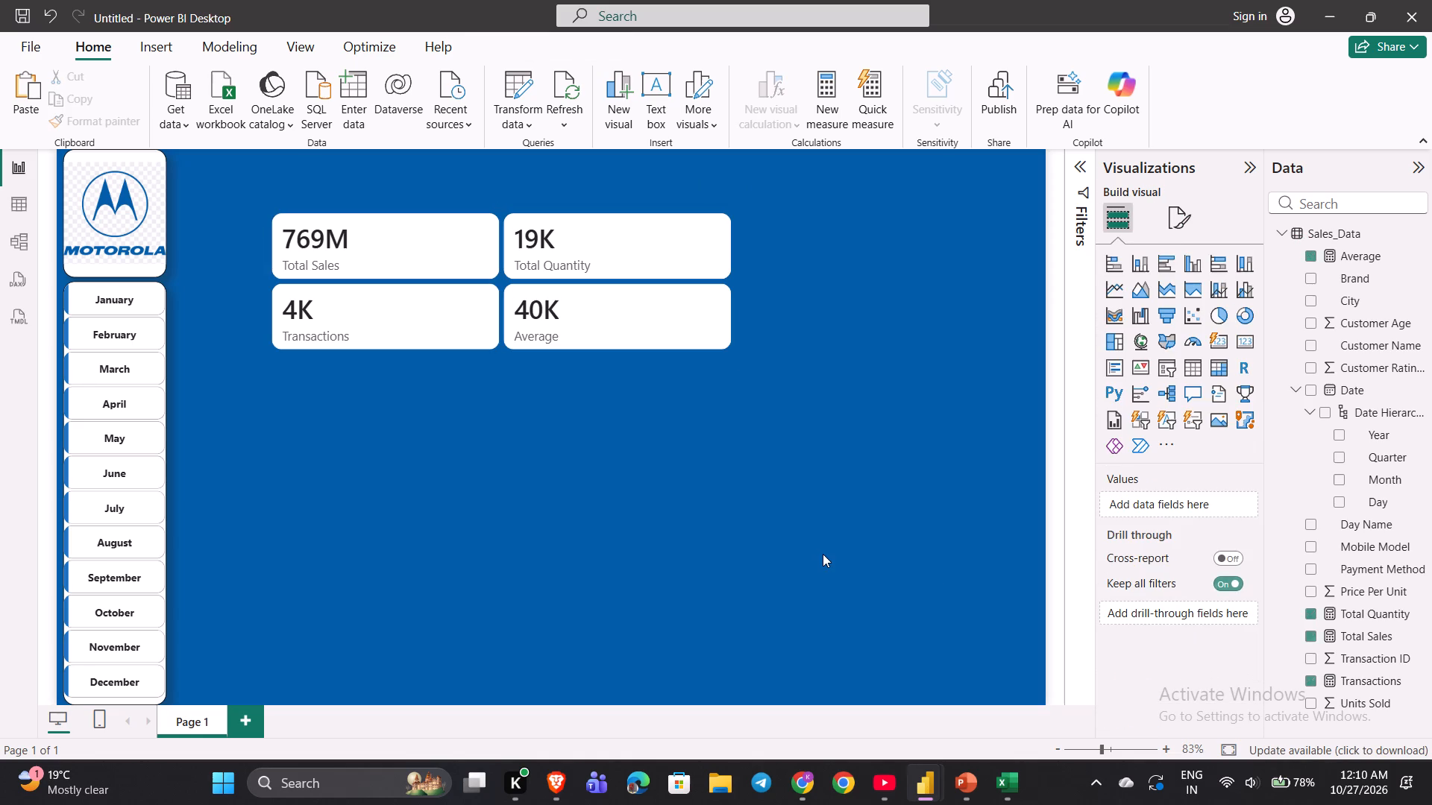
Switch to the YouTube course, play a little more of the card layout section and pause it.
left_click(877, 789)
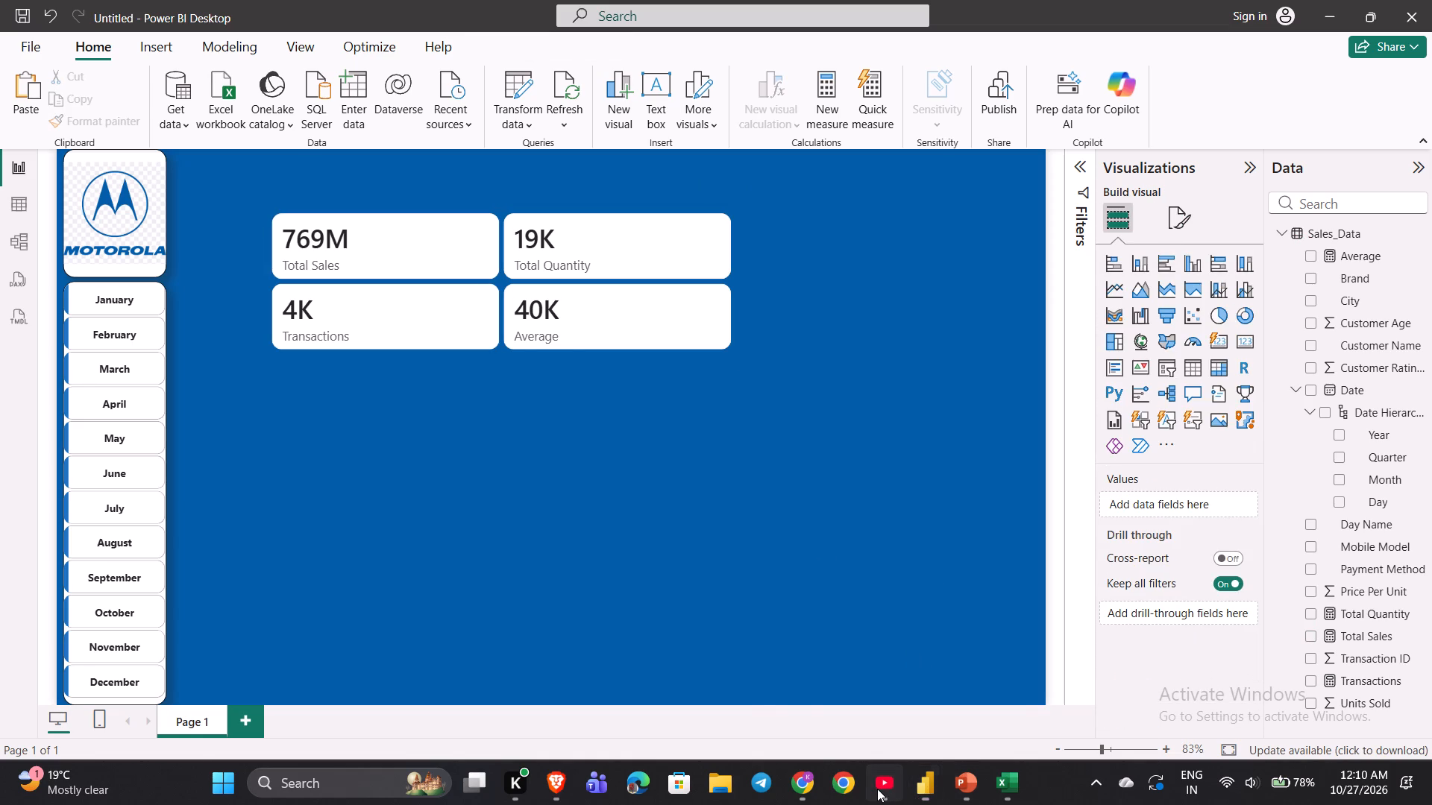
key("space")
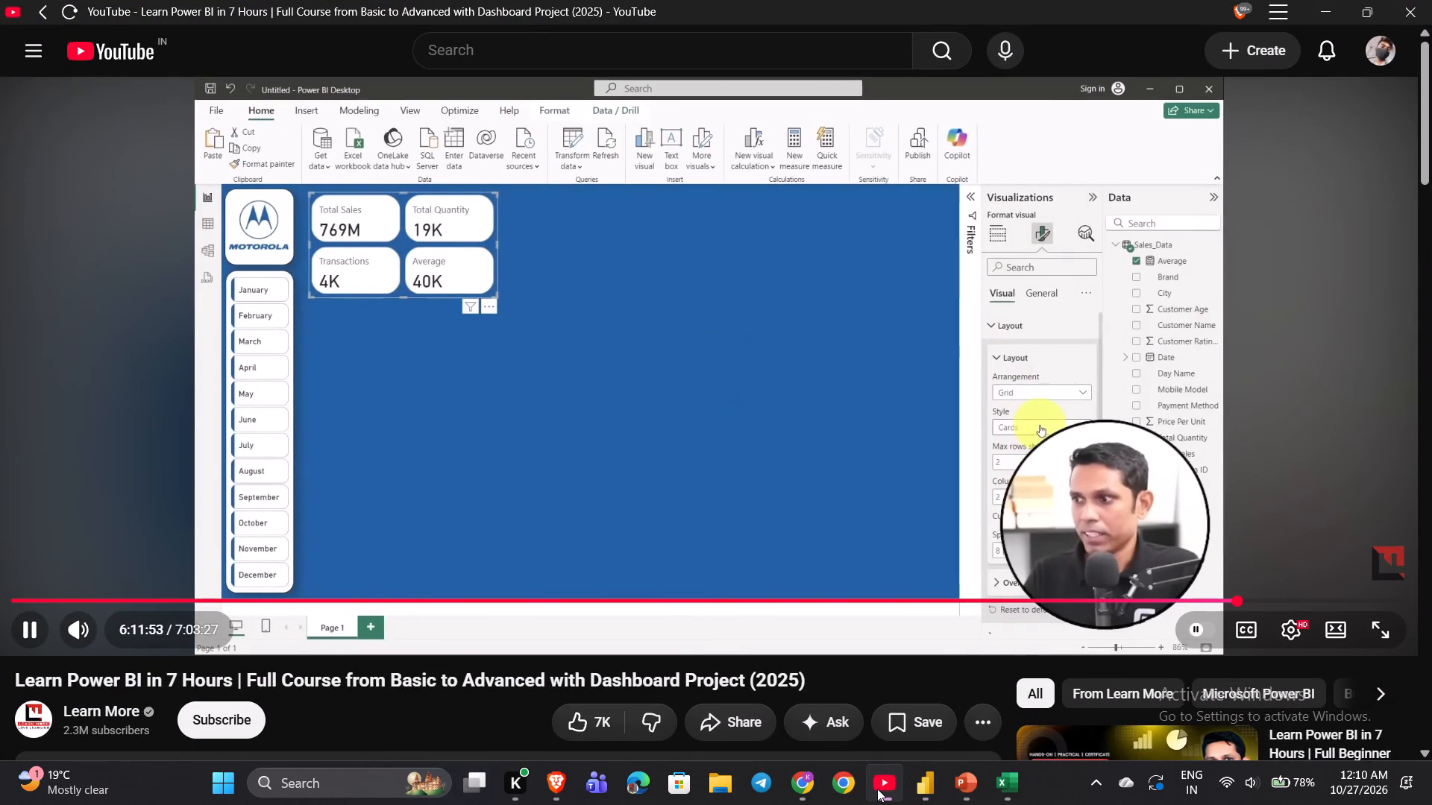
key("space")
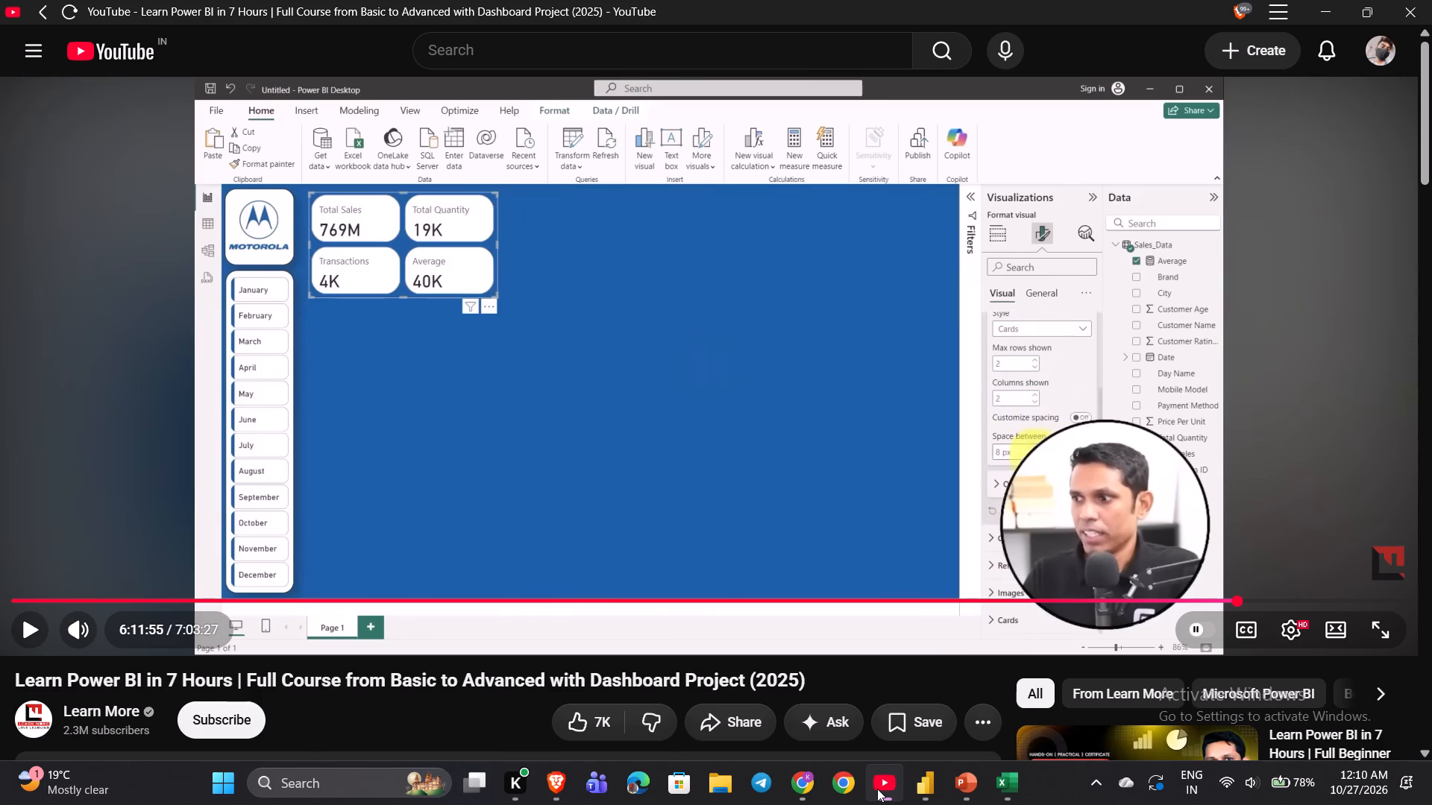
left_click(877, 789)
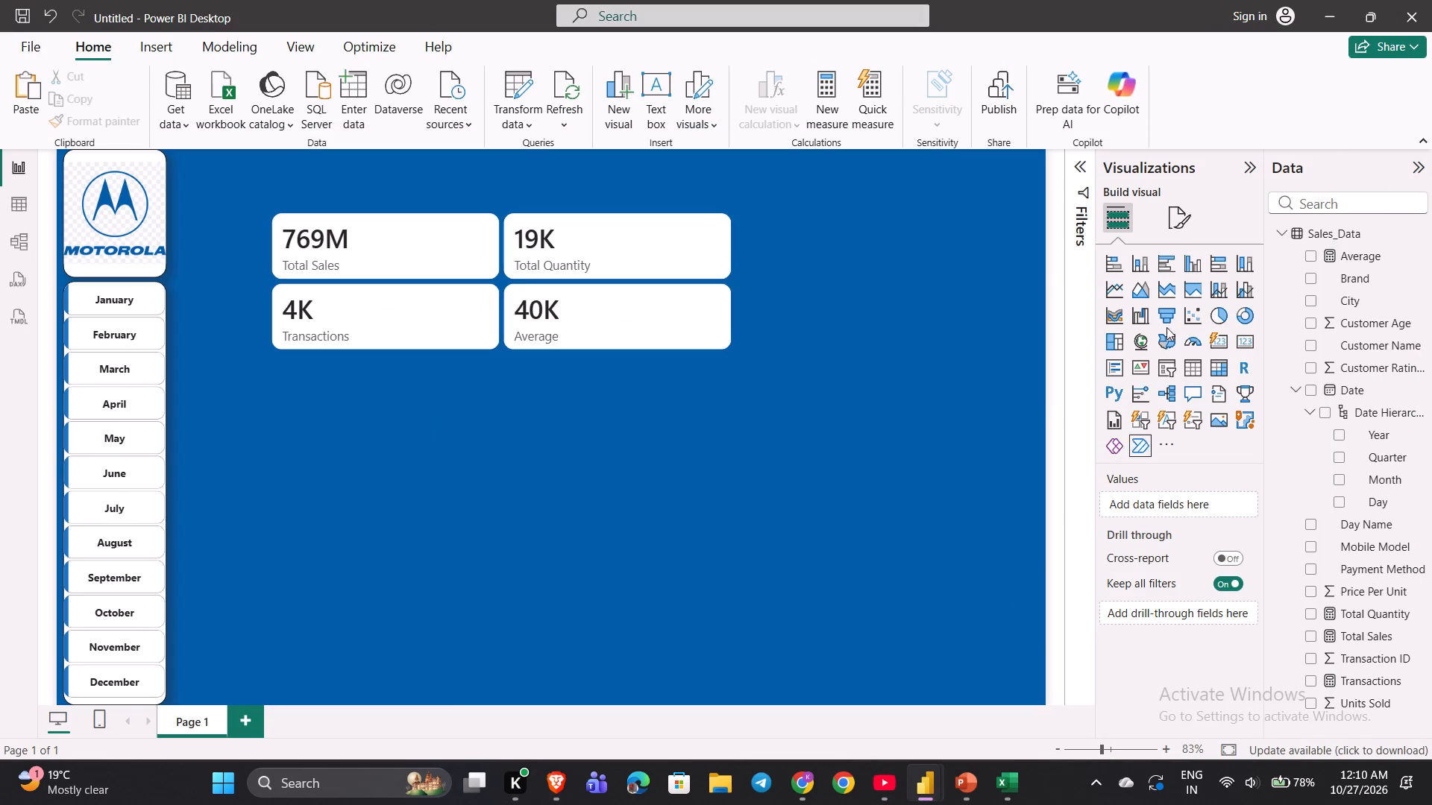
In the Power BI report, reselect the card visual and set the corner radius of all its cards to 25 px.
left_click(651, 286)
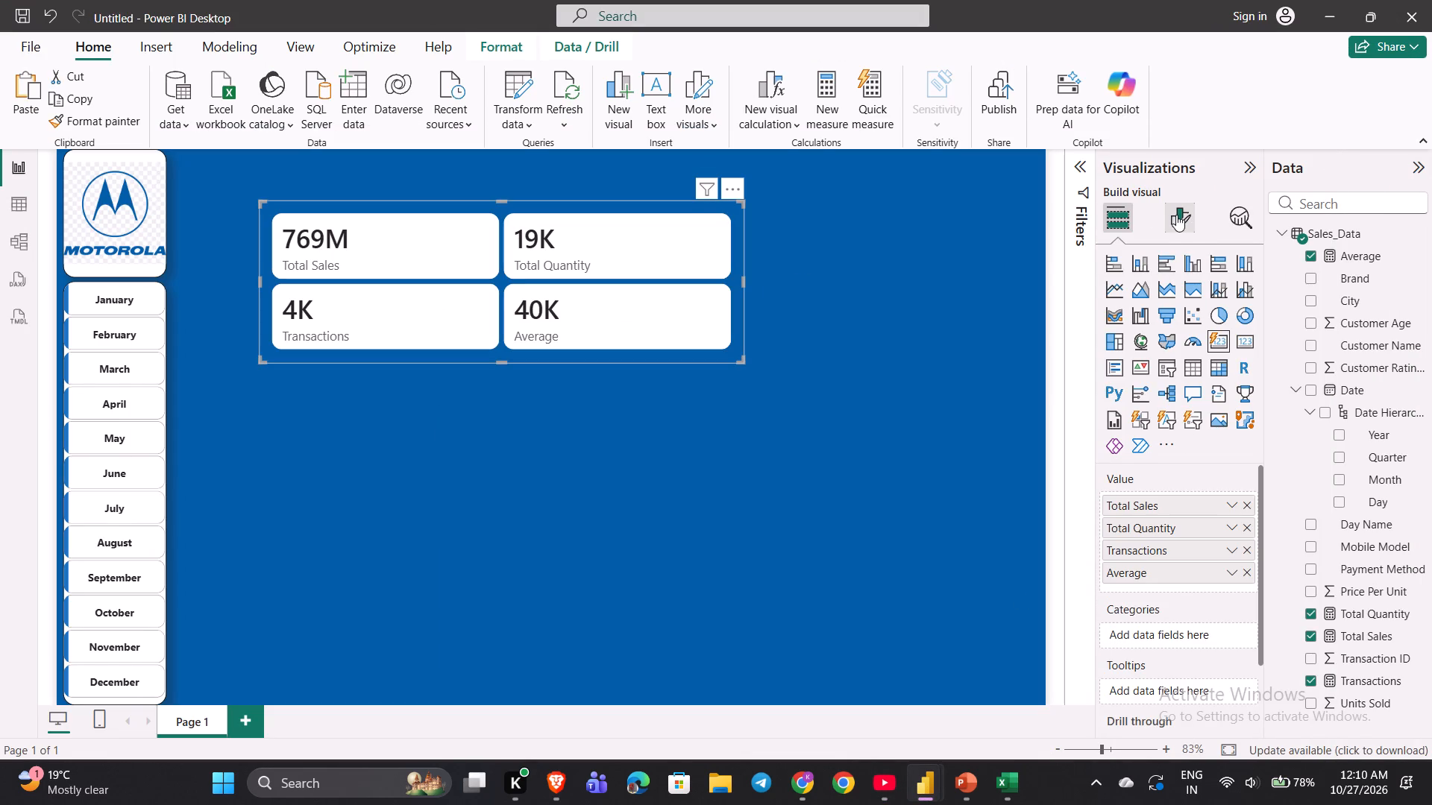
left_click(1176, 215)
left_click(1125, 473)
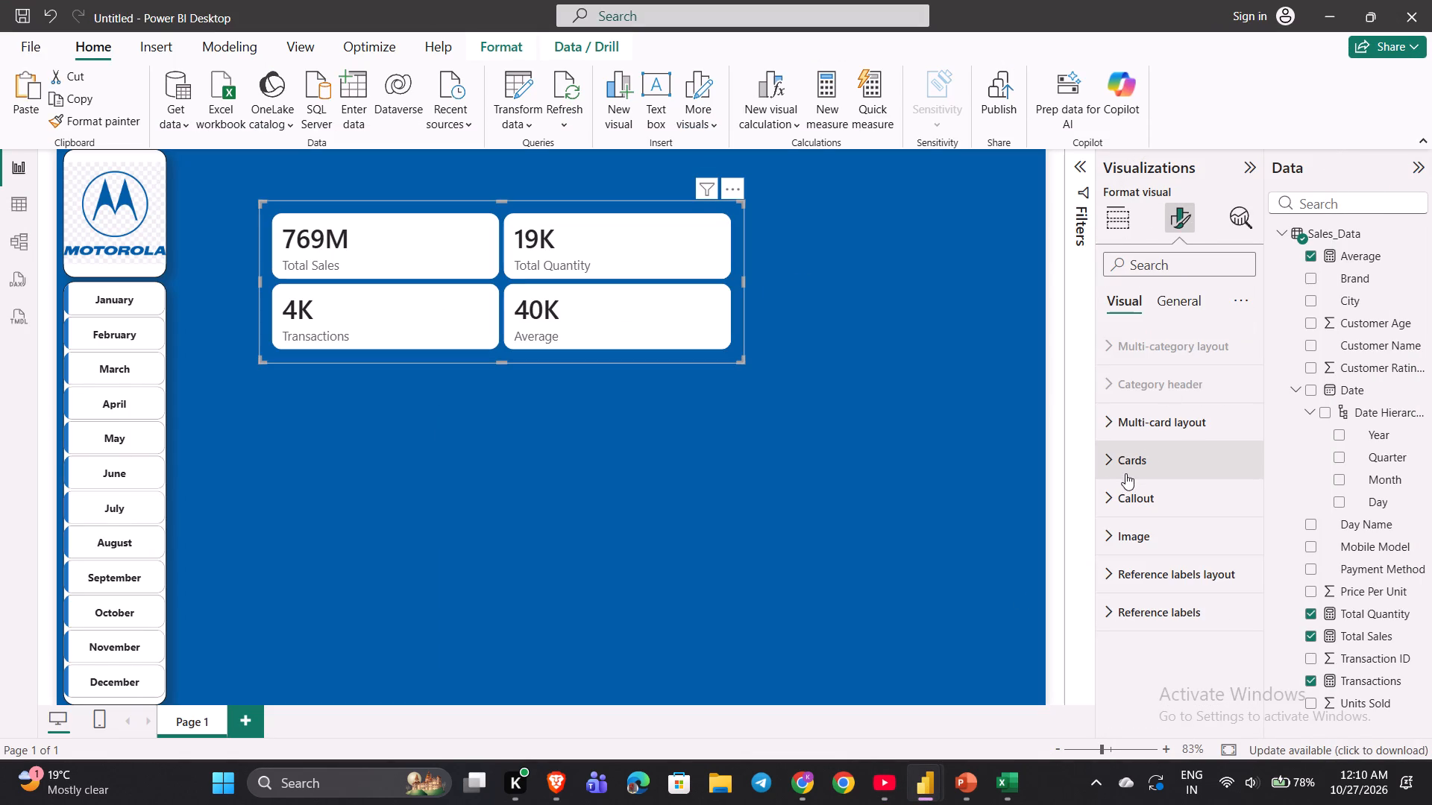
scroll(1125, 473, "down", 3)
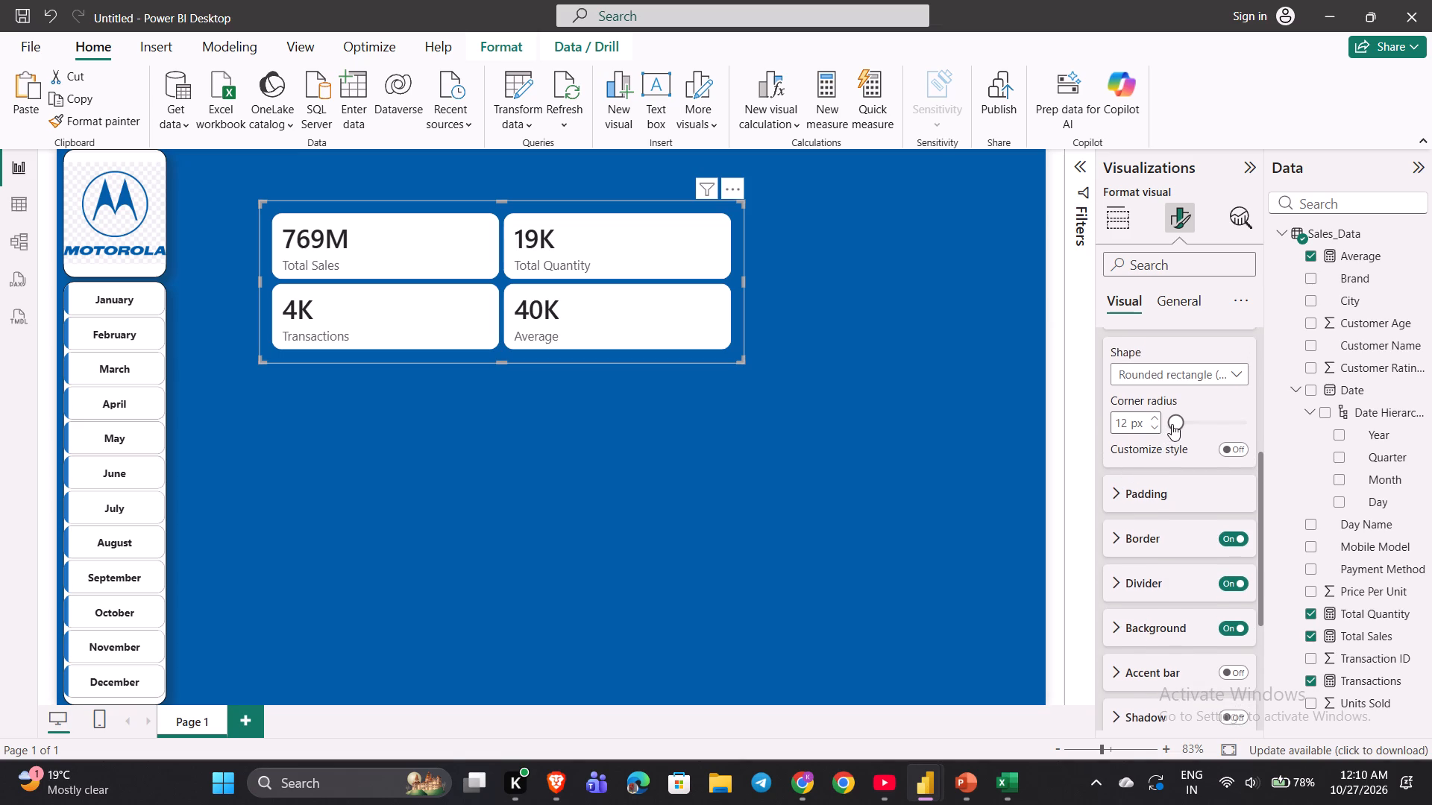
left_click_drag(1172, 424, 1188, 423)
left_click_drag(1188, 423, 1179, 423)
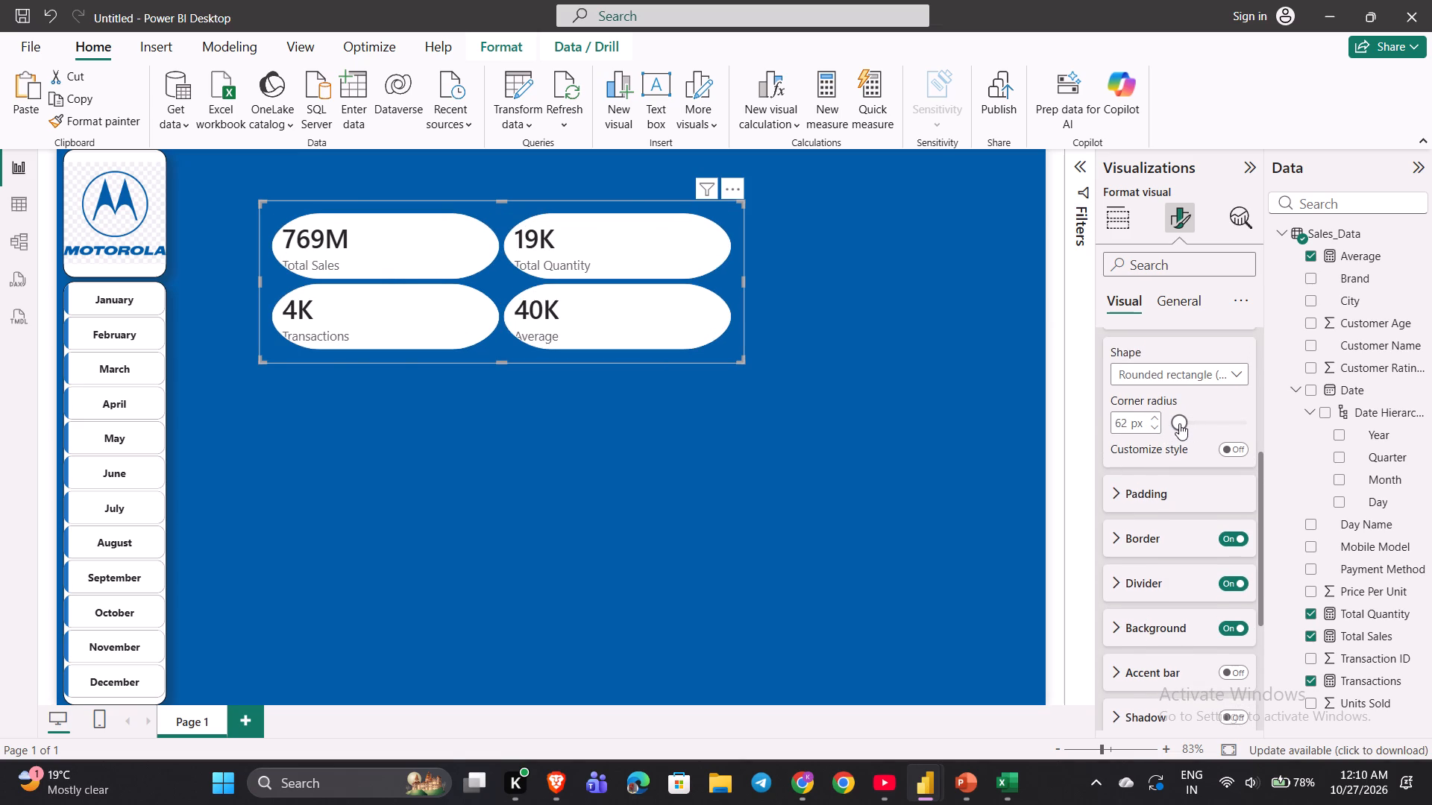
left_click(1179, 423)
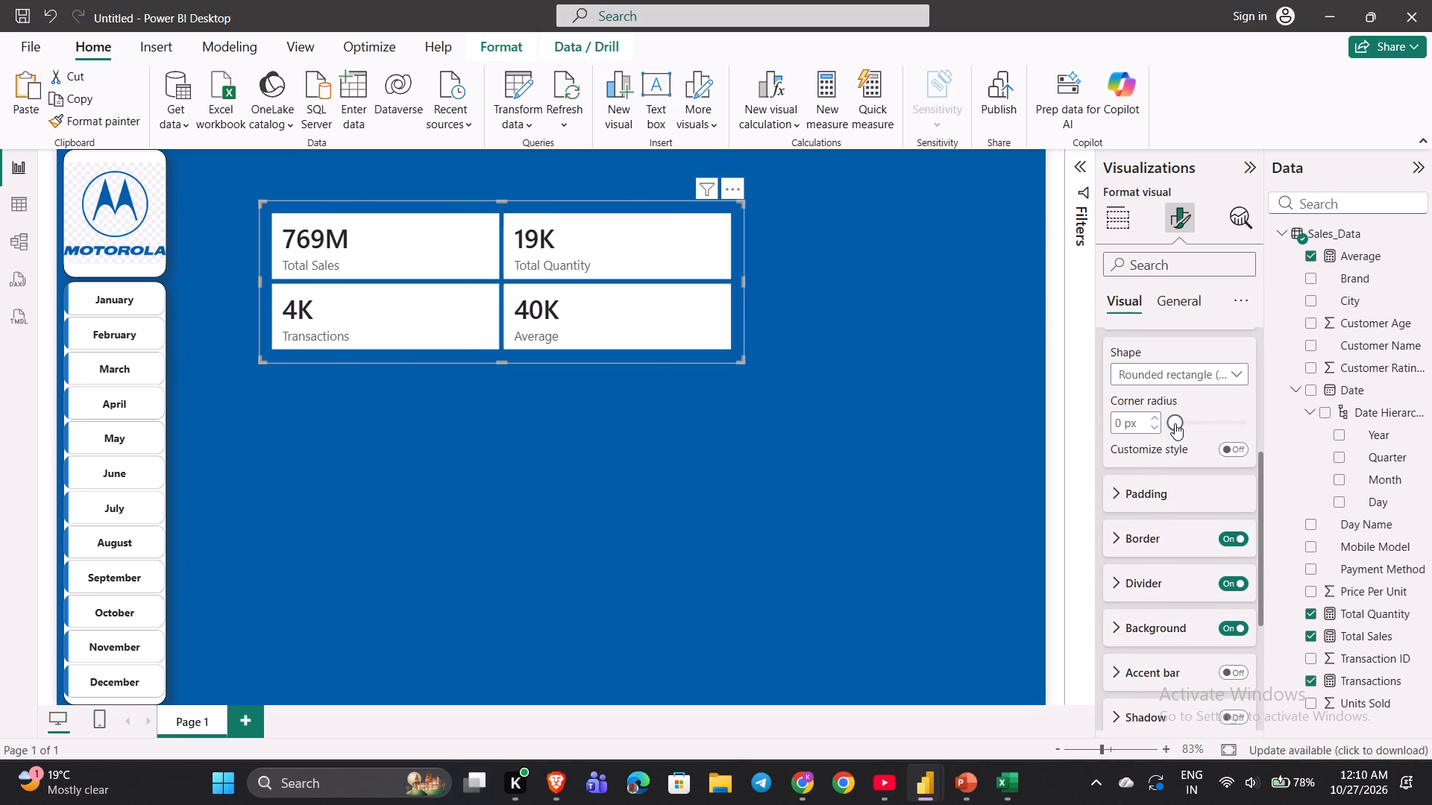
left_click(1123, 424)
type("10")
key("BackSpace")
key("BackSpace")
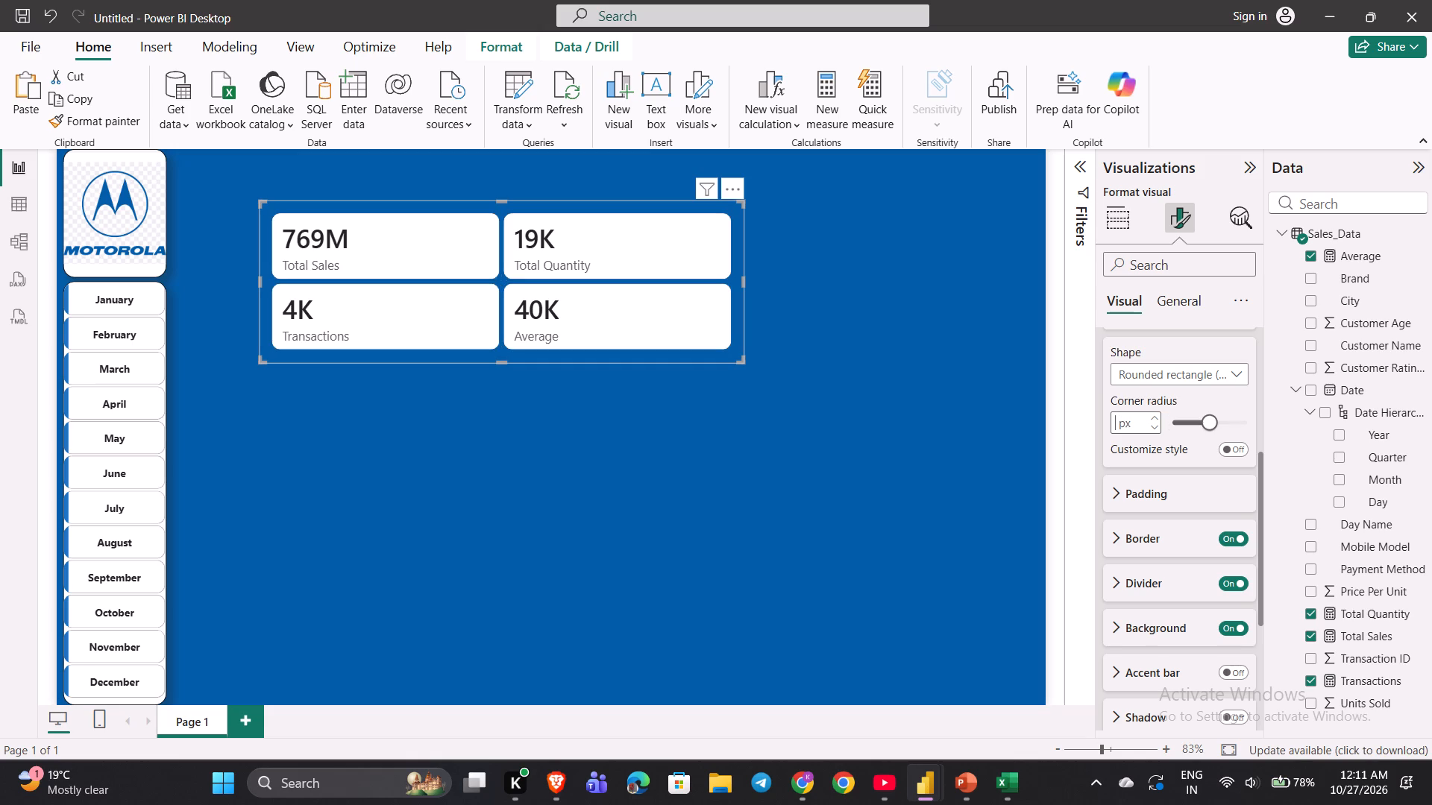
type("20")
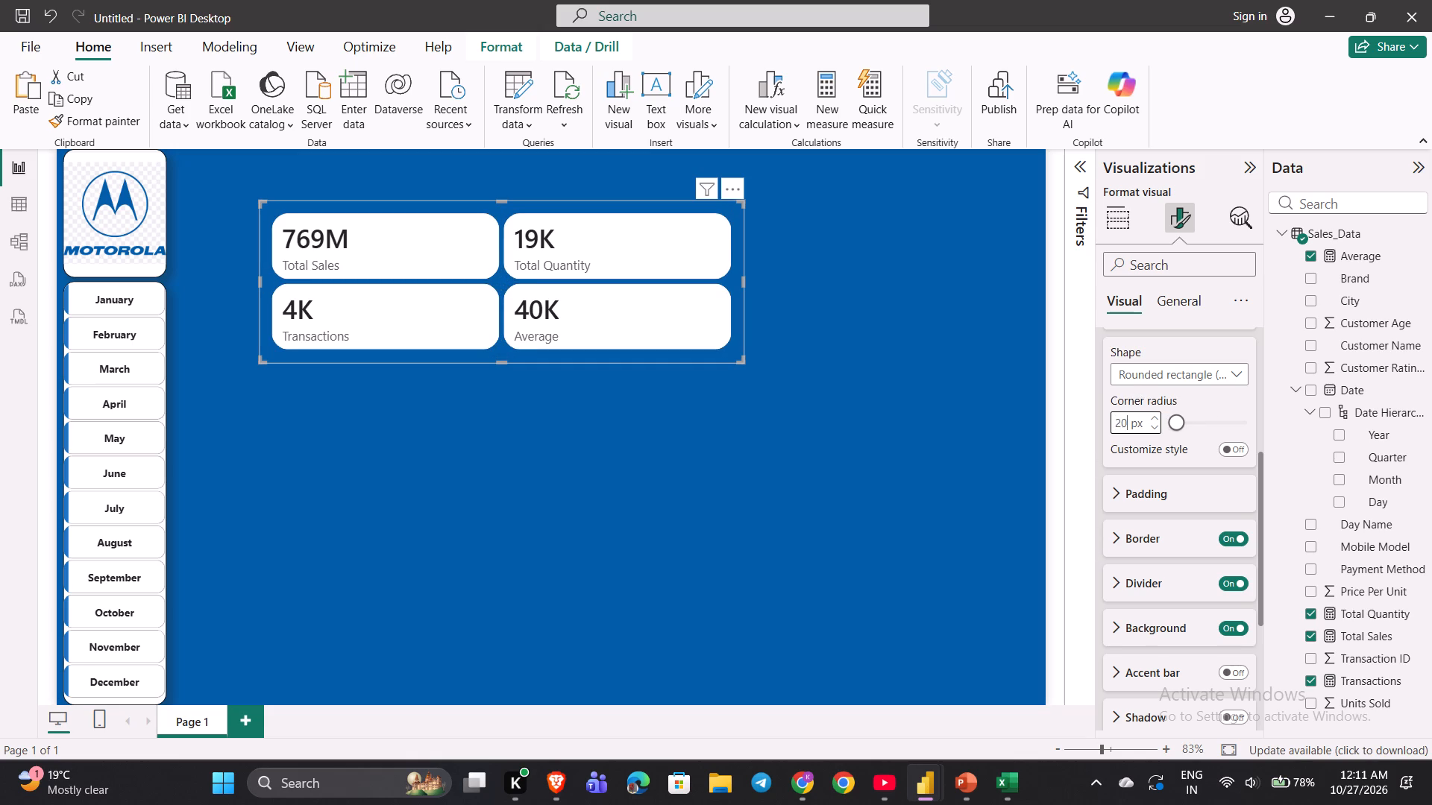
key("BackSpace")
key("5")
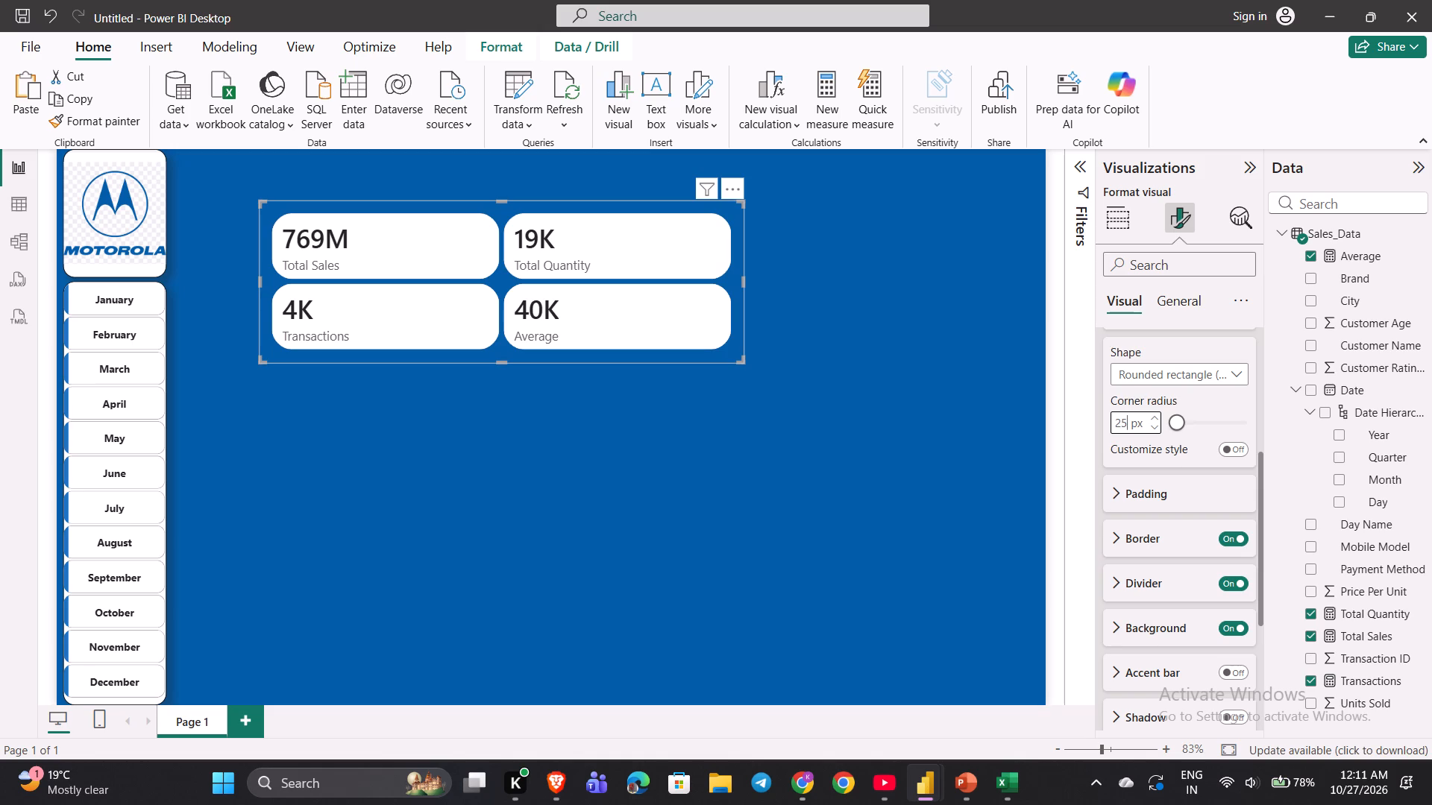
Set the corner radius of the rounded rectangle cards to 20 px.
left_click(873, 789)
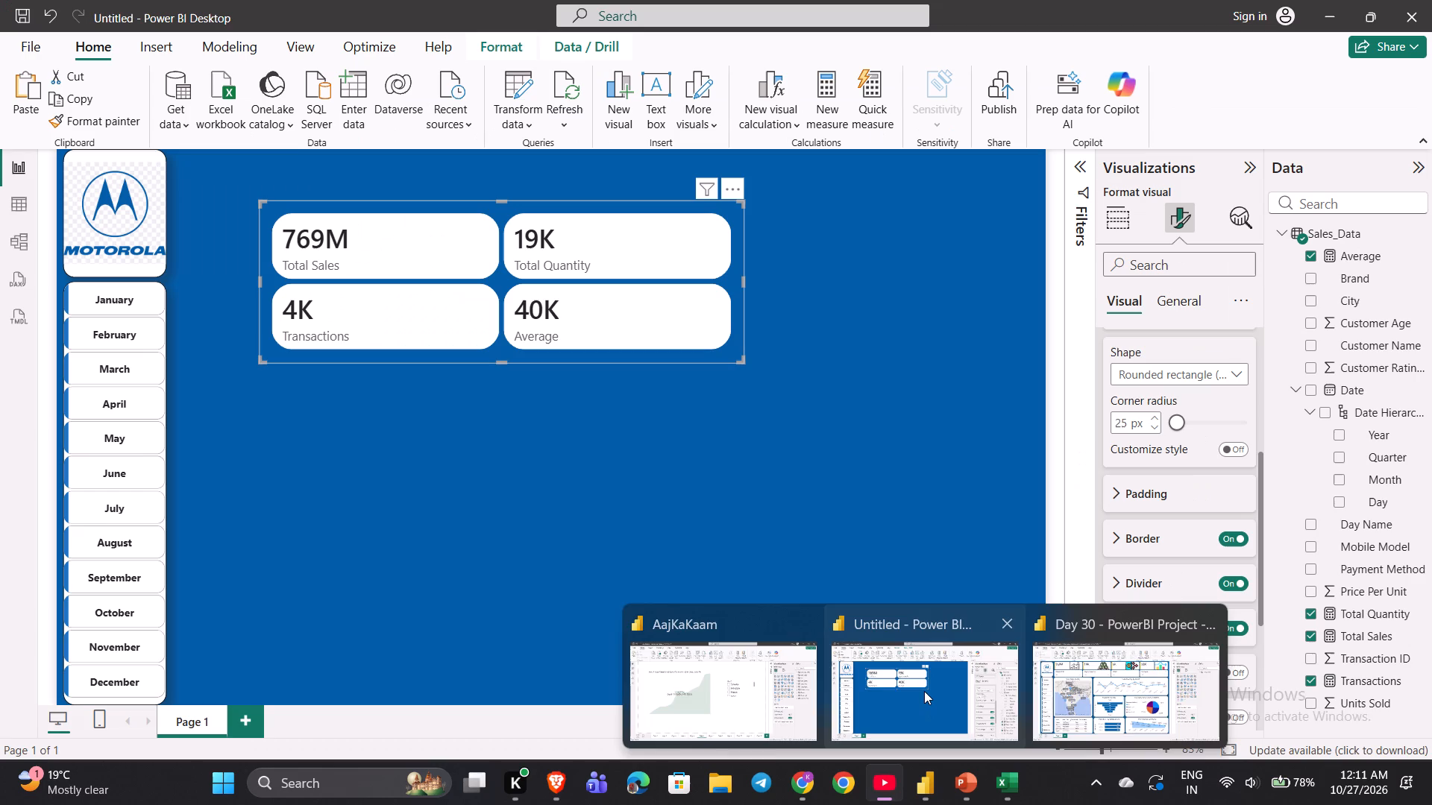
left_click(924, 691)
left_click(1127, 426)
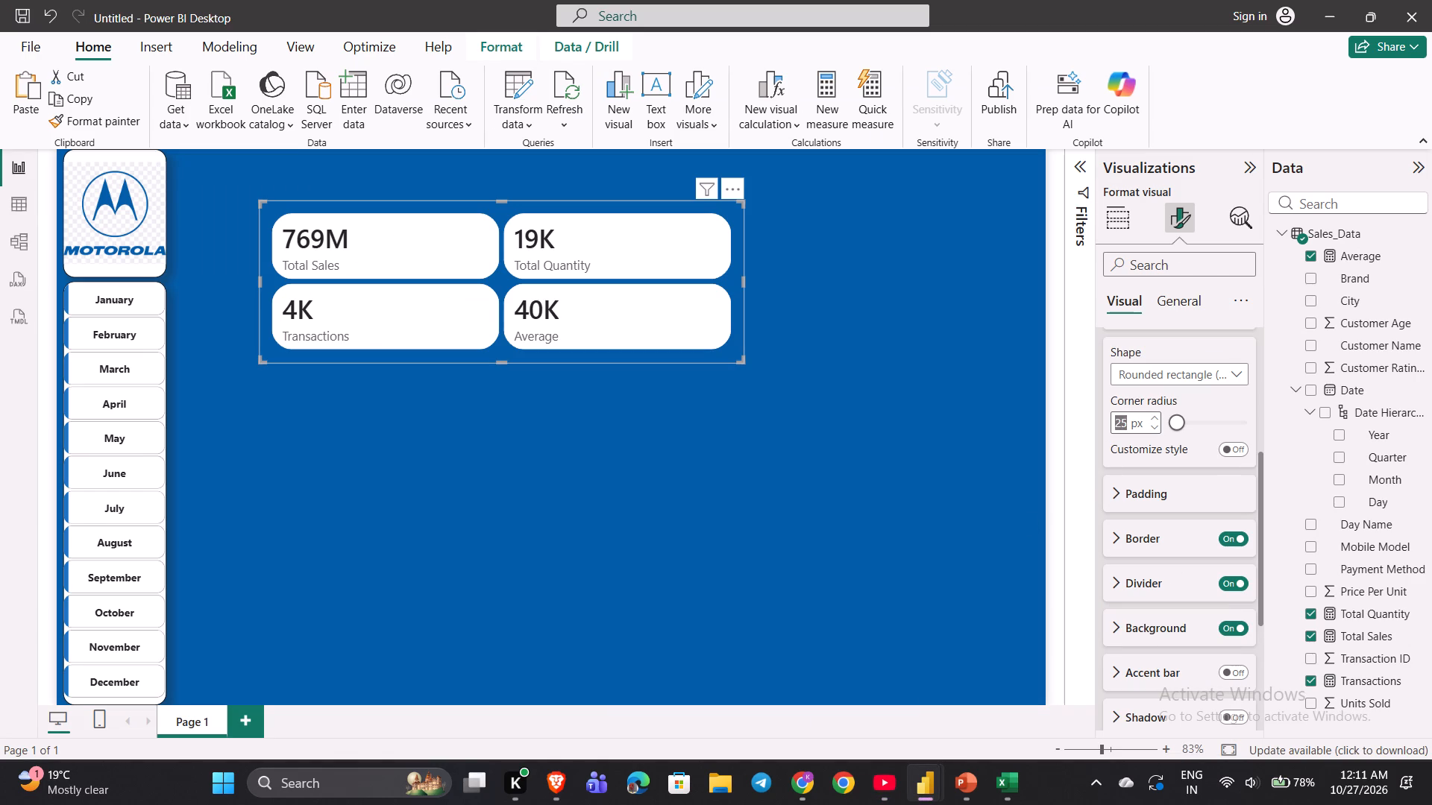
key("BackSpace")
key("0")
key("BackSpace")
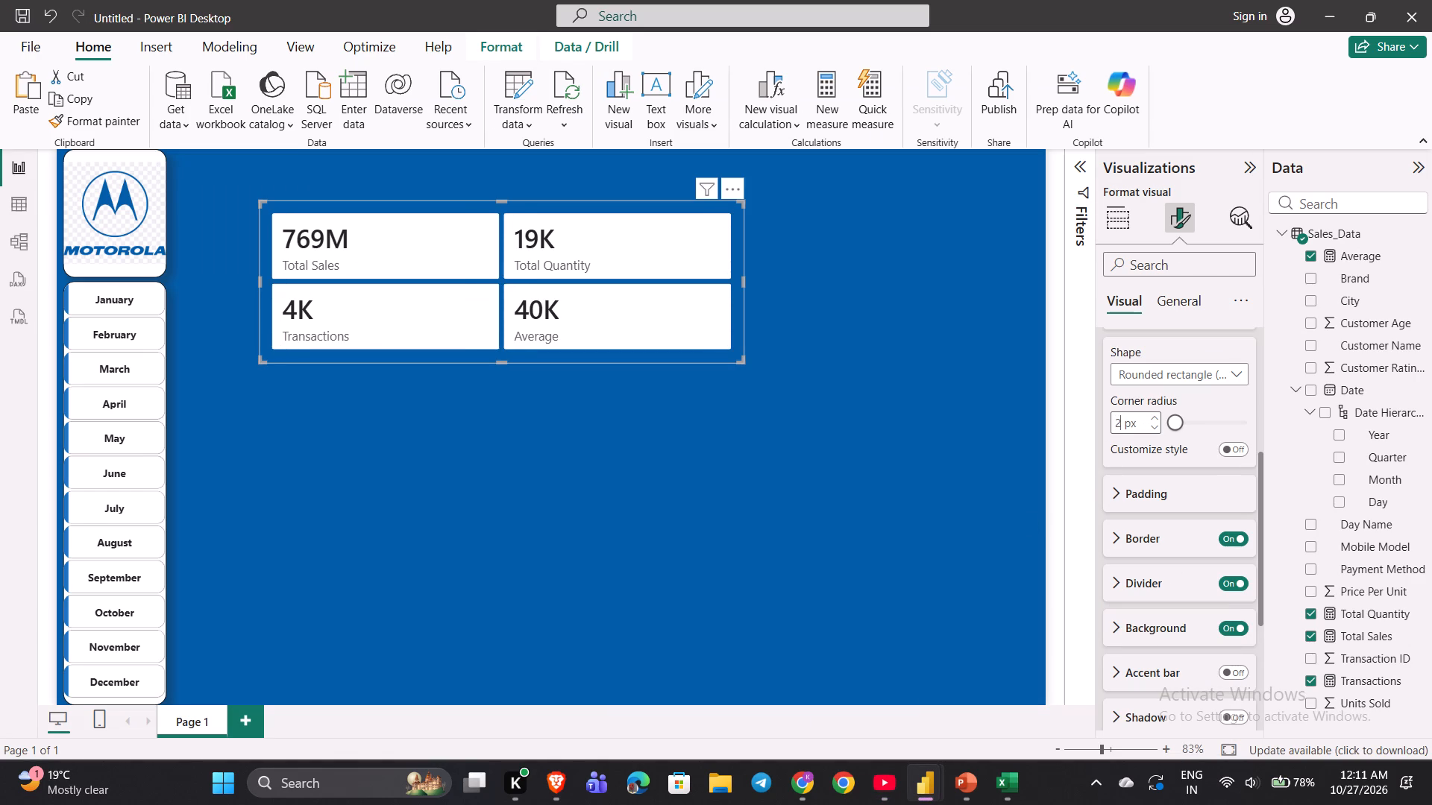
key("5")
key("BackSpace")
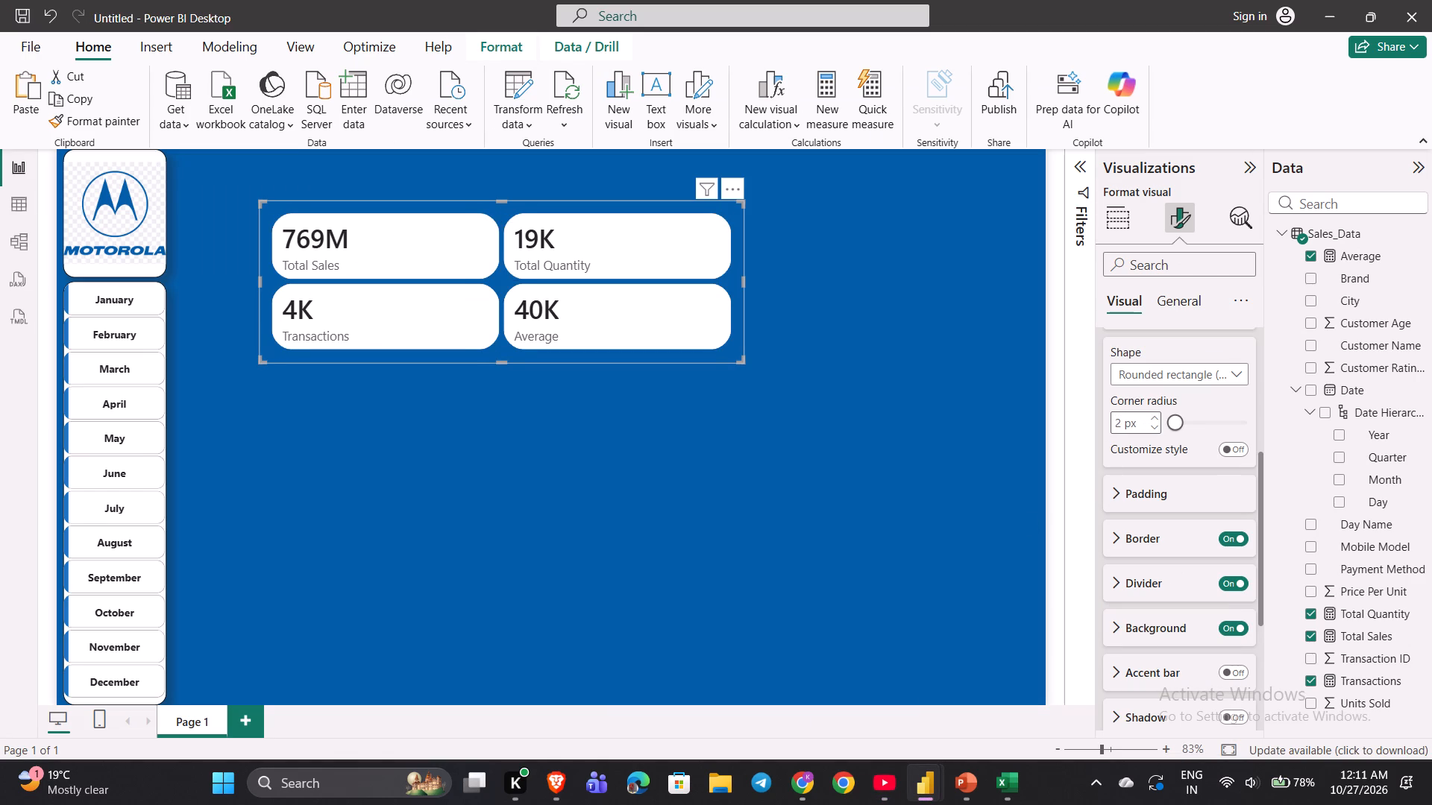
key("0")
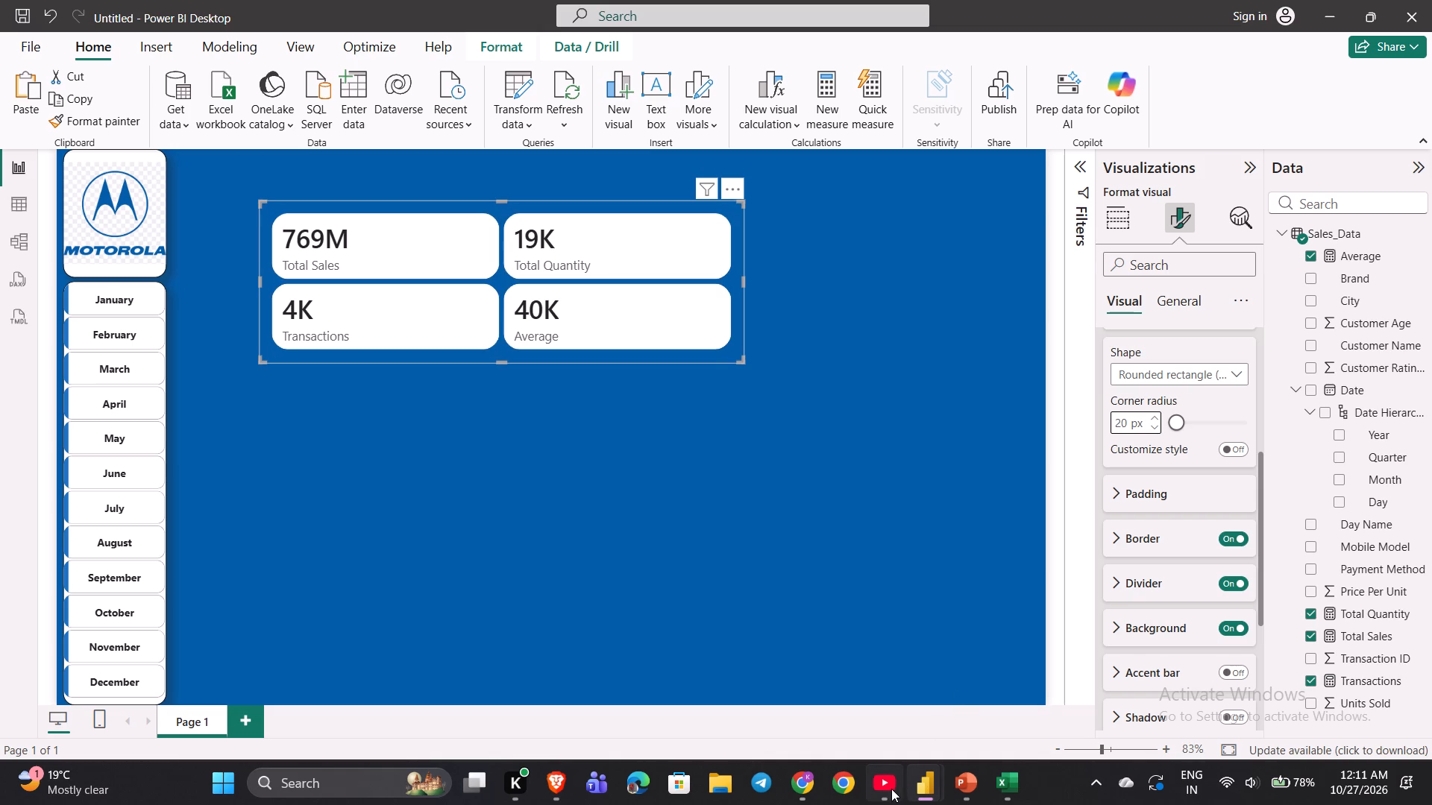
Switch to the YouTube course, watch the part on setting the space between the cards, and pause it.
left_click(891, 789)
key("space")
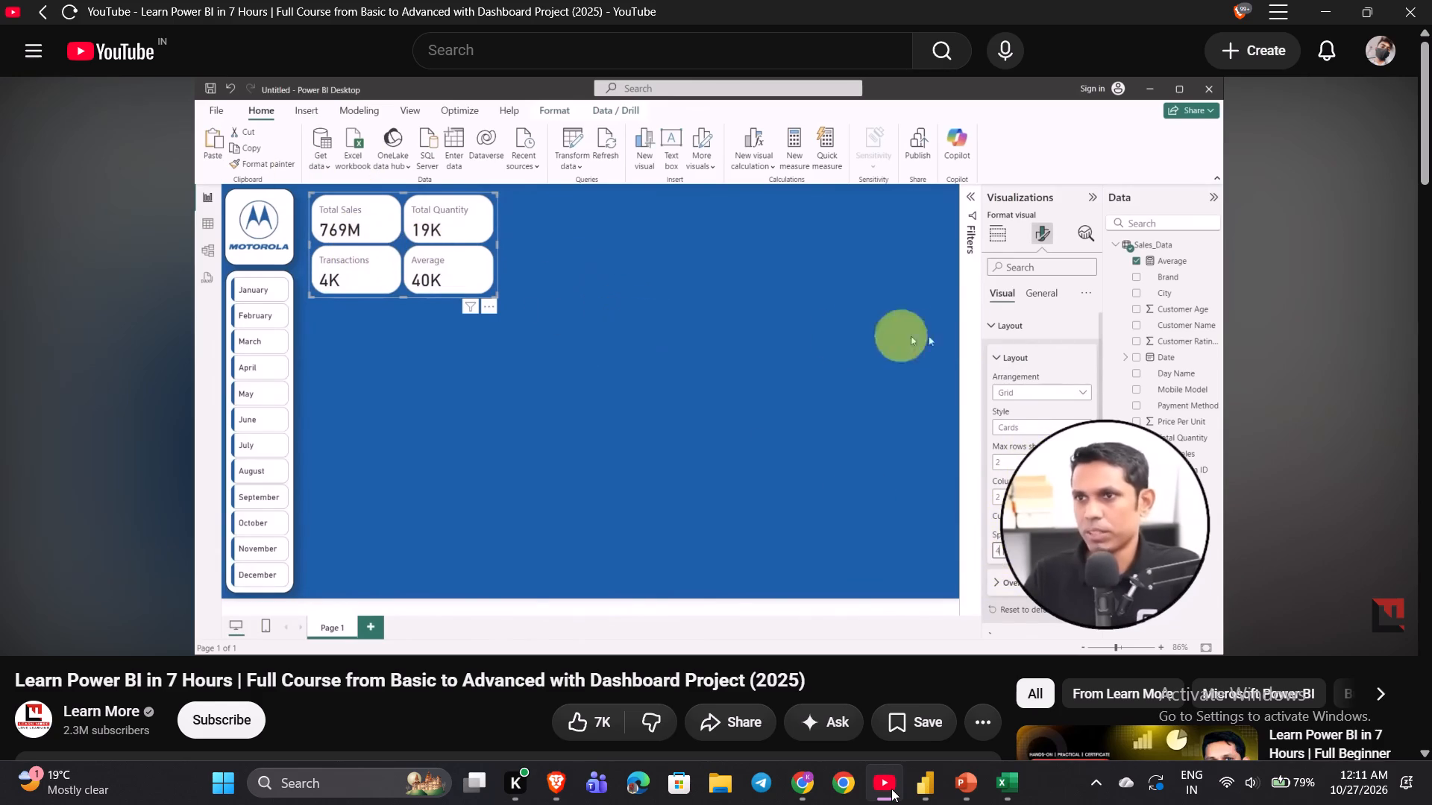
key("space")
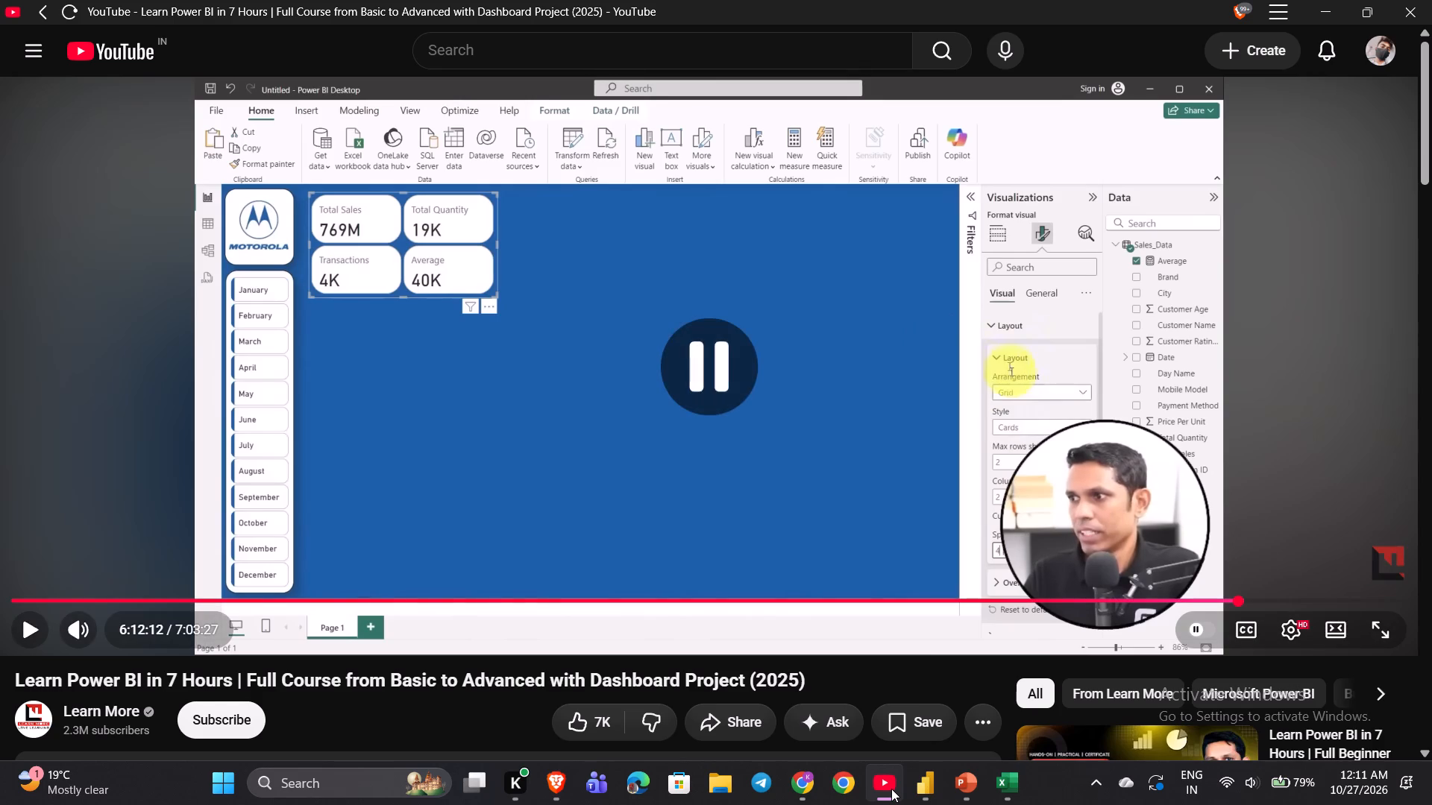
left_click(891, 789)
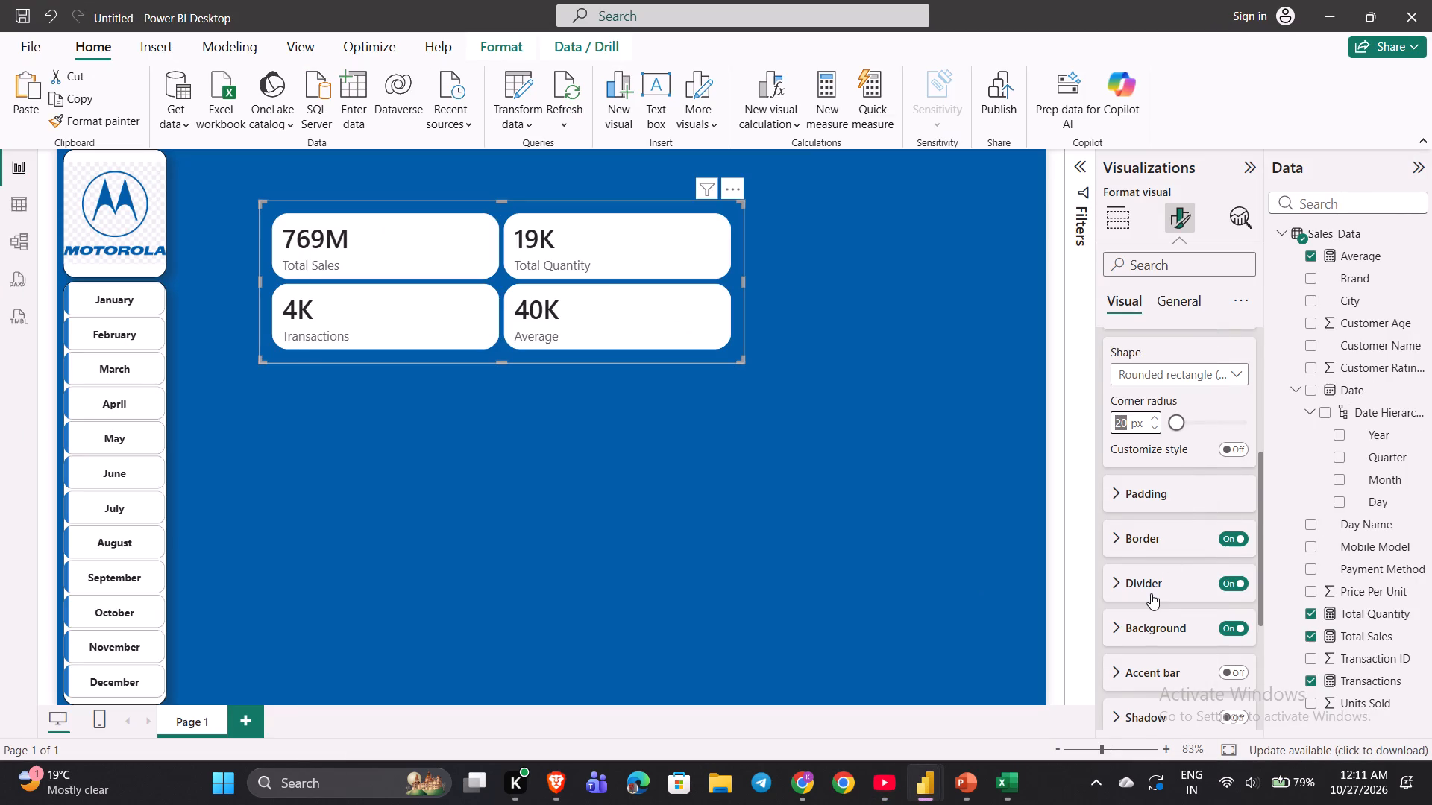
Look through the Cards formatting options of the selected card visual, including the divider settings.
scroll(1151, 593, "down", 6)
scroll(1151, 593, "up", 6)
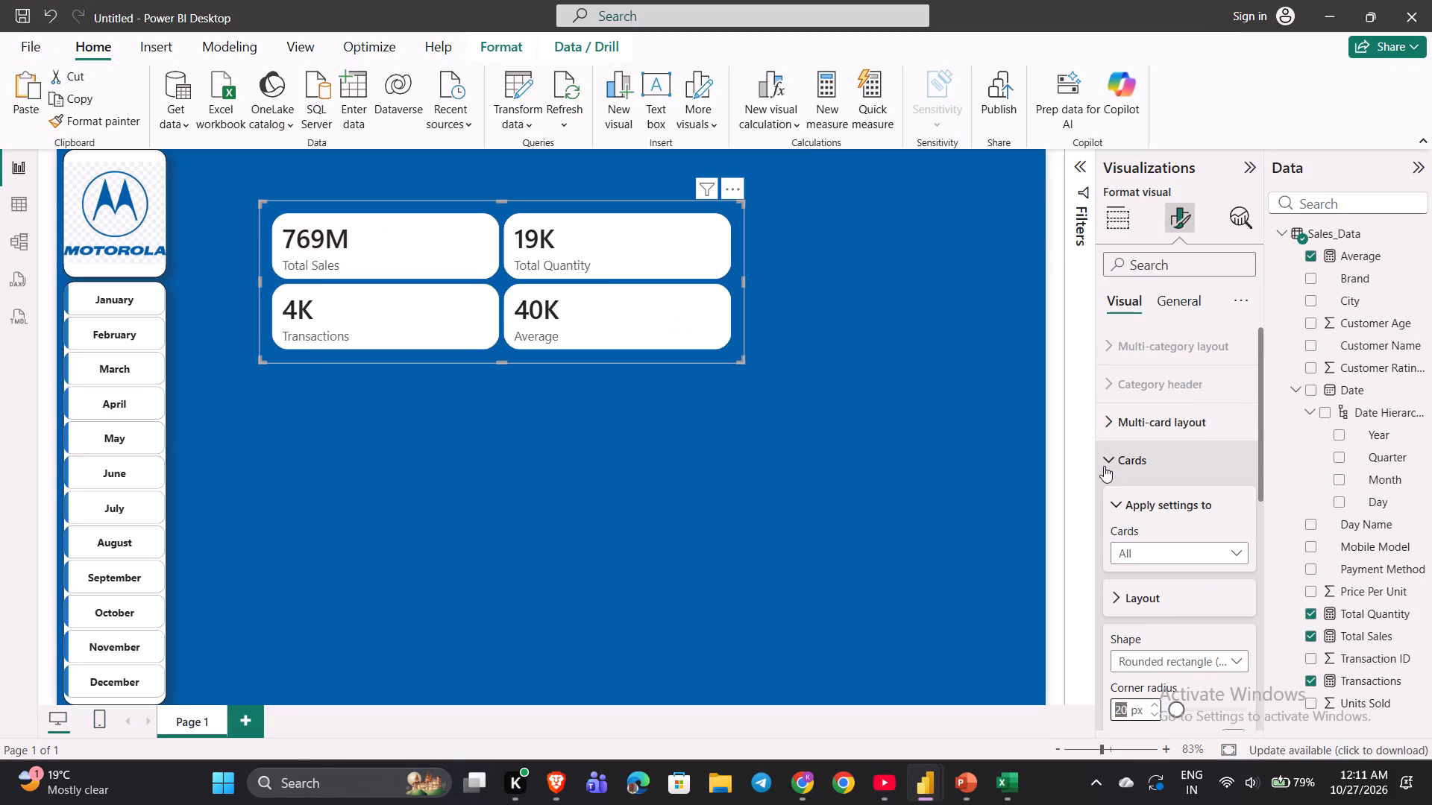
left_click(1107, 458)
left_click(1107, 458)
scroll(1152, 576, "down", 1)
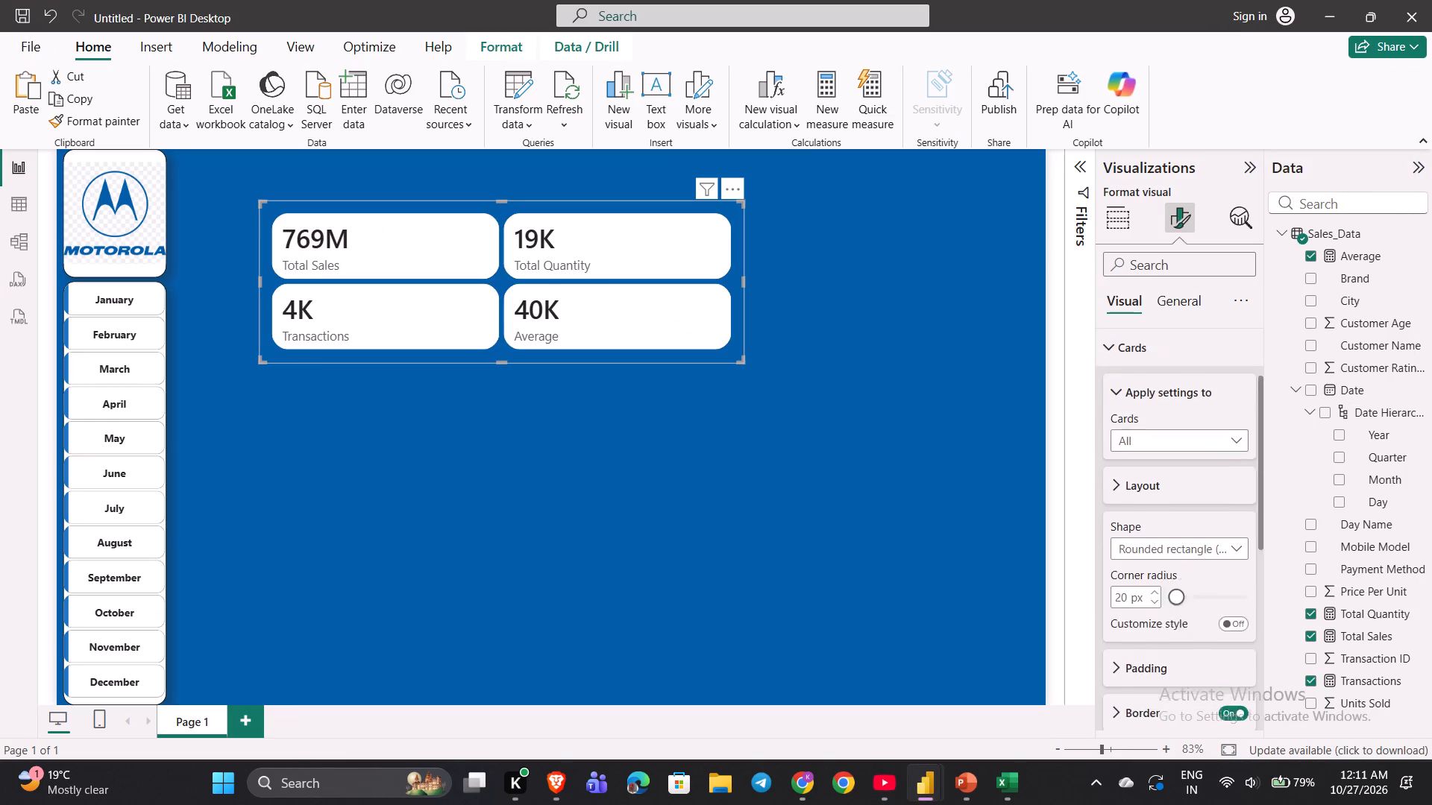
scroll(1152, 576, "down", 3)
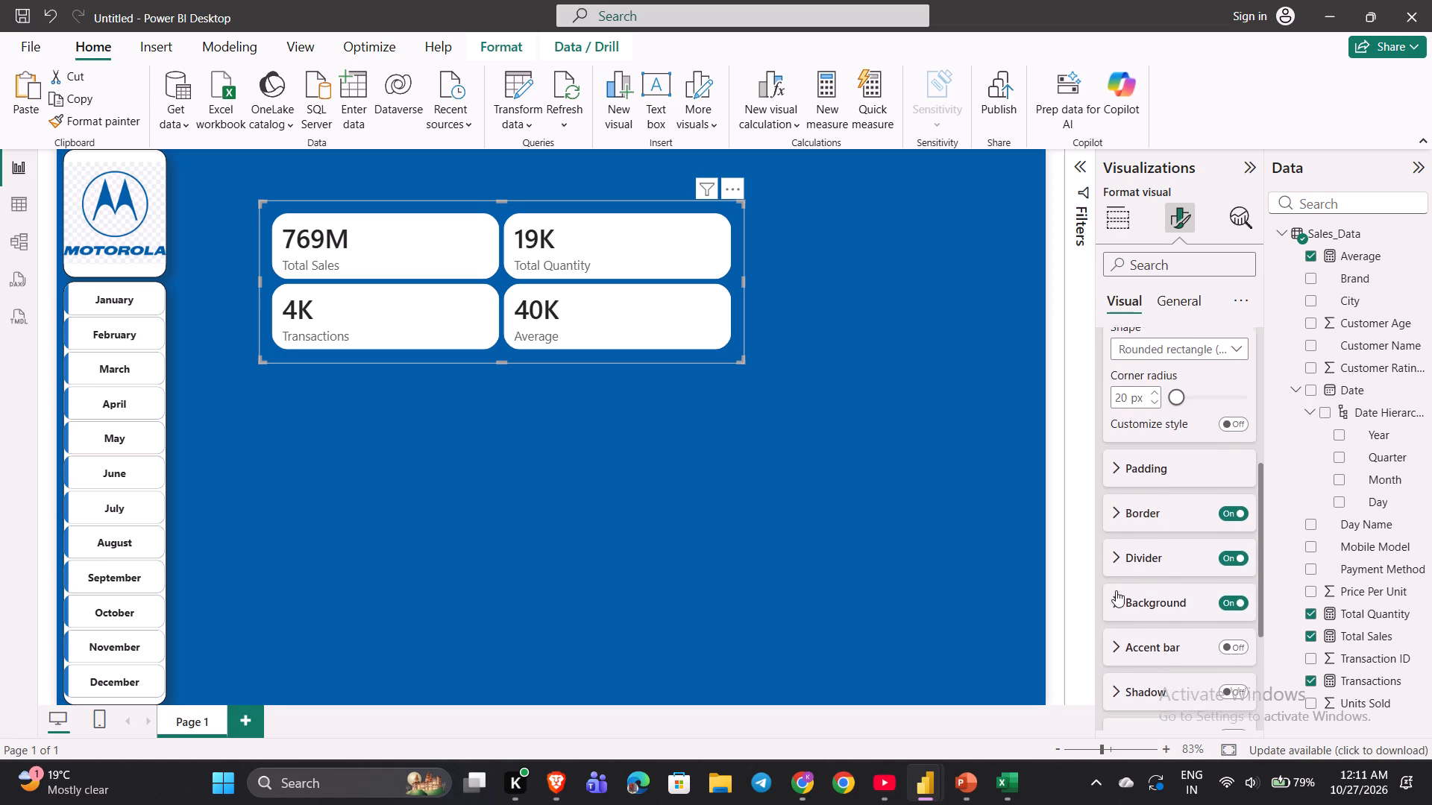
scroll(1116, 590, "down", 1)
left_click(1116, 545)
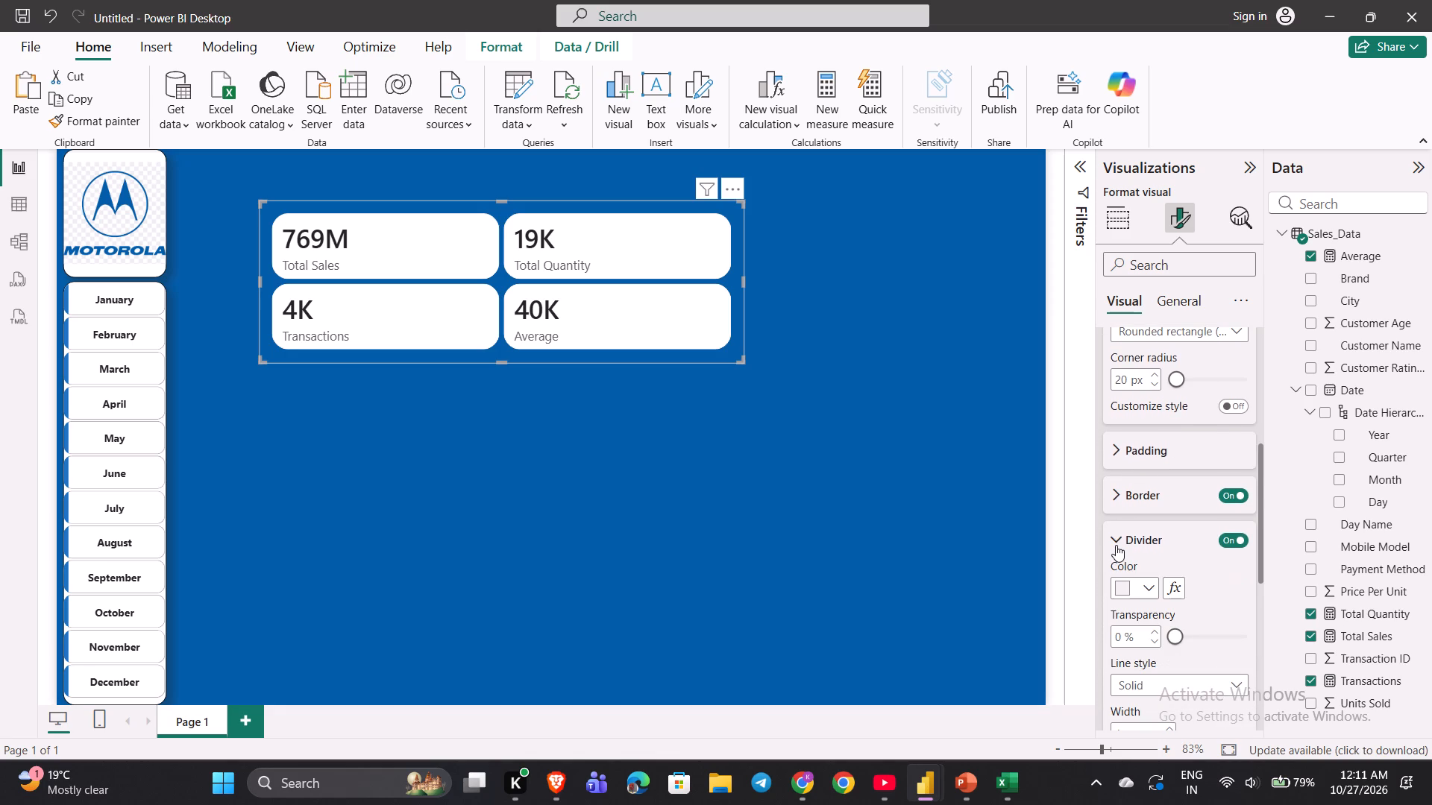
left_click(1116, 545)
scroll(1116, 545, "down", 1)
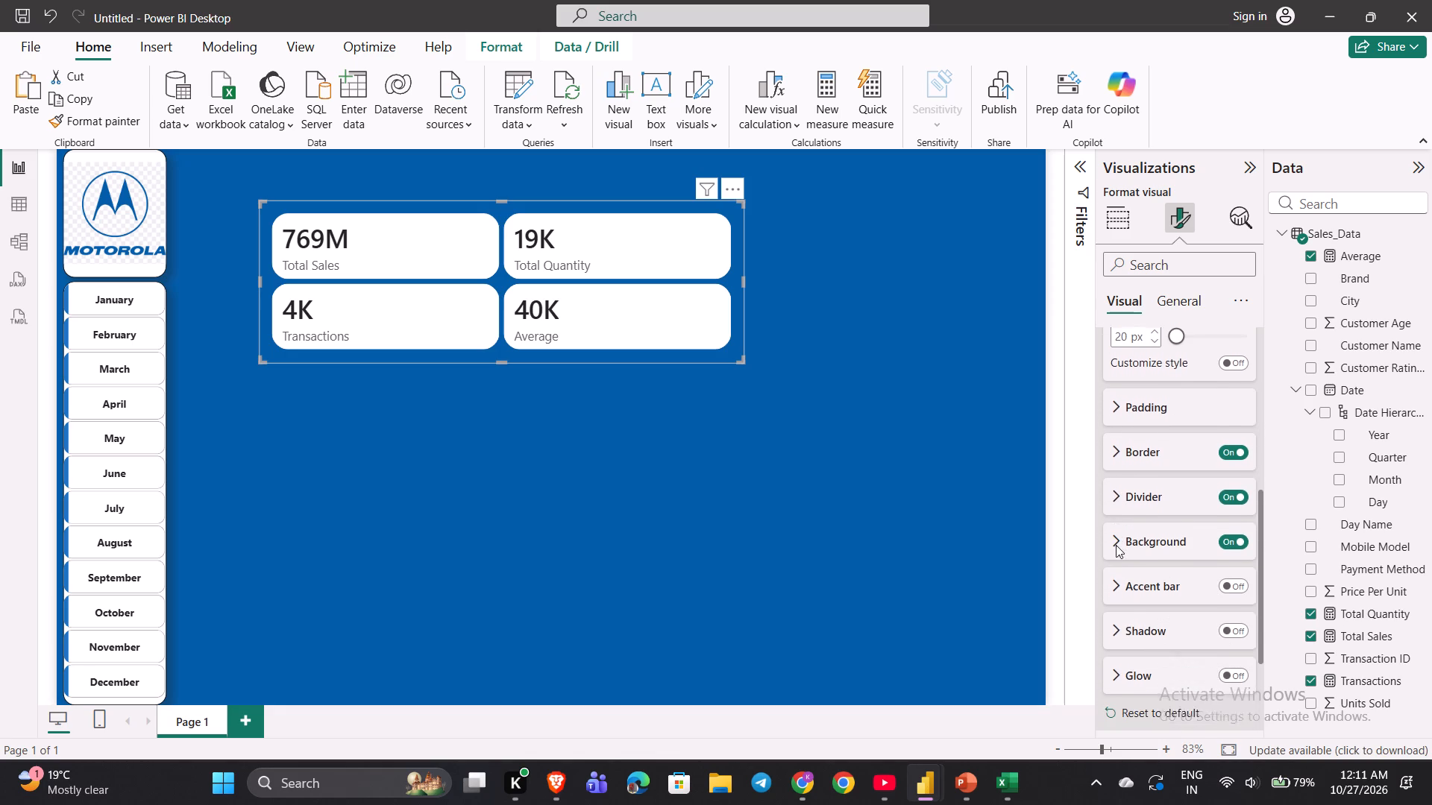
scroll(1116, 545, "down", 1)
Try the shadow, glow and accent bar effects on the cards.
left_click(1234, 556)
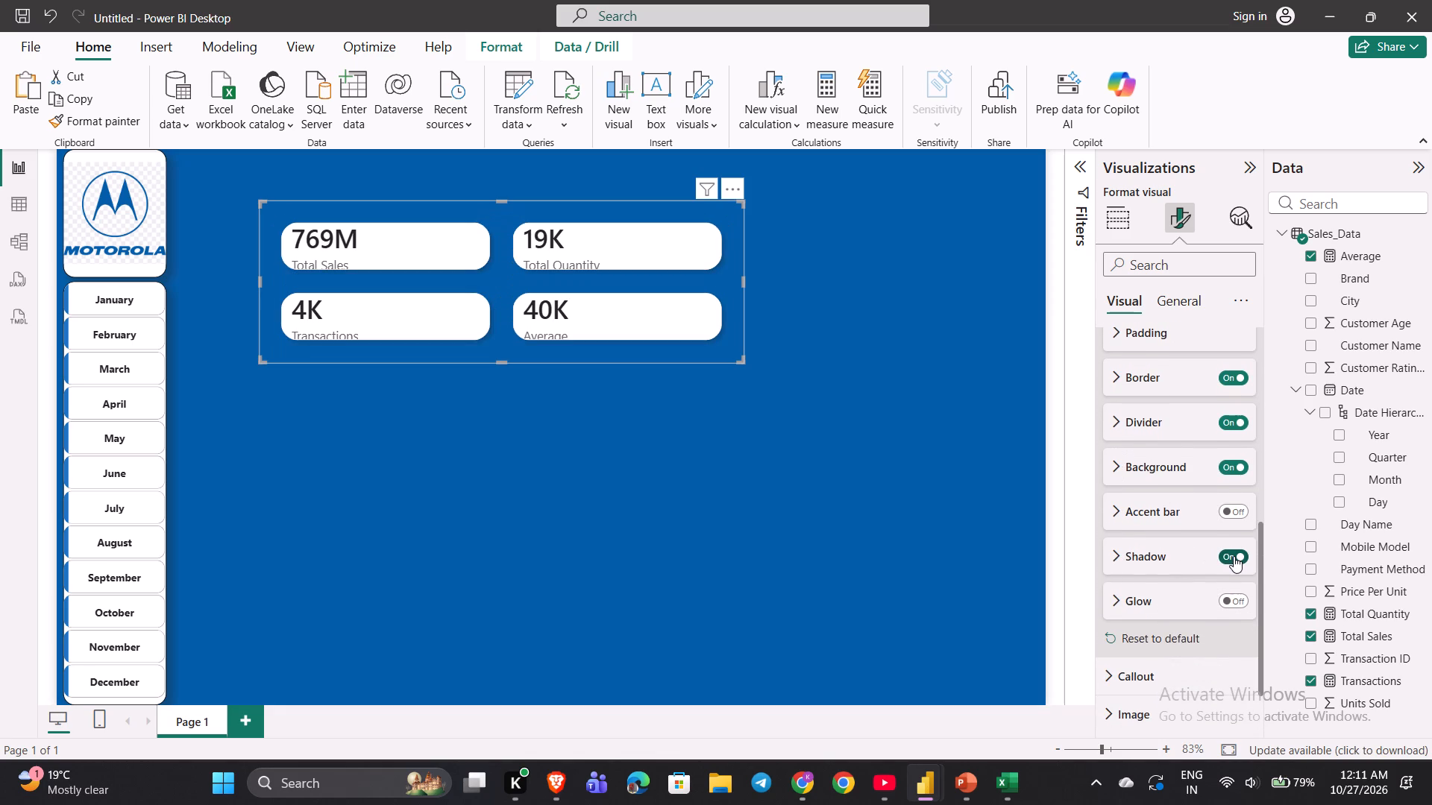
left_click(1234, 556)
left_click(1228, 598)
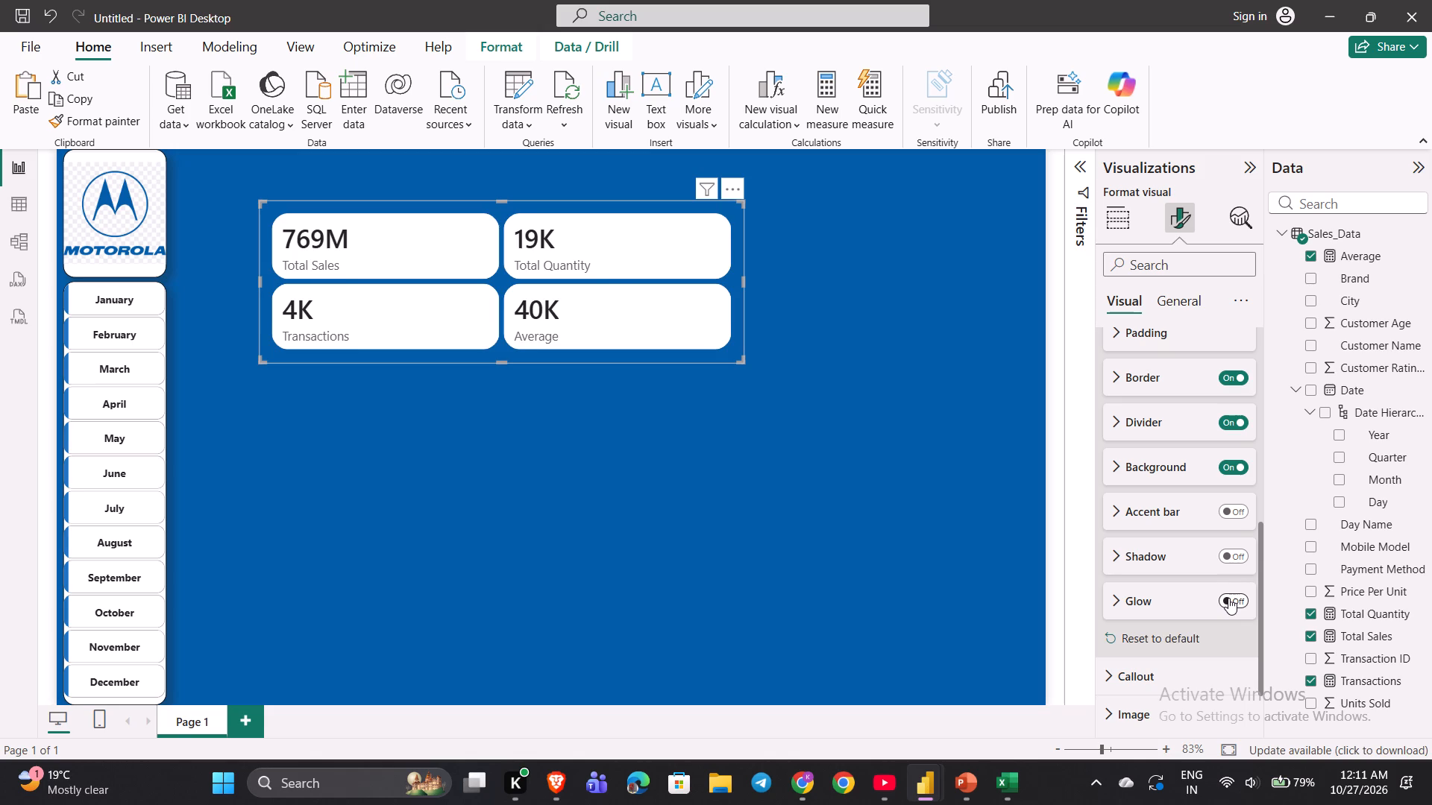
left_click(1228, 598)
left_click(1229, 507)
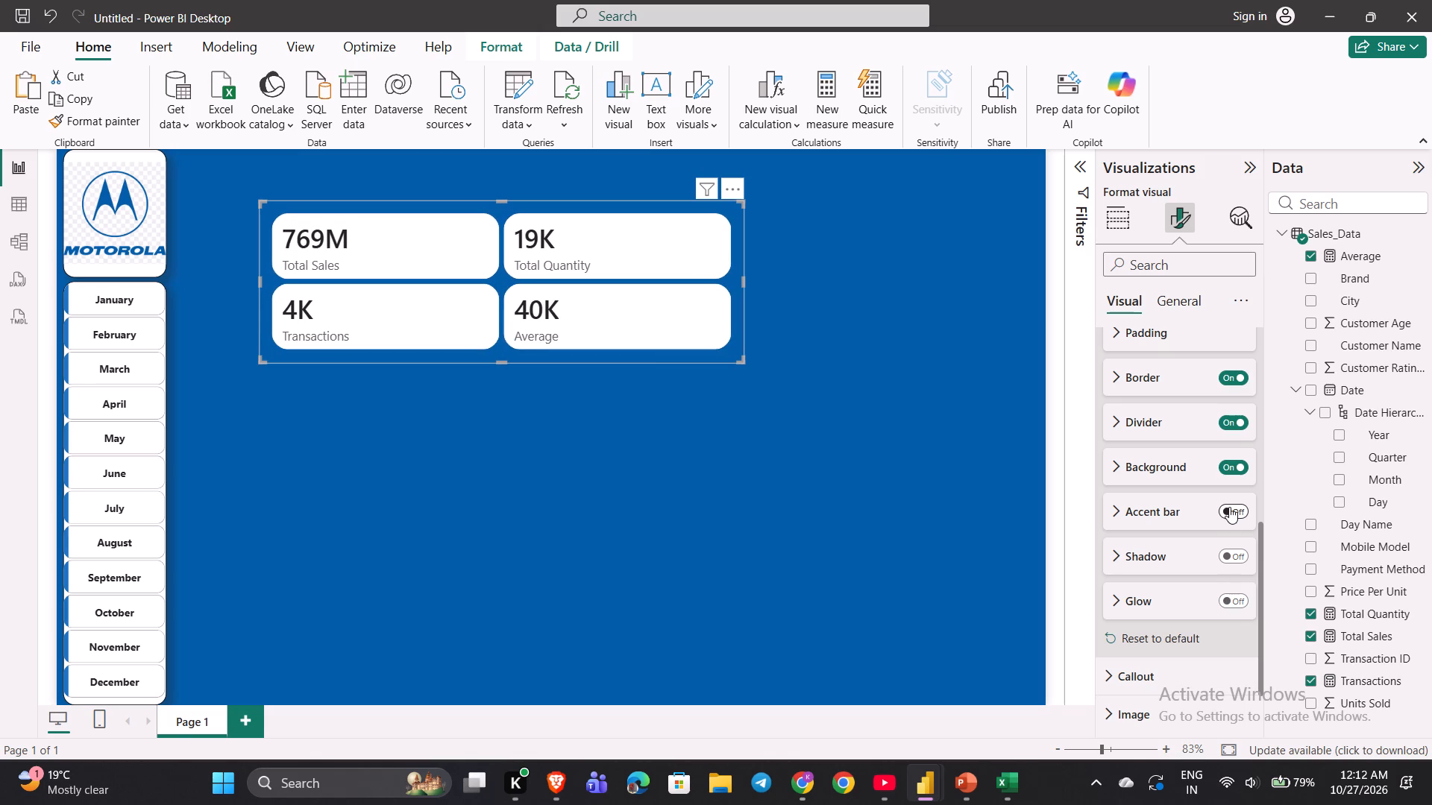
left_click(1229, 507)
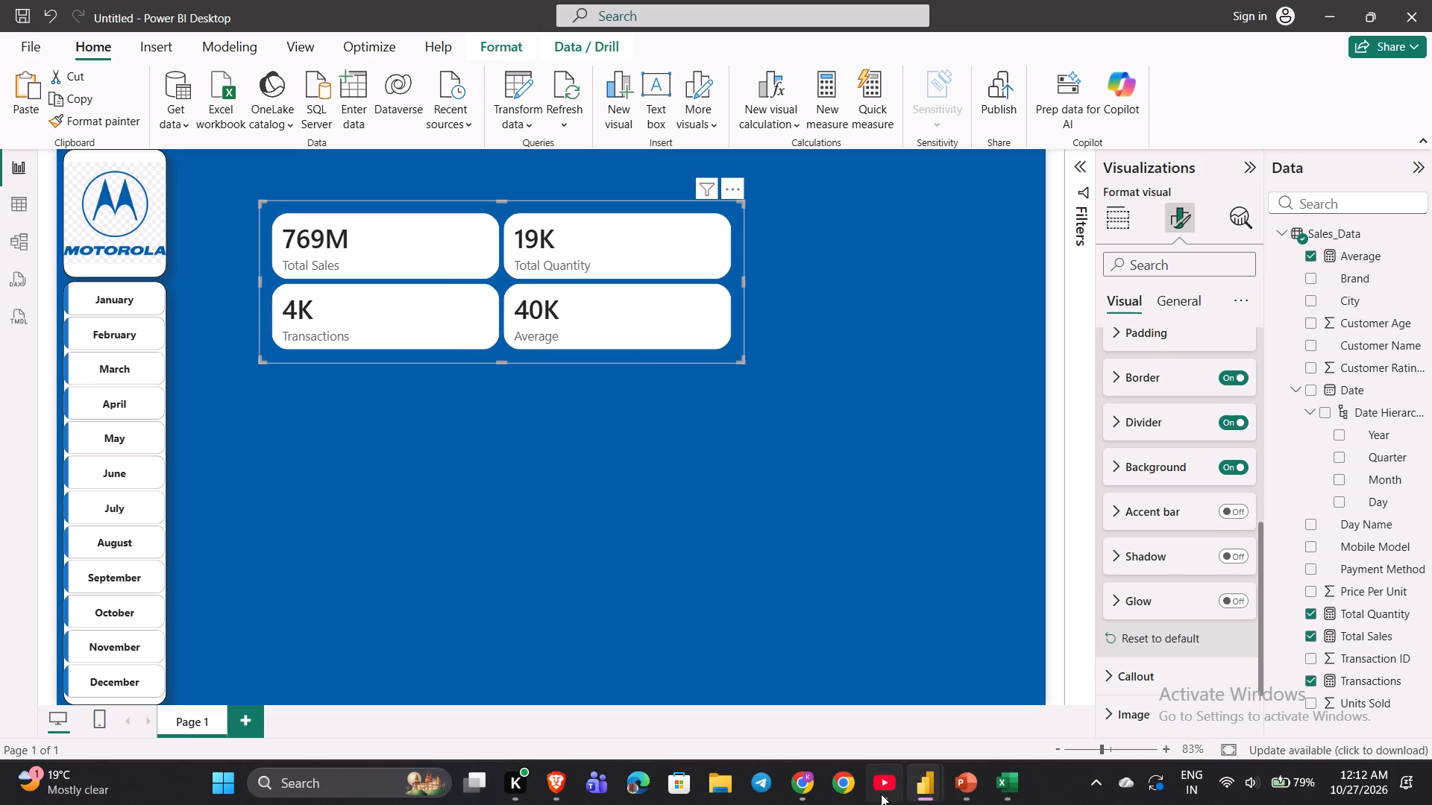
Switch to the YouTube course briefly to check the card formatting, and return to the Power BI report.
left_click(881, 794)
left_click(881, 794)
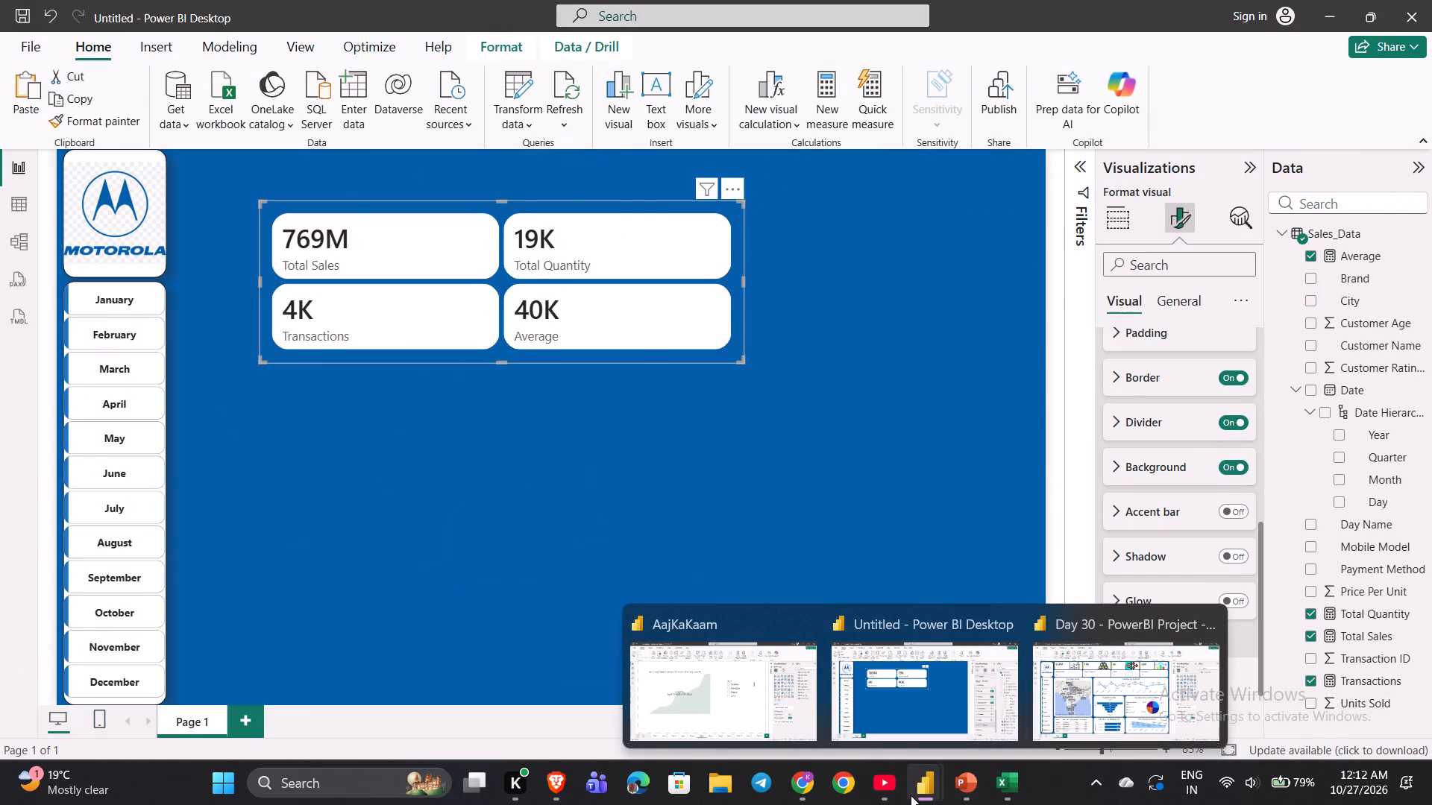
Turn on the accent bar for all cards and colour it yellow.
left_click(1227, 519)
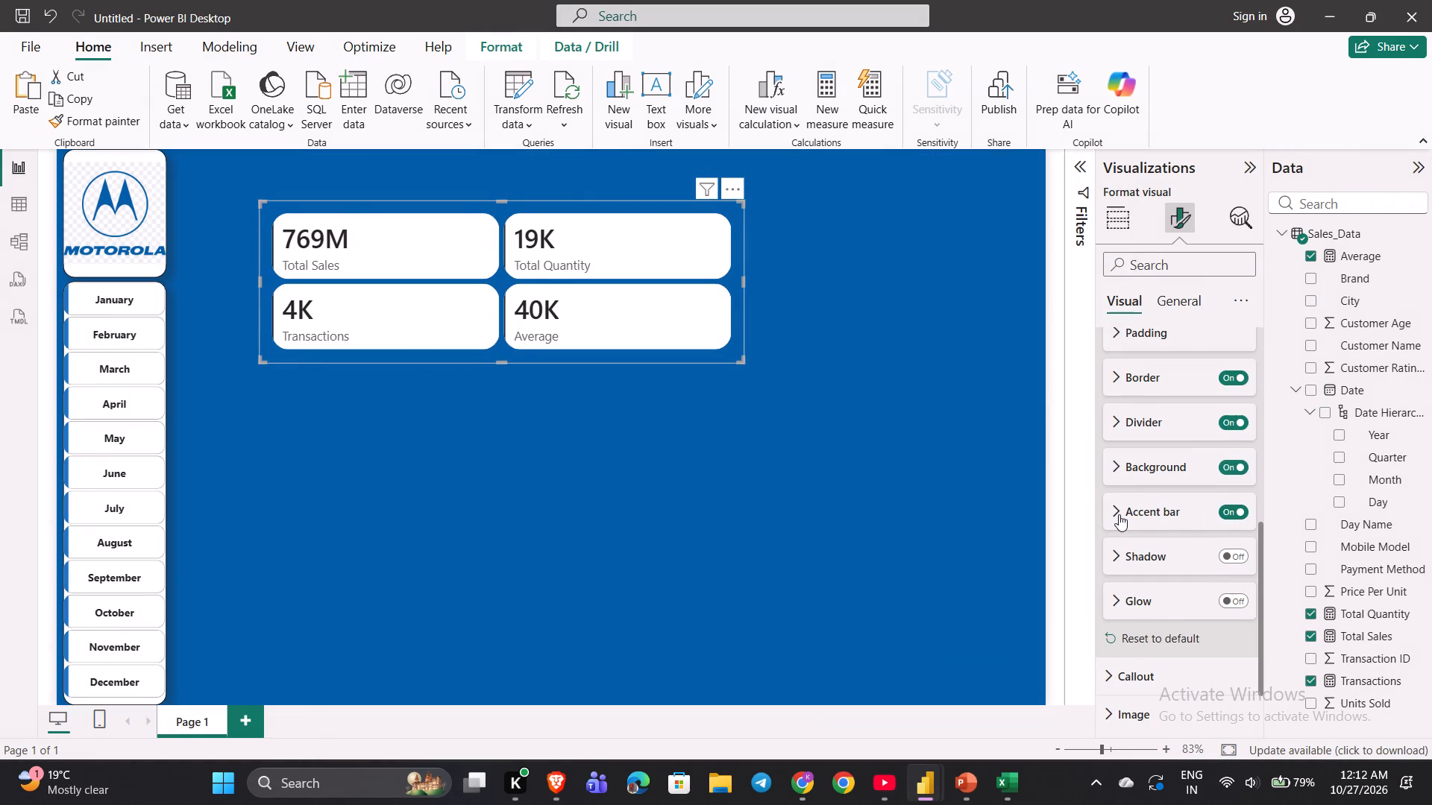
left_click(1119, 514)
left_click(1146, 610)
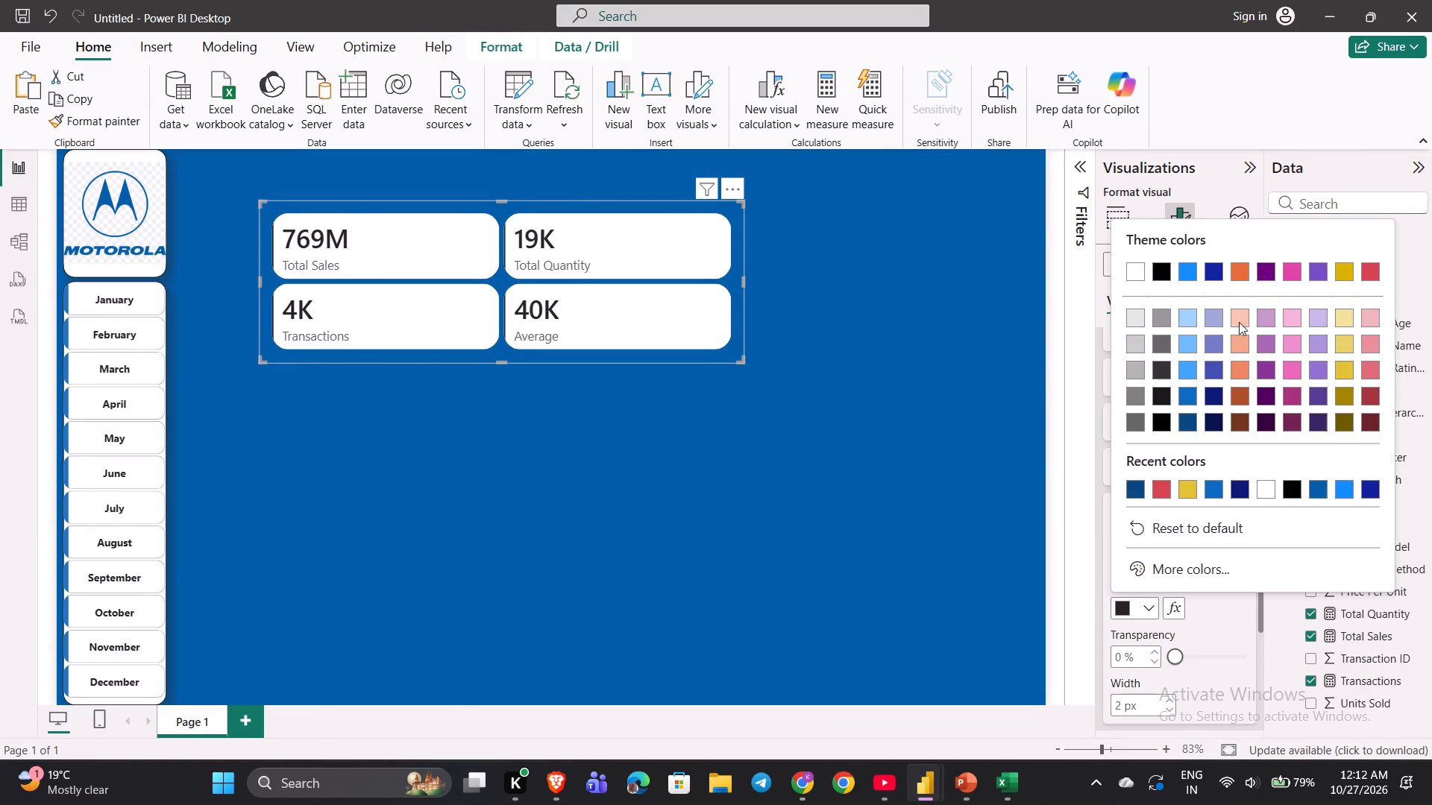
left_click(1340, 388)
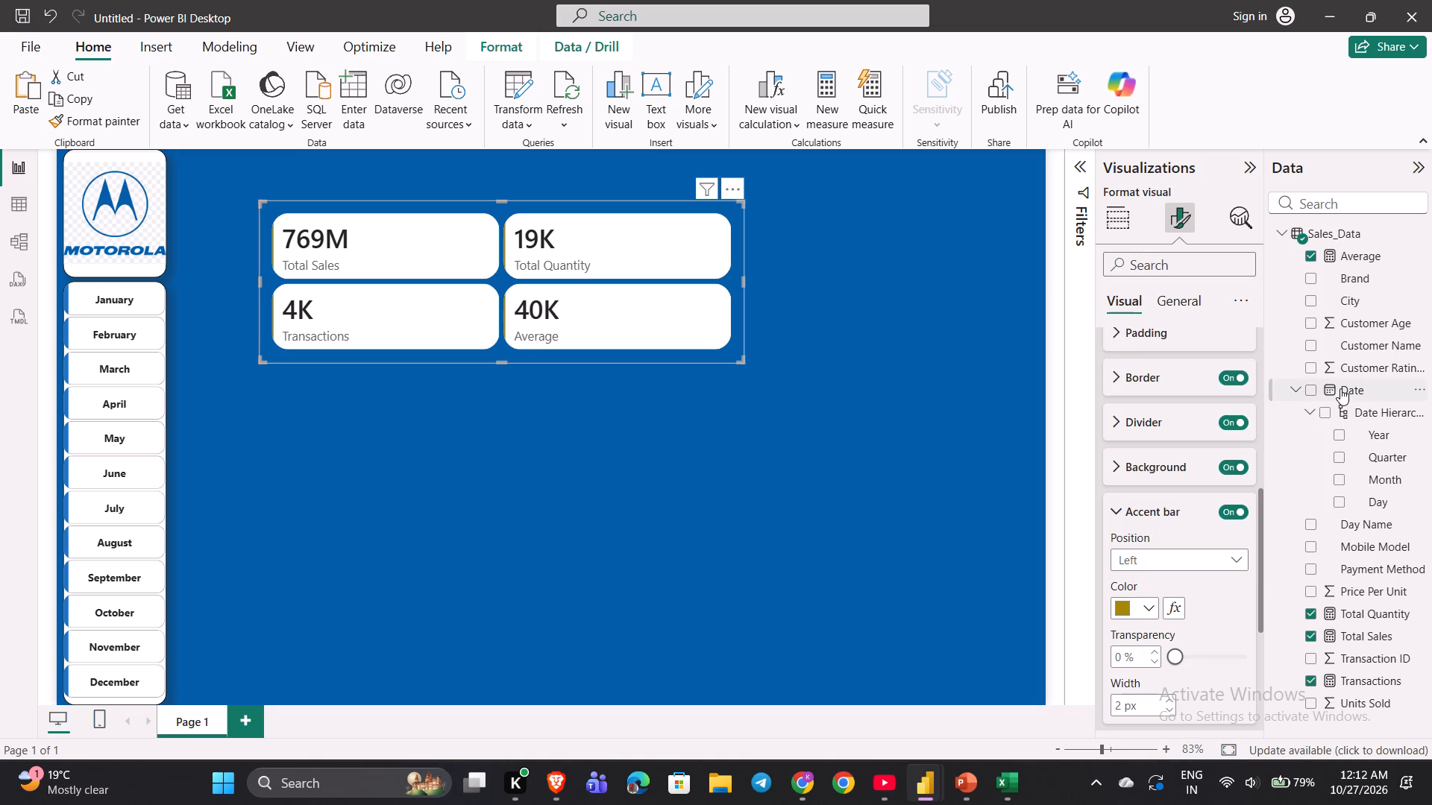
left_click(1149, 611)
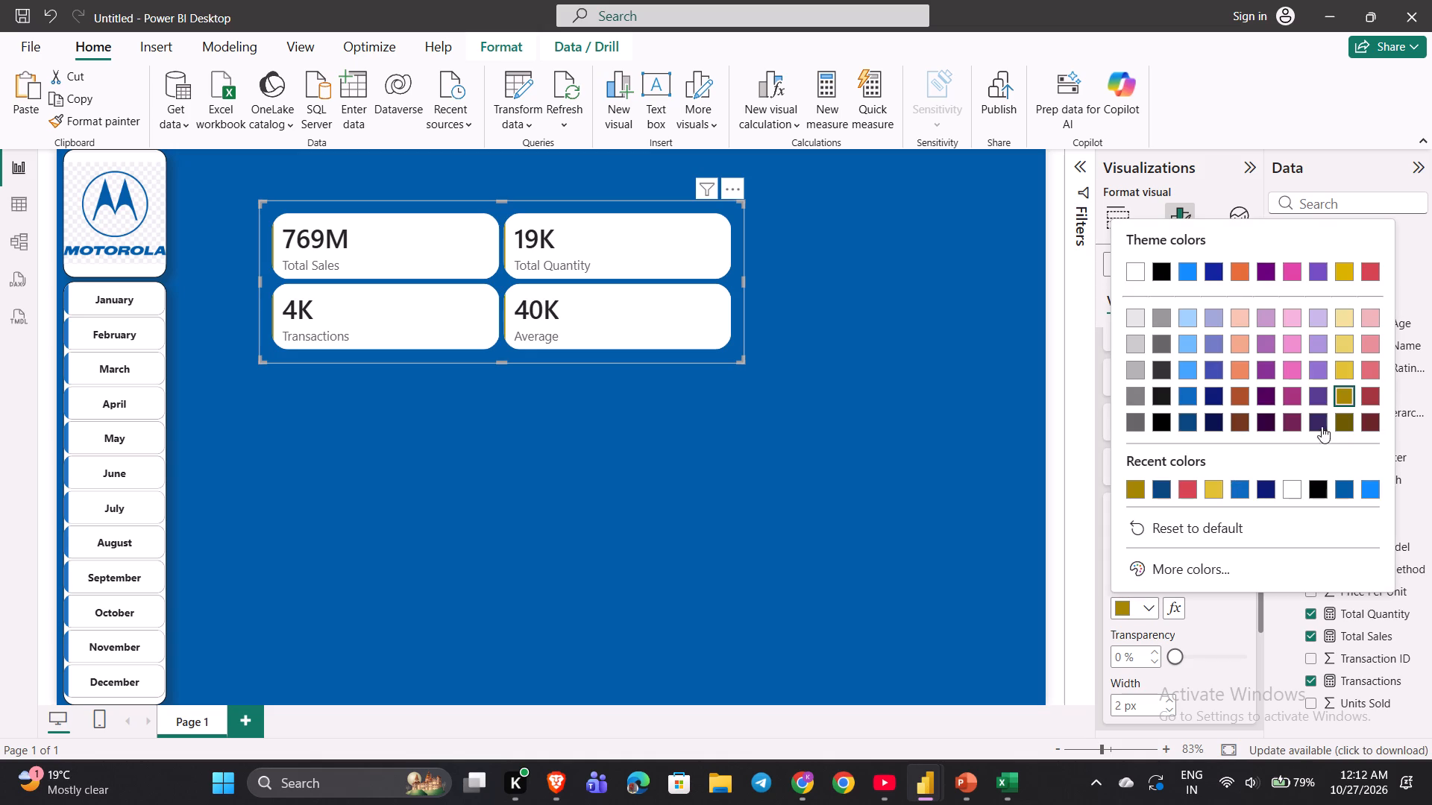
left_click(1345, 366)
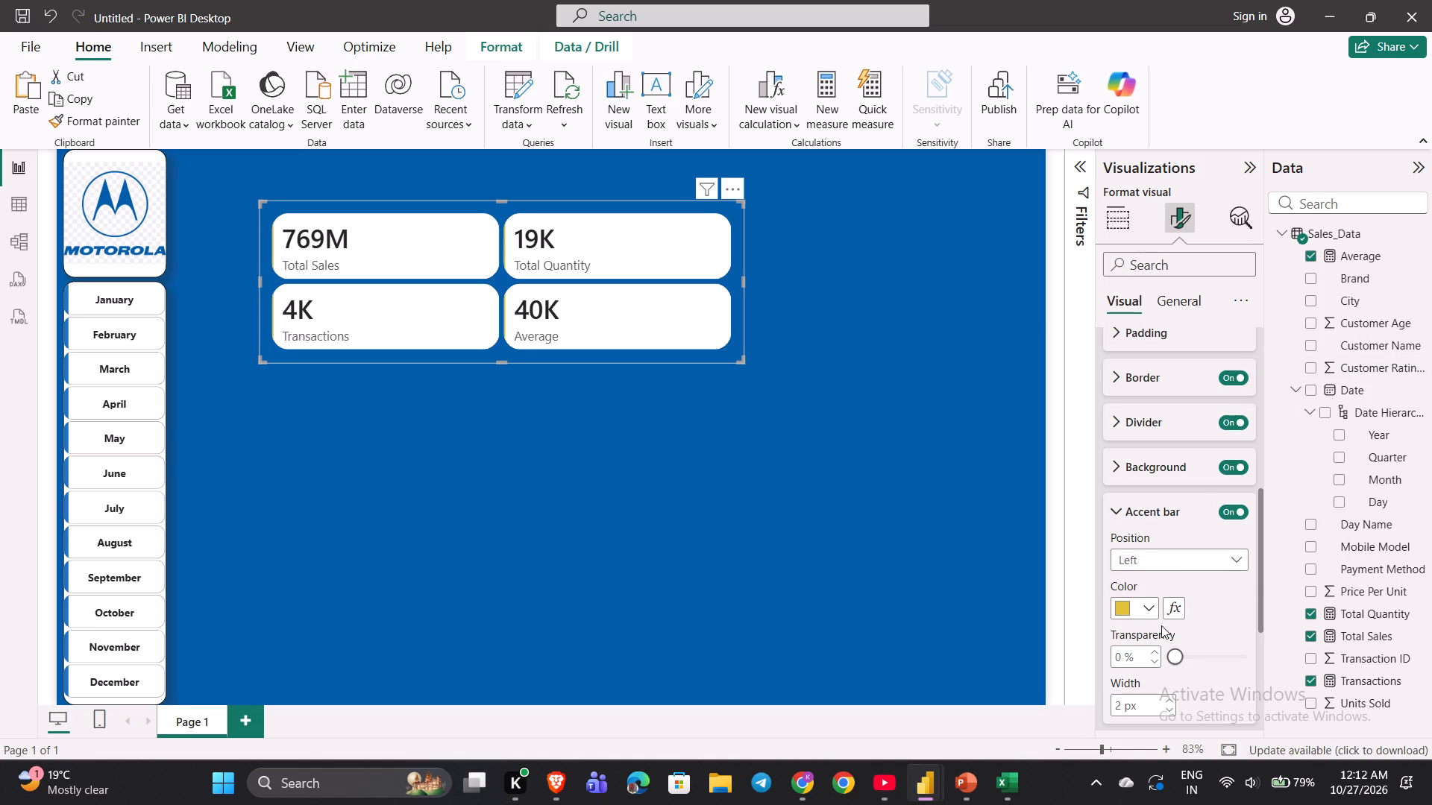
Set the width of the cards' accent bar to 5 px.
triple_click(1168, 700)
left_click(1168, 700)
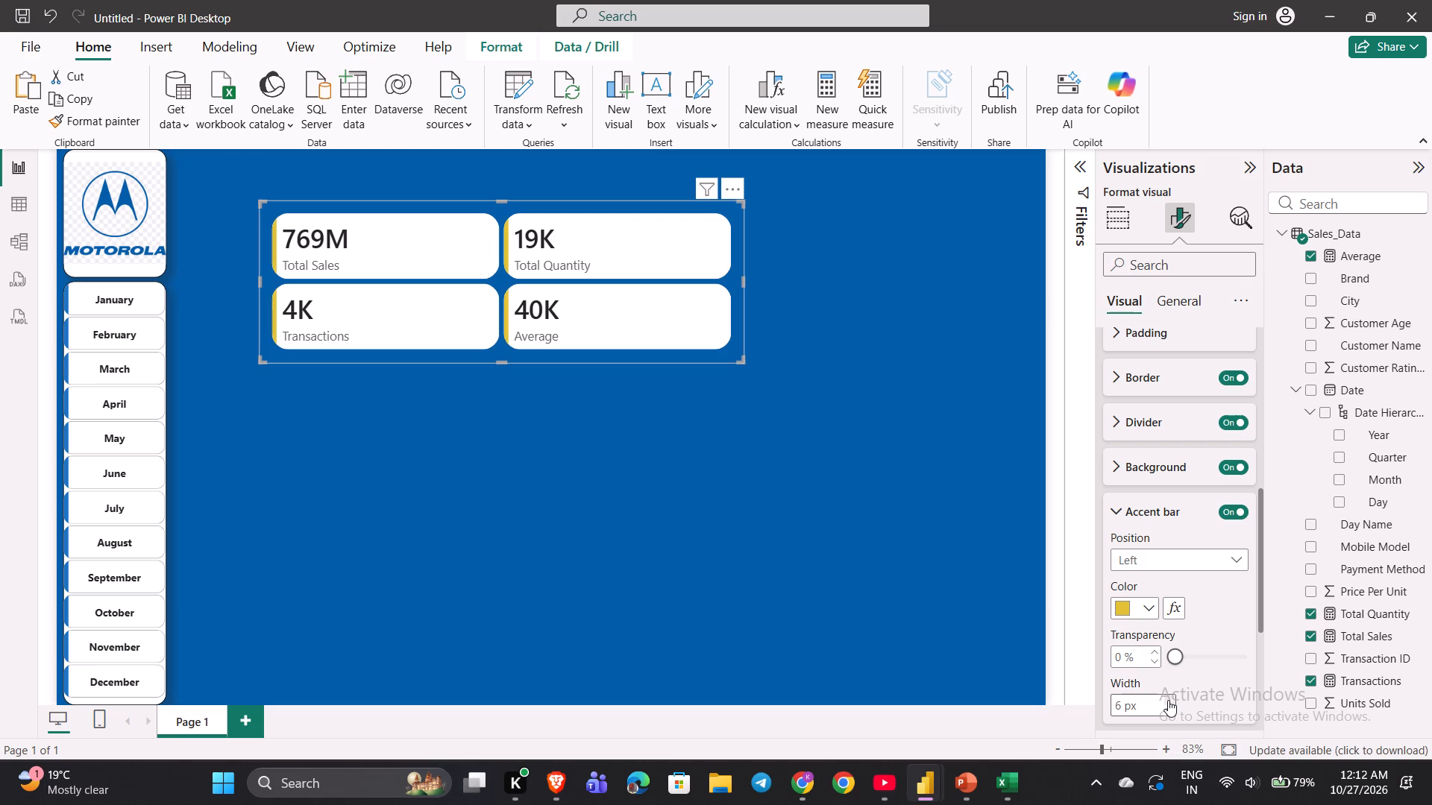
left_click(1169, 710)
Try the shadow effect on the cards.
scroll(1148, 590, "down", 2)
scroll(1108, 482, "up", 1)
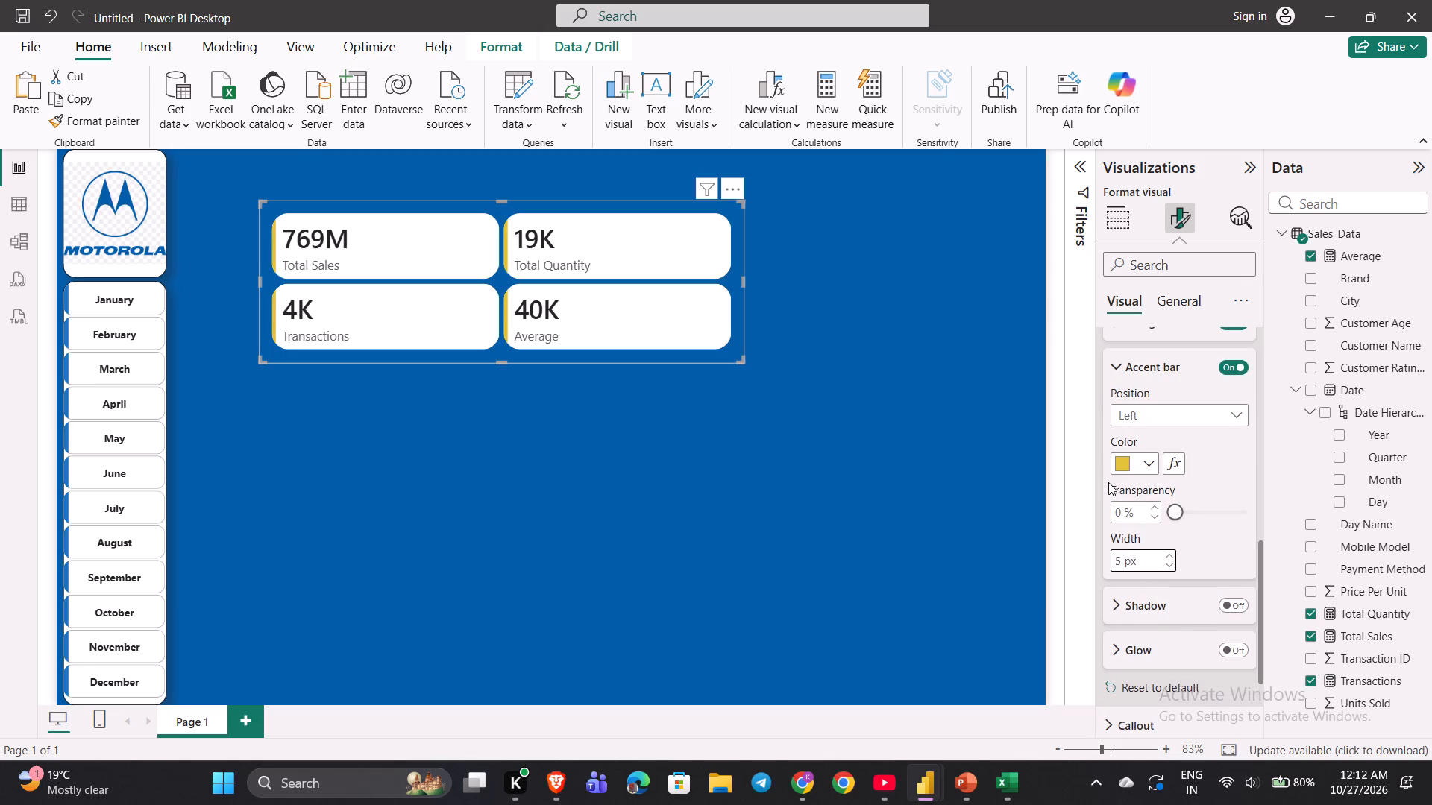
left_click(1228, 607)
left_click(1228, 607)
Look through the Cards formatting options again, including the layout, shape and effect settings.
left_click(1110, 373)
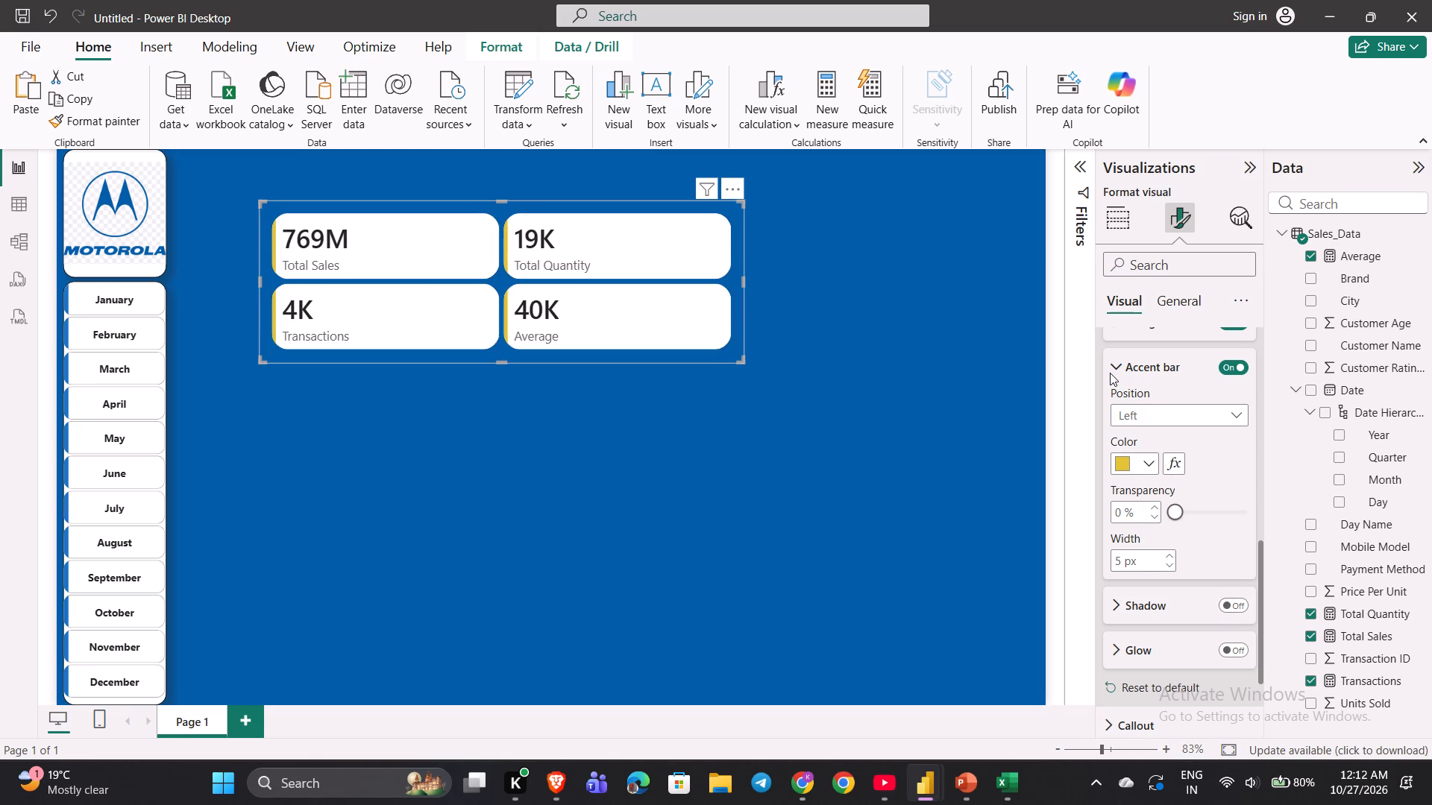
left_click(1111, 371)
scroll(1111, 371, "up", 3)
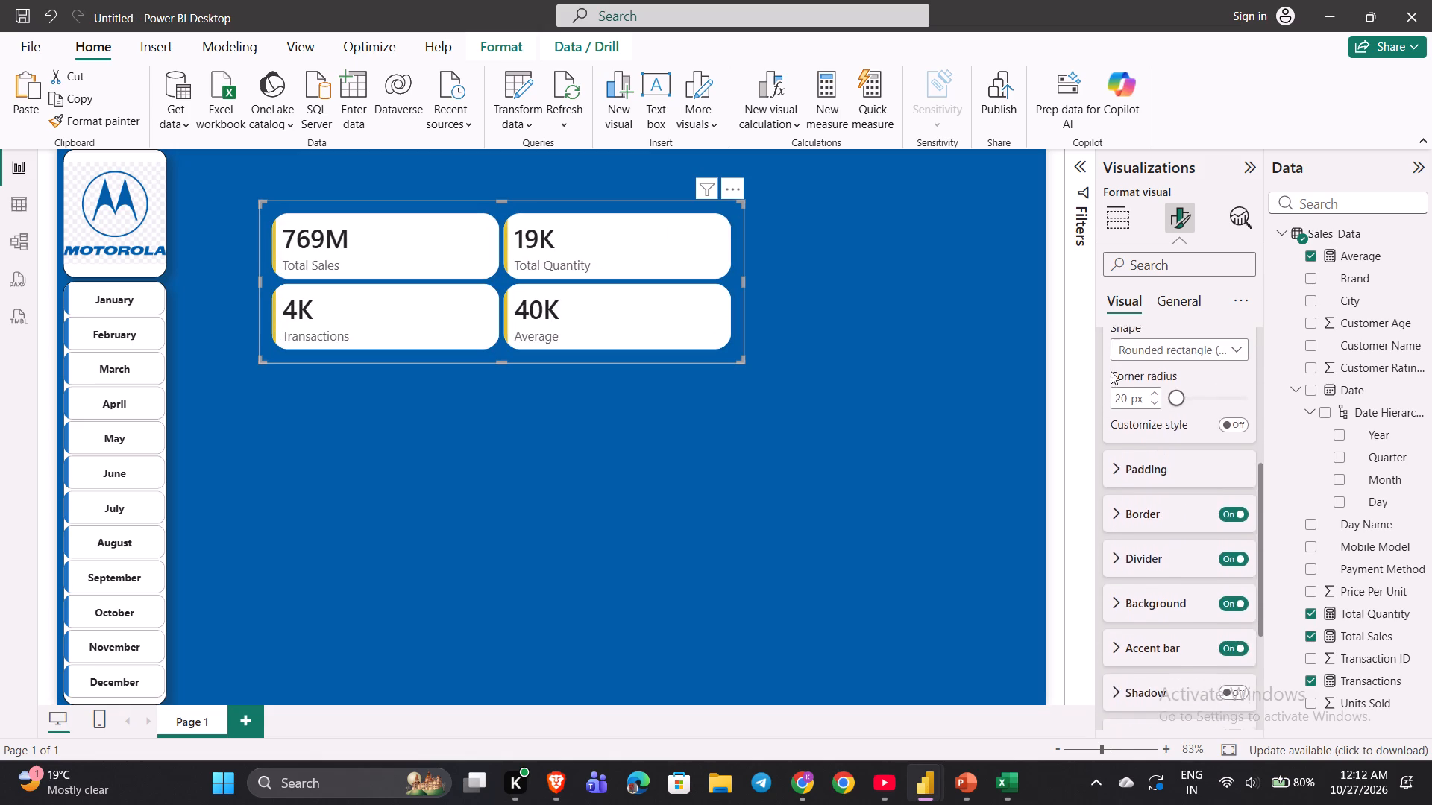
scroll(1111, 371, "up", 4)
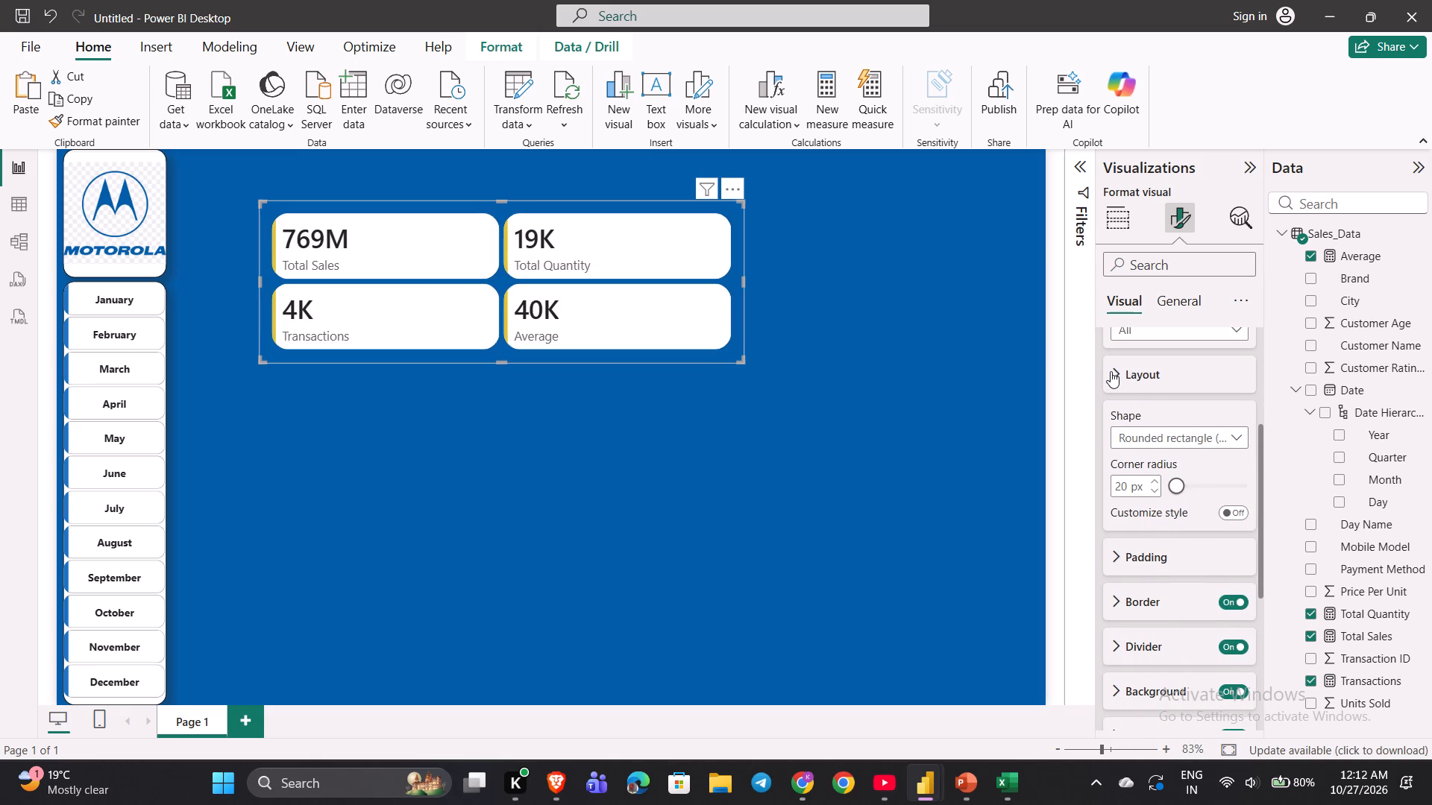
scroll(1111, 371, "up", 2)
left_click(1111, 505)
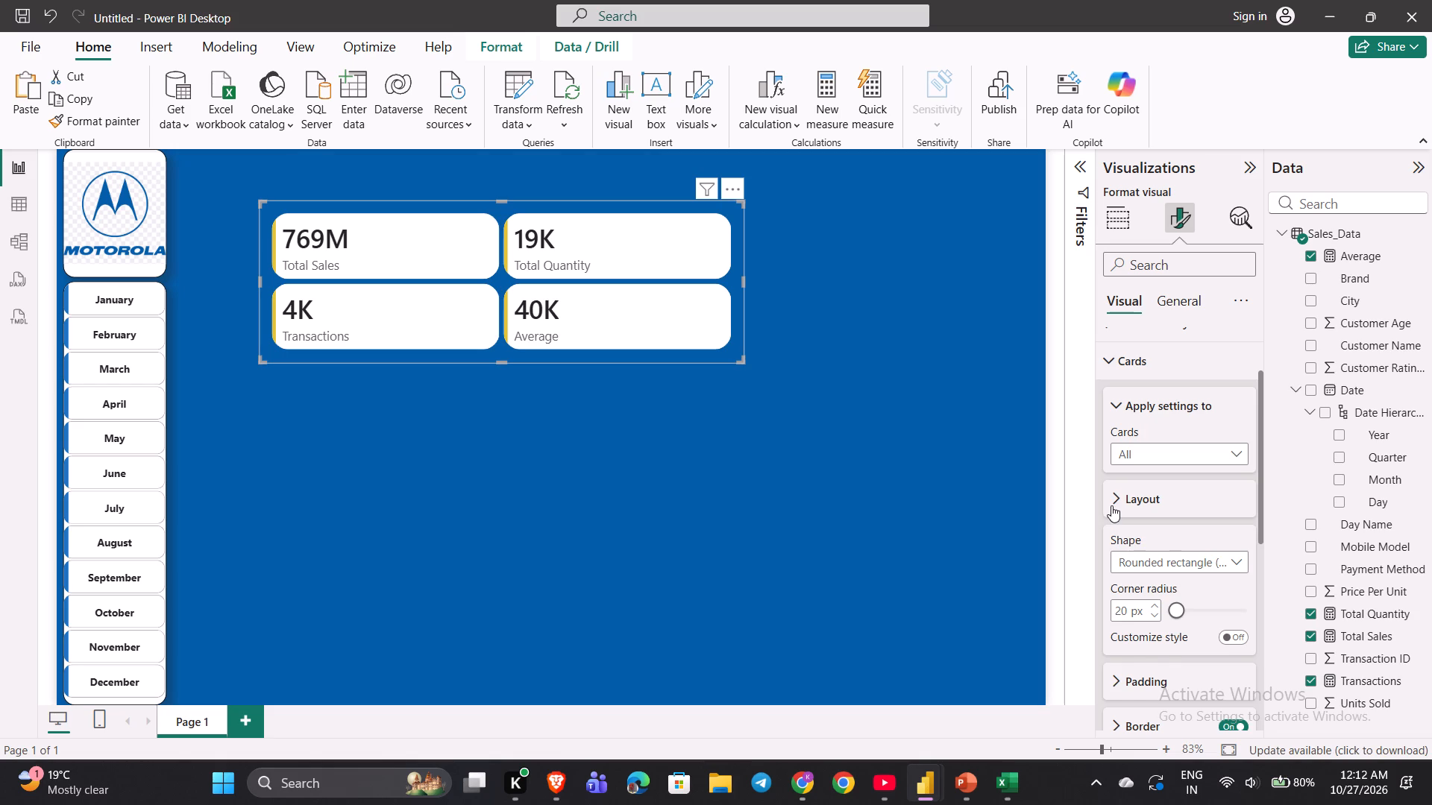
left_click(1117, 367)
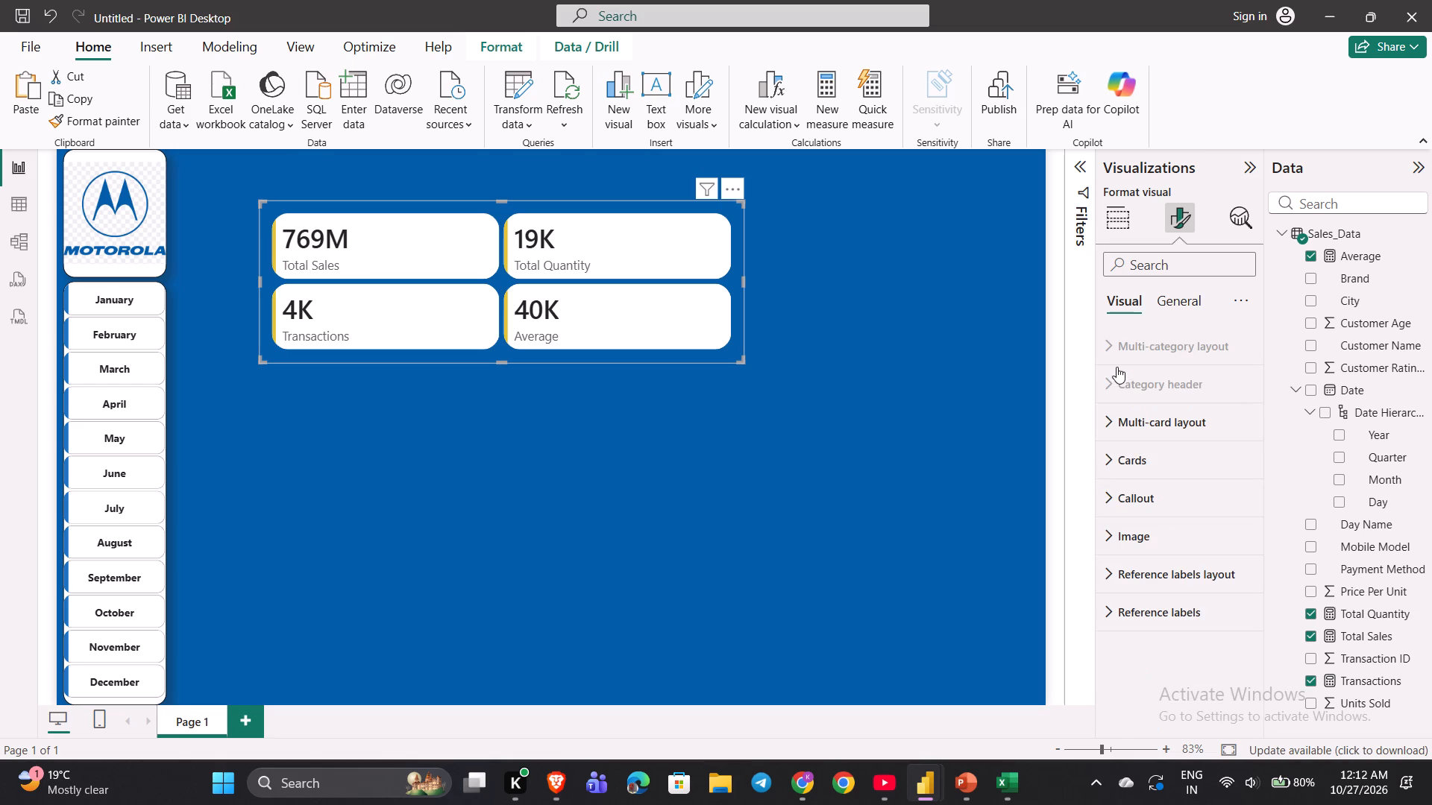
left_click(1107, 468)
scroll(1107, 468, "down", 2)
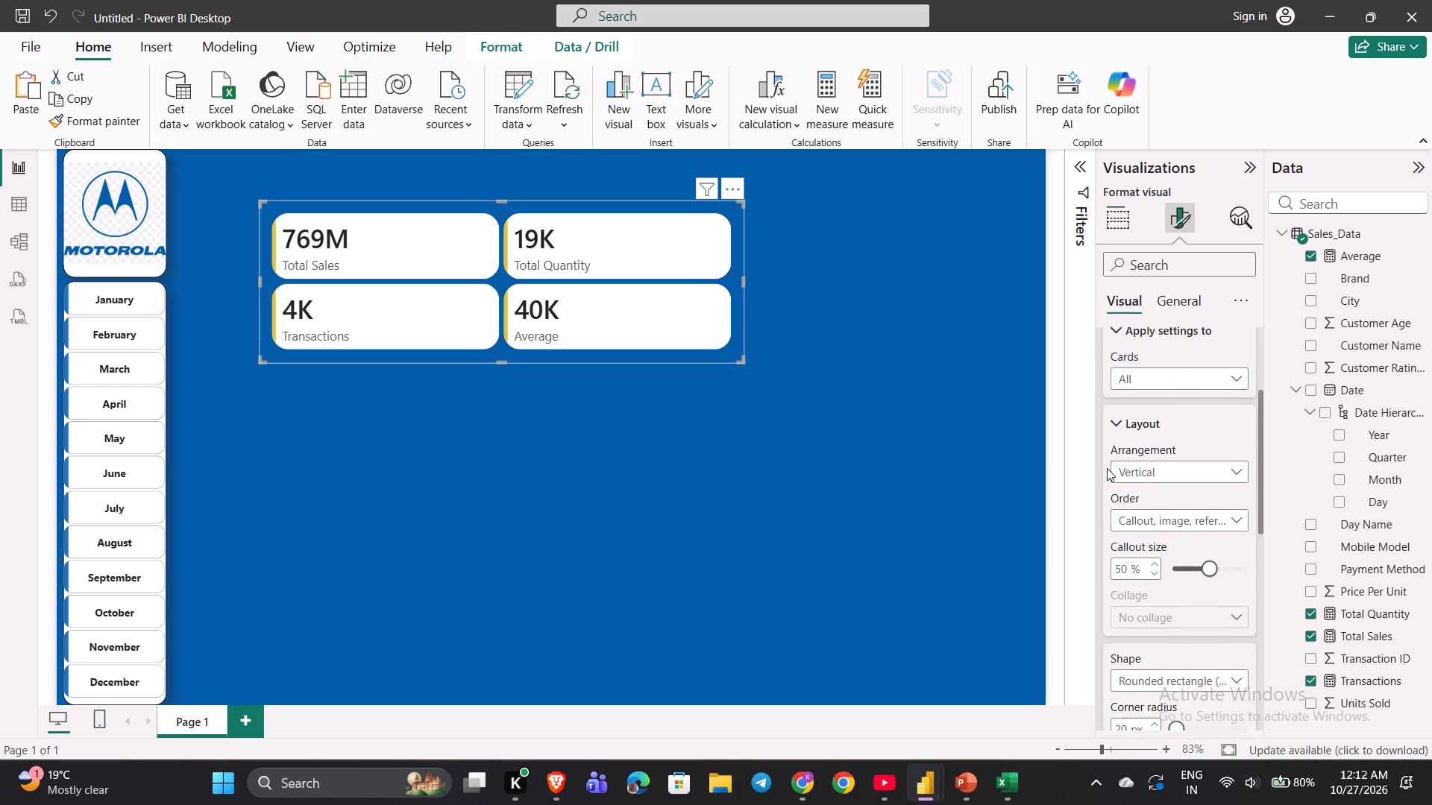
scroll(1107, 468, "down", 3)
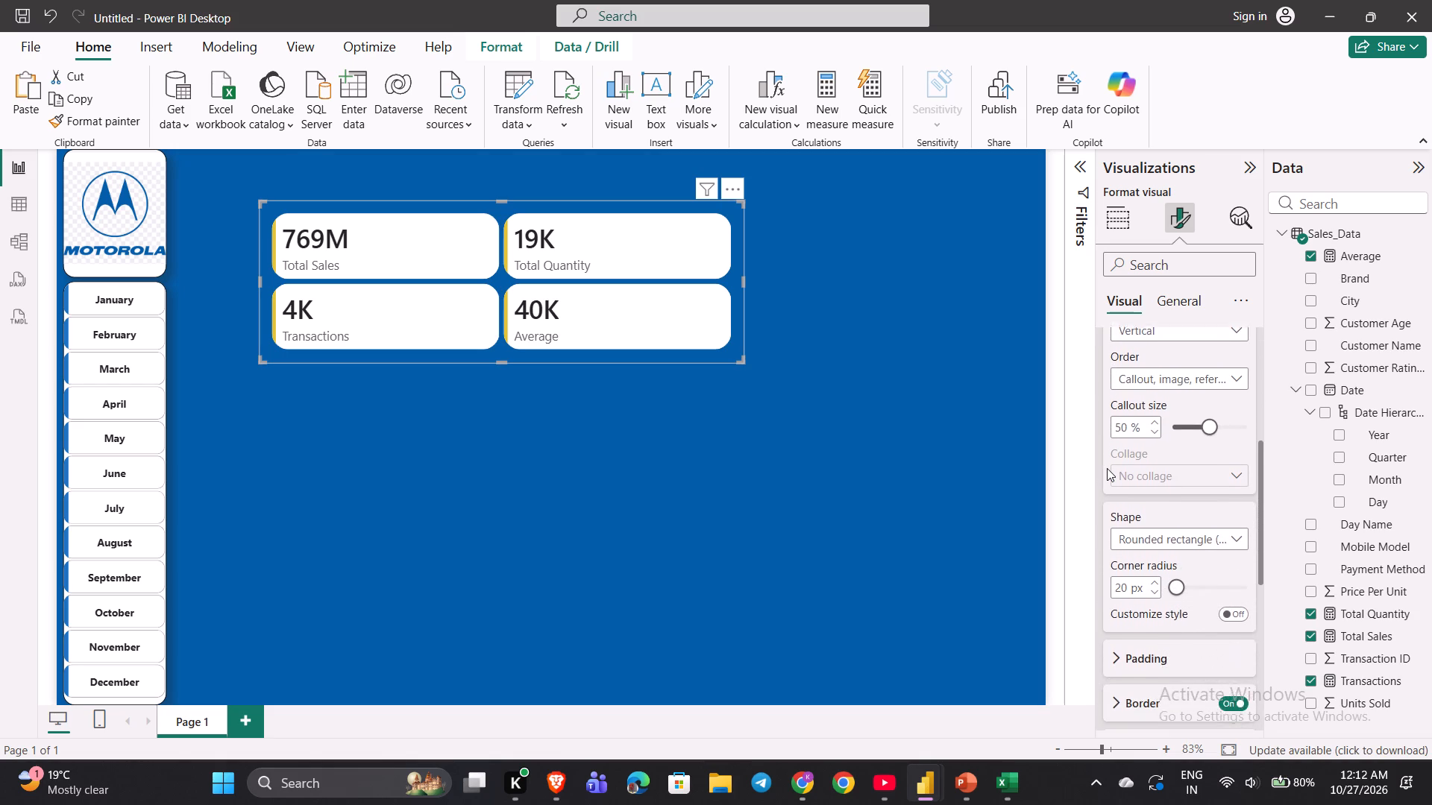
scroll(1107, 468, "down", 3)
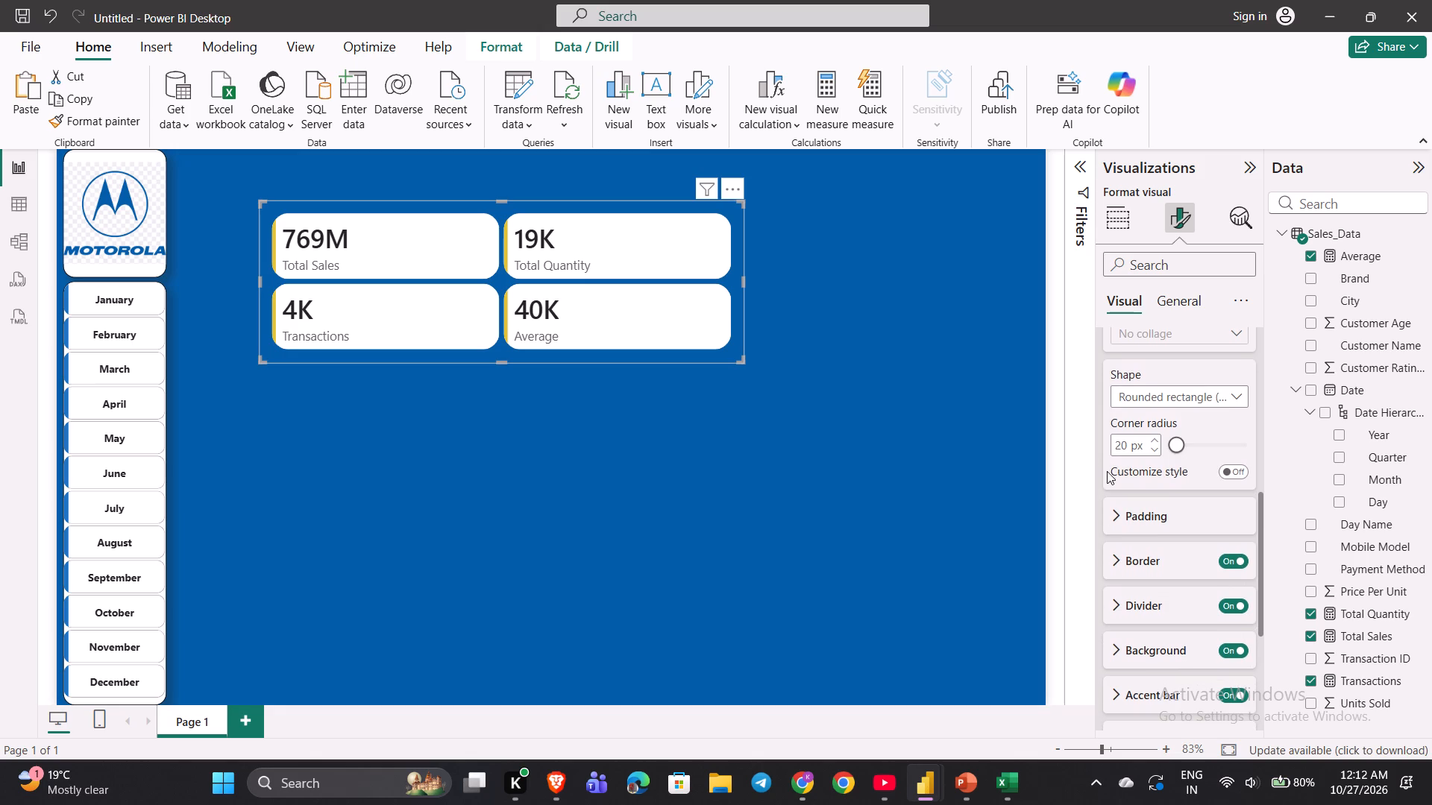
scroll(1109, 531, "down", 4)
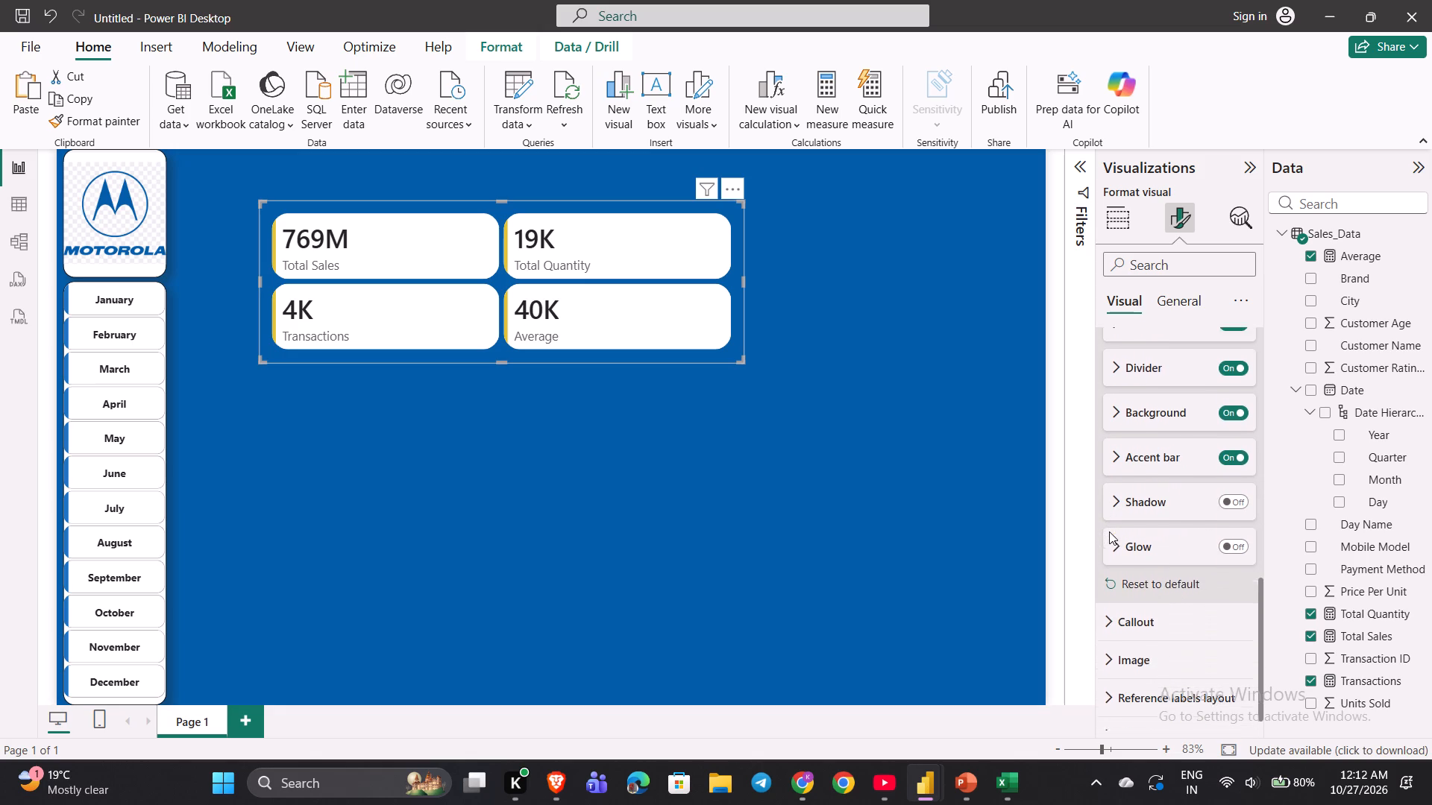
scroll(1109, 531, "down", 2)
Examine the callout options for the cards' values and labels, and check the multi-card layout options.
left_click(1107, 616)
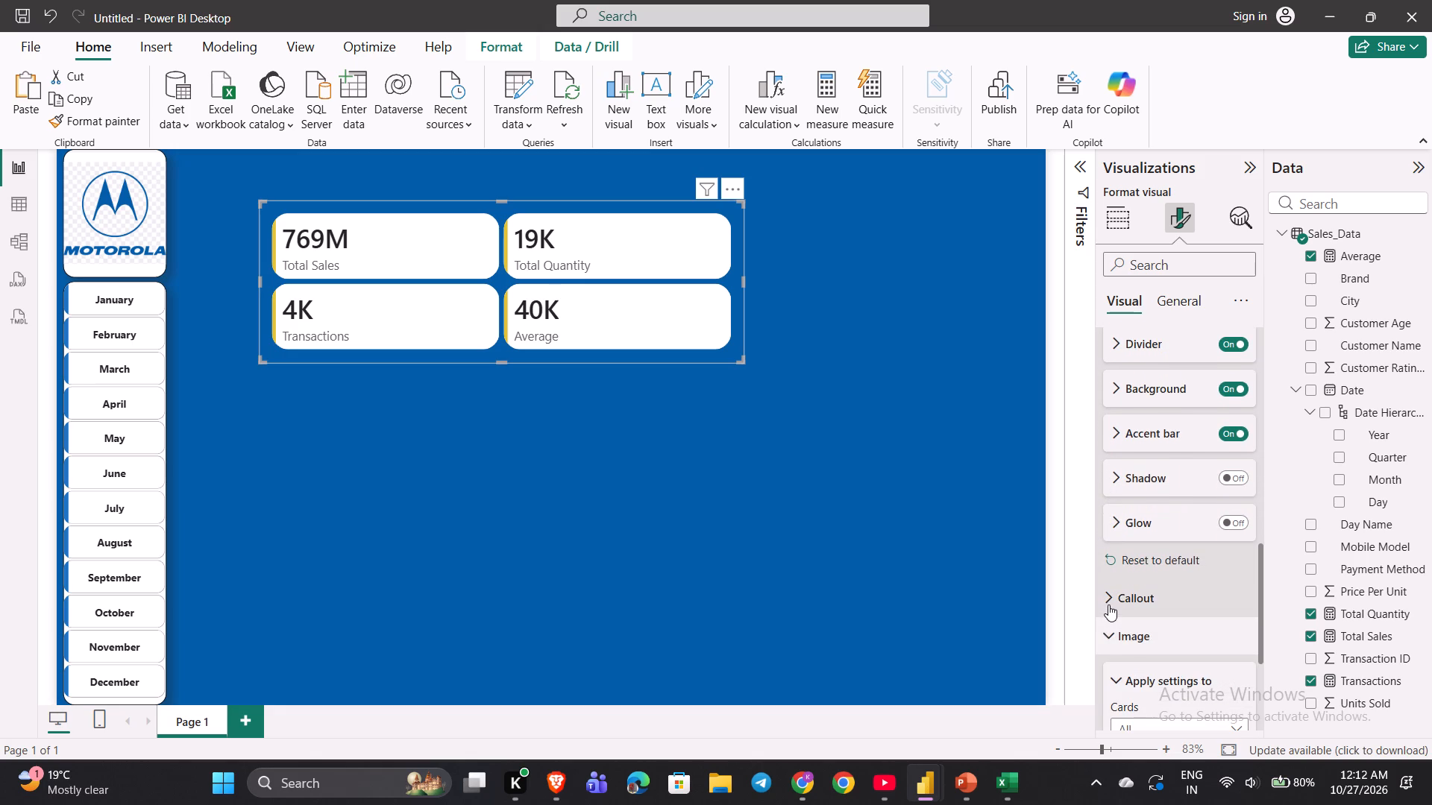
left_click(1108, 604)
scroll(1108, 604, "down", 4)
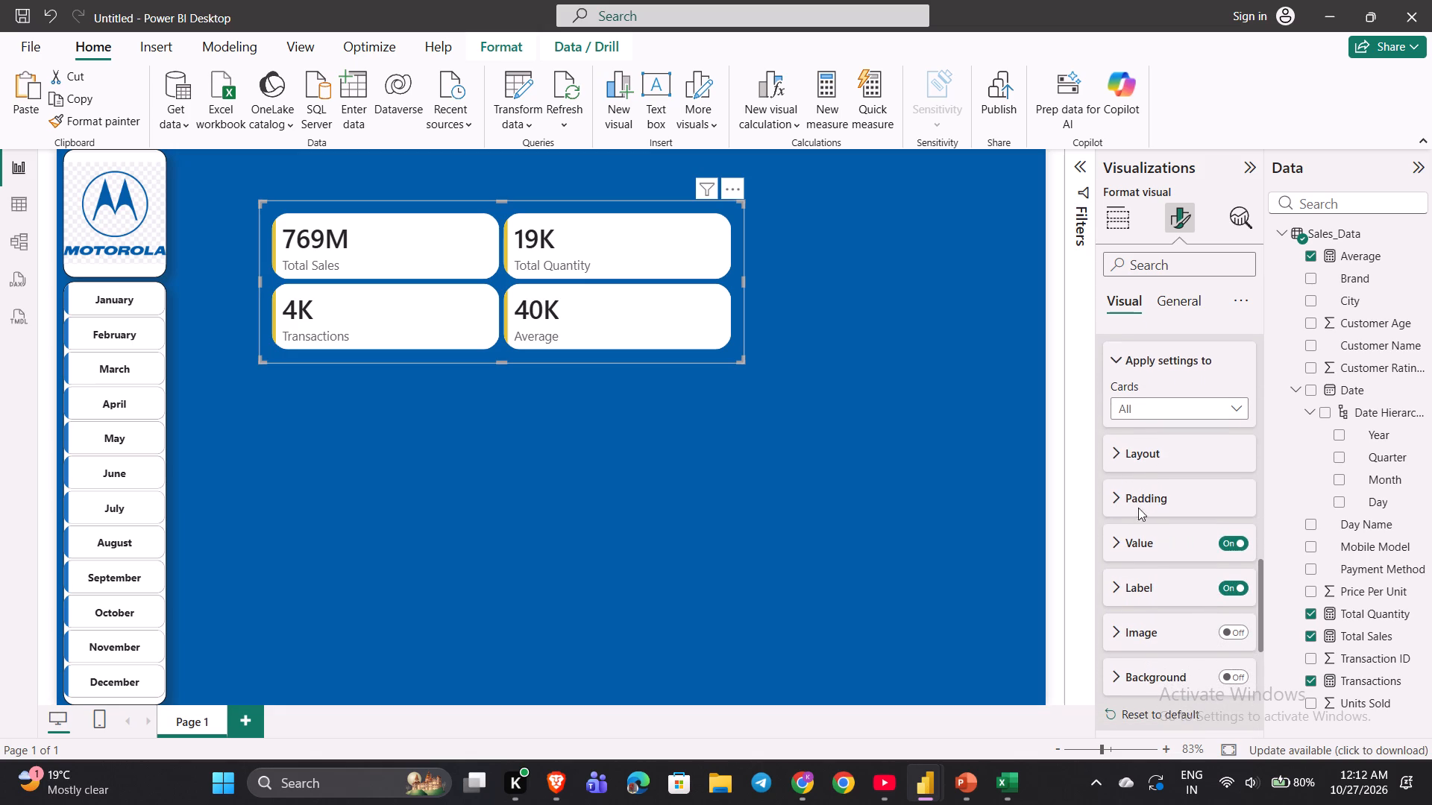
scroll(1123, 535, "down", 1)
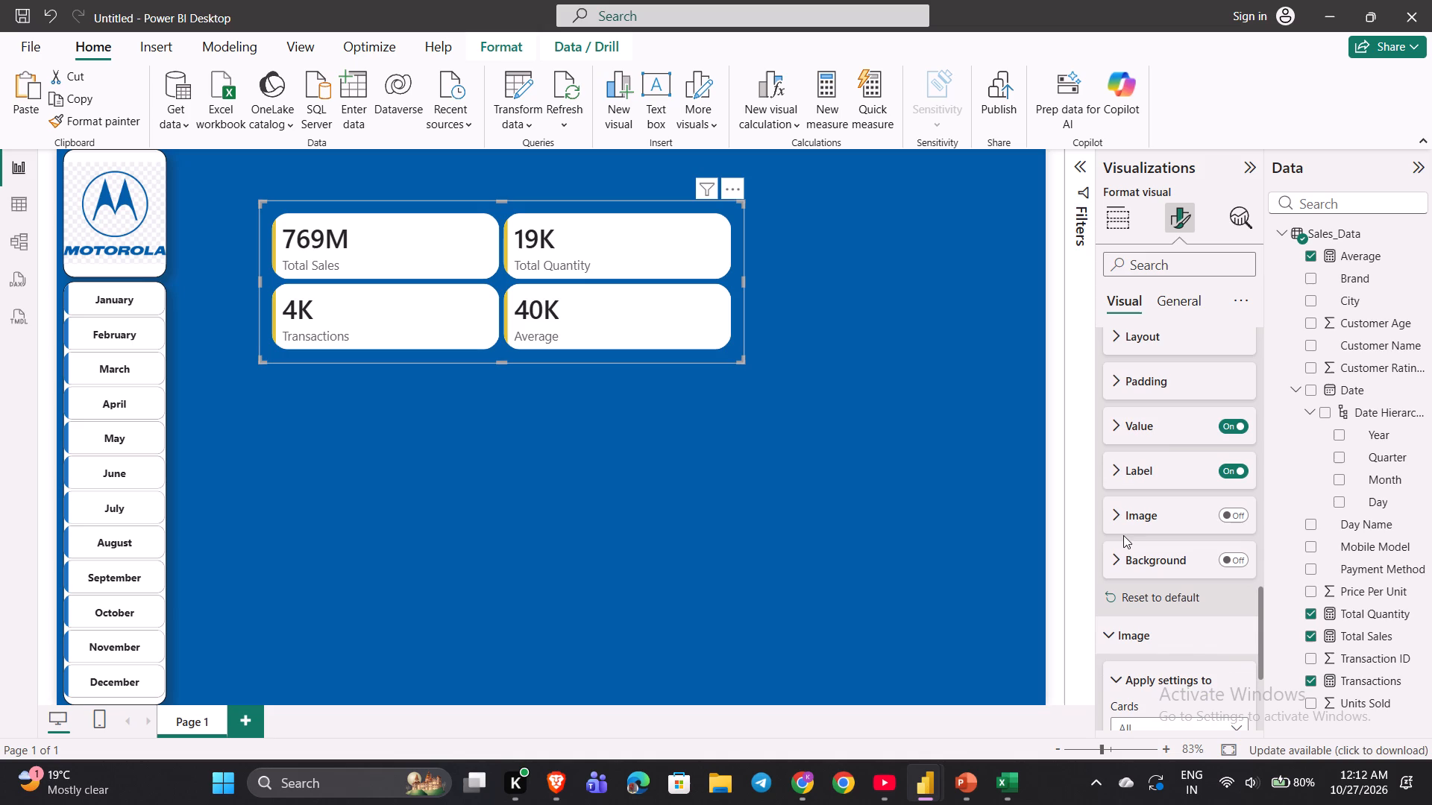
left_click(1118, 426)
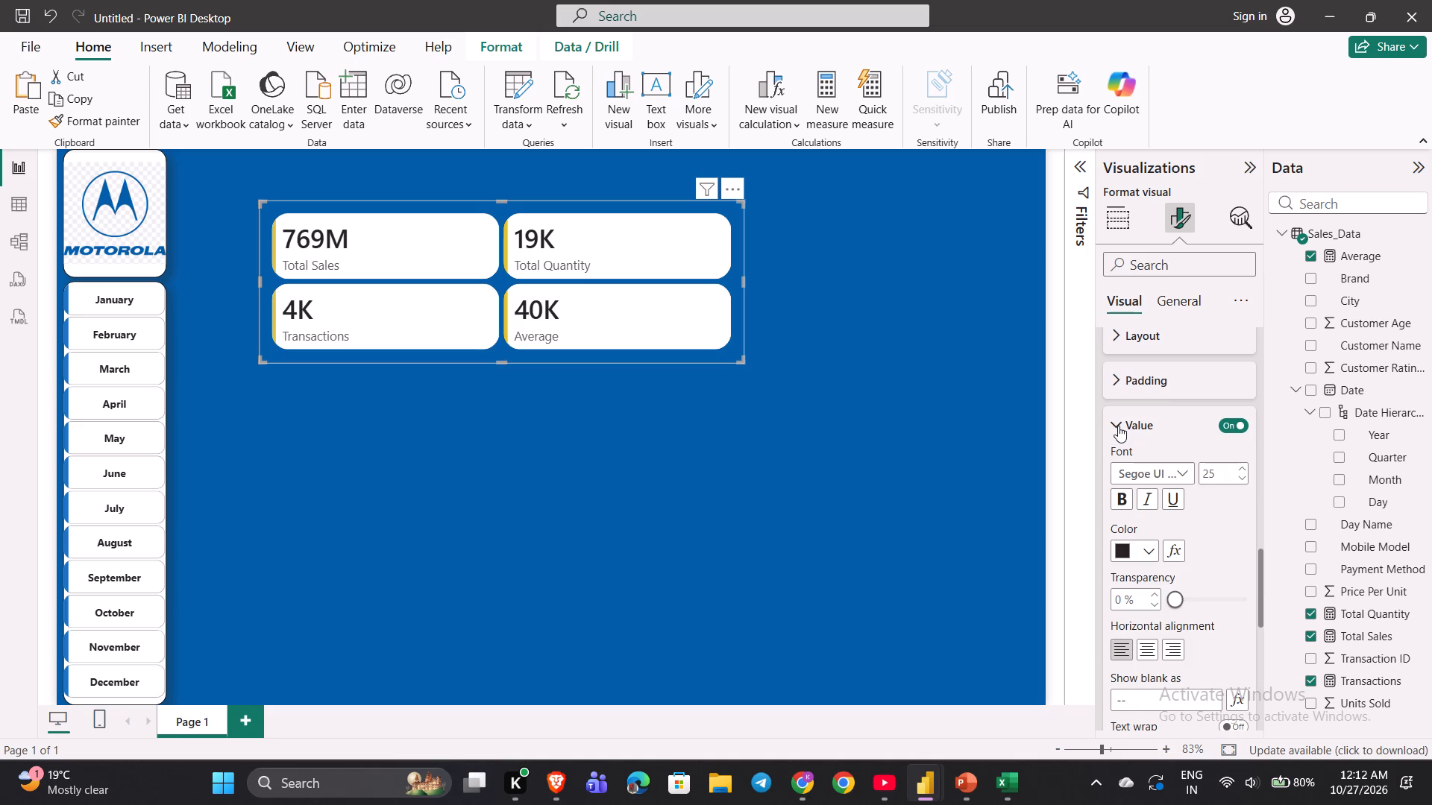
left_click(1118, 426)
left_click(1118, 473)
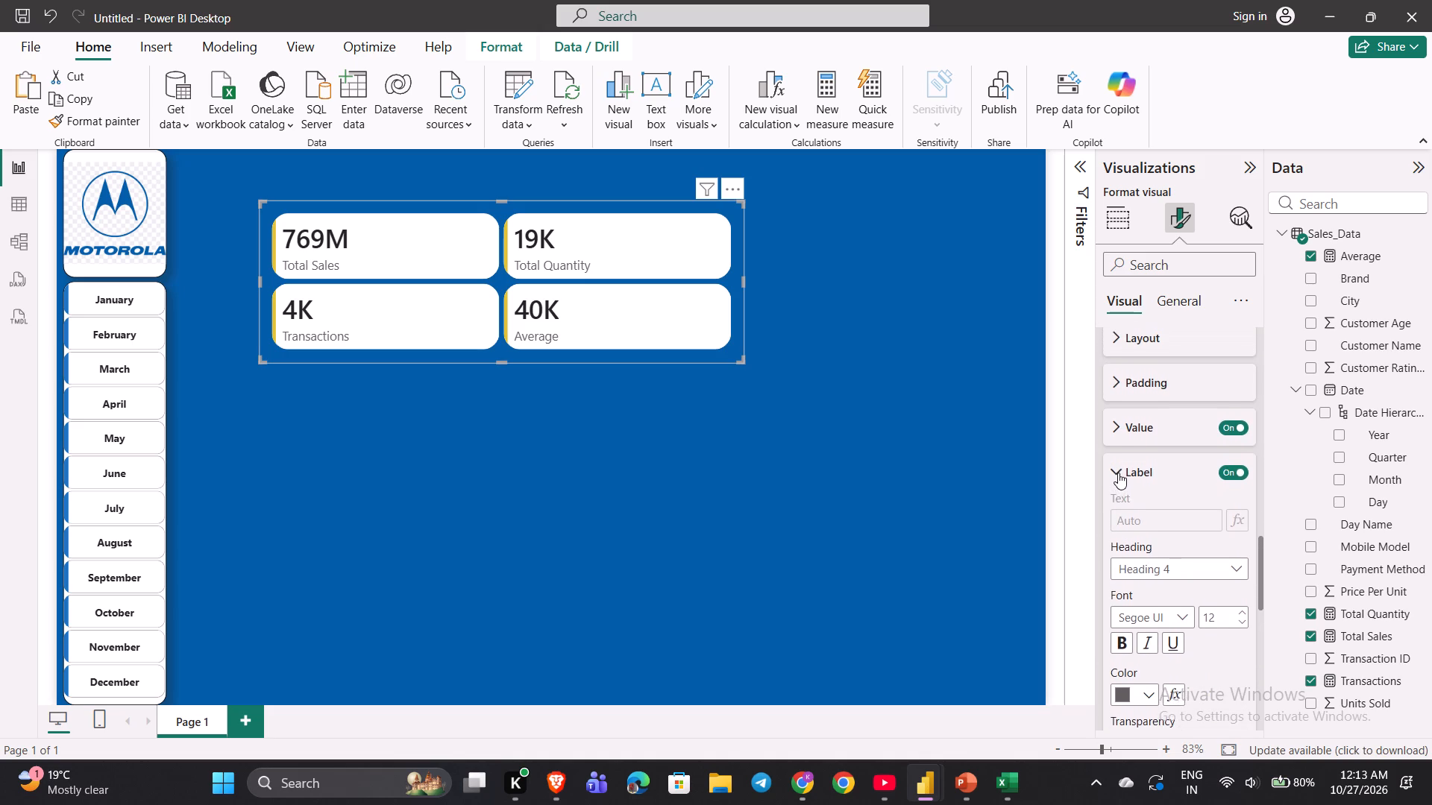
left_click(1118, 473)
scroll(1118, 473, "up", 9)
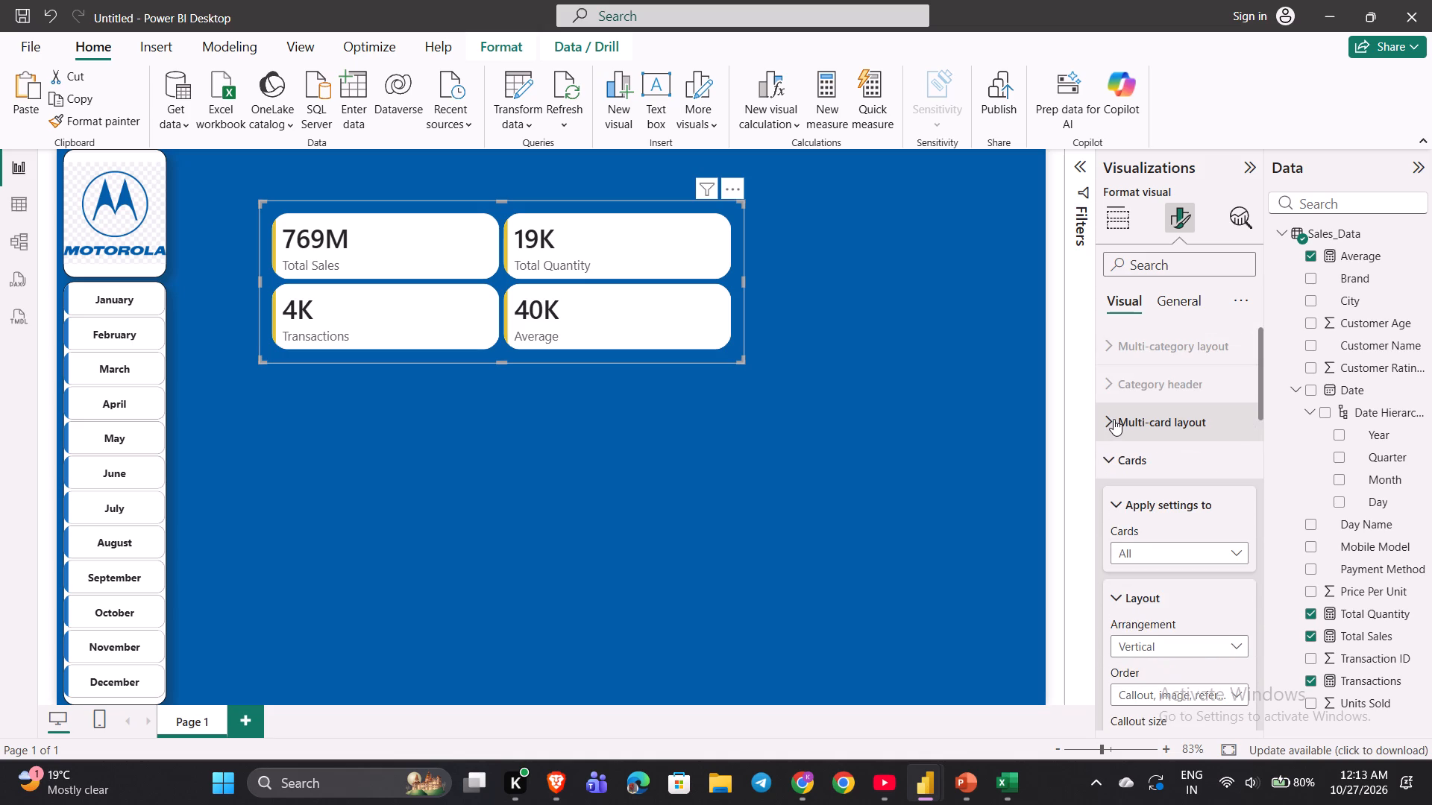
left_click(1114, 419)
left_click(1114, 419)
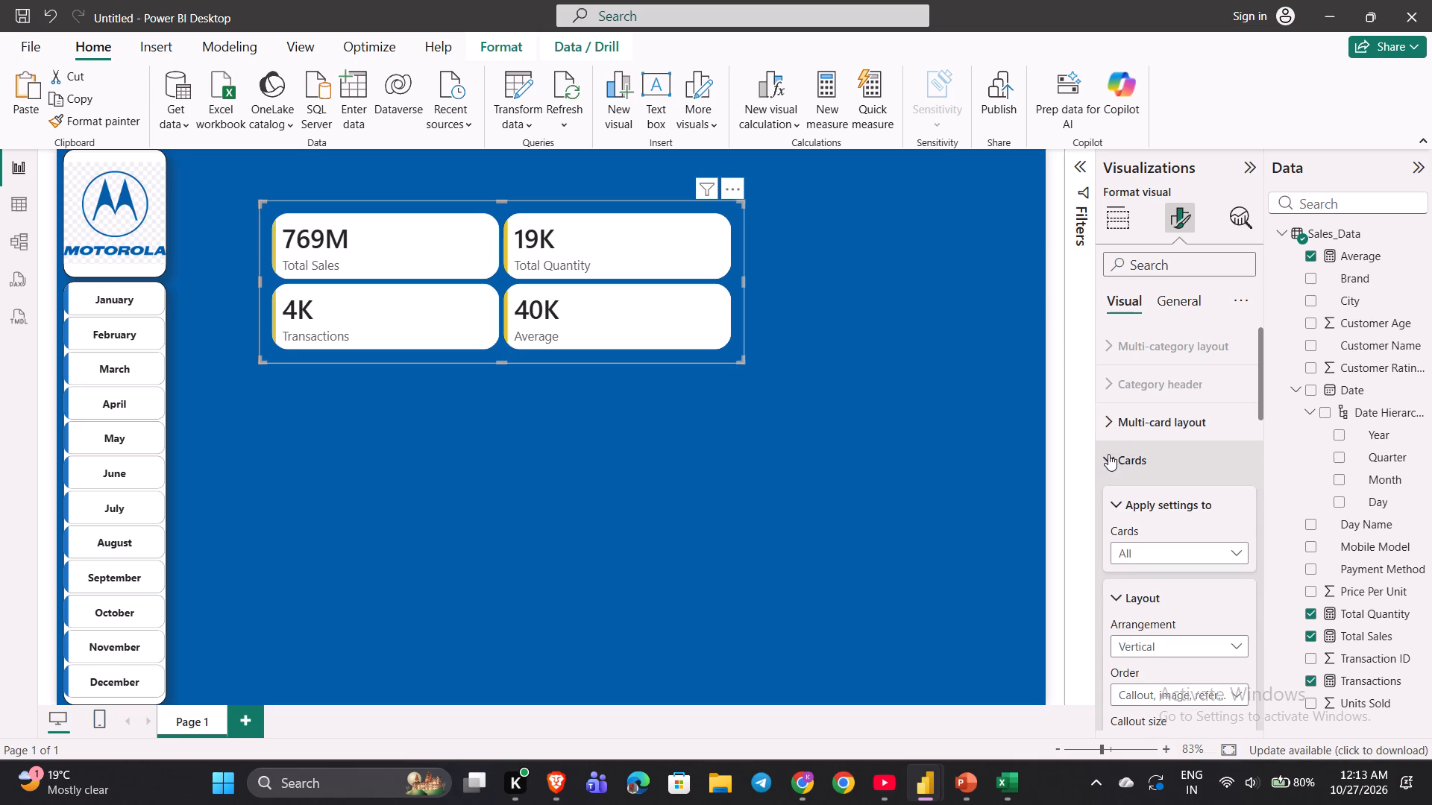
Set the uniform gap between the cards in the multi-card layout to 4 px.
left_click(1108, 454)
left_click(1111, 501)
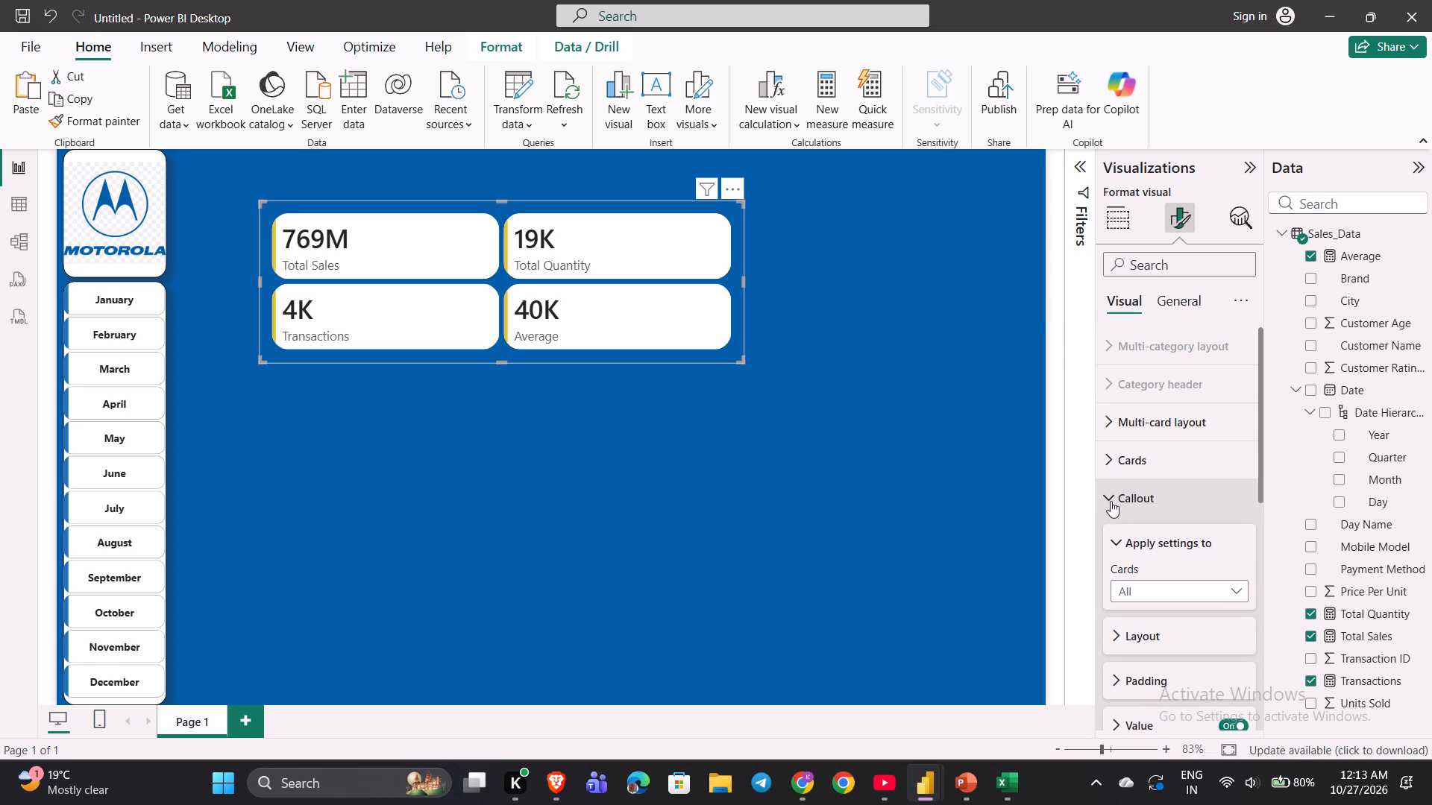
left_click(1108, 431)
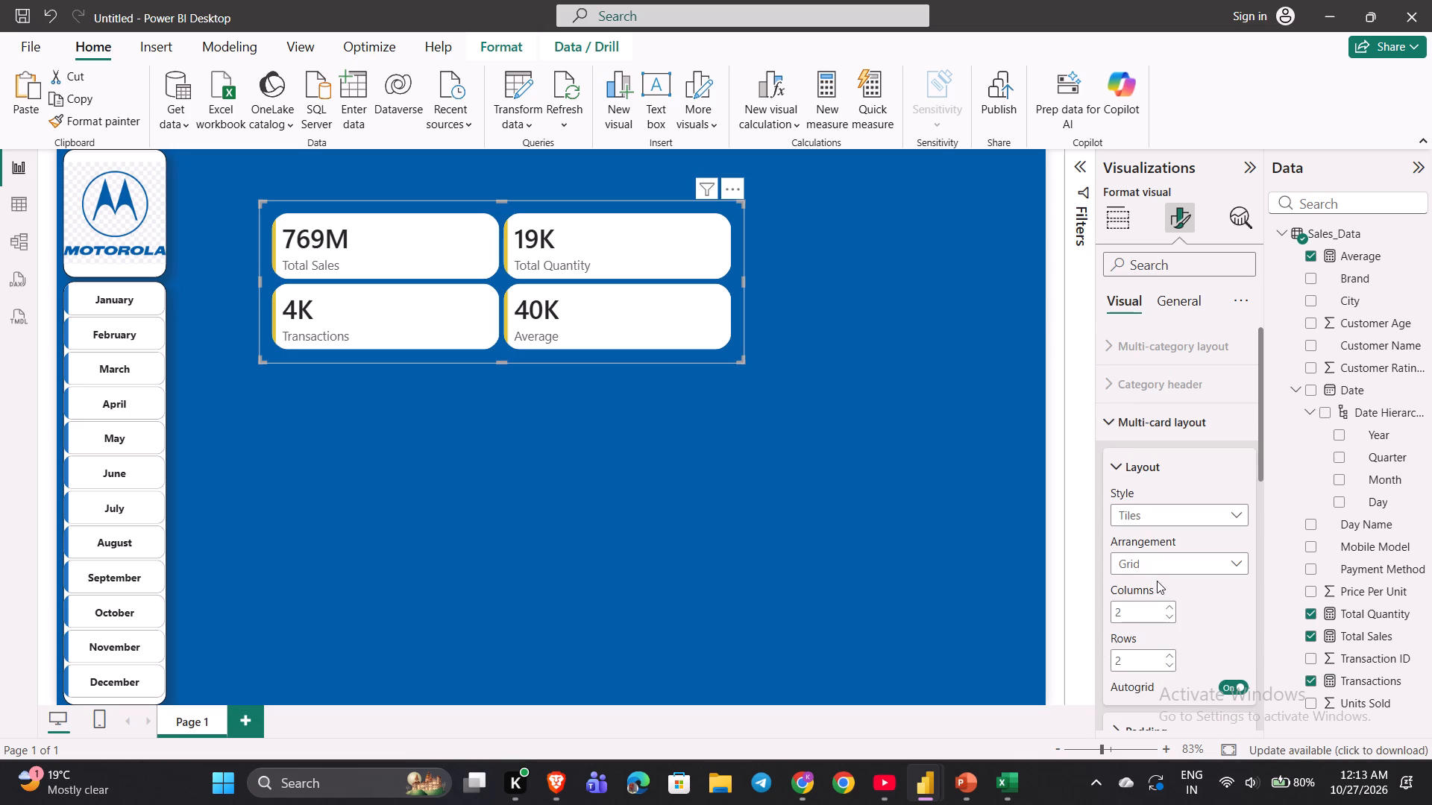
scroll(1157, 581, "down", 3)
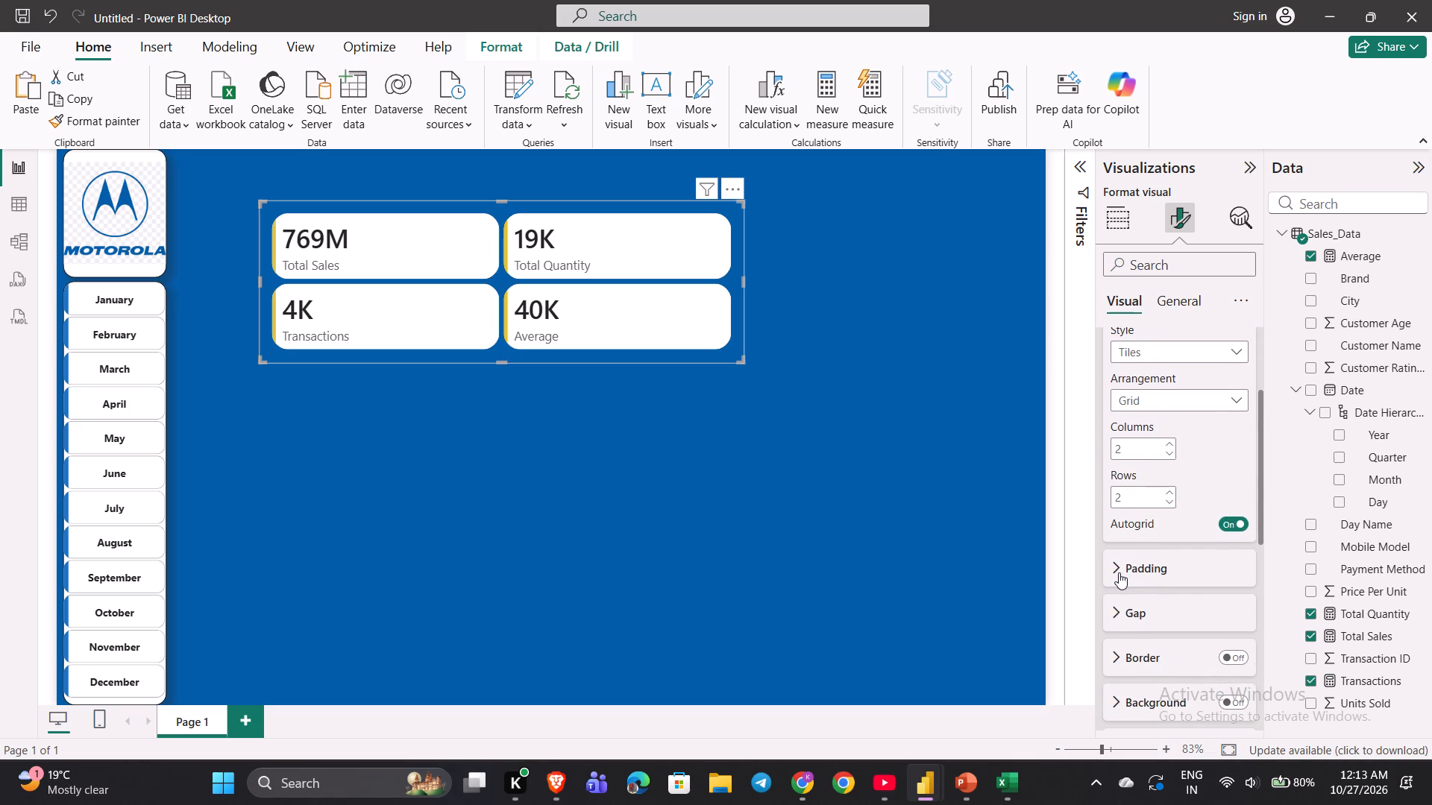
left_click(1119, 605)
scroll(1119, 605, "down", 2)
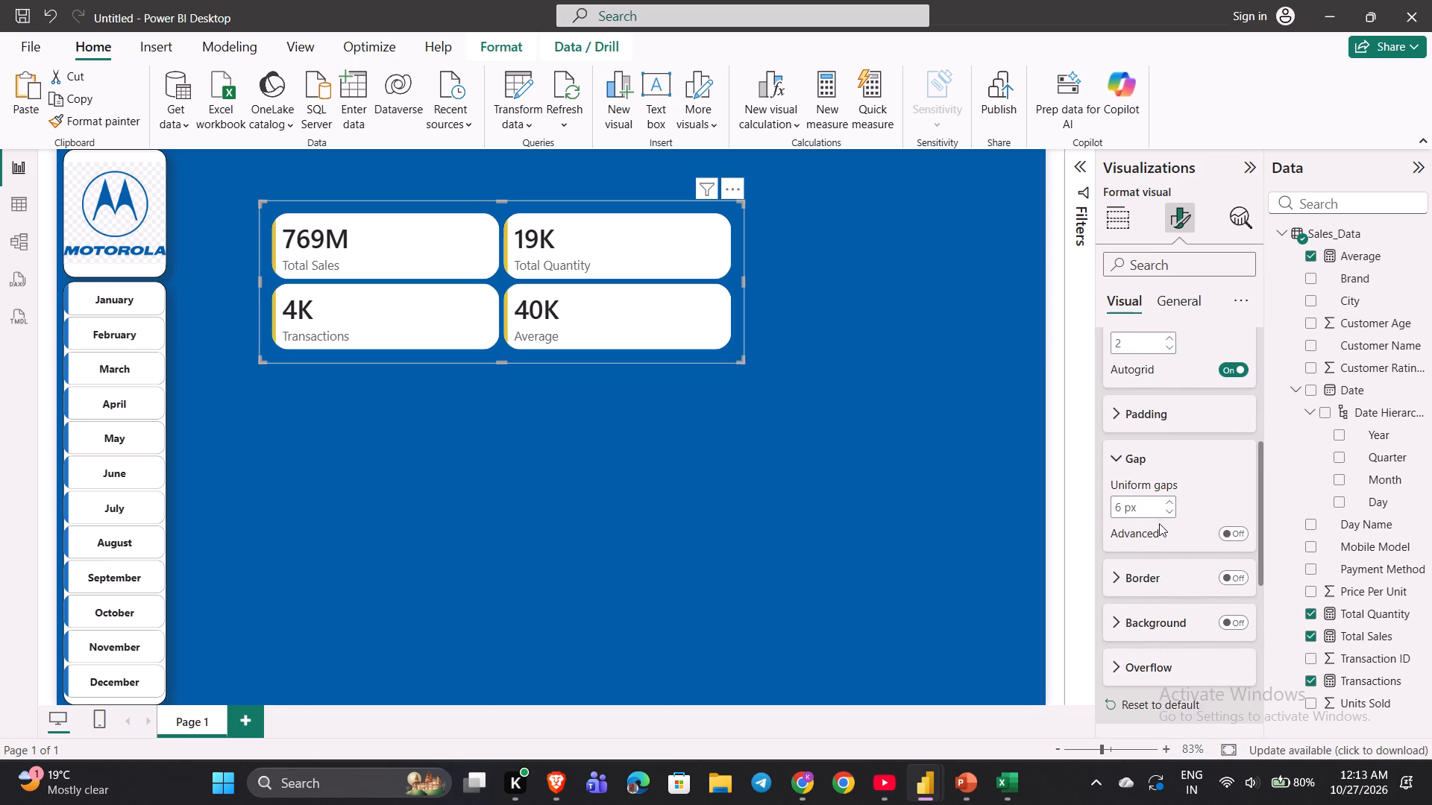
double_click(1169, 512)
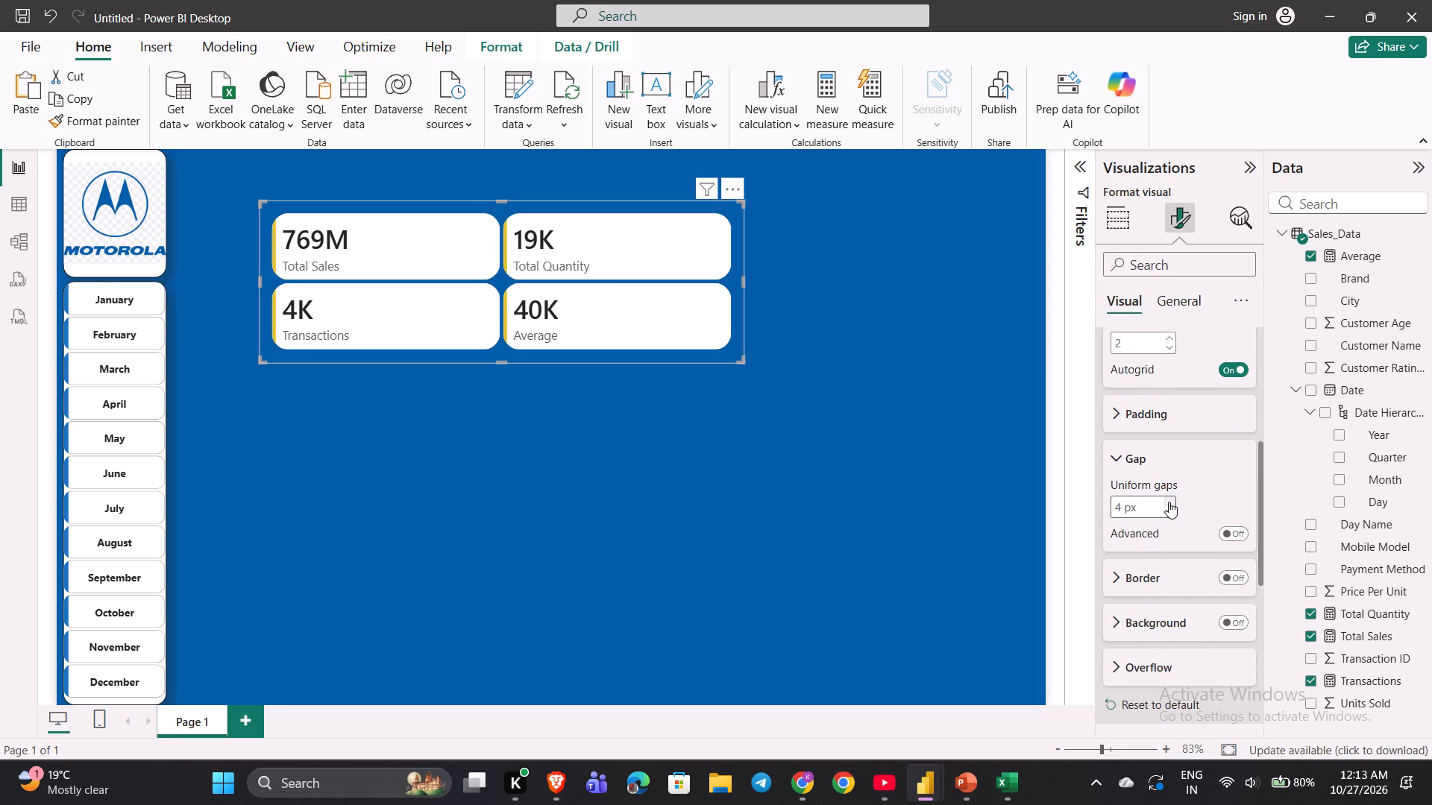
Switch to the YouTube Power BI course and check how the cards are styled, returning to the report.
left_click(882, 799)
key("space")
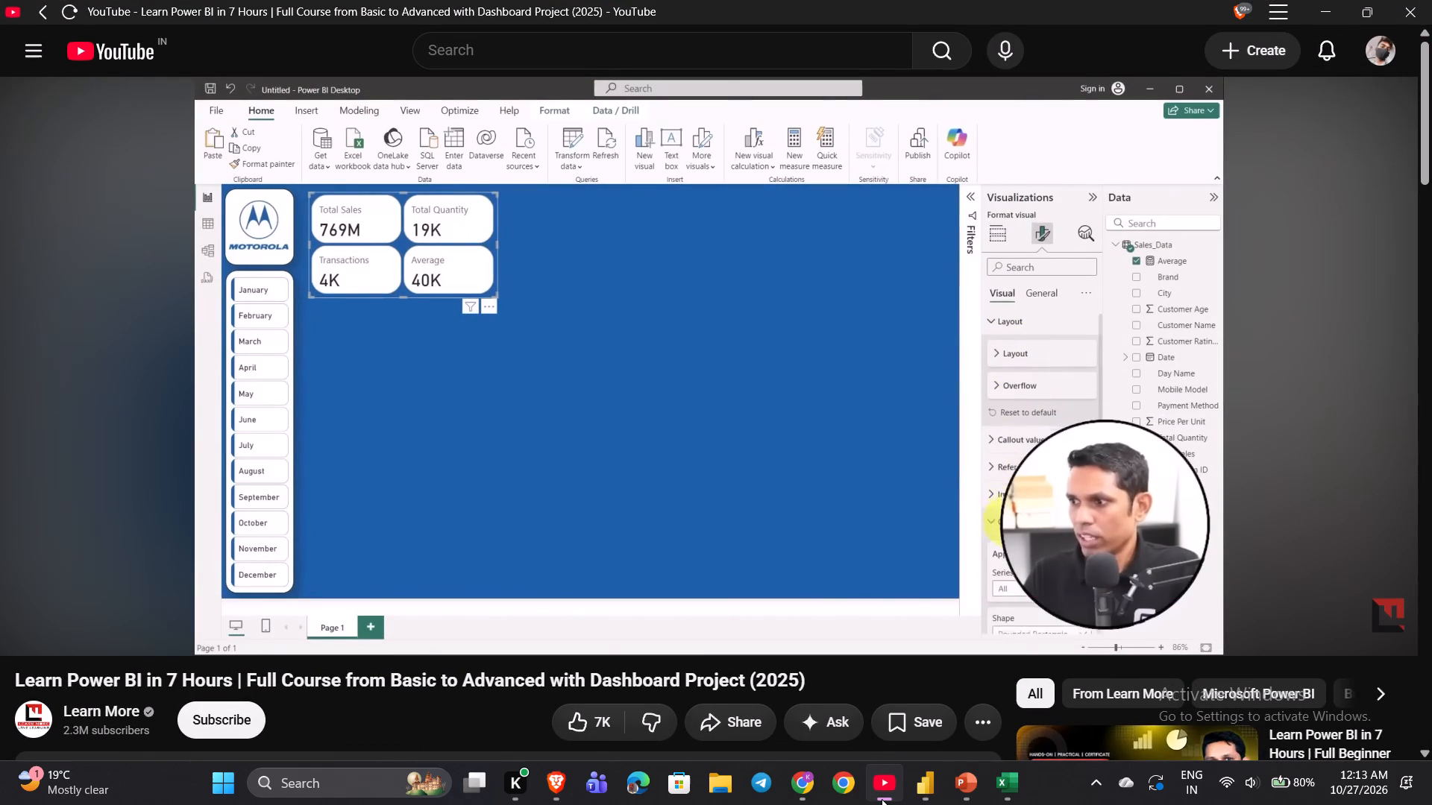
left_click(882, 799)
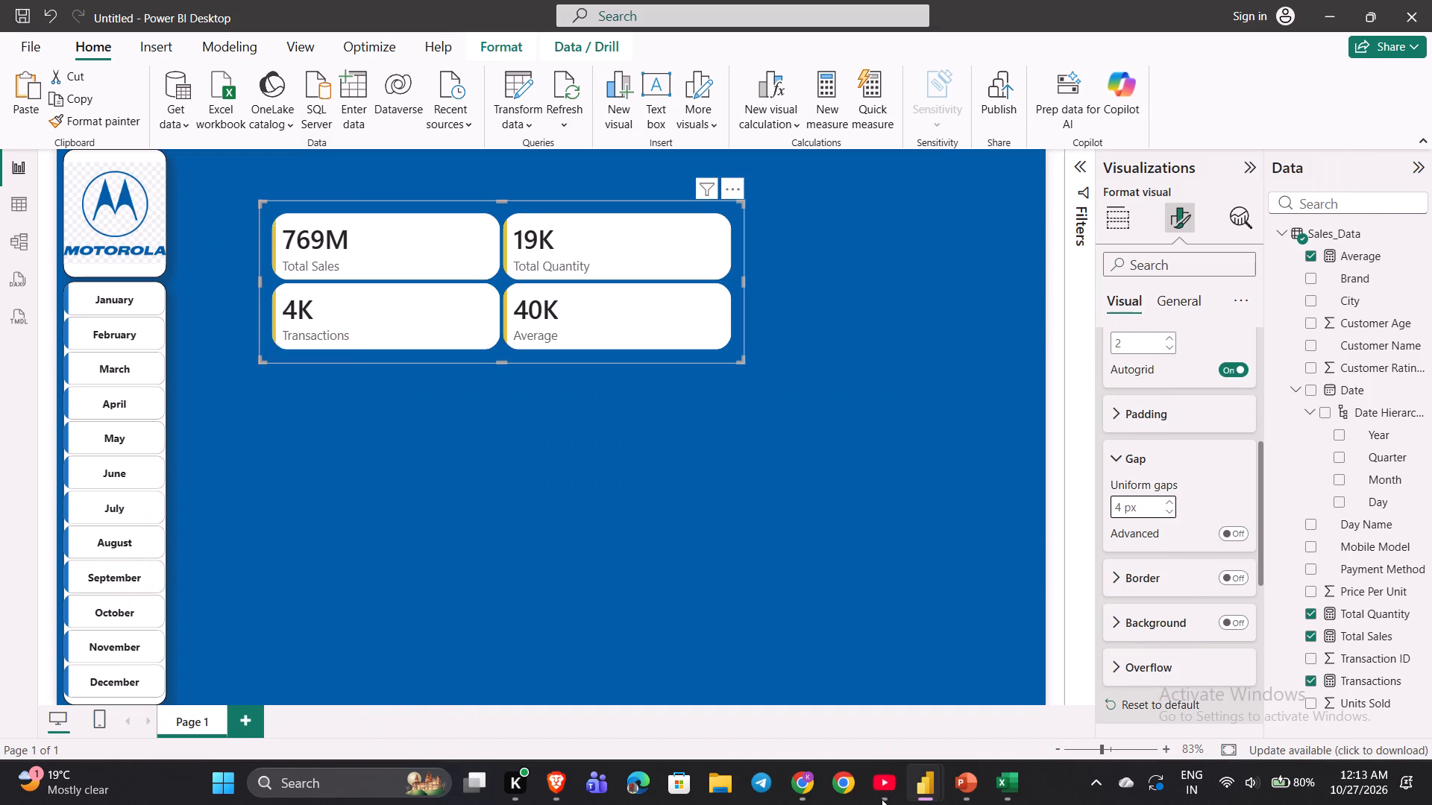
left_click(882, 799)
left_click(882, 799)
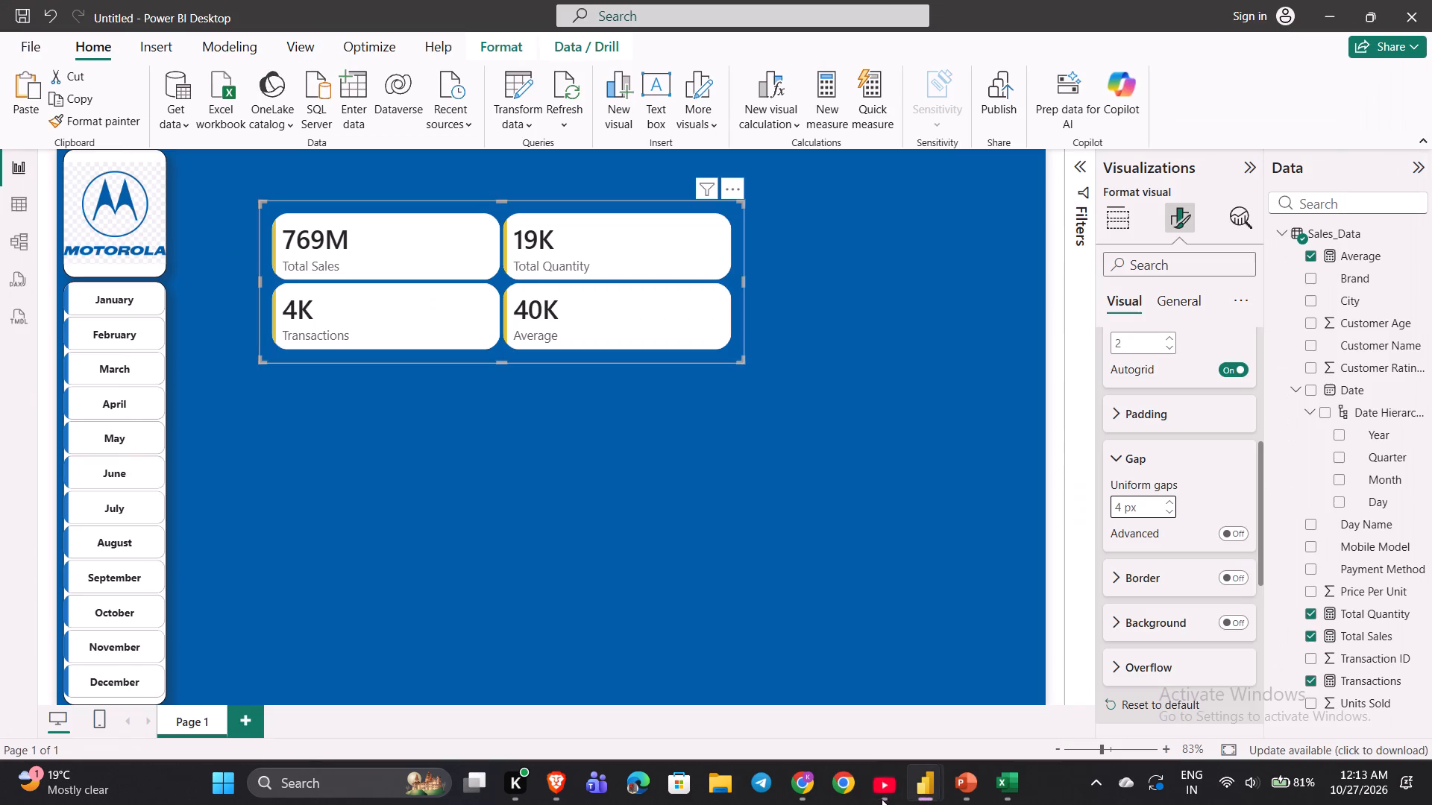
left_click(630, 524)
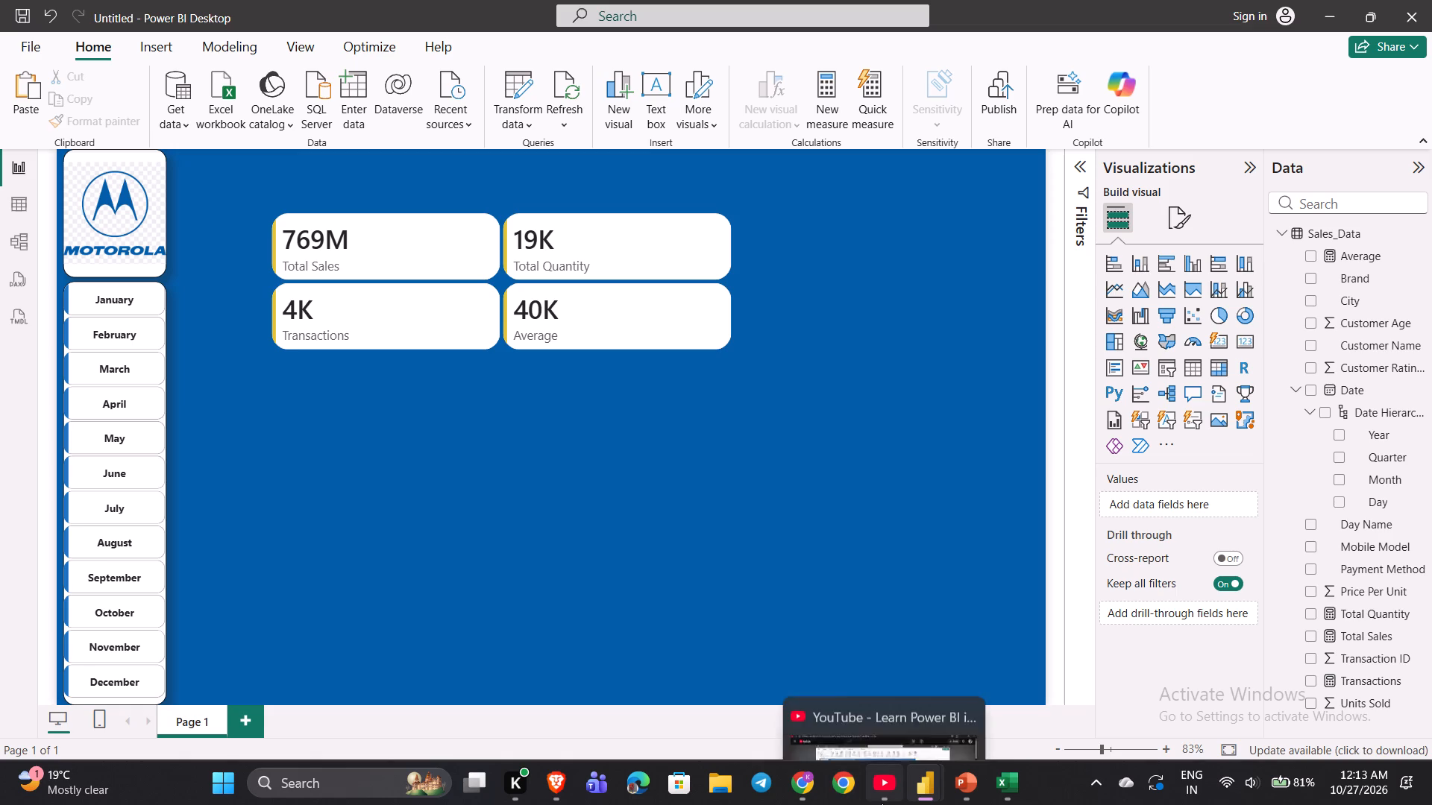
key("space")
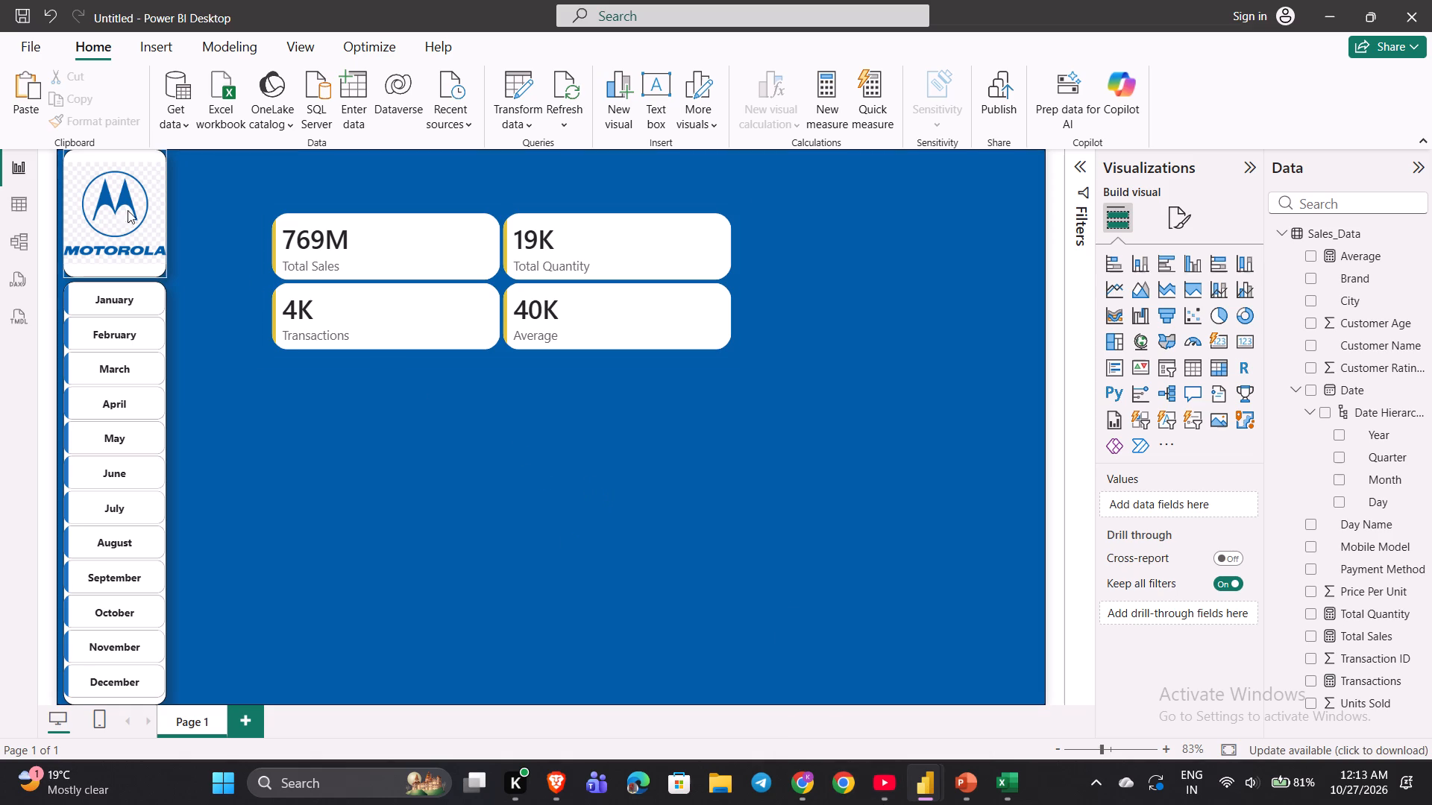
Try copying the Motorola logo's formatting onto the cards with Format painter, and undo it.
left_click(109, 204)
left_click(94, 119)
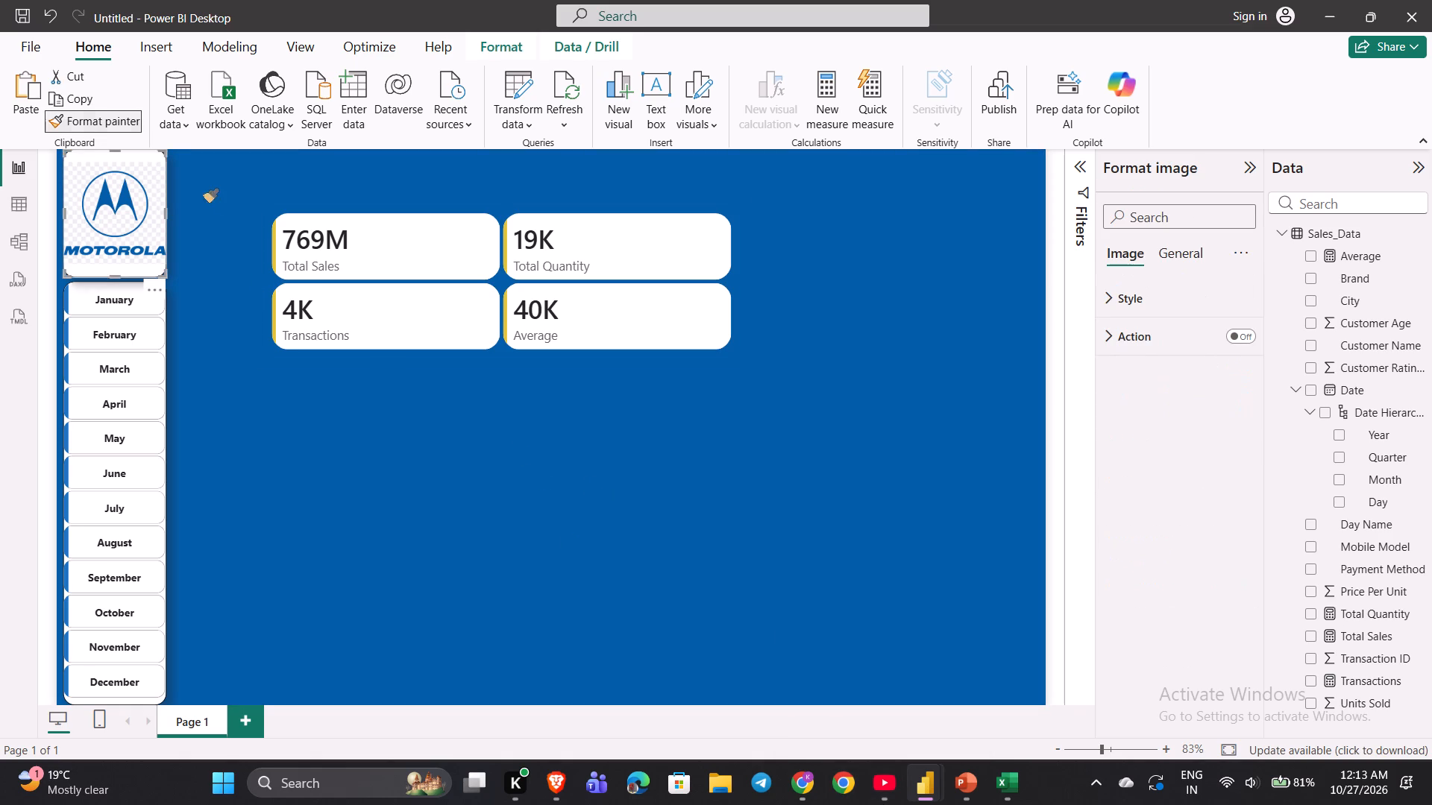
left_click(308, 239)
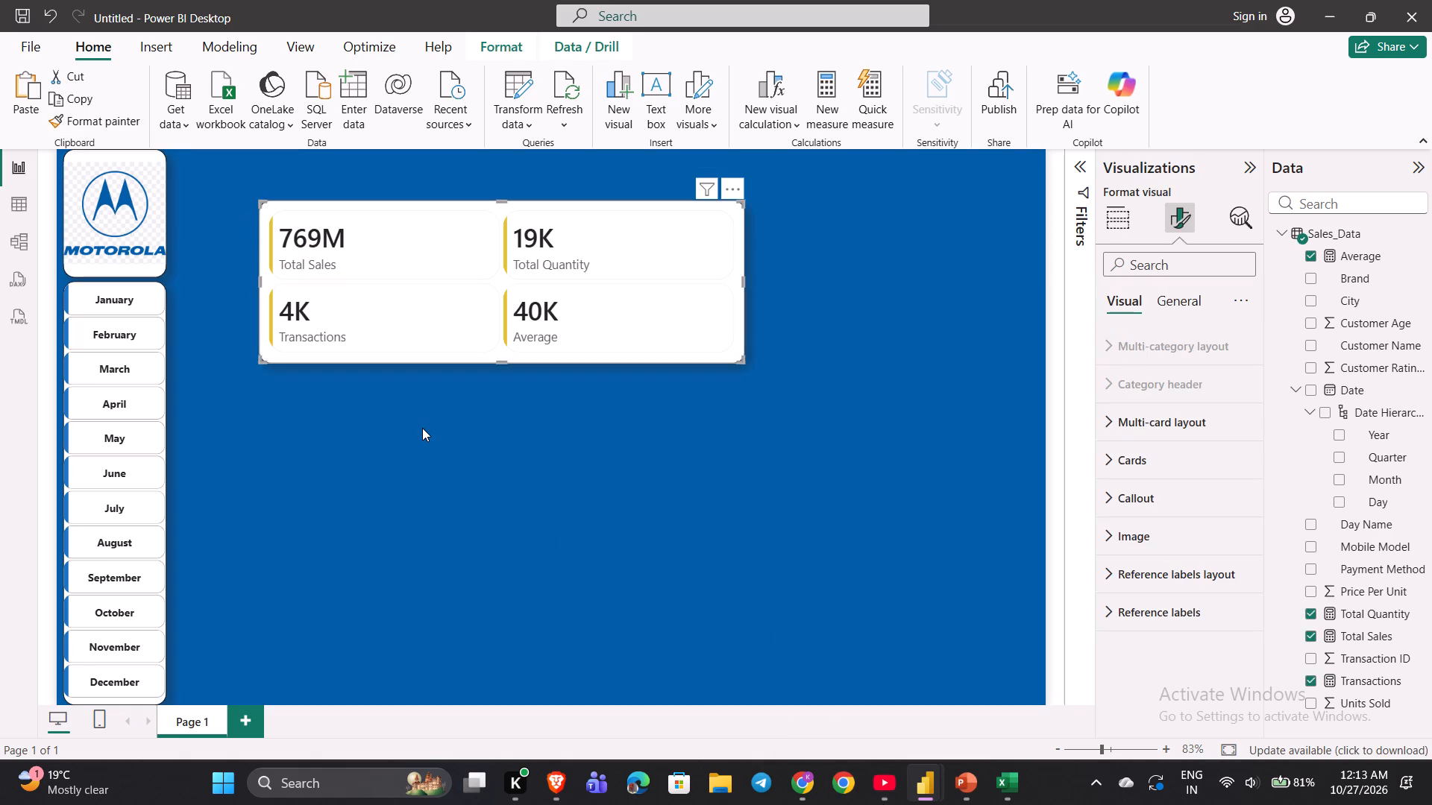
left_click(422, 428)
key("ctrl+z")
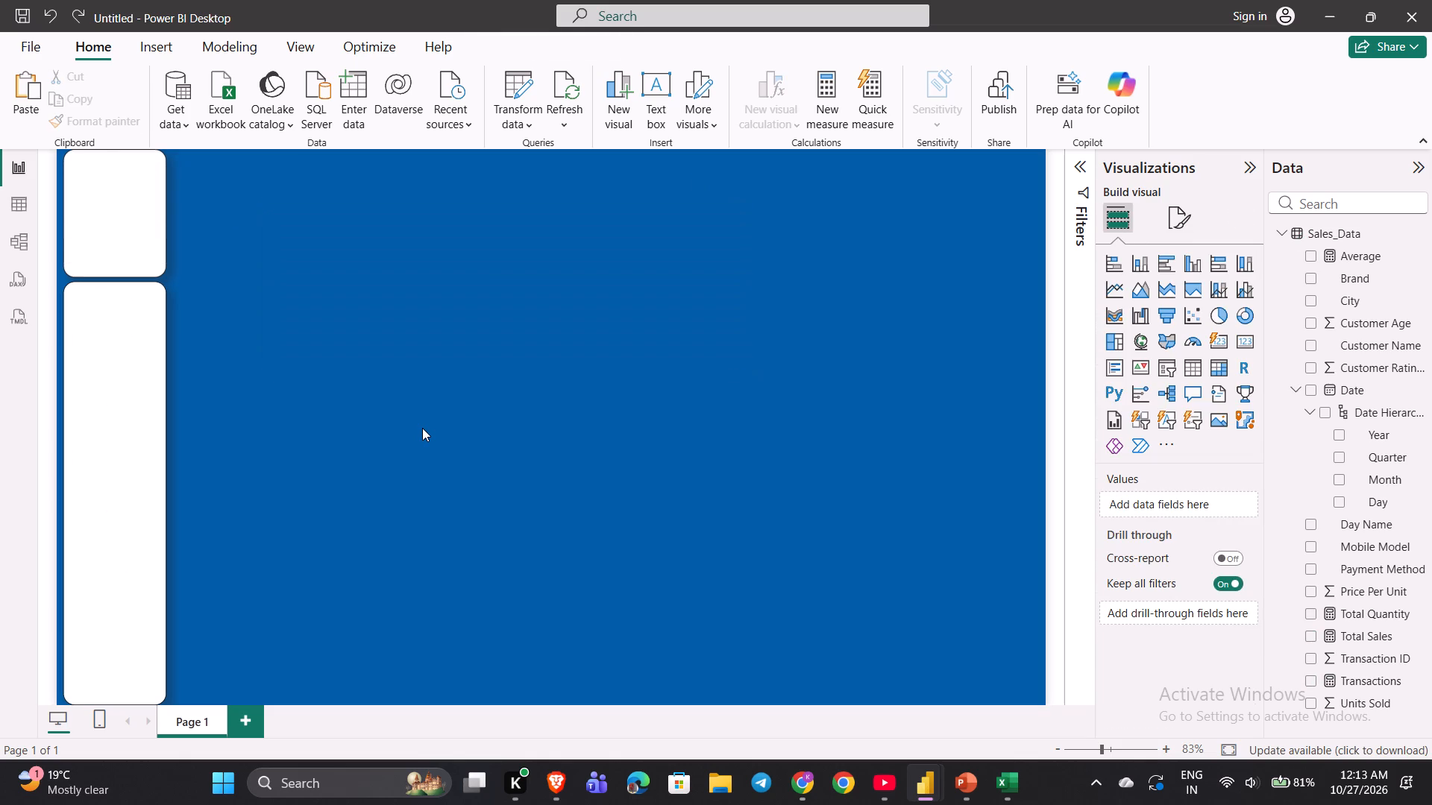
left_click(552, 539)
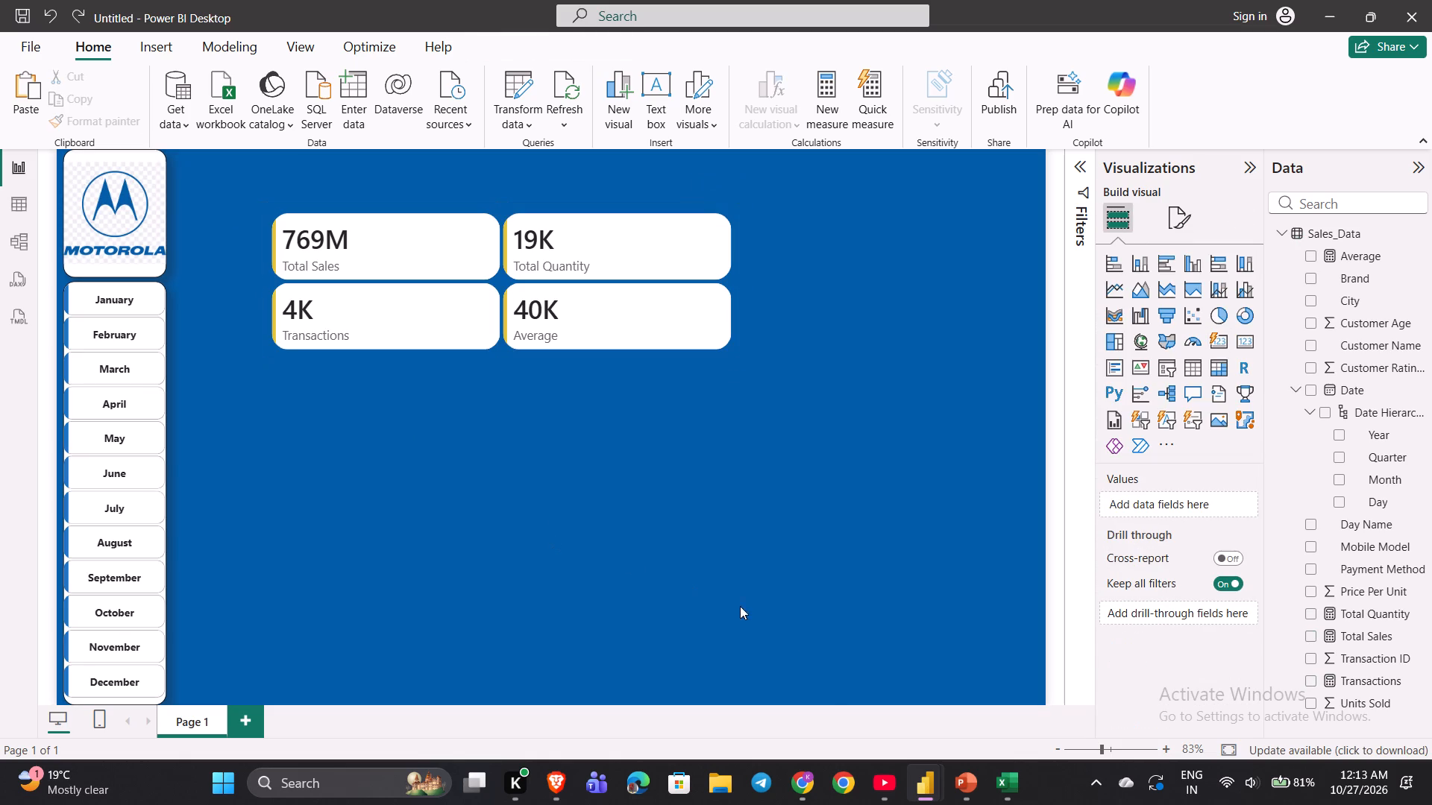
Watch the next part of the YouTube course to see how the cards are styled and placed, and return to Power BI.
left_click(878, 776)
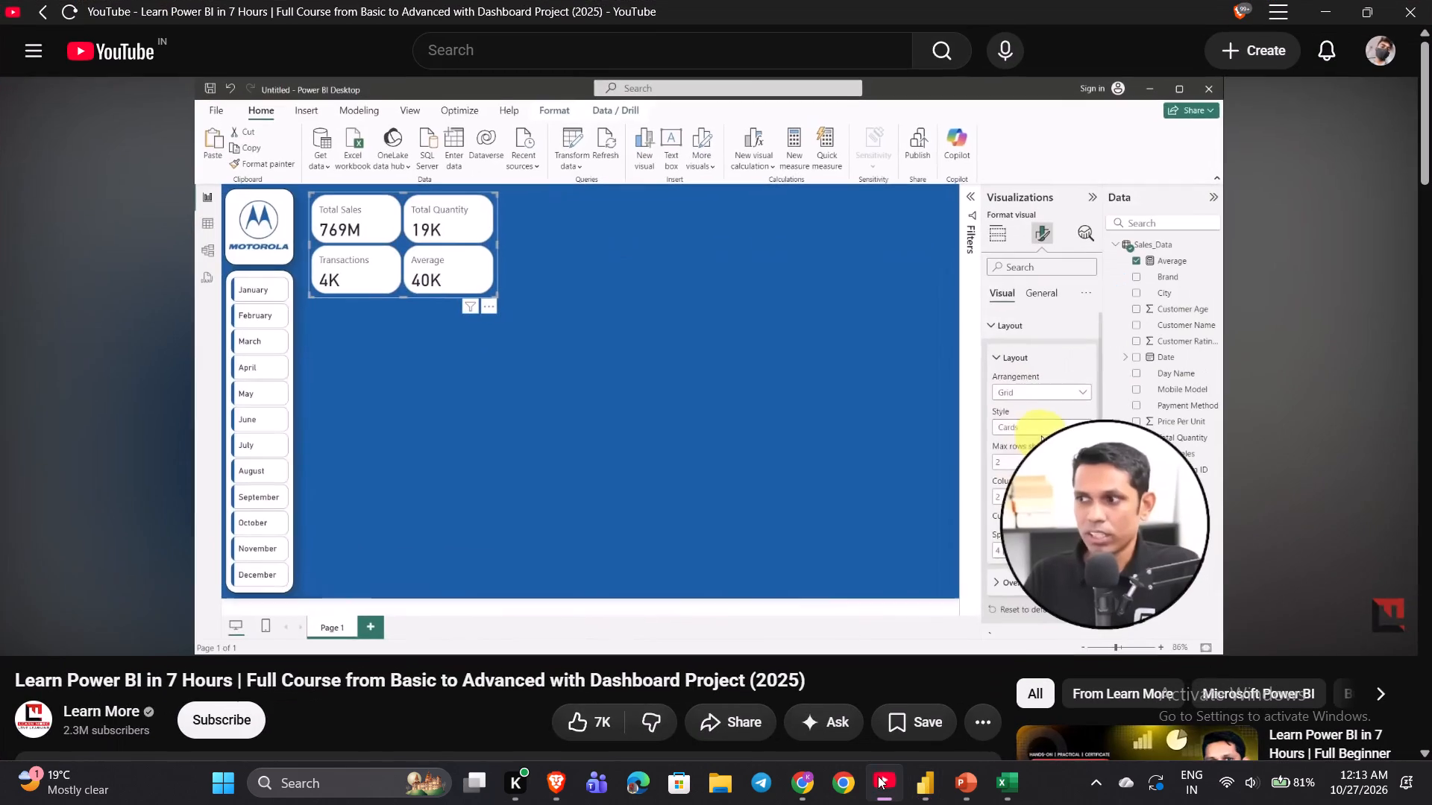
key("space")
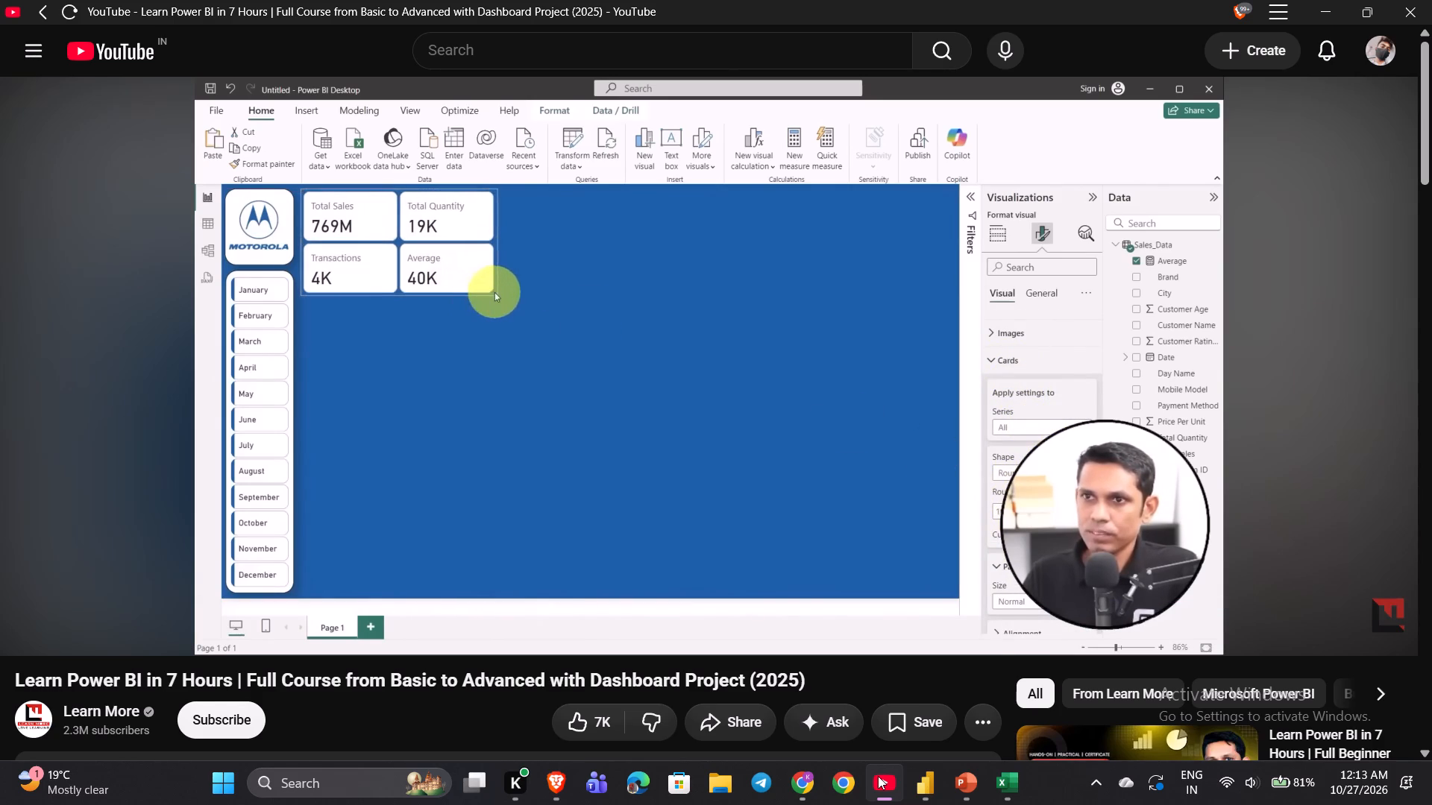
key("space")
left_click(878, 776)
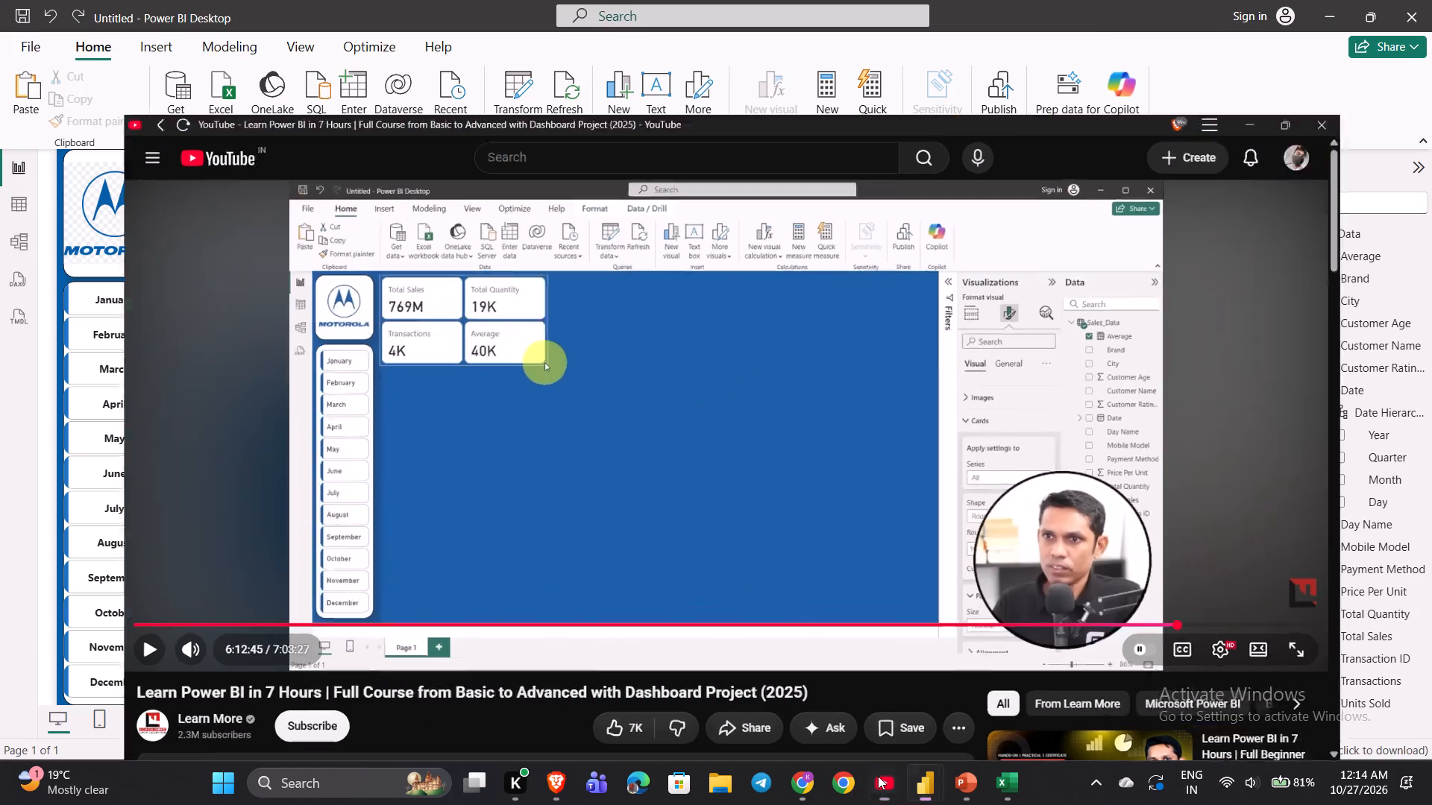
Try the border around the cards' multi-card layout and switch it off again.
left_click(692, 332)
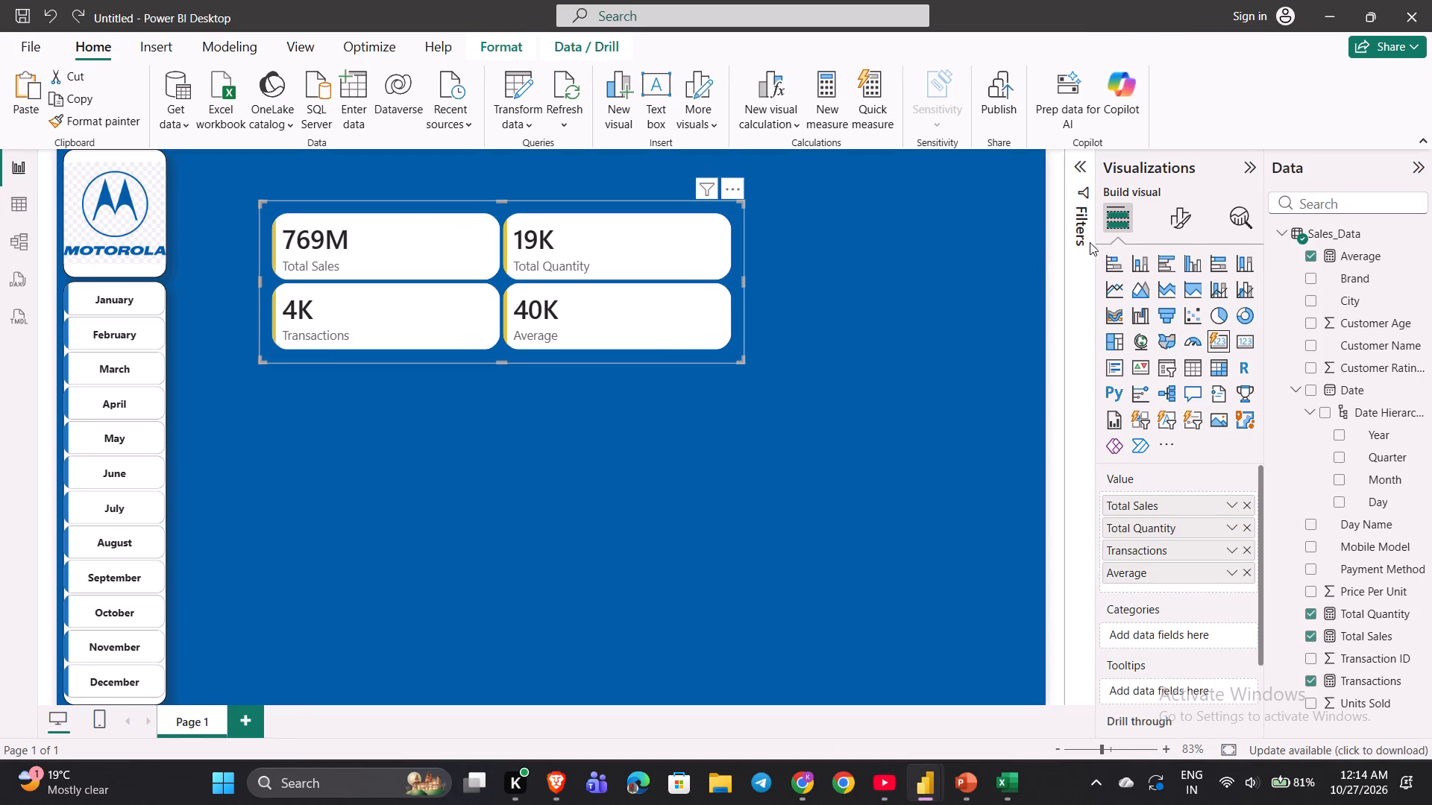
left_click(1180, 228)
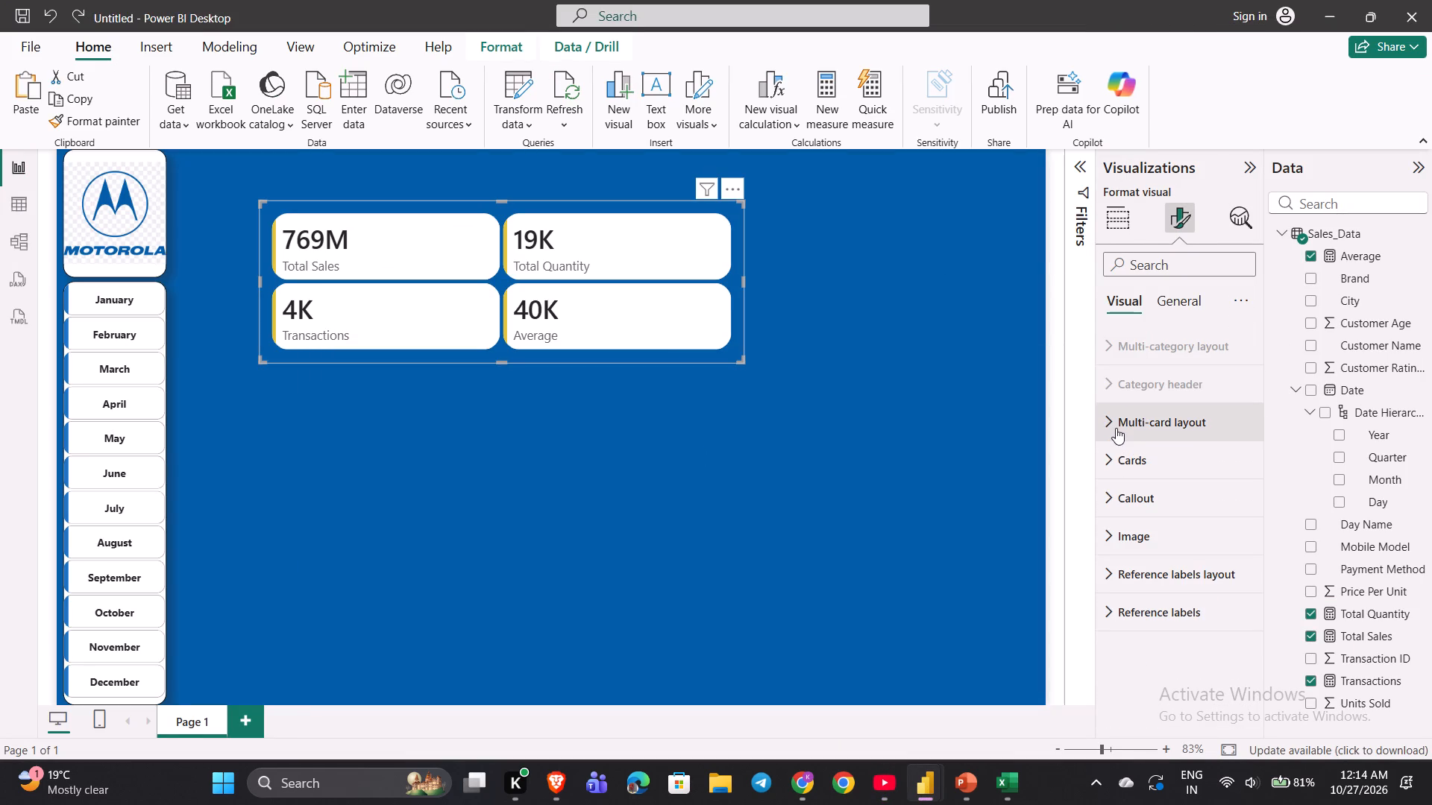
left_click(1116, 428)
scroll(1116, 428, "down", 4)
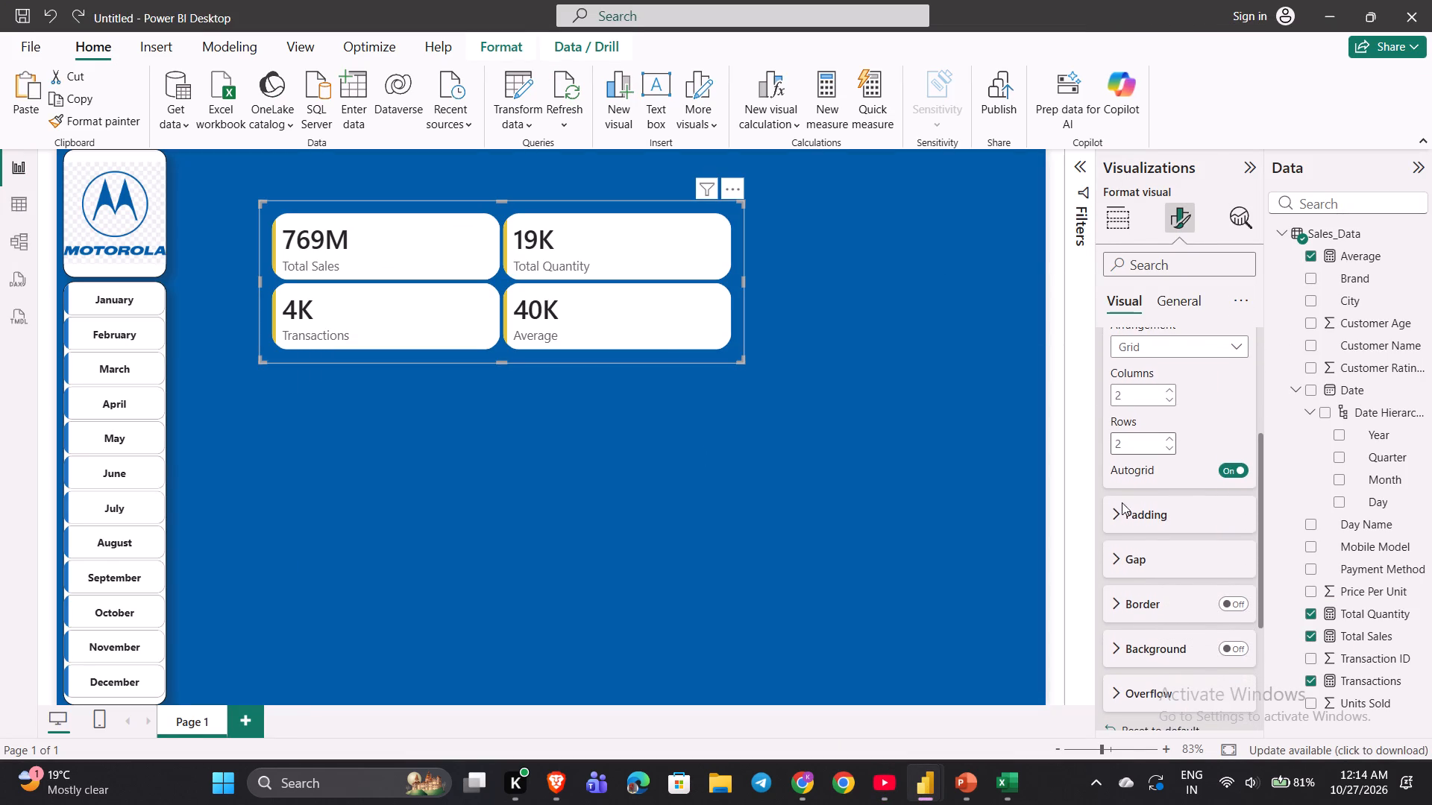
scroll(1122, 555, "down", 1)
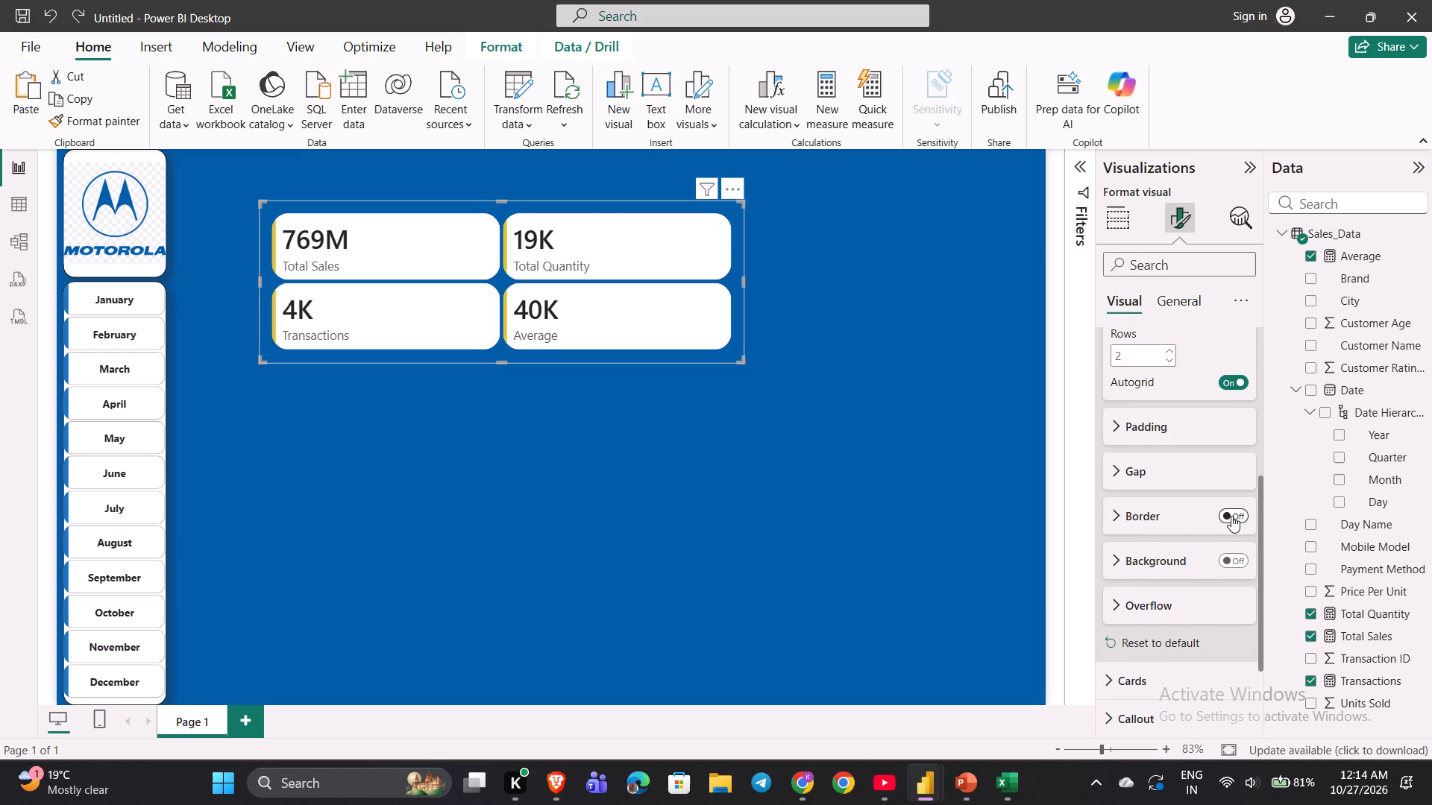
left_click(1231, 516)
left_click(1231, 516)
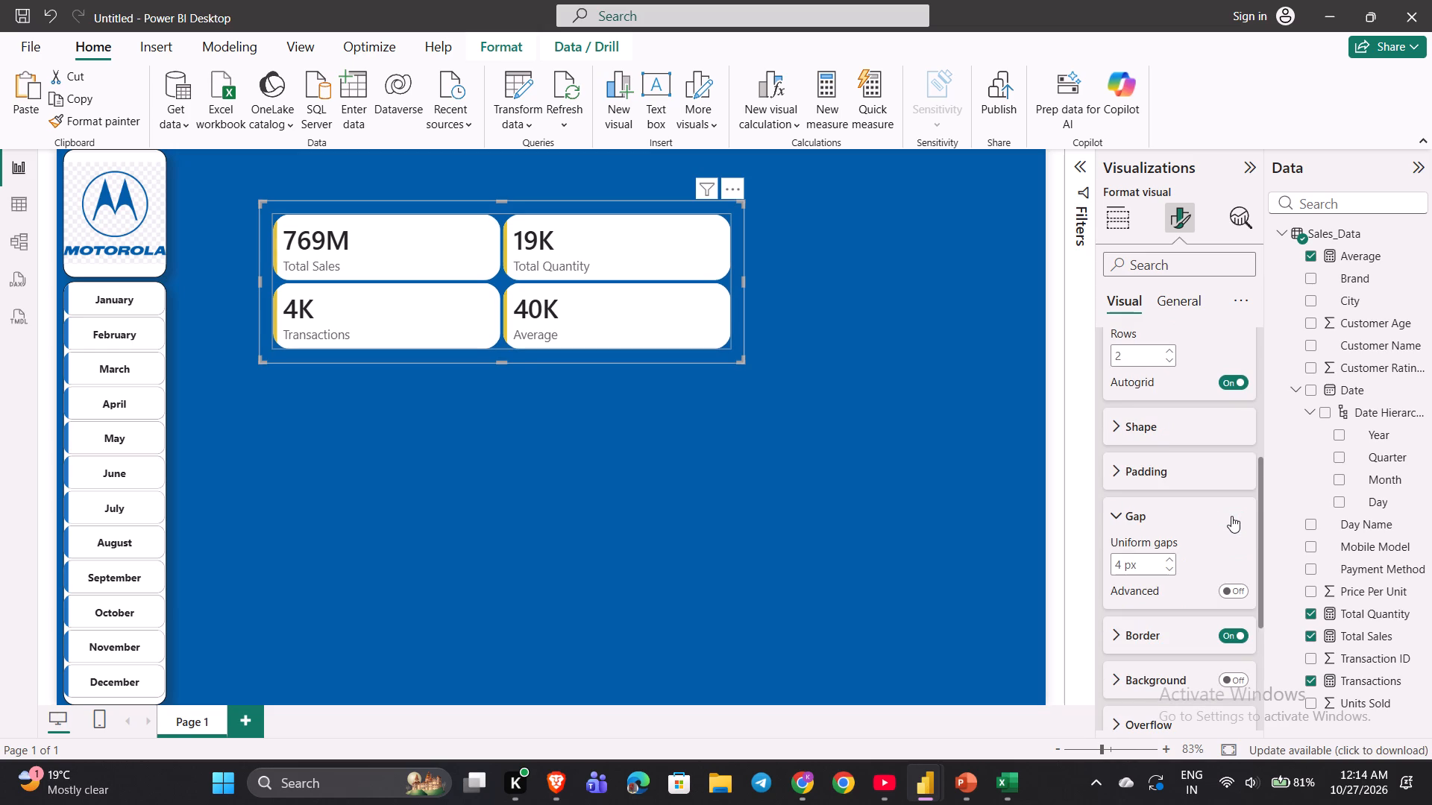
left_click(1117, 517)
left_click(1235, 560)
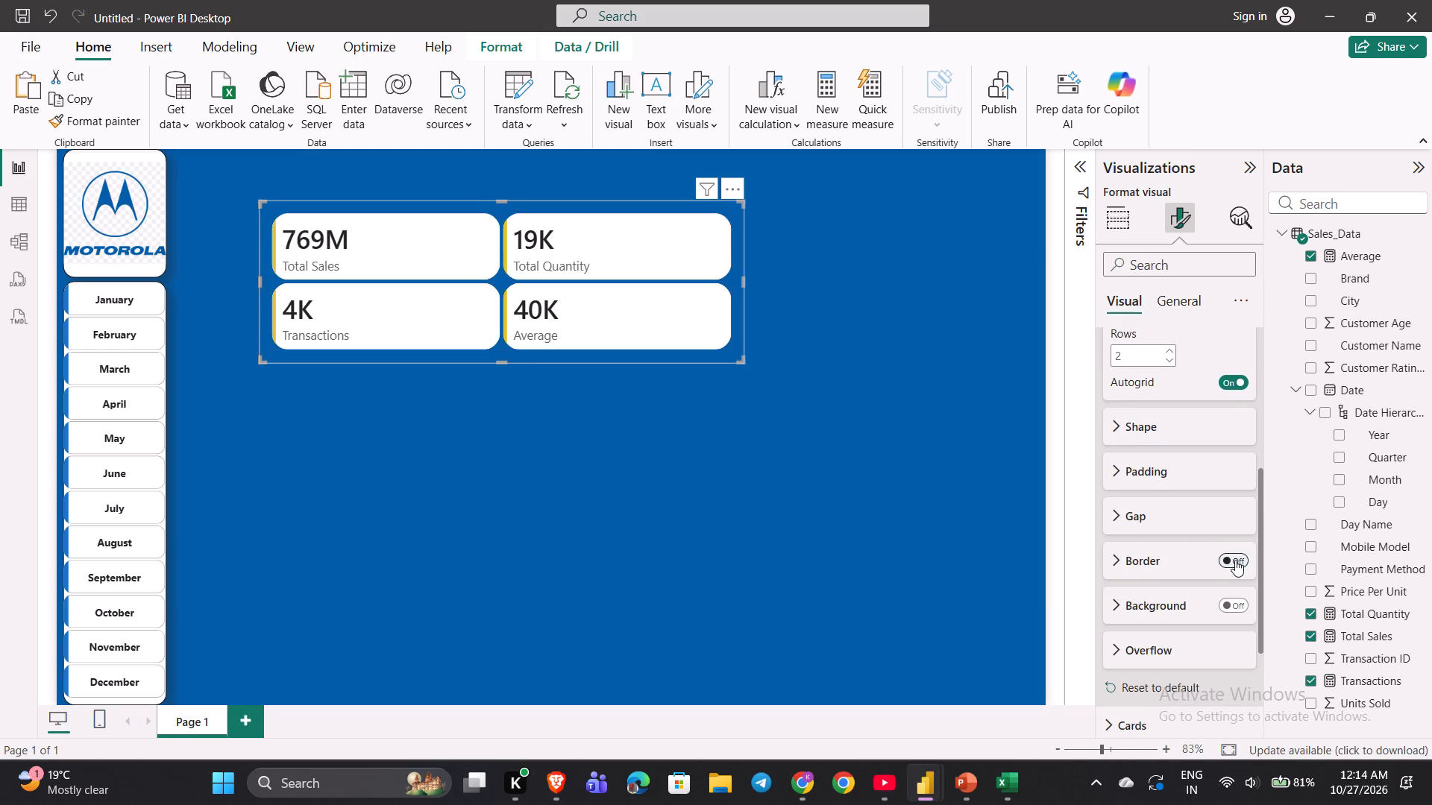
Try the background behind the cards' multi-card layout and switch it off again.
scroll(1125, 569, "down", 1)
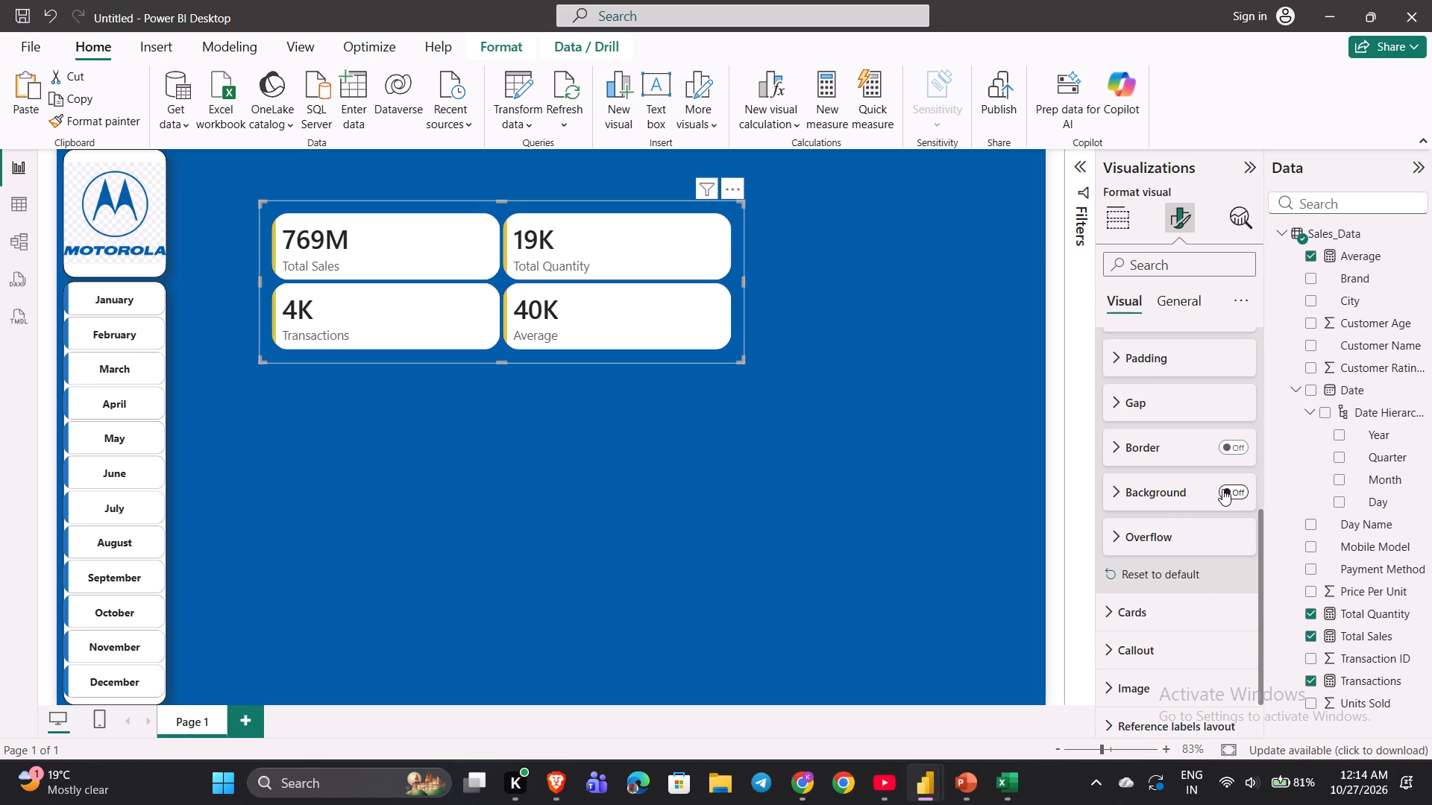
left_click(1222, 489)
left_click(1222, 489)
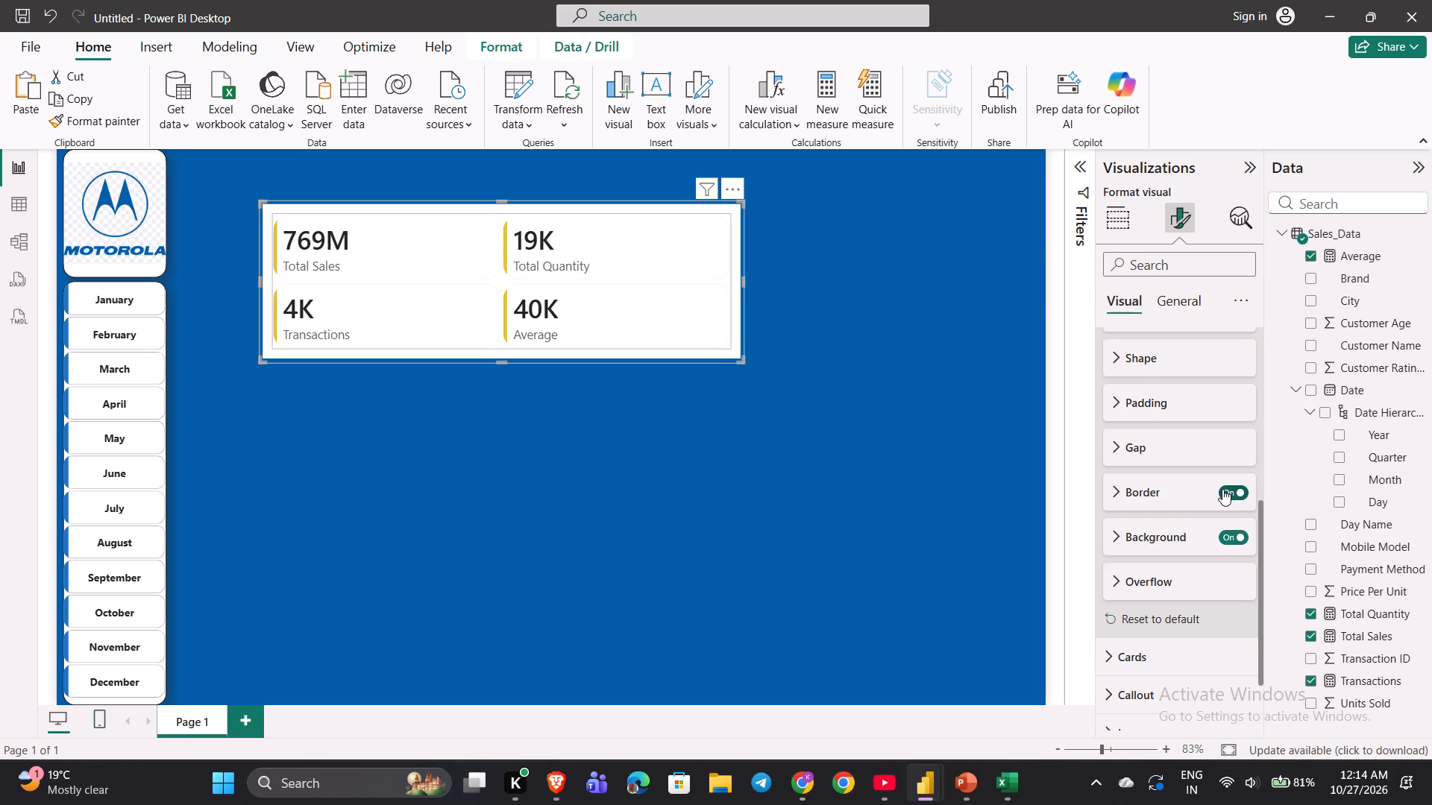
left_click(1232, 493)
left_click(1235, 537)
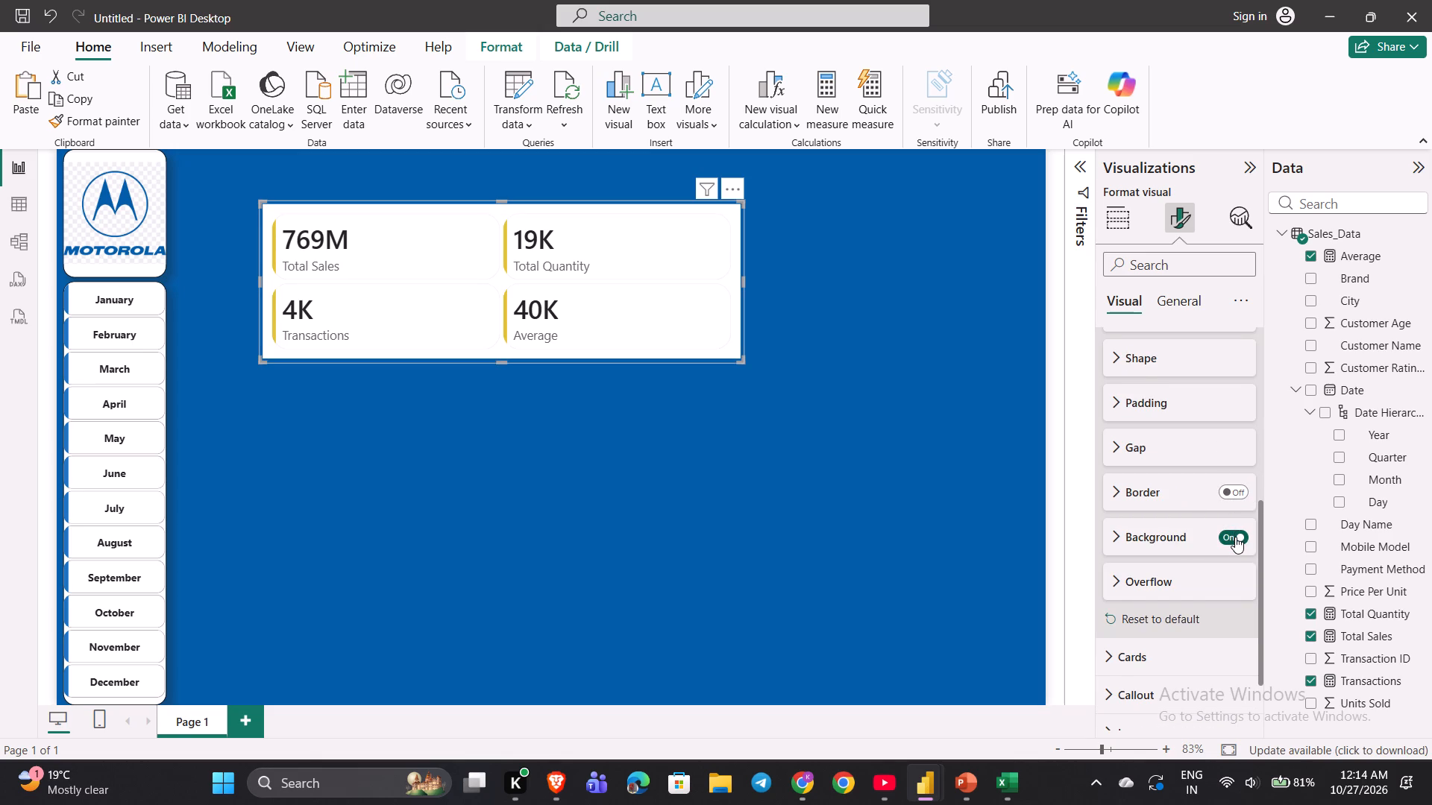
Turn on the border around the cards' multi-card layout and deselect the visual to view it.
left_click(1231, 451)
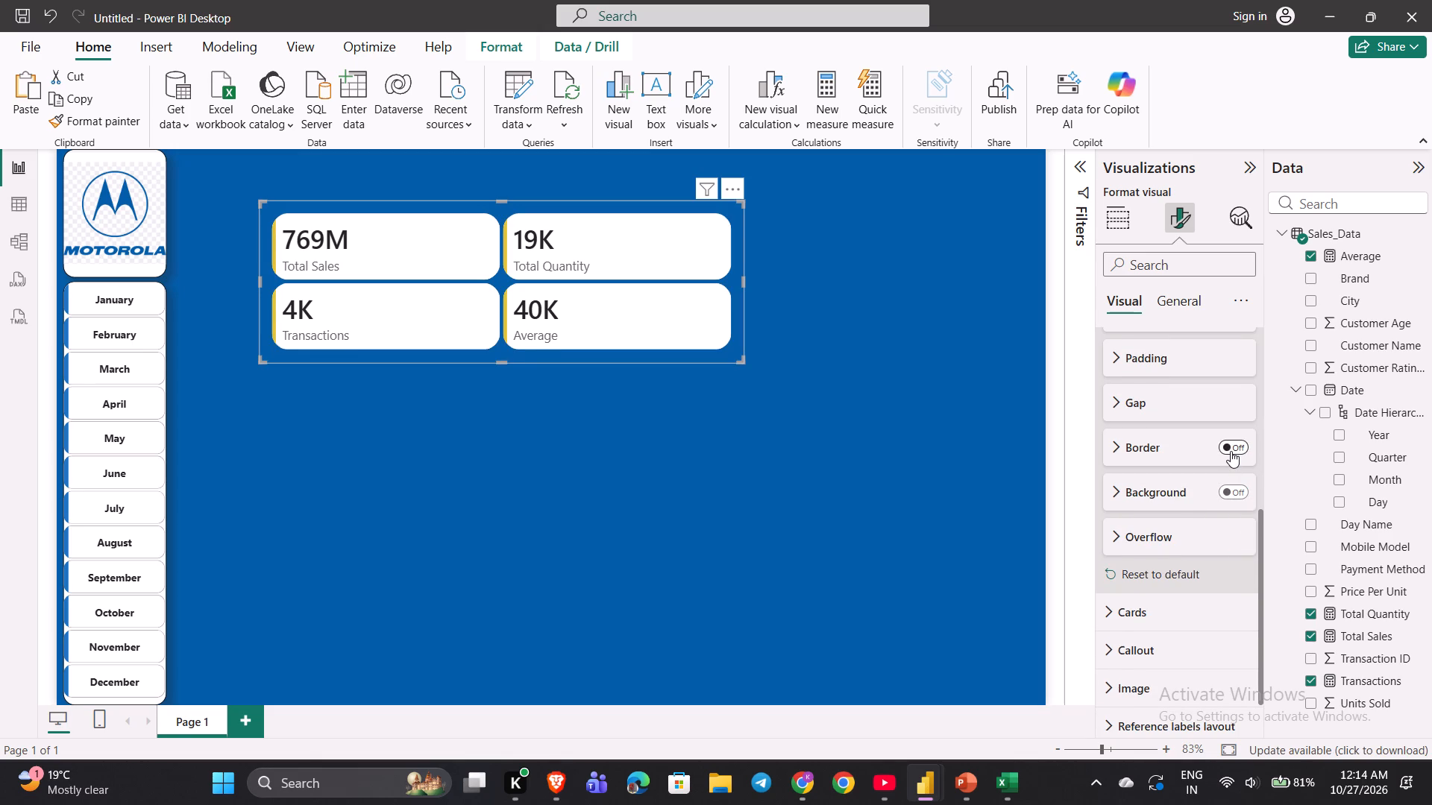
left_click(1231, 451)
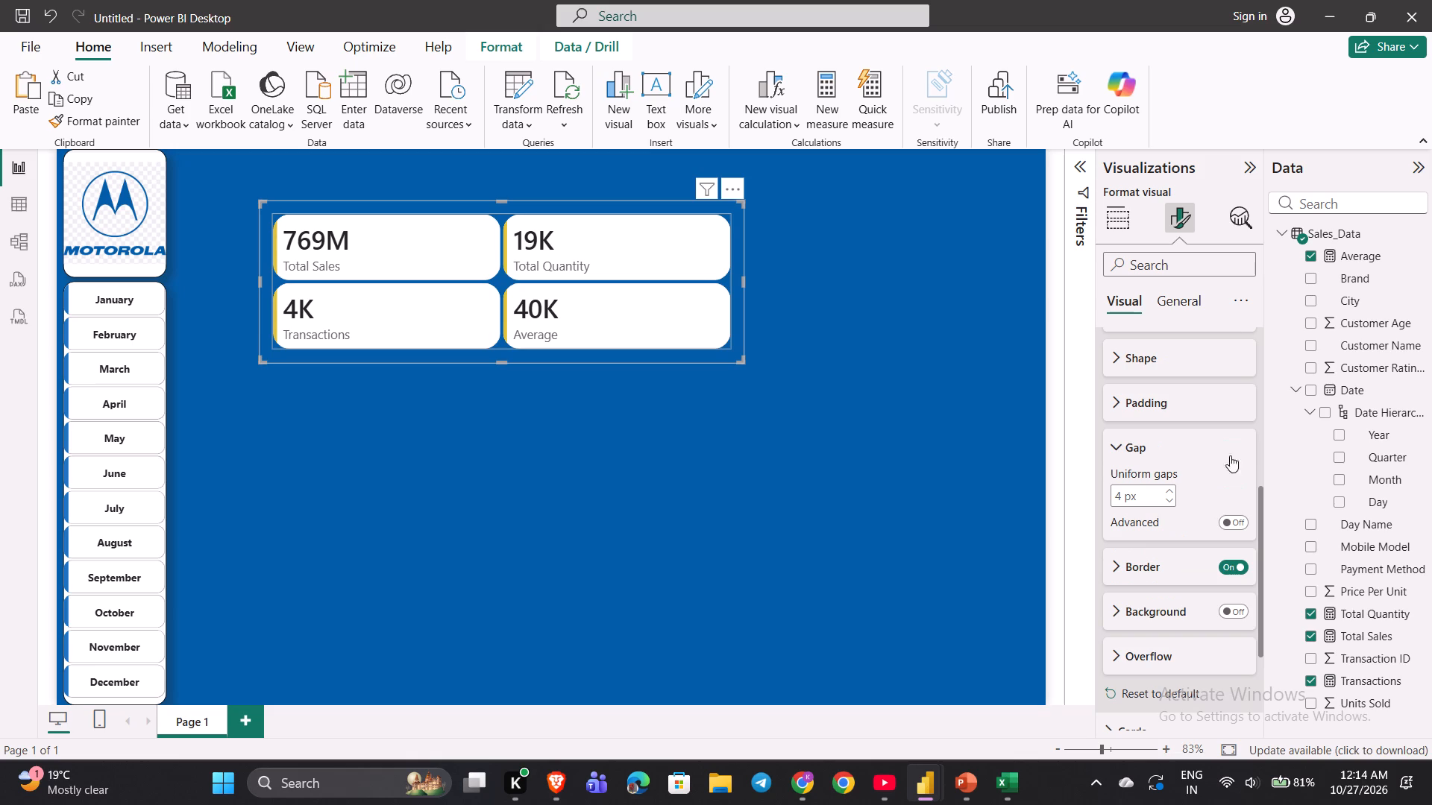
left_click(1116, 439)
left_click(1234, 497)
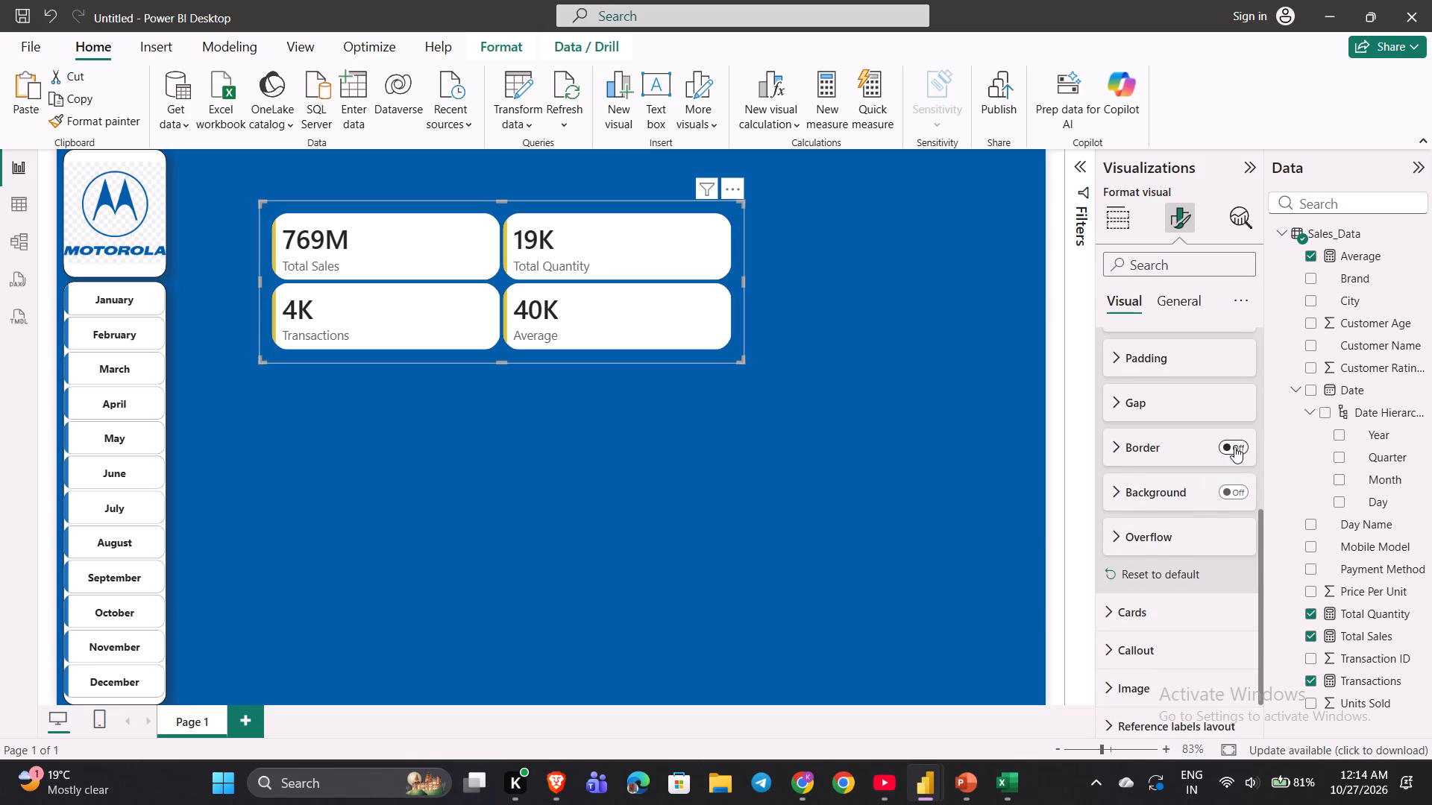
left_click(1234, 444)
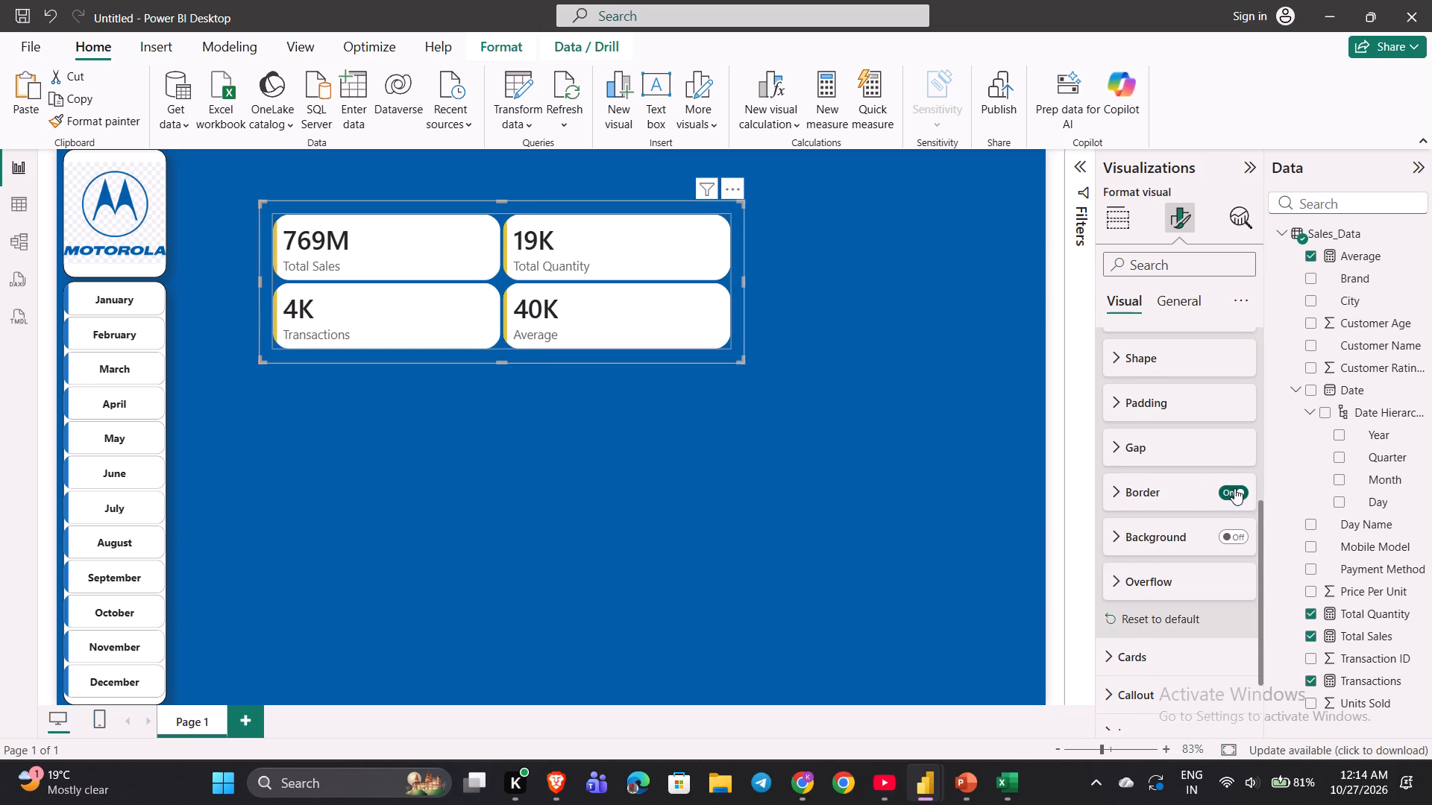
left_click(823, 470)
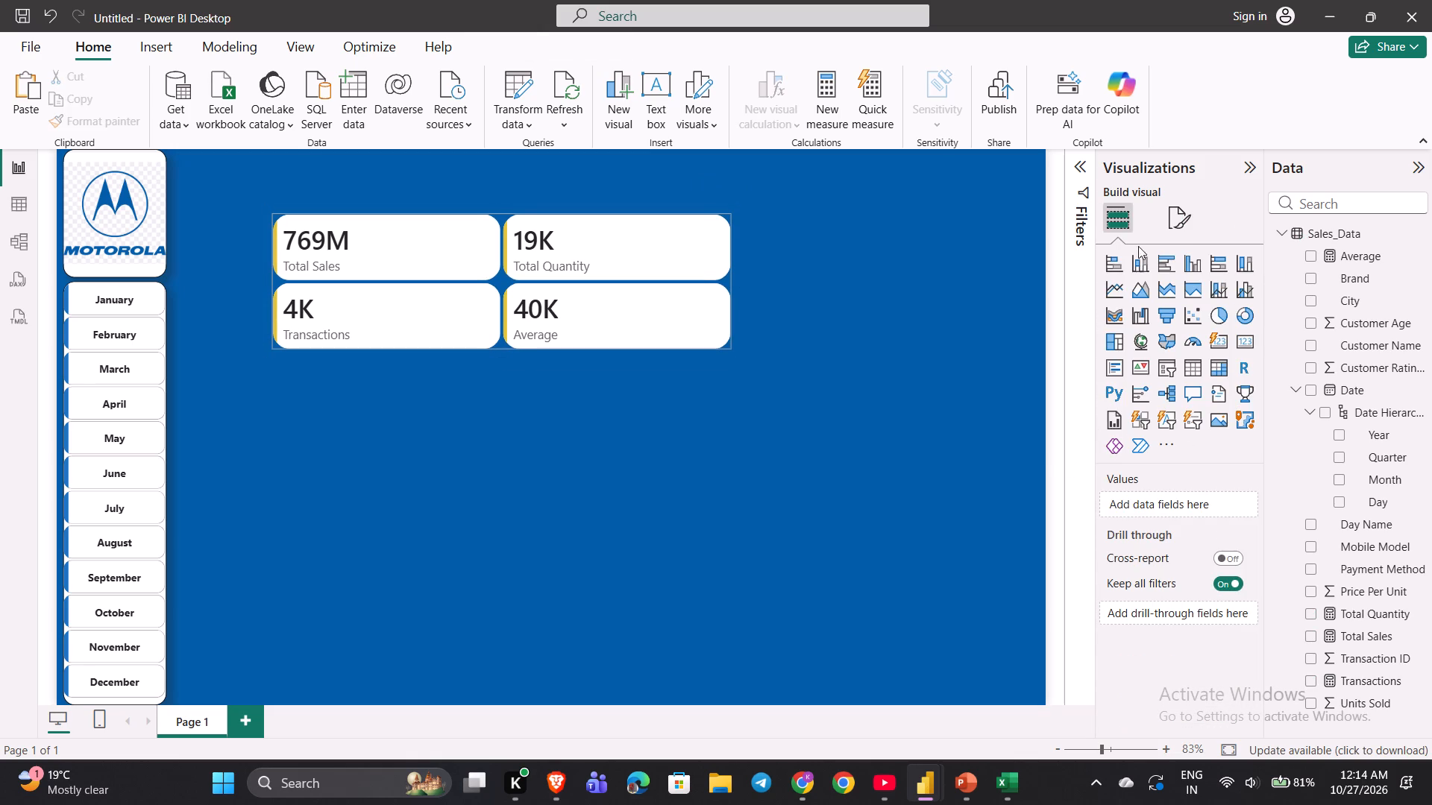
Turn off the border around the multi-card layout of the 2x2 card visual.
left_click(695, 273)
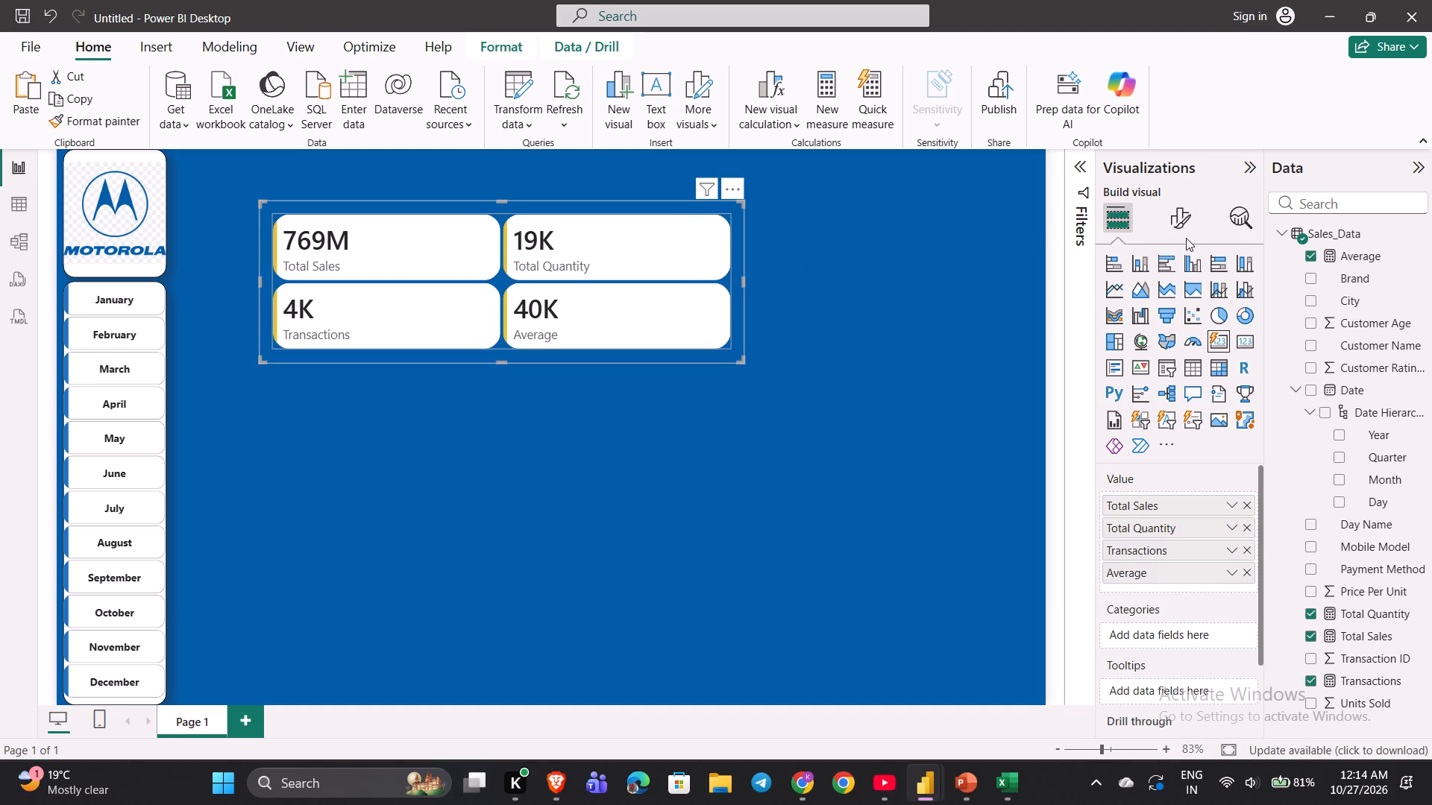
left_click(1179, 236)
left_click(1179, 218)
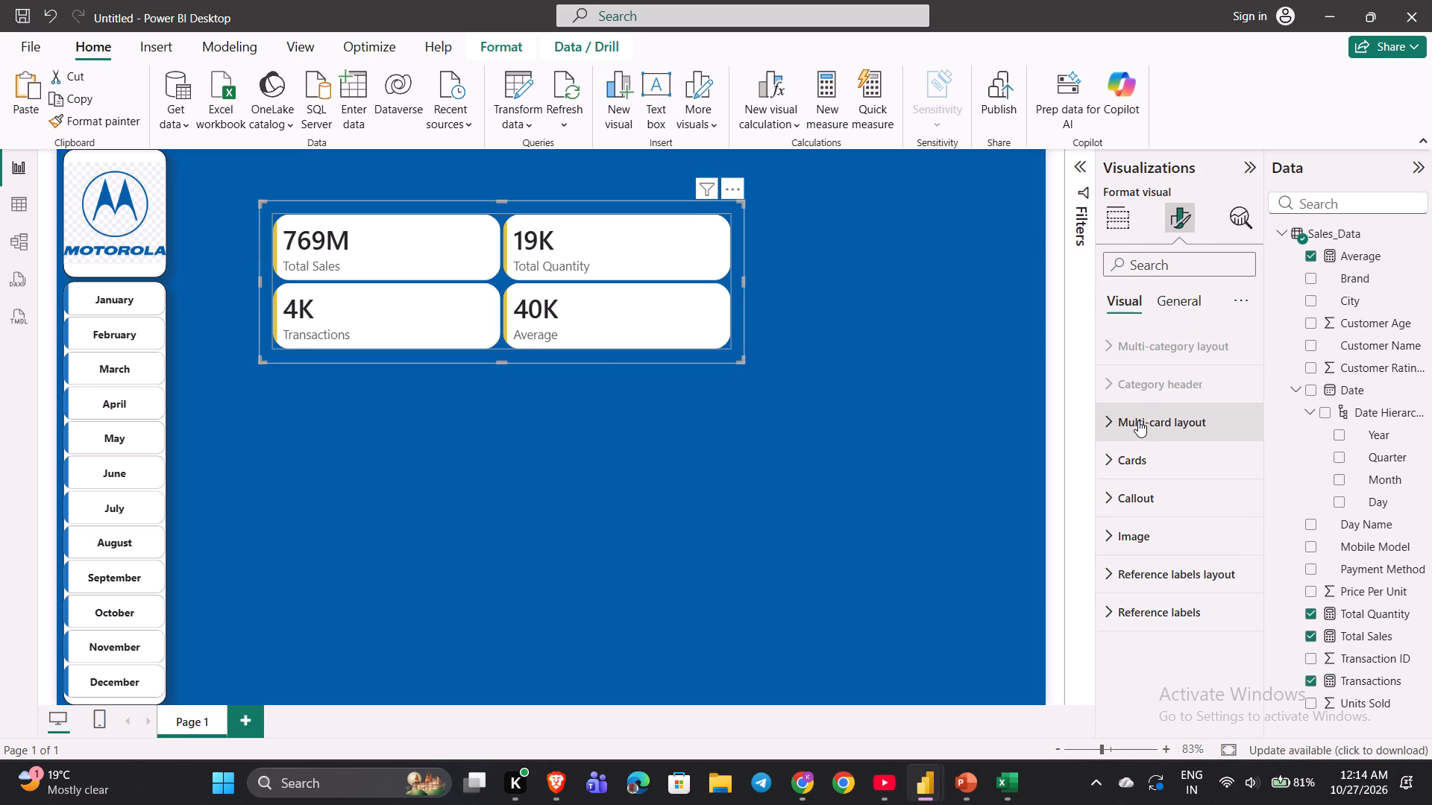
left_click(1138, 420)
scroll(1138, 420, "down", 4)
scroll(1177, 545, "down", 1)
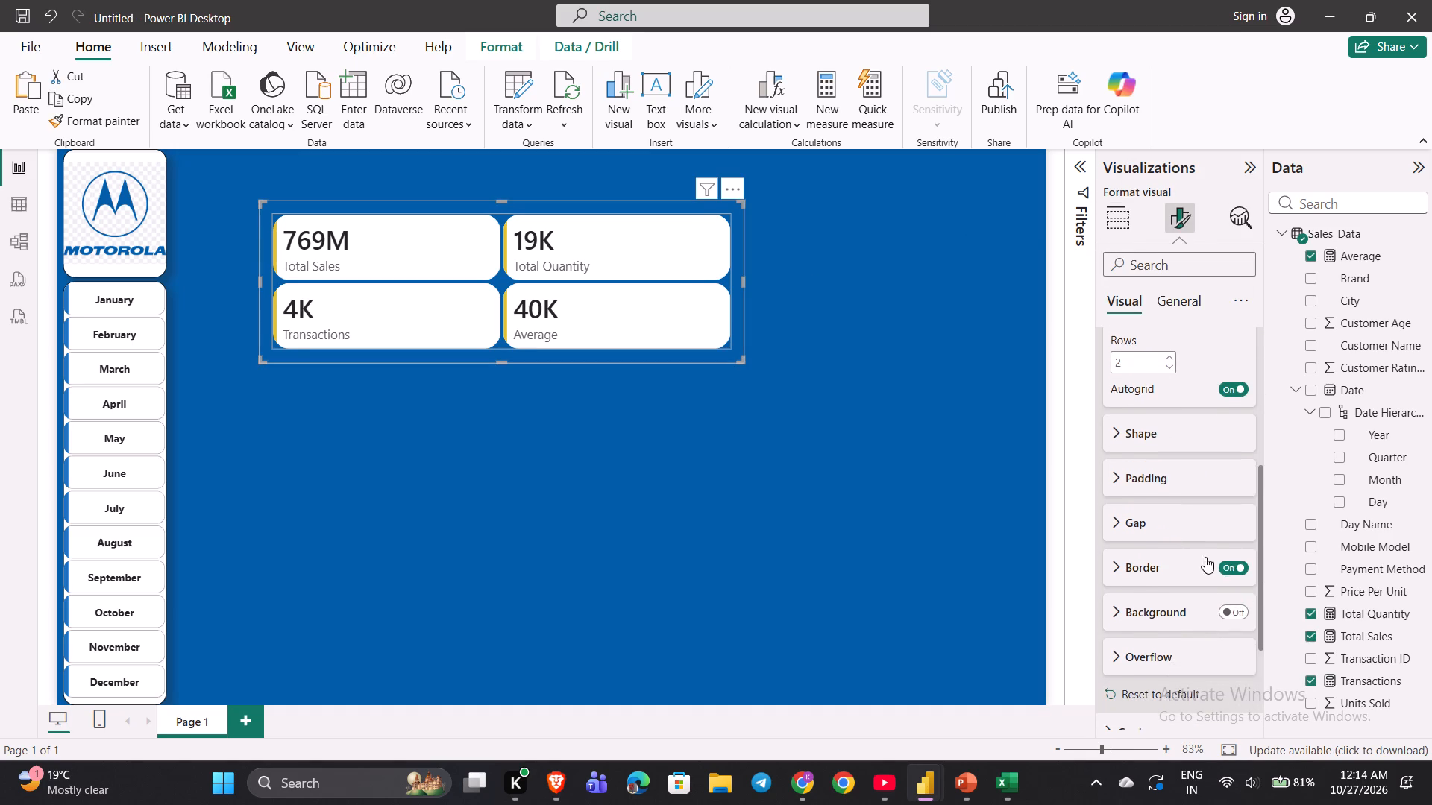
left_click(1239, 568)
Set the corner radius of all cards to 10 px and deselect the visual to view it.
scroll(1176, 578, "down", 1)
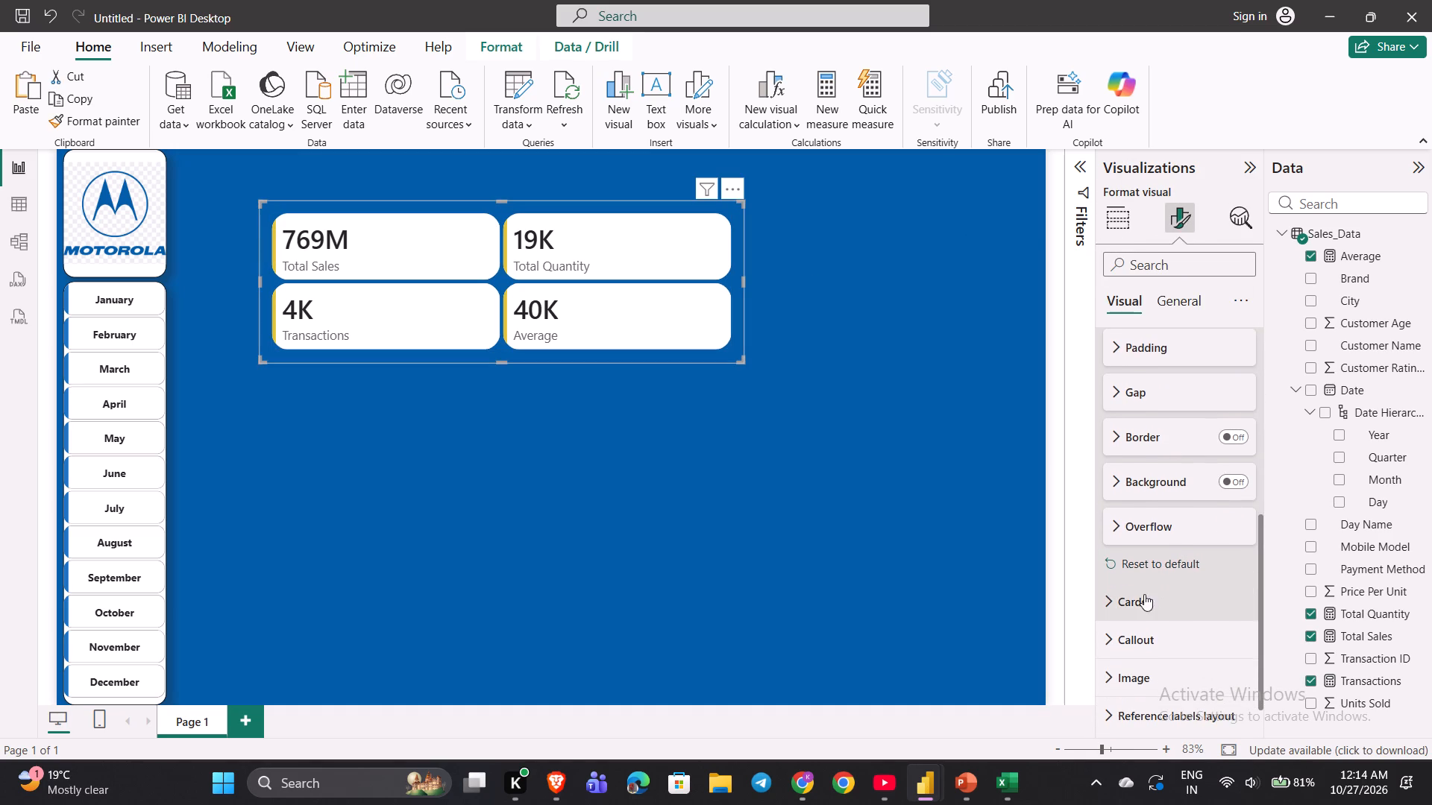
left_click(1136, 600)
scroll(1136, 600, "down", 2)
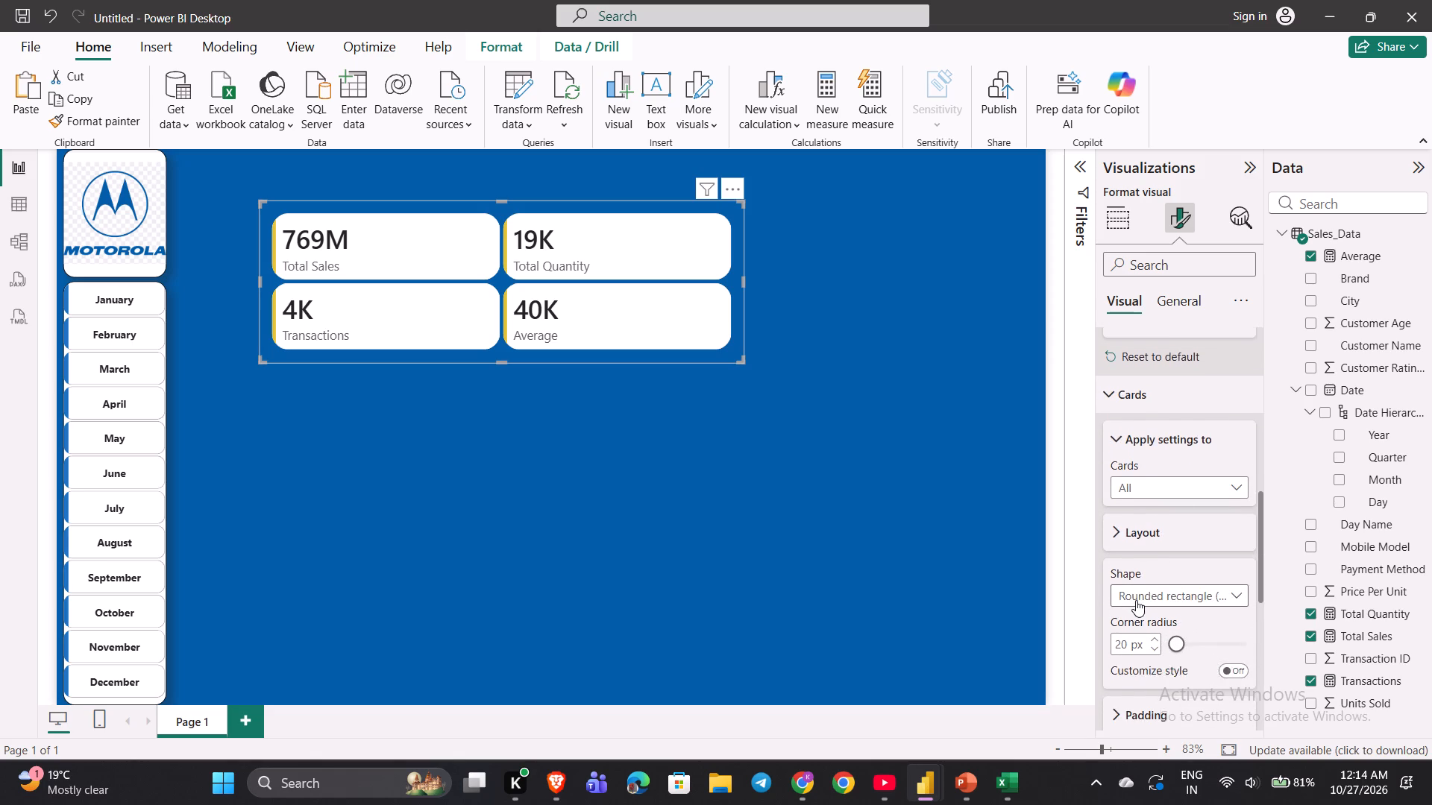
scroll(1136, 600, "down", 2)
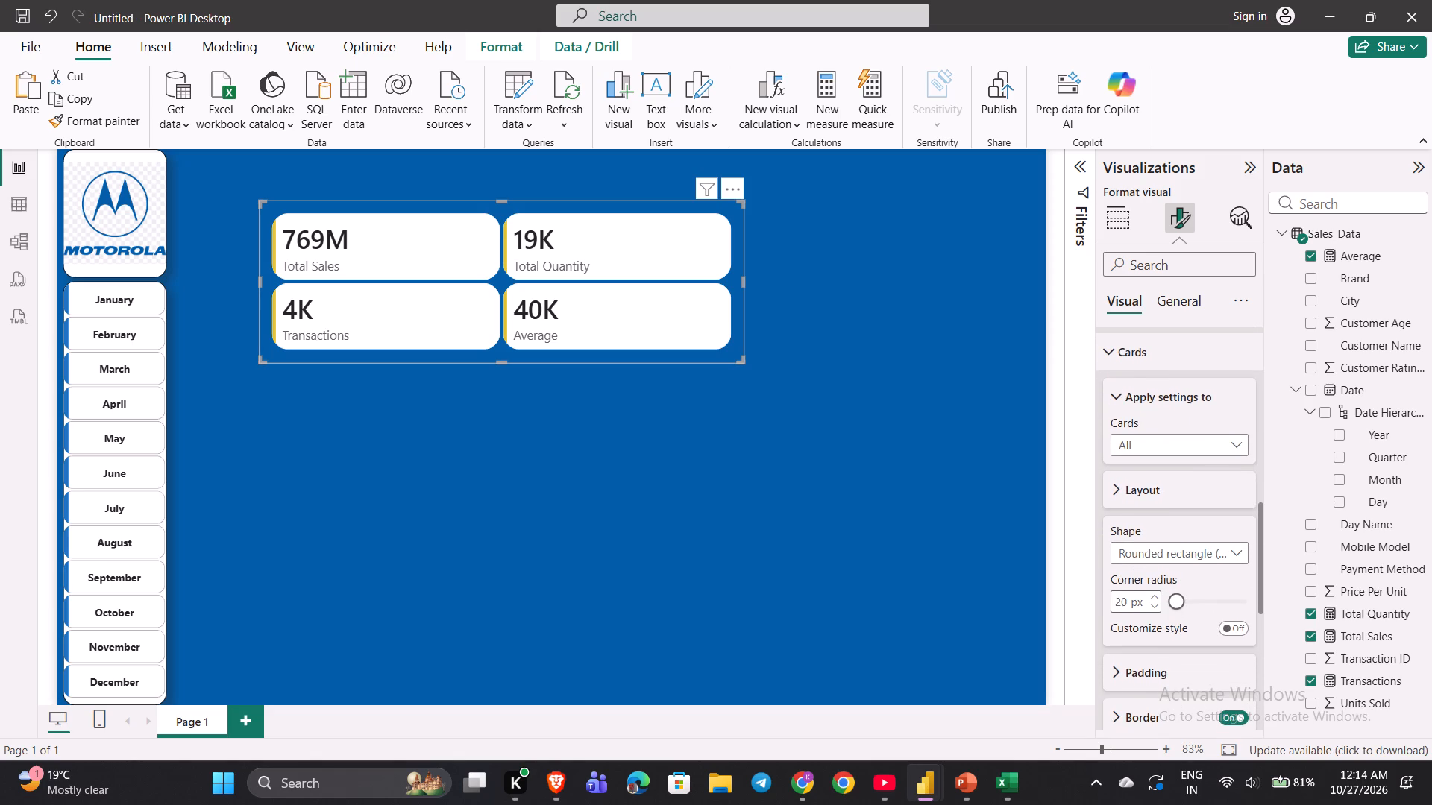
left_click(1120, 604)
type("10")
left_click(853, 540)
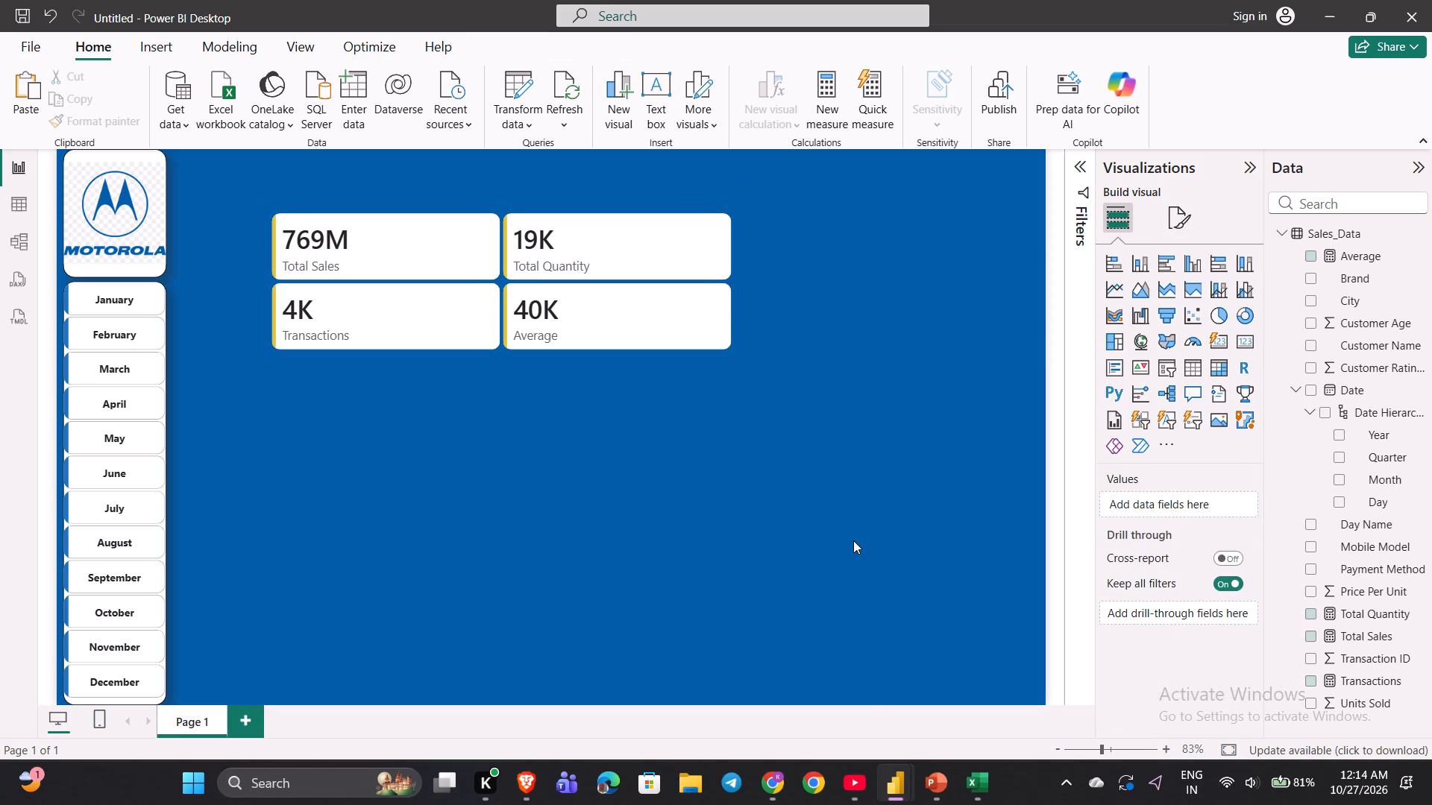
Switch to the YouTube course, skip ahead to see how the cards' shadow is styled, pause it and return to Power BI.
left_click(845, 791)
key("space")
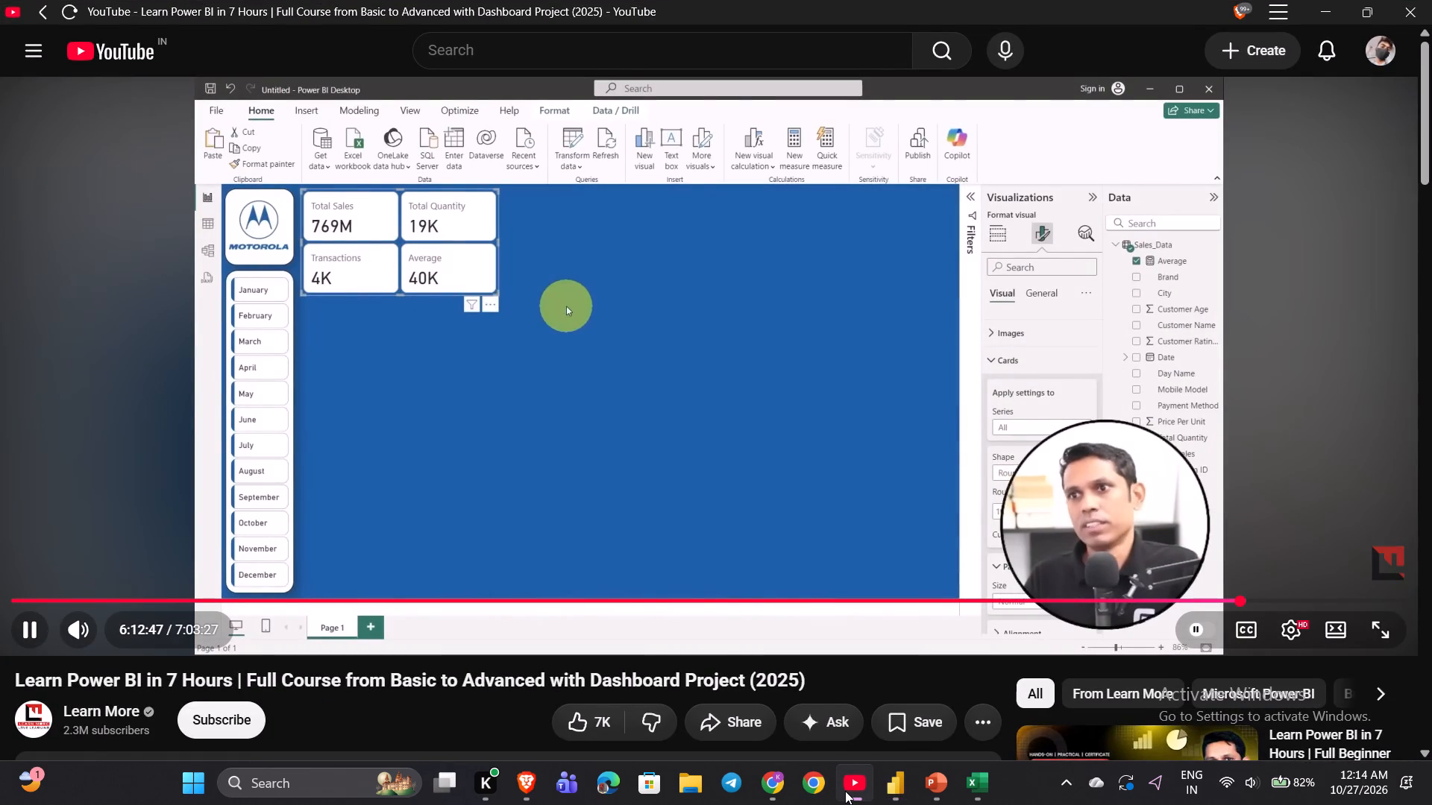
left_click(845, 791)
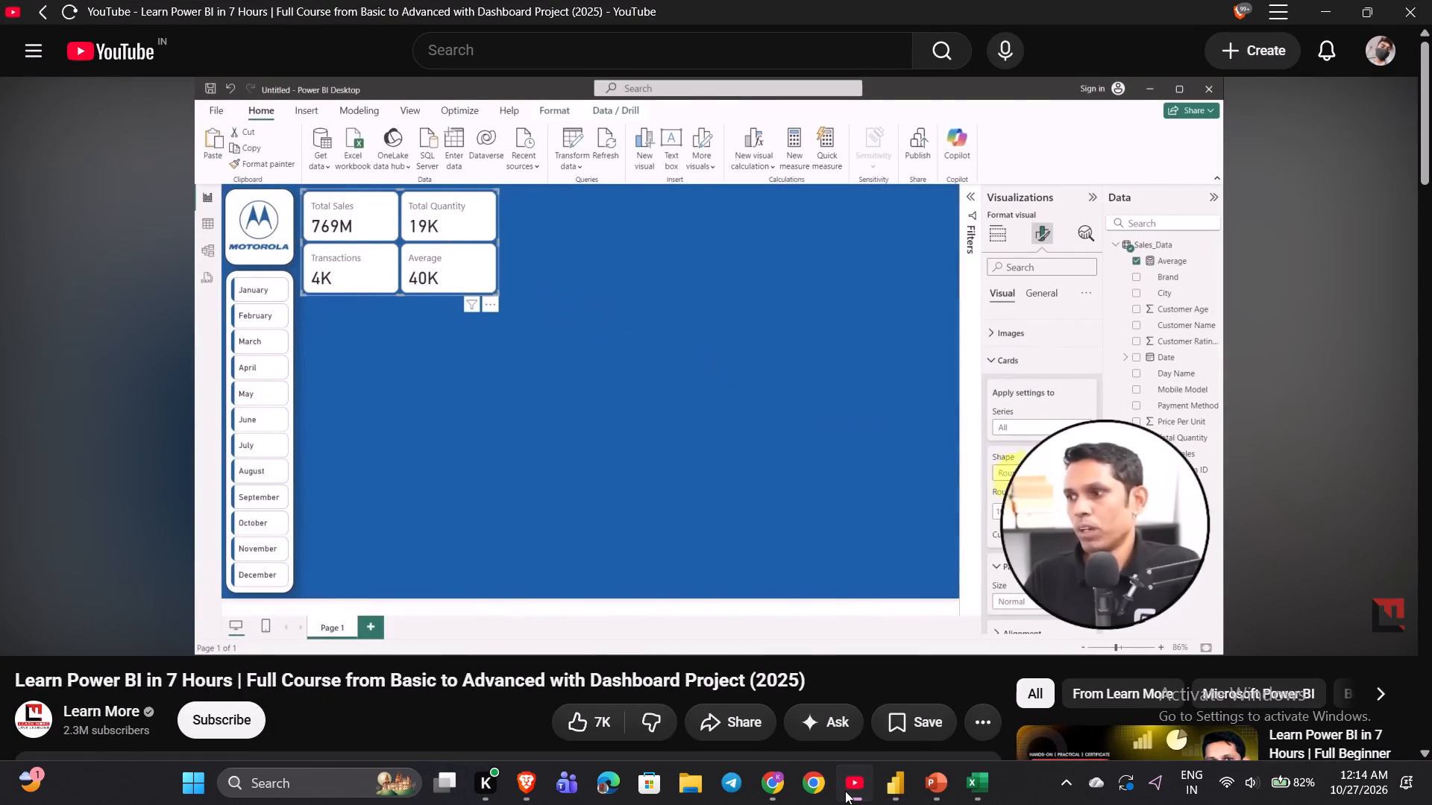
left_click(845, 791)
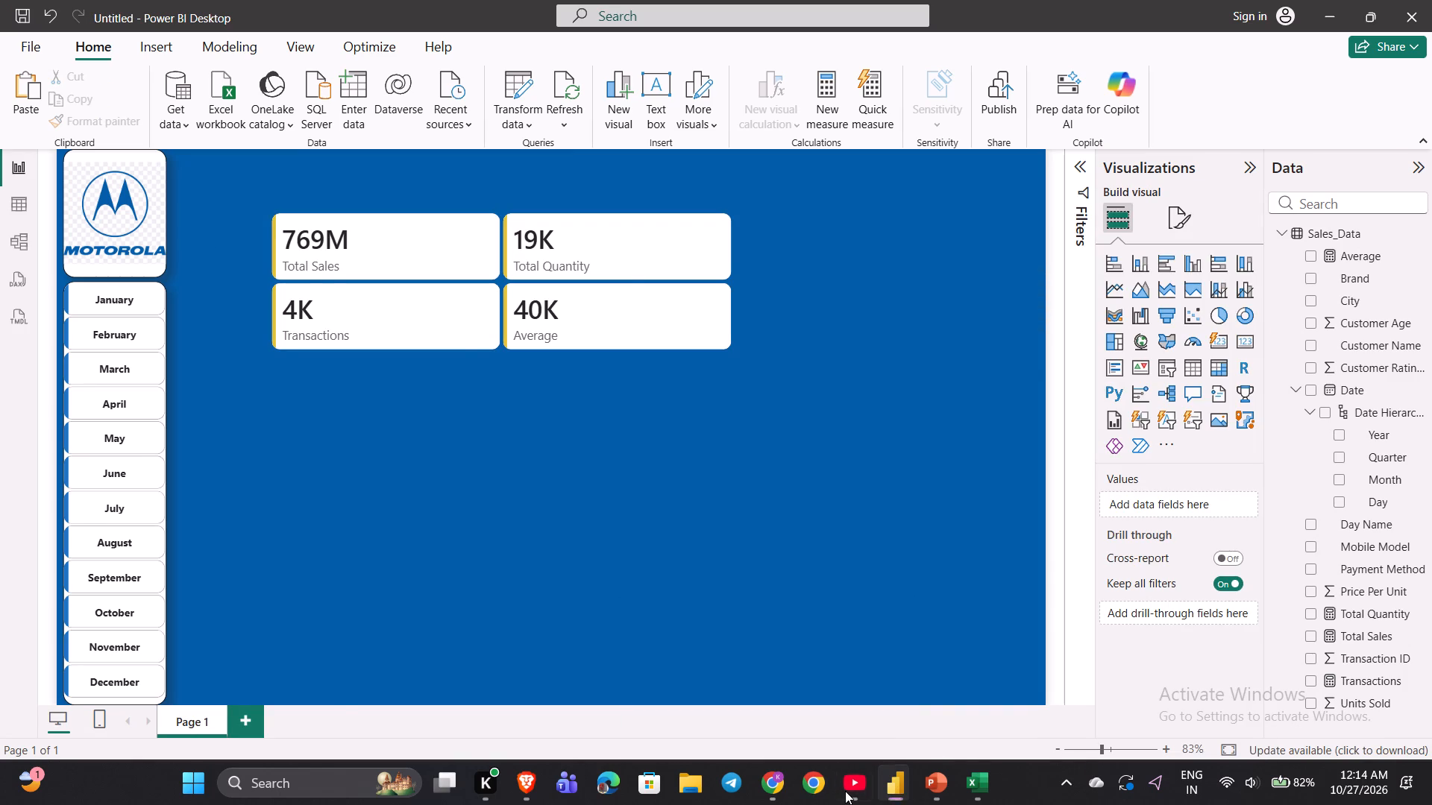
key("Right")
key("Right")
key("Right")
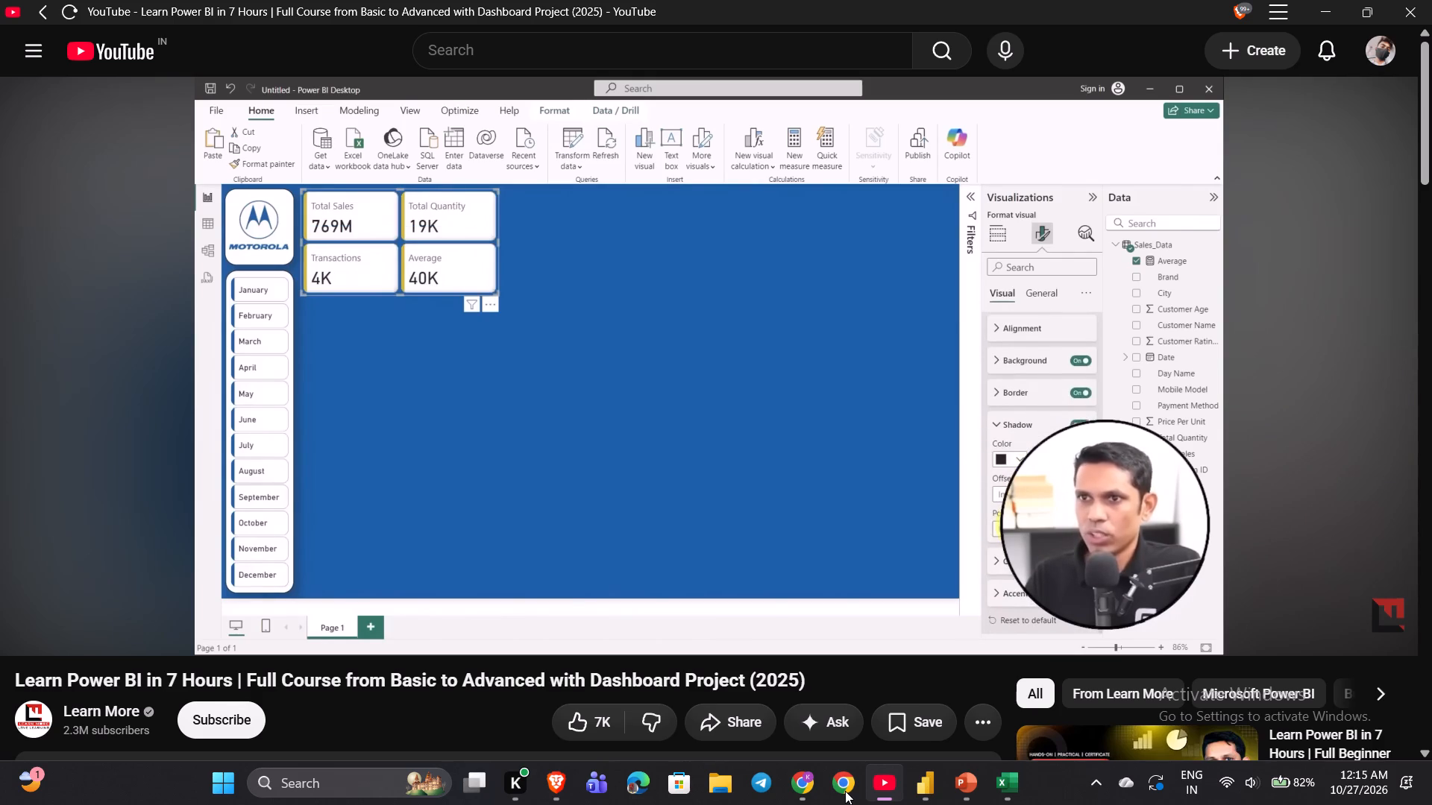
key("space")
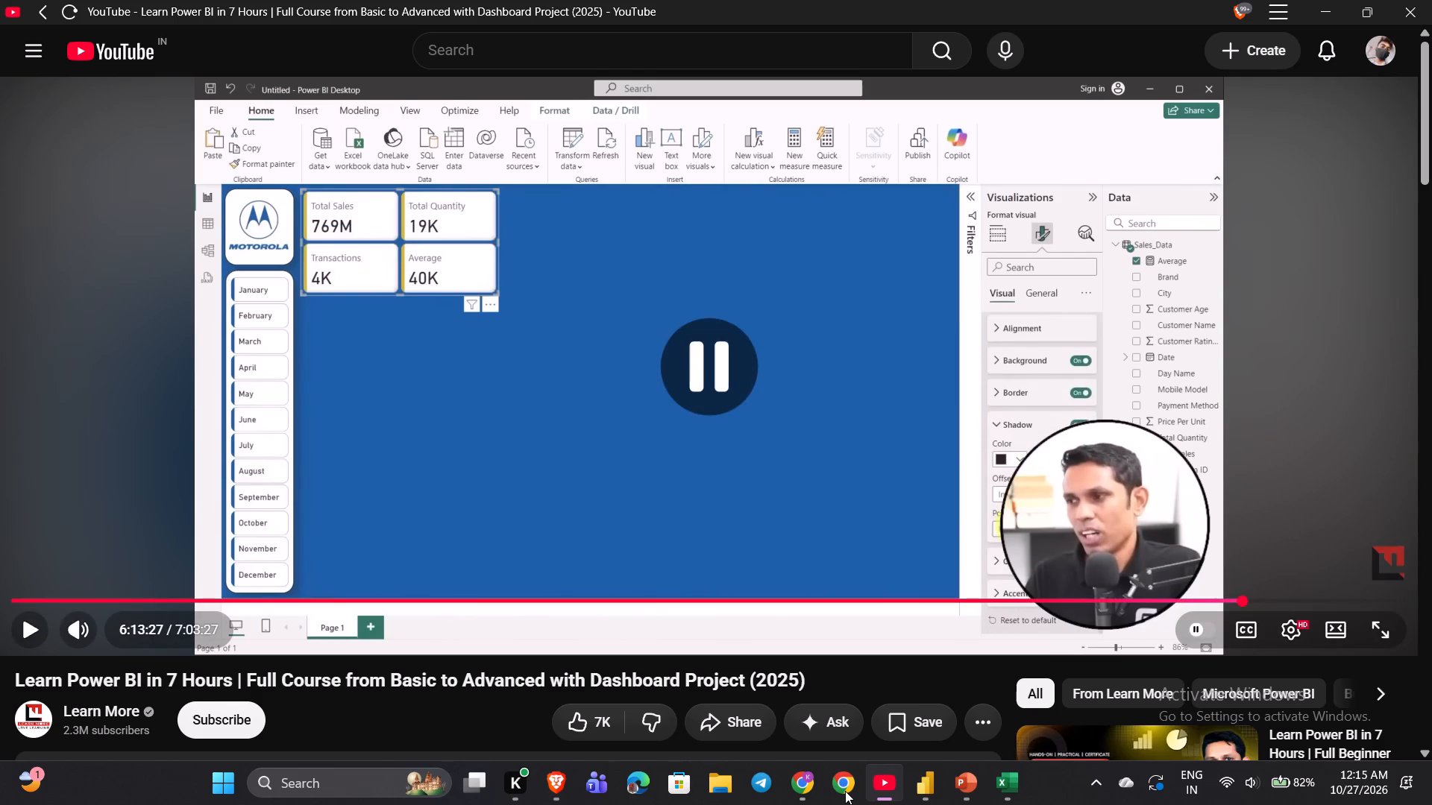
left_click(890, 787)
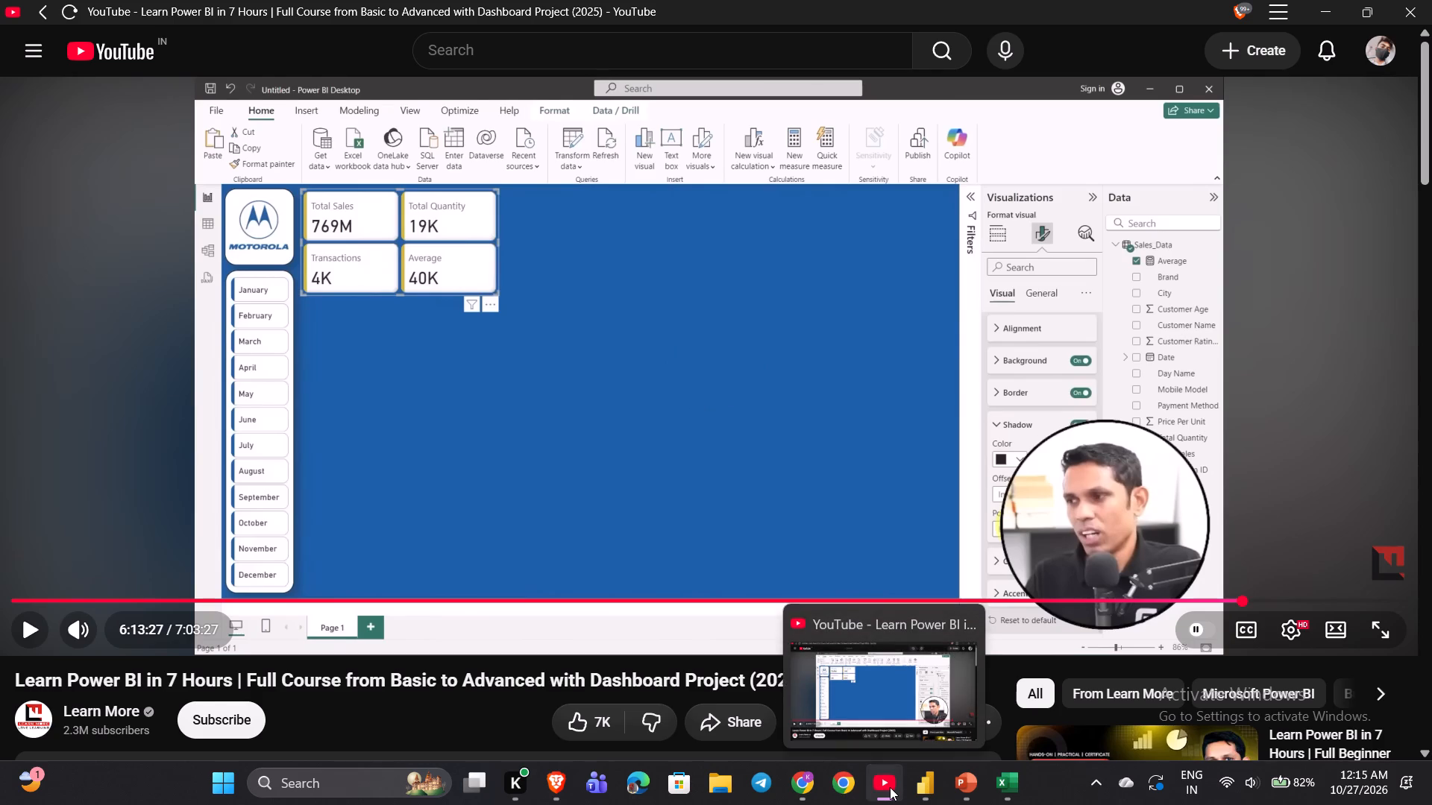
Select the 2x2 card visual on the report page.
left_click(688, 259)
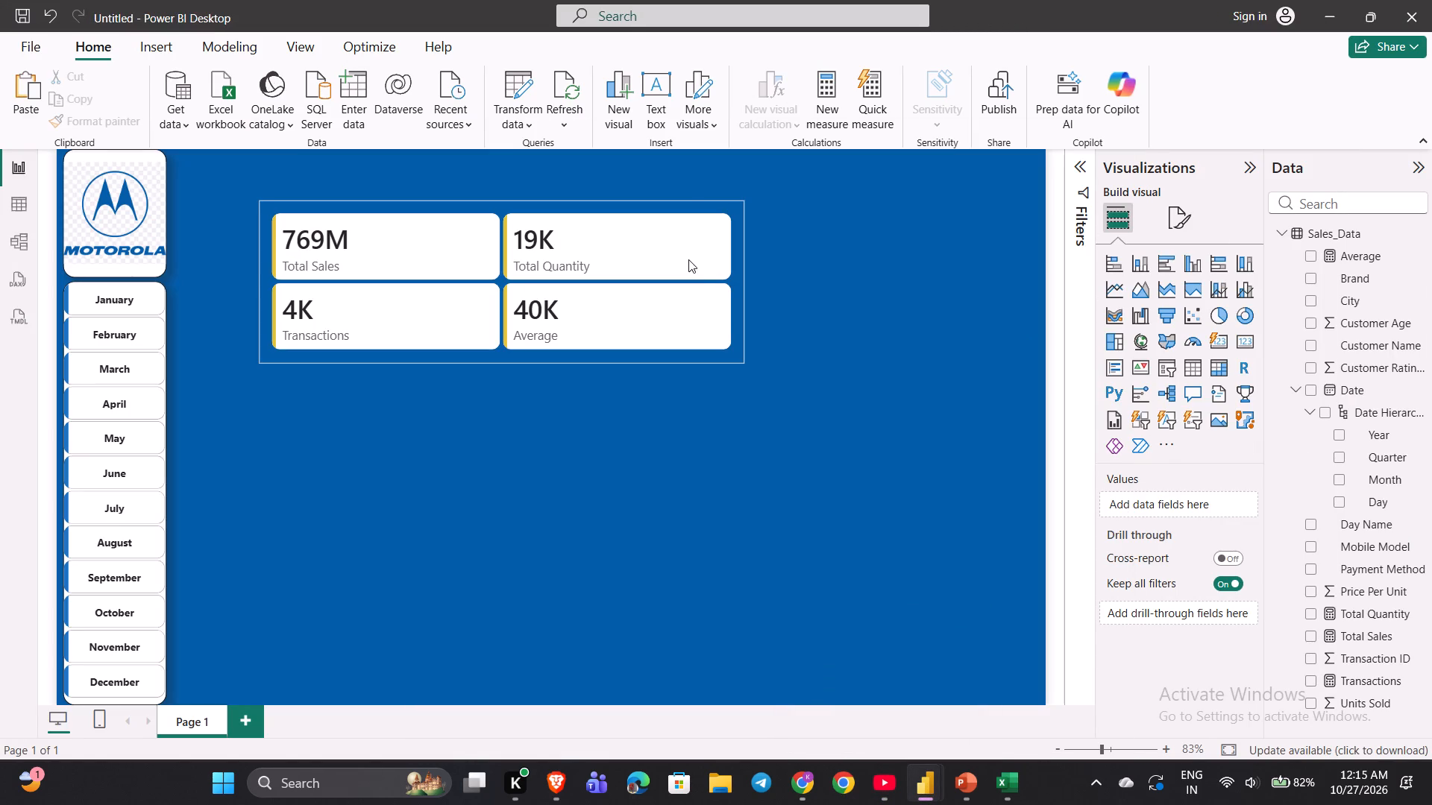
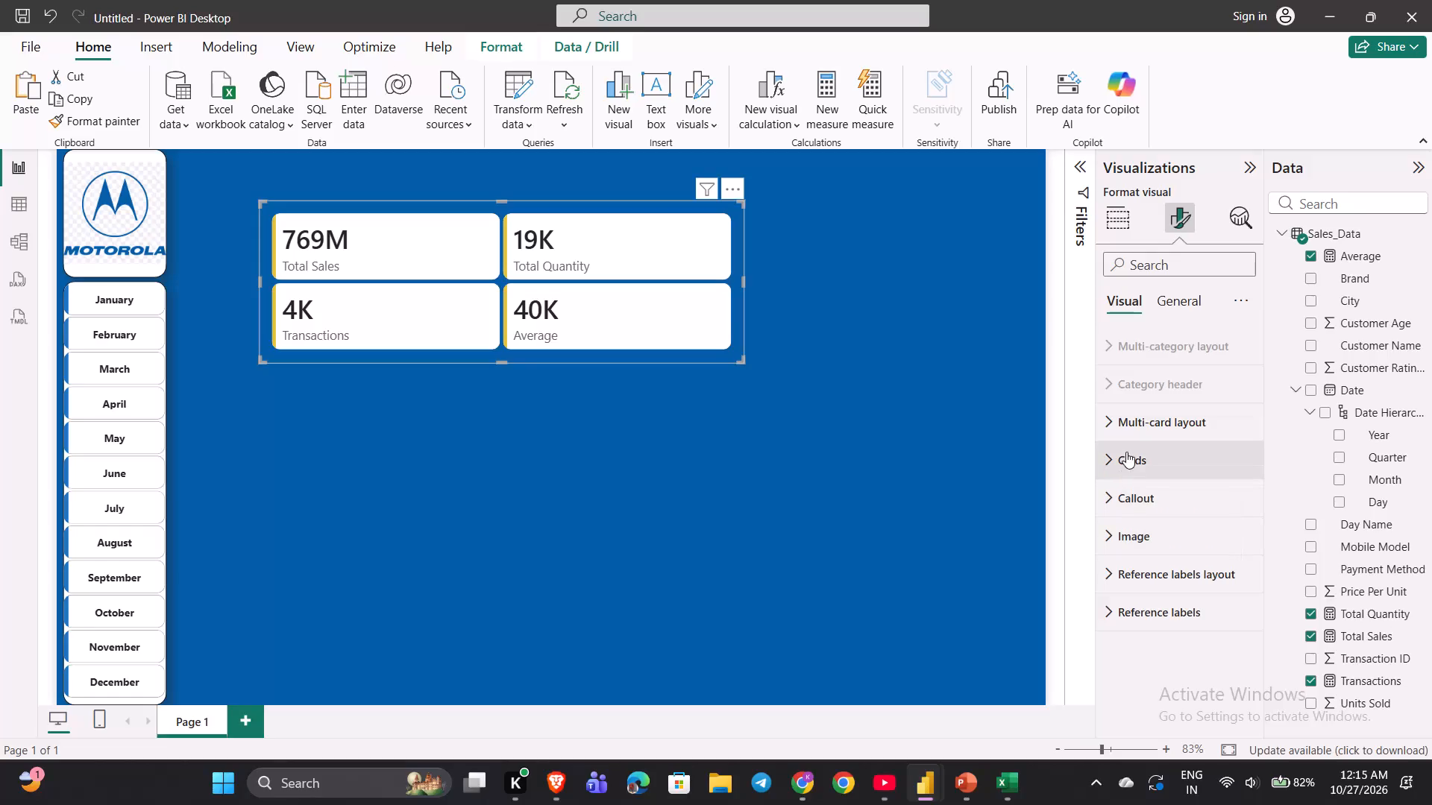
Turn on the shadow for all cards in the KPI card visual and set its offset to Inside.
left_click(1114, 465)
scroll(1114, 465, "down", 5)
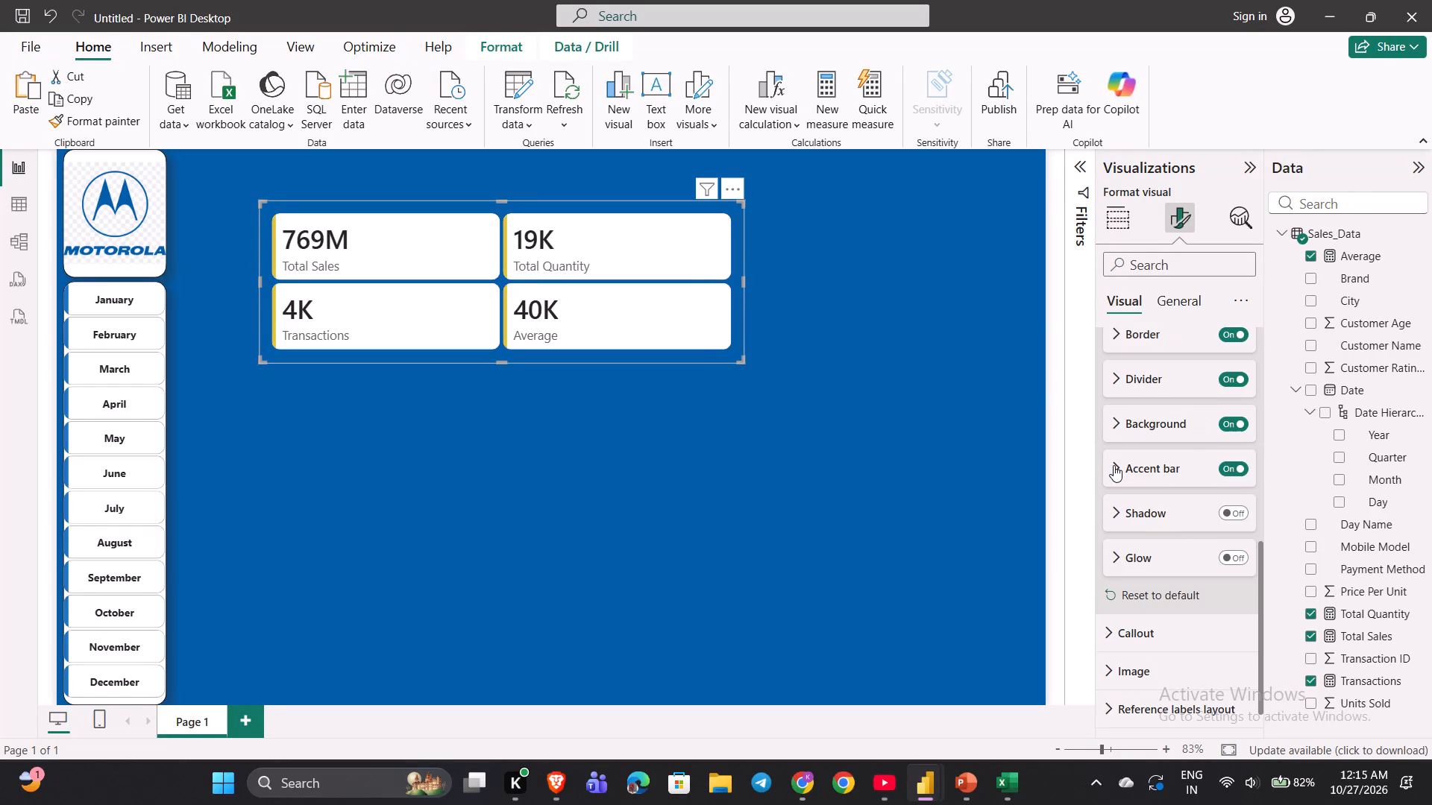
scroll(1114, 465, "down", 1)
left_click(1233, 476)
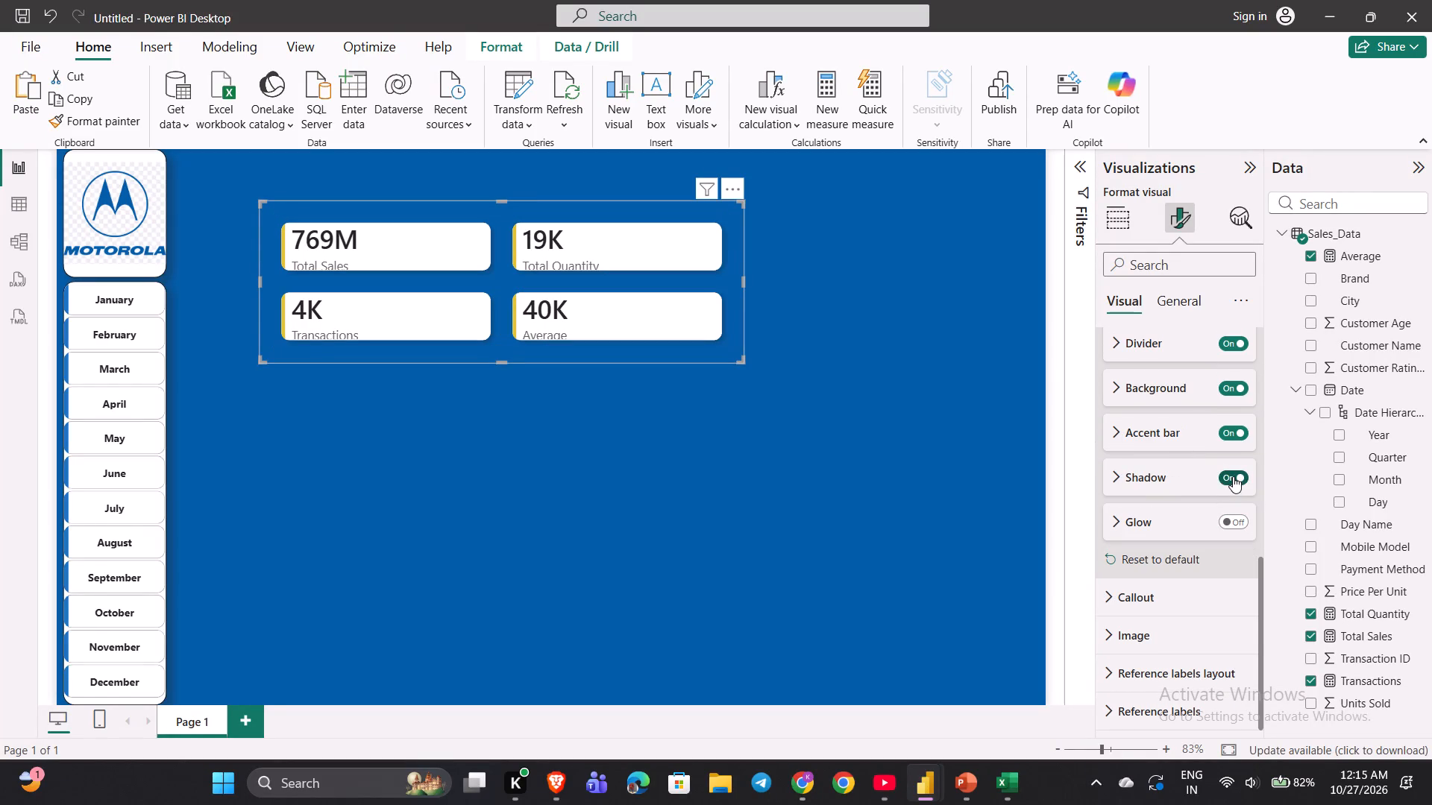
left_click(1114, 475)
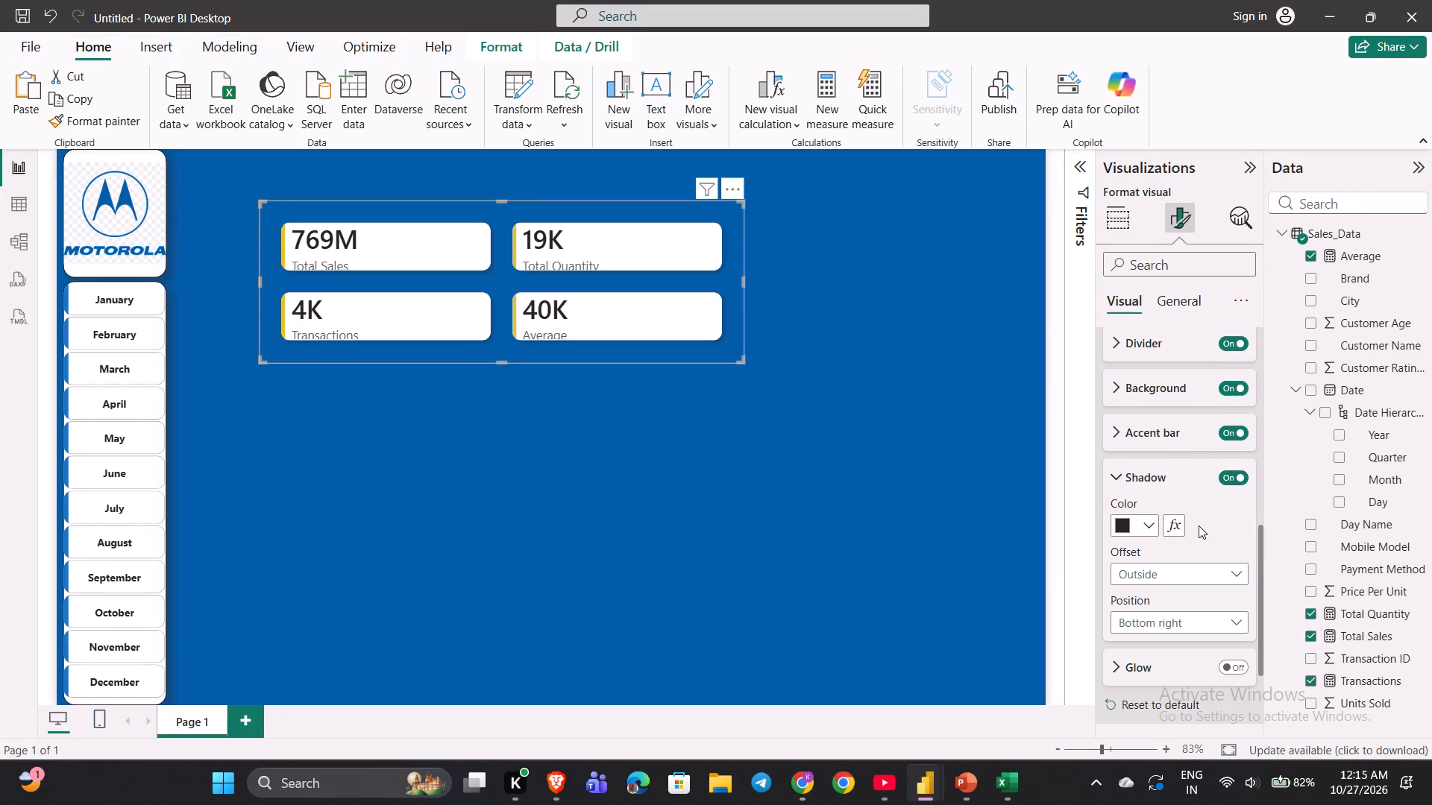
left_click(1234, 574)
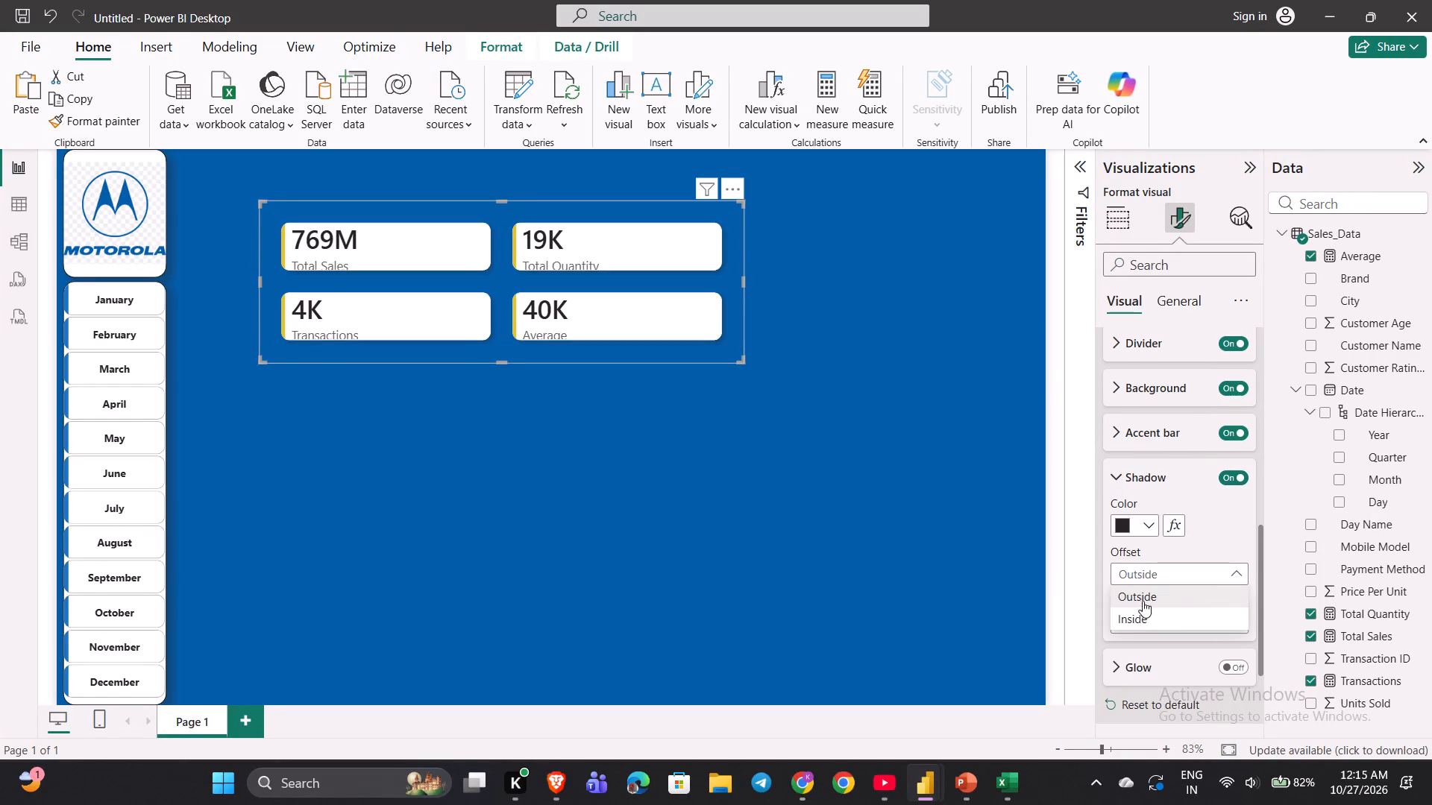
left_click(1131, 613)
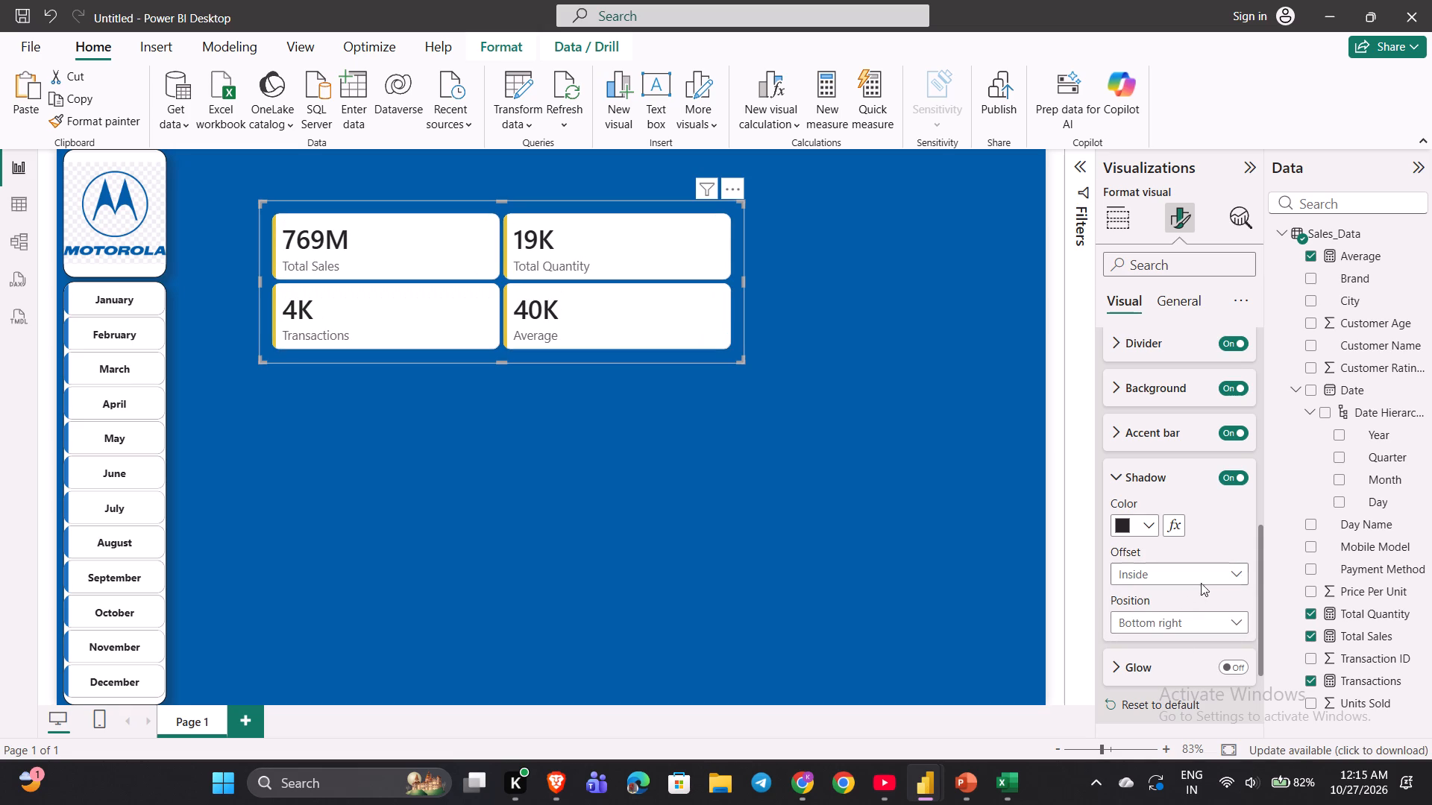
left_click(1233, 476)
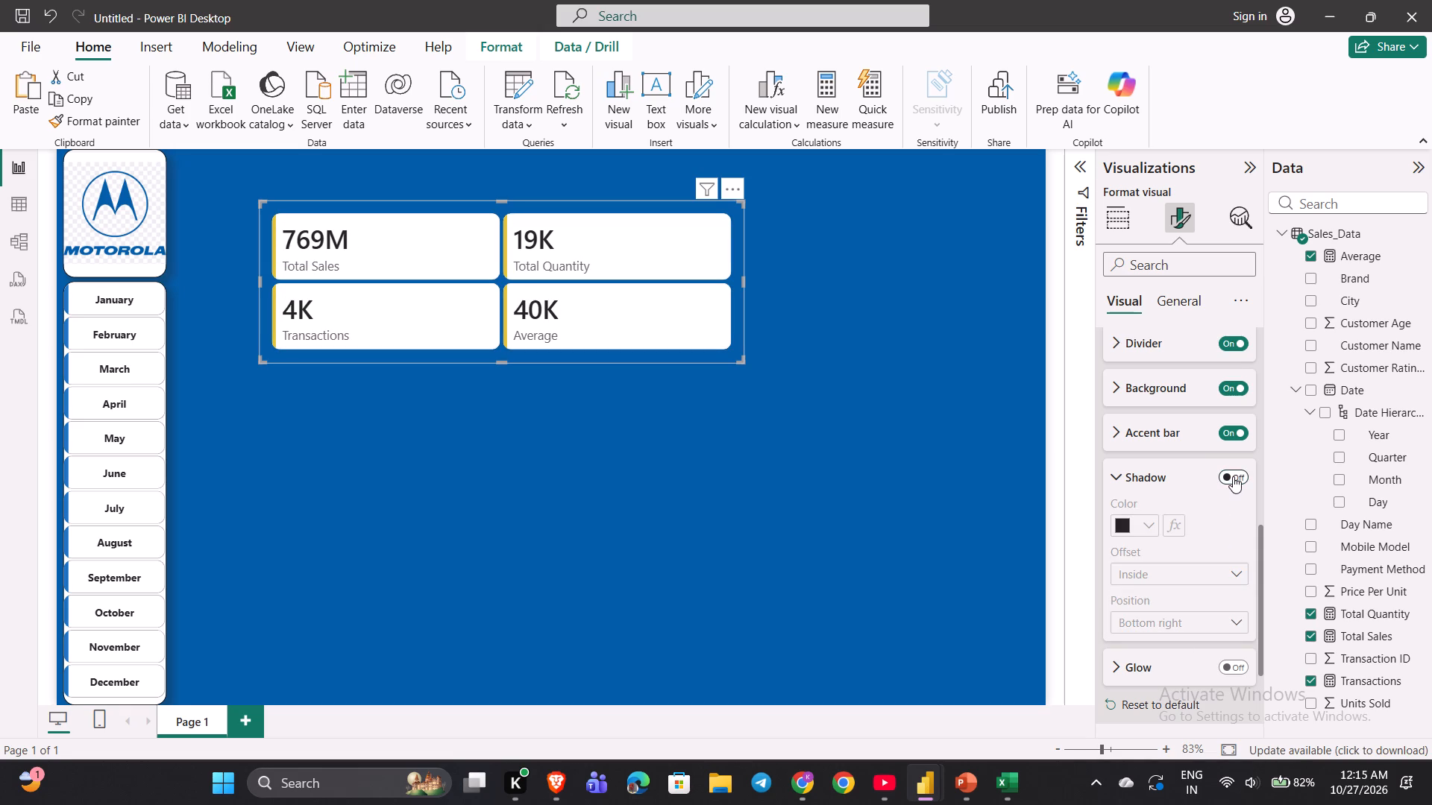
left_click(1233, 476)
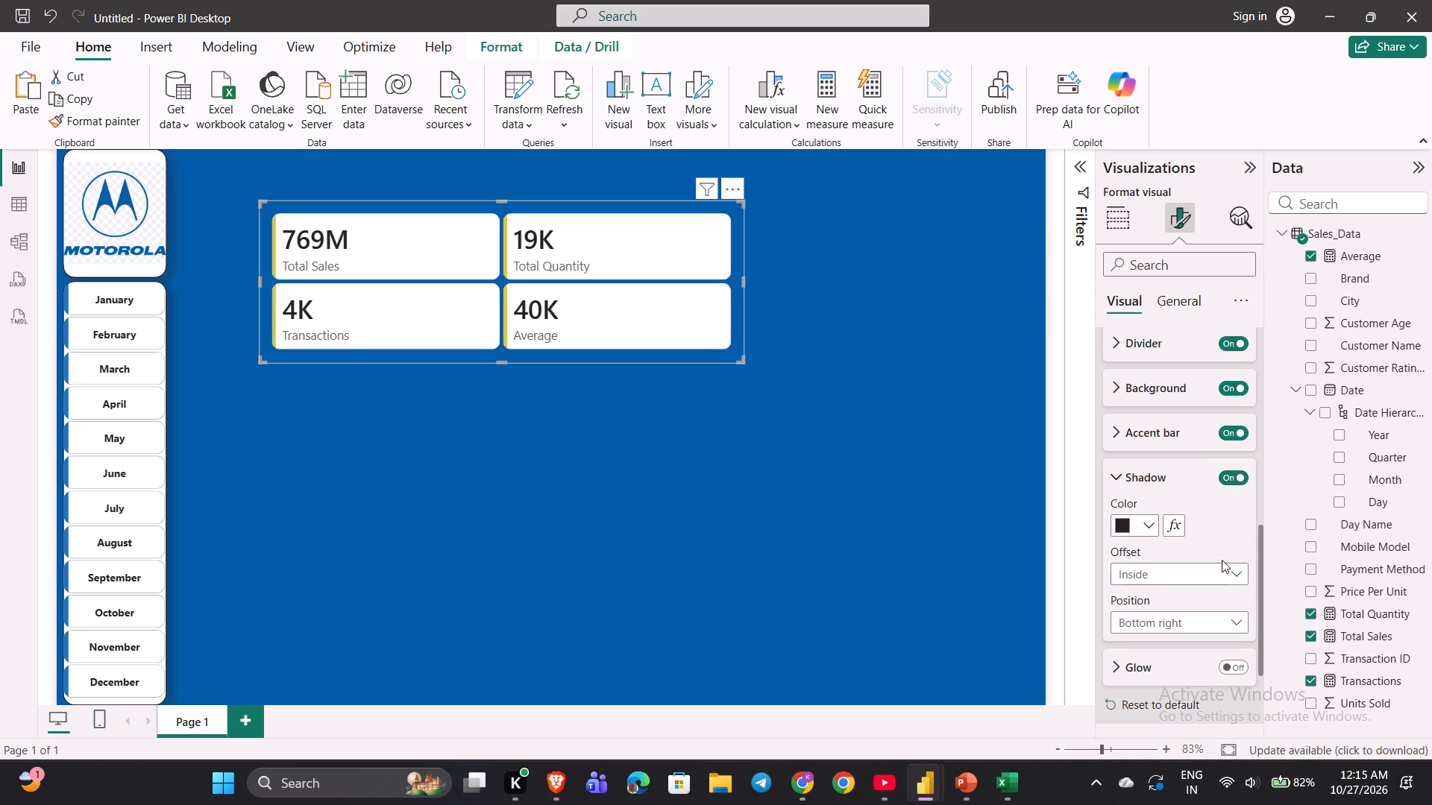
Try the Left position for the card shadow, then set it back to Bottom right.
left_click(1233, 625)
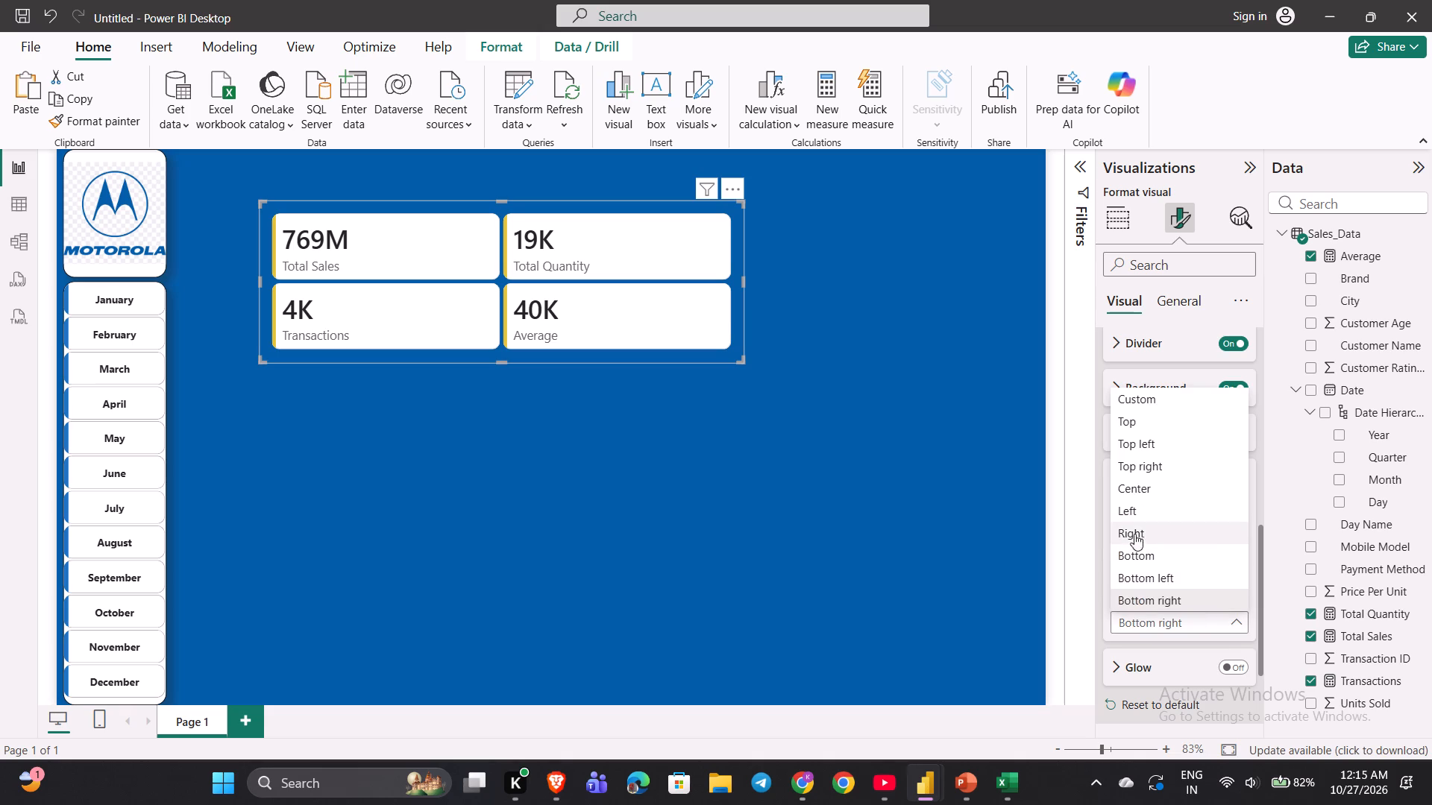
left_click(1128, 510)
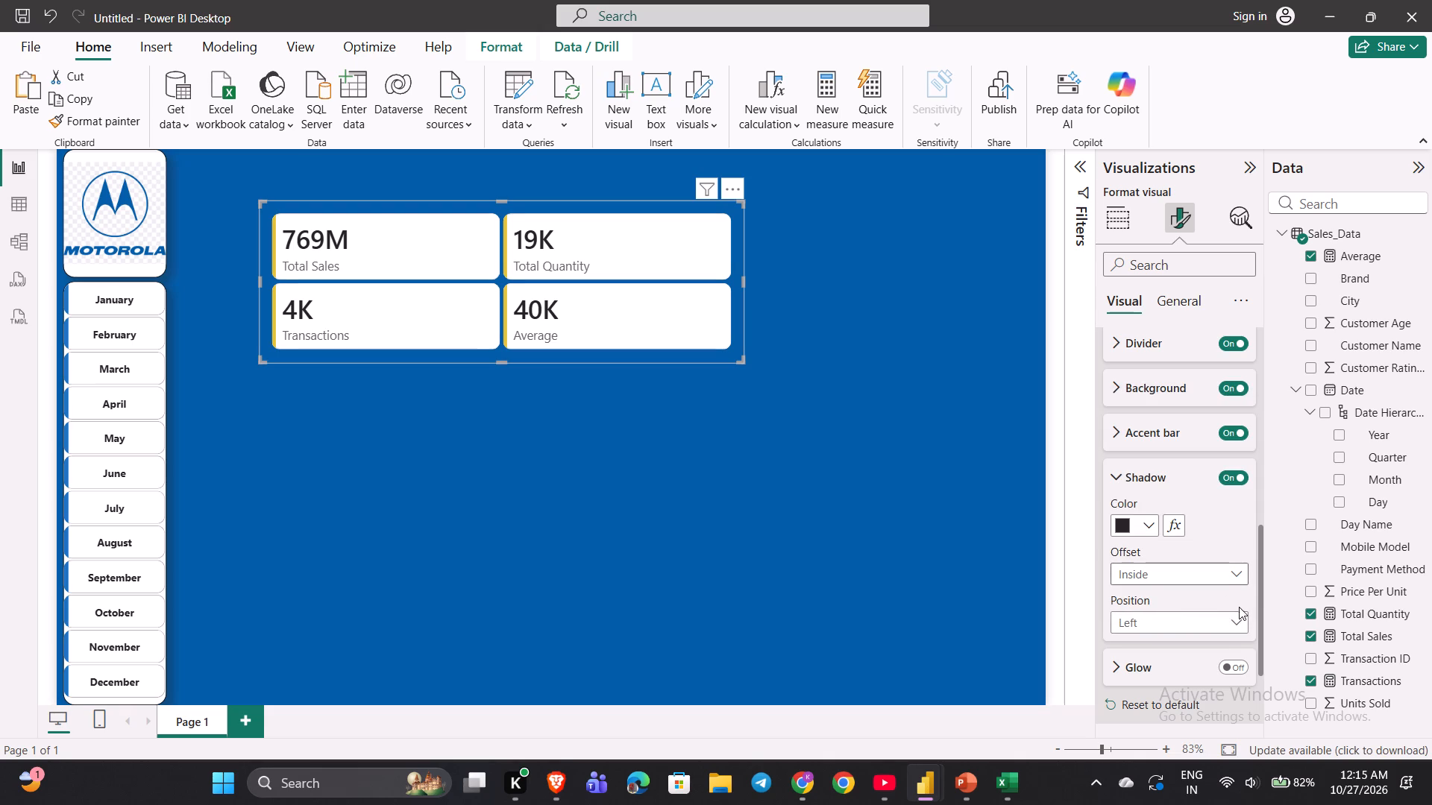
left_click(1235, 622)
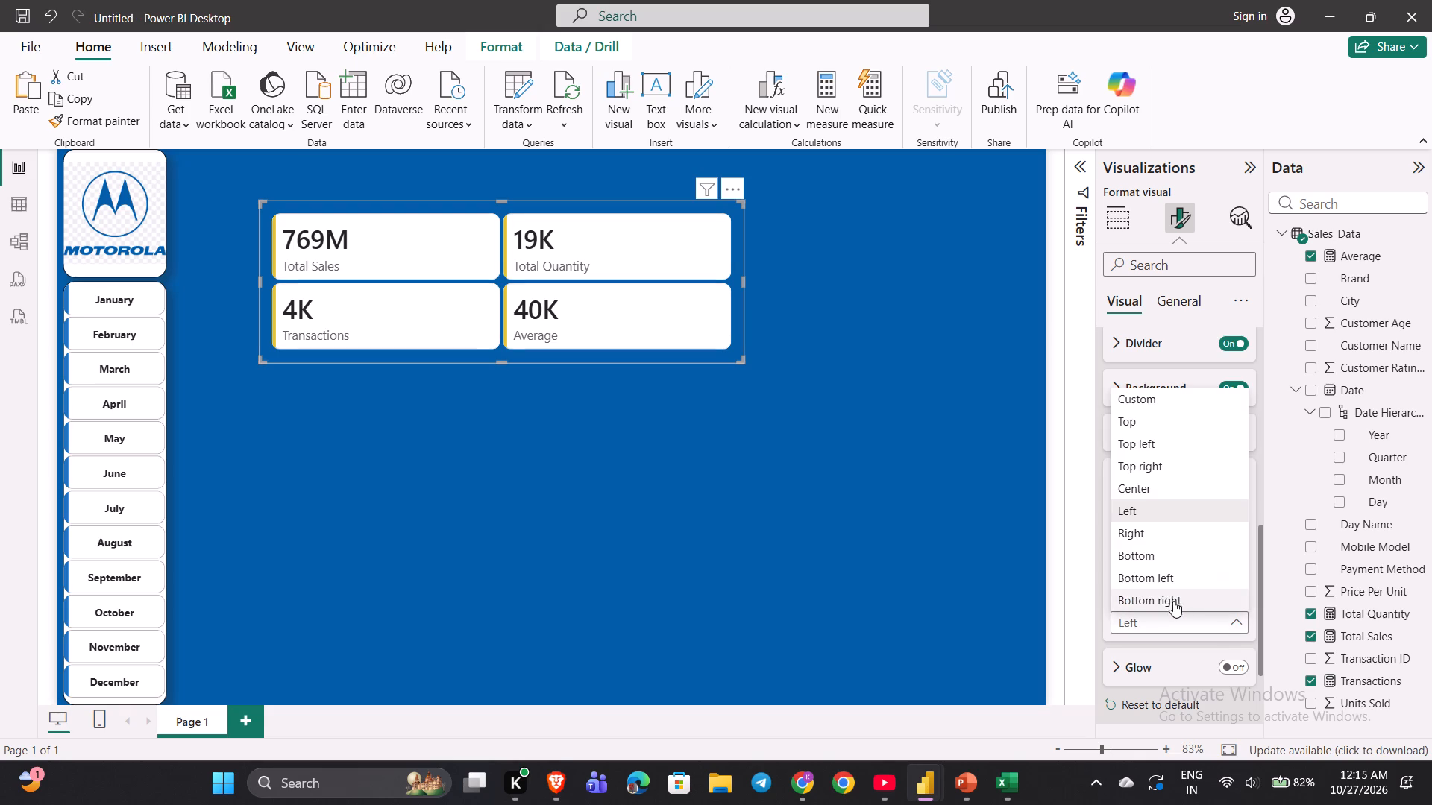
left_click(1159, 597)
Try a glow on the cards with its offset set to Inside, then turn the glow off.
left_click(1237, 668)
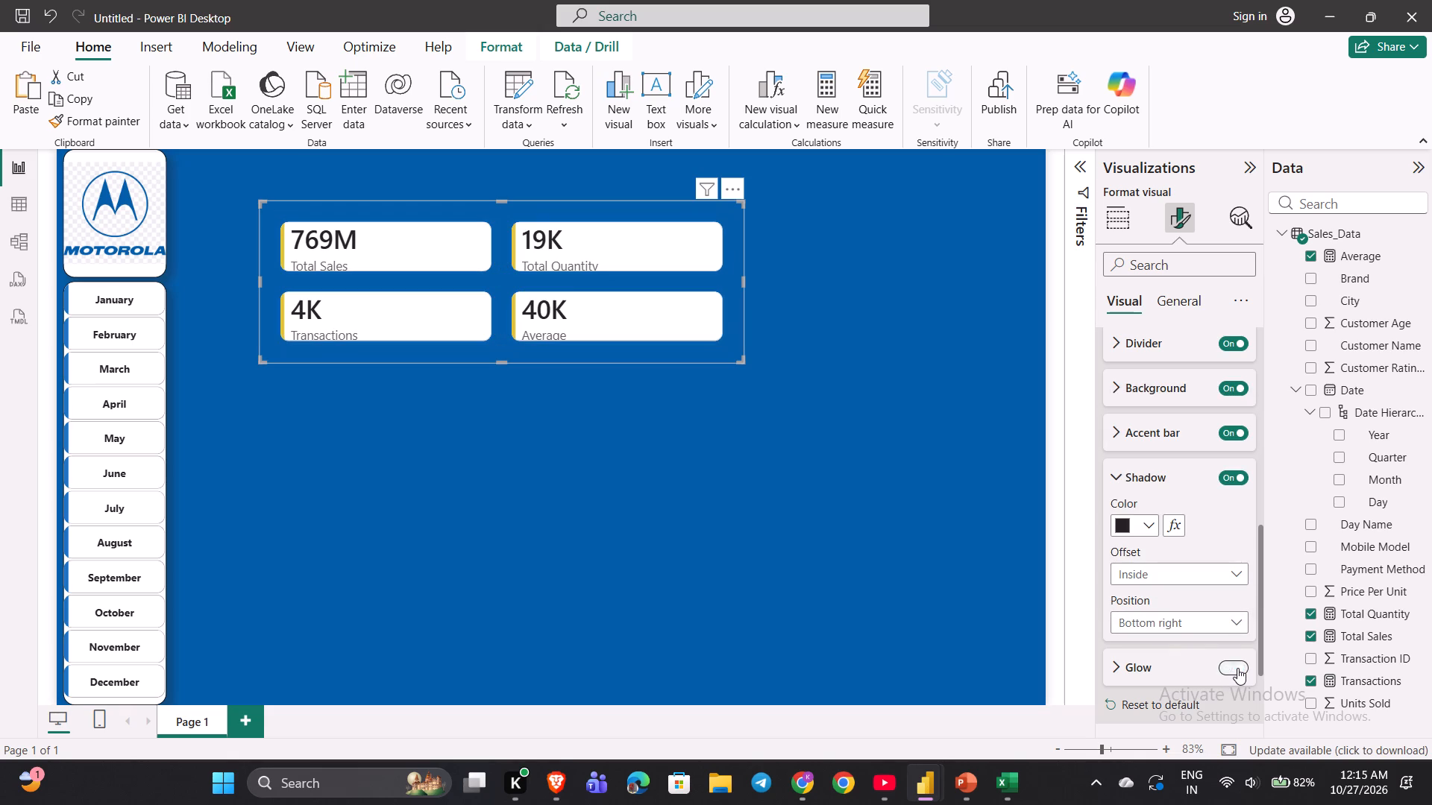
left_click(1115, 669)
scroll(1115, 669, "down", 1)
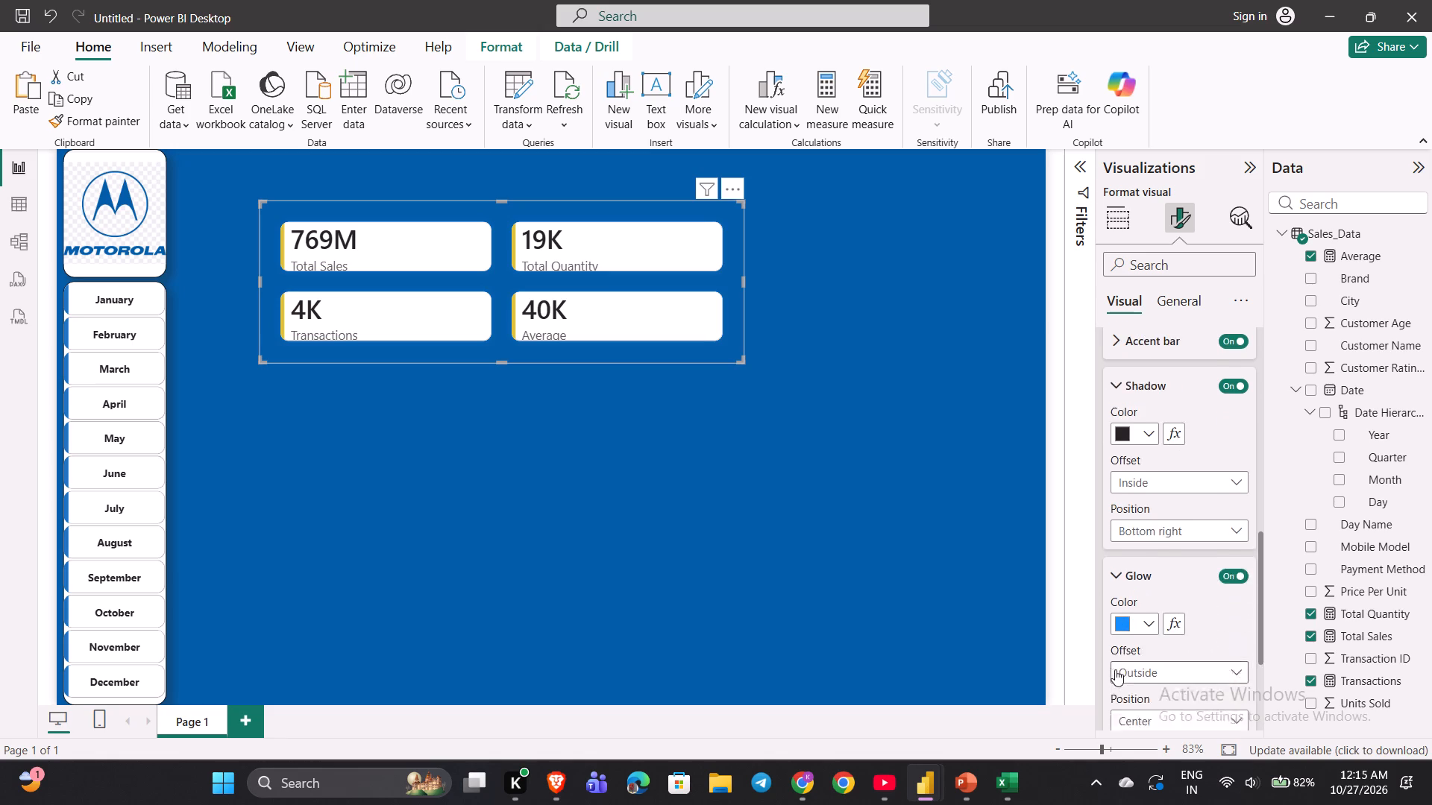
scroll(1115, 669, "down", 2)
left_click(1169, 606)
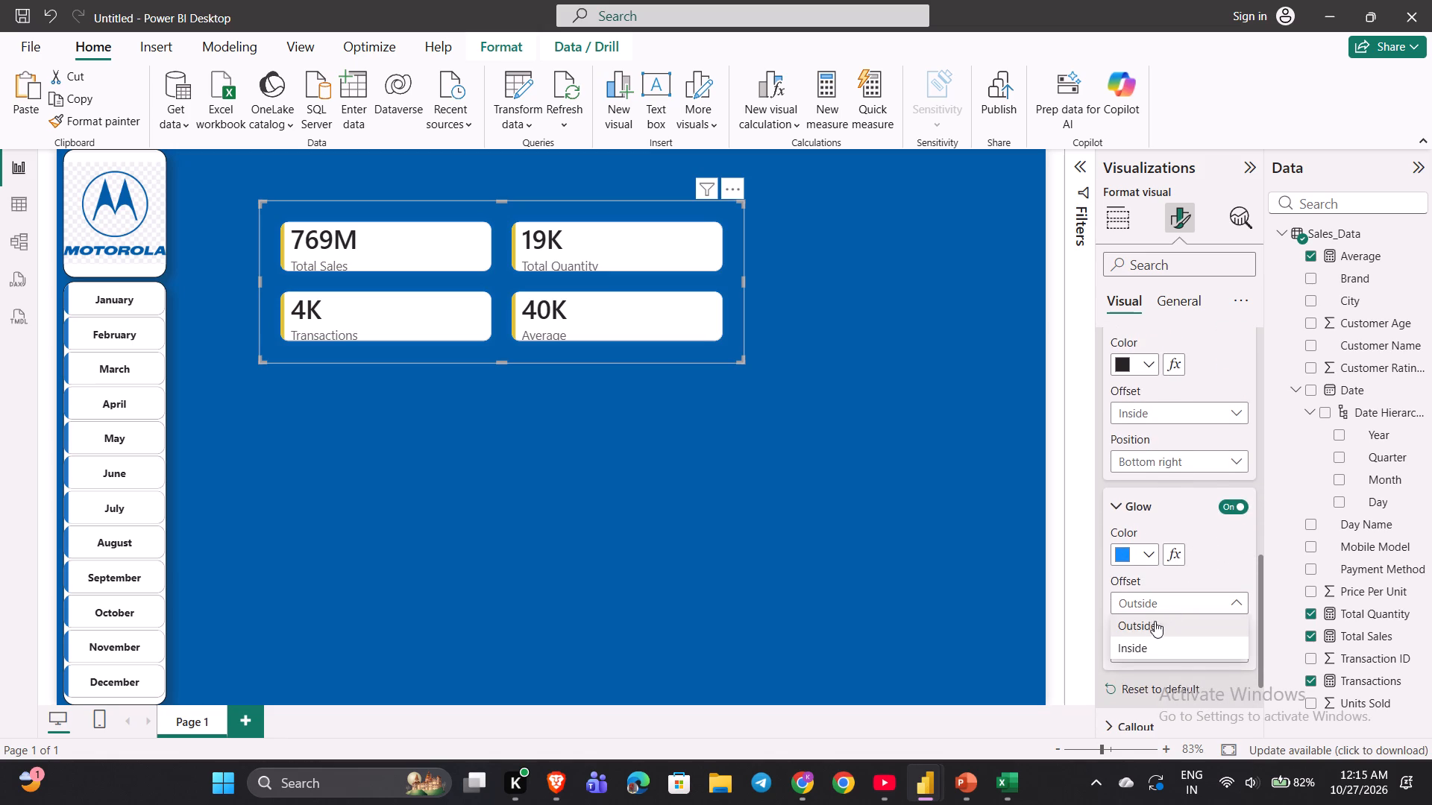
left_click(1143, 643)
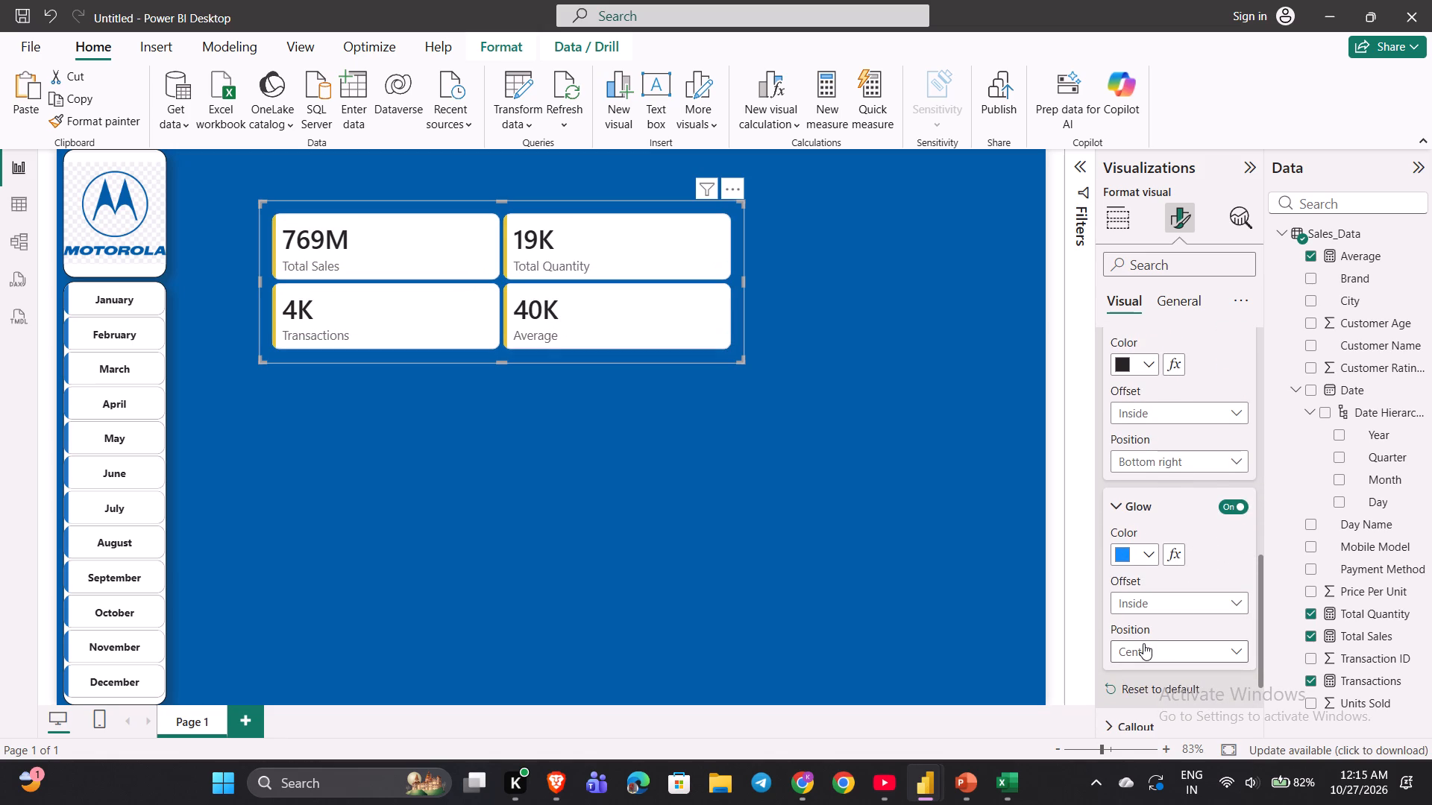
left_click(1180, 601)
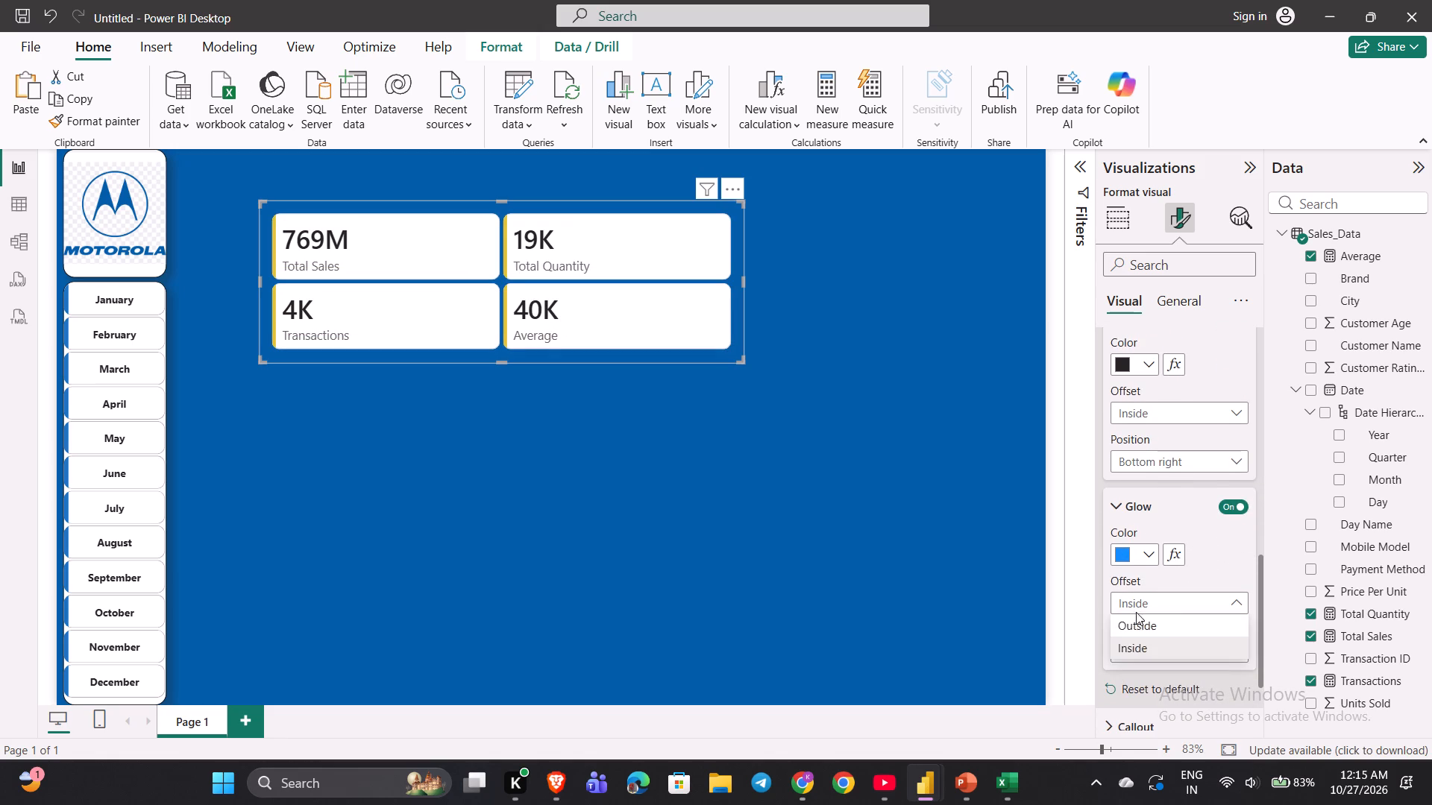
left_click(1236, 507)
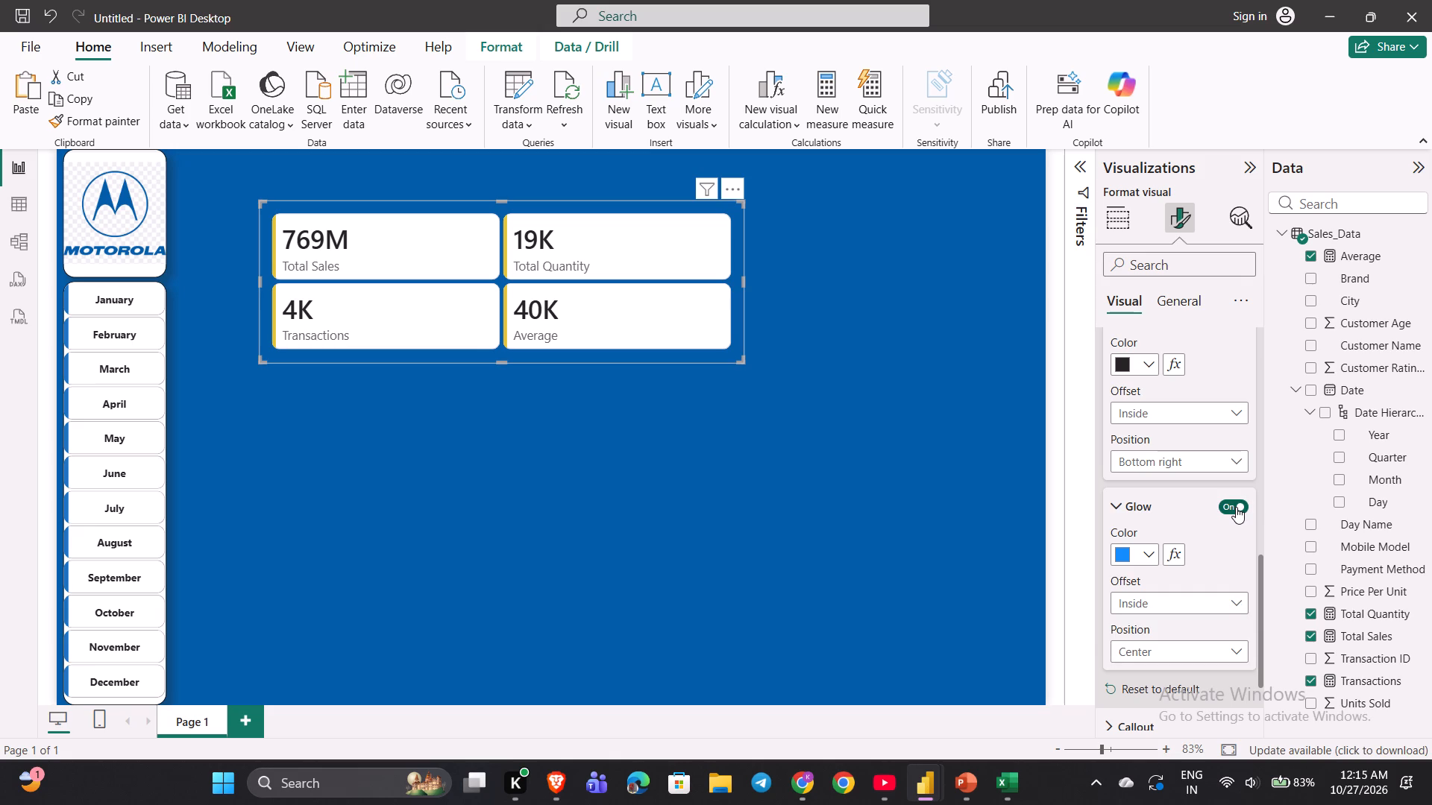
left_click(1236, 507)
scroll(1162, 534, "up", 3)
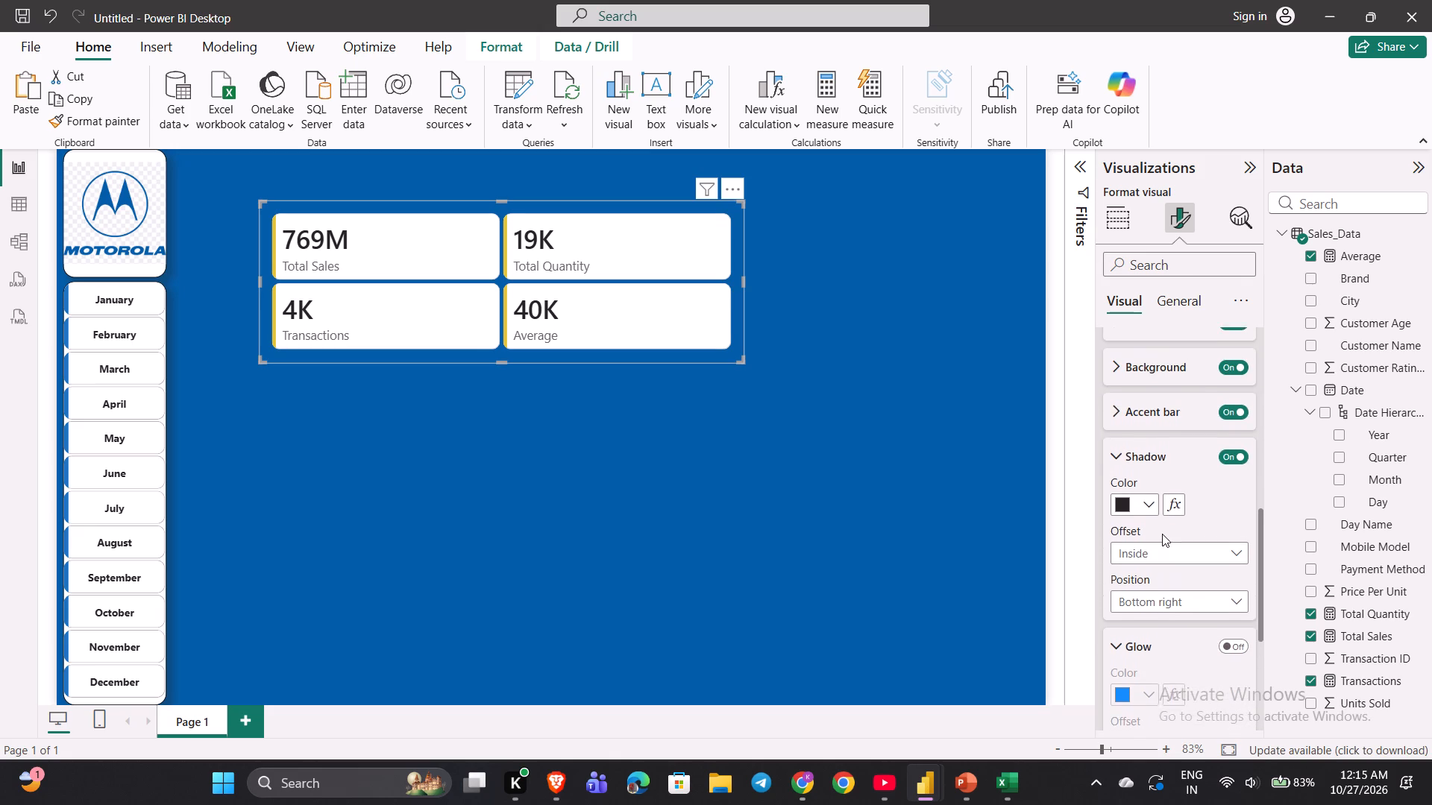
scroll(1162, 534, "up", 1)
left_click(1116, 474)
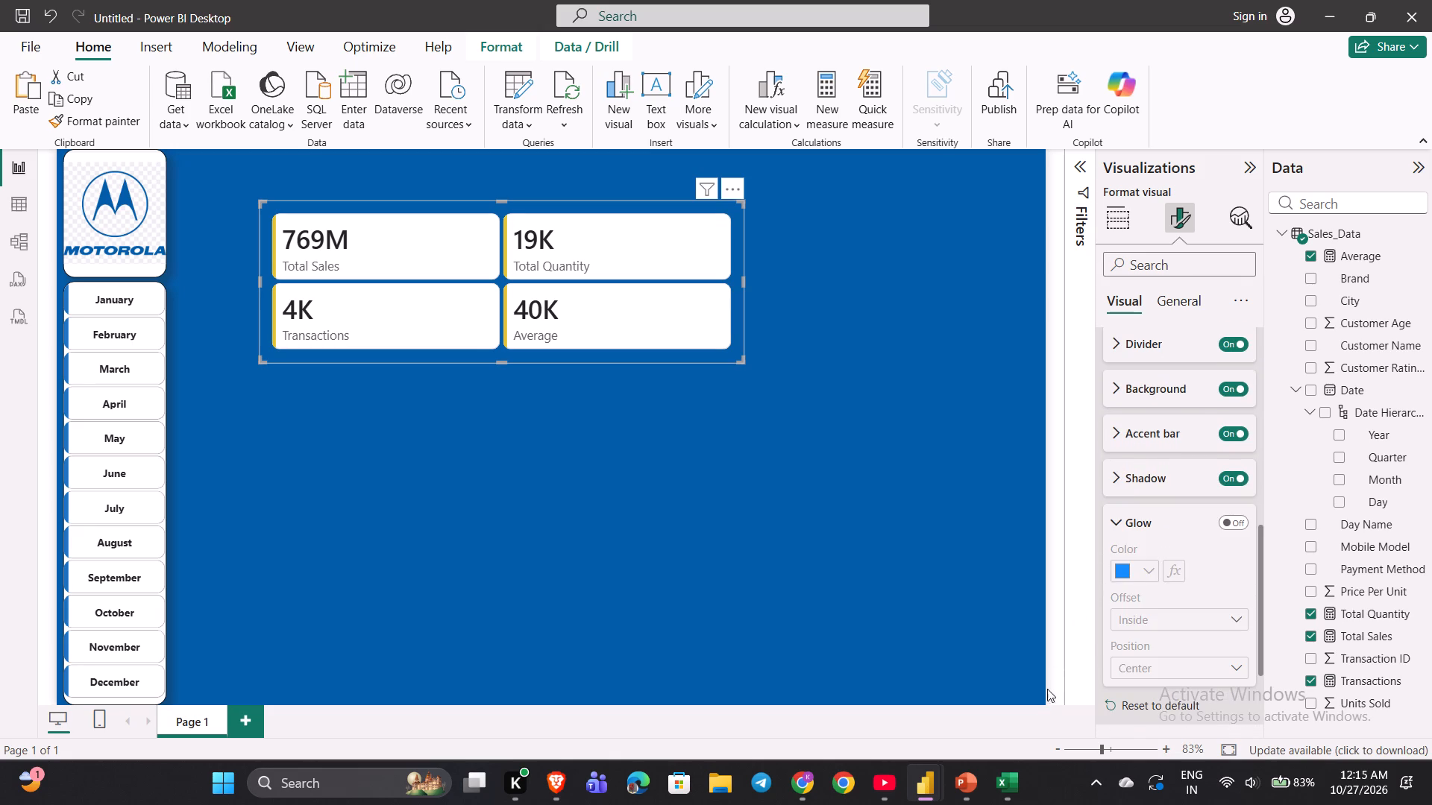
Switch to the YouTube Power BI tutorial, watch the card accent bar formatting part, pause it and return to Power BI Desktop.
left_click(883, 789)
key("space")
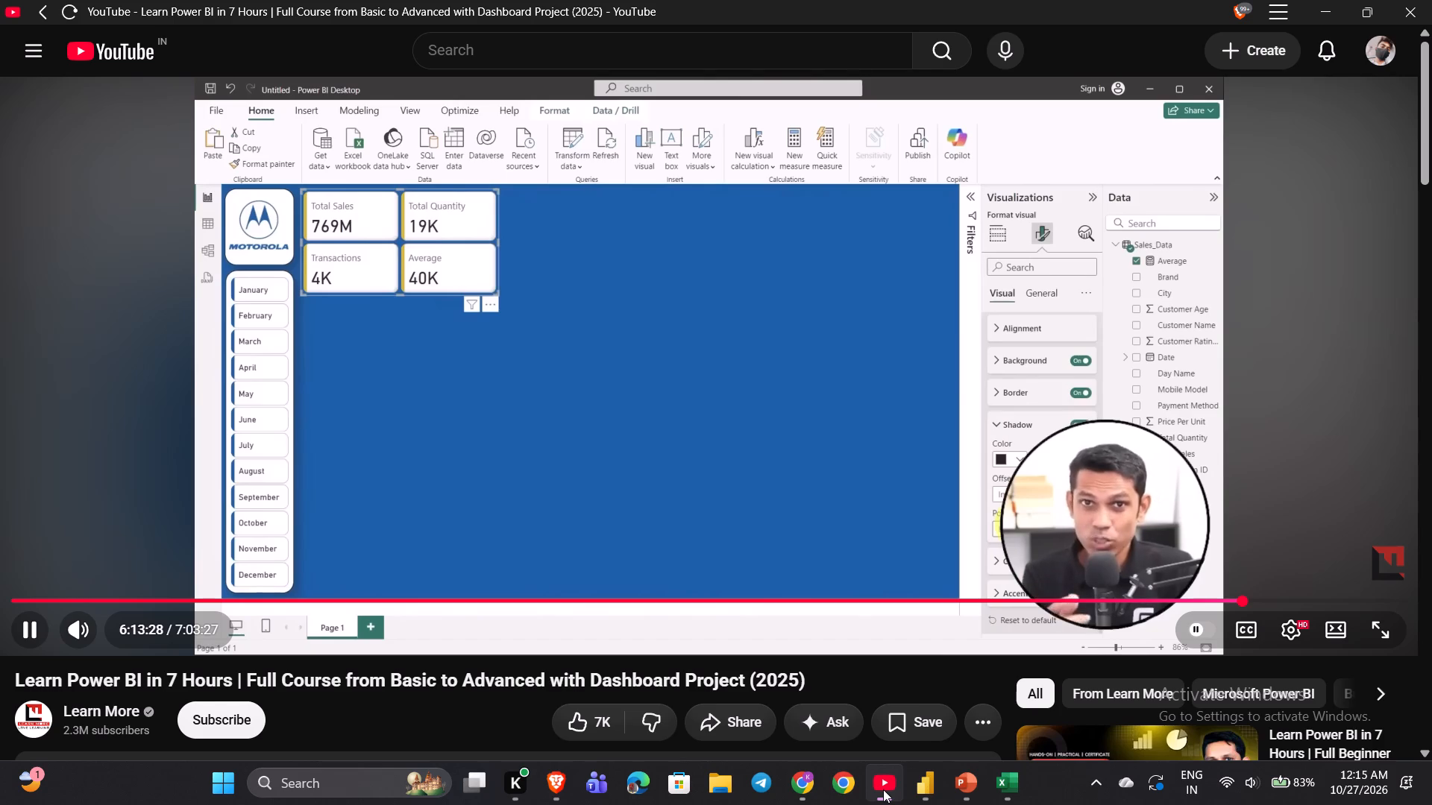
key("space")
left_click(883, 789)
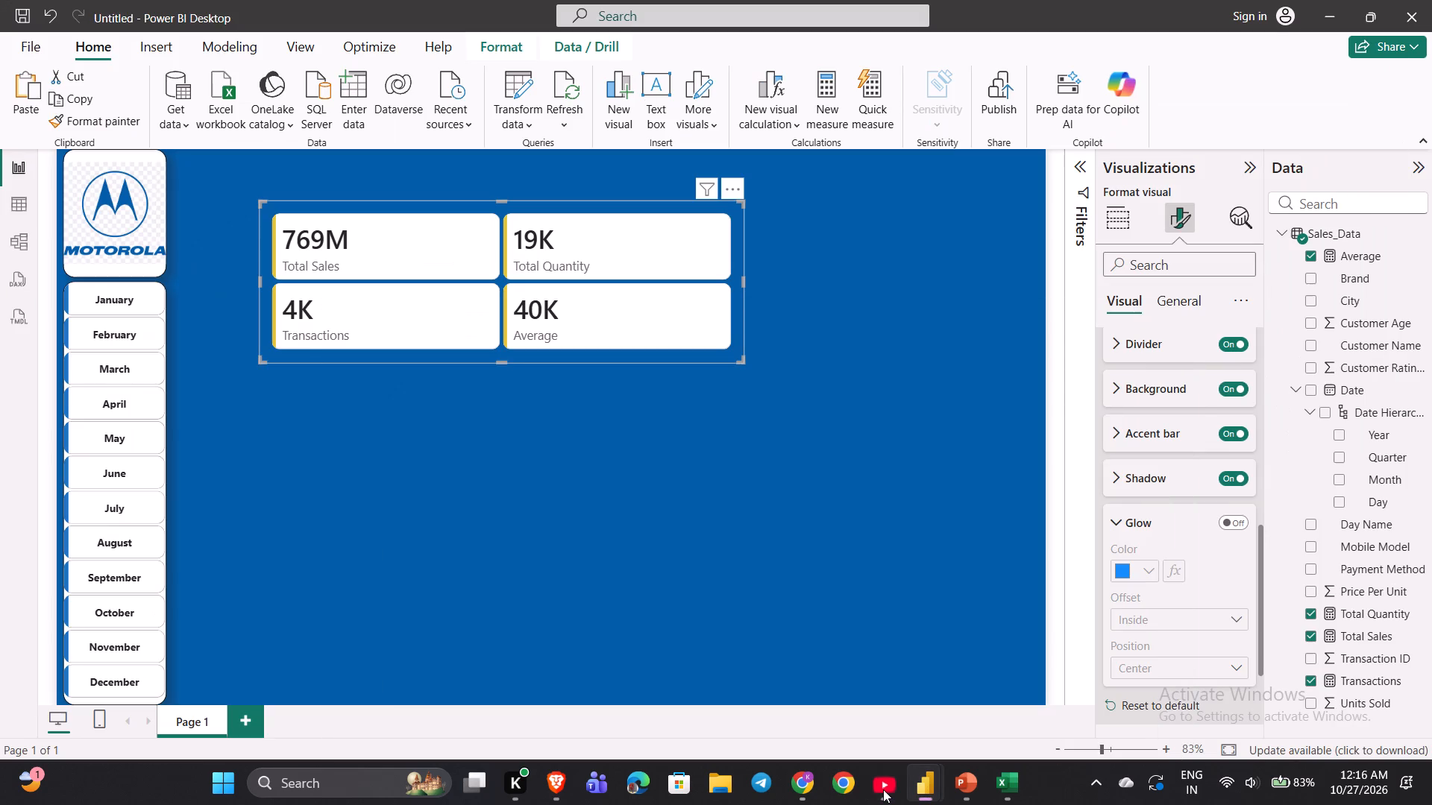
left_click(883, 789)
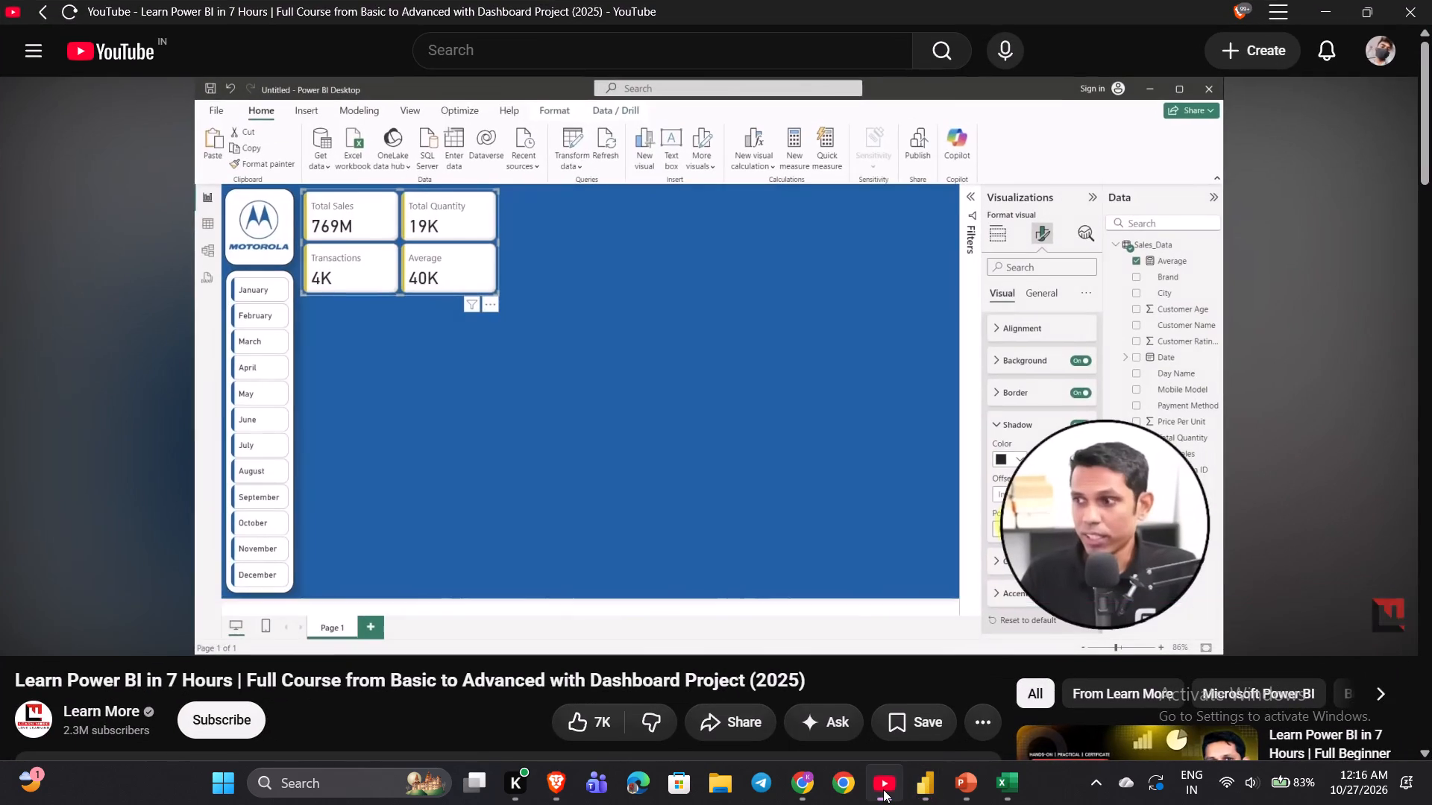
key("space")
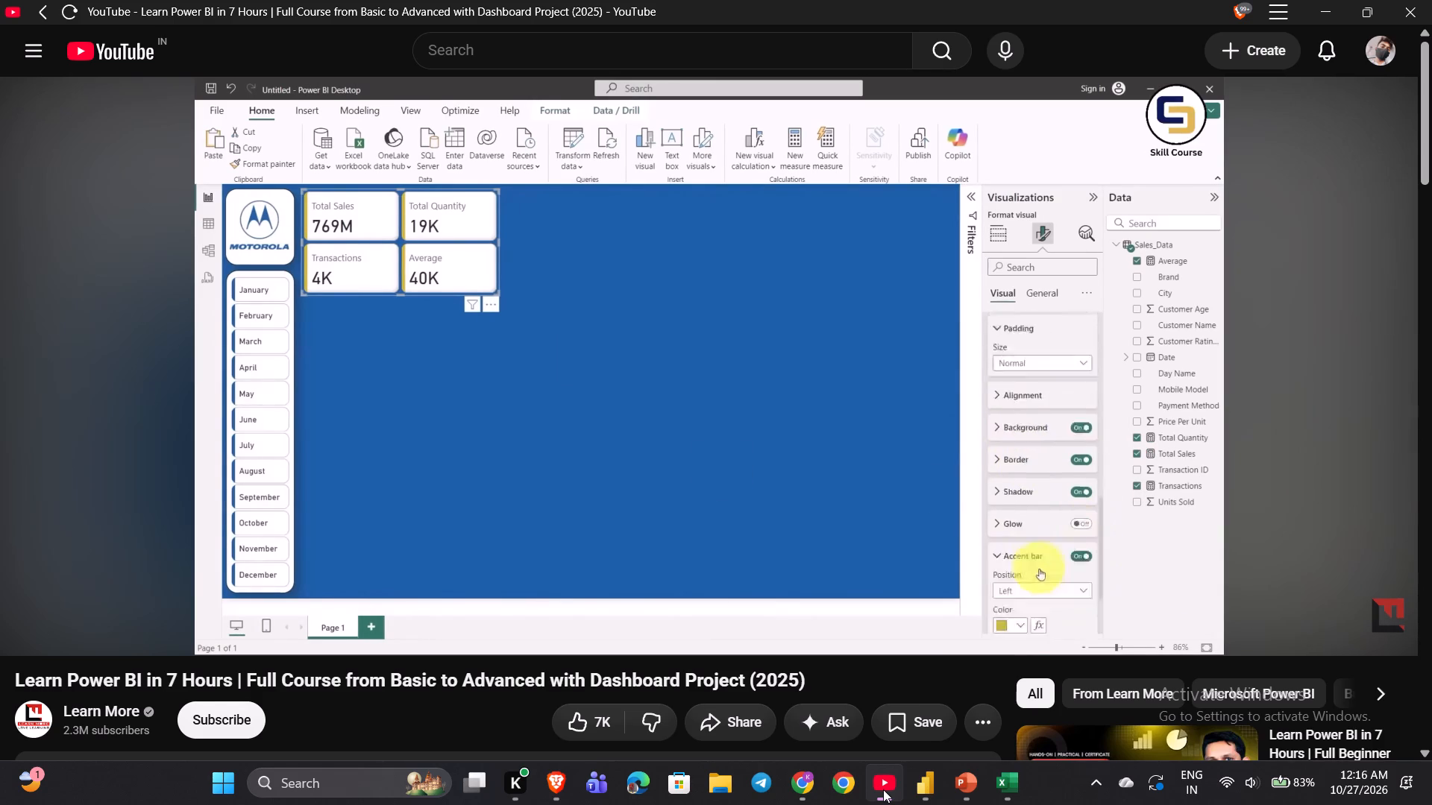
key("Right")
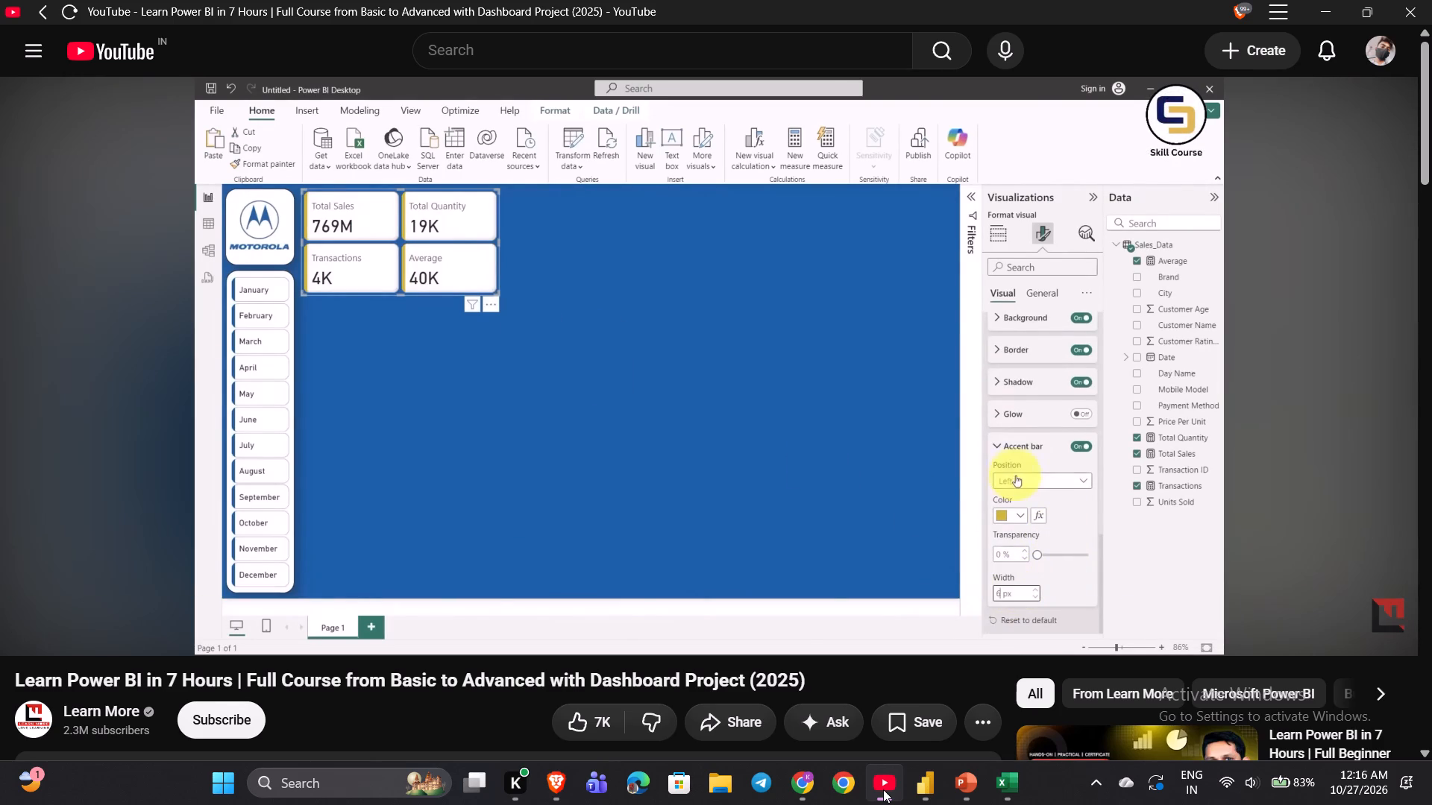
key("space")
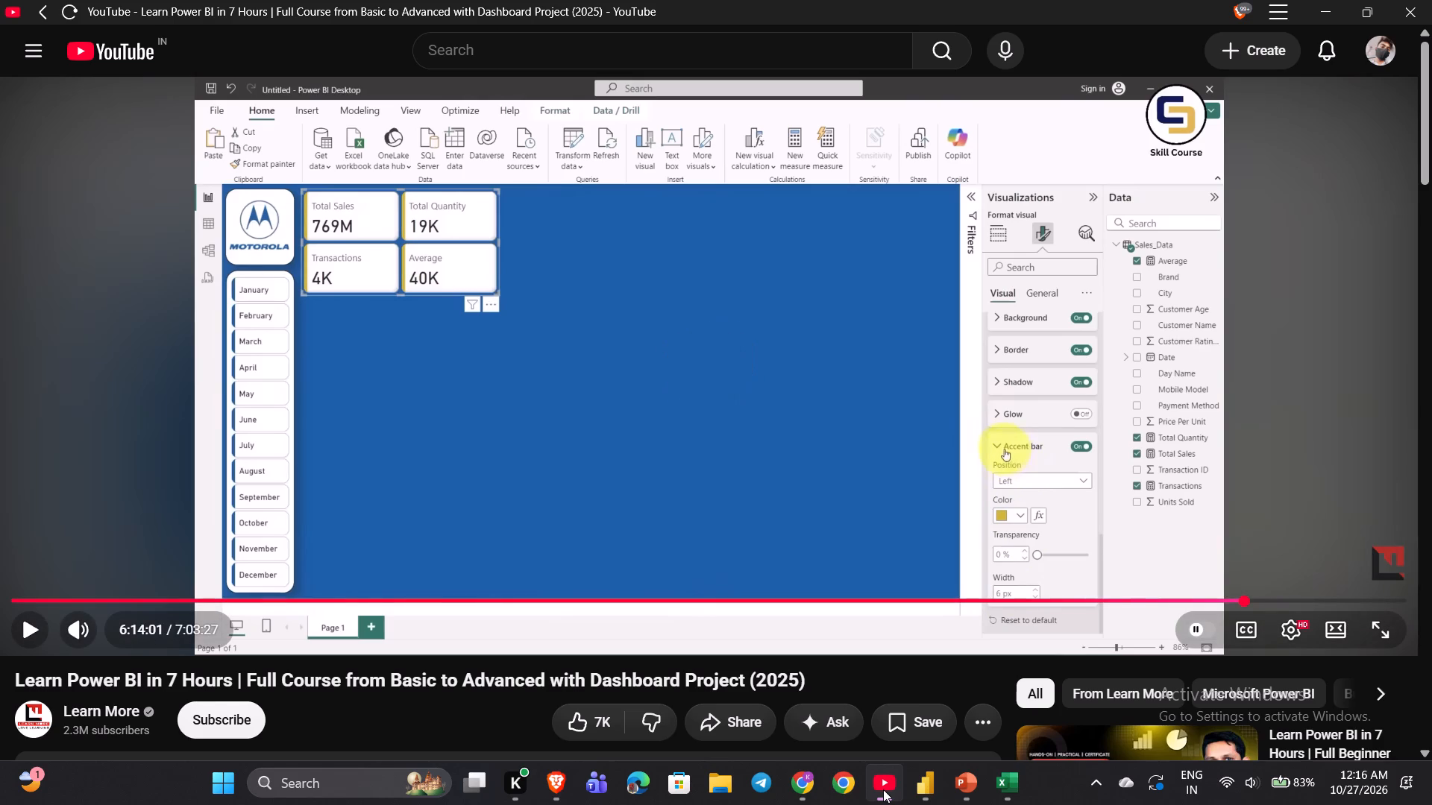
left_click(883, 789)
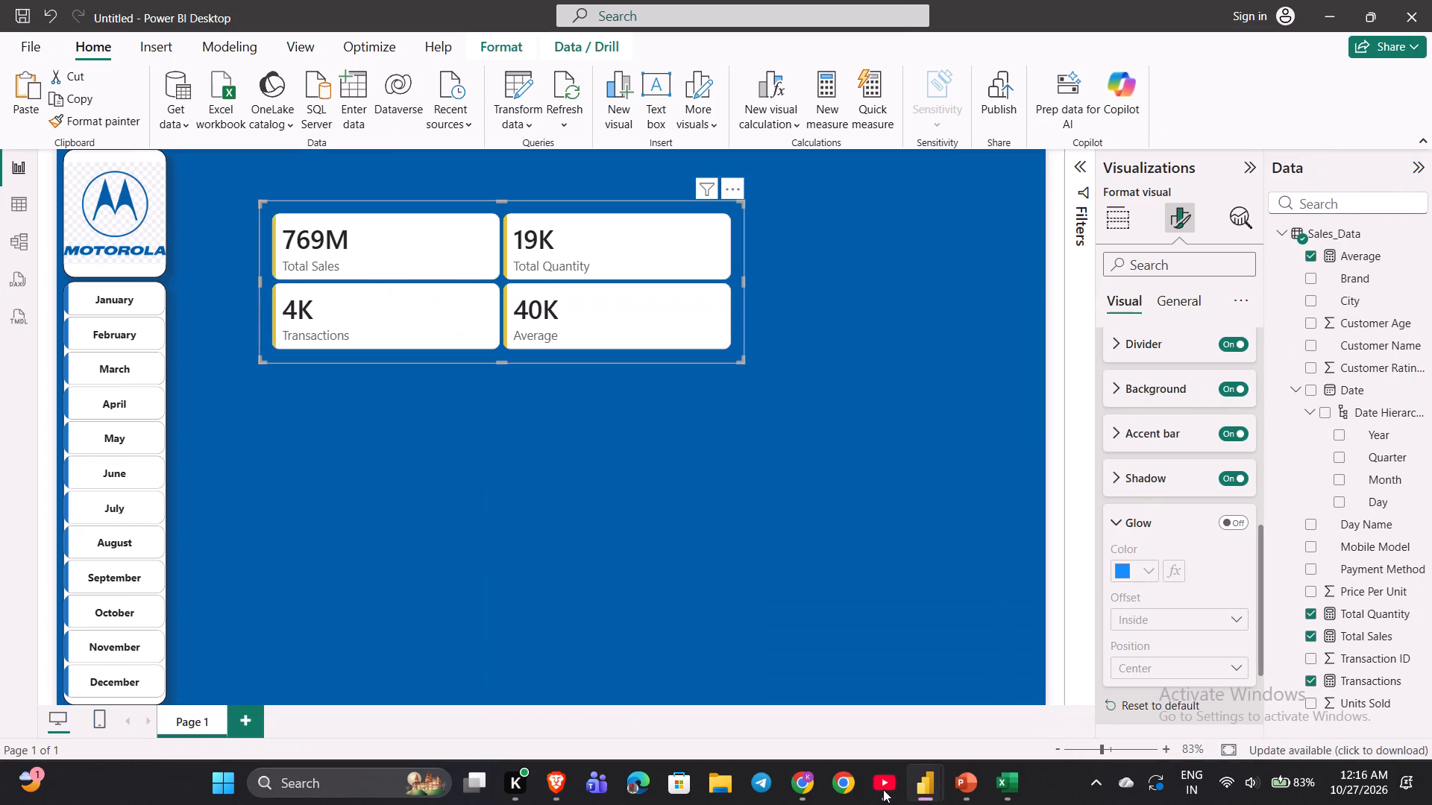
Look through the Cards and Callout formatting settings of the KPI card visual, including the callout label and background options.
left_click(584, 324)
left_click(1119, 525)
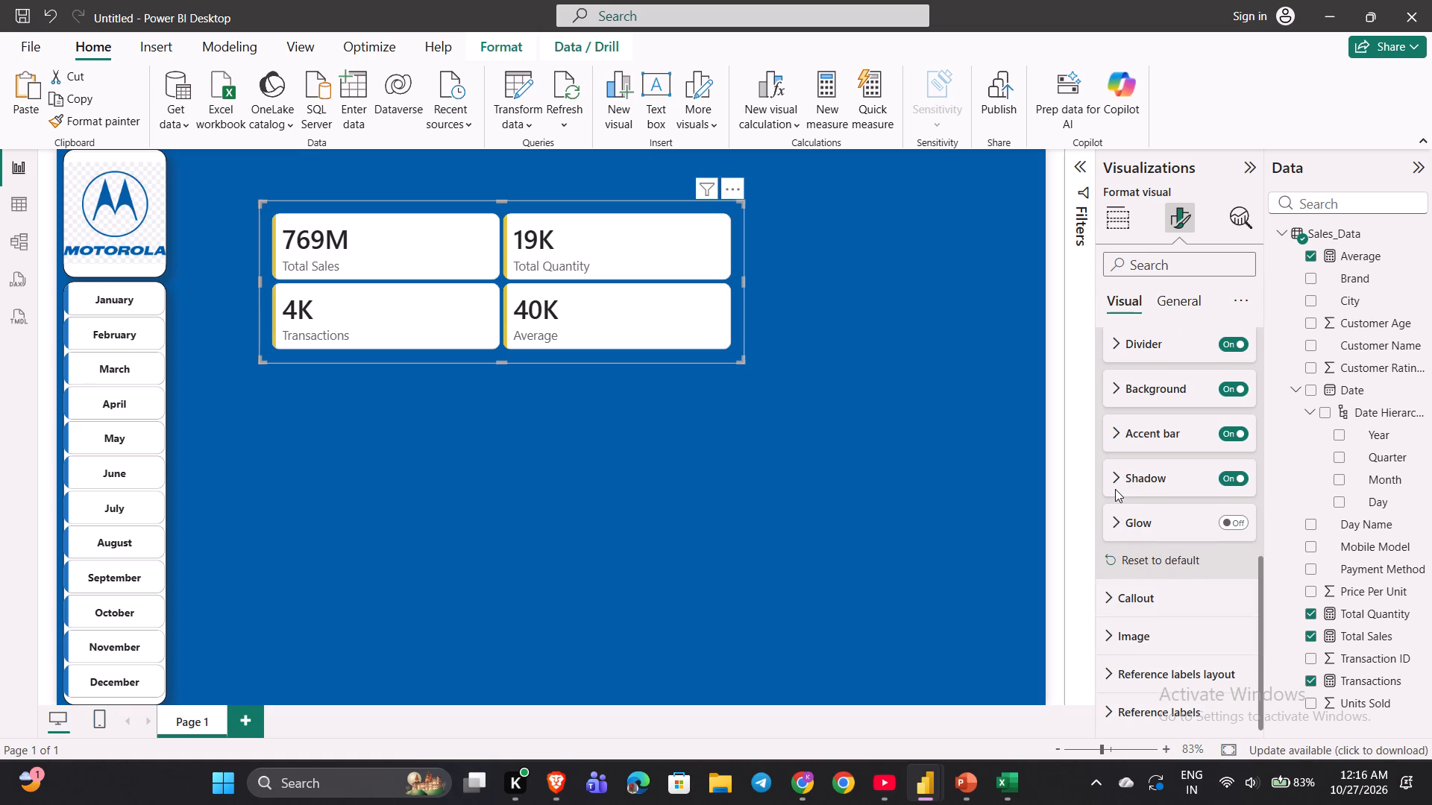
scroll(1115, 489, "down", 7)
scroll(1129, 391, "up", 4)
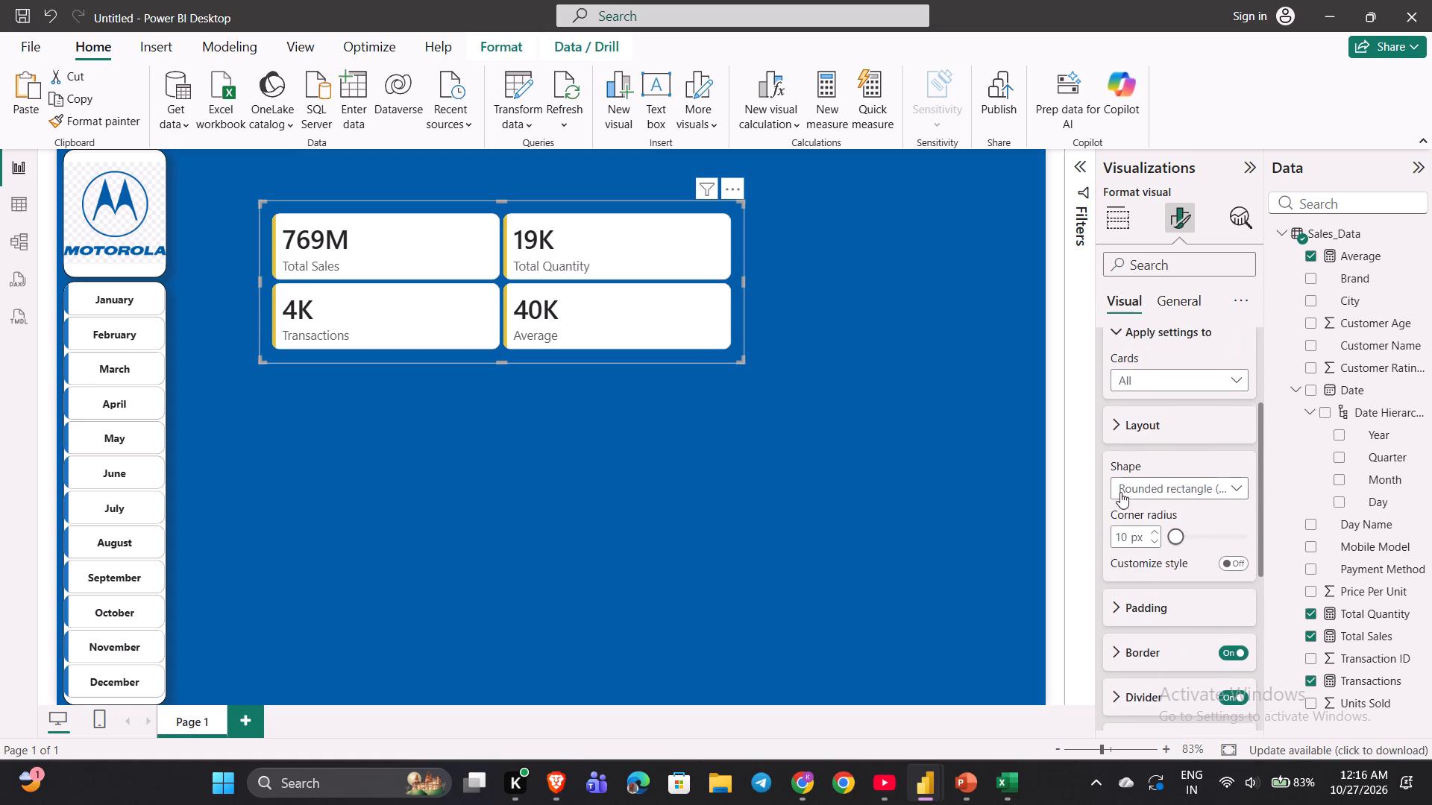
scroll(1120, 587, "up", 3)
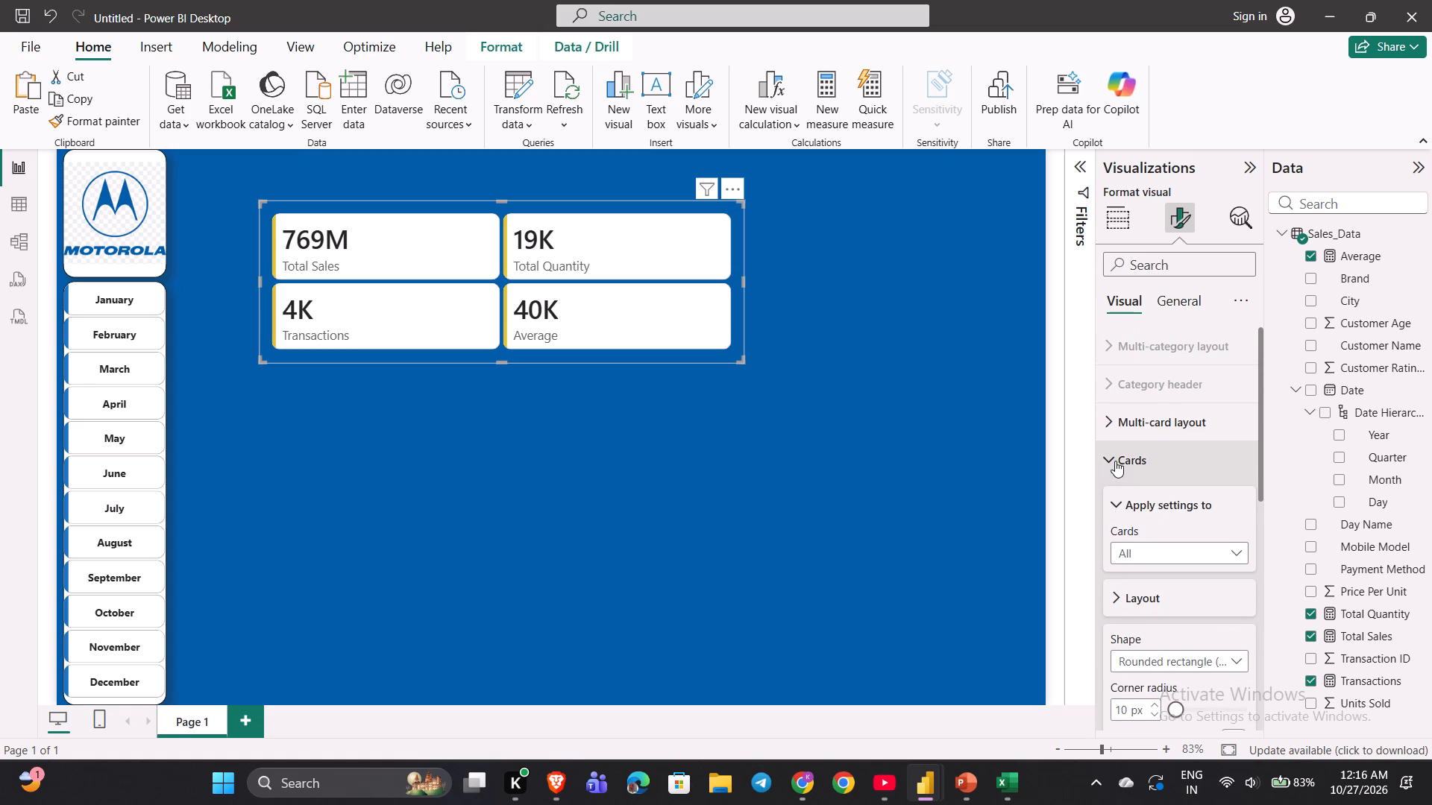
left_click(1115, 461)
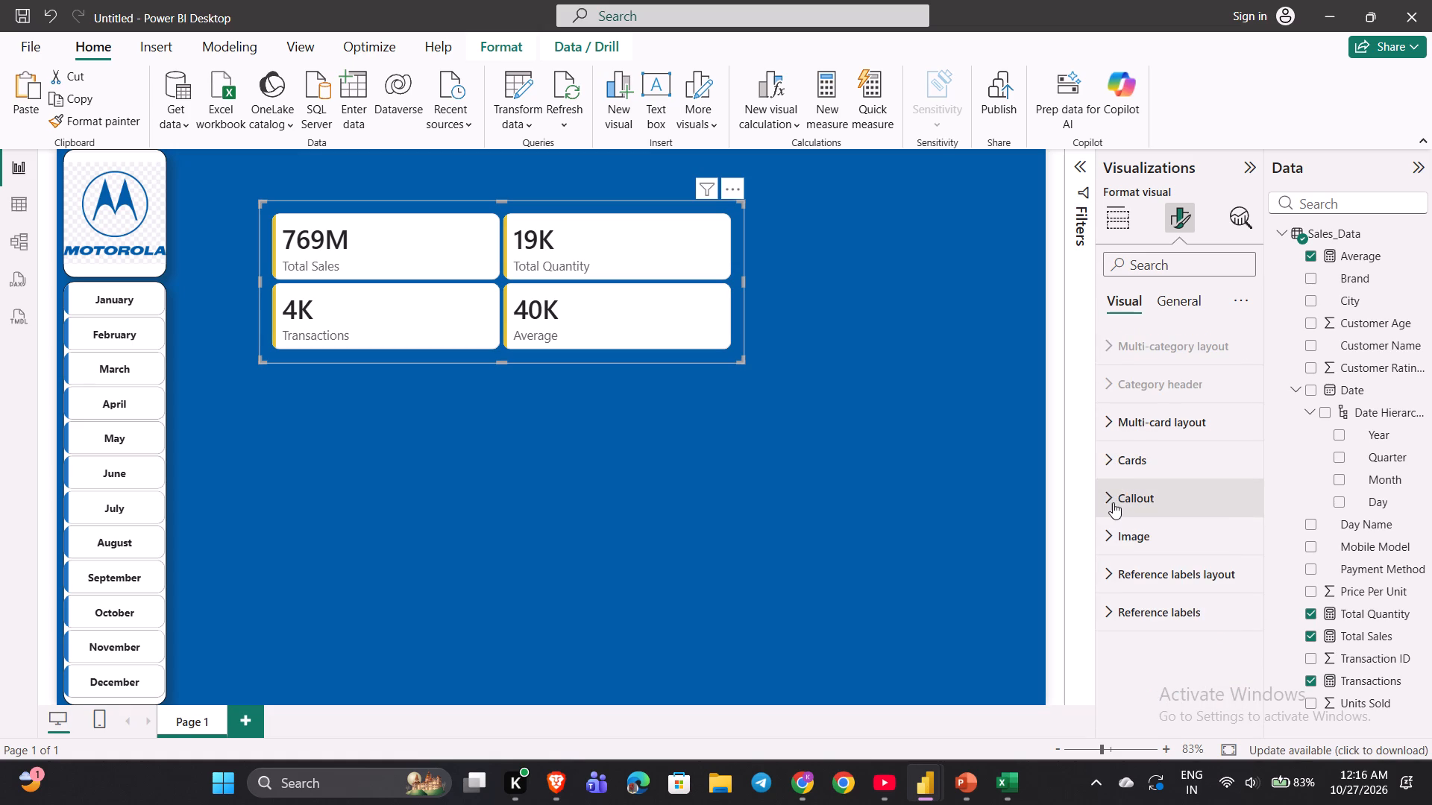
left_click(1113, 502)
scroll(1113, 502, "down", 10)
scroll(1113, 502, "up", 4)
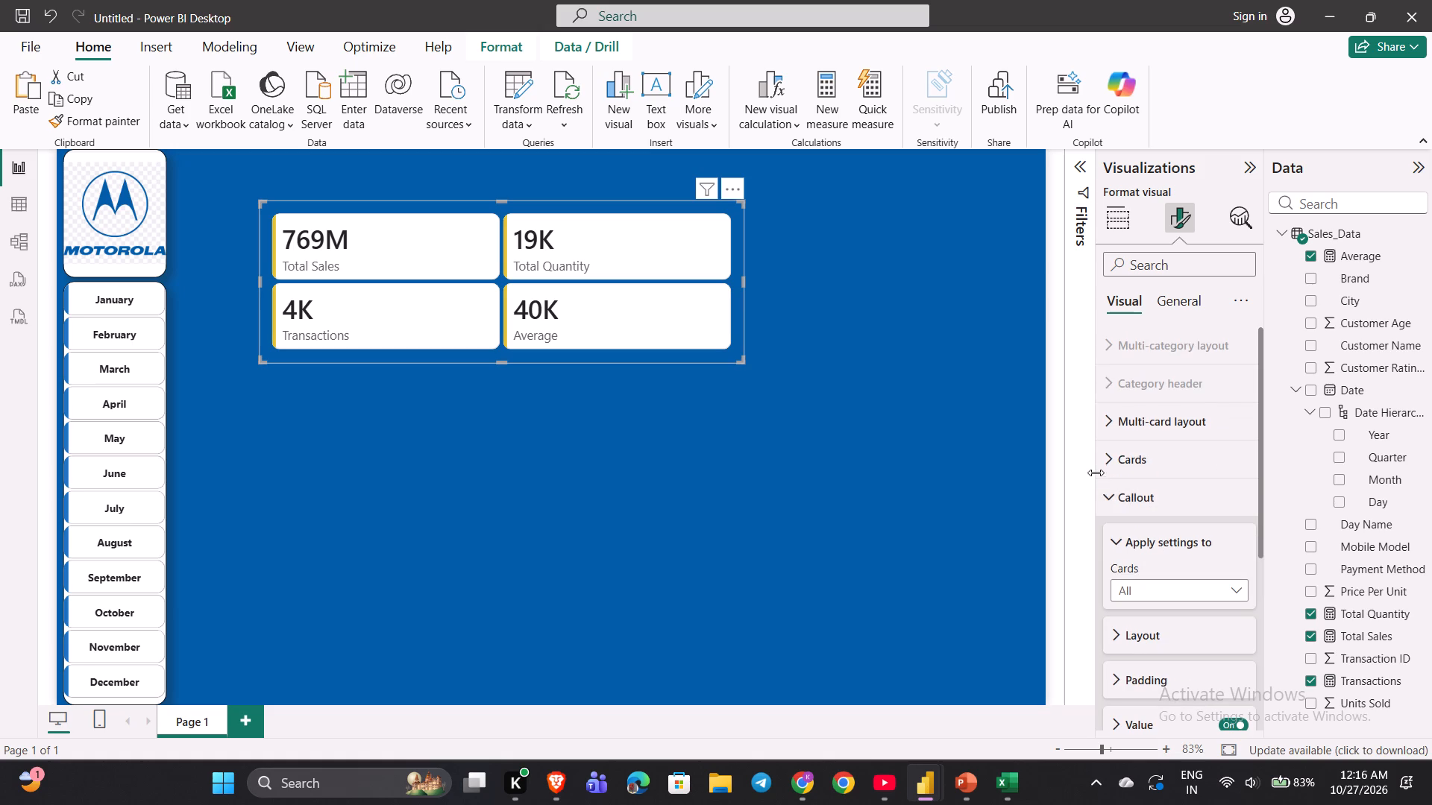
left_click(1108, 455)
scroll(1108, 455, "down", 8)
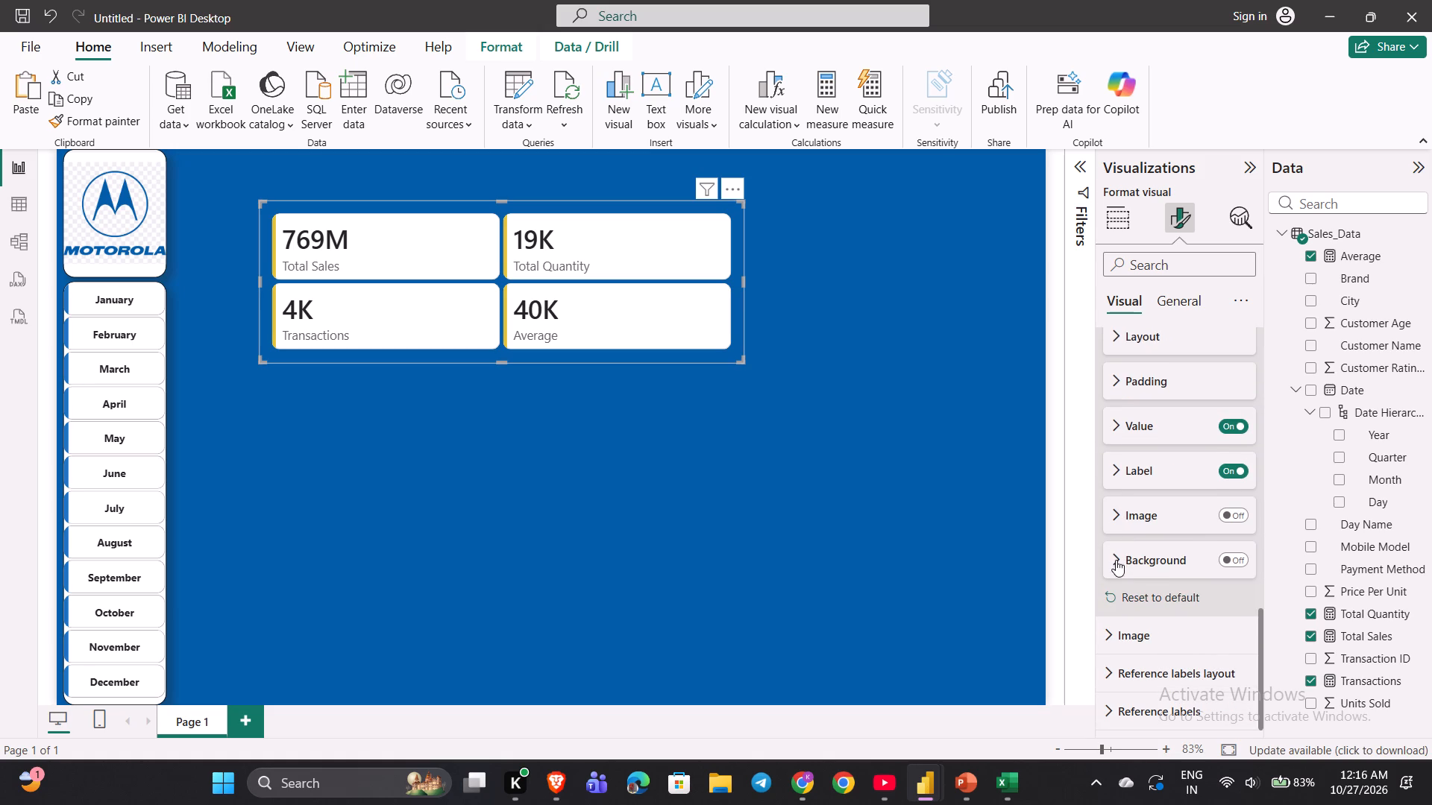
scroll(1117, 624, "up", 3)
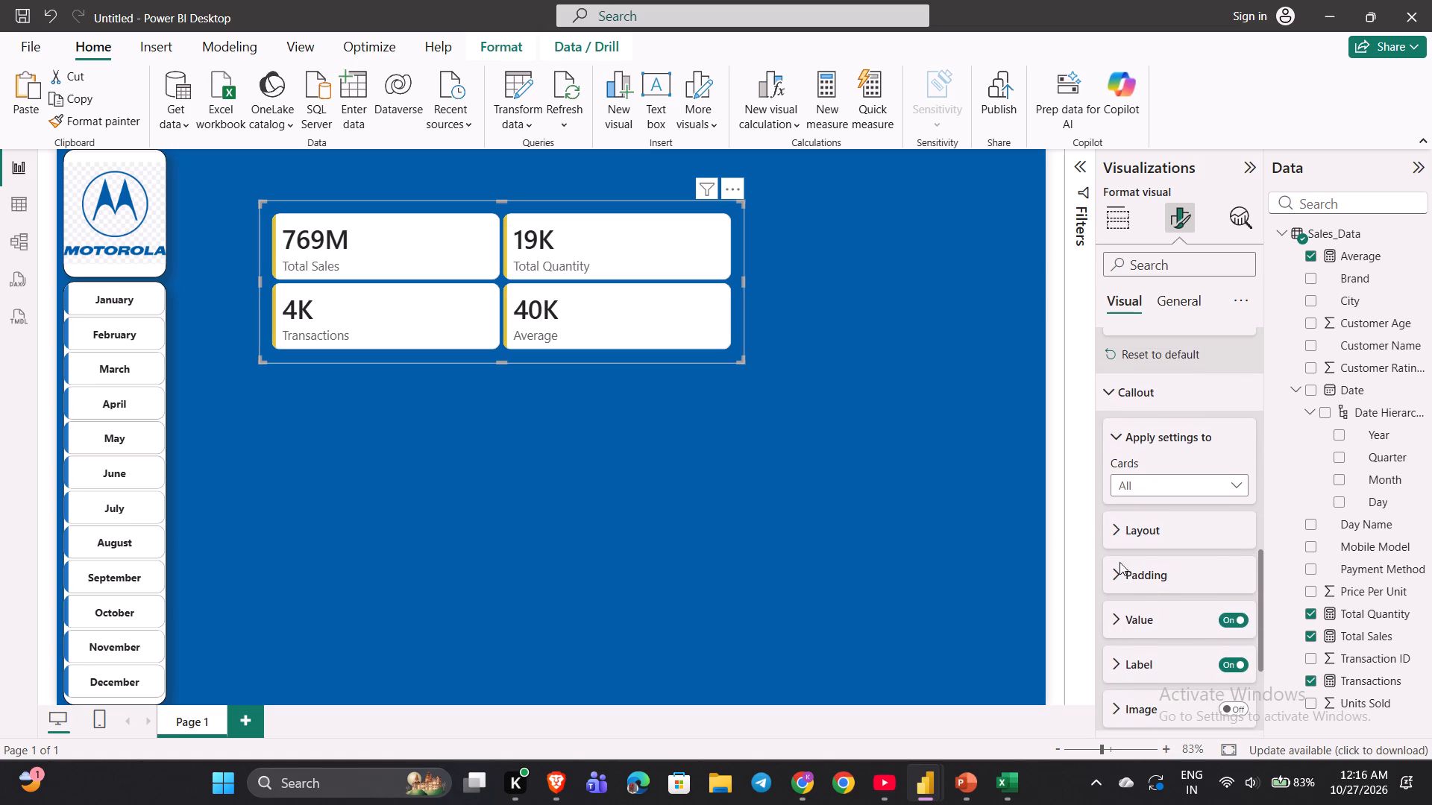
scroll(1125, 609, "down", 1)
left_click(1122, 612)
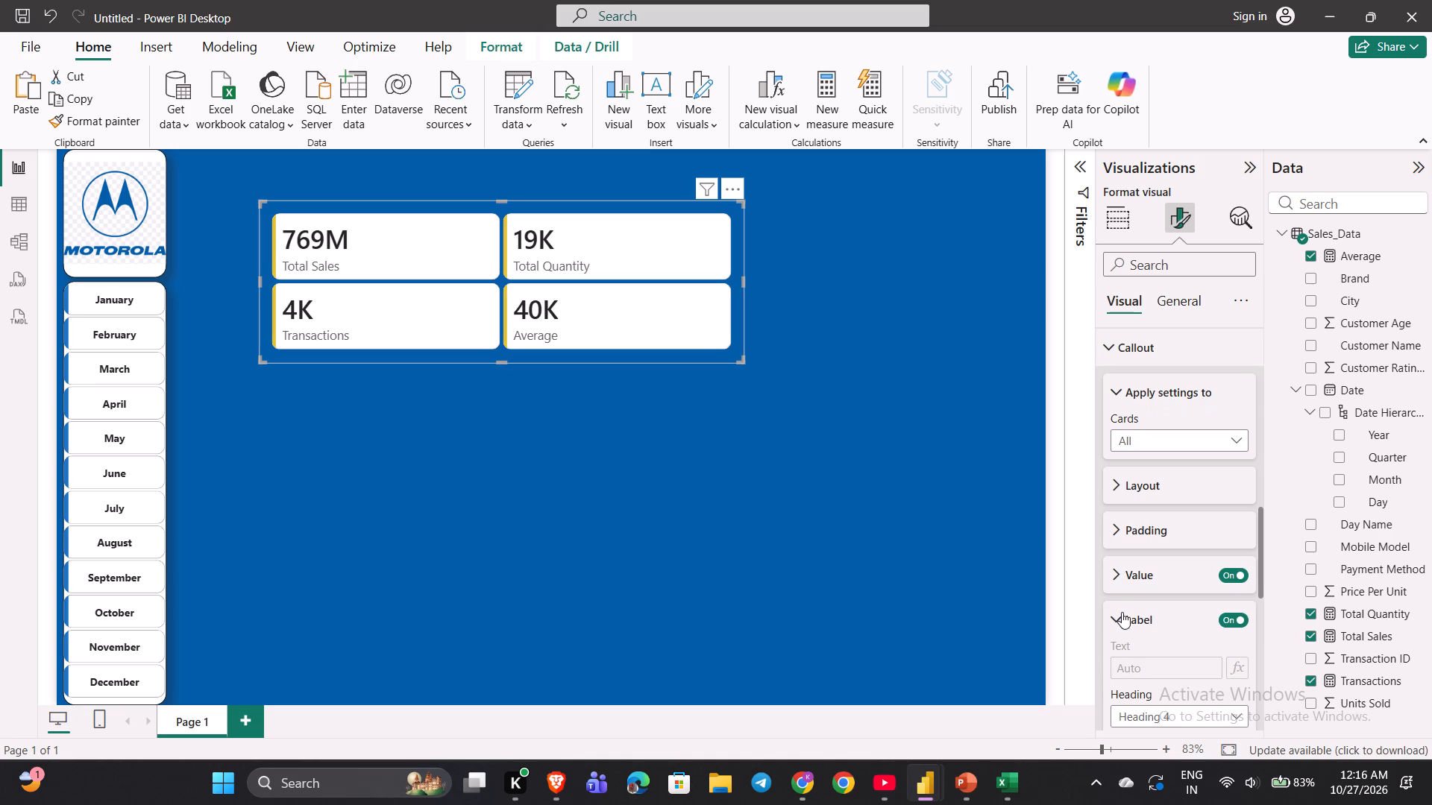
left_click(1122, 612)
scroll(1122, 612, "down", 2)
left_click(1117, 566)
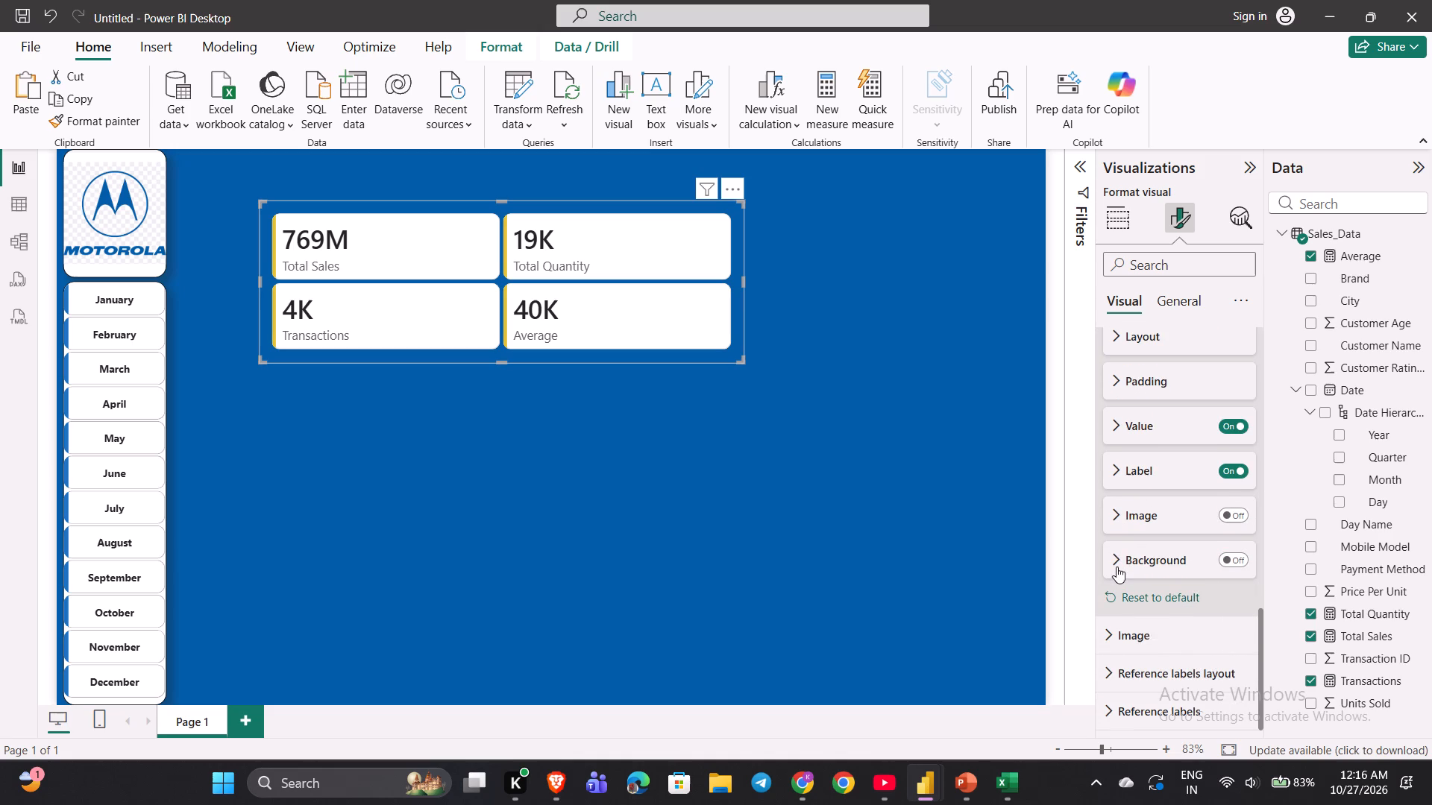
left_click(1117, 566)
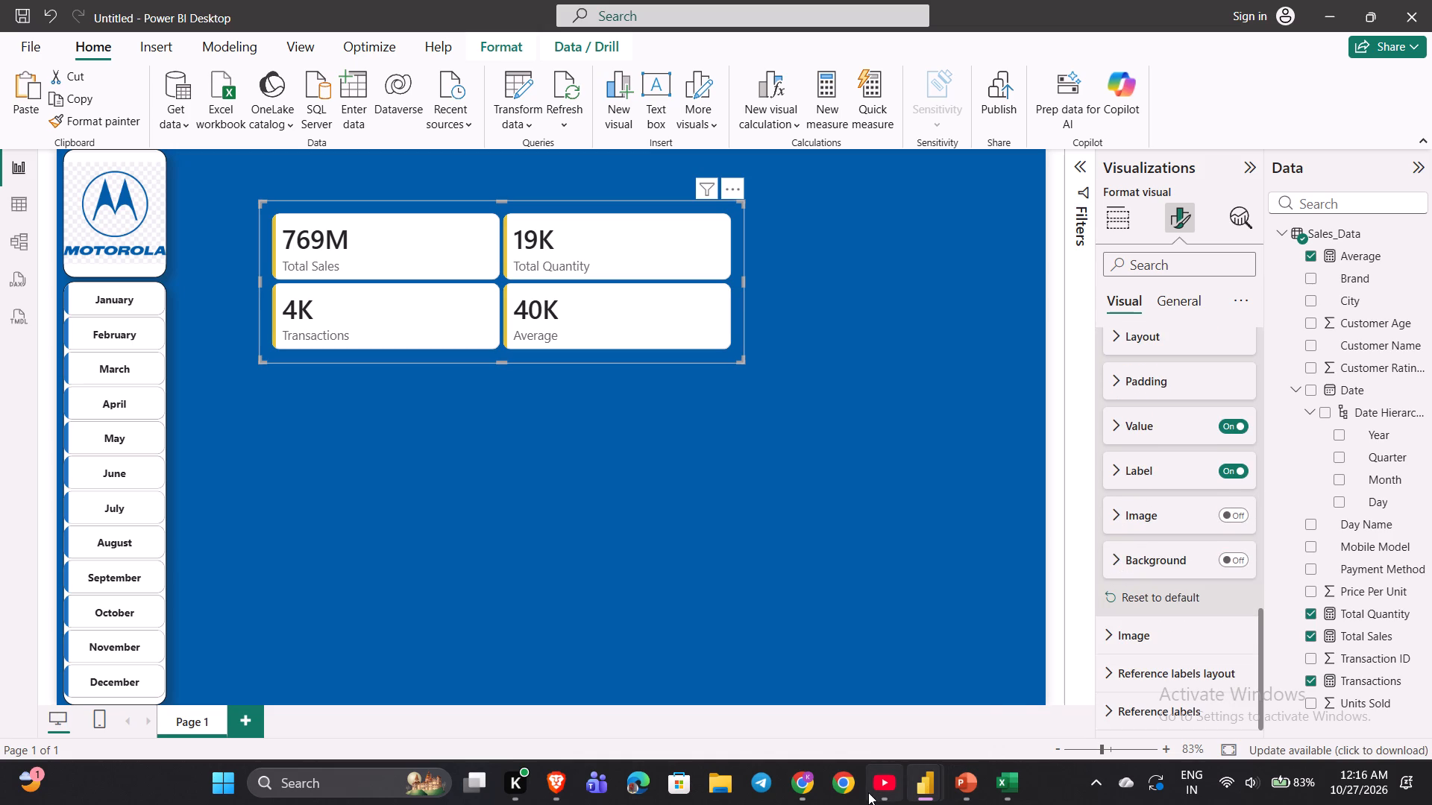
Check the accent bar settings in the paused tutorial and set the accent bar width of all KPI cards to 6 px.
left_click(868, 792)
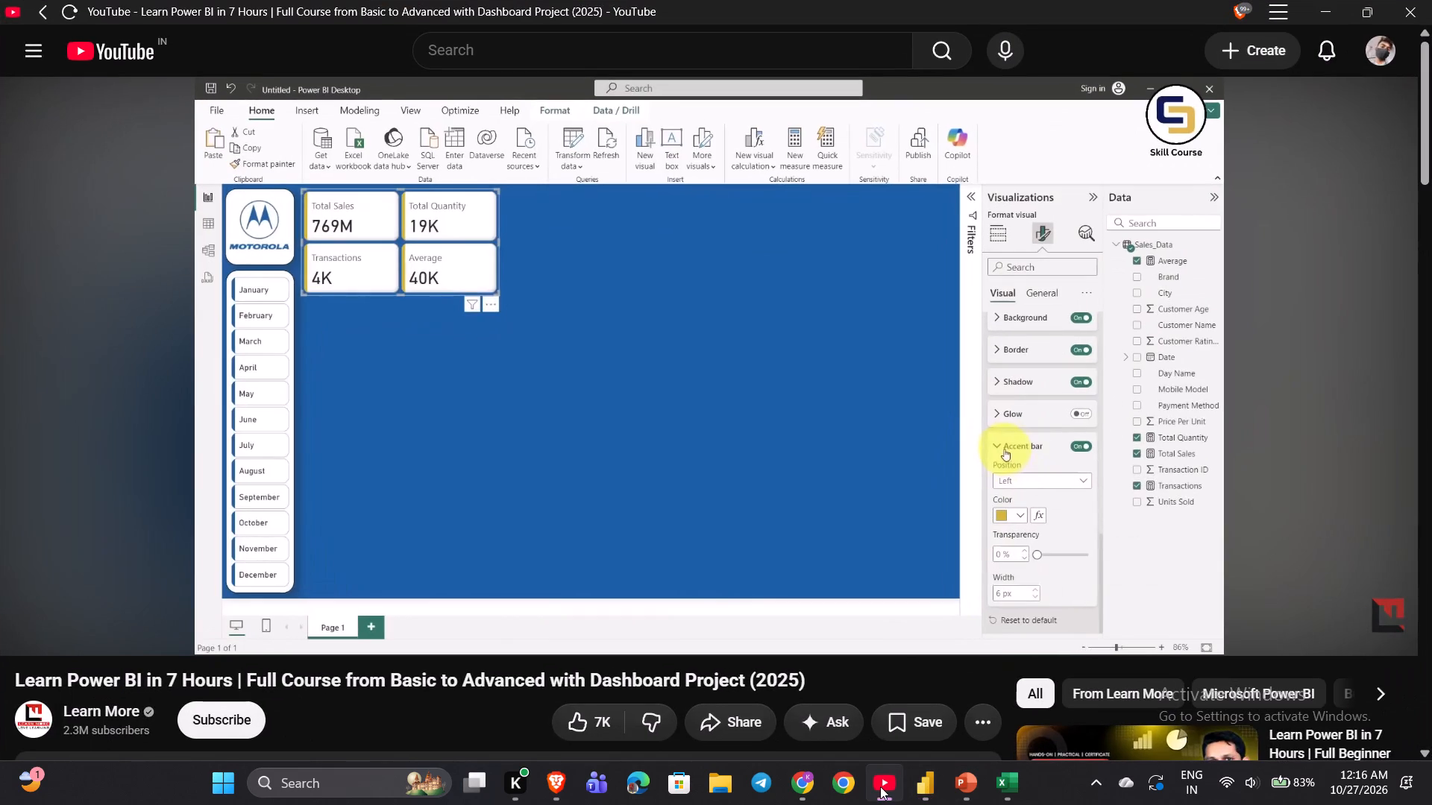
left_click(880, 786)
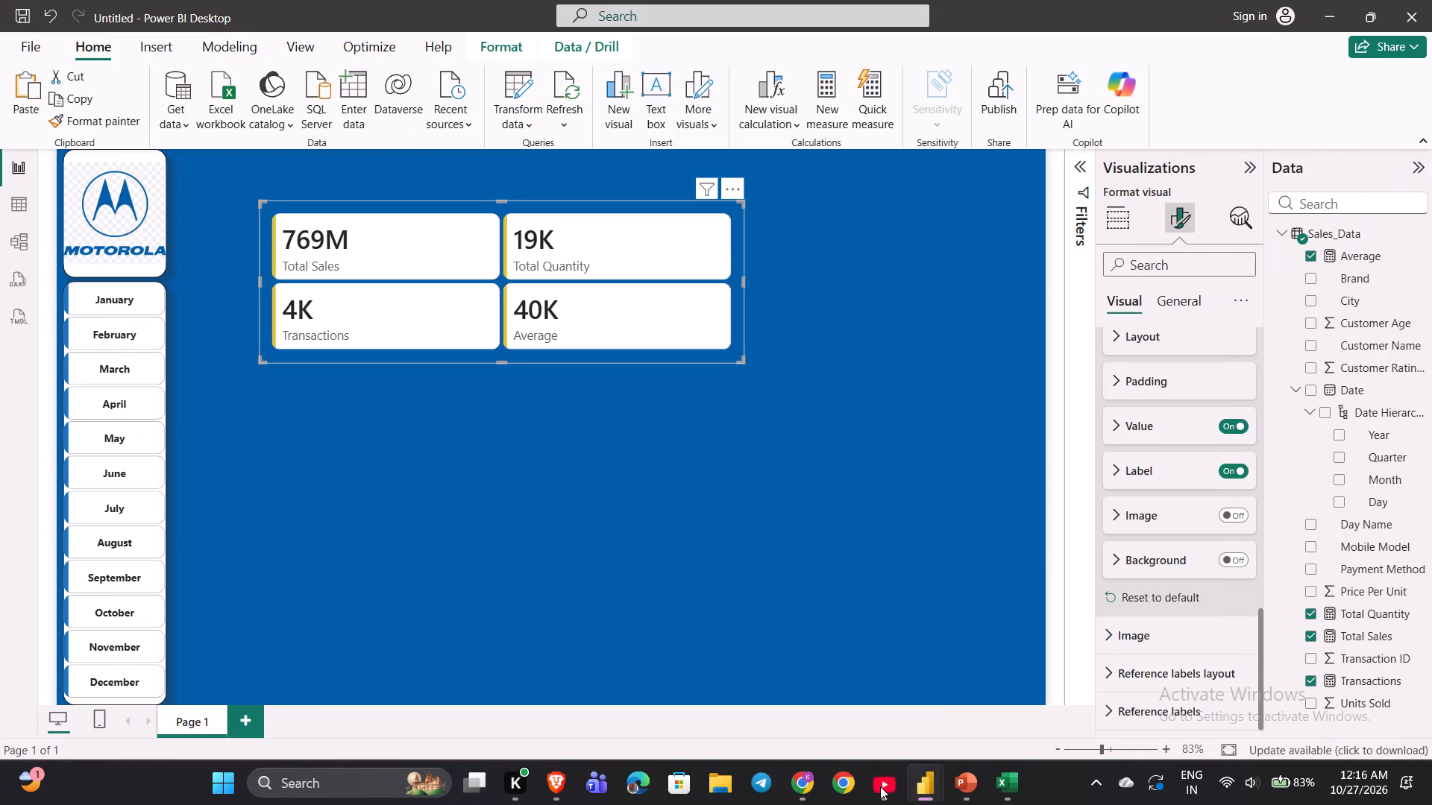
scroll(1129, 479, "up", 3)
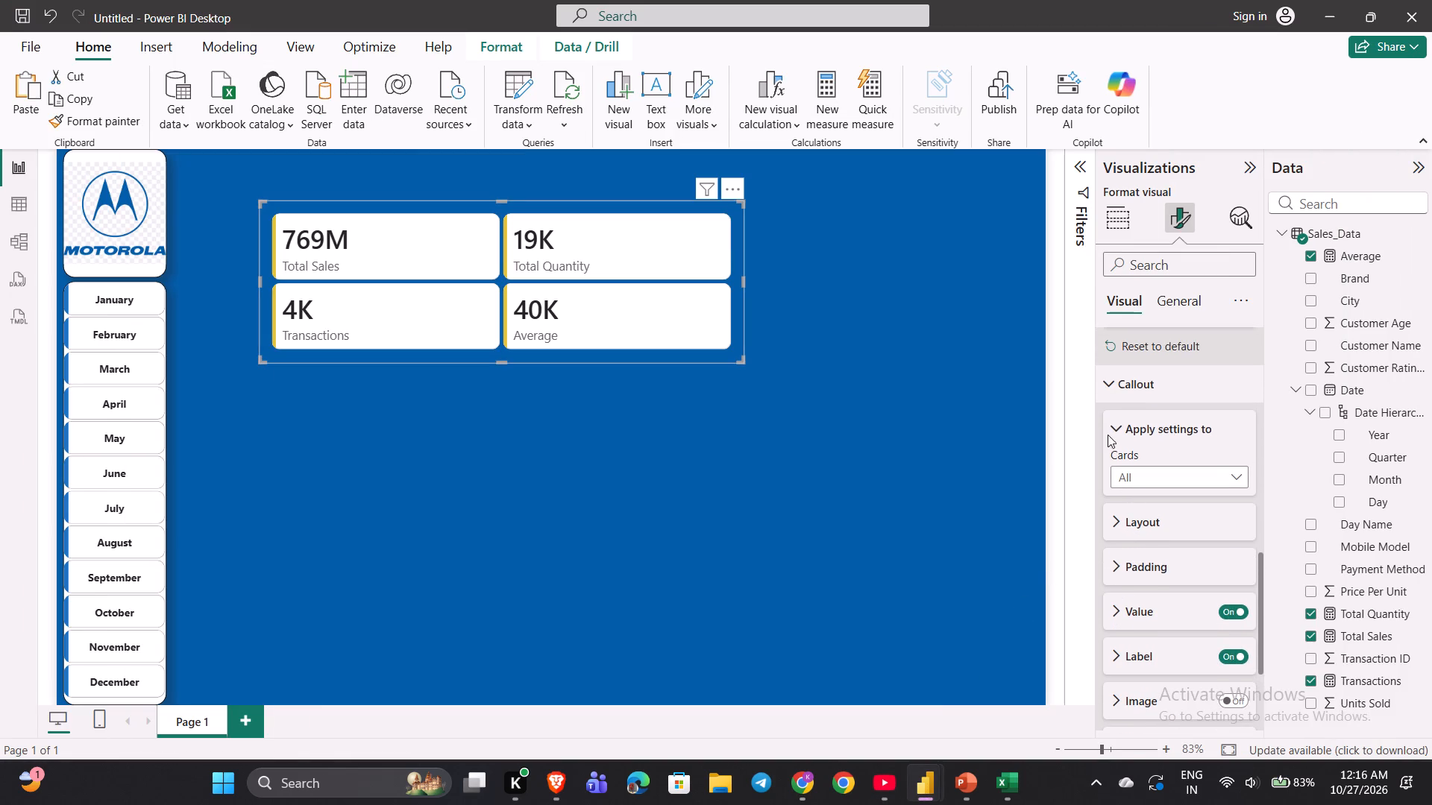
left_click(1108, 382)
scroll(1108, 382, "up", 1)
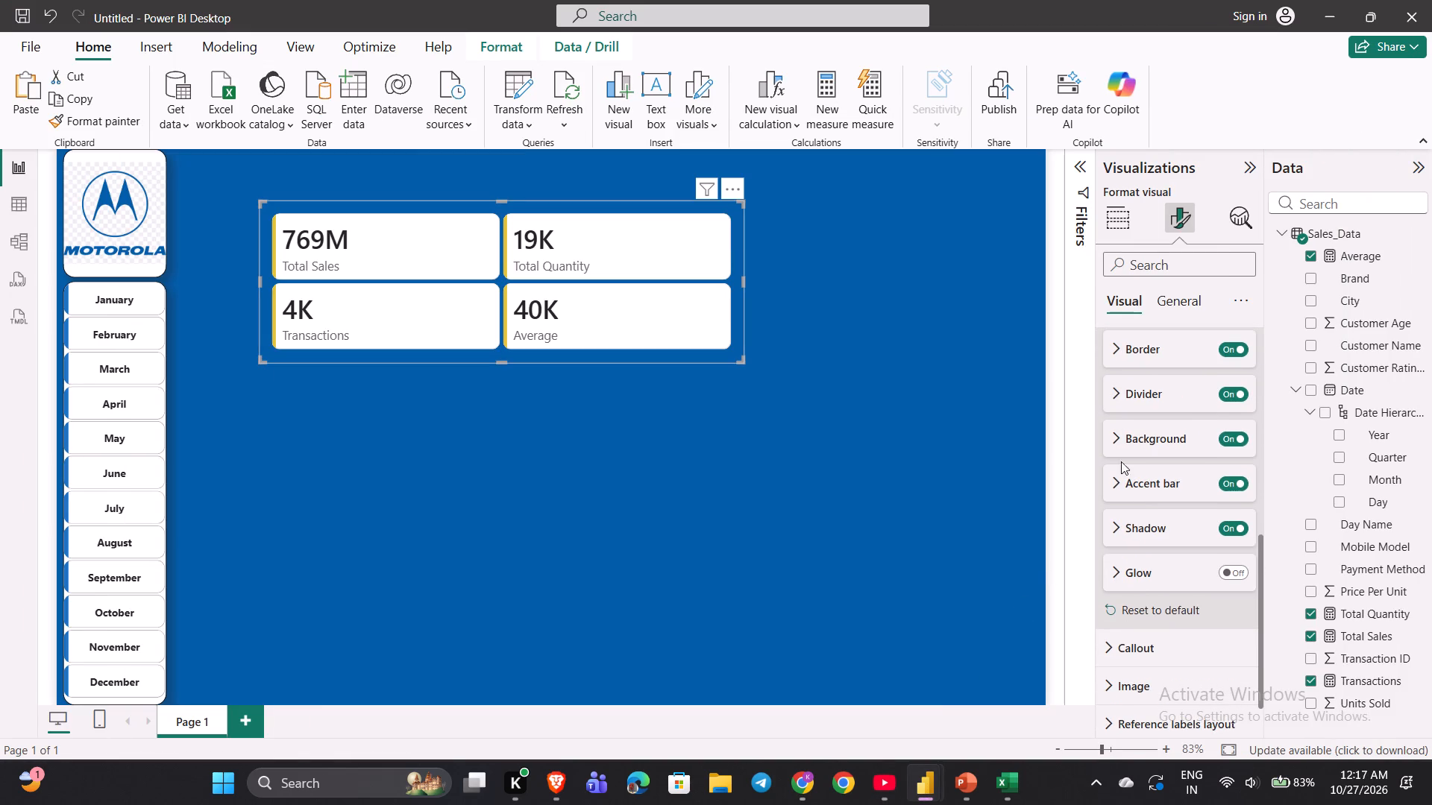
left_click(1116, 483)
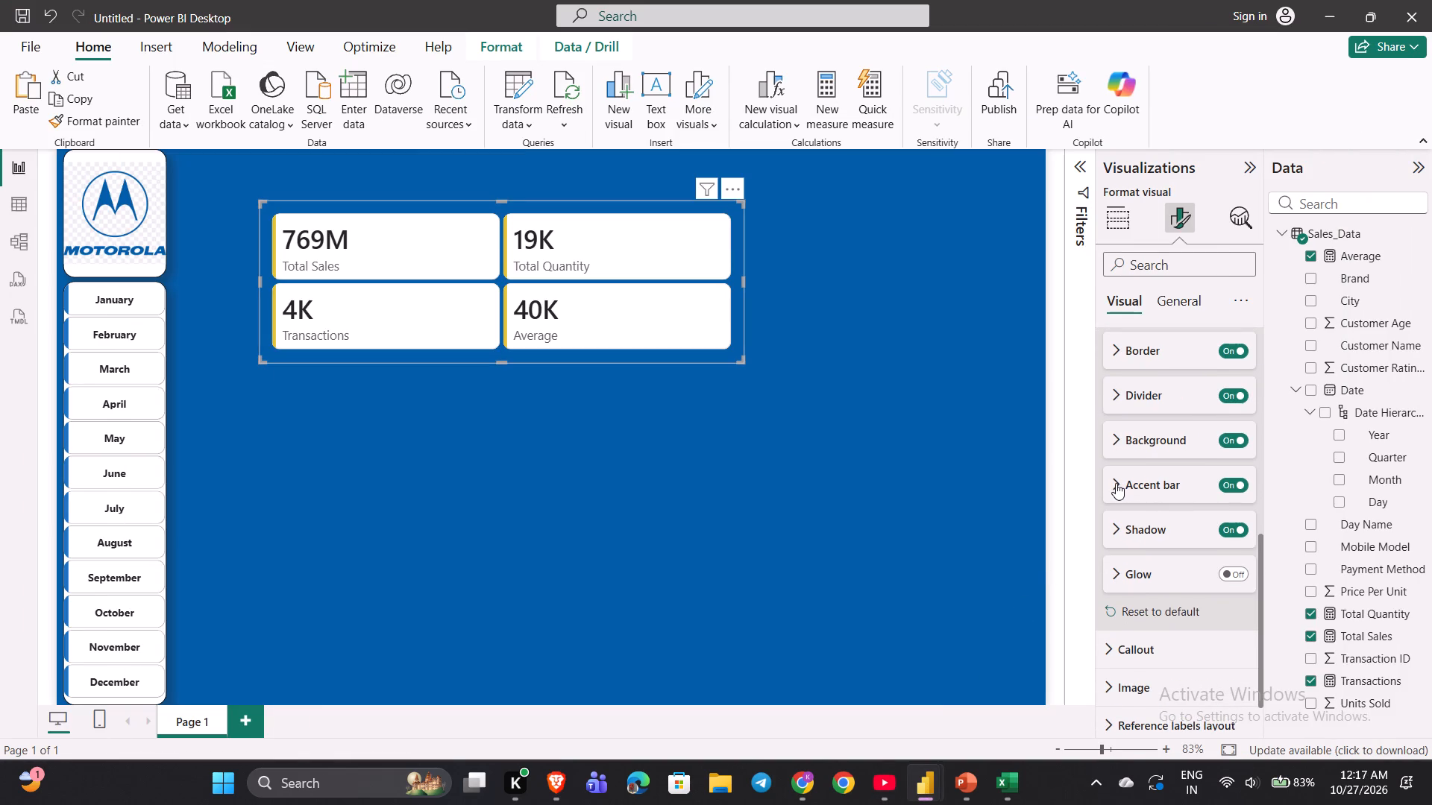
scroll(1116, 483, "down", 1)
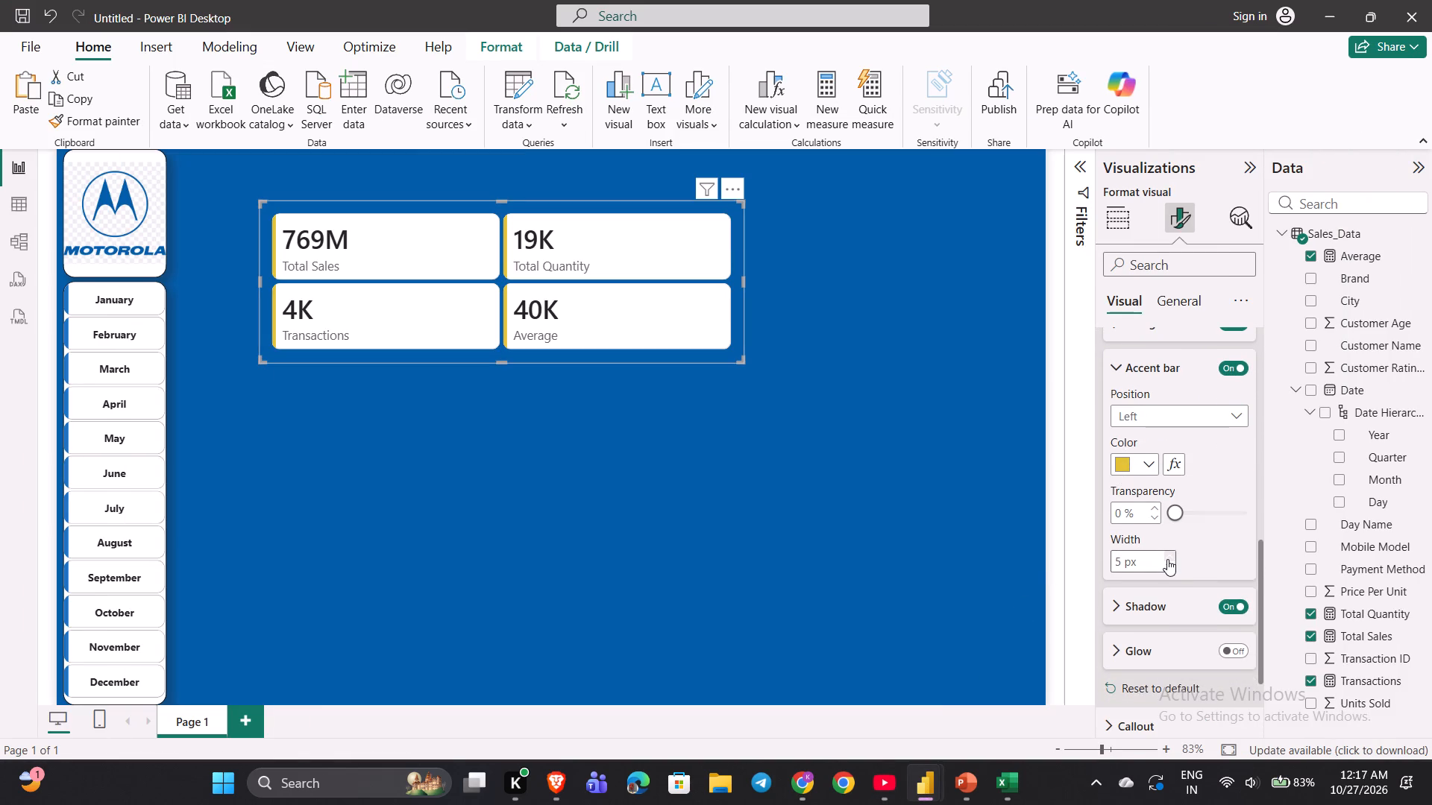
left_click(1167, 559)
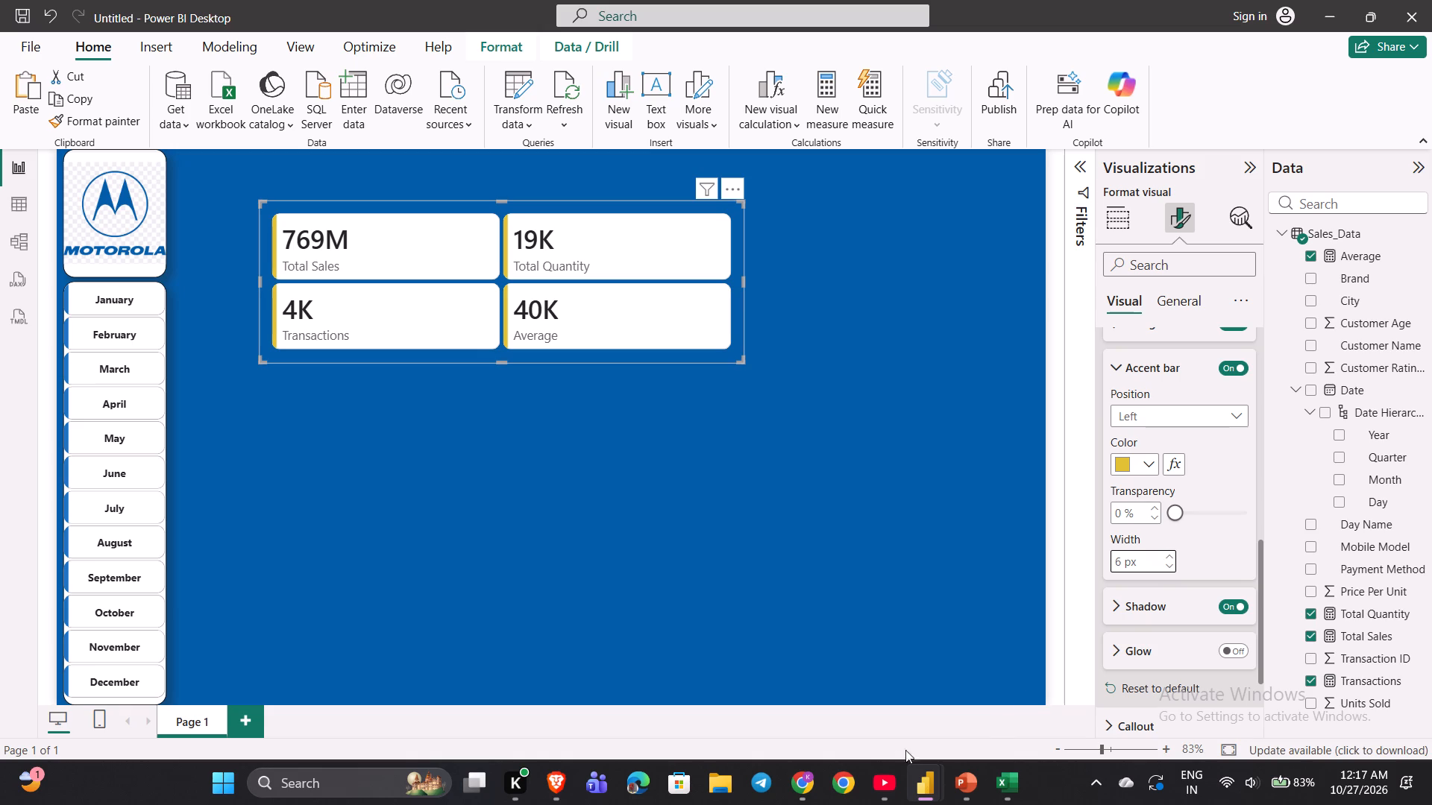
Switch to the YouTube tutorial, resume it to watch the card shadow and images part, and return to the untitled Power BI report.
left_click(888, 783)
key("space")
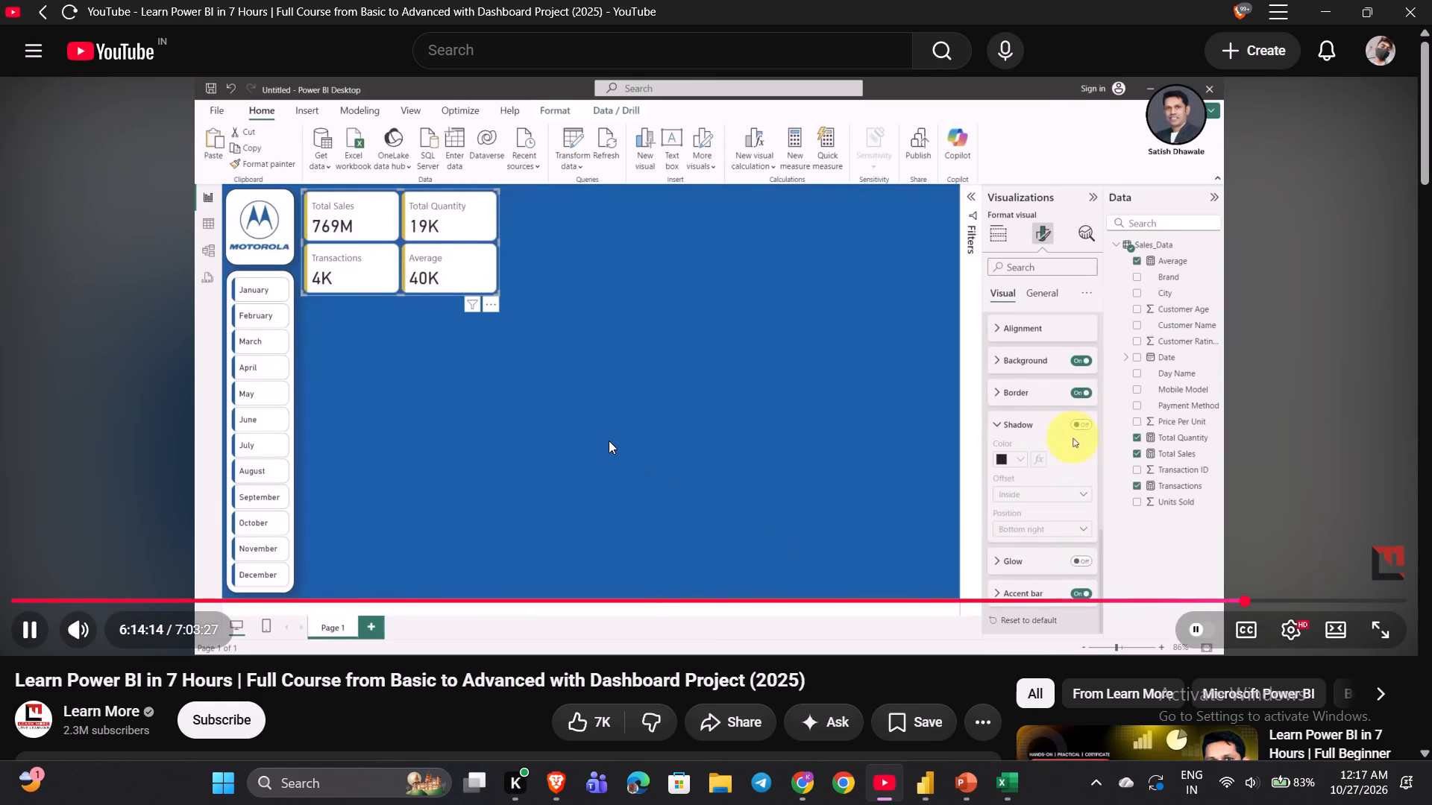
scroll(609, 441, "down", 8)
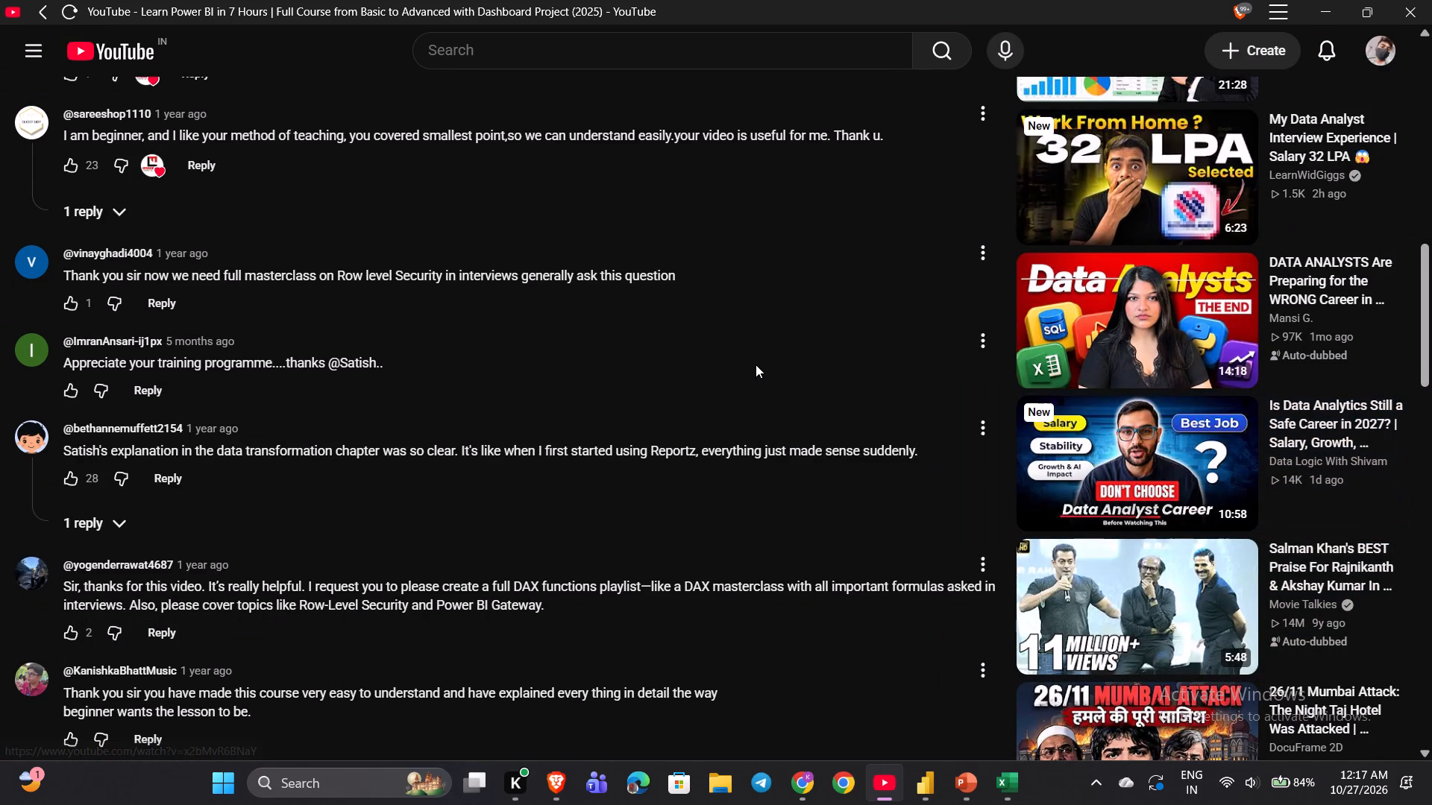
scroll(756, 364, "up", 8)
scroll(756, 364, "down", 7)
scroll(756, 364, "up", 2)
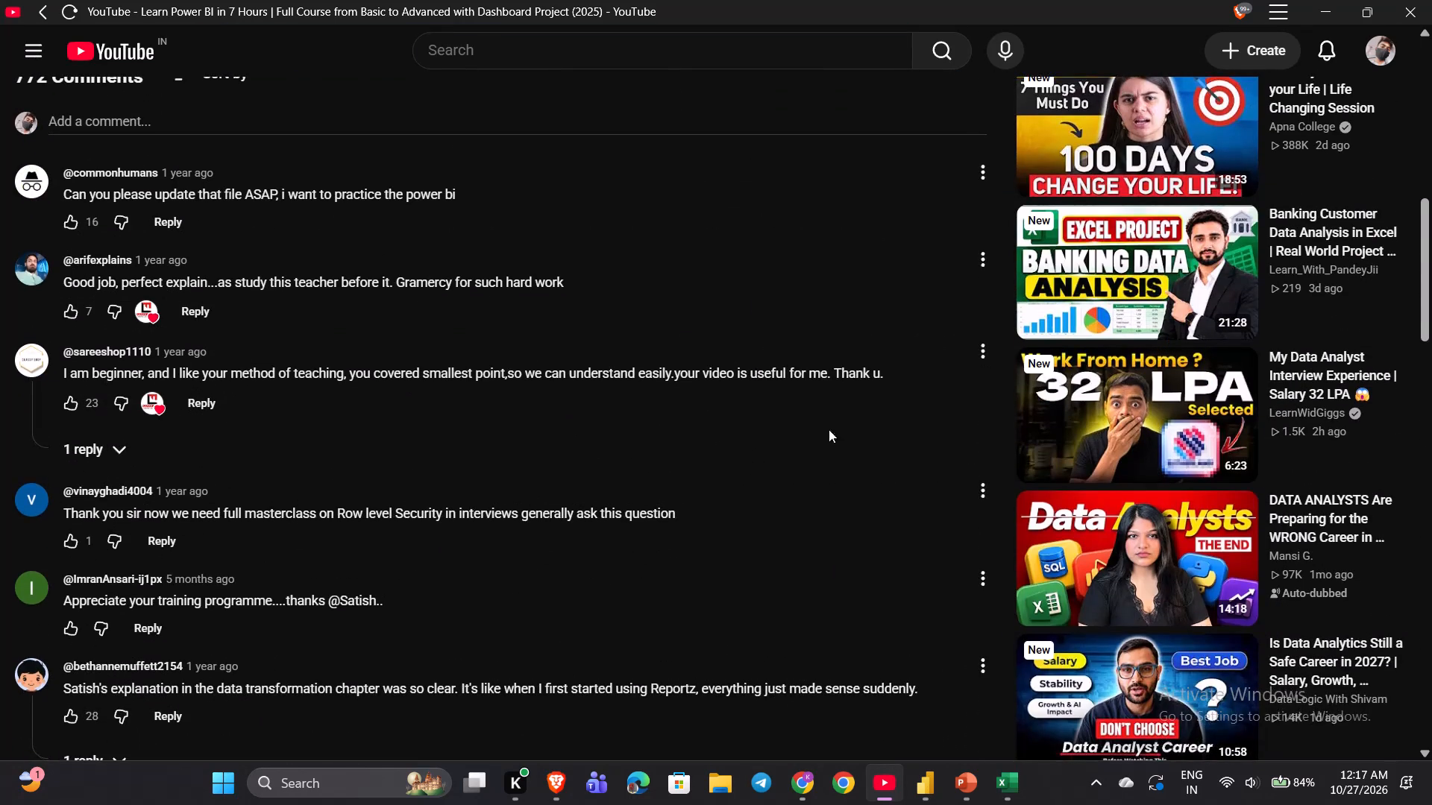
scroll(917, 541, "down", 2)
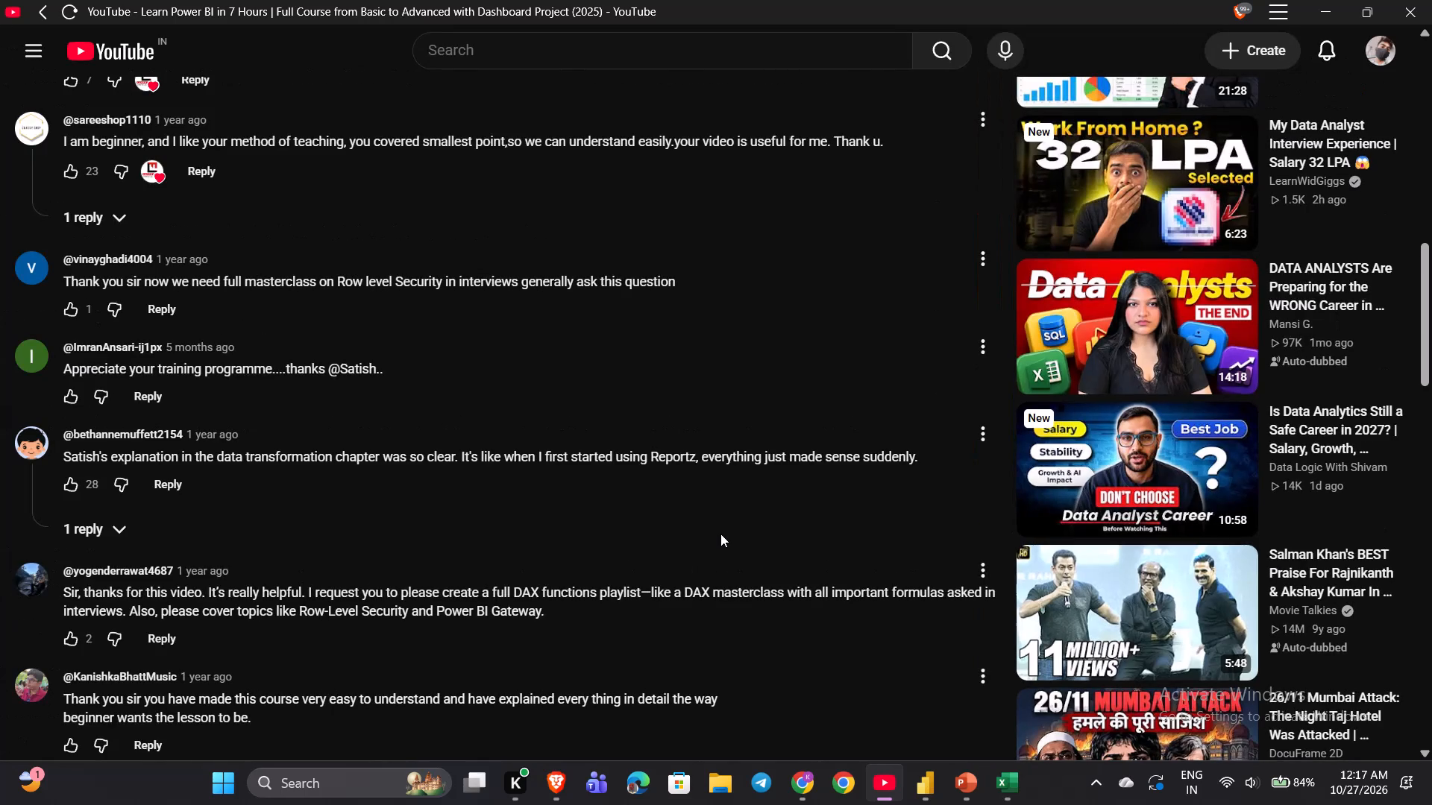
scroll(720, 534, "up", 9)
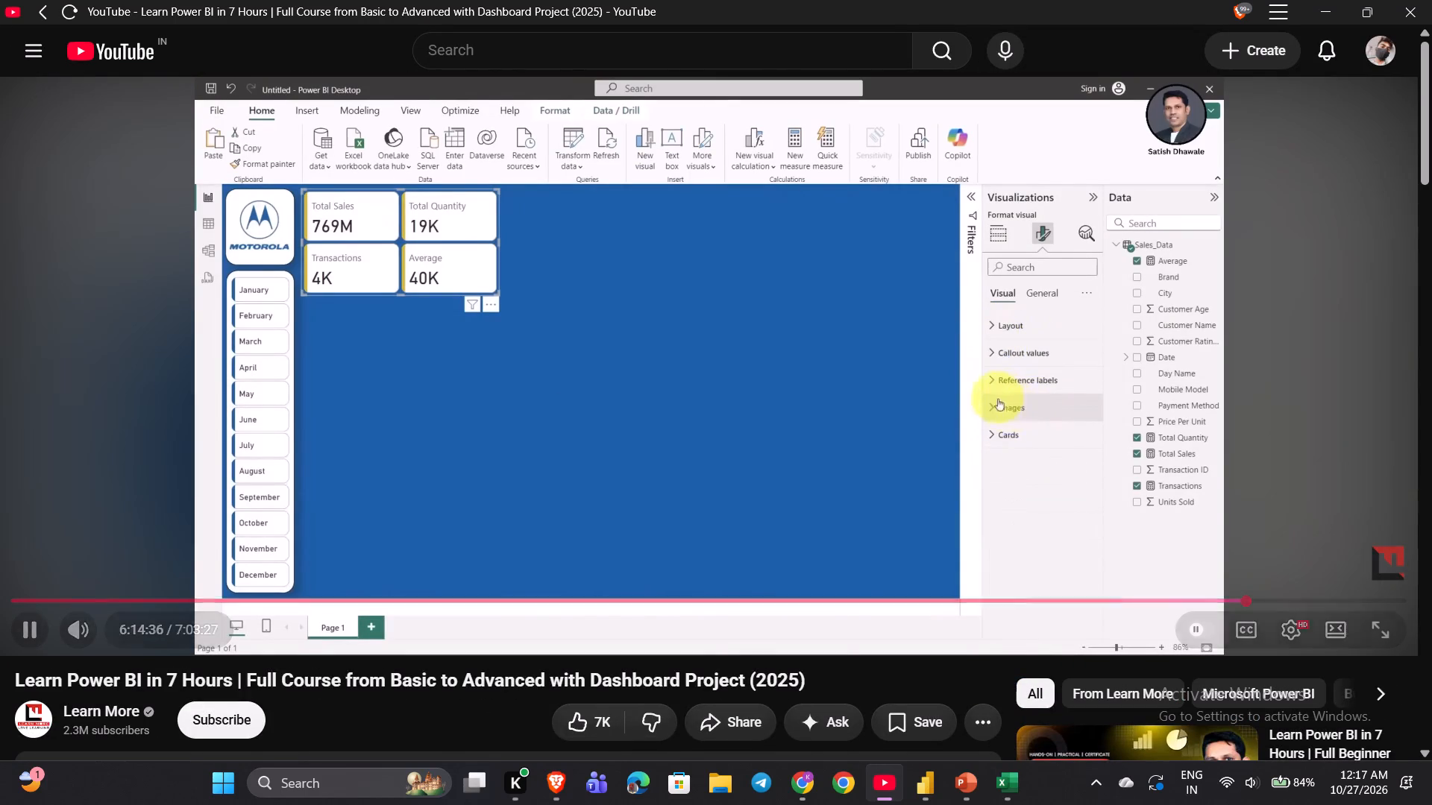
left_click(897, 669)
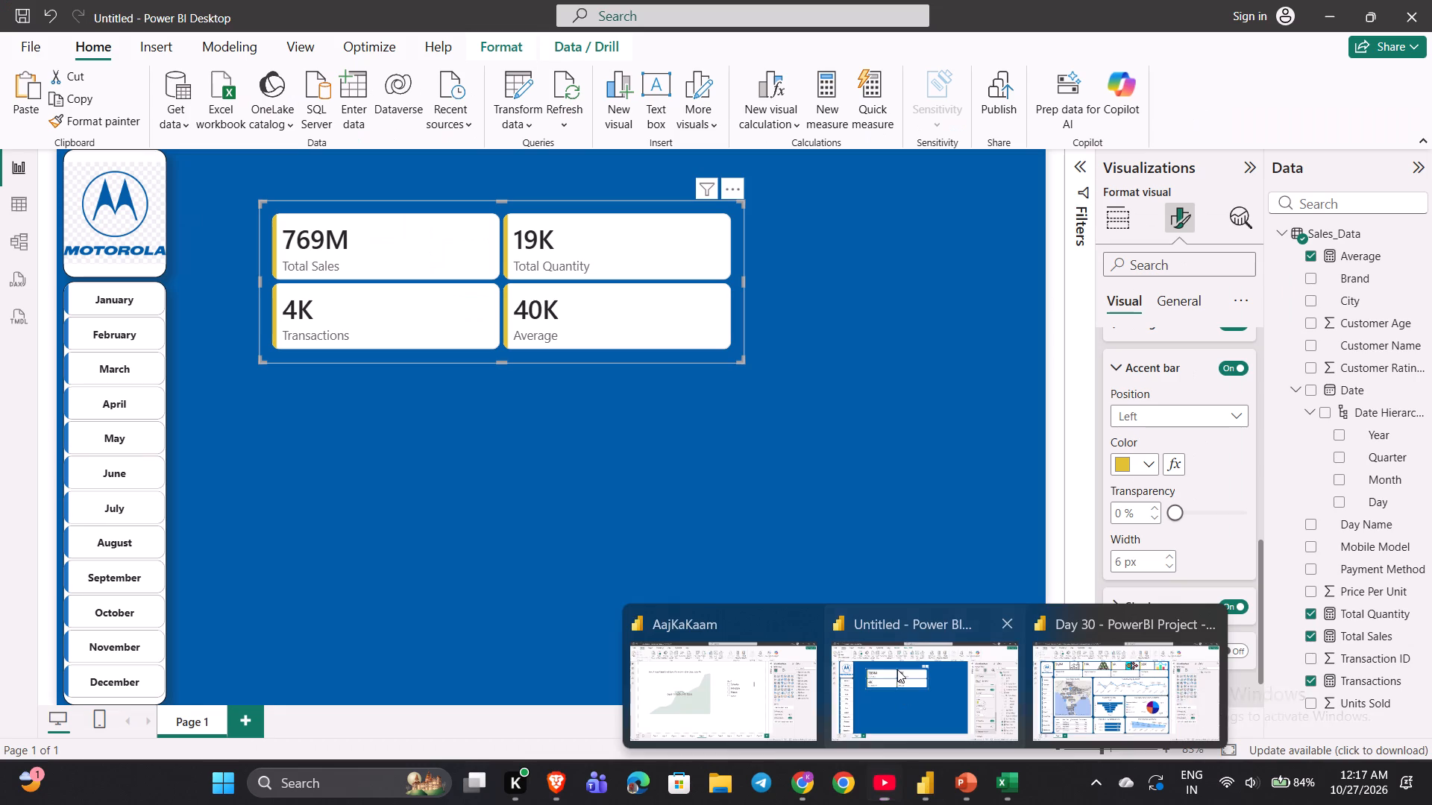
Collapse the Cards settings, open the Image settings of the KPI card visual and view which cards they can apply to.
left_click(1115, 368)
scroll(1115, 368, "up", 4)
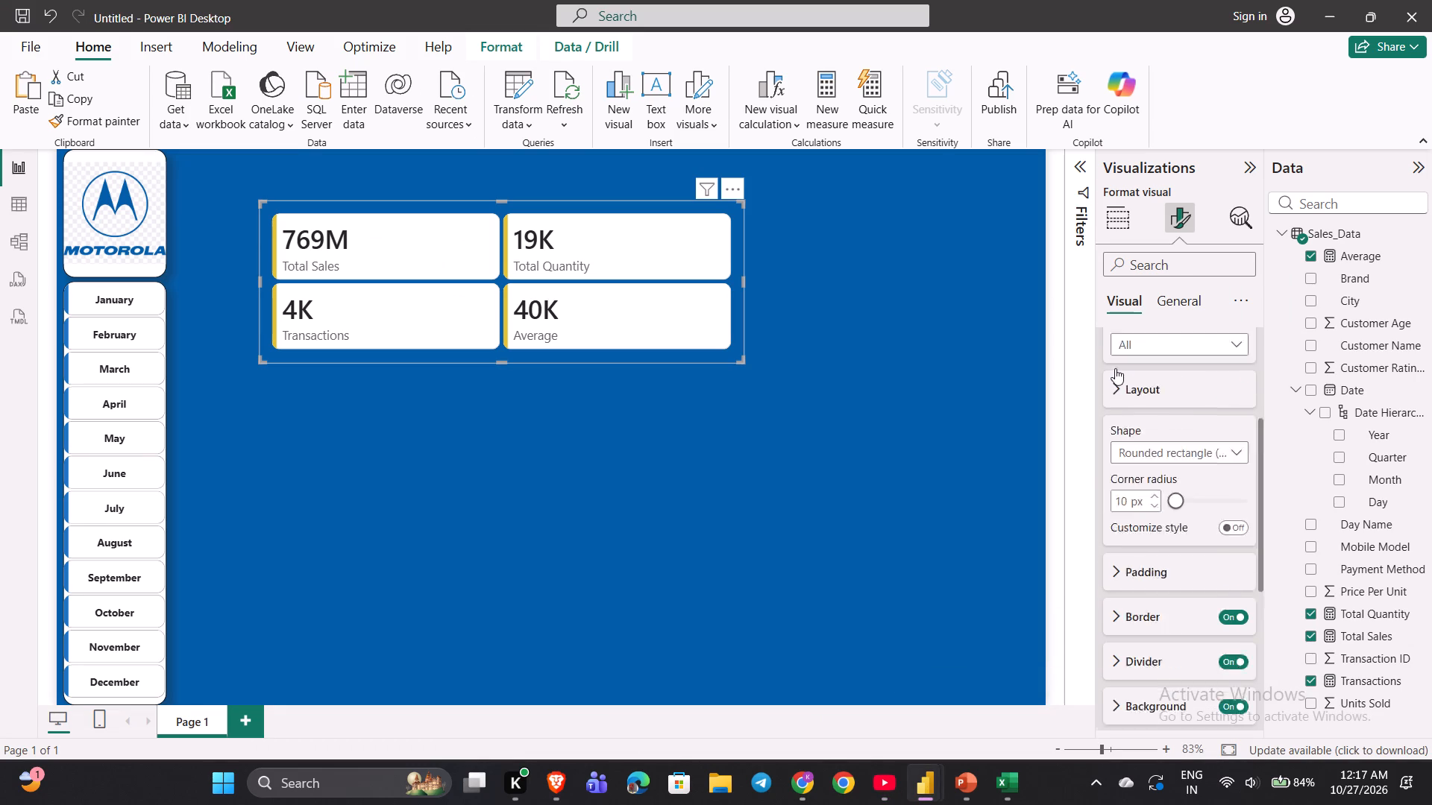
scroll(1115, 368, "up", 2)
left_click(1105, 463)
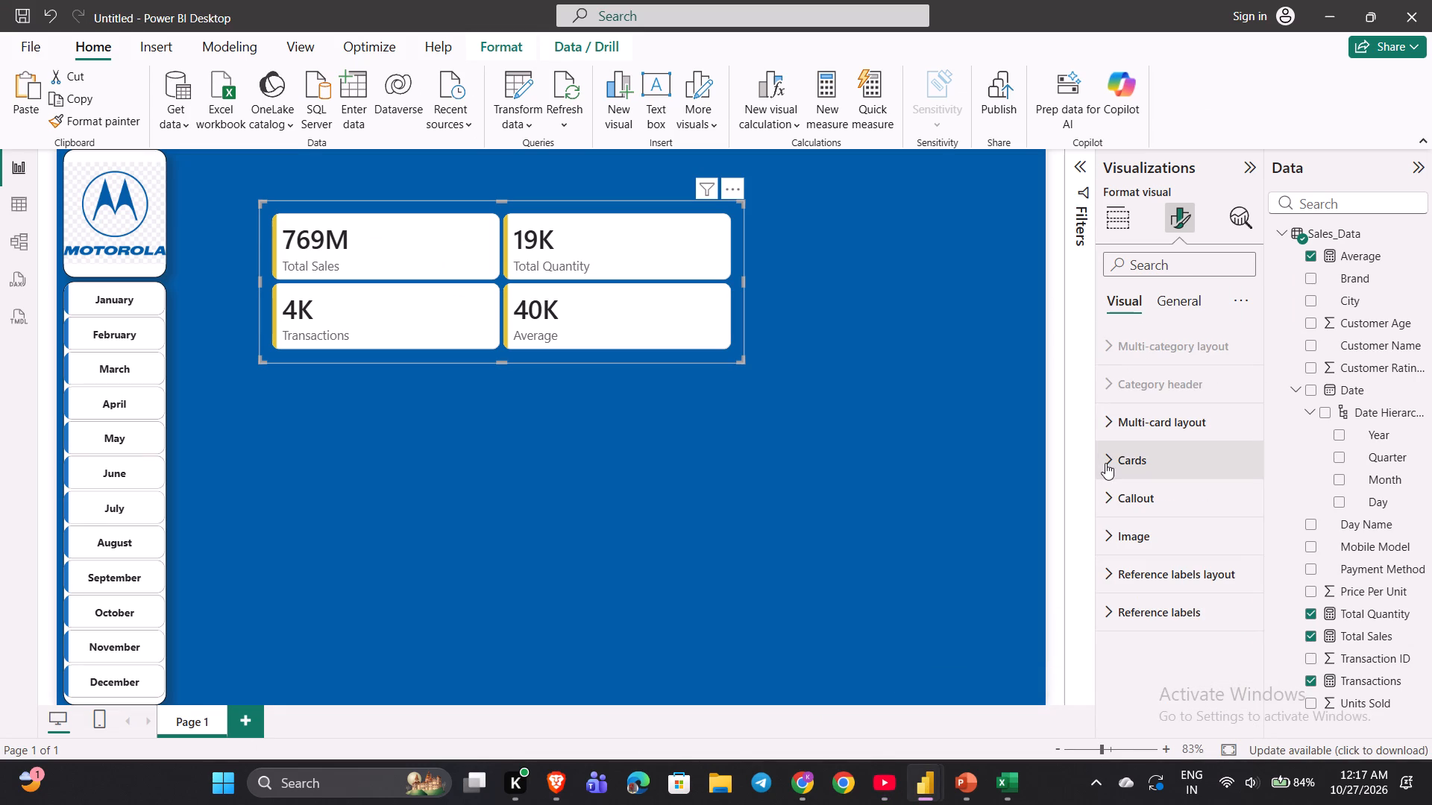
scroll(1105, 463, "down", 1)
left_click(1114, 540)
scroll(1114, 540, "down", 5)
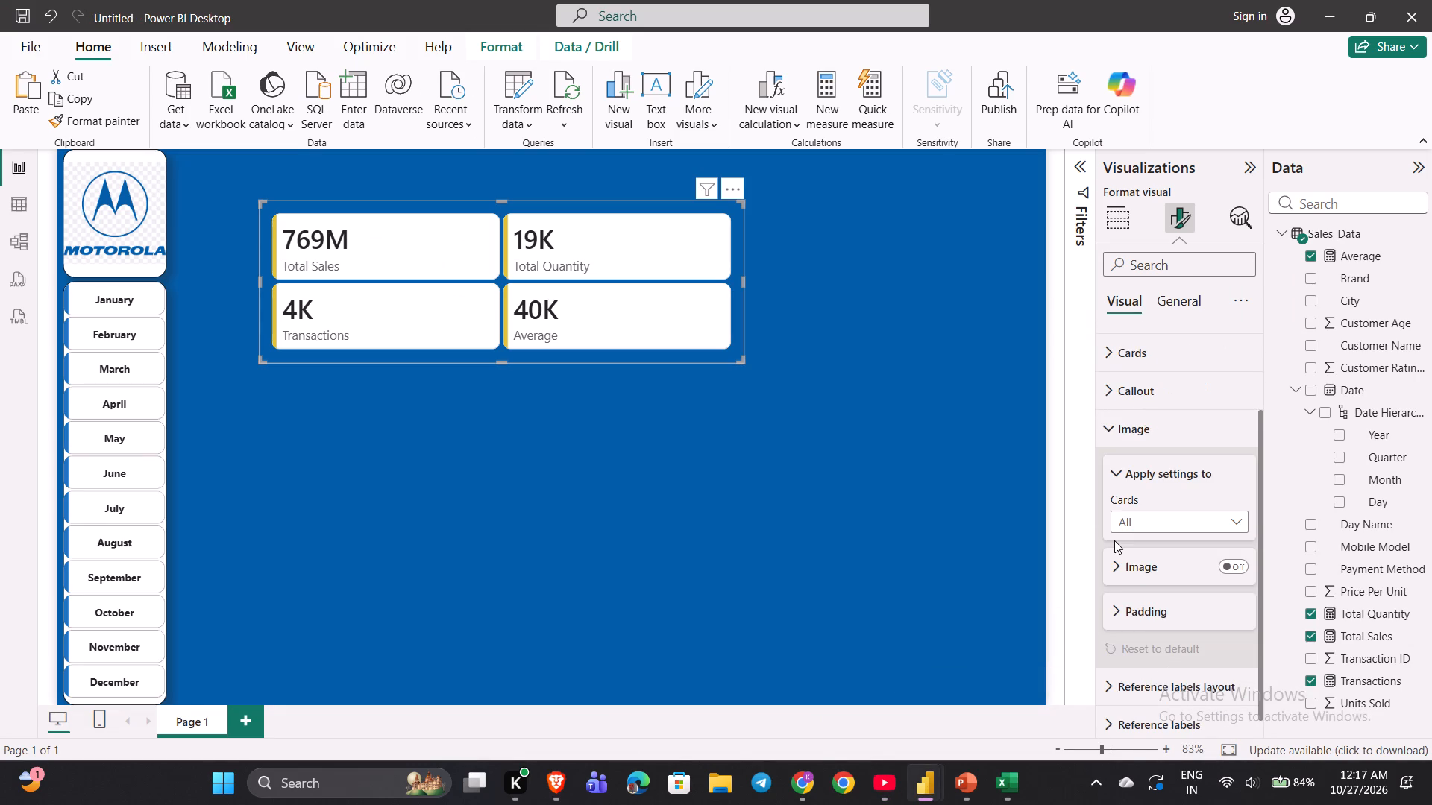
left_click(1132, 512)
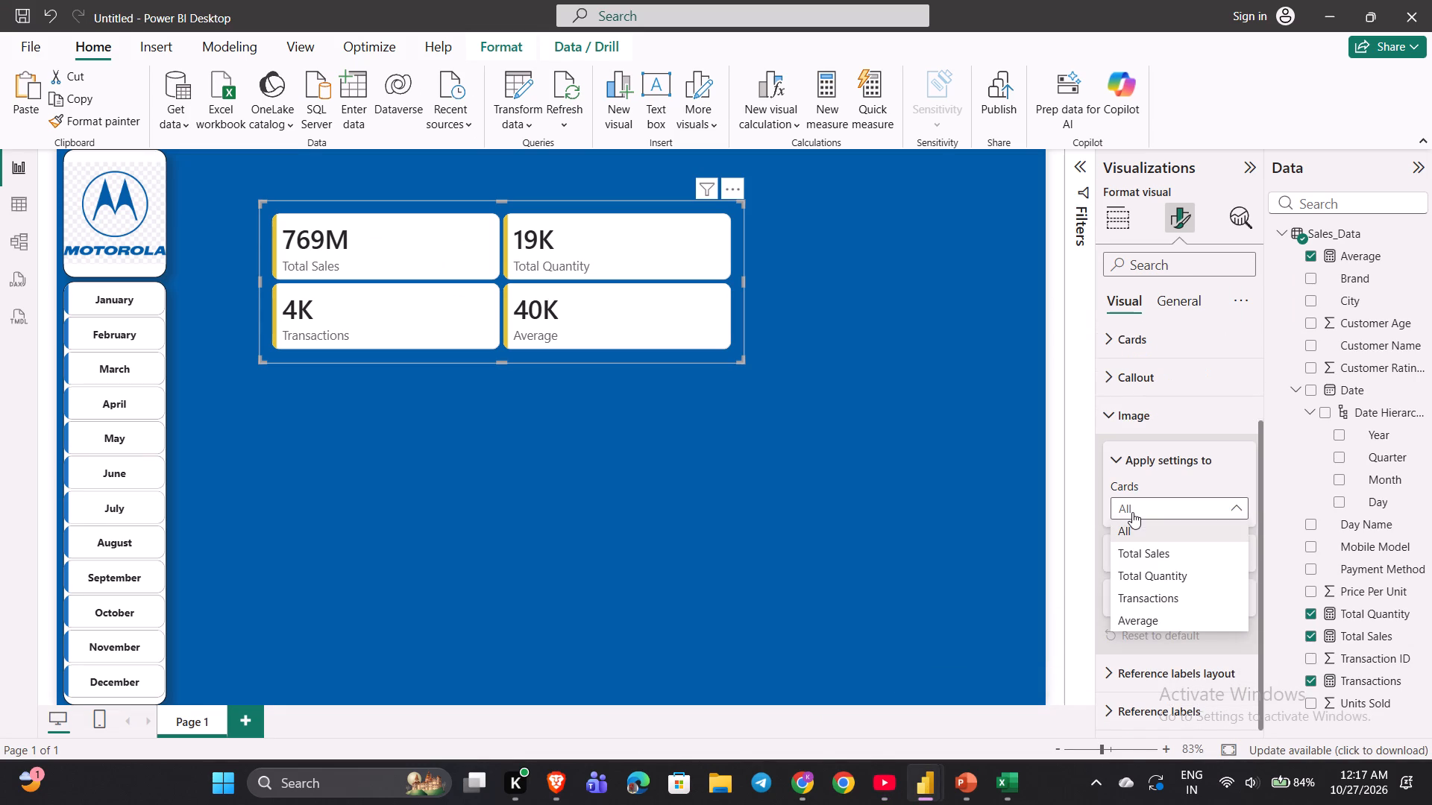
left_click(1138, 510)
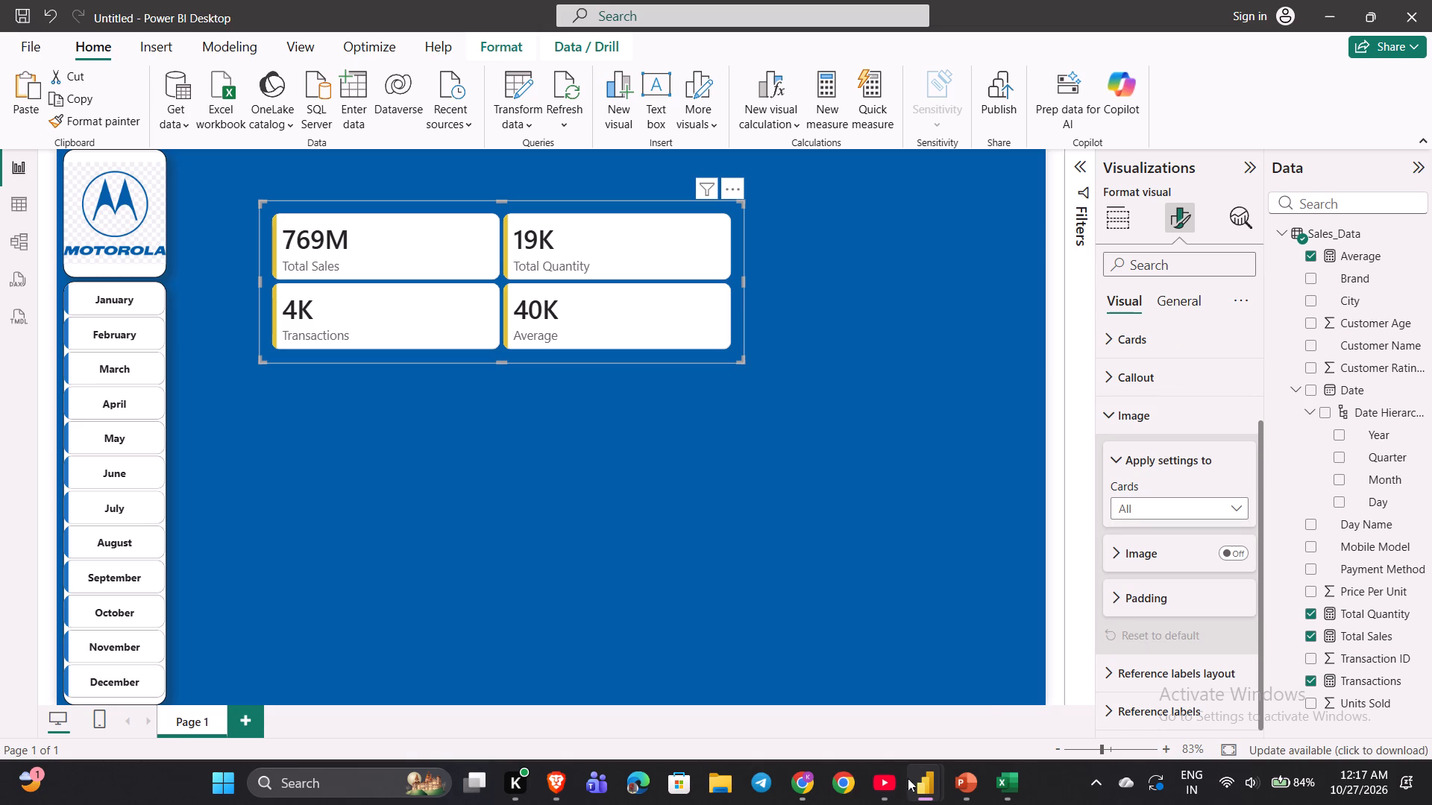
Switch to the YouTube tutorial, rewind and rewatch how the Total Sales card image is enabled, pause it and return to Power BI Desktop.
left_click(884, 792)
key("Left")
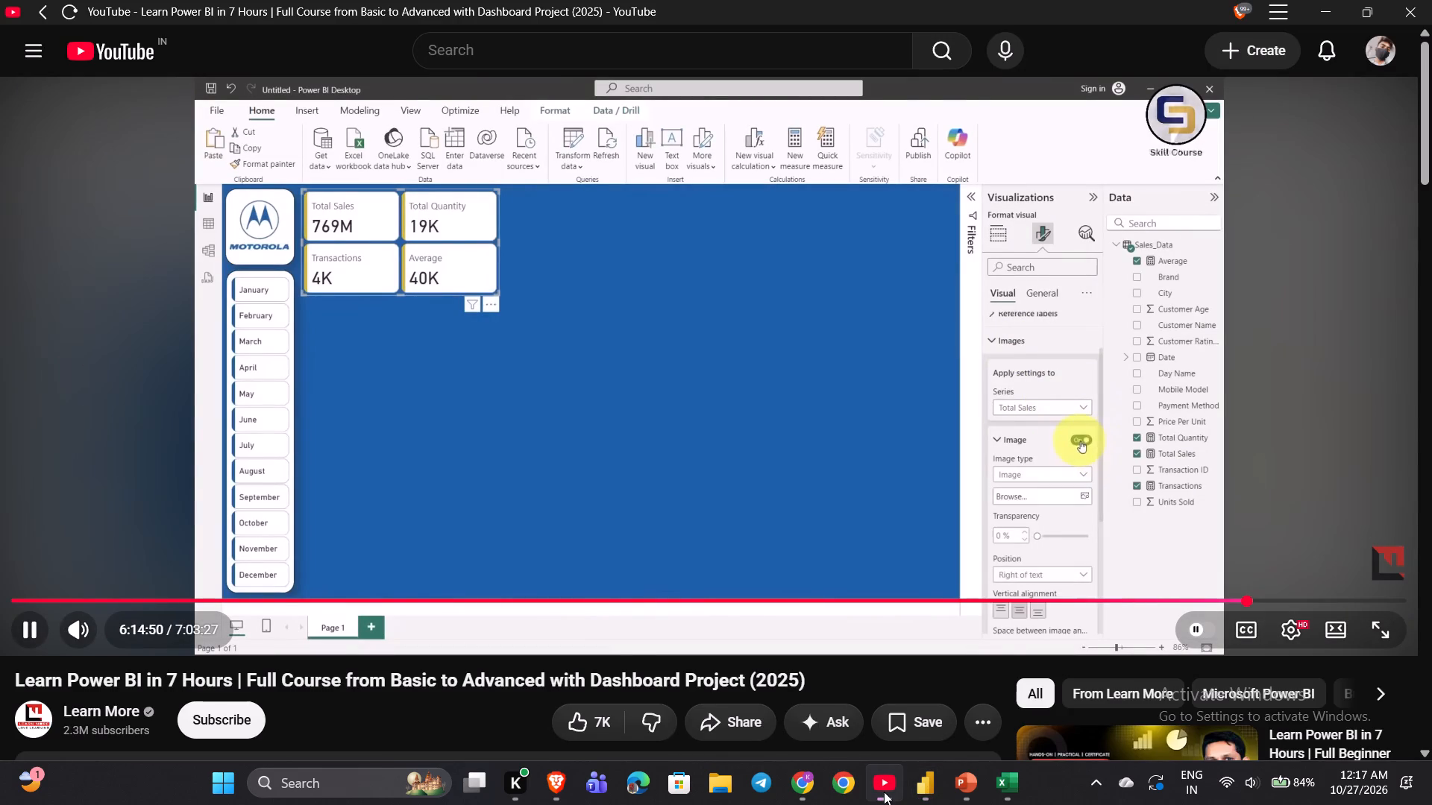
key("Left")
key("Left")
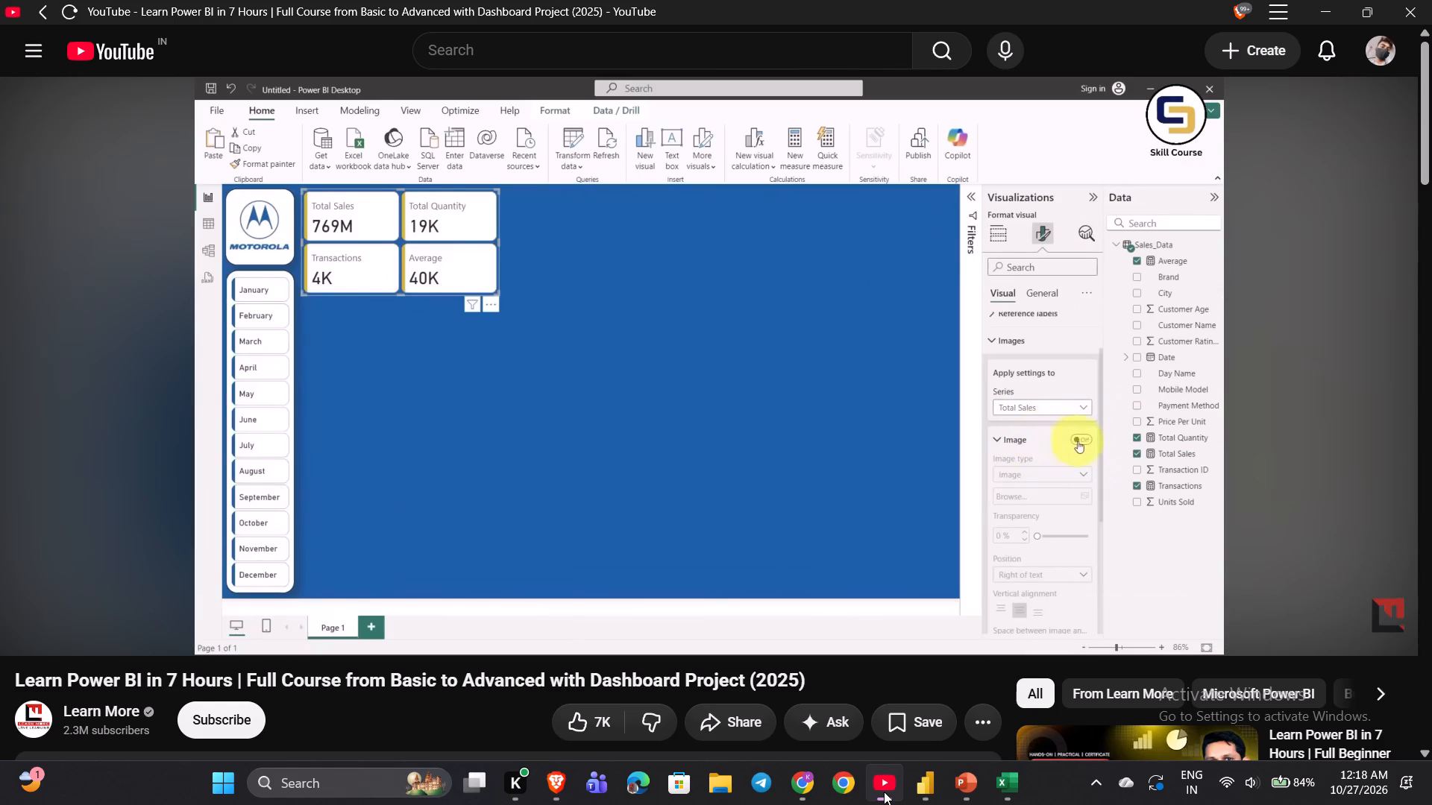
key("space")
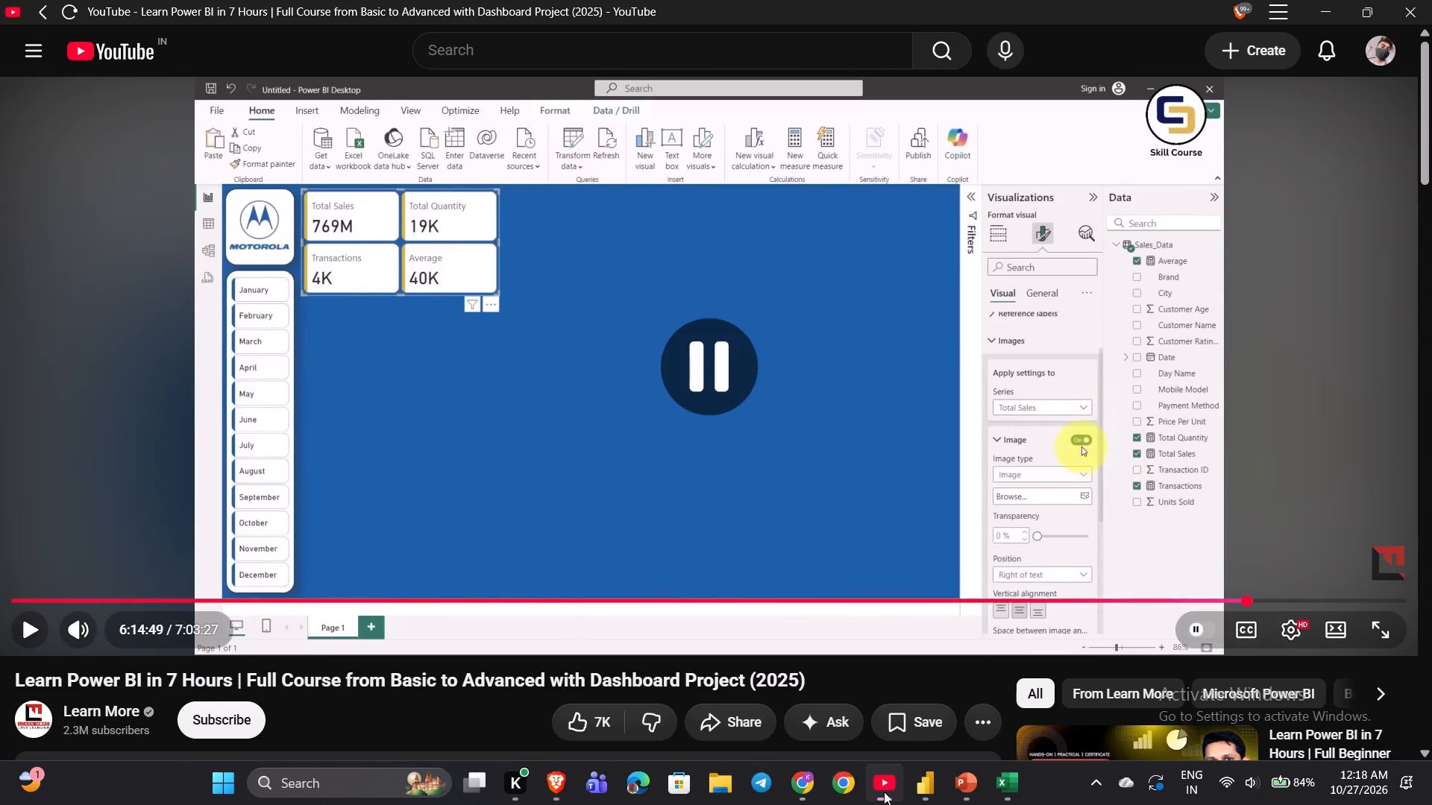
left_click(884, 792)
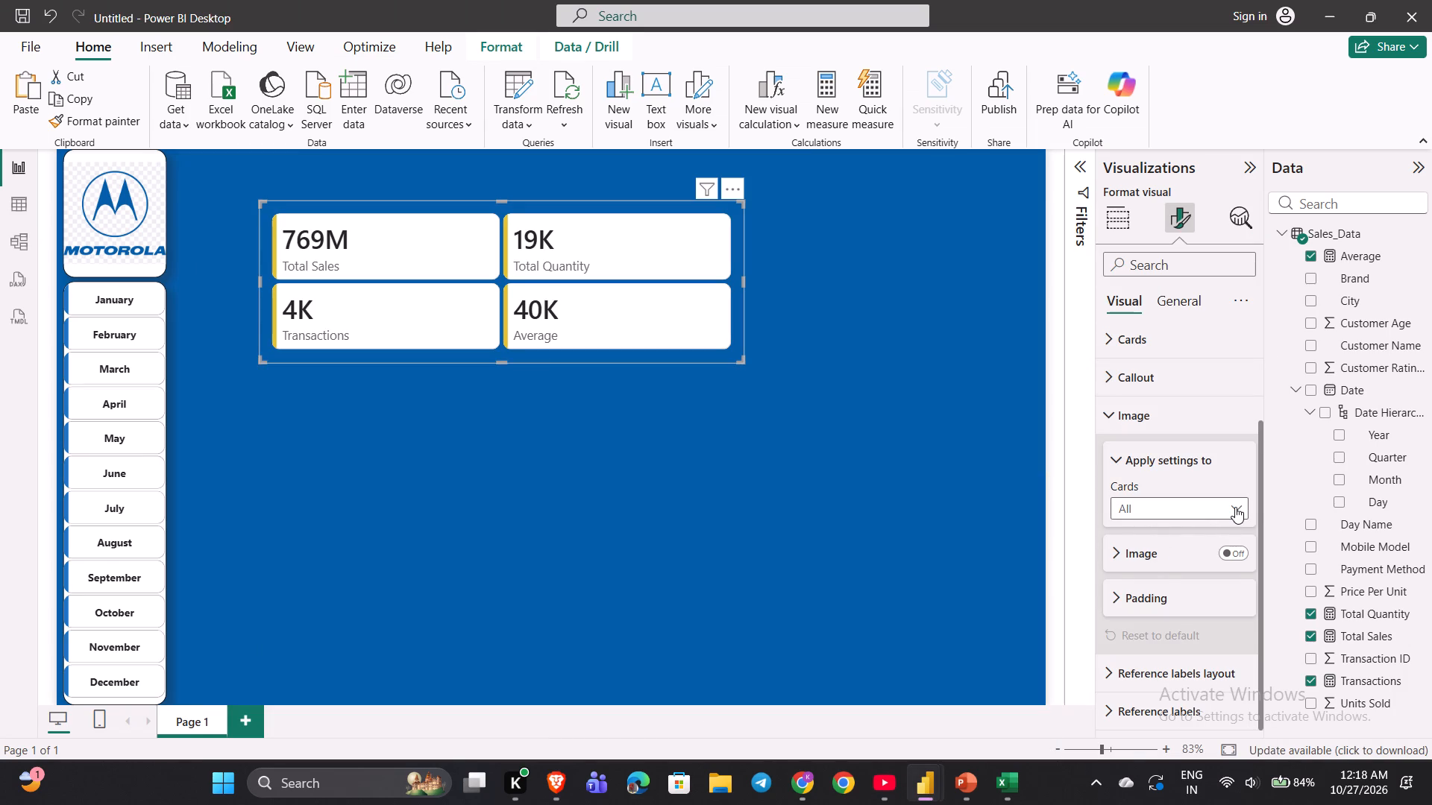
Apply the image settings to the Total Sales card only and turn its image on.
left_click(1236, 507)
left_click(1160, 558)
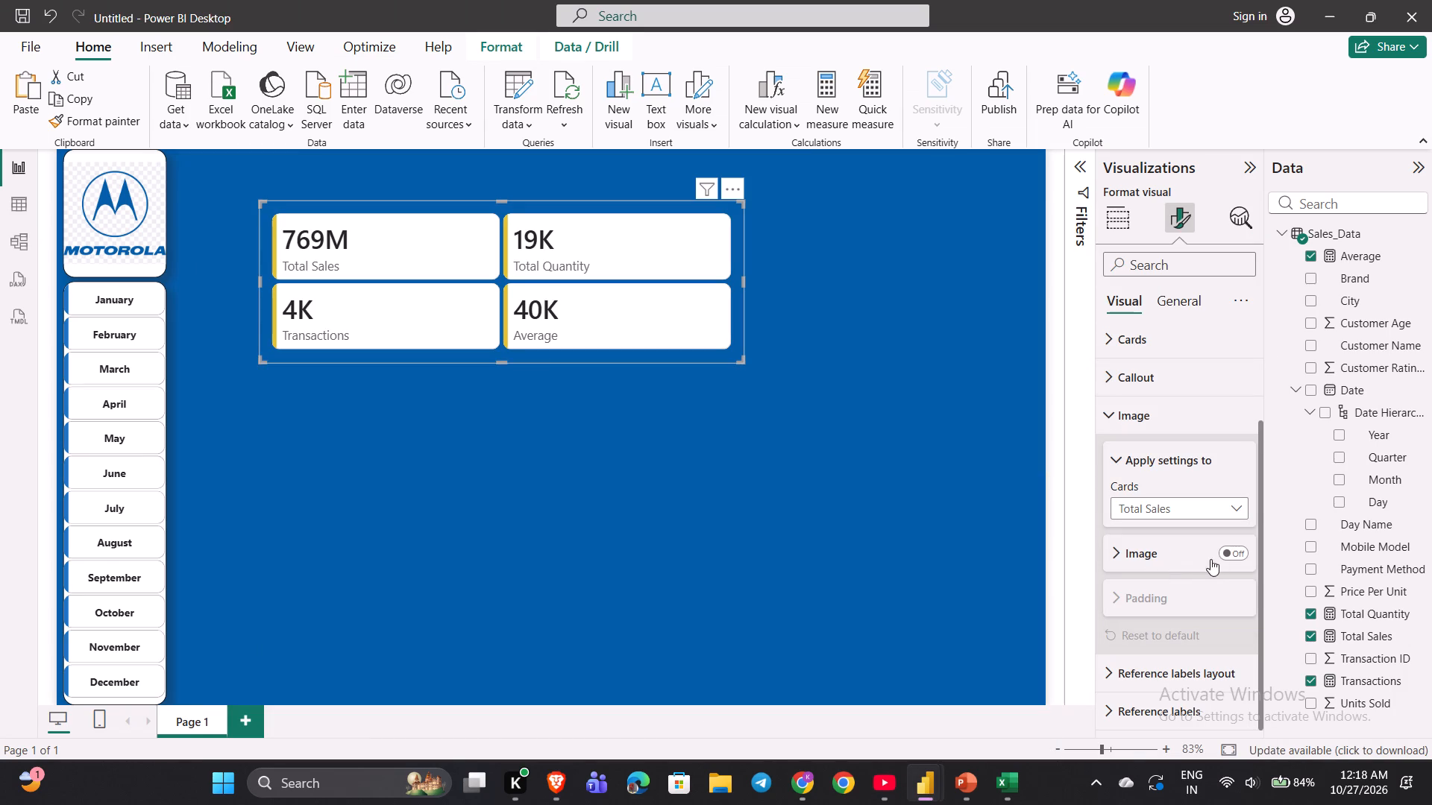
left_click(1234, 556)
scroll(1234, 556, "down", 1)
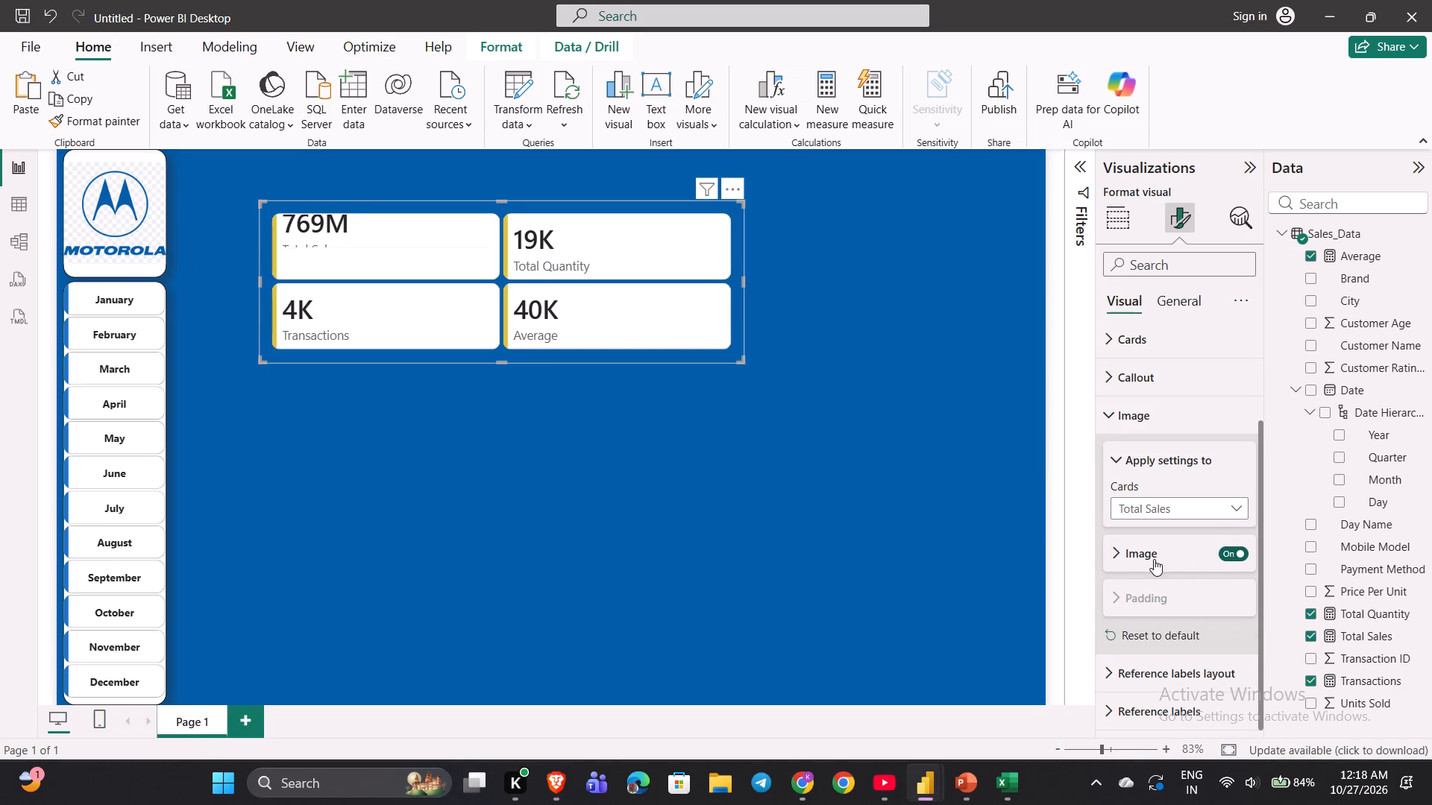
Expand the image options of the Total Sales card, compare the card with and without its image, and leave the image off.
left_click(1118, 556)
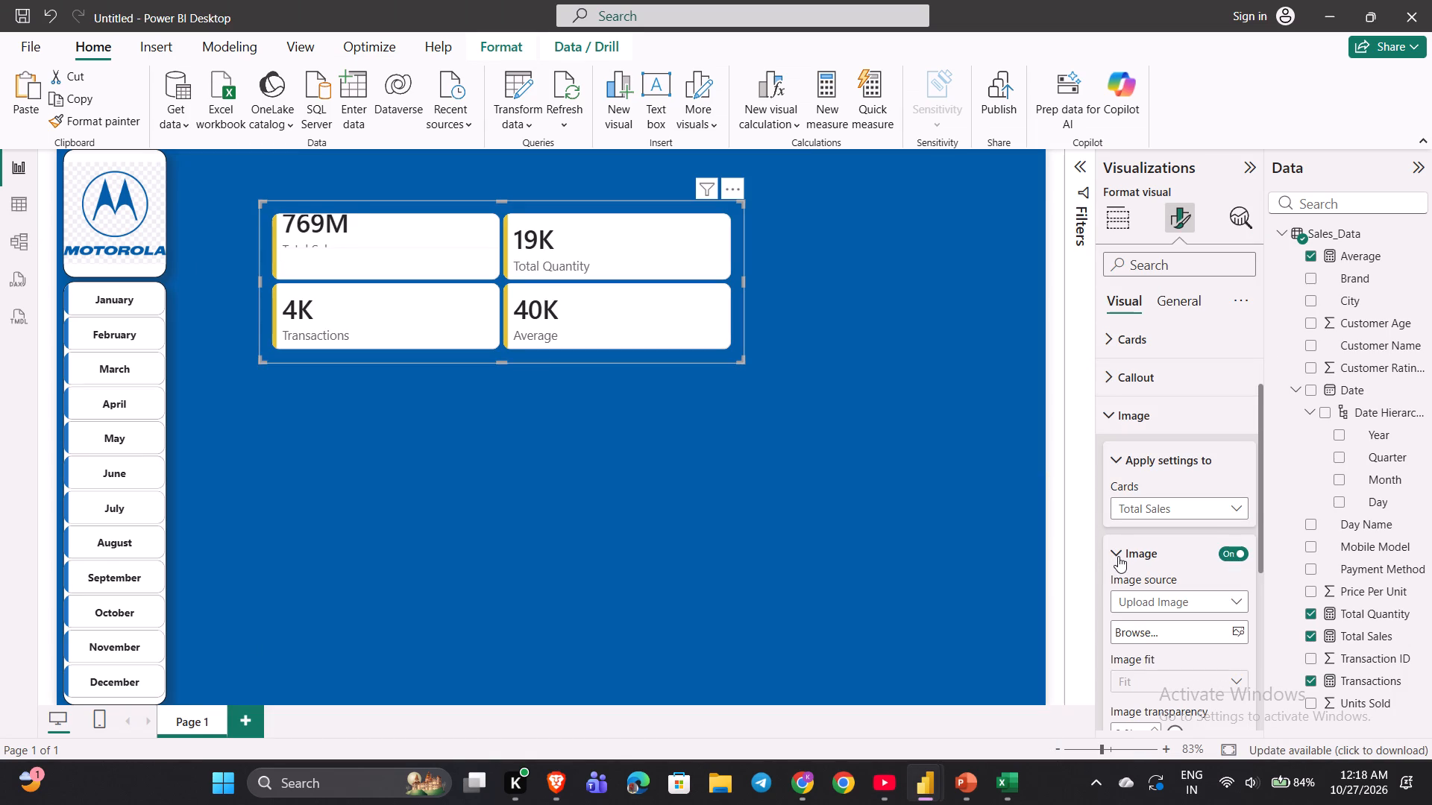
left_click(1244, 548)
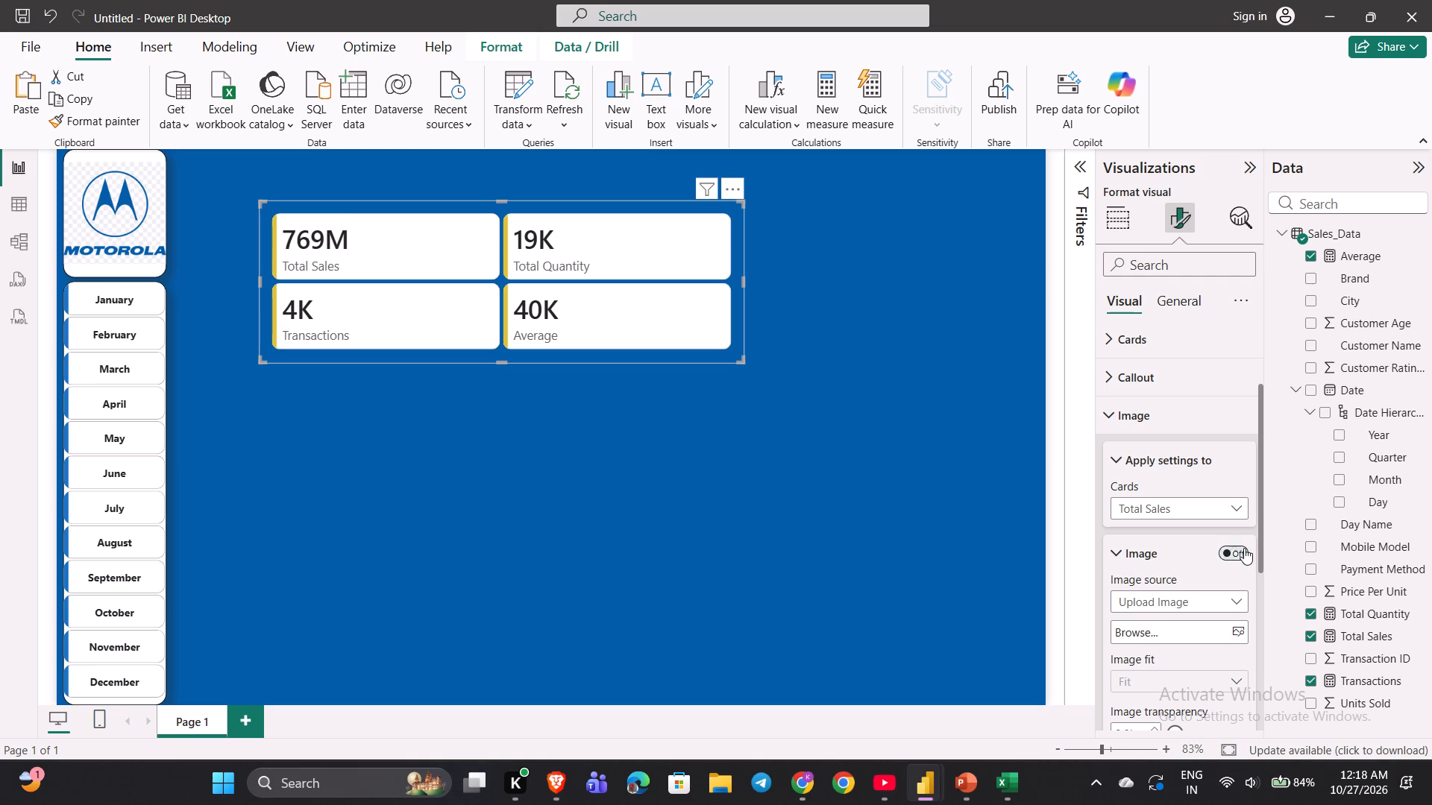
left_click(1235, 552)
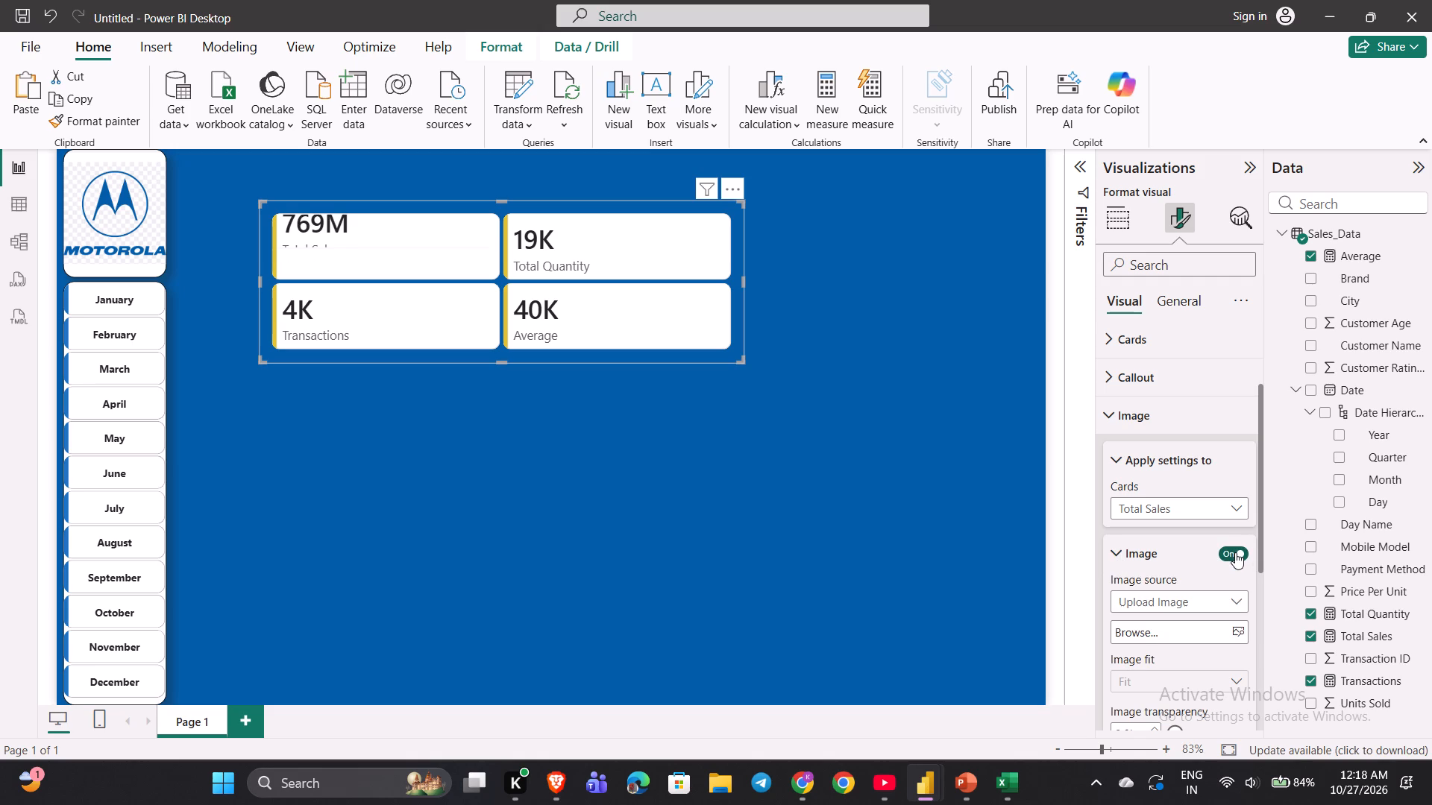
left_click(1235, 552)
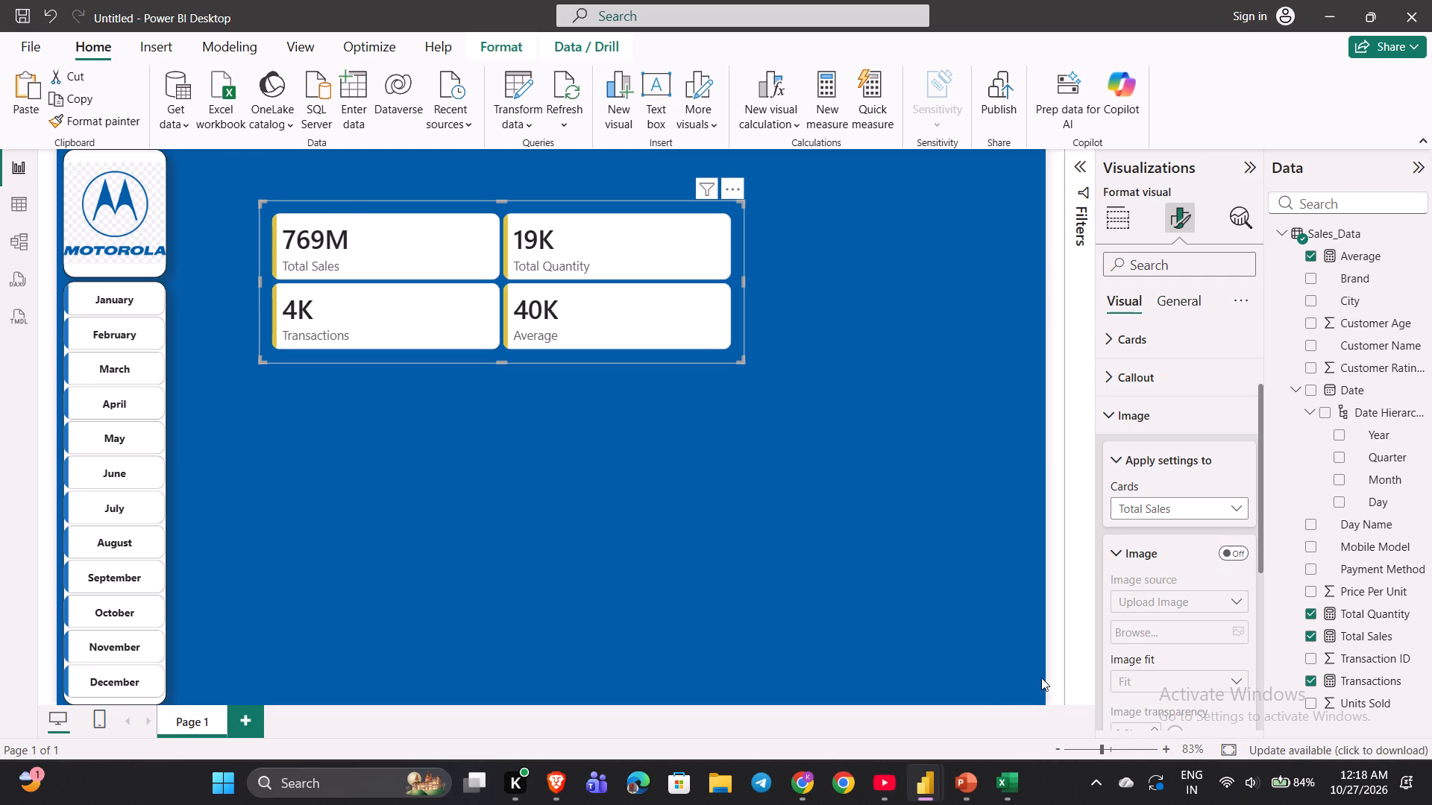
Switch to the YouTube tutorial, play how the Total Sales image file is browsed for, pause it and return to Power BI Desktop.
left_click(887, 787)
key("space")
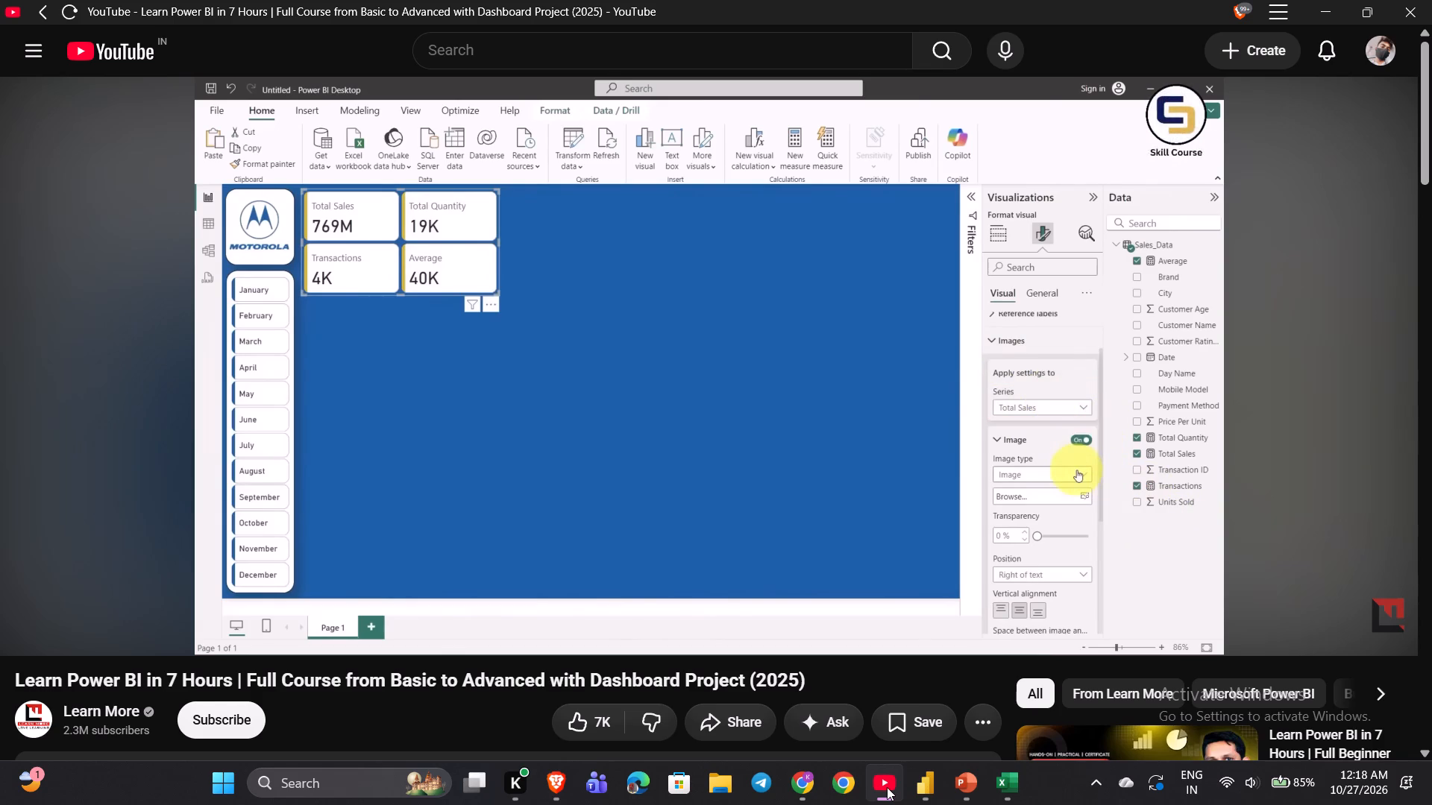
key("space")
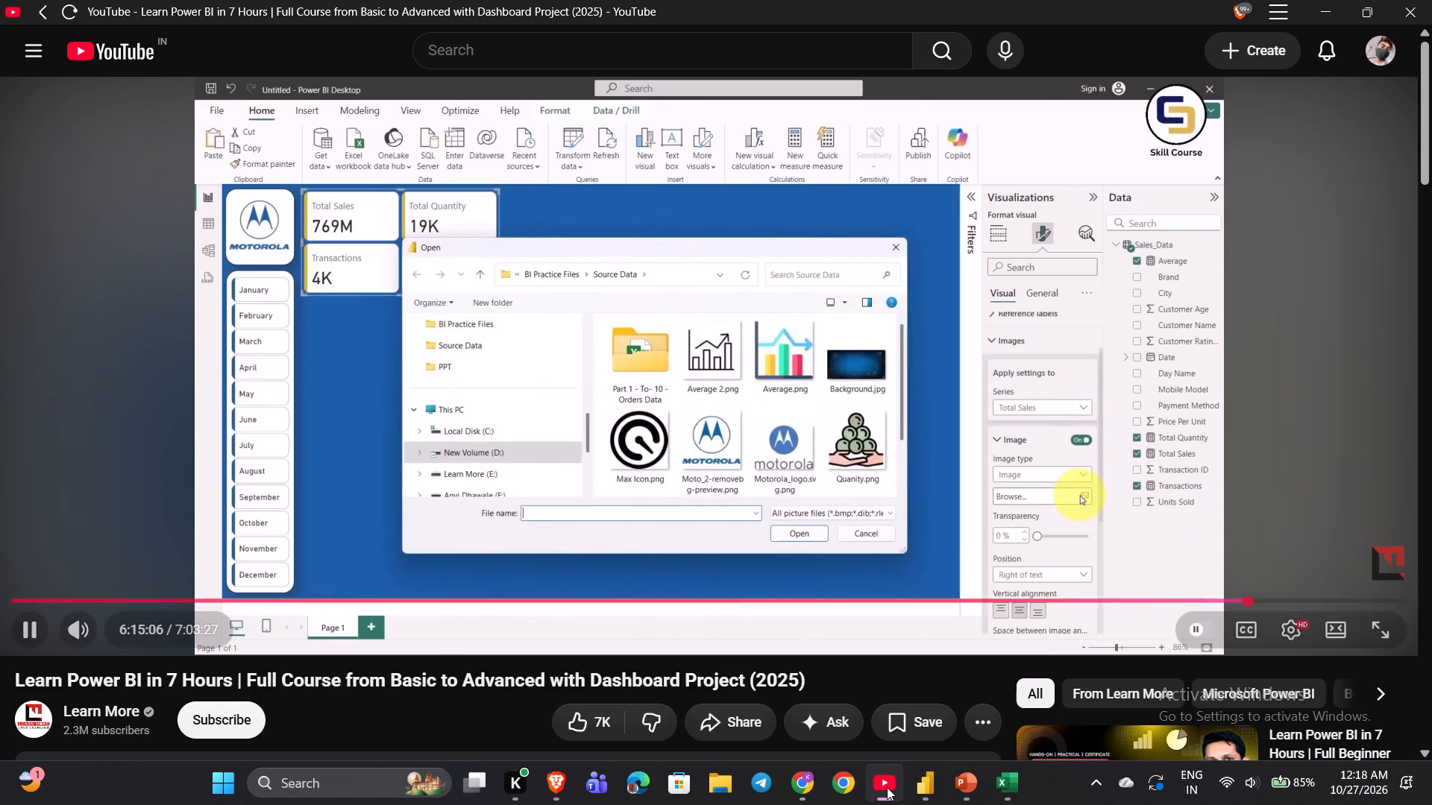
left_click(887, 787)
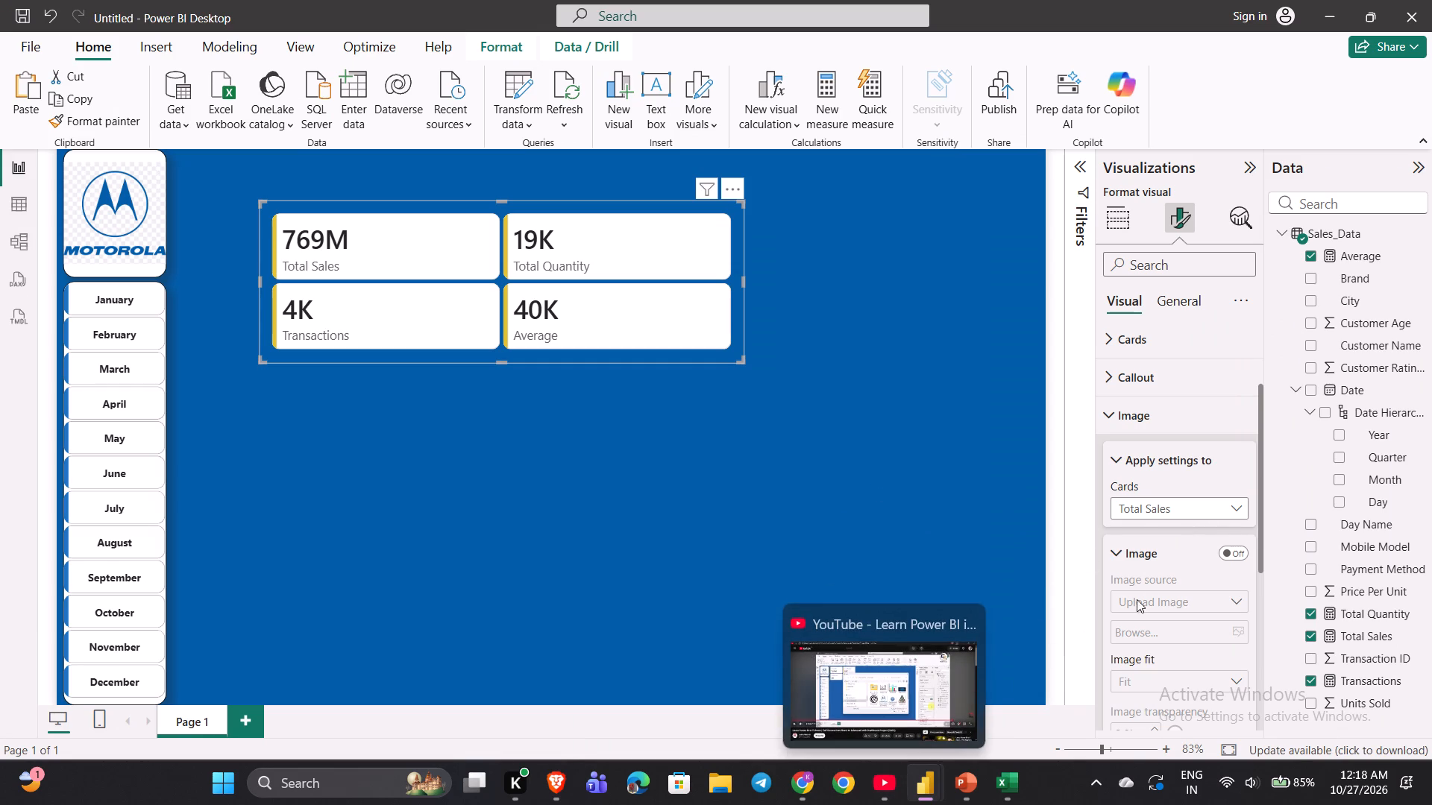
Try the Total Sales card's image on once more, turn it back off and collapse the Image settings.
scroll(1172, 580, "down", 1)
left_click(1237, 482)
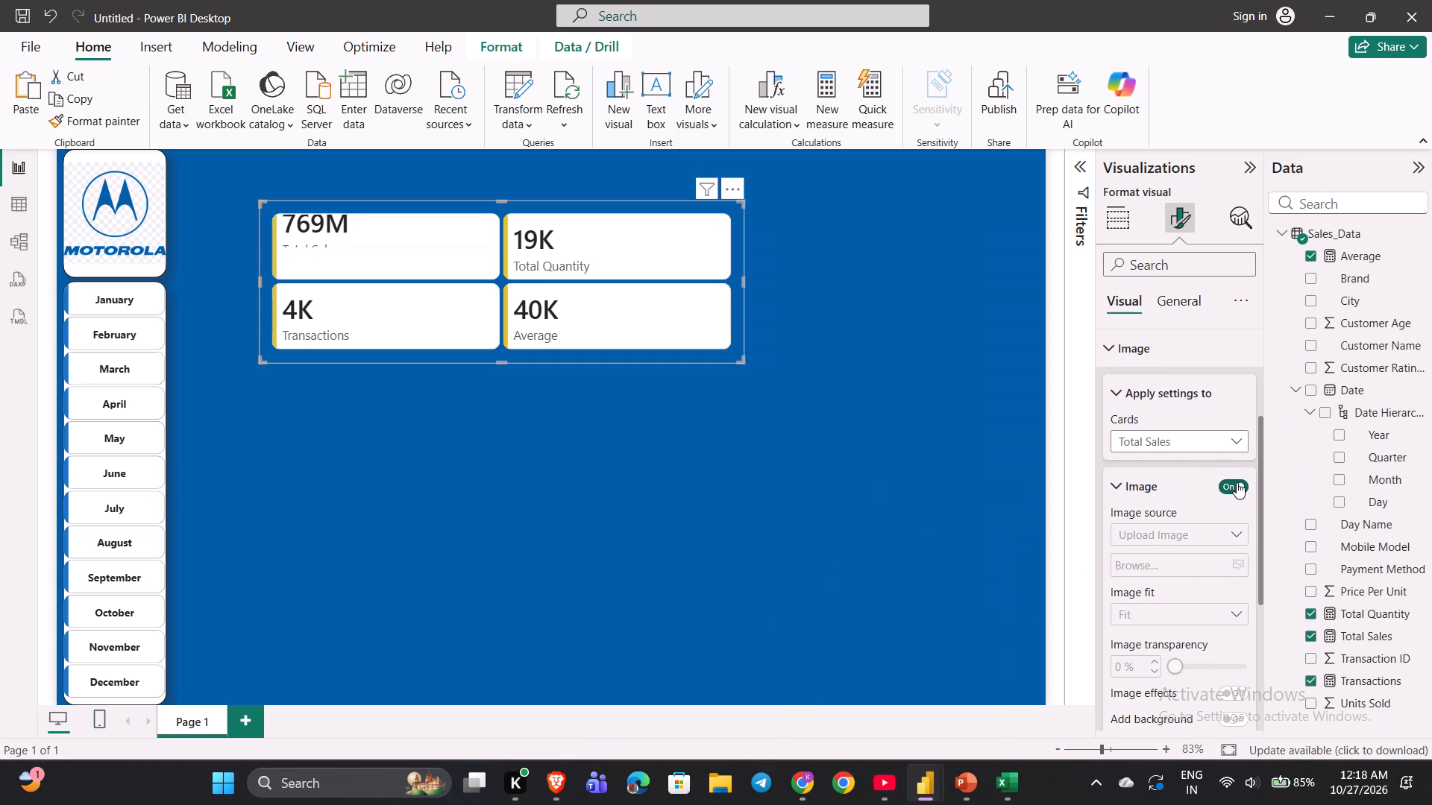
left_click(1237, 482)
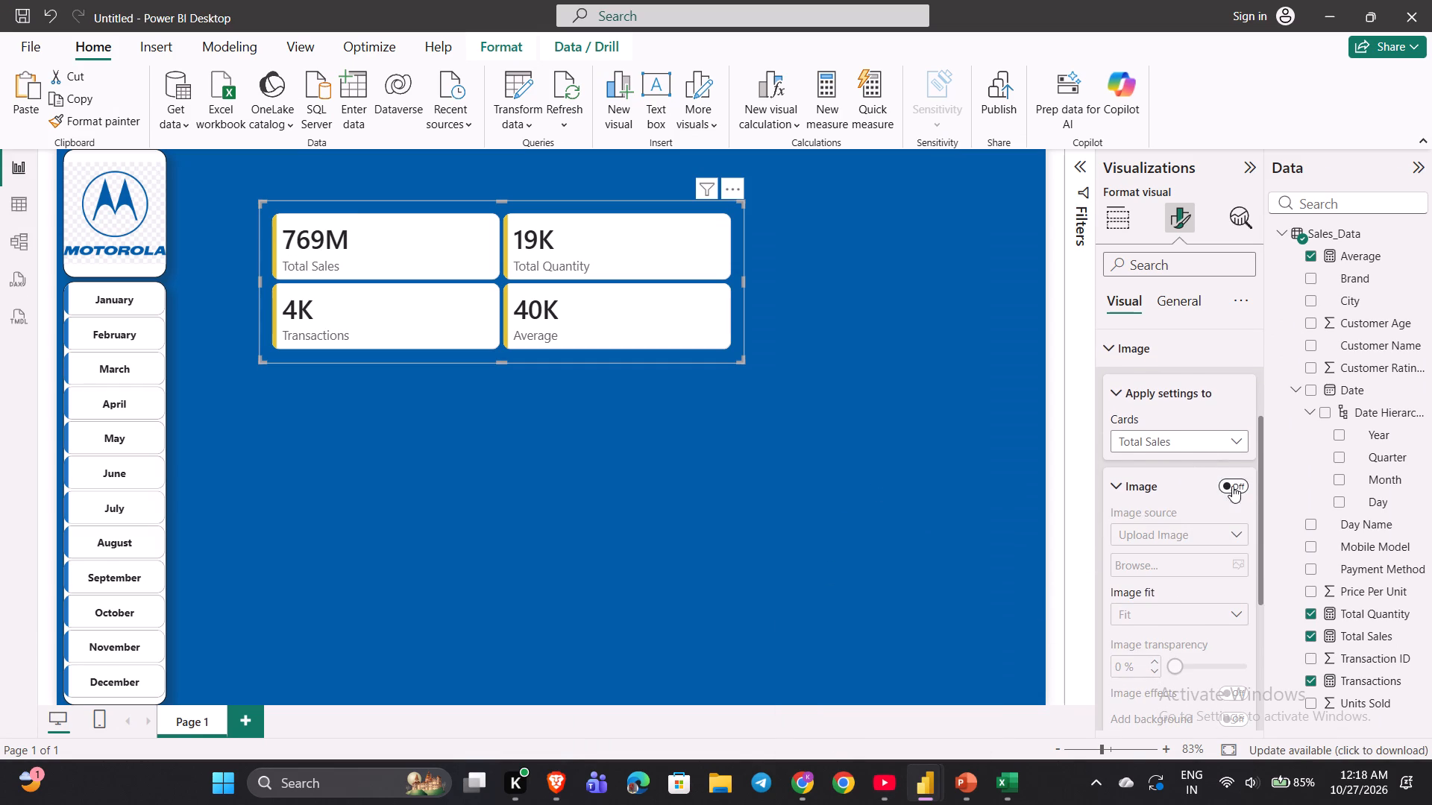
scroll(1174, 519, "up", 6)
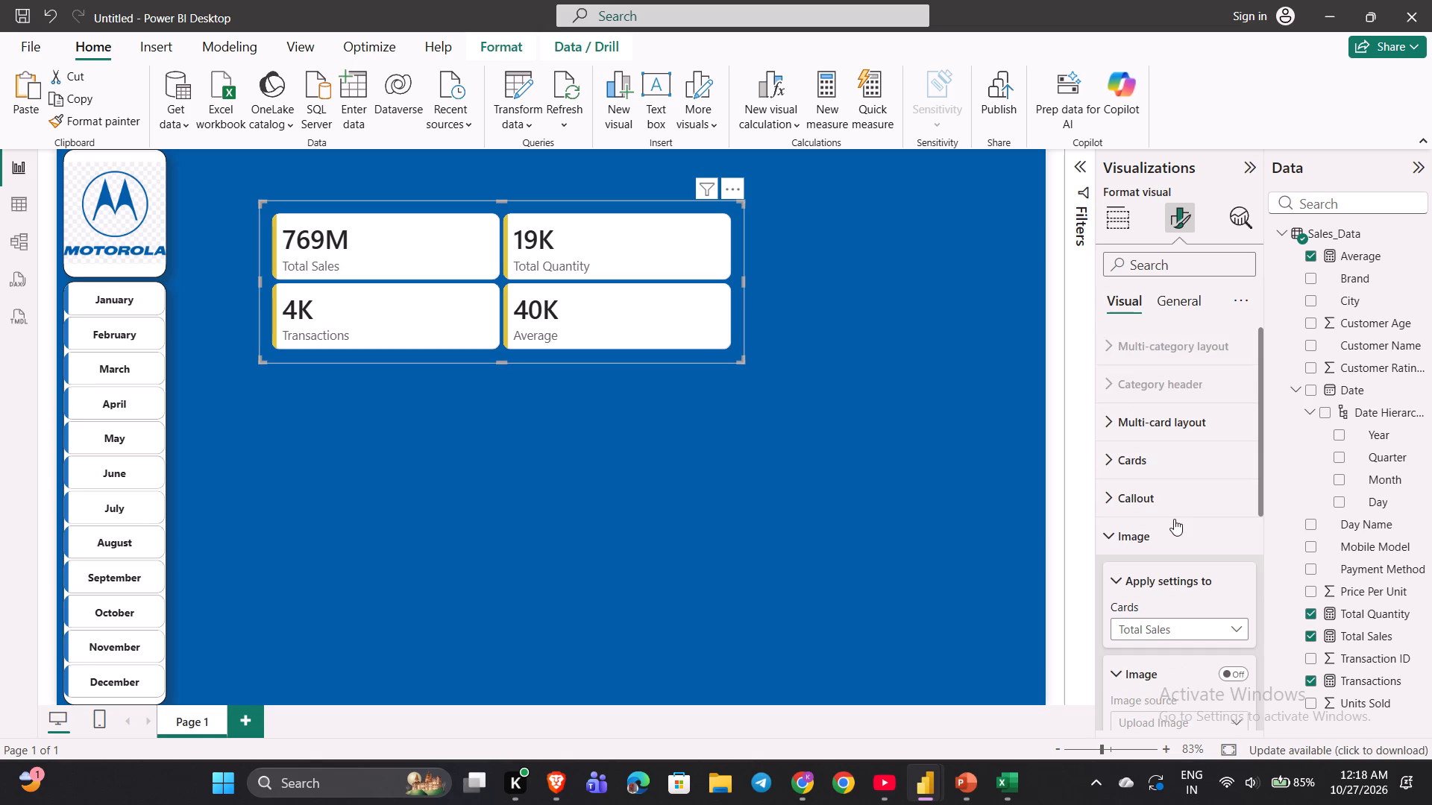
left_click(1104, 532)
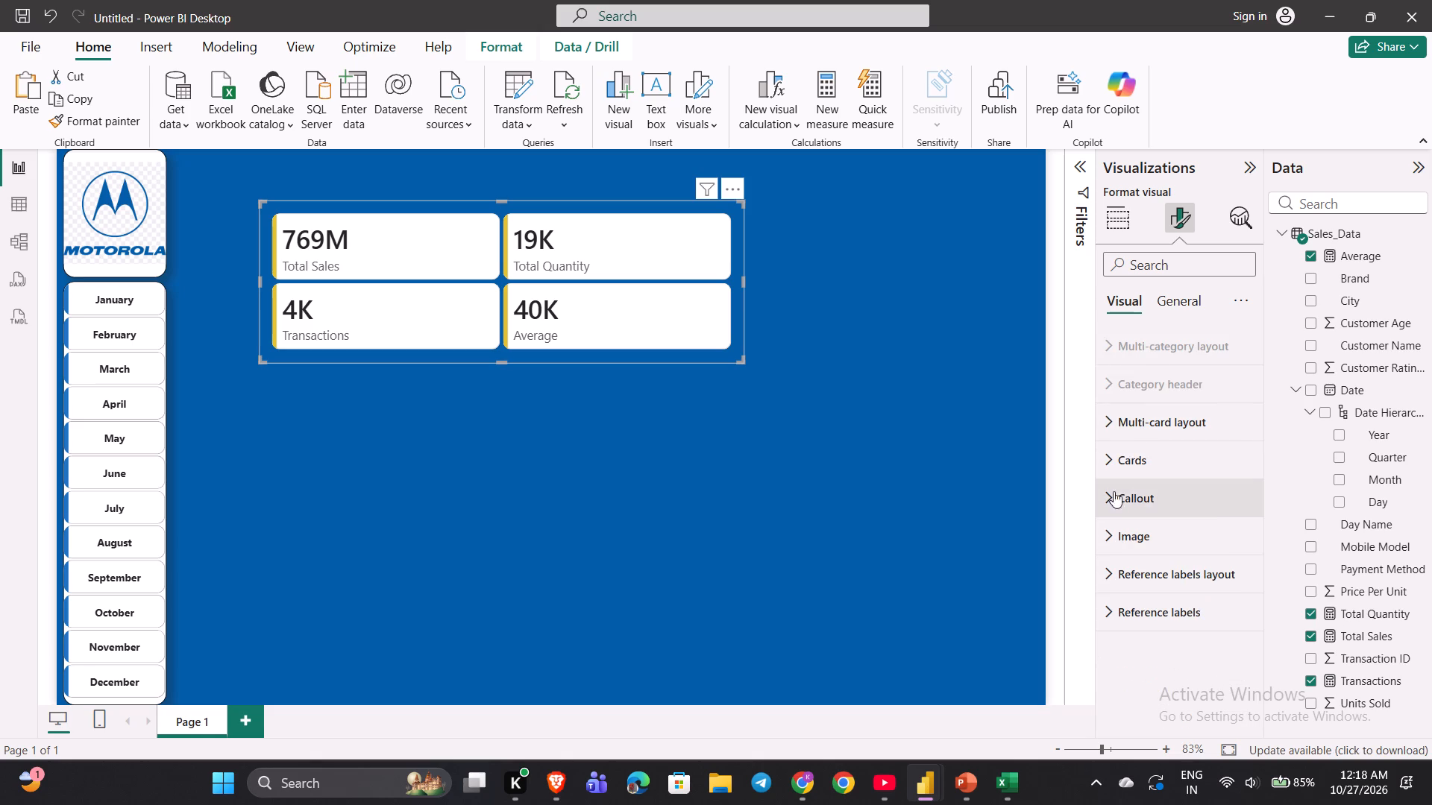
Look through the KPI card visual's general settings, examining the data format and header icon options, and collapse them again.
left_click(1178, 304)
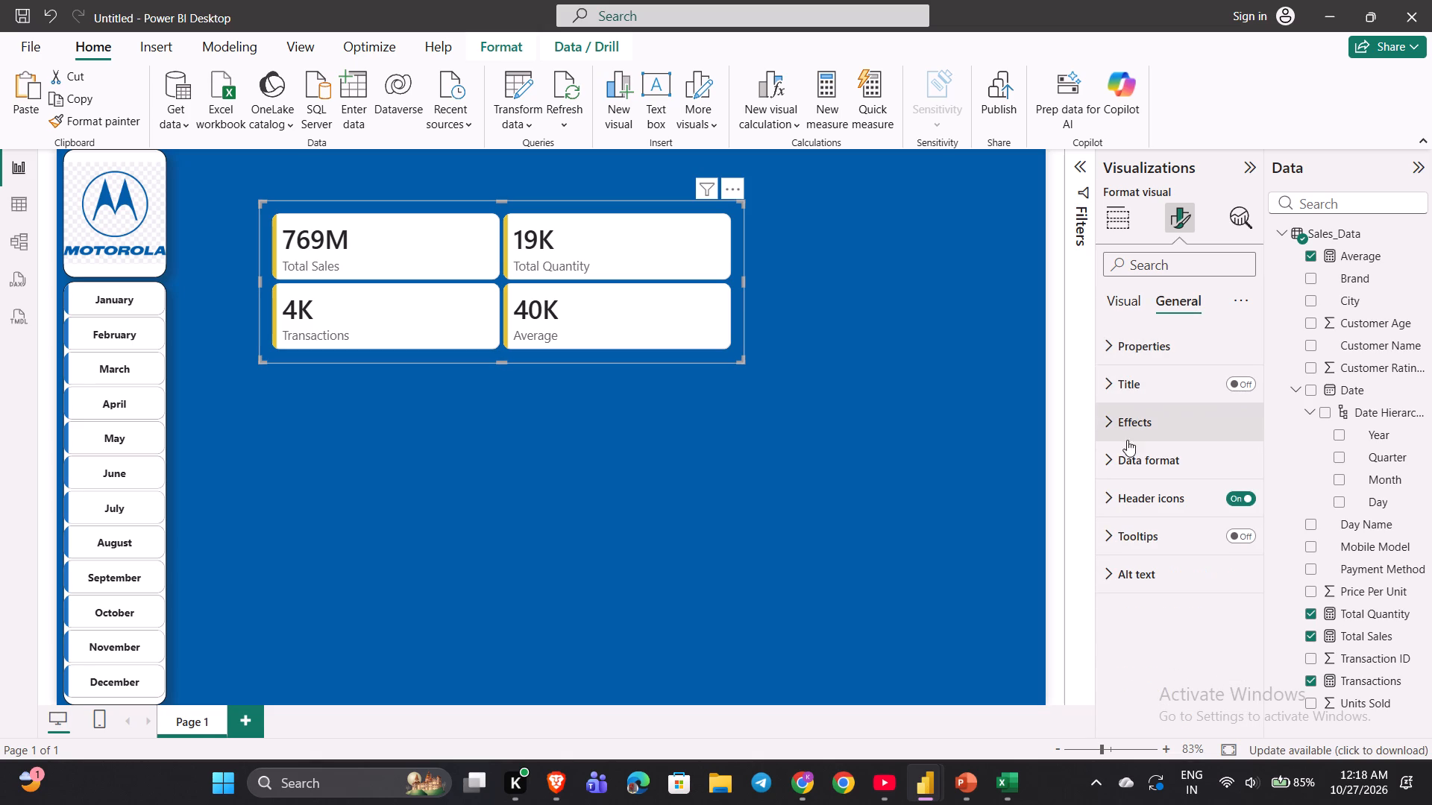
left_click(1127, 461)
scroll(1127, 461, "down", 1)
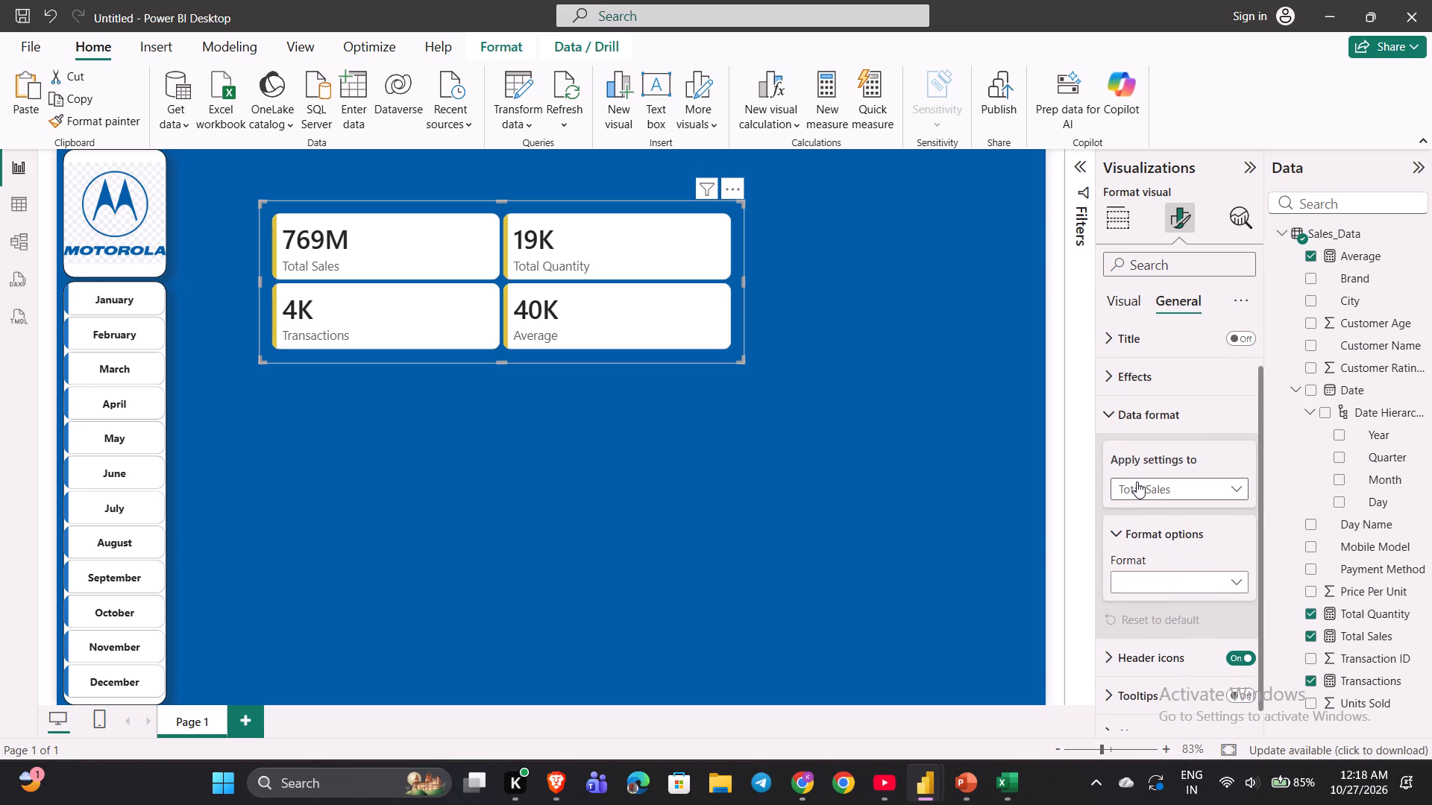
left_click(1137, 482)
left_click(1137, 482)
scroll(1137, 482, "down", 2)
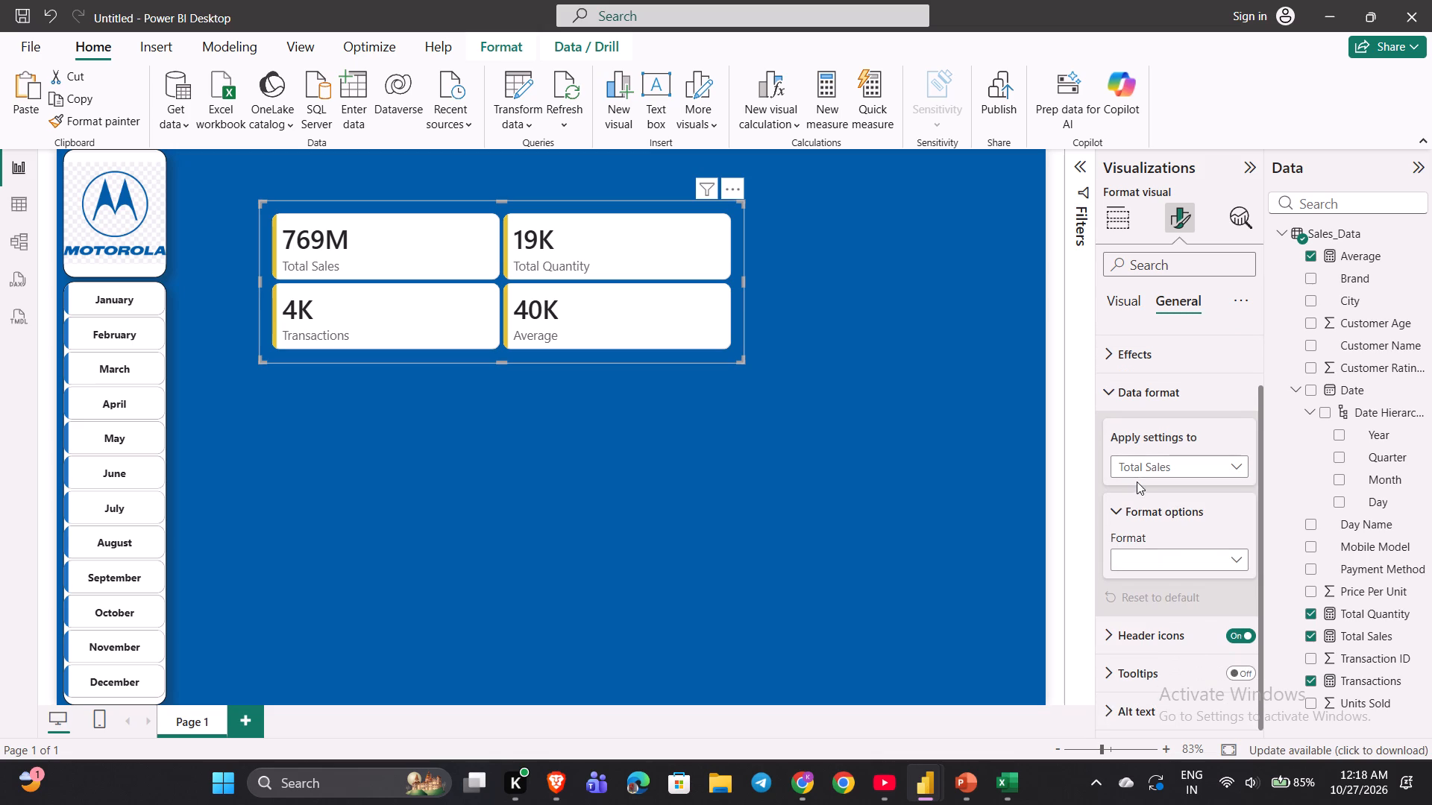
left_click(1131, 630)
scroll(1131, 630, "down", 1)
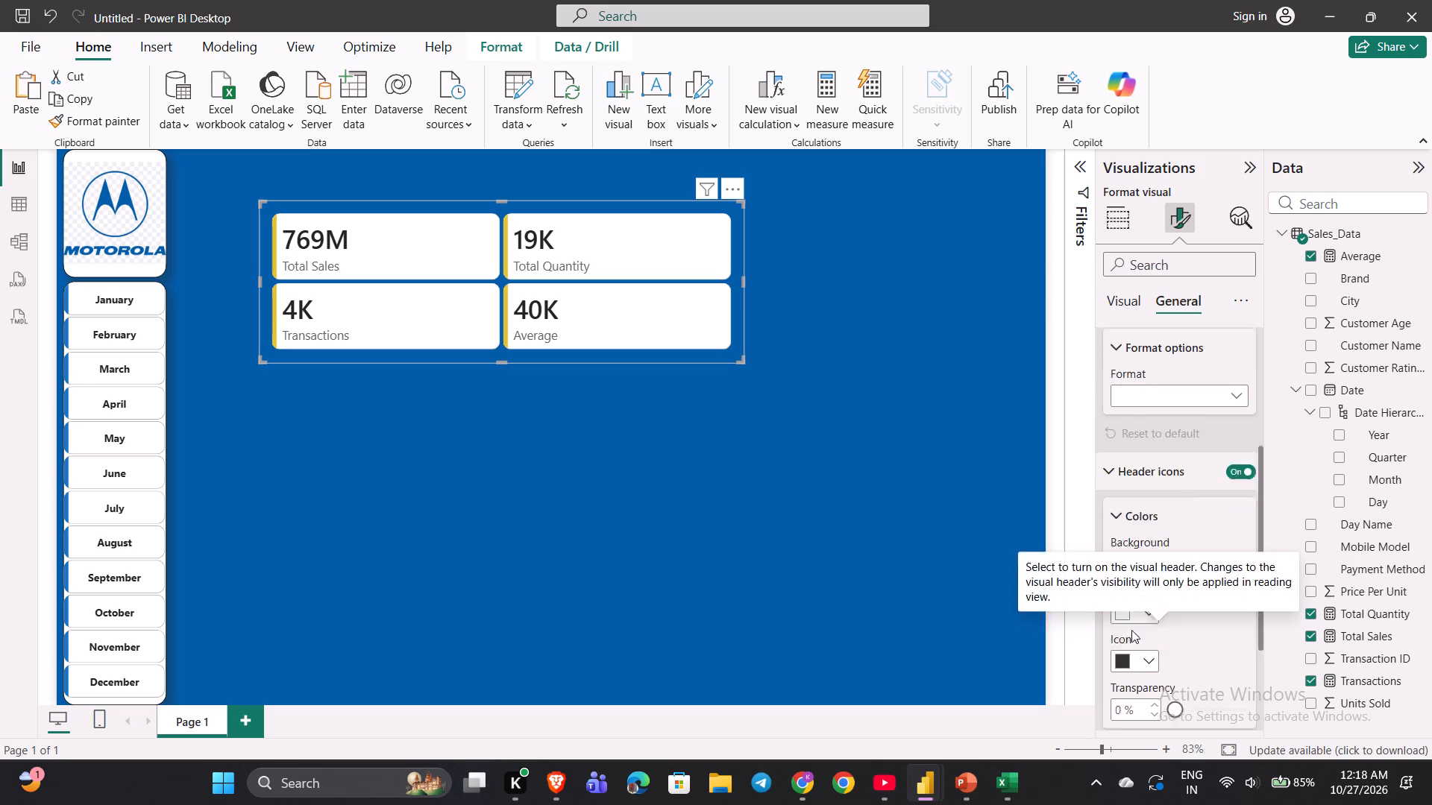
scroll(1131, 630, "down", 1)
left_click(1107, 402)
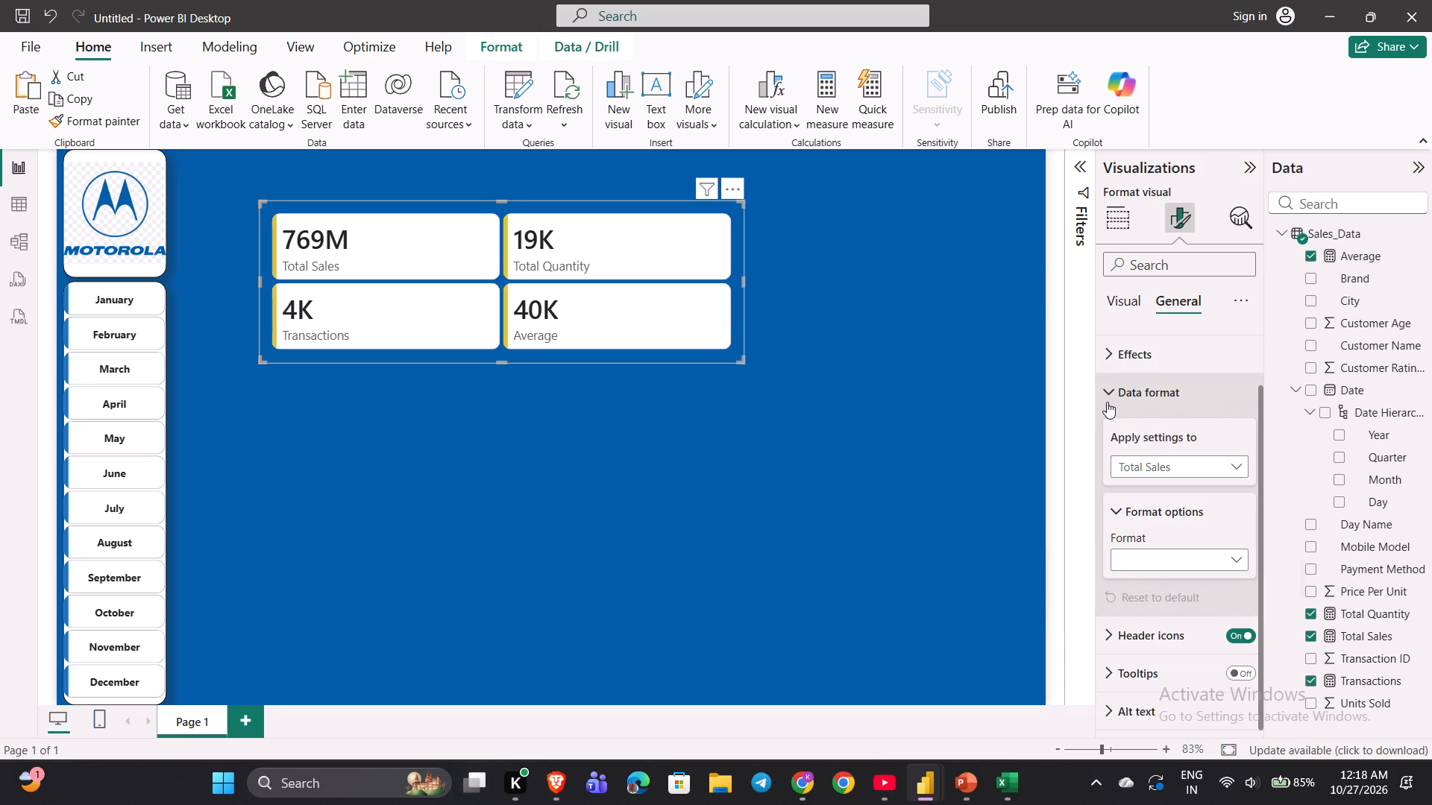
scroll(1122, 637, "up", 1)
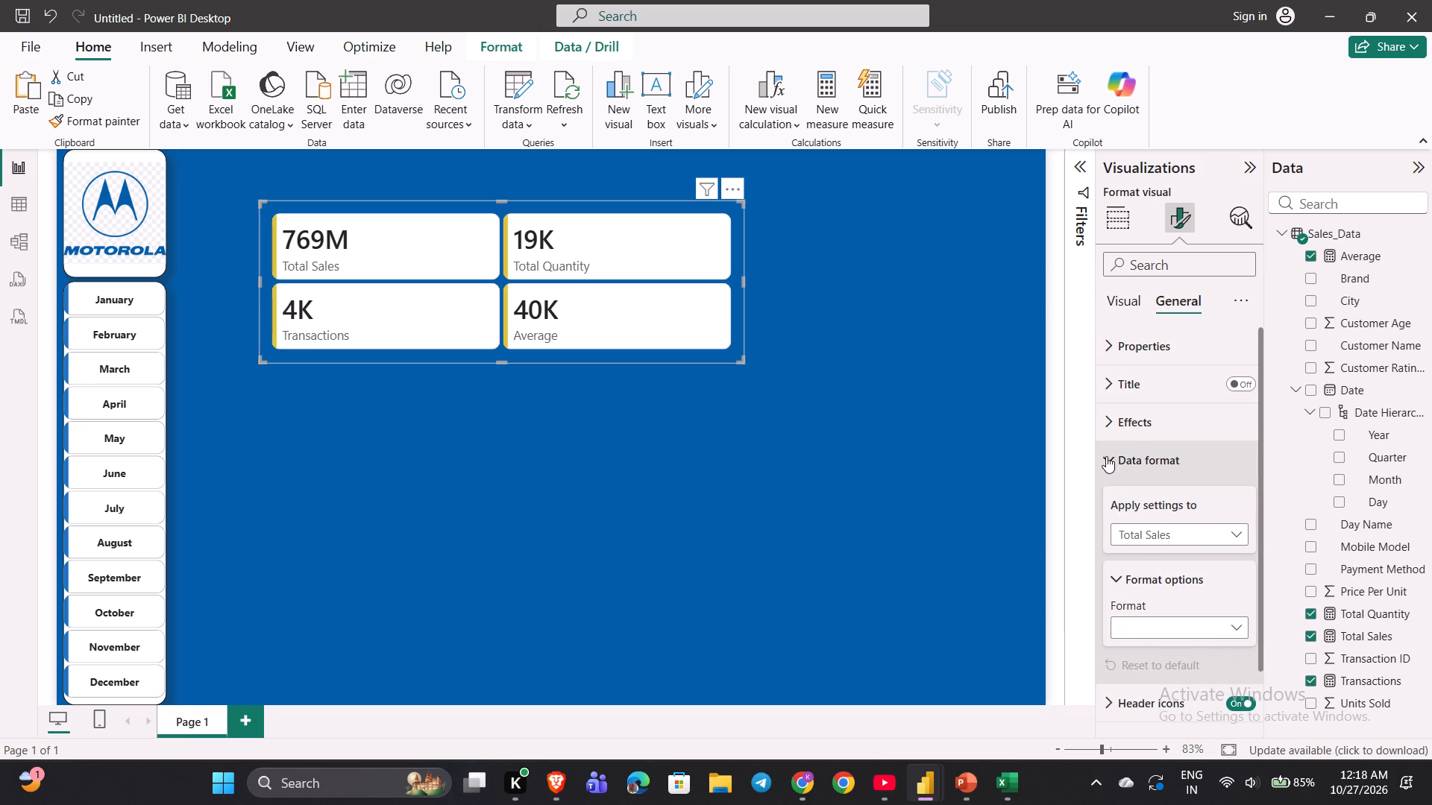
left_click(1106, 456)
Turn on the shadow in the KPI card visual's general effects and deselect the visual to check it on the canvas.
left_click(1106, 417)
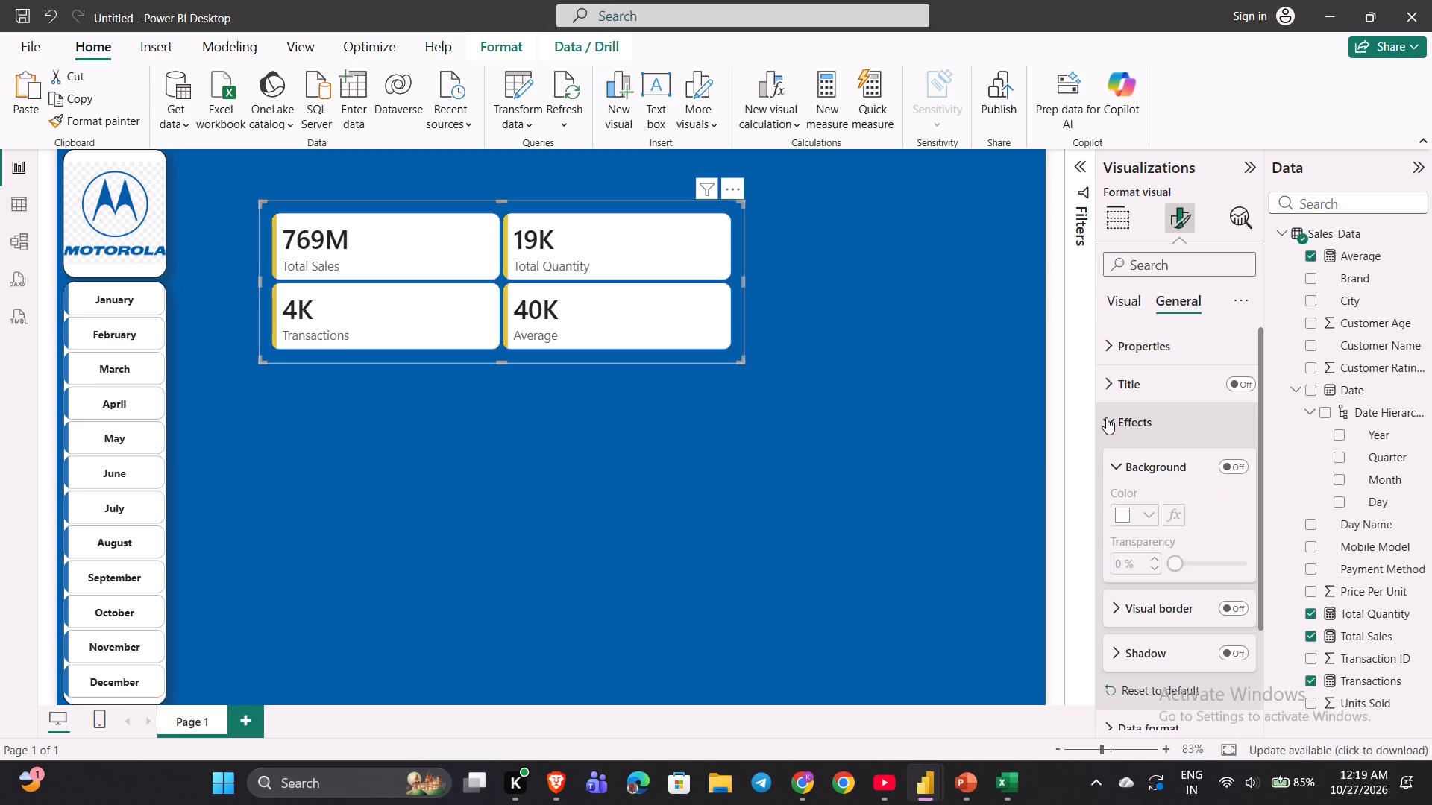
left_click(1106, 417)
left_click(1106, 417)
left_click(1231, 656)
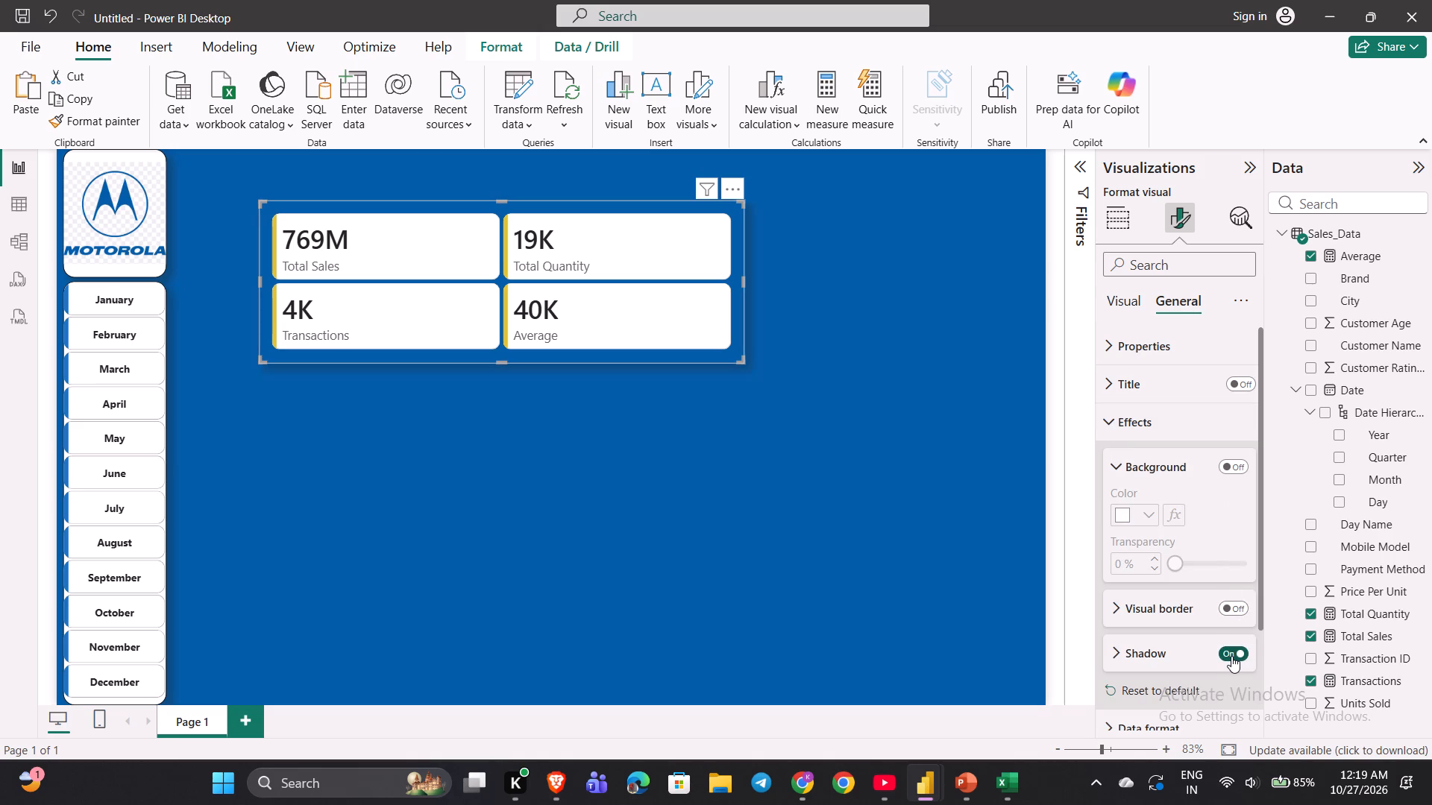
left_click(870, 451)
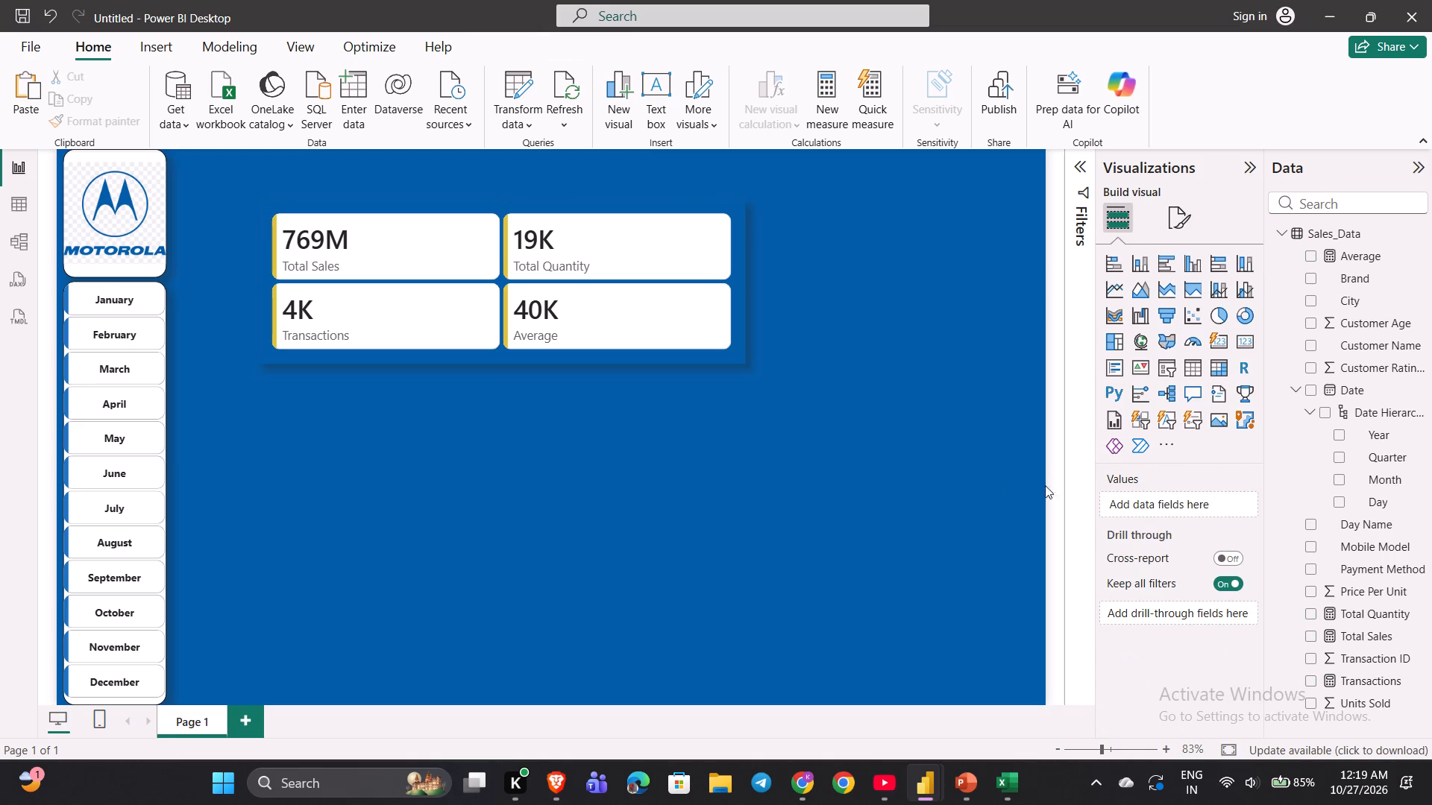
Turn off the Keep all filters option for the page's drill-through.
left_click(1230, 581)
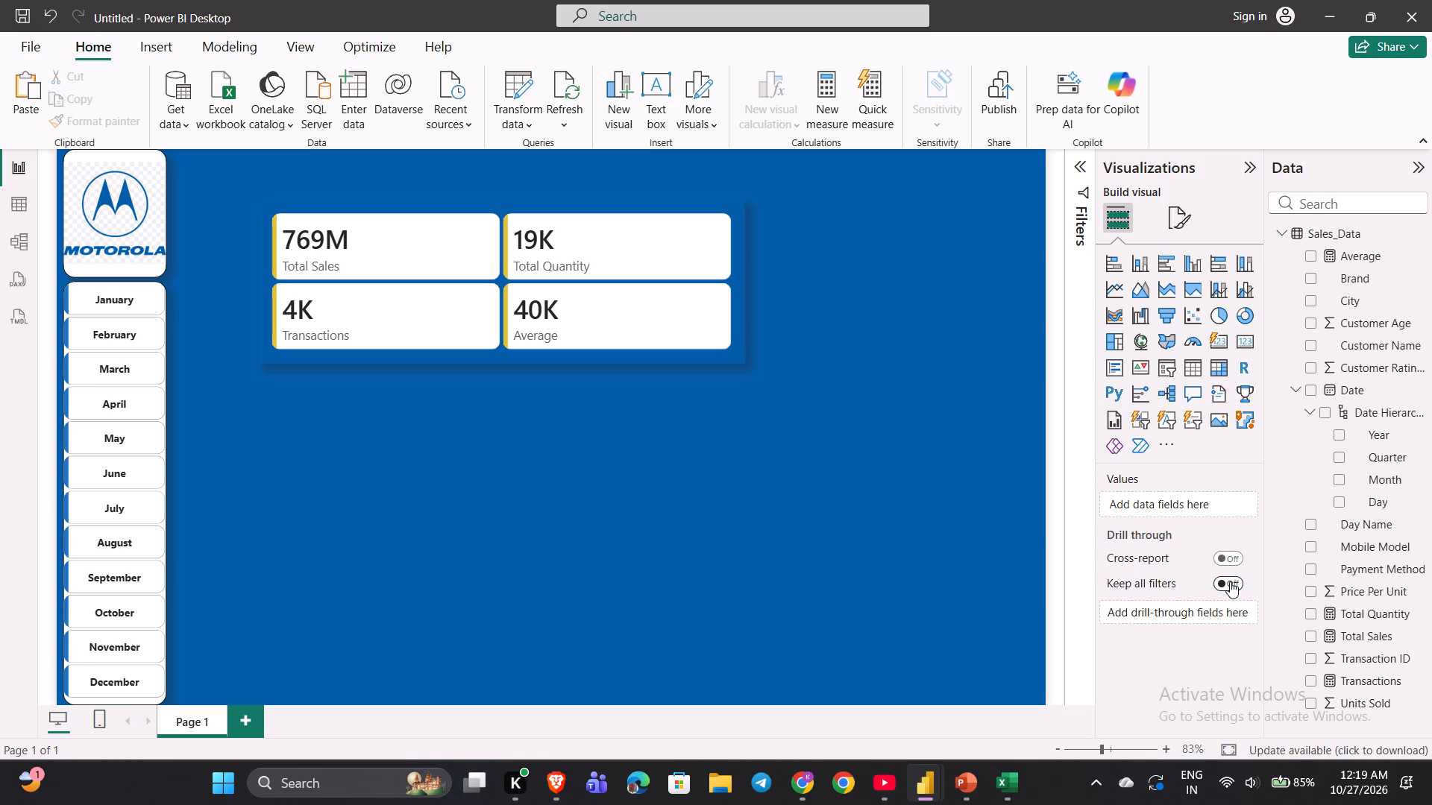
left_click(904, 476)
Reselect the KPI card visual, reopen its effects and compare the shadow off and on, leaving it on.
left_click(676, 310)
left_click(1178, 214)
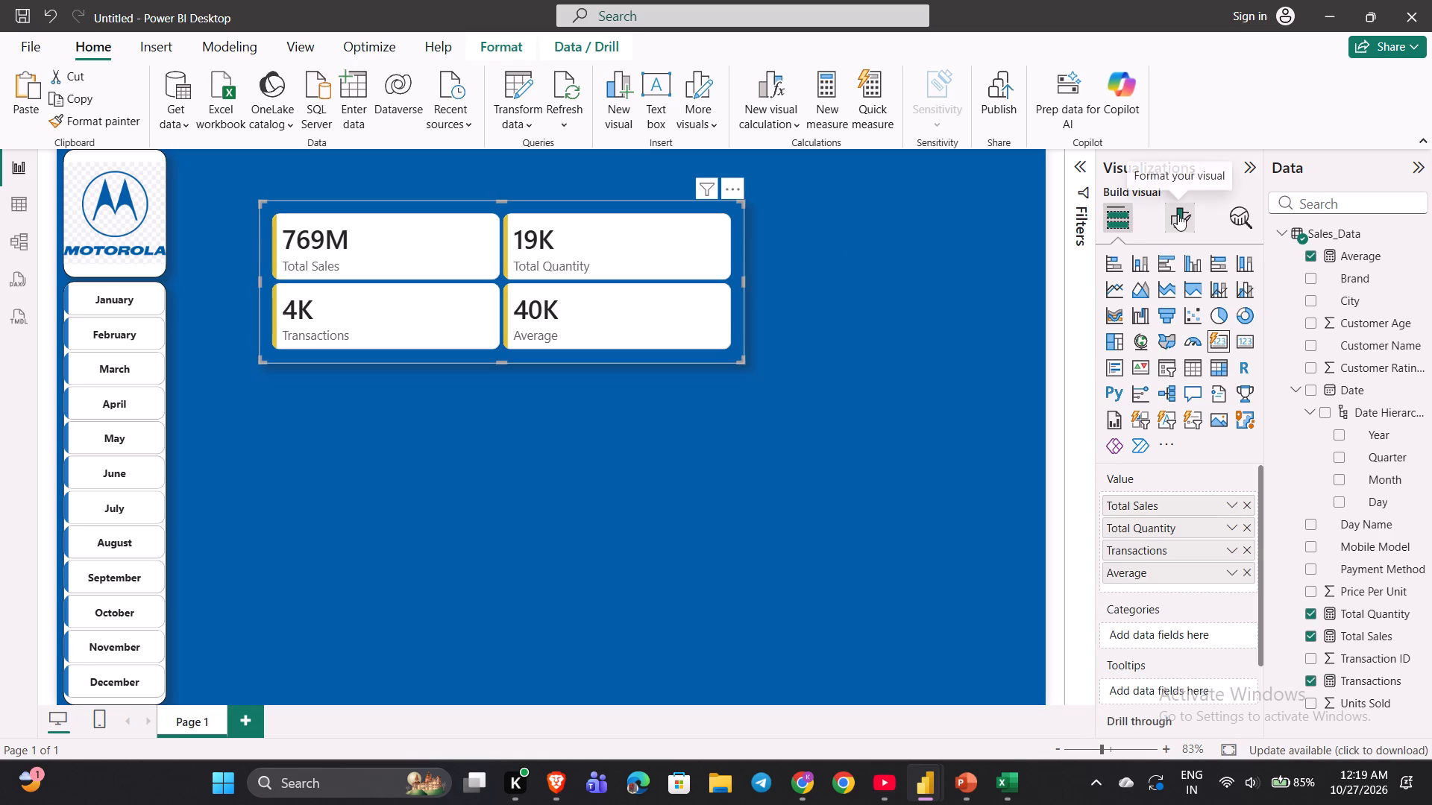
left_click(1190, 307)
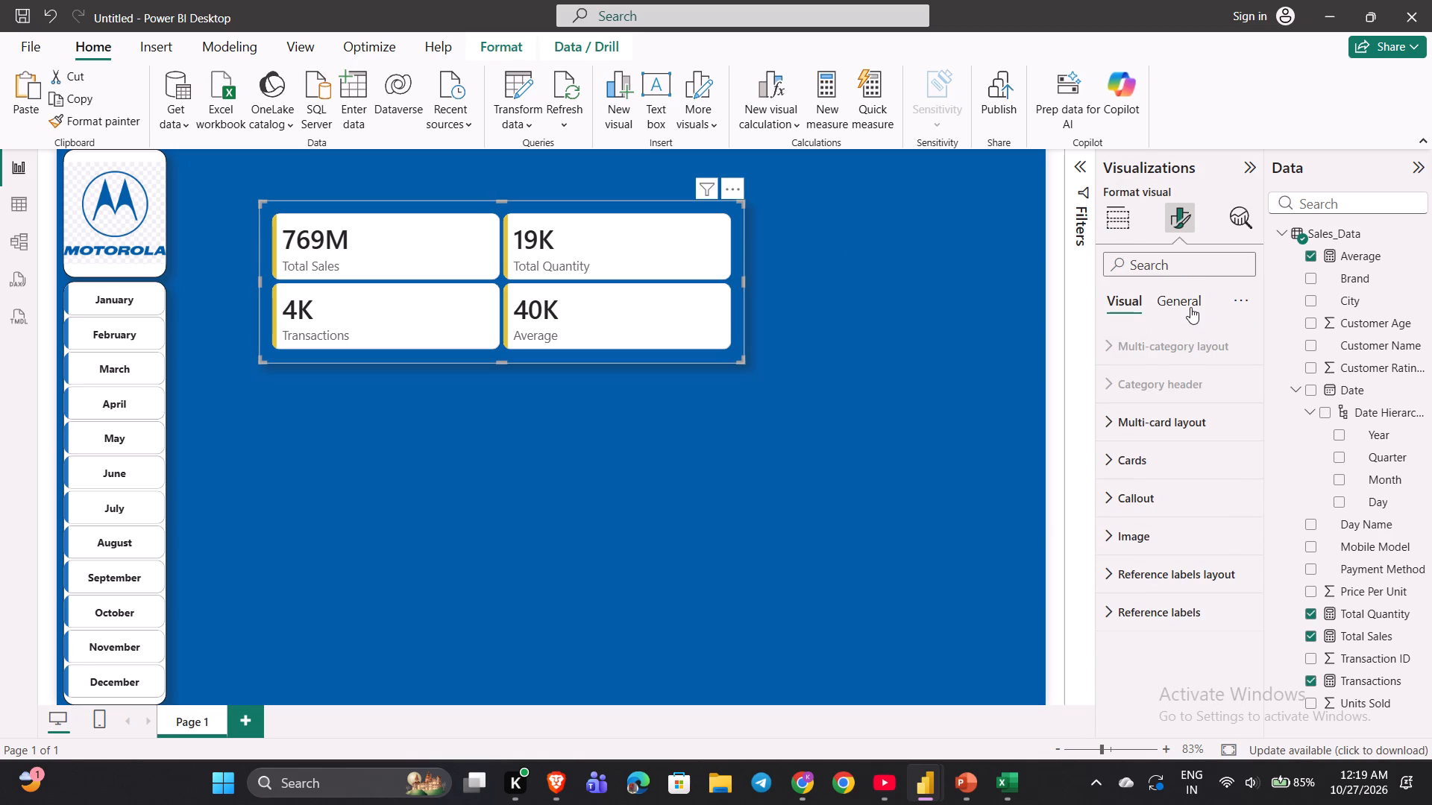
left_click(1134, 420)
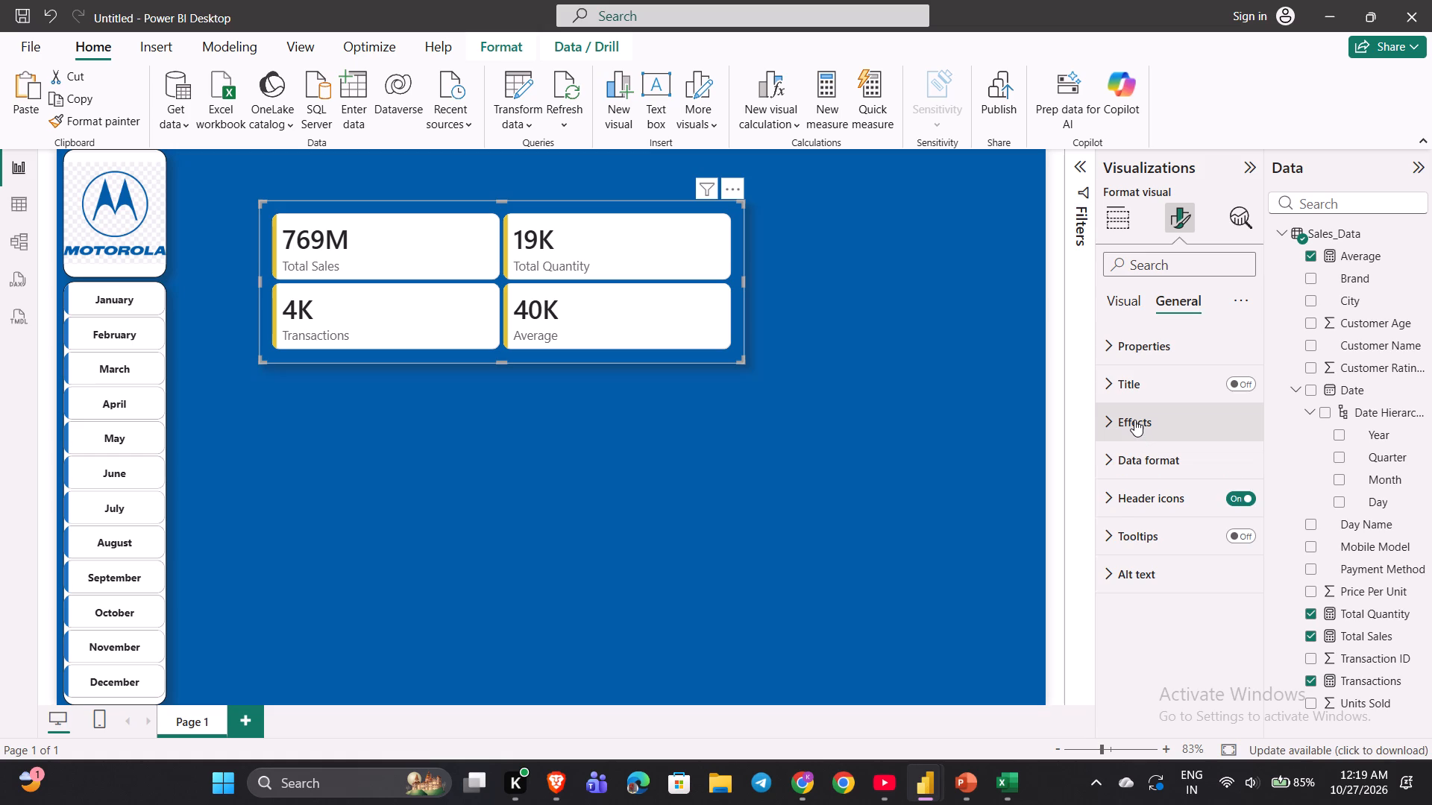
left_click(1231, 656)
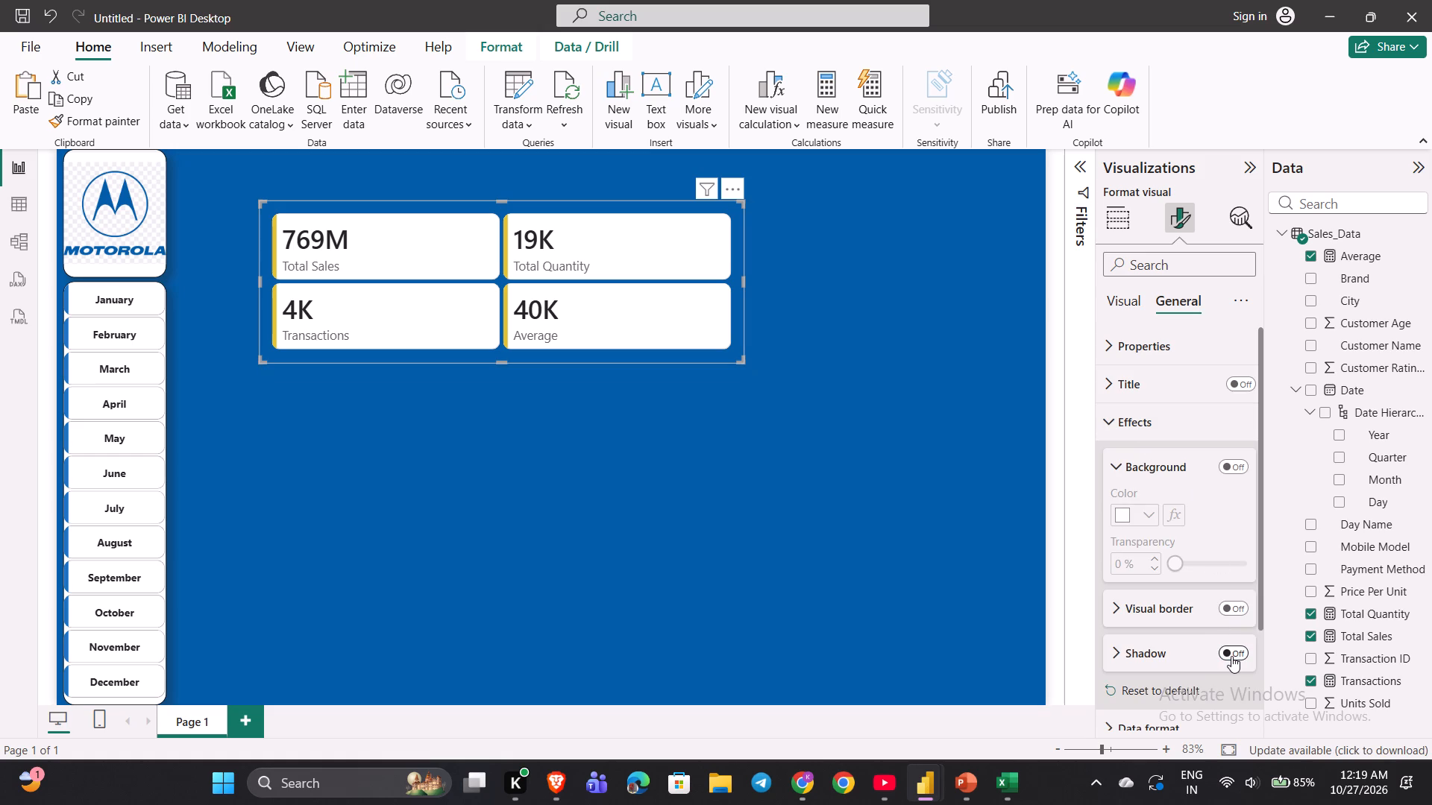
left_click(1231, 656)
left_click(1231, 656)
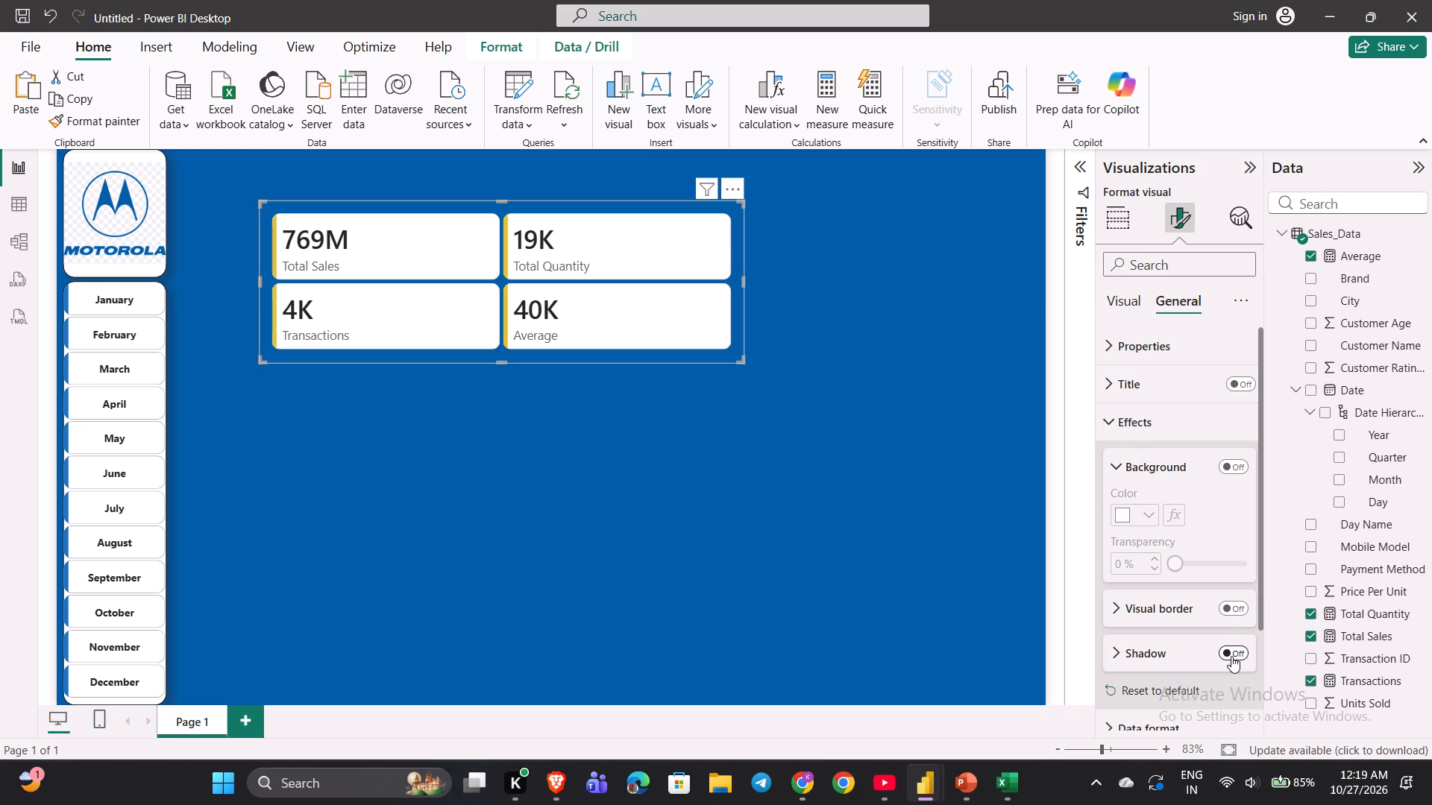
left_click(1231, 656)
Compare the KPI card visual with and without a visual border, undoing the last two border changes and redoing one.
left_click(1231, 607)
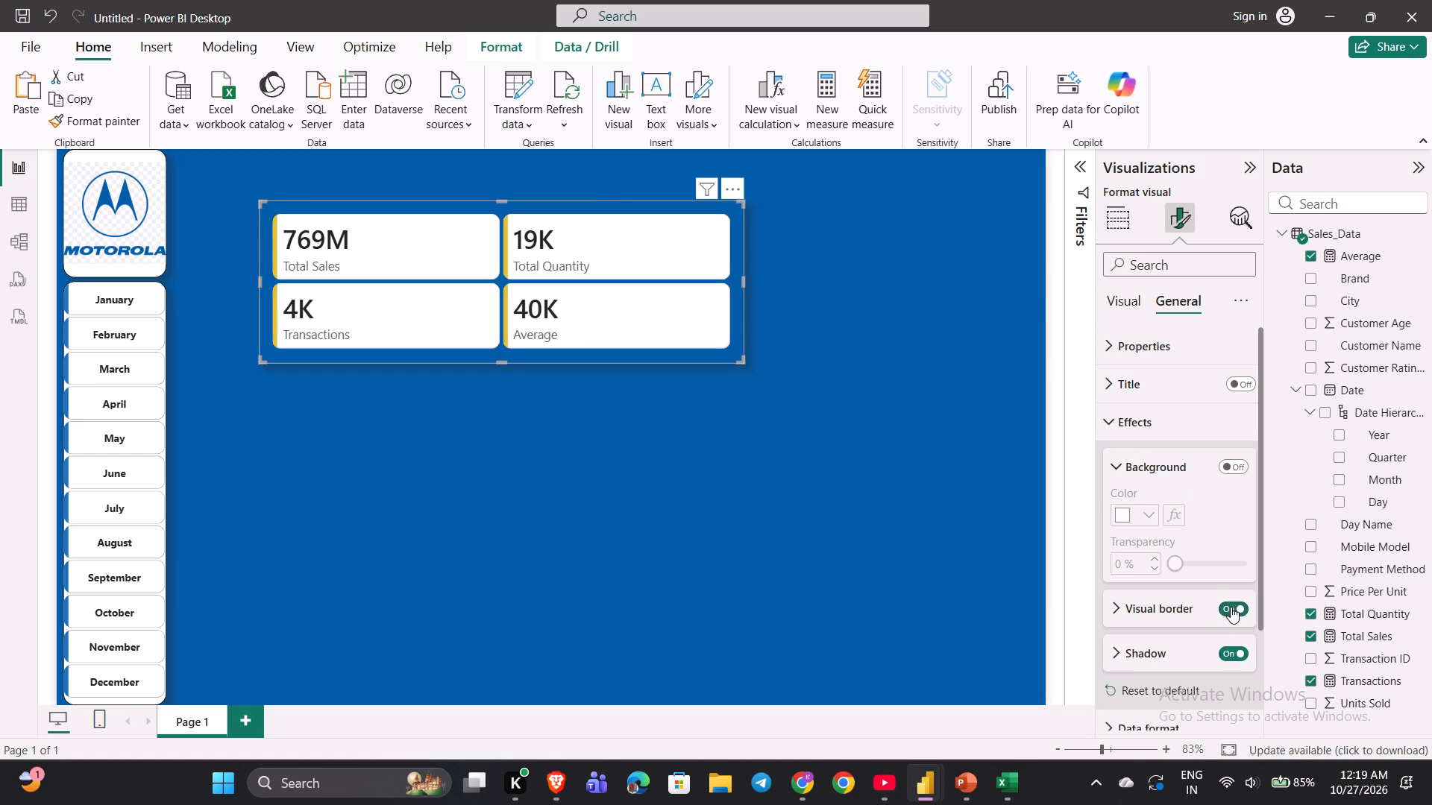
left_click(1231, 607)
left_click(887, 462)
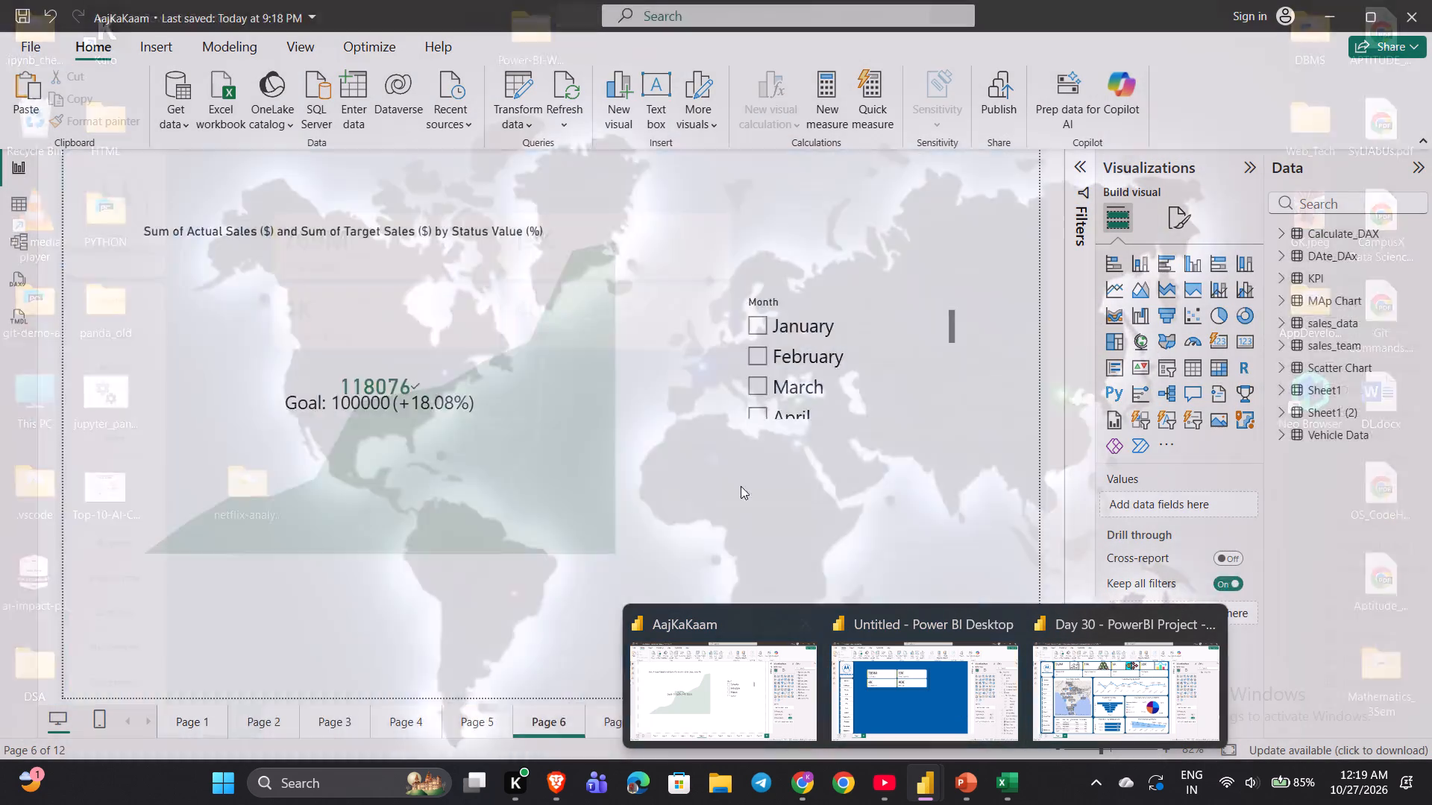
left_click(744, 482)
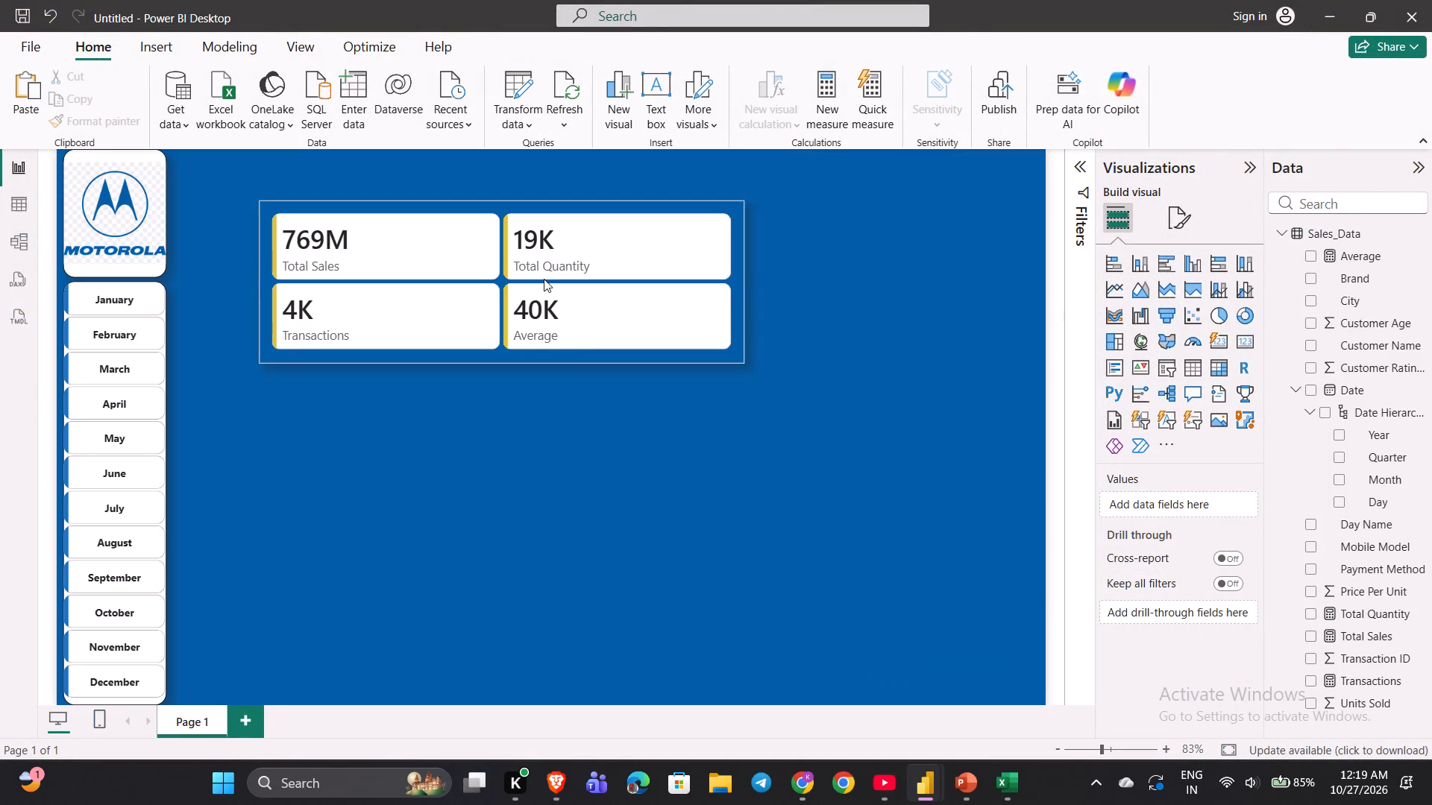
left_click(544, 279)
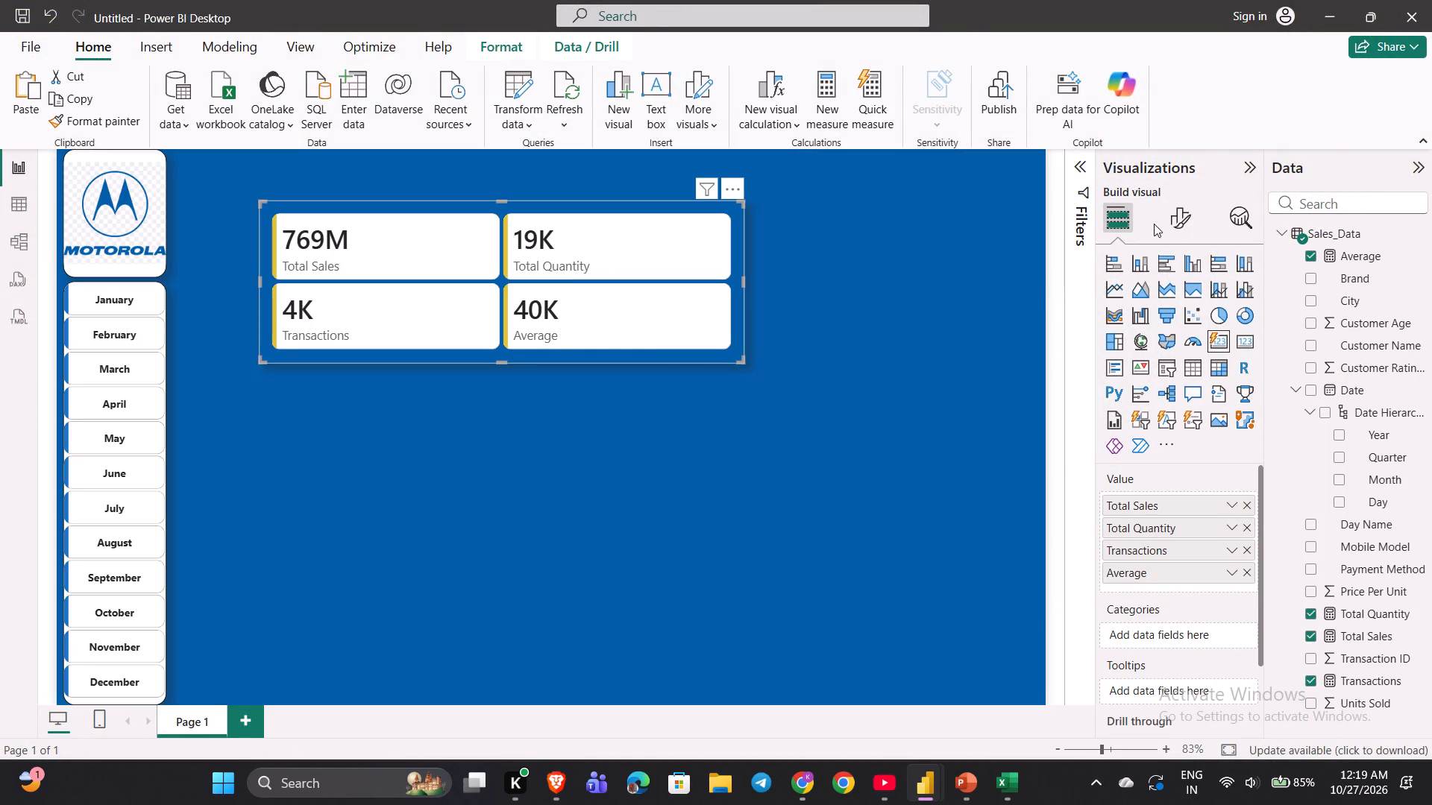
left_click(911, 357)
key("ctrl+z")
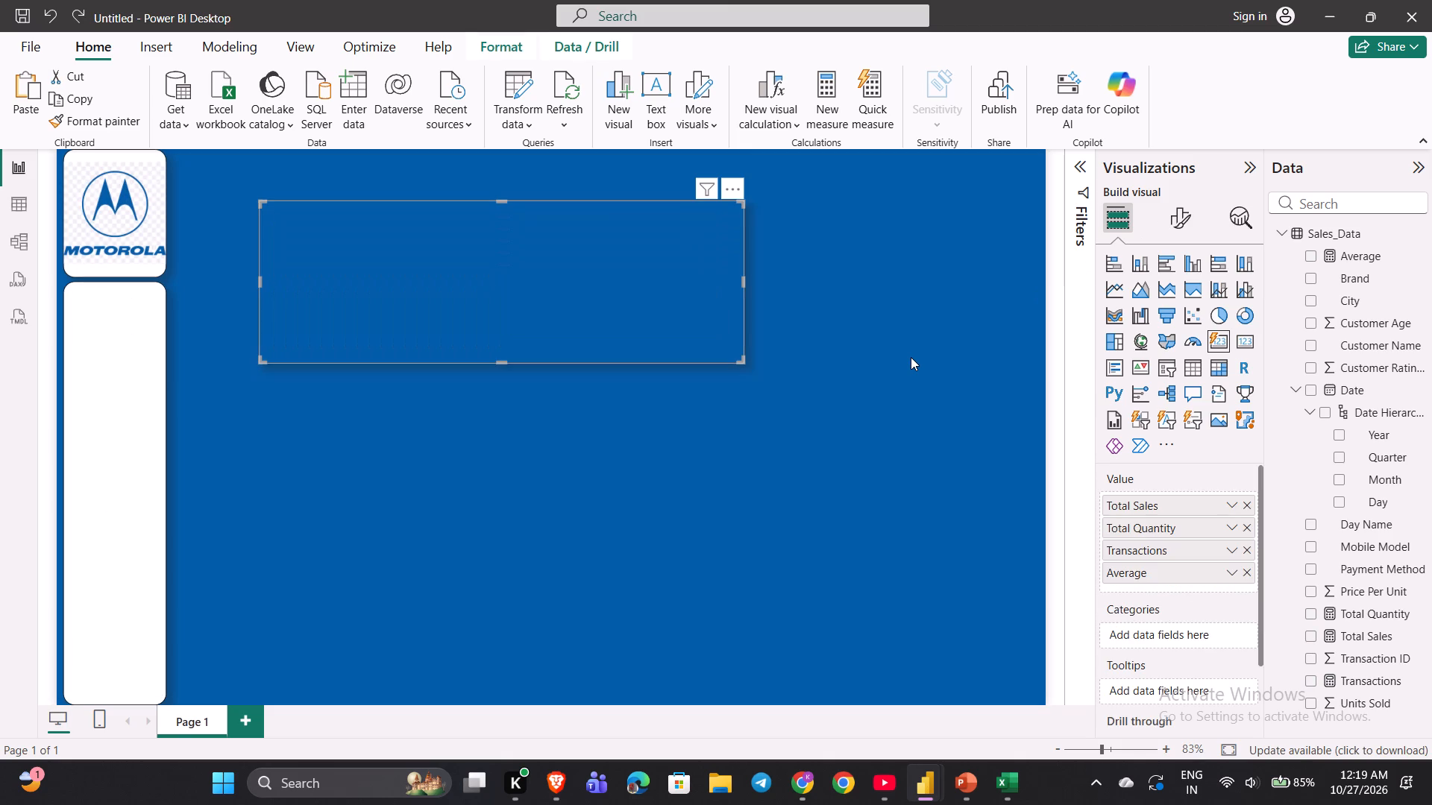
key("ctrl+z")
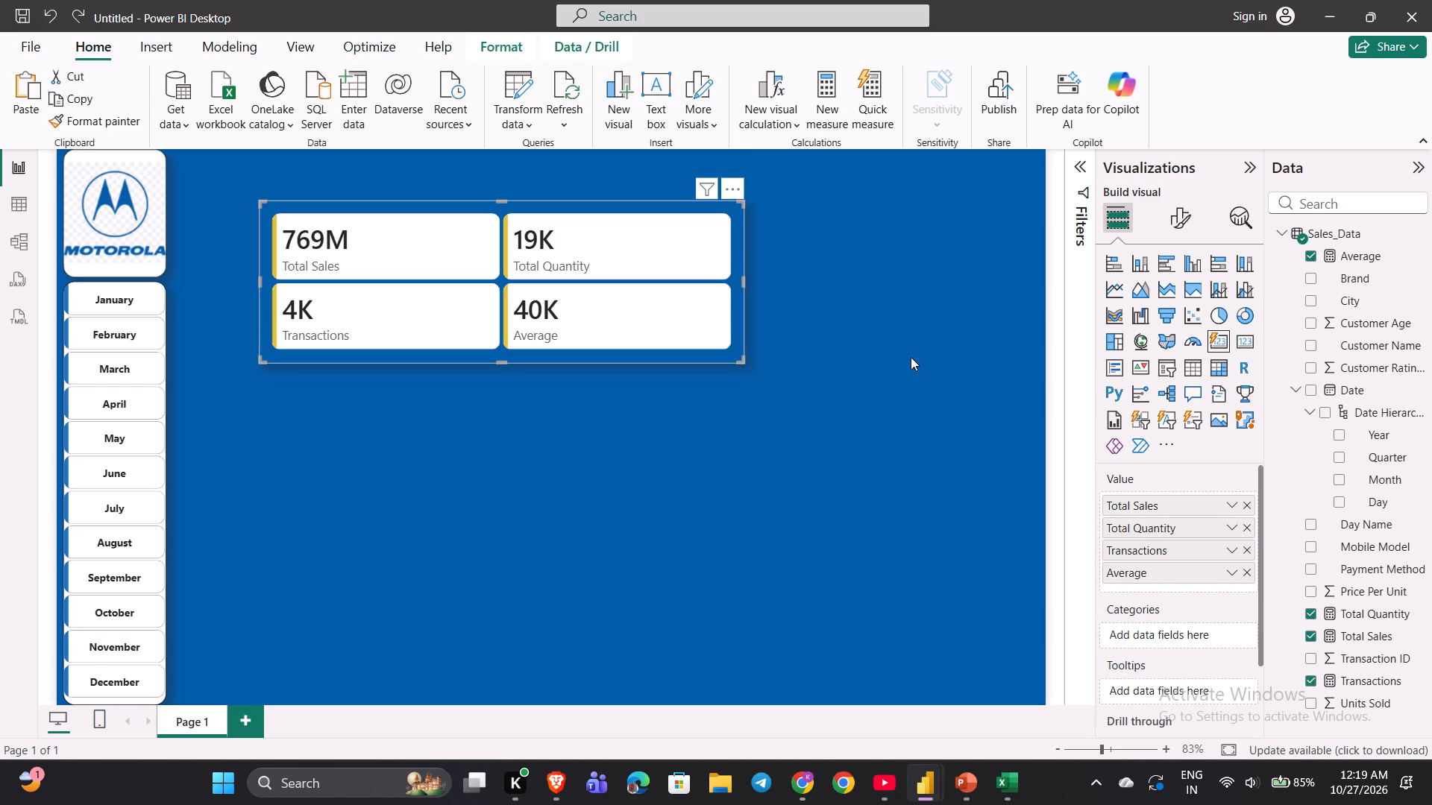
key("ctrl+y")
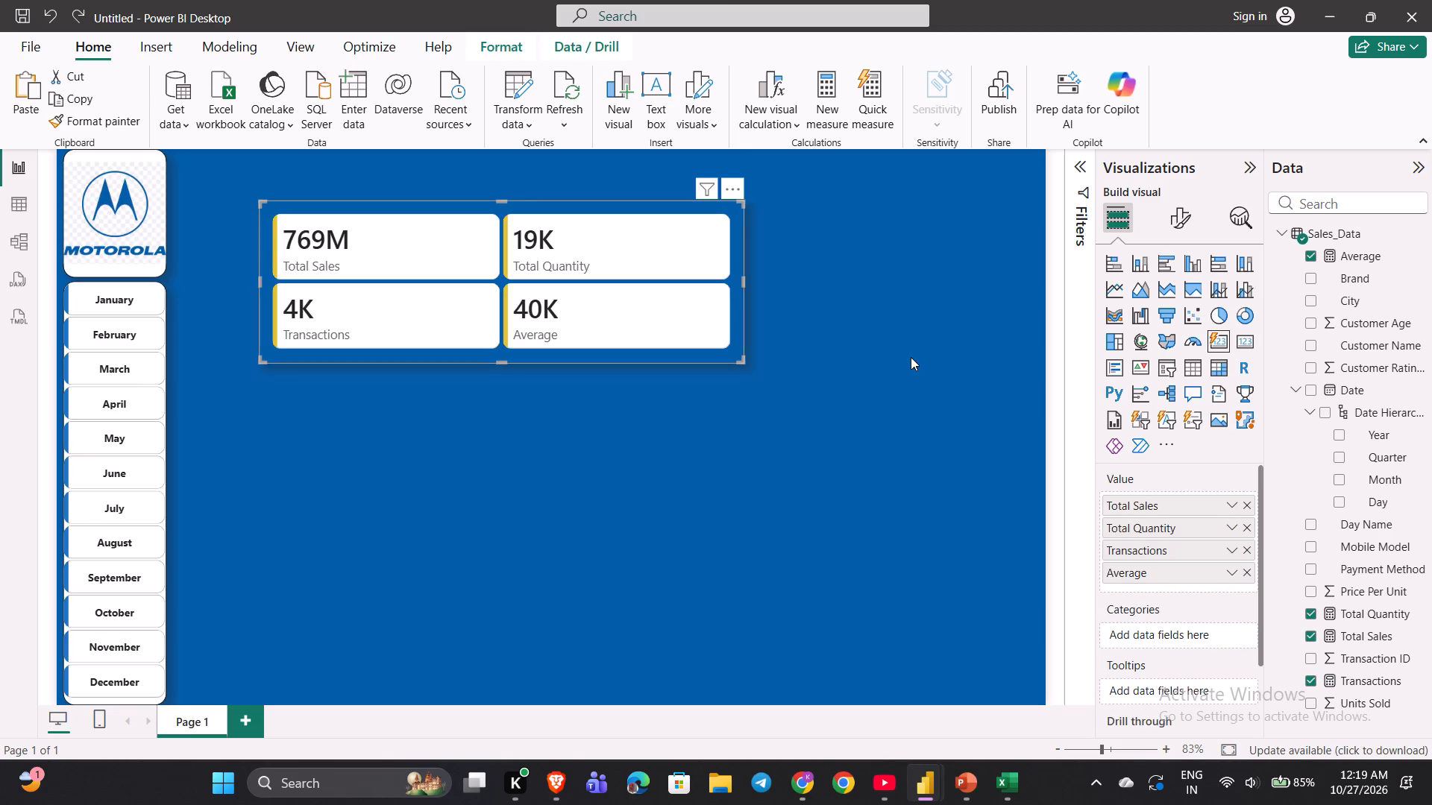
Undo the last two effects changes on the KPI card visual, removing its visual border and shadow, and deselect it.
left_click(911, 357)
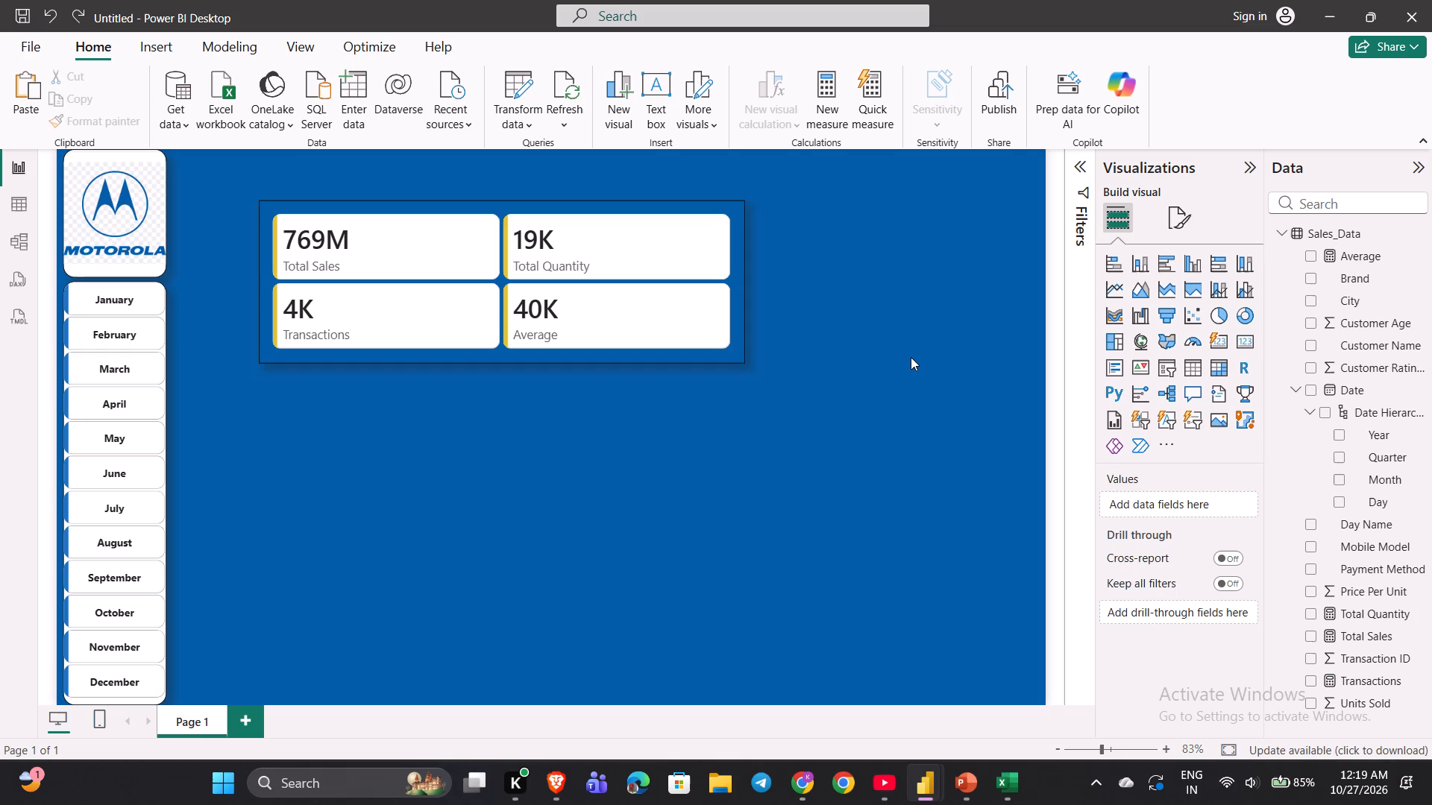
key("ctrl+z")
key("ctrl+z")
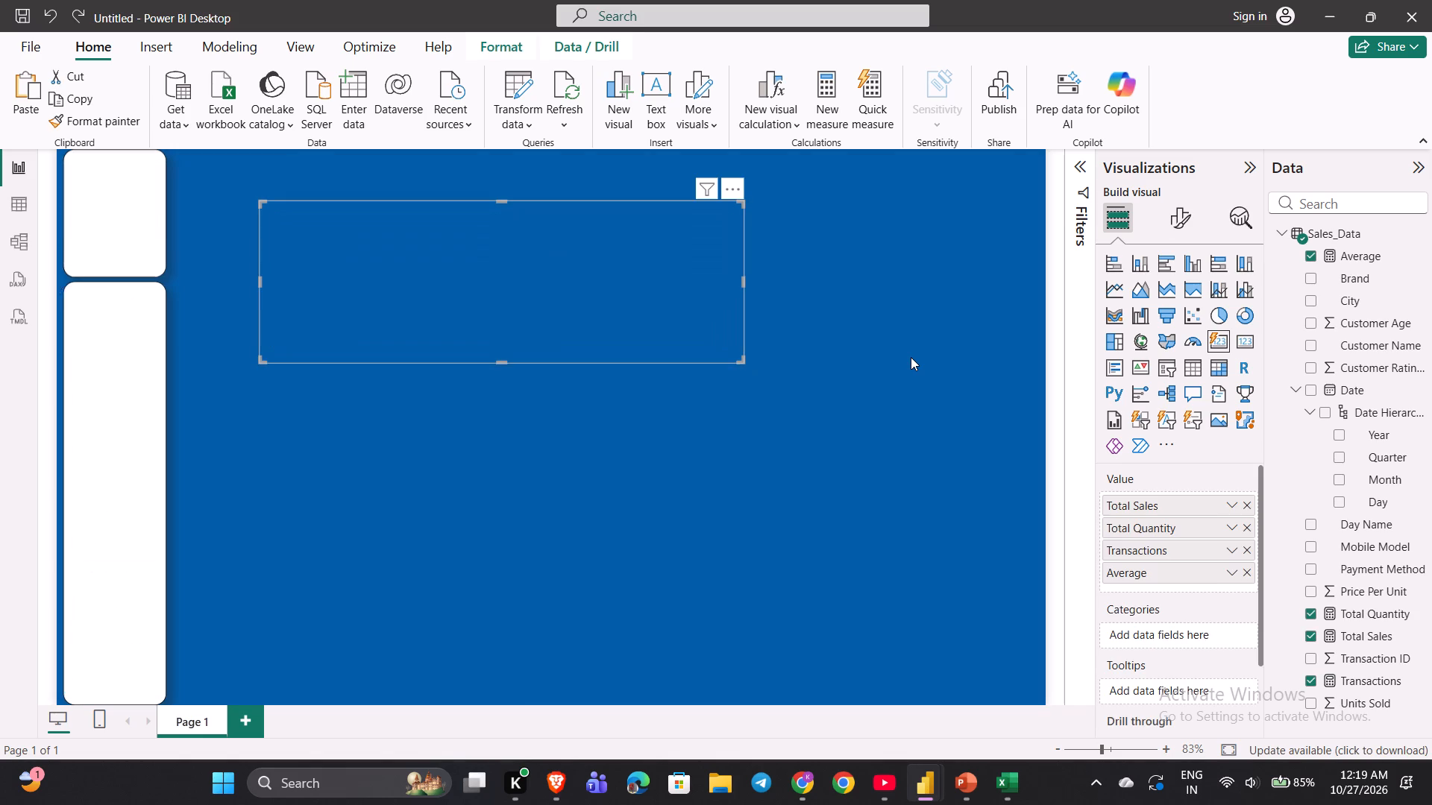
left_click(911, 357)
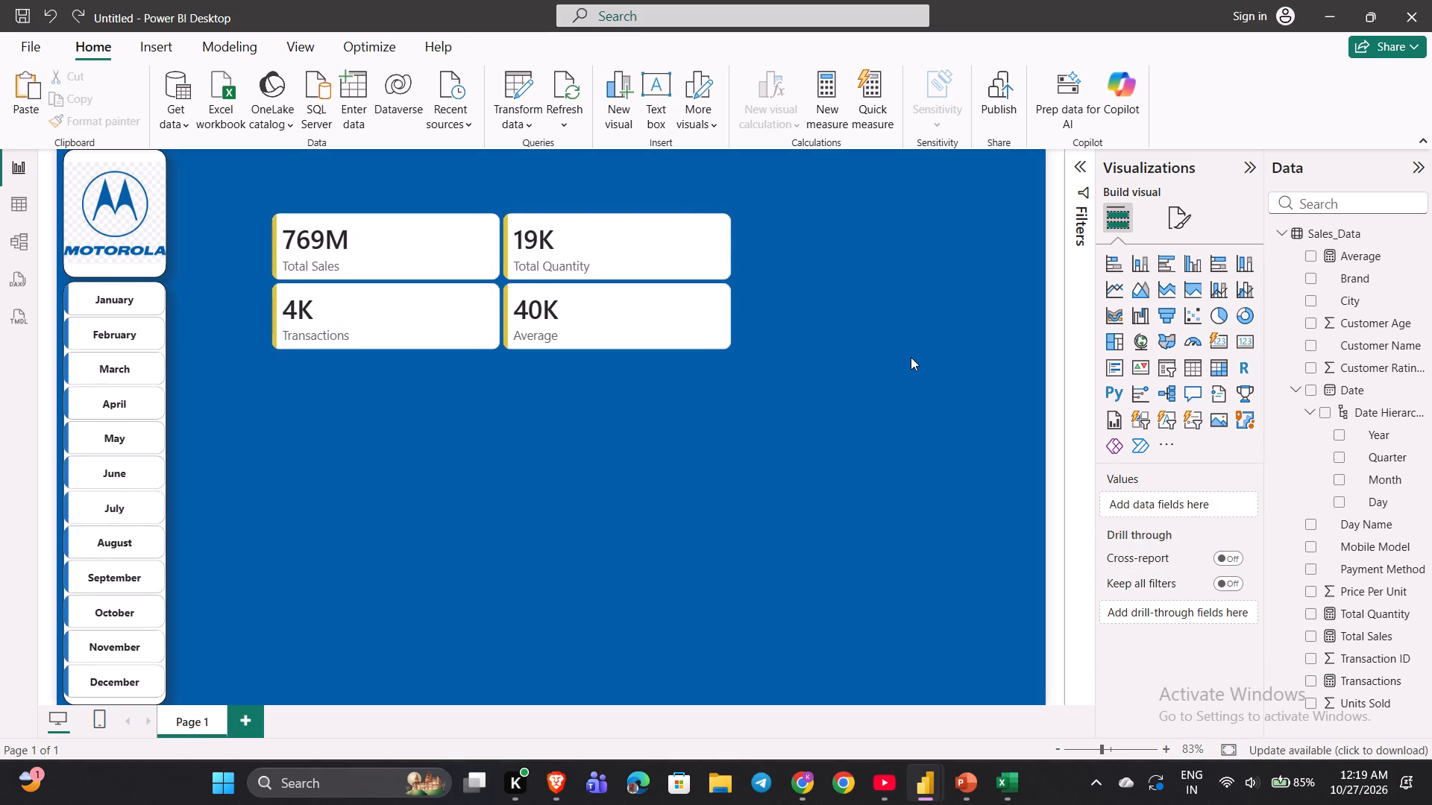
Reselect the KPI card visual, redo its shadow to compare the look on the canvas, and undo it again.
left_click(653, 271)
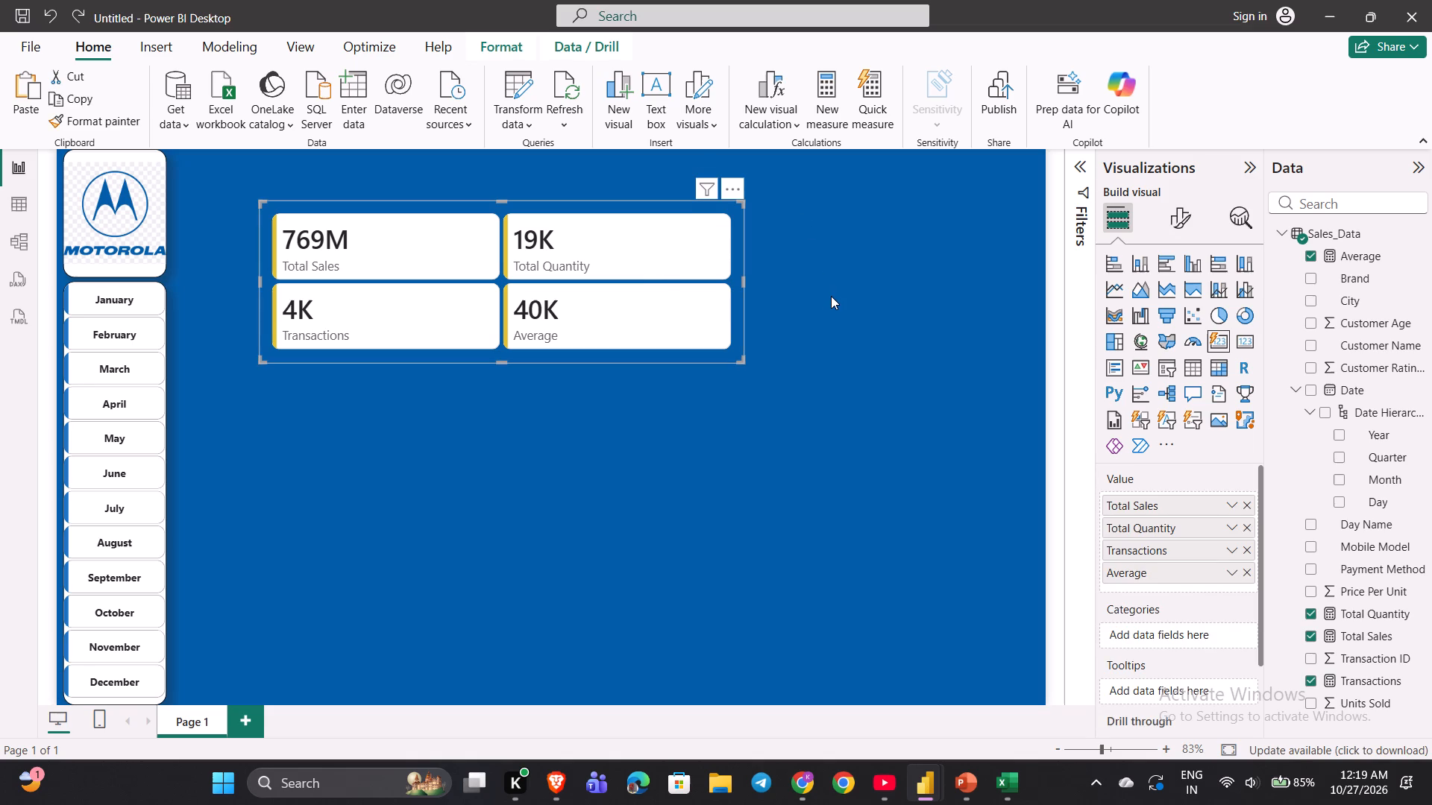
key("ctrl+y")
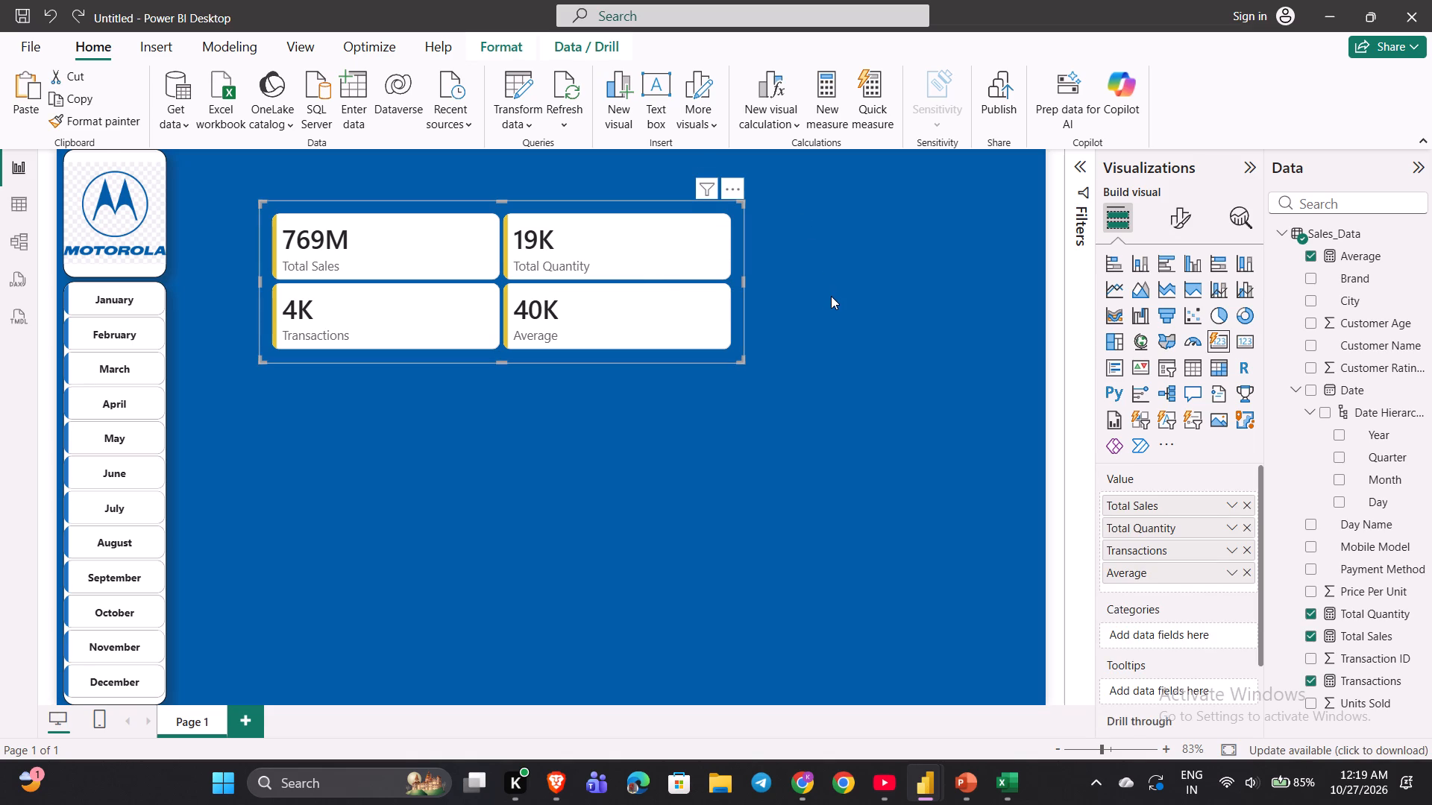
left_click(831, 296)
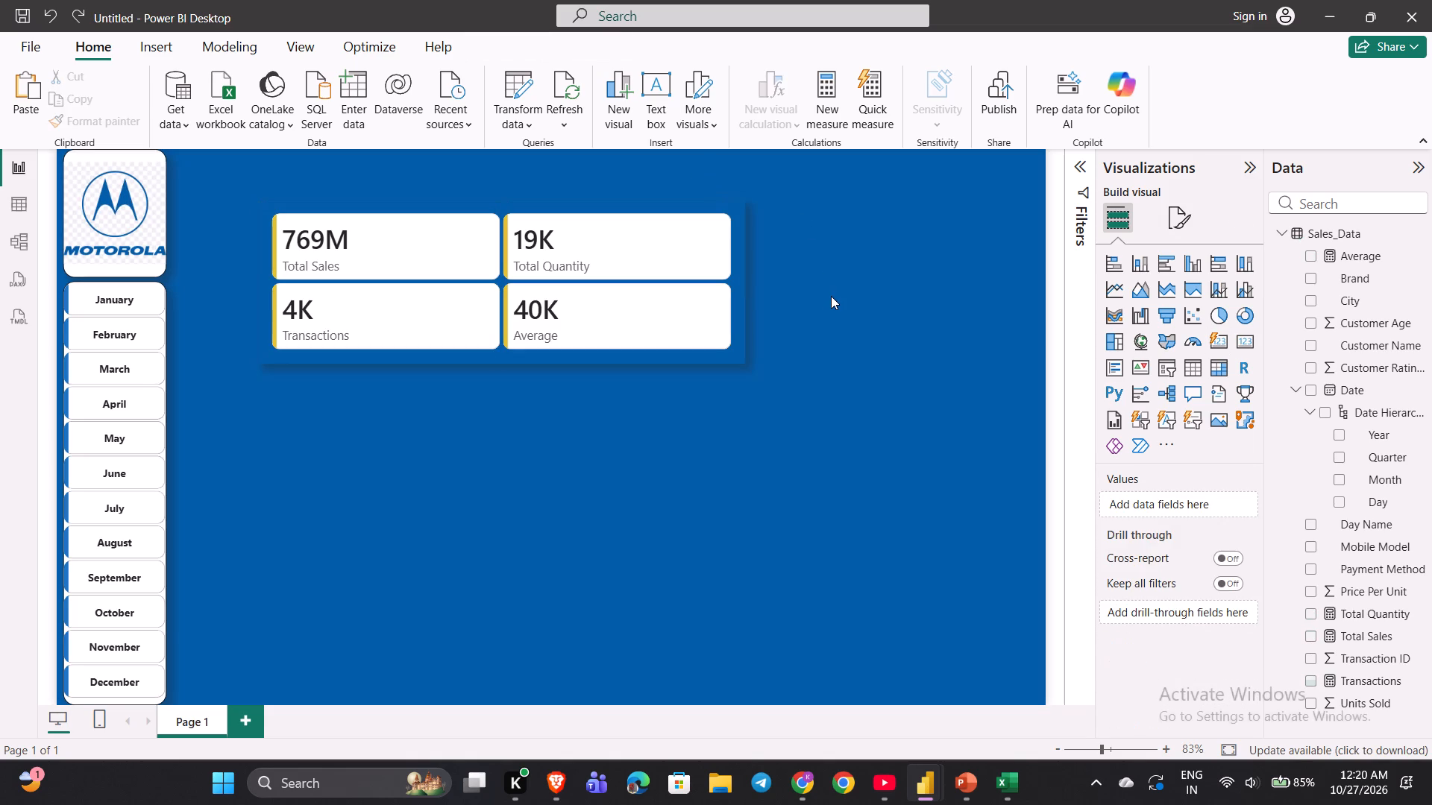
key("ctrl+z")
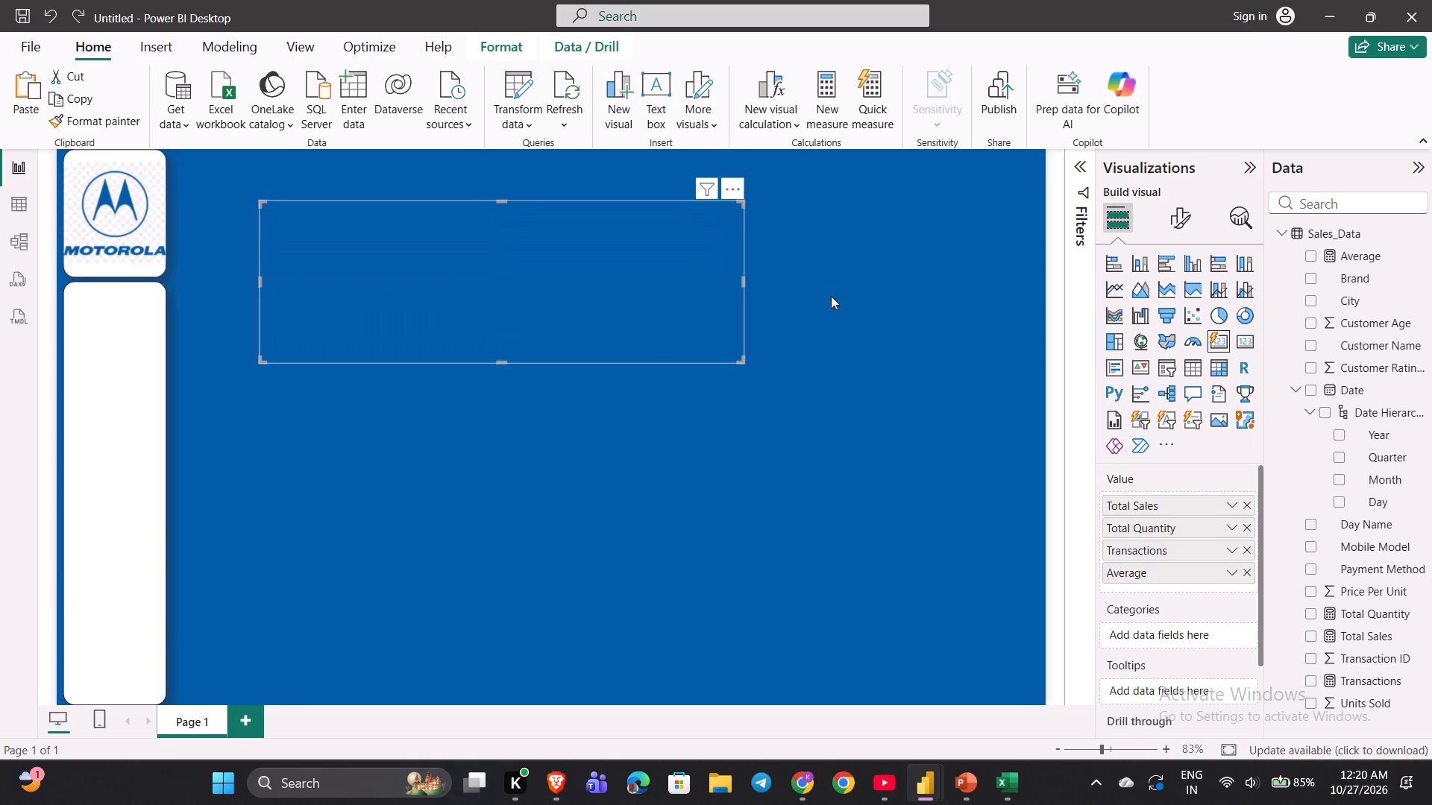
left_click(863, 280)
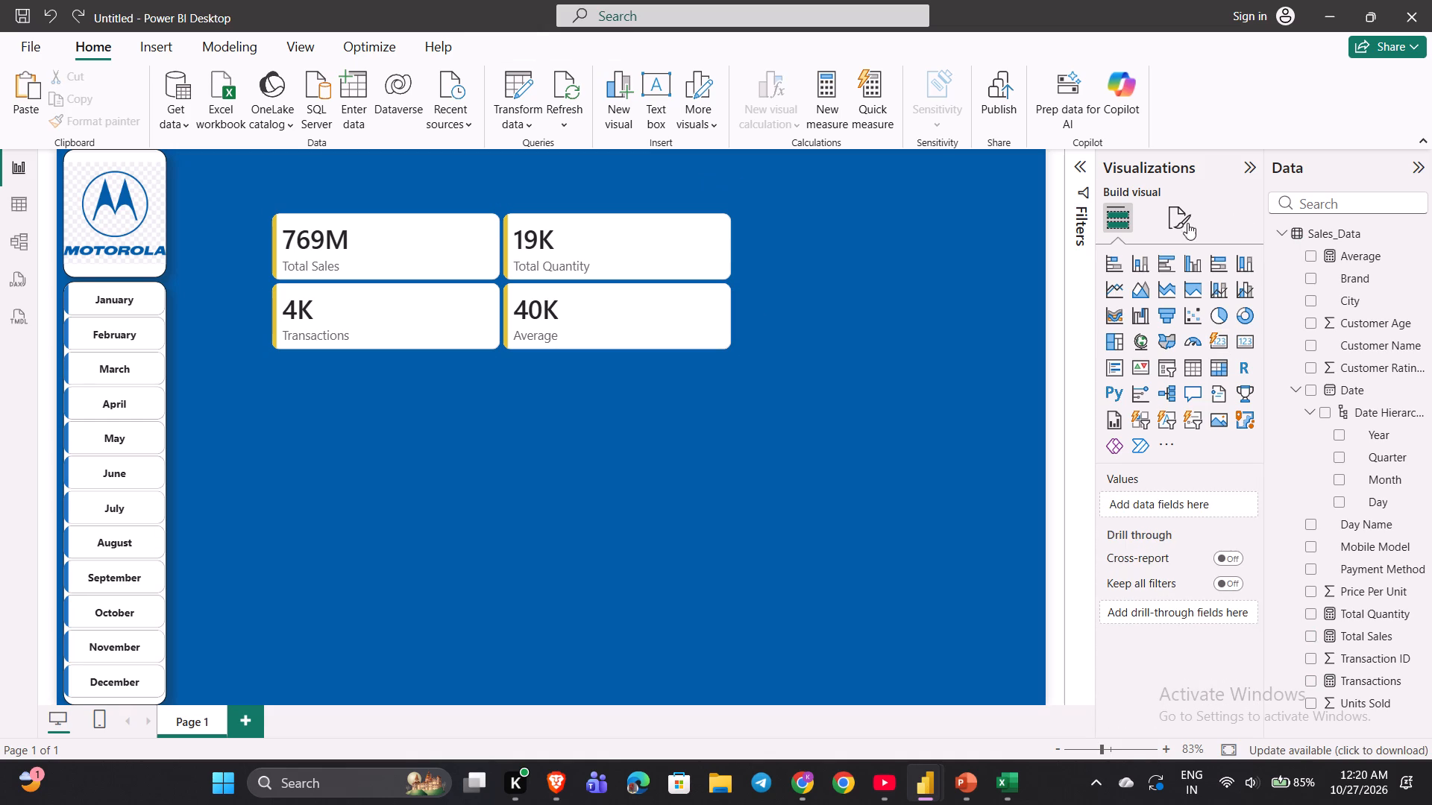
Examine the KPI card visual's multi-card layout settings: layout, padding, gap, border, background and overflow style and direction.
left_click(654, 289)
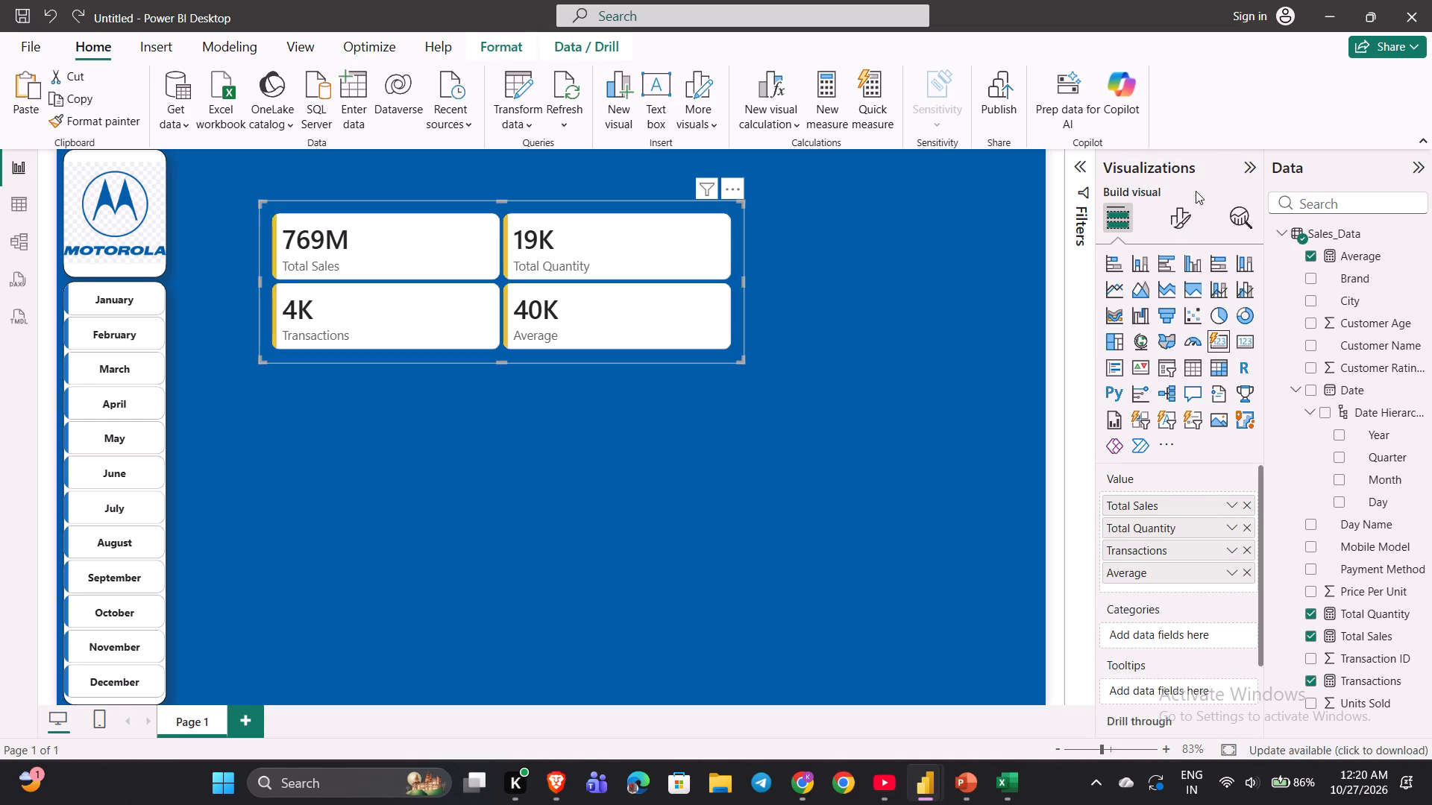
left_click(1185, 227)
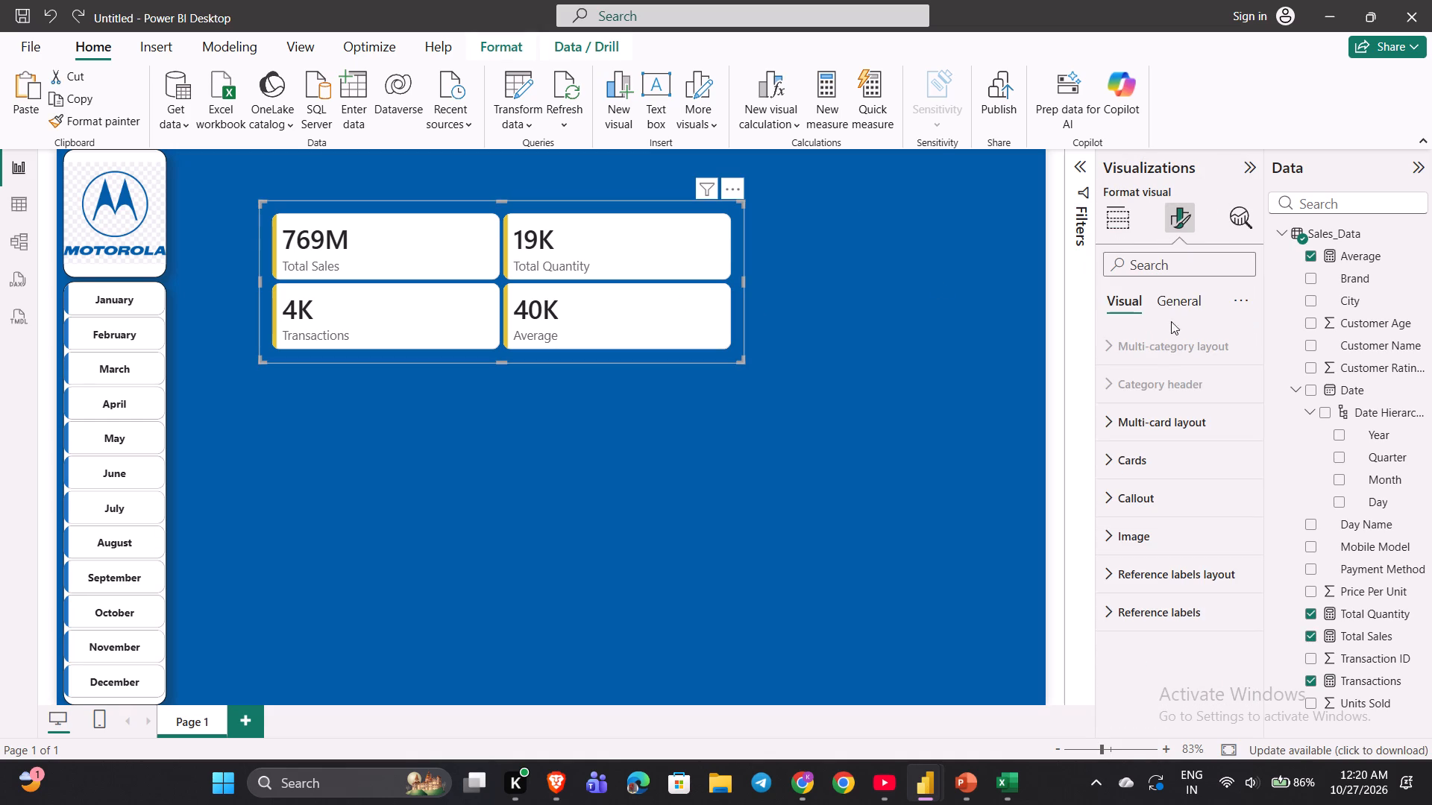
left_click(1140, 431)
scroll(1140, 431, "down", 3)
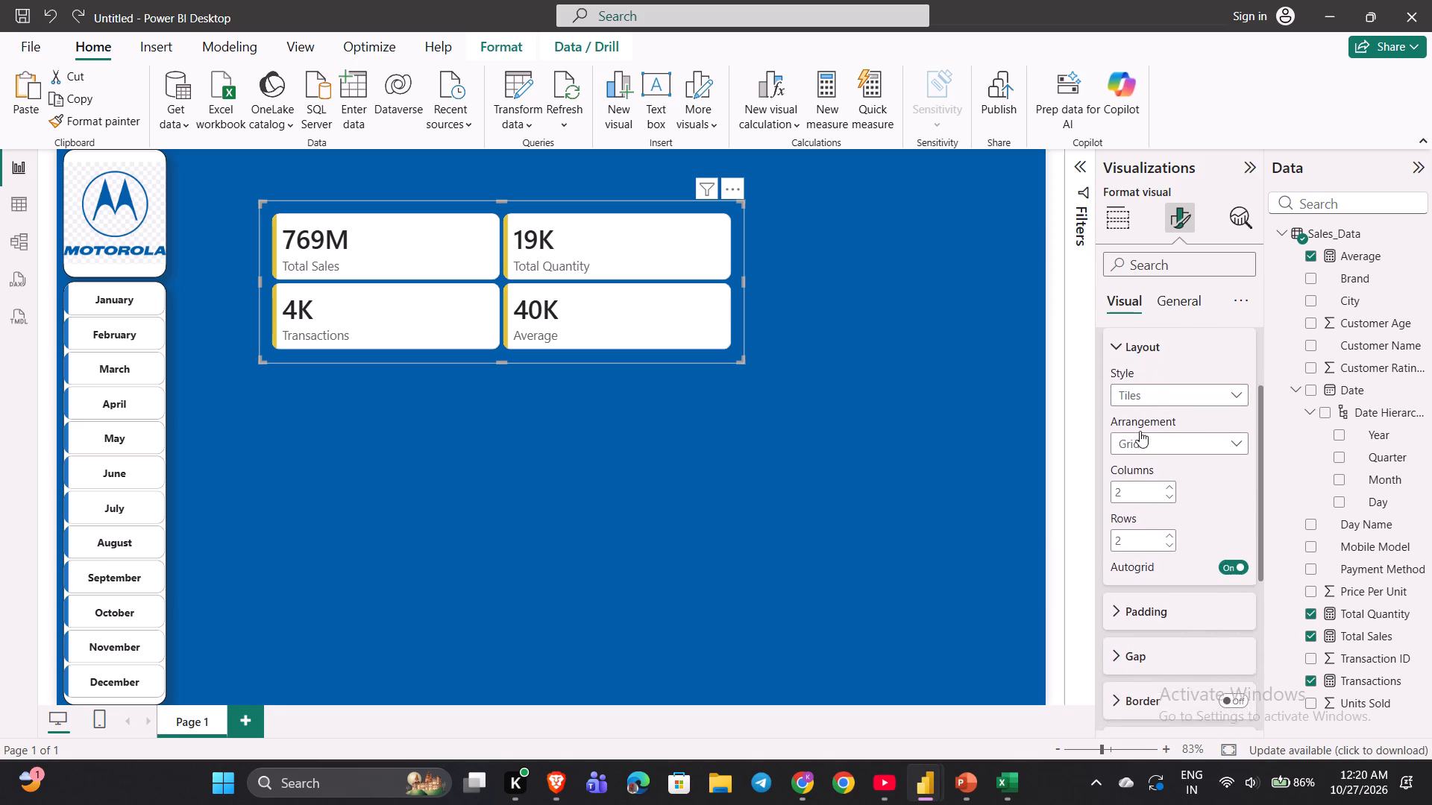
scroll(1140, 431, "down", 1)
left_click(1129, 546)
scroll(1129, 546, "down", 1)
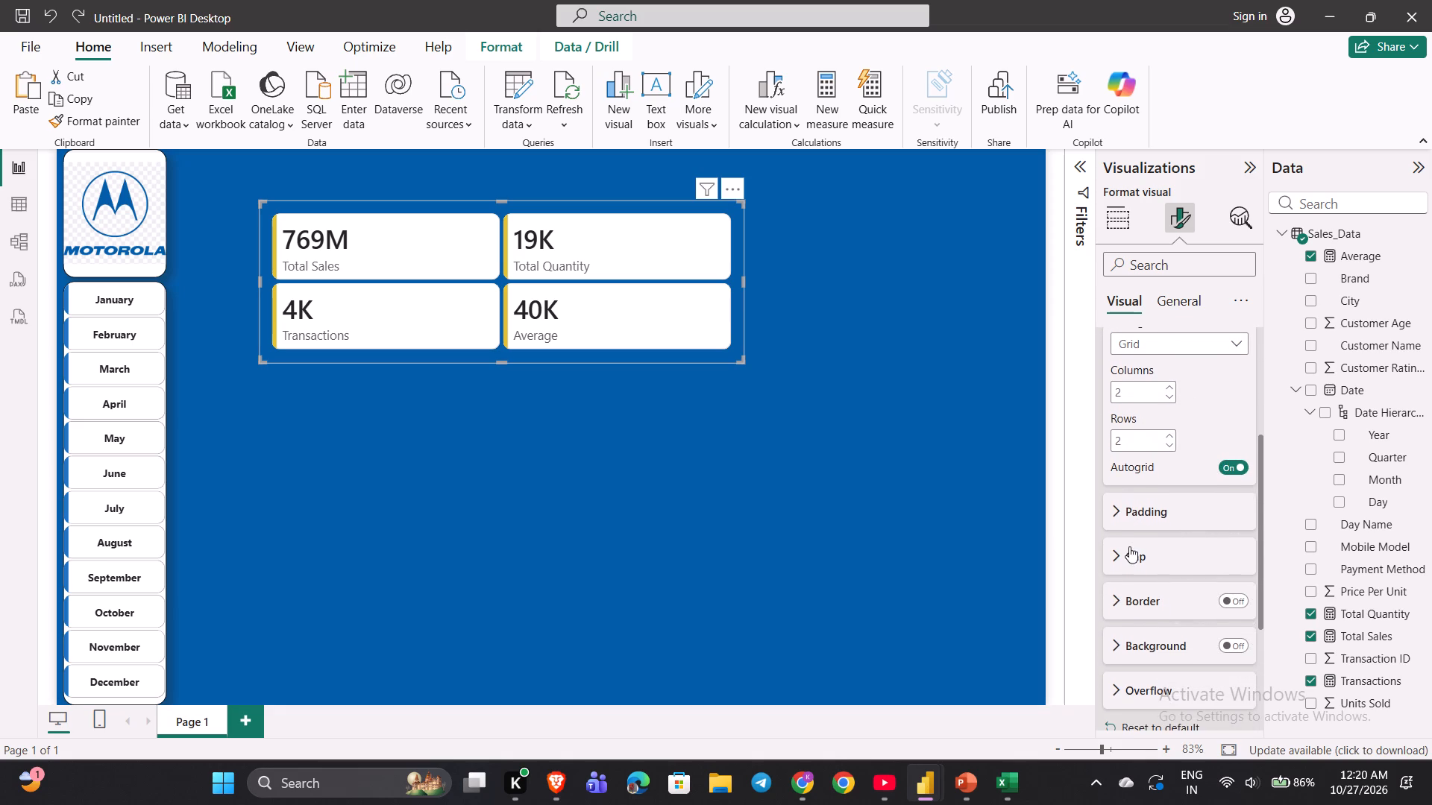
left_click(1120, 520)
scroll(1120, 520, "down", 1)
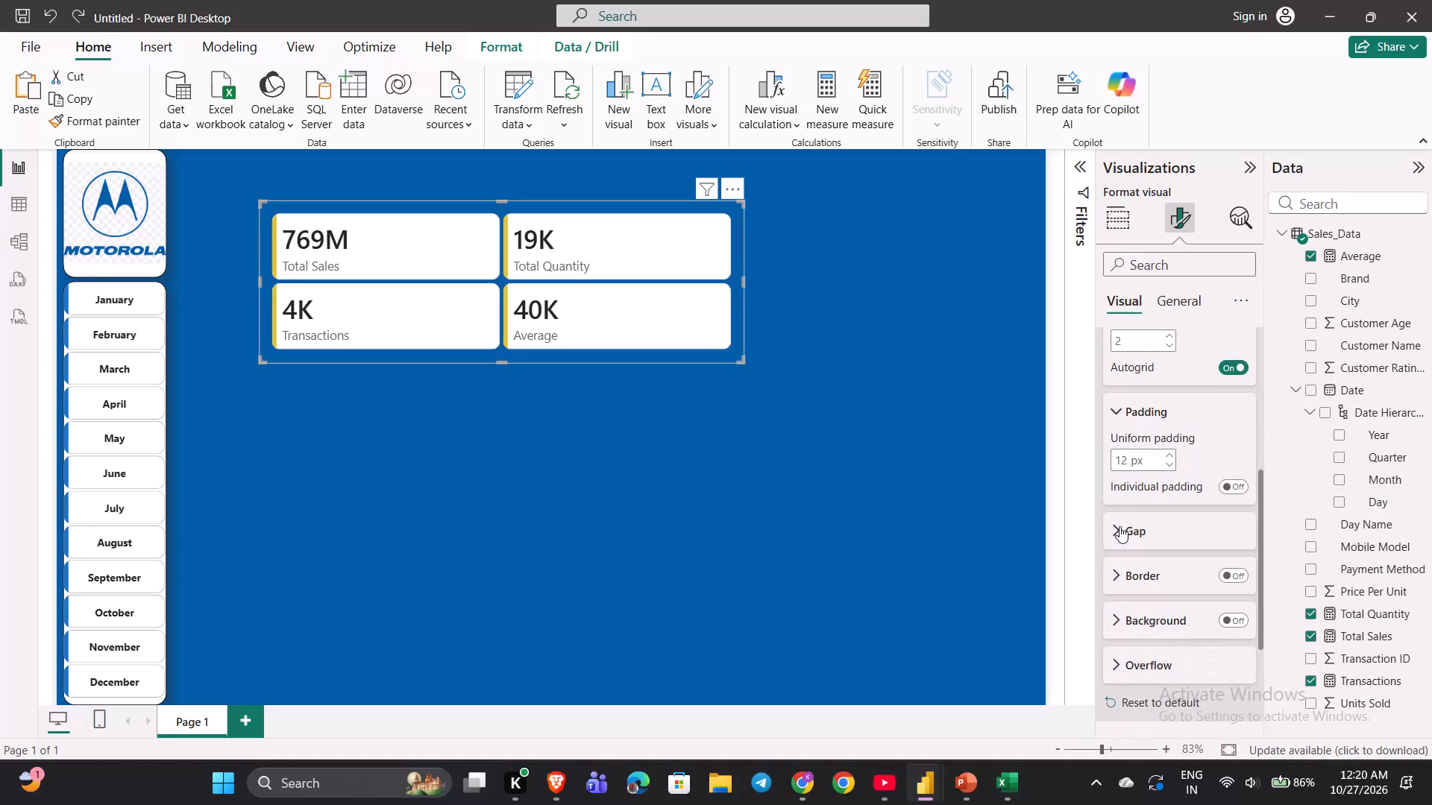
left_click(1119, 526)
scroll(1119, 526, "down", 2)
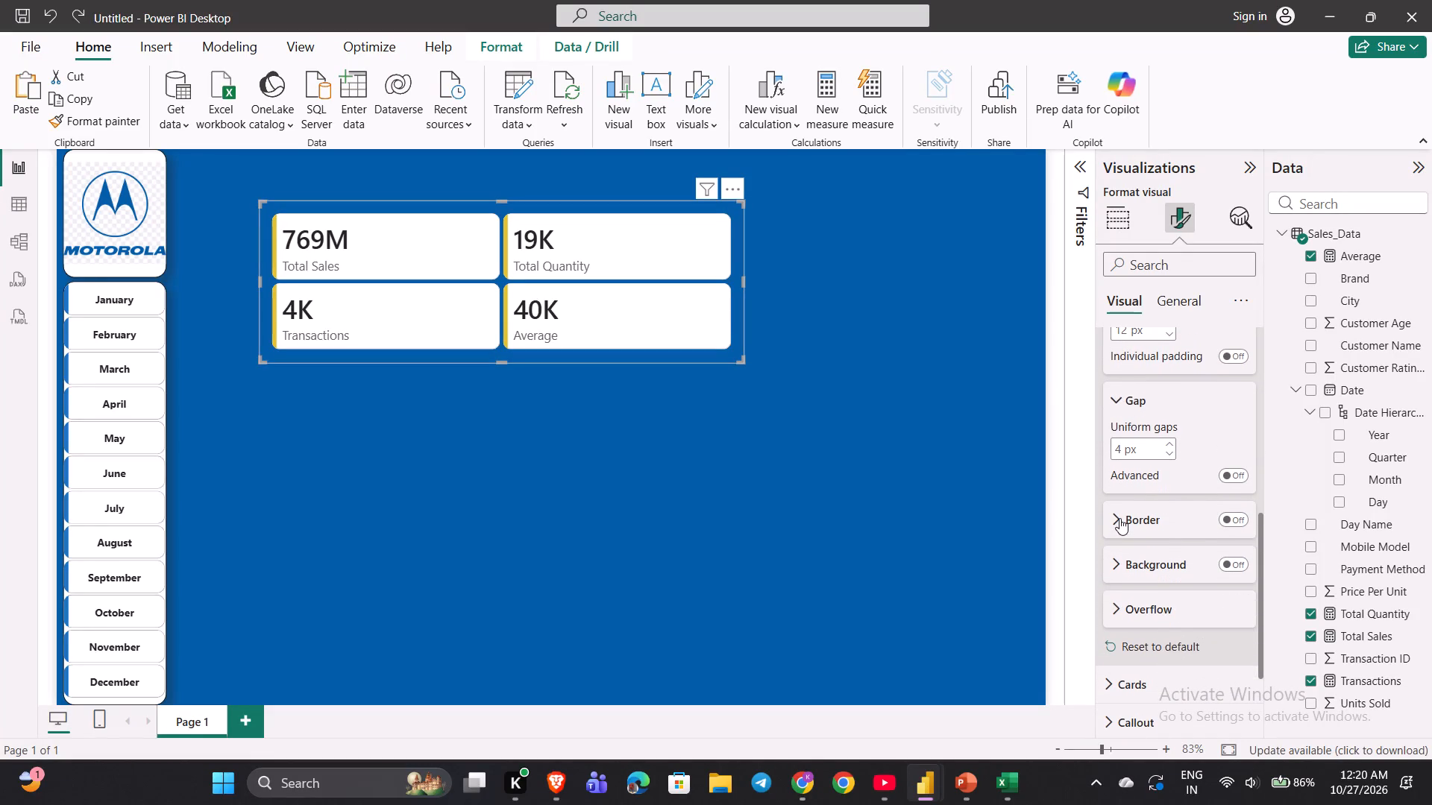
left_click(1119, 518)
scroll(1119, 518, "down", 3)
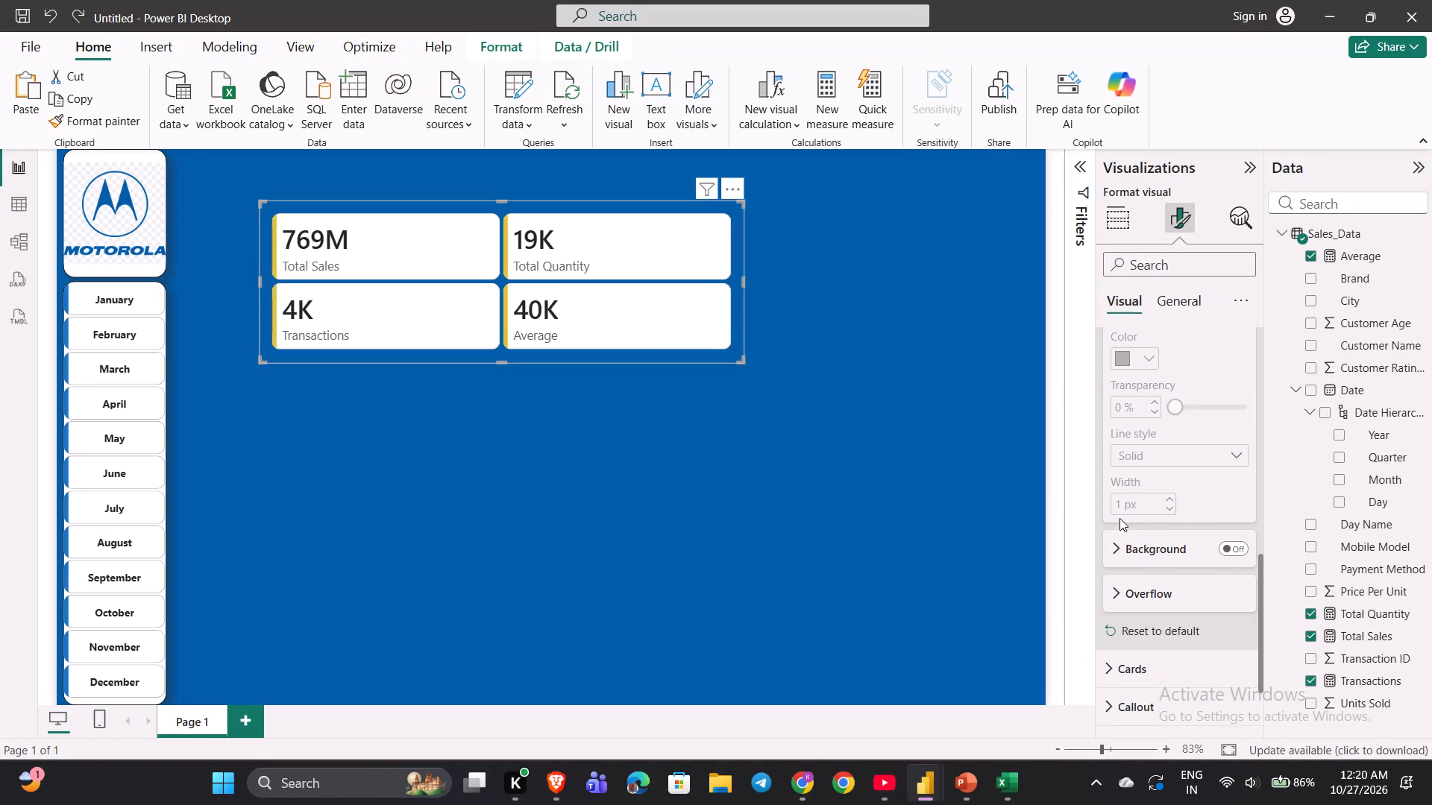
left_click(1124, 550)
scroll(1124, 550, "down", 3)
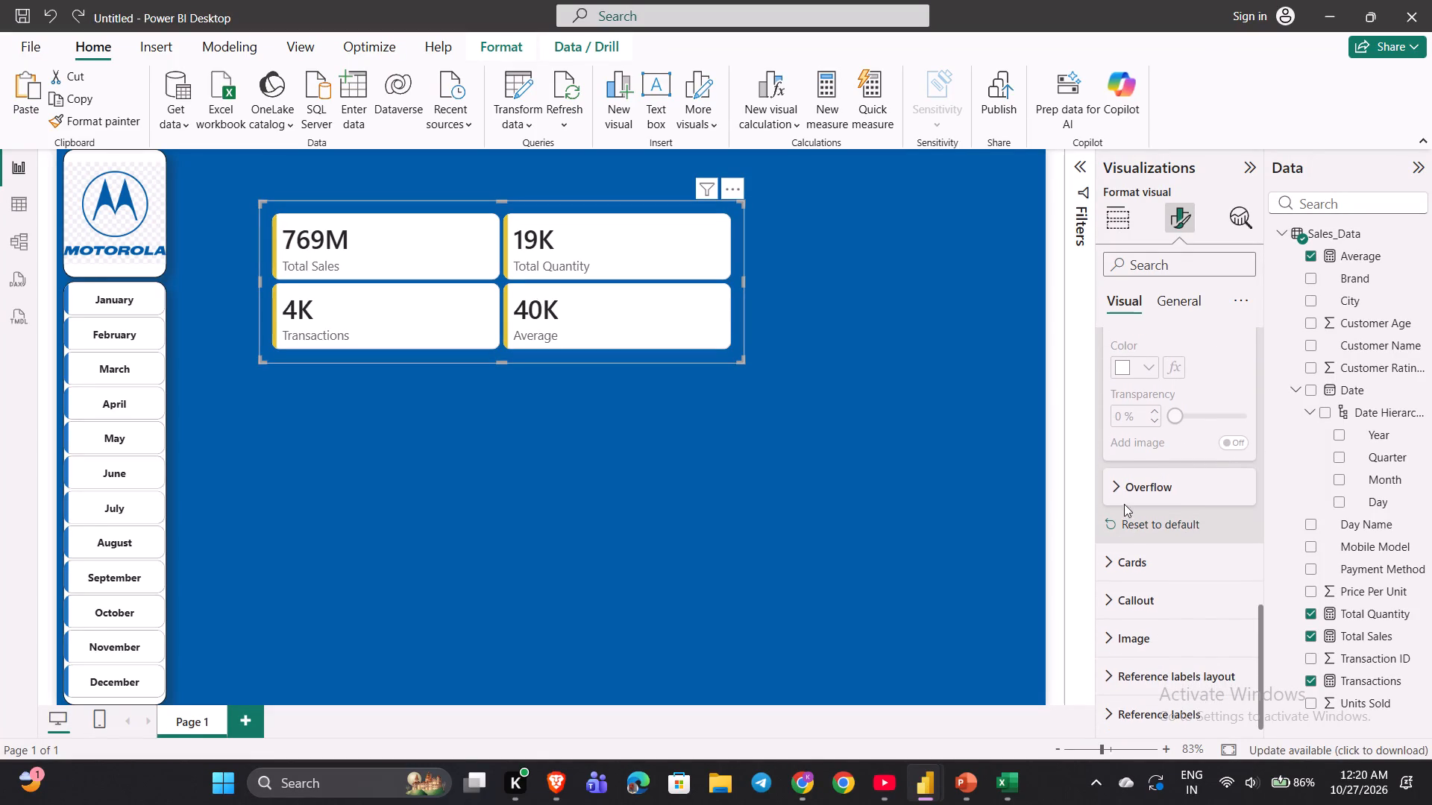
left_click(1120, 492)
scroll(1120, 492, "down", 2)
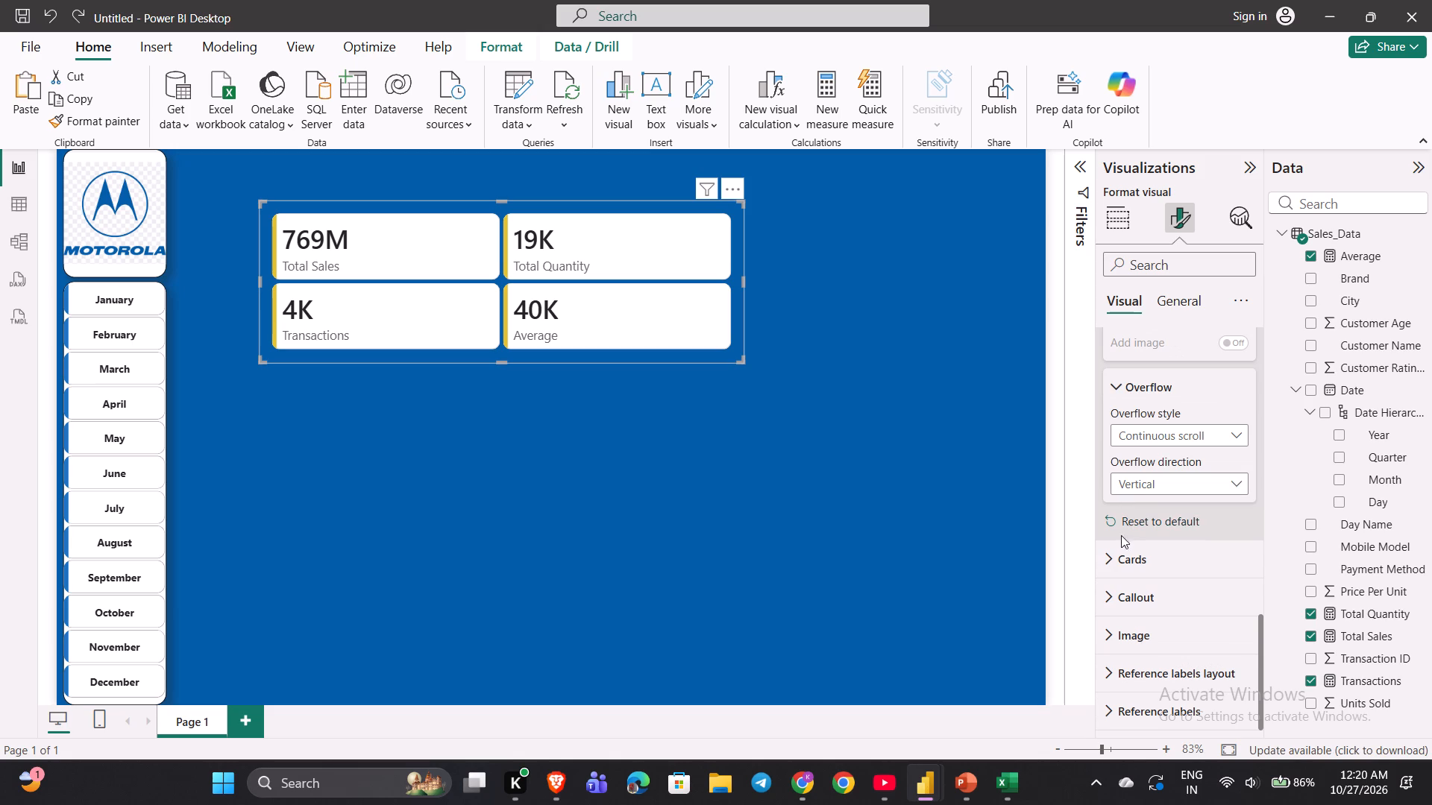
left_click(1138, 481)
left_click(1138, 481)
Examine the Cards format settings for all cards, including shape, padding, border, divider, background, accent bar, shadow and glow.
left_click(1130, 555)
scroll(1130, 555, "down", 4)
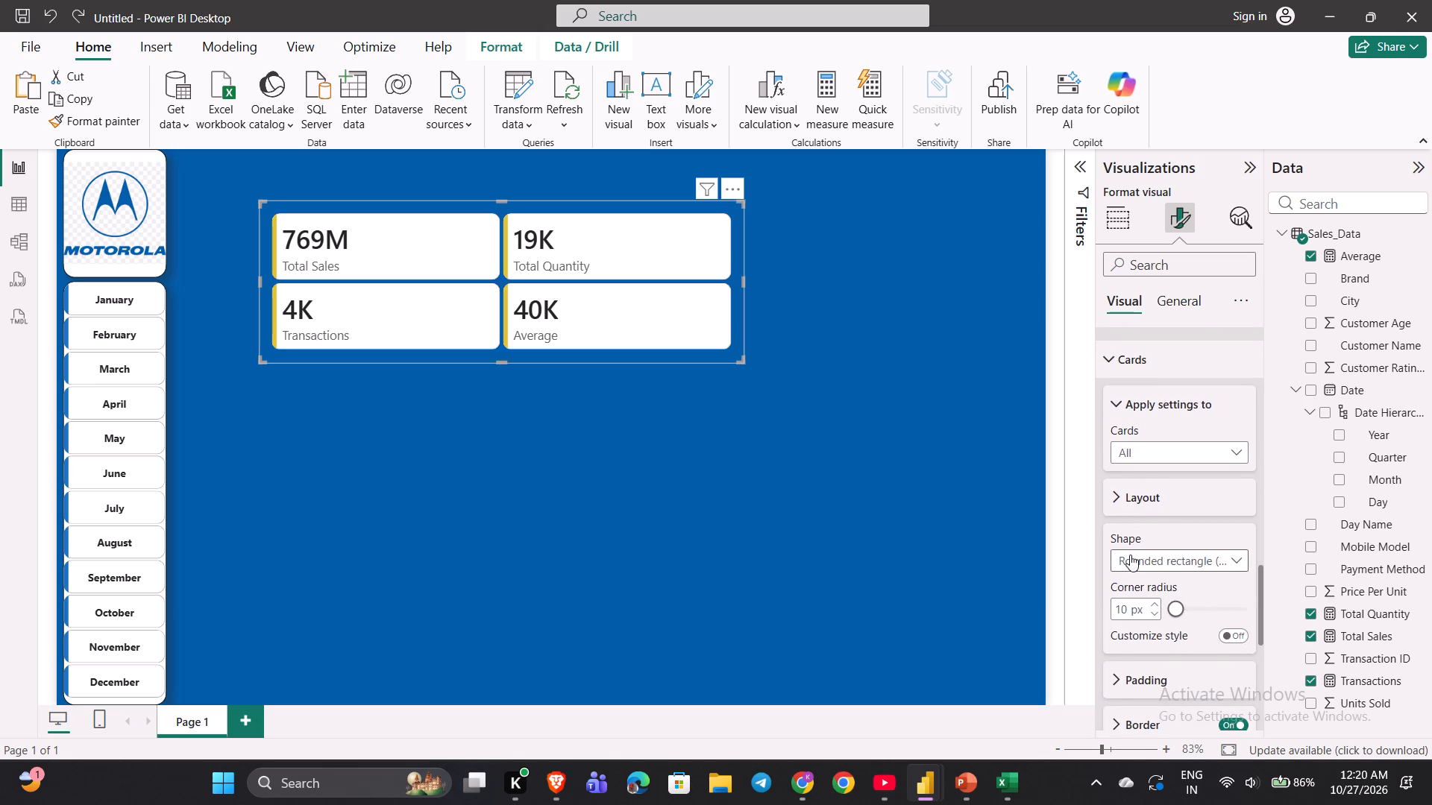
scroll(1133, 593, "down", 1)
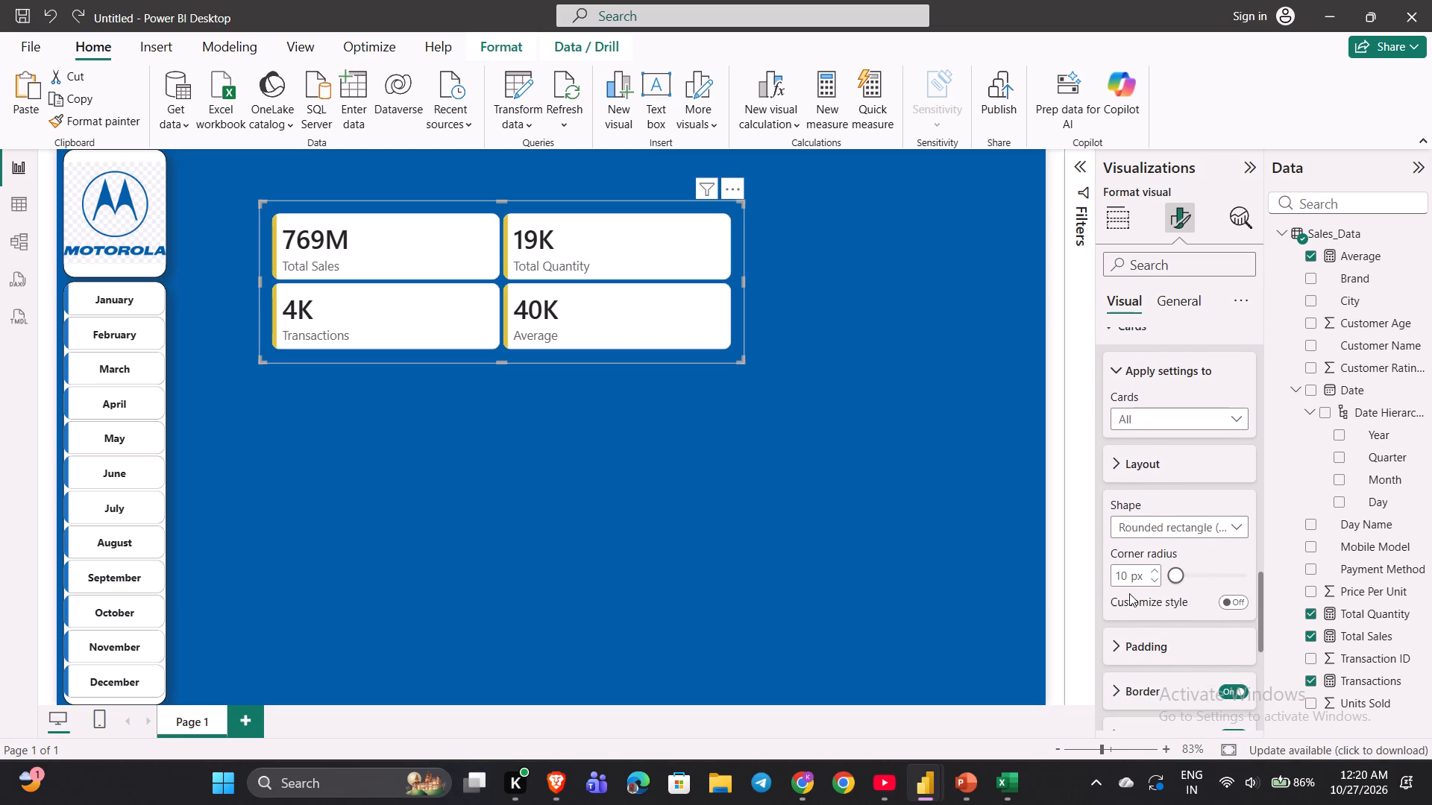
left_click(1121, 563)
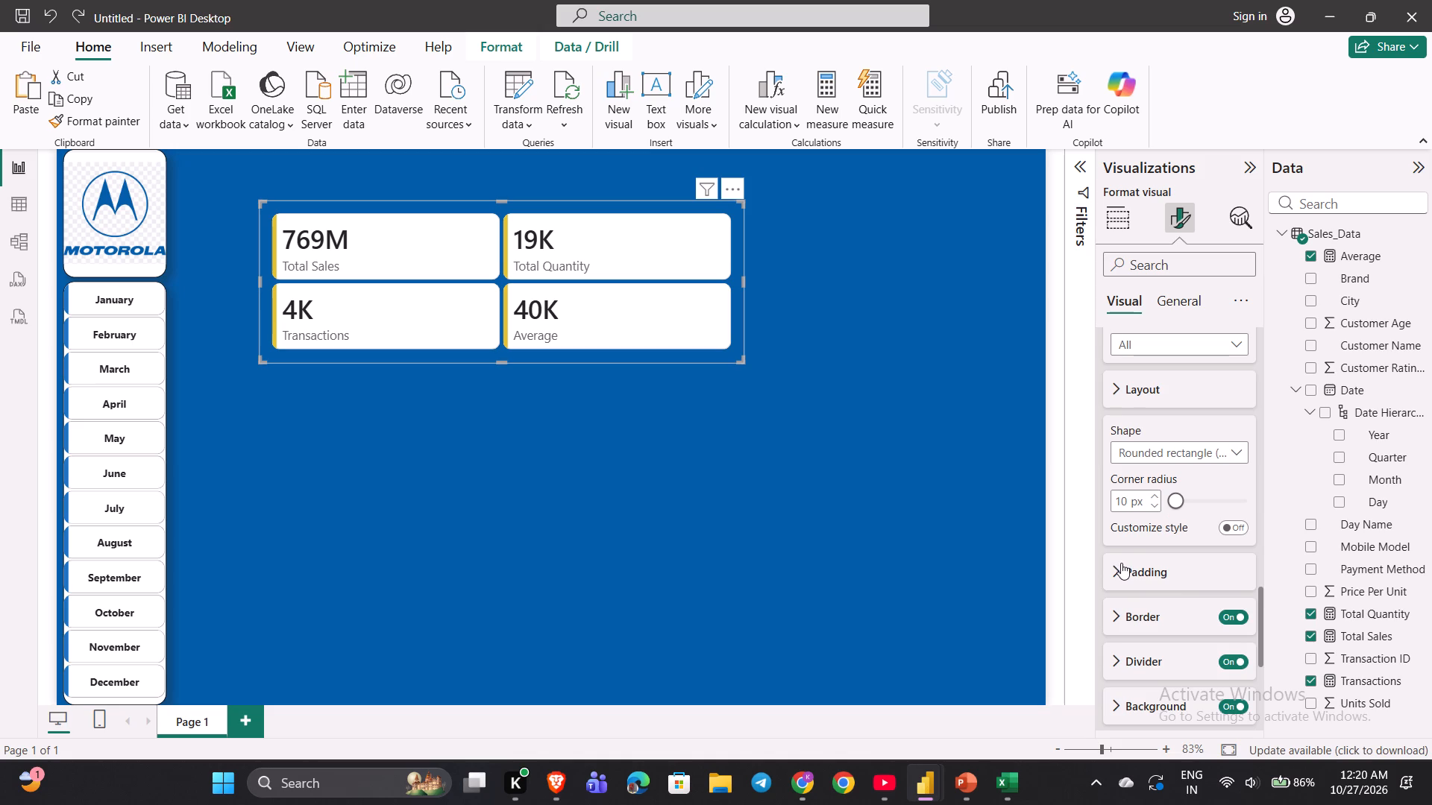
scroll(1121, 563, "down", 2)
left_click(1121, 563)
scroll(1121, 563, "down", 3)
left_click(1121, 575)
scroll(1121, 575, "down", 3)
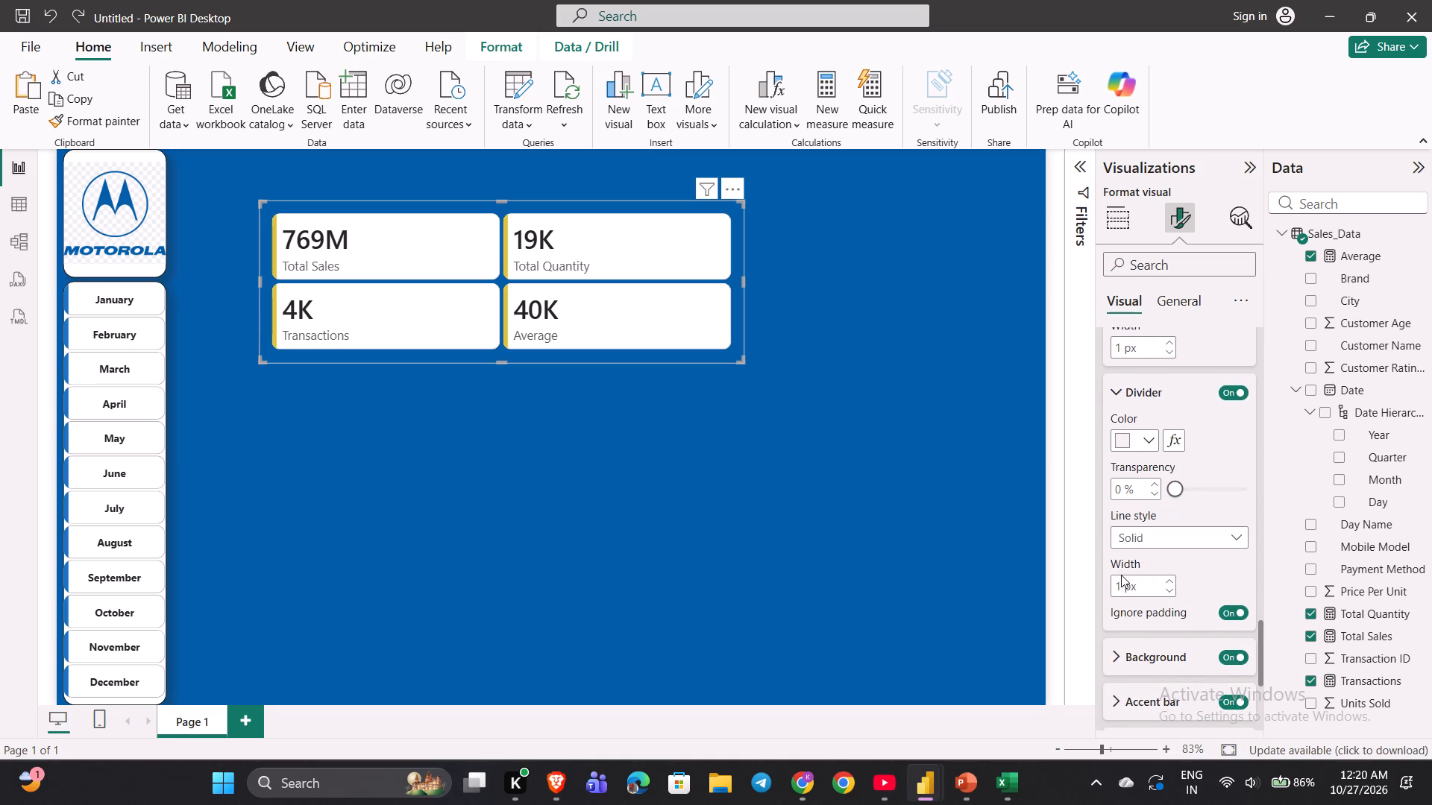
left_click(1132, 659)
scroll(1132, 659, "down", 5)
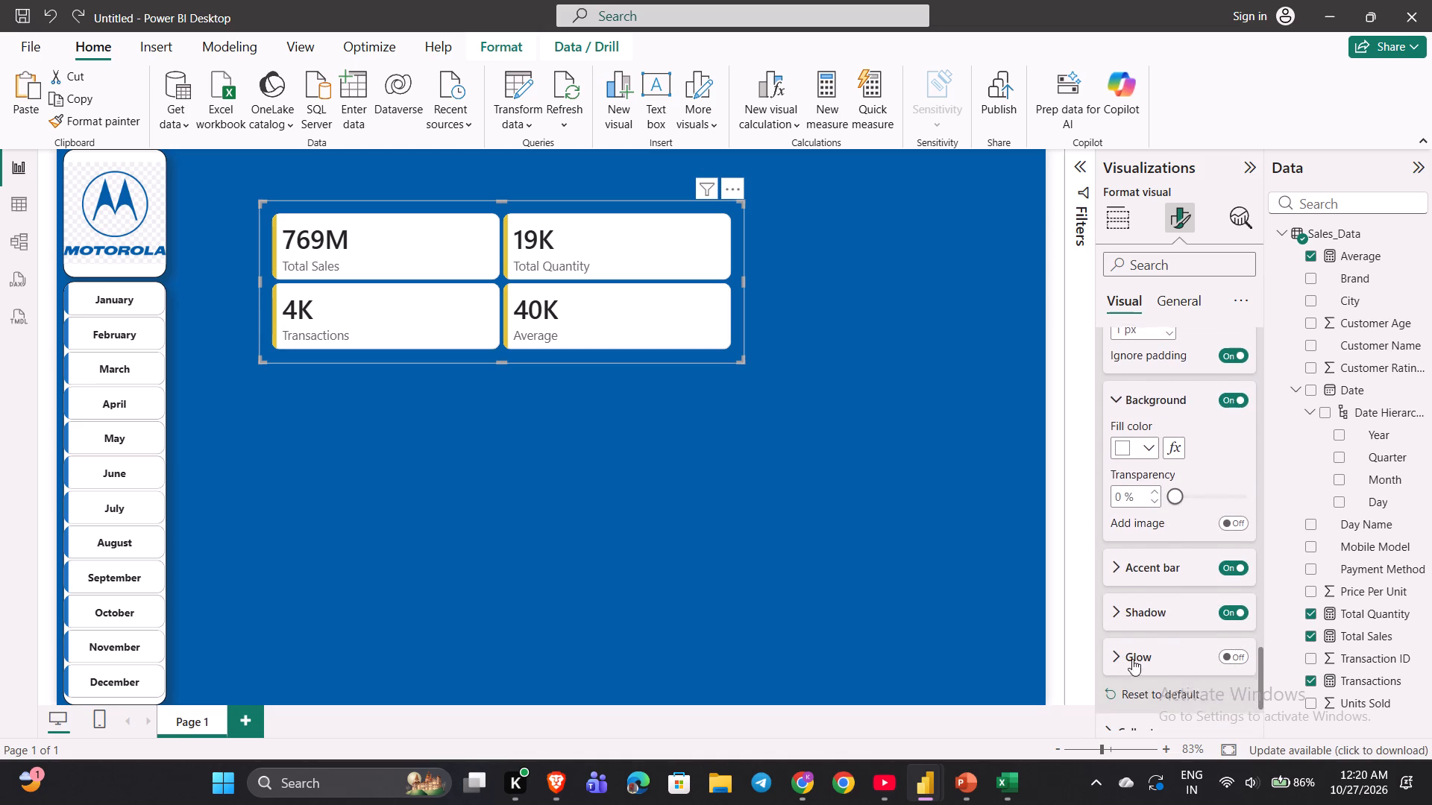
left_click(1134, 555)
scroll(1134, 555, "down", 2)
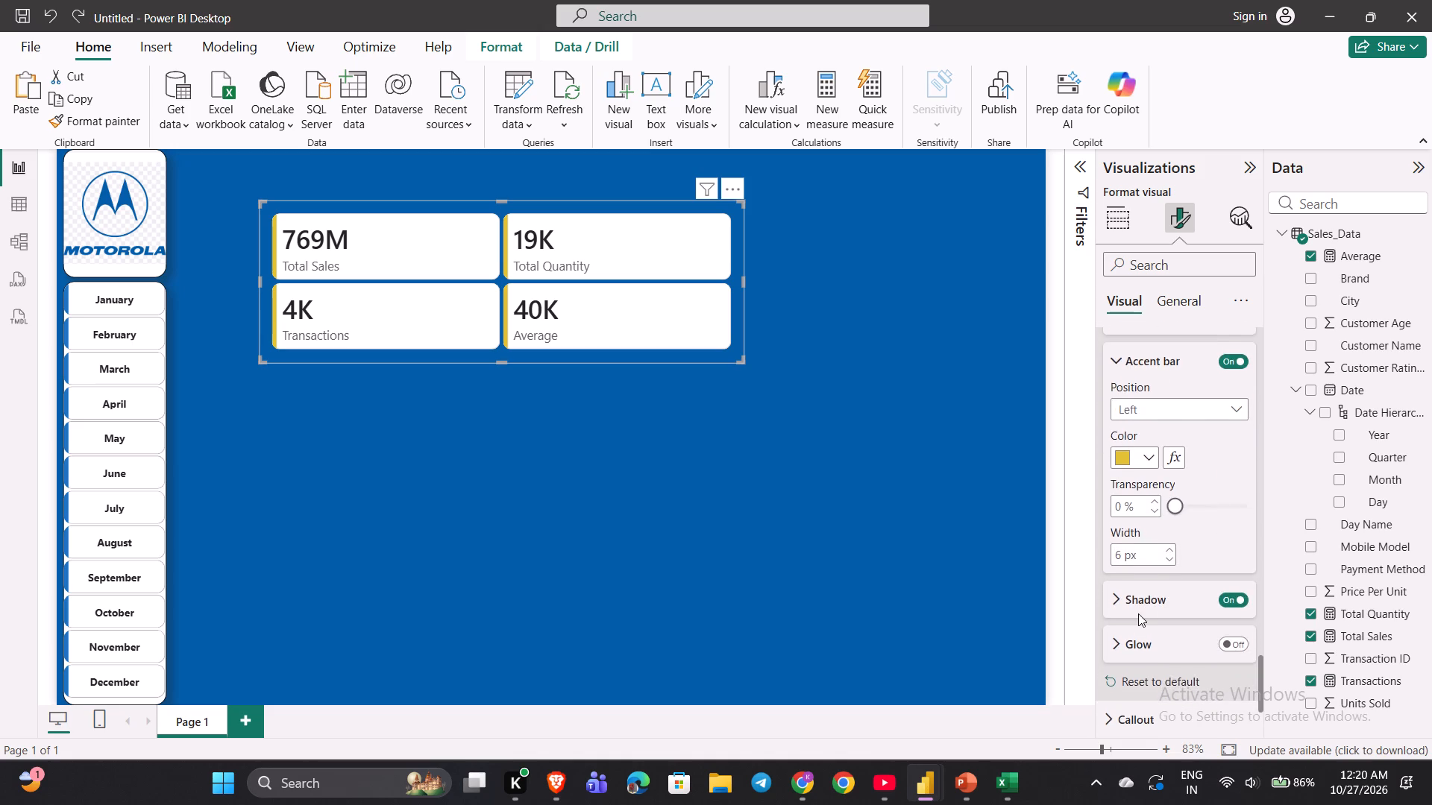
scroll(1138, 613, "down", 2)
left_click(1125, 523)
left_click(1125, 523)
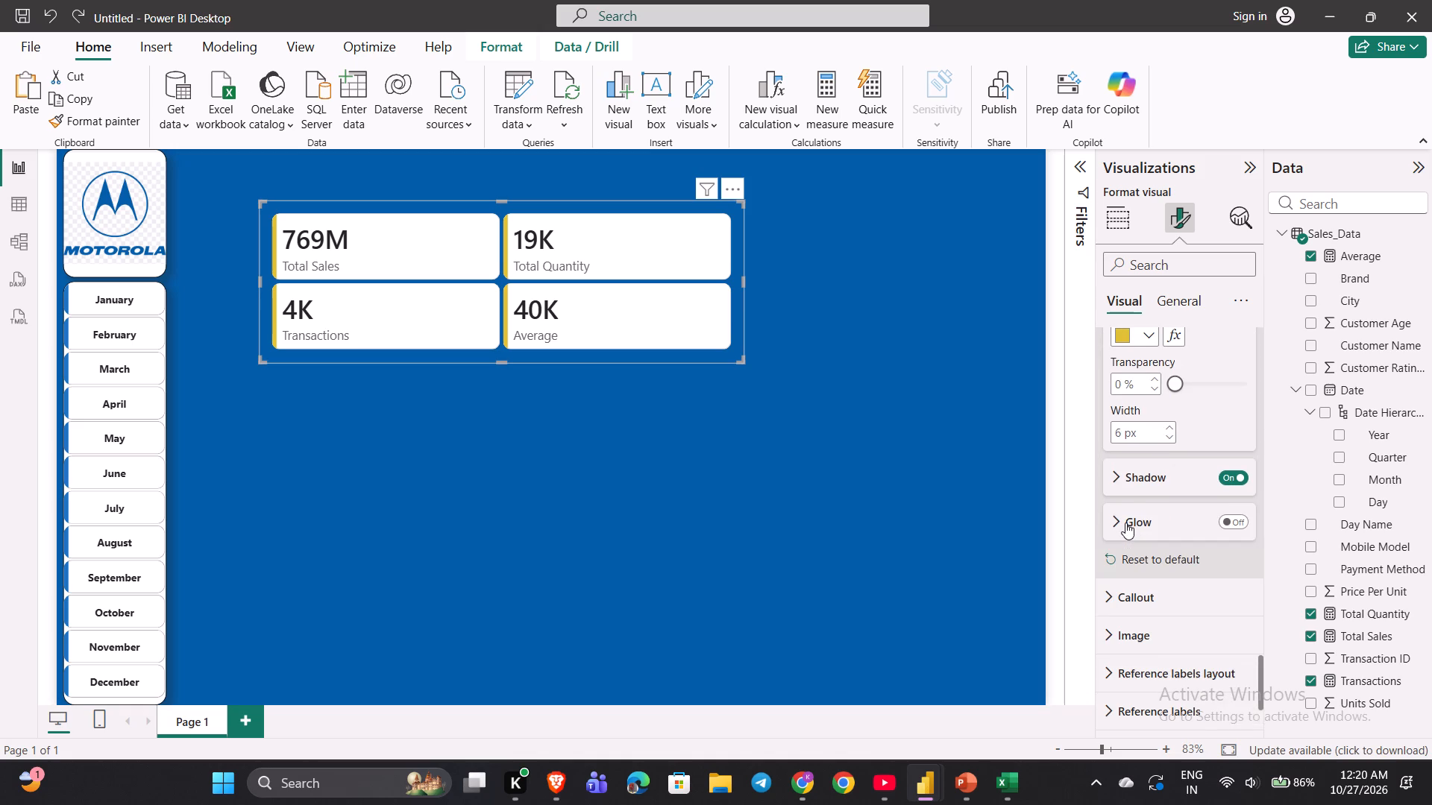
scroll(1125, 523, "down", 1)
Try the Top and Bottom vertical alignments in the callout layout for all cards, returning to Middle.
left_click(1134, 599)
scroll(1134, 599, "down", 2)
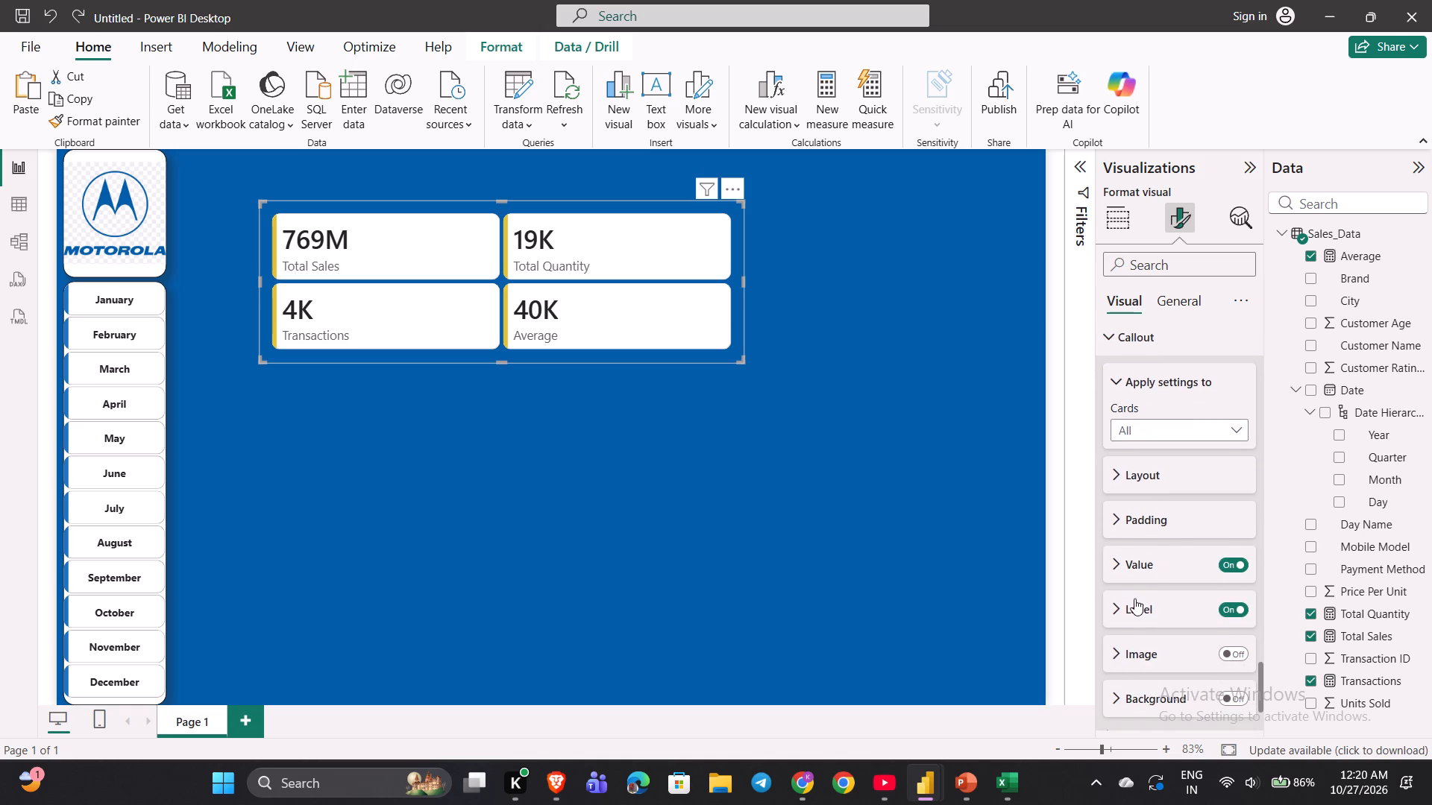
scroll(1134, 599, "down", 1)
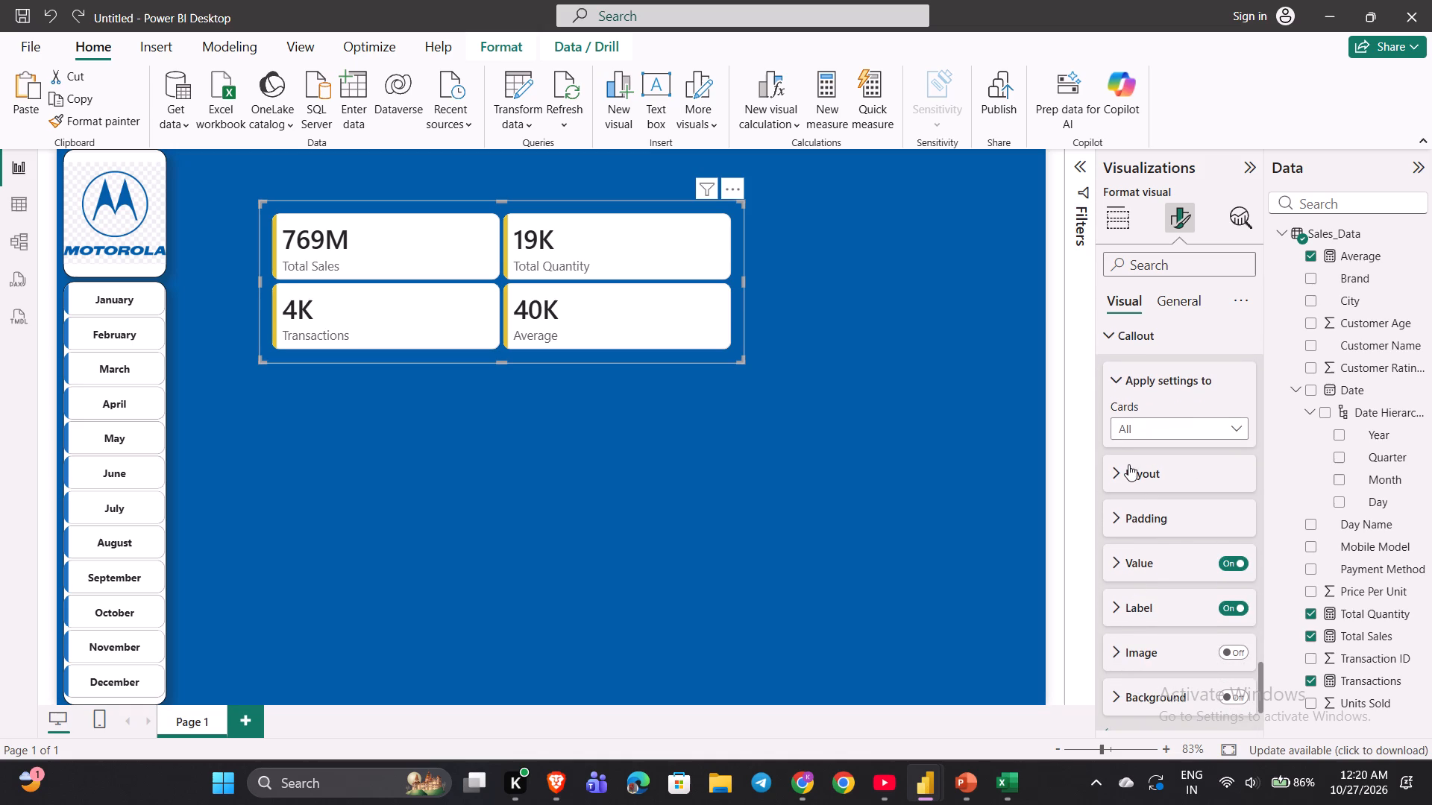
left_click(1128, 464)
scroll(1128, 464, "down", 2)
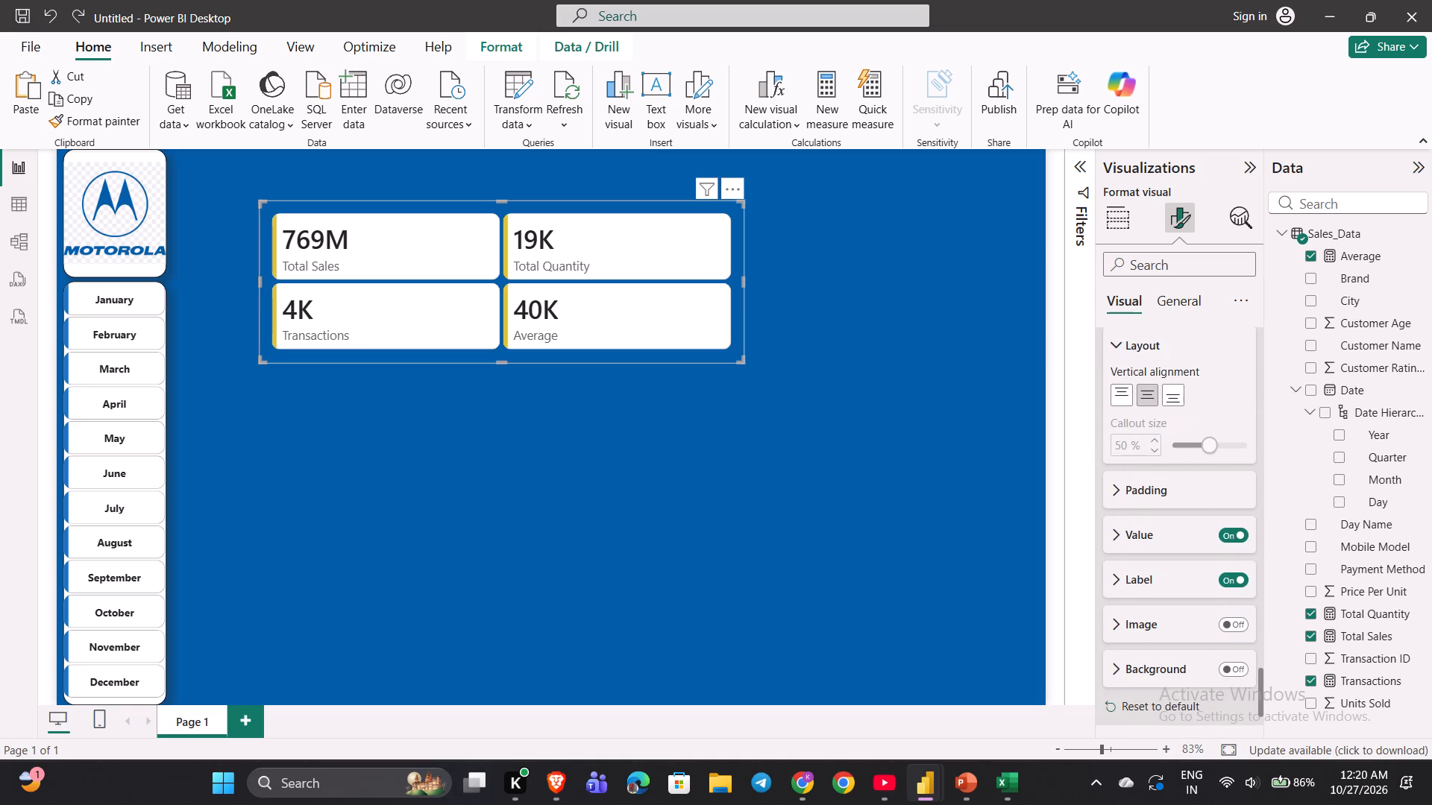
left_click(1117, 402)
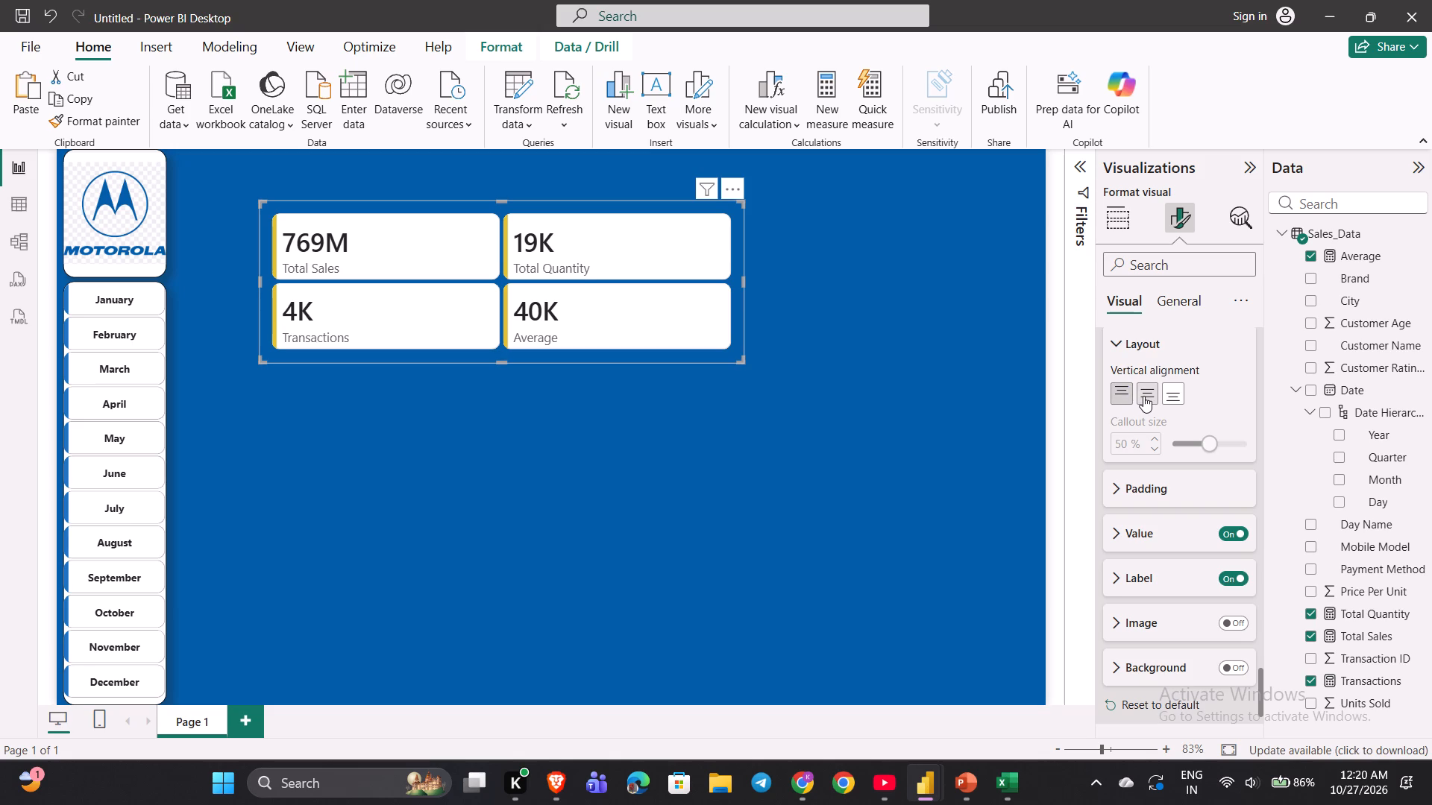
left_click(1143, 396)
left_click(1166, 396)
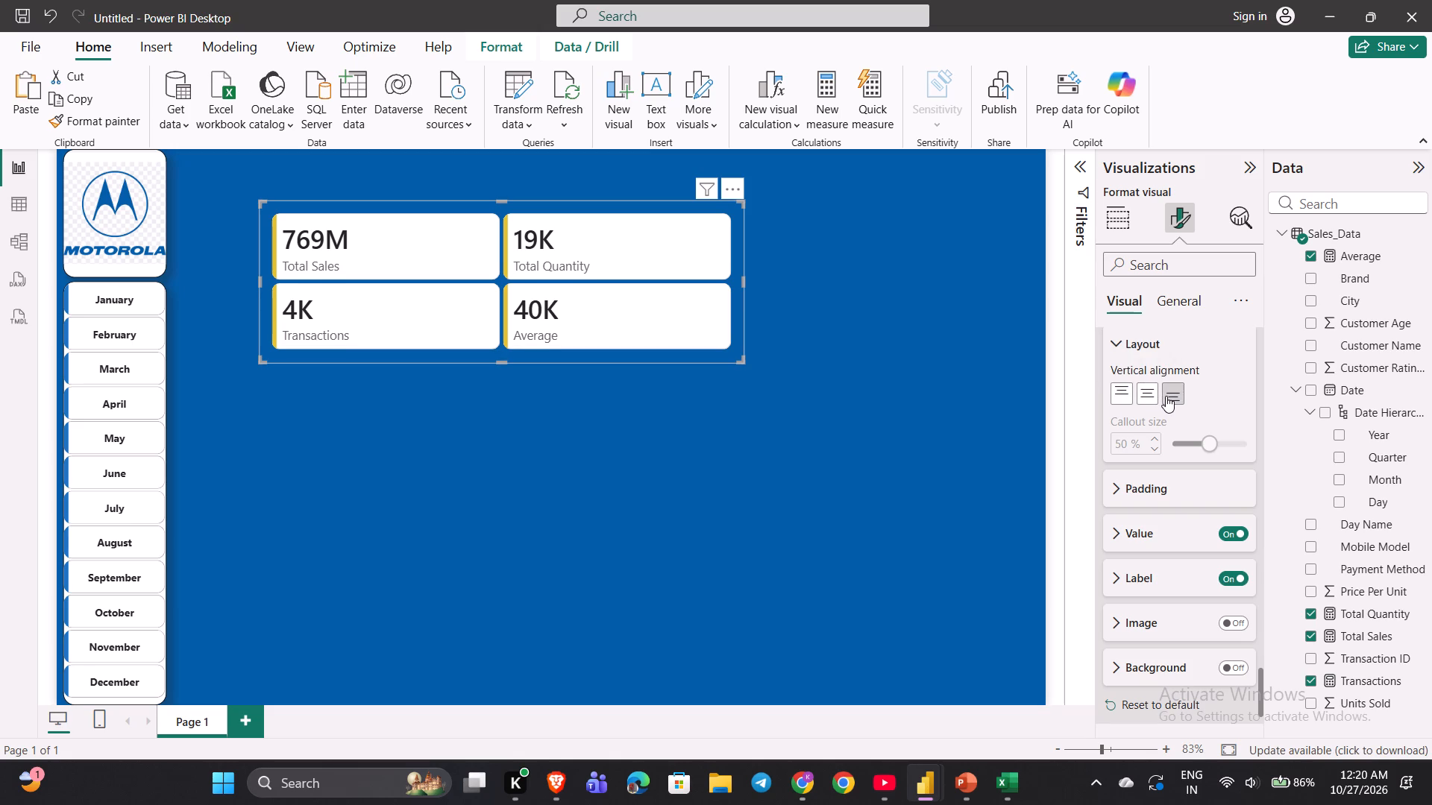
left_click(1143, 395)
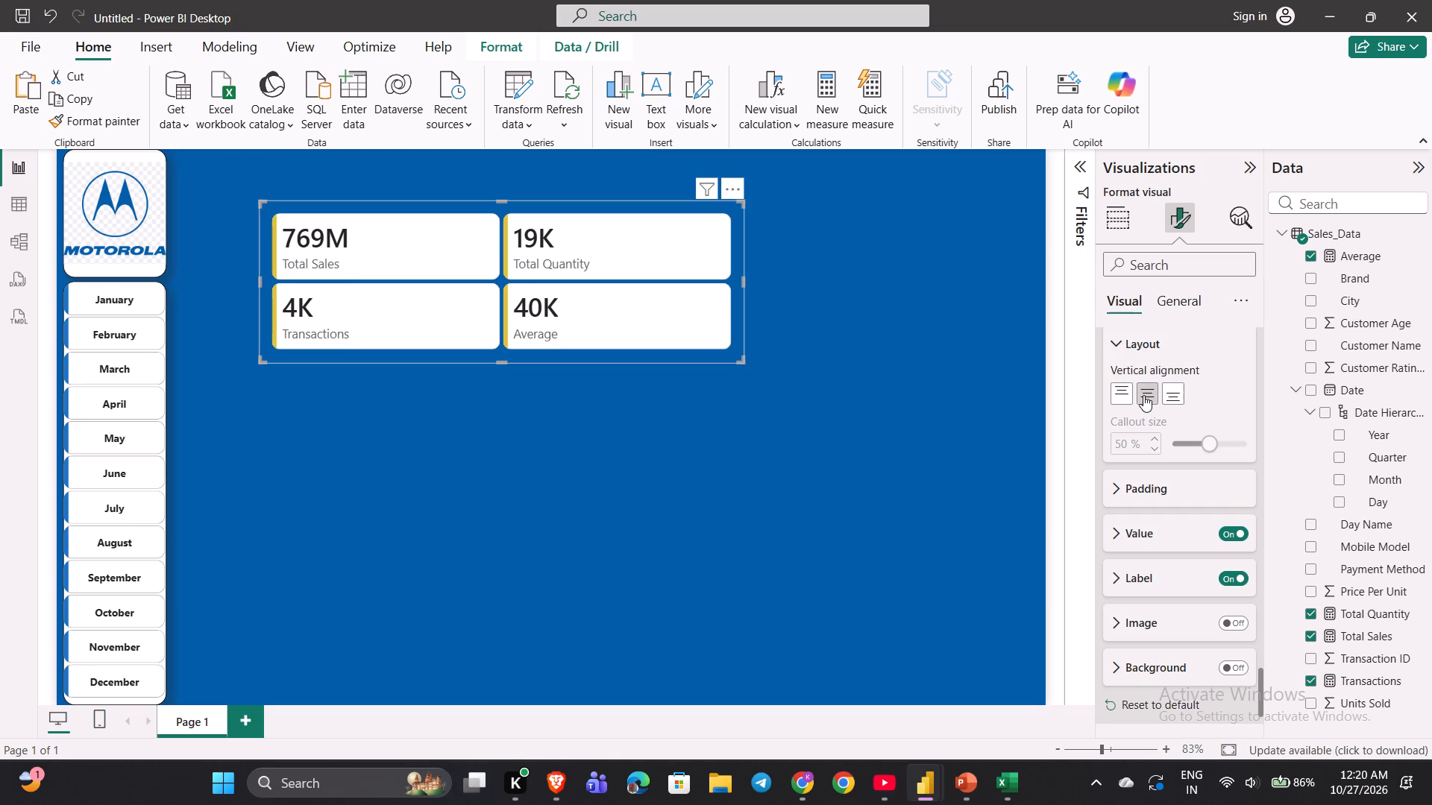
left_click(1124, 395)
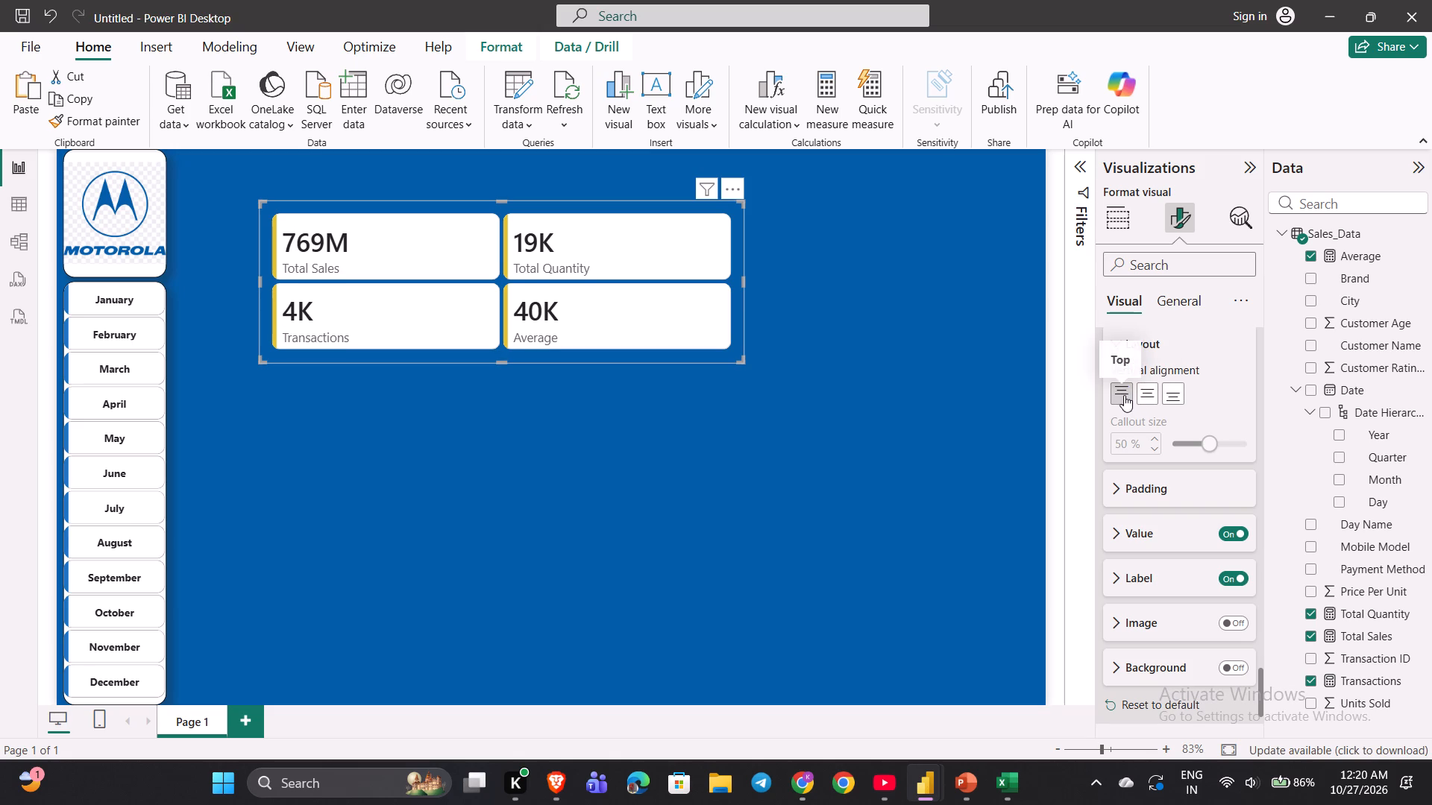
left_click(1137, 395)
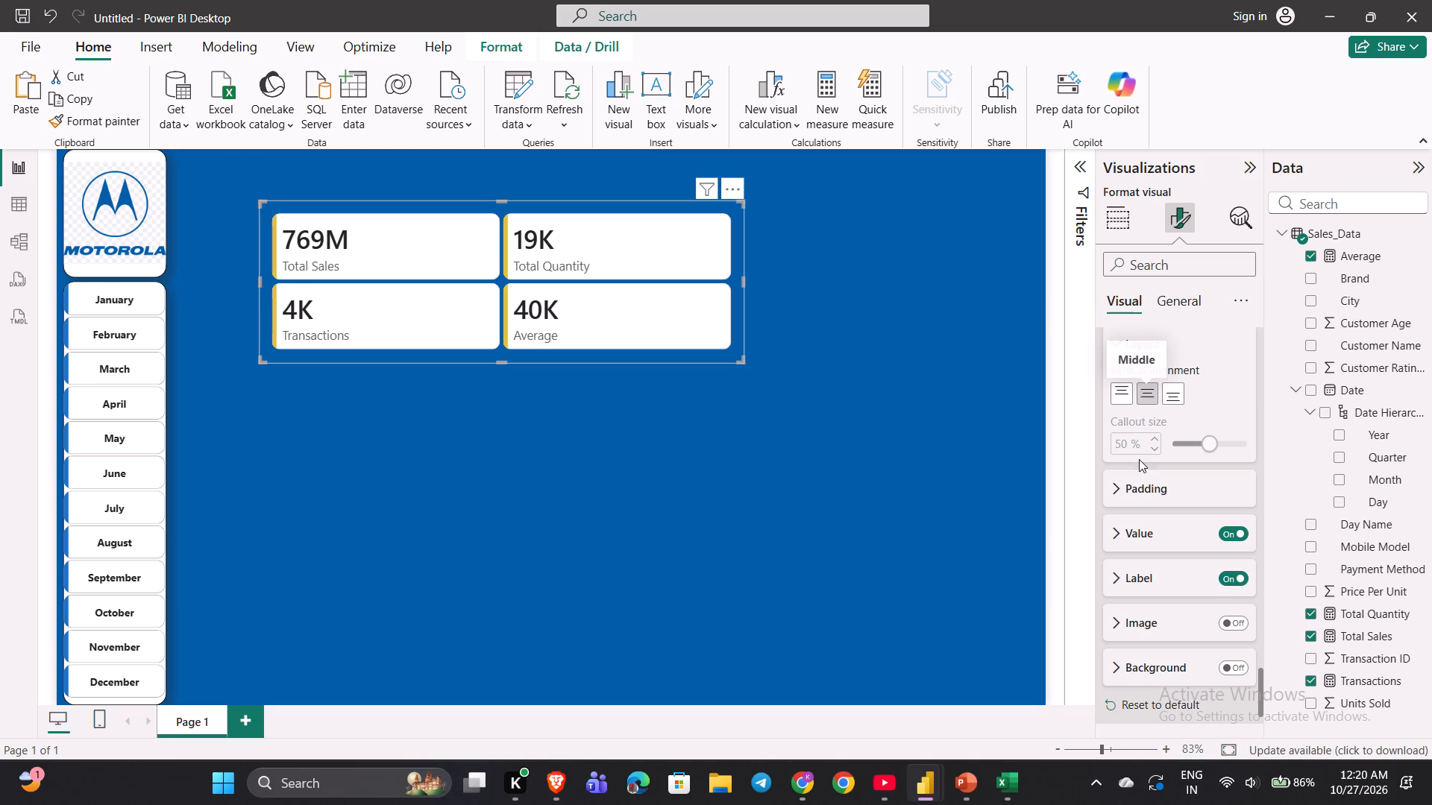
Examine the KPI card visual's callout padding and value settings, including font, color, transparency, horizontal alignment and text wrap.
scroll(1141, 483, "down", 1)
left_click(1130, 448)
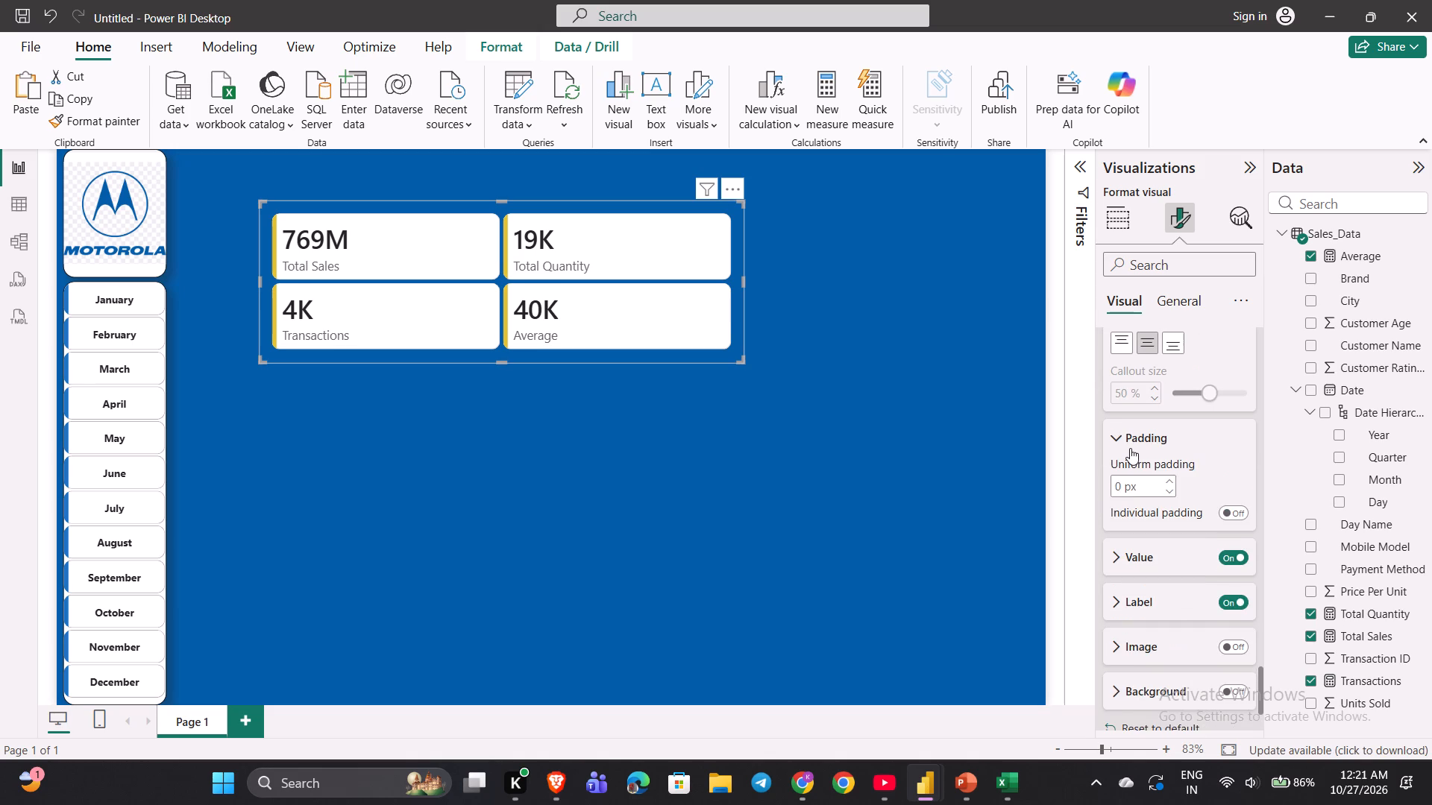
scroll(1130, 448, "down", 1)
left_click(1136, 495)
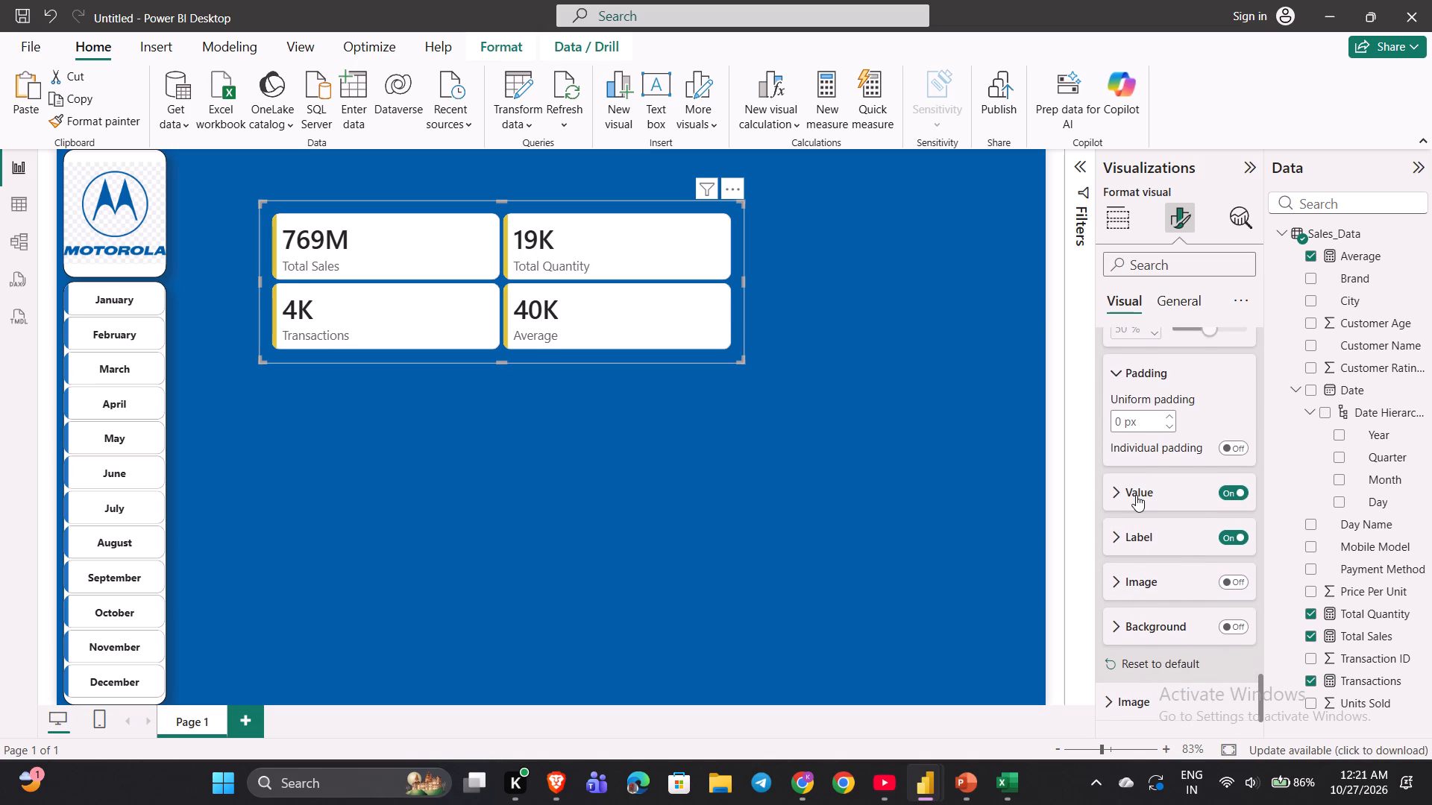
scroll(1136, 495, "down", 2)
scroll(1146, 564, "down", 1)
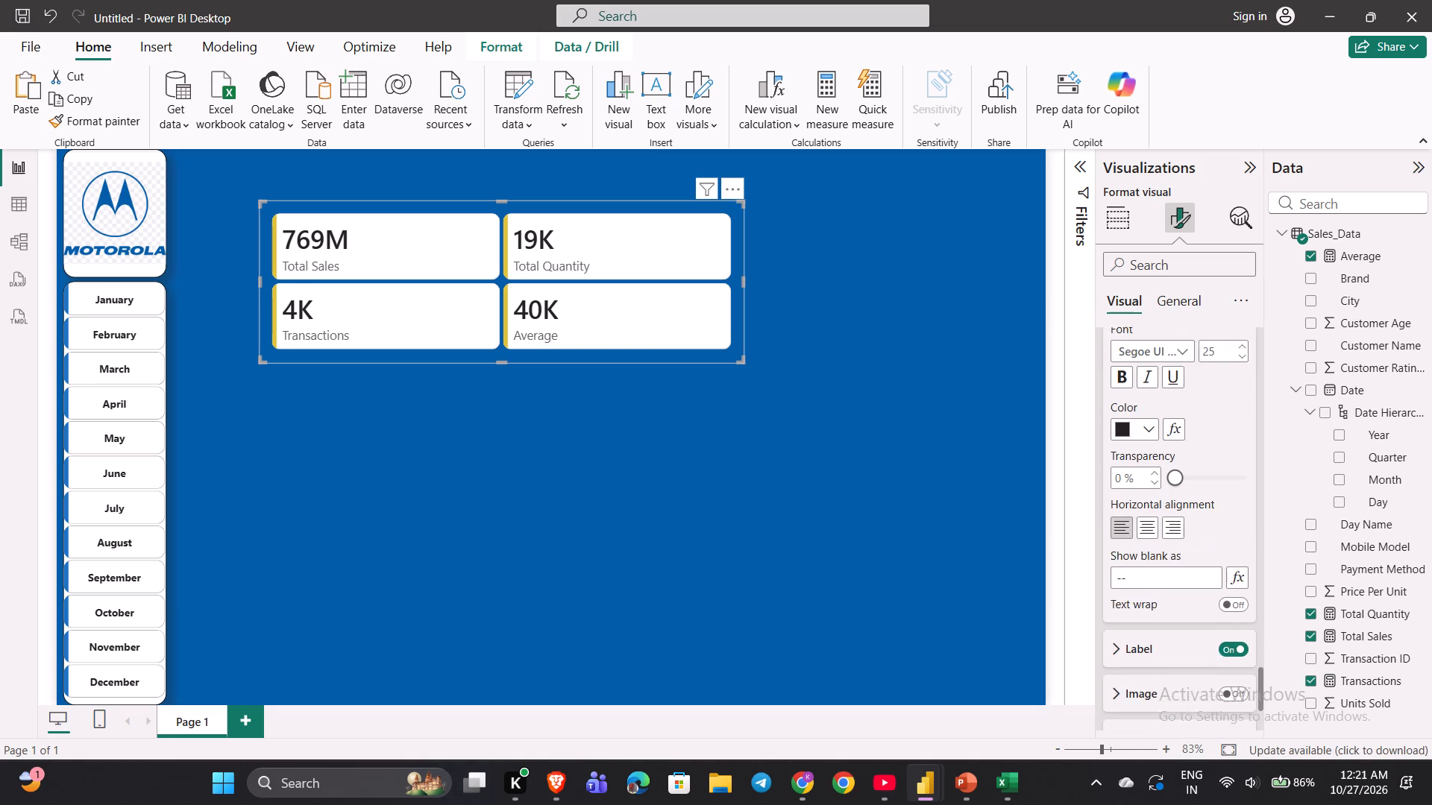
scroll(1146, 564, "down", 1)
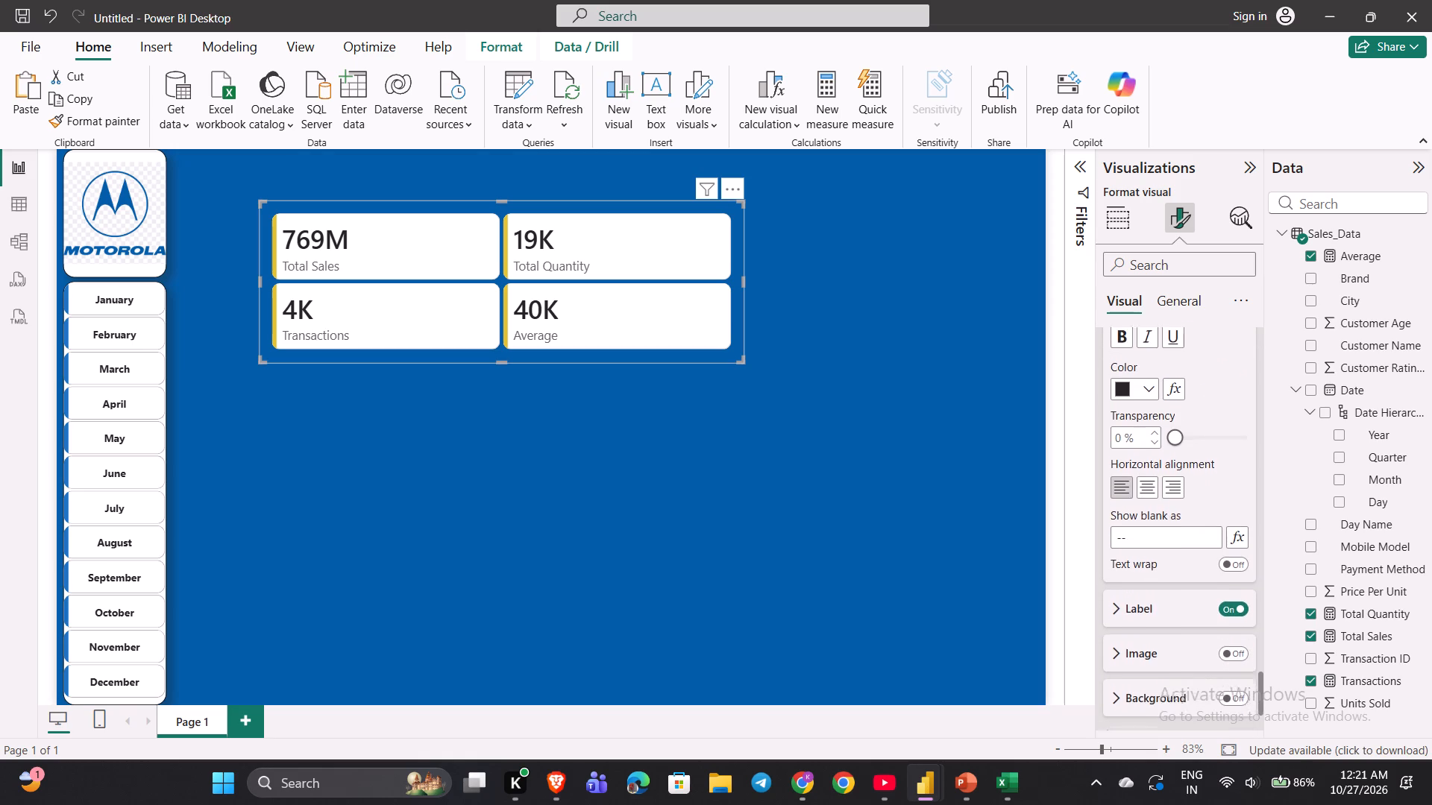
Set the callout label position to Top for all cards in the KPI visual and deselect the visual.
scroll(1146, 564, "down", 1)
left_click(1131, 587)
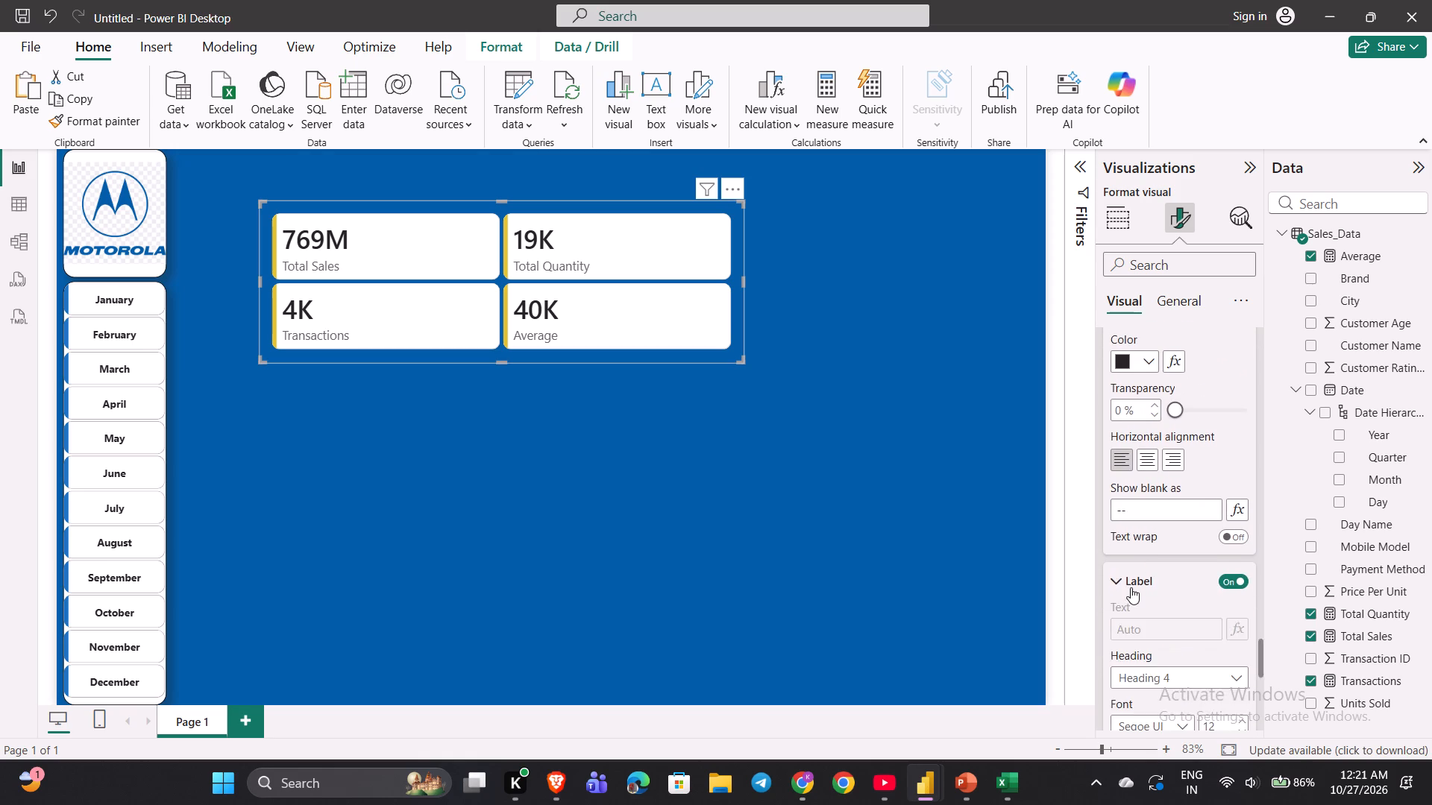
scroll(1131, 587, "down", 6)
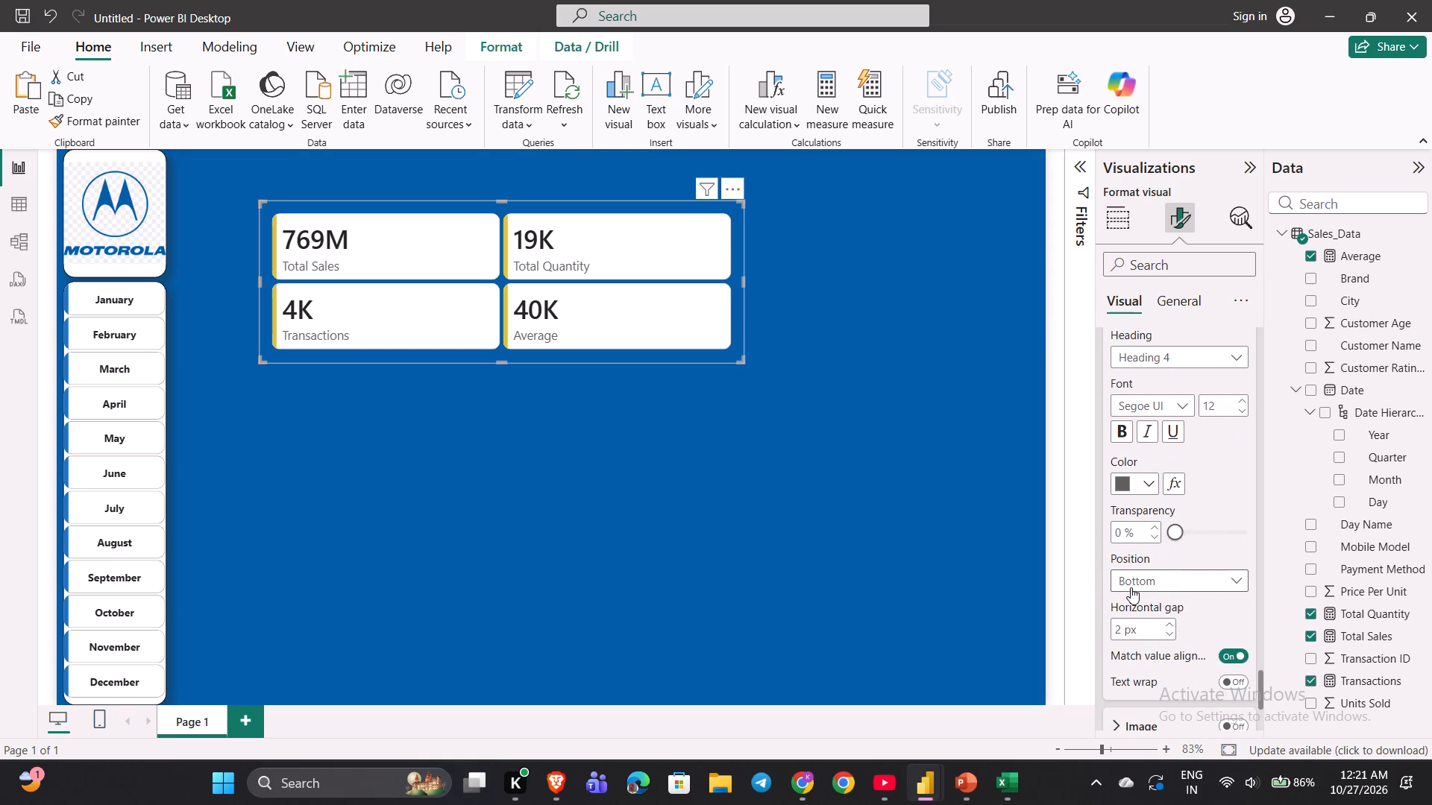
left_click(1161, 584)
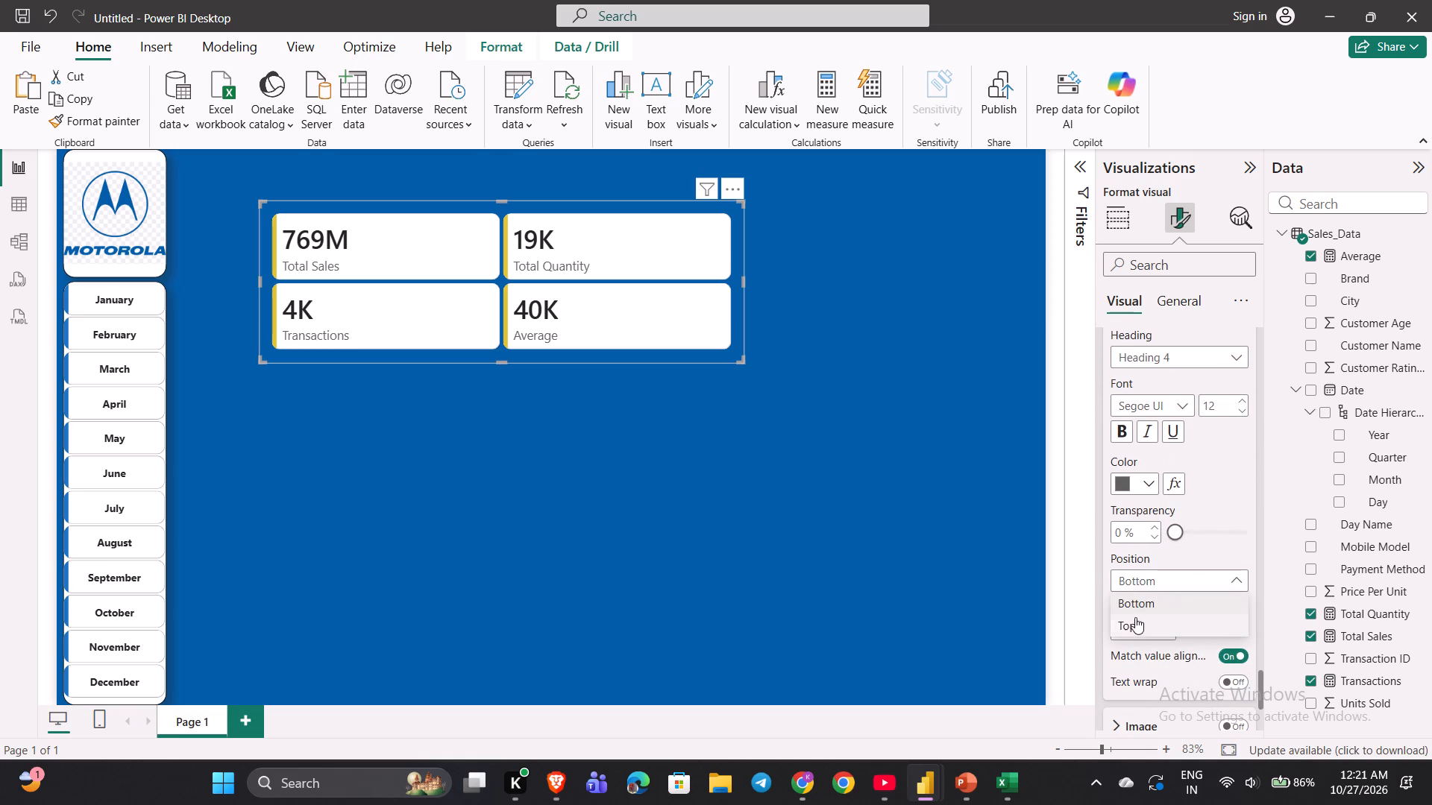
left_click(1132, 620)
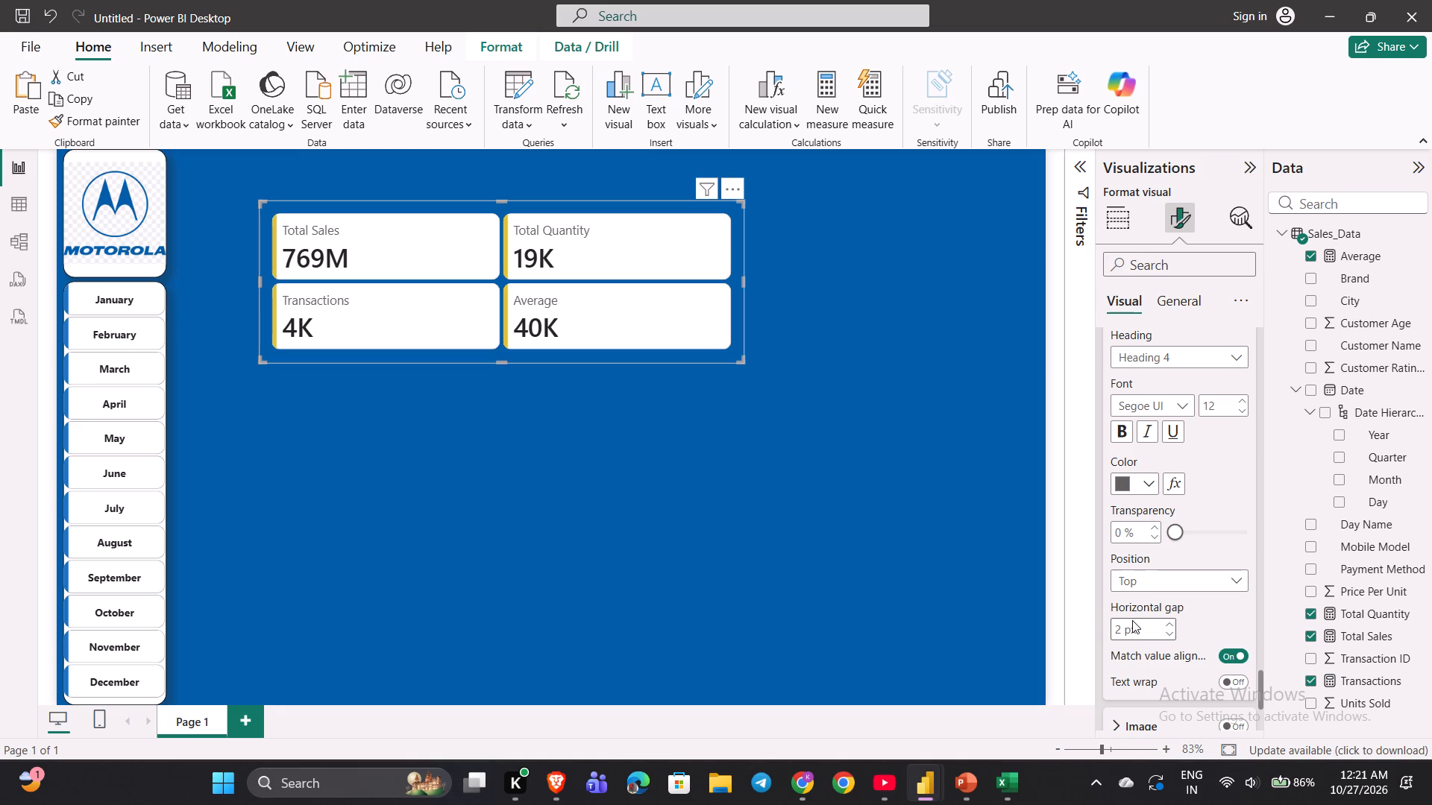
left_click(926, 245)
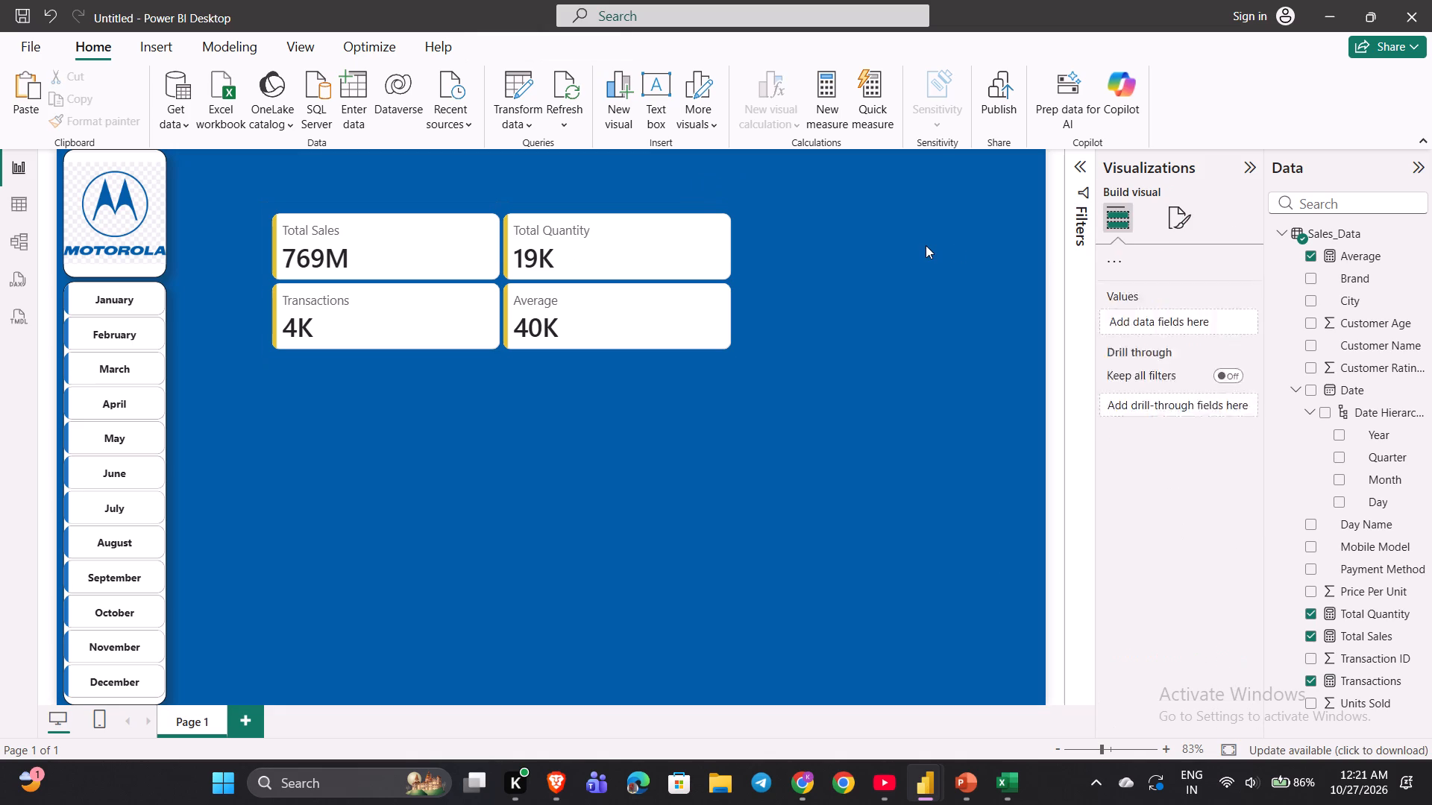
Switch to the YouTube tutorial, watch the part on adding an image to the card, pause it and return to Power BI.
left_click(888, 774)
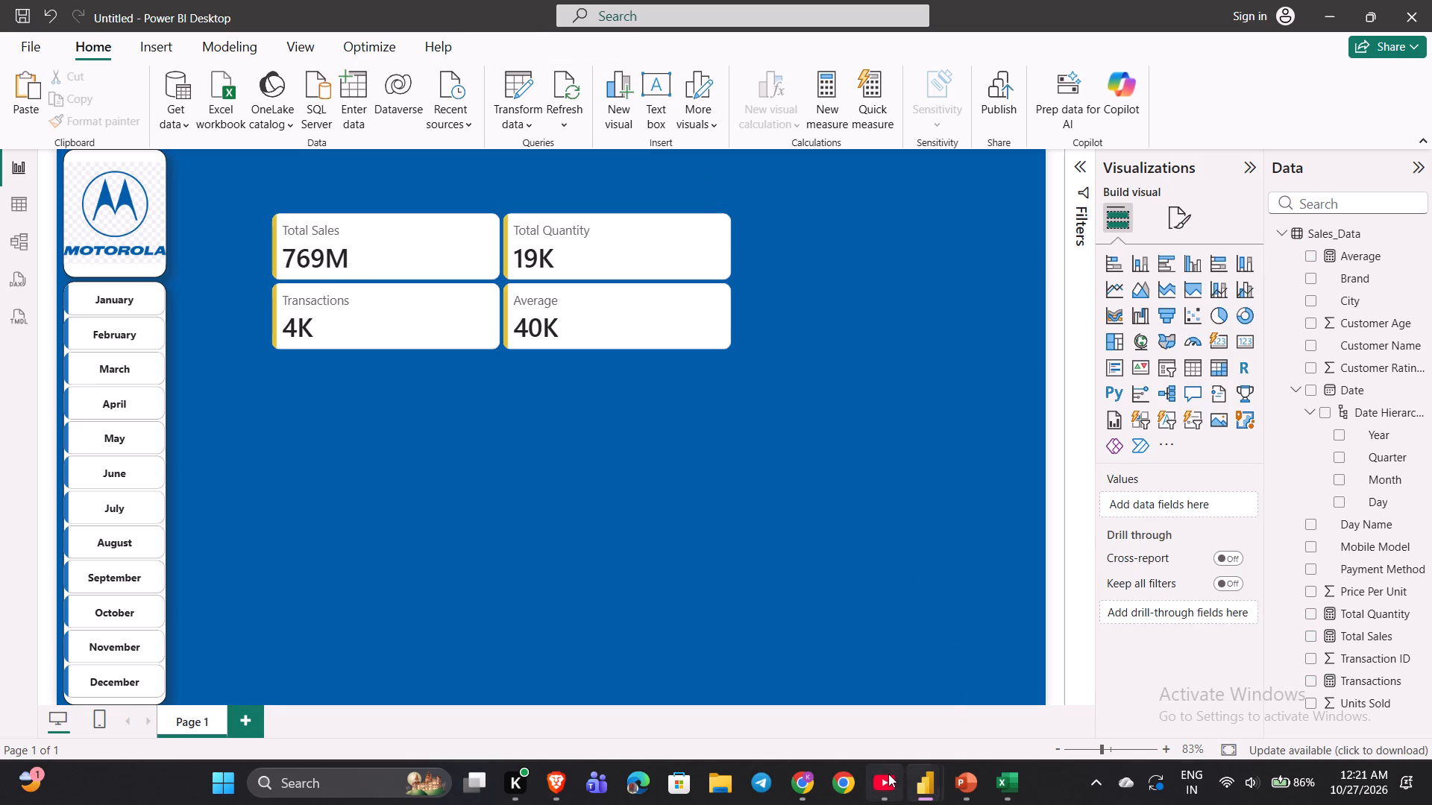
key("space")
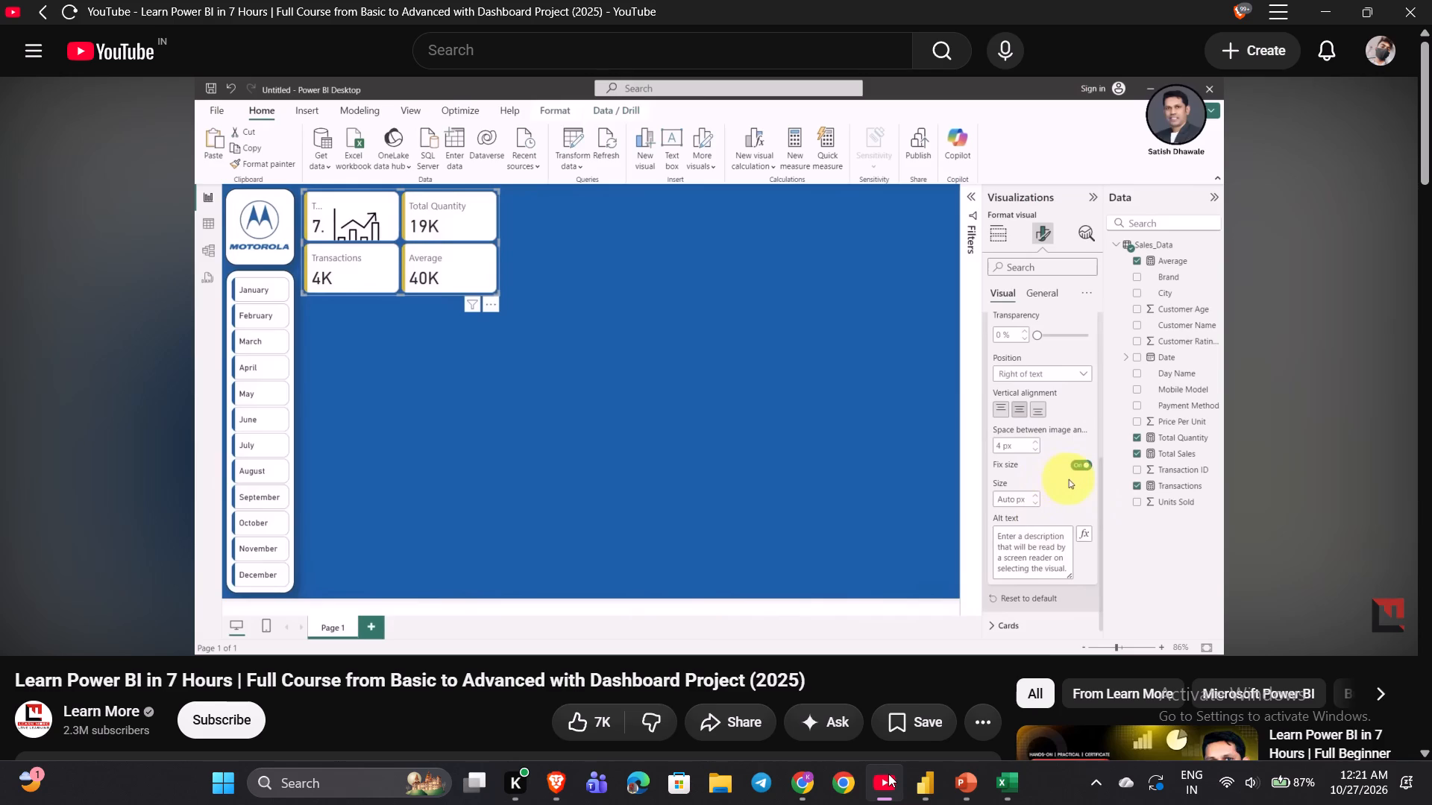
key("space")
left_click(888, 774)
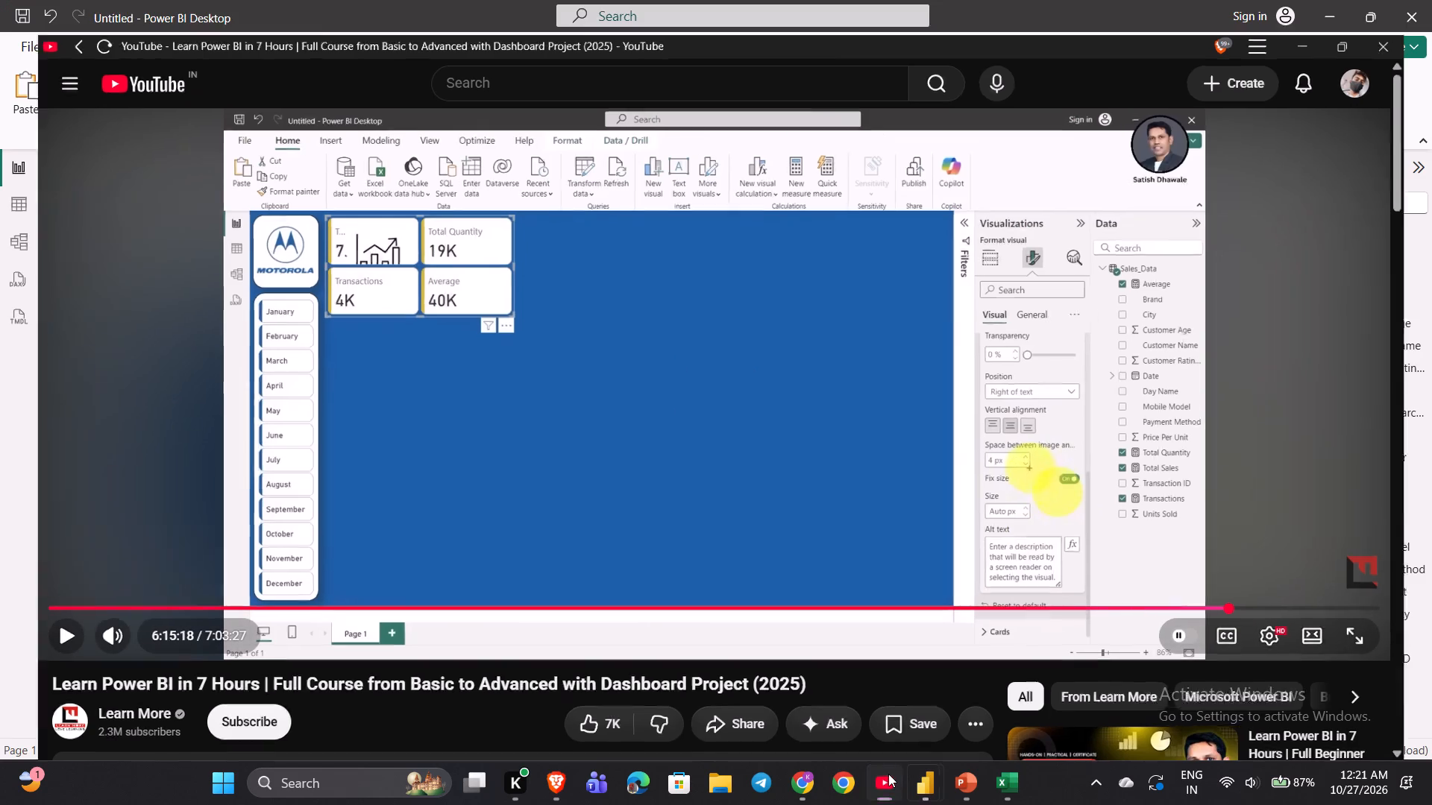
In the KPI visual's Image format settings, toggle the Total Sales card's image to compare, leaving it on with its options expanded.
left_click(410, 256)
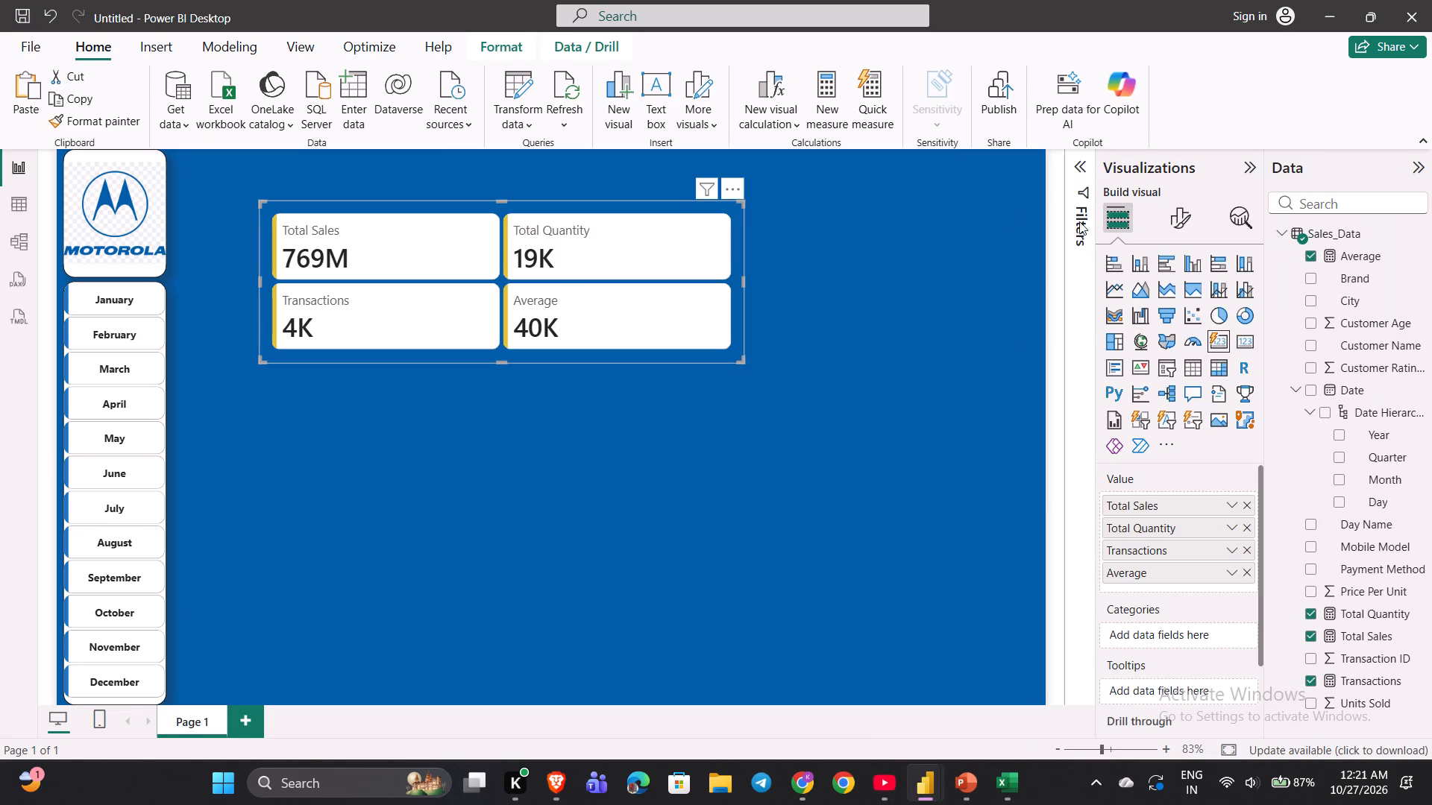
left_click(1172, 224)
left_click(1143, 546)
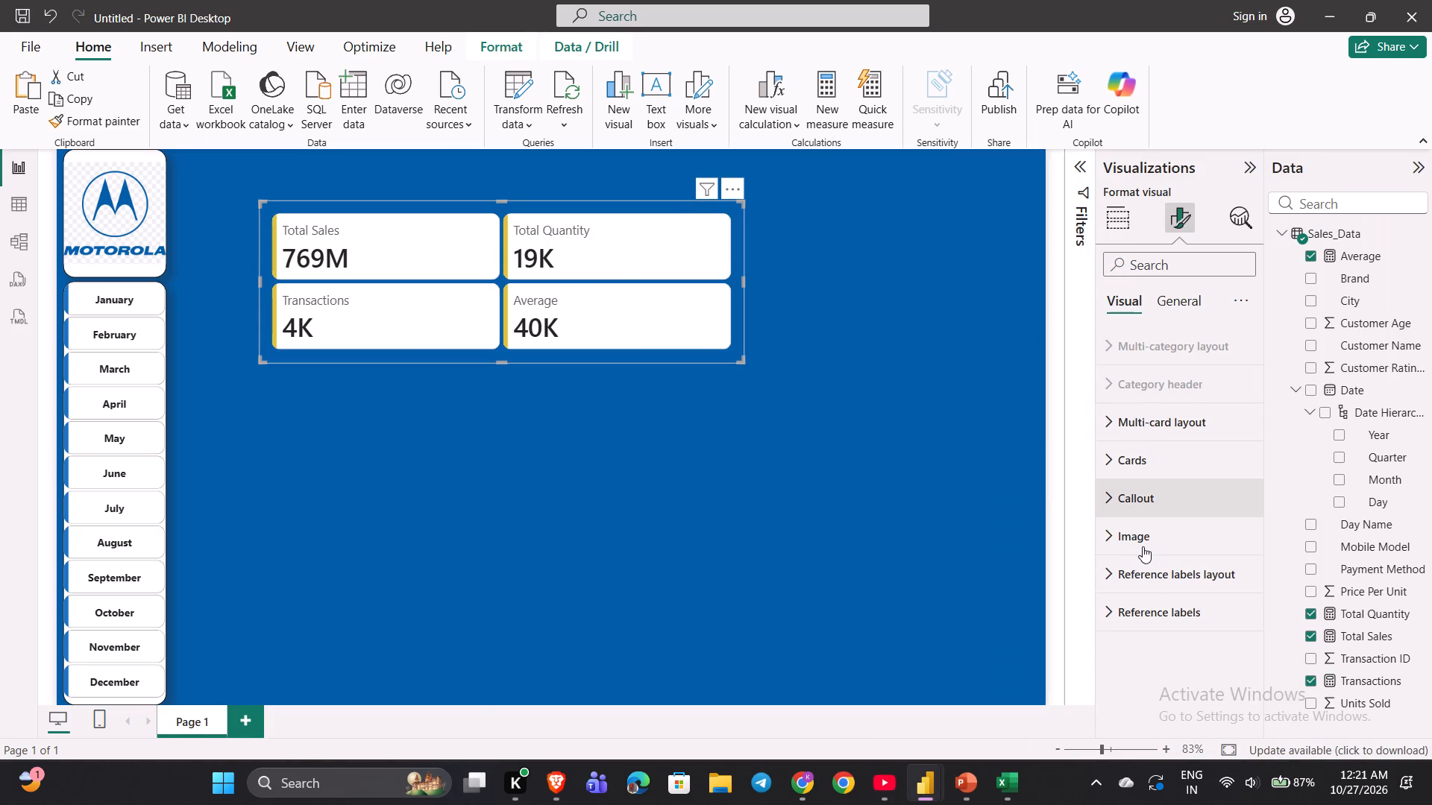
scroll(1143, 546, "down", 3)
left_click(1231, 551)
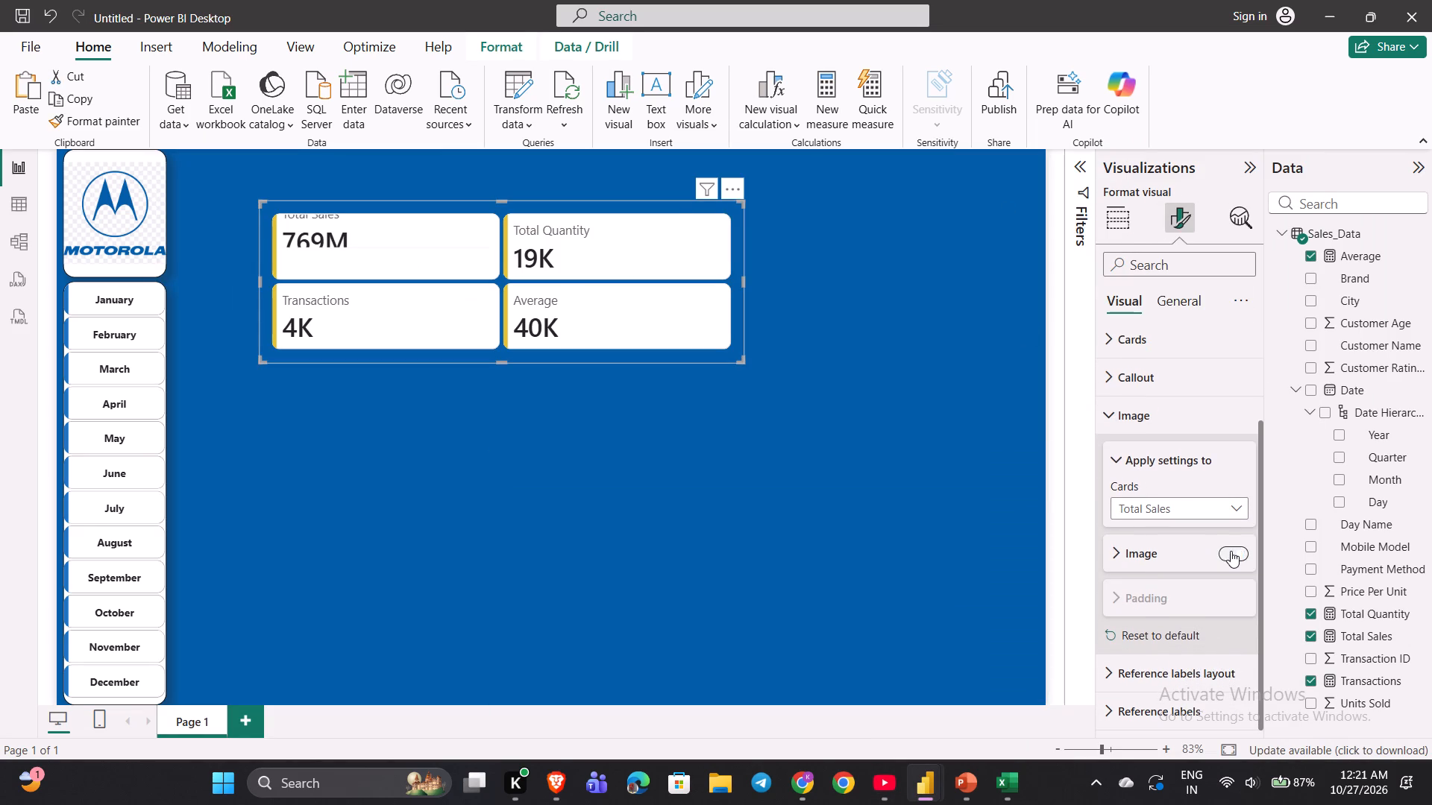
left_click(1231, 551)
left_click(1231, 551)
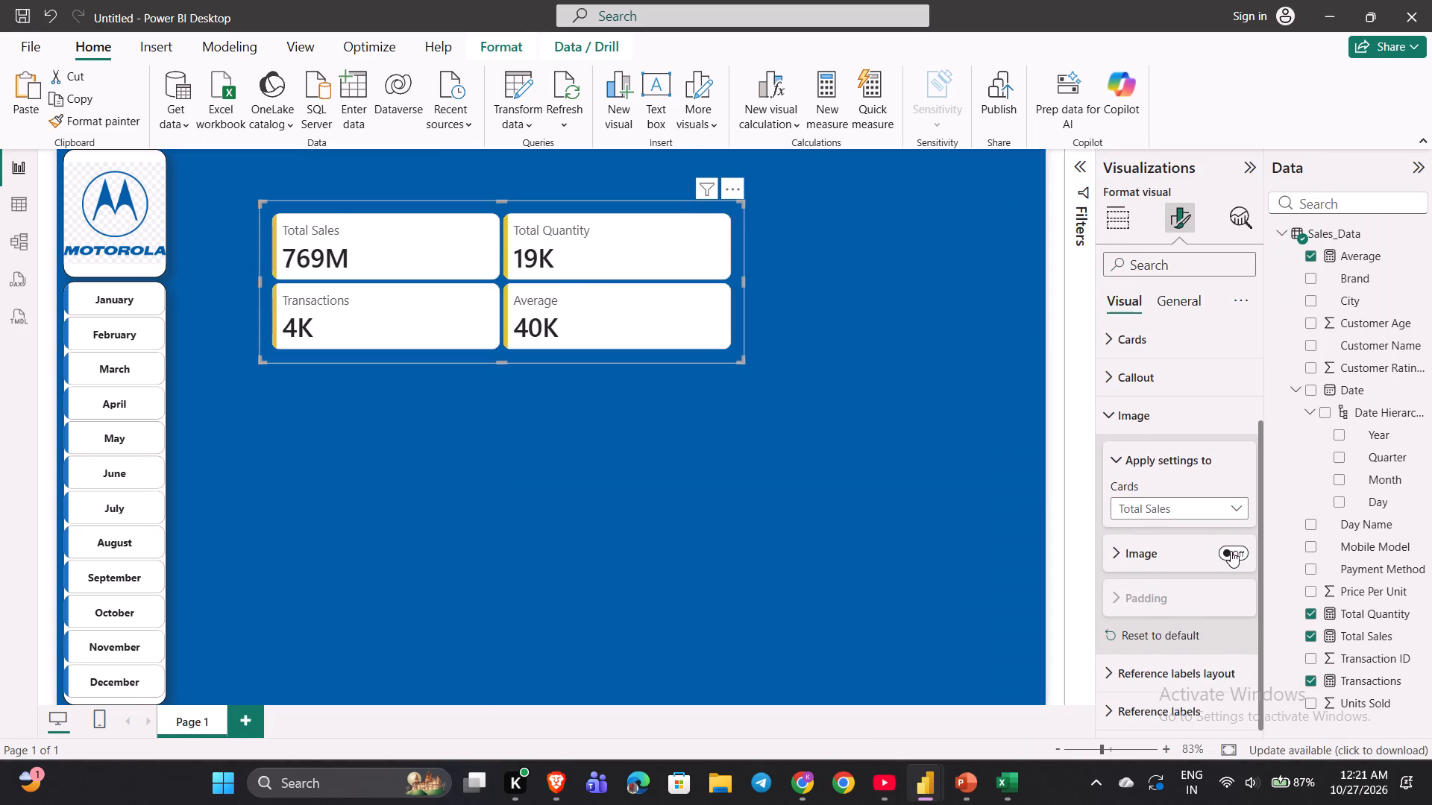
left_click(1231, 551)
left_click(1231, 551)
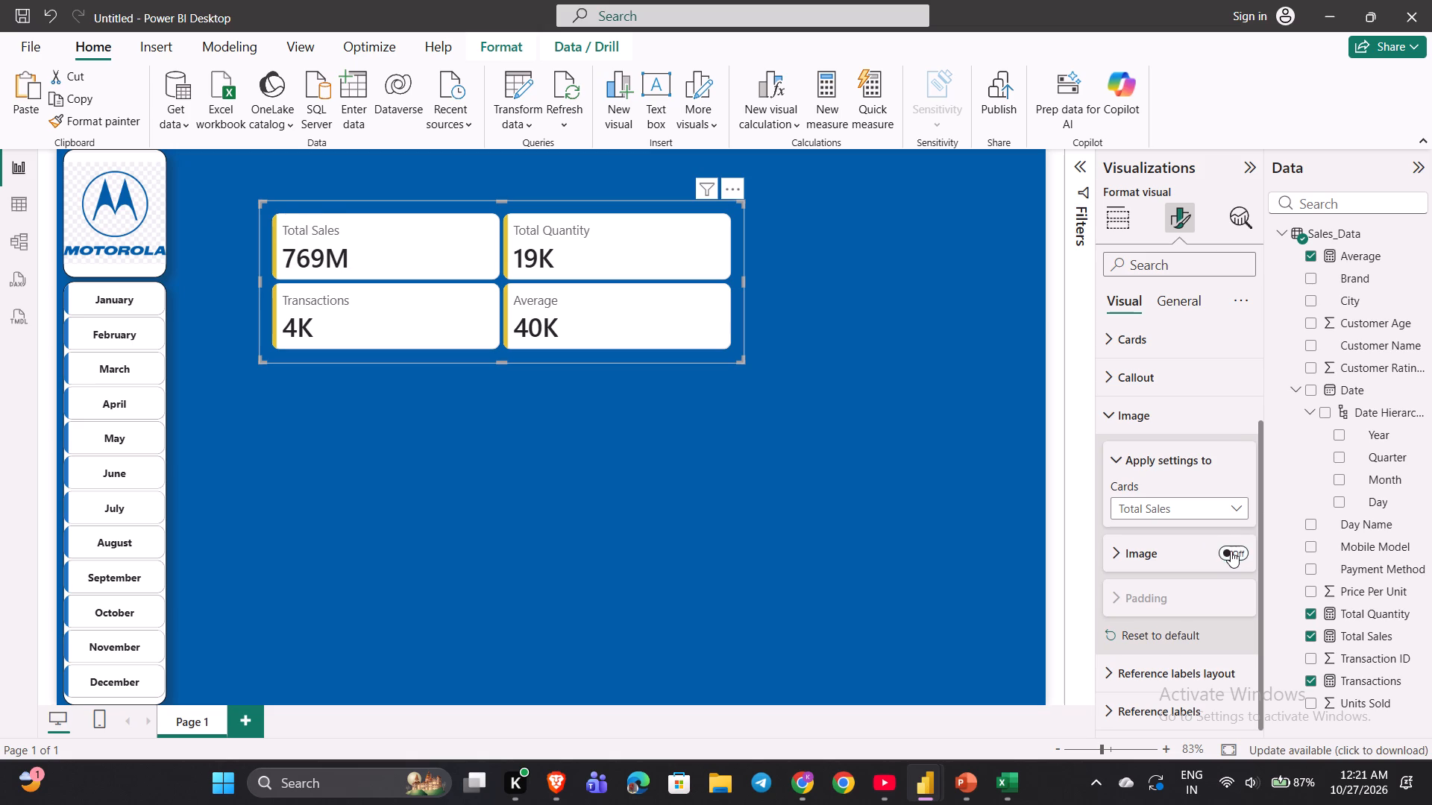
left_click(1231, 551)
left_click(1231, 551)
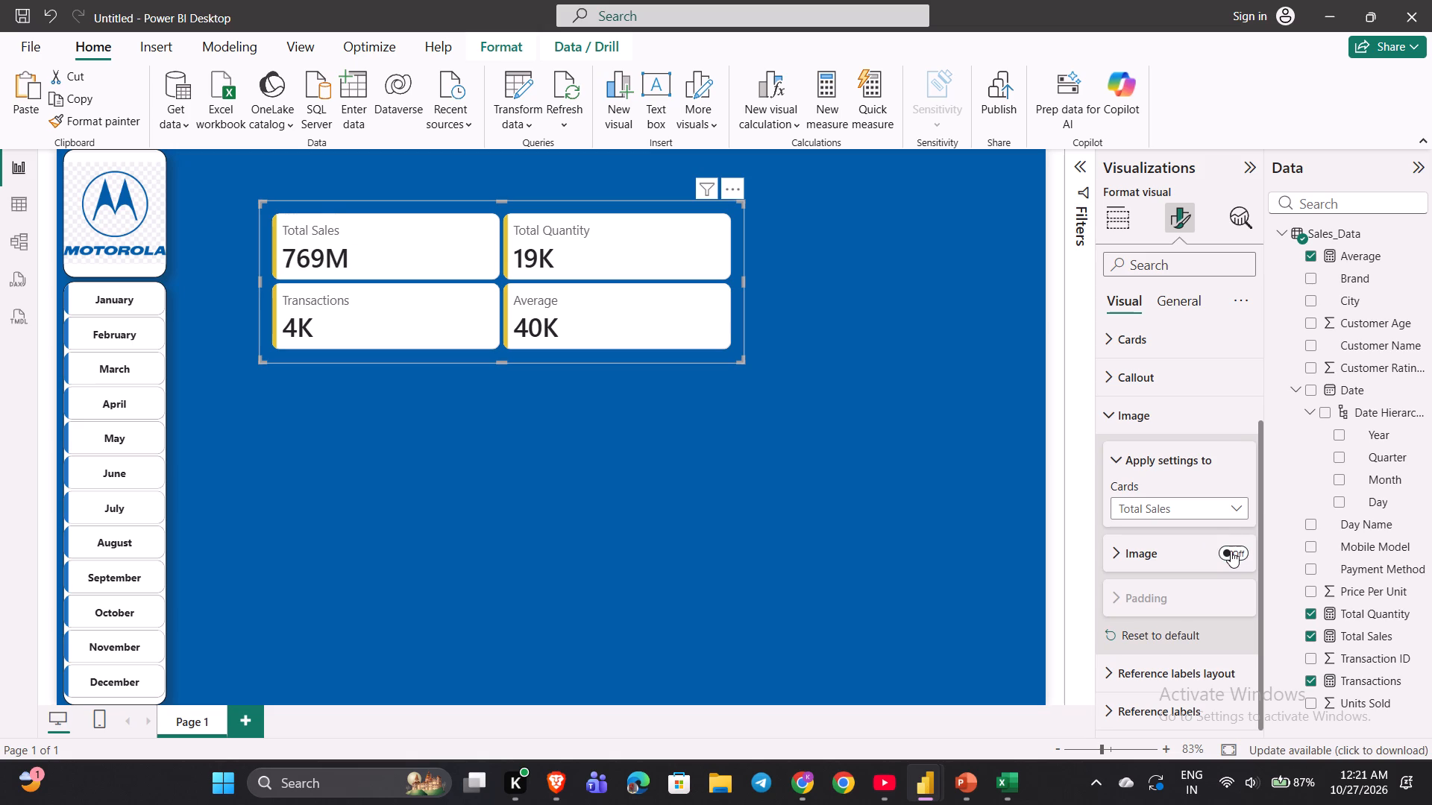
left_click(1231, 551)
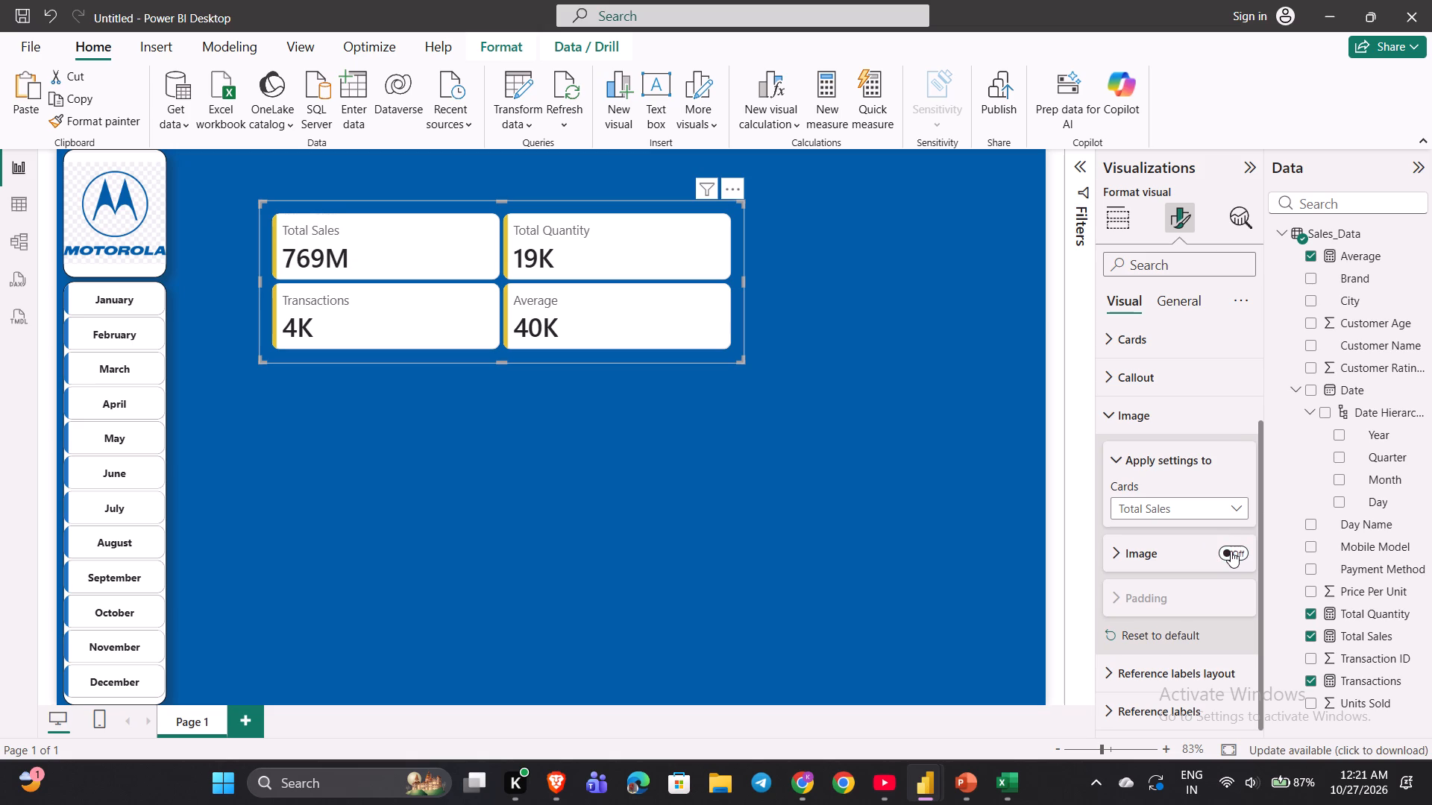
left_click(1160, 552)
left_click(1243, 546)
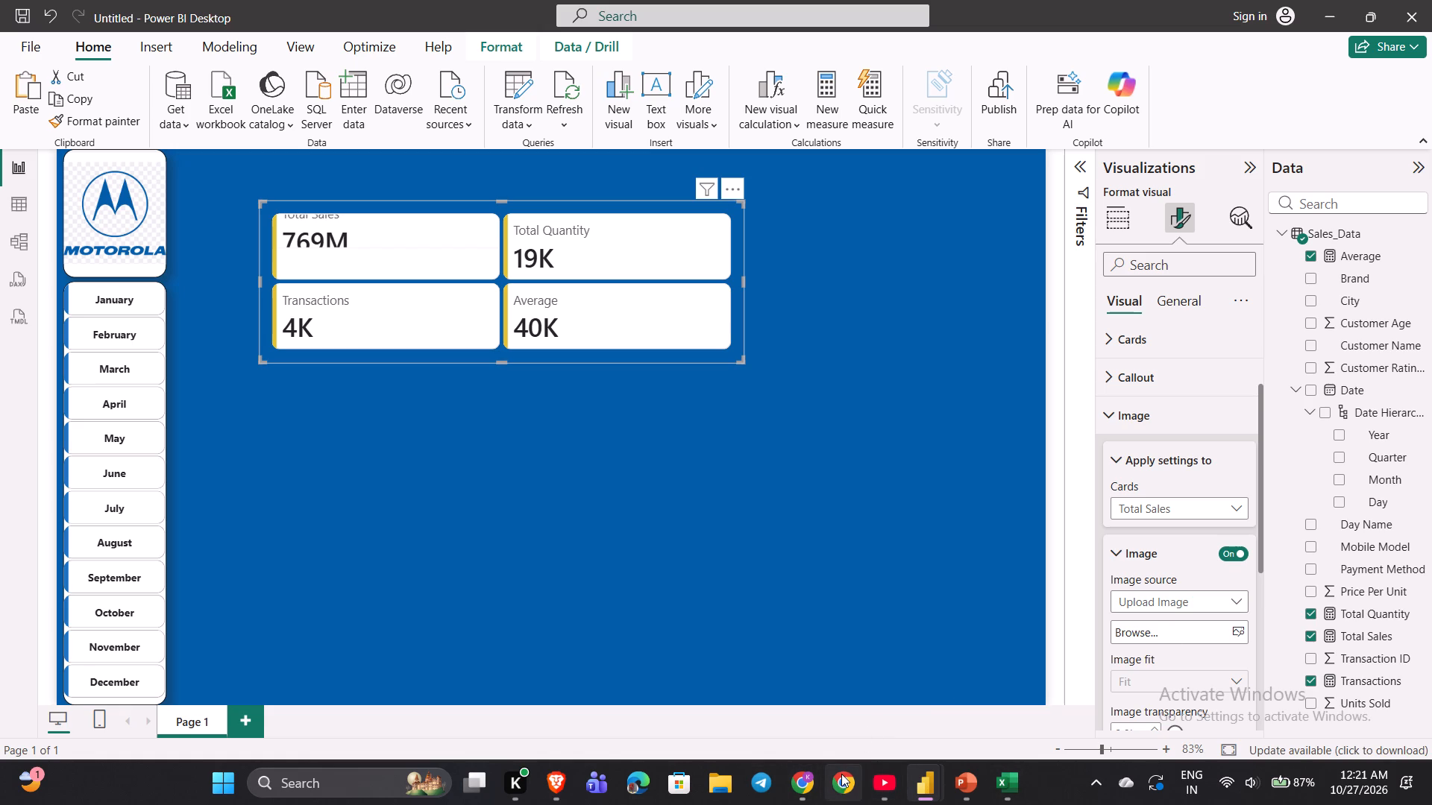
Switch to File Explorer to locate an image file for the Total Sales card.
left_click(710, 783)
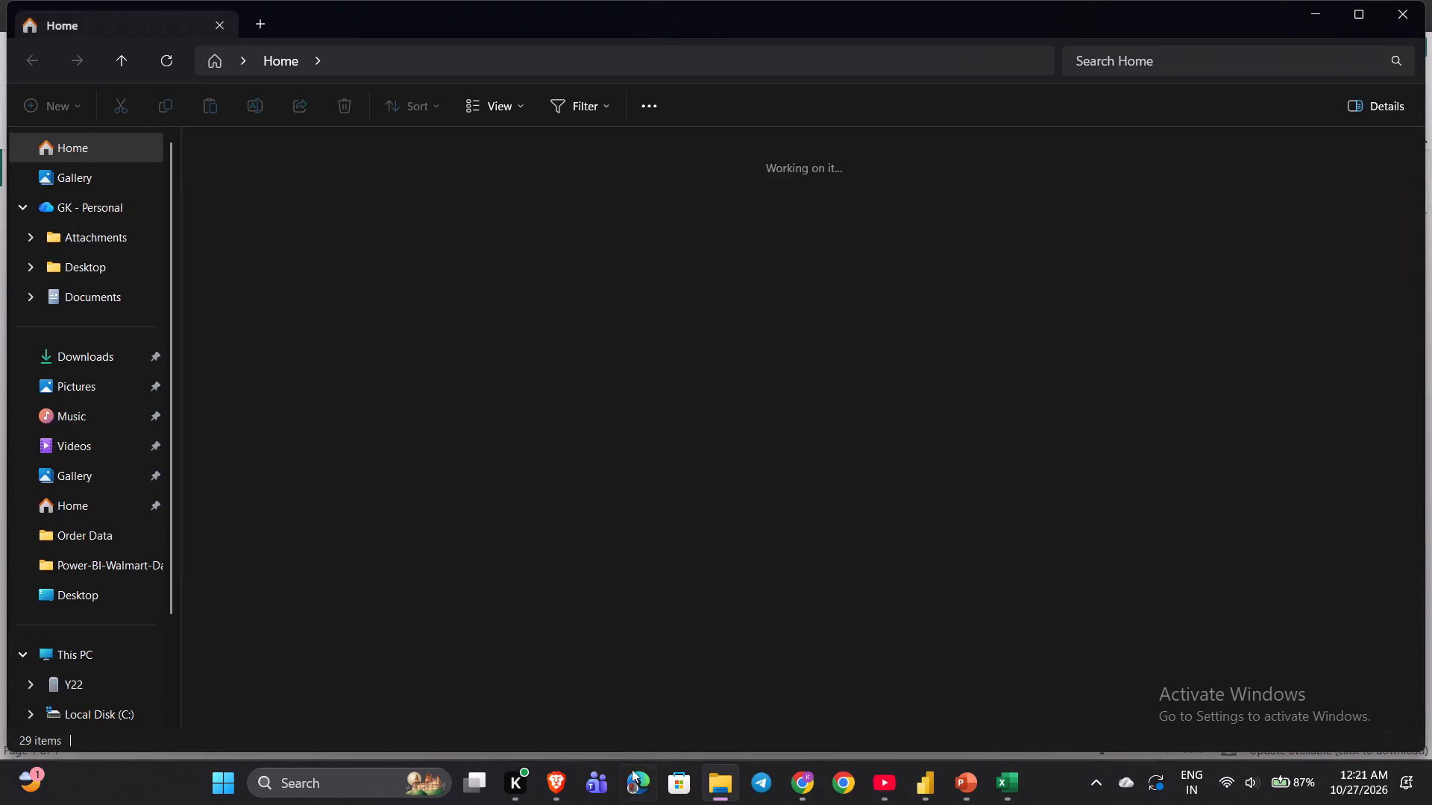
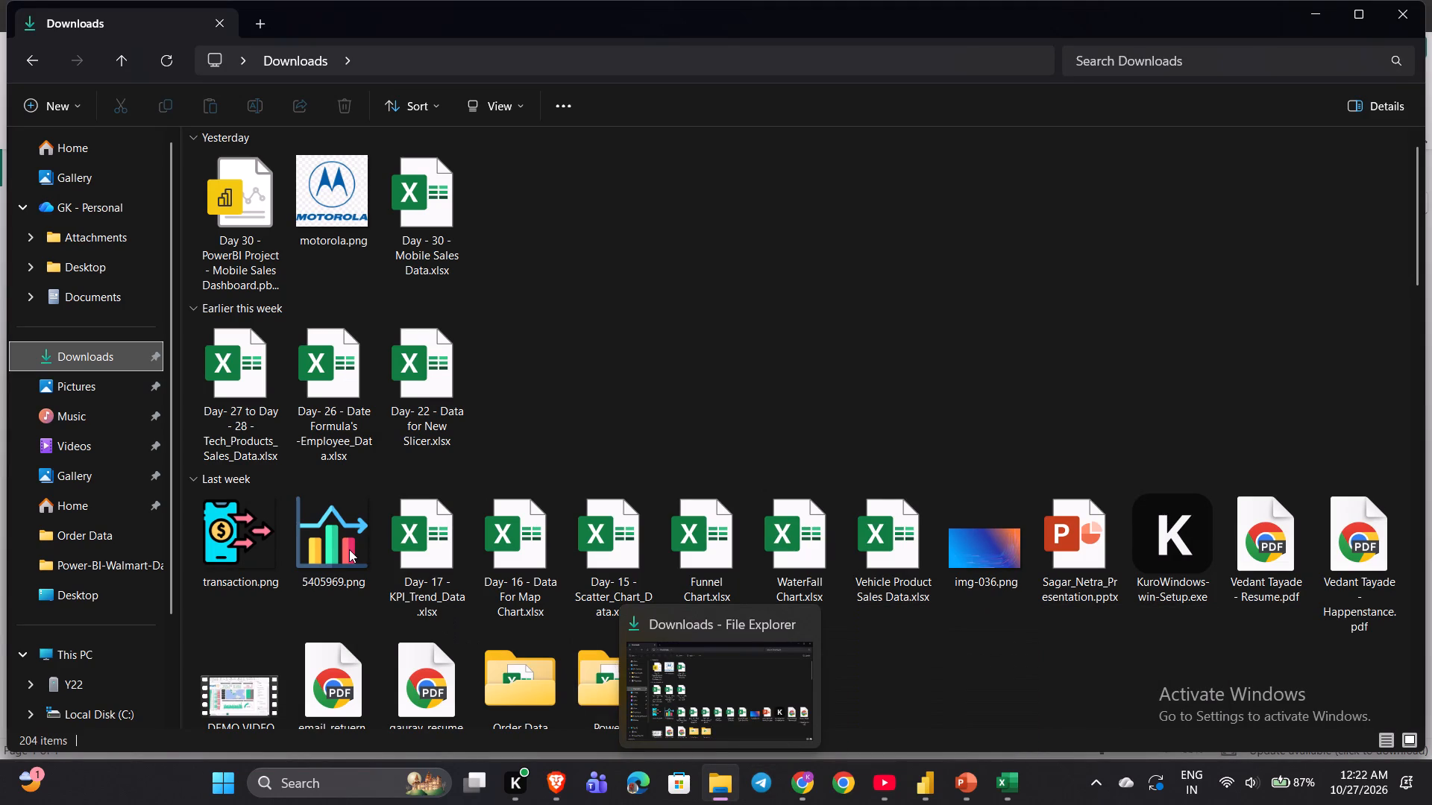
Return to the untitled Power BI report and upload 5405969.png from Downloads as the Total Sales card's image.
left_click(349, 549)
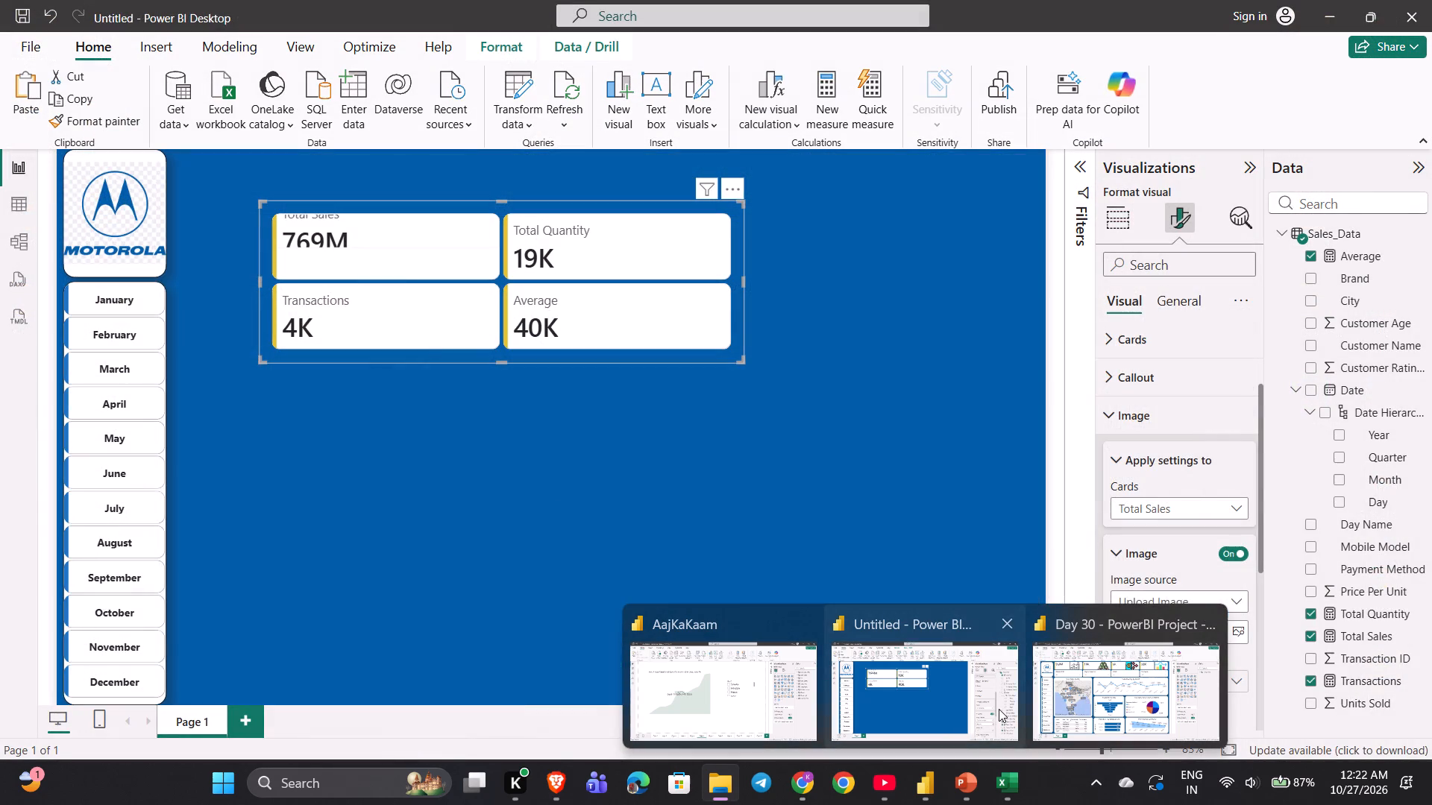
left_click(999, 709)
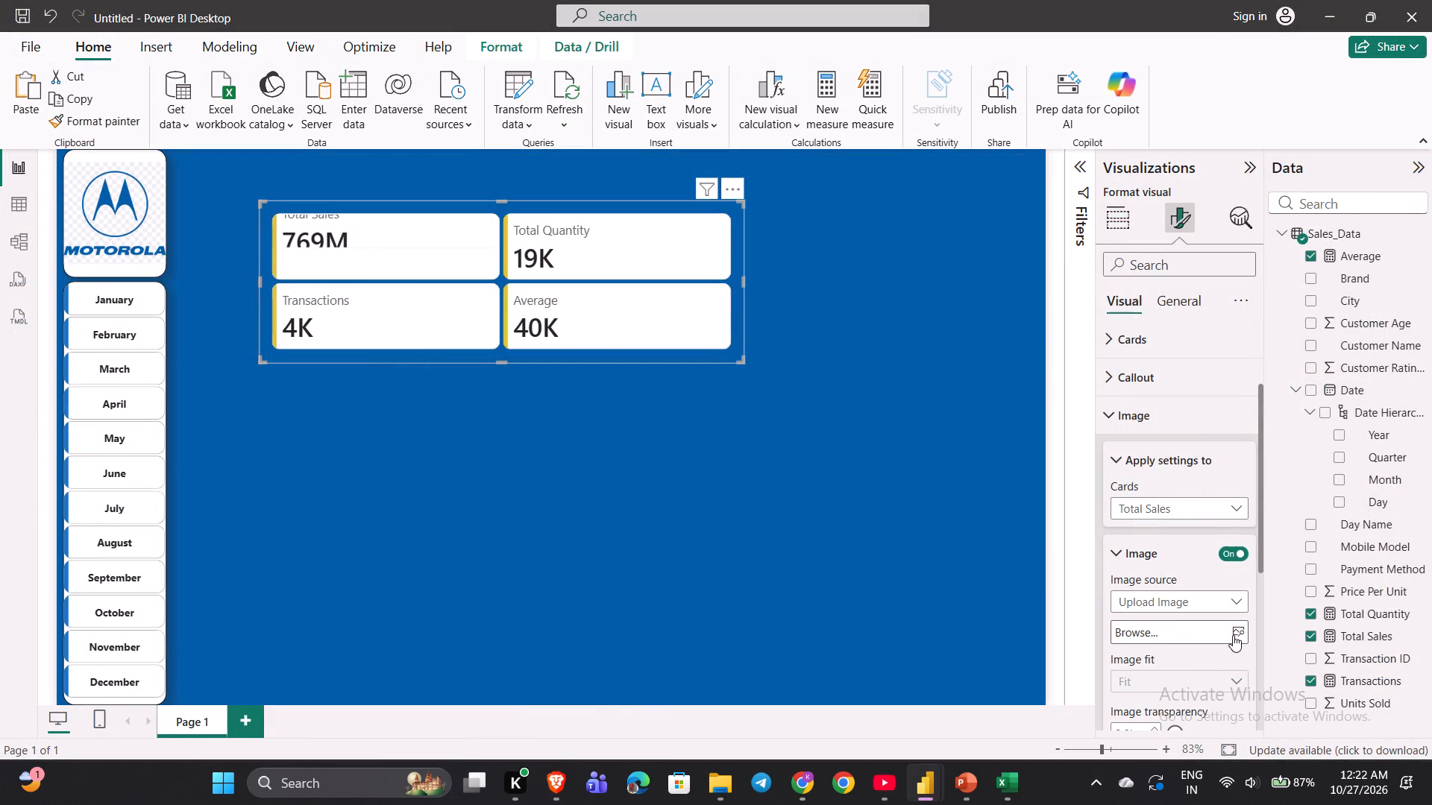
left_click(1233, 635)
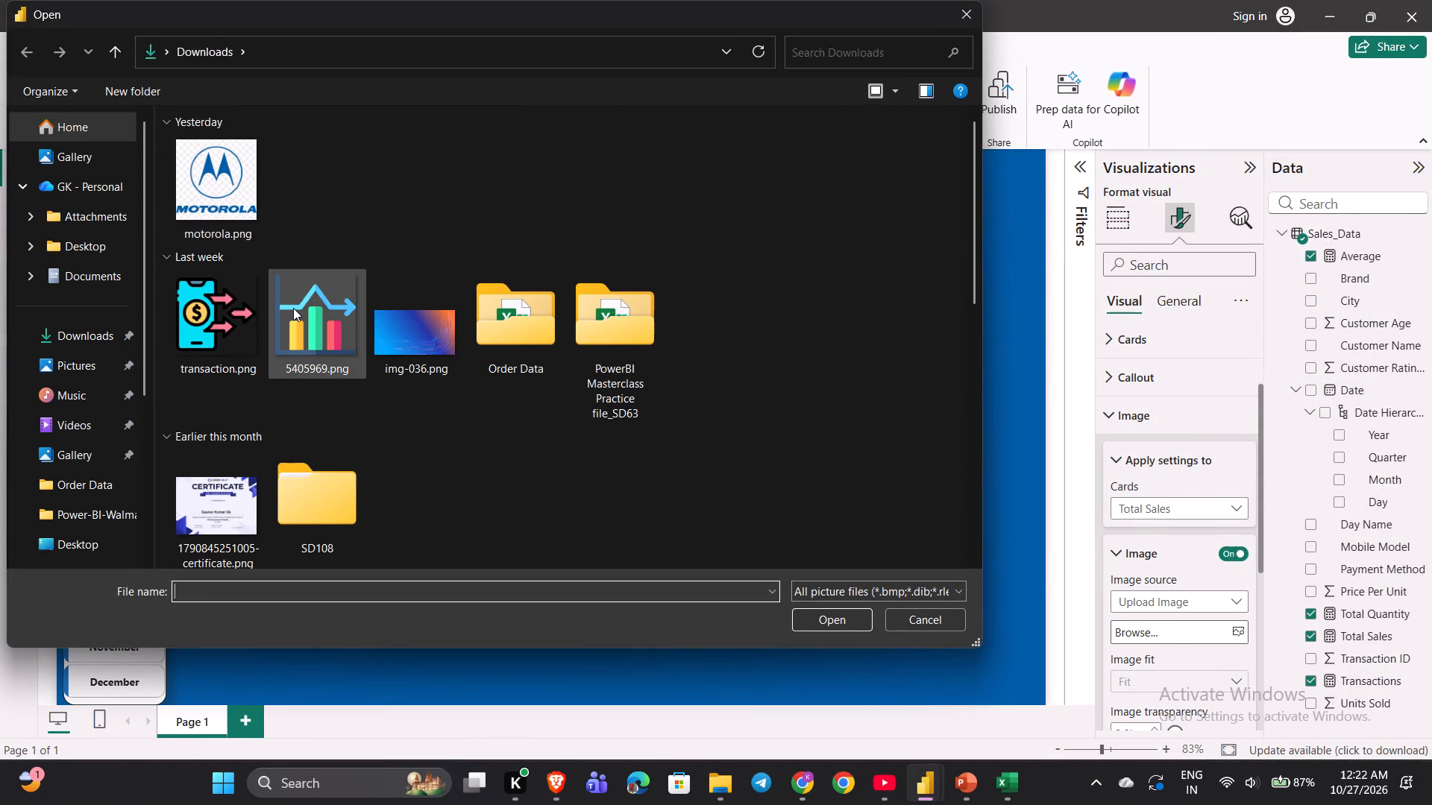
double_click(293, 308)
left_click(388, 262)
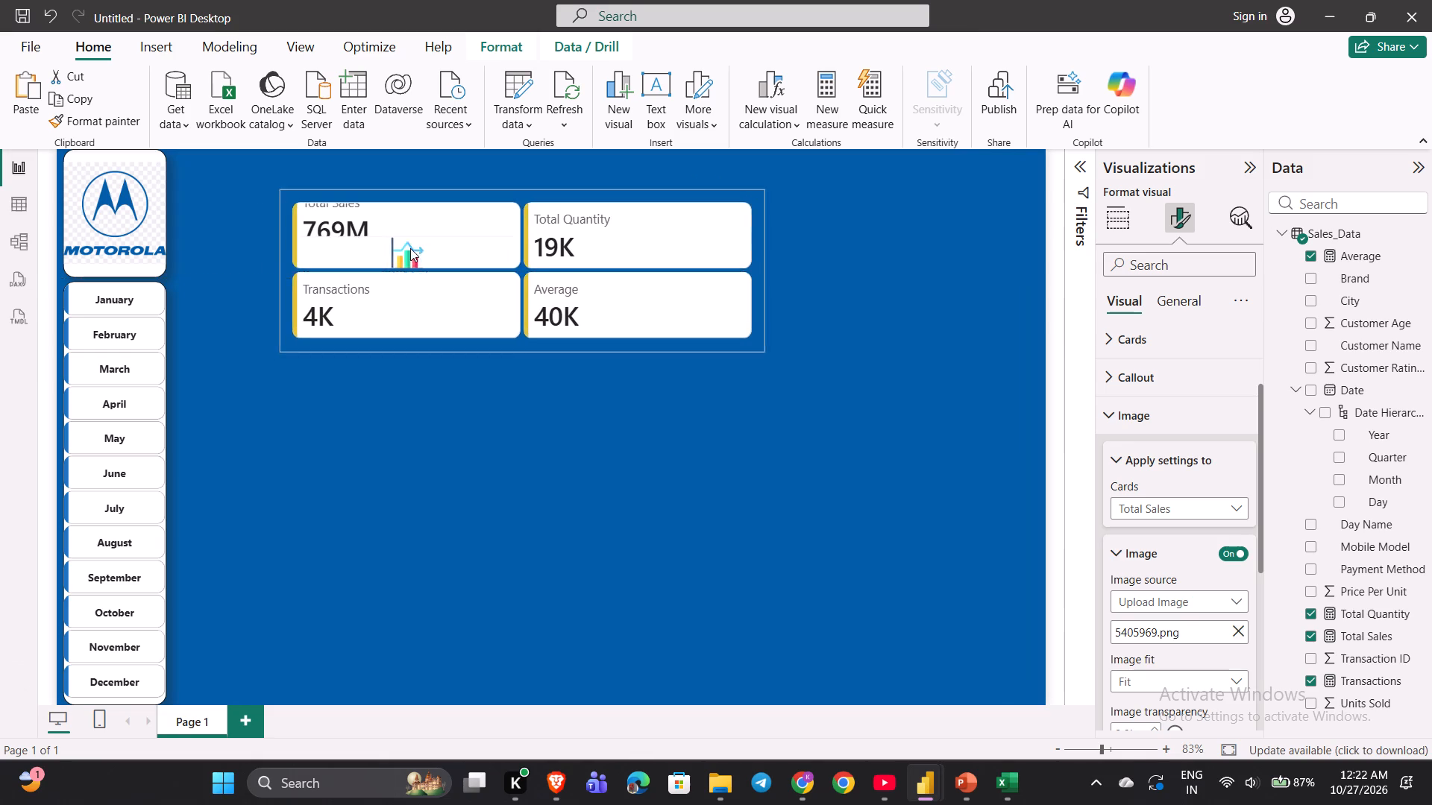
Switch to the YouTube tutorial, watch the part on the image's spacing and size settings, pause it and return to Power BI.
left_click(875, 786)
key("space")
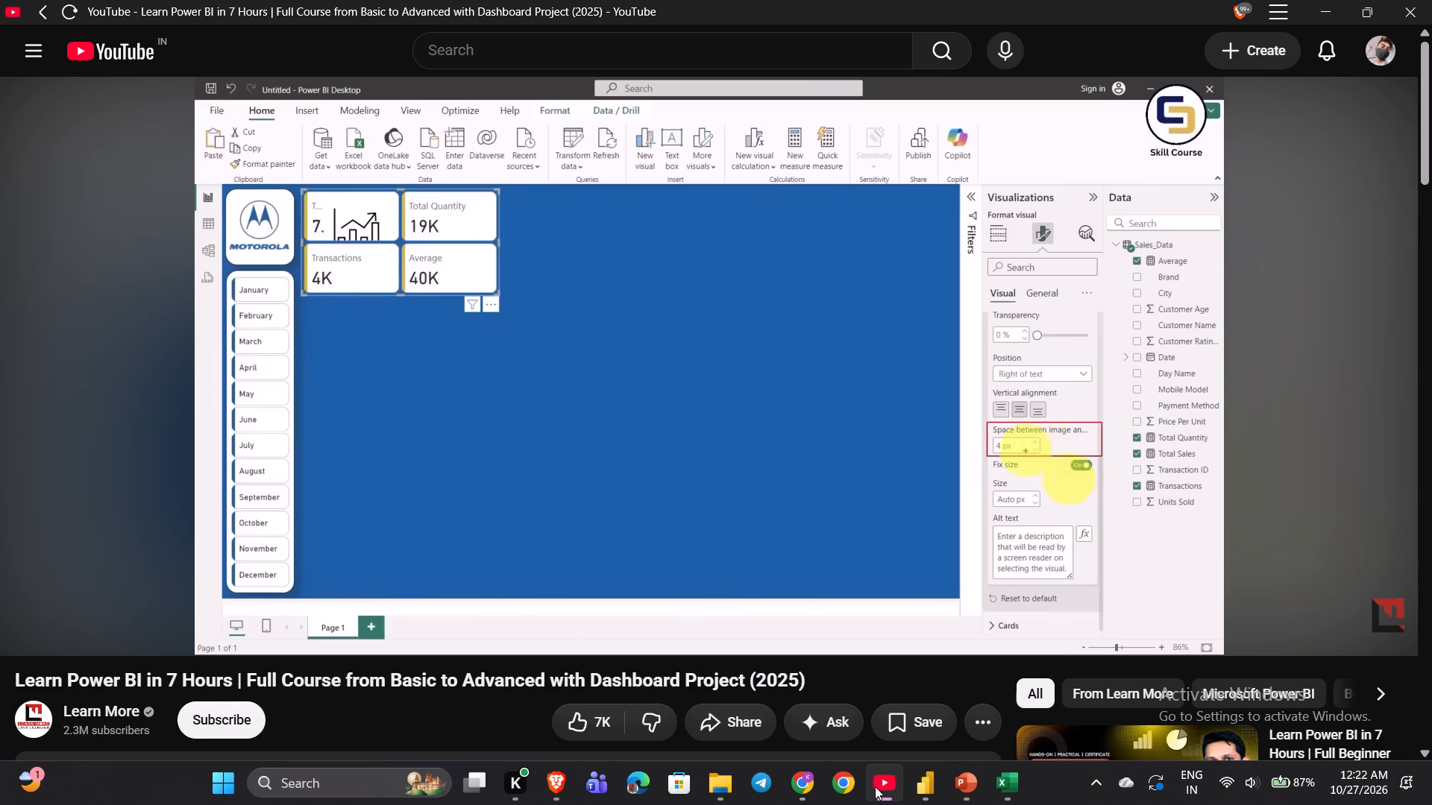
key("space")
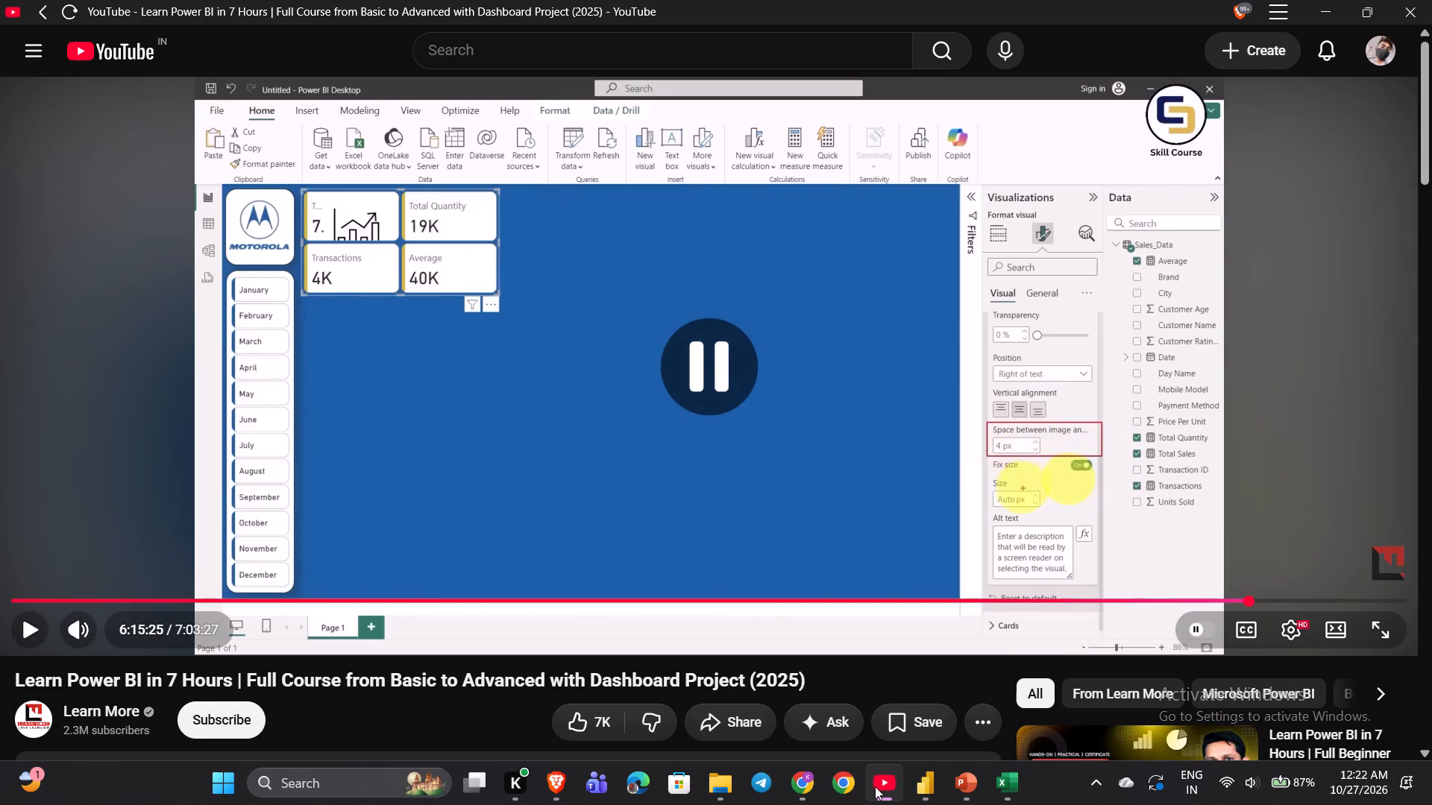
key("space")
key("space")
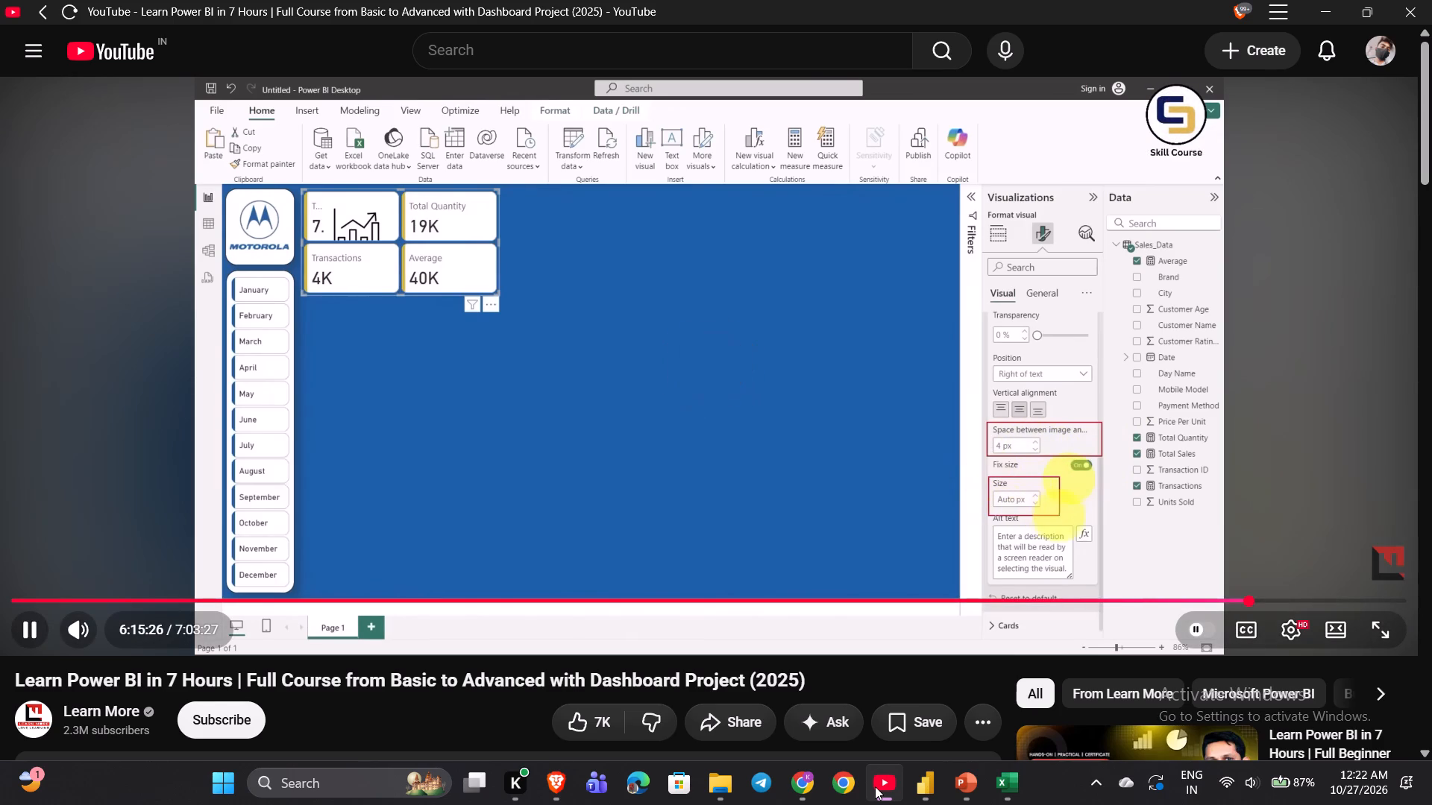
left_click(875, 786)
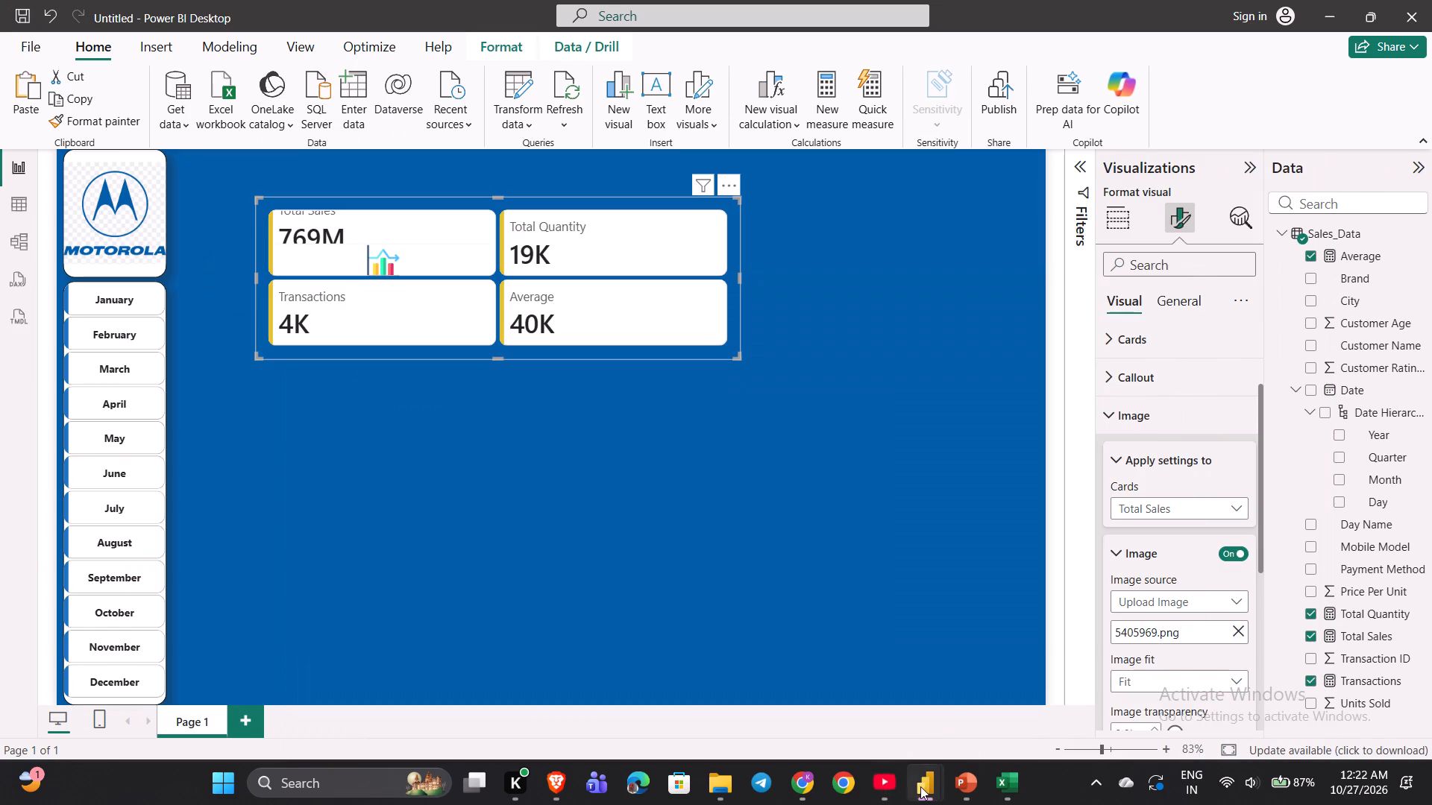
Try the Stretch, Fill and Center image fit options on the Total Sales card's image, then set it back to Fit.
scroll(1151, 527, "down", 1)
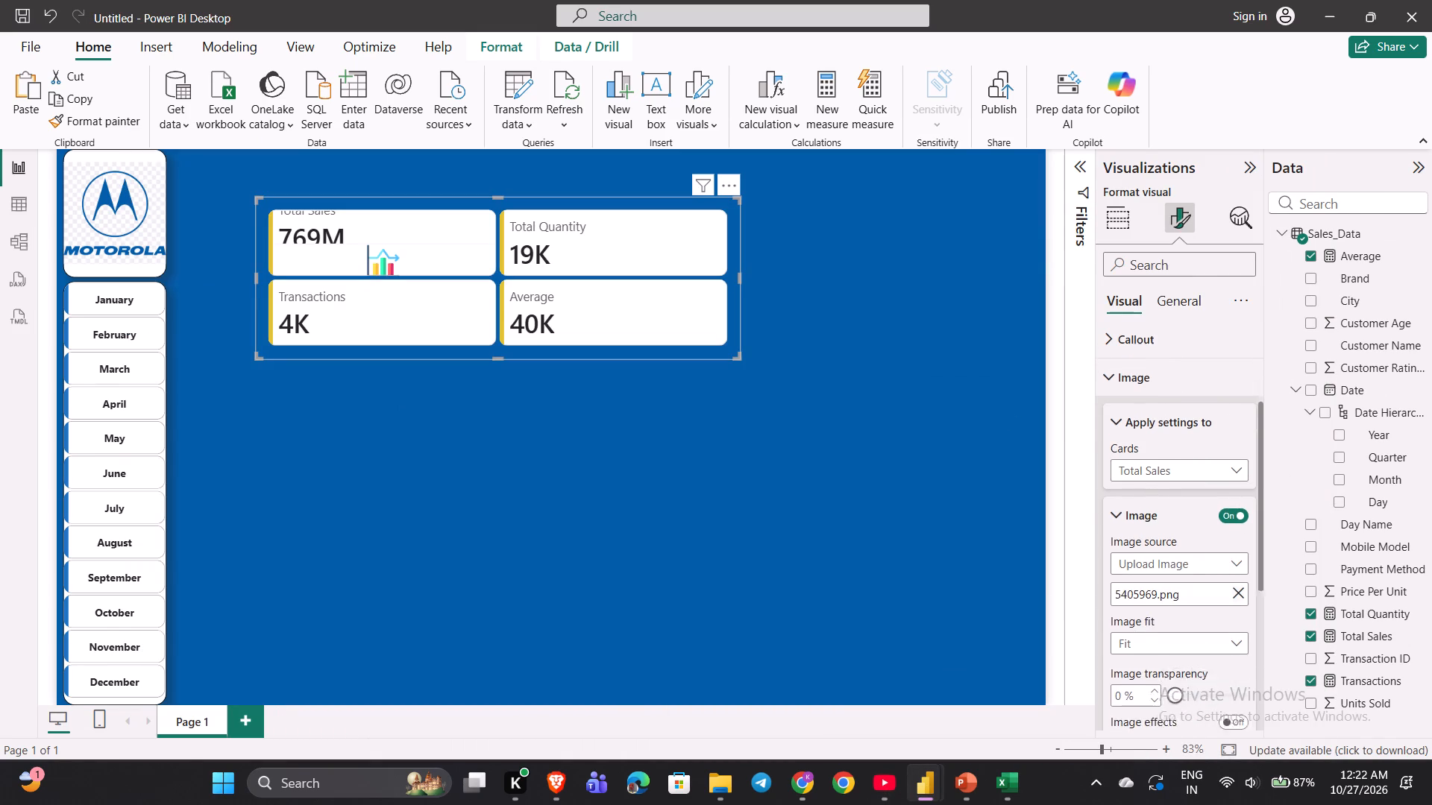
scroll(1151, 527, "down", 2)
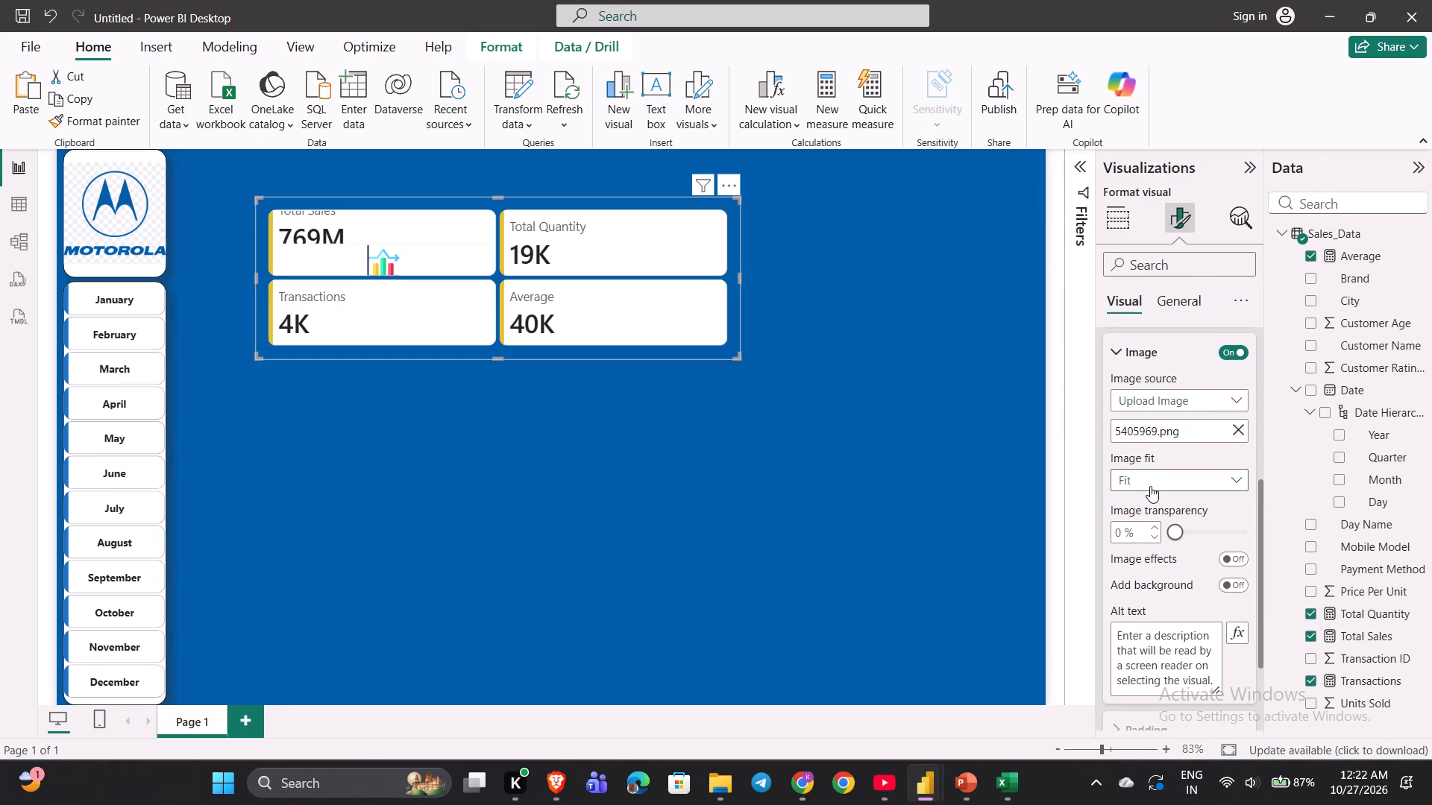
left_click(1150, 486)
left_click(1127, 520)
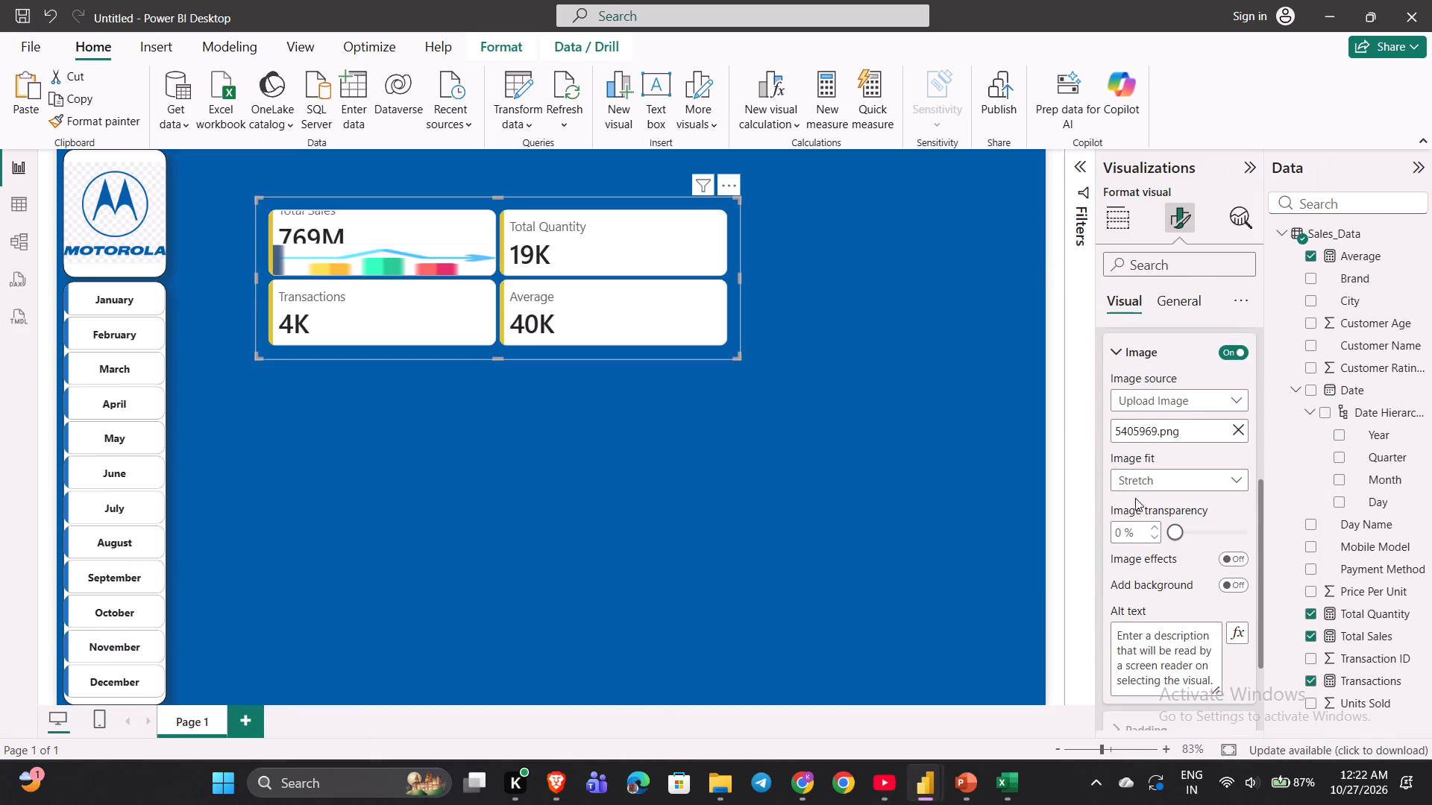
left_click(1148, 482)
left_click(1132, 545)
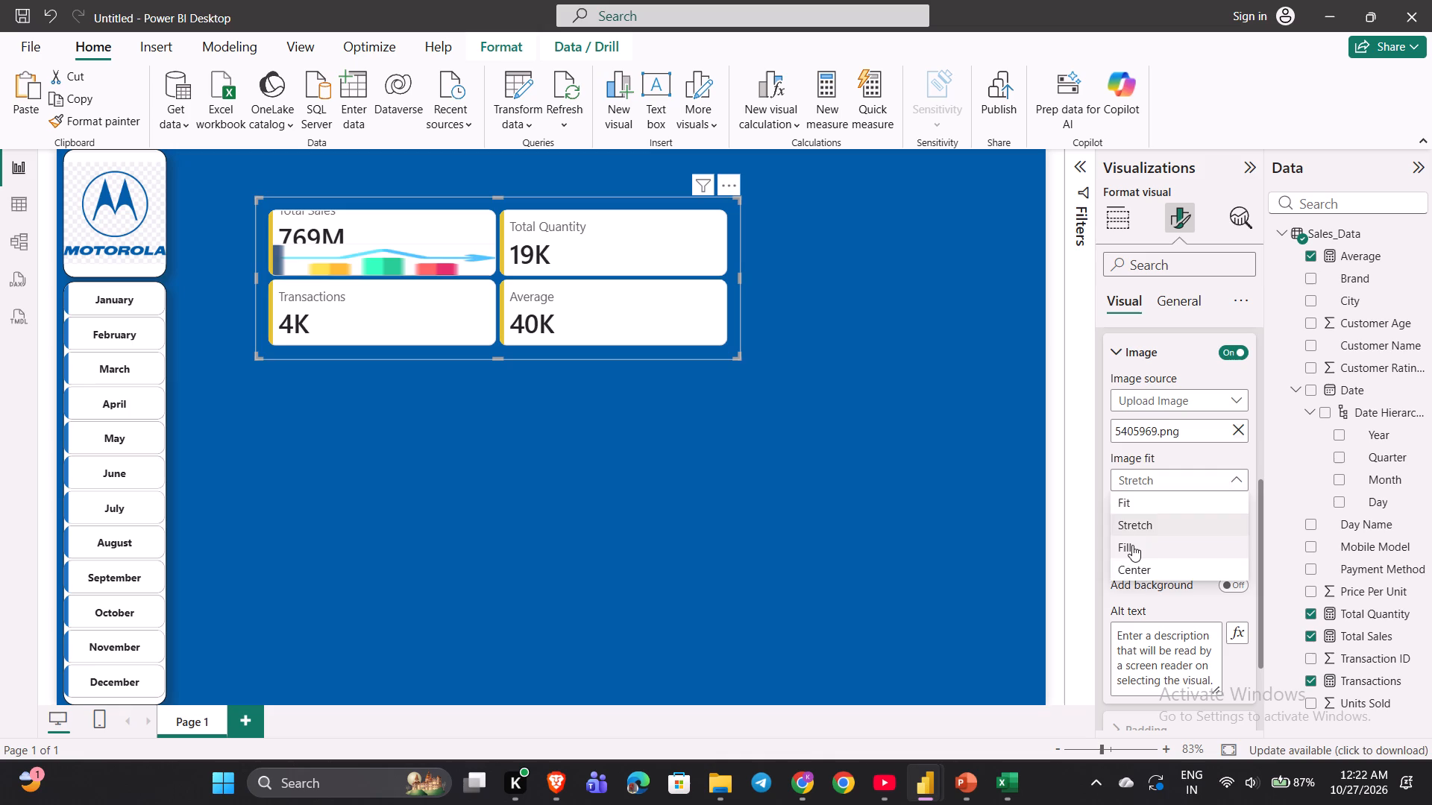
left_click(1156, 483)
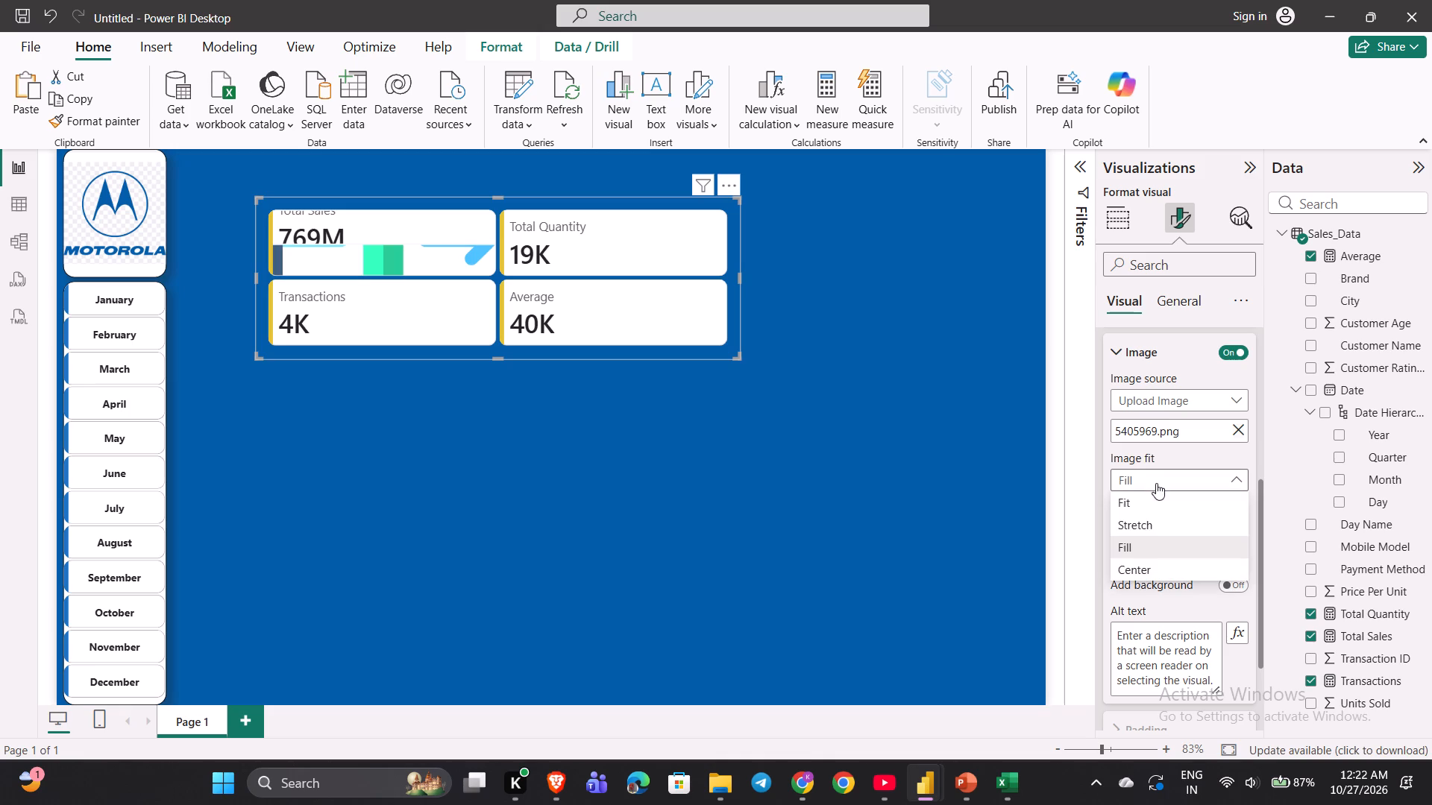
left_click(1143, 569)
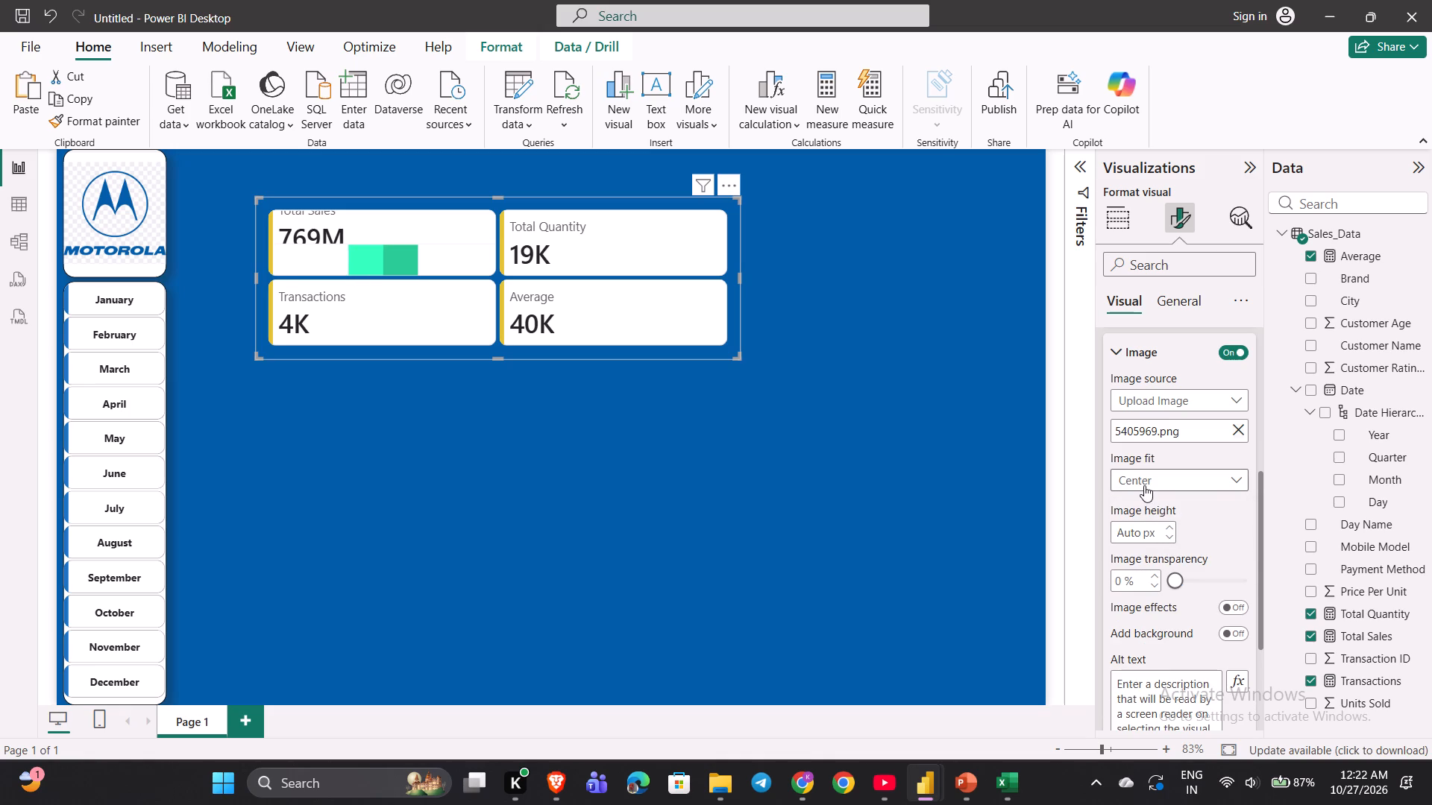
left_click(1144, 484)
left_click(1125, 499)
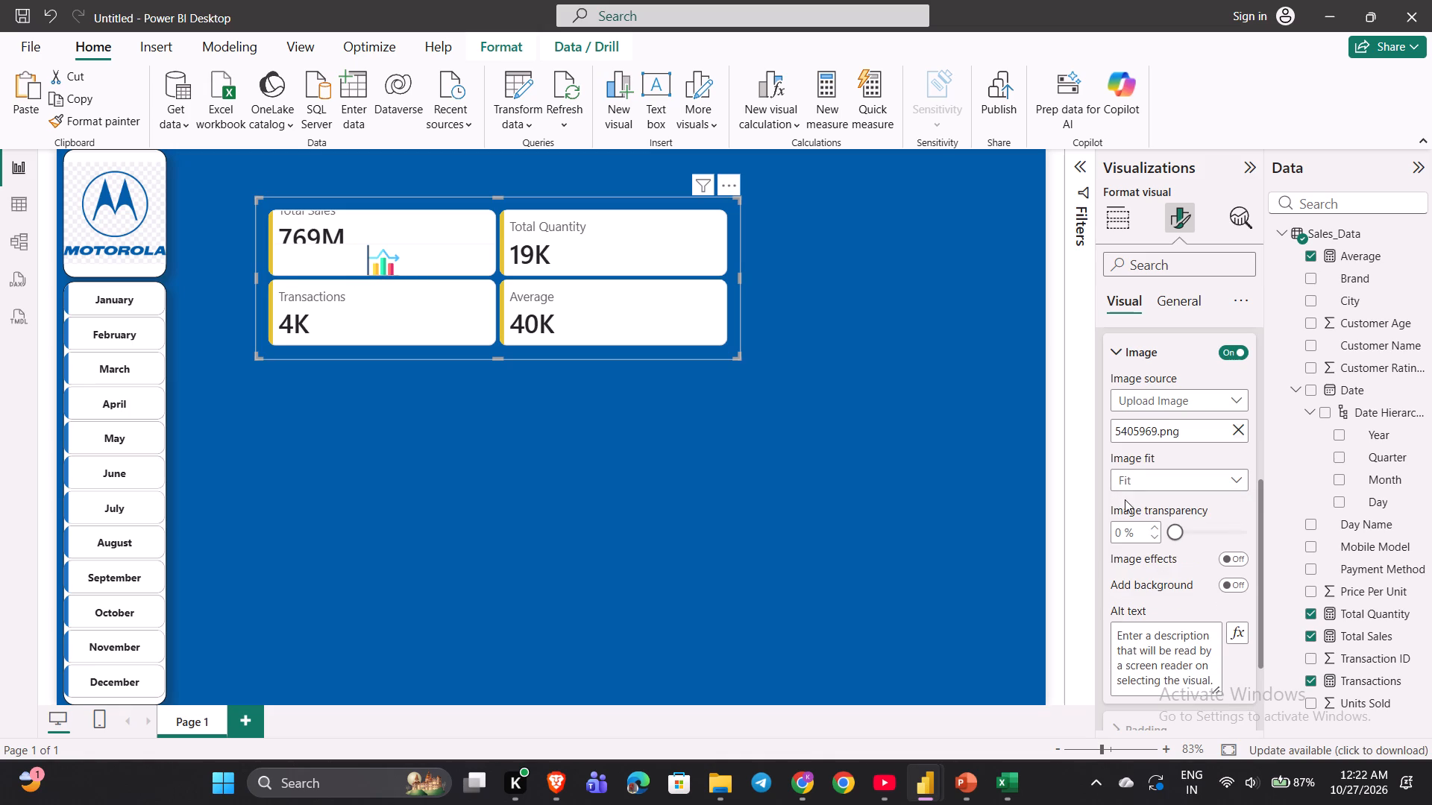
Switch to the YouTube tutorial, rewind and replay the part on the card image's position and size settings, and return to Power BI.
left_click(889, 787)
key("Left")
key("Left")
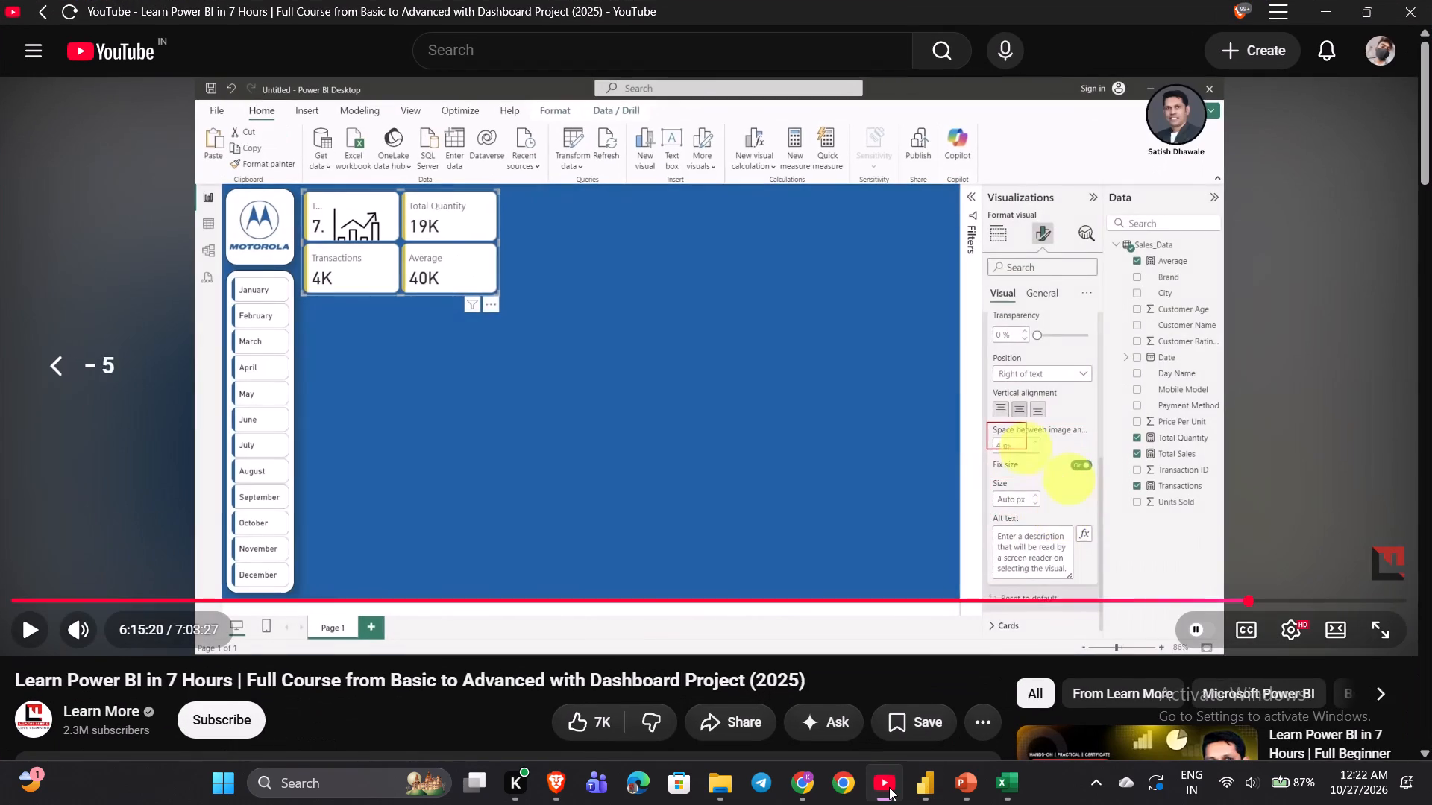
key("space")
key("space")
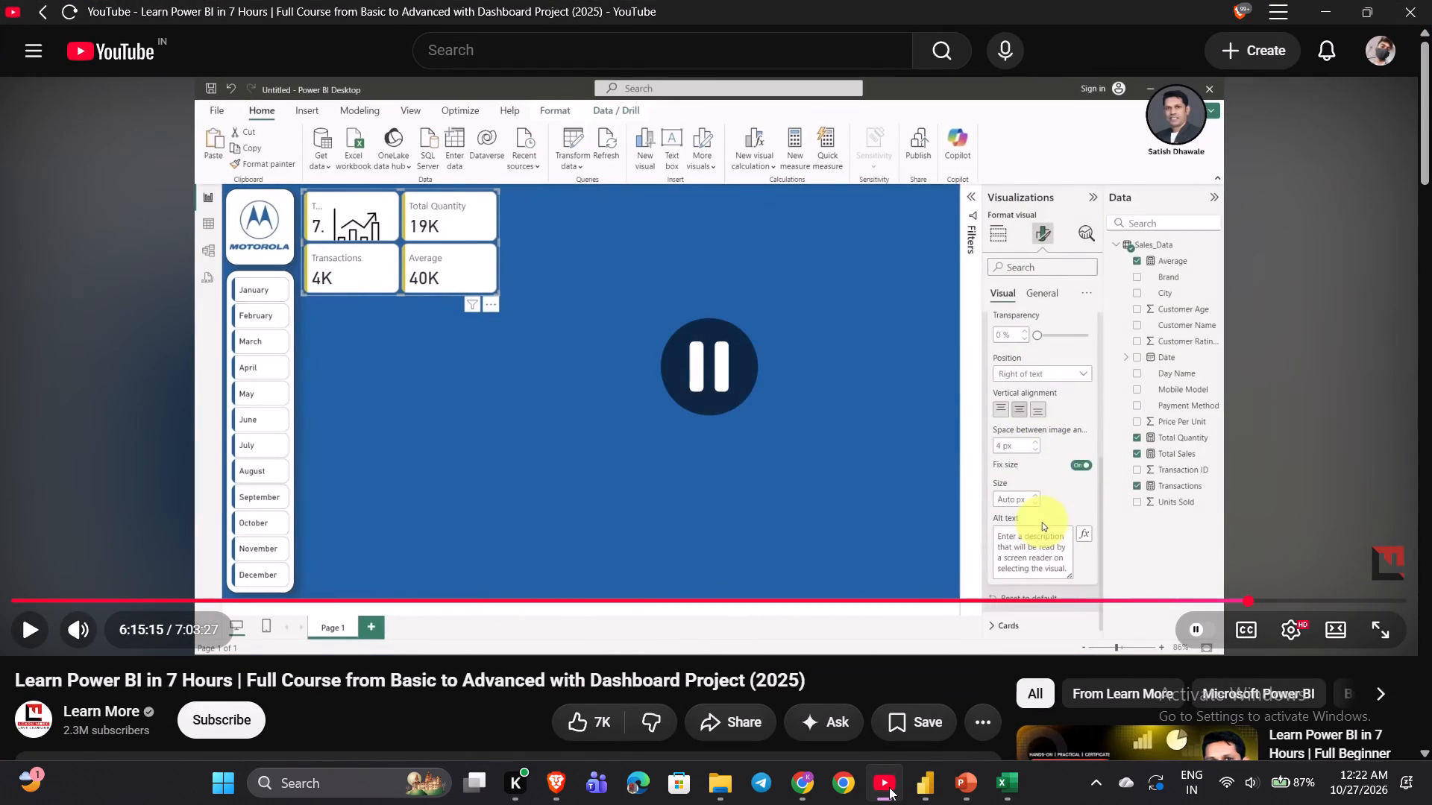
key("Left")
key("space")
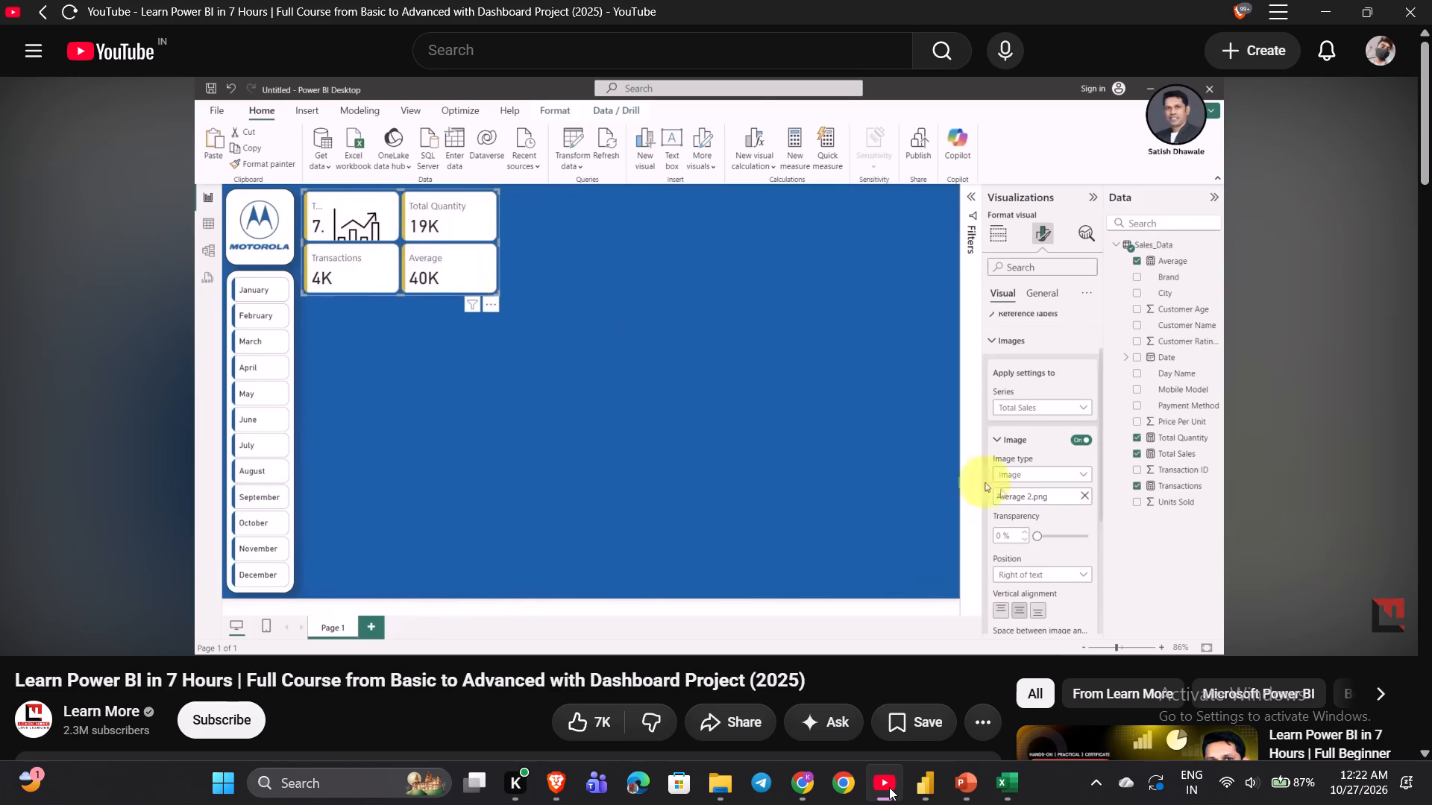
key("space")
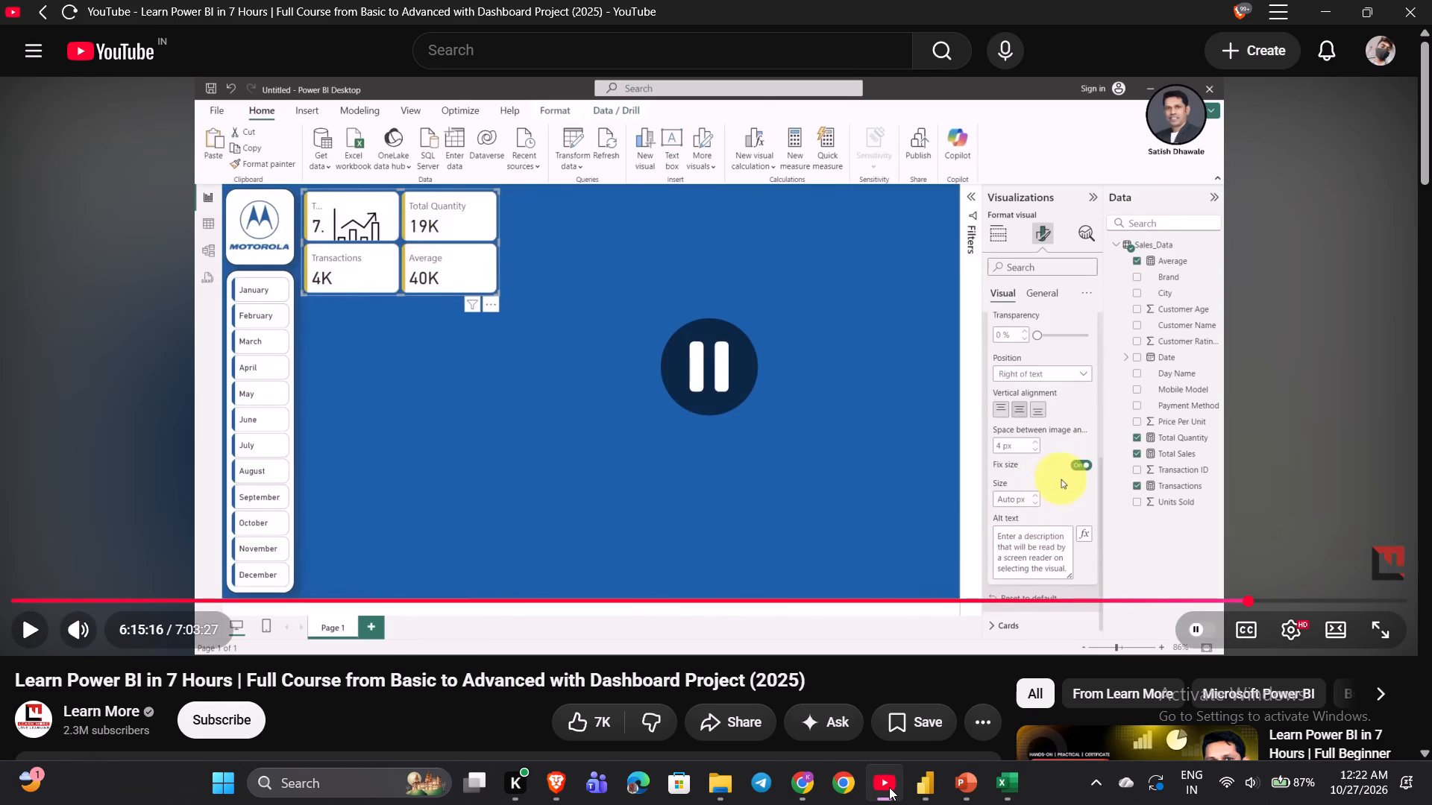
left_click(889, 787)
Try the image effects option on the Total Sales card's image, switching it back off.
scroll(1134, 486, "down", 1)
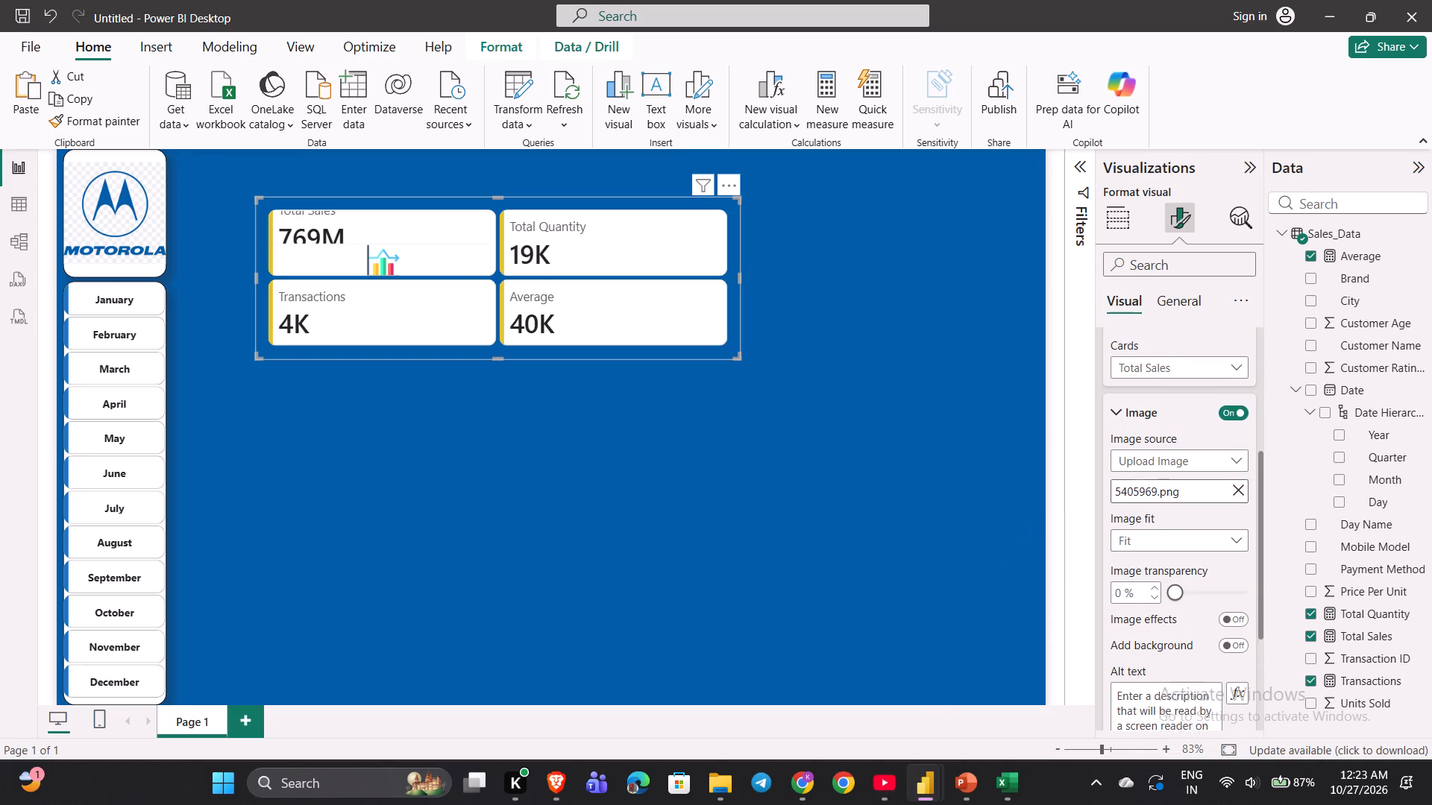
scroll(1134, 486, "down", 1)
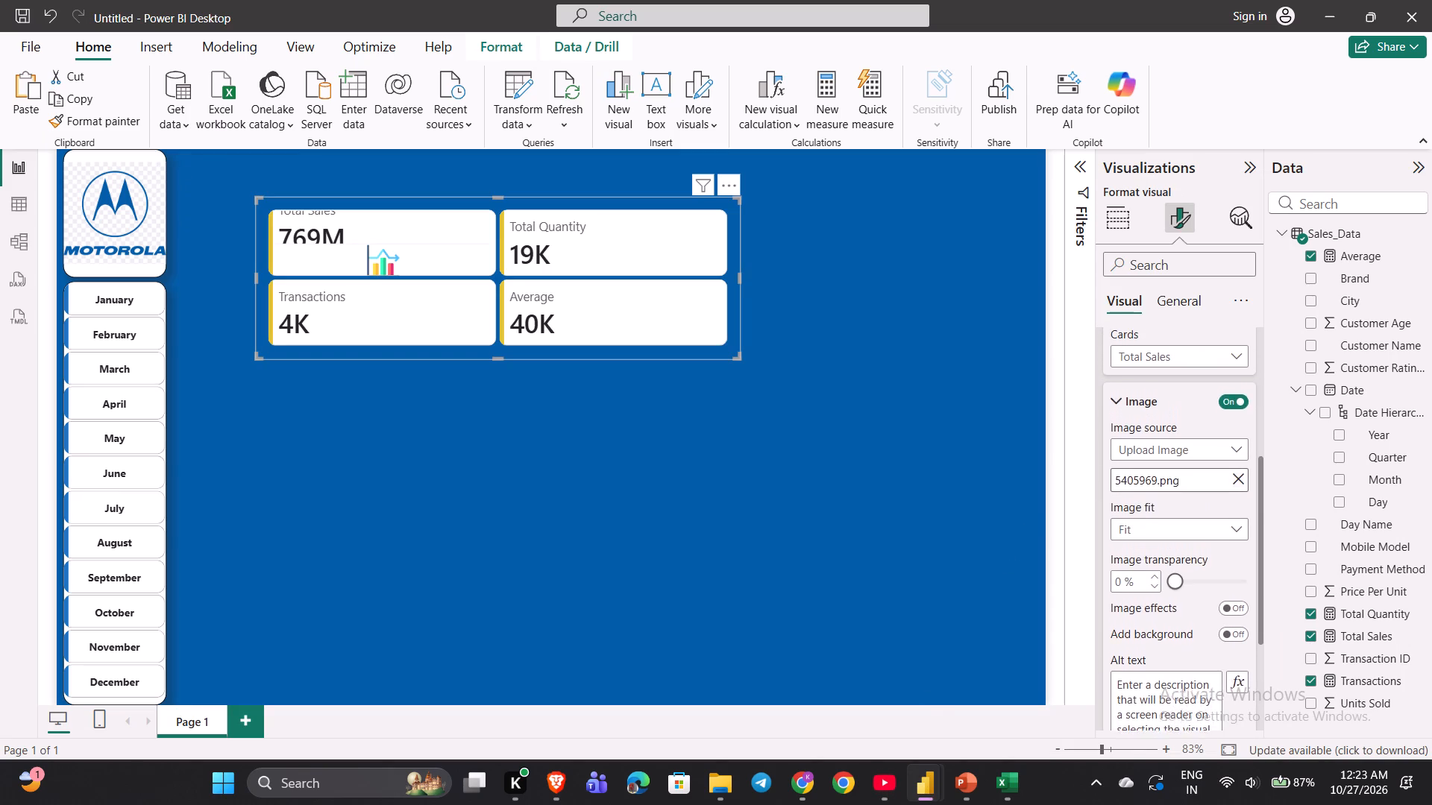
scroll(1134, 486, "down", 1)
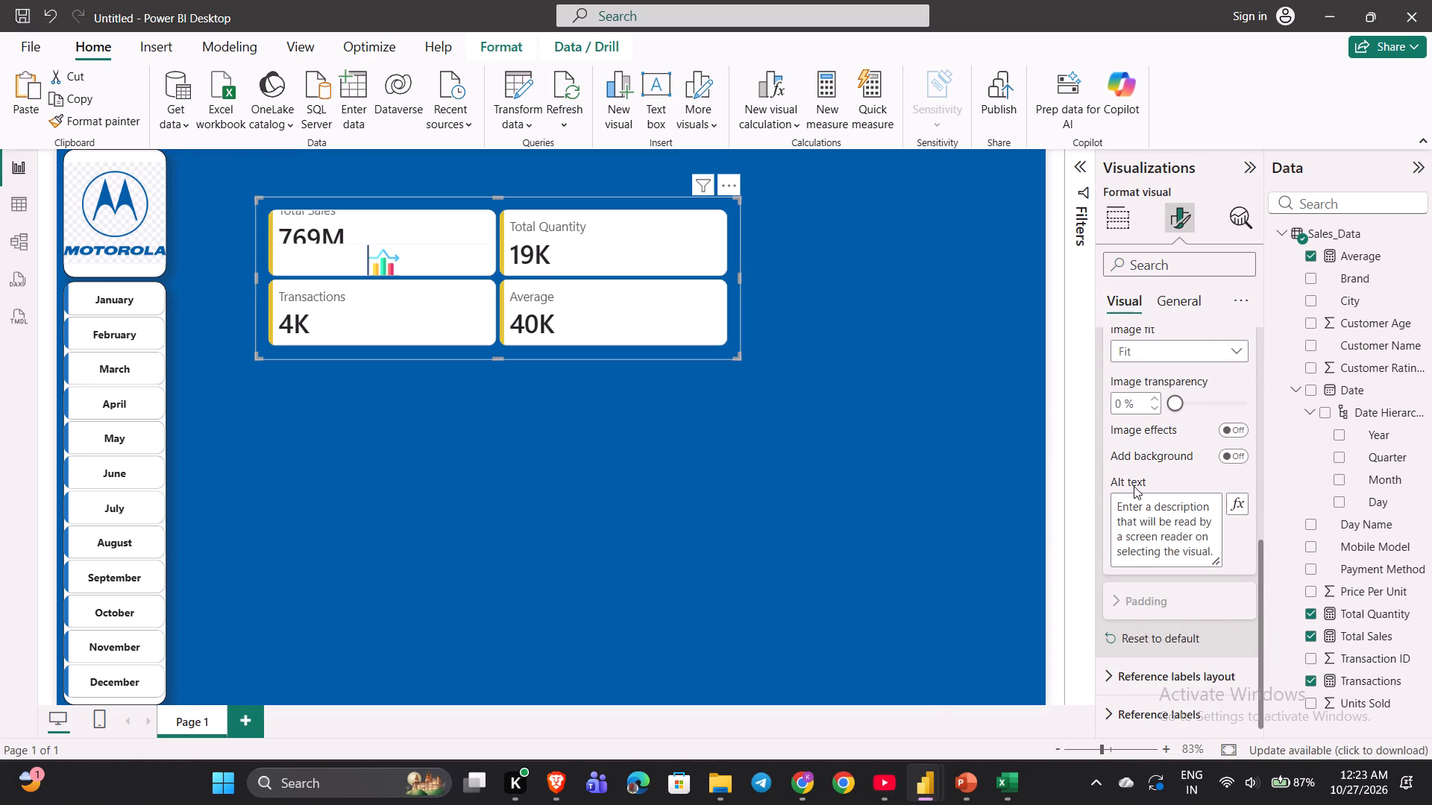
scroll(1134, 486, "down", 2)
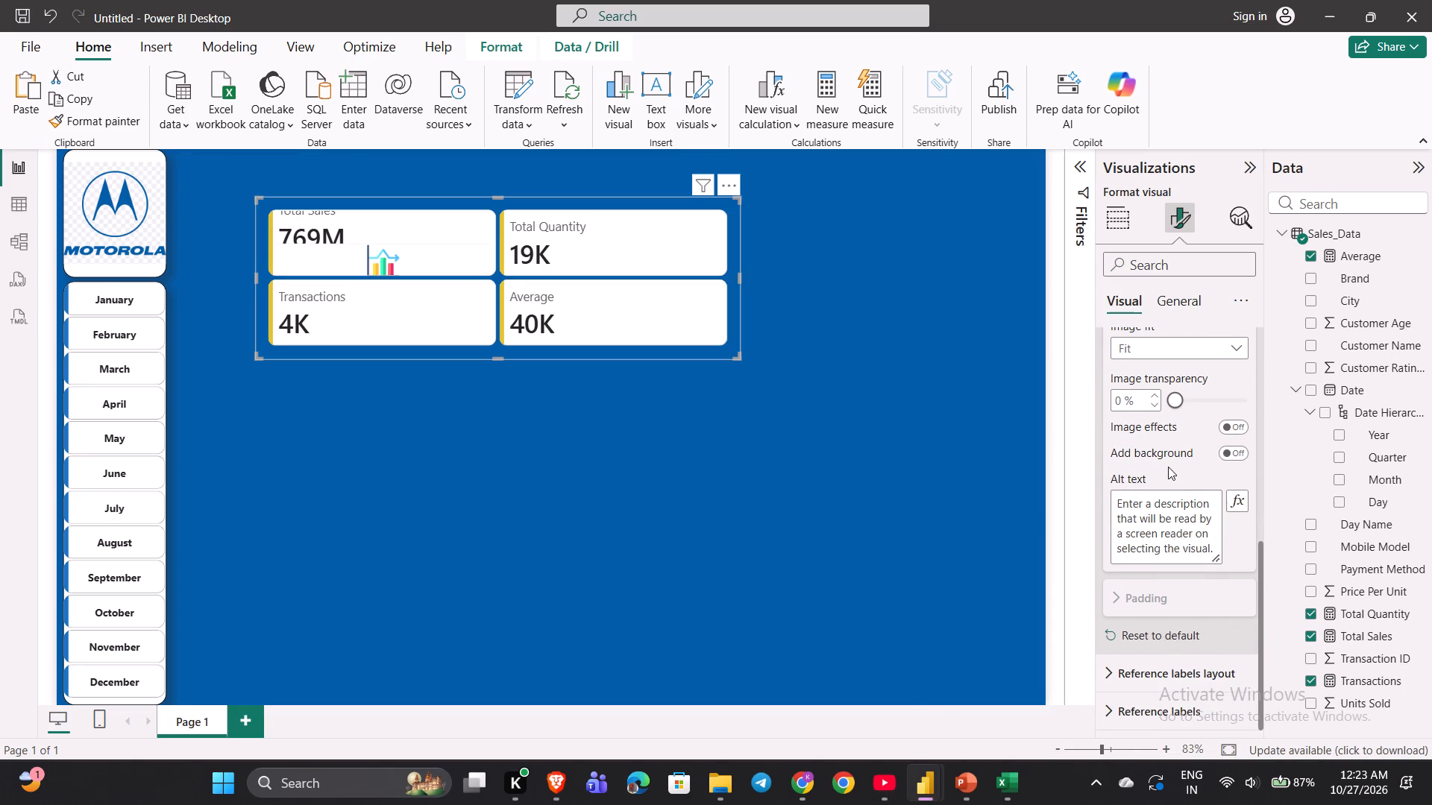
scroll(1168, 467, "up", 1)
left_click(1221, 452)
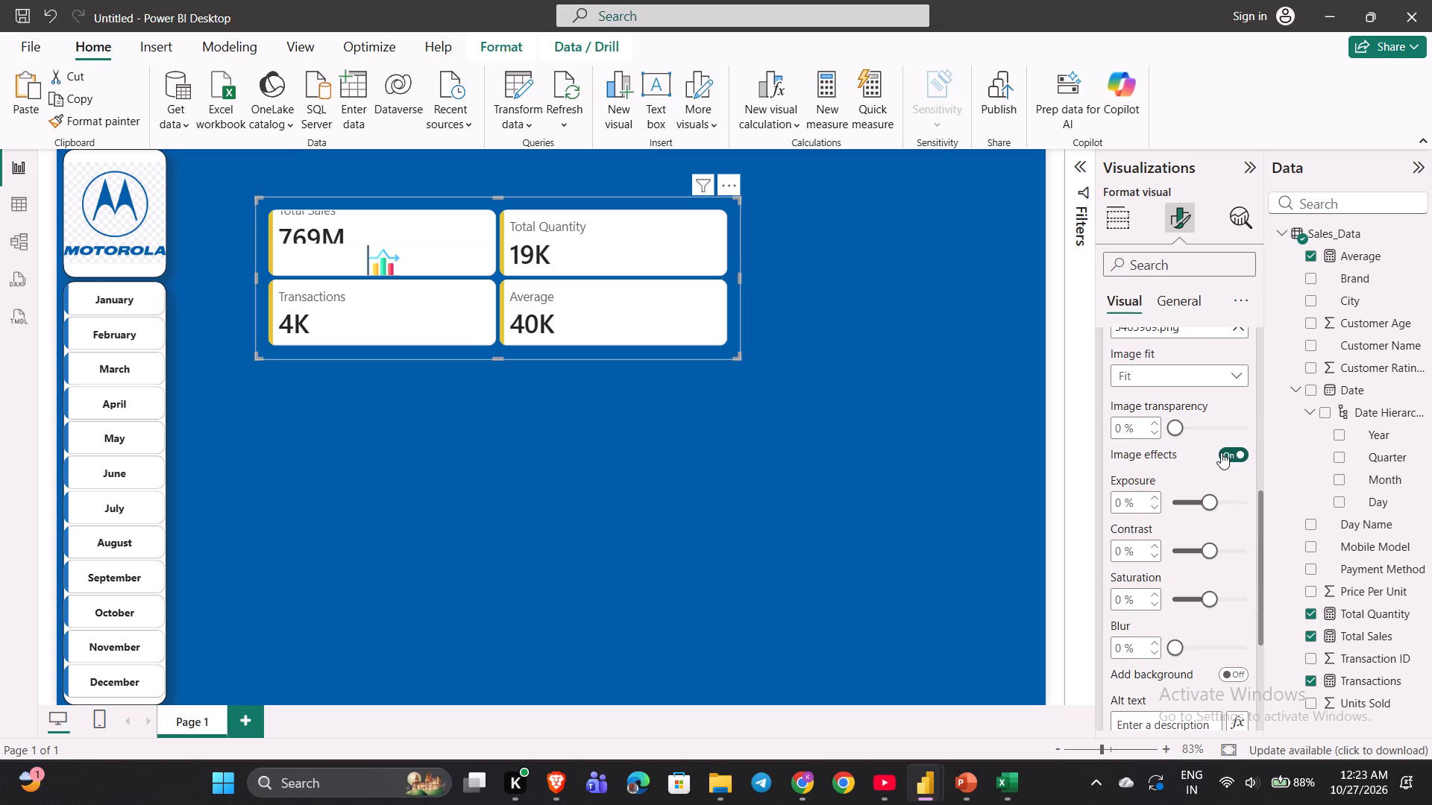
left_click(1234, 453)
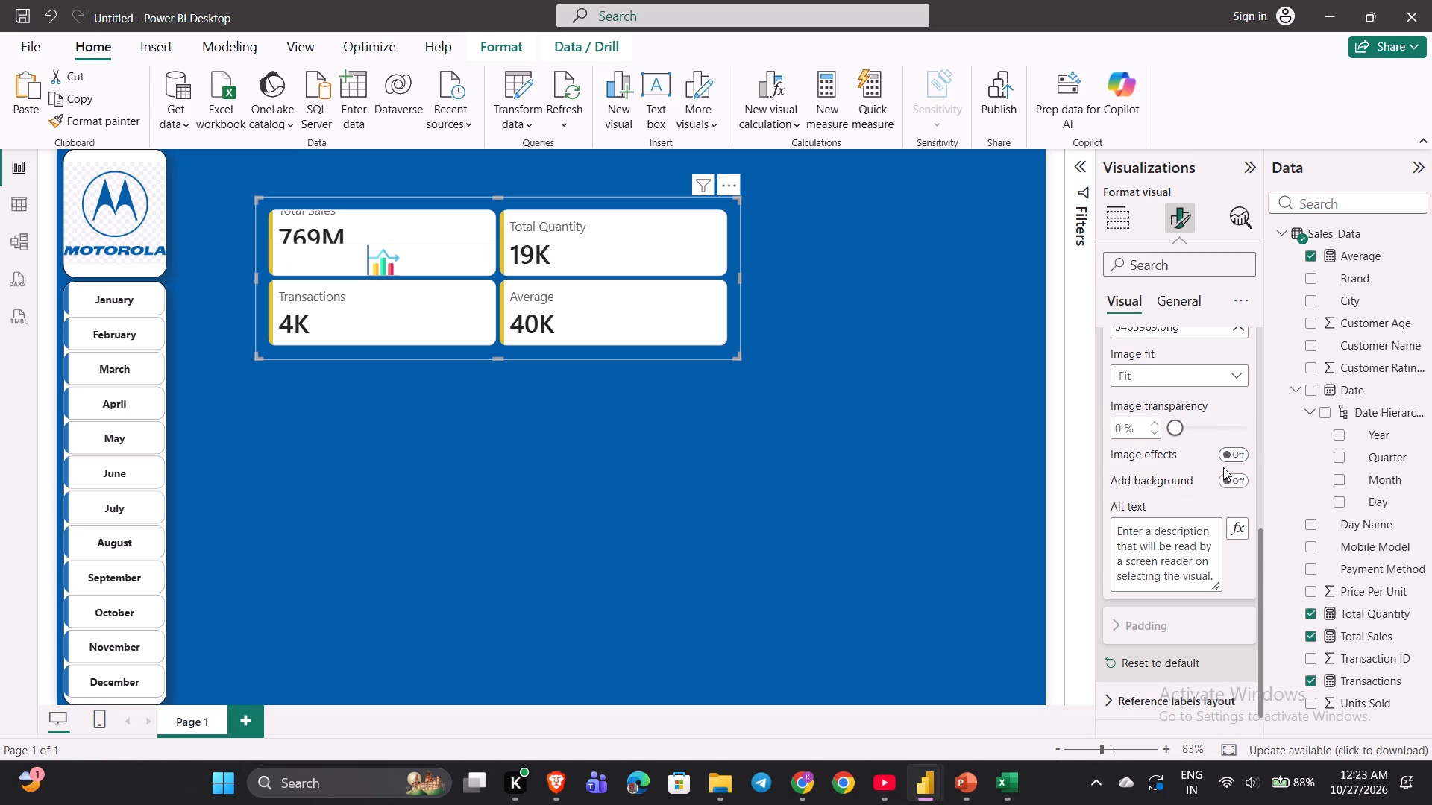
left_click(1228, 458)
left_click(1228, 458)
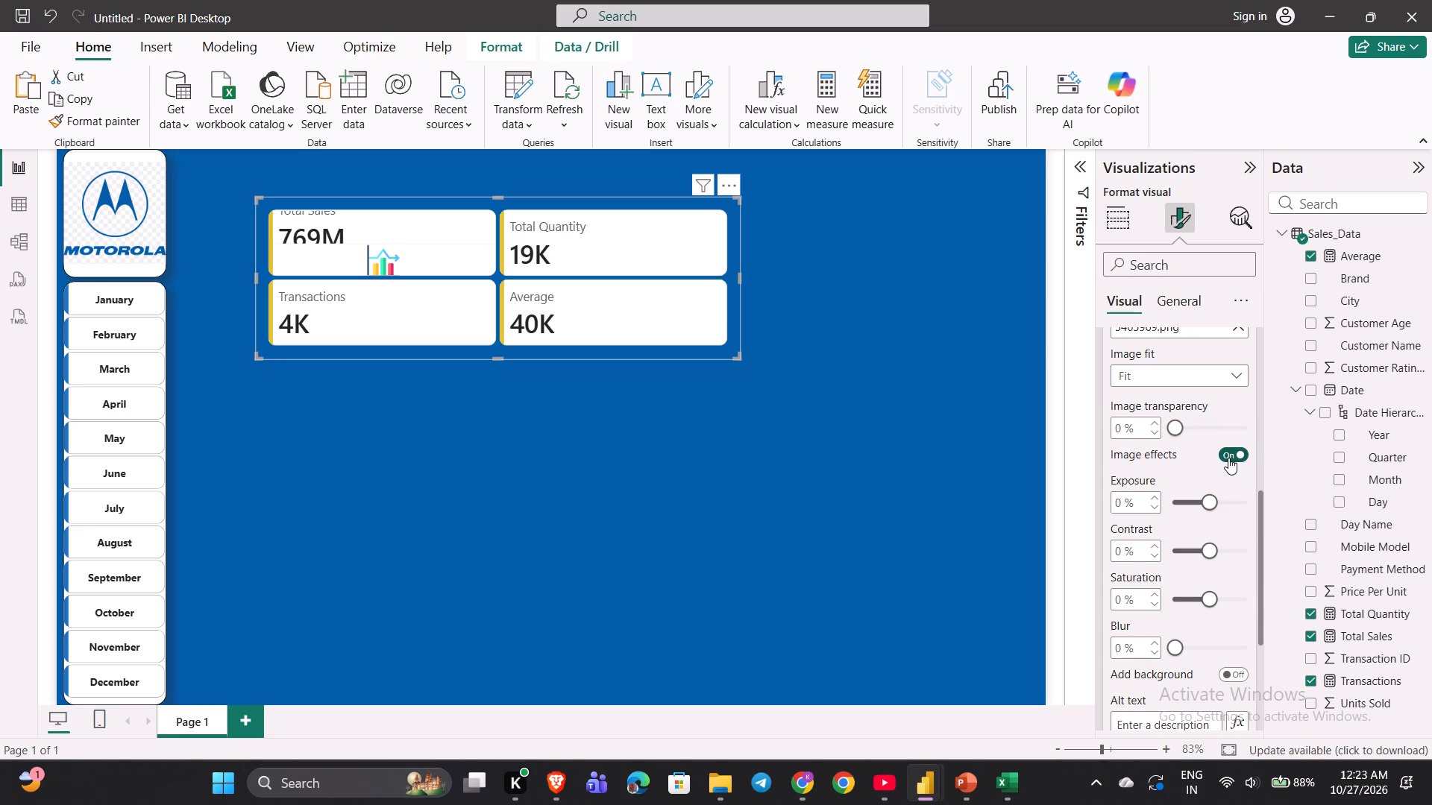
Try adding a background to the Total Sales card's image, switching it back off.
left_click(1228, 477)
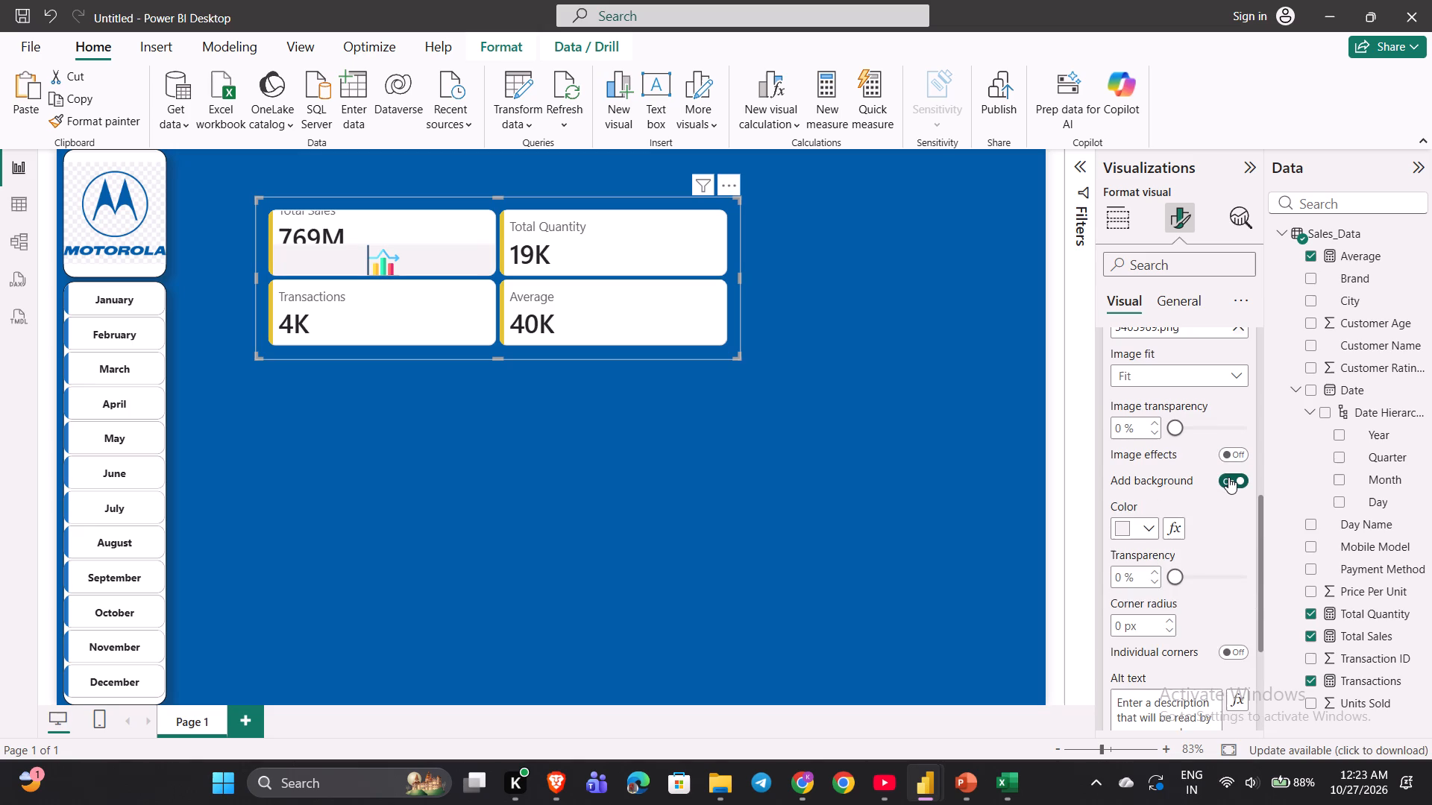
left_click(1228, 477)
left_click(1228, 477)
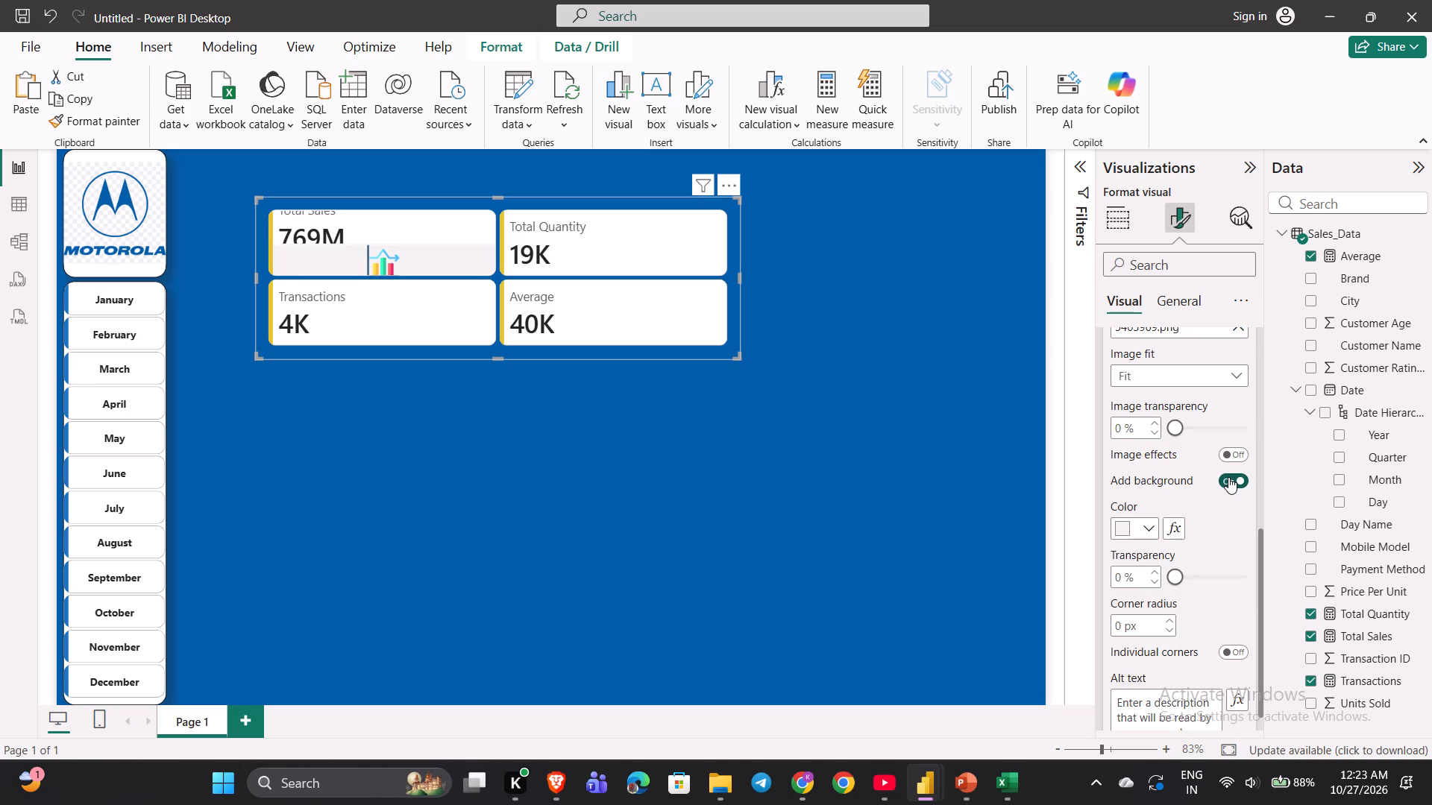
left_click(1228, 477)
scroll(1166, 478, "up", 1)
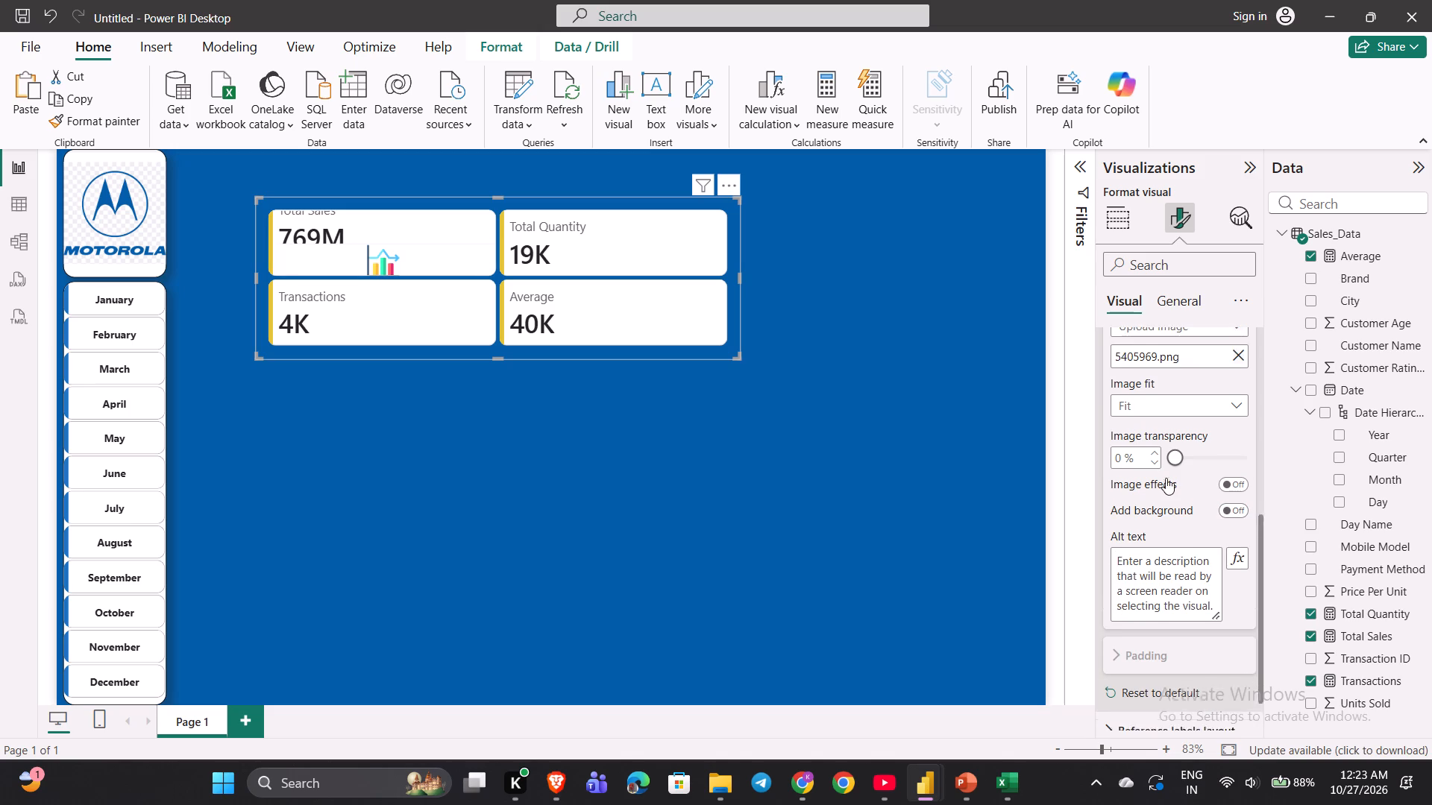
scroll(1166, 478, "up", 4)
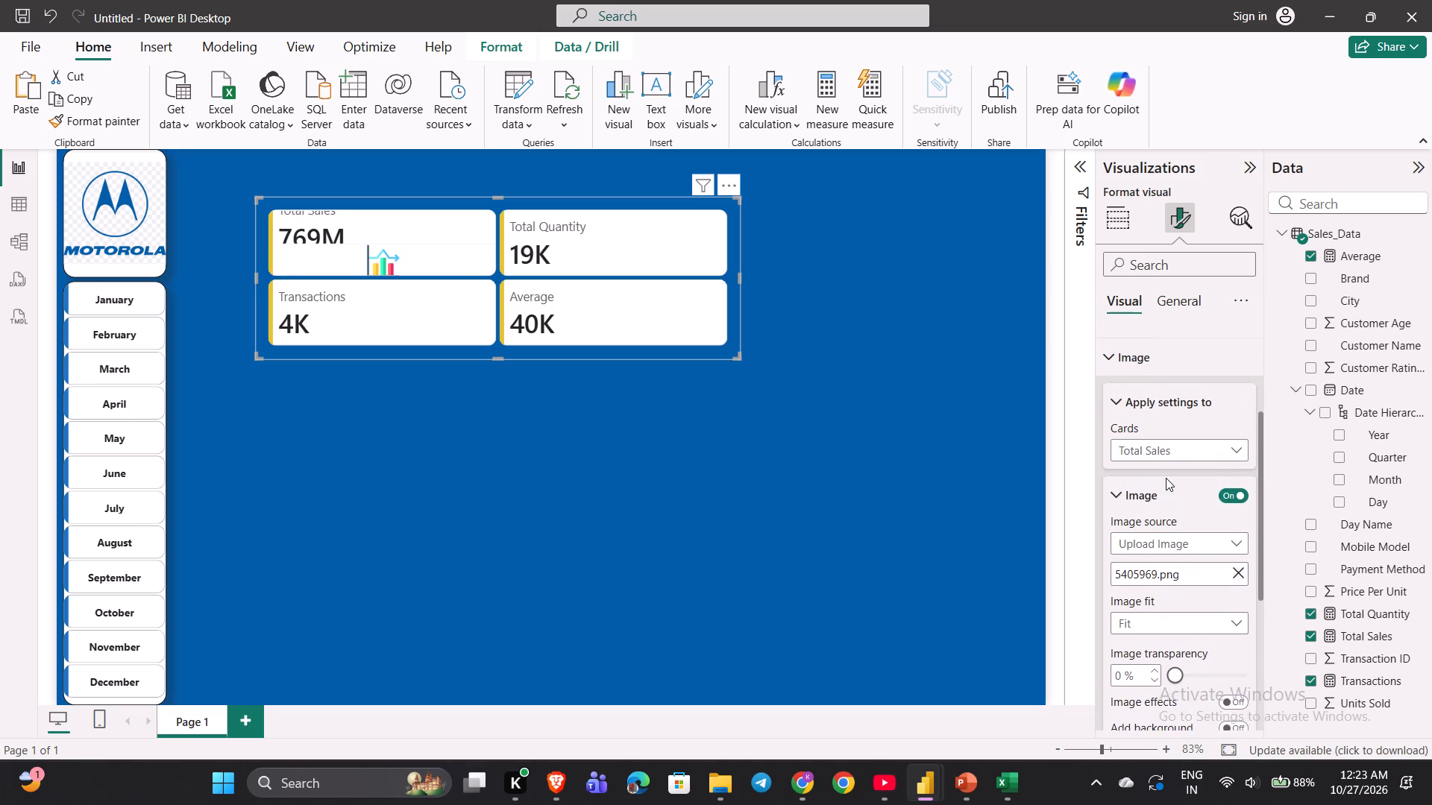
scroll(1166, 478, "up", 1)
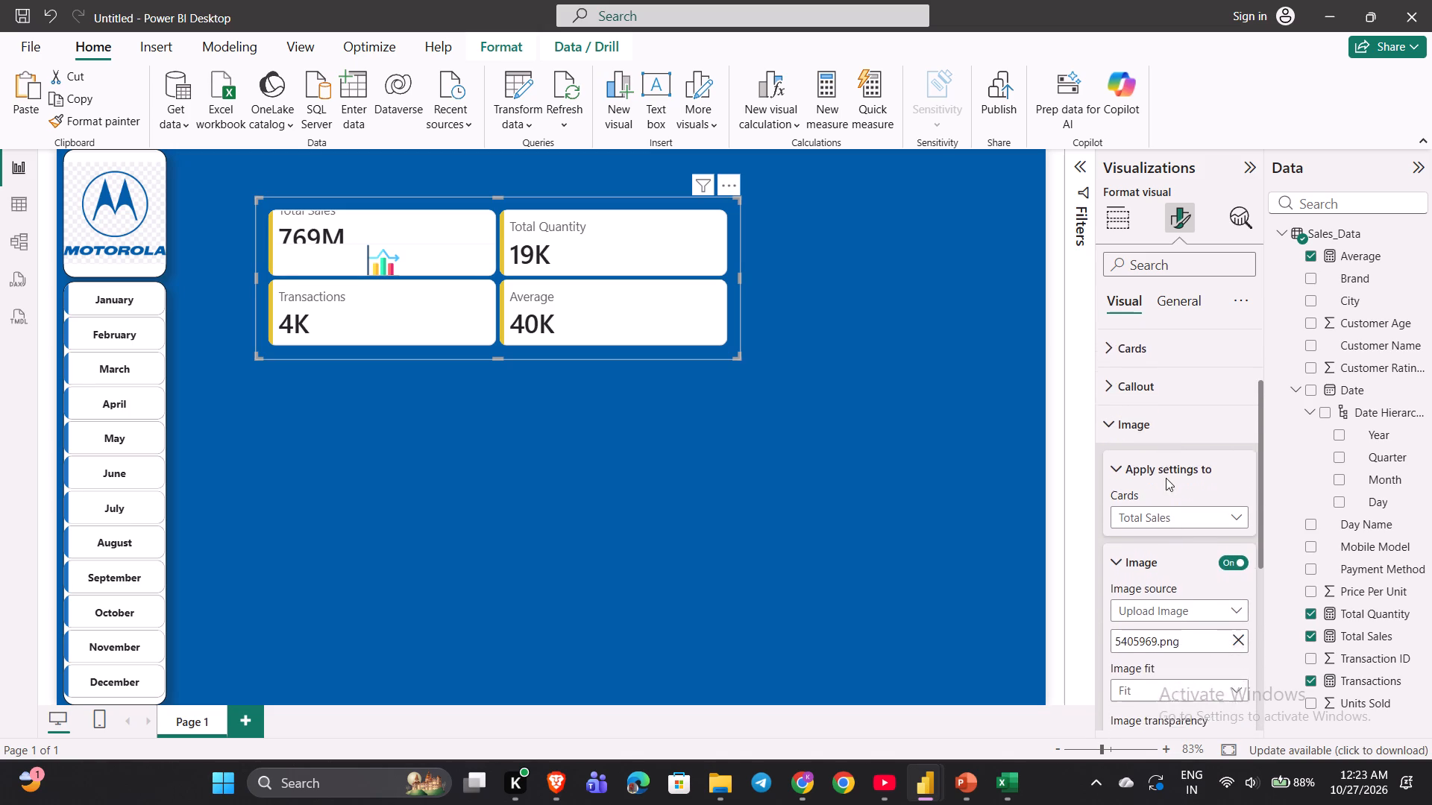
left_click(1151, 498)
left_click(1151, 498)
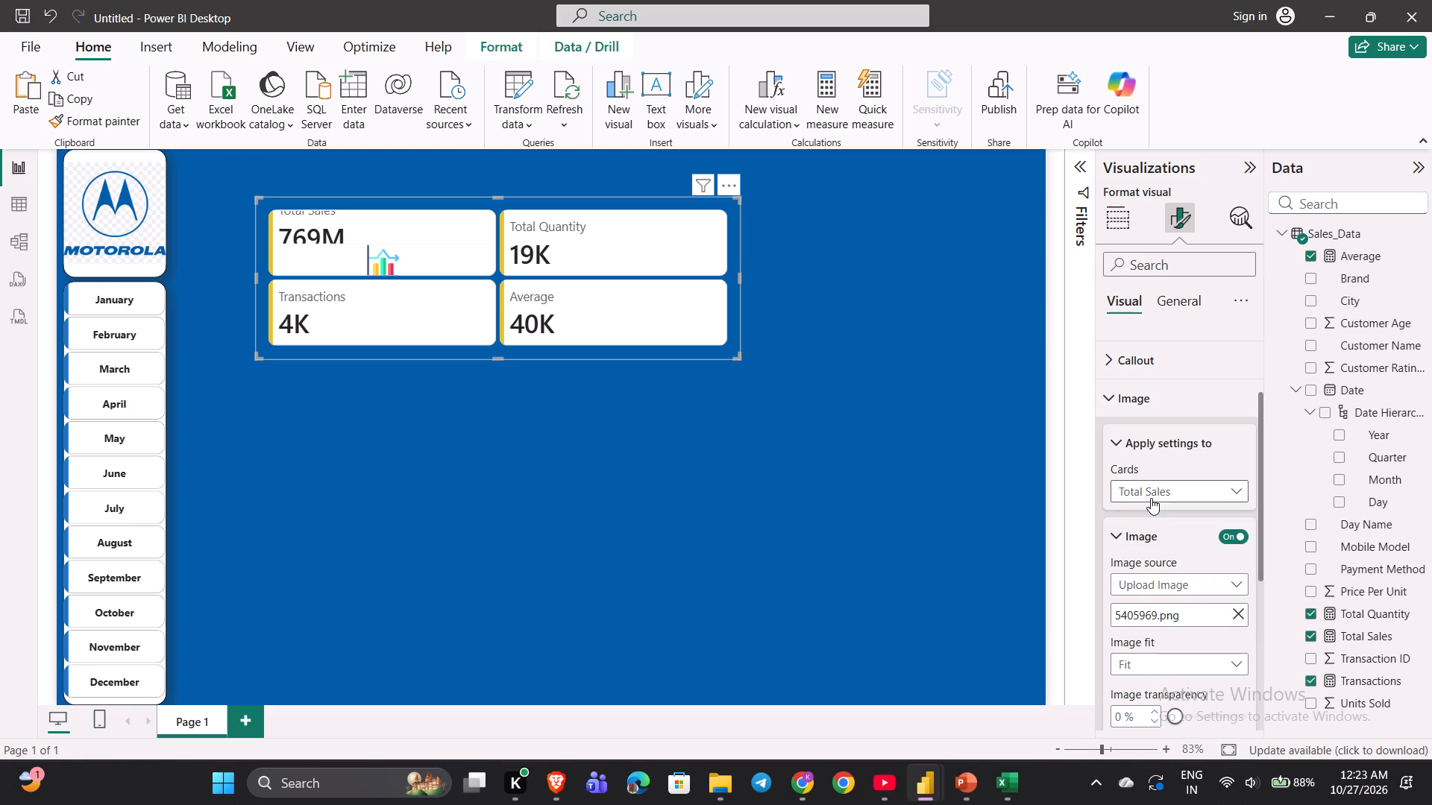
Switch to the YouTube tutorial, rewind and briefly replay the part on choosing the card's image, and return to Power BI.
left_click(901, 783)
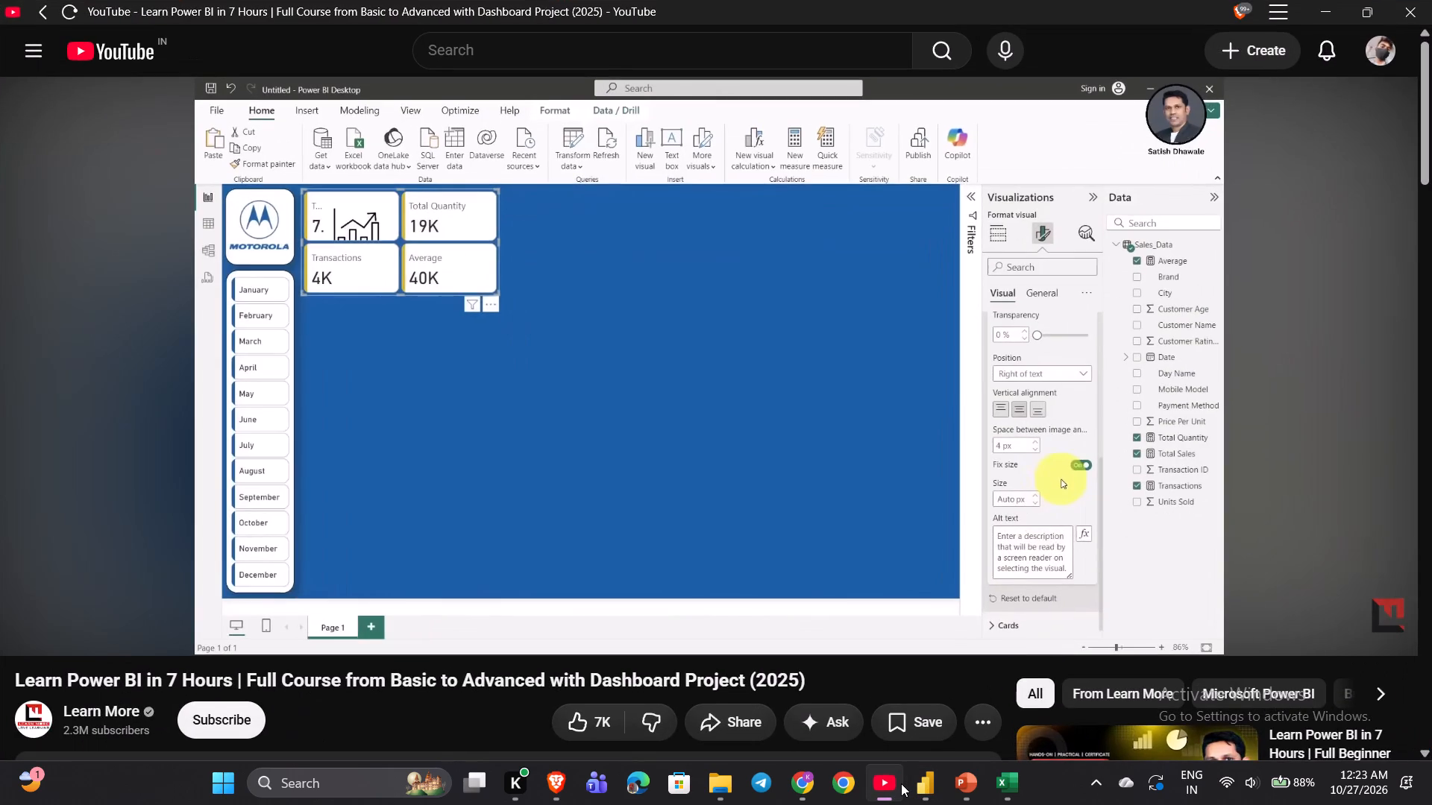
key("Left")
key("space")
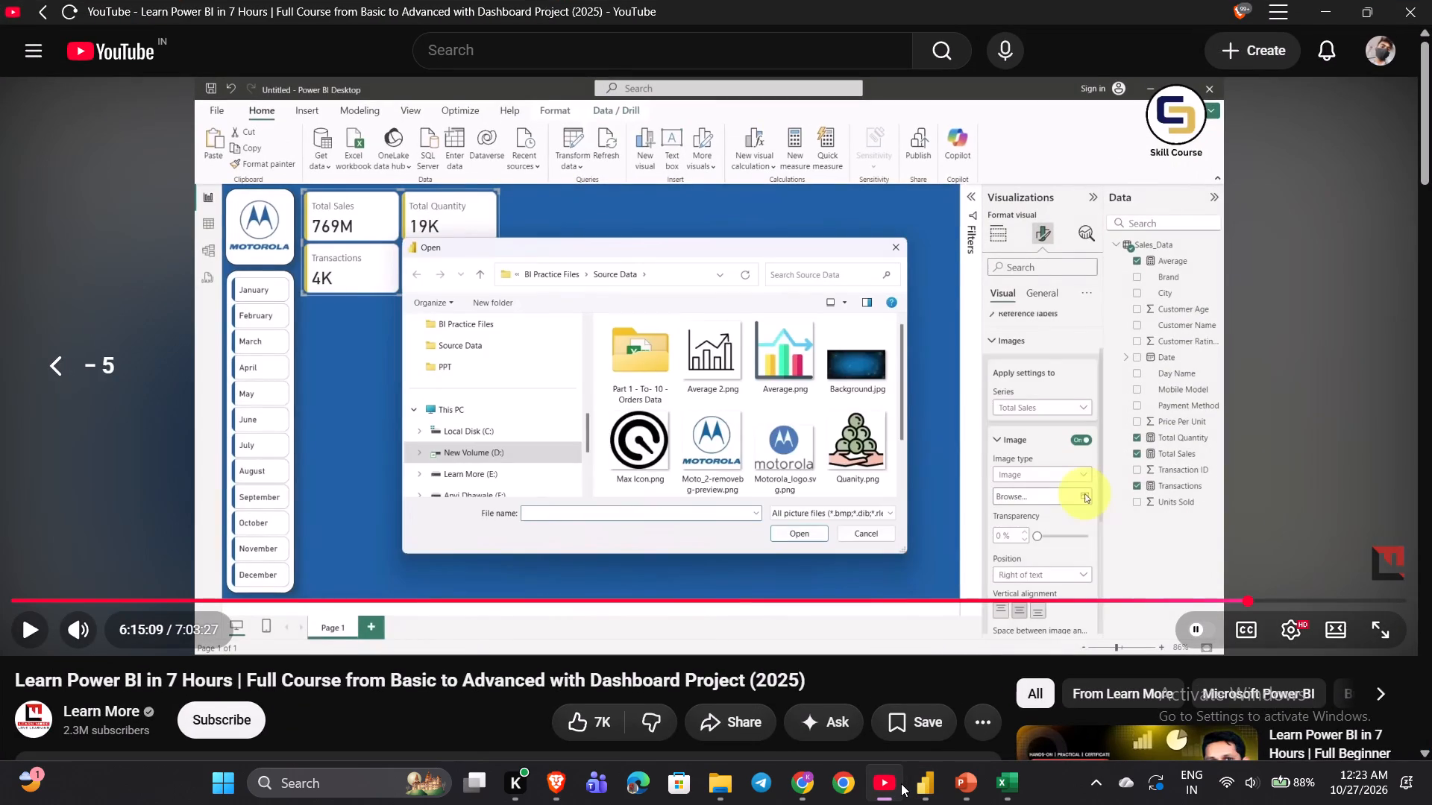
key("space")
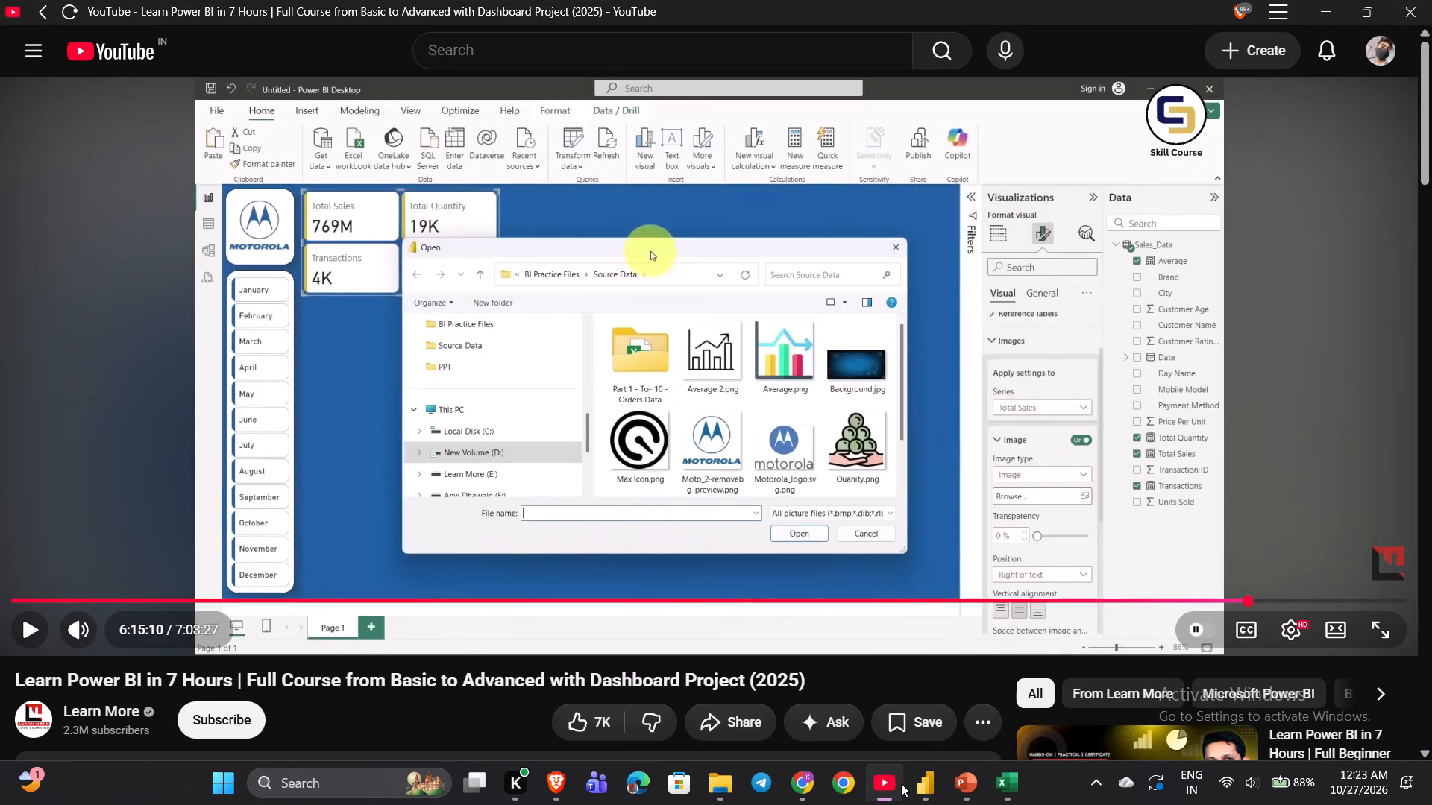
left_click(901, 783)
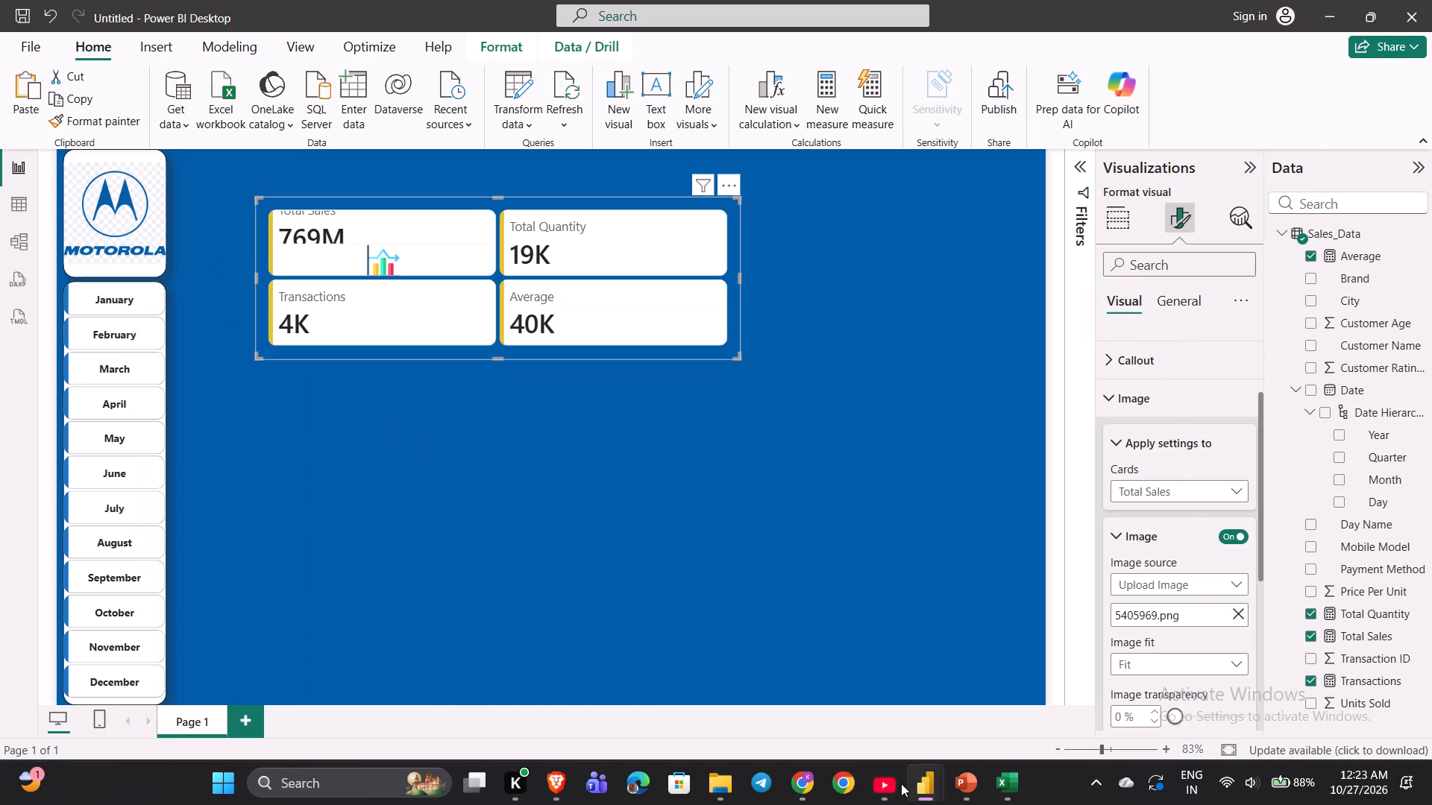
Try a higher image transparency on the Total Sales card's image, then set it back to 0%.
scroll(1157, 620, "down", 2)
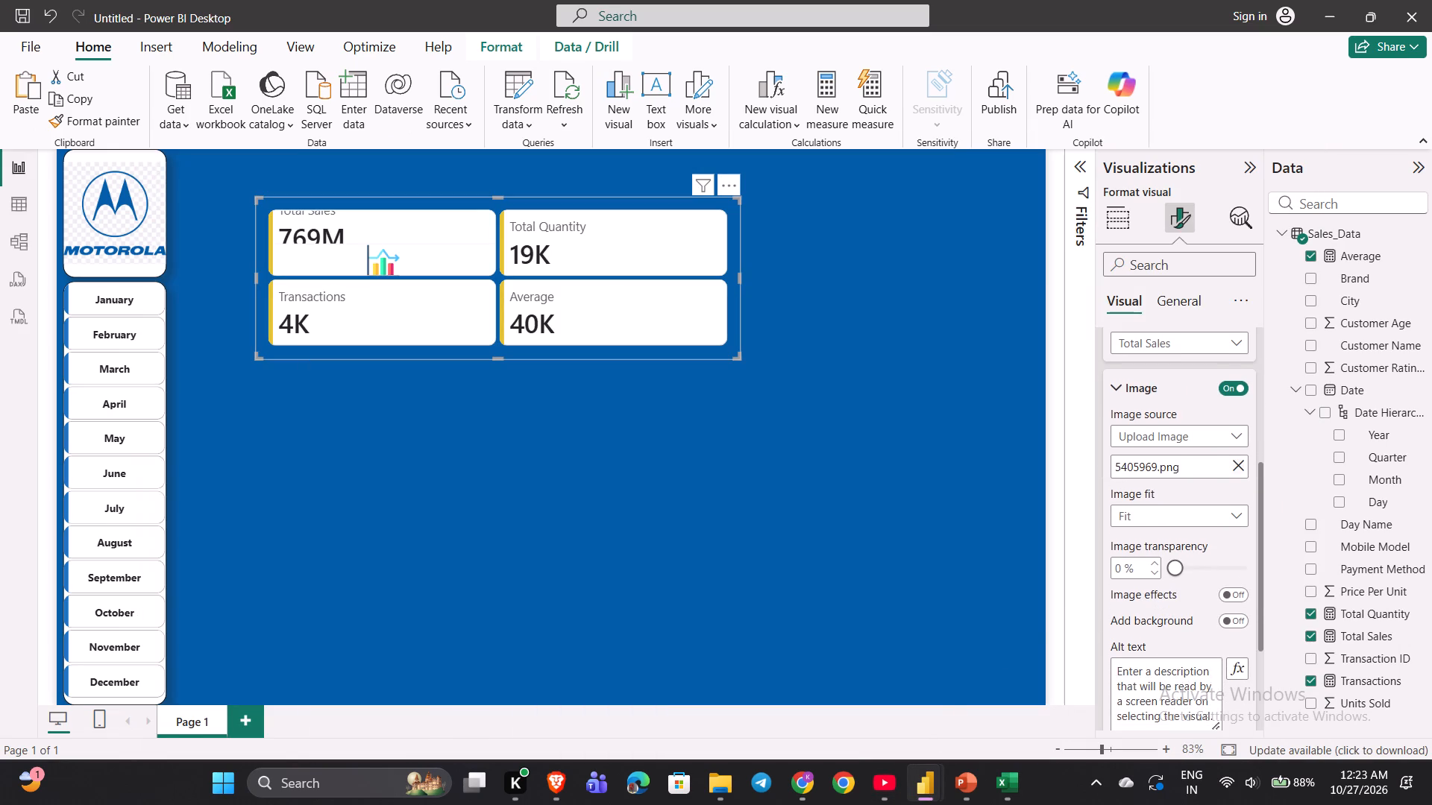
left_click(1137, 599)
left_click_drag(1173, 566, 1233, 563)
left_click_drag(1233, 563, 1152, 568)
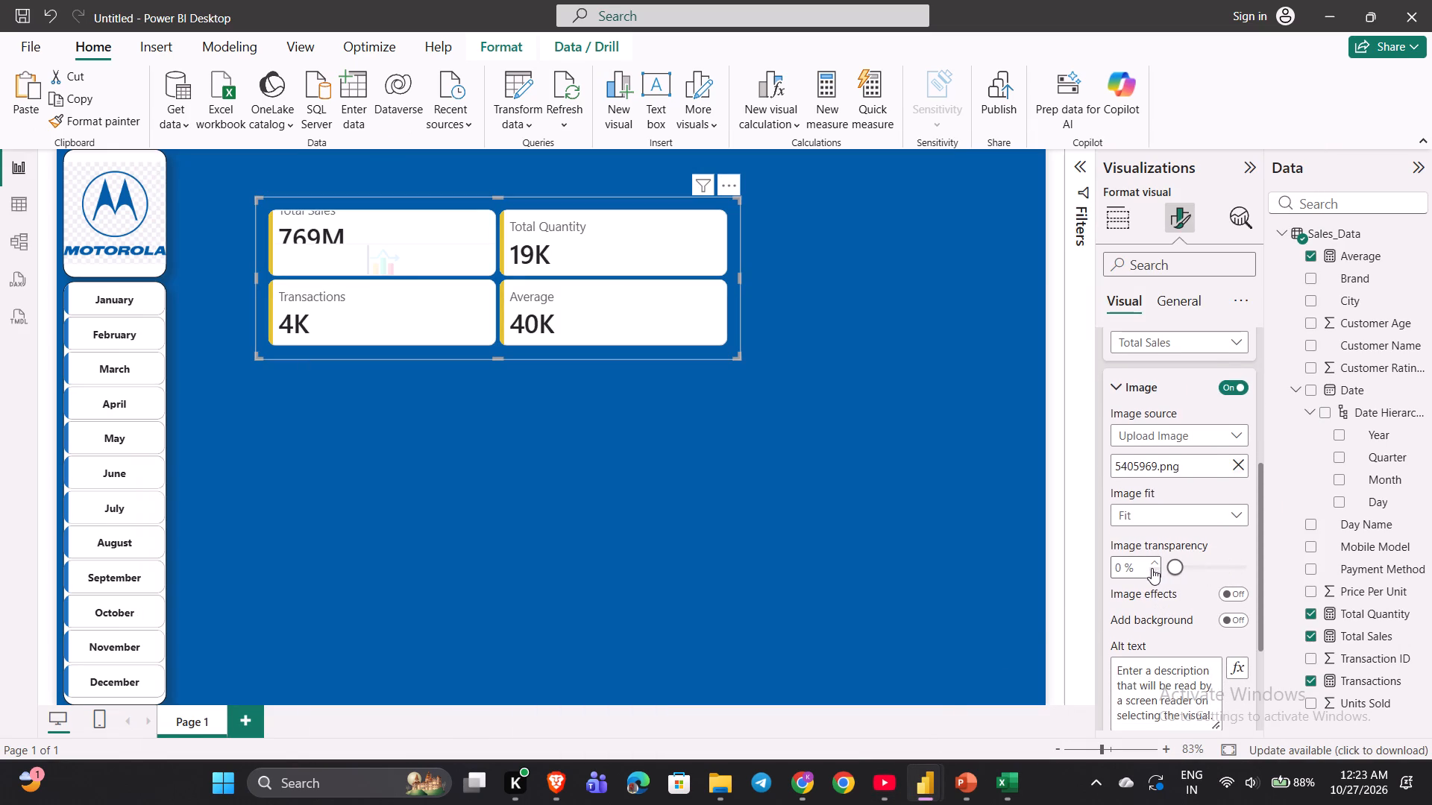
Check the KPI card visual's build settings and return to its format settings.
scroll(1118, 652, "down", 3)
scroll(1118, 652, "up", 3)
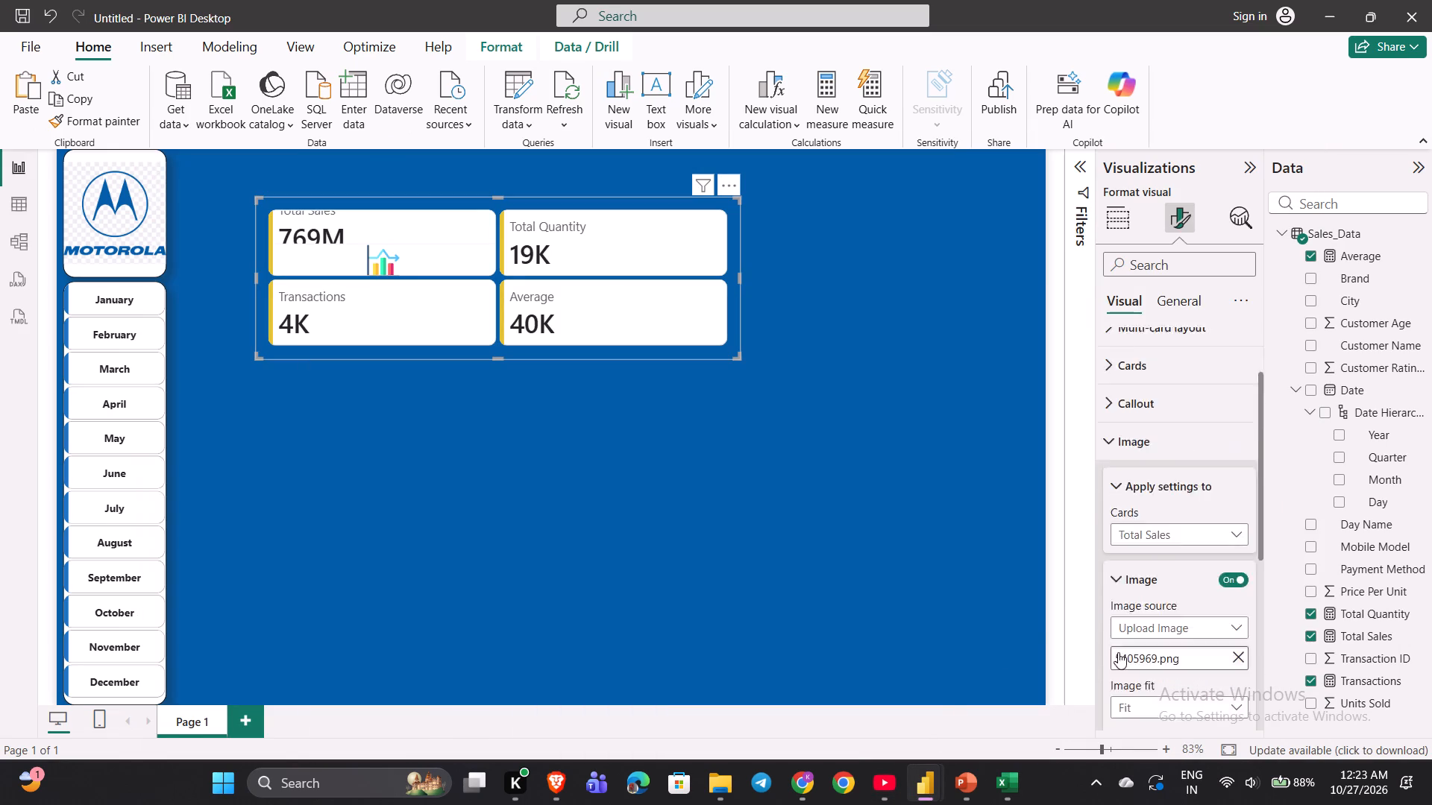
scroll(1118, 652, "up", 2)
left_click(1114, 213)
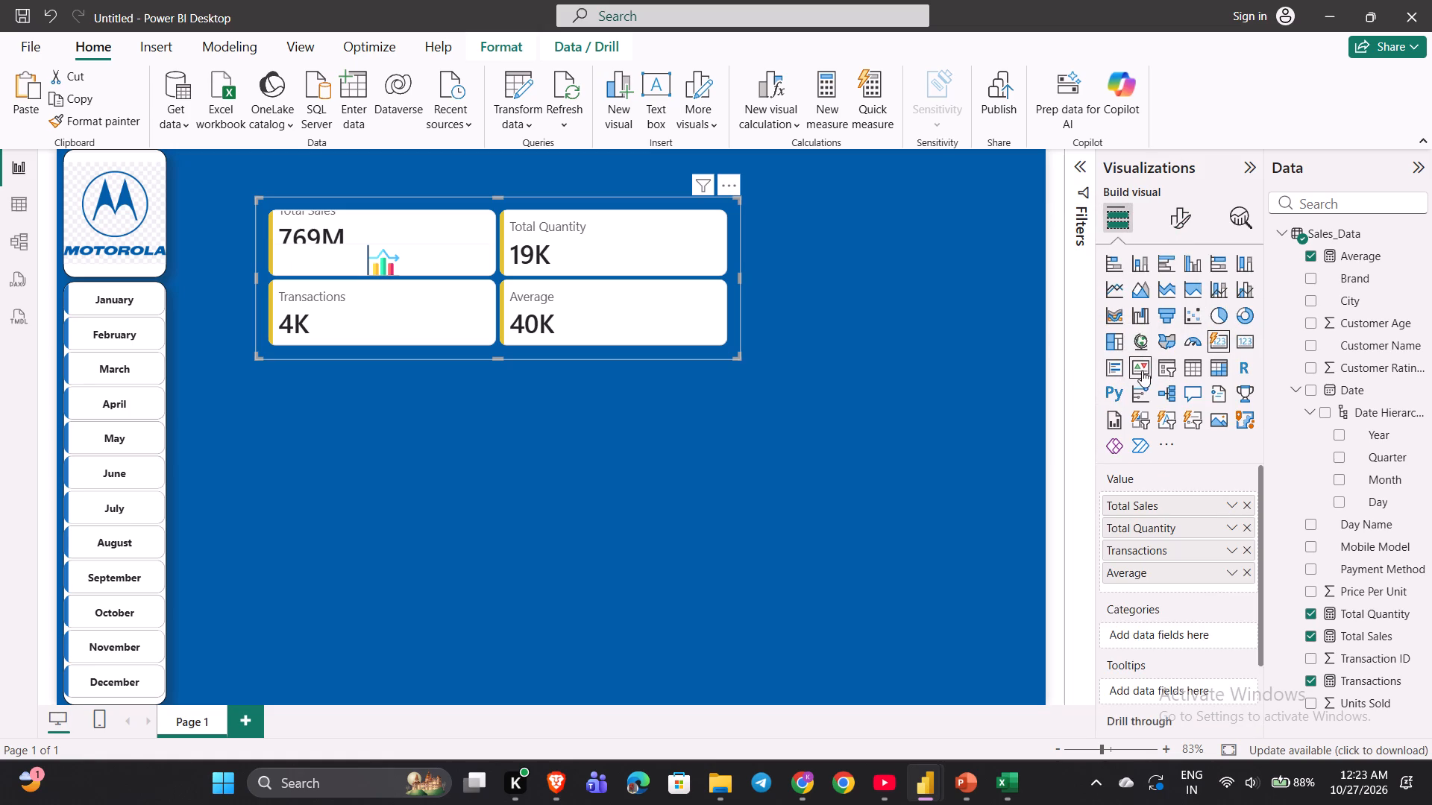
left_click(659, 250)
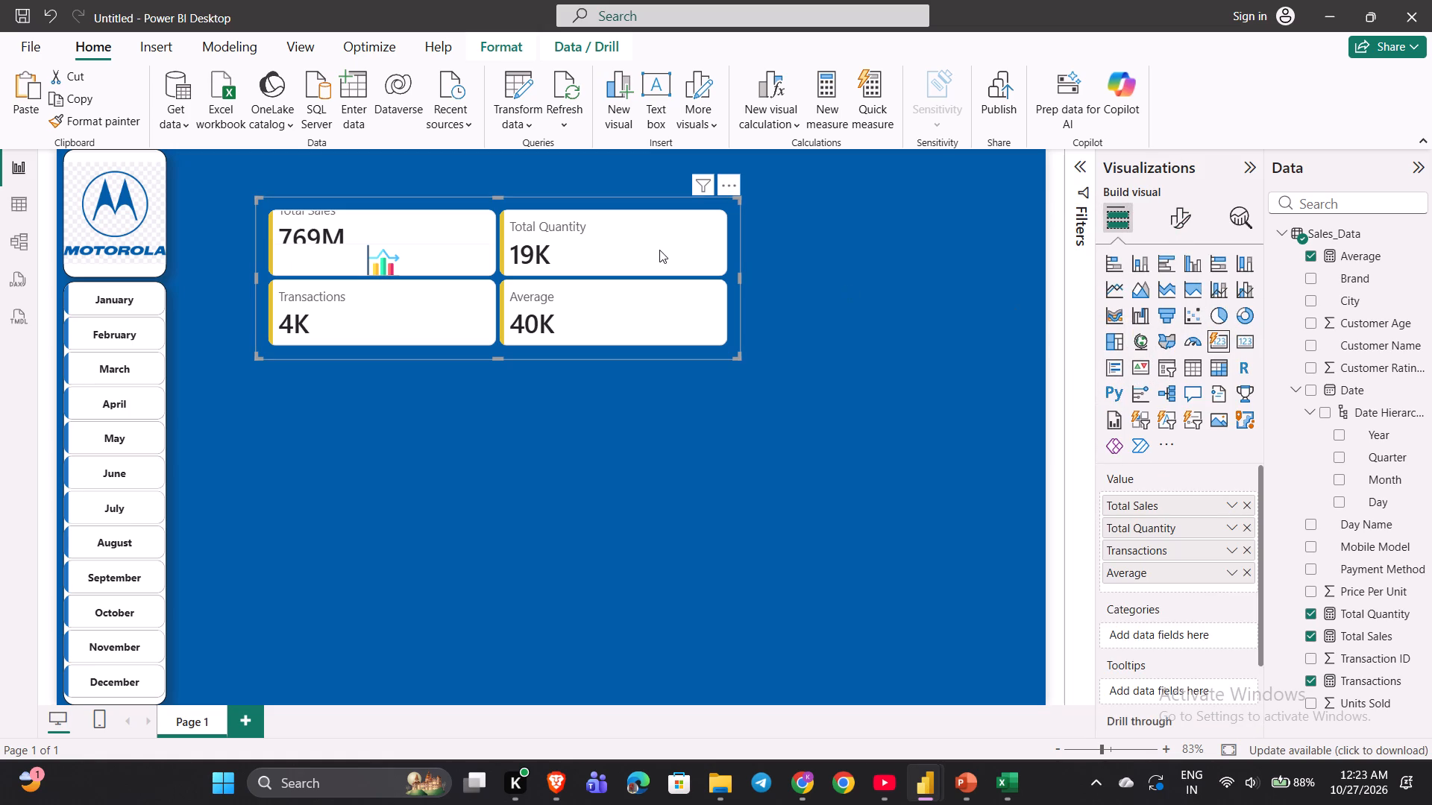
left_click(1196, 213)
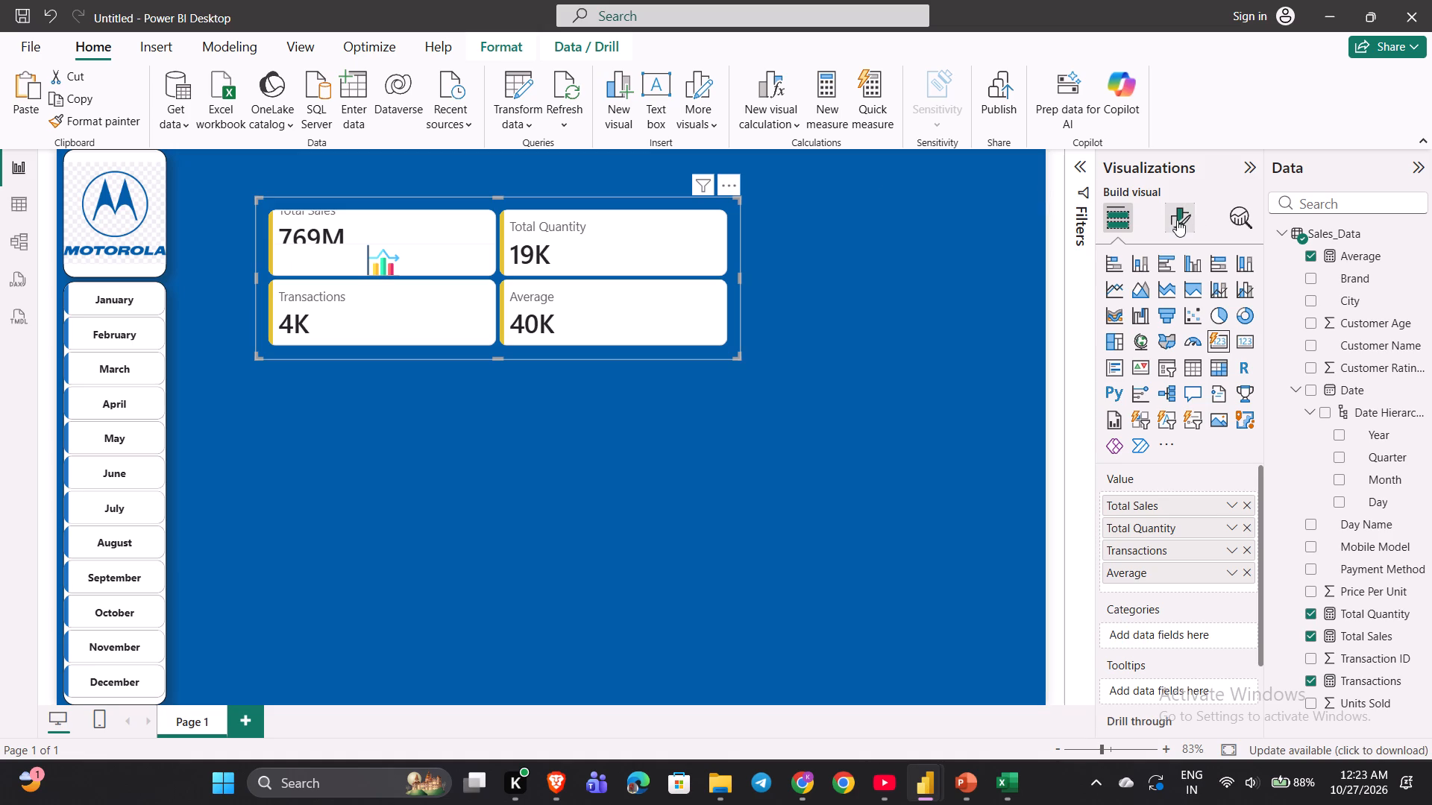
left_click(1177, 220)
Look through the Total Sales card's image settings, including the image source choices, alt text and padding.
left_click(1129, 532)
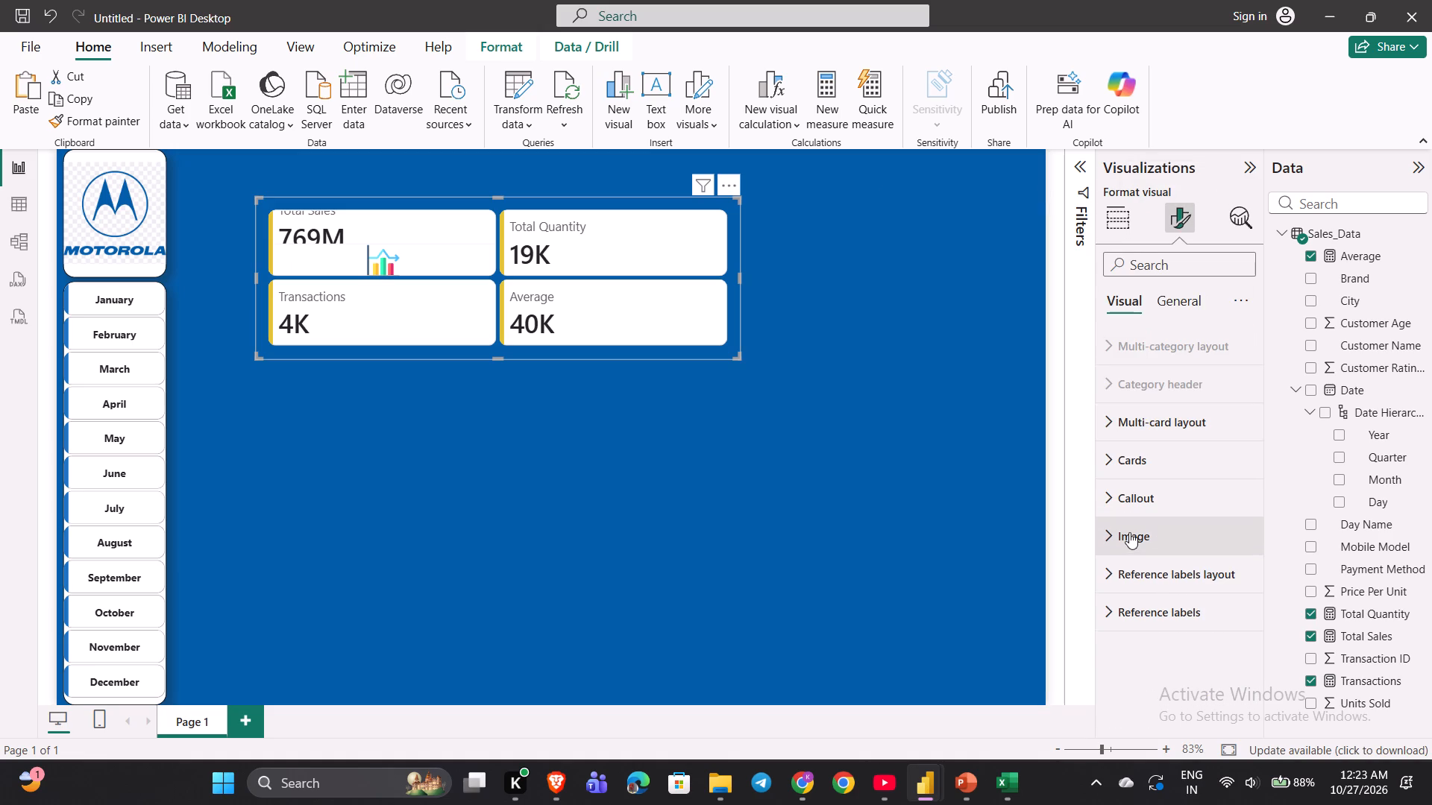
scroll(1129, 532, "down", 2)
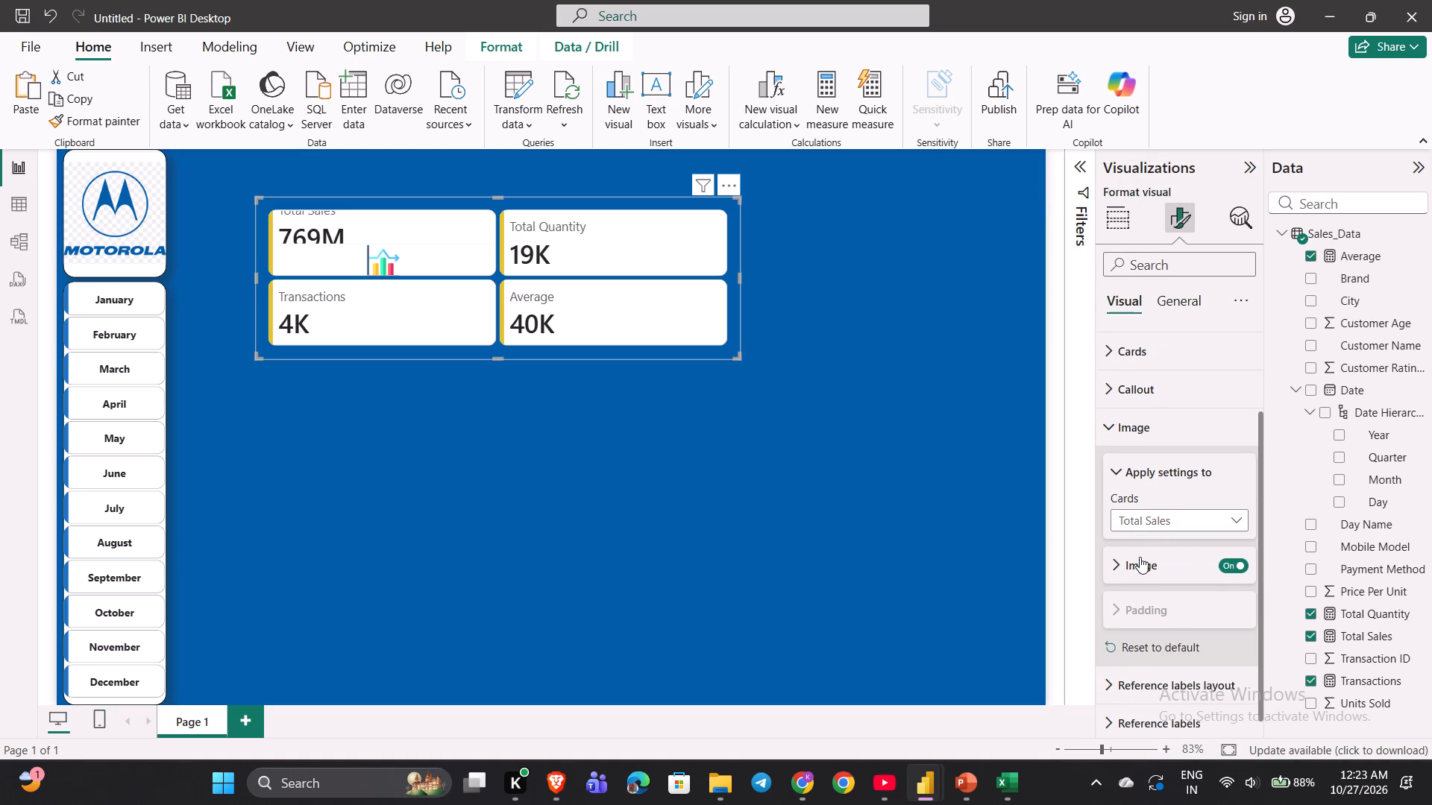
left_click(1127, 556)
scroll(1127, 556, "down", 3)
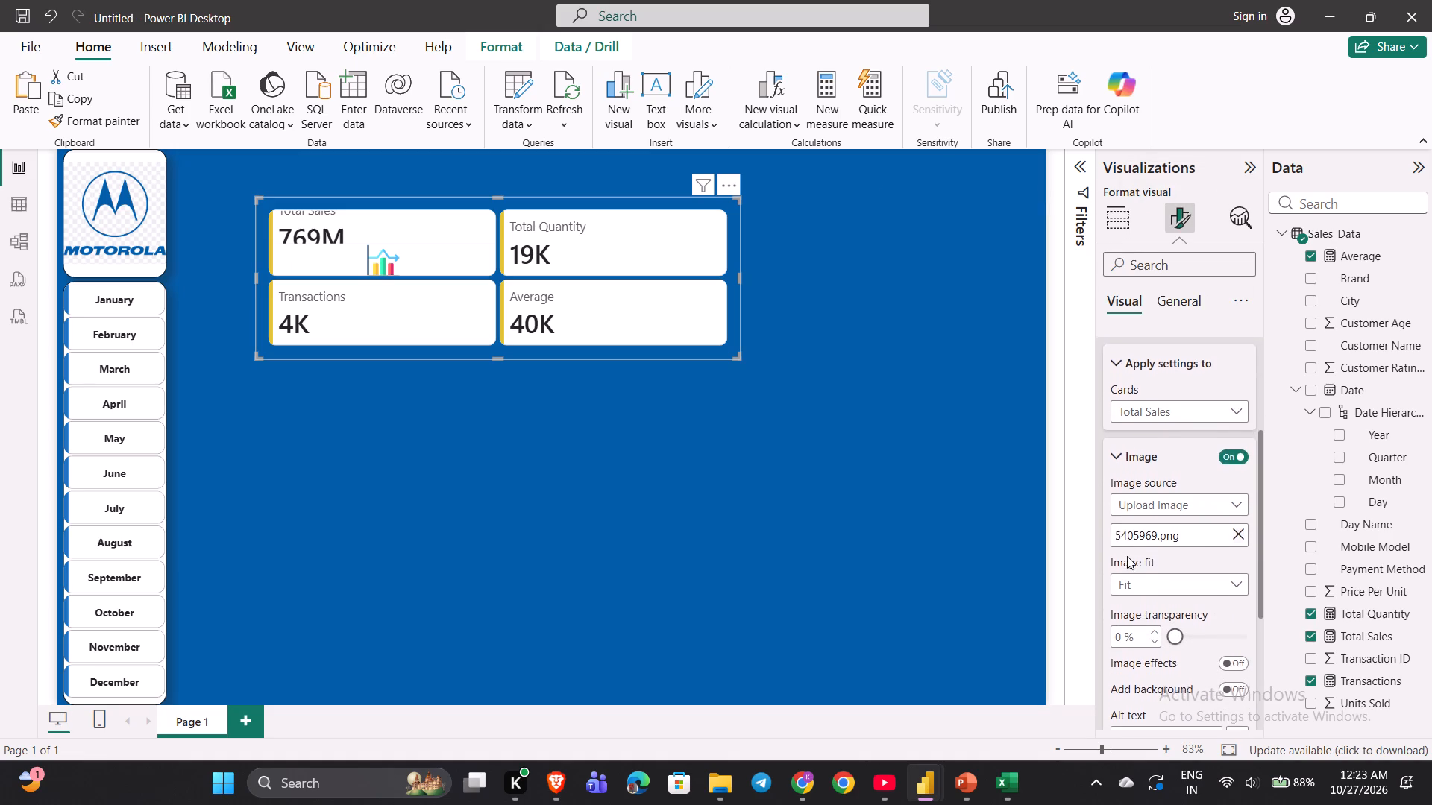
scroll(1127, 556, "down", 4)
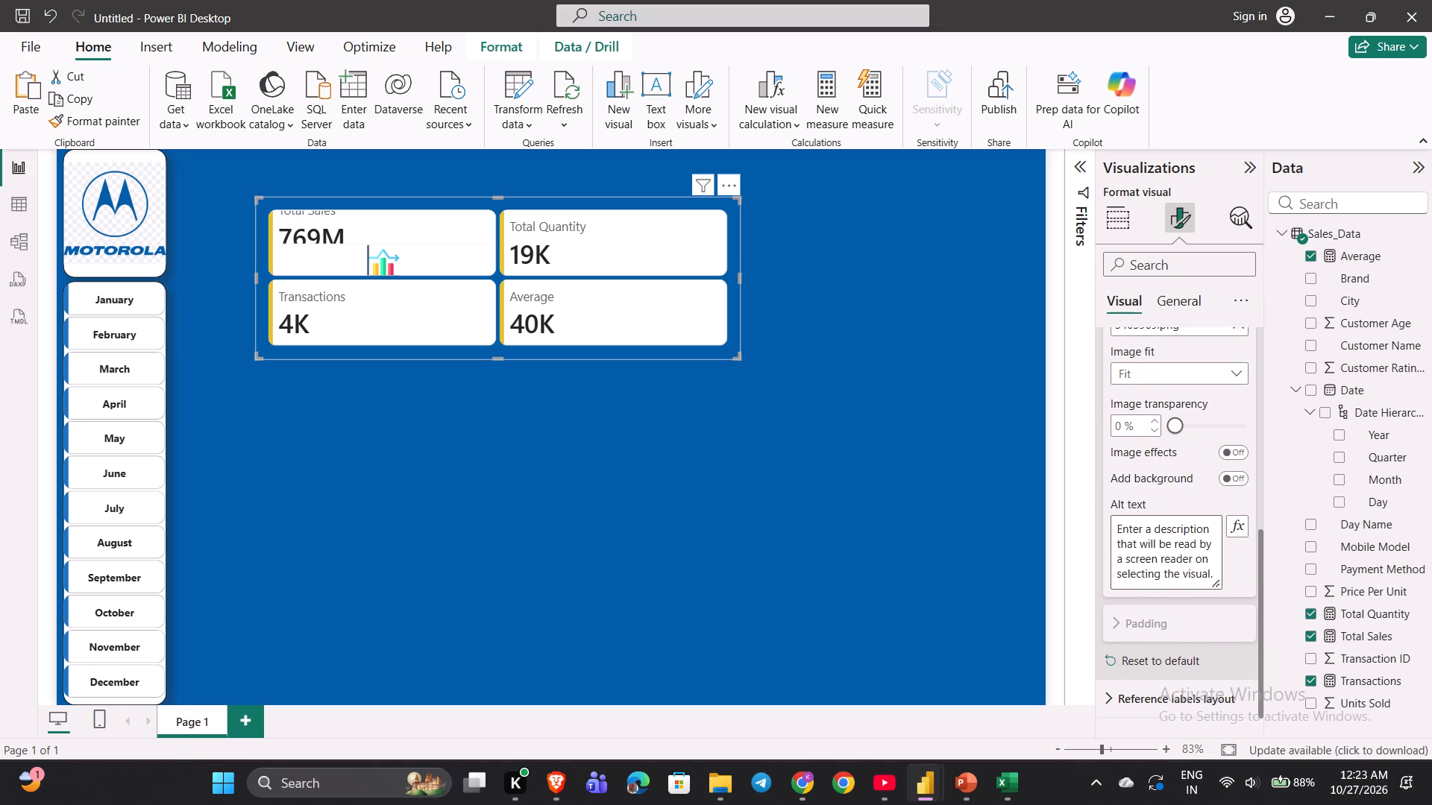
left_click(1156, 549)
scroll(1156, 549, "down", 1)
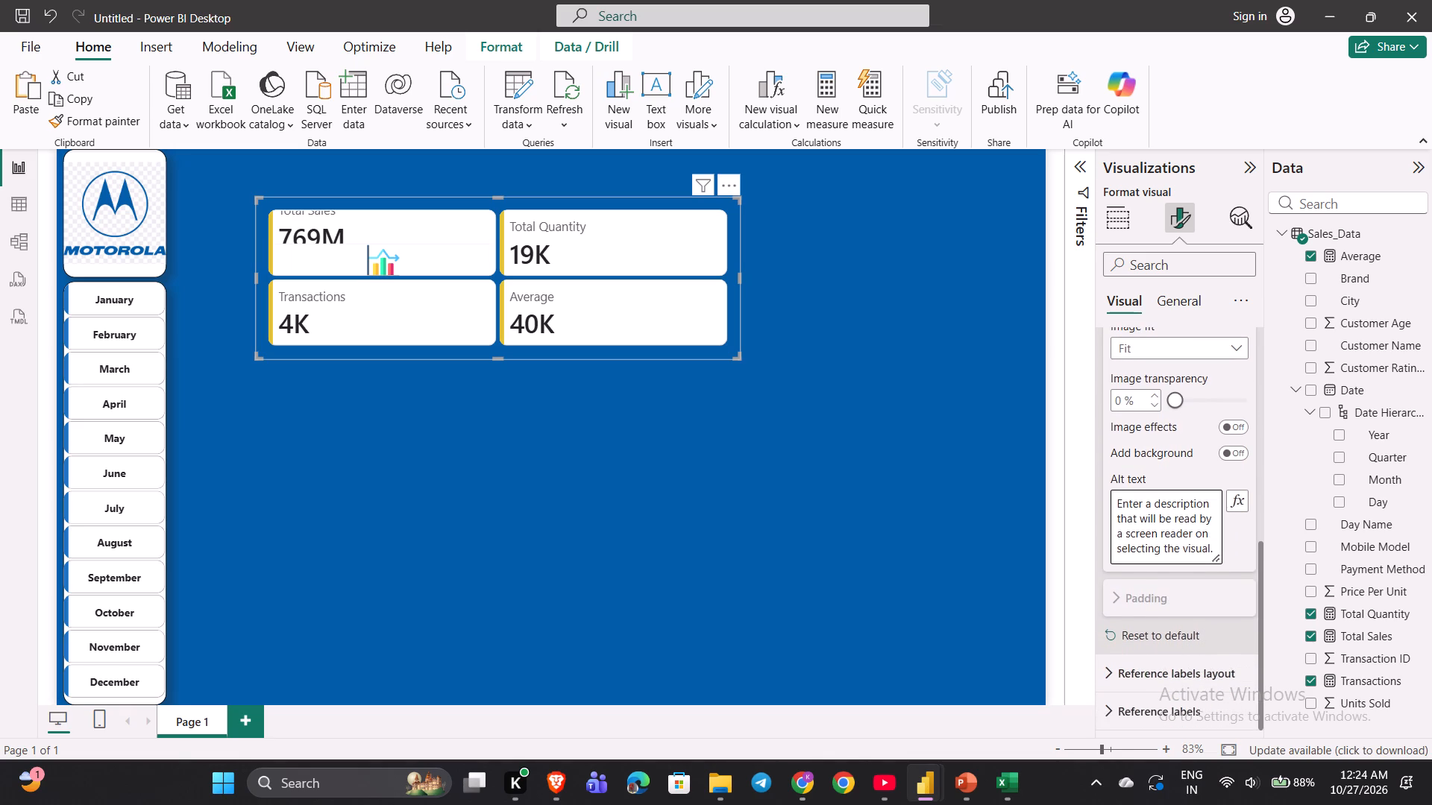
scroll(1156, 549, "down", 1)
left_click(1126, 608)
scroll(1163, 490, "up", 1)
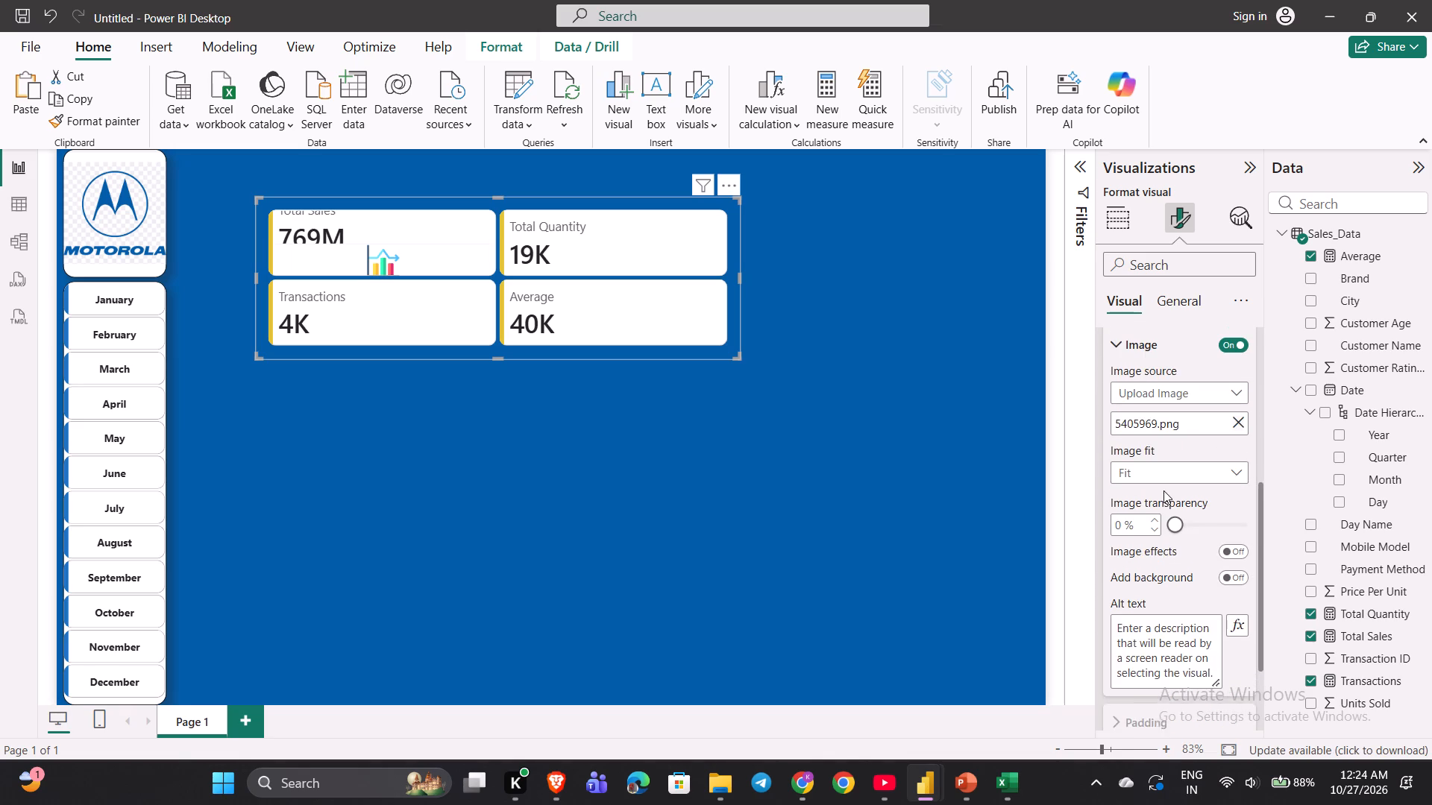
scroll(1163, 490, "up", 2)
left_click(1165, 443)
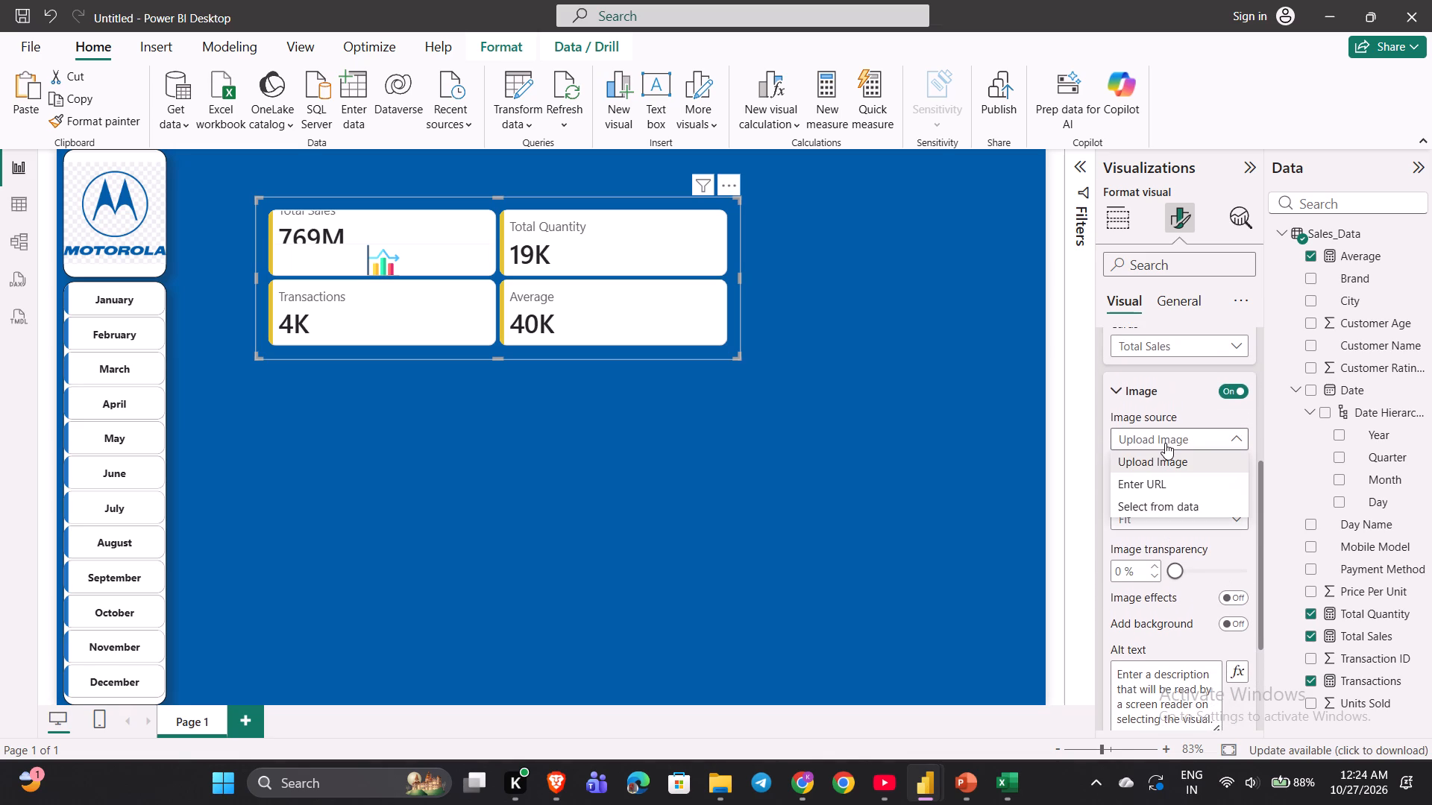
left_click(1161, 442)
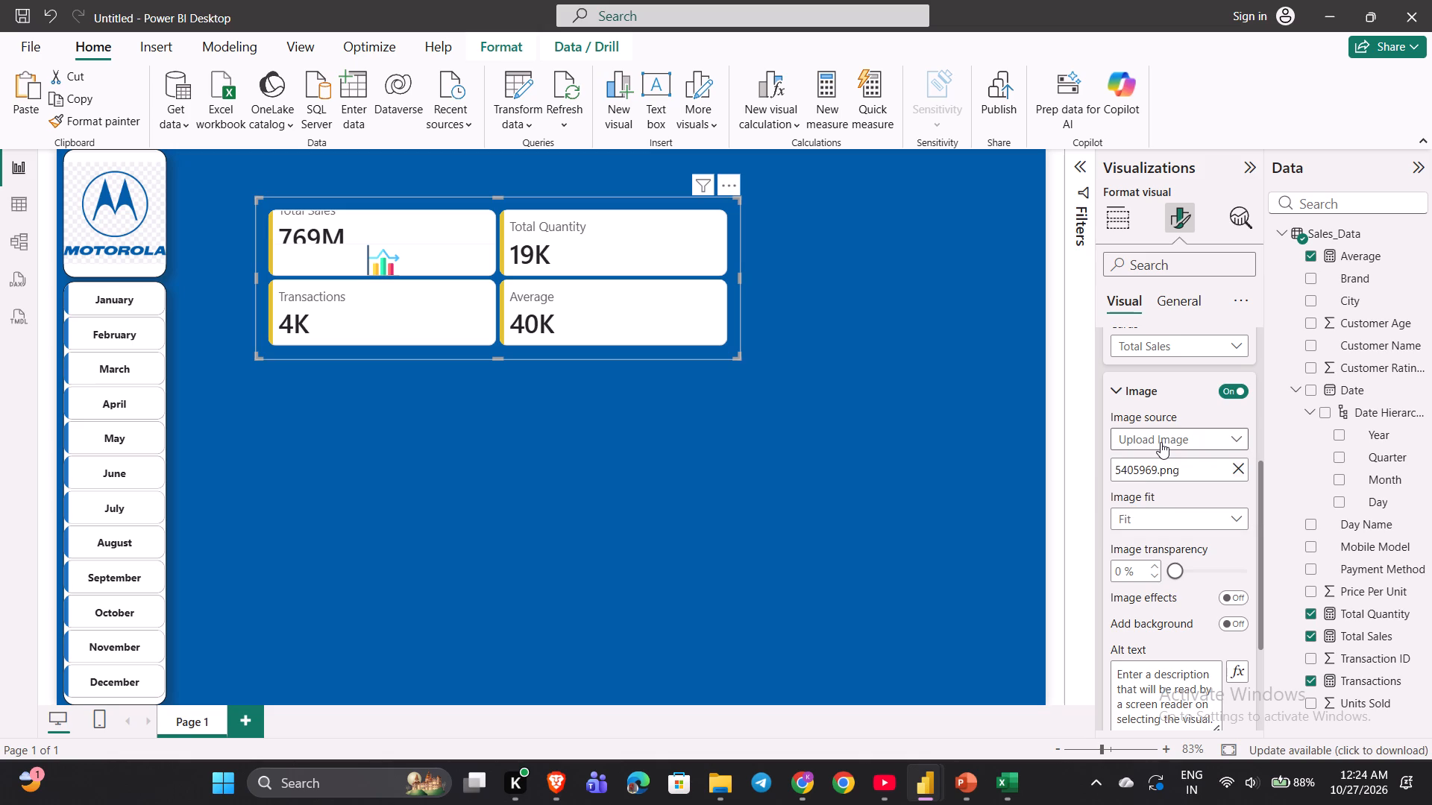
scroll(1161, 442, "down", 1)
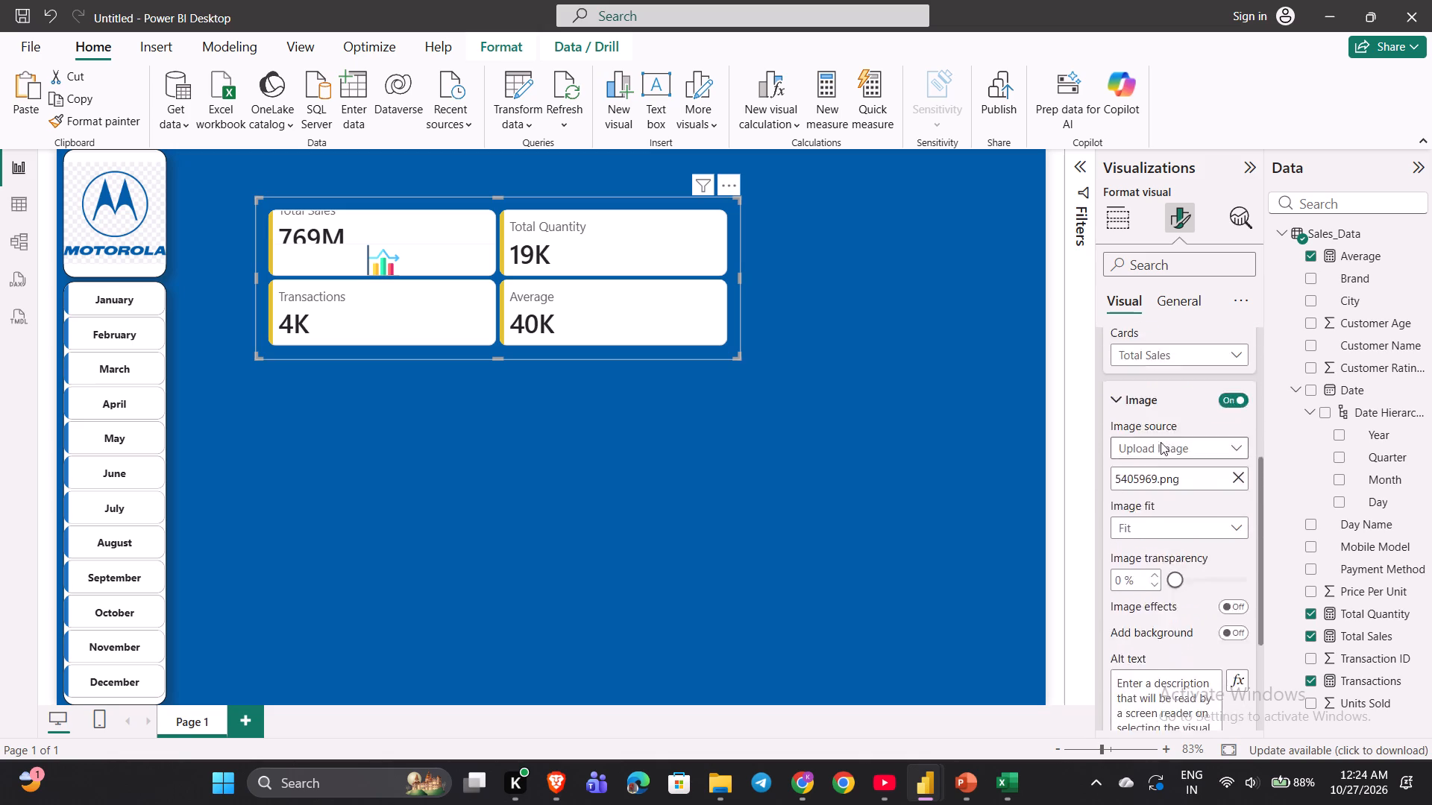
scroll(1161, 442, "down", 1)
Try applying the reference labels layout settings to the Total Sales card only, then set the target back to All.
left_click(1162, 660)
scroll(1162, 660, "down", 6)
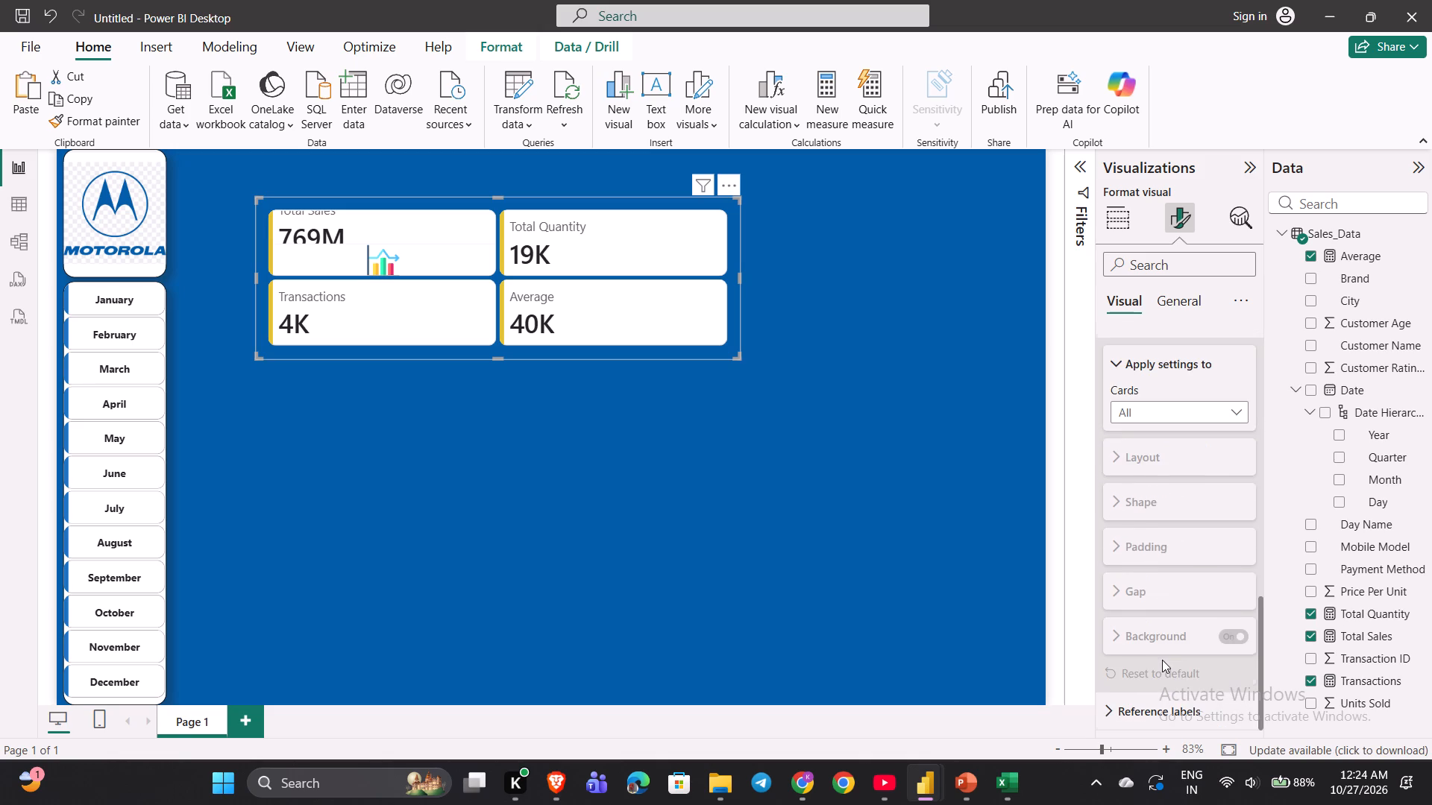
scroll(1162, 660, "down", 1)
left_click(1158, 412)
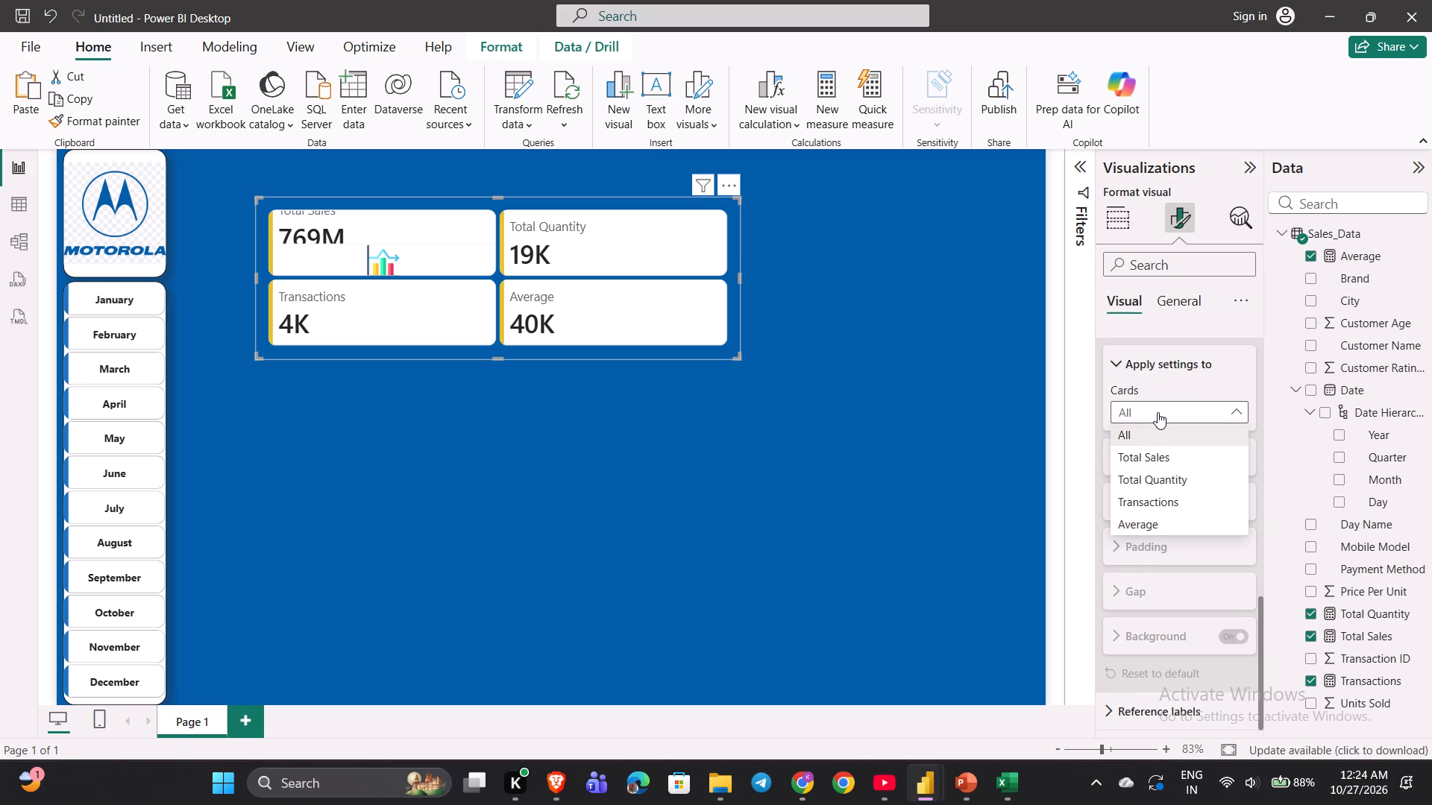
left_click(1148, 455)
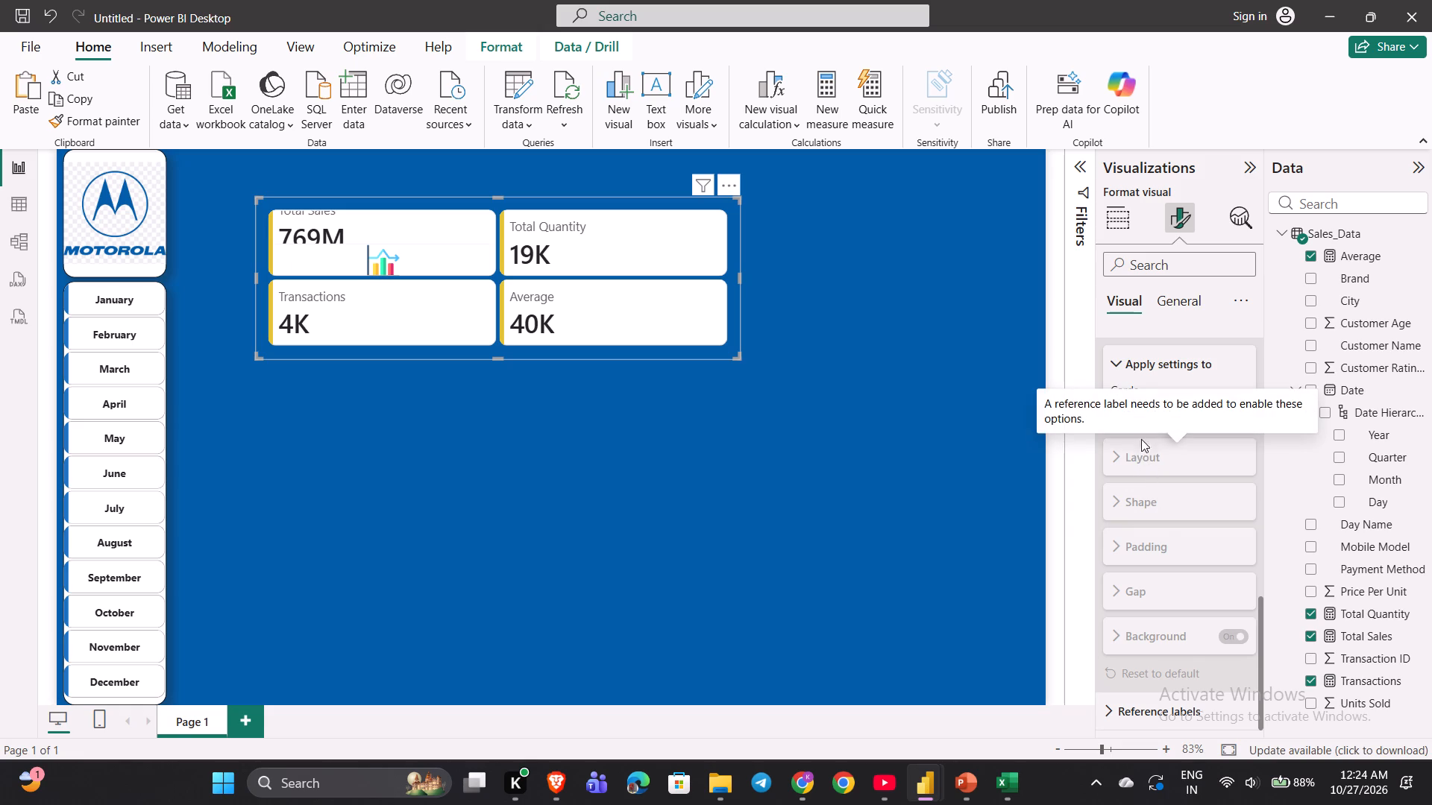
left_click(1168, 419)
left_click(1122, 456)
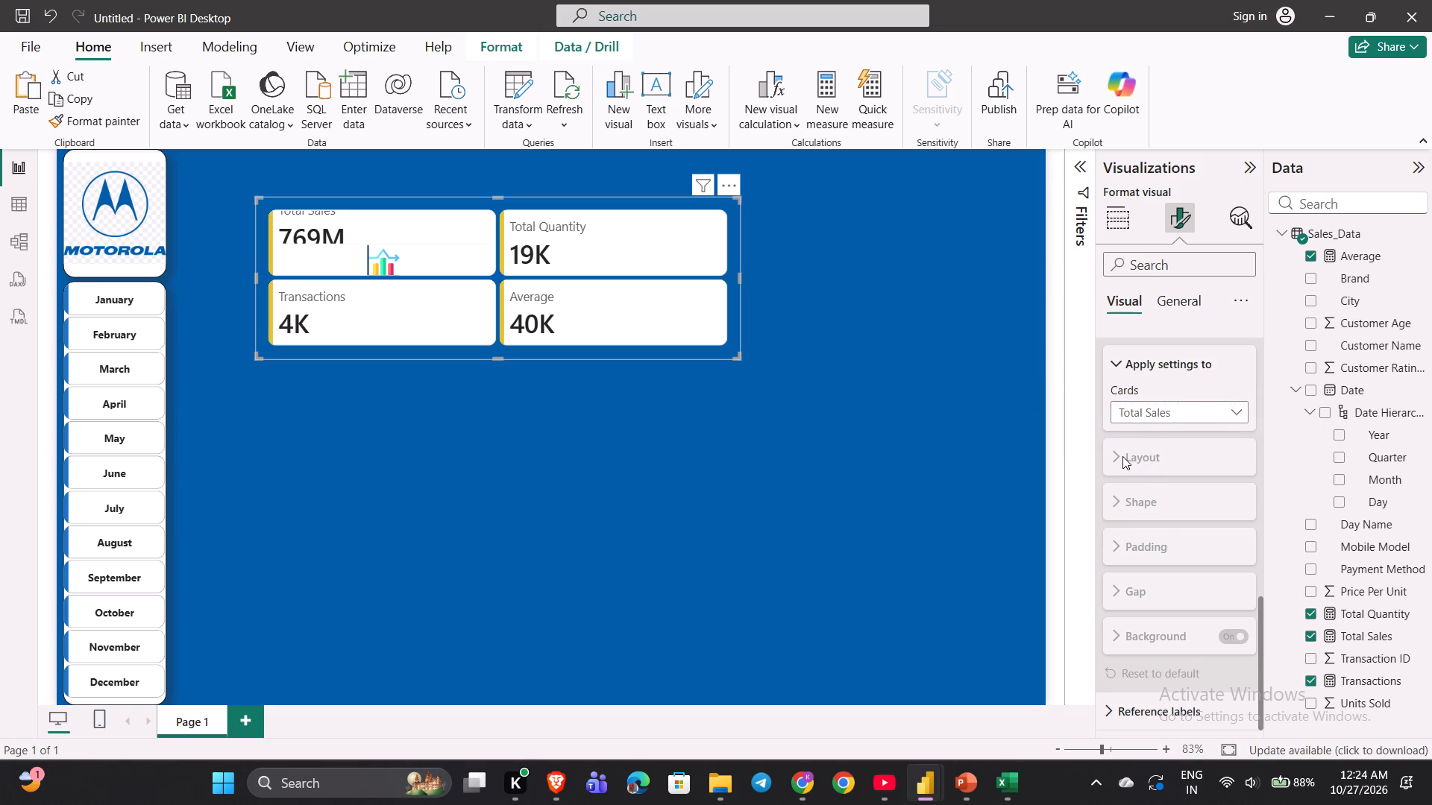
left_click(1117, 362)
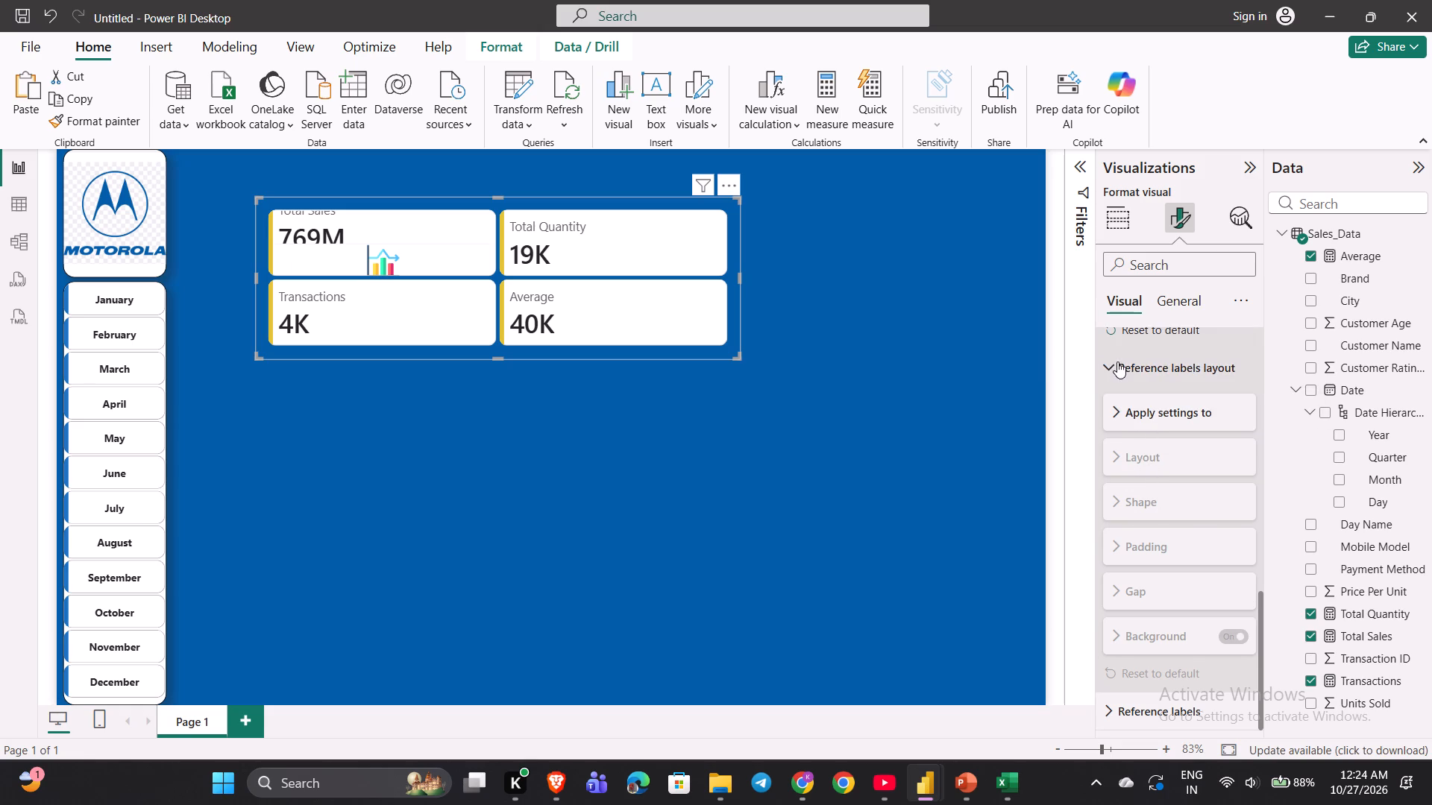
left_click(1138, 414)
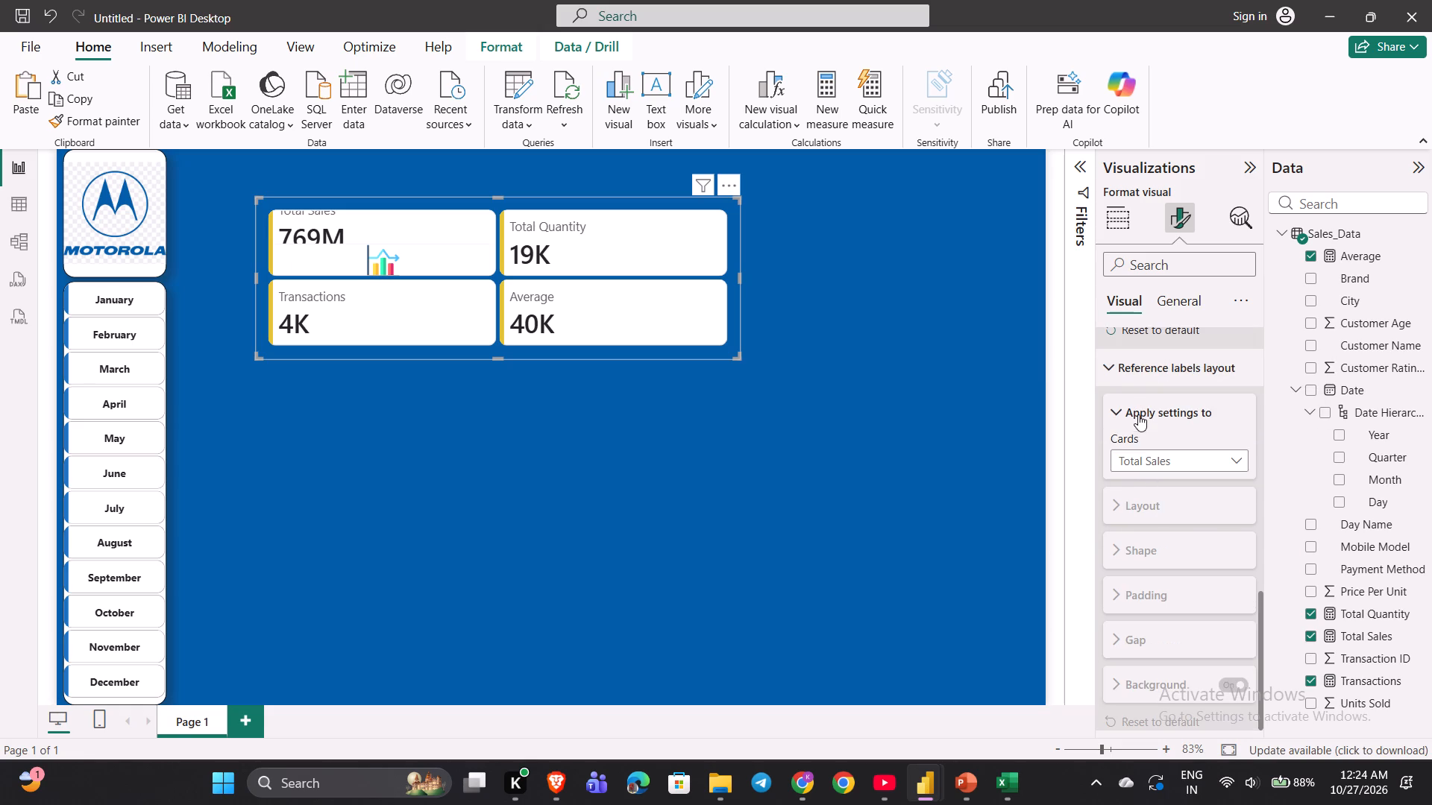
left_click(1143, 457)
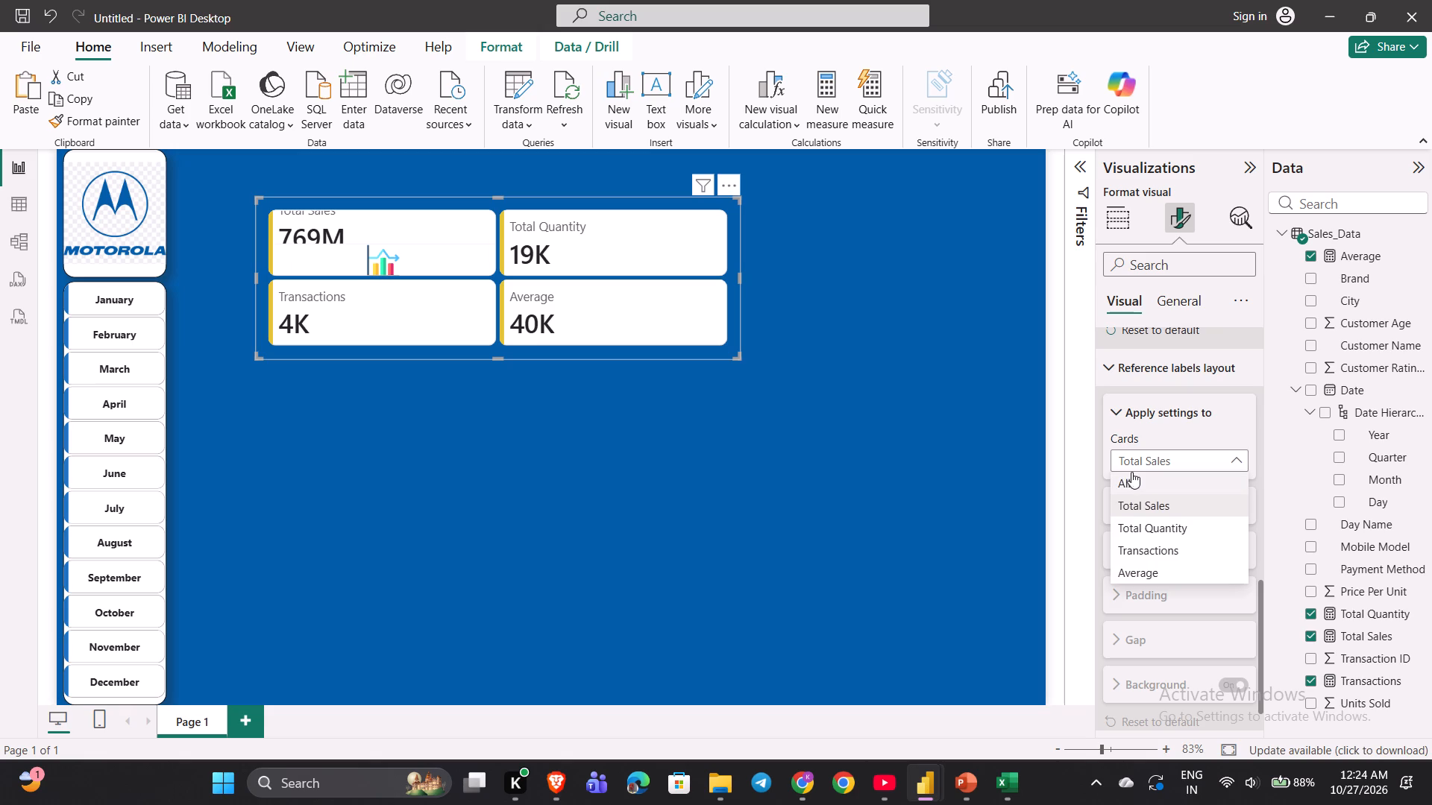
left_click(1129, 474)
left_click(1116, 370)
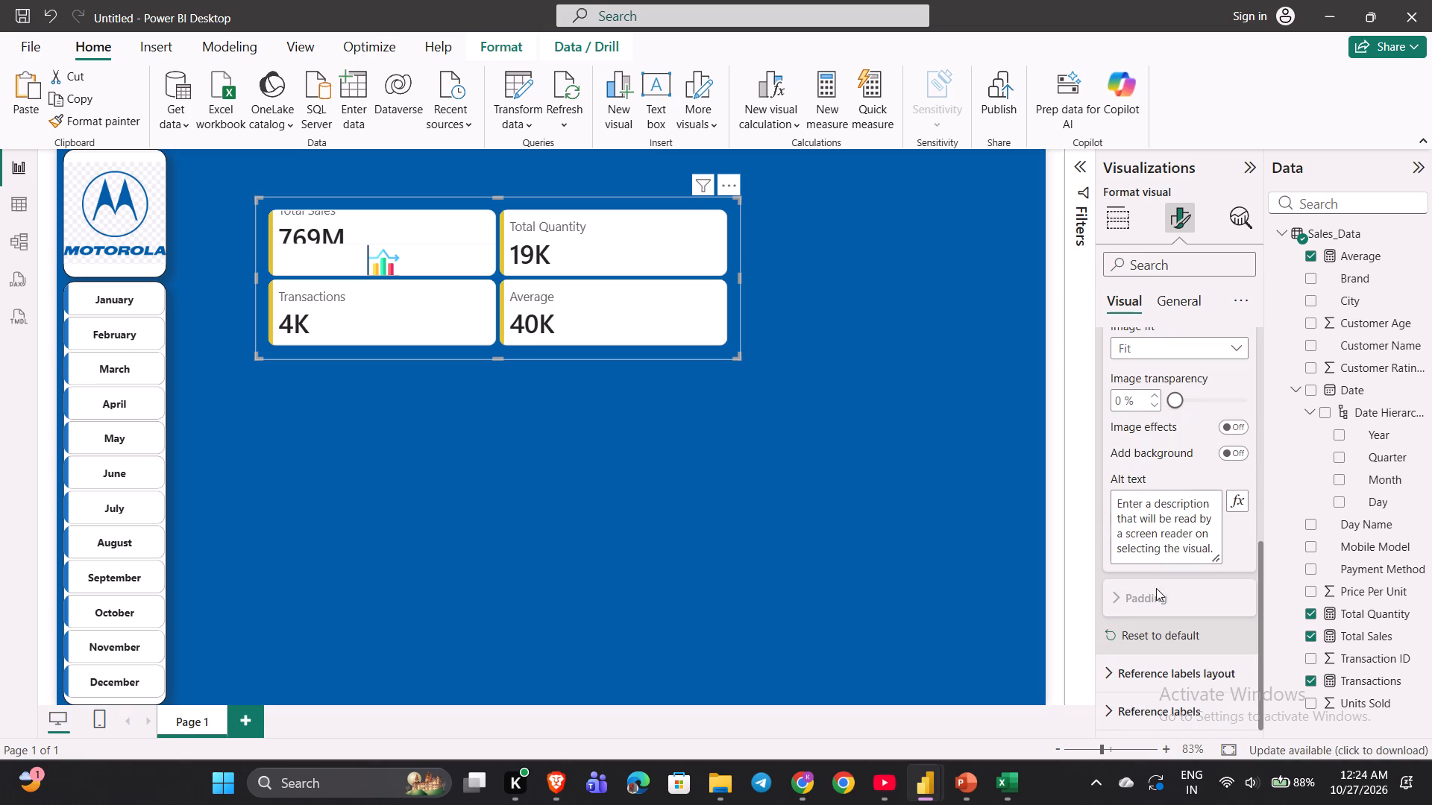
Examine the Reference labels layout and Reference labels settings of the KPI card visual.
scroll(1156, 593, "down", 3)
left_click(1154, 672)
scroll(1154, 672, "down", 6)
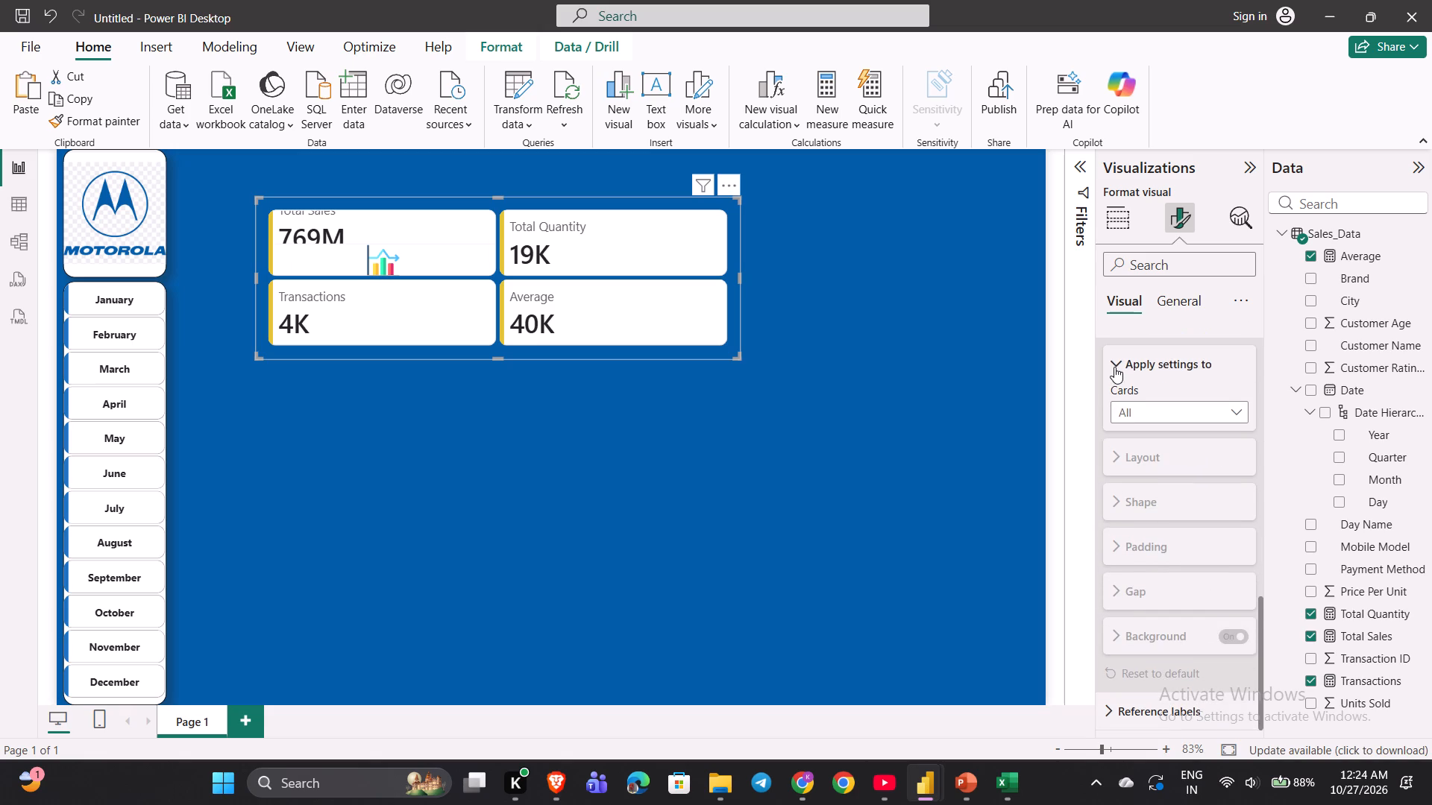
left_click(1114, 367)
scroll(1152, 482, "down", 3)
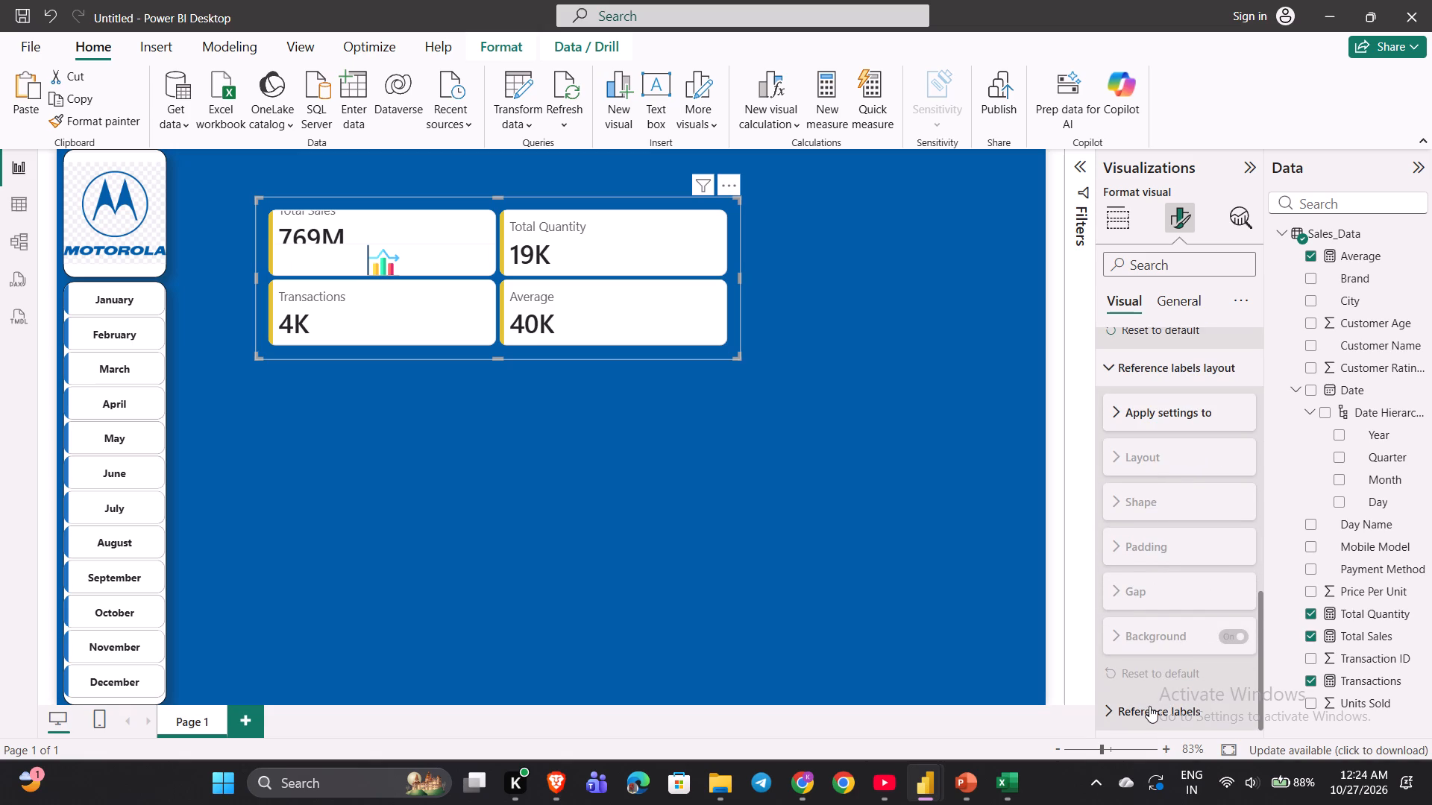
left_click(1149, 706)
scroll(1149, 706, "down", 3)
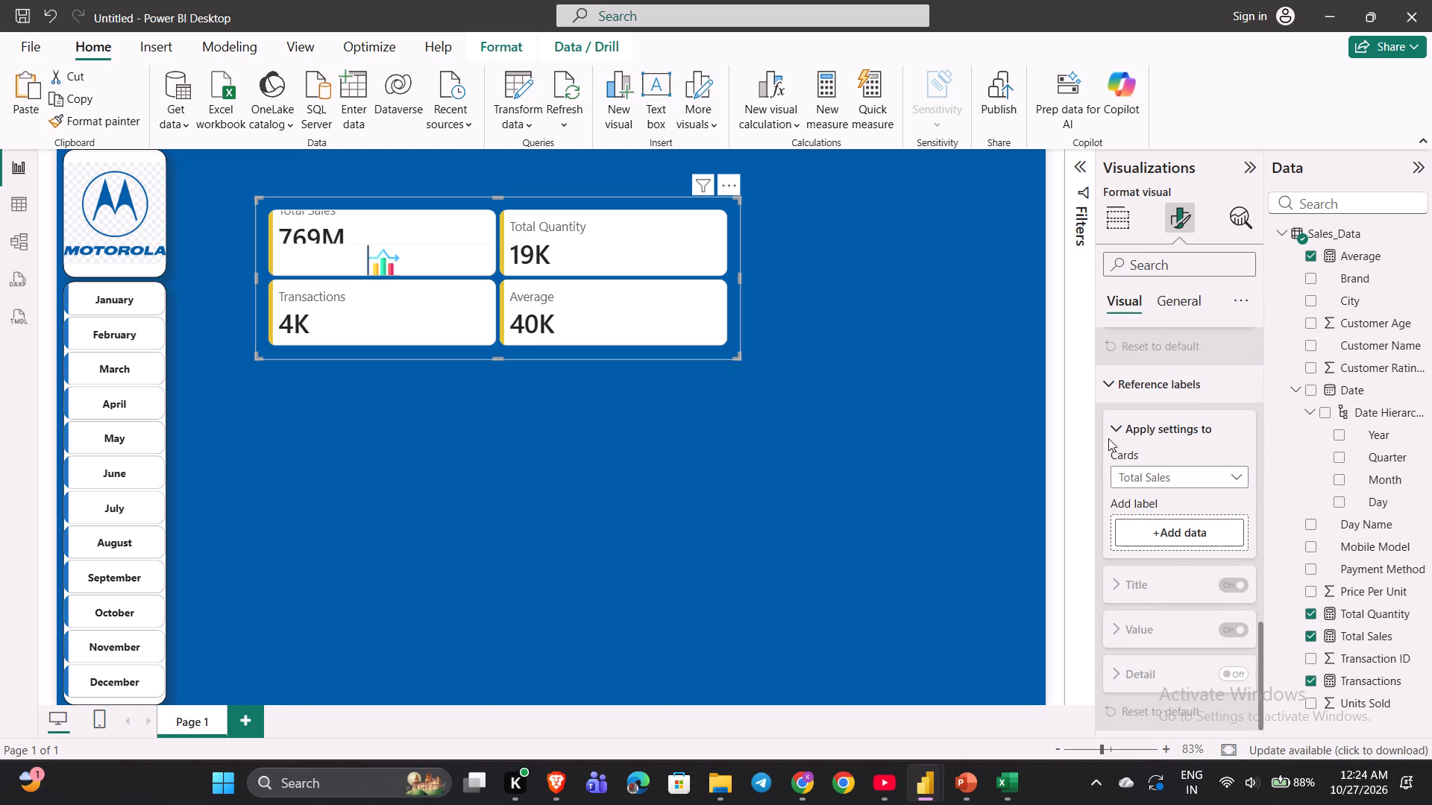
left_click(1108, 390)
Collapse the expanded Reference labels layout and Image settings to return to the KPI visual's overview of format categories.
scroll(1108, 390, "up", 1)
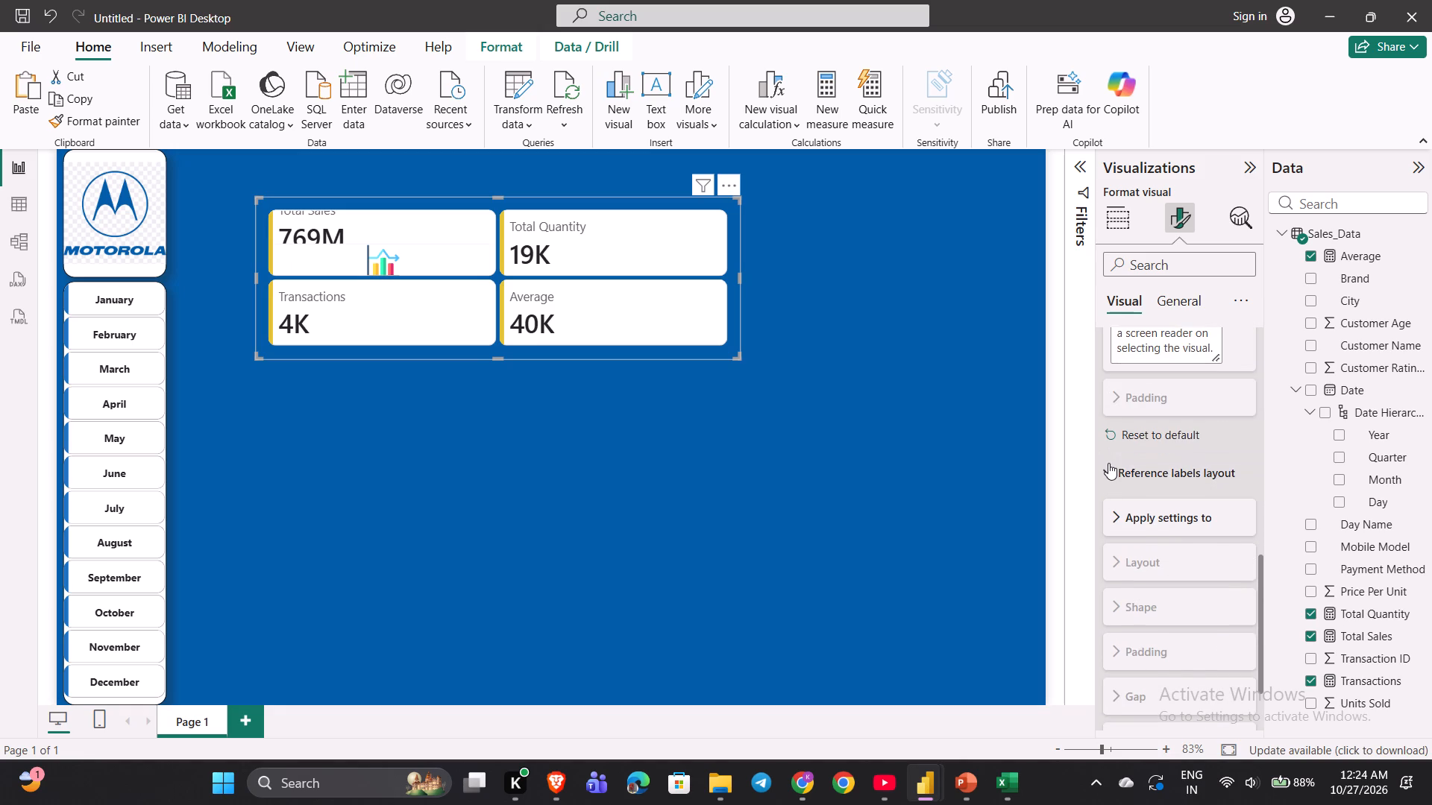
left_click(1108, 463)
scroll(1108, 463, "up", 4)
left_click(1108, 463)
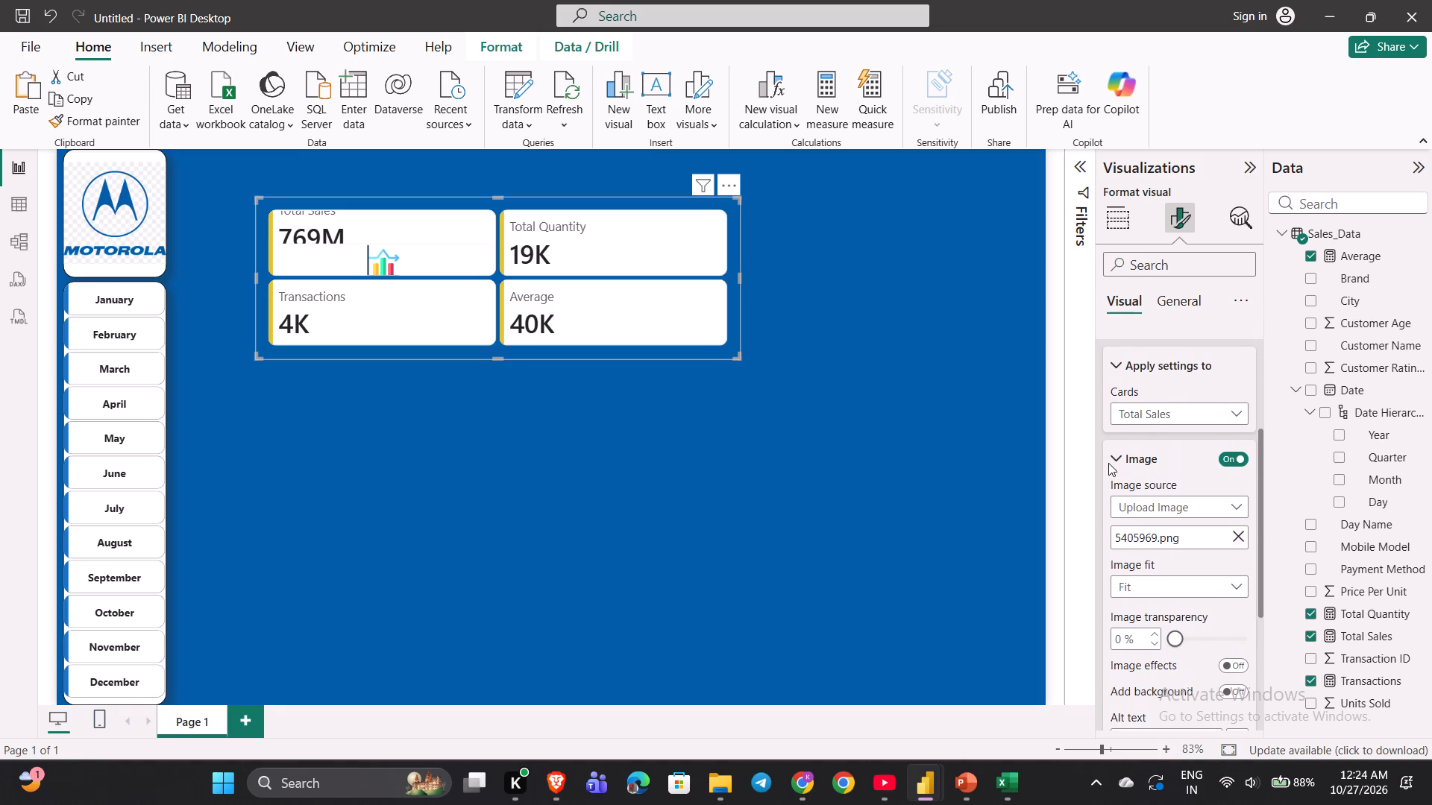
left_click(1112, 461)
left_click(1119, 458)
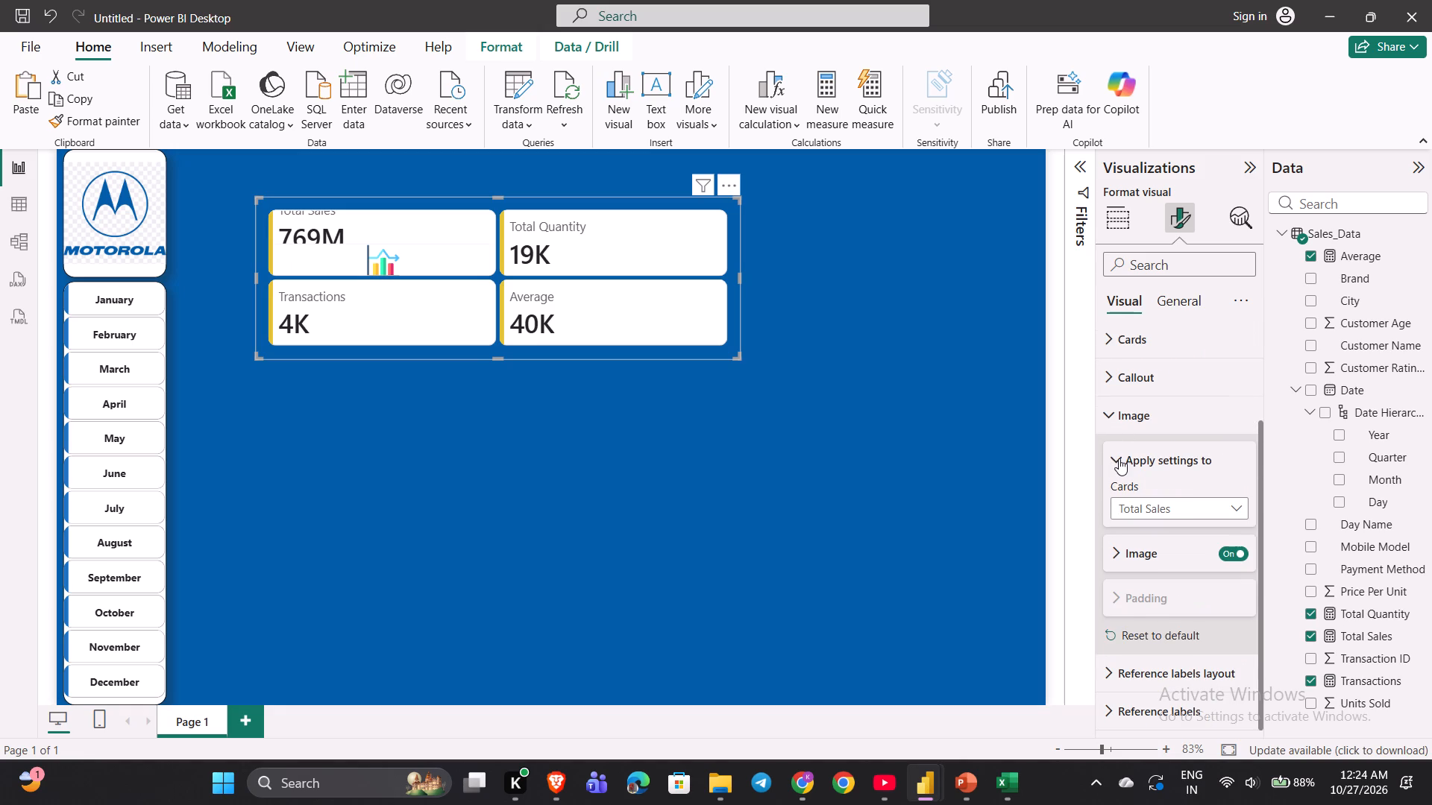
scroll(1119, 458, "up", 1)
left_click(1105, 495)
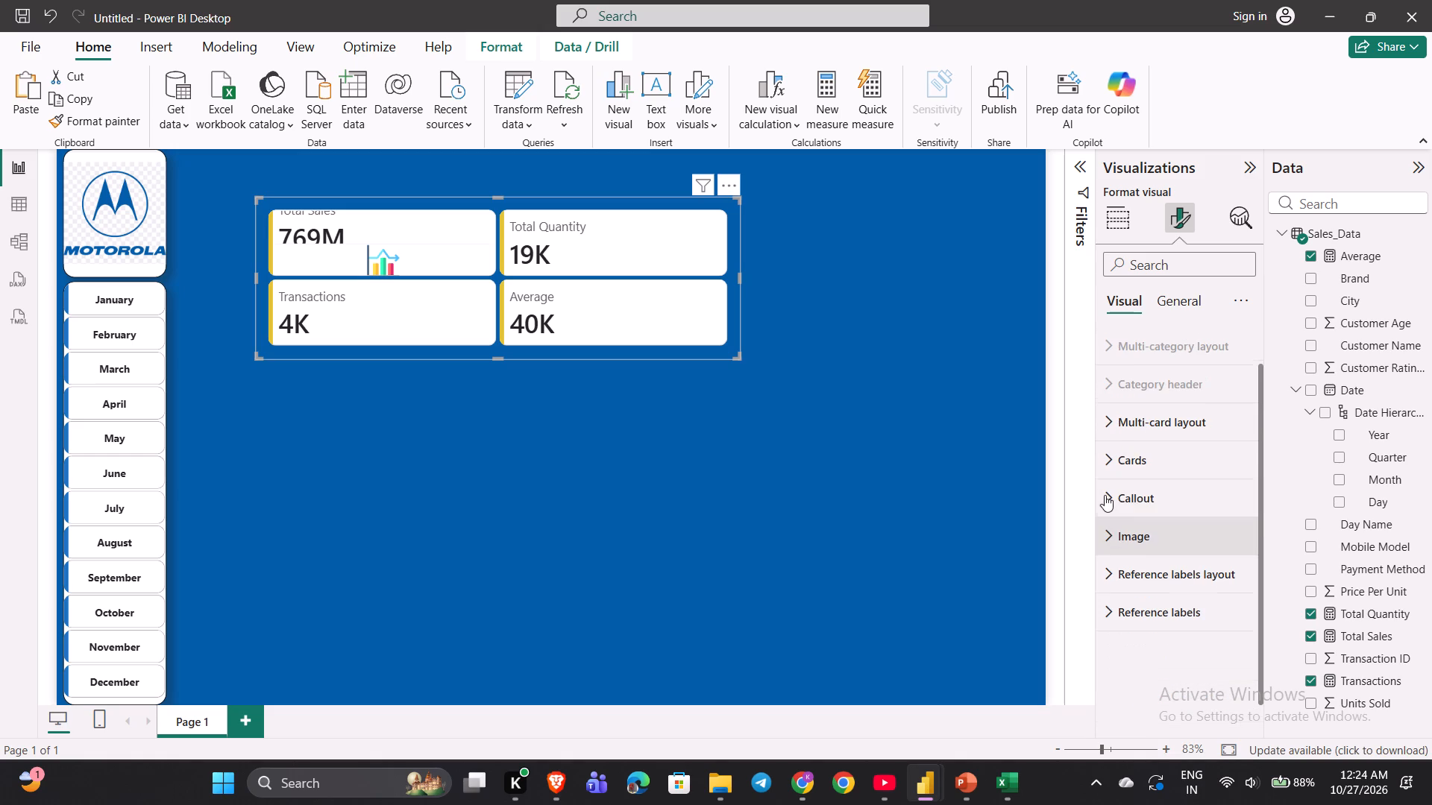
scroll(1128, 540, "up", 4)
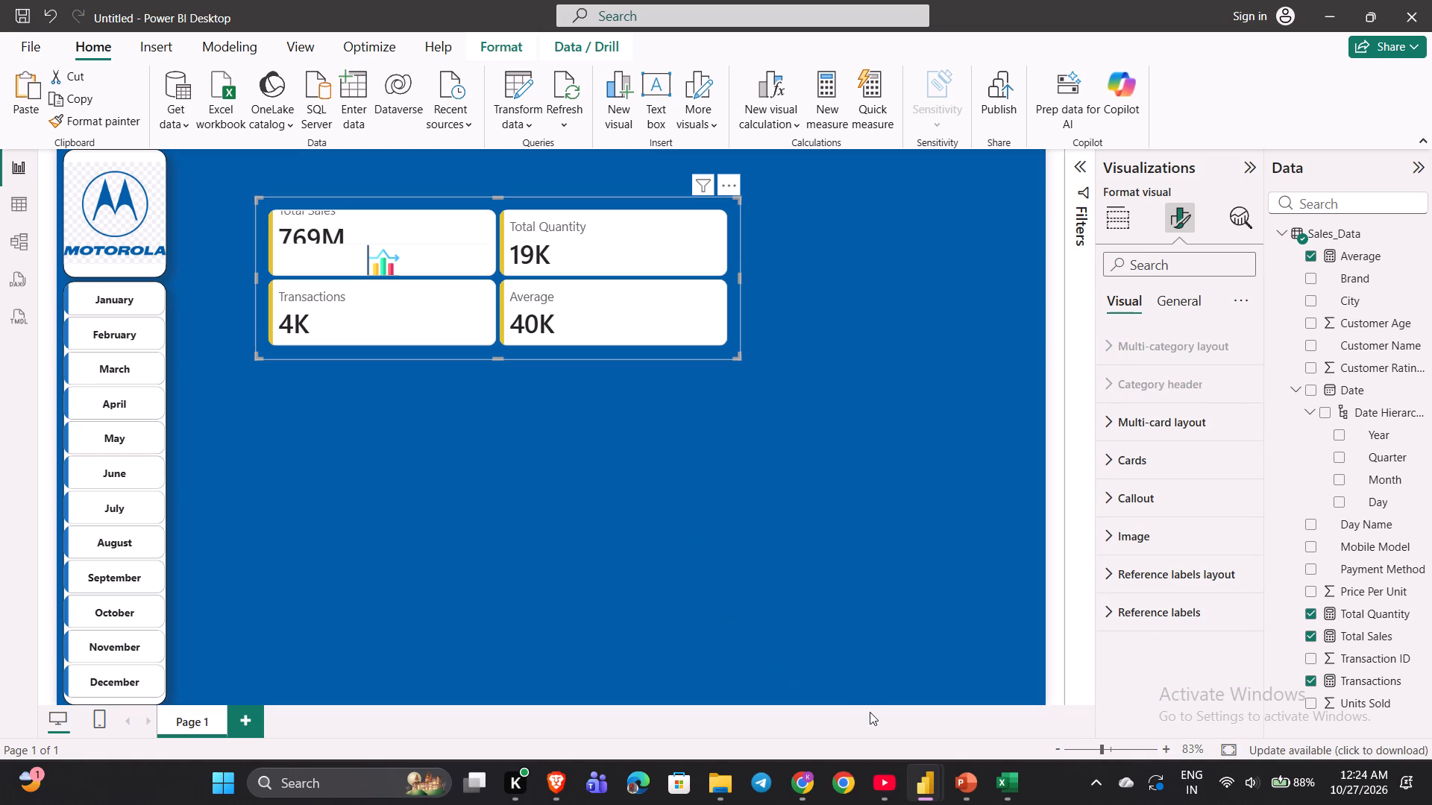
Switch to the YouTube tutorial in the browser and watch the part on the card image's spacing, then pause it.
left_click(882, 770)
key("space")
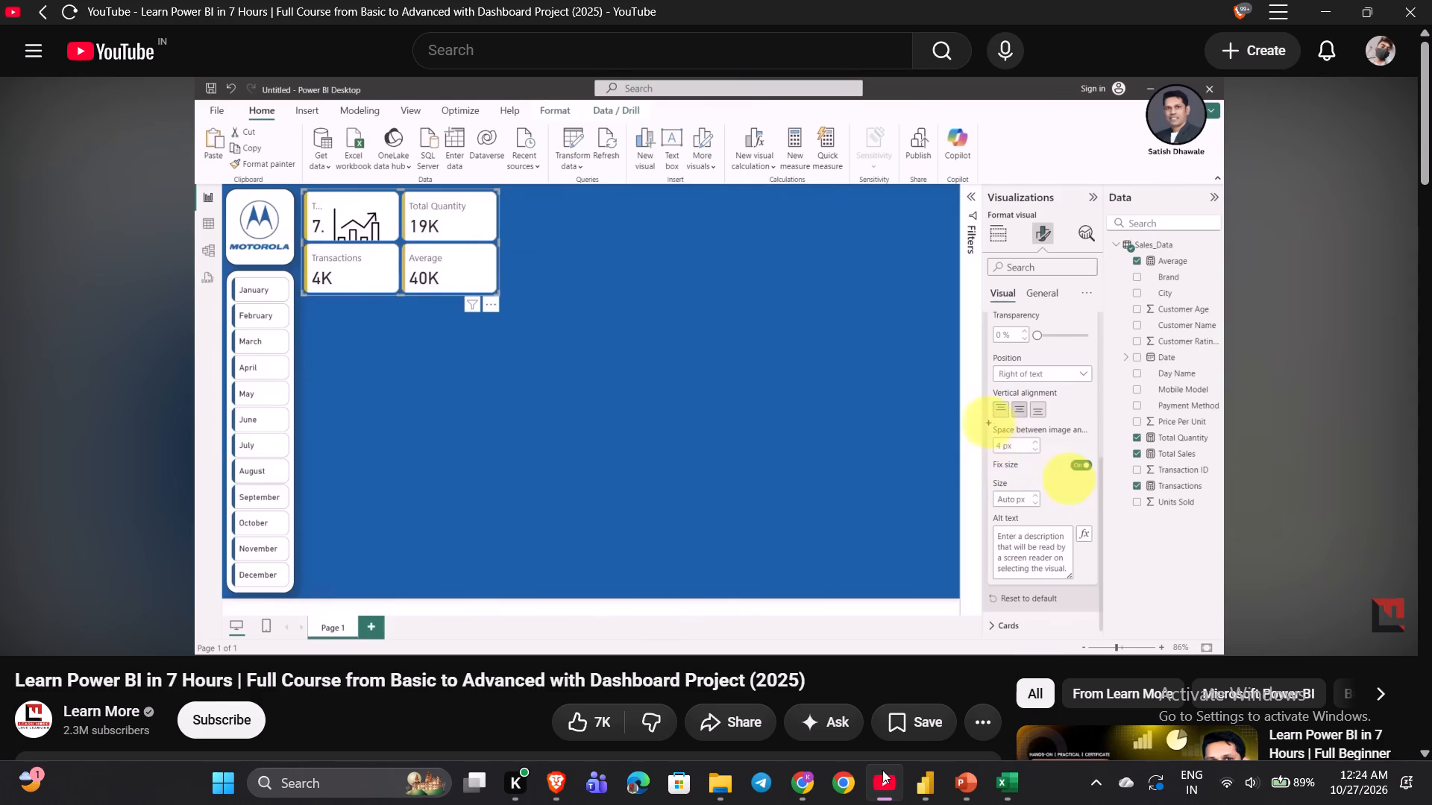
key("space")
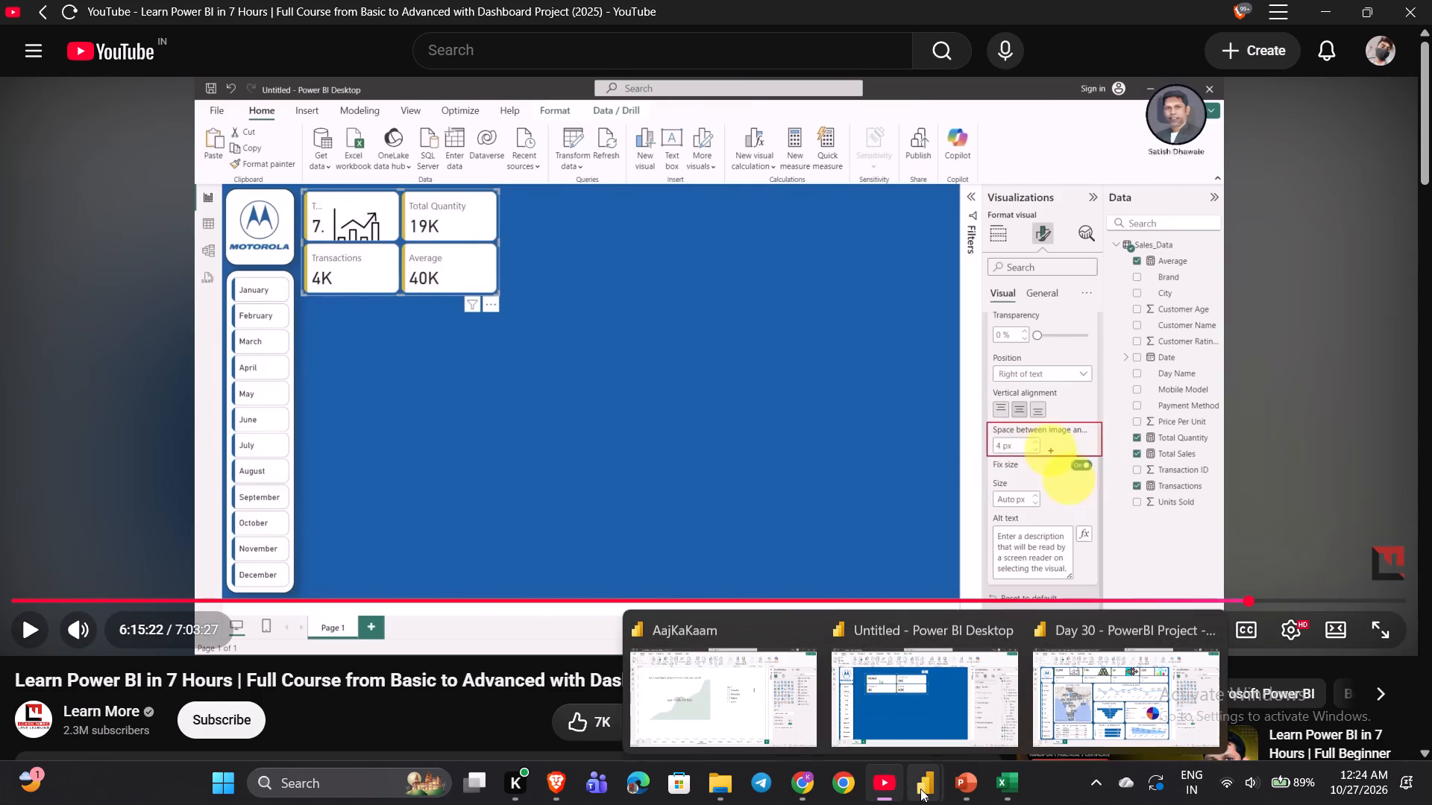
Back in Power BI, examine the Total Sales card's image settings for position, spacing and size options.
left_click(995, 722)
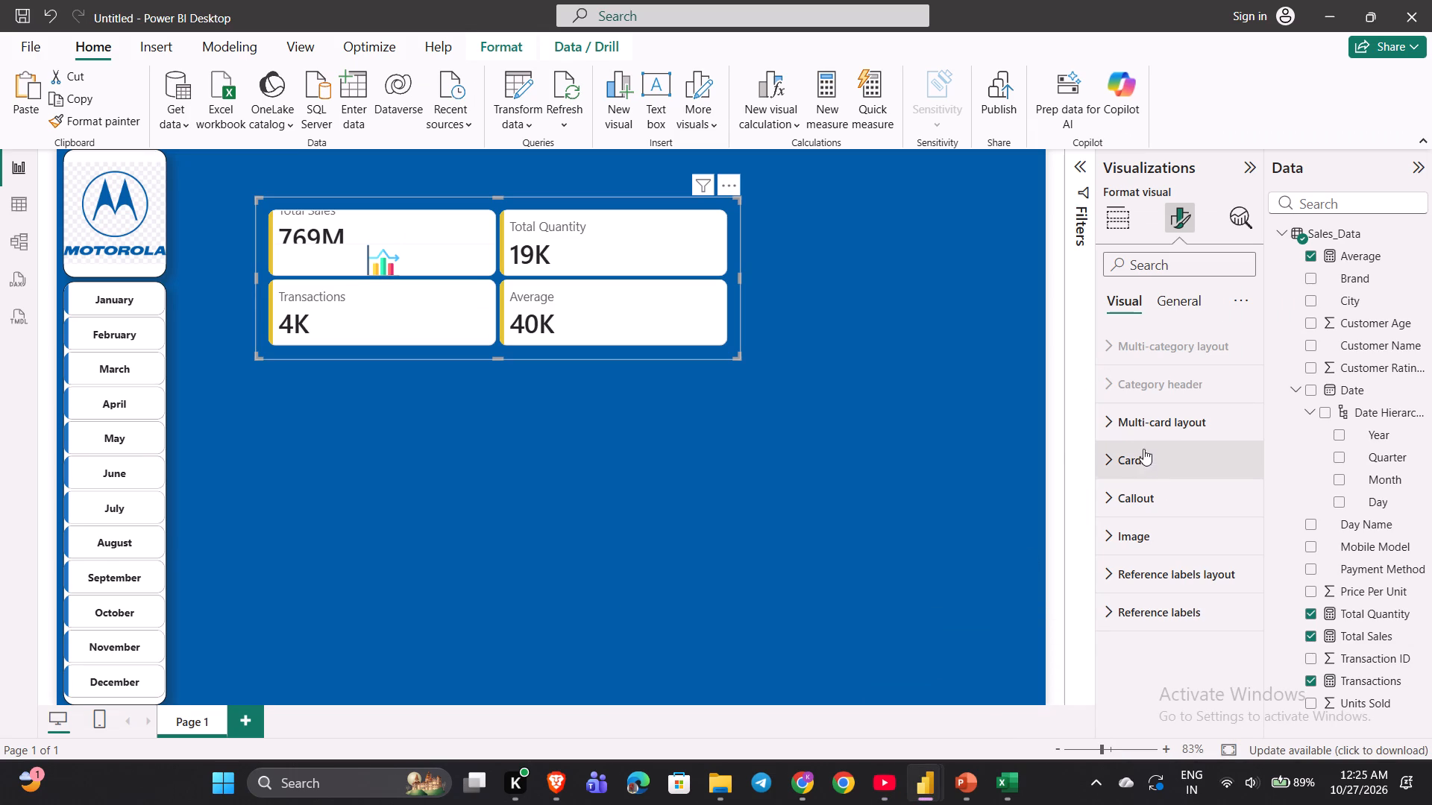
left_click(1137, 530)
scroll(1137, 530, "down", 1)
left_click(1117, 557)
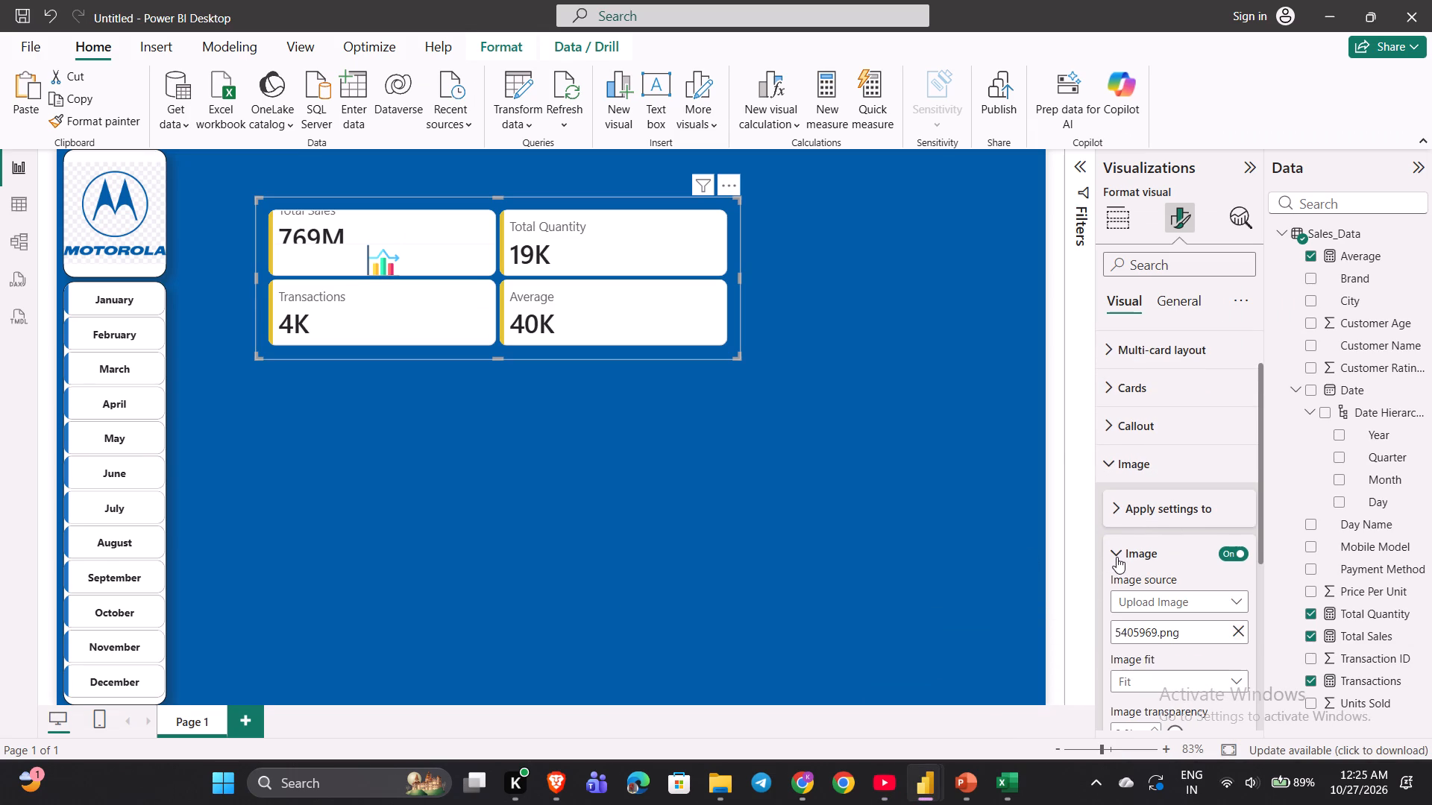
left_click(1128, 498)
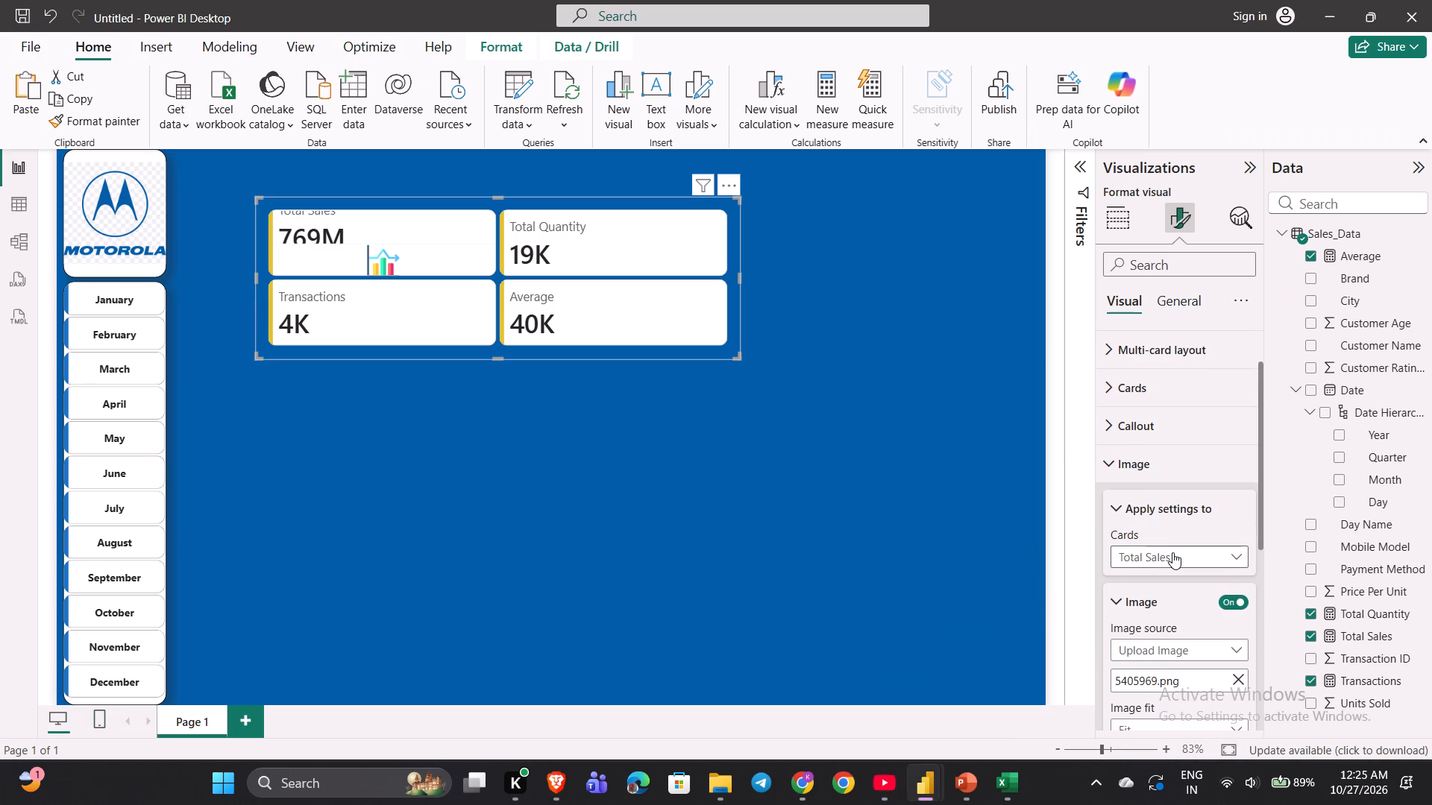
scroll(1172, 552, "down", 2)
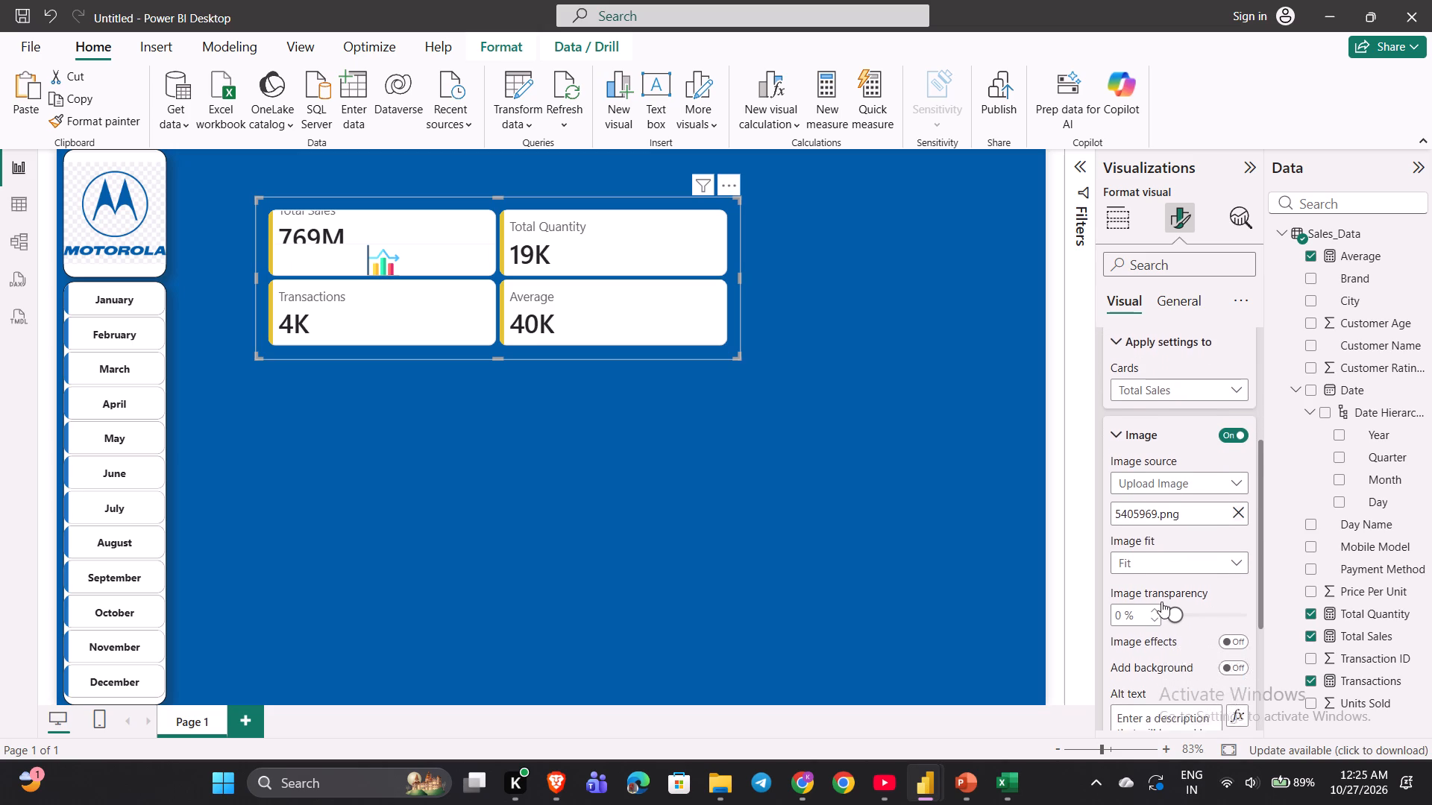
scroll(1161, 602, "down", 1)
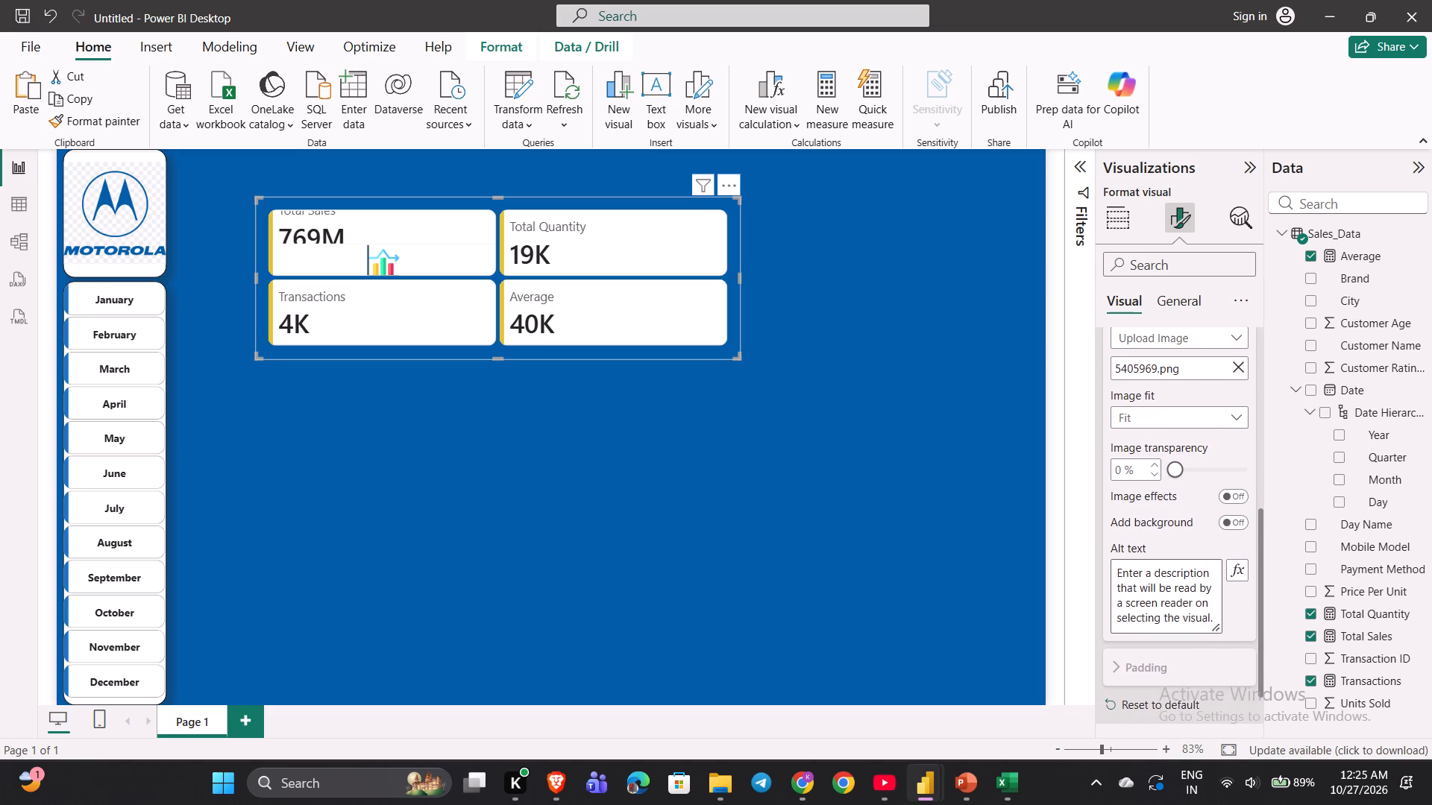
scroll(1161, 602, "down", 1)
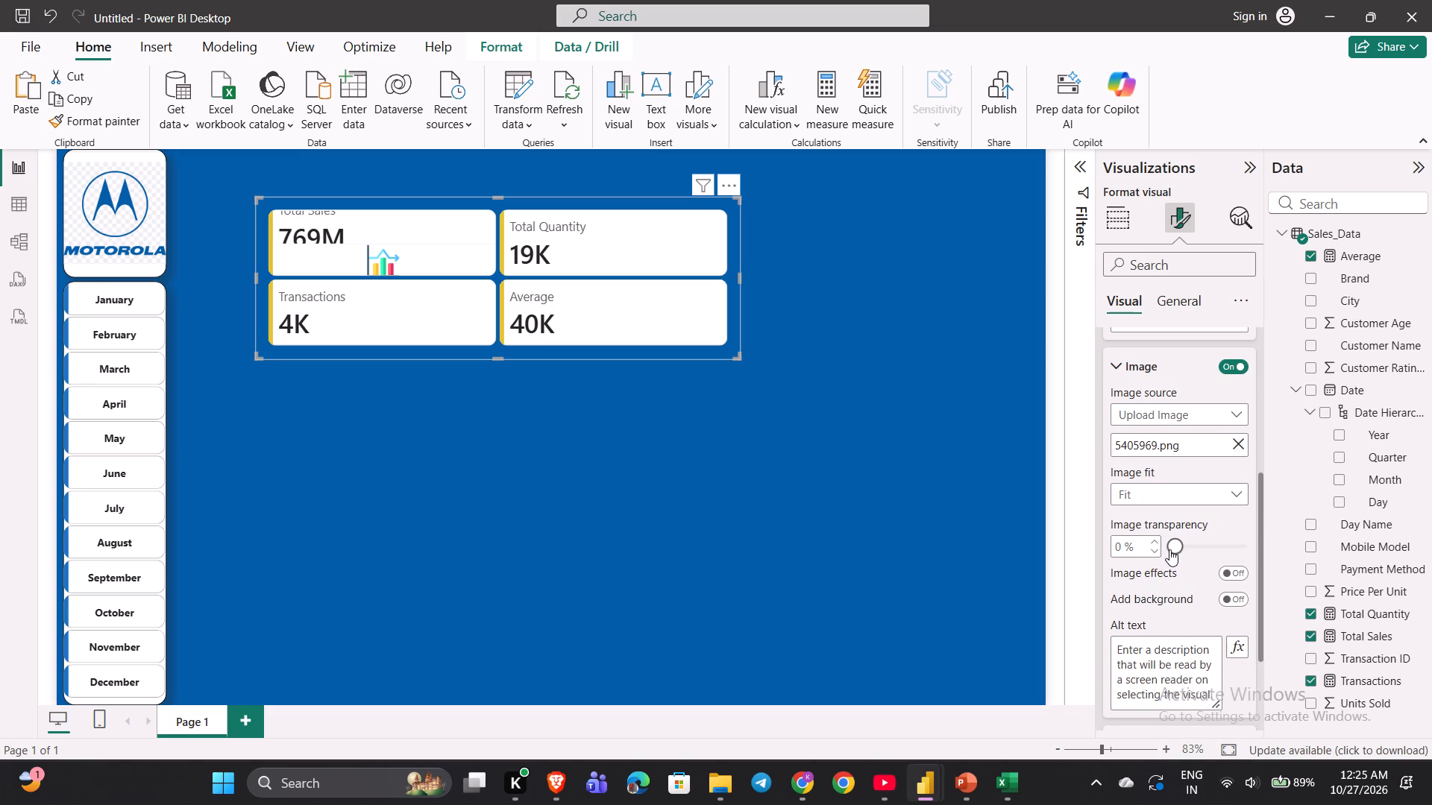
Move the KPI card visual slightly further from the month slicer and resize it into a narrow, tall two-by-two block.
left_click_drag(375, 254, 414, 247)
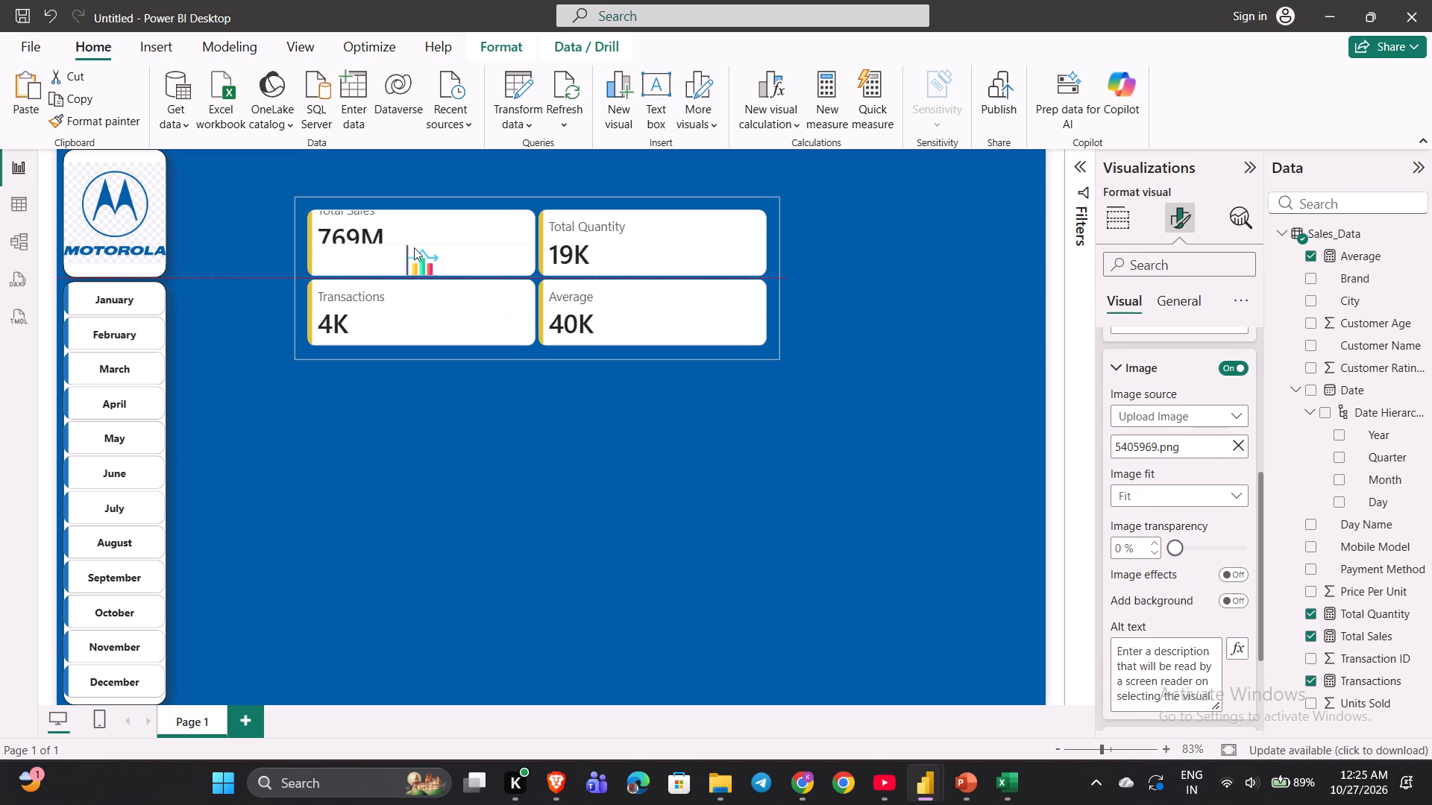
left_click_drag(777, 351, 579, 281)
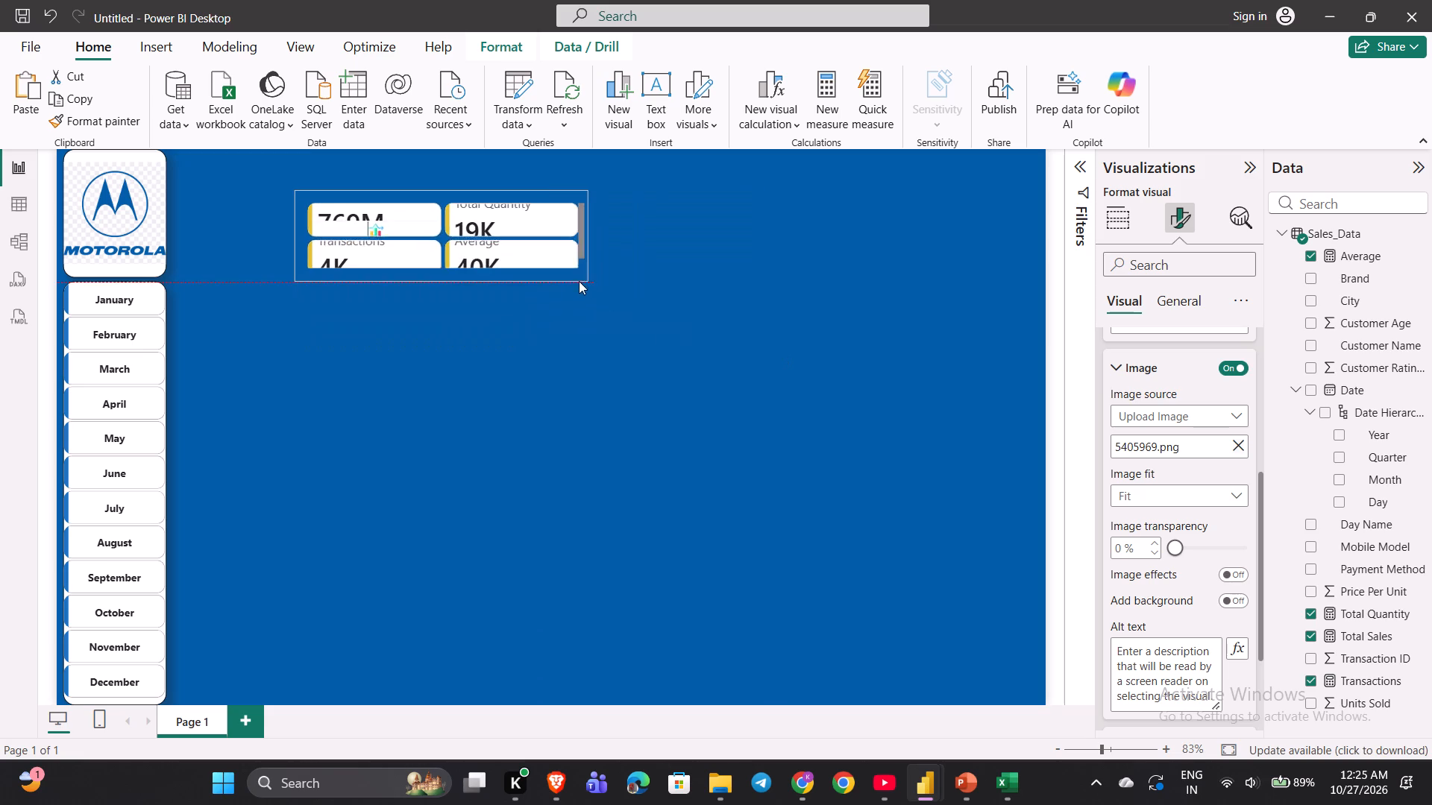
left_click_drag(579, 281, 618, 502)
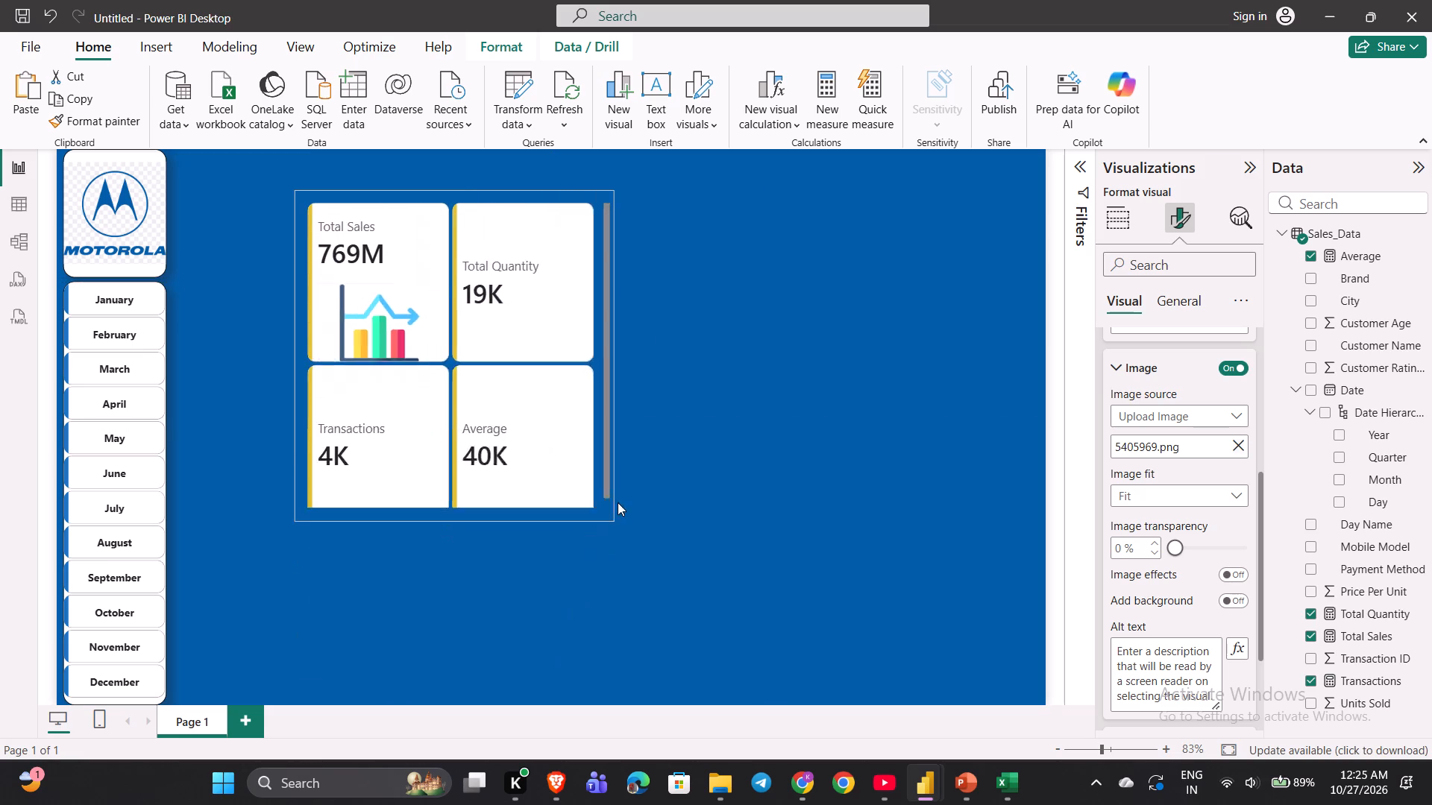
left_click_drag(618, 502, 483, 487)
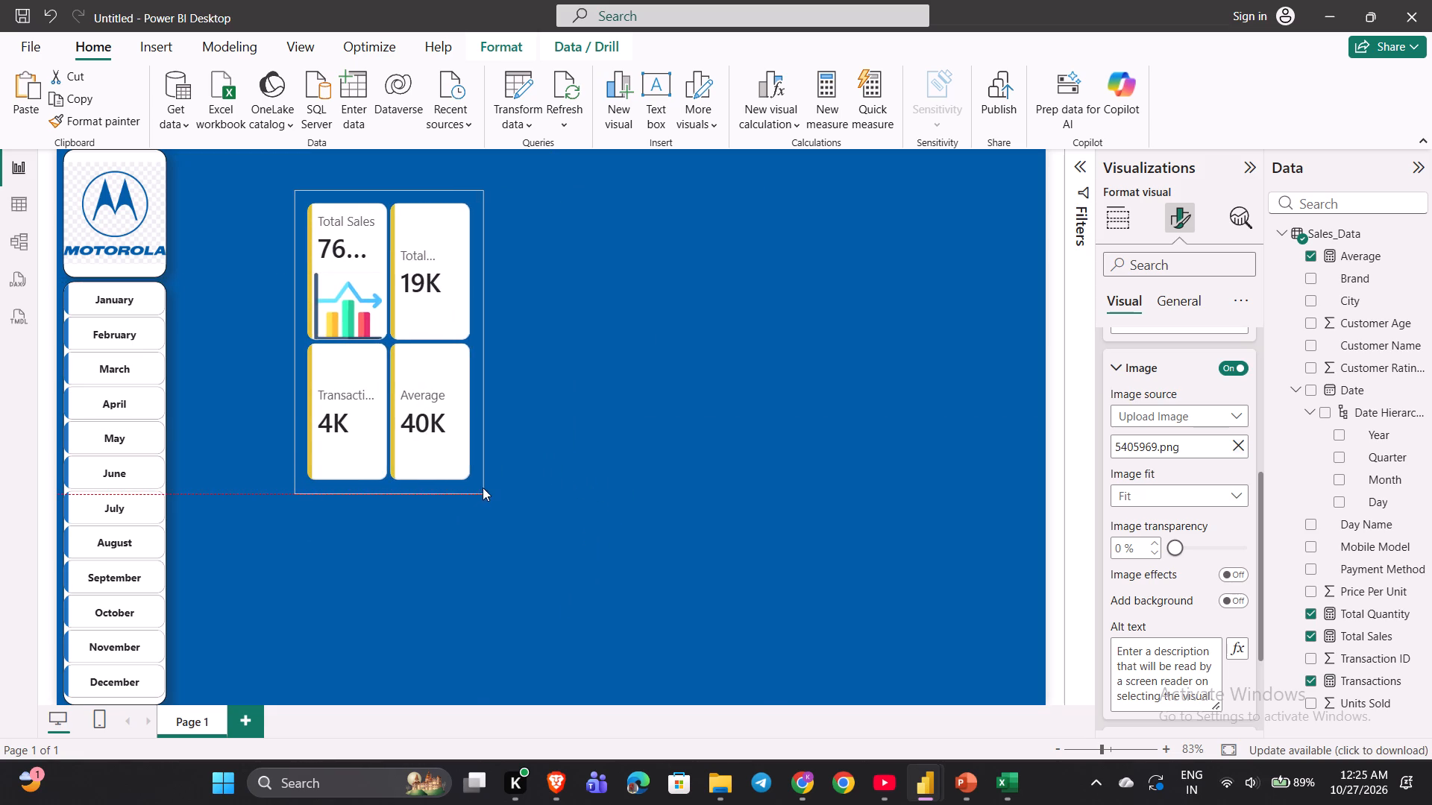
left_click_drag(483, 487, 504, 466)
left_click(636, 402)
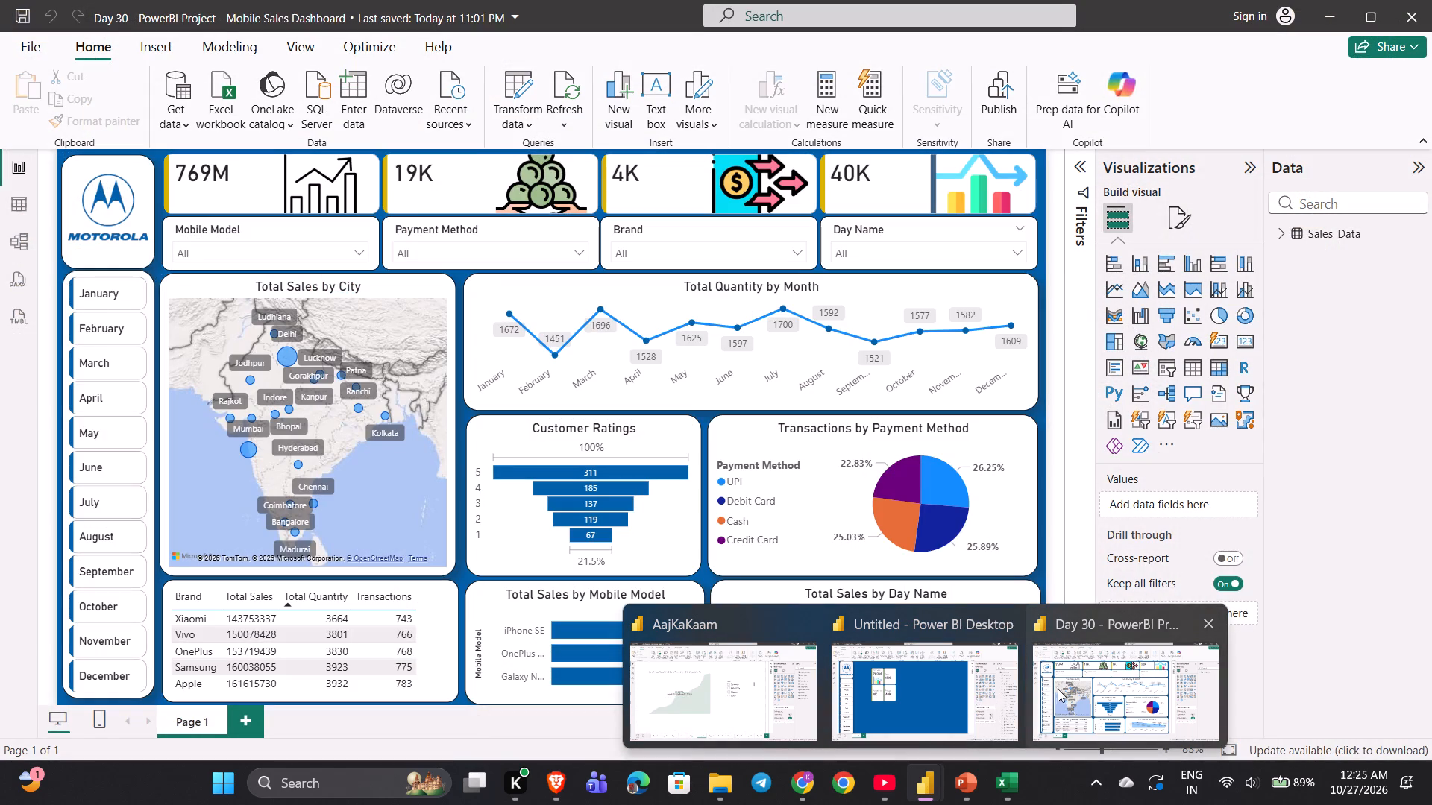
Switch to the YouTube tutorial and watch how the Total Sales image size is set, then pause it.
left_click(883, 801)
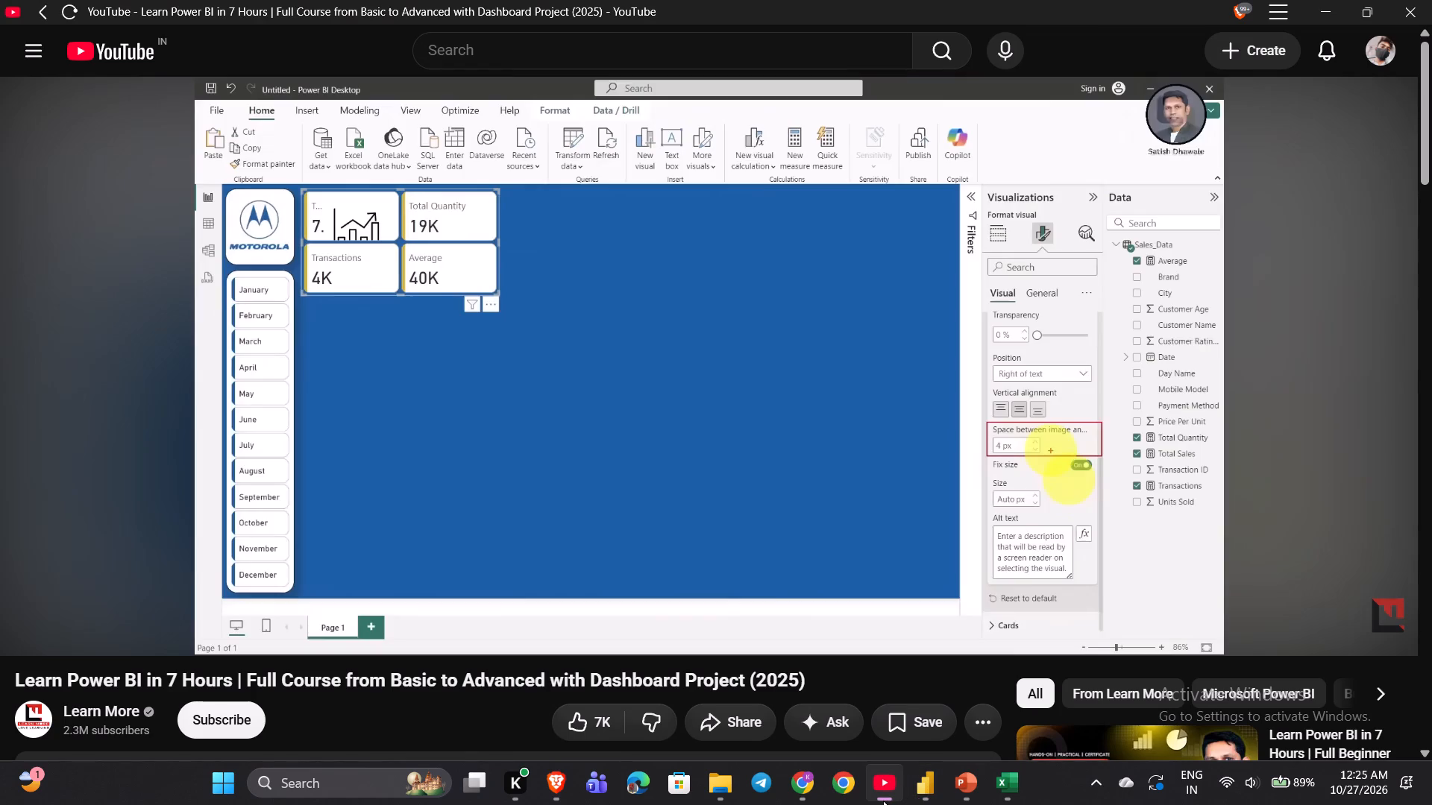
key("space")
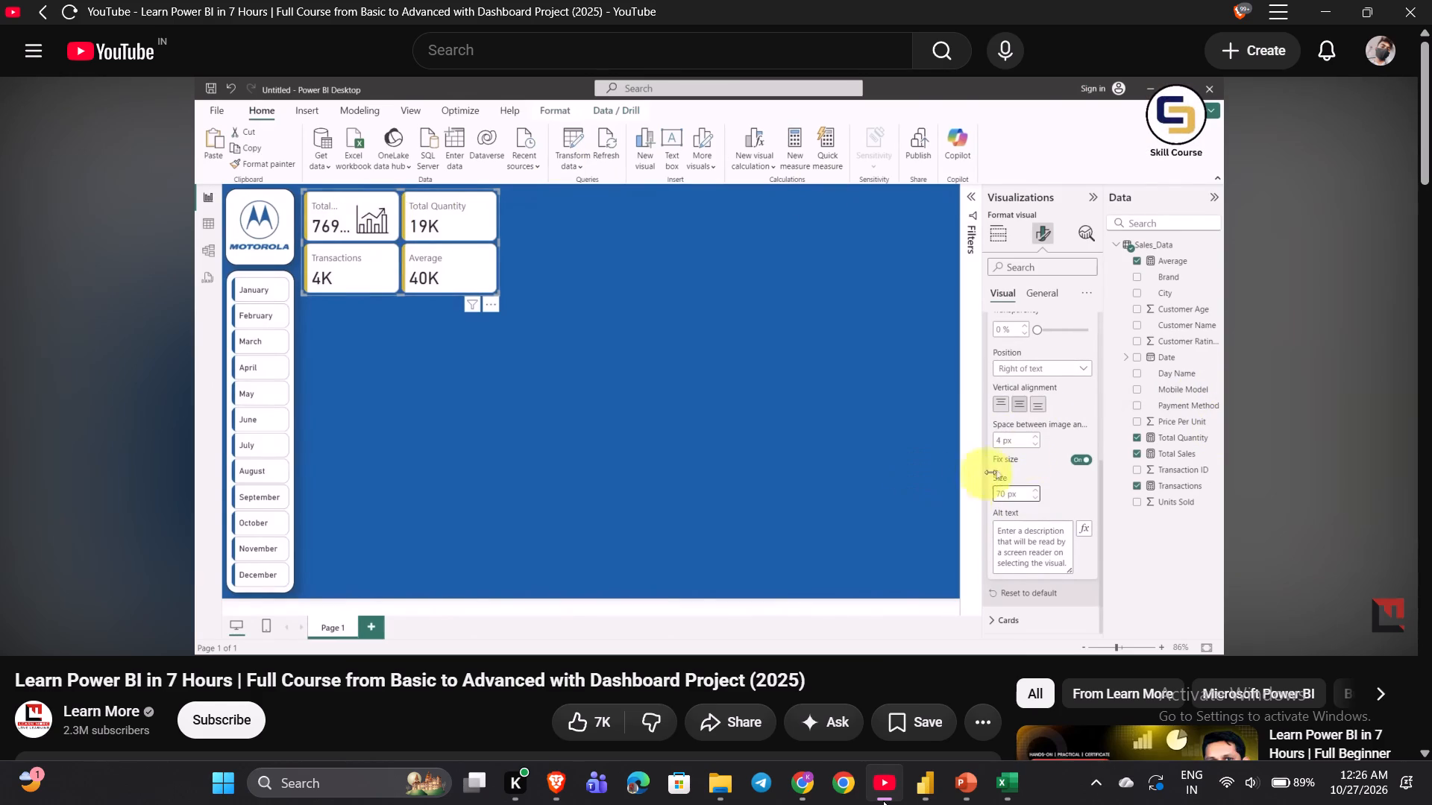
key("space")
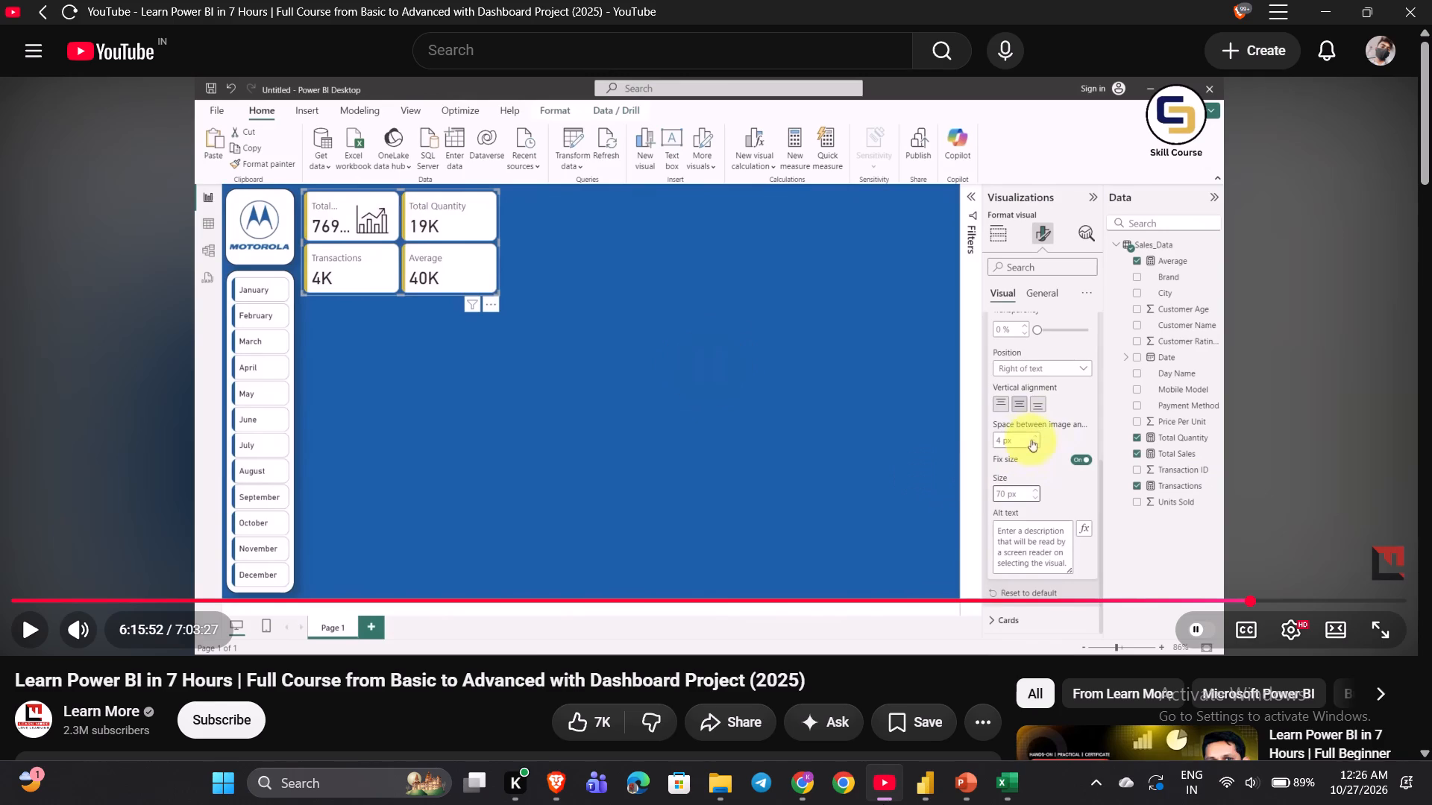
Back in Power BI, widen the KPI card visual to over twice its width and reduce its height slightly.
left_click(882, 790)
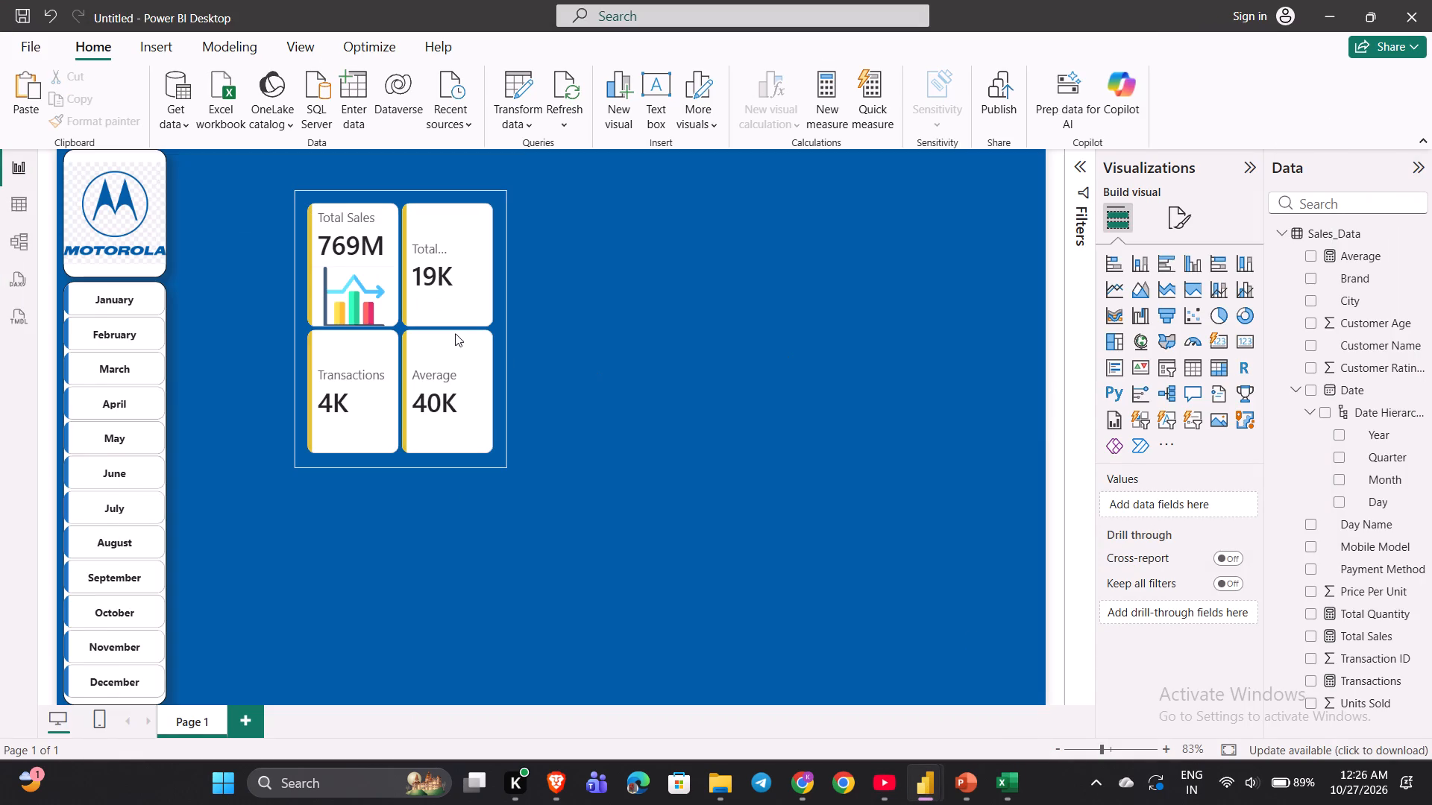
left_click(455, 333)
left_click(1178, 221)
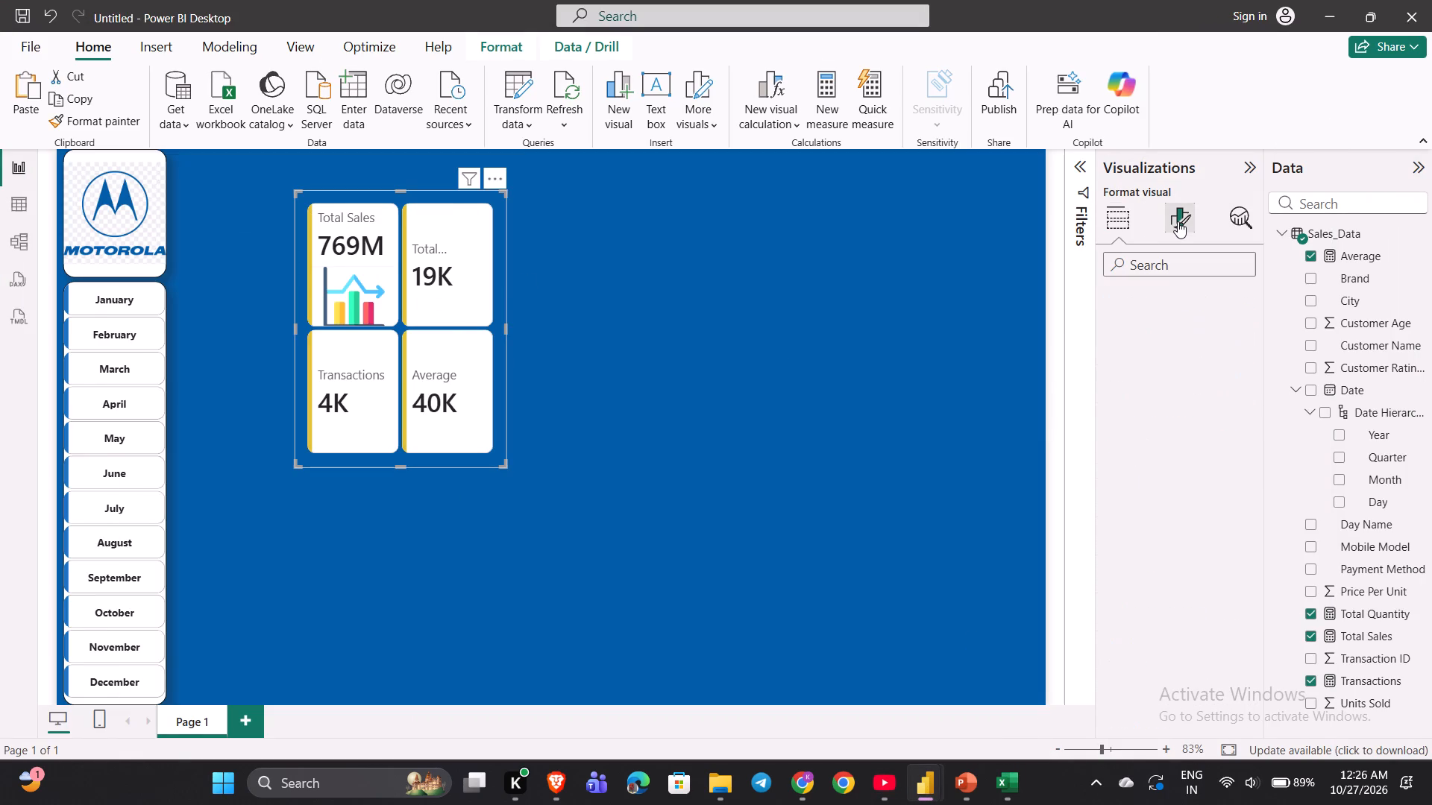
left_click(503, 329)
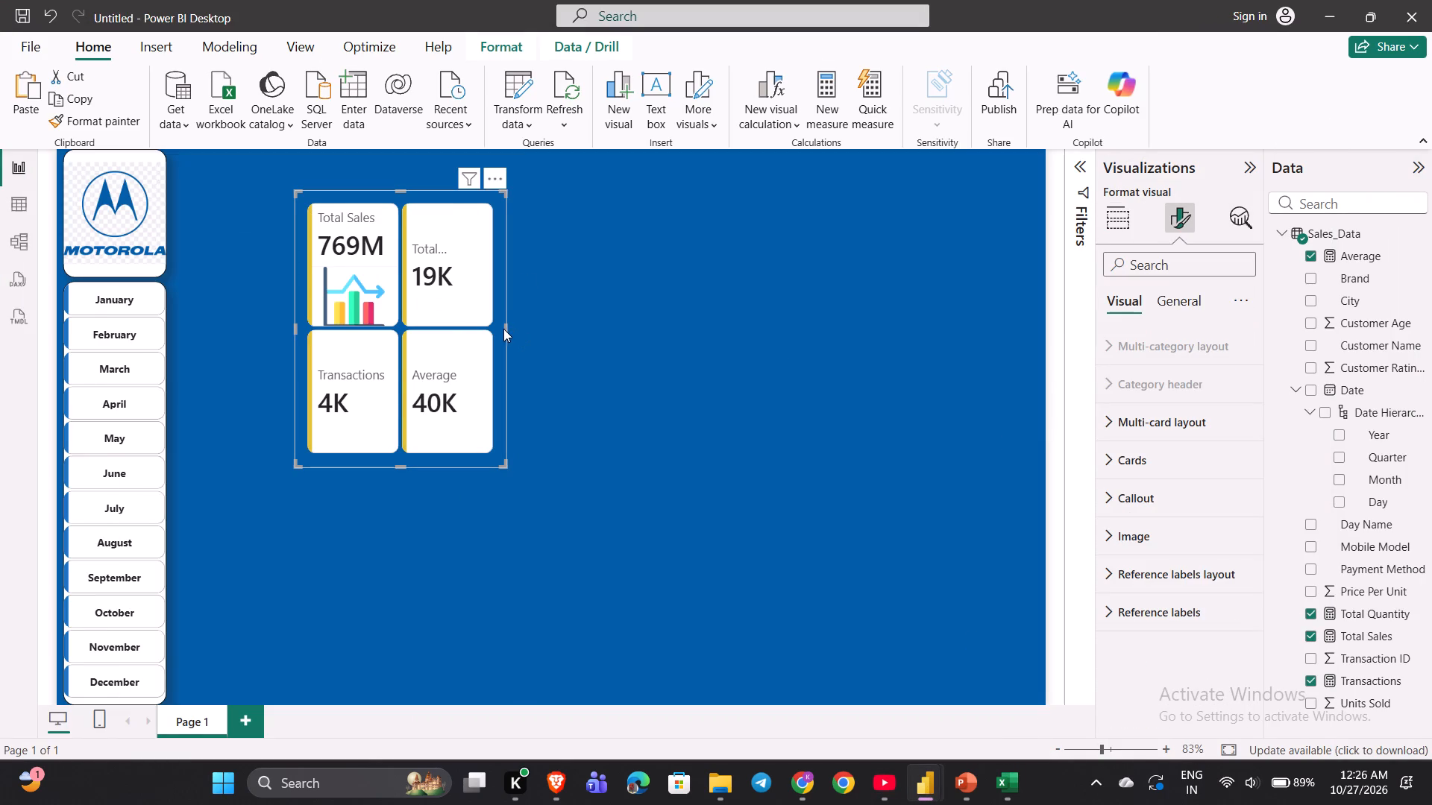
left_click_drag(506, 326, 672, 278)
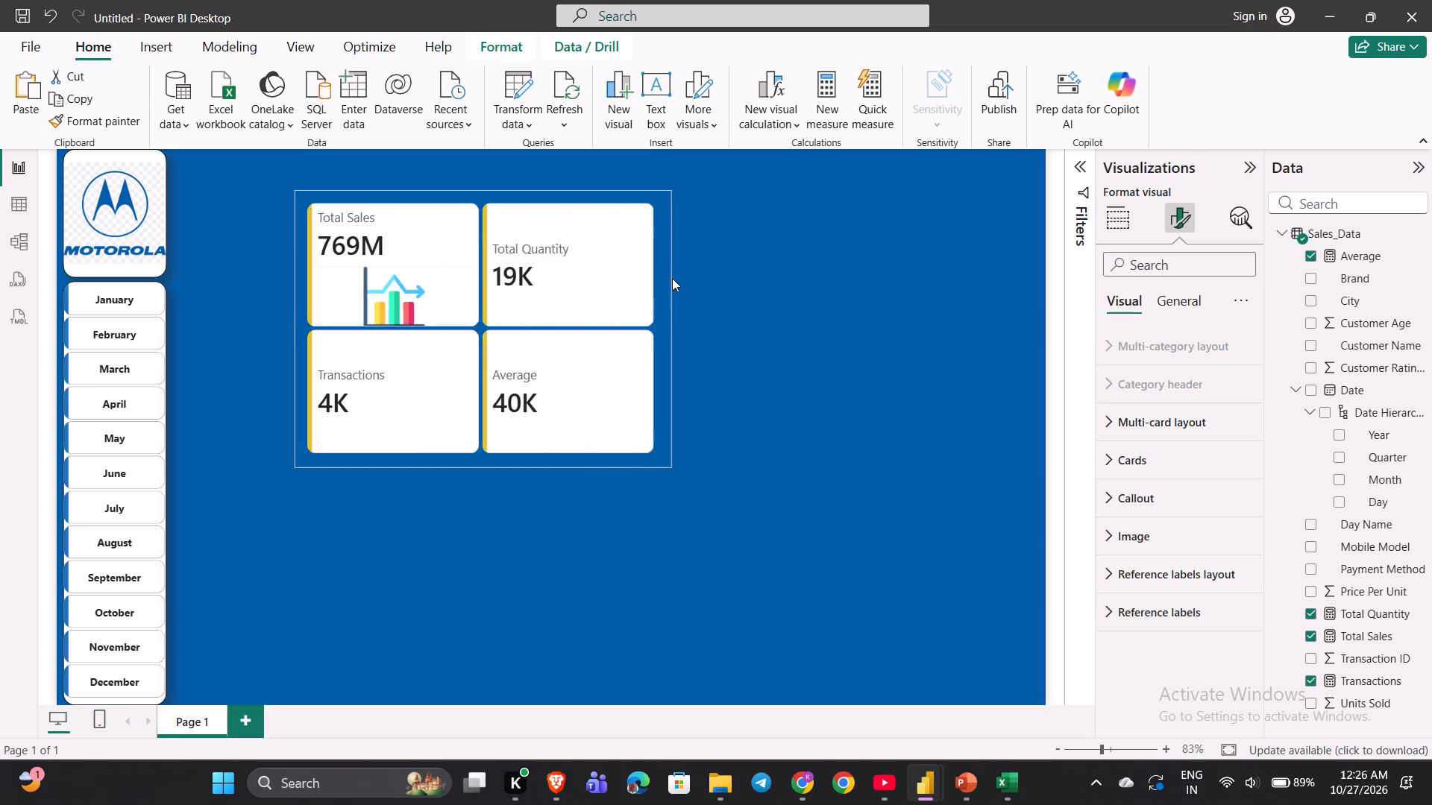
left_click_drag(672, 278, 764, 286)
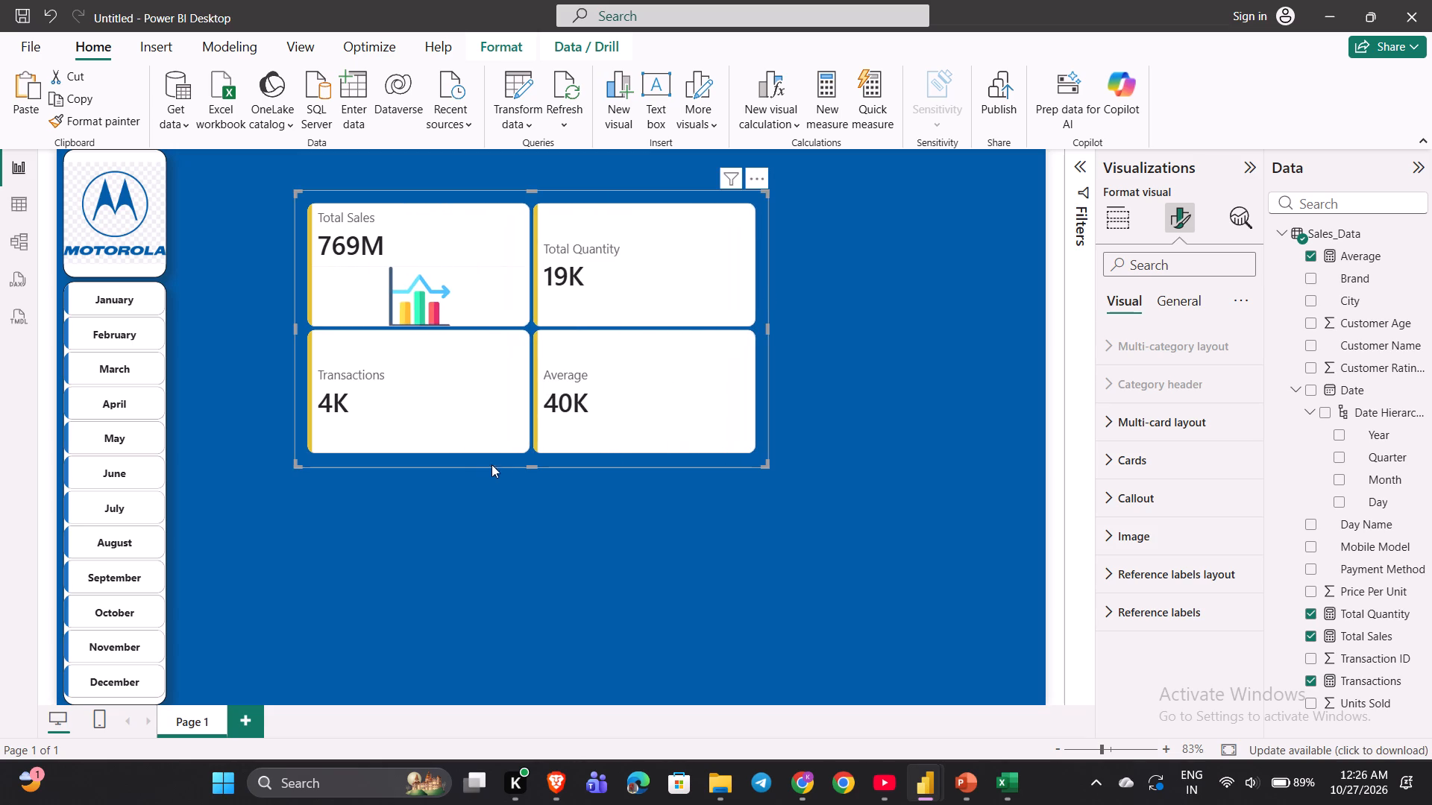
left_click_drag(529, 465, 556, 382)
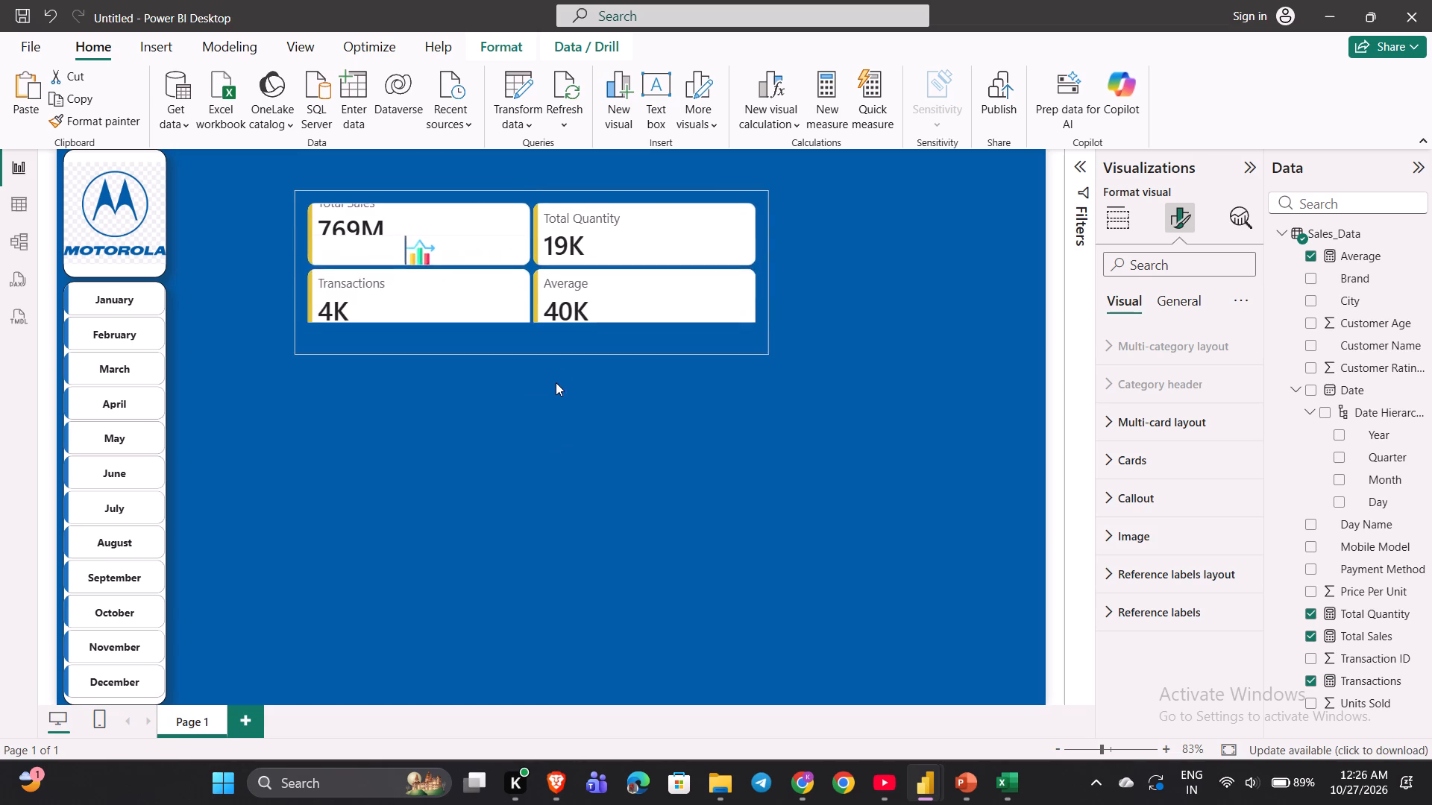
left_click_drag(556, 382, 554, 418)
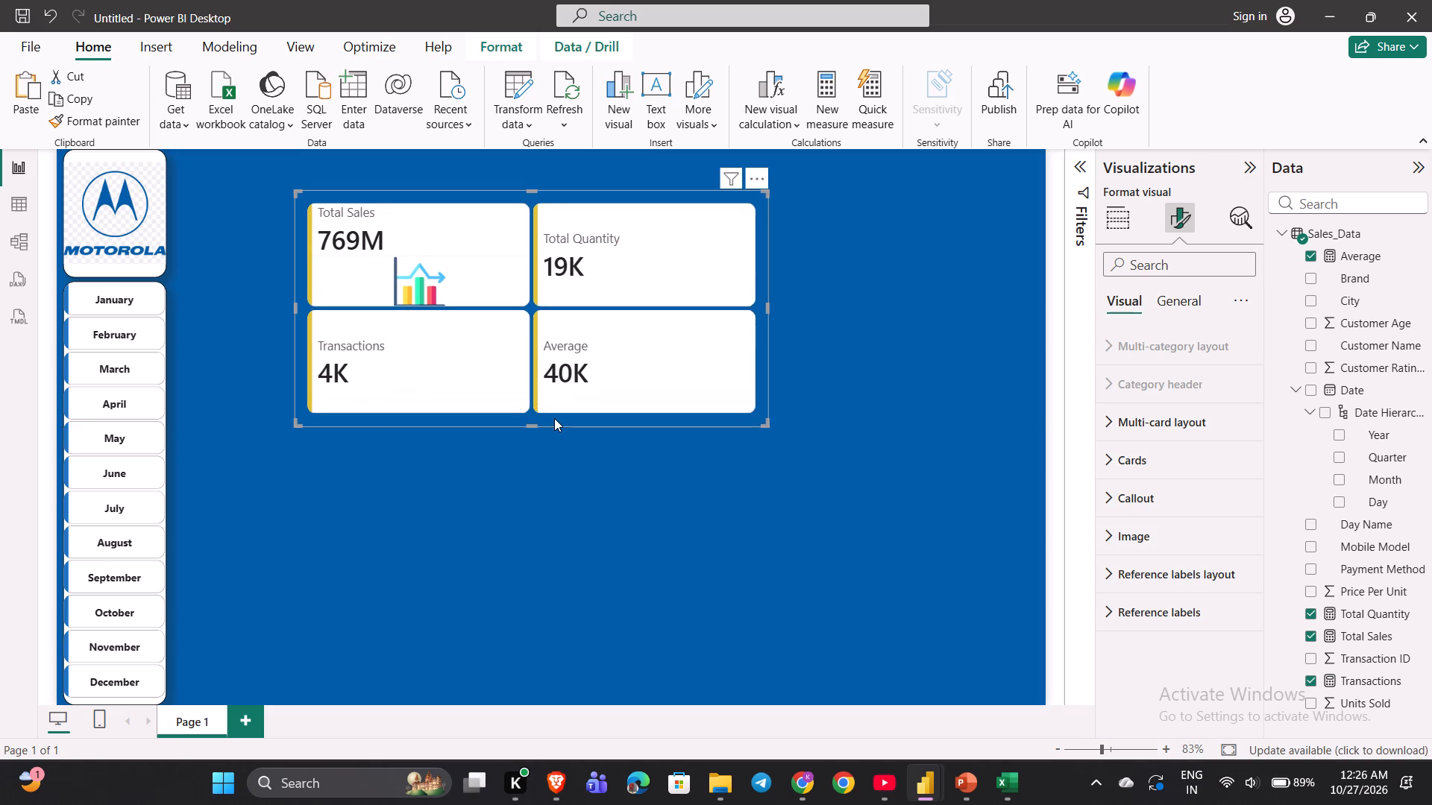
Examine the KPI visual's multi-card layout settings and the Total Sales card's image settings for size and position options.
left_click(1137, 423)
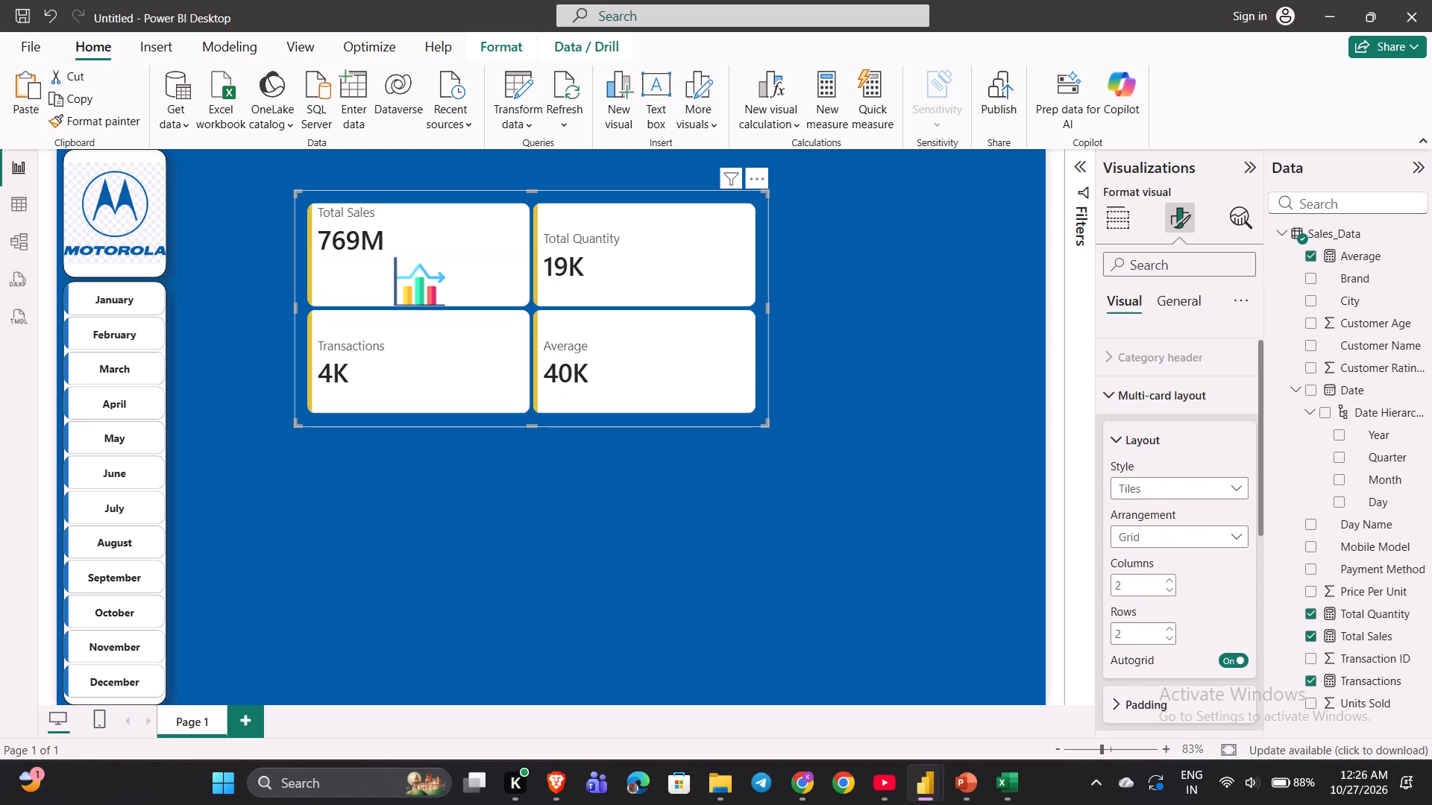
left_click(1111, 417)
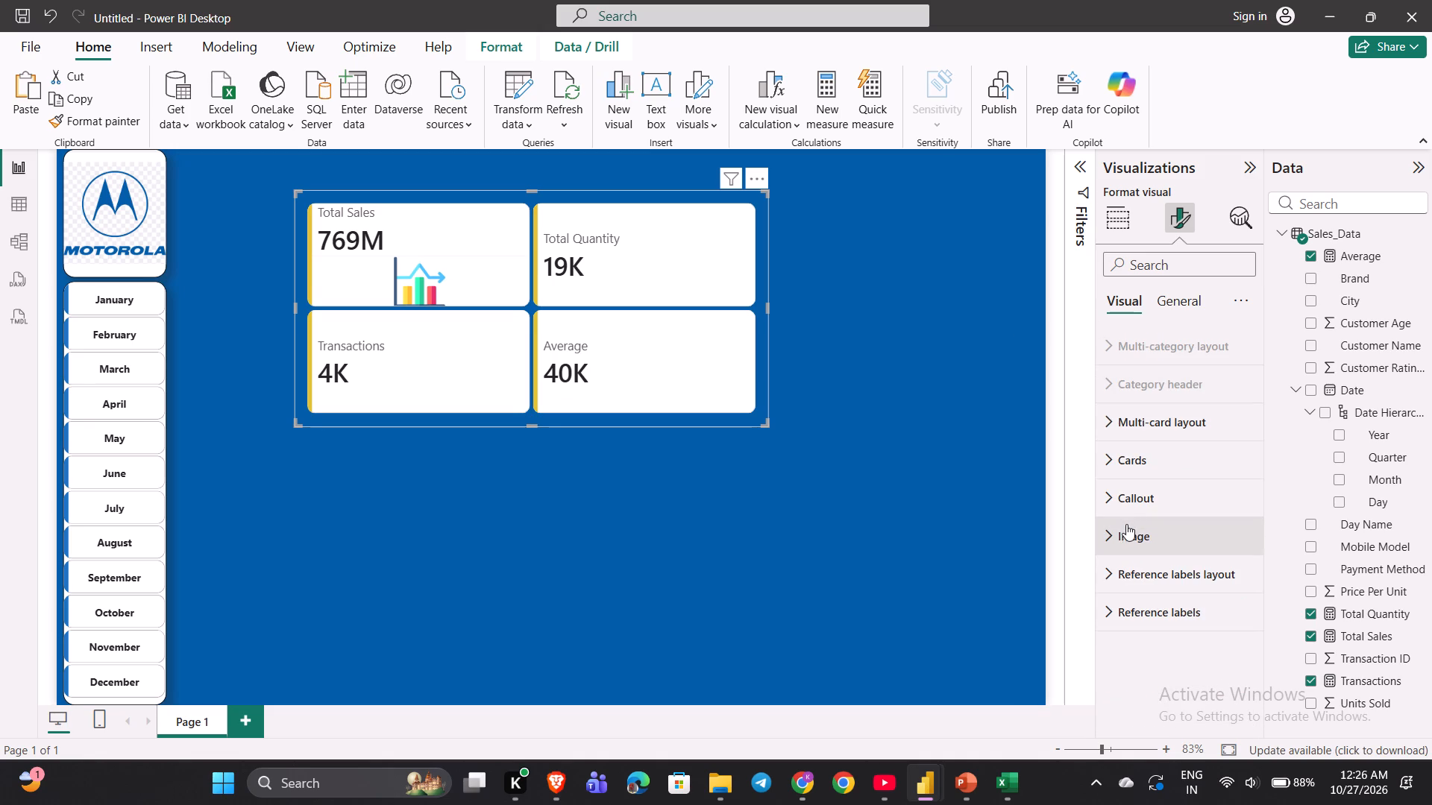
left_click(1125, 526)
scroll(1125, 526, "down", 3)
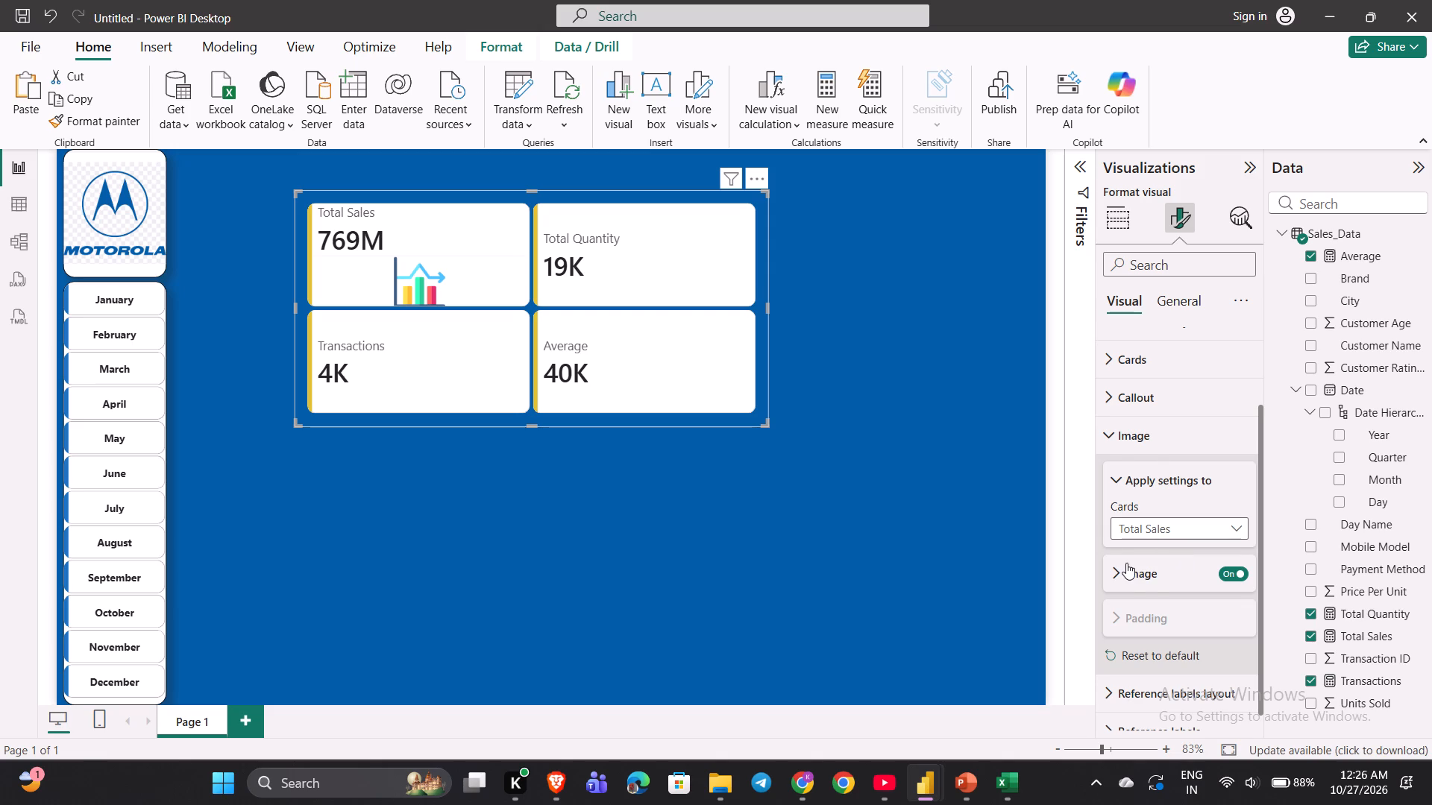
left_click(1126, 563)
scroll(1126, 563, "down", 3)
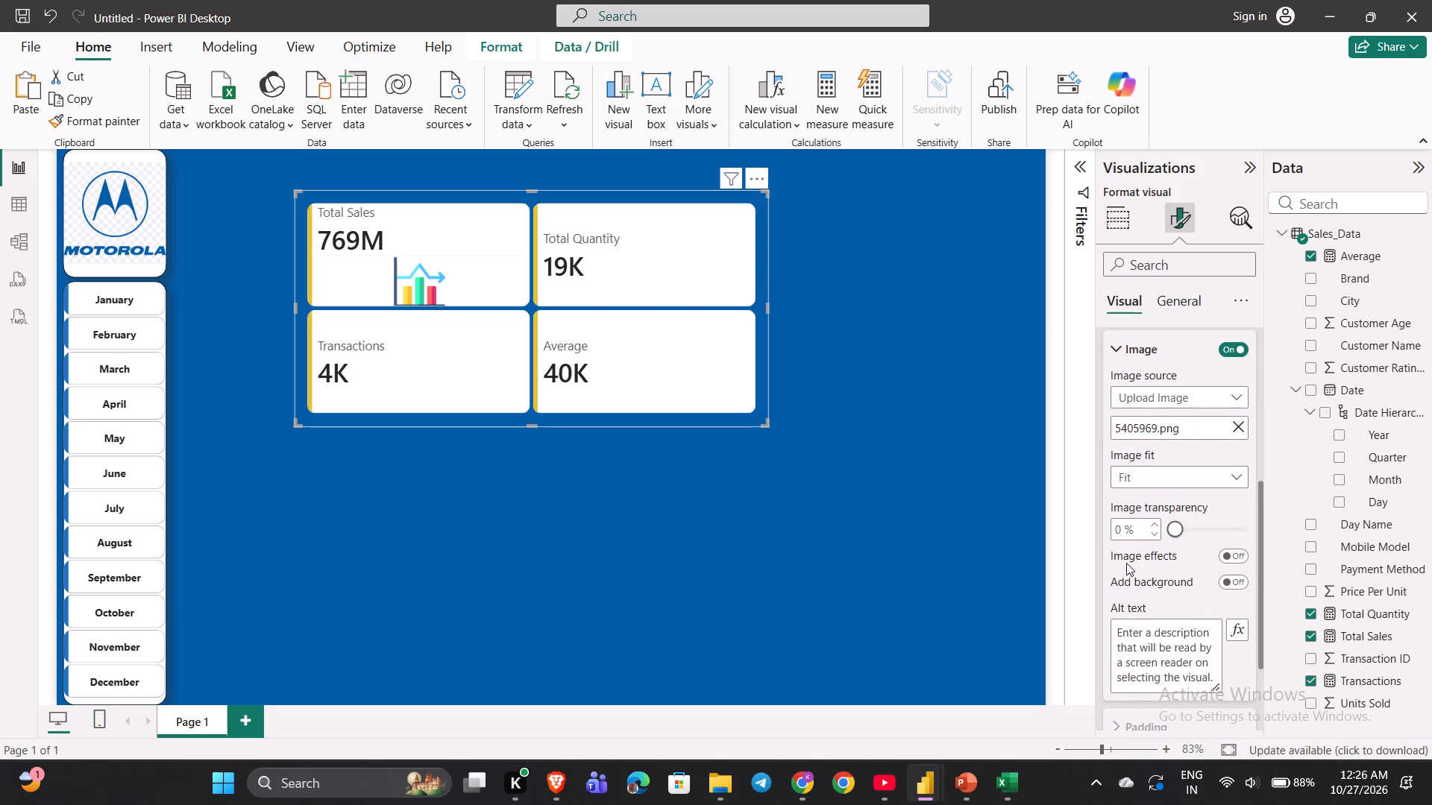
scroll(1126, 563, "down", 1)
scroll(1164, 575, "up", 1)
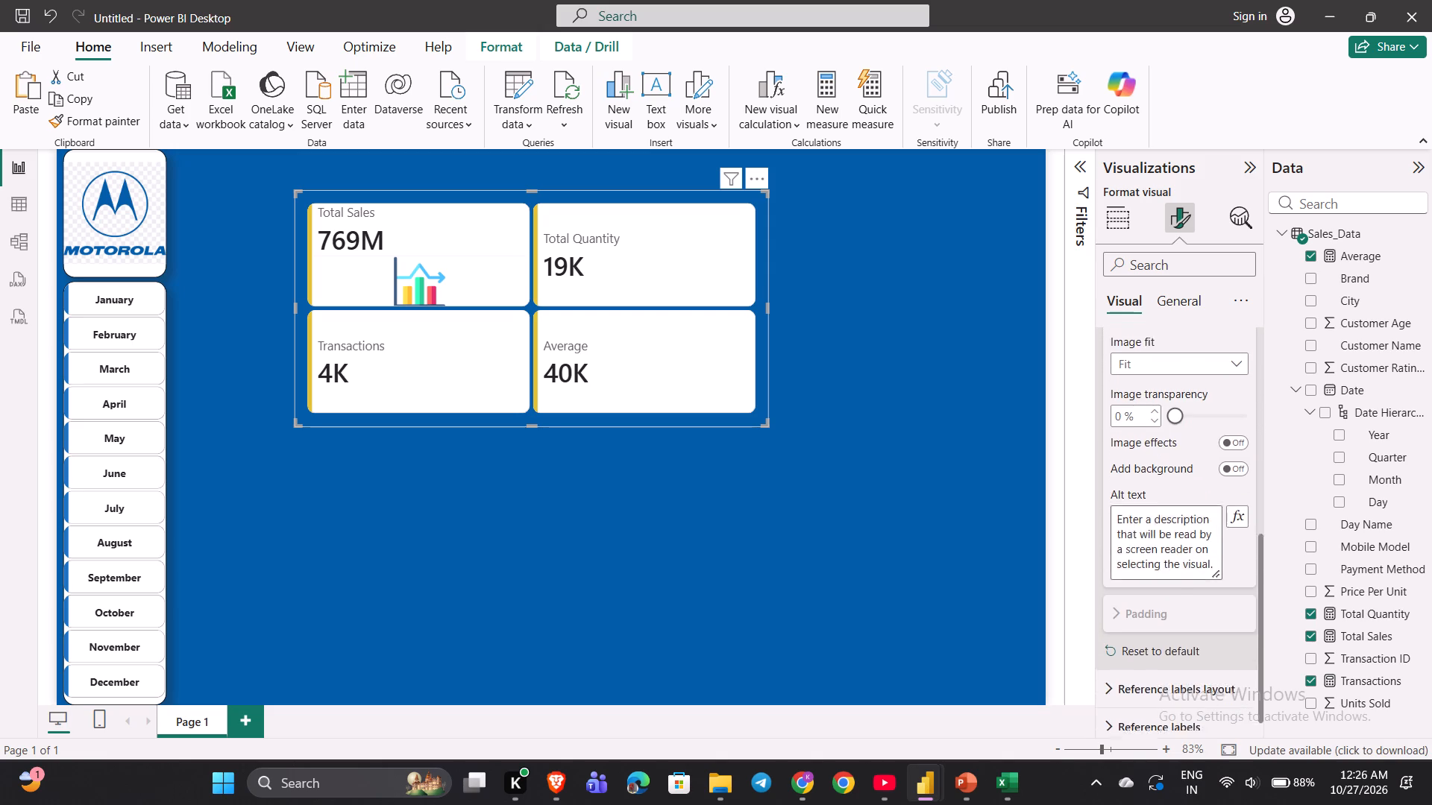
scroll(1164, 575, "up", 1)
left_click(1114, 452)
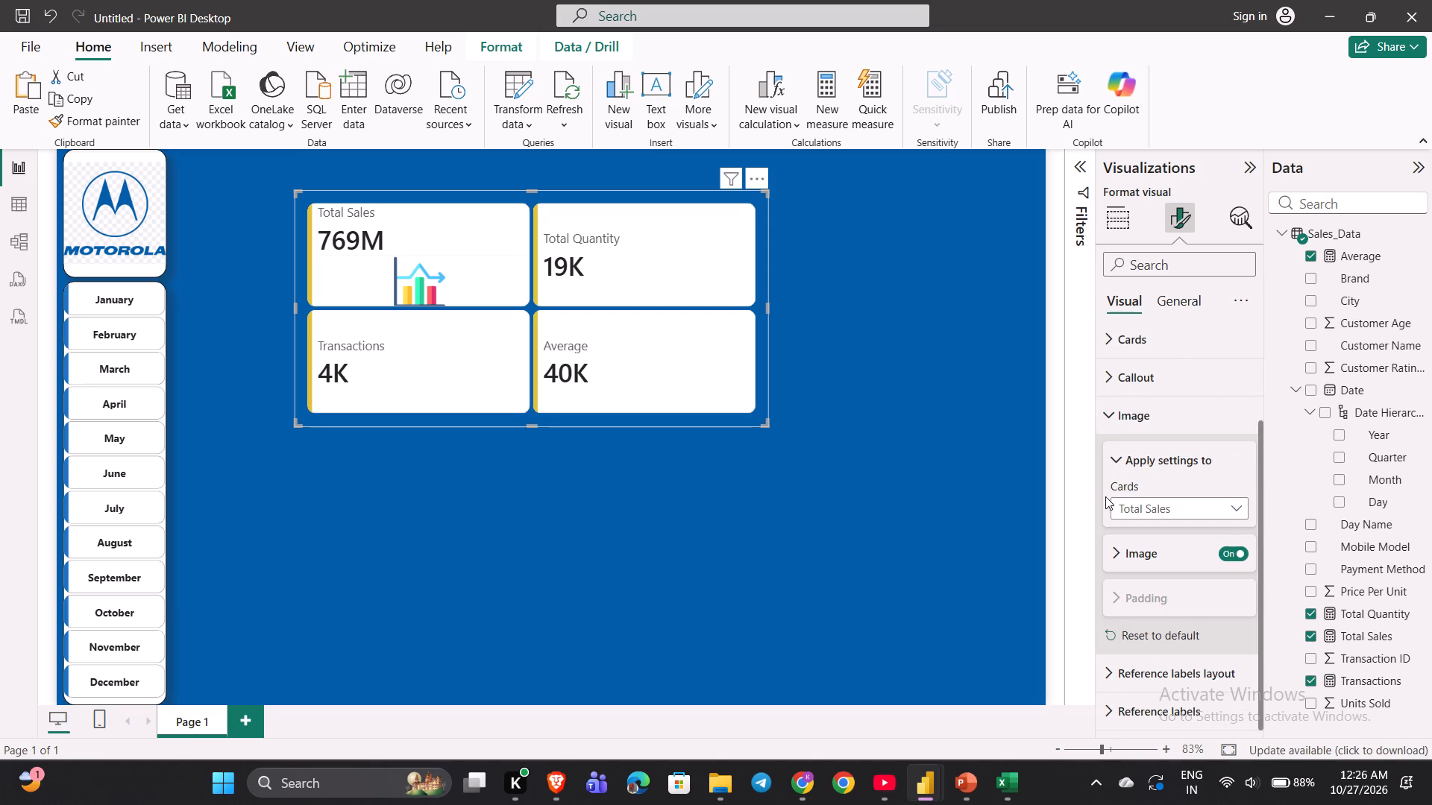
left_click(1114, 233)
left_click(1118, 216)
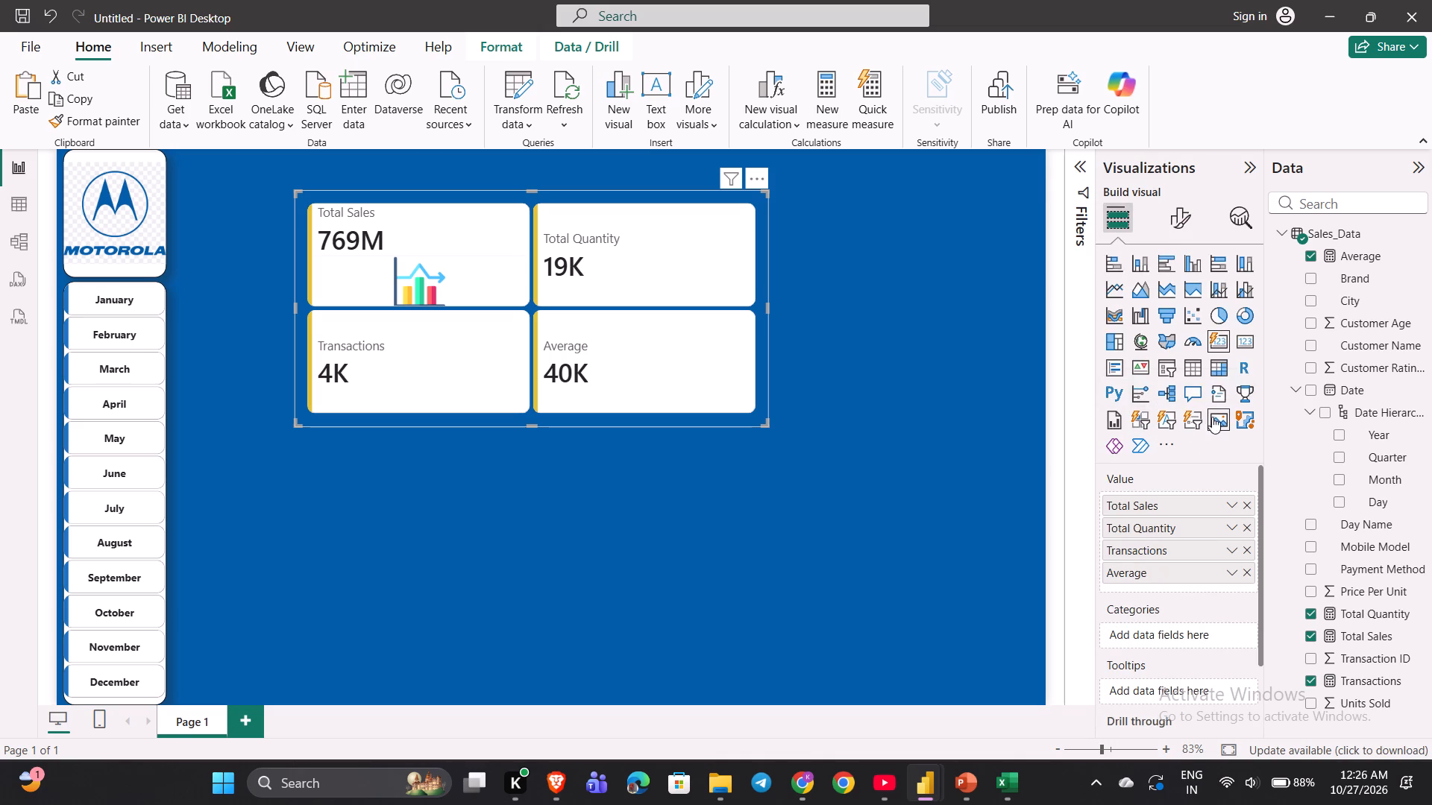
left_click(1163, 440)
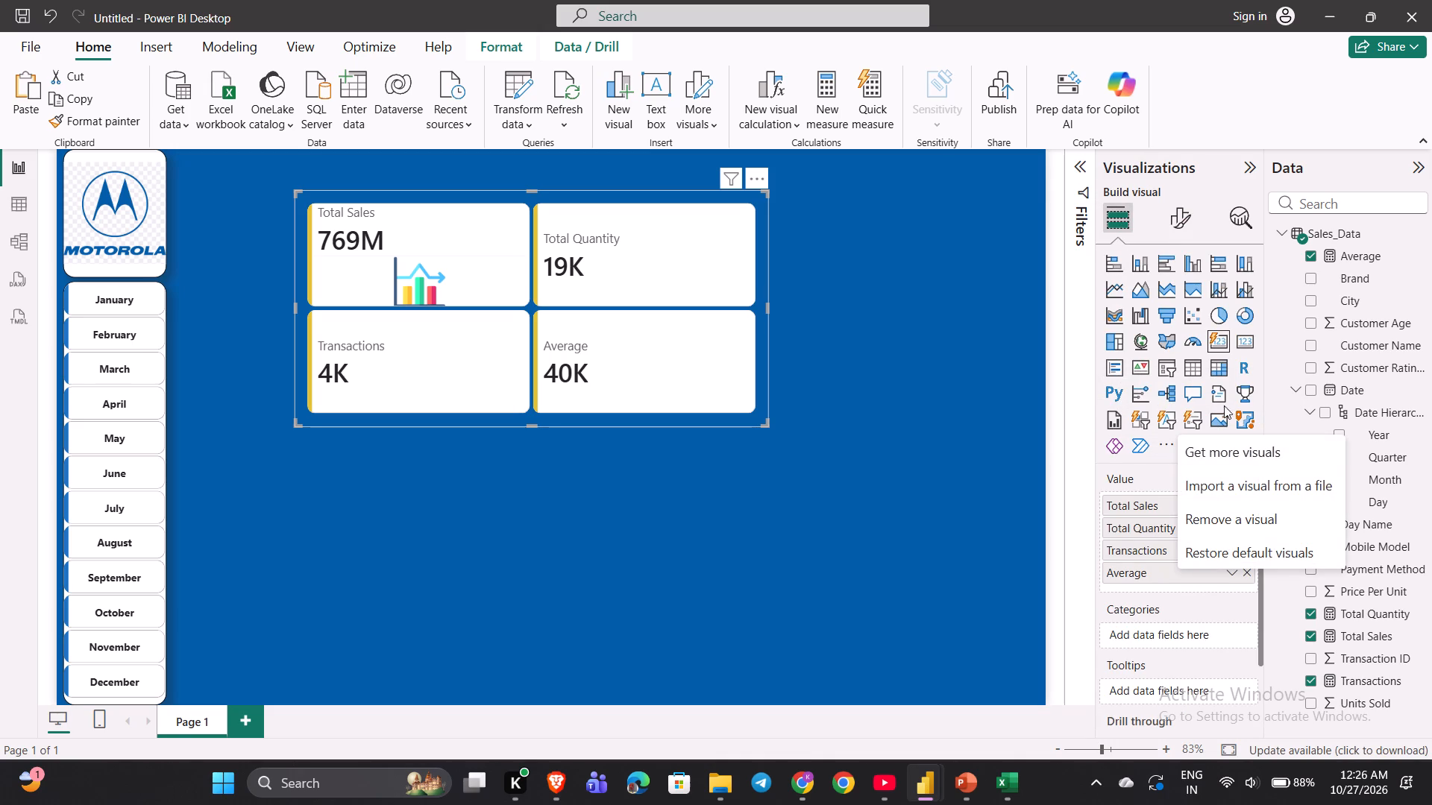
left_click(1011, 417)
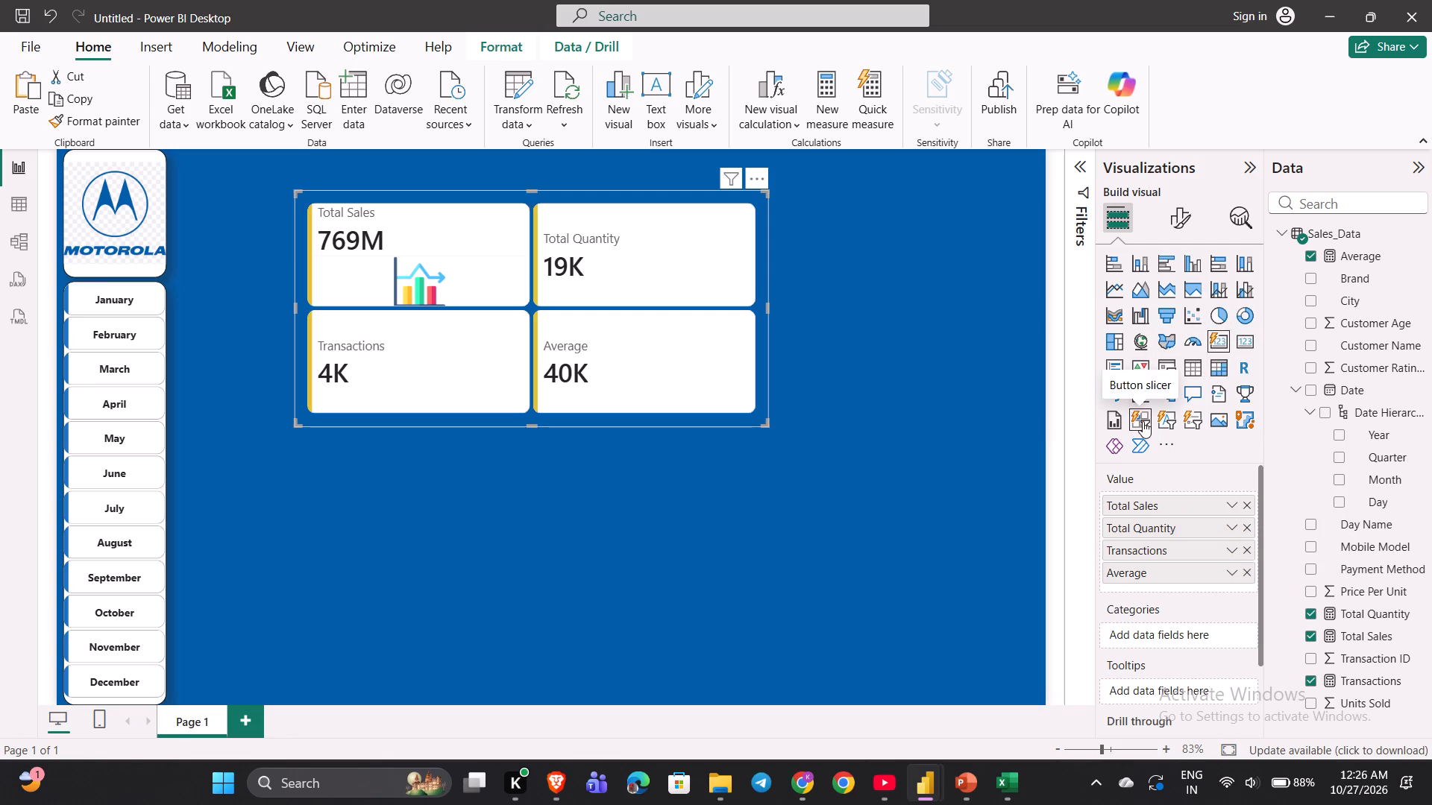
Switch to the YouTube tutorial, resume playback and skip ahead through the Total Sales image adjustments.
left_click(882, 791)
key("space")
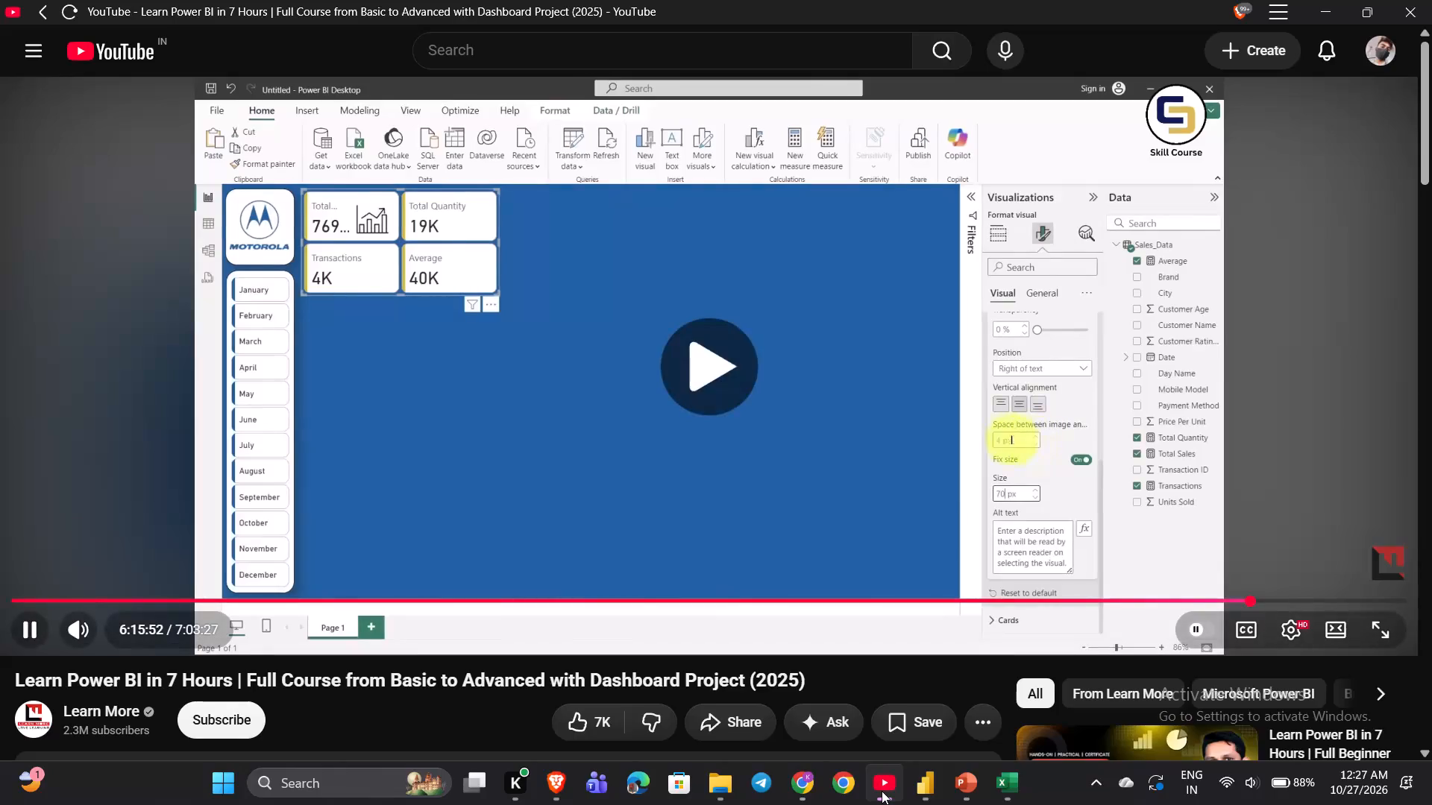
key("Right")
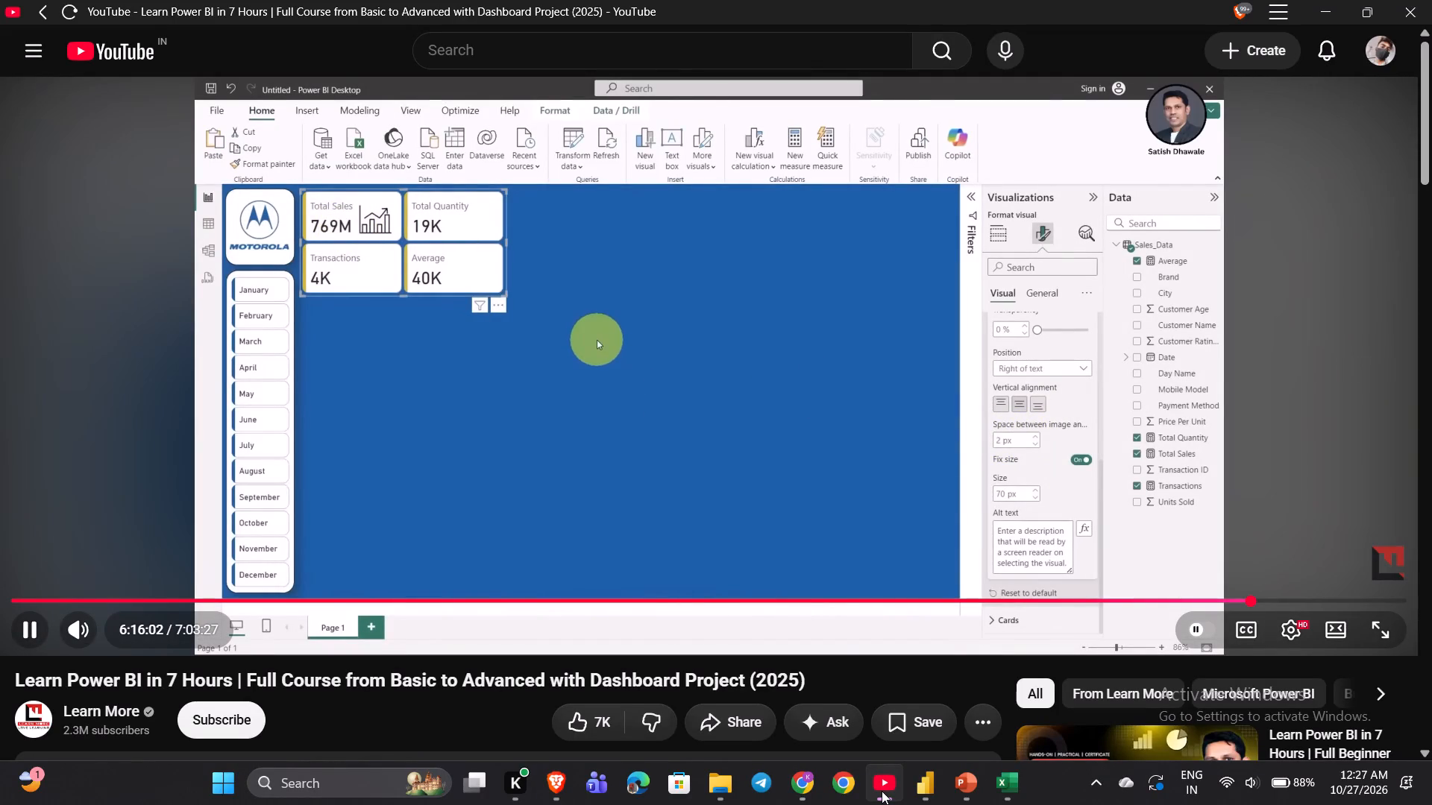
key("Right")
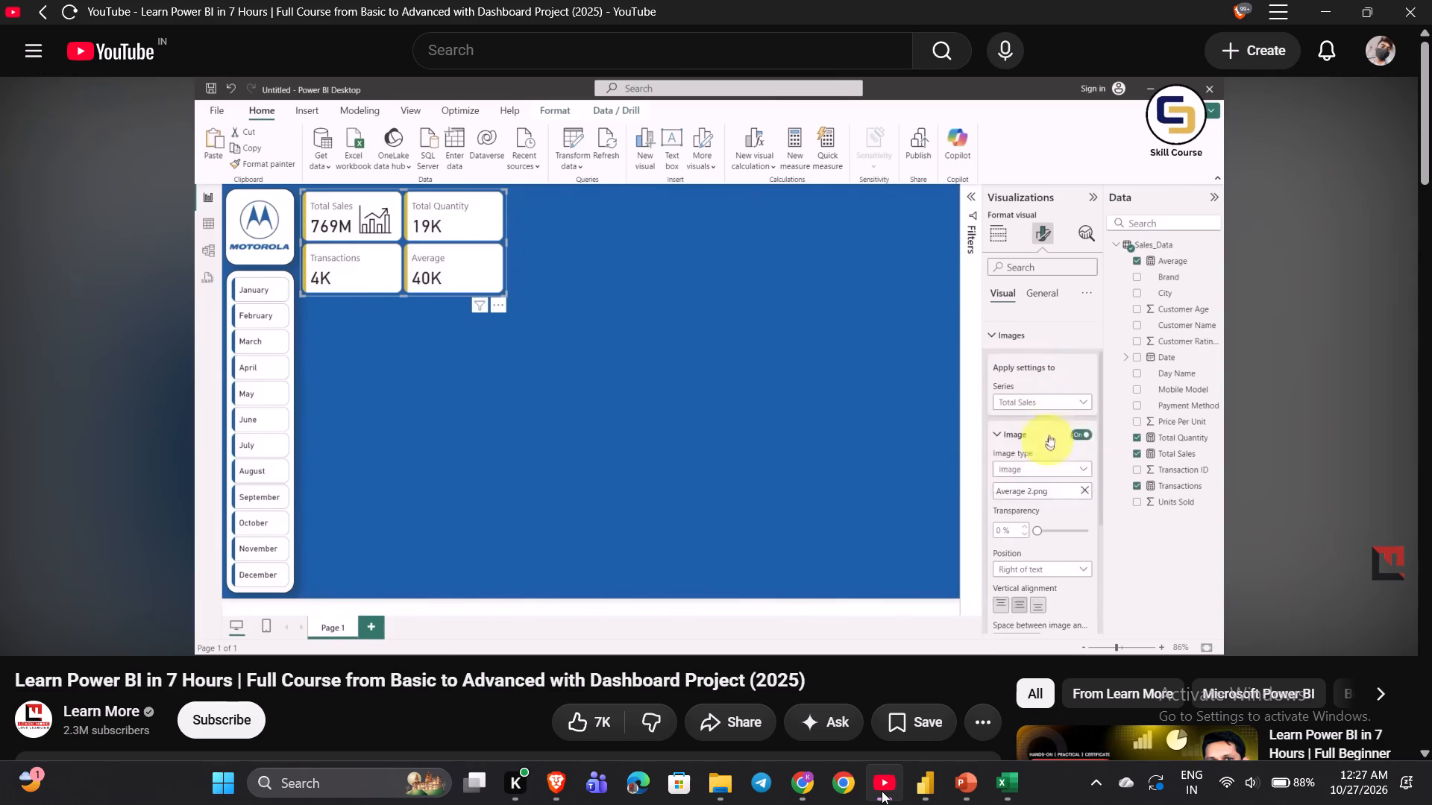
Play the tutorial on to the Total Quantity image settings and pause it there before returning to Power BI.
key("space")
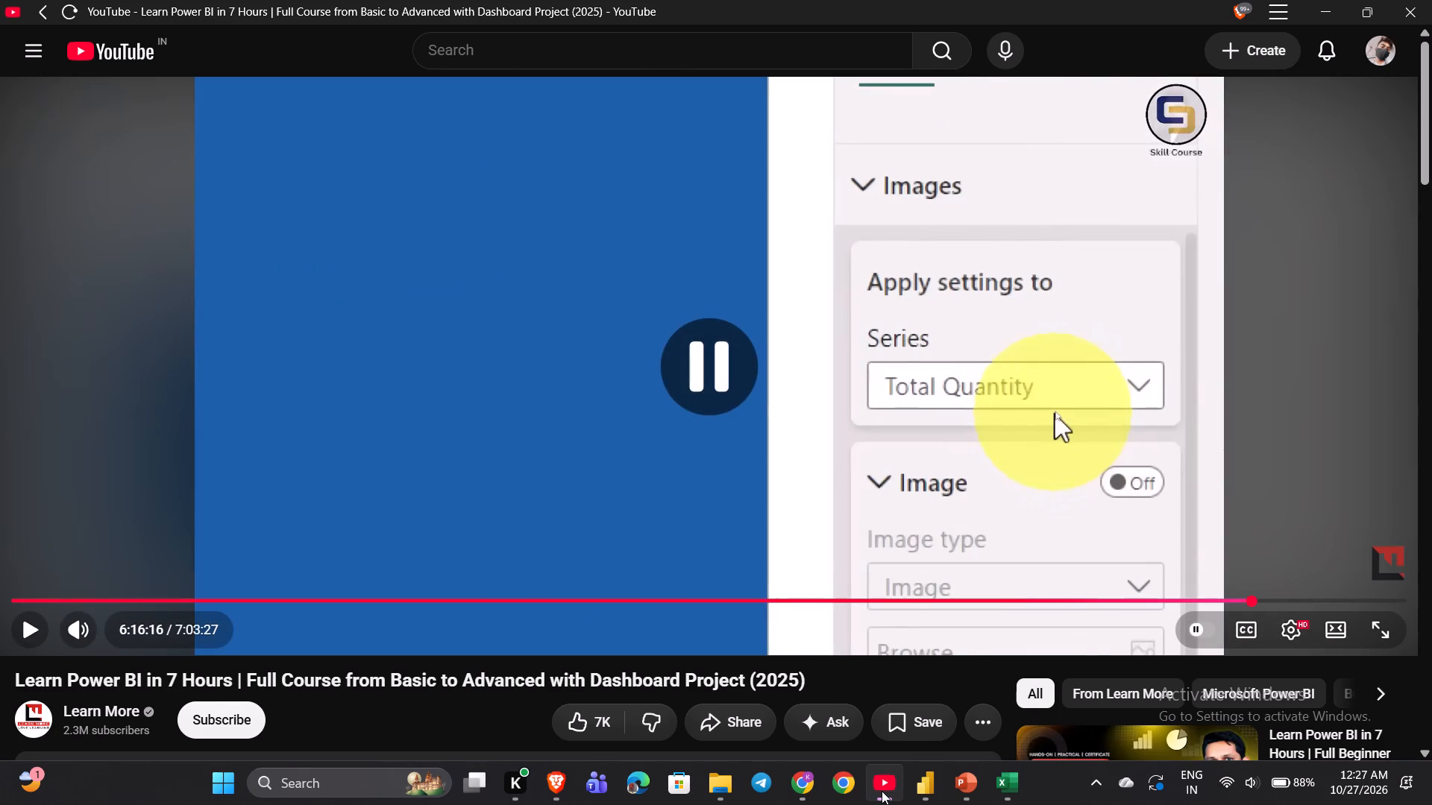
key("space")
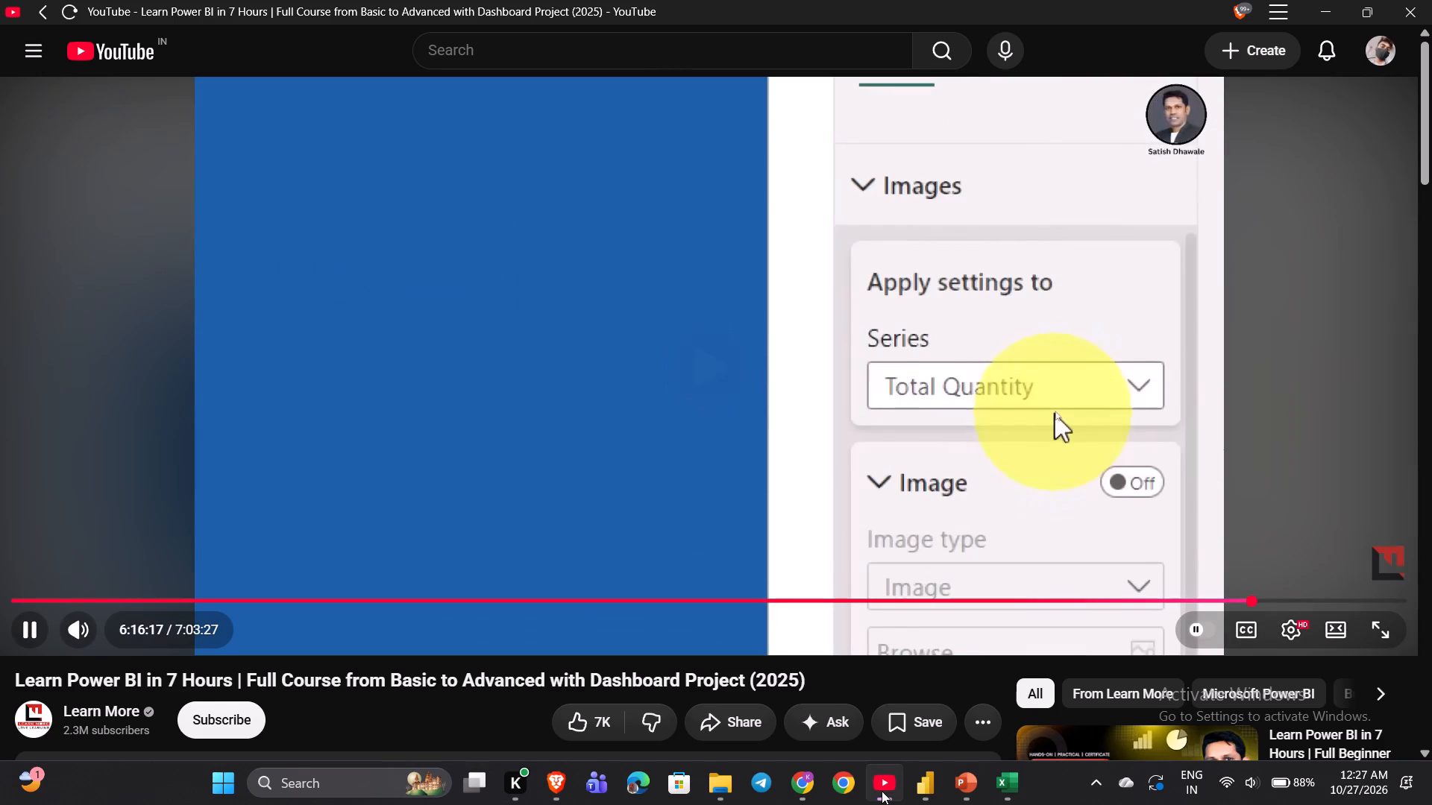
key("space")
left_click(882, 791)
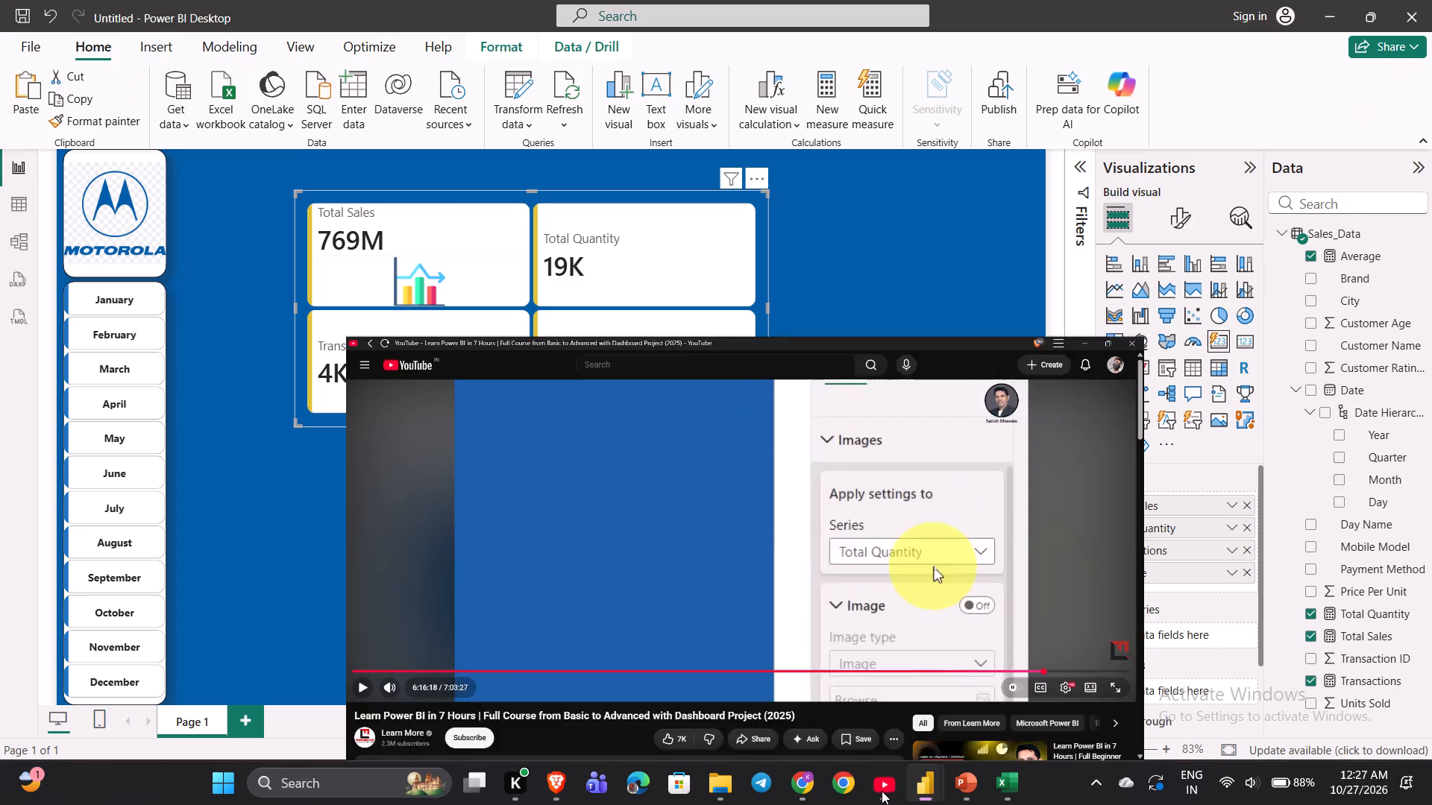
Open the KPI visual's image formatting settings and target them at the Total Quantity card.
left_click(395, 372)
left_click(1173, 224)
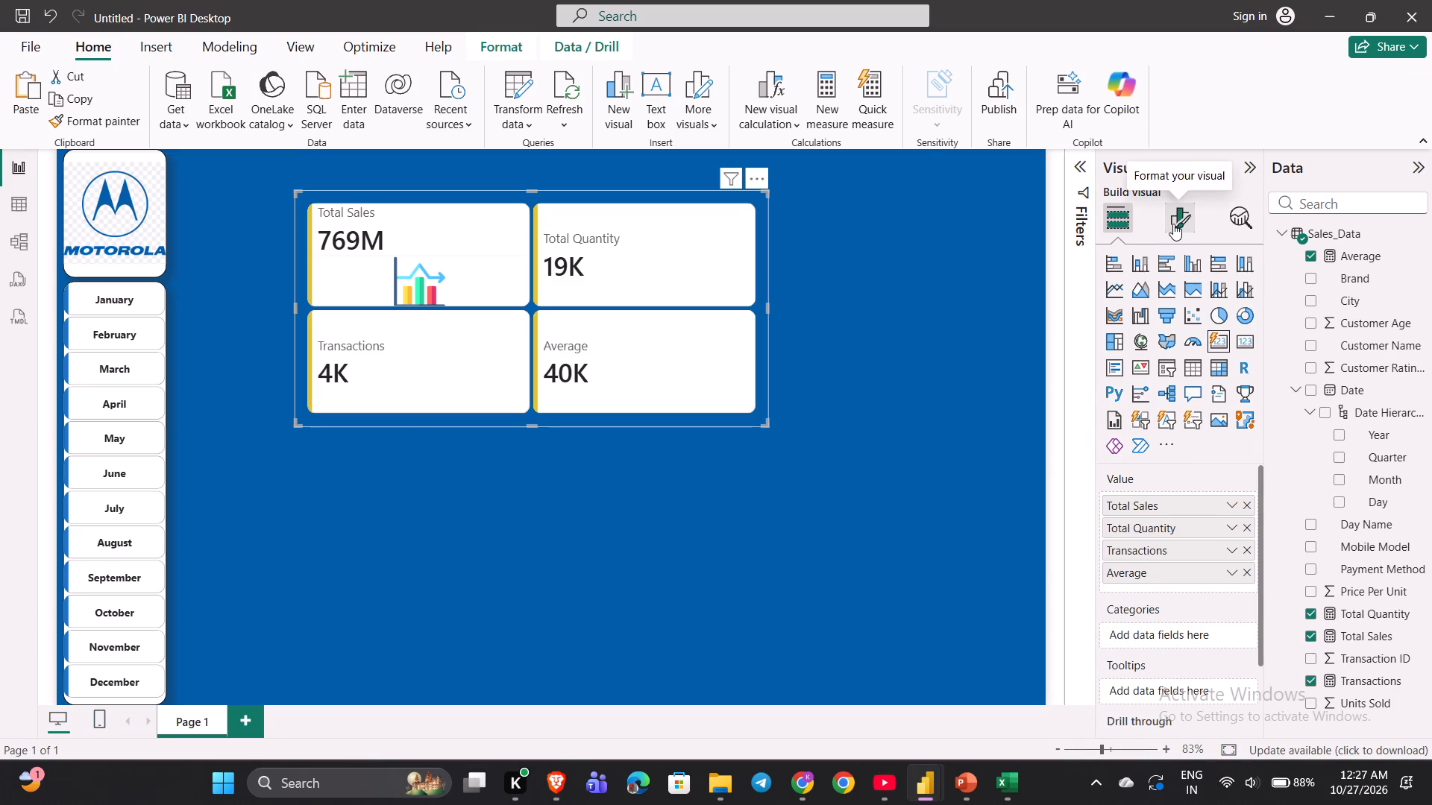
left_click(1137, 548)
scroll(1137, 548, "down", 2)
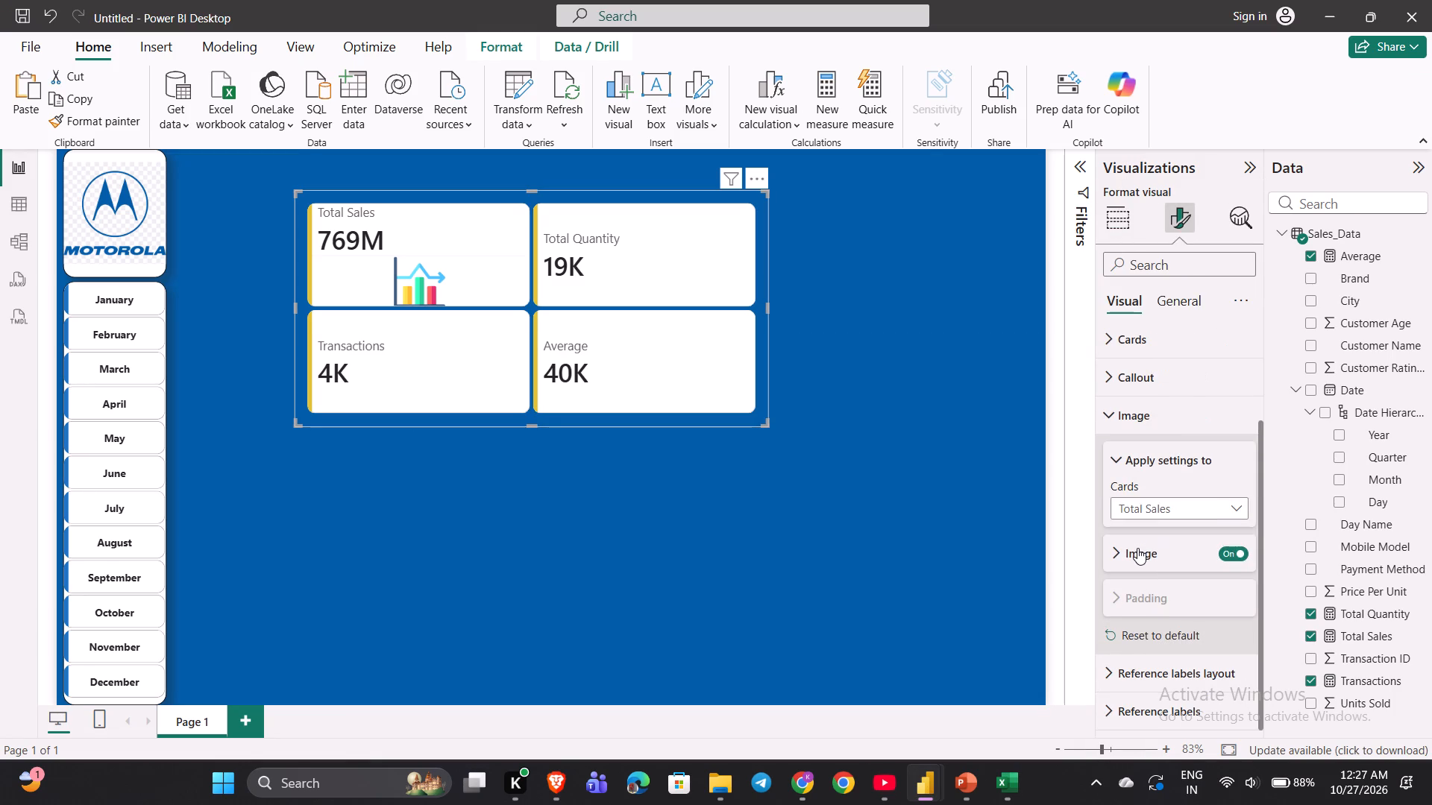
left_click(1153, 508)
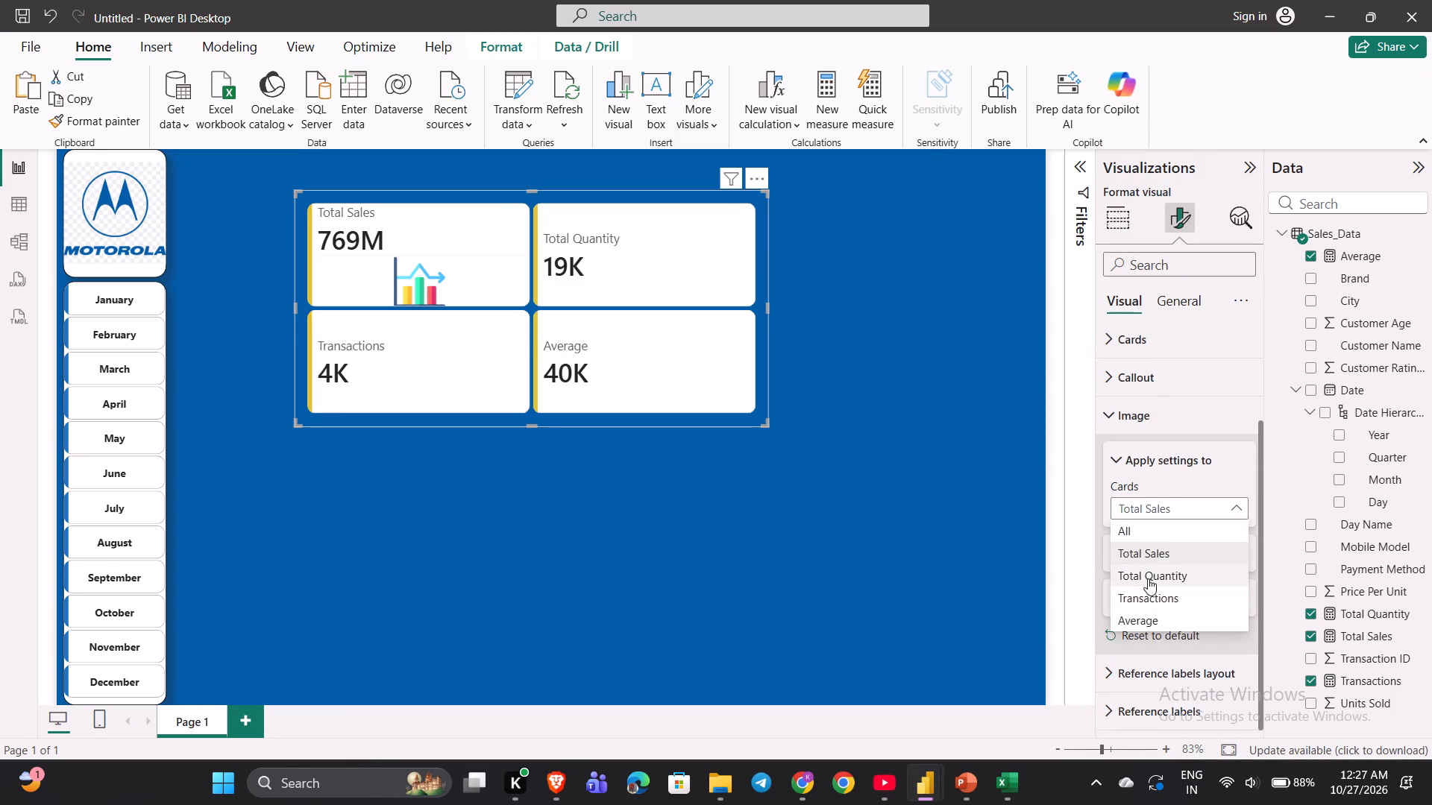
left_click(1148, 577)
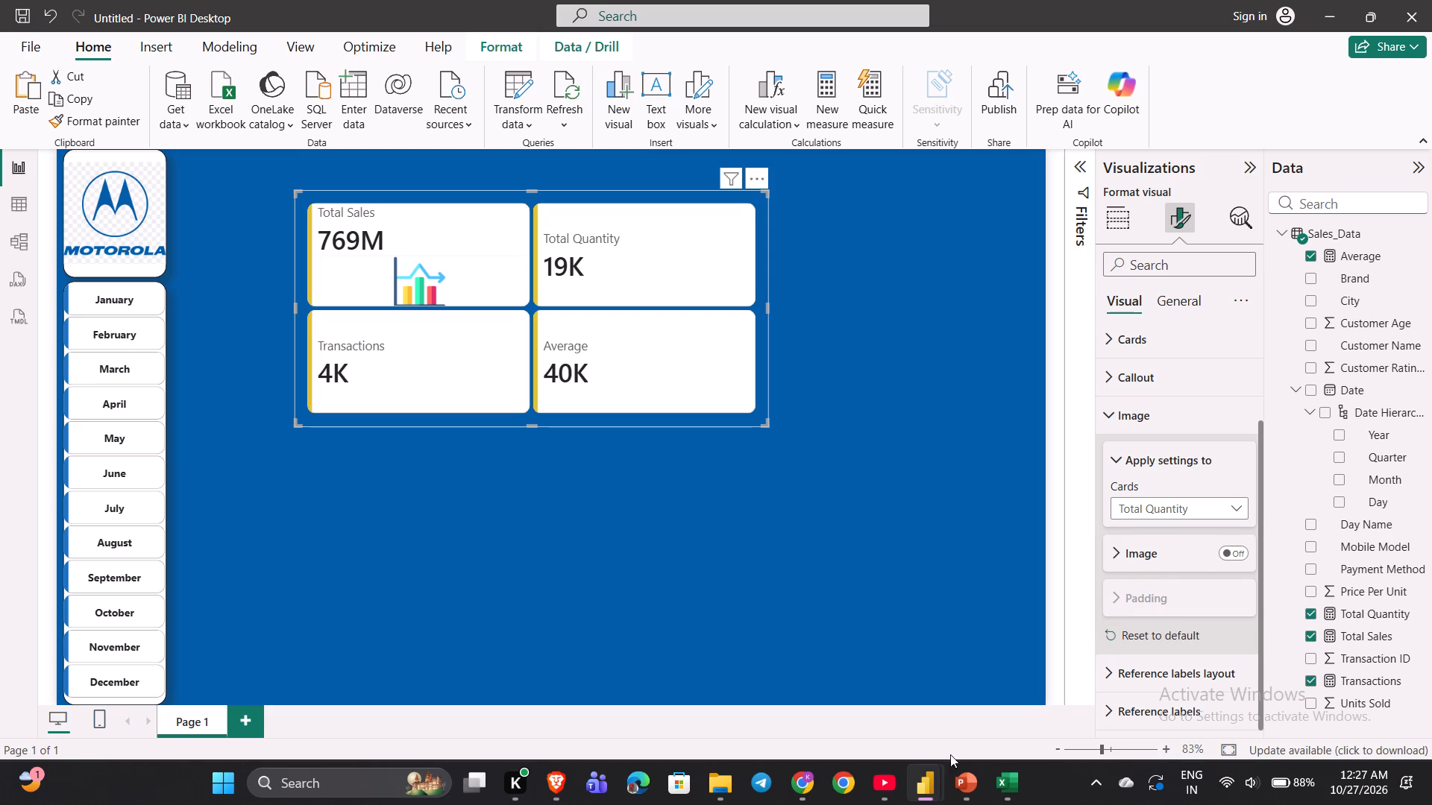
Check the Downloads folder for icon images to use on the KPI cards, then return to Power BI.
left_click(877, 789)
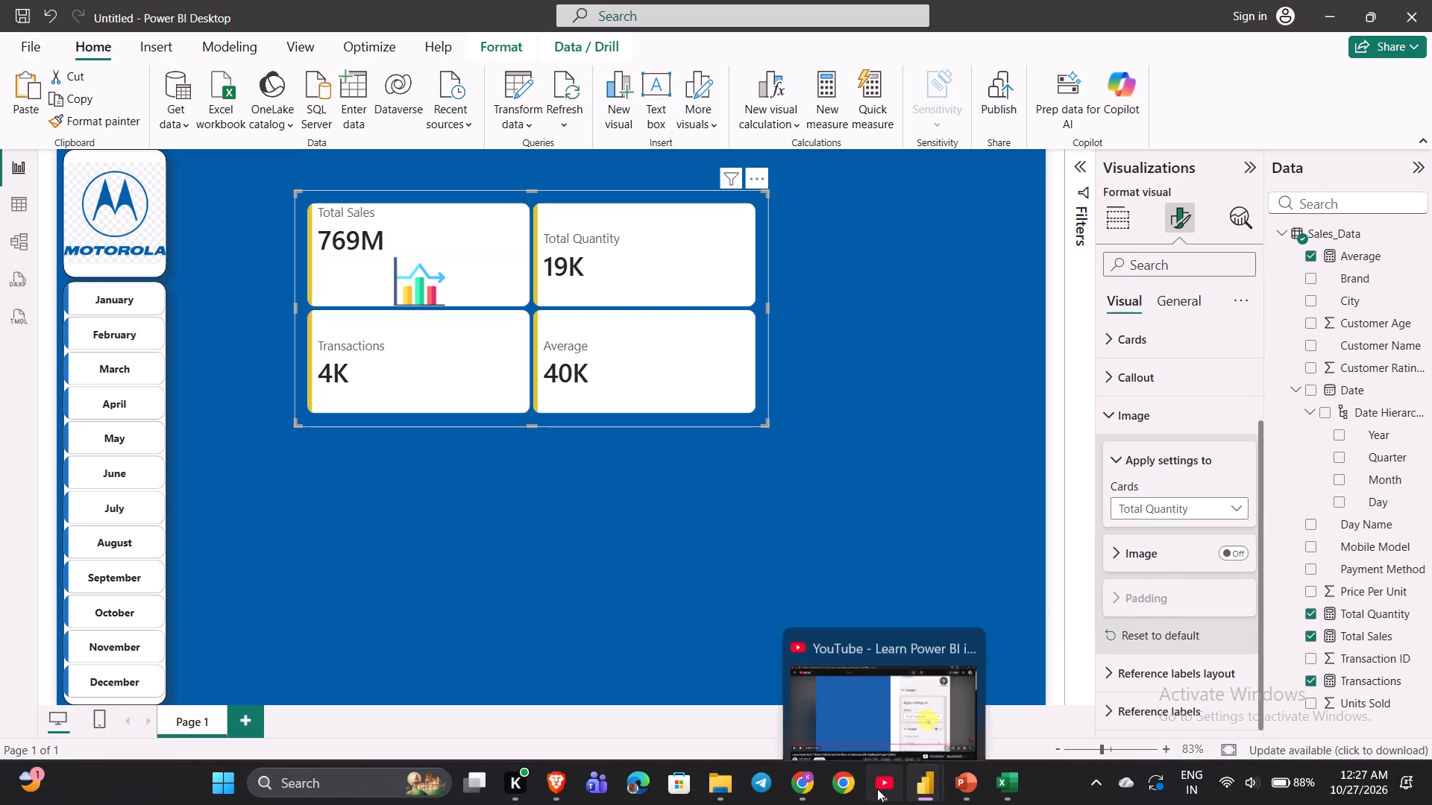
left_click(877, 789)
left_click(877, 789)
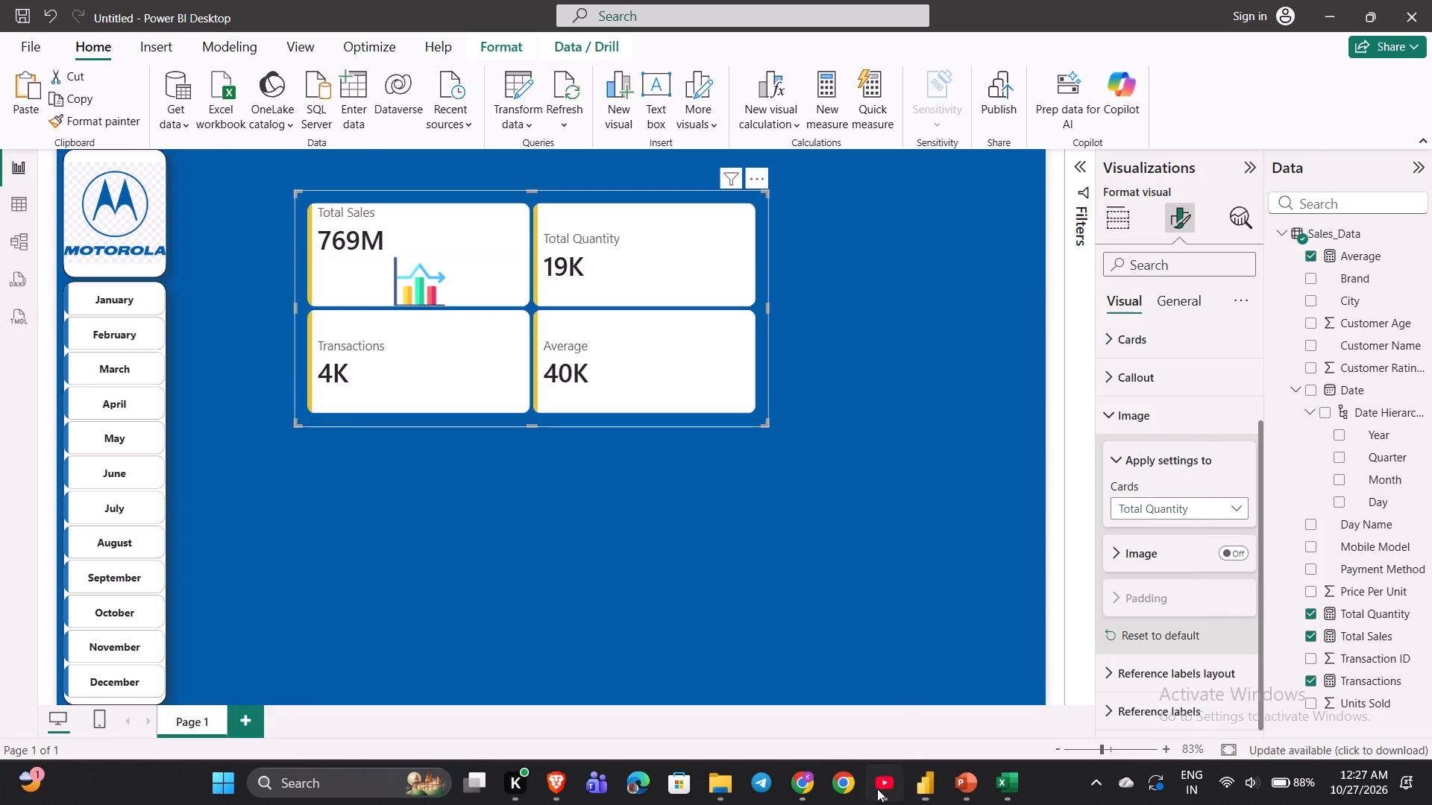
left_click(877, 789)
left_click(715, 790)
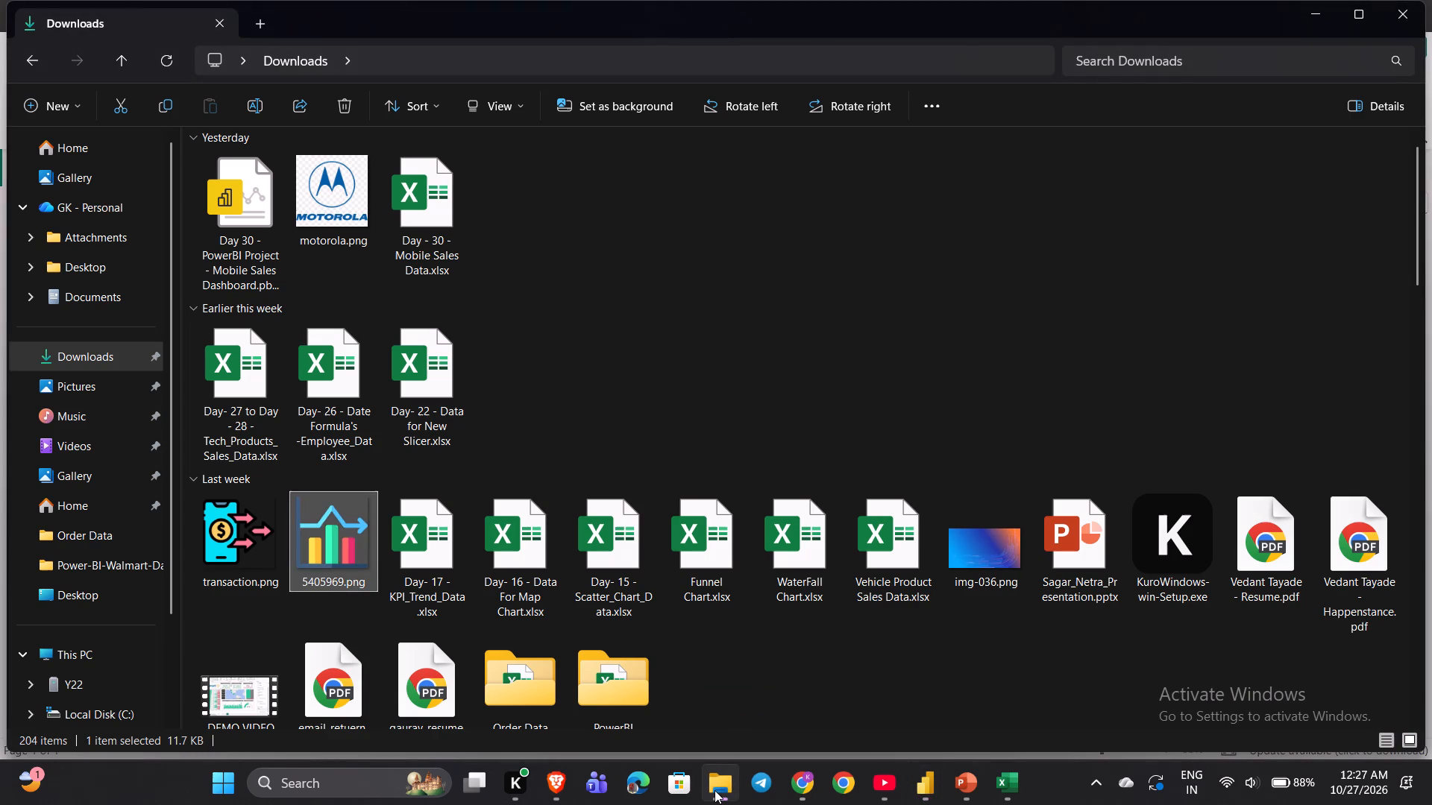
left_click(715, 790)
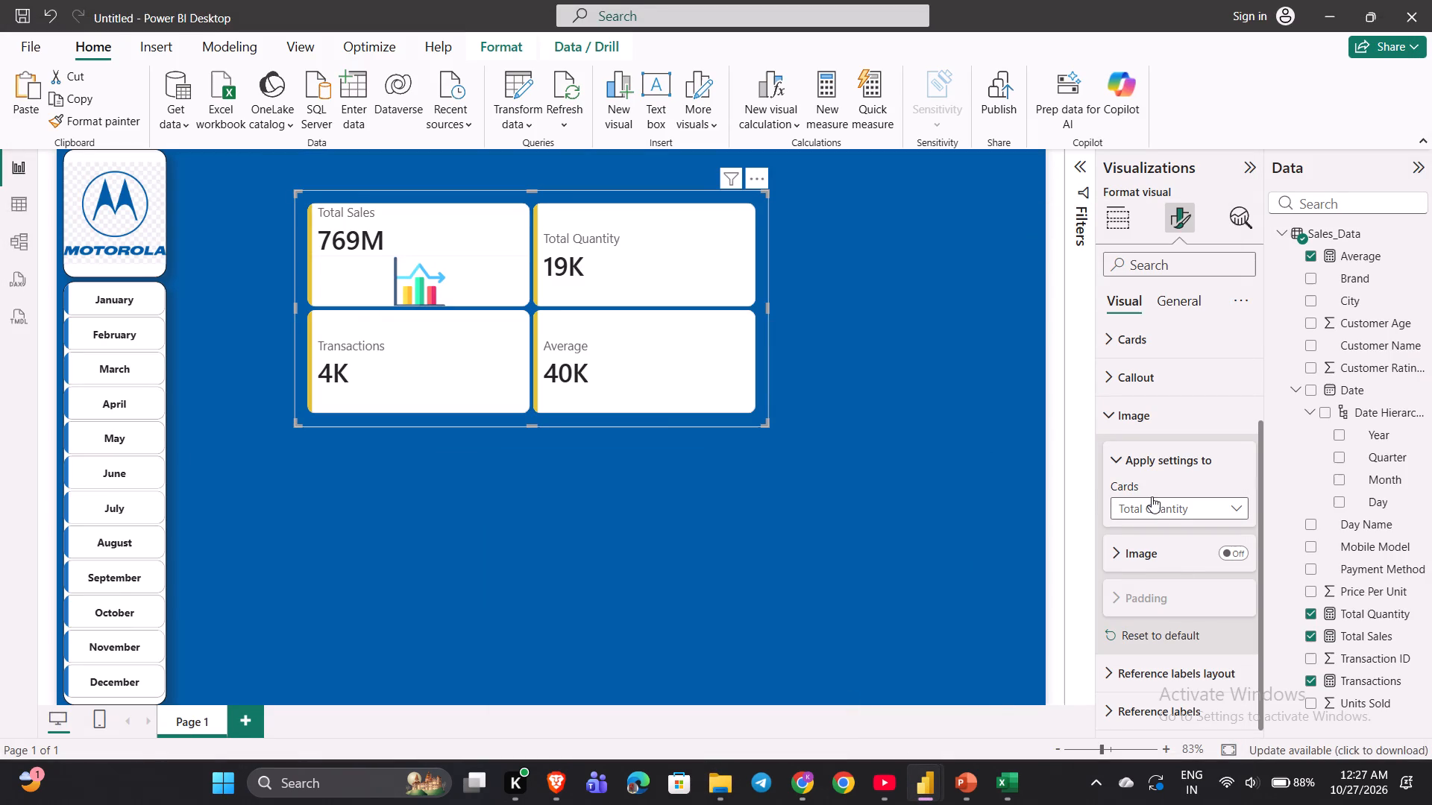
Turn on the image for the Transactions card, upload transaction.png from Downloads and review its image options.
left_click(1152, 496)
left_click(1160, 597)
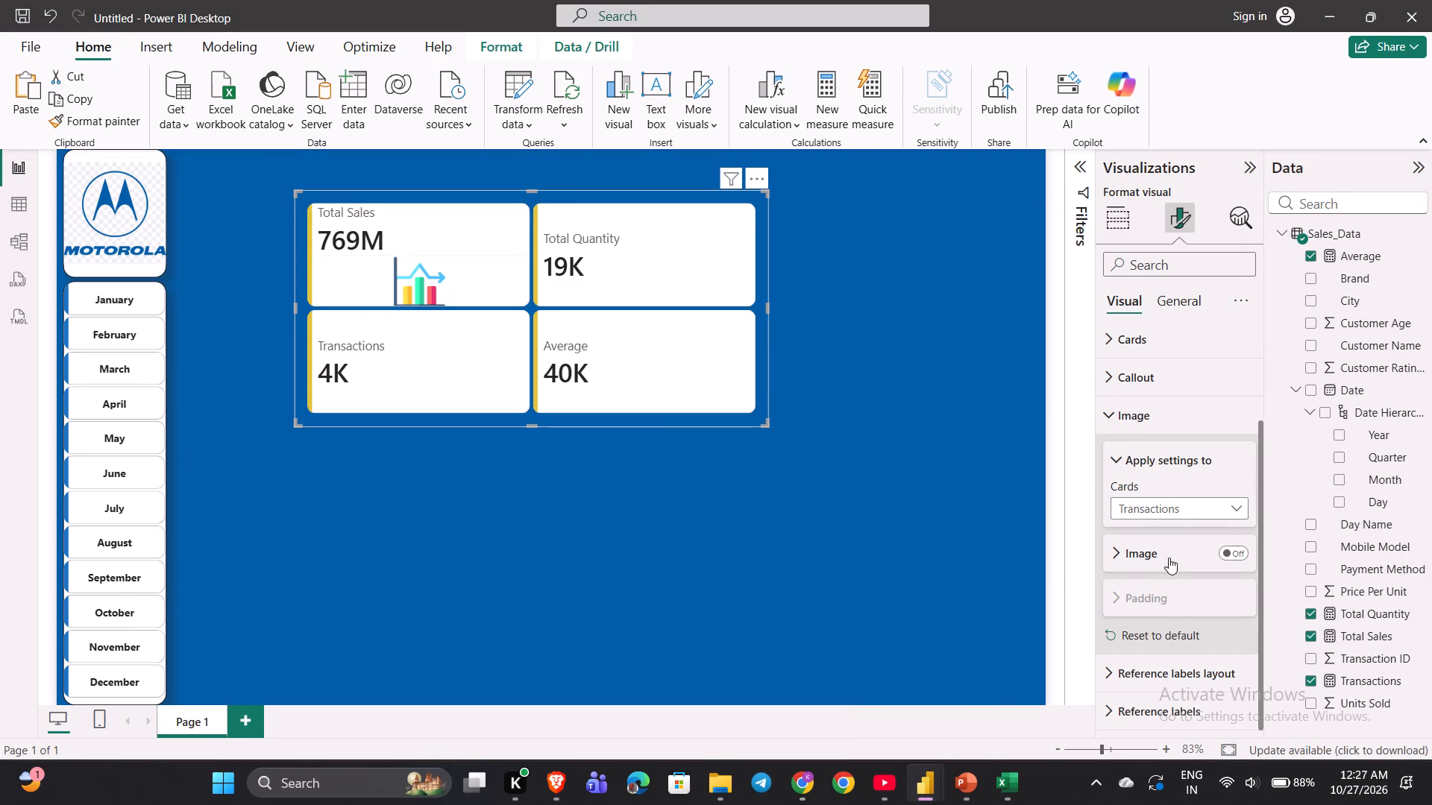
left_click(1225, 552)
scroll(1187, 580, "down", 1)
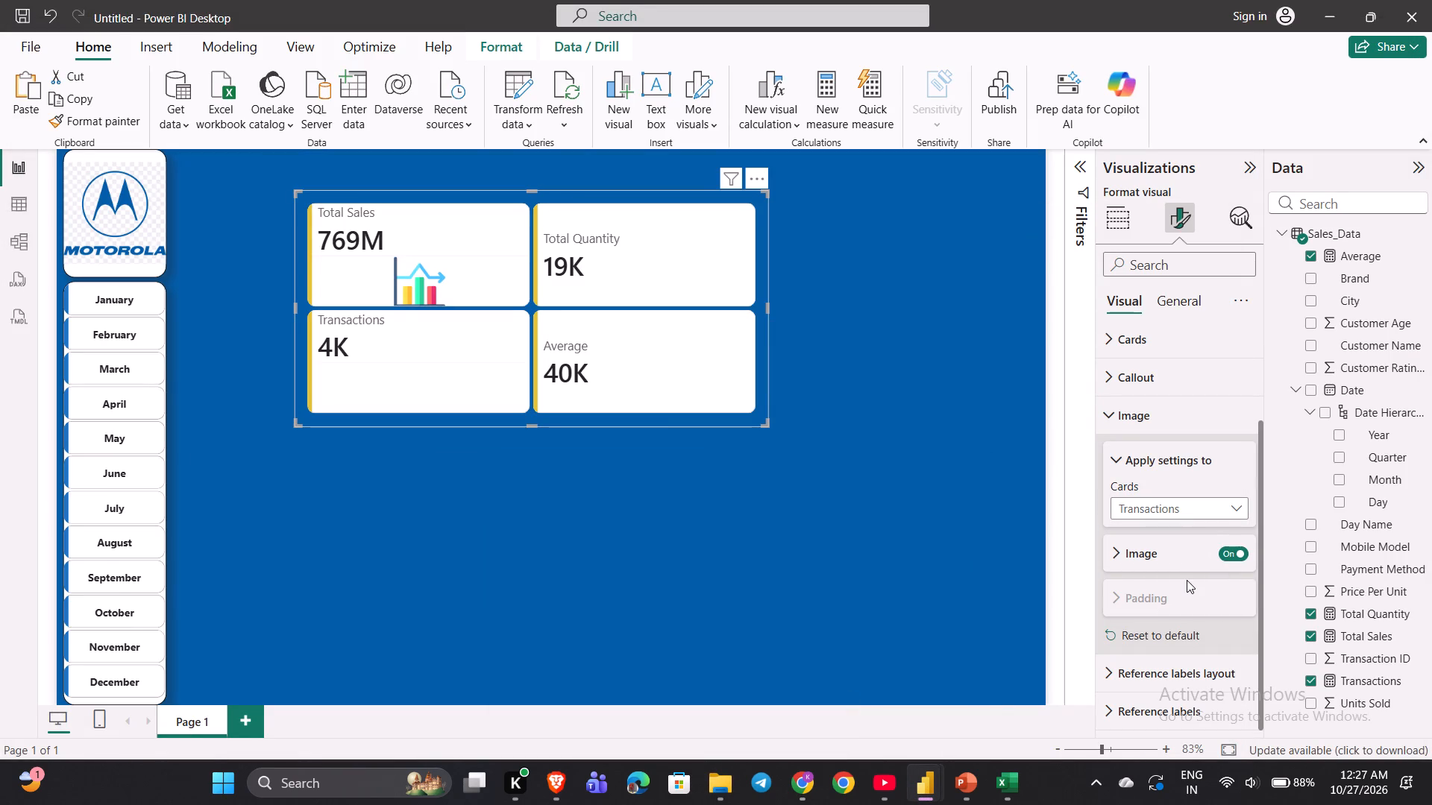
left_click(1137, 558)
scroll(1137, 558, "down", 1)
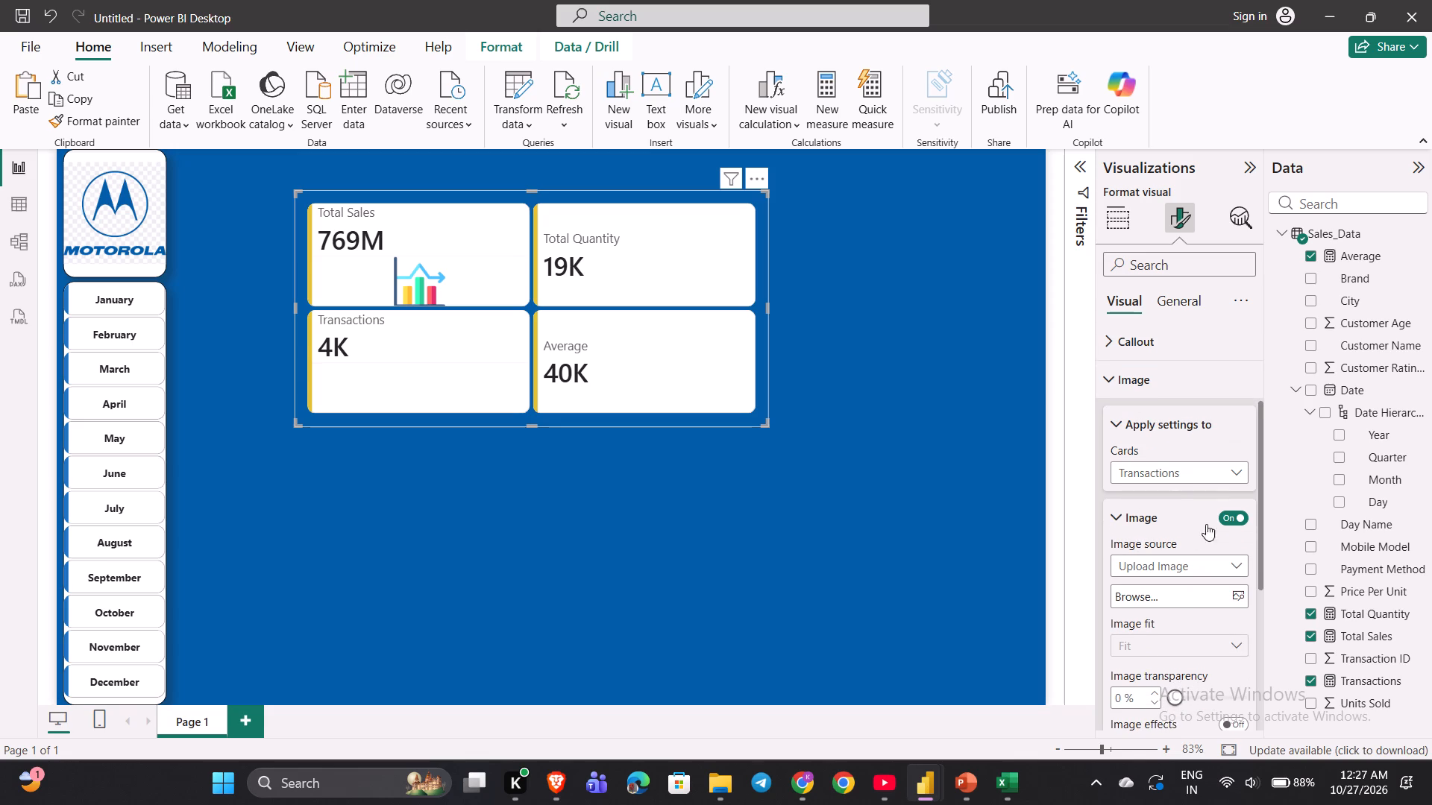
left_click(1232, 520)
left_click(1232, 520)
left_click(1237, 591)
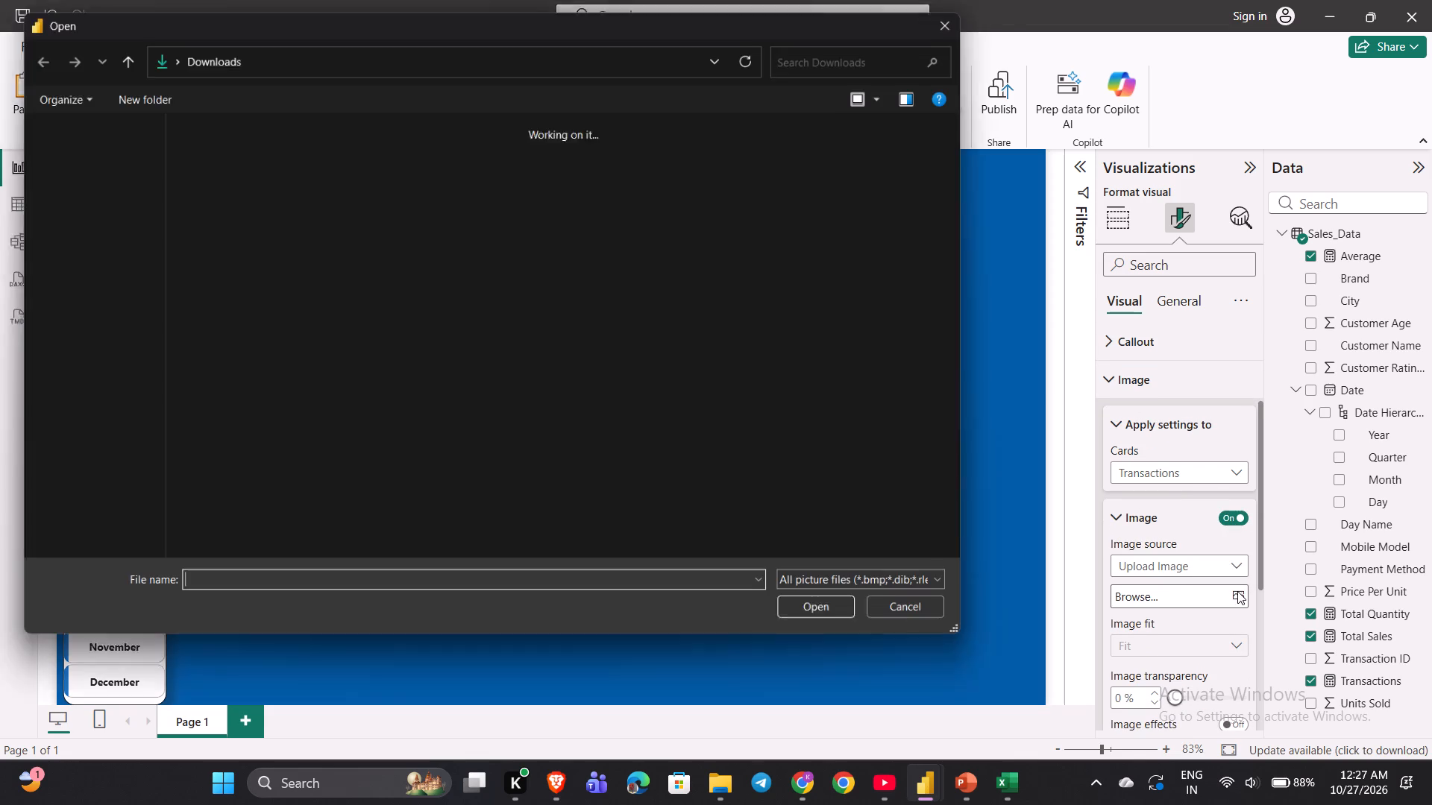
double_click(187, 315)
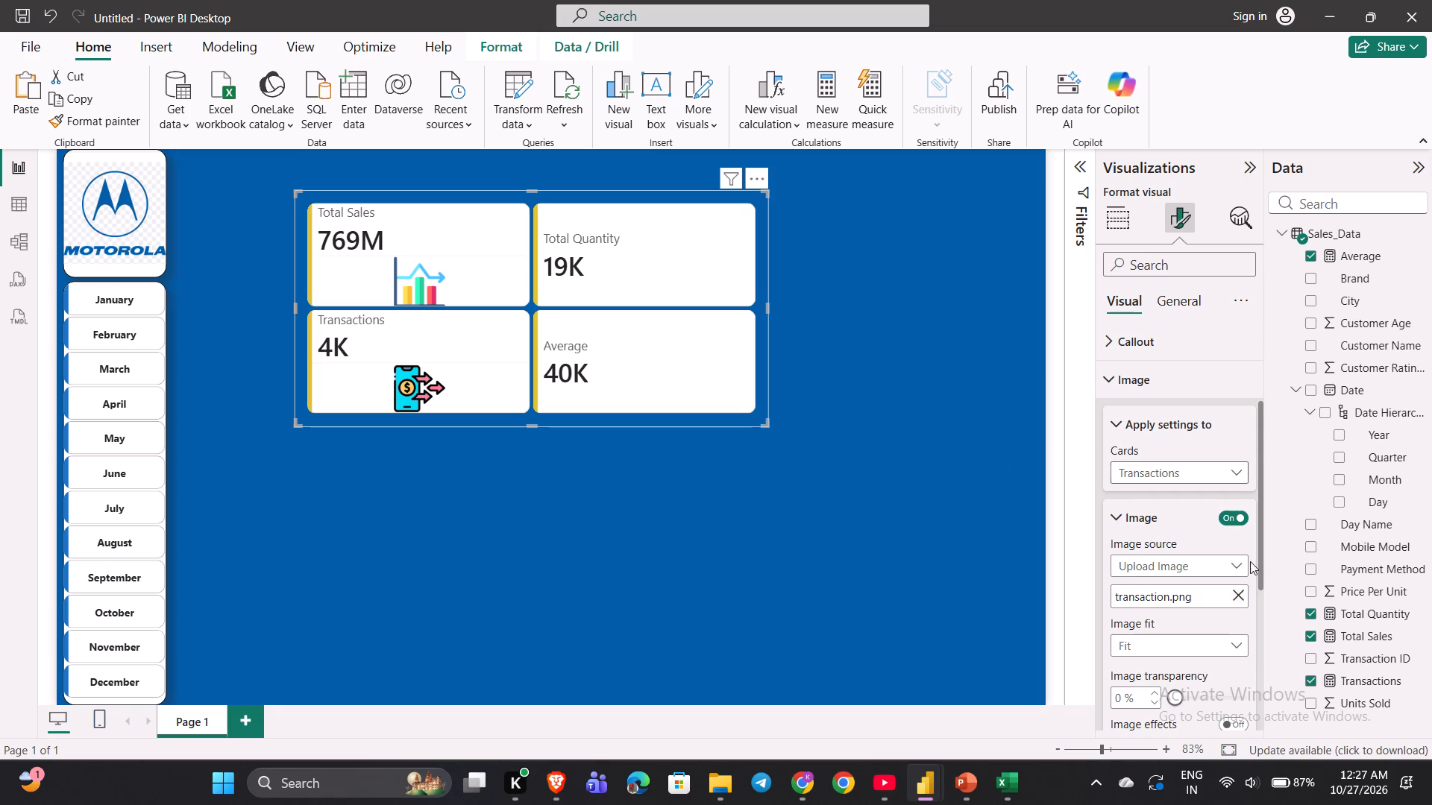
scroll(1260, 574, "down", 2)
scroll(1140, 574, "down", 1)
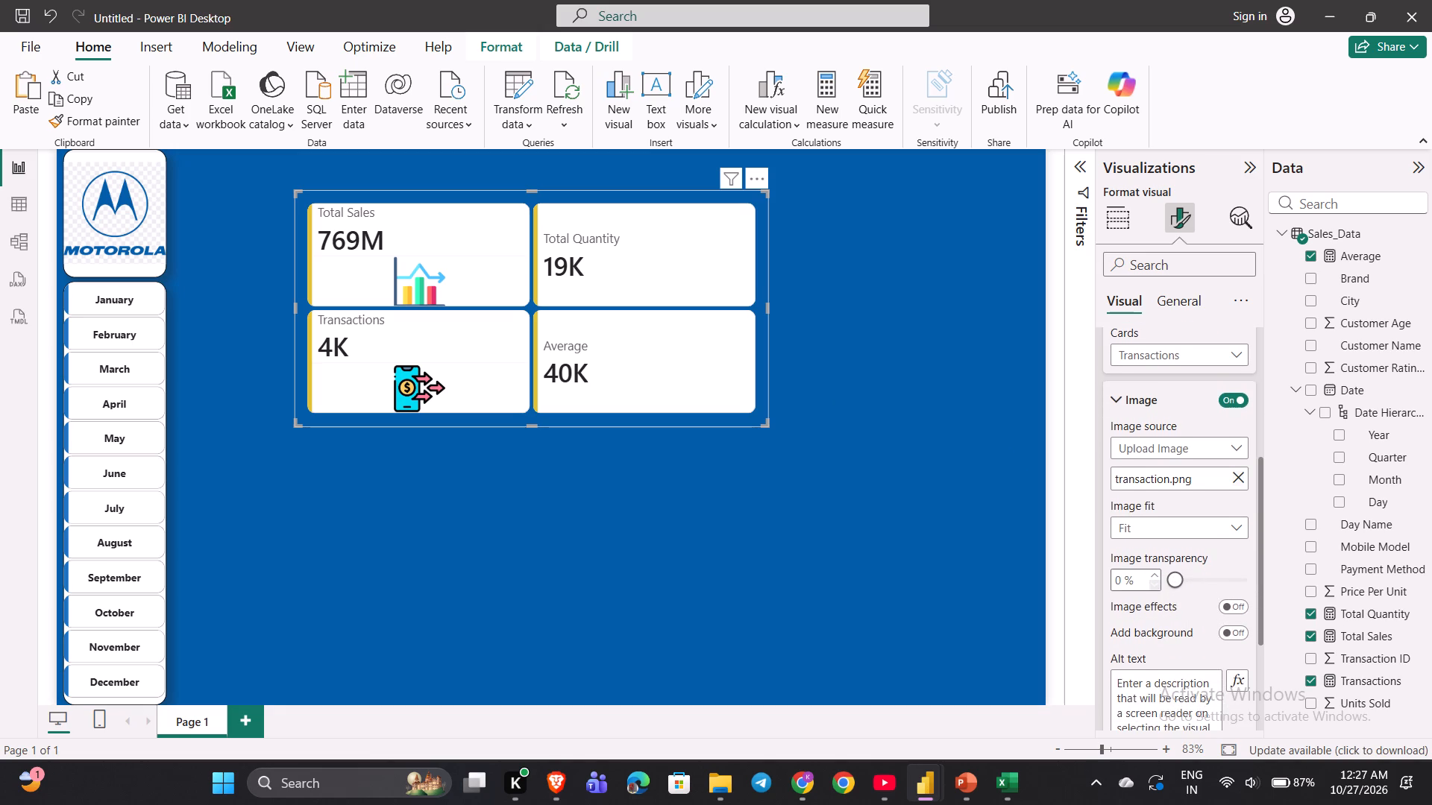
scroll(1140, 574, "down", 2)
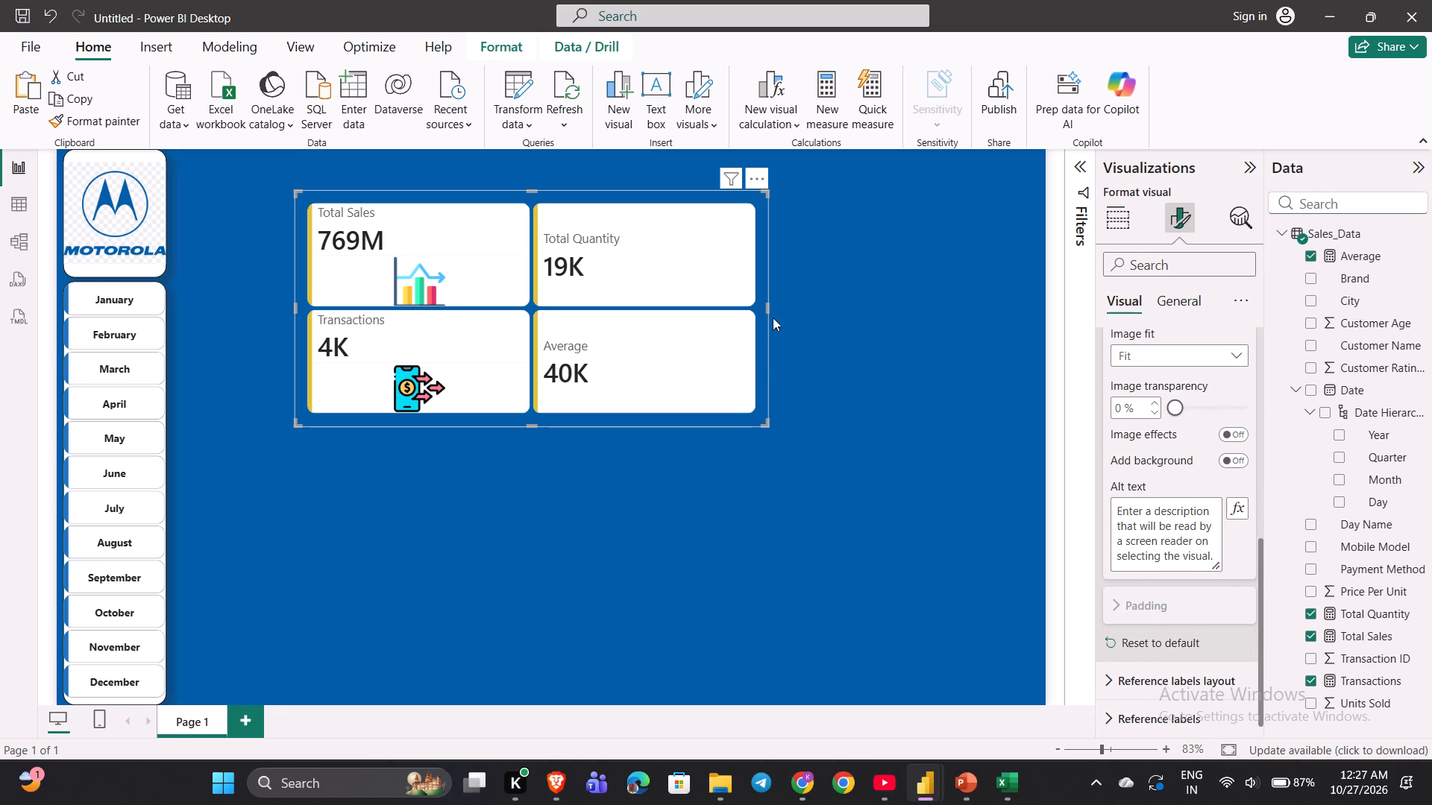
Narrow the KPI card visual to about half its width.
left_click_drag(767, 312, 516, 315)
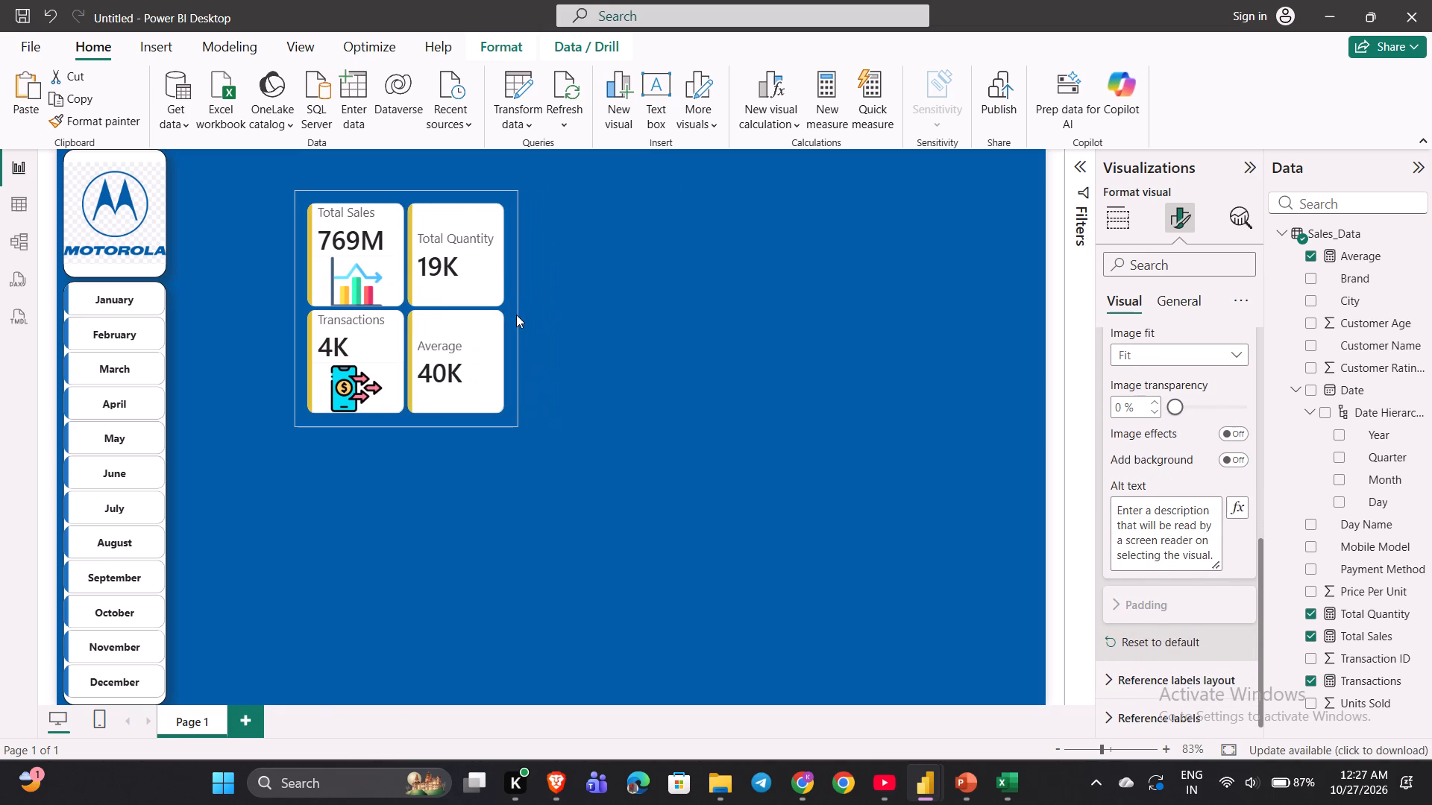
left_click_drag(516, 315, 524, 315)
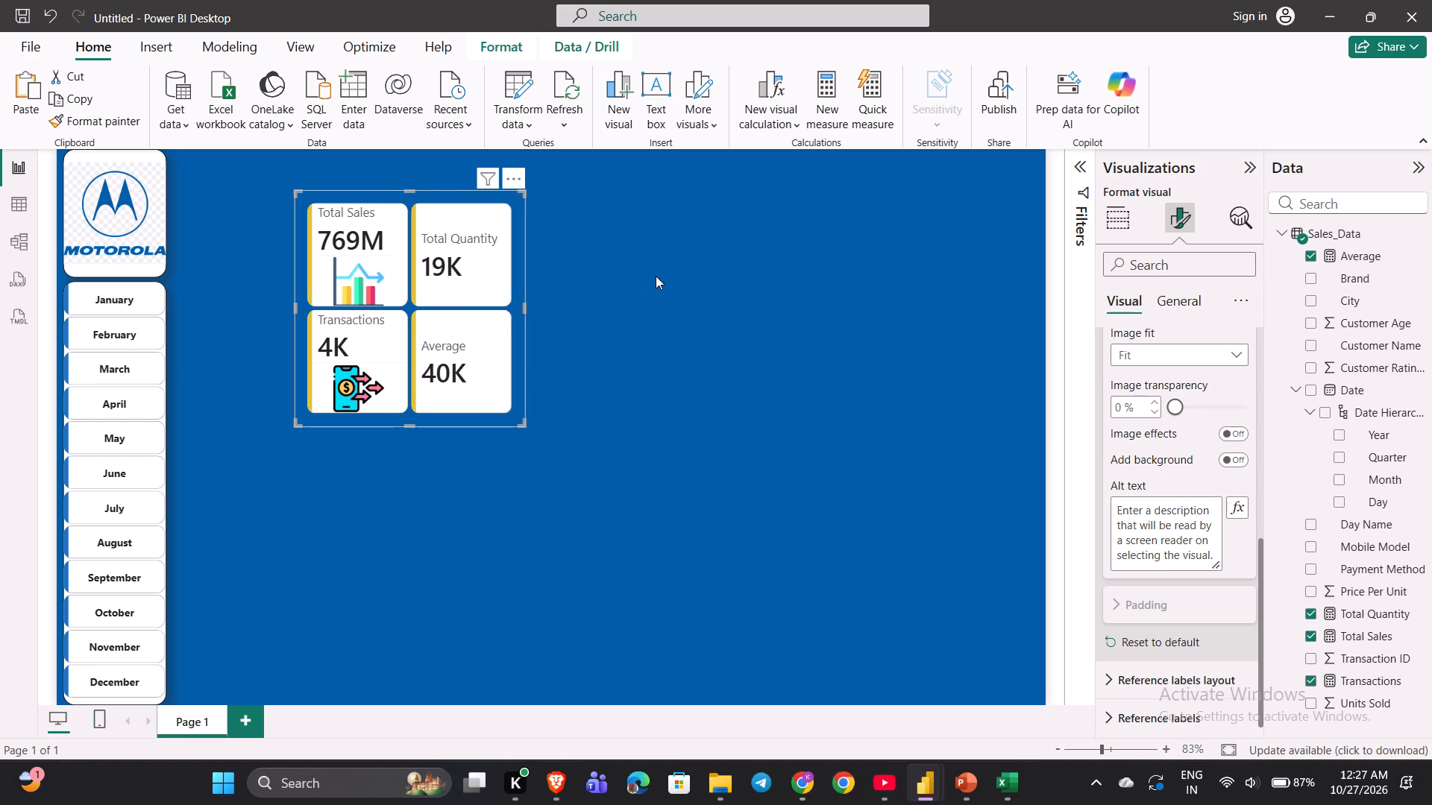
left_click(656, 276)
Move the KPI card visual to the top of the page, directly beside the Motorola logo.
left_click_drag(444, 304, 295, 271)
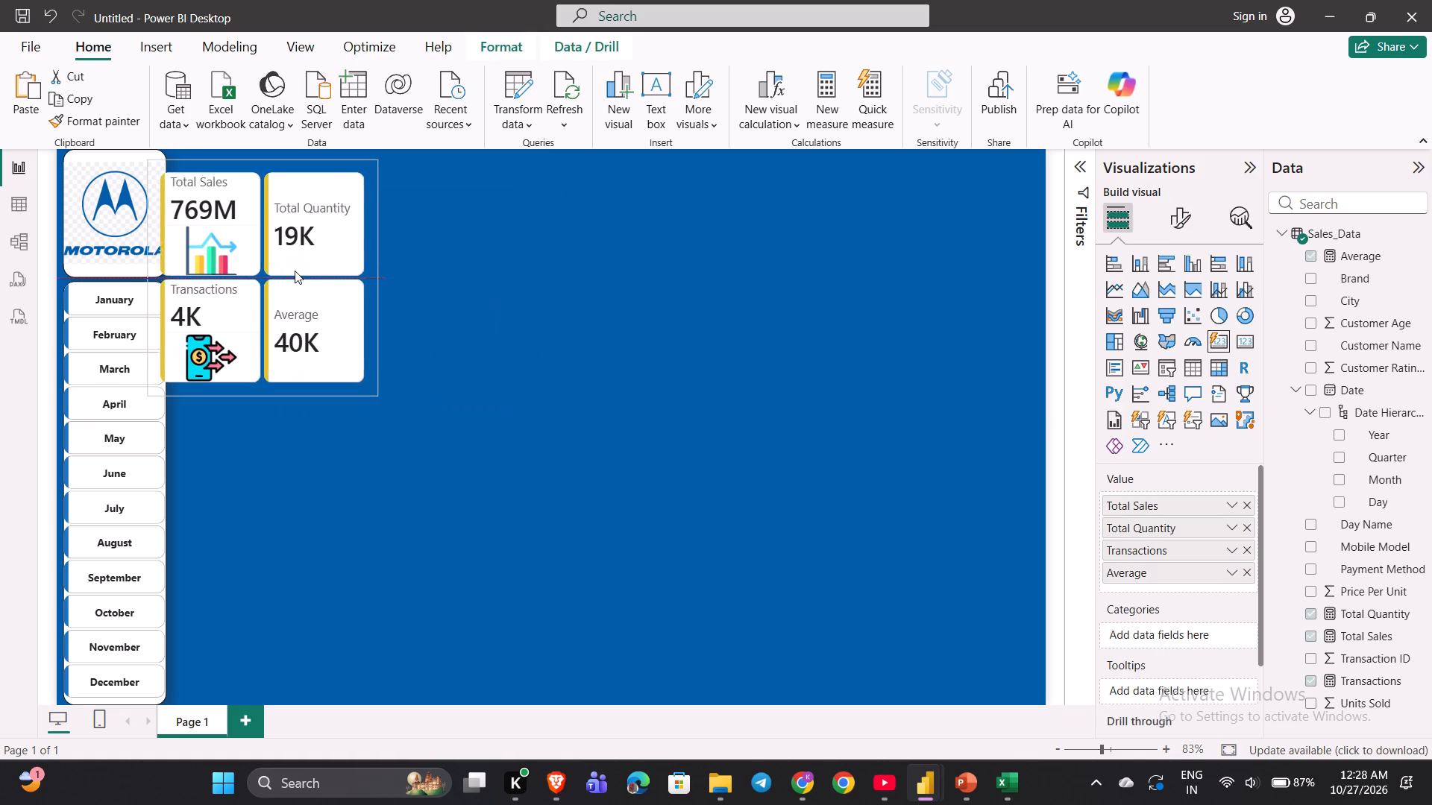
left_click_drag(295, 271, 318, 249)
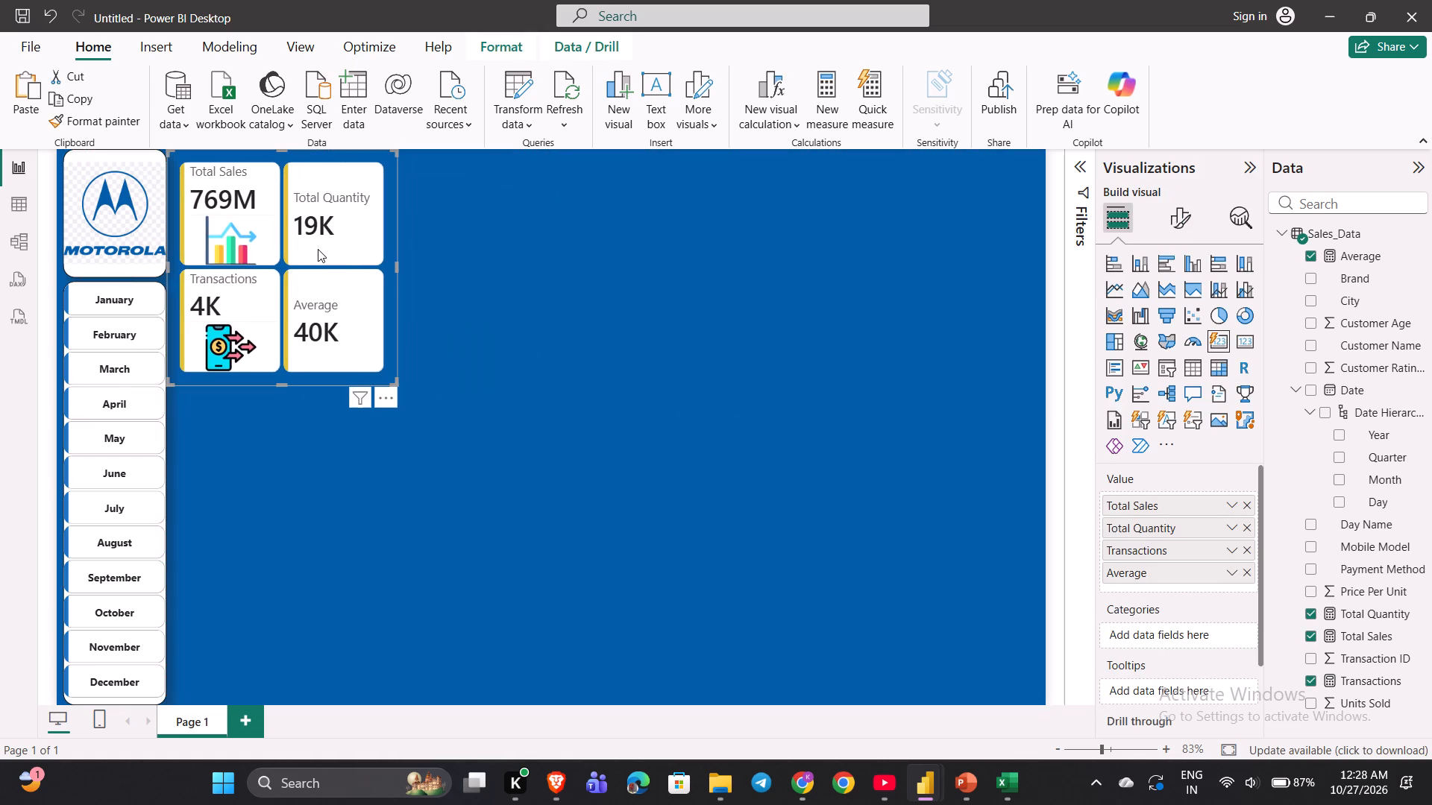
left_click(562, 216)
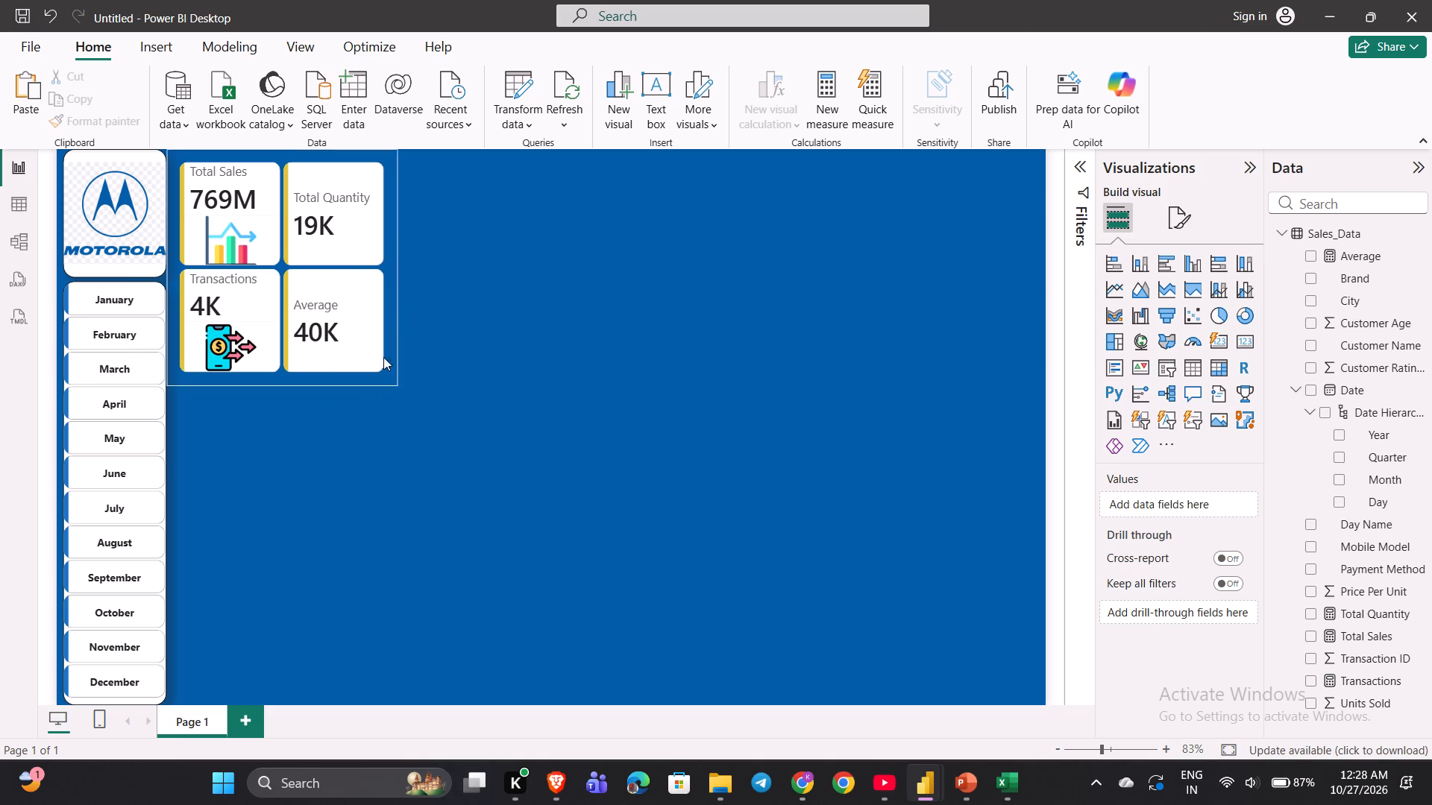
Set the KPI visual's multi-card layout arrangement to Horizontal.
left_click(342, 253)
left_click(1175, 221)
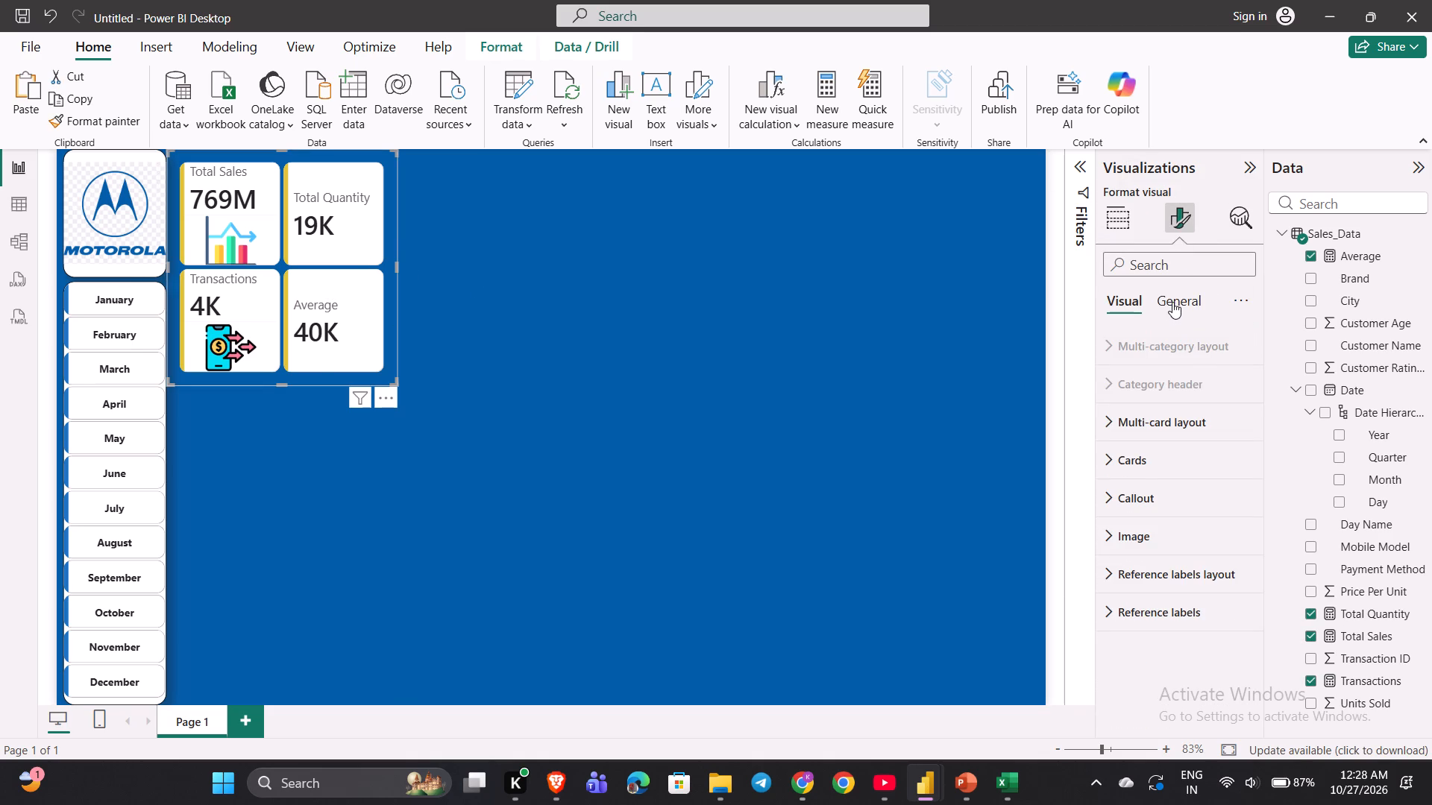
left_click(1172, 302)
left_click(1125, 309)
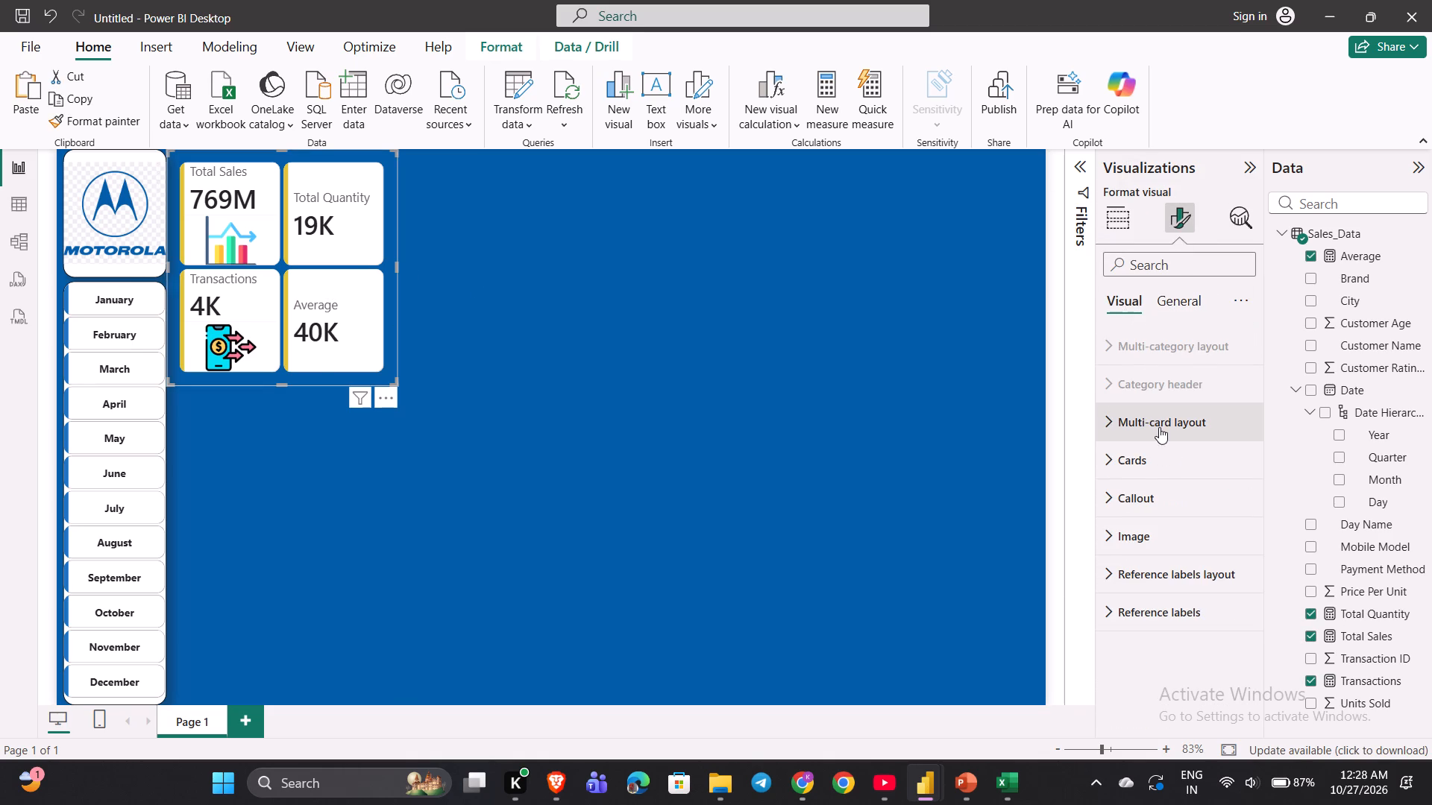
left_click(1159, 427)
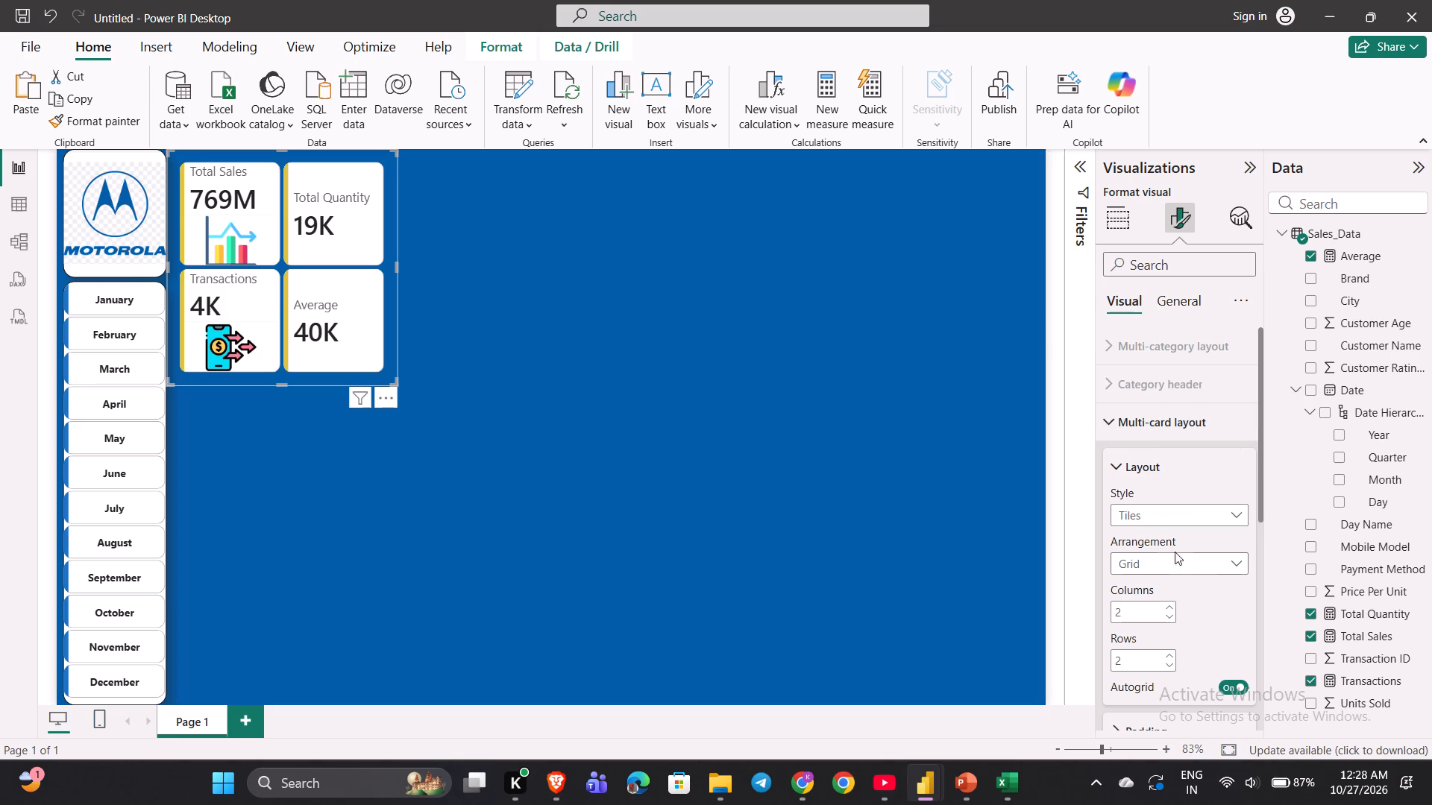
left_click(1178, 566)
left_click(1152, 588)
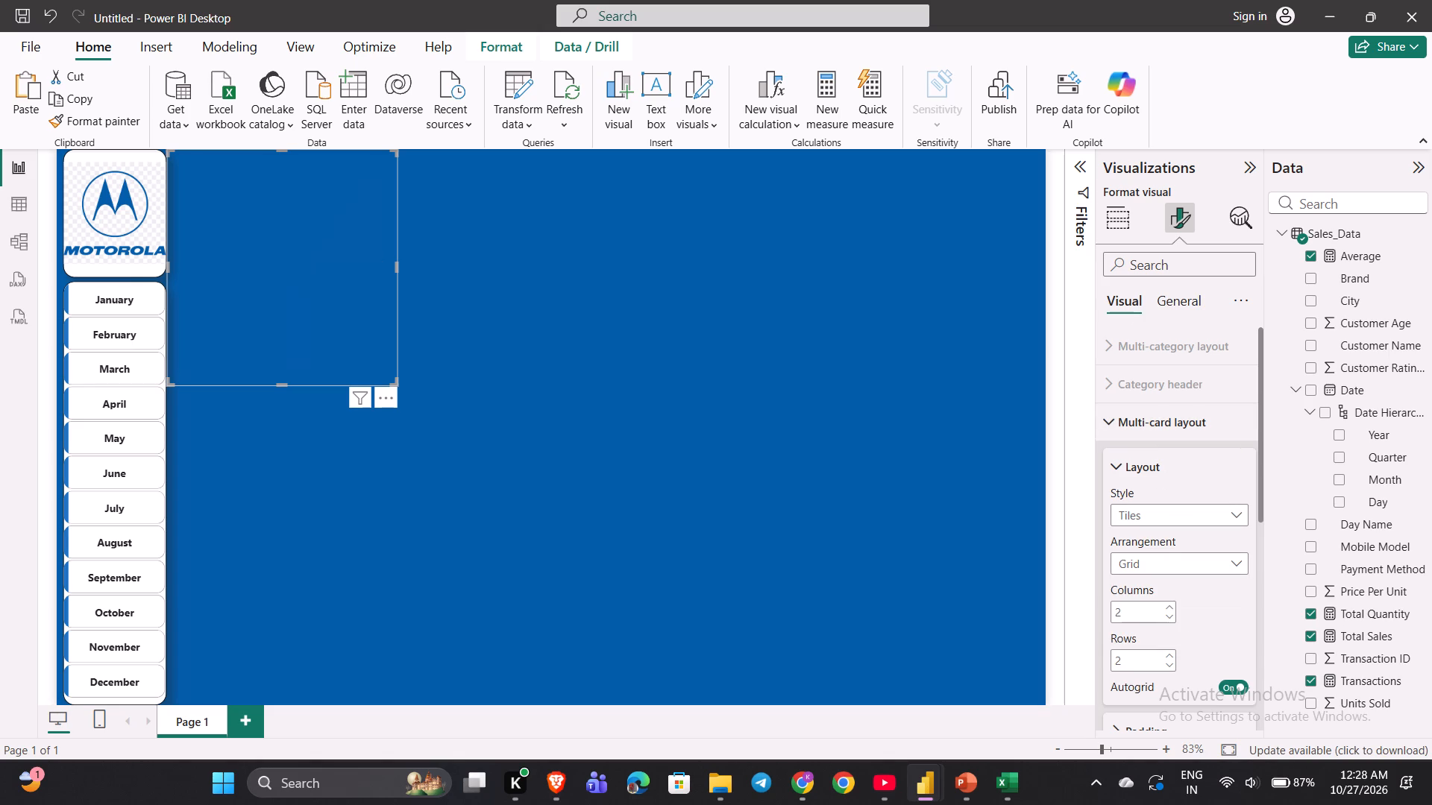
Widen the KPI card visual to nearly three times its width and reduce its height by about a fifth.
left_click_drag(396, 265, 813, 248)
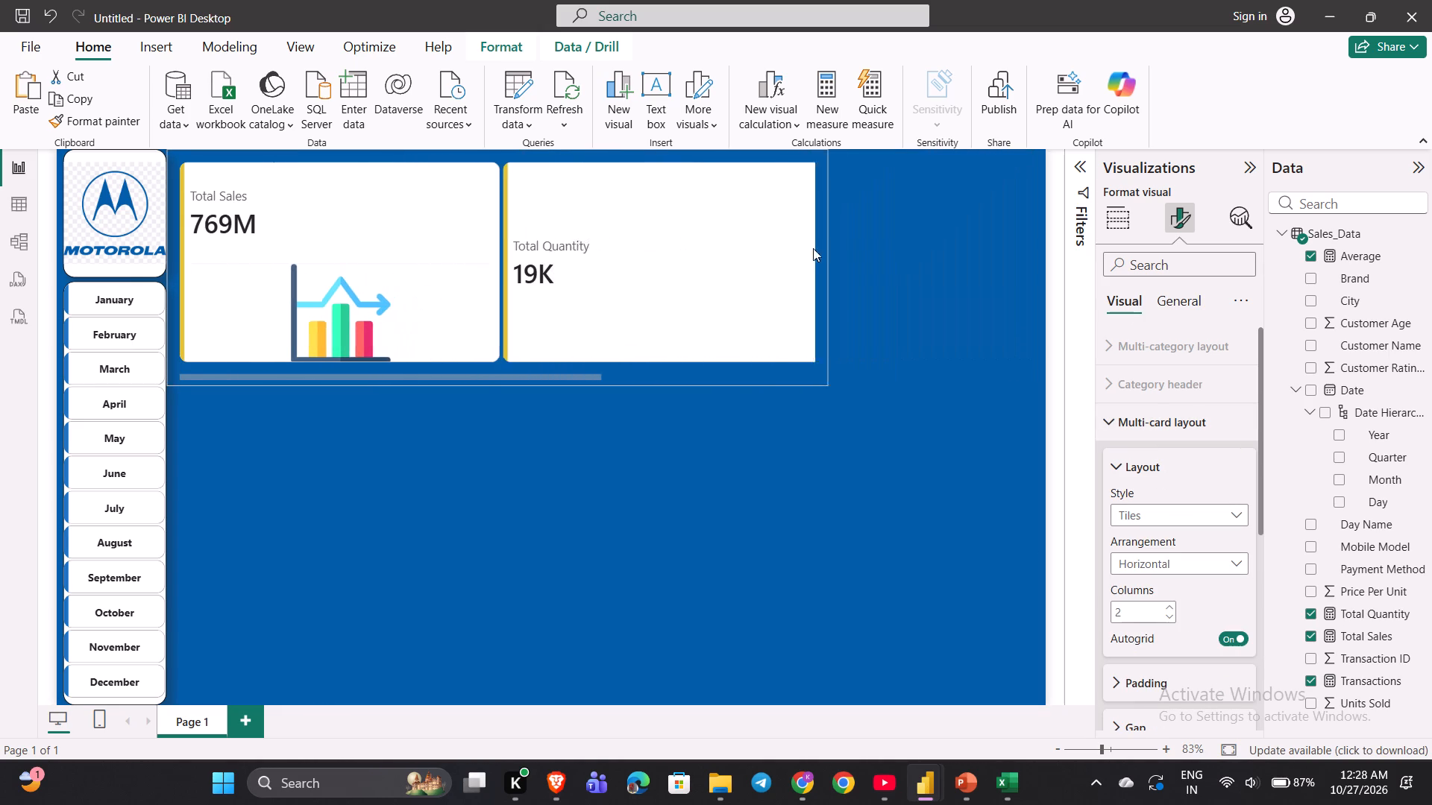
left_click_drag(813, 248, 801, 249)
scroll(676, 285, "left", 7)
scroll(676, 285, "right", 6)
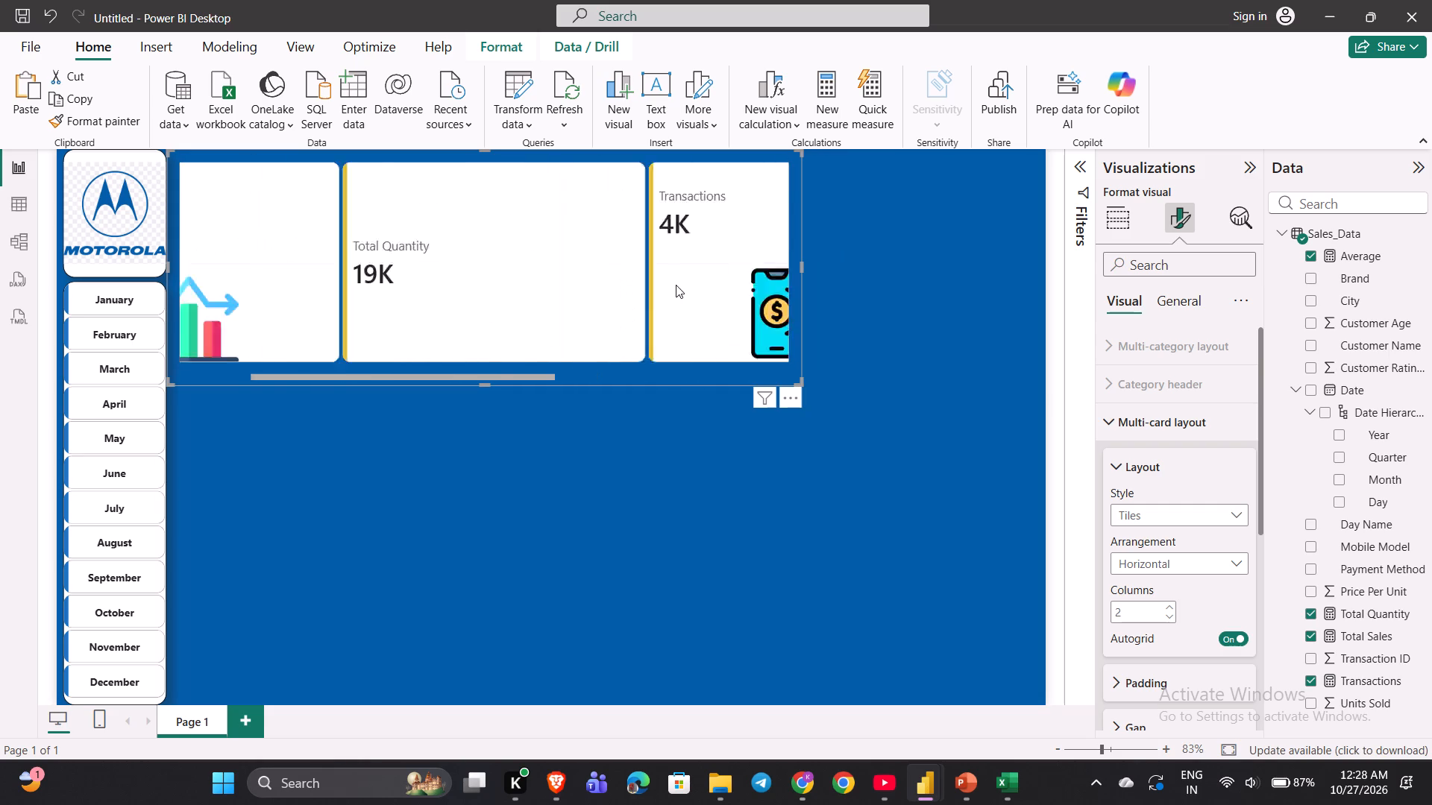
left_click_drag(483, 385, 468, 293)
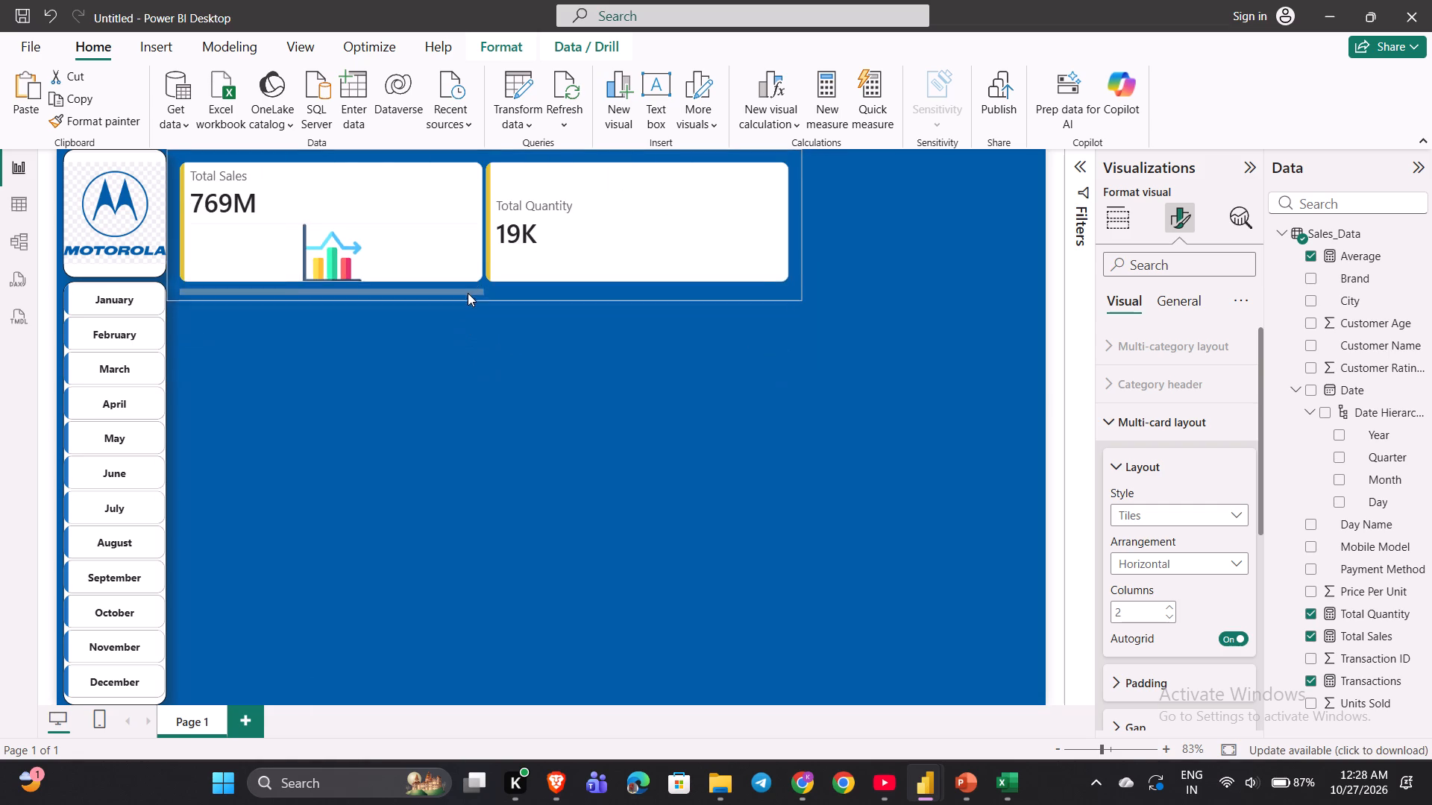
left_click_drag(468, 293, 470, 338)
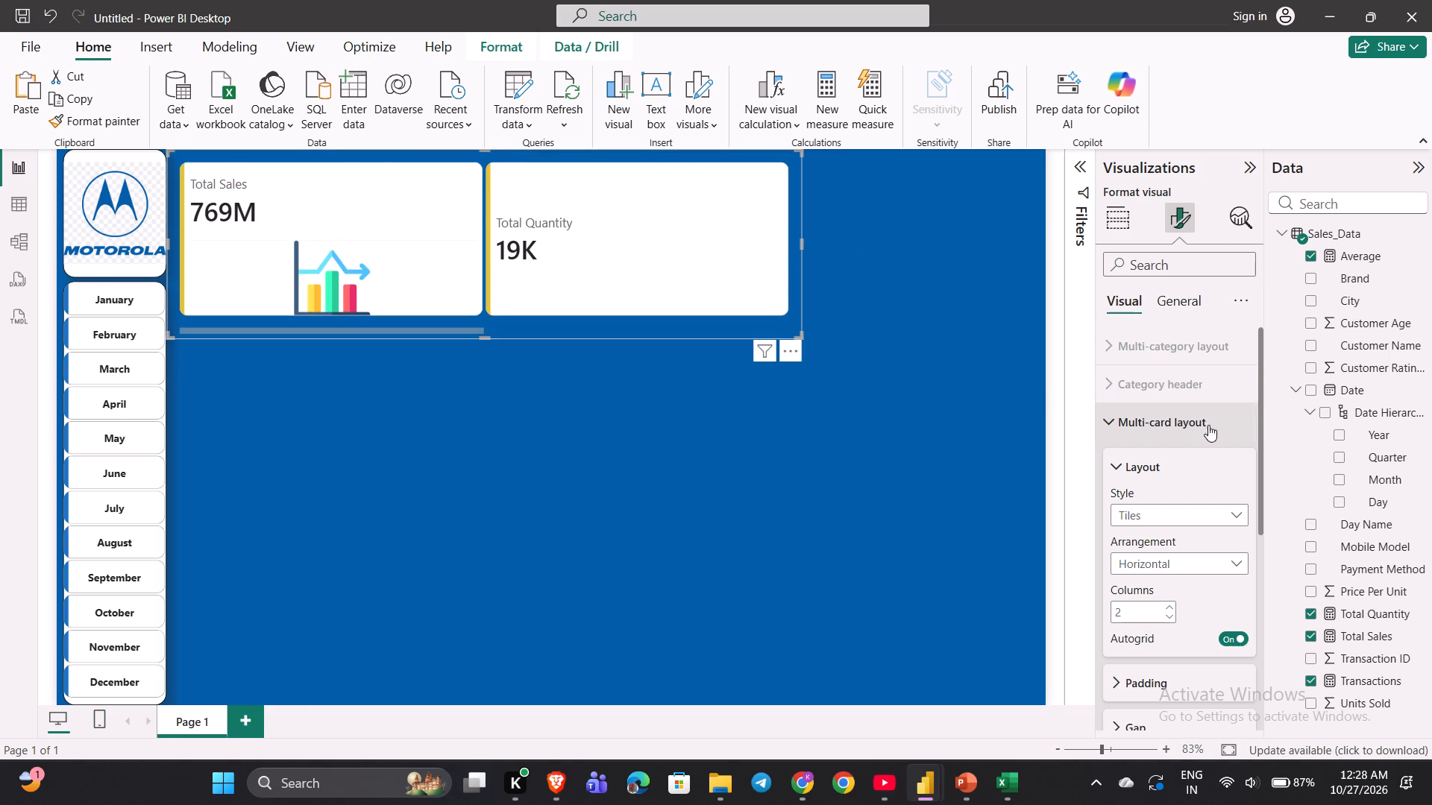
Set the KPI visual's multi-card layout arrangement to Vertical.
left_click(1142, 566)
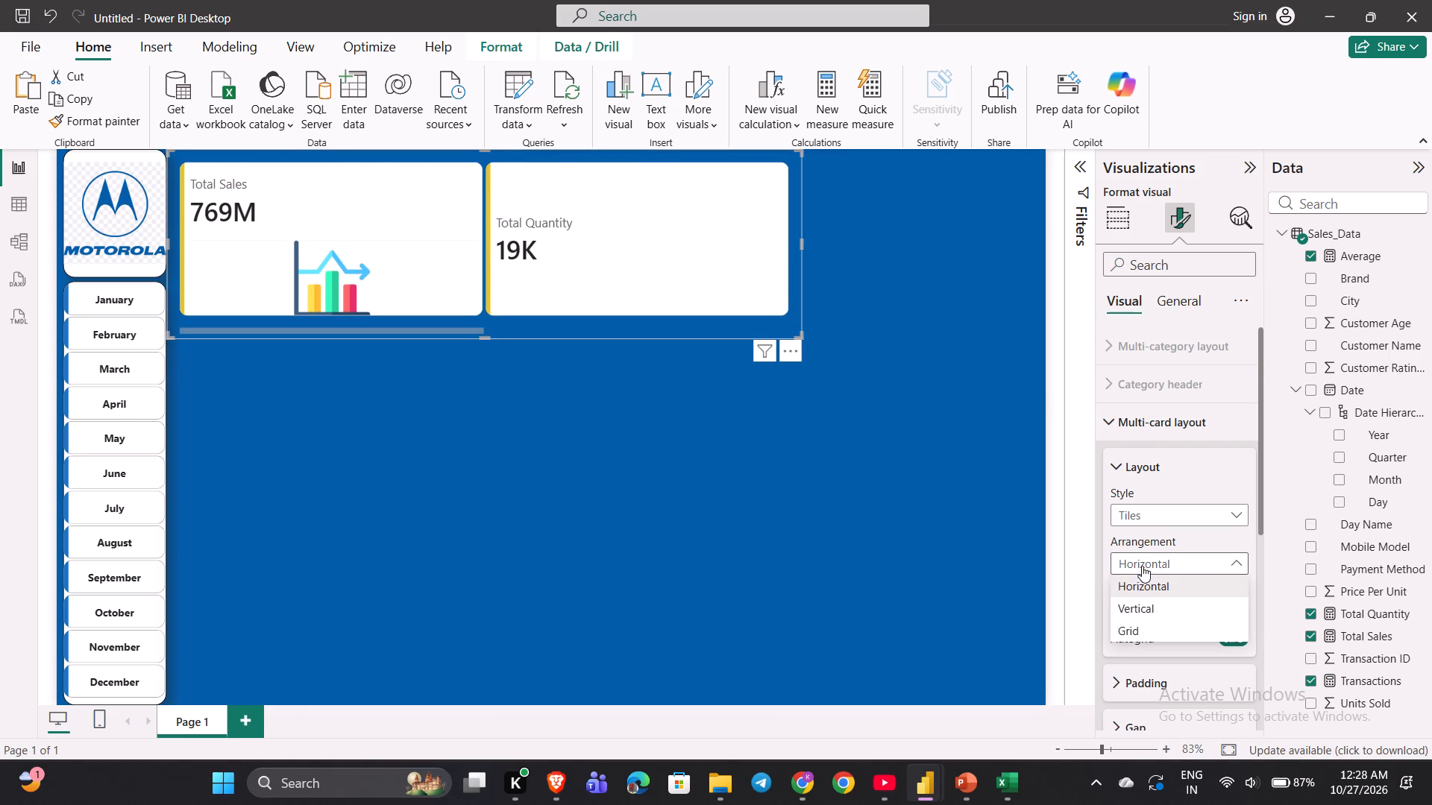
left_click(1142, 600)
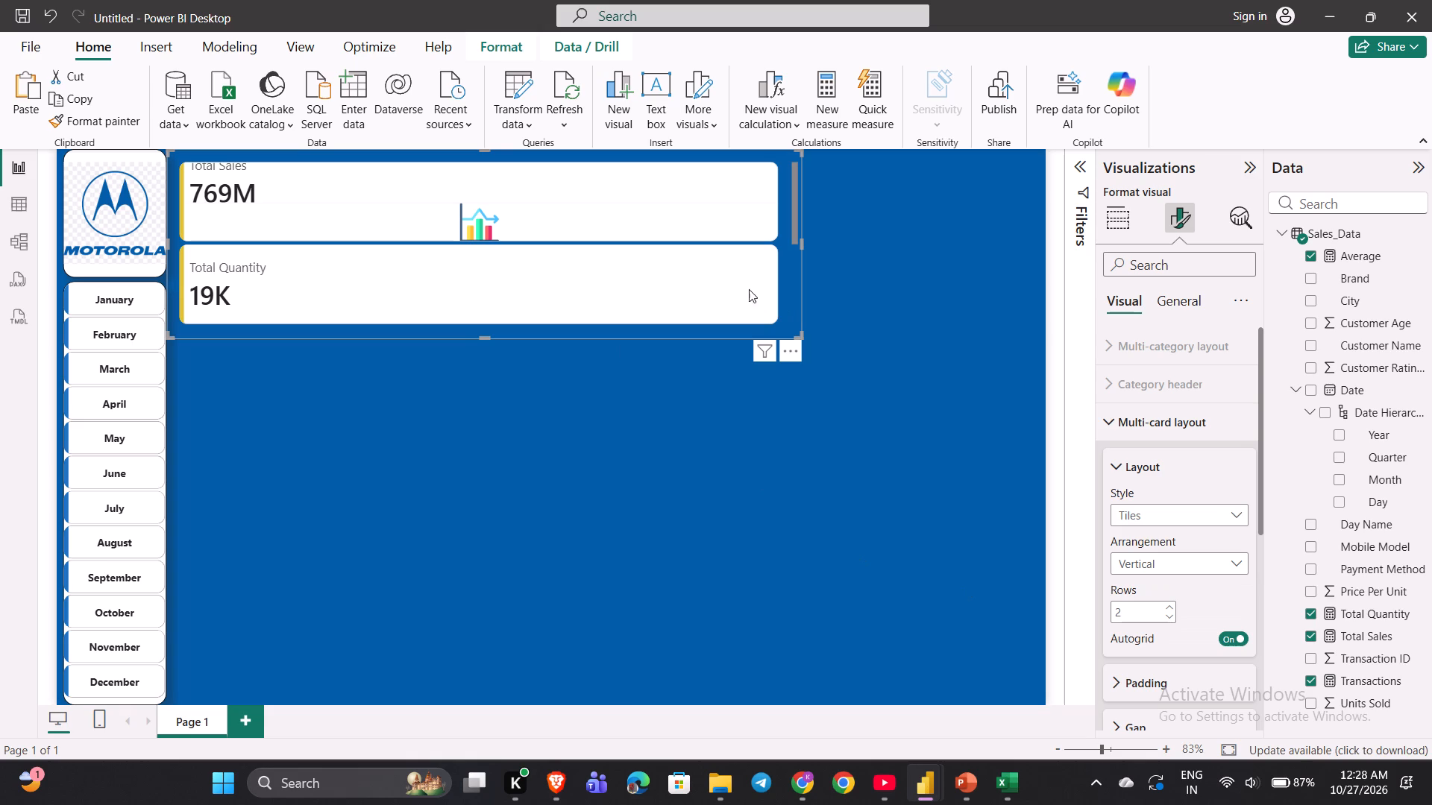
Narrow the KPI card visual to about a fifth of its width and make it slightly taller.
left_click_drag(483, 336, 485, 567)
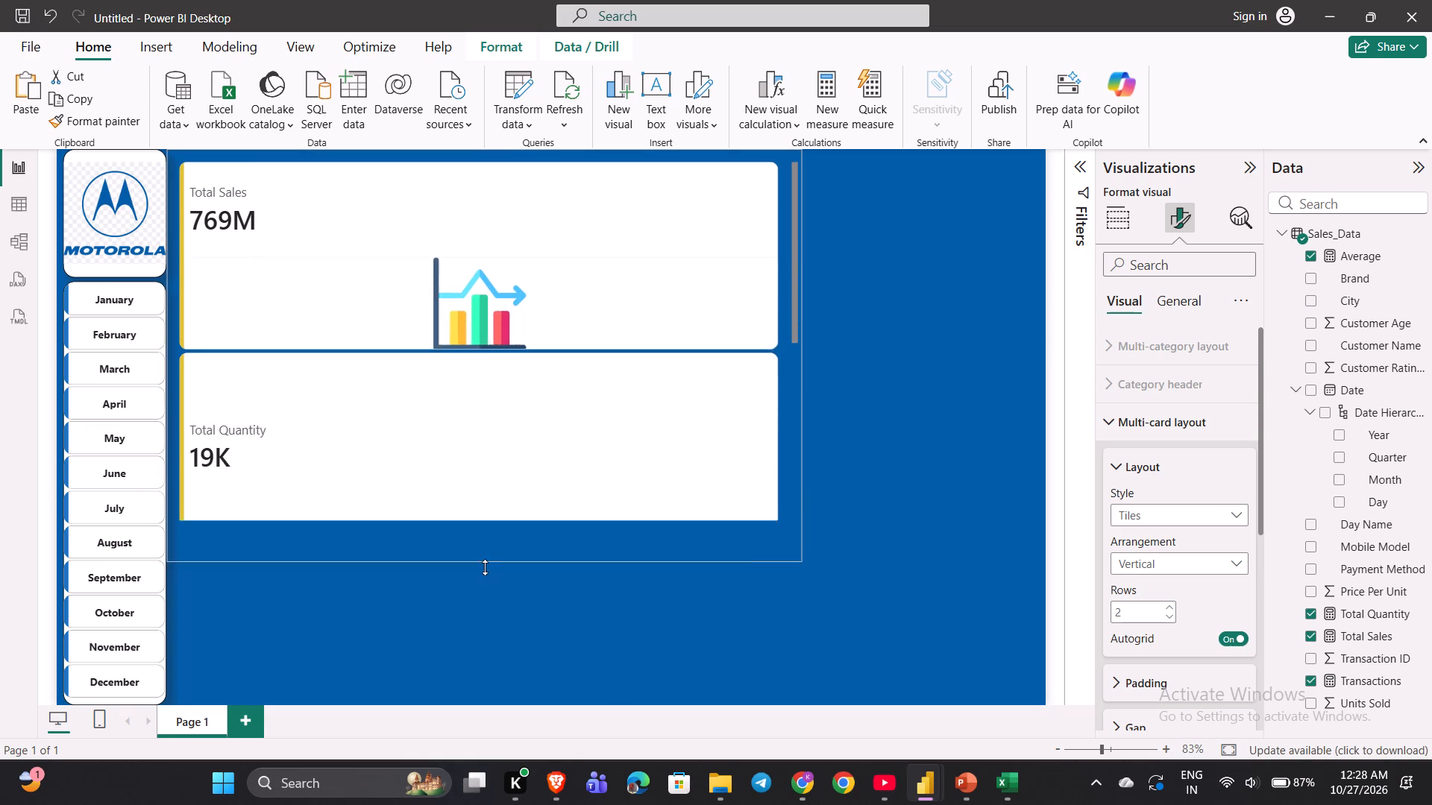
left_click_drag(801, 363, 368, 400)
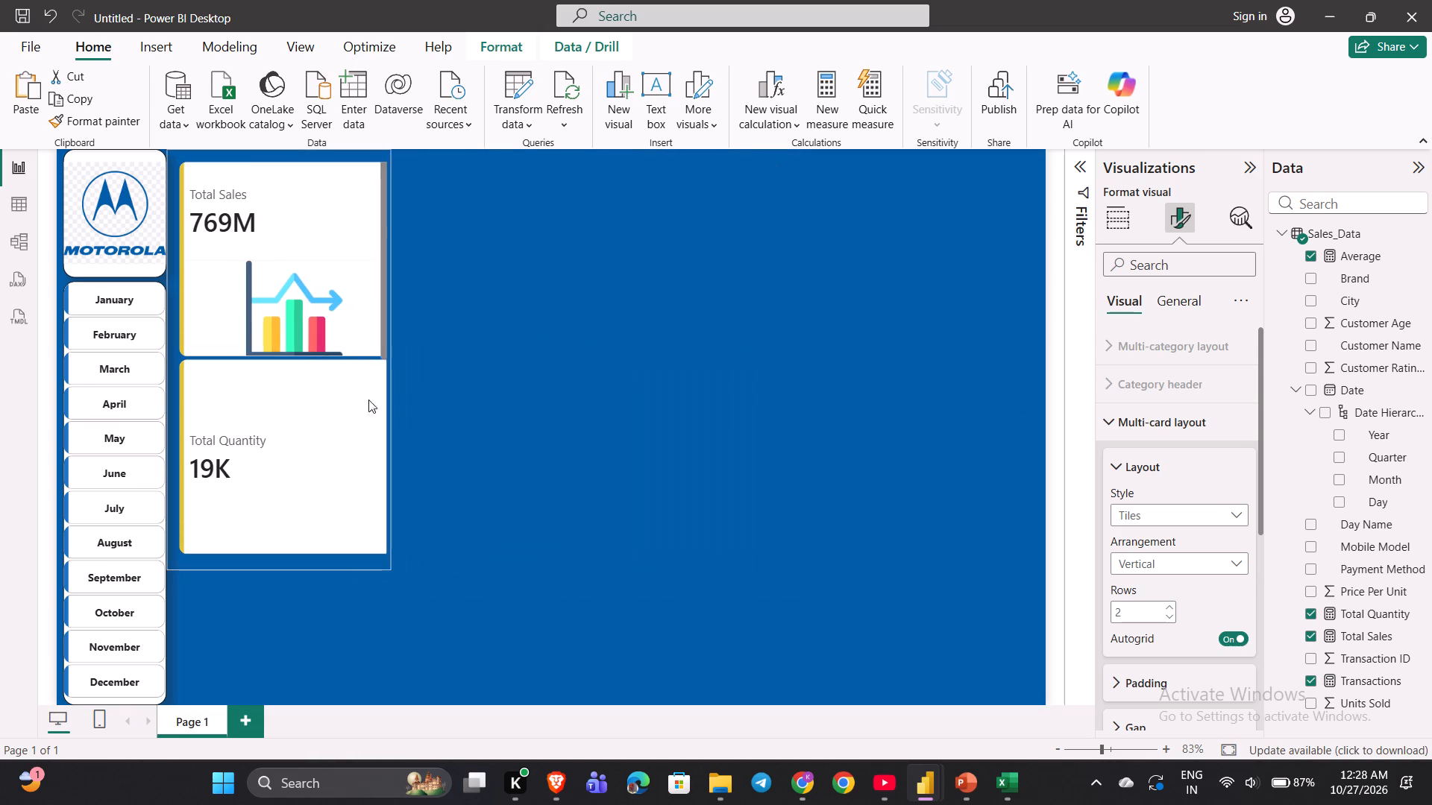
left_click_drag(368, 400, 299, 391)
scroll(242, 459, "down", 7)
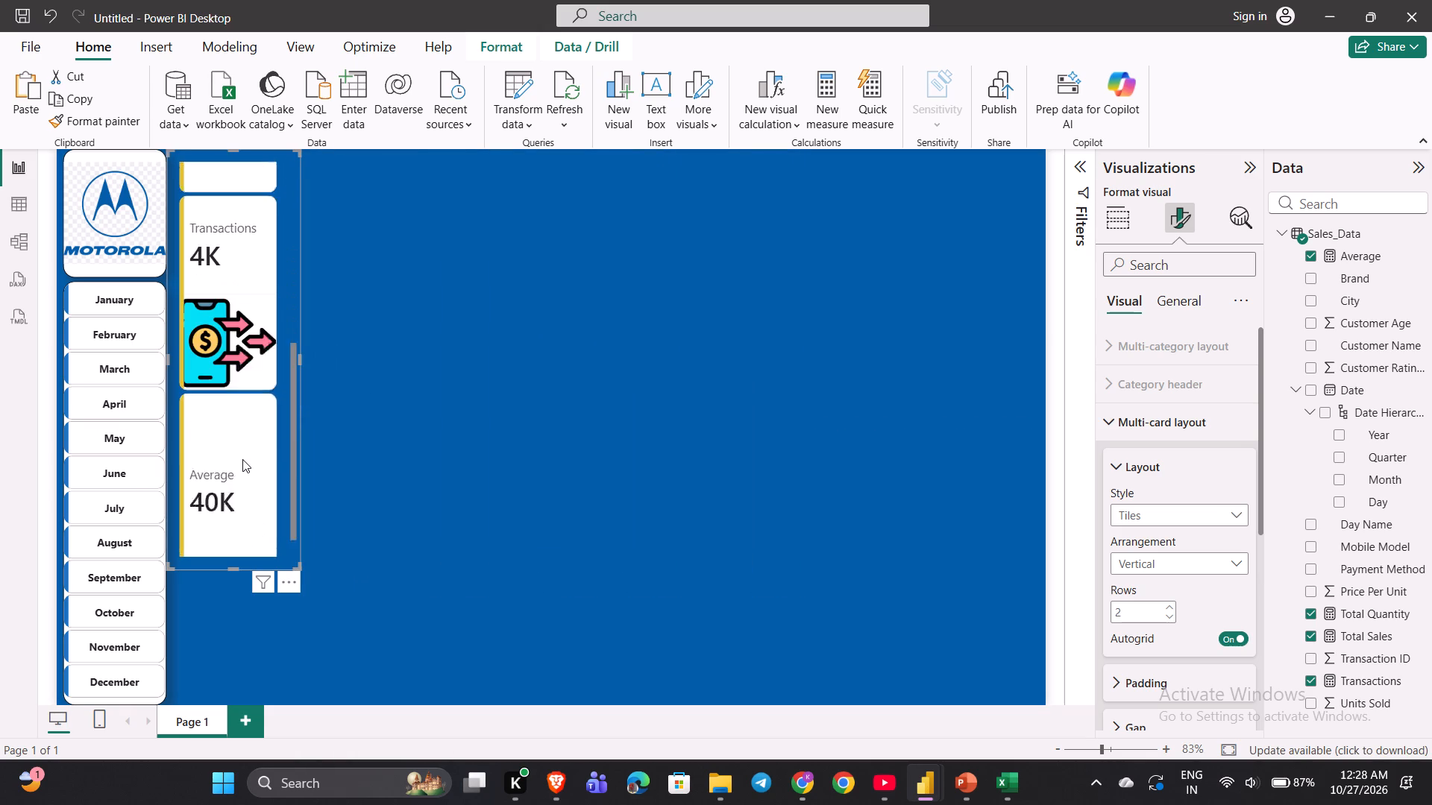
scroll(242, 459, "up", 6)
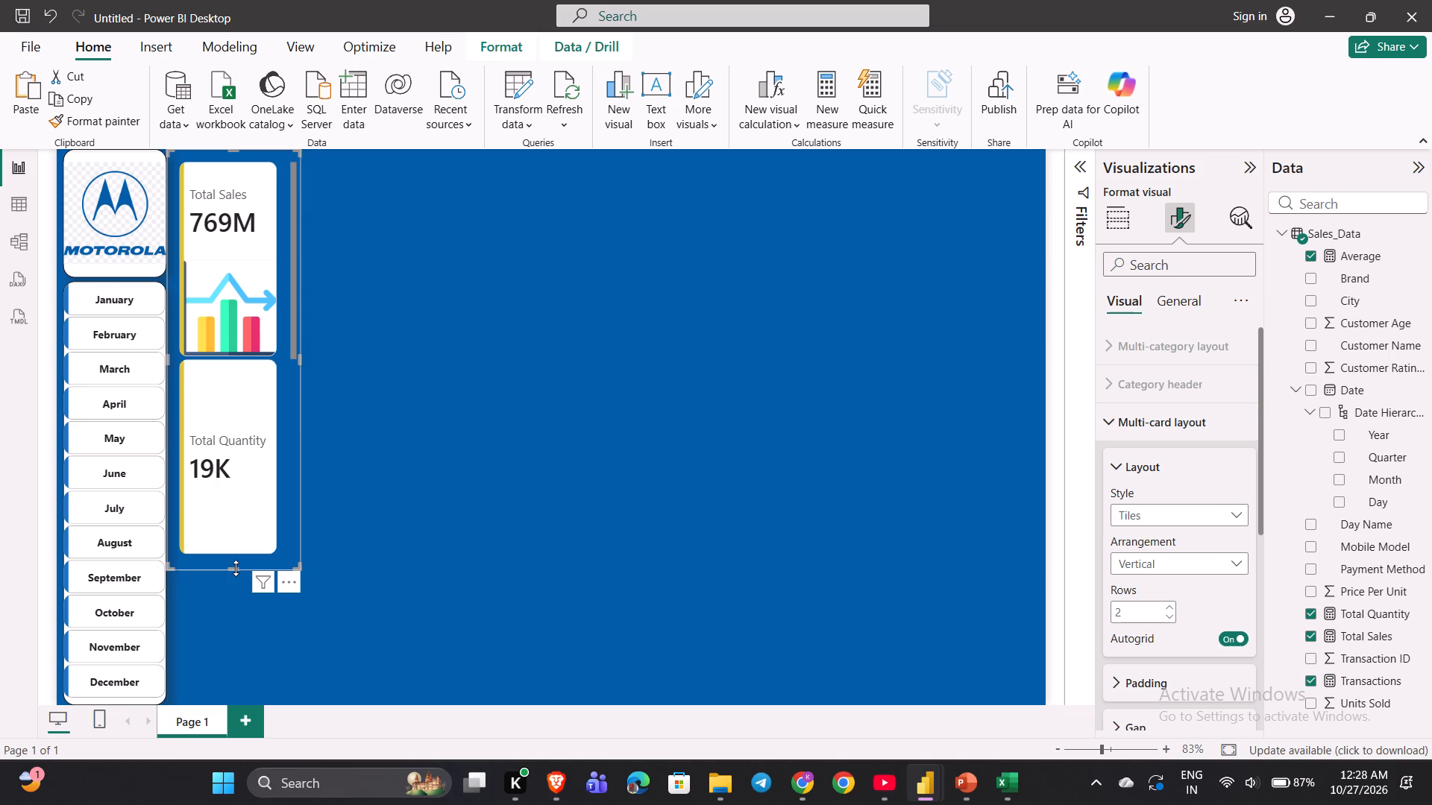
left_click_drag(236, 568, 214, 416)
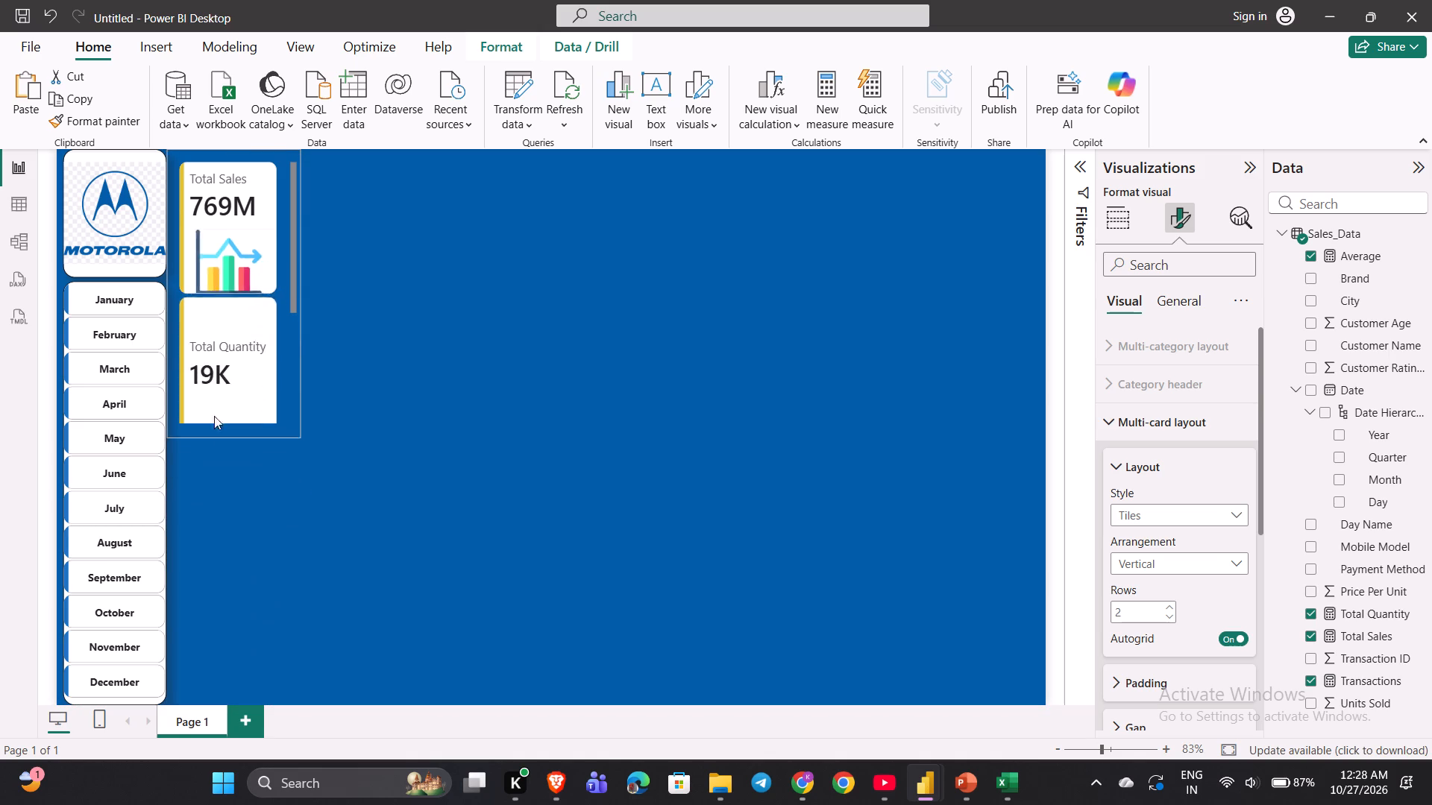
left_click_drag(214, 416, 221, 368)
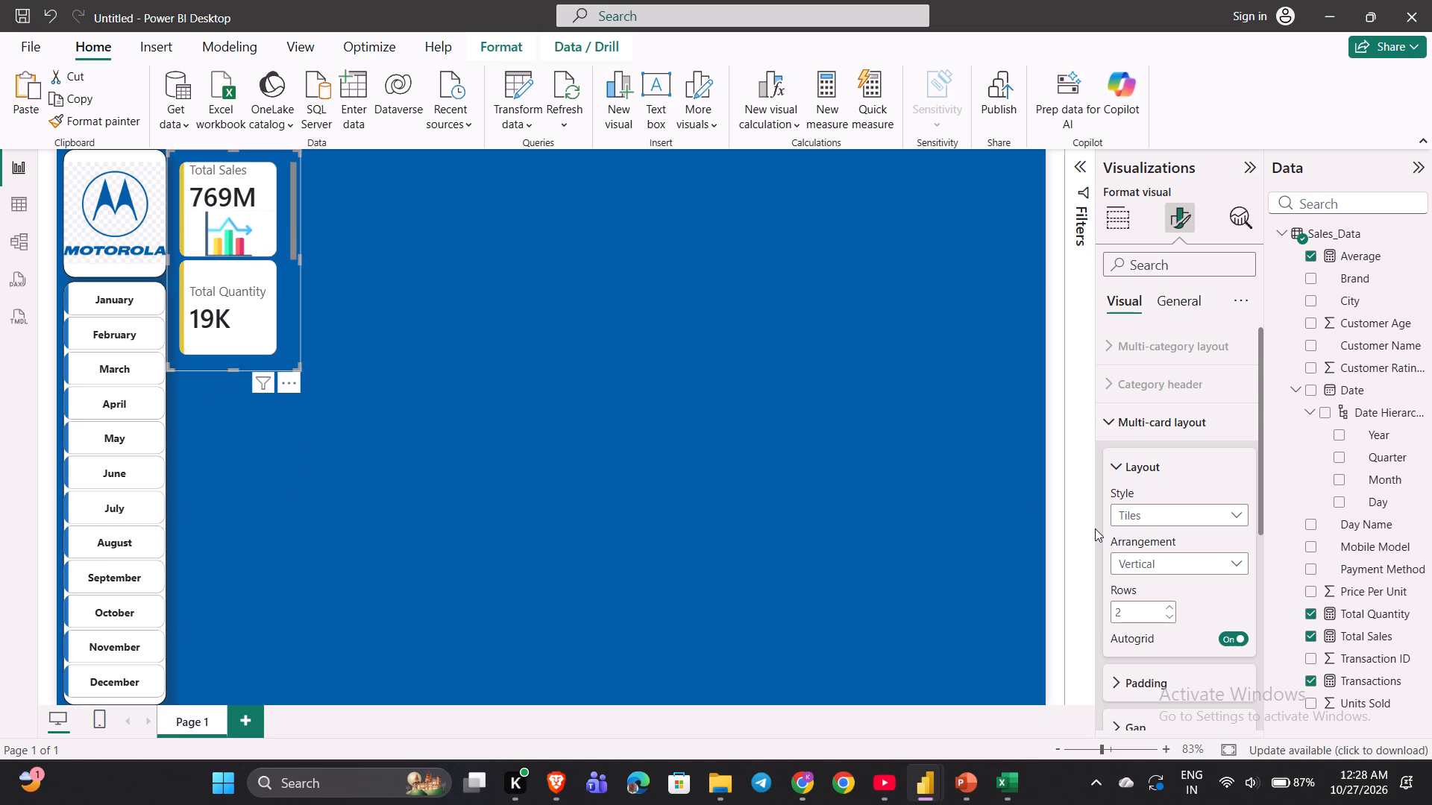
Set the number of rows in the KPI visual's multi-card layout to 4.
scroll(1138, 555, "down", 1)
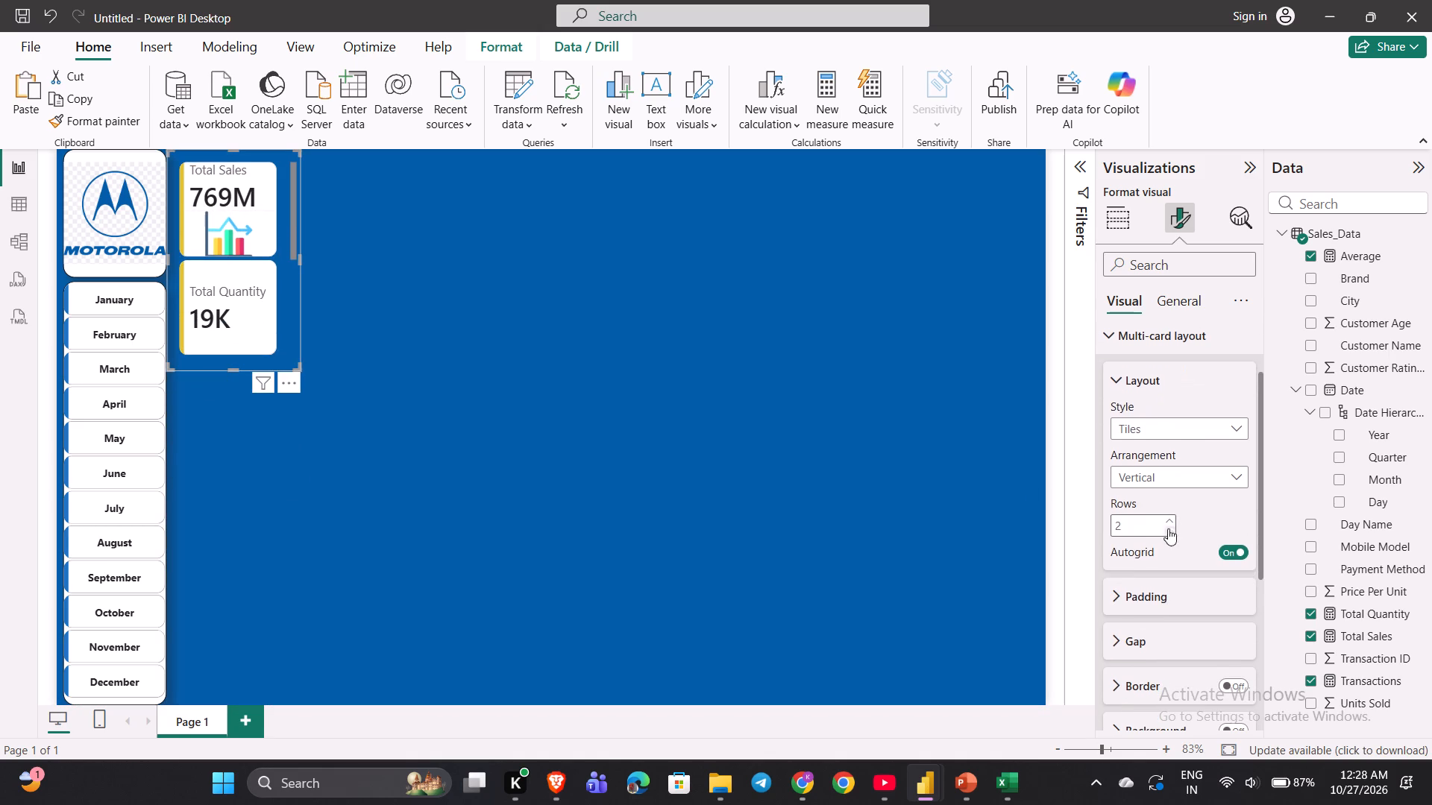
double_click(1172, 530)
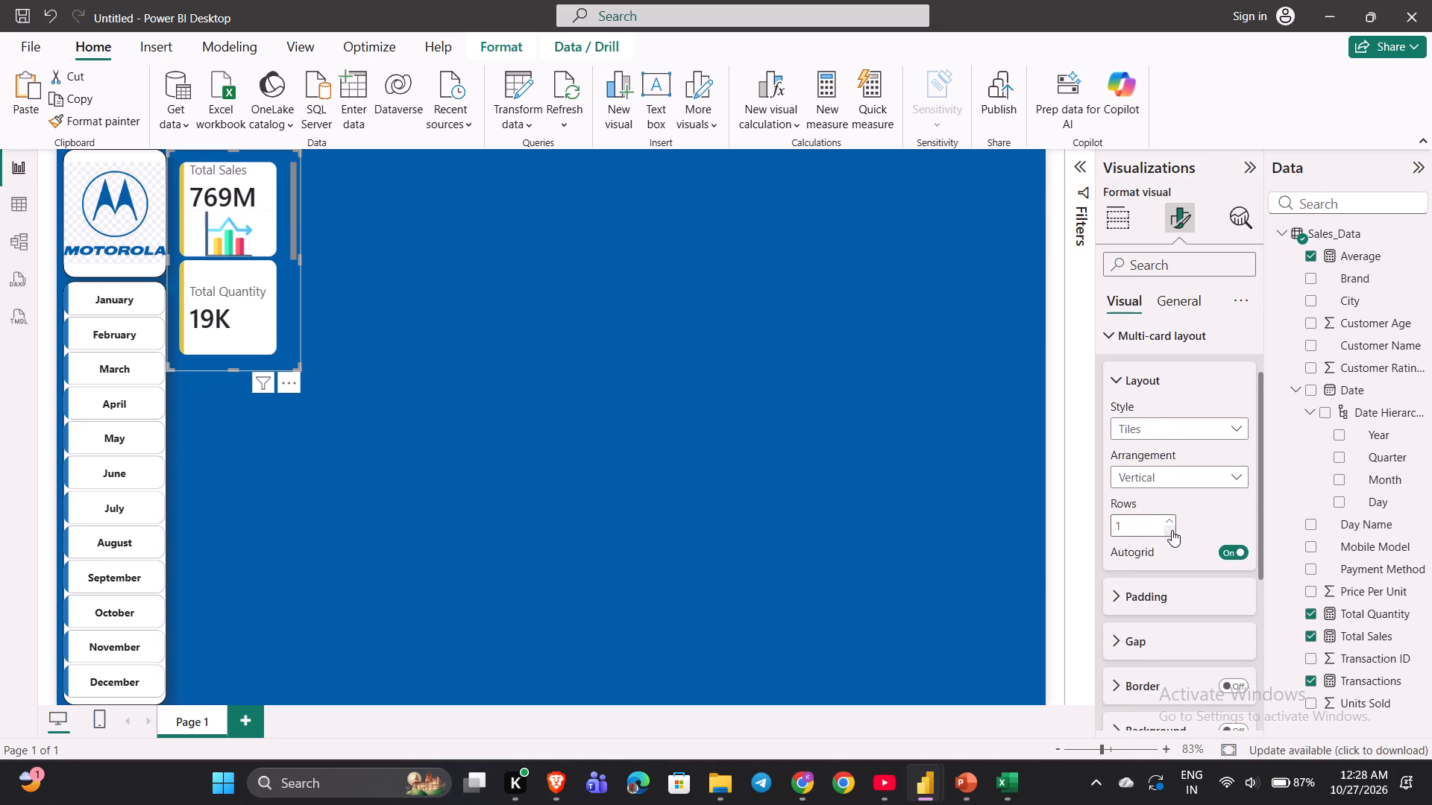
triple_click(1170, 523)
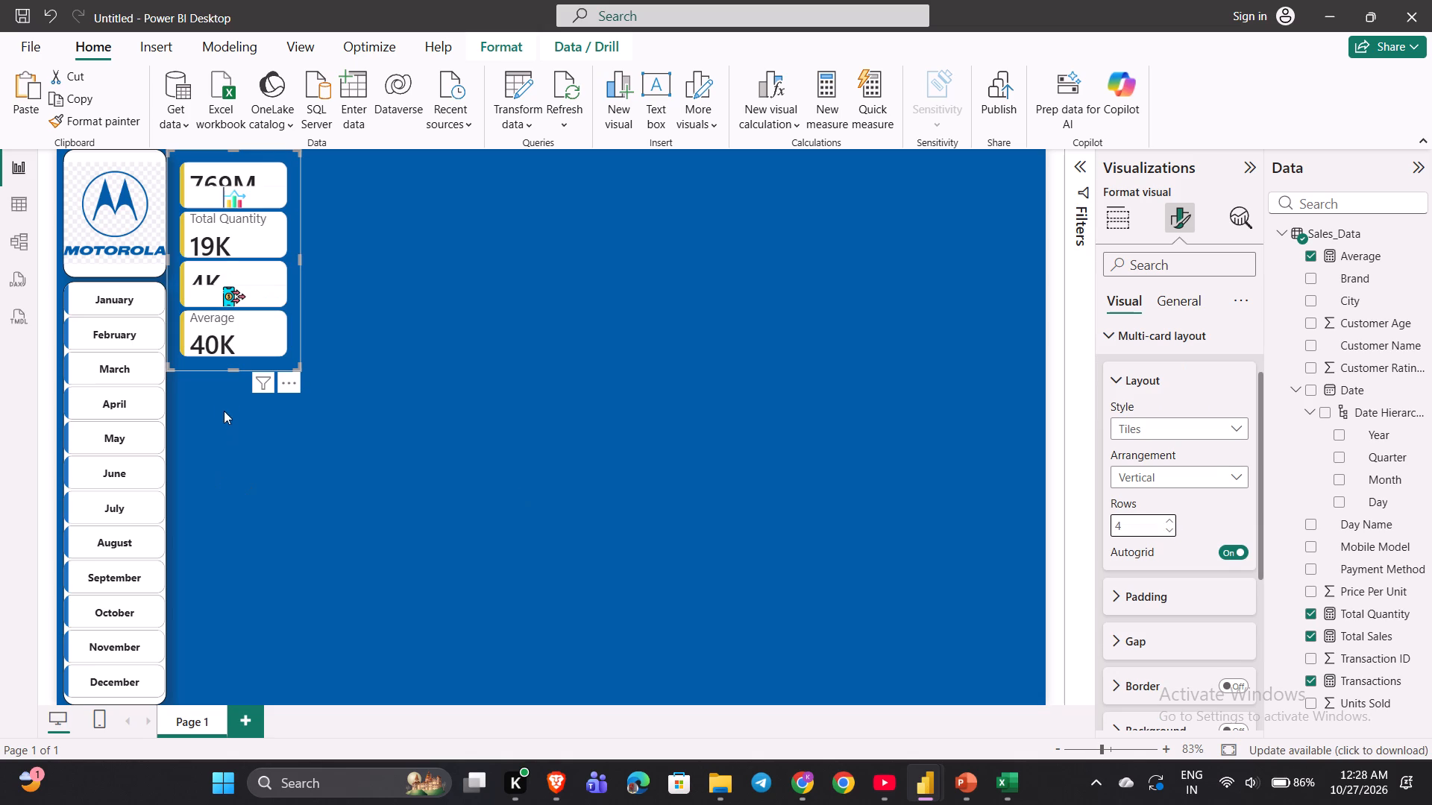
Extend the KPI card visual down to the level of the July slicer button and narrow it slightly.
left_click_drag(233, 367, 227, 432)
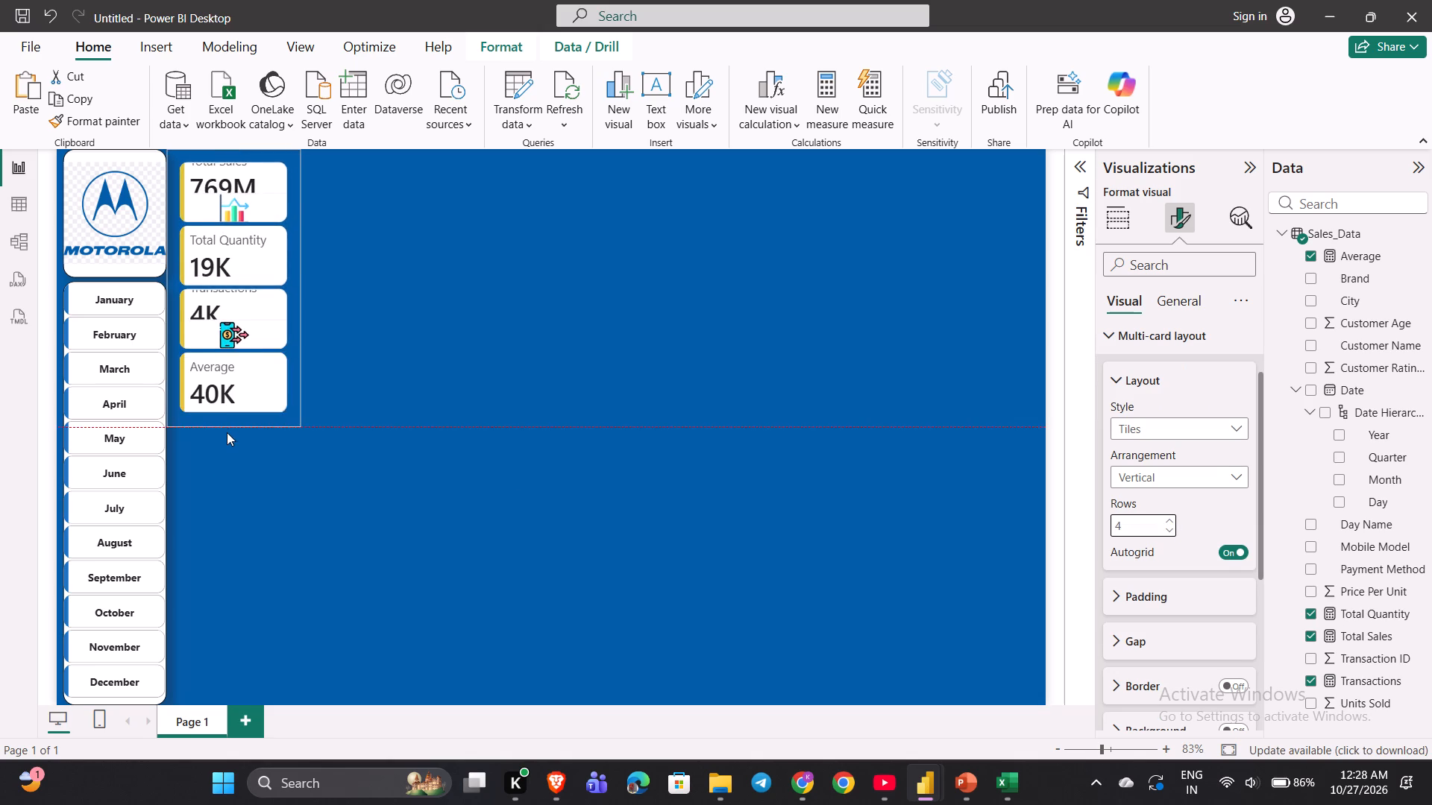
left_click_drag(227, 432, 224, 498)
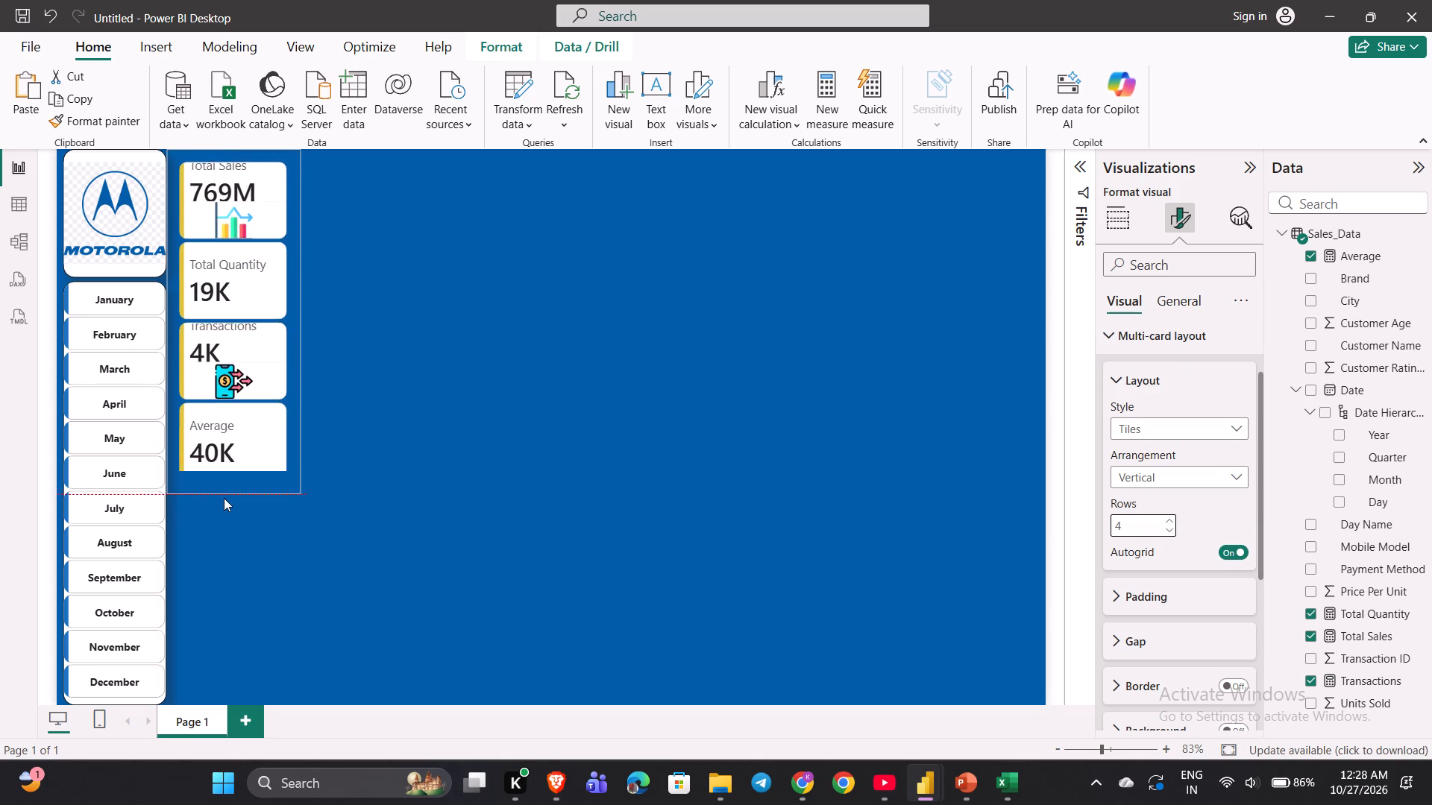
left_click_drag(224, 498, 233, 517)
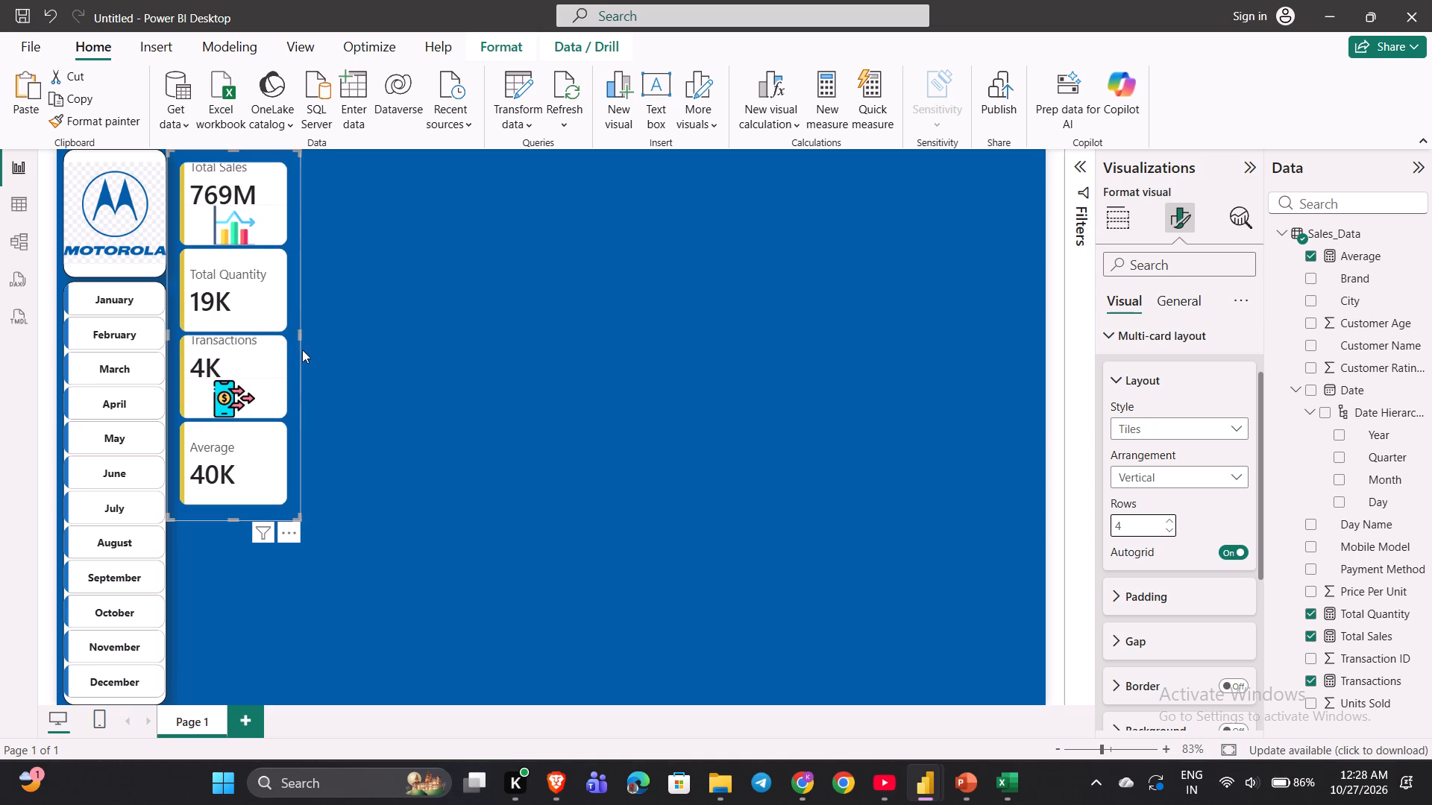
left_click(298, 336)
left_click_drag(300, 335, 279, 336)
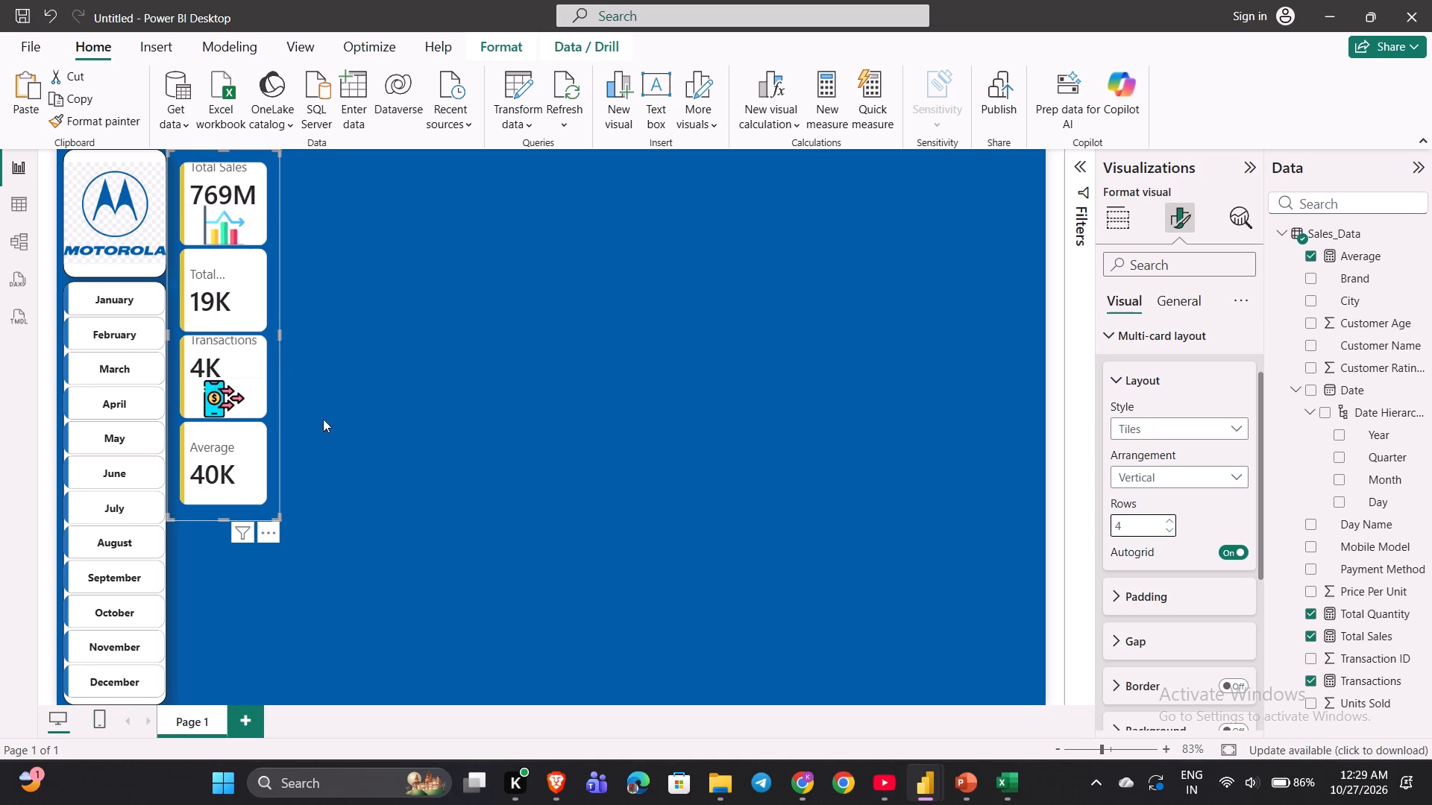
left_click(354, 405)
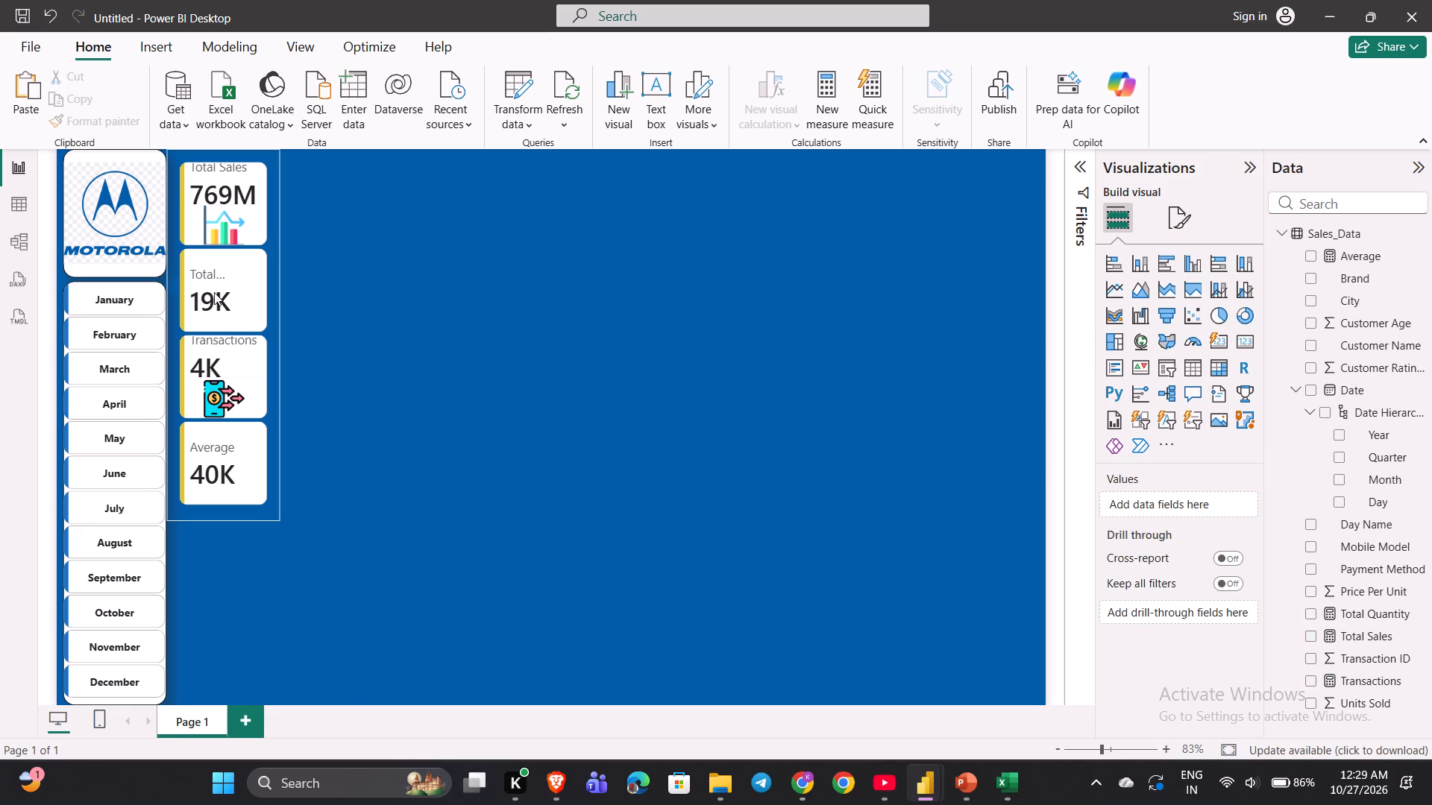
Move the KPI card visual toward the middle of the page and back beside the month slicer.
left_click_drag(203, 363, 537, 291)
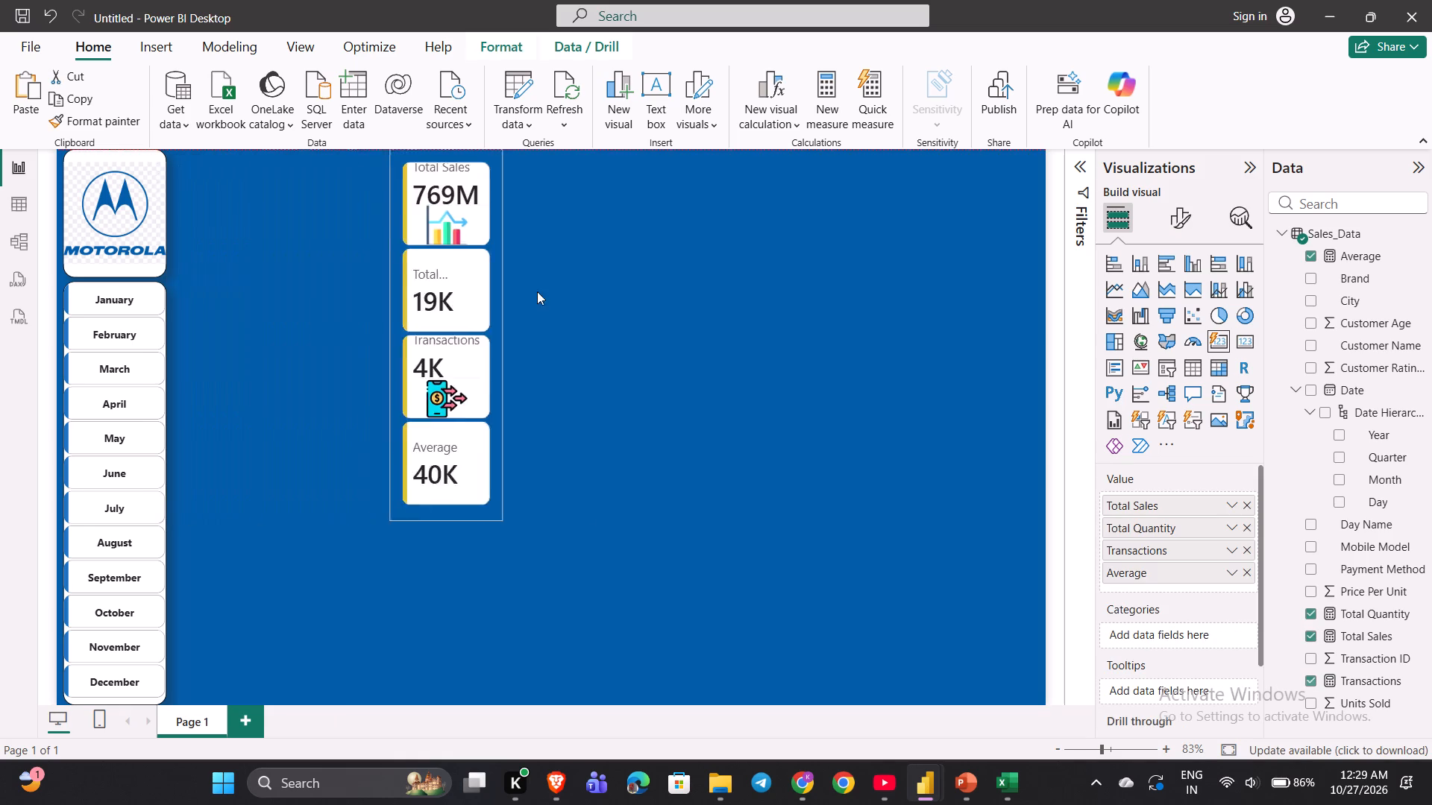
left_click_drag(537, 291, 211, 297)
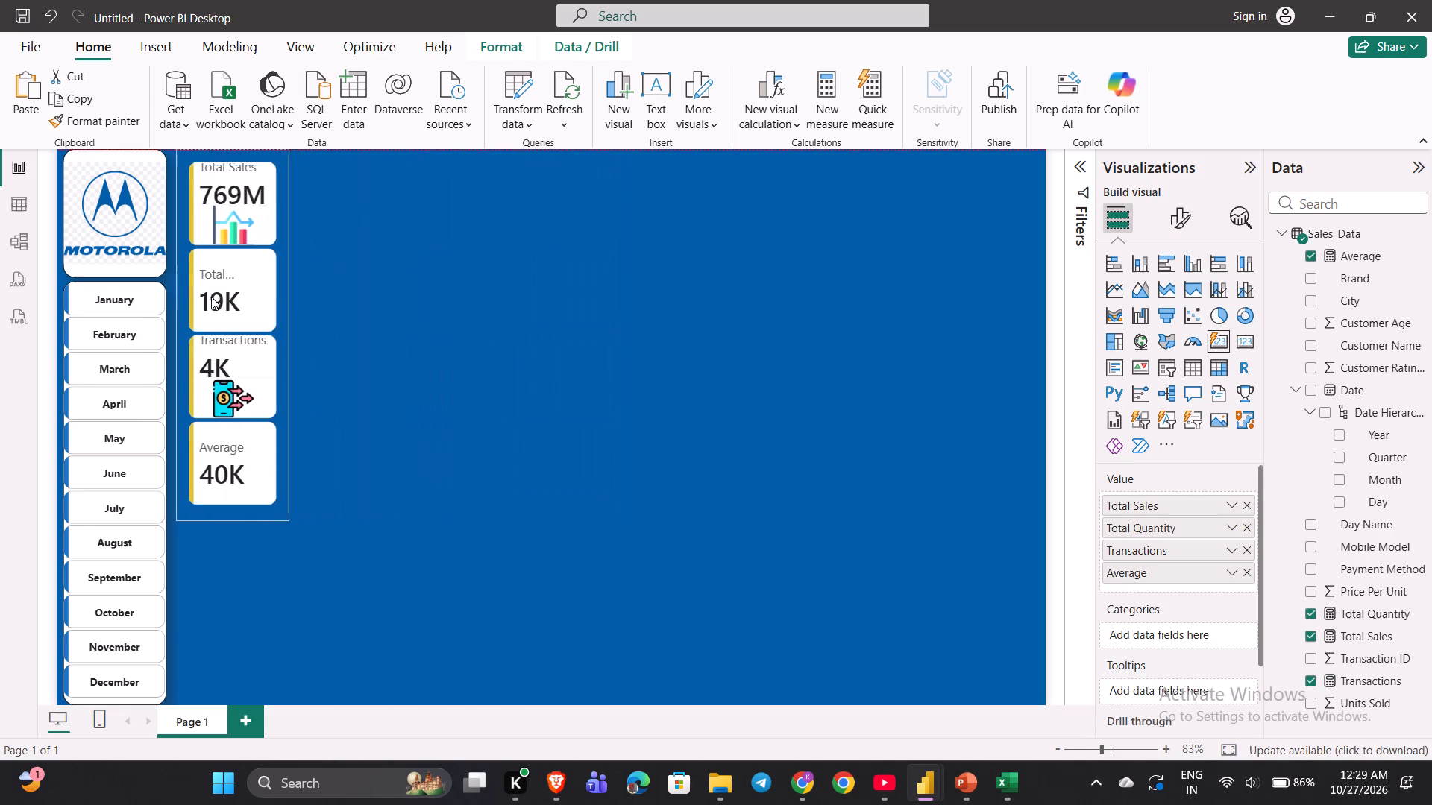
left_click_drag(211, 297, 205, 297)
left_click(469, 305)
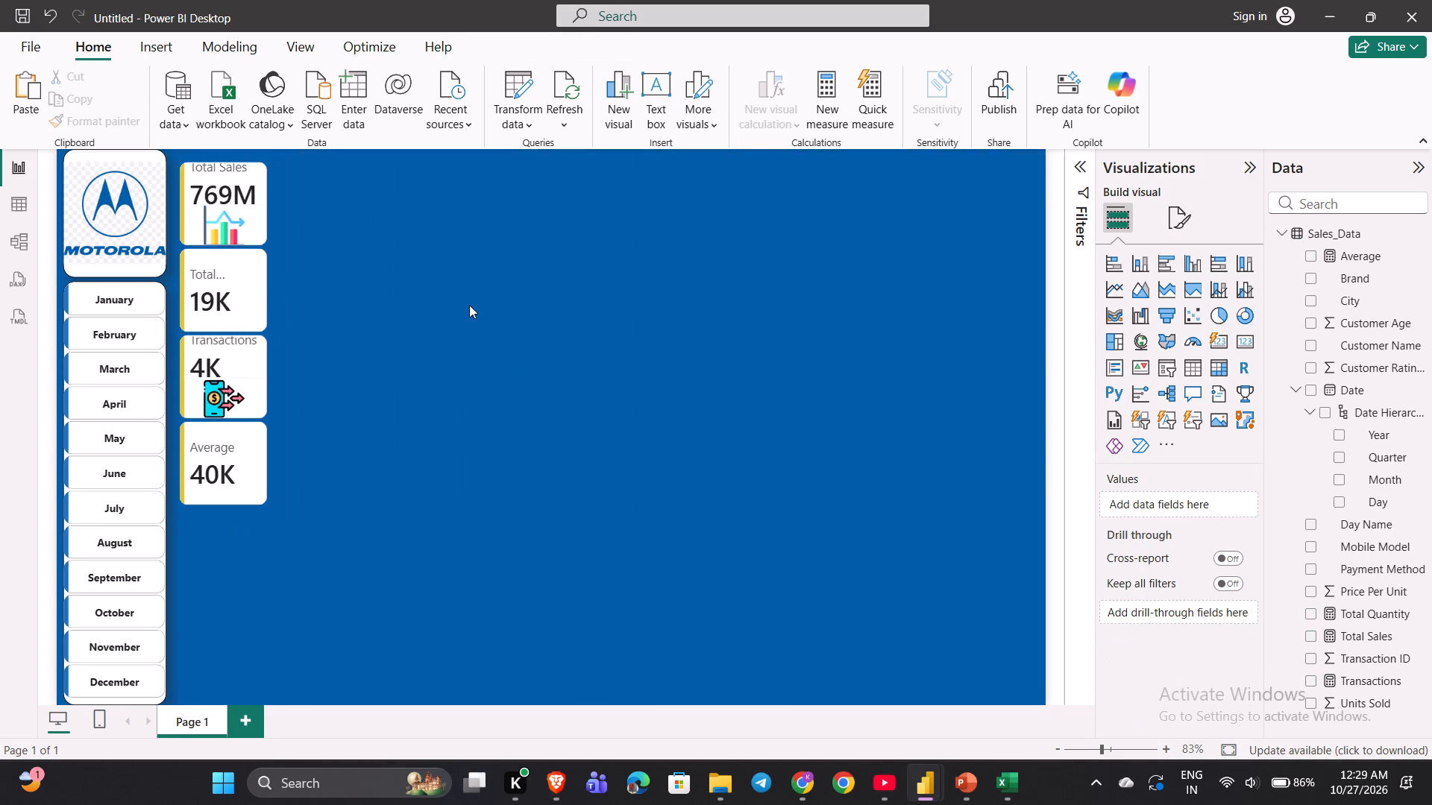
Switch to the YouTube tutorial and skip ahead to where the four KPI cards are laid out in one row, pausing there.
left_click(885, 783)
key("space")
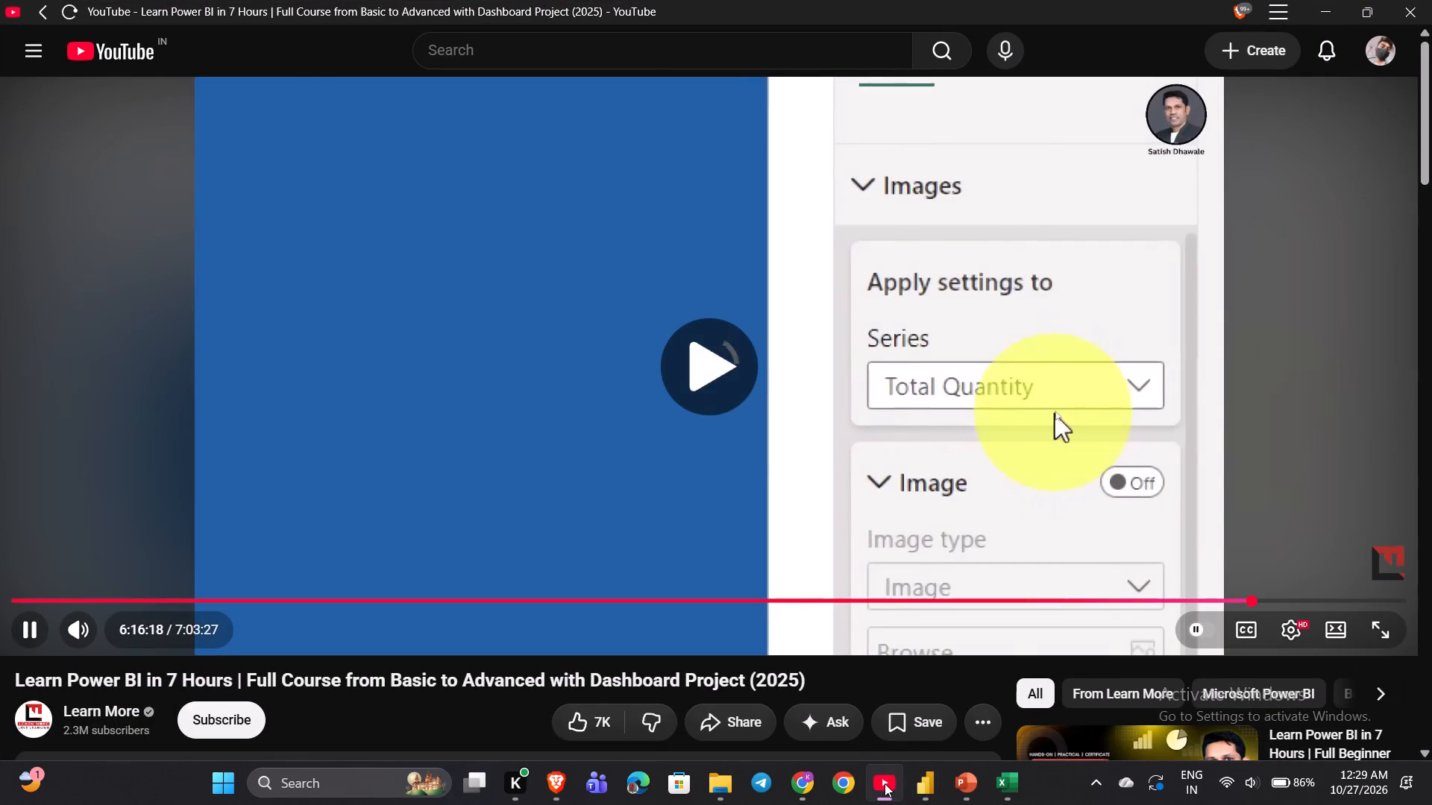
left_click(885, 783)
left_click(885, 783)
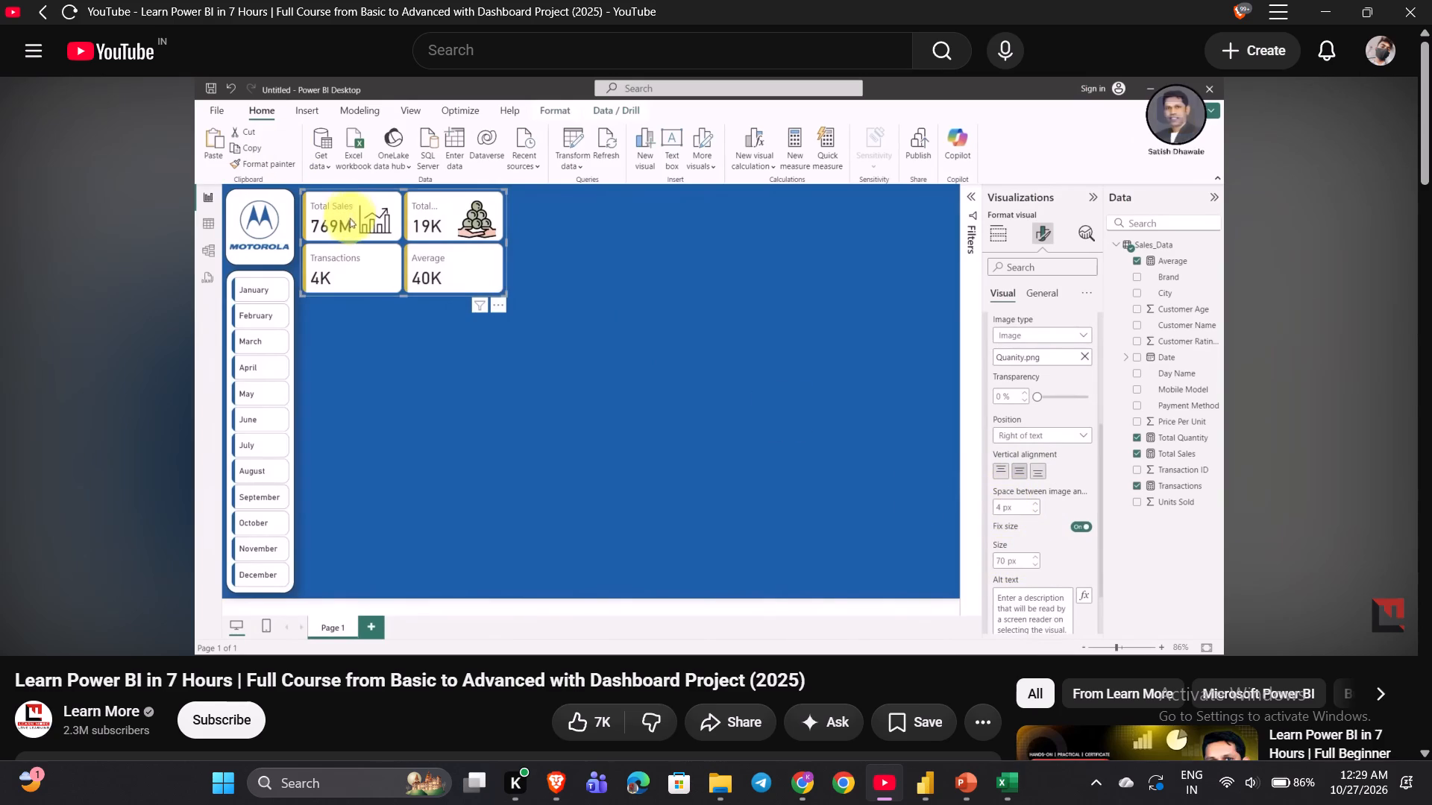
key("Right")
key("Right")
key("Right")
key("Right")
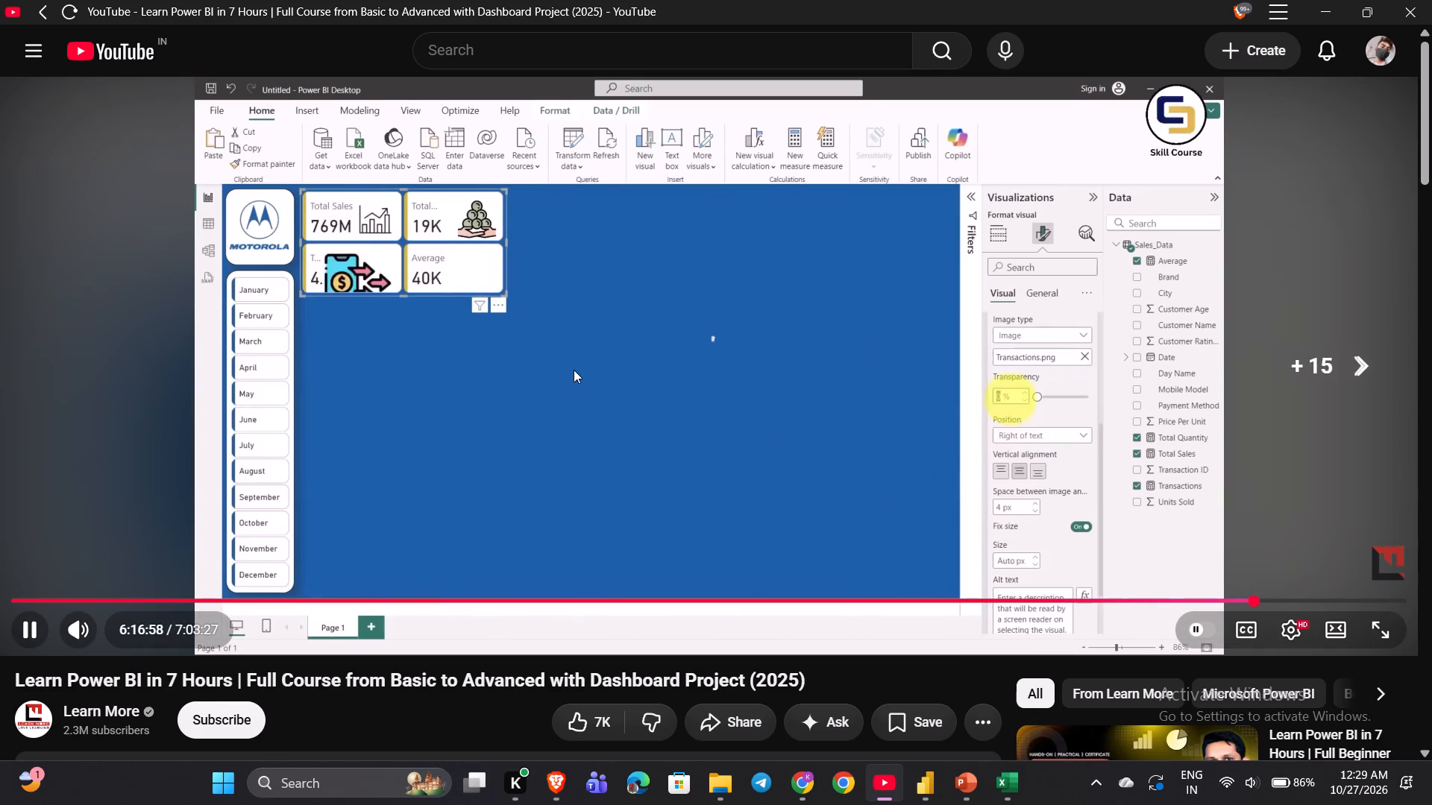
key("Right")
key("Right")
key("Right")
key("Right")
key("Right")
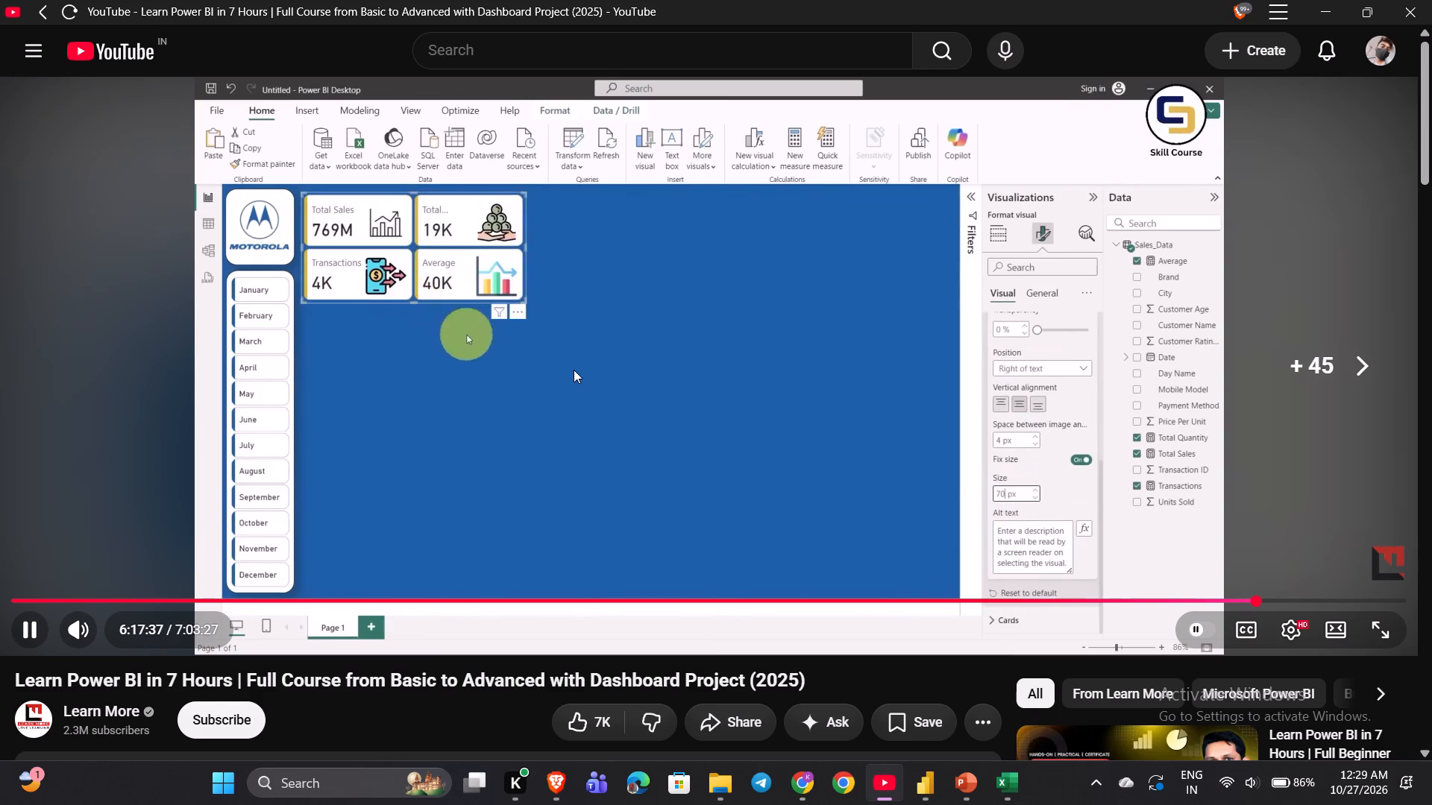
key("Right")
key("Right")
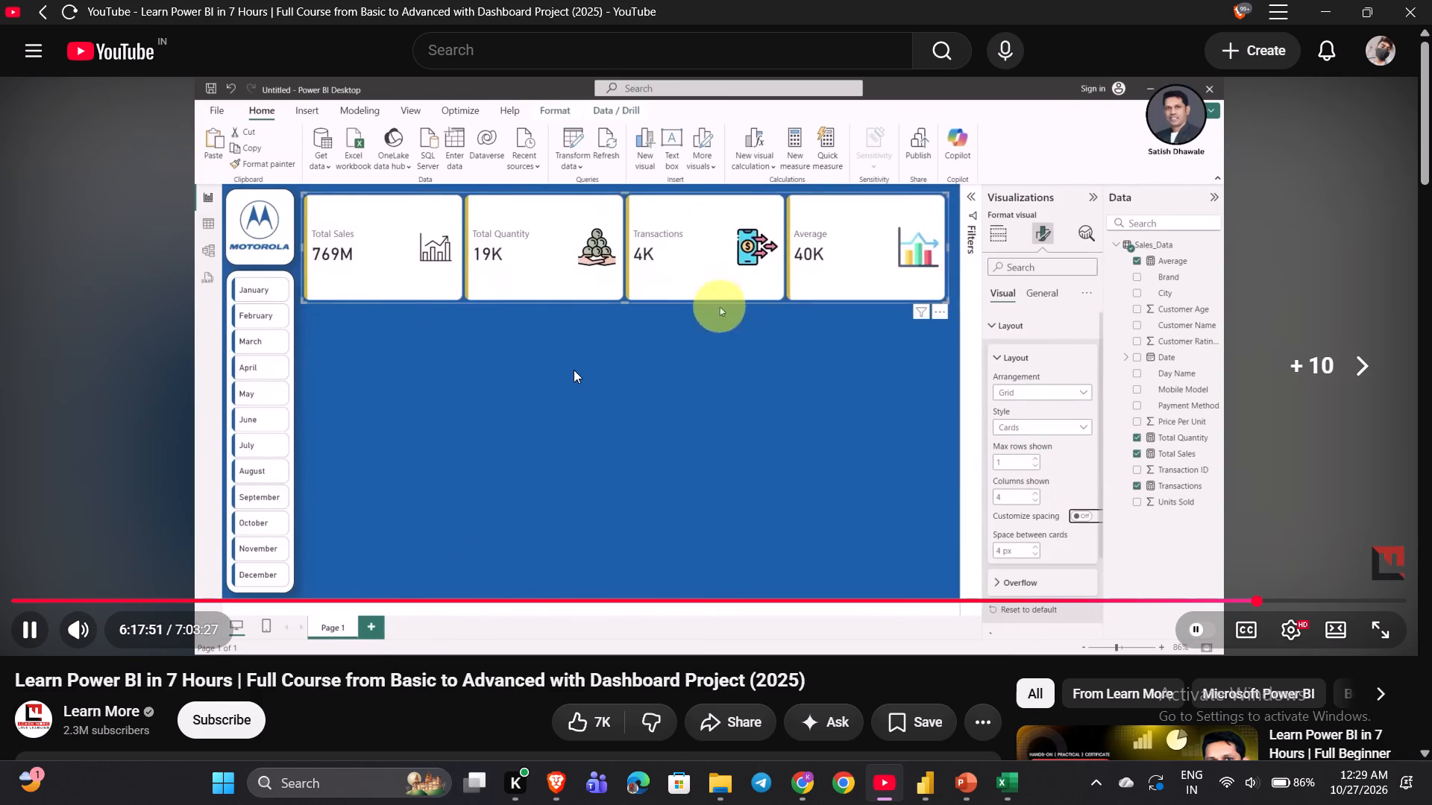
key("Left")
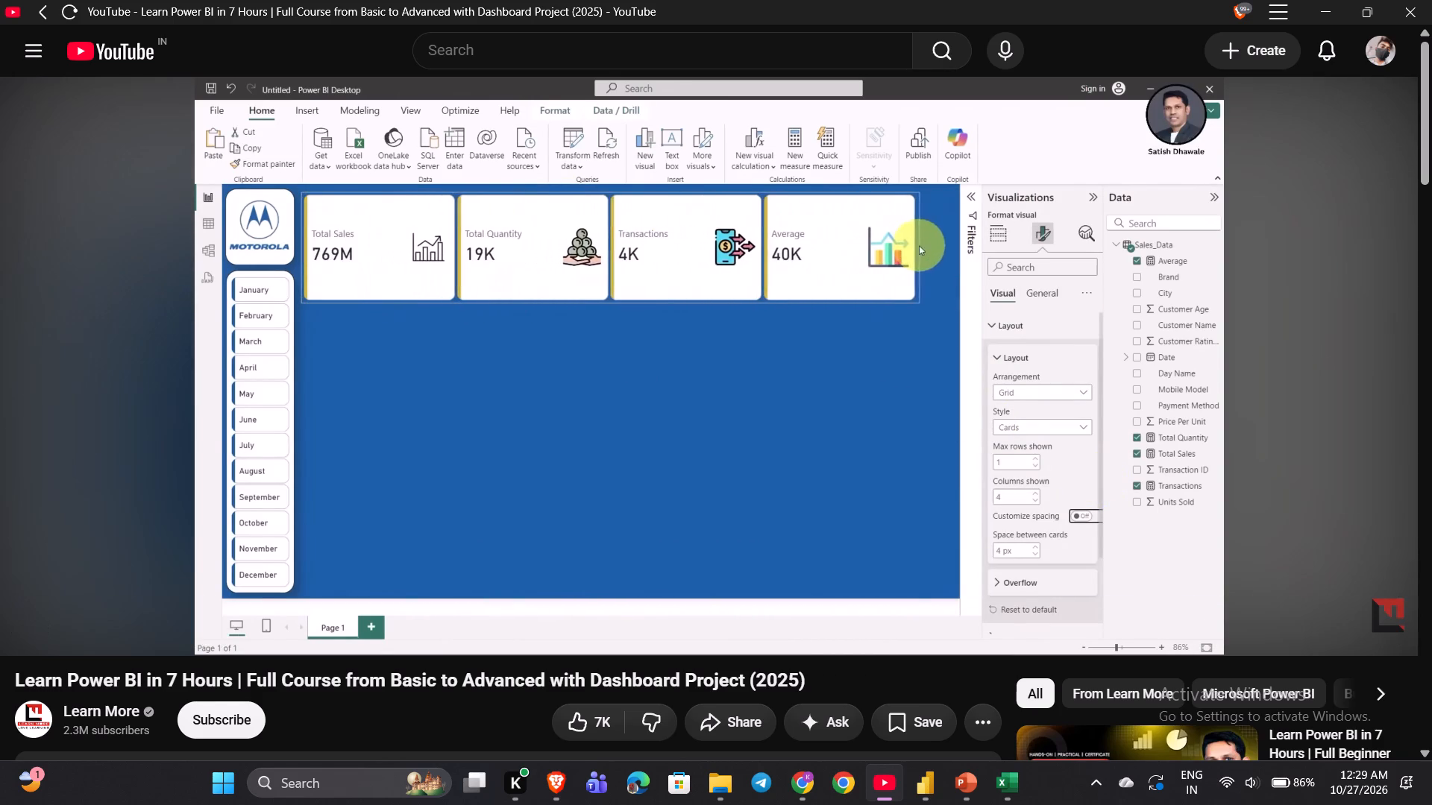
key("space")
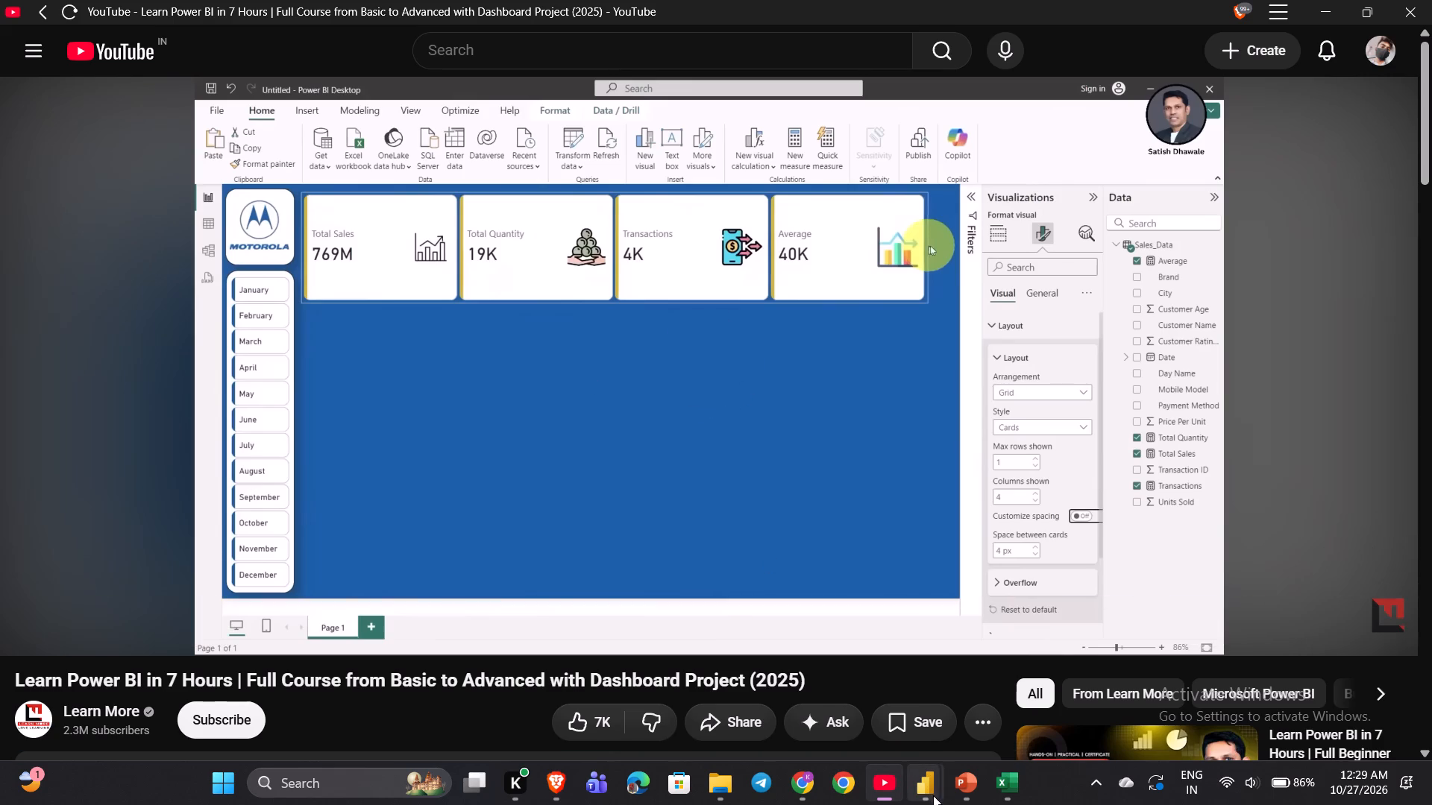
Back in Power BI, set the KPI visual's multi-card layout arrangement to Grid with 1 column.
left_click(885, 687)
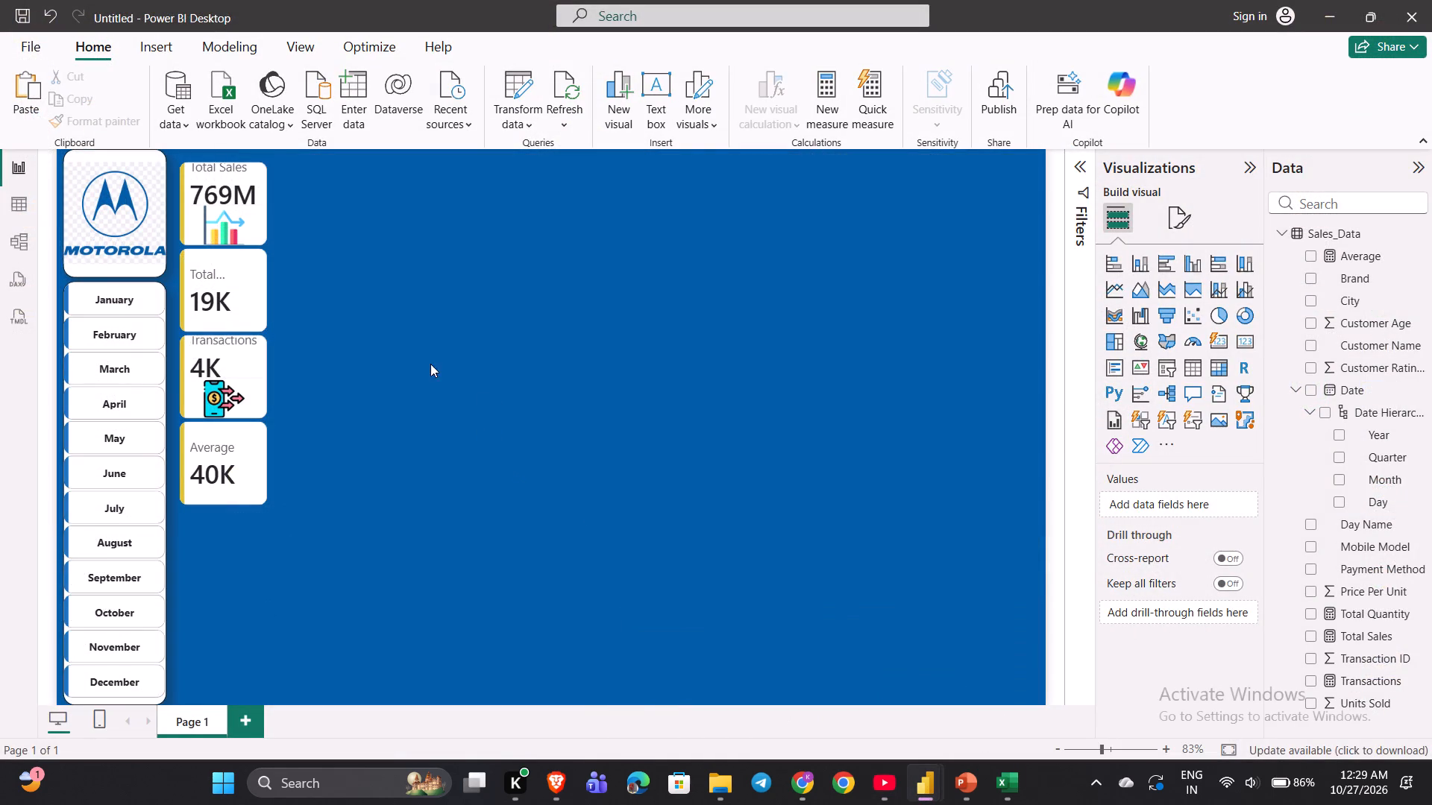
left_click(227, 337)
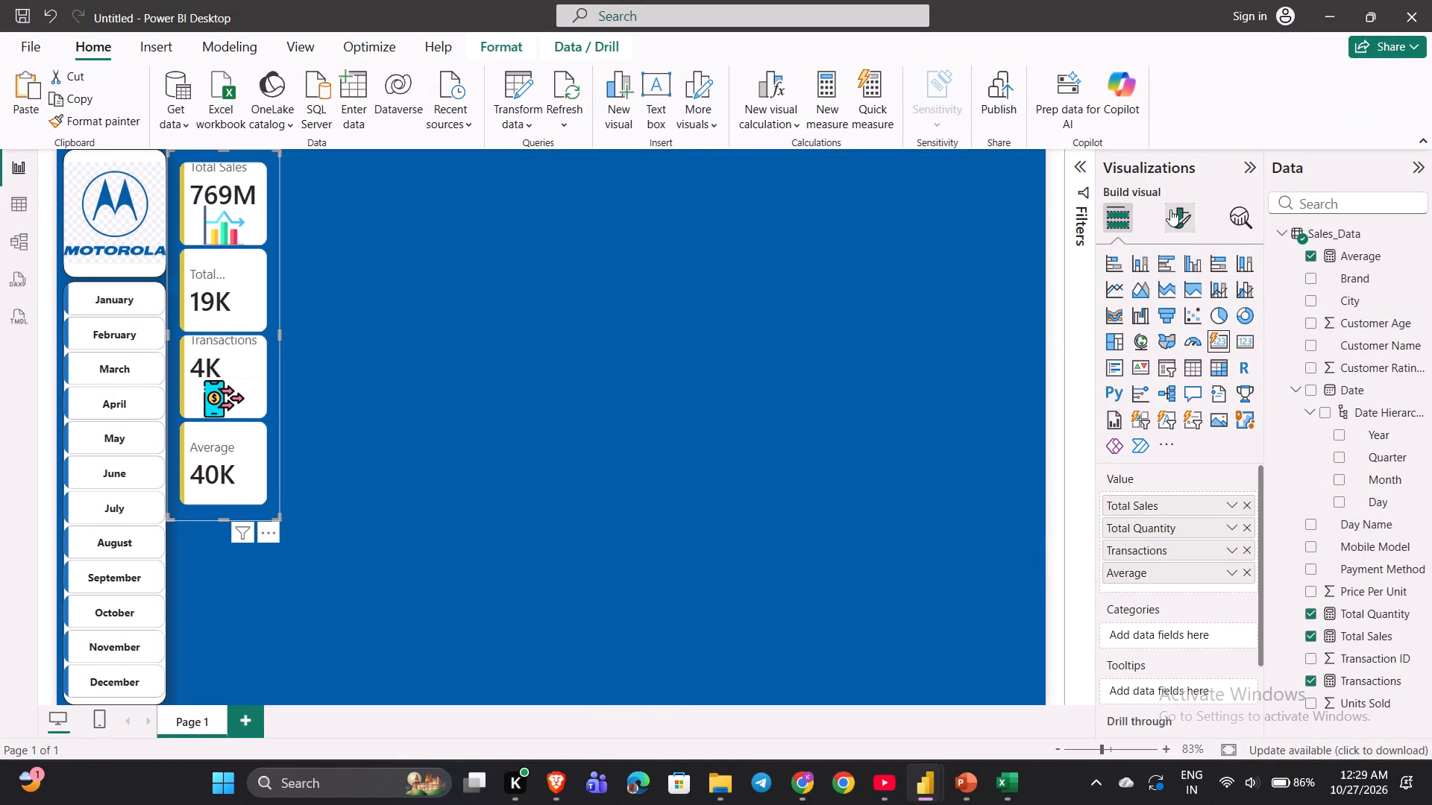
left_click(1169, 209)
left_click(1140, 423)
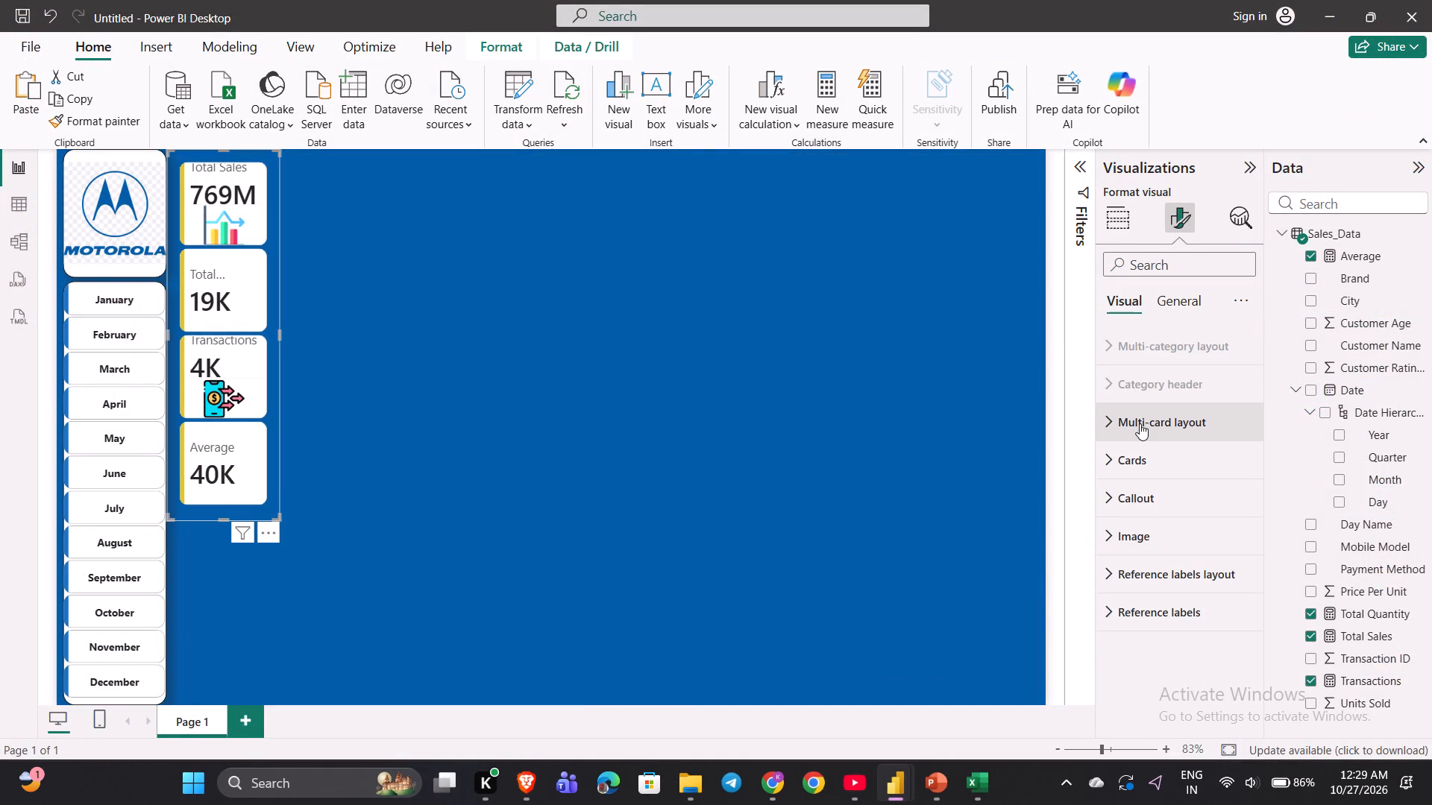
scroll(1140, 423, "down", 2)
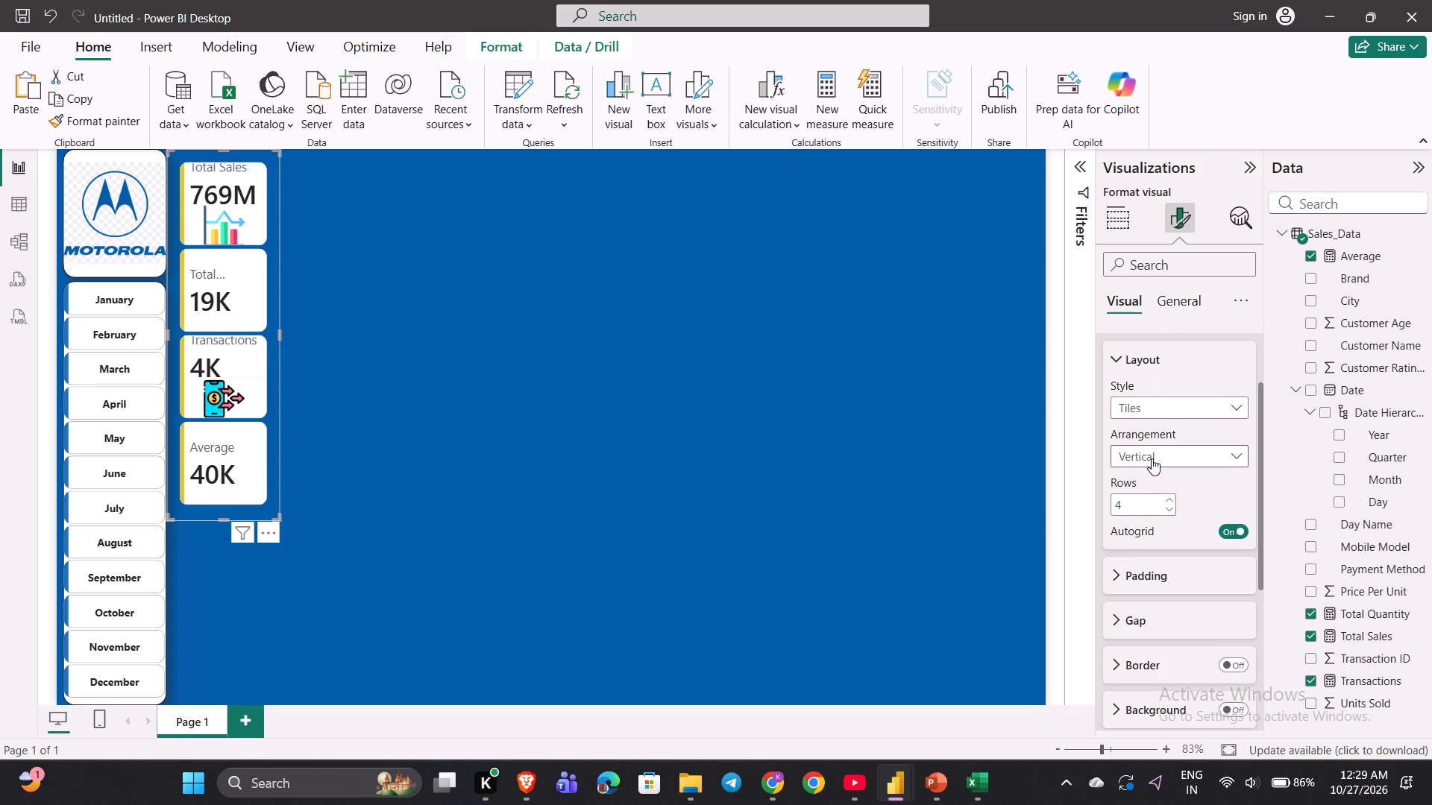
left_click(1167, 455)
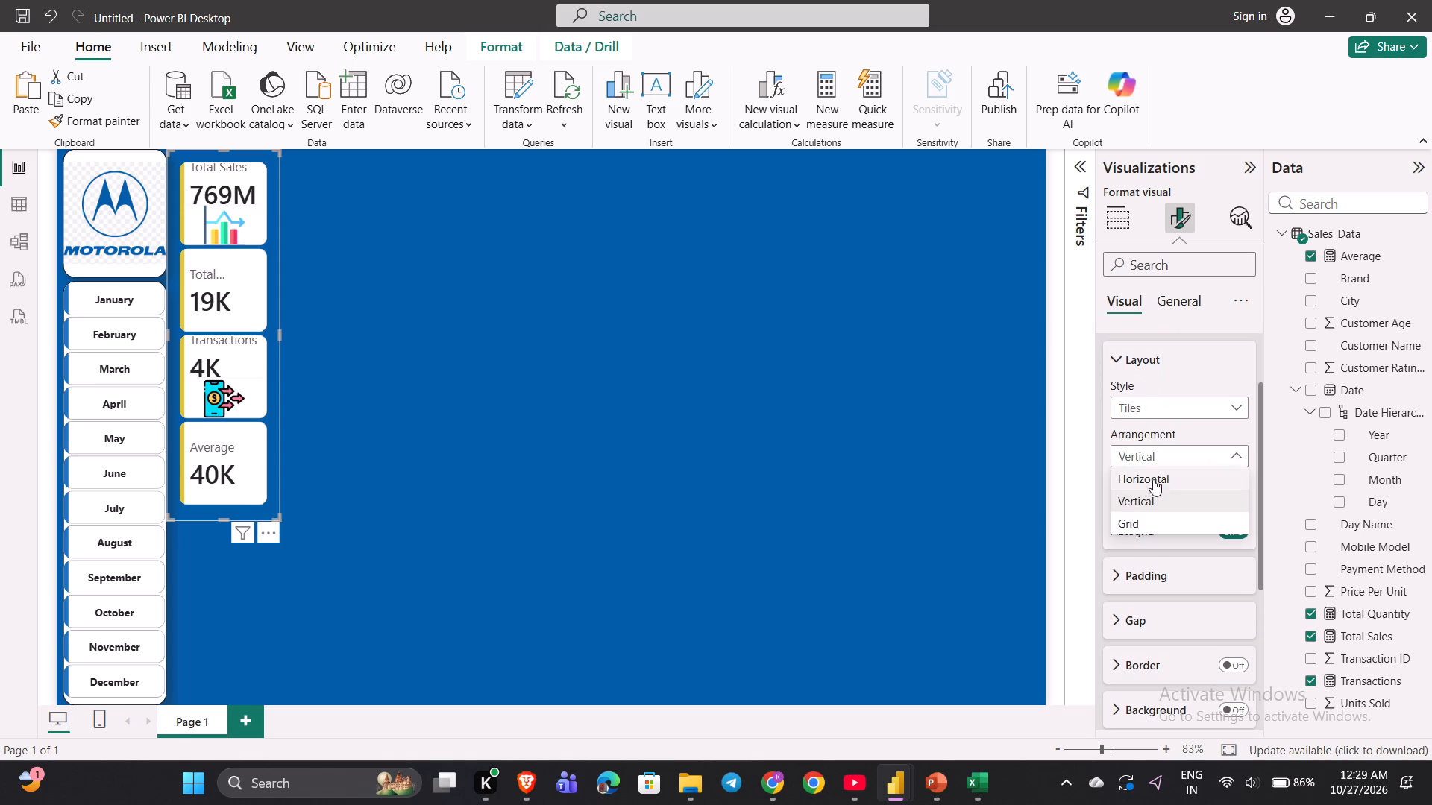
left_click(1134, 527)
left_click(1128, 503)
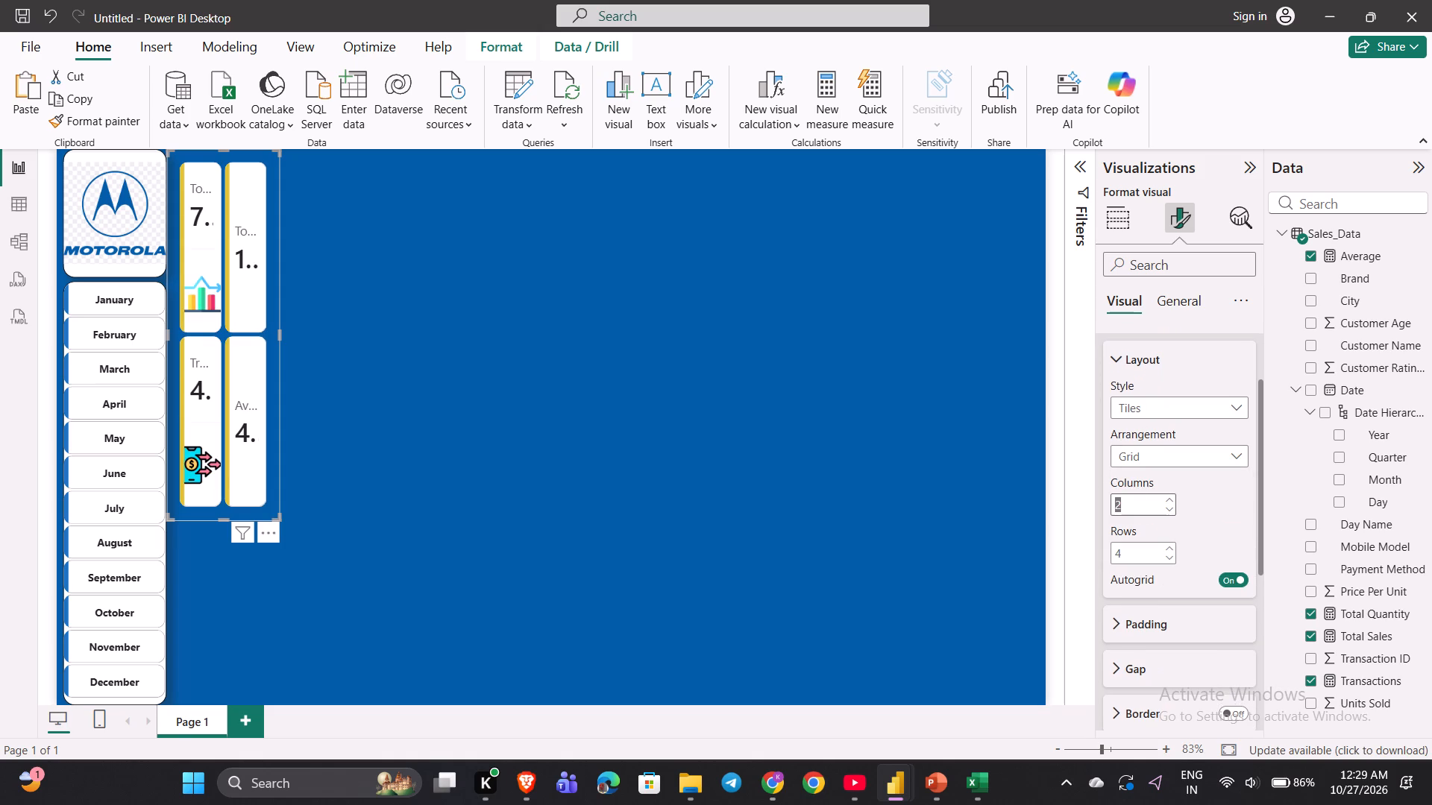
key("BackSpace")
key("1")
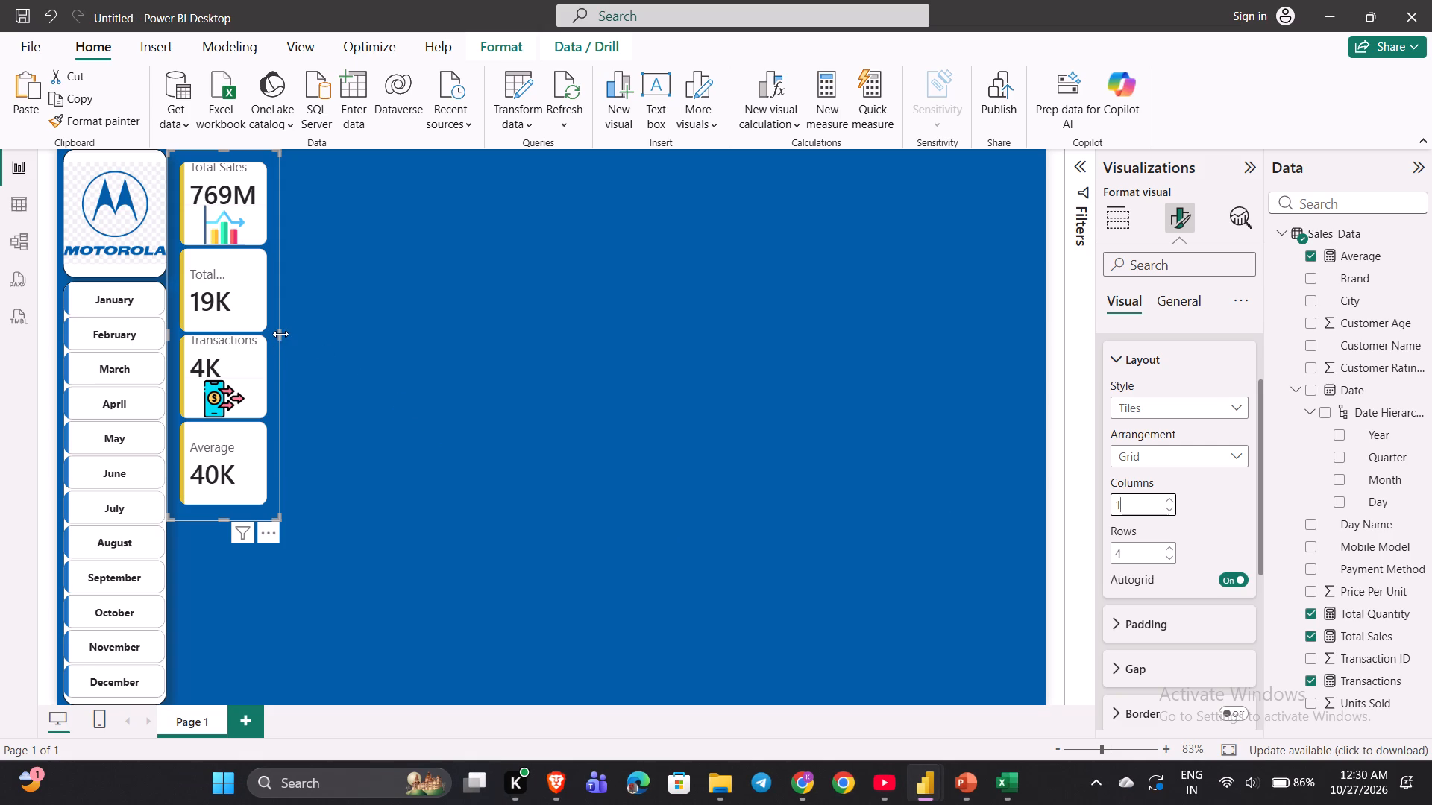
Check the paused tutorial layout and widen the KPI card visual to about five times its width.
left_click(884, 781)
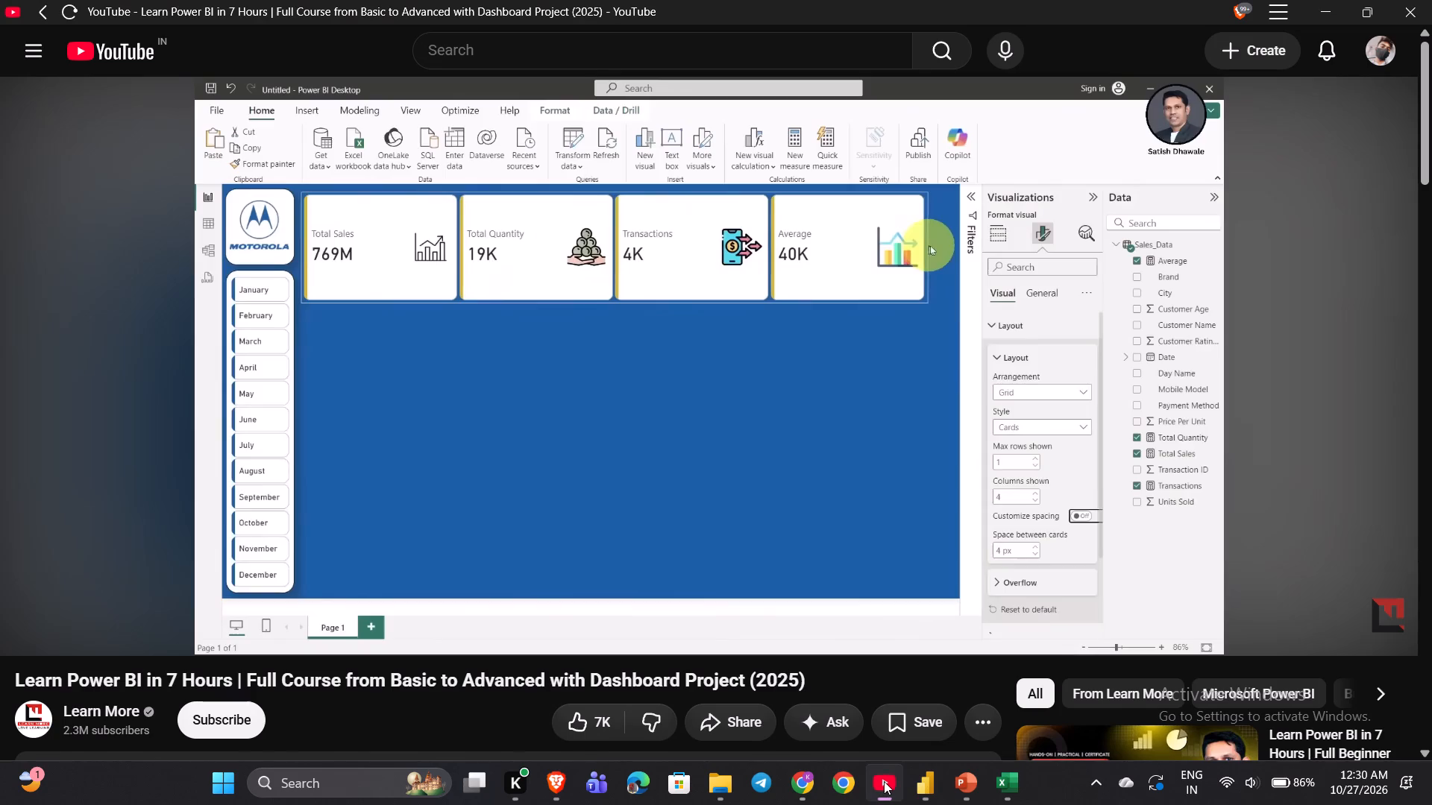
left_click(884, 781)
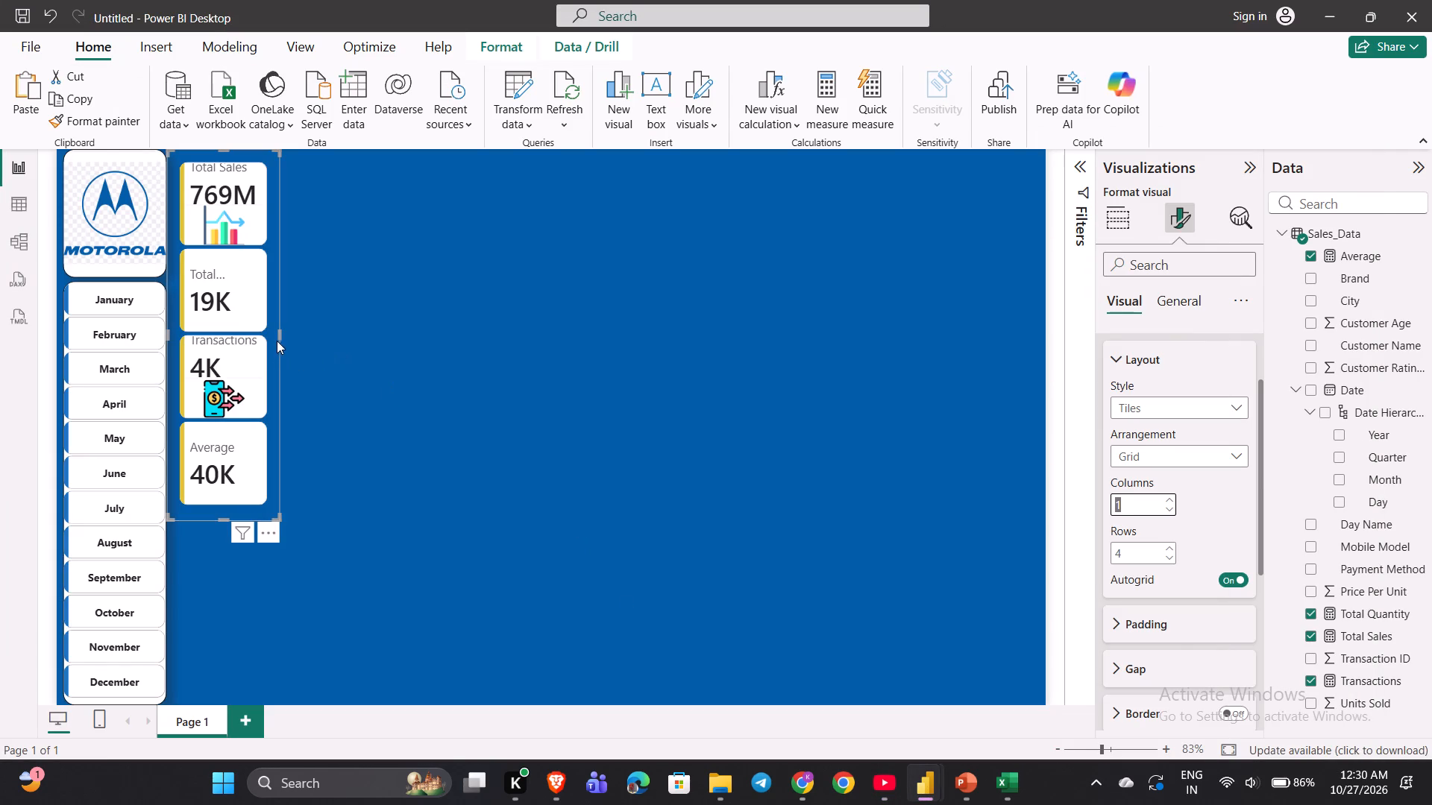
left_click_drag(280, 334, 761, 210)
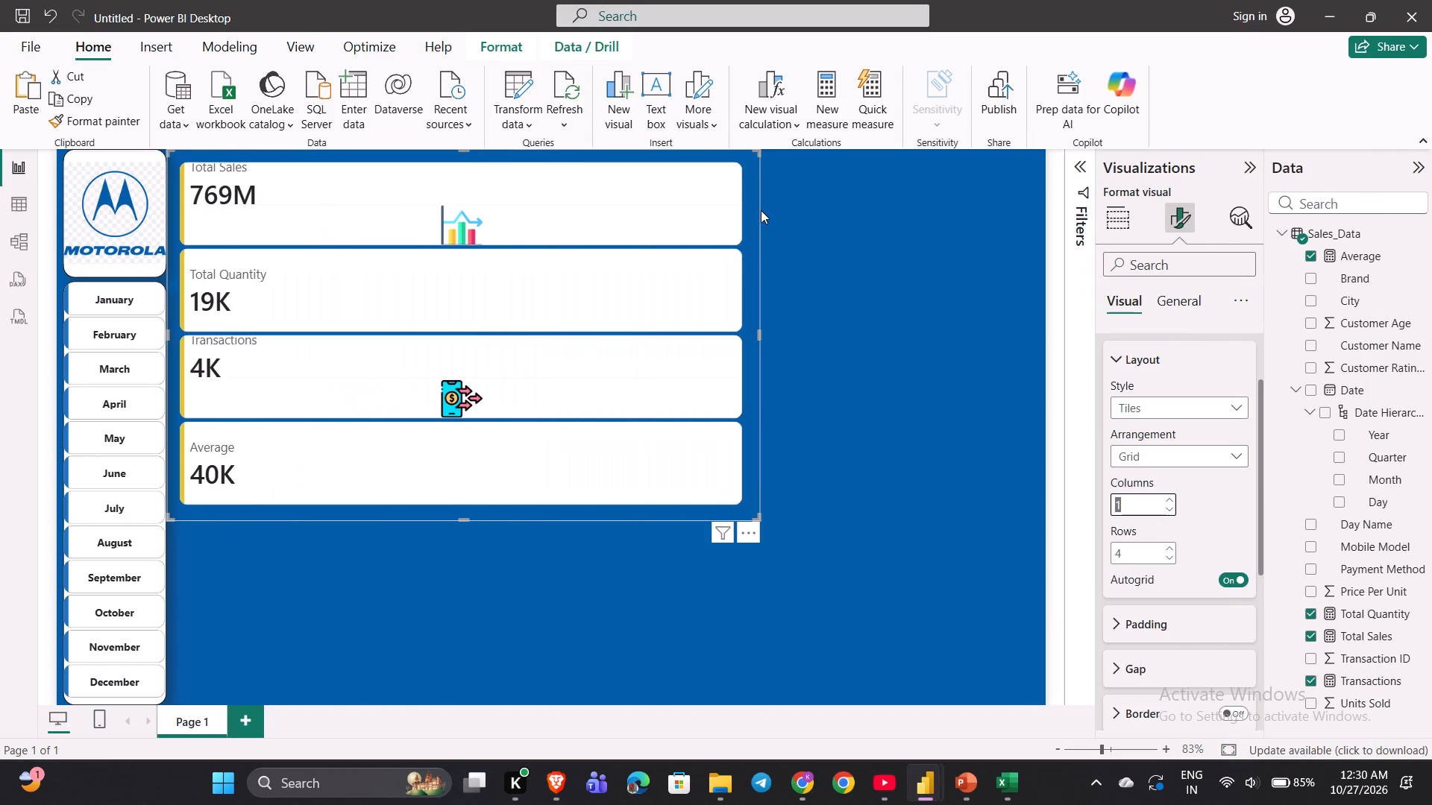
left_click(1191, 520)
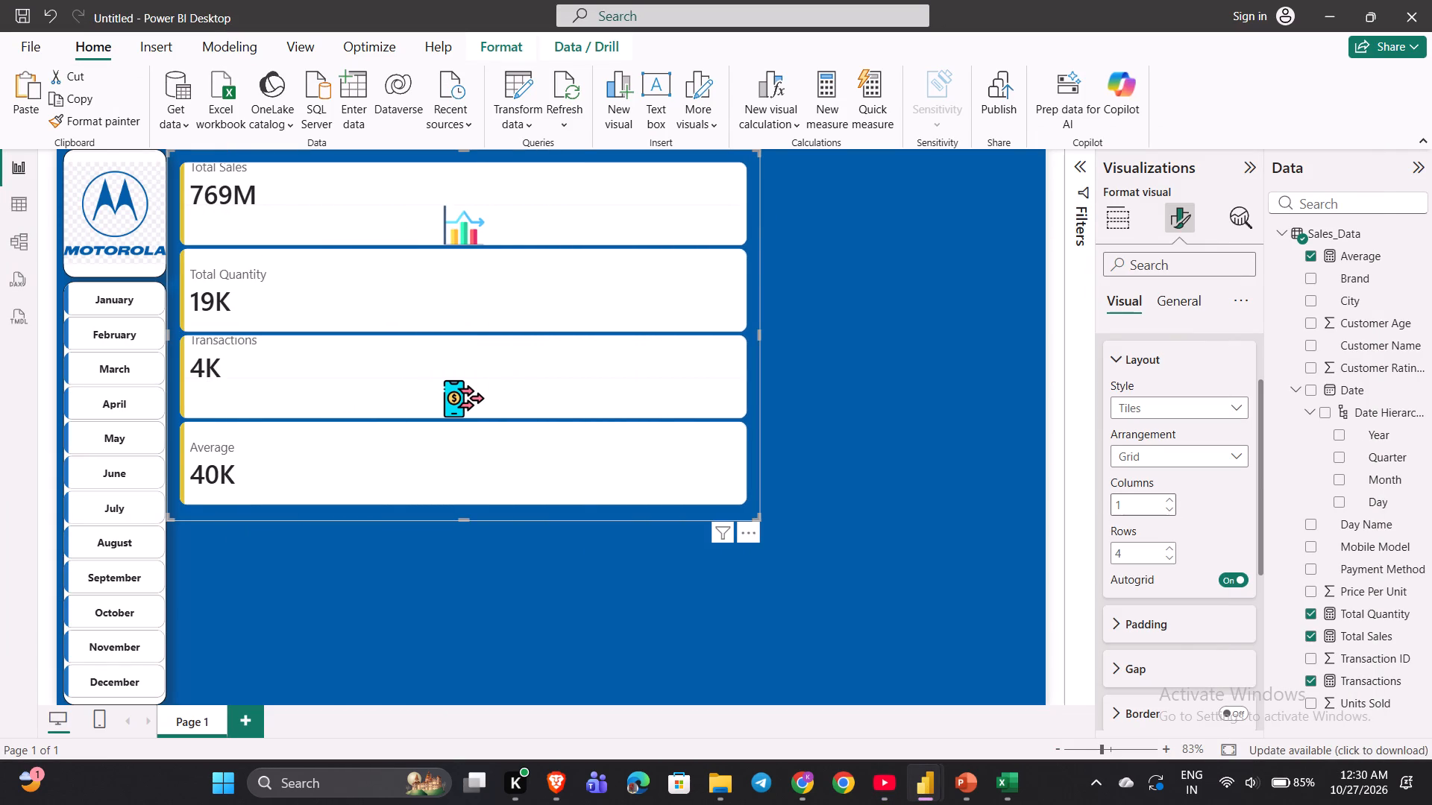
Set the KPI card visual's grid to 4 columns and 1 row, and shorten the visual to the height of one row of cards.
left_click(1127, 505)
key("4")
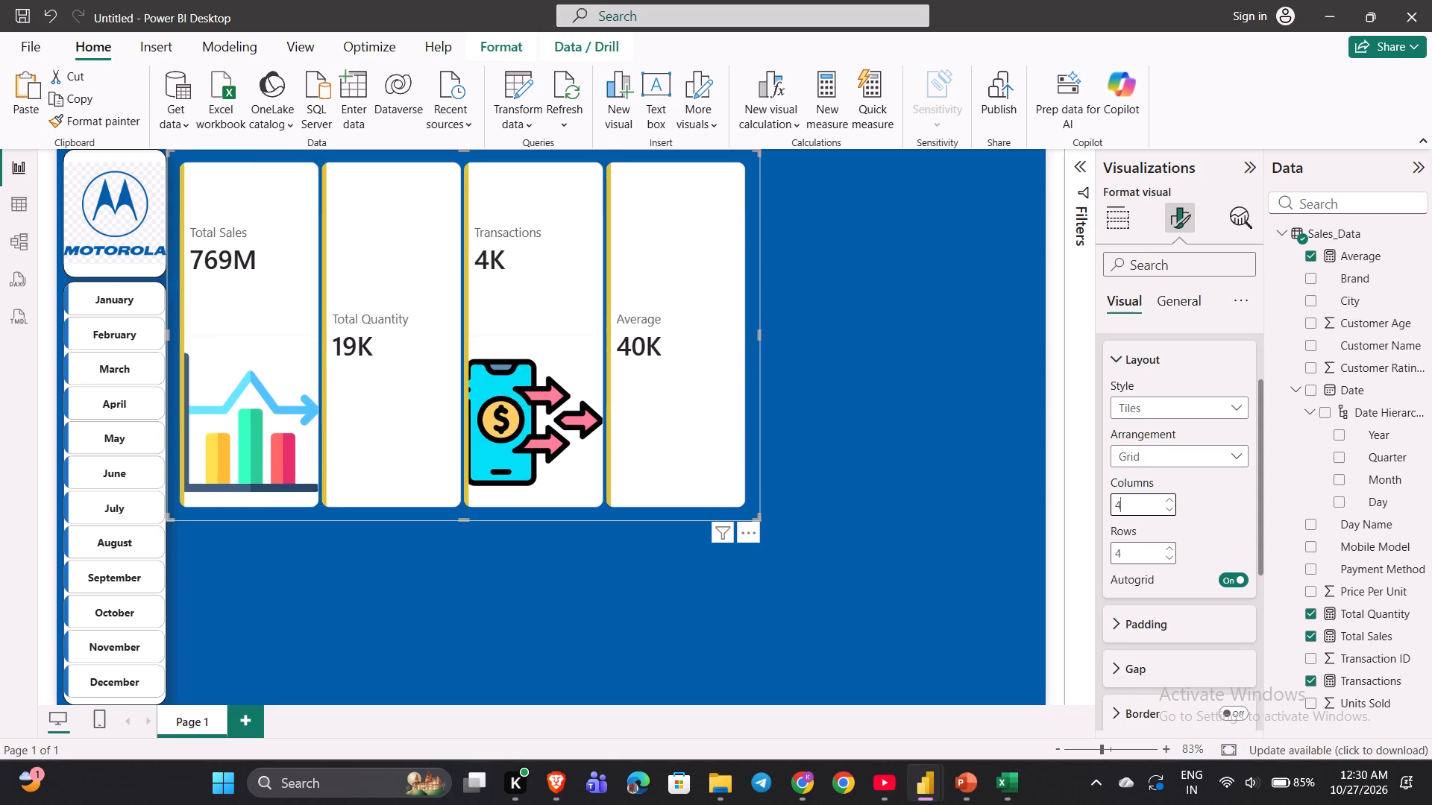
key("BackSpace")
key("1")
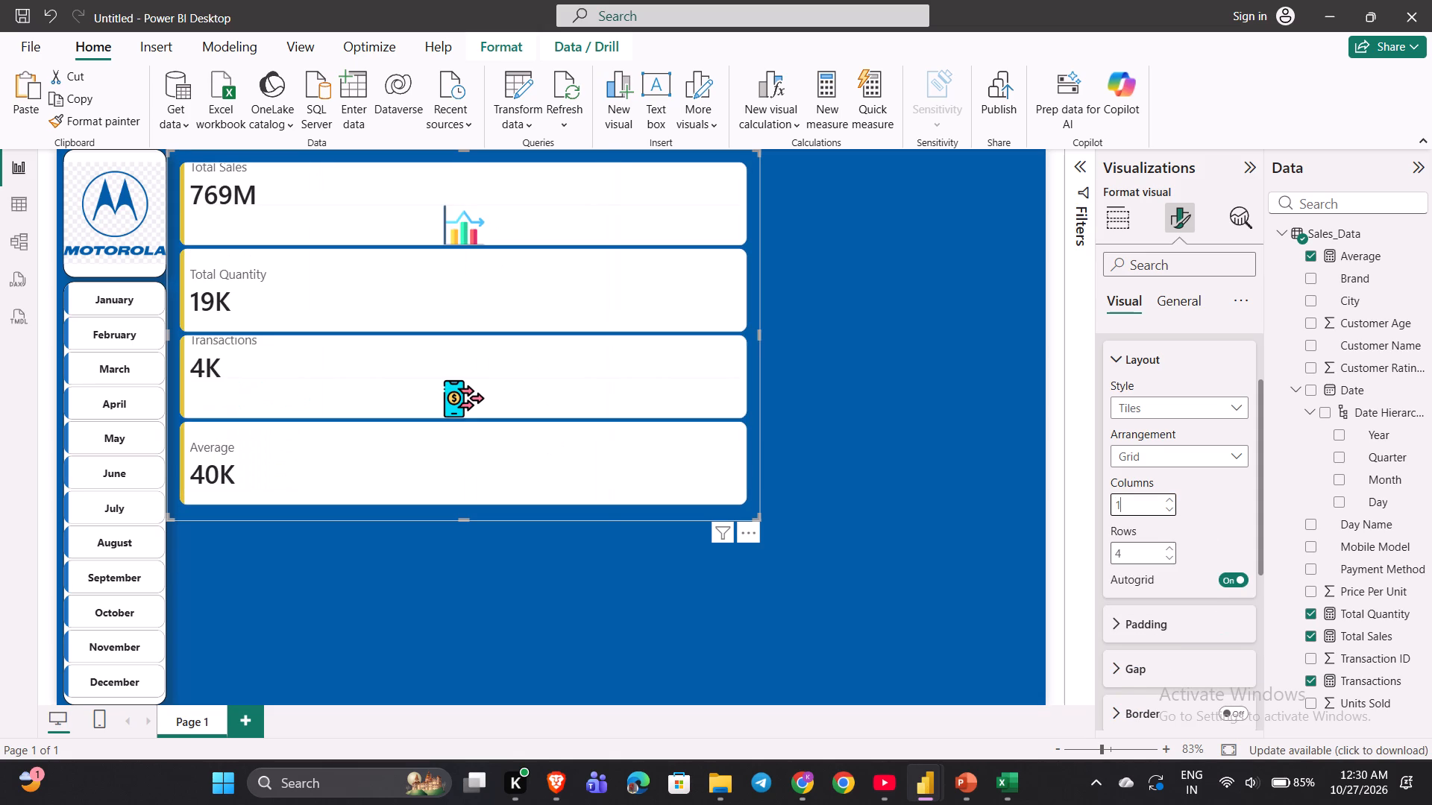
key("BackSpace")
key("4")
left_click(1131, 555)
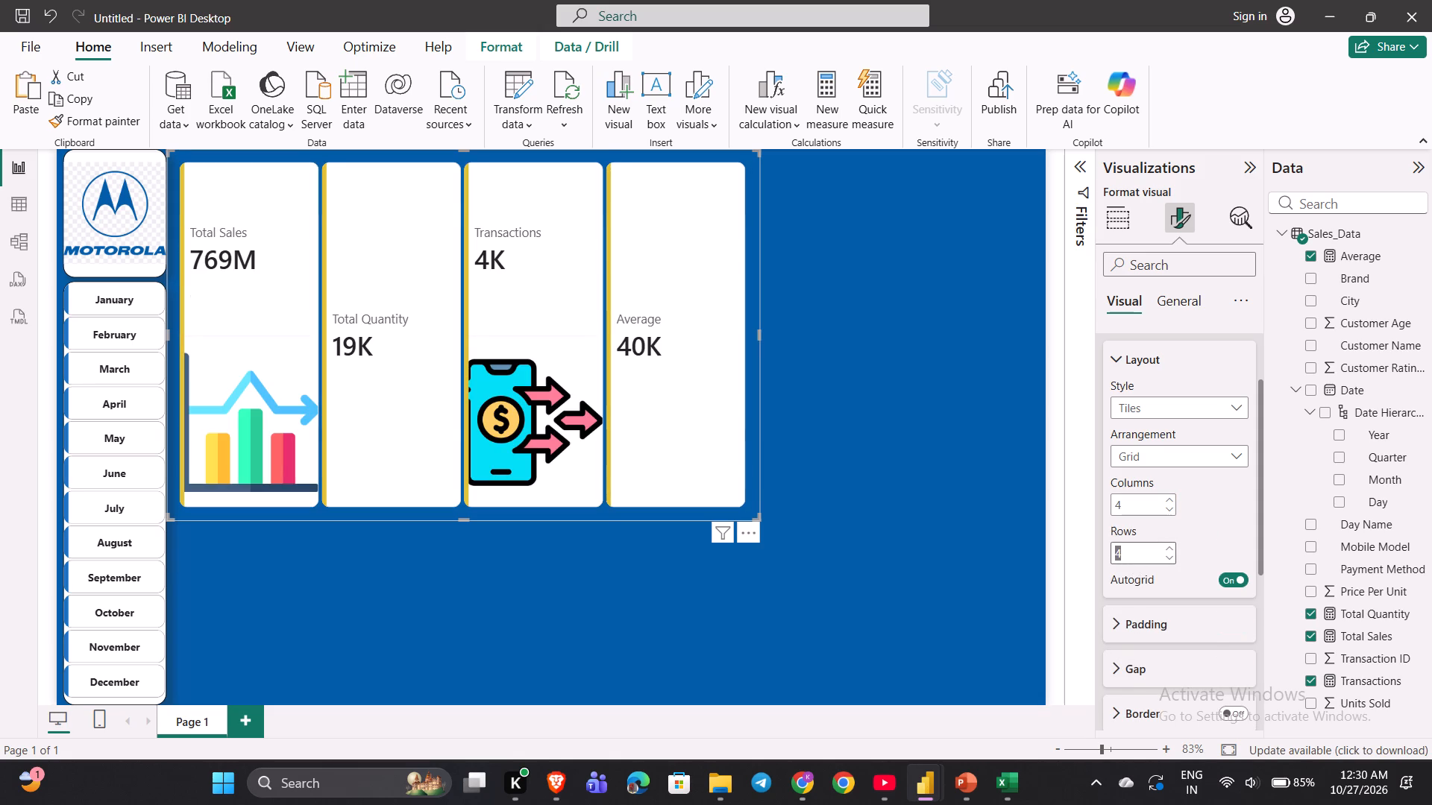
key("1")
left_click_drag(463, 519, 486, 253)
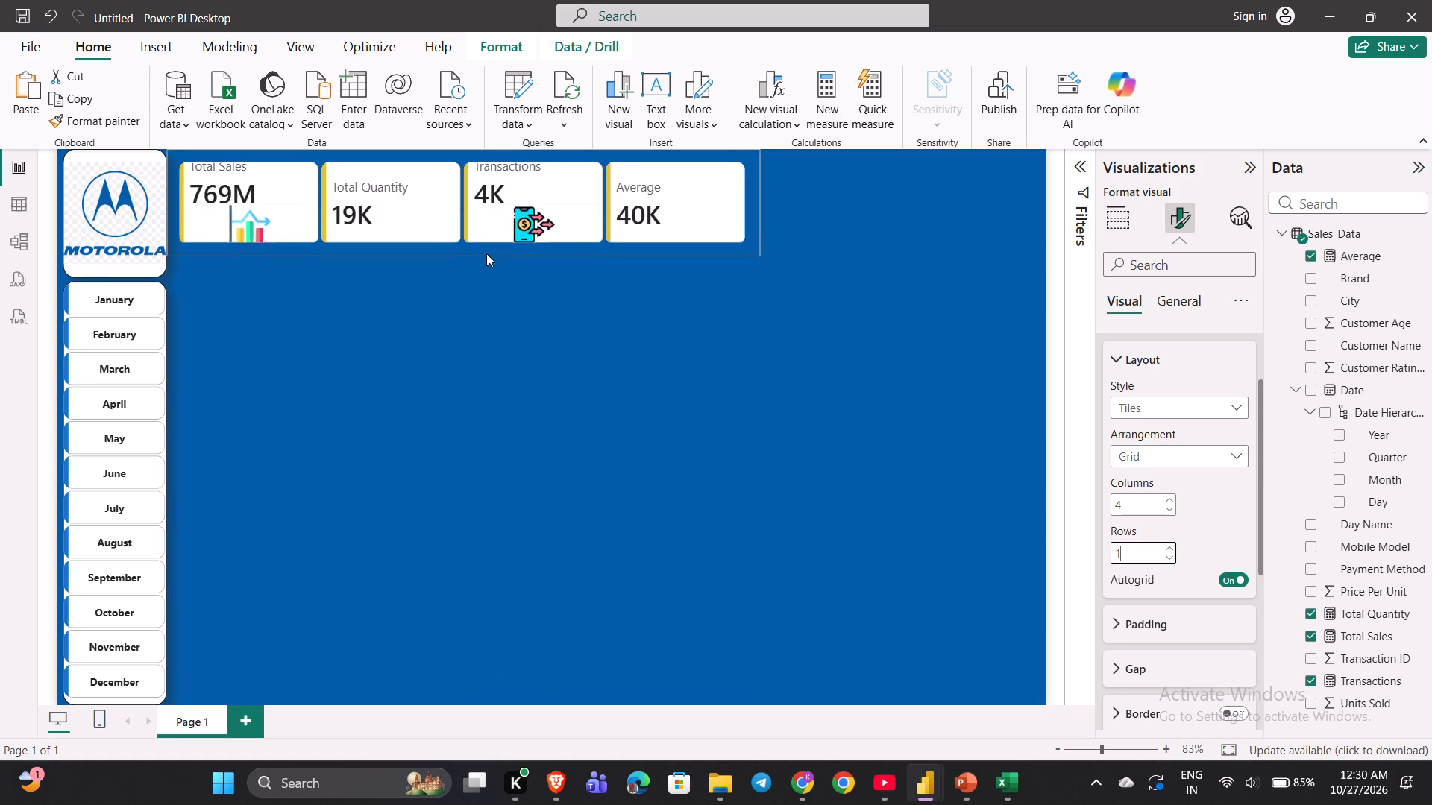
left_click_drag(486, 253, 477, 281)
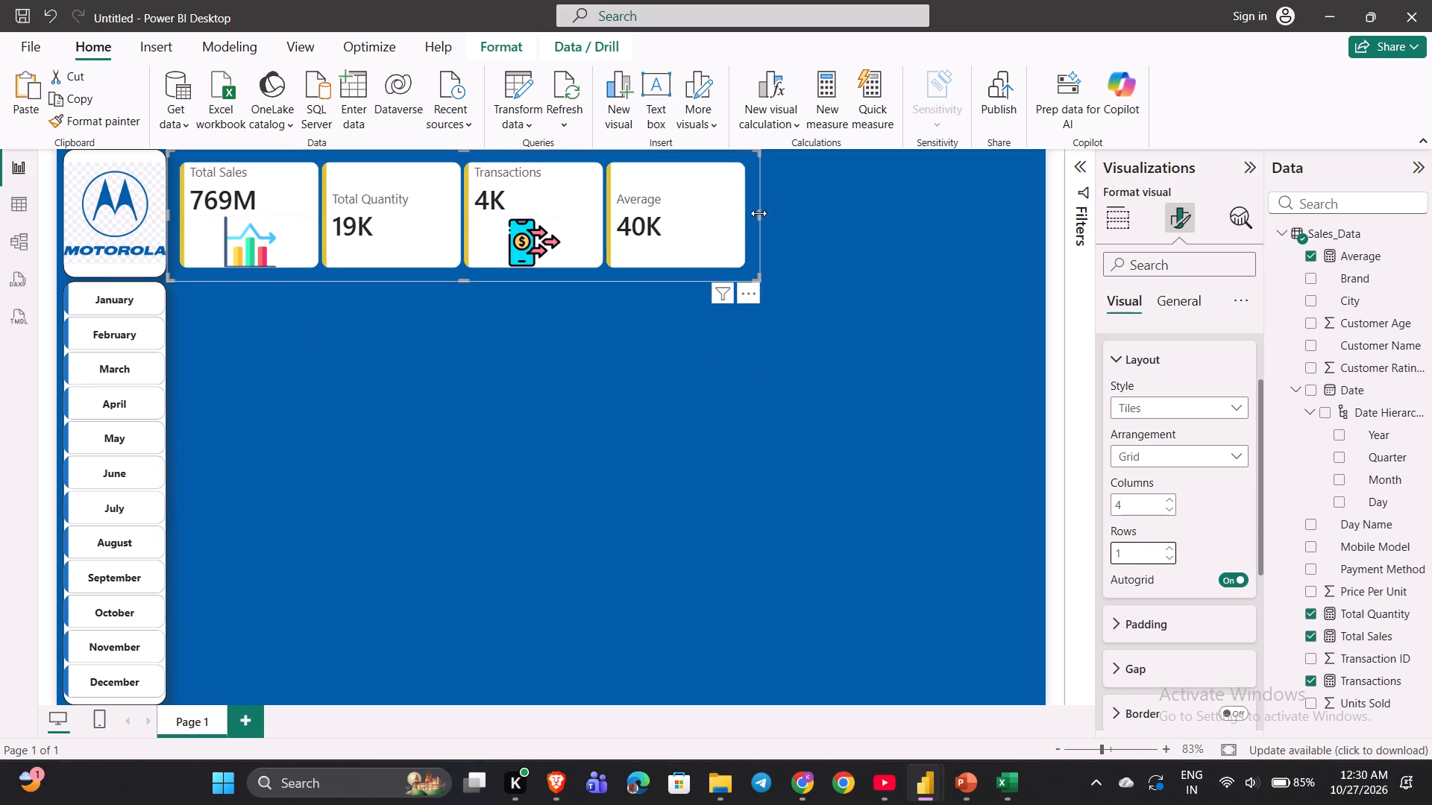
Set the KPI card visual's grid to 1 column and 4 rows, and stretch it downward to fit four stacked cards.
left_click(1127, 508)
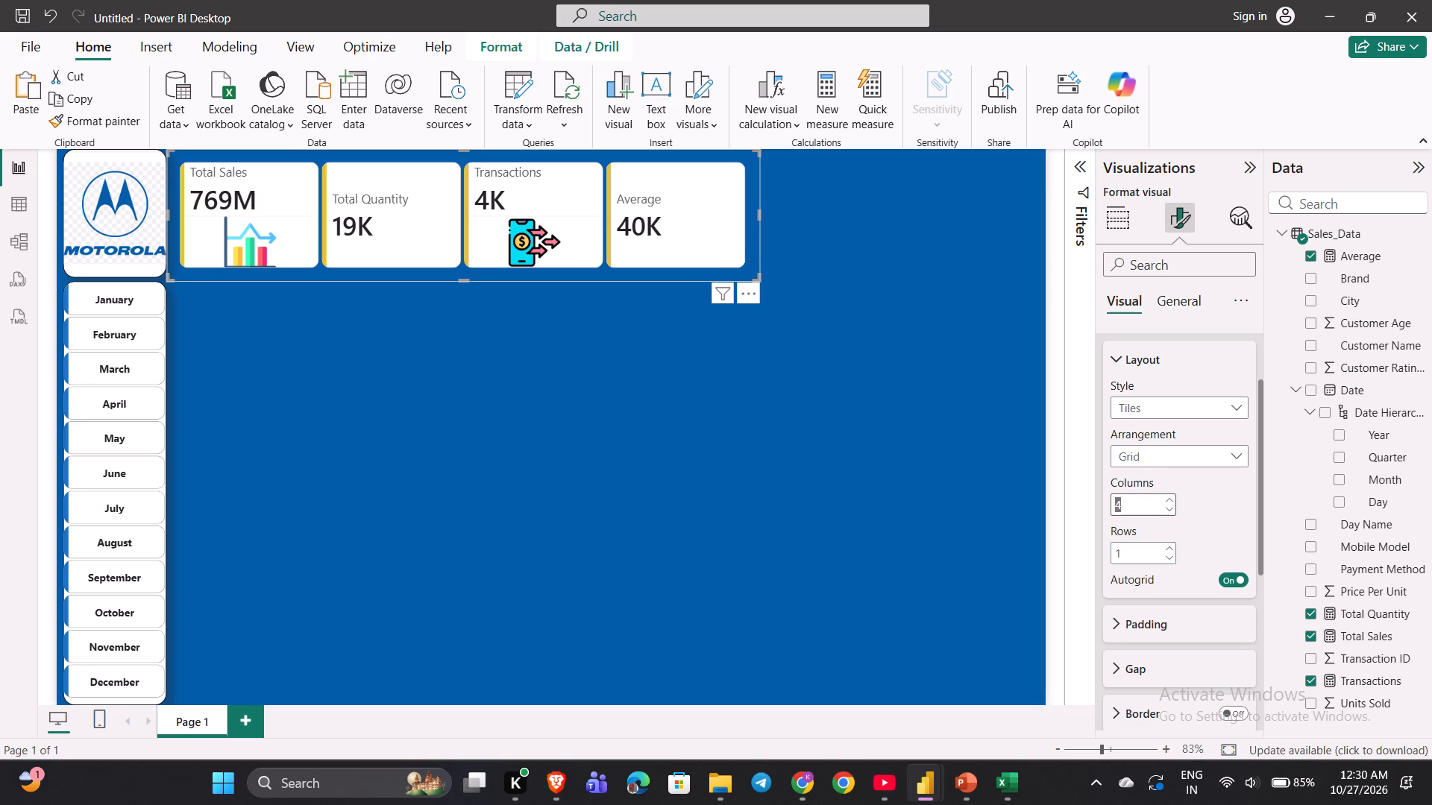
key("1")
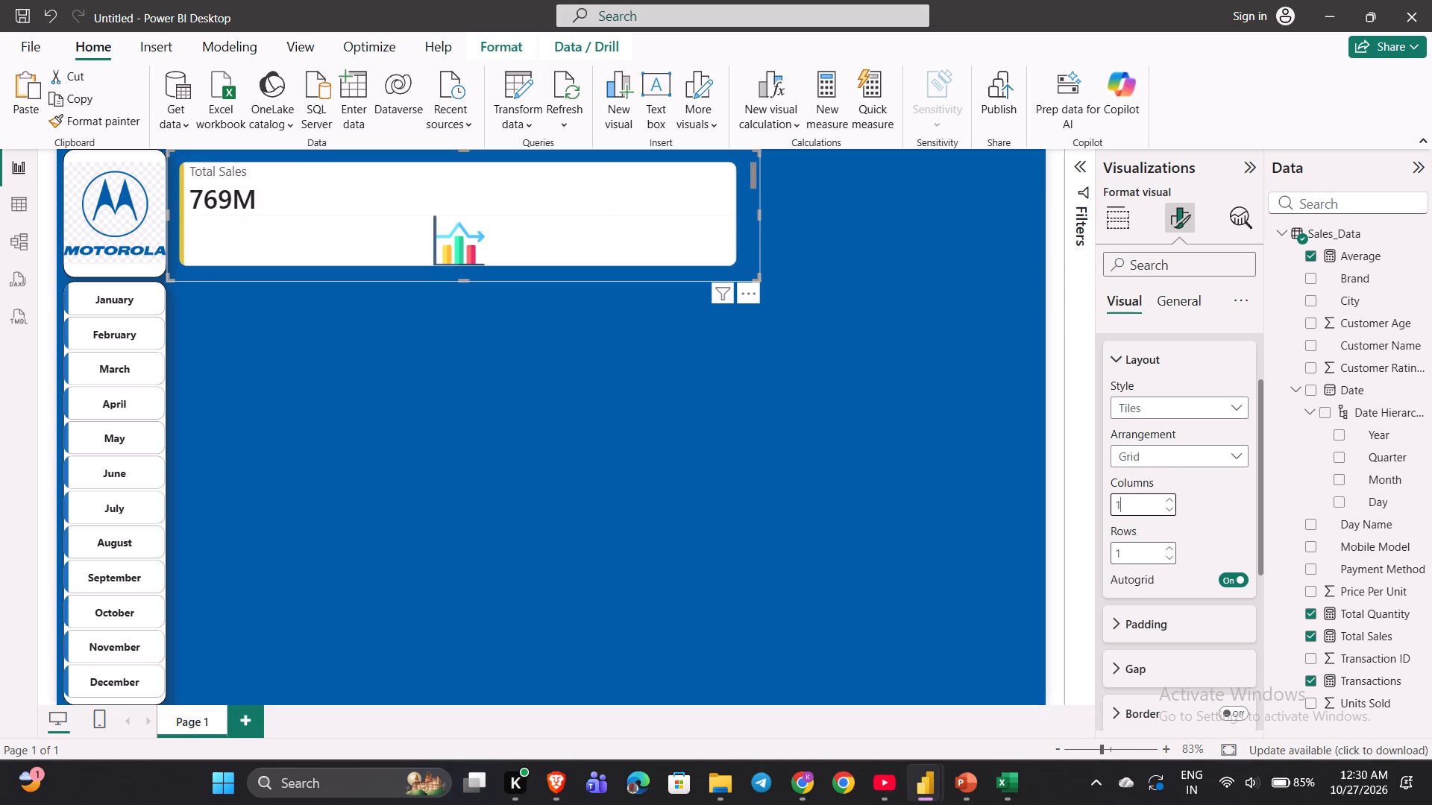
key("BackSpace")
key("1")
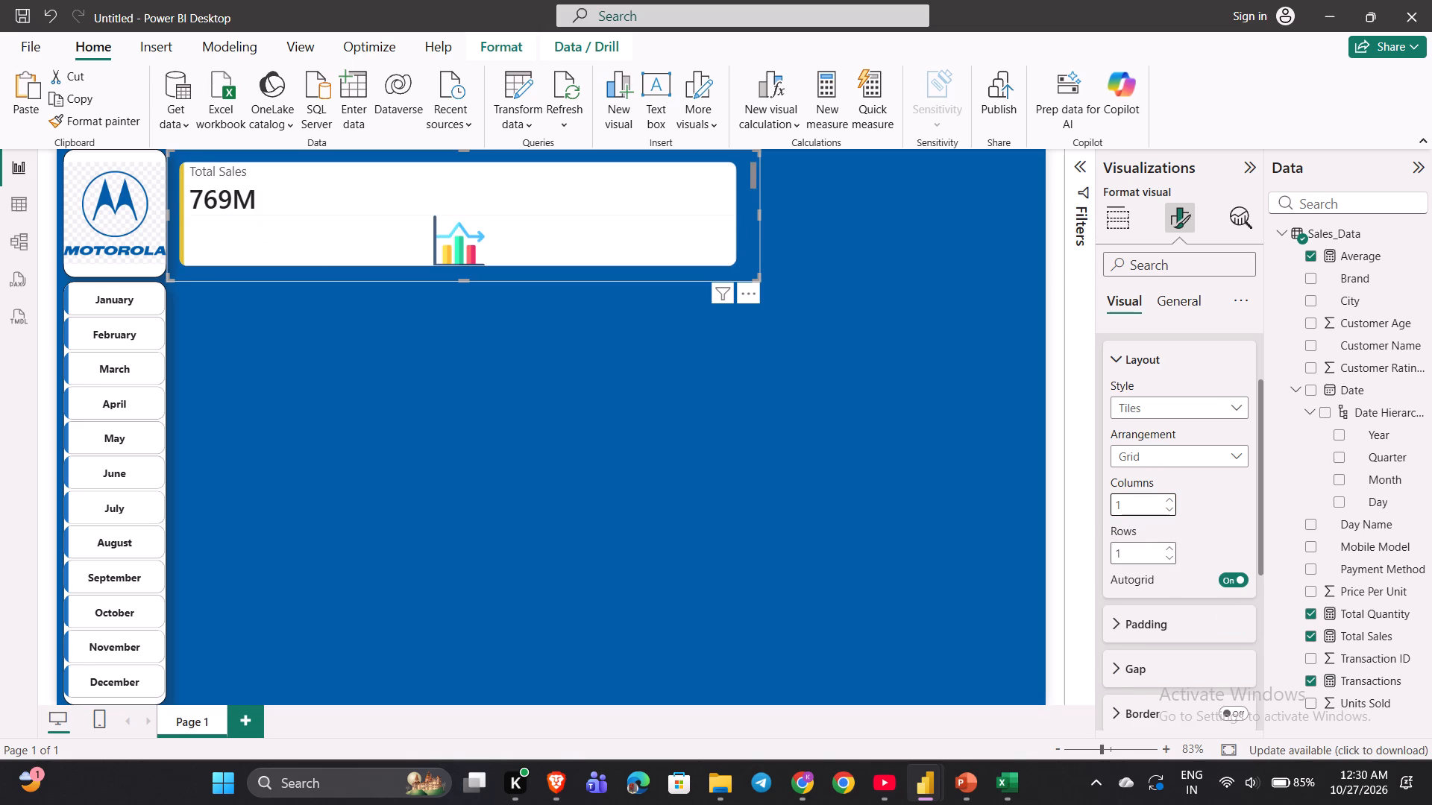
right_click(1125, 557)
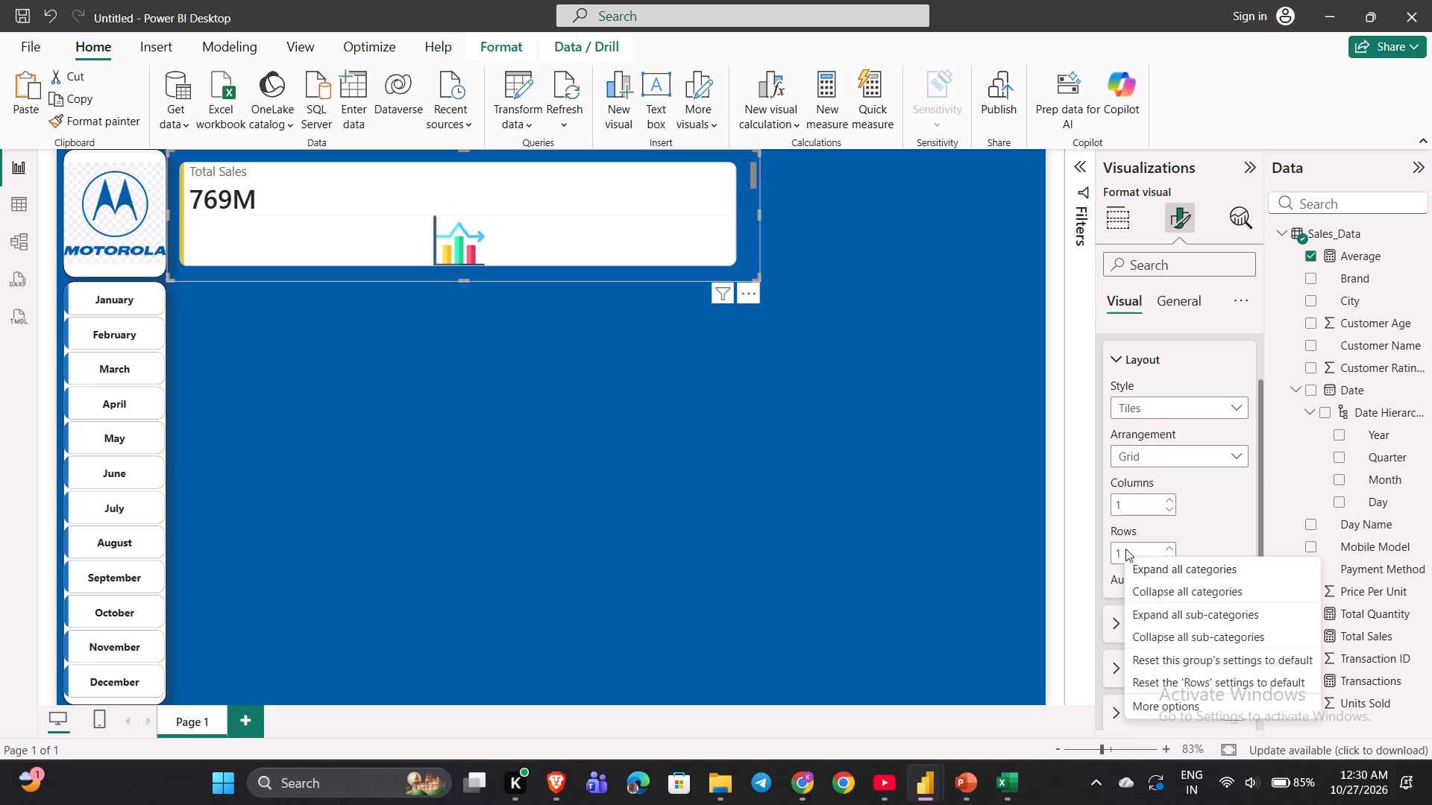
left_click(1125, 549)
key("4")
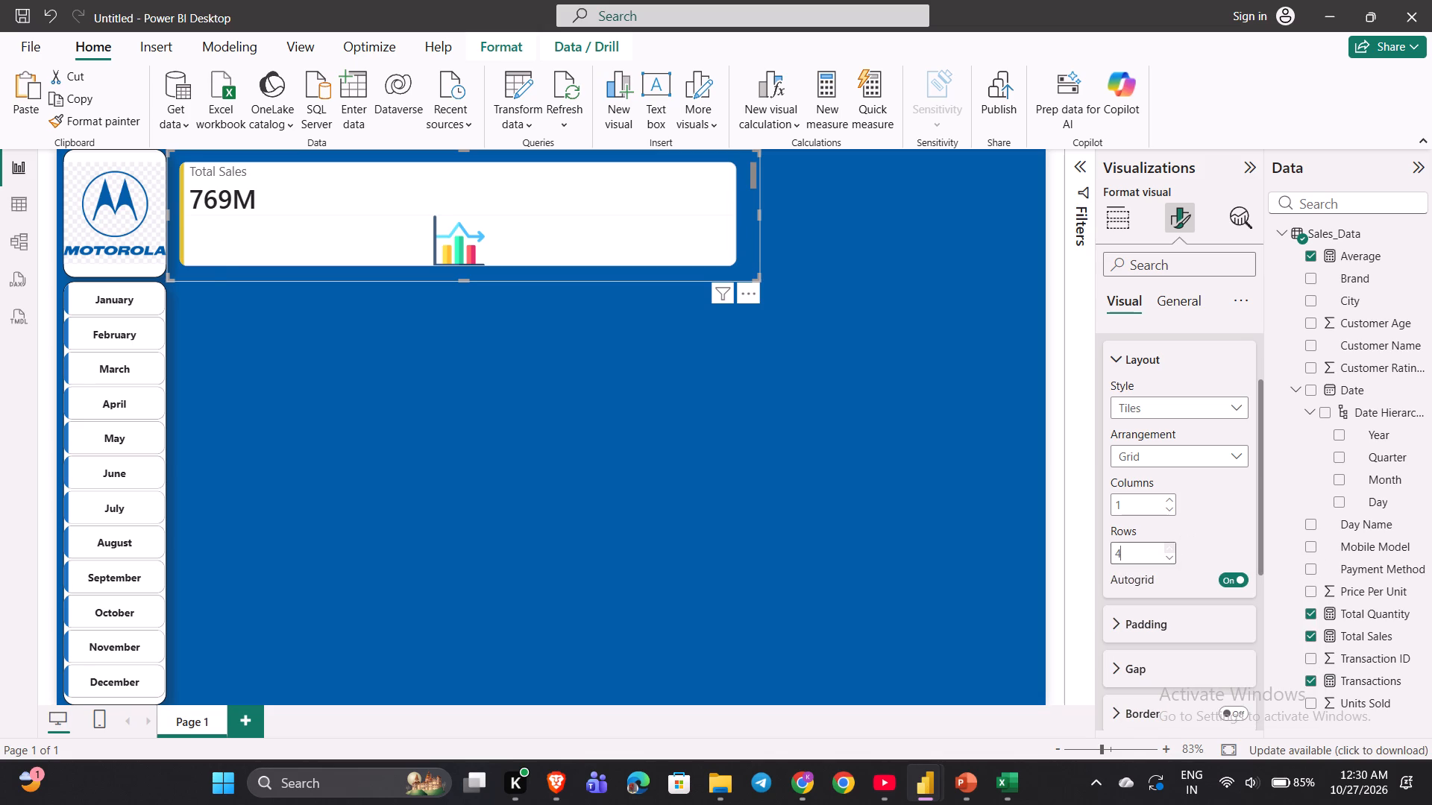
left_click_drag(462, 277, 409, 479)
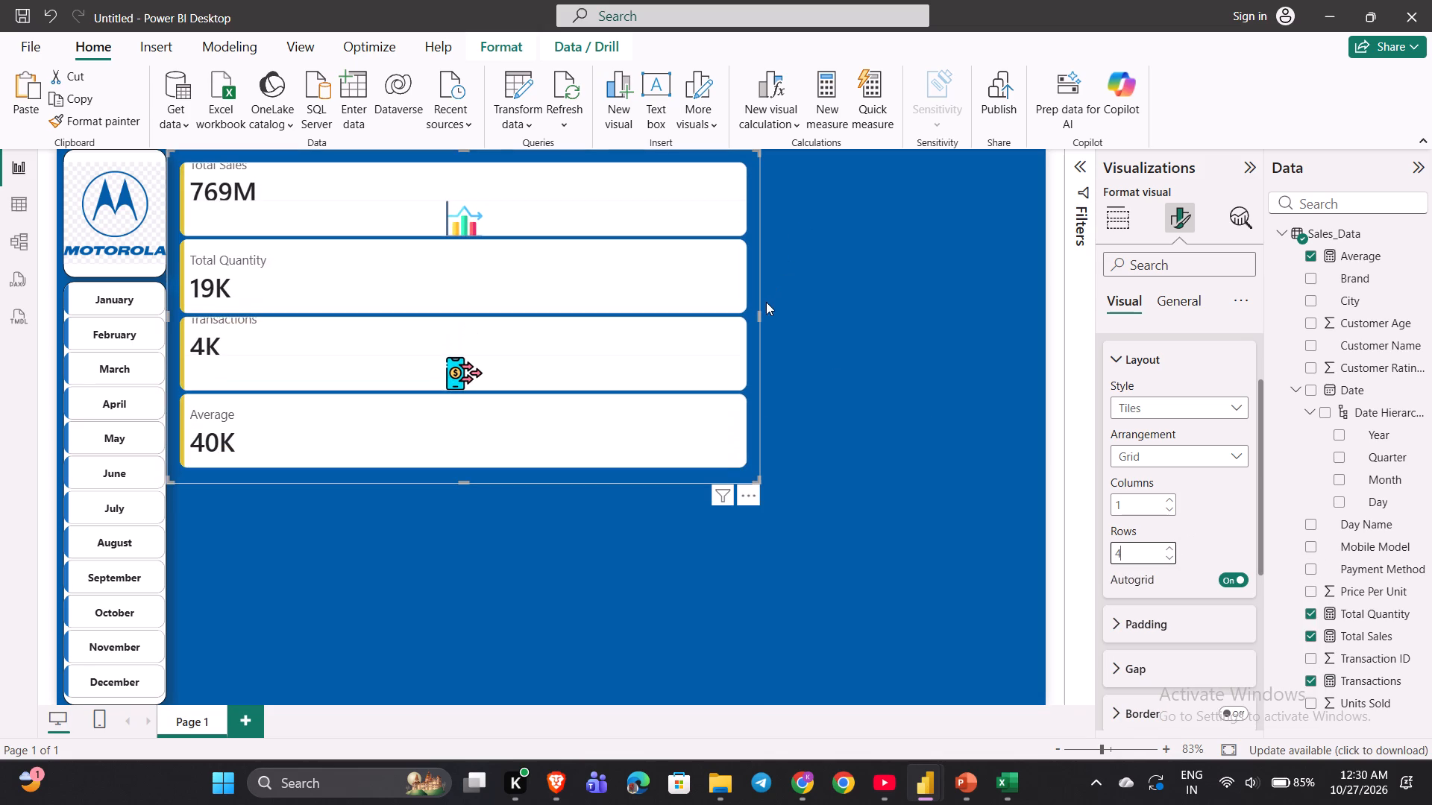
Narrow the KPI card visual to about one-fifth of its width and extend its bottom edge level with the August slicer button.
left_click(761, 315)
left_click(846, 292)
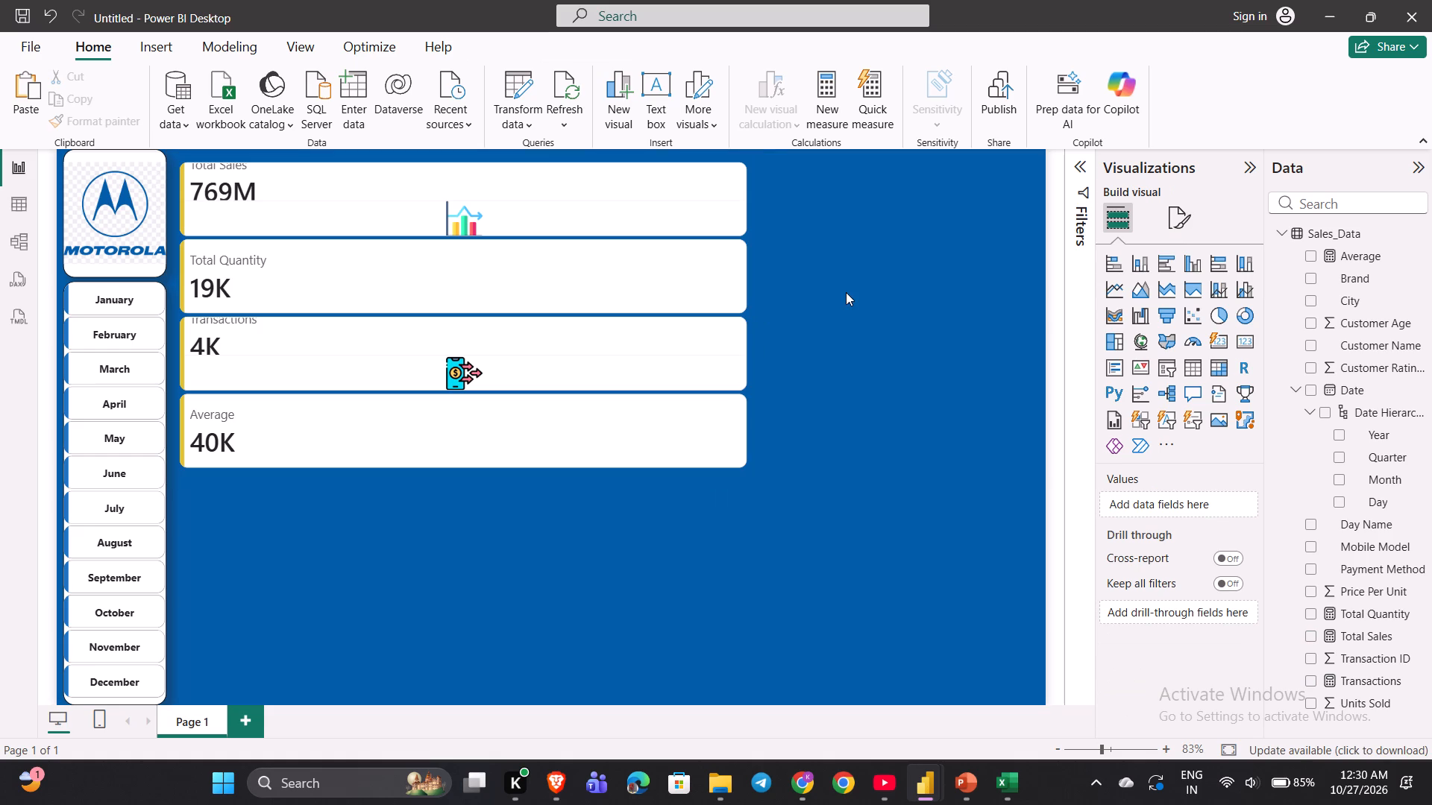
left_click(756, 317)
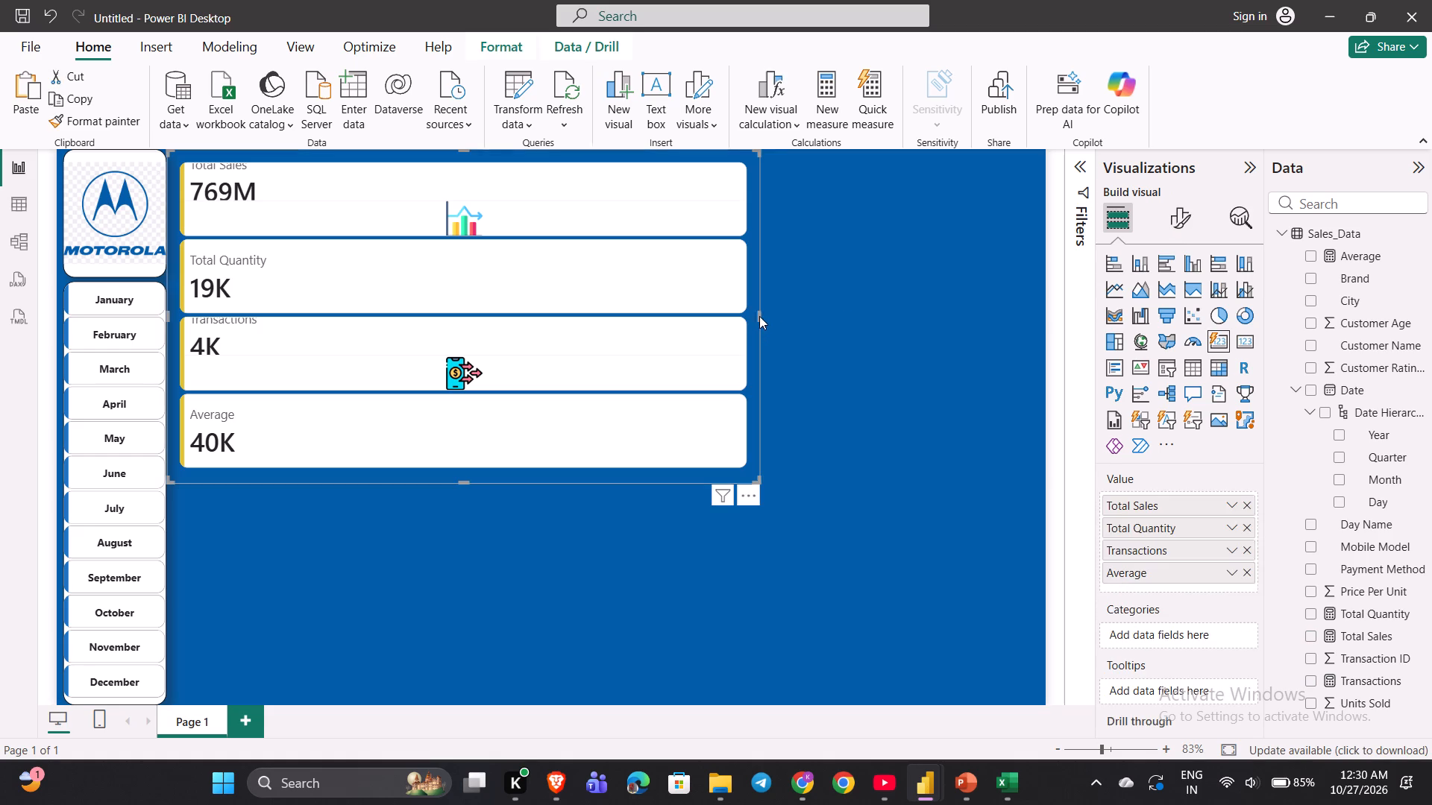
left_click(762, 315)
left_click(756, 317)
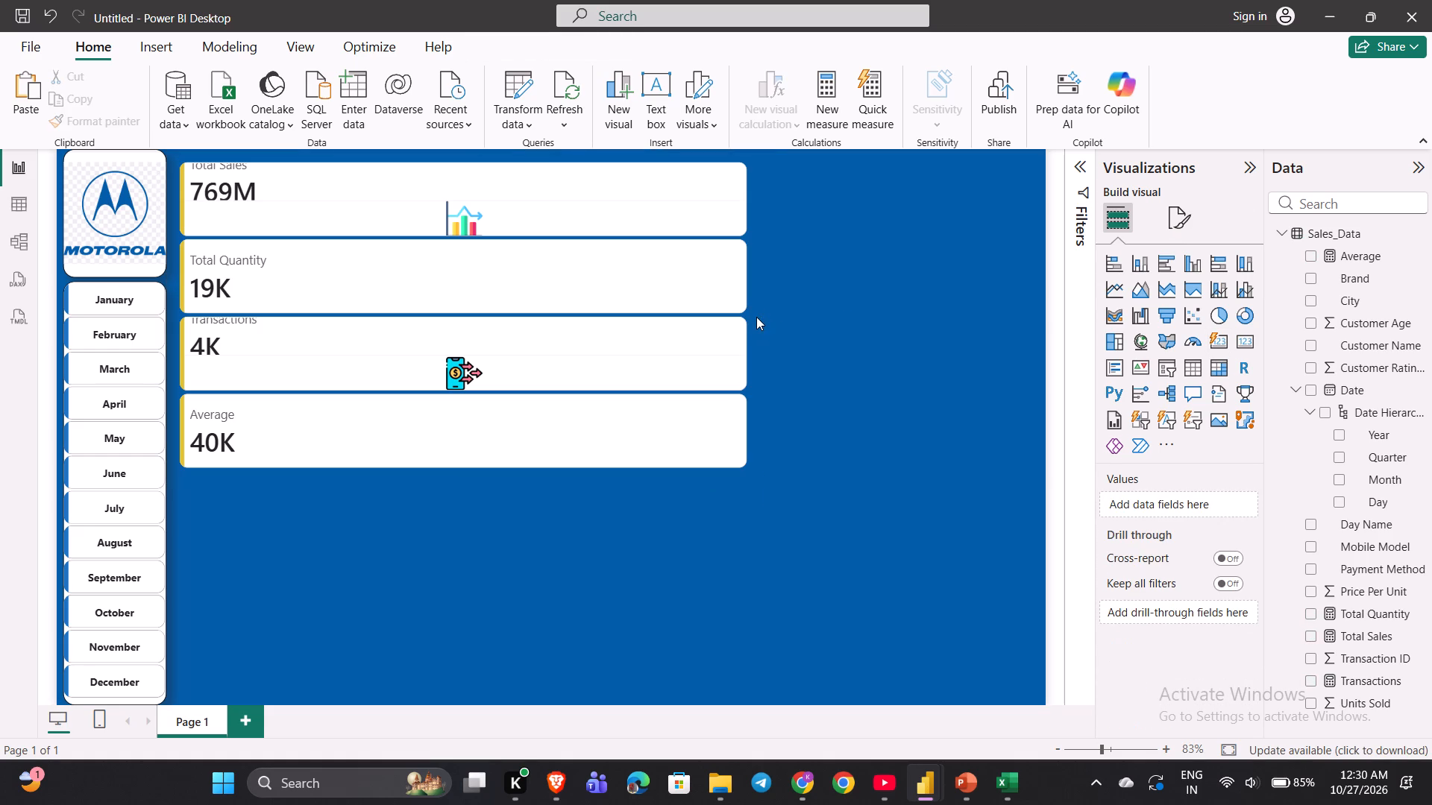
left_click_drag(760, 315, 298, 381)
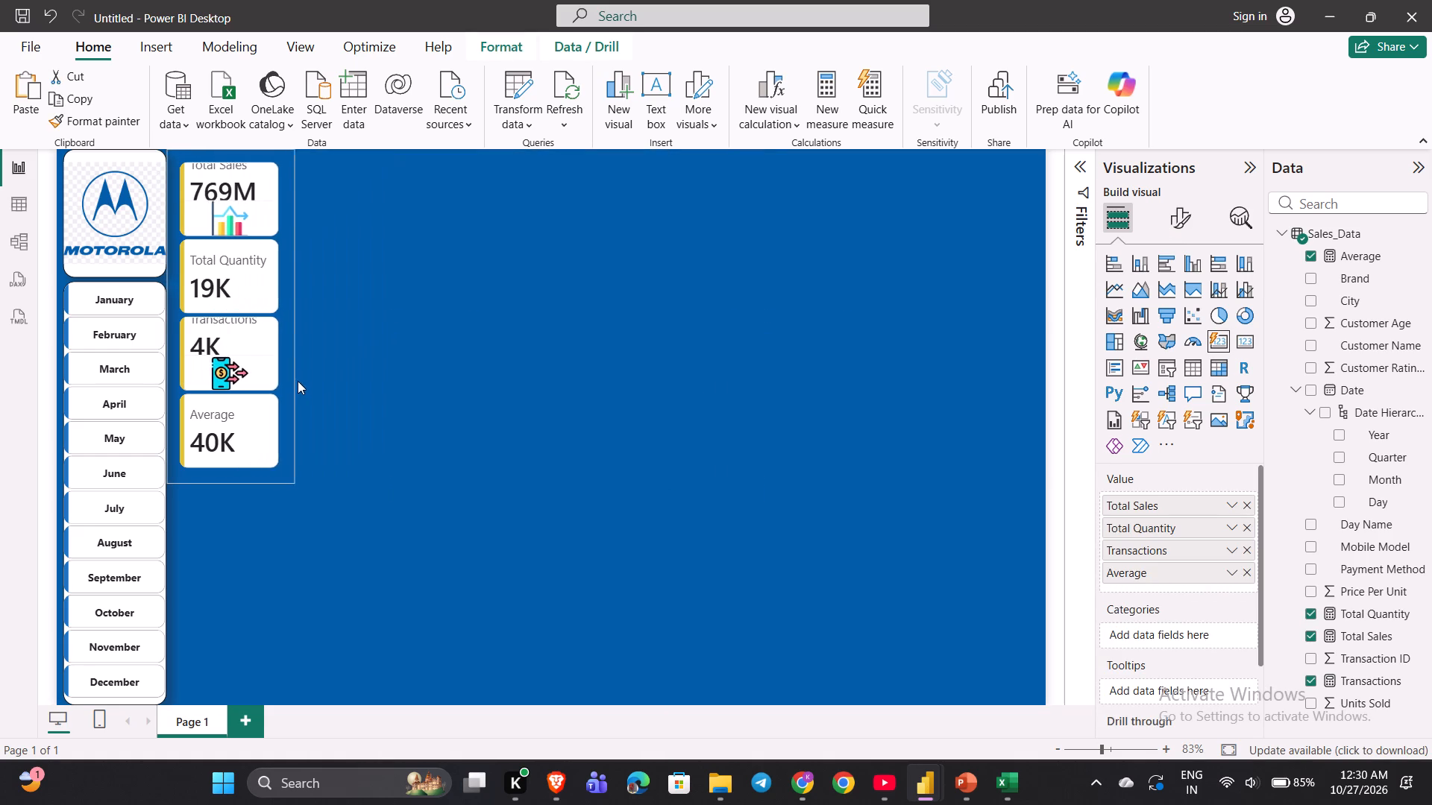
left_click_drag(298, 381, 298, 394)
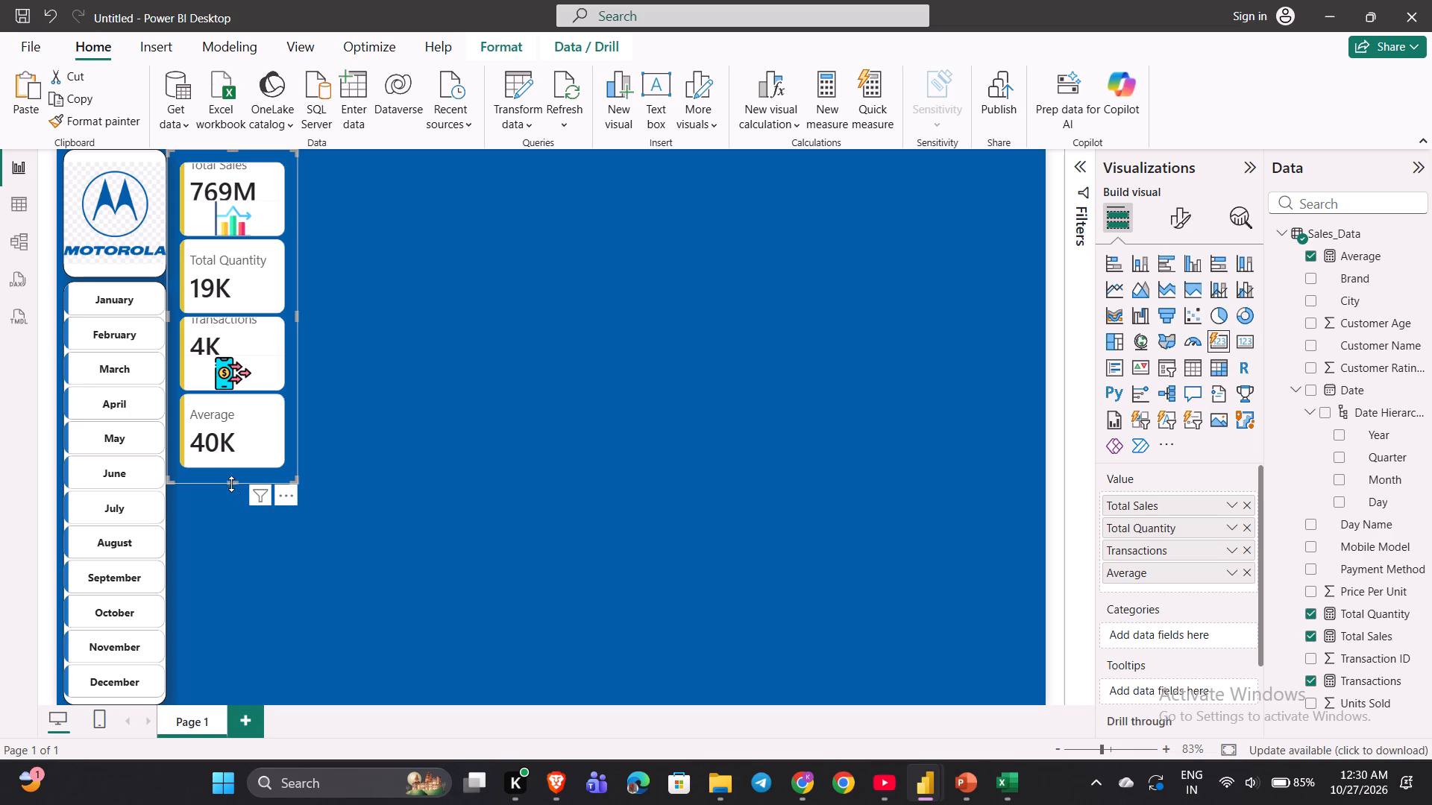
left_click_drag(231, 480, 236, 569)
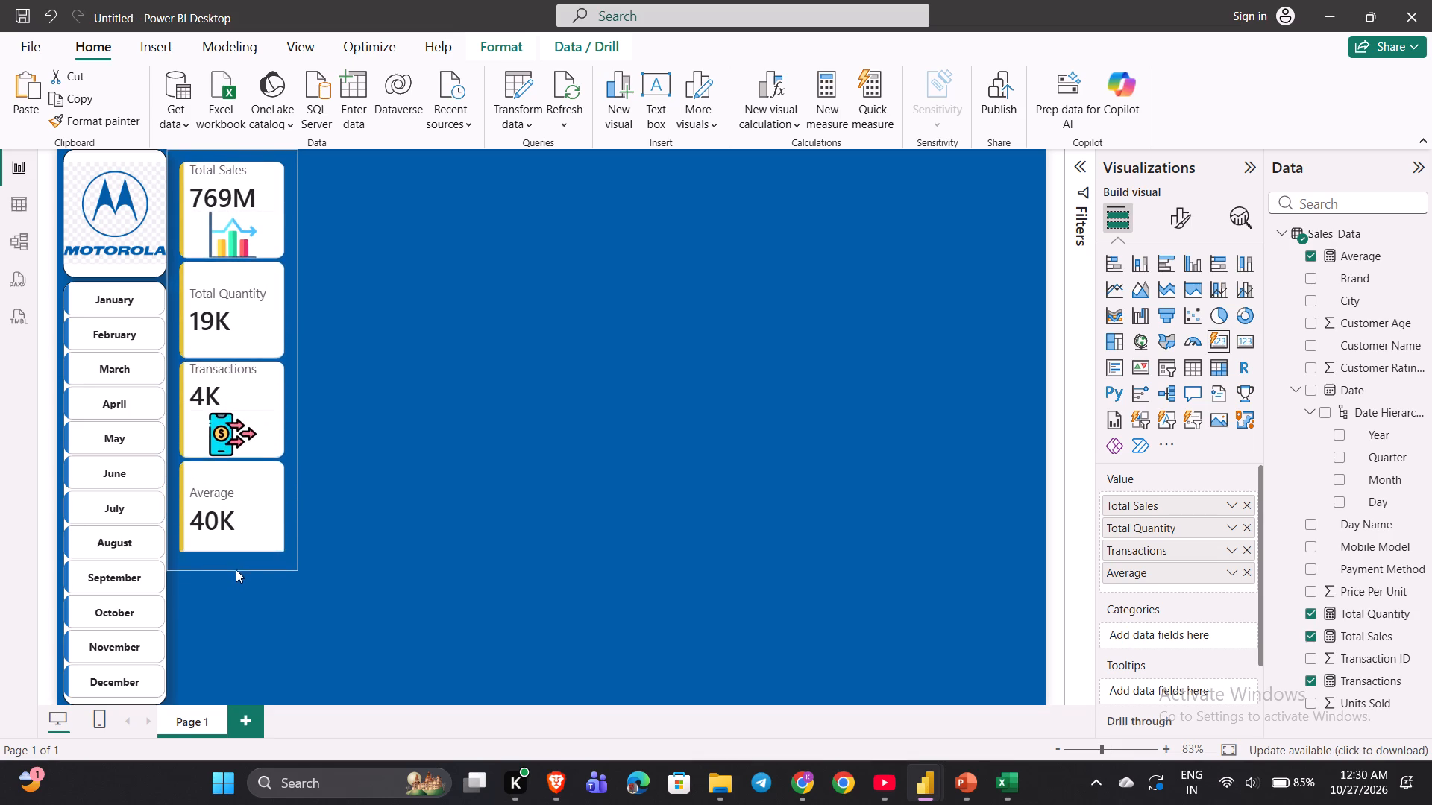
left_click_drag(236, 569, 232, 490)
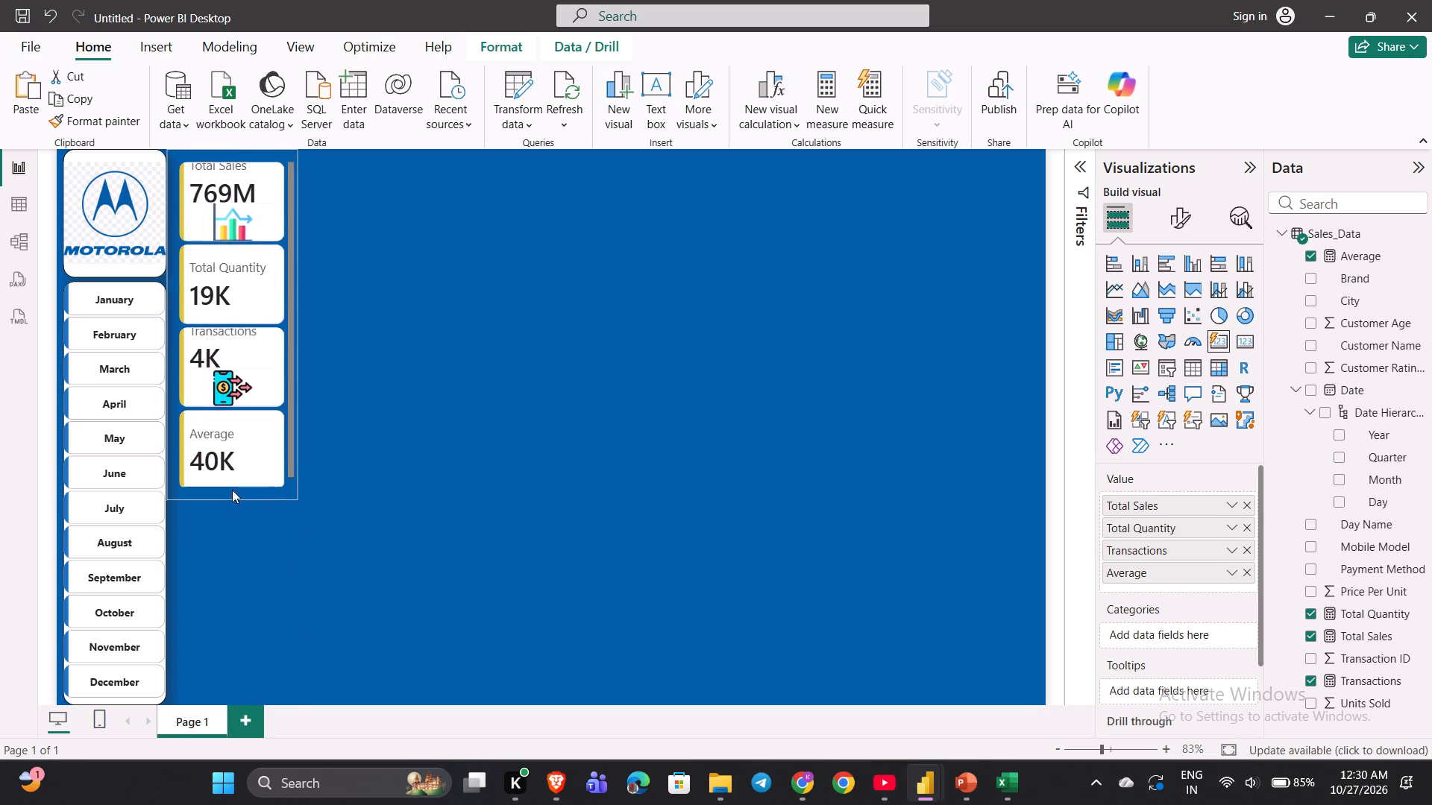
left_click_drag(232, 490, 227, 546)
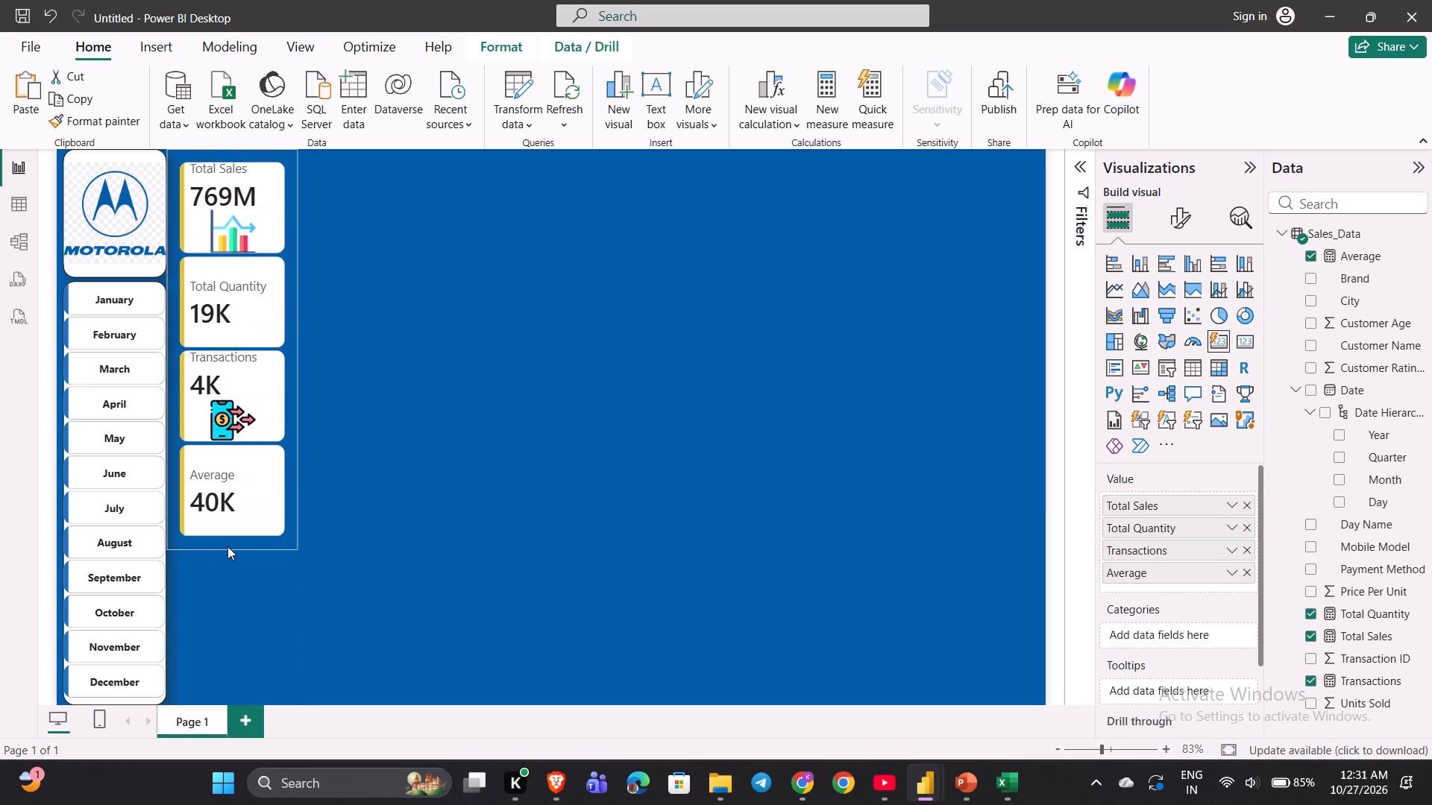
left_click_drag(227, 546, 226, 546)
left_click(602, 282)
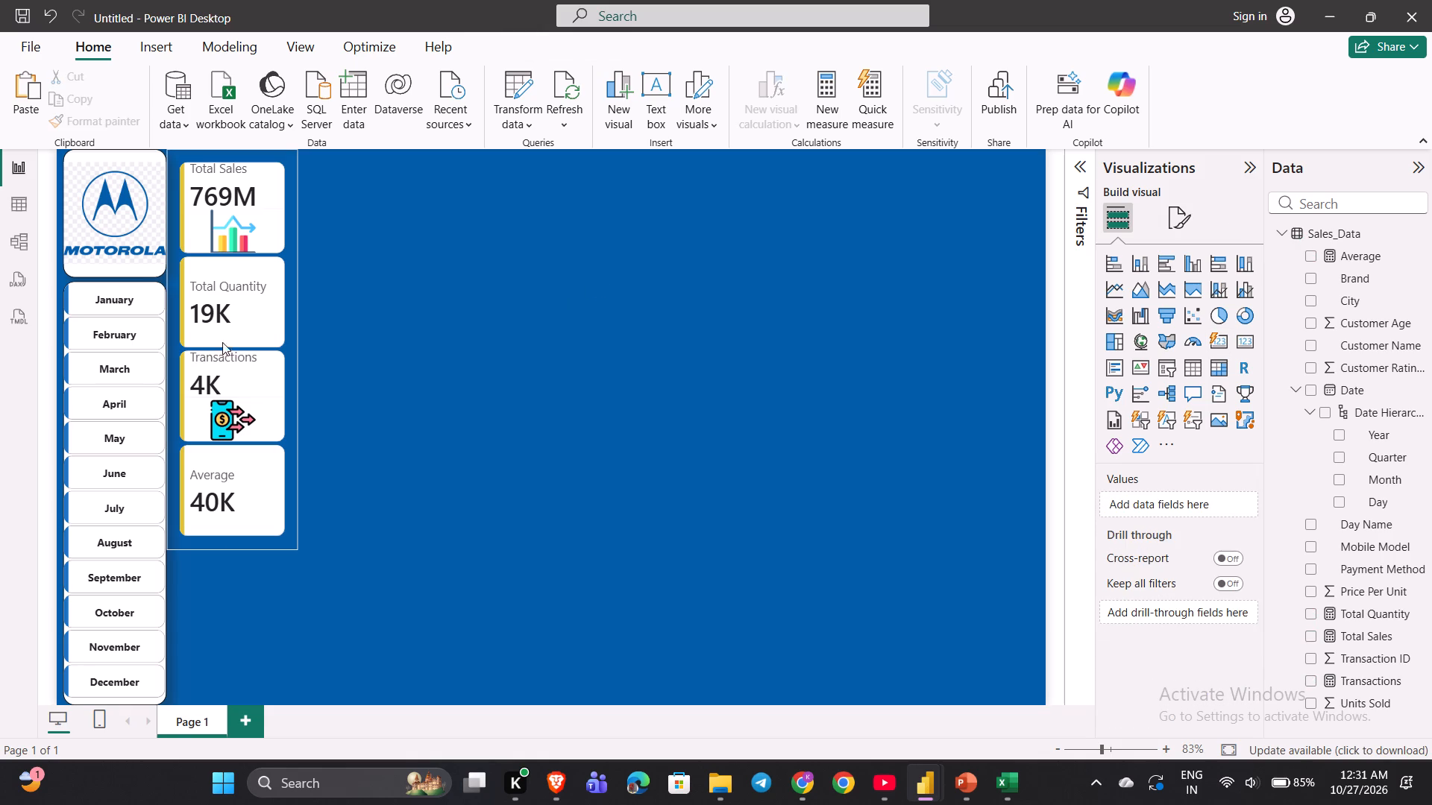
Turn off the callout label for all cards in the KPI visual.
left_click(230, 340)
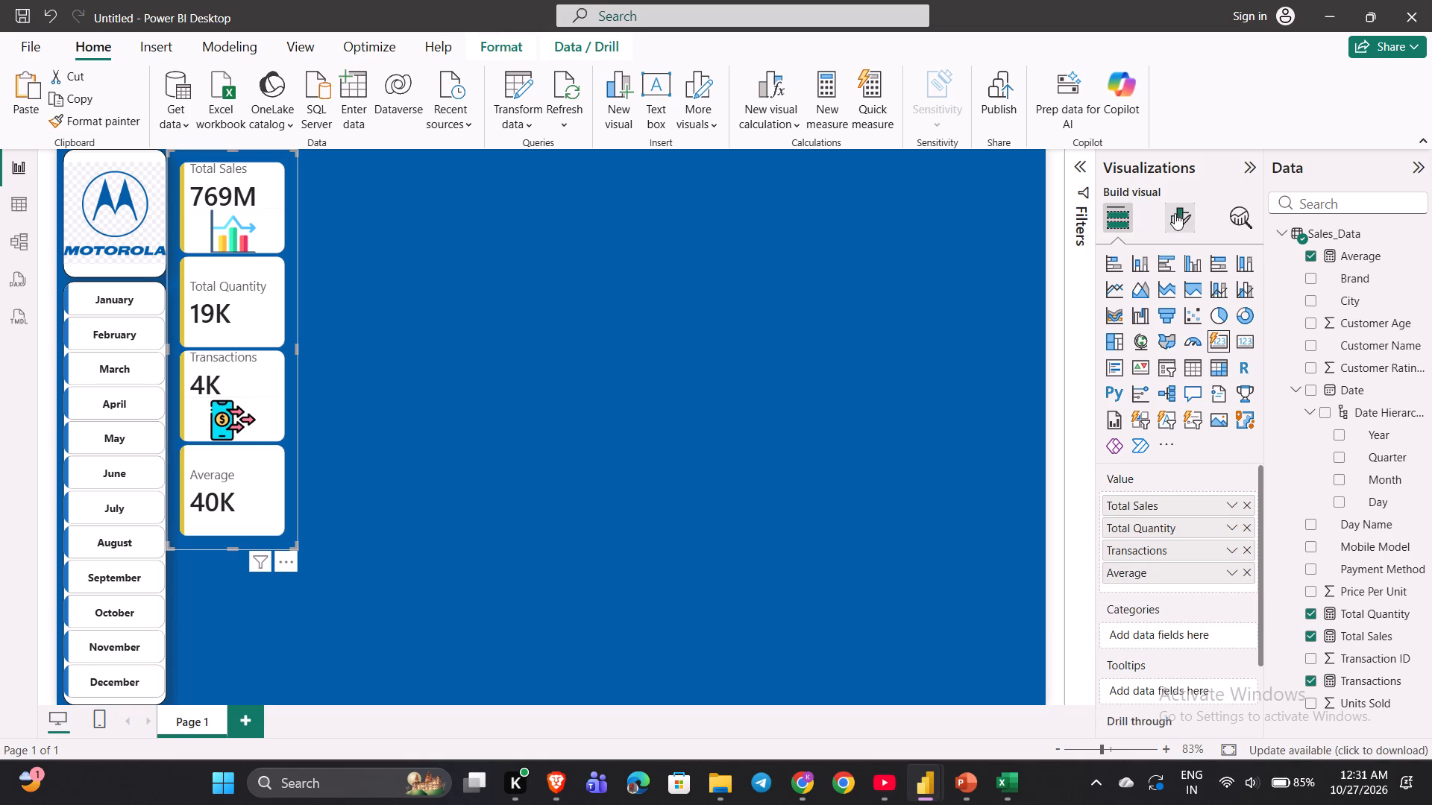
left_click(1178, 213)
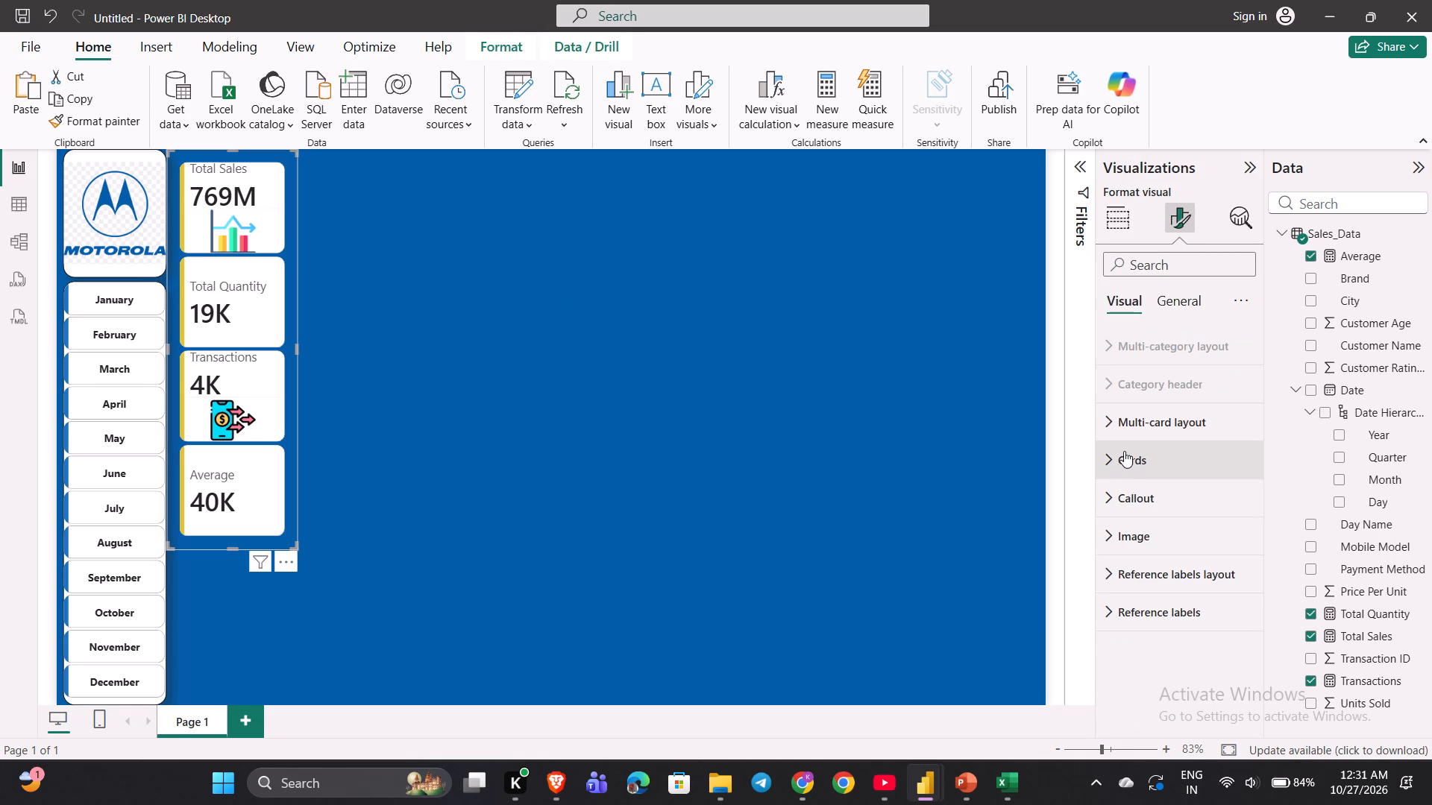
left_click(1123, 496)
scroll(1123, 496, "down", 1)
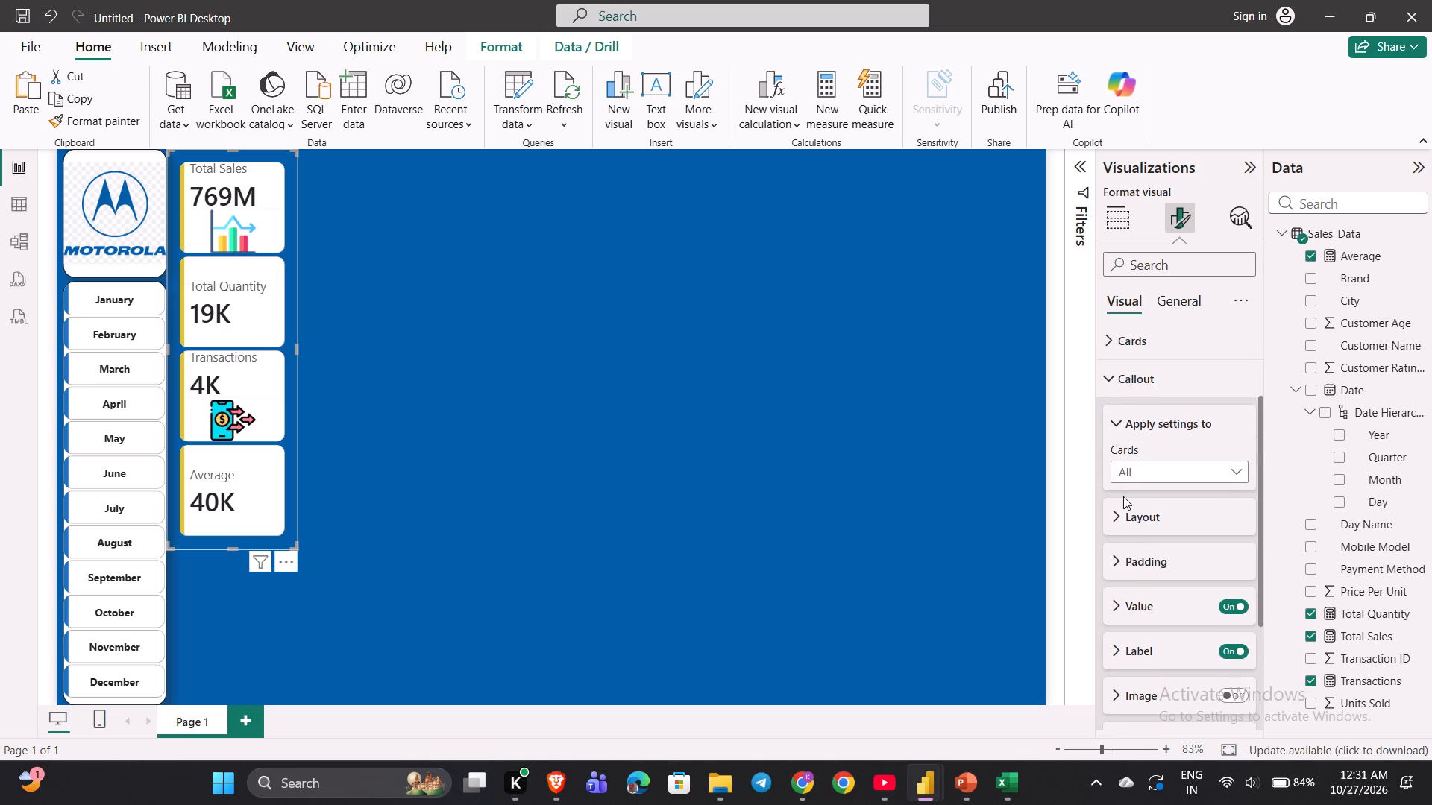
scroll(1150, 549, "down", 1)
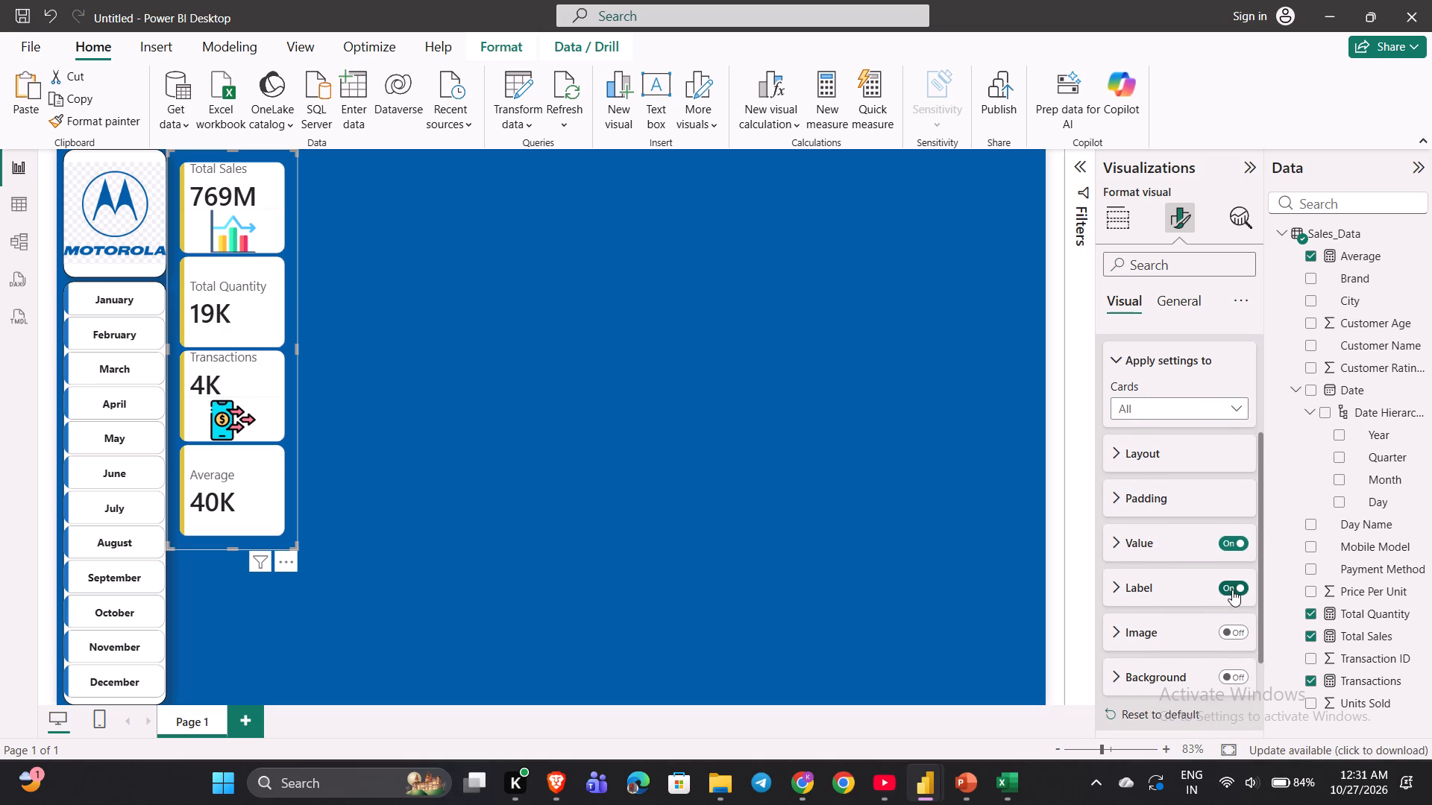
left_click(1232, 590)
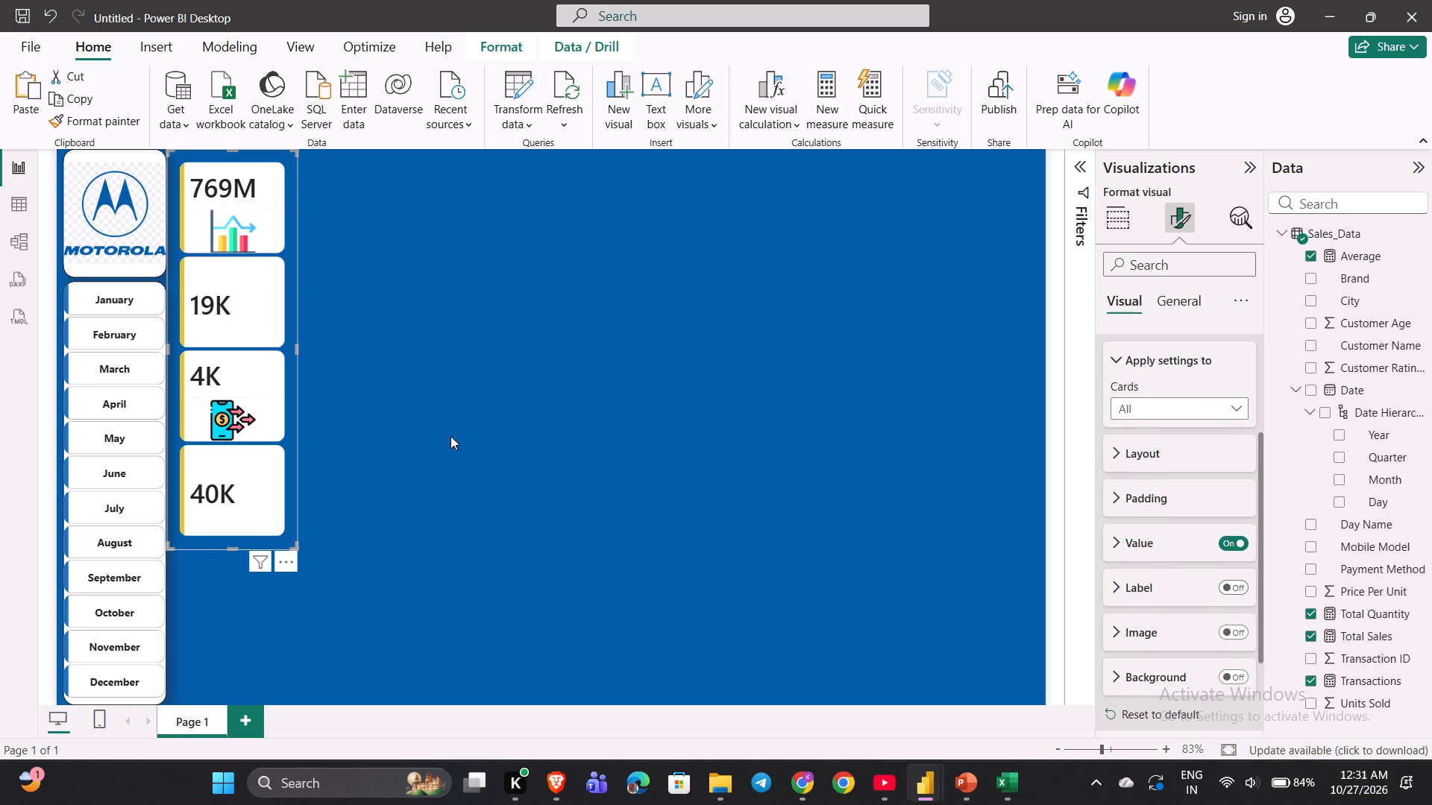
left_click(450, 436)
Narrow the KPI card visual to about the month slicer's width and extend its bottom edge just past the August slicer button.
left_click(244, 337)
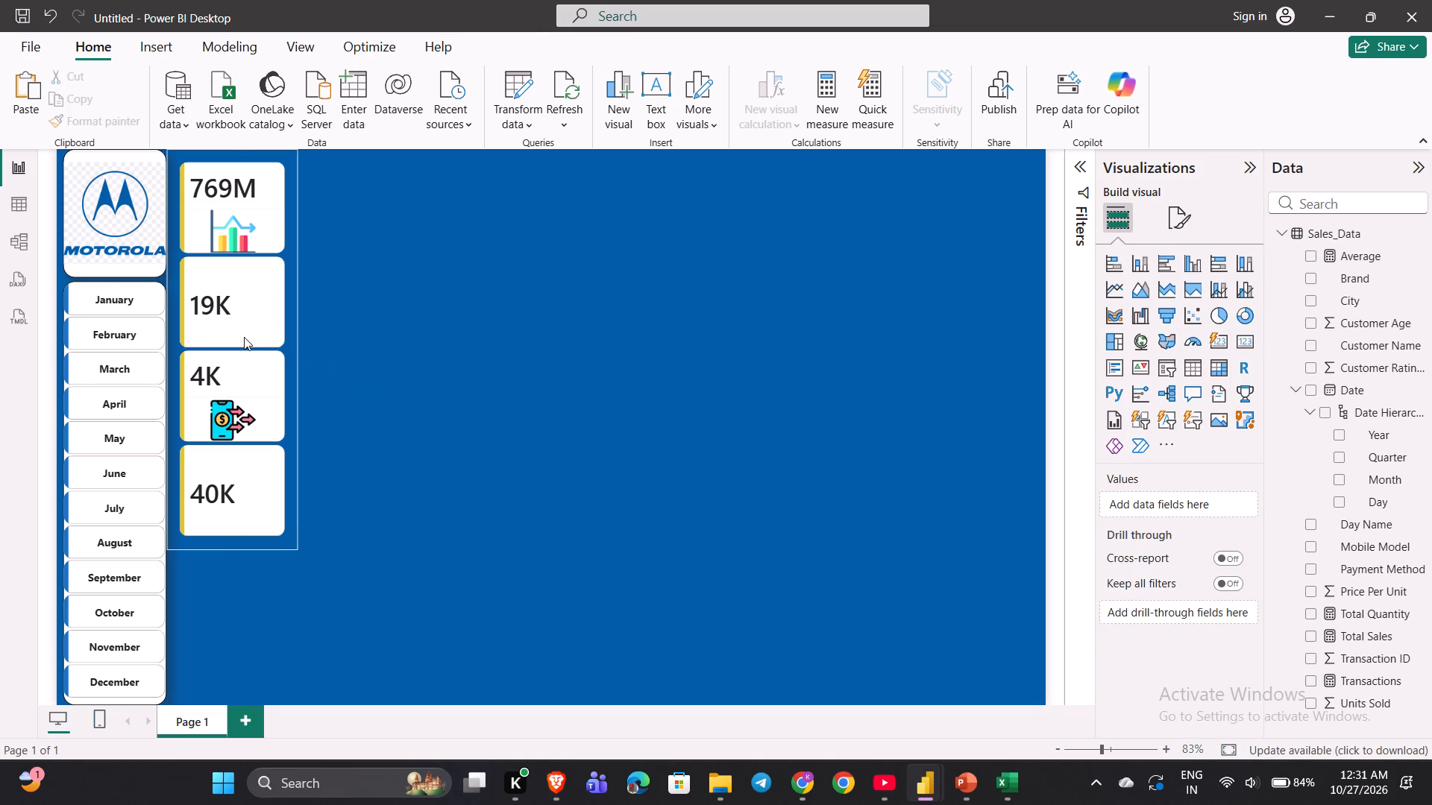
left_click_drag(298, 348, 266, 350)
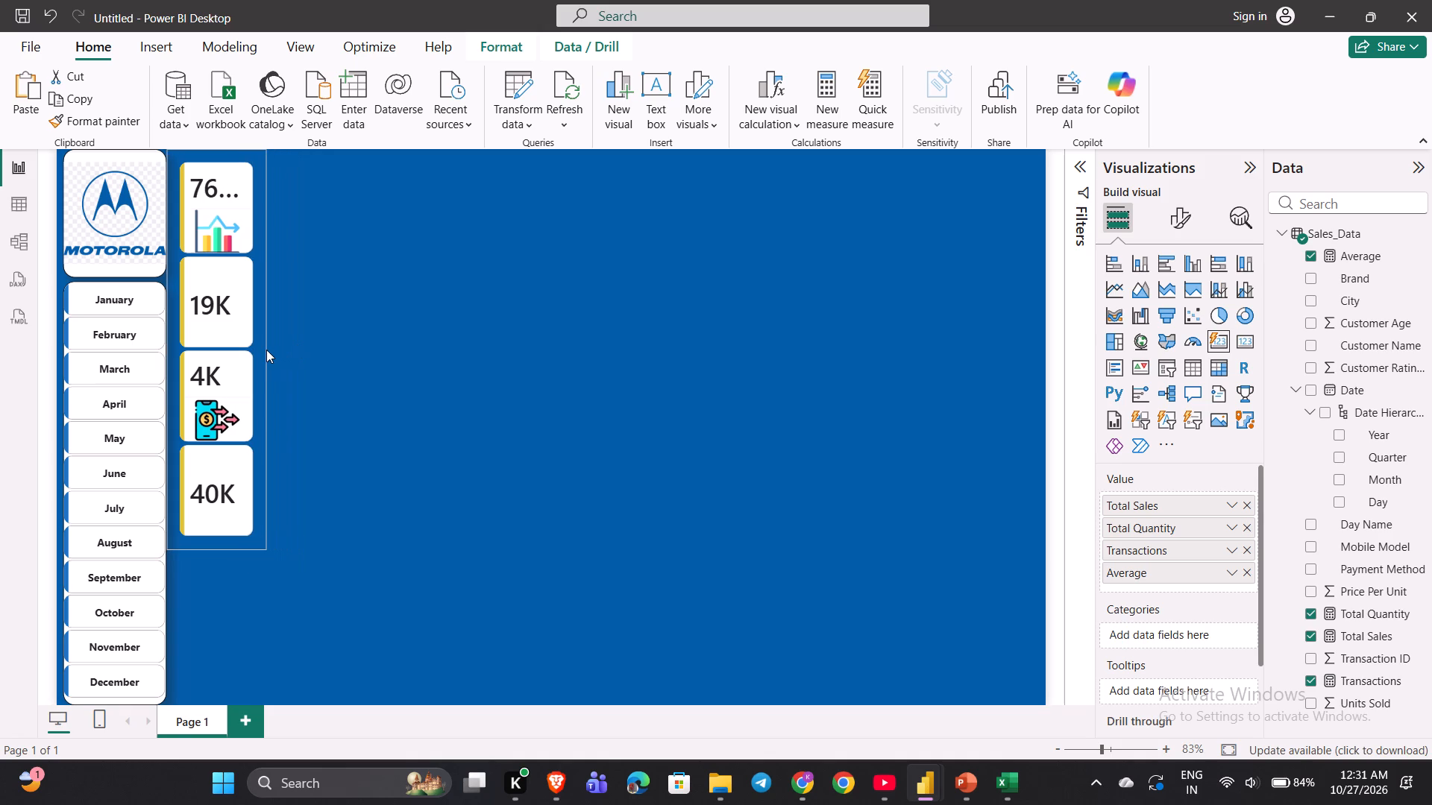
left_click_drag(266, 350, 285, 350)
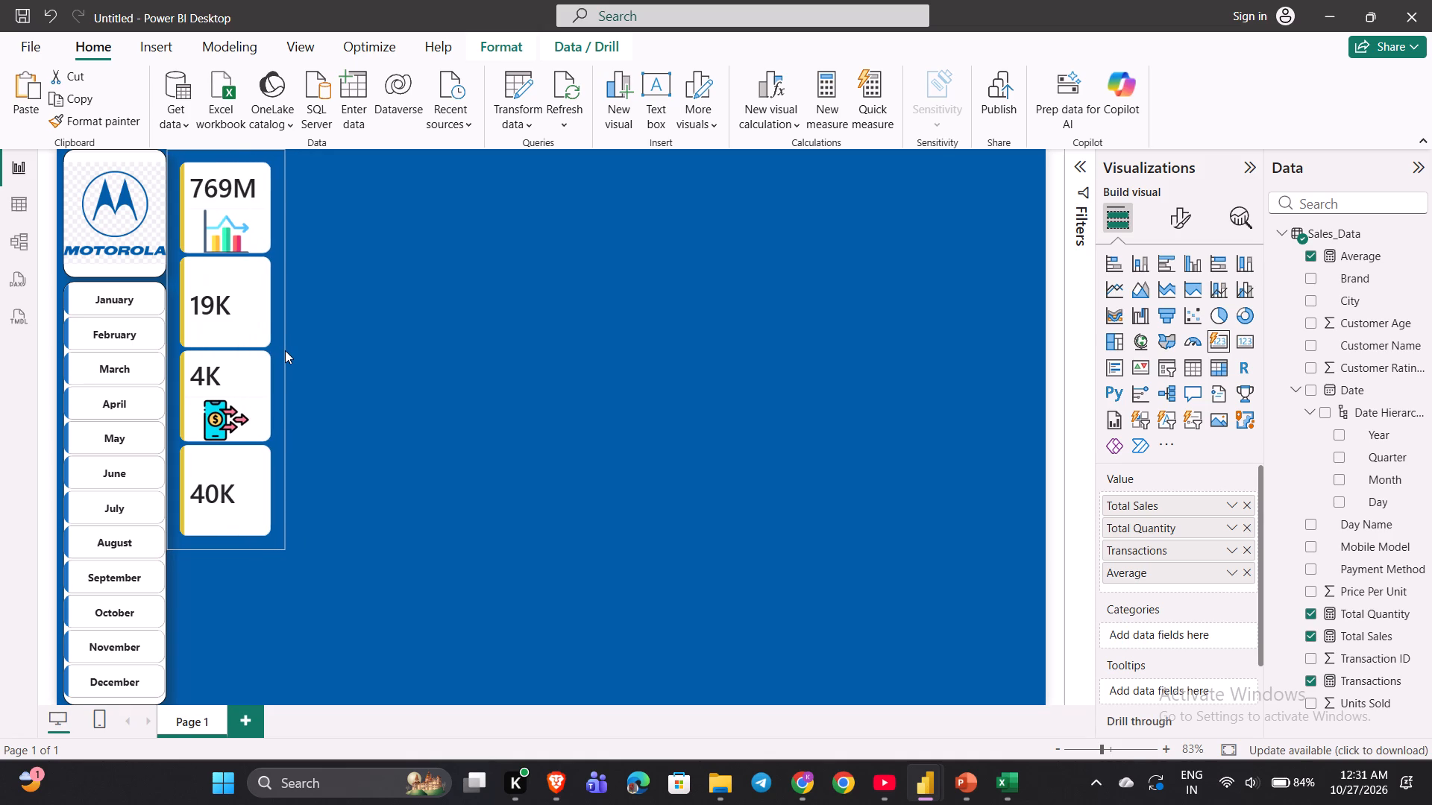
left_click_drag(285, 350, 275, 351)
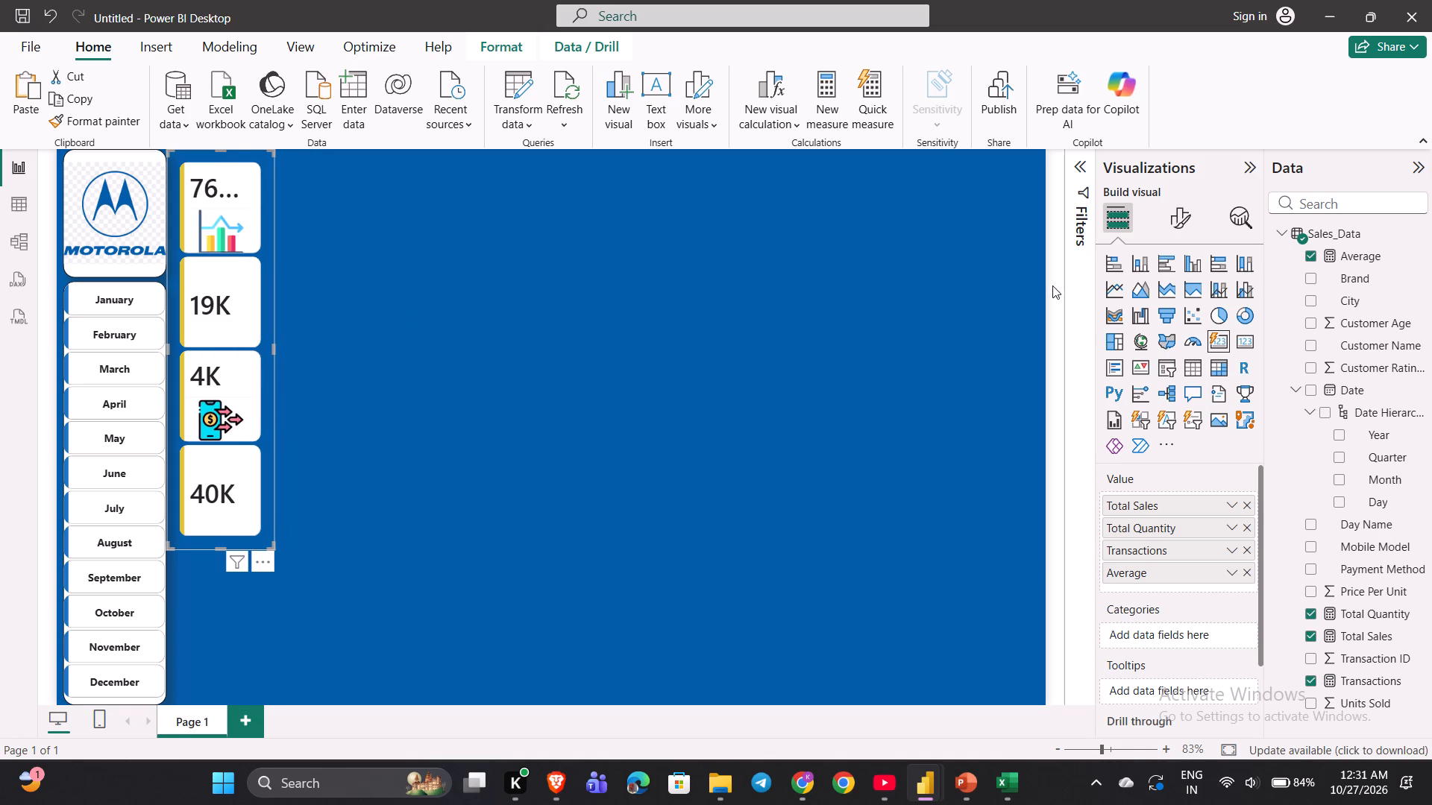
left_click(239, 328)
left_click_drag(217, 546, 224, 502)
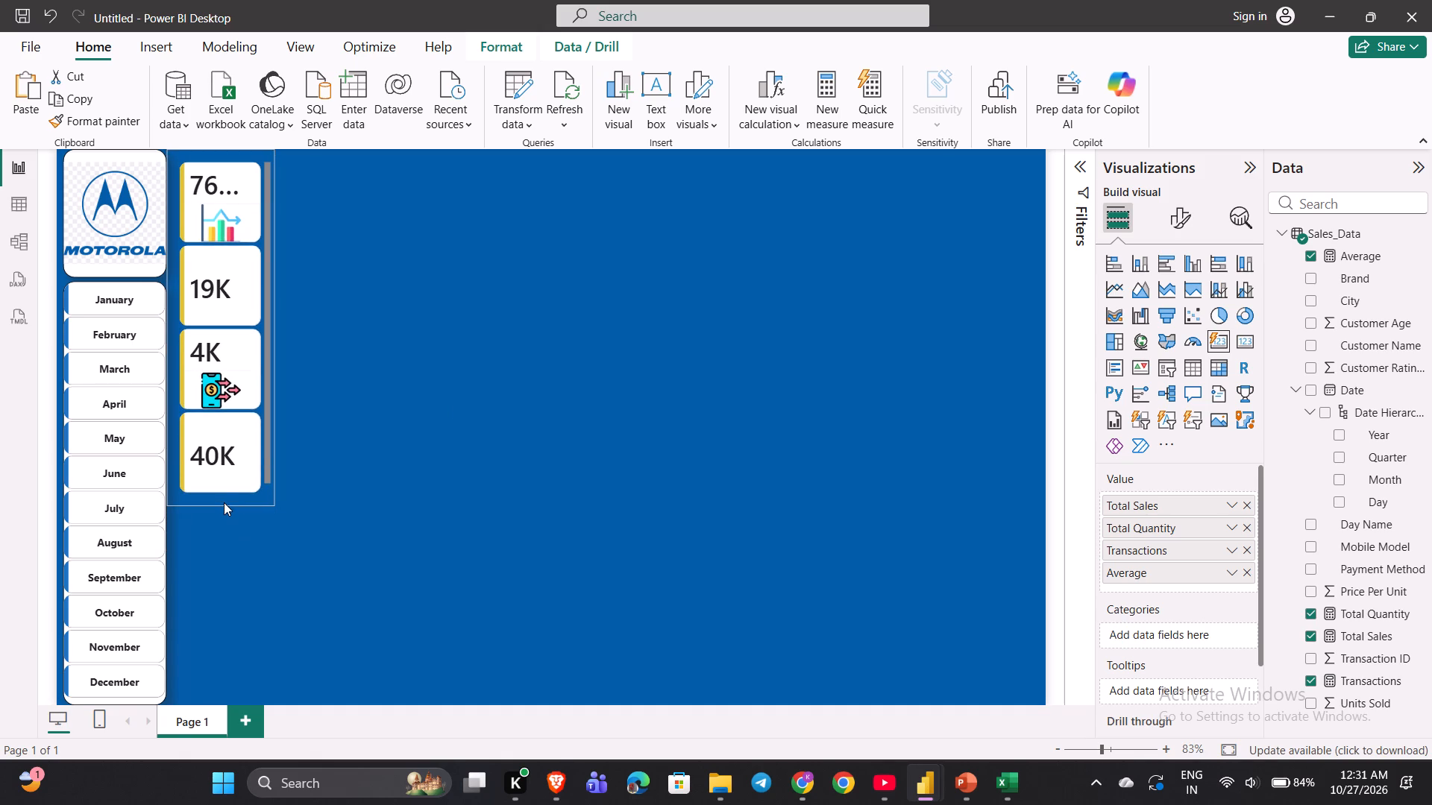
left_click_drag(224, 502, 211, 540)
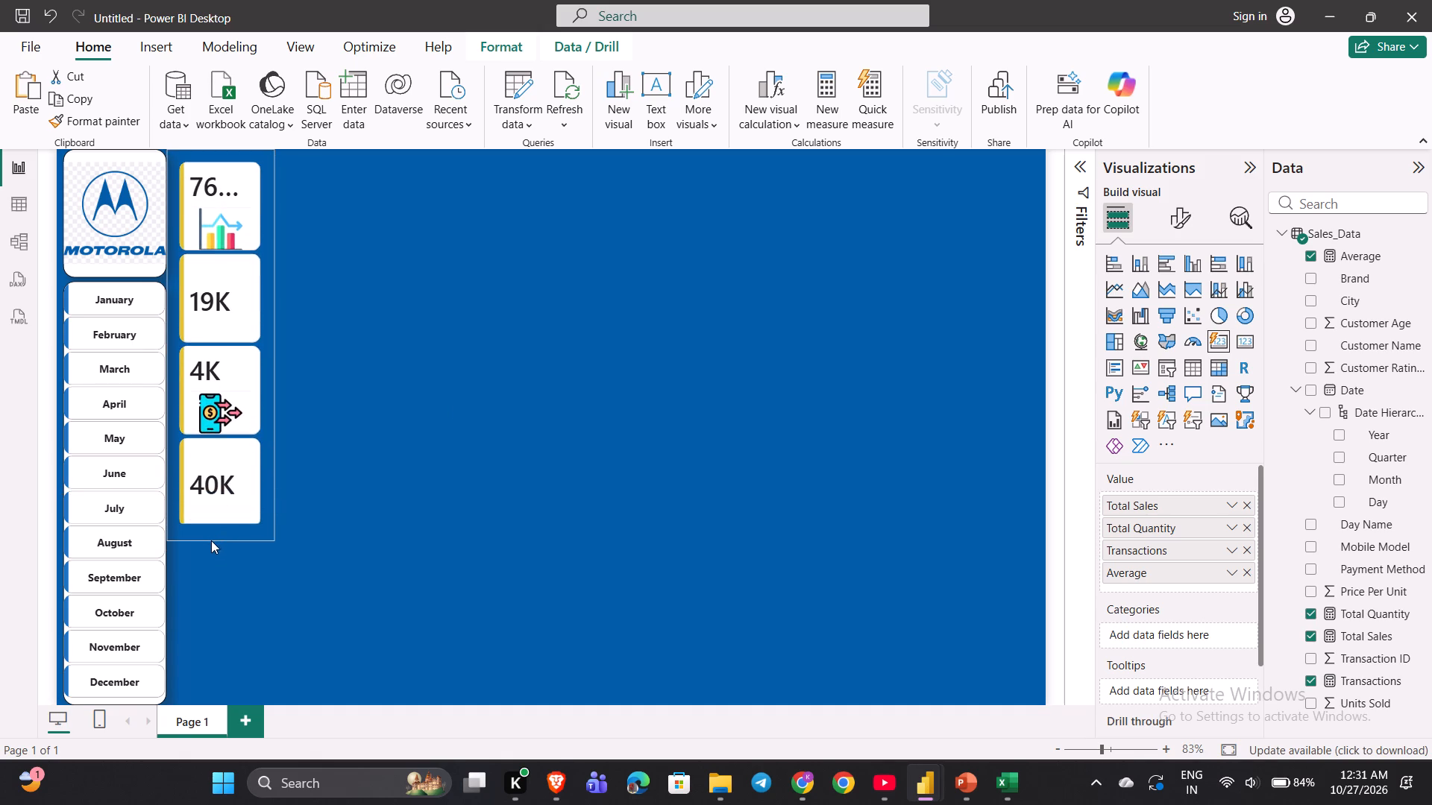
left_click_drag(211, 540, 206, 564)
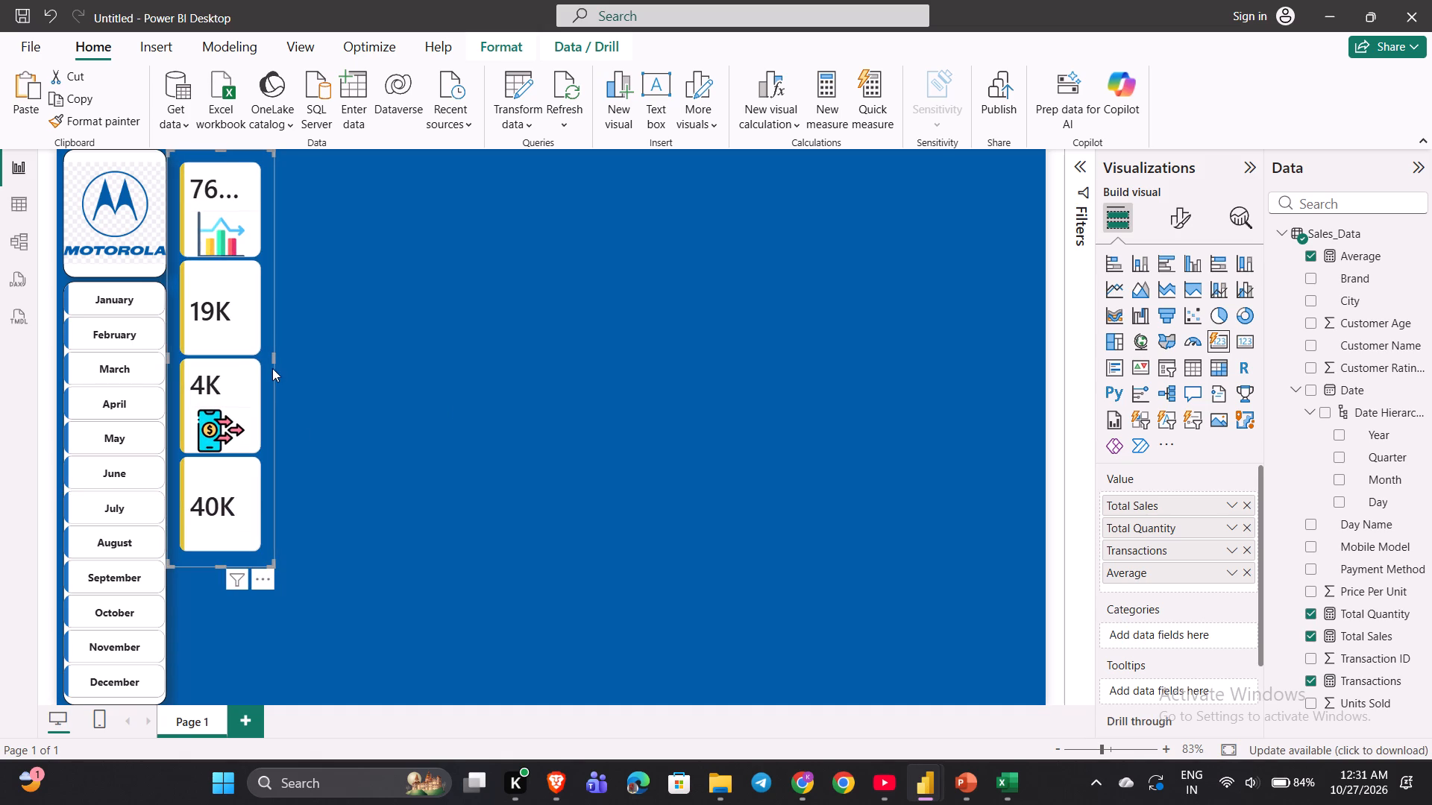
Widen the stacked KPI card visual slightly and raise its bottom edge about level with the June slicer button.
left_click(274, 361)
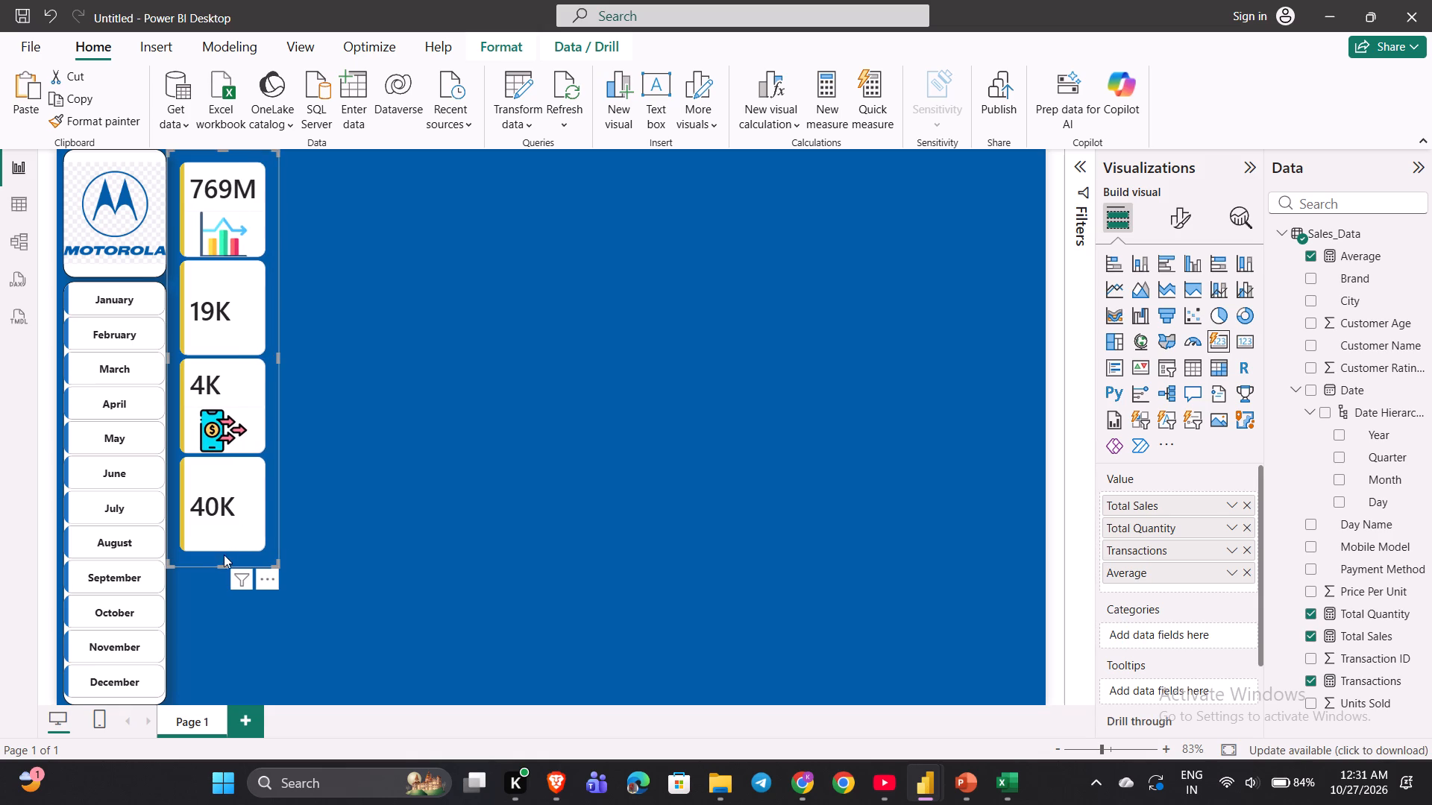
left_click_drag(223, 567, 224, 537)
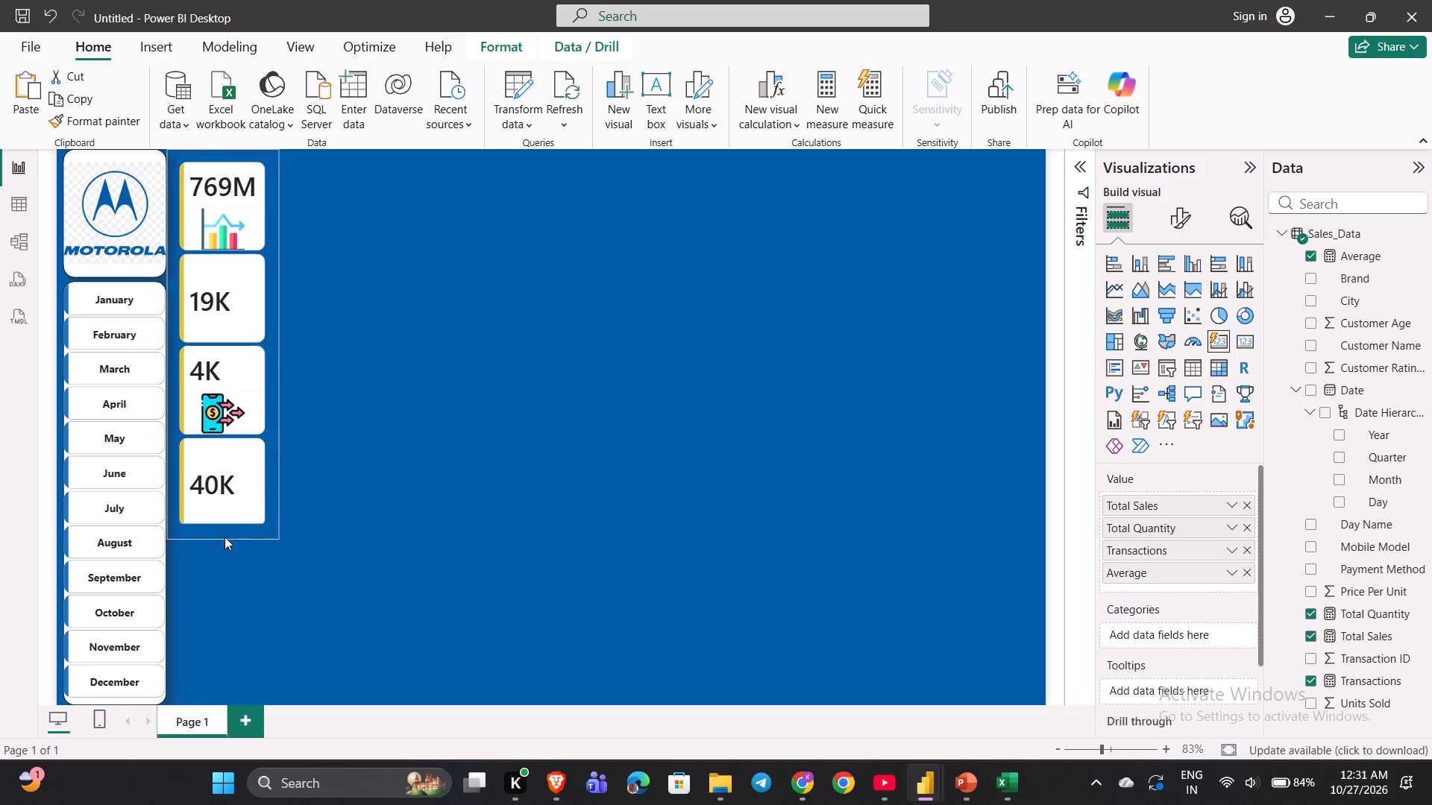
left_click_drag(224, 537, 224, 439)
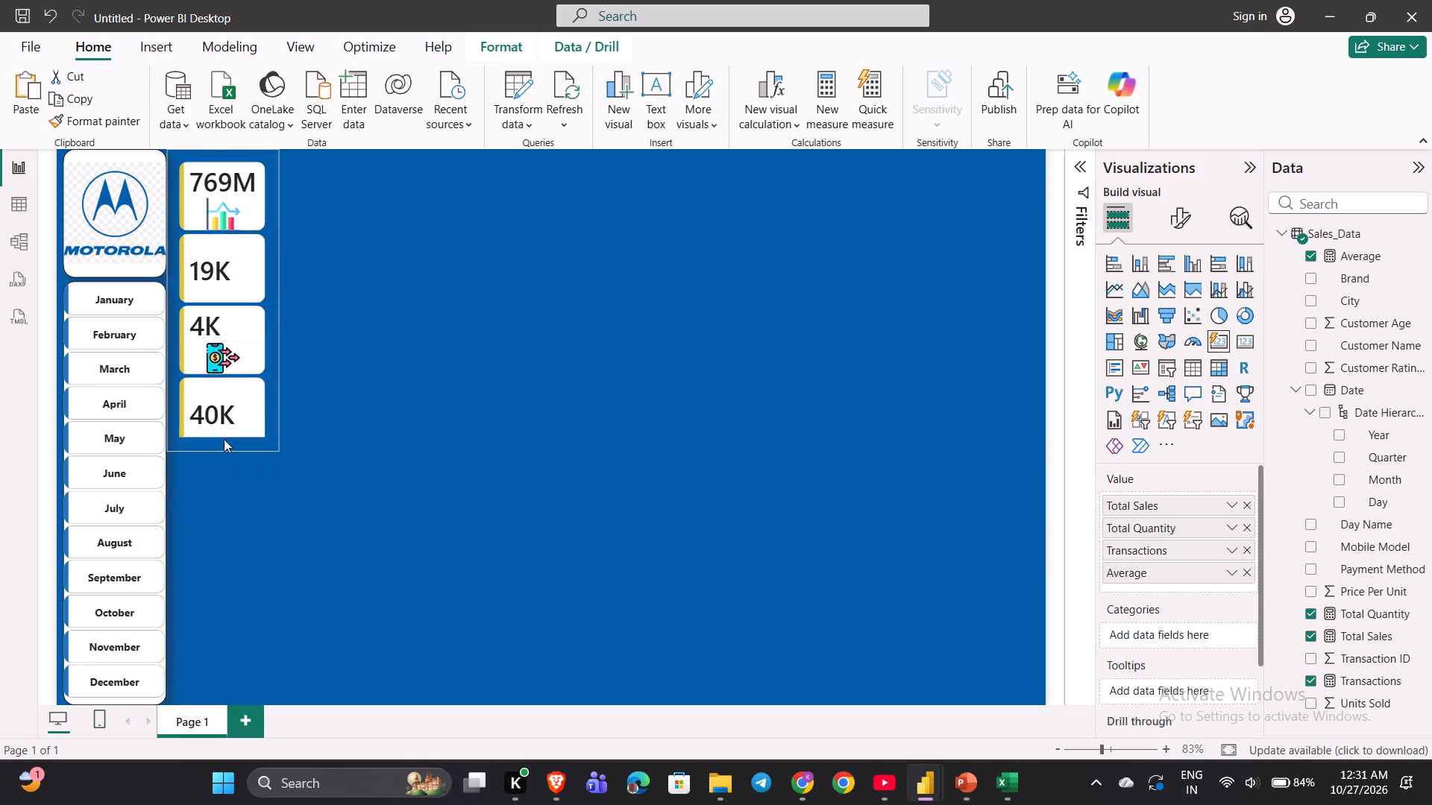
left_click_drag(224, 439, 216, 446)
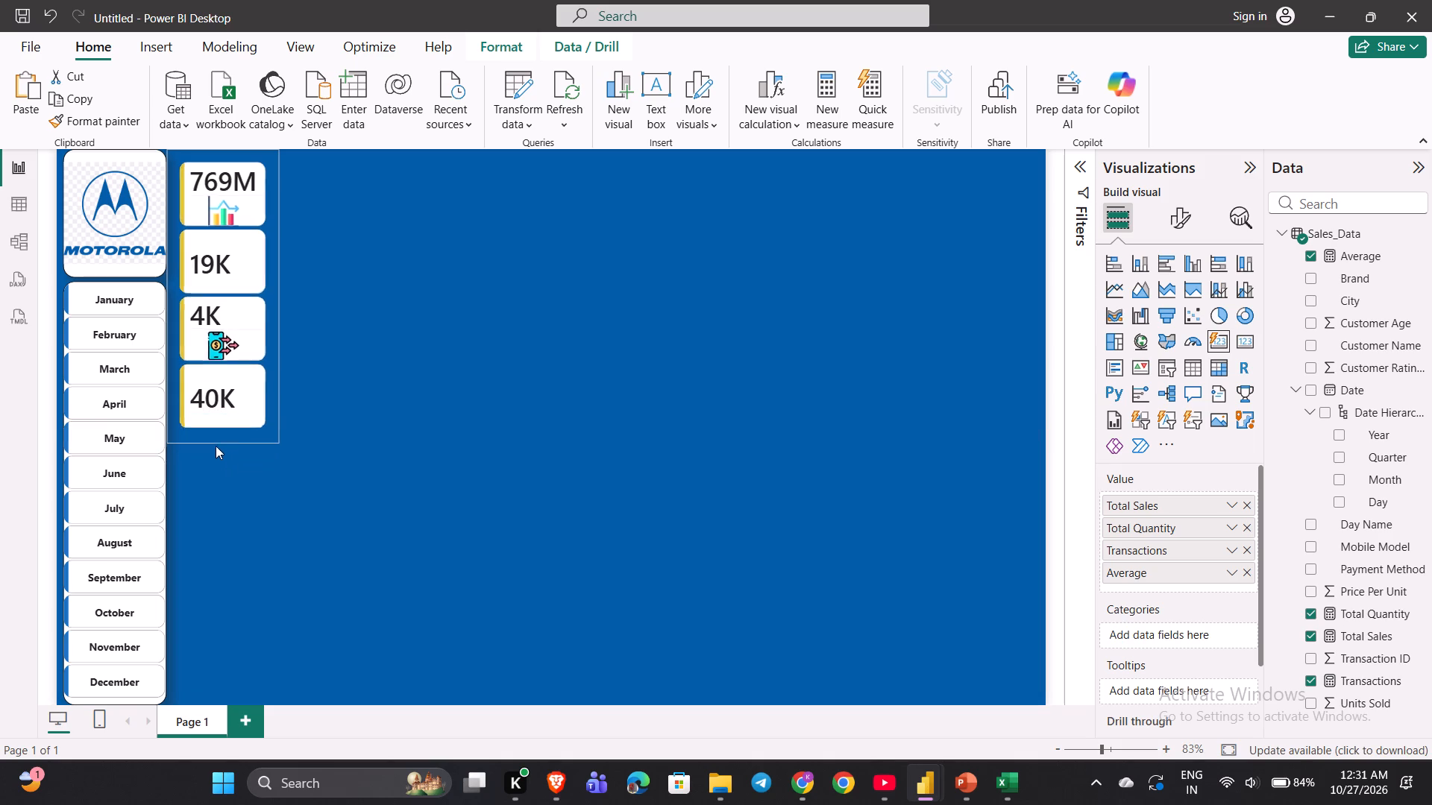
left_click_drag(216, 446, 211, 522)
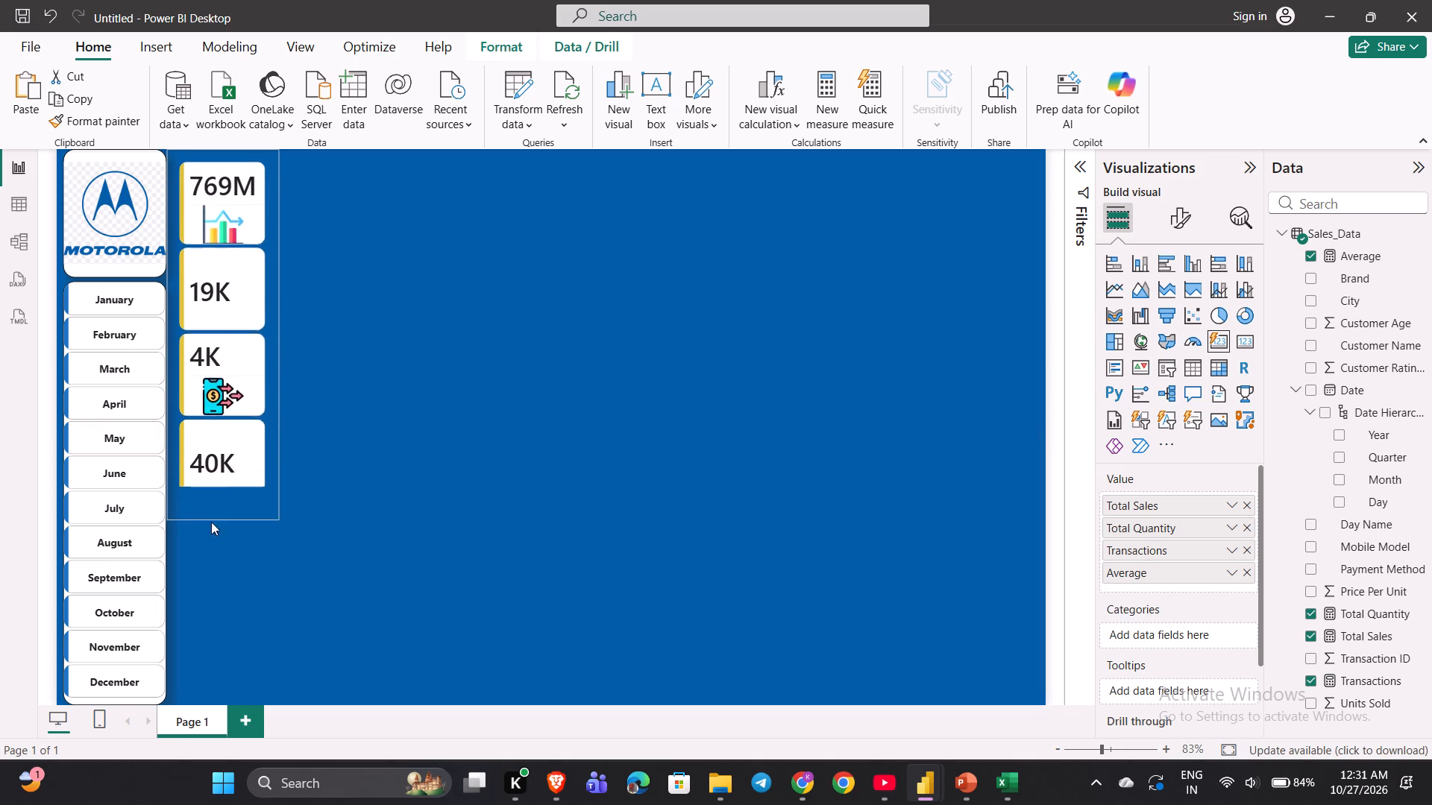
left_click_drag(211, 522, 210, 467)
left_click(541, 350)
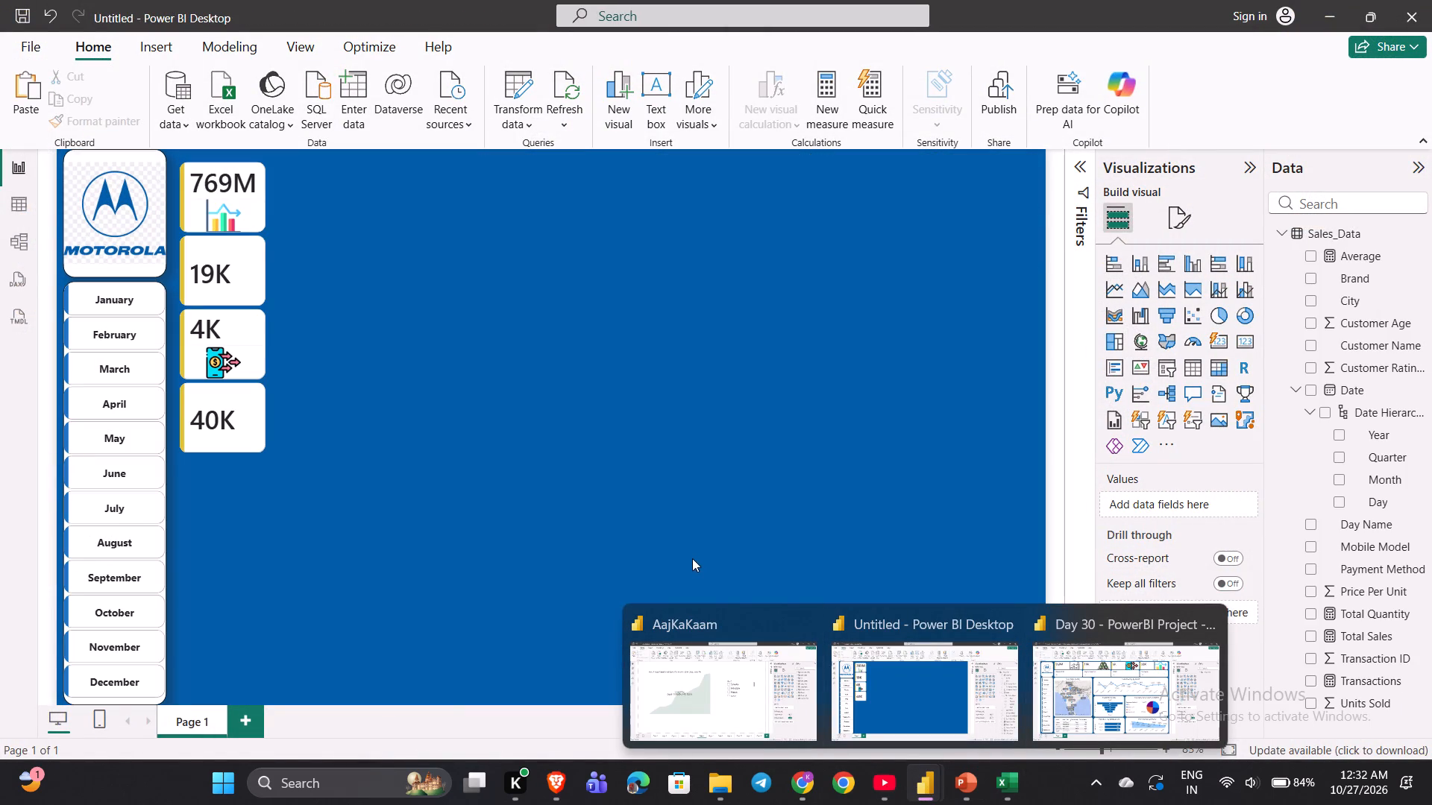
Check the card layout in the YouTube tutorial and set the KPI card visual's grid to 4 columns and 1 row.
left_click(885, 781)
key("space")
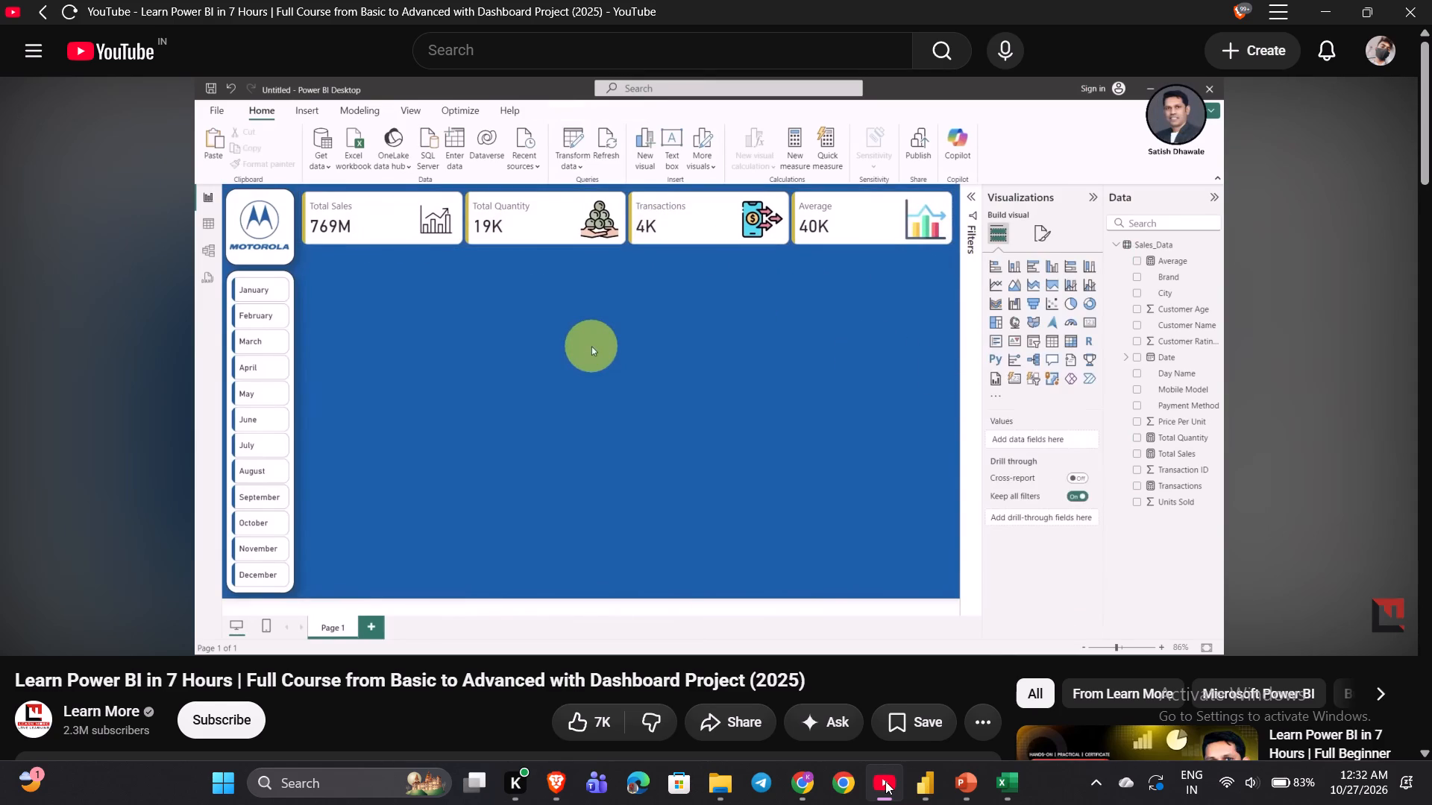
key("space")
left_click(885, 781)
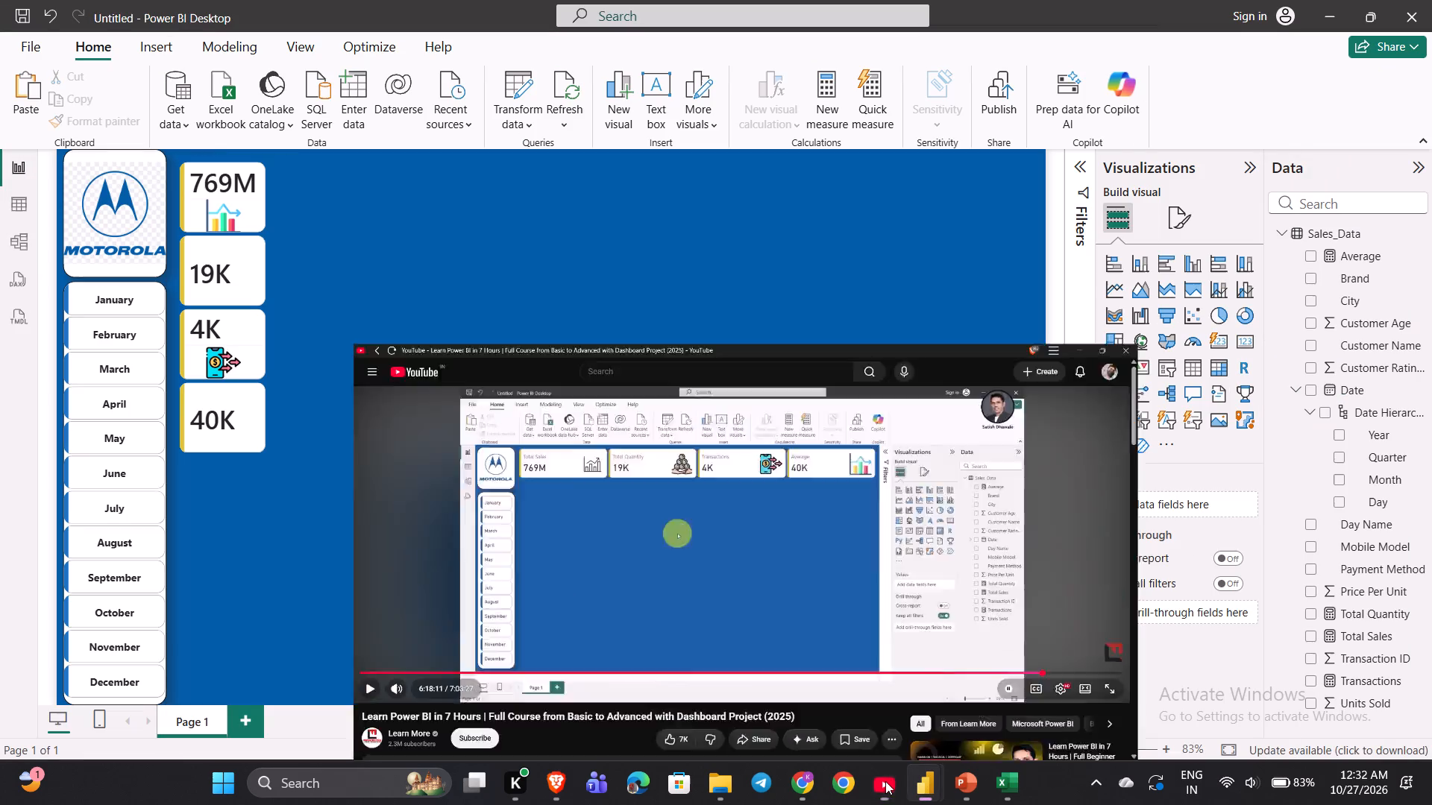
left_click(217, 354)
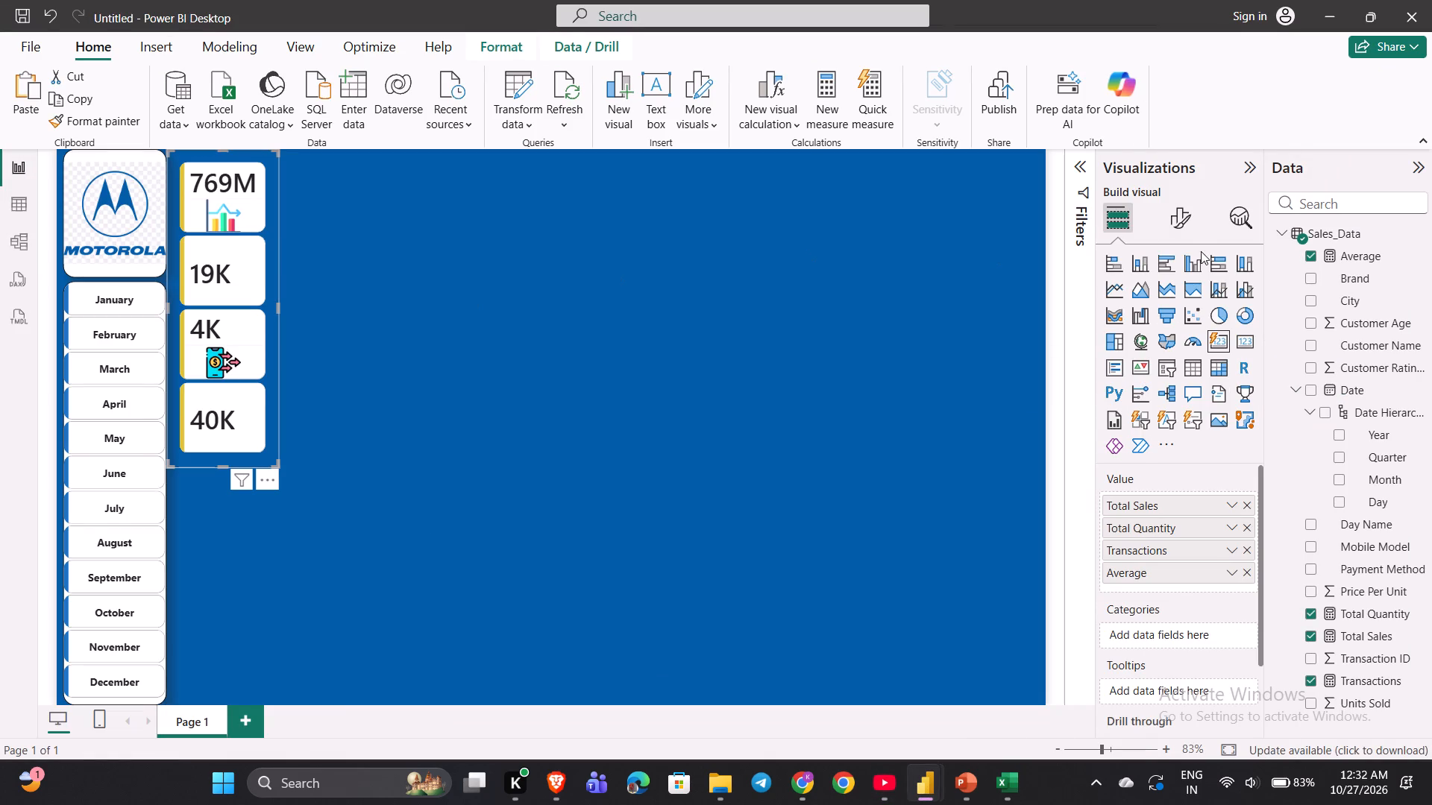
left_click(1177, 212)
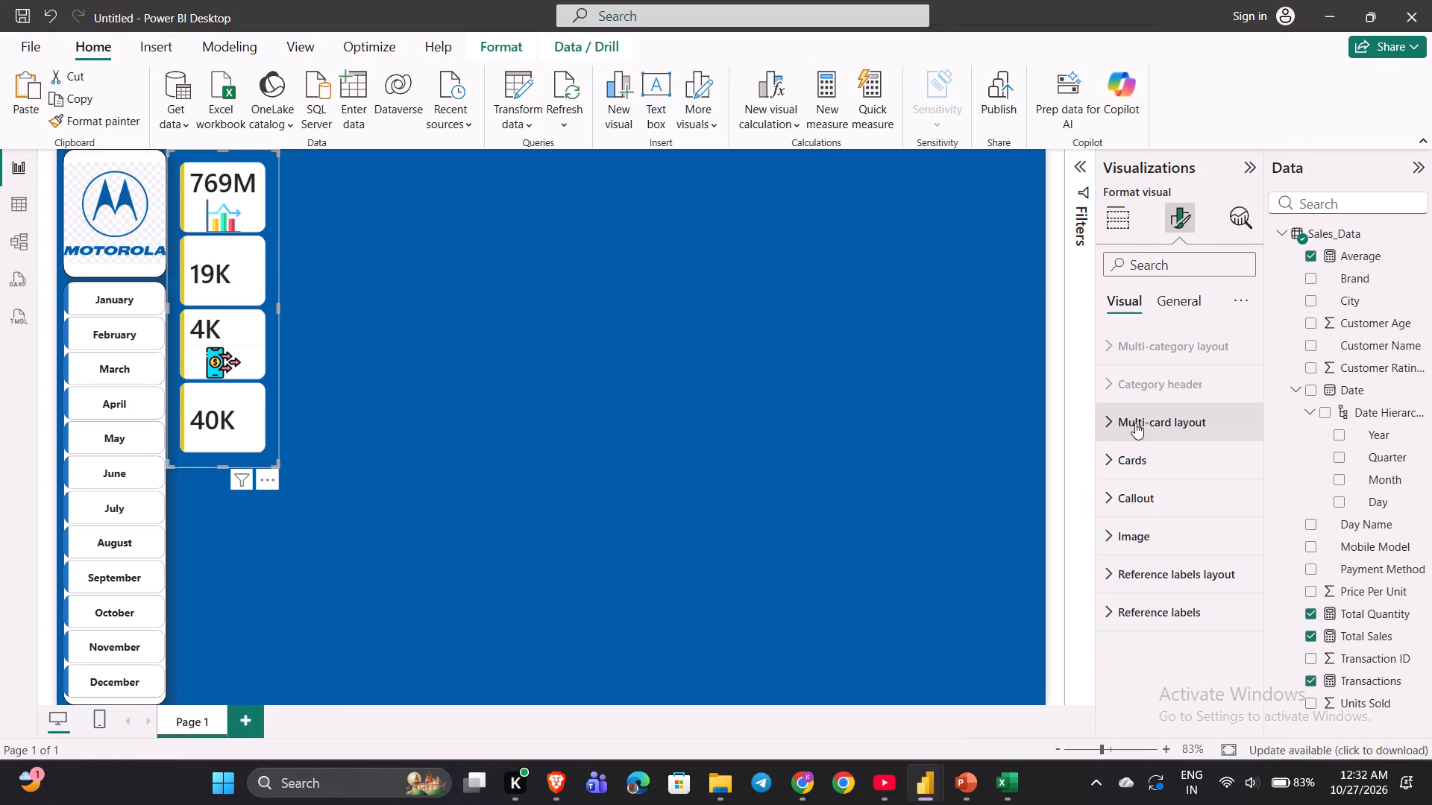
left_click(1135, 423)
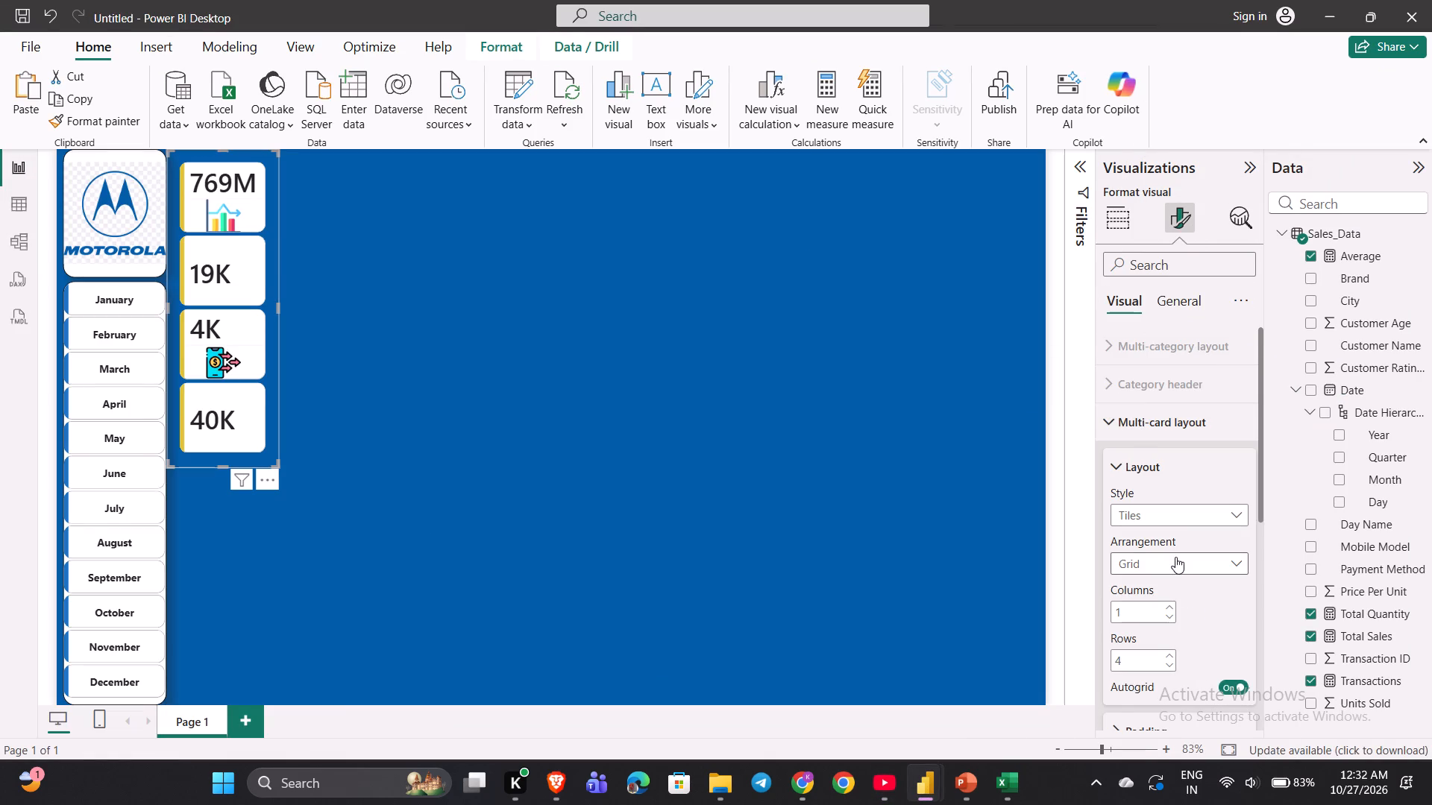
scroll(1175, 557, "down", 1)
left_click(1125, 546)
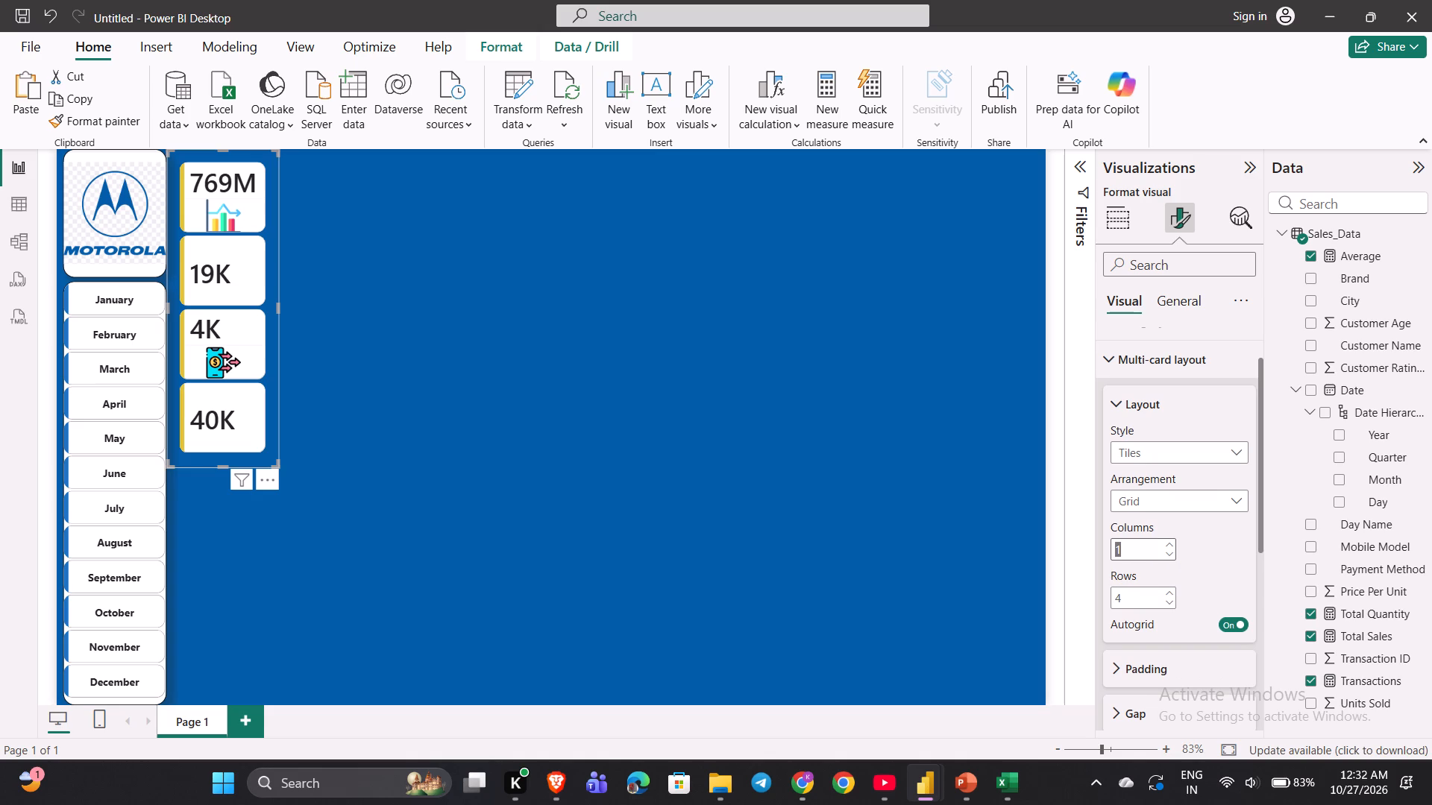
key("4")
left_click(1128, 594)
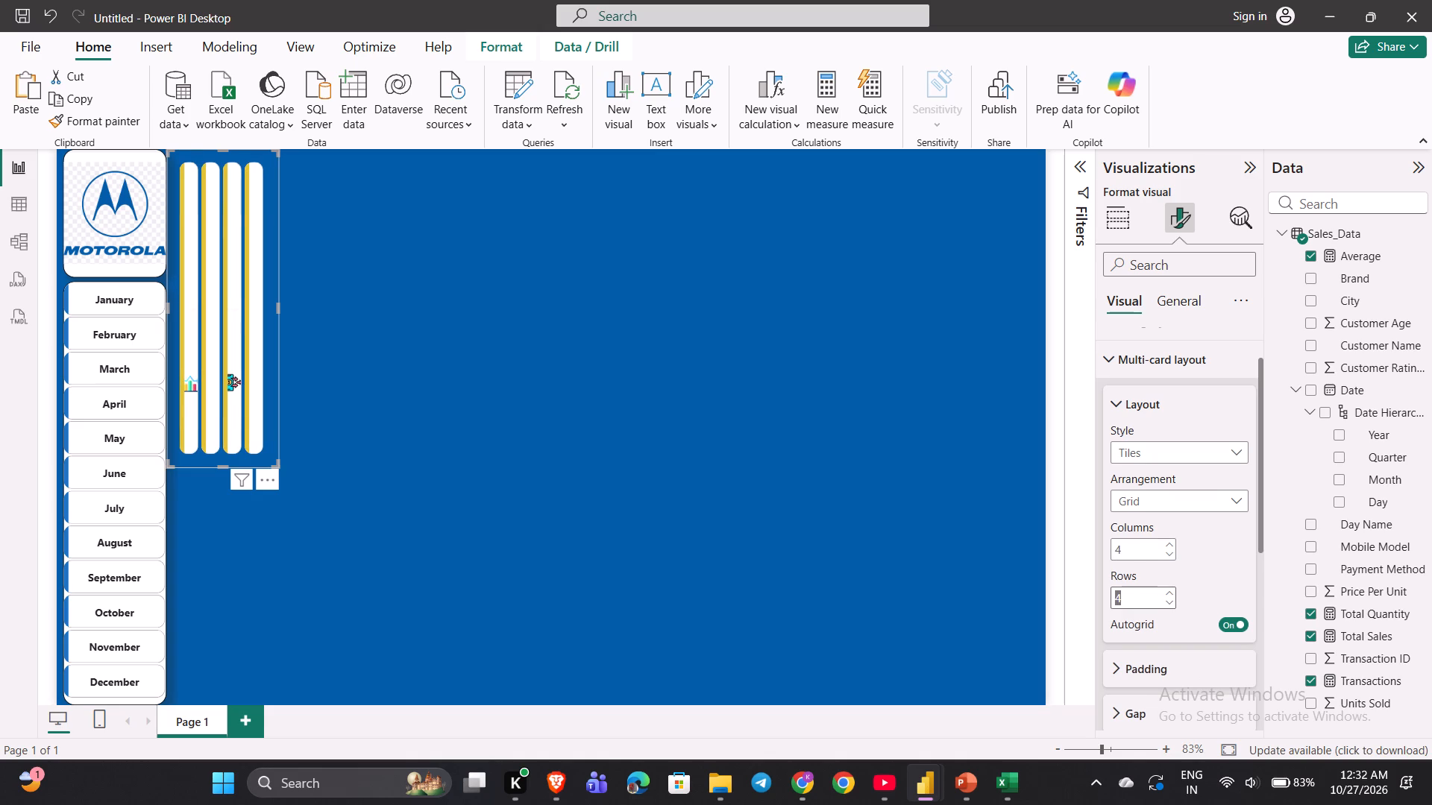
key("1")
Stretch the KPI card visual across most of the page width and raise its bottom edge to just below the Motorola logo.
left_click_drag(276, 308, 955, 276)
left_click_drag(562, 464, 614, 295)
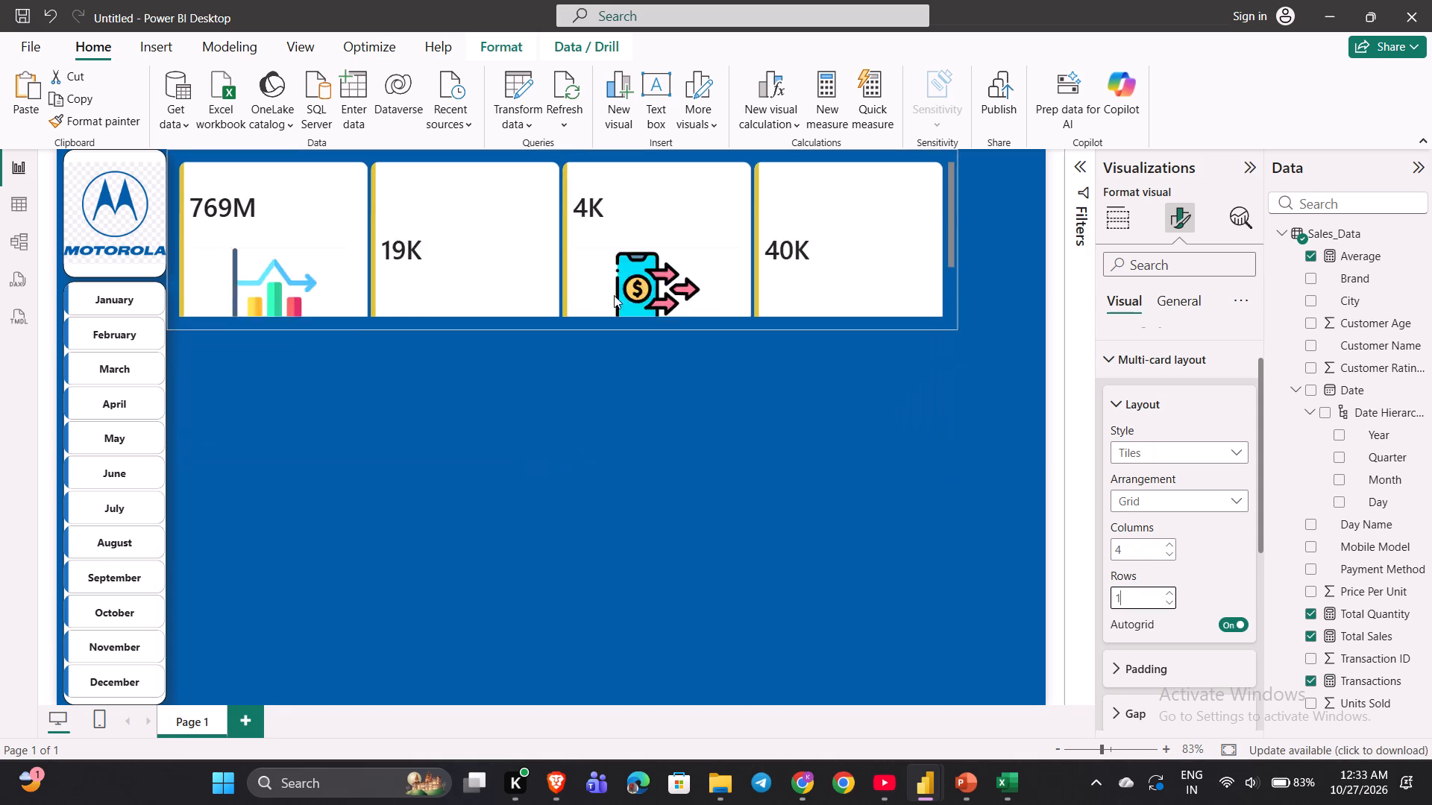
left_click_drag(614, 295, 641, 291)
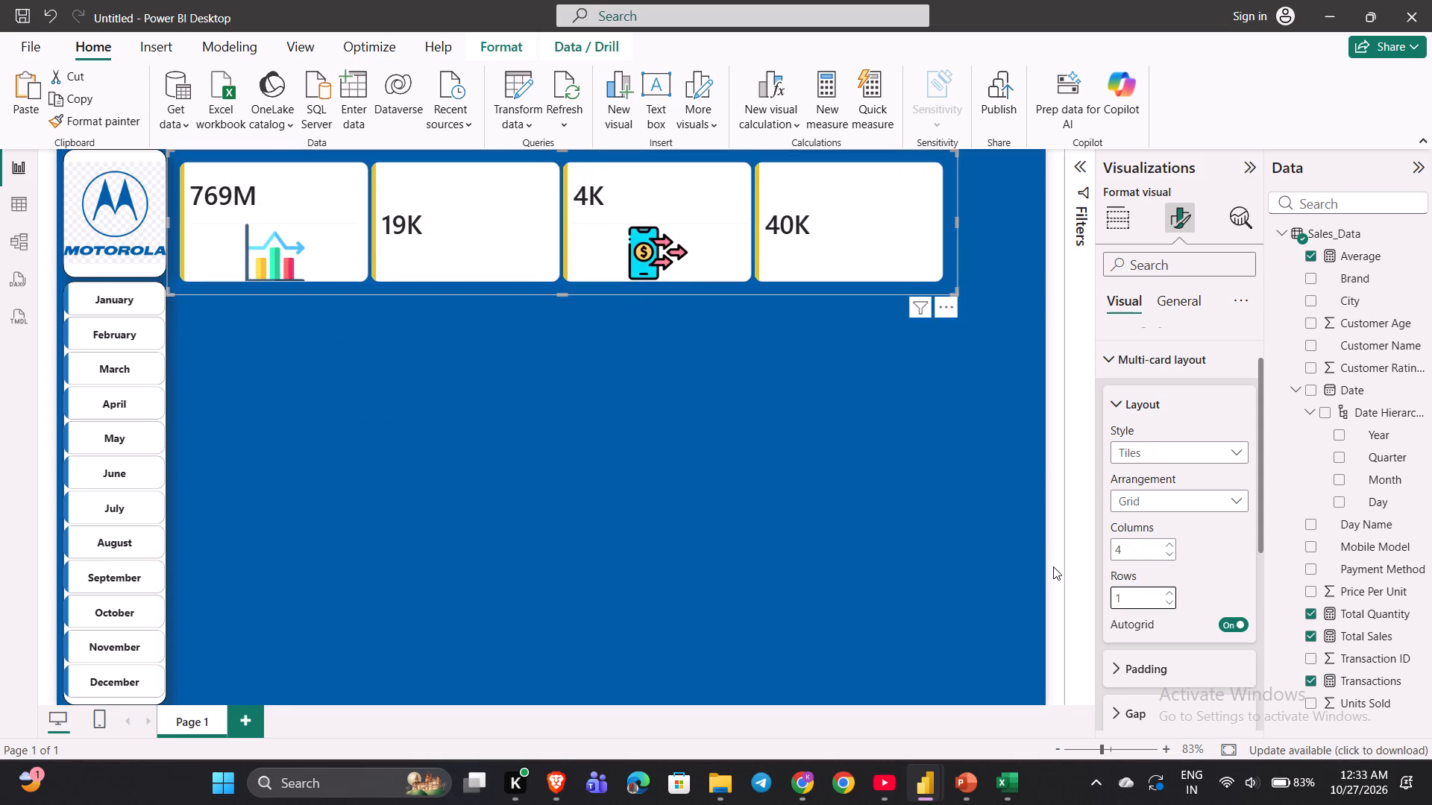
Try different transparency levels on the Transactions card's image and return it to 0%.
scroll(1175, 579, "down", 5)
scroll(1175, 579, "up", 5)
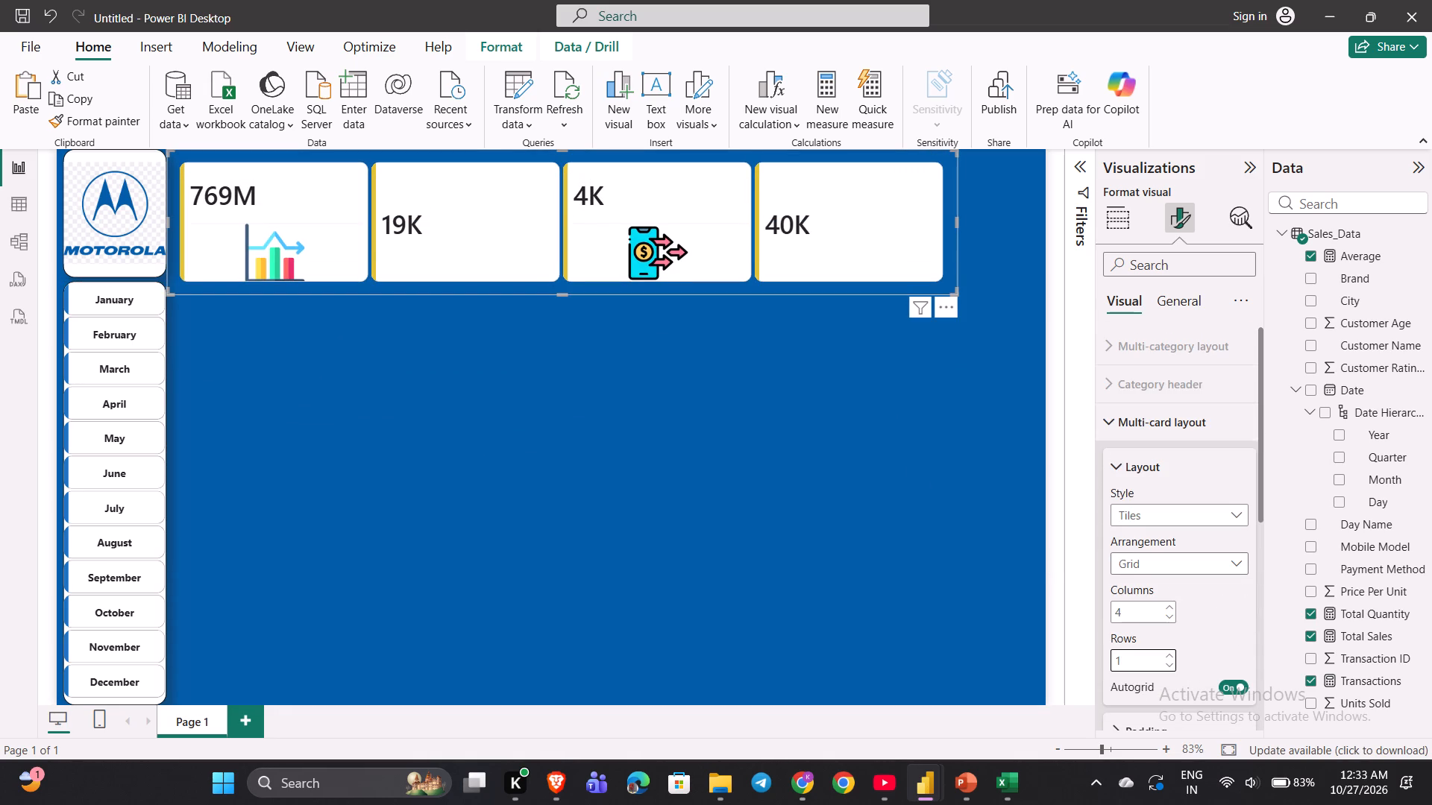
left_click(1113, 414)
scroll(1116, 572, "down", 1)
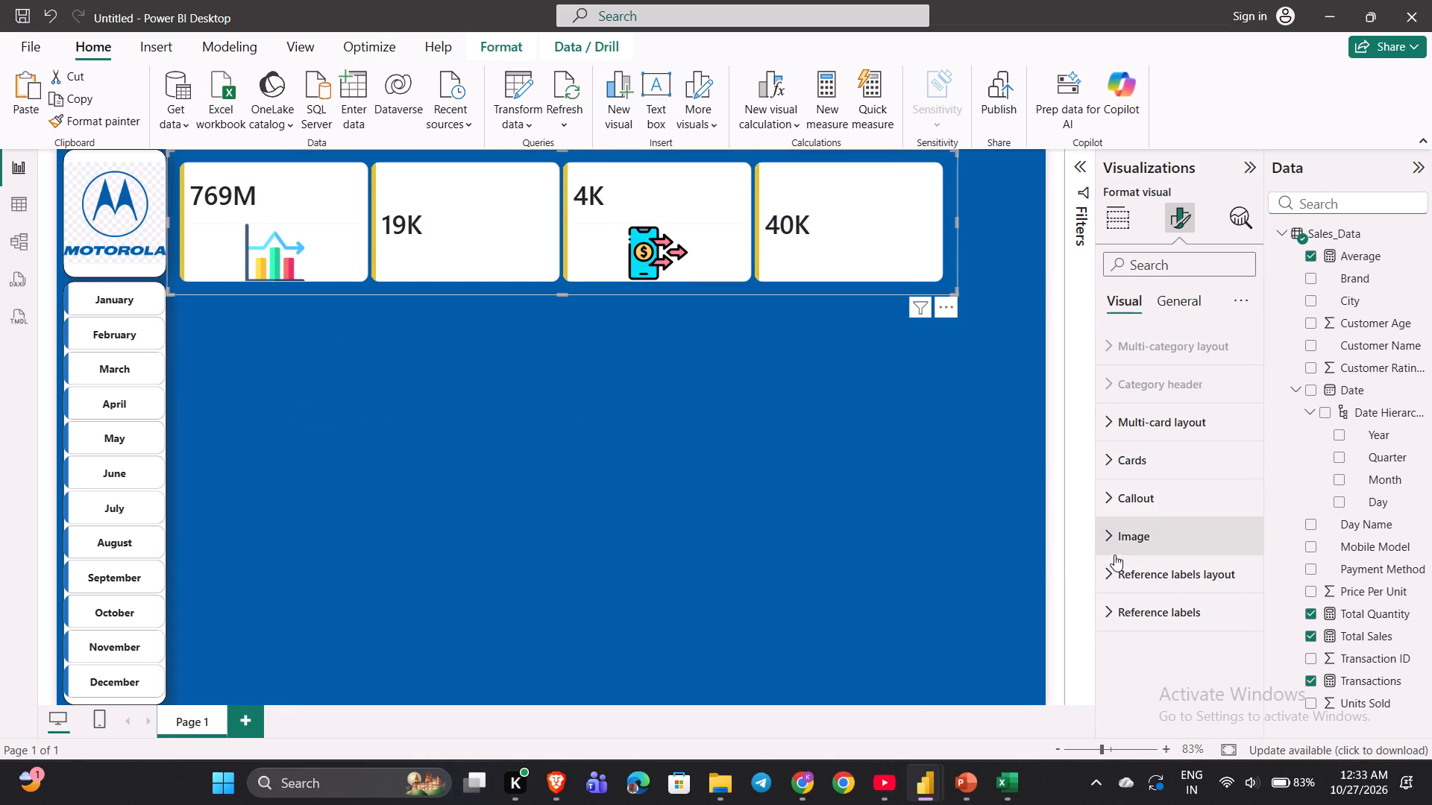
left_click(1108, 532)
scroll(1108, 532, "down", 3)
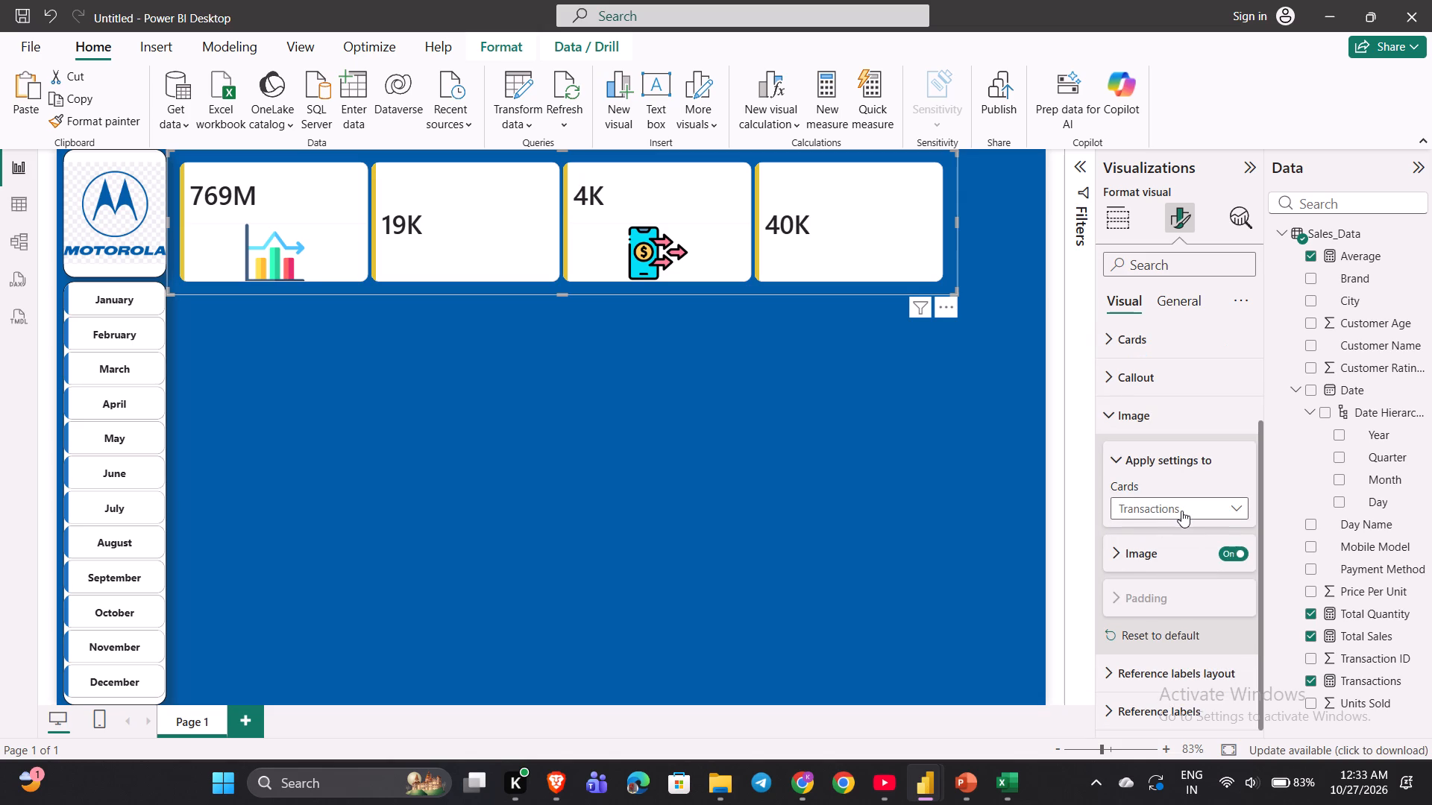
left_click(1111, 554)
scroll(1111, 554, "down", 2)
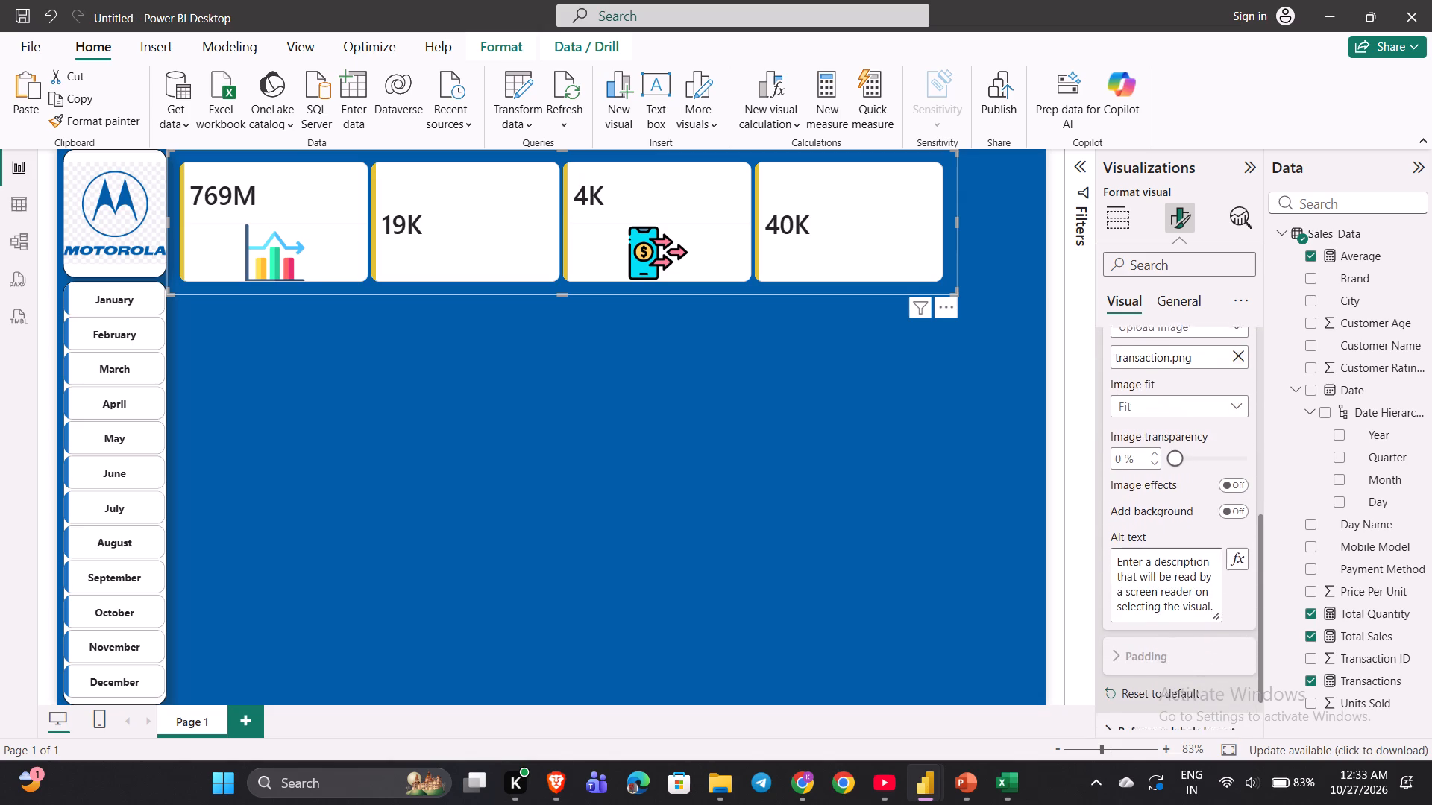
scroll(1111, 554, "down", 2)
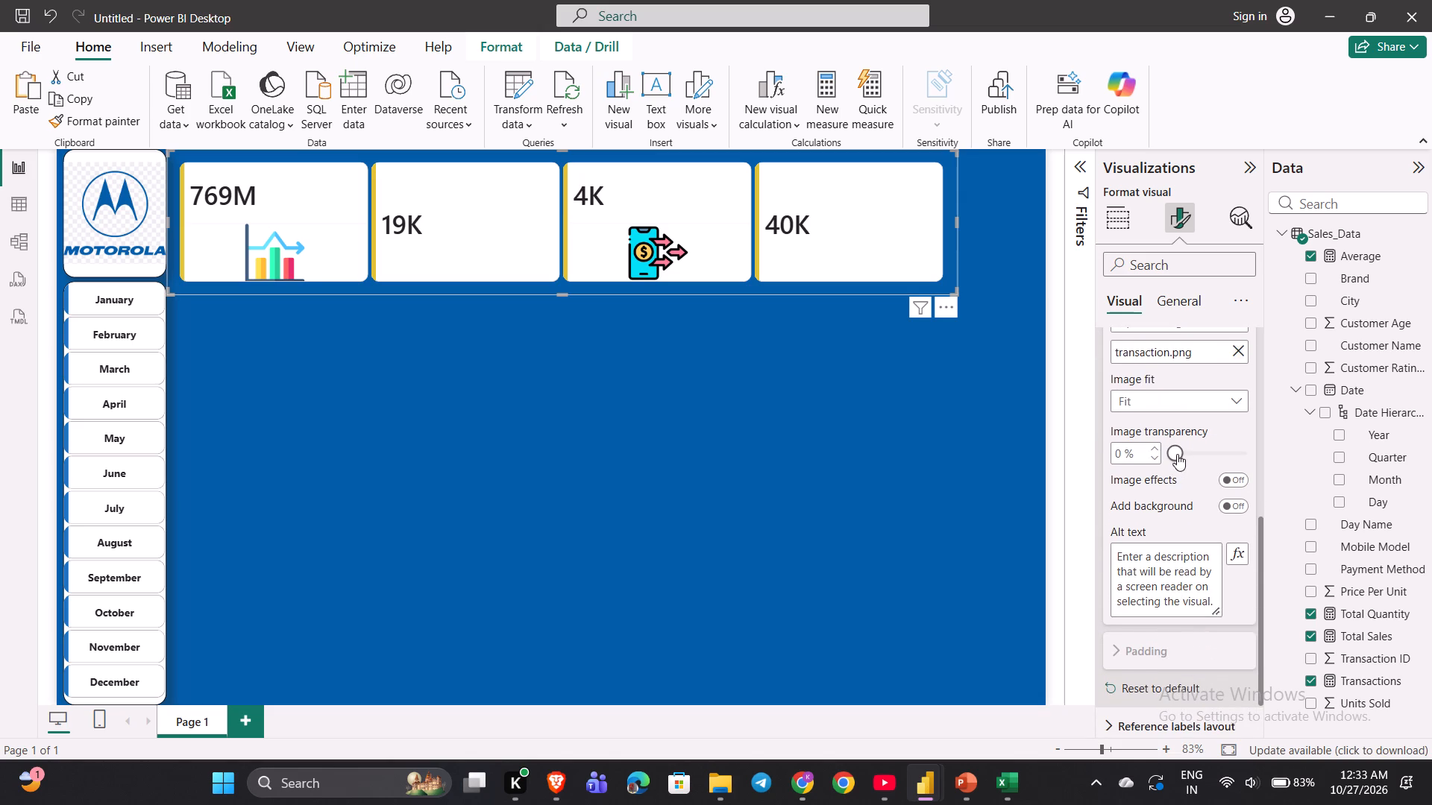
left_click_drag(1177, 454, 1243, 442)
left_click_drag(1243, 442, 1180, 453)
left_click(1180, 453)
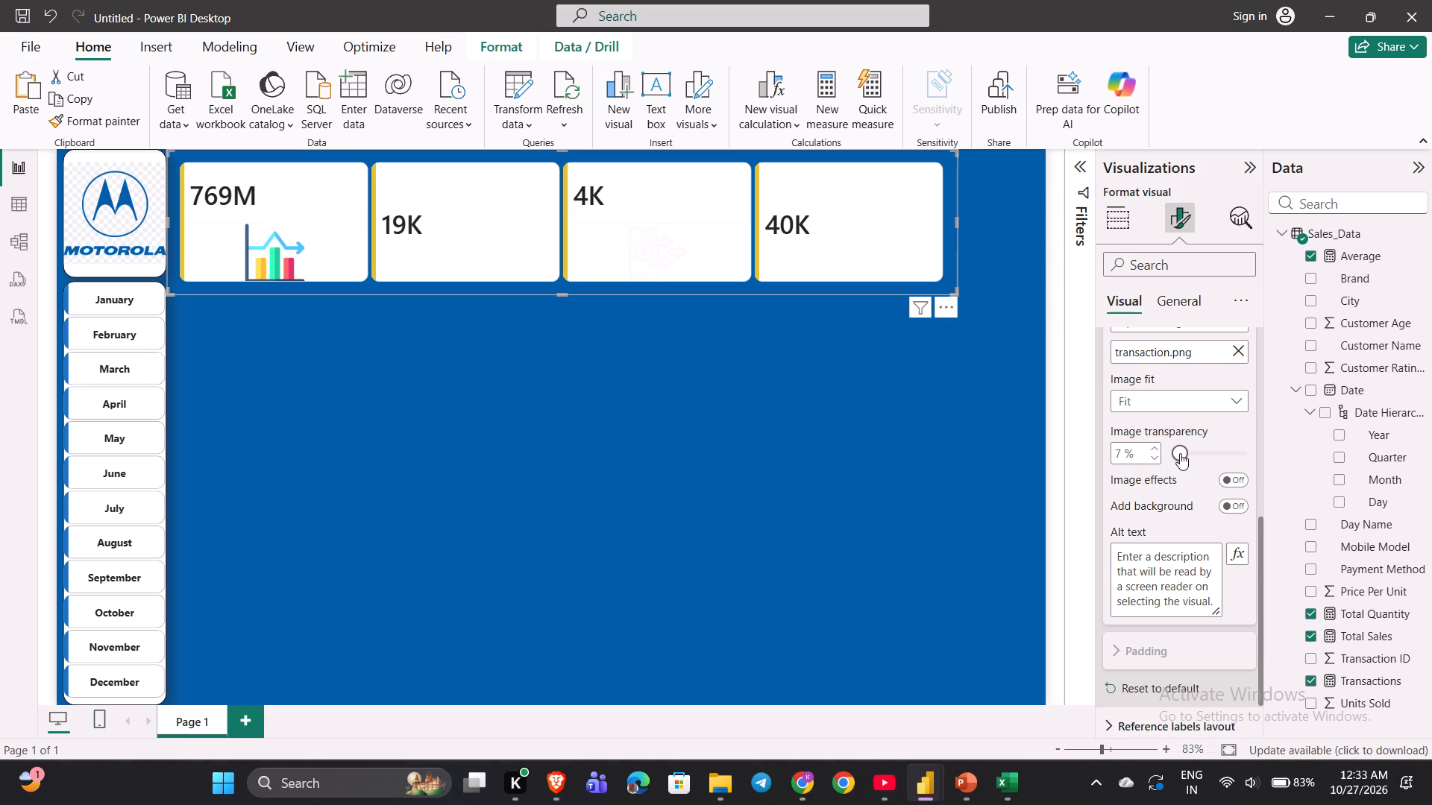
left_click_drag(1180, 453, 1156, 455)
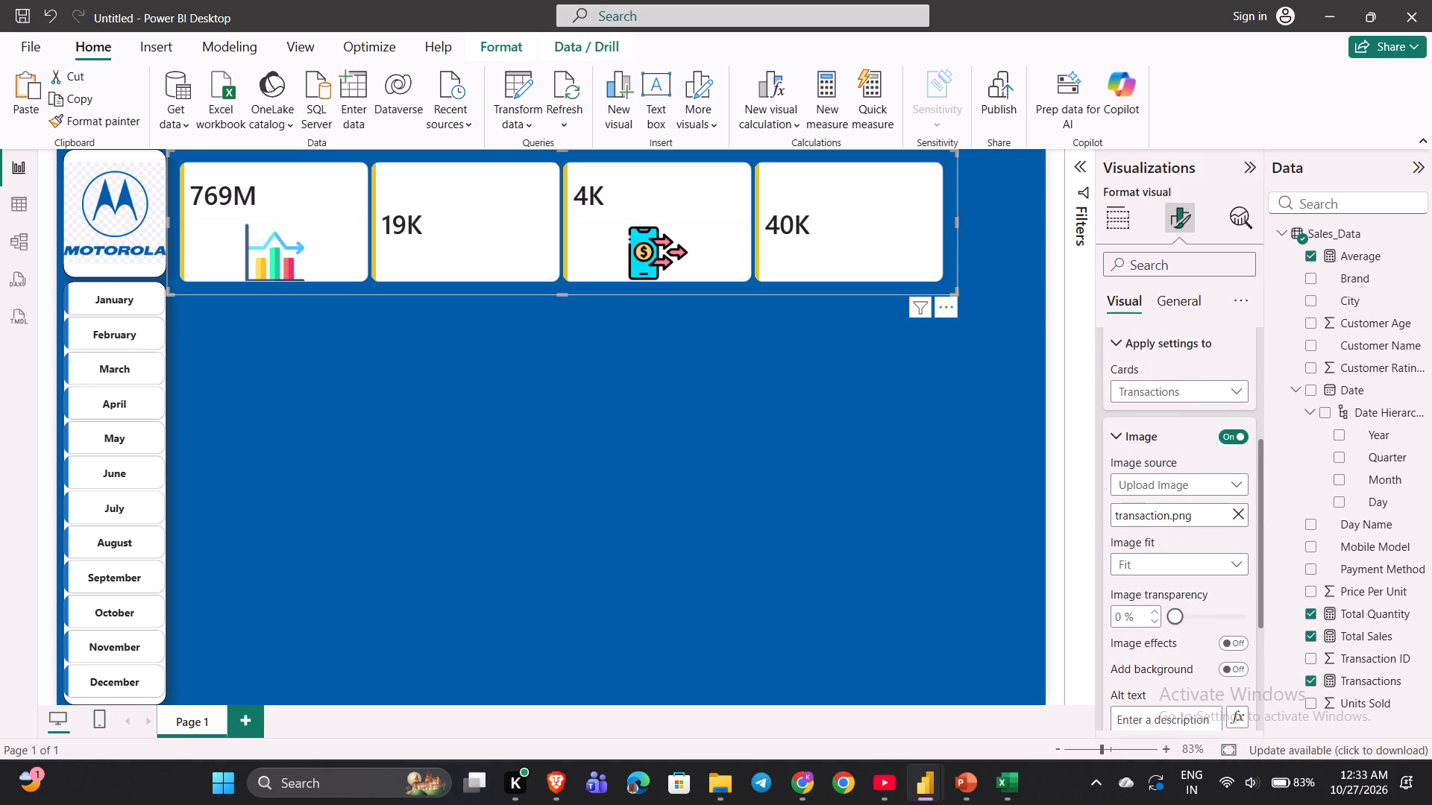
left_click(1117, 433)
Look through the KPI card visual's Cards formatting settings that apply to all cards.
scroll(1117, 433, "up", 1)
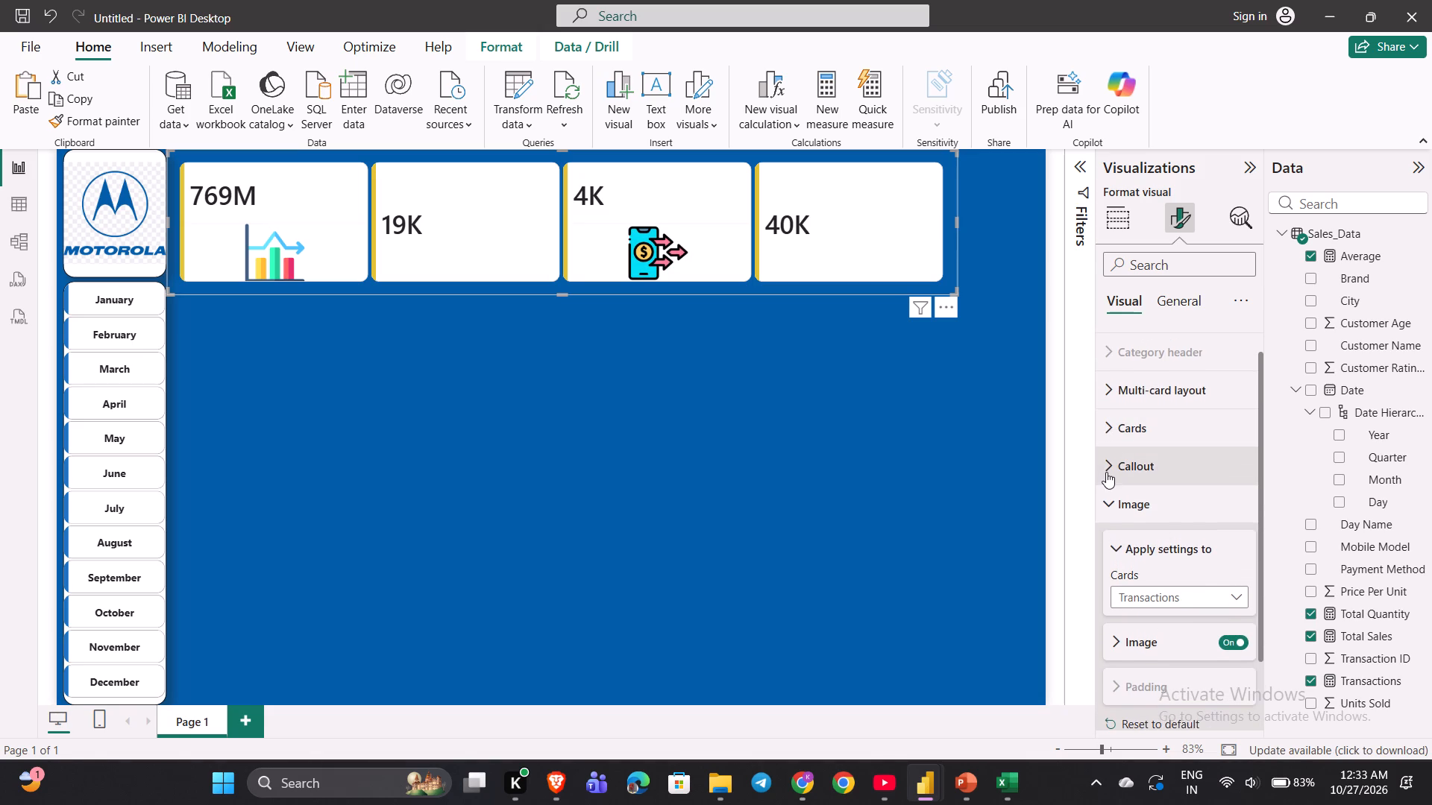
left_click(1106, 471)
left_click(1106, 471)
left_click(1110, 443)
scroll(1110, 443, "down", 2)
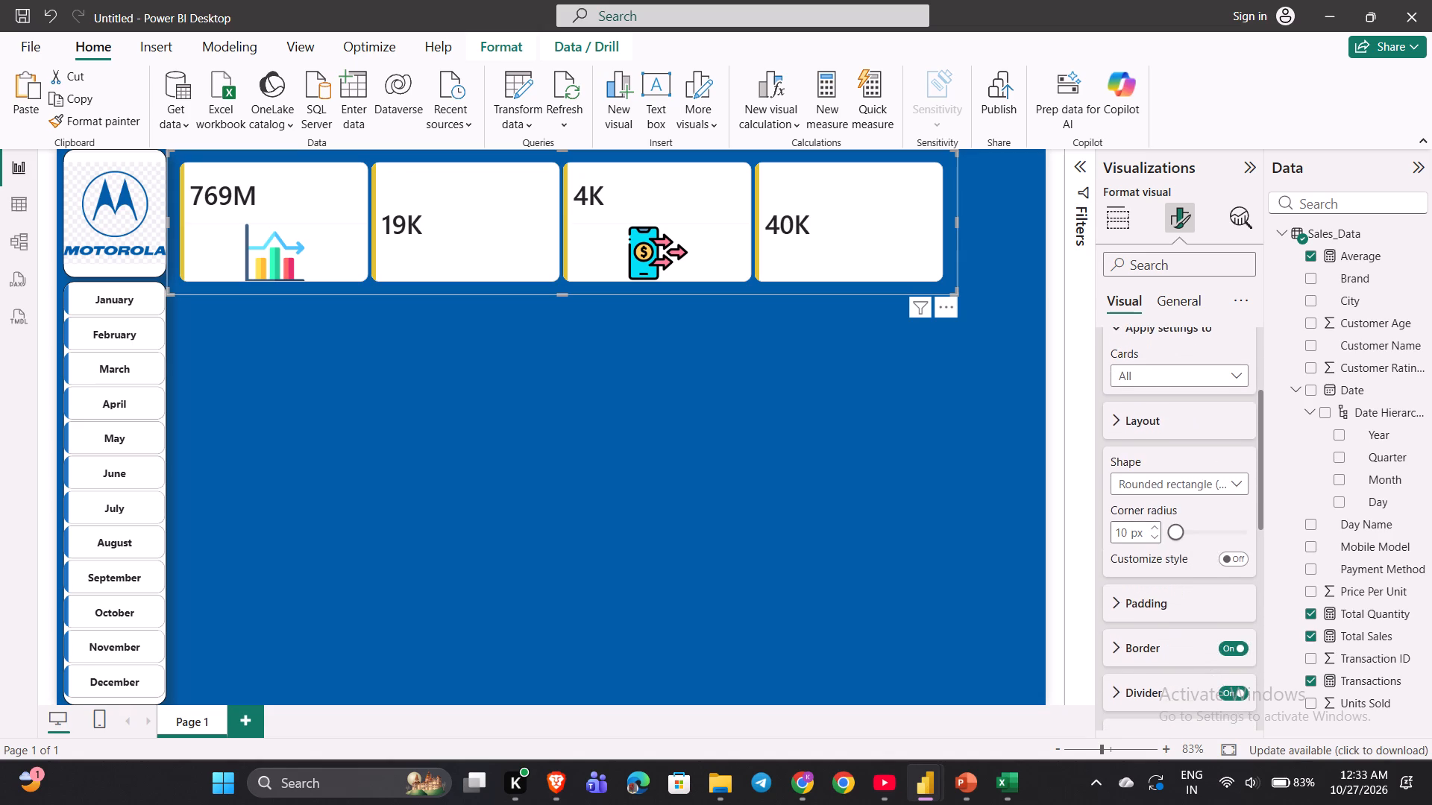
scroll(1134, 531, "down", 3)
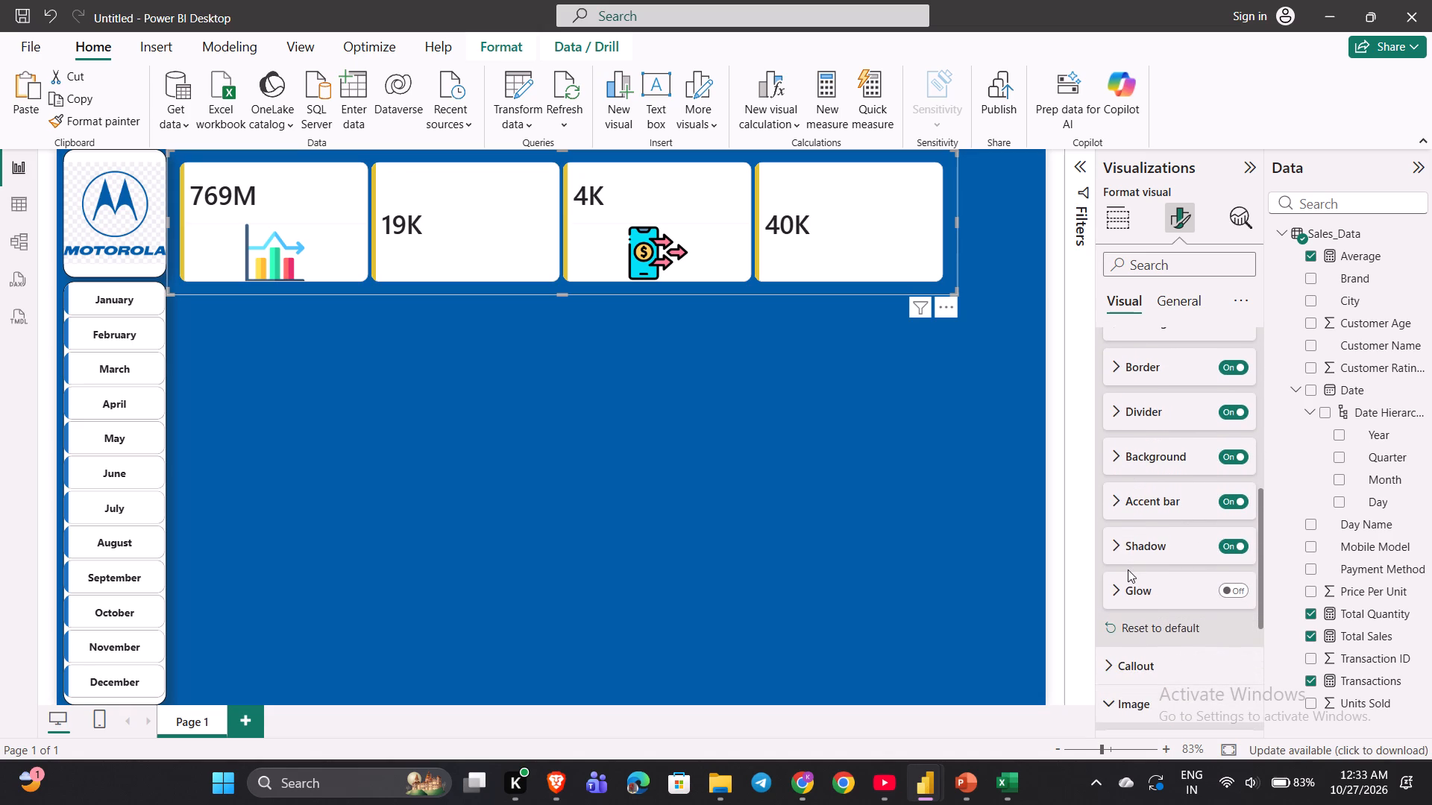
scroll(1128, 569, "down", 1)
scroll(1128, 569, "up", 1)
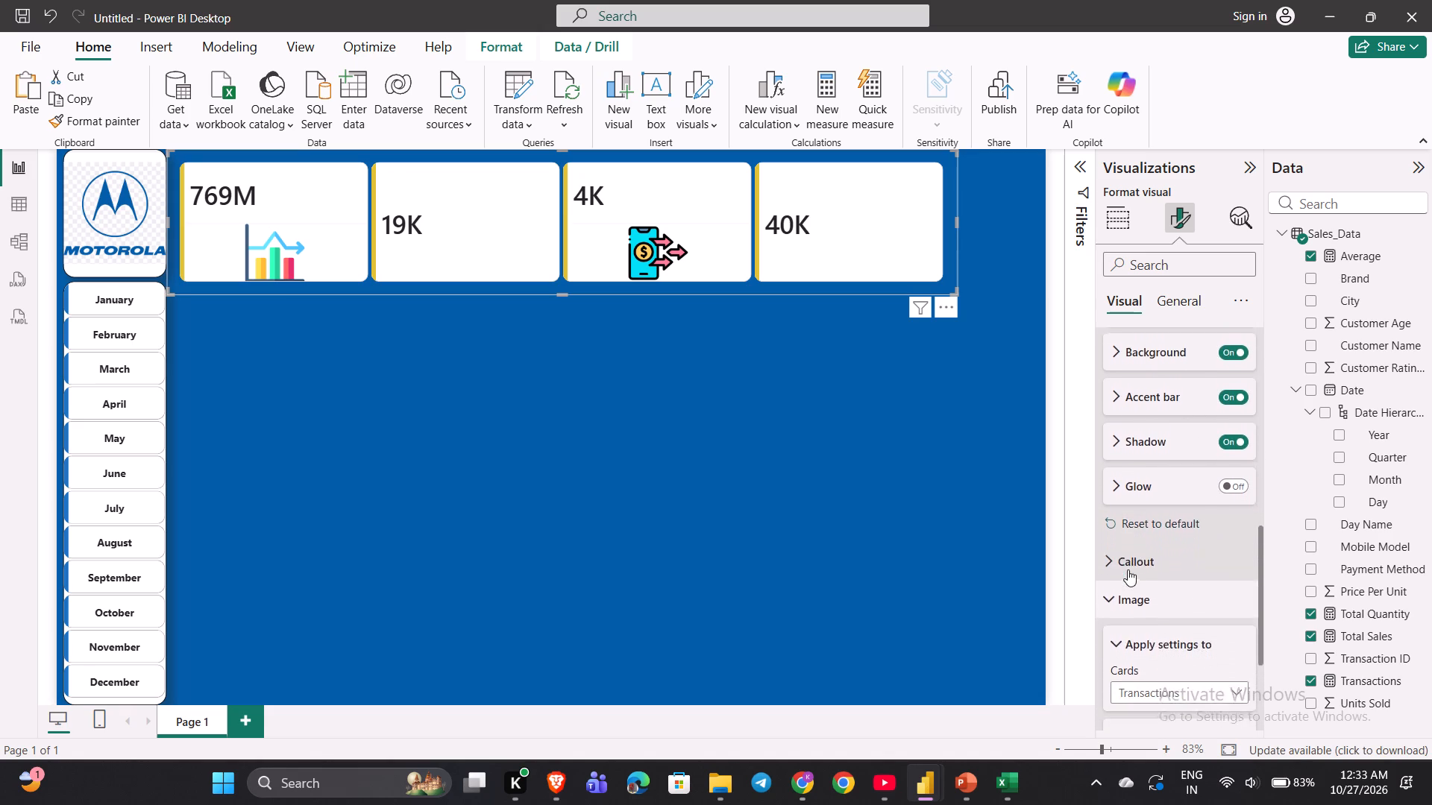
scroll(1128, 569, "up", 2)
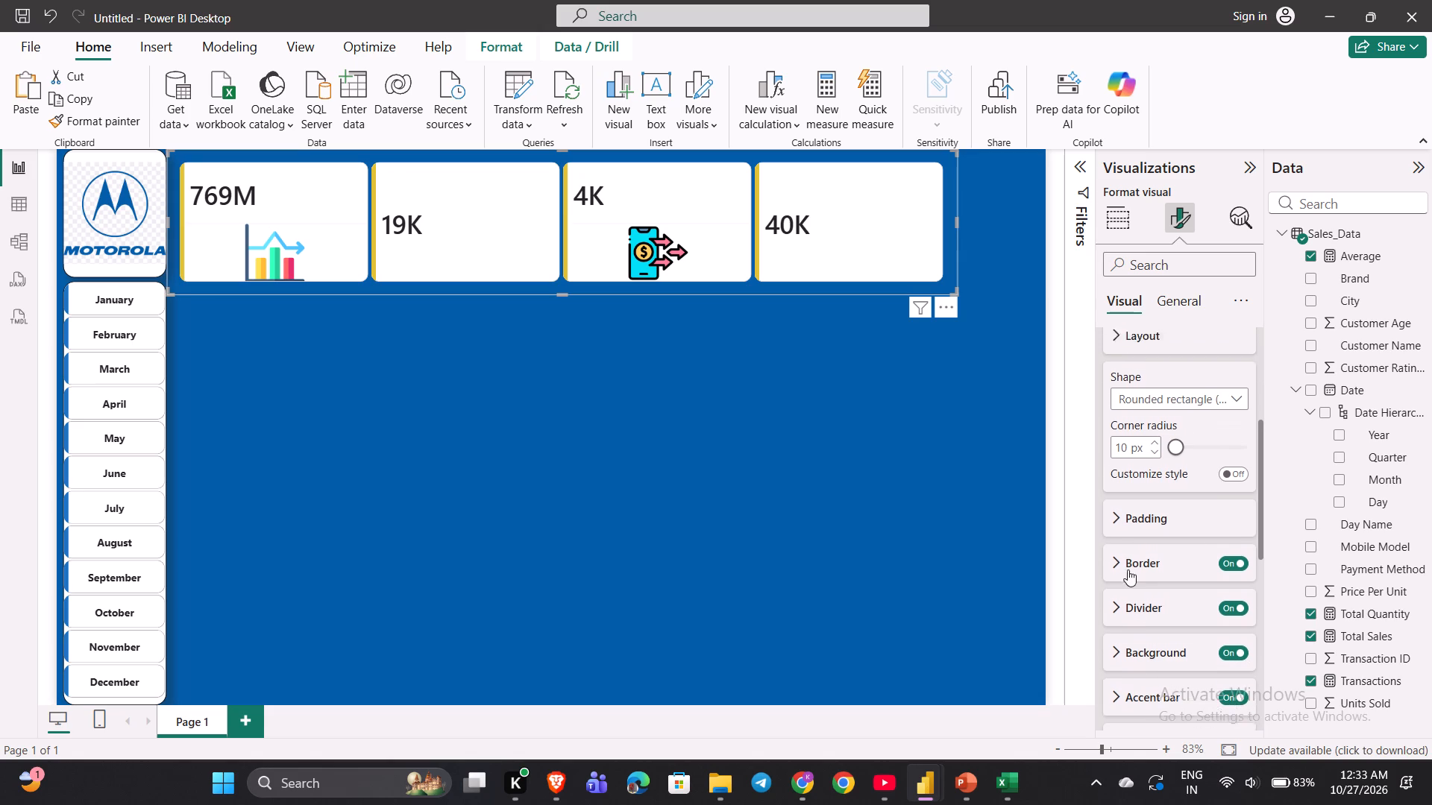
scroll(1128, 569, "up", 5)
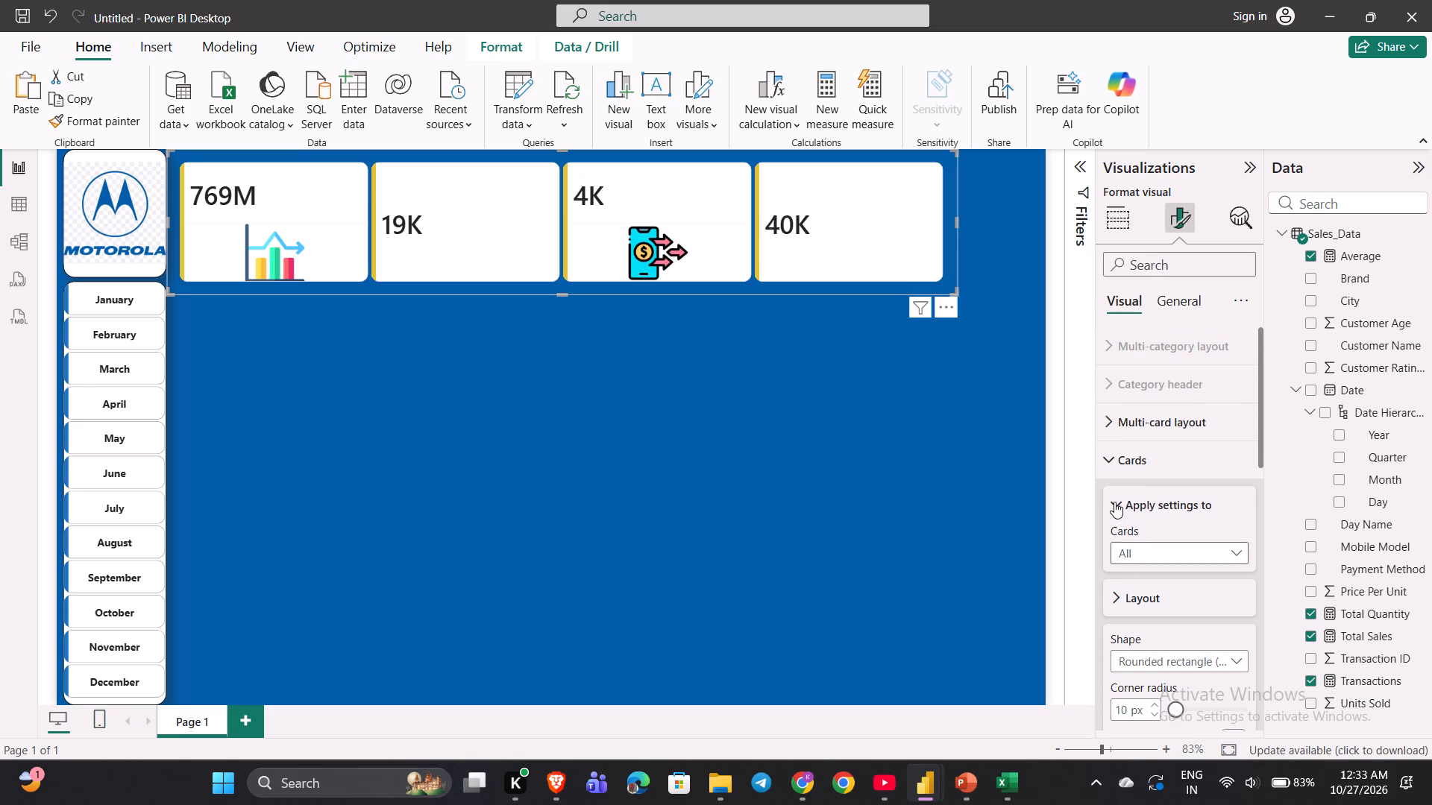
left_click(1110, 463)
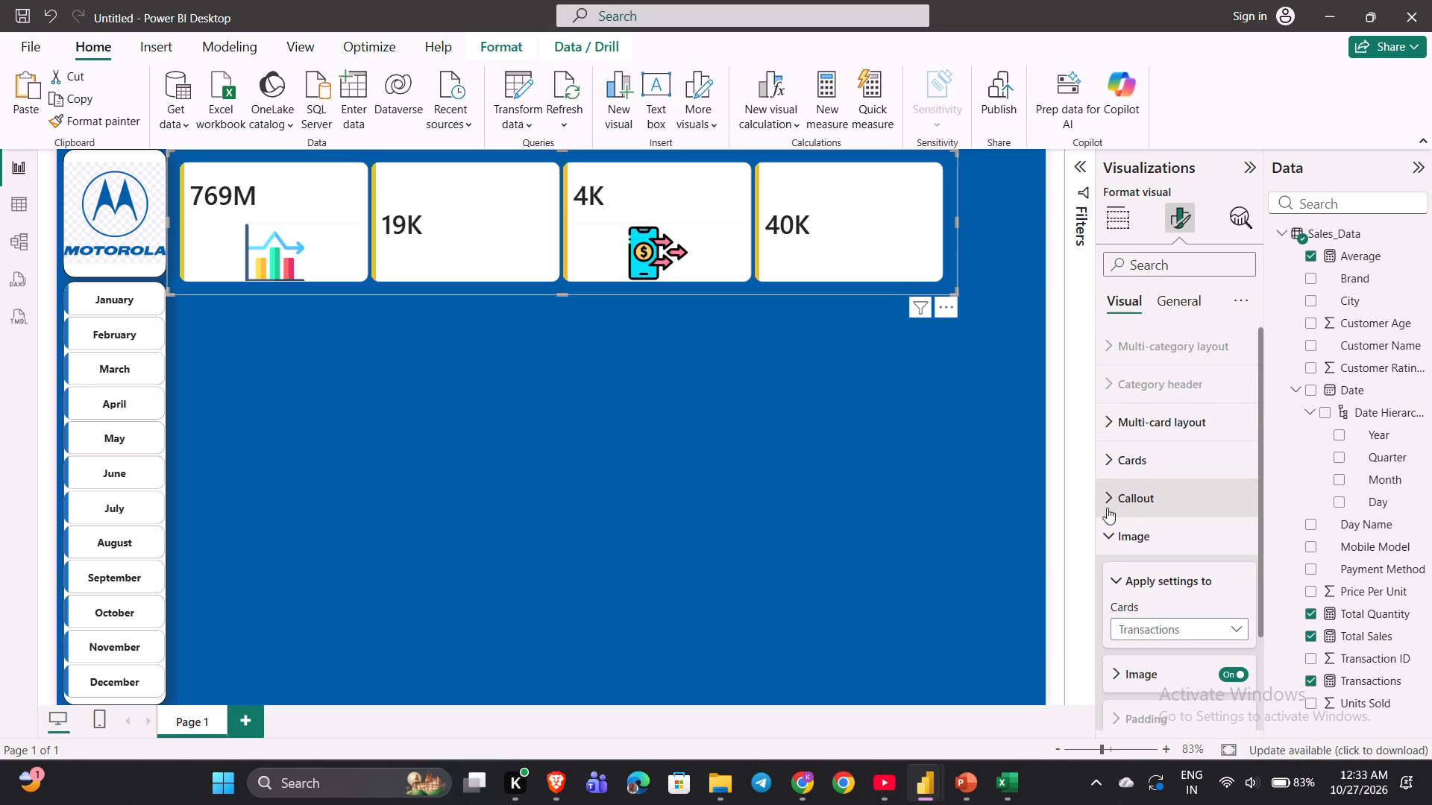
left_click(1112, 544)
scroll(1112, 544, "down", 1)
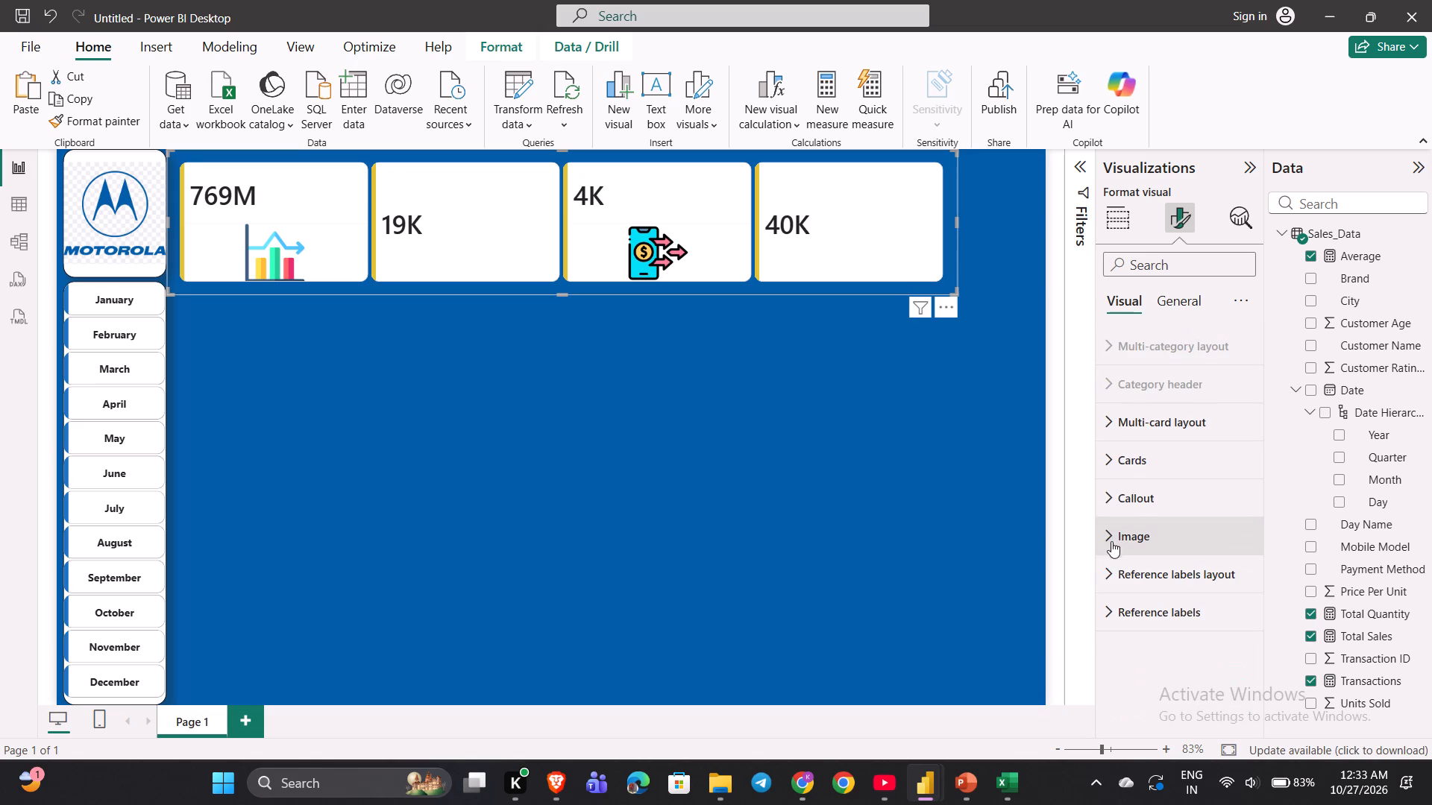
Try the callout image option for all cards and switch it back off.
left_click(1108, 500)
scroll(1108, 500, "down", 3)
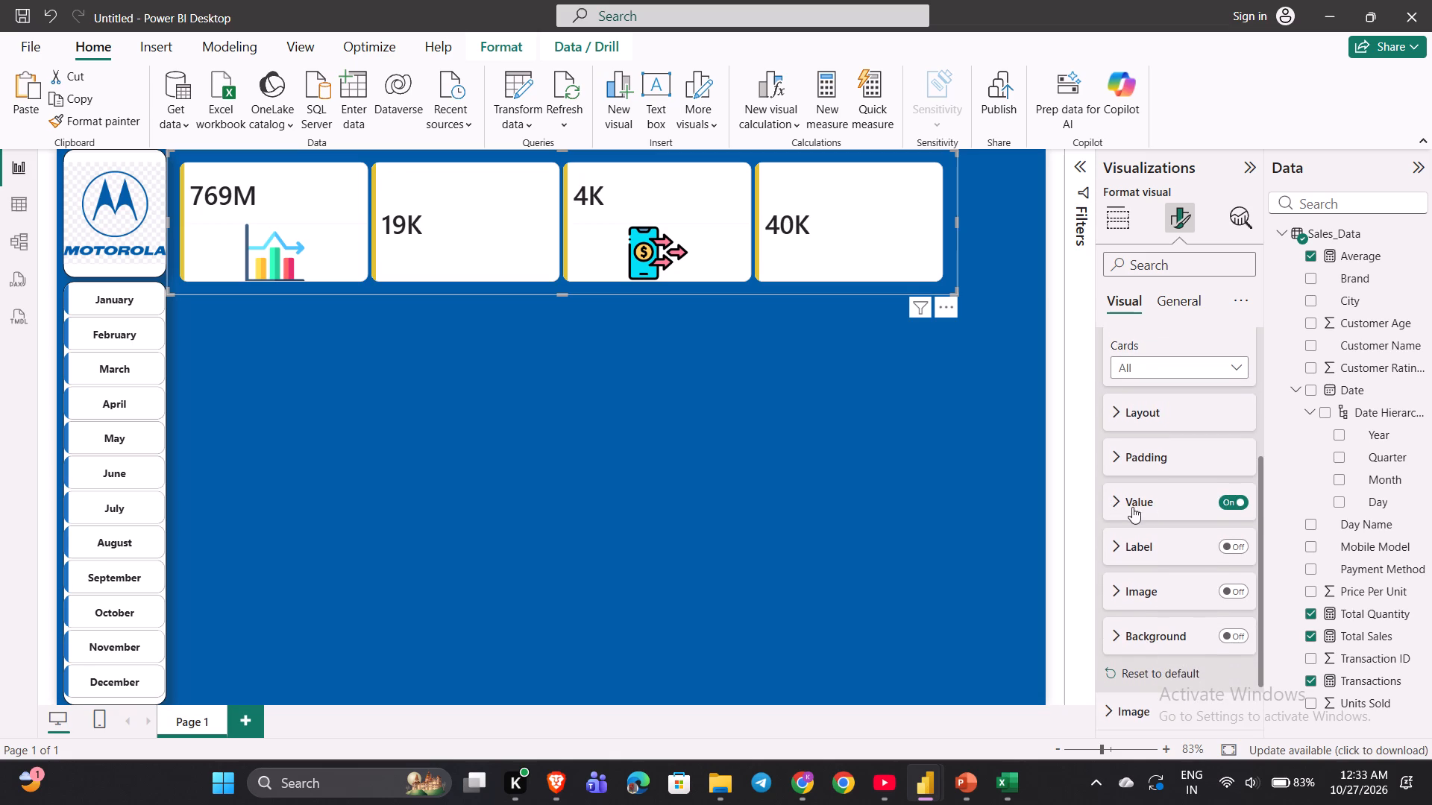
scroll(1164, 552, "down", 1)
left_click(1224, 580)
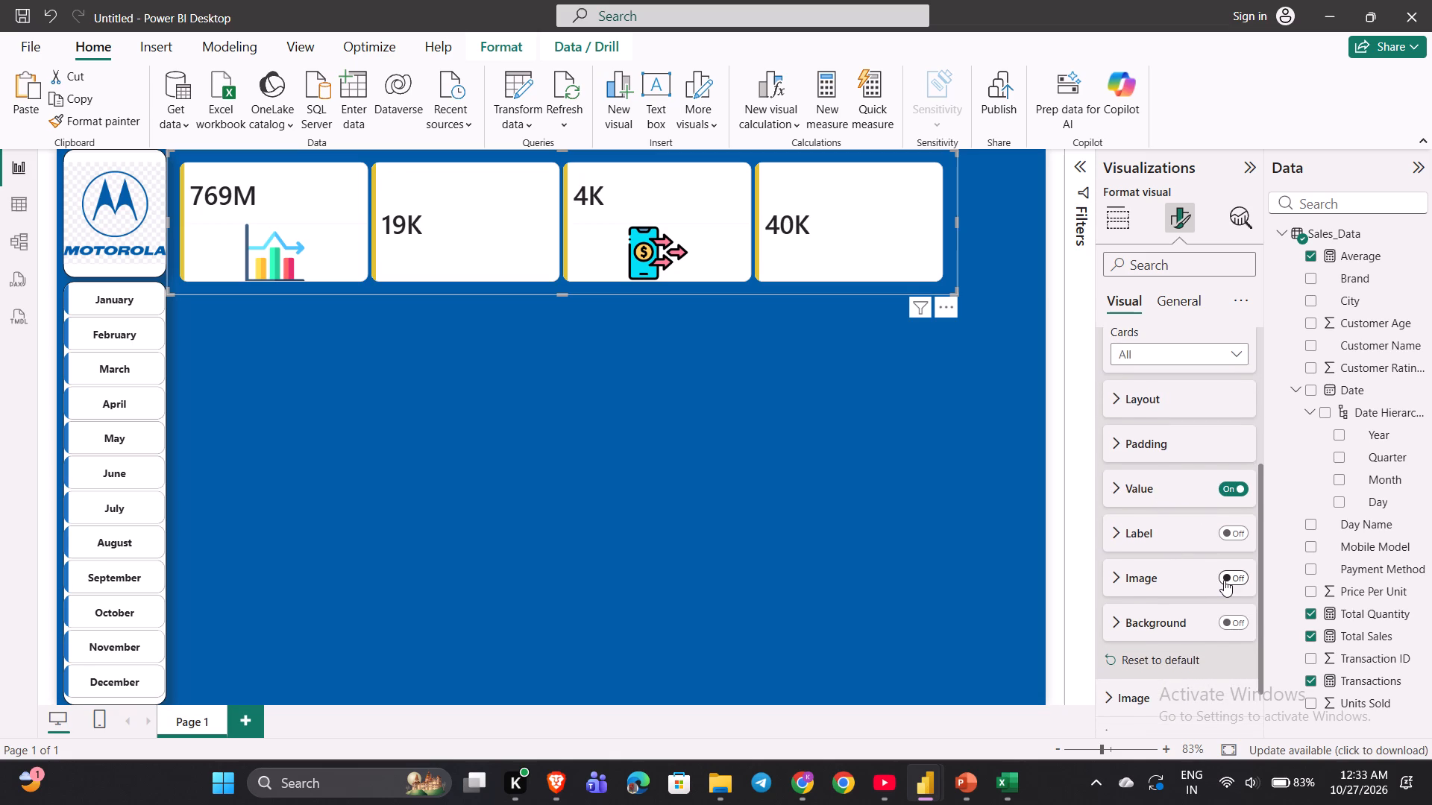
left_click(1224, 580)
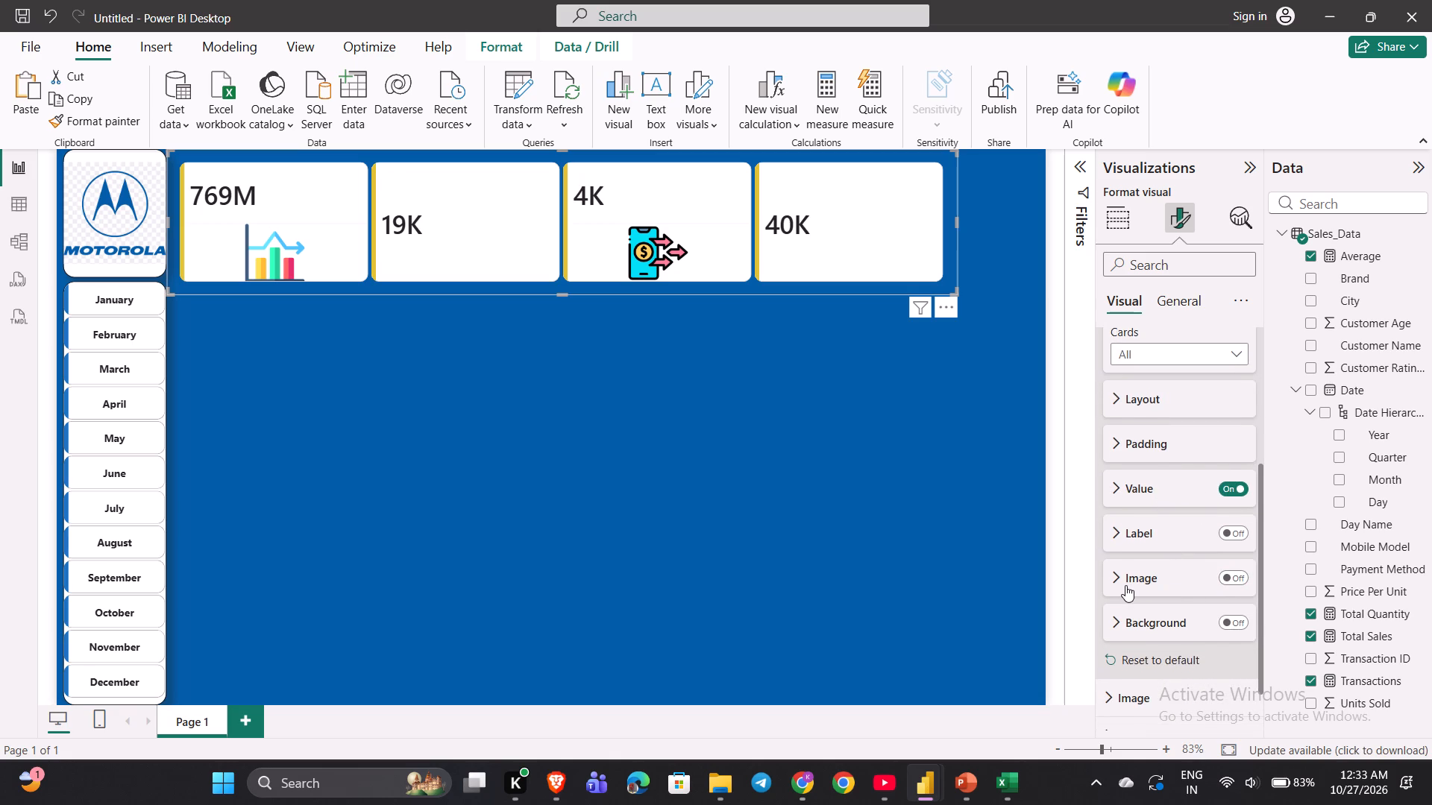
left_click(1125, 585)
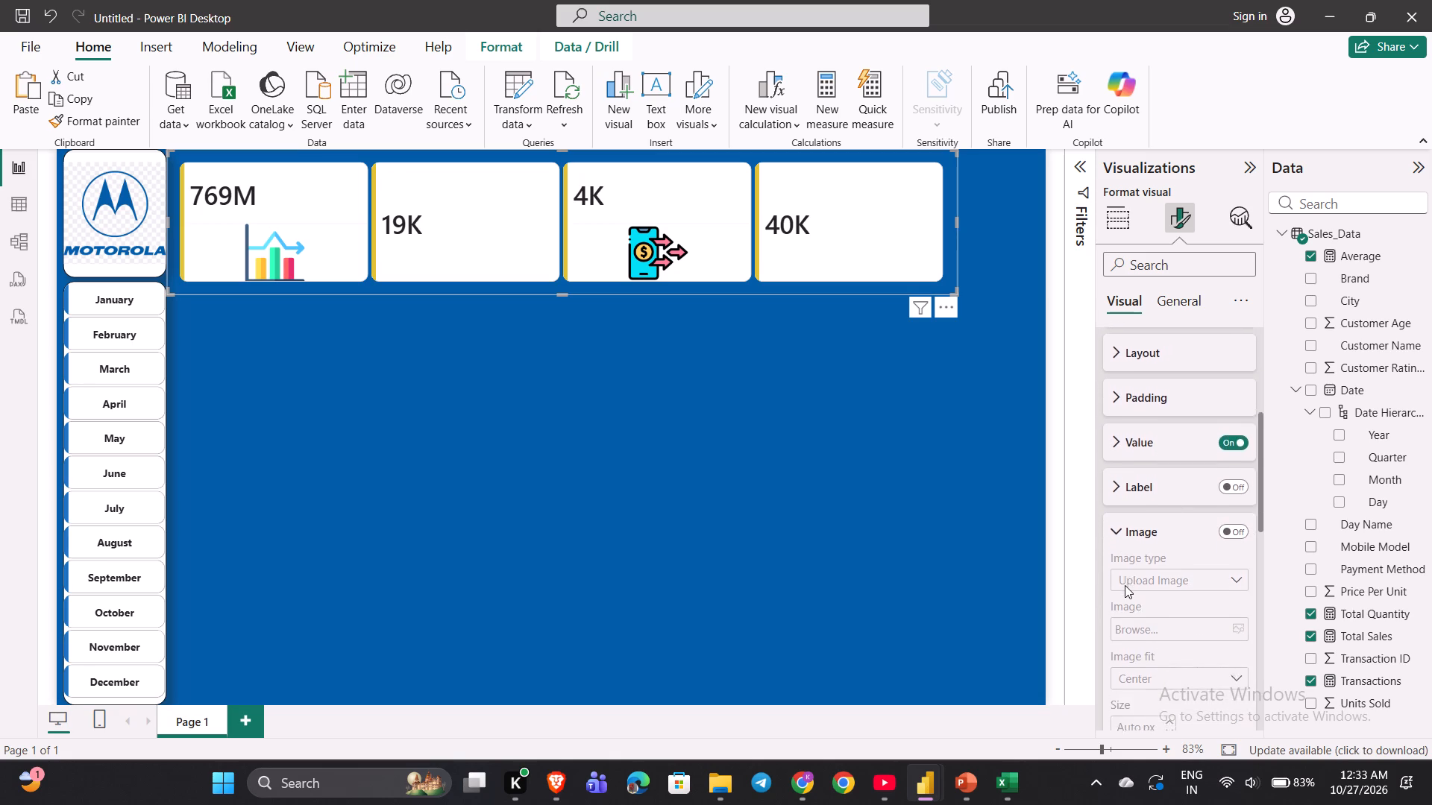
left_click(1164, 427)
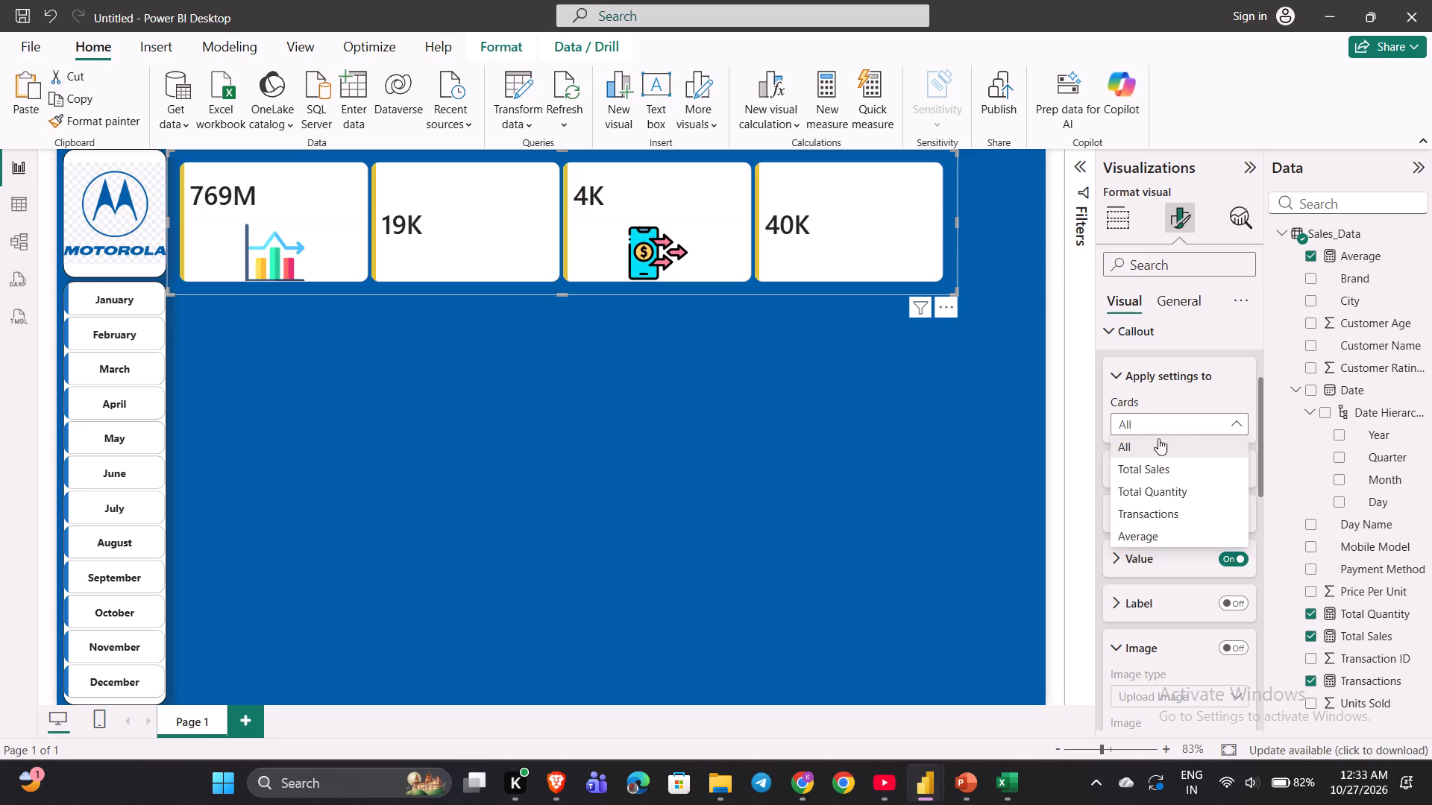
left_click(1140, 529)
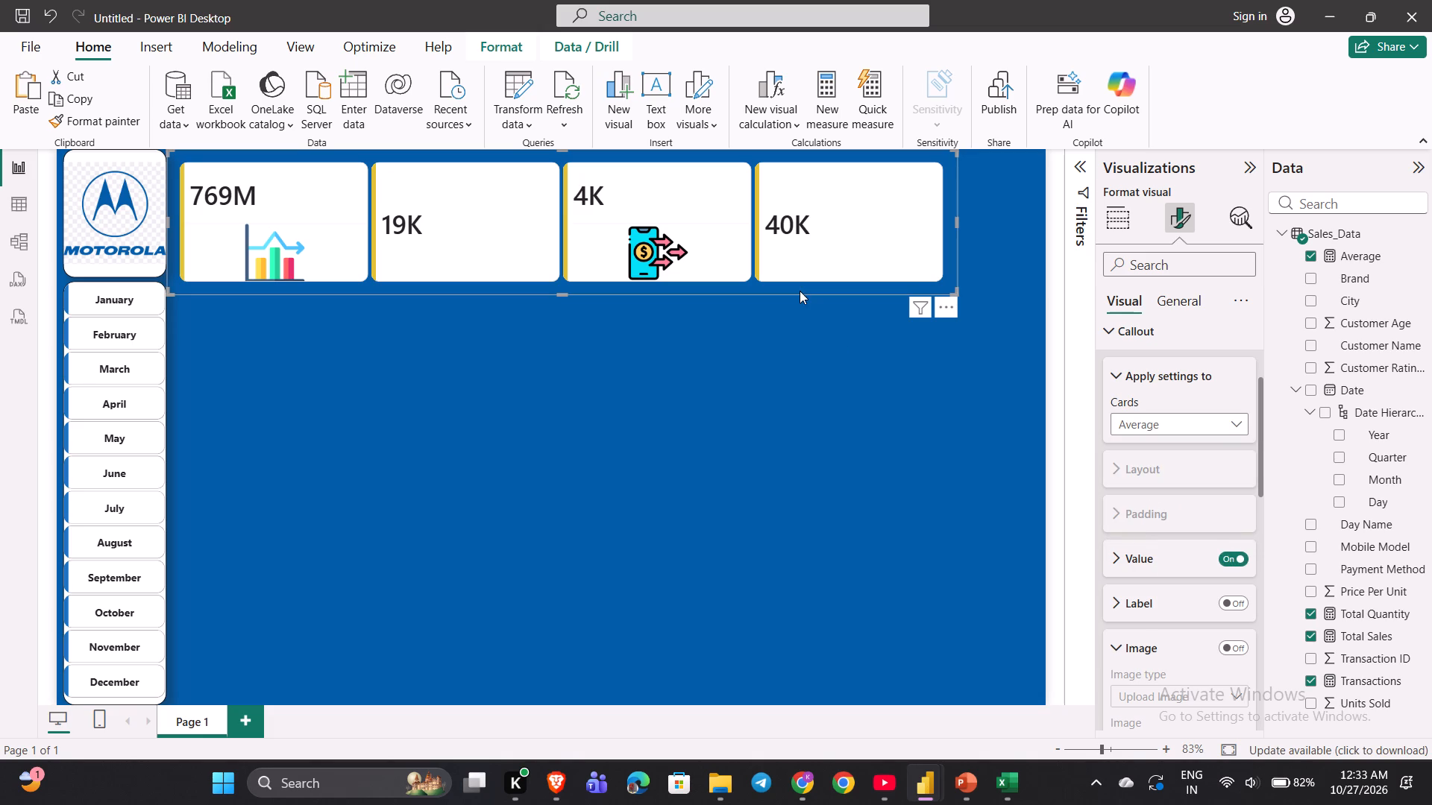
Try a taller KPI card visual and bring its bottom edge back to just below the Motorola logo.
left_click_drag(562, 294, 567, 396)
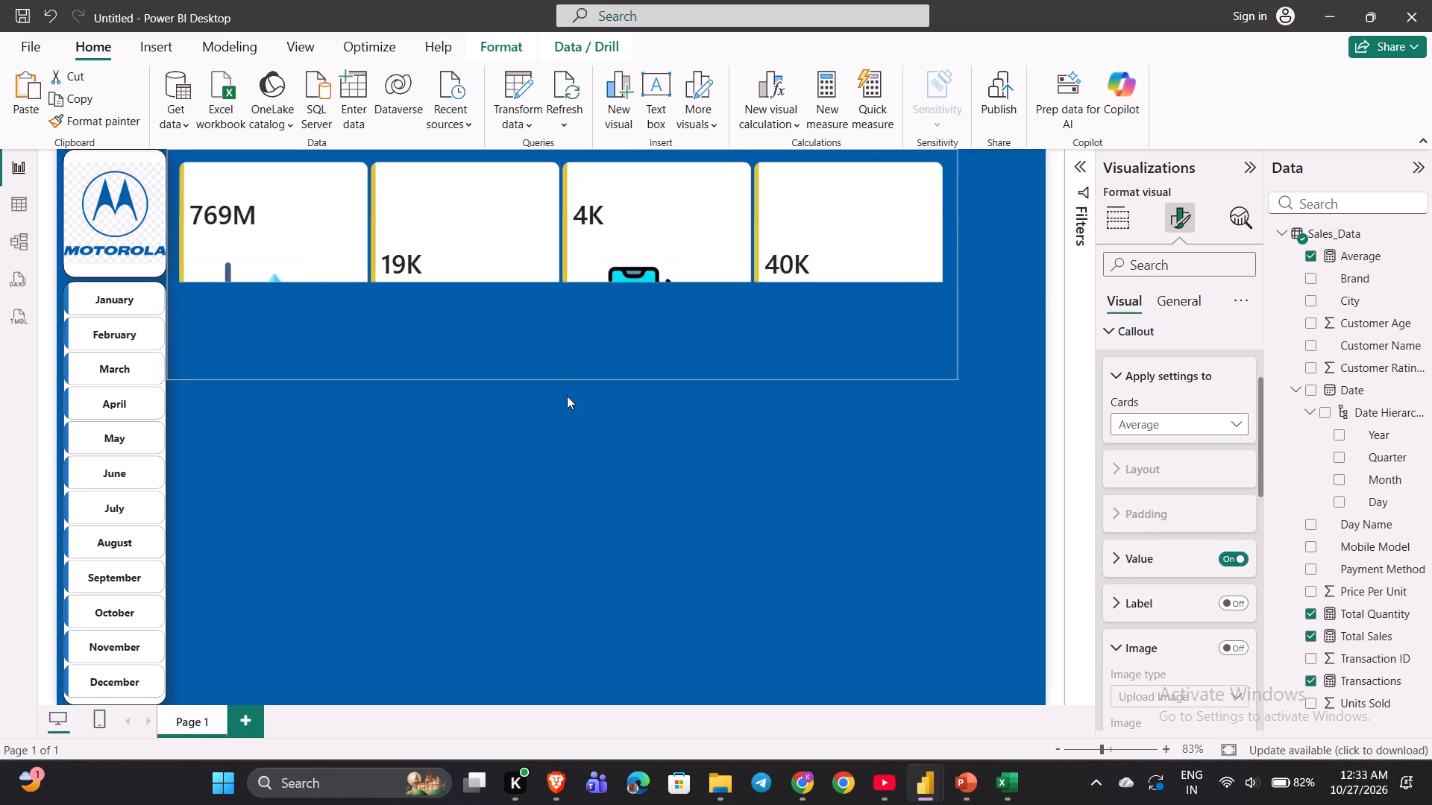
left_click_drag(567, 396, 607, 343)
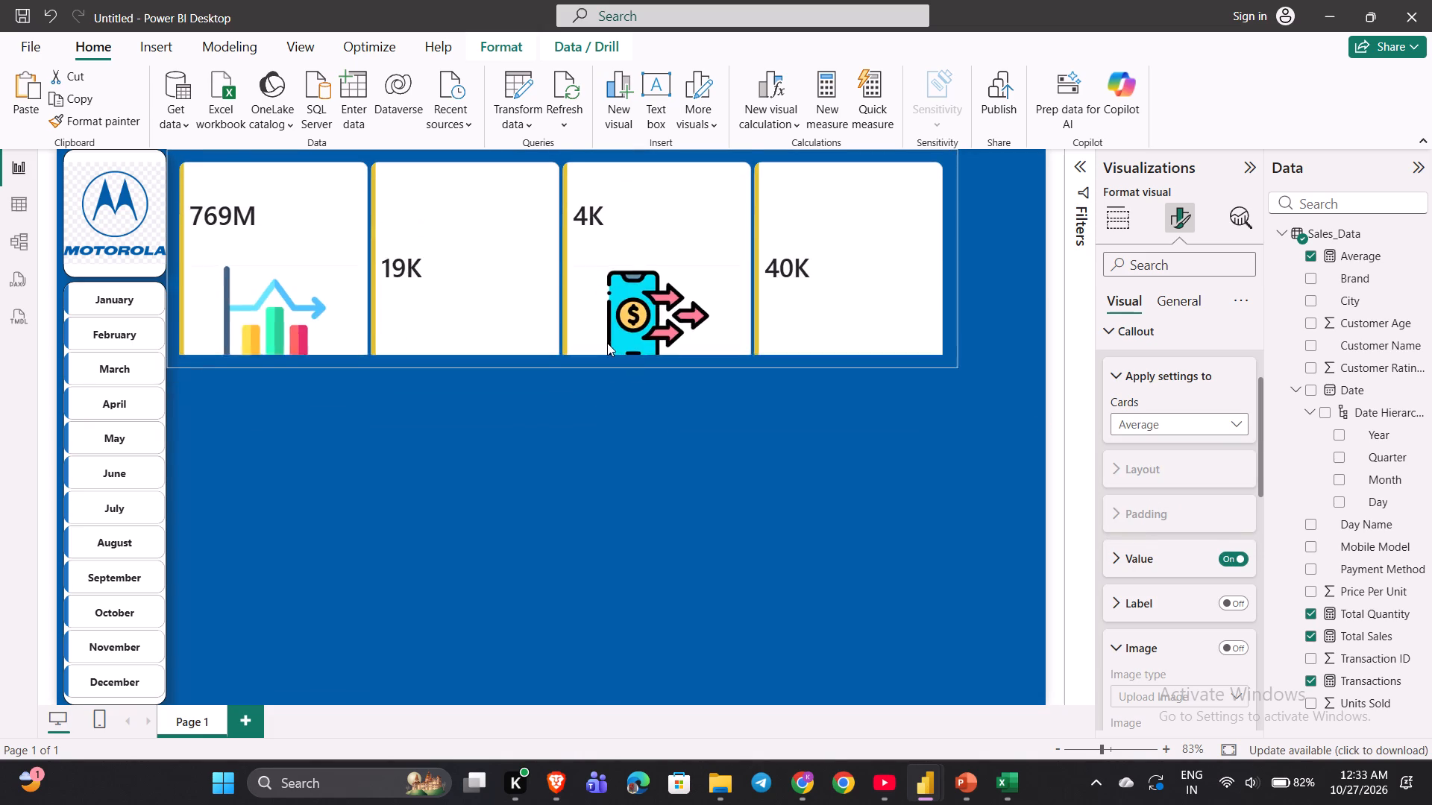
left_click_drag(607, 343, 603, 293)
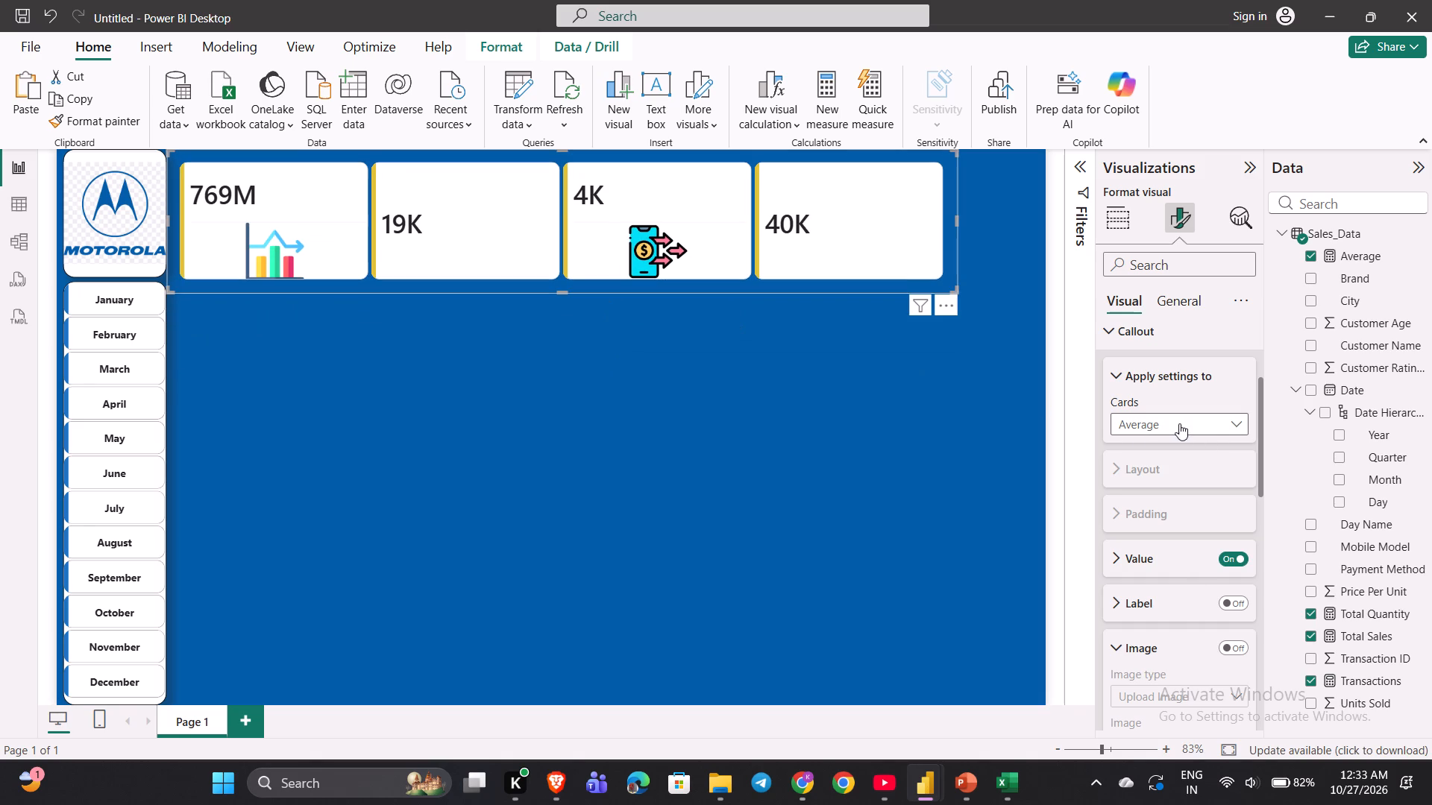
Apply the callout settings to all cards and turn on their labels and callout images.
left_click(1206, 428)
left_click(1137, 451)
scroll(1127, 388, "up", 5)
scroll(1122, 493, "down", 1)
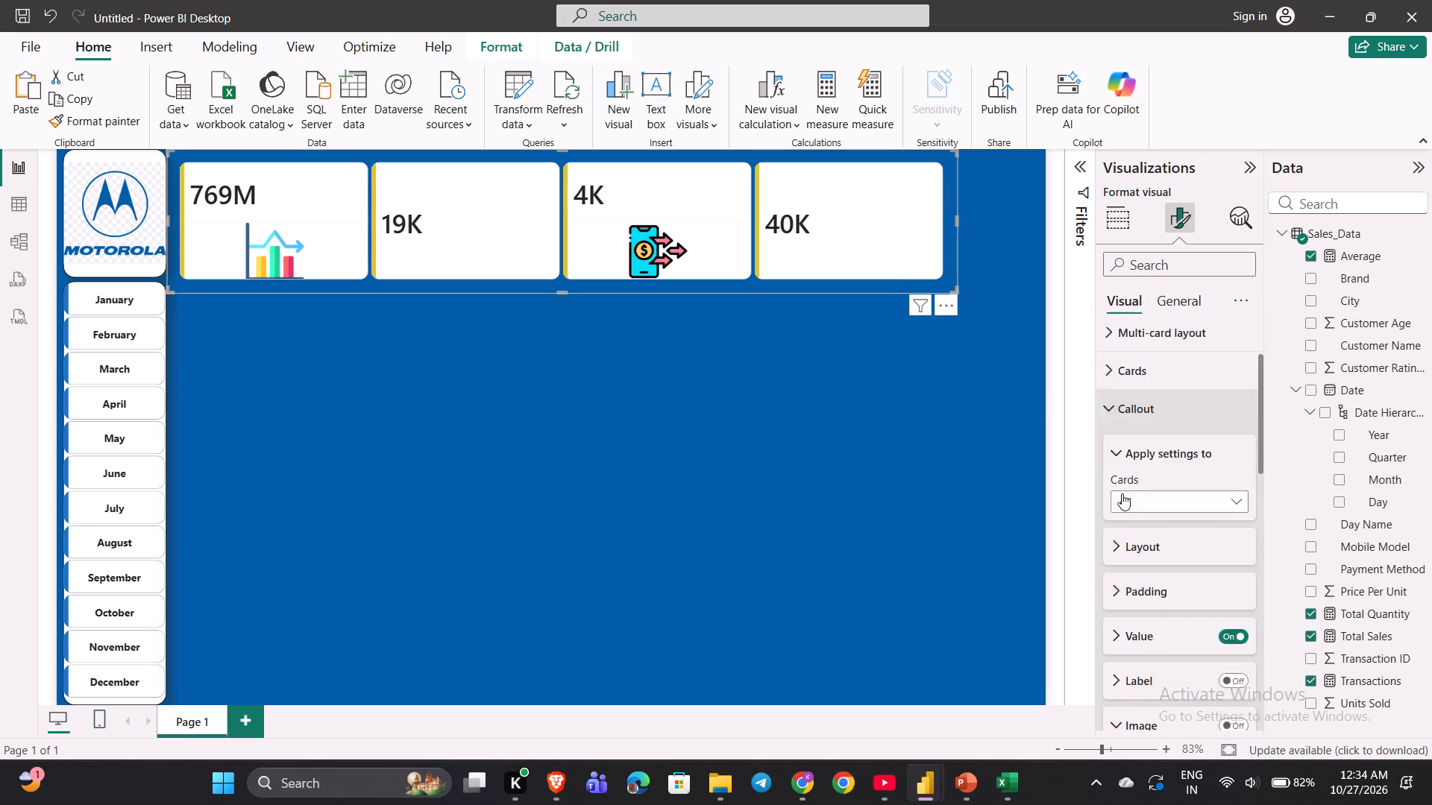
scroll(1122, 493, "down", 1)
left_click(1234, 491)
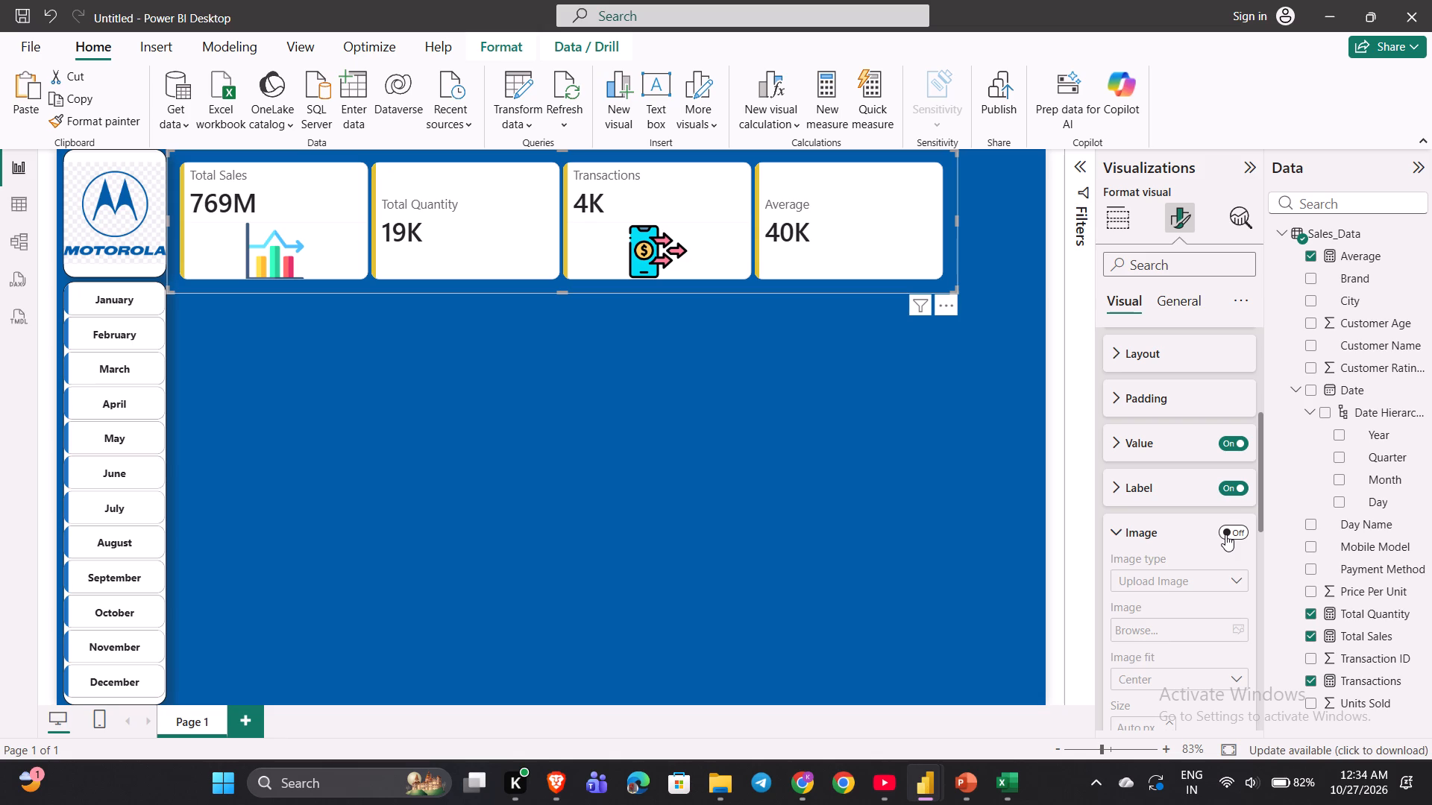
left_click(1225, 534)
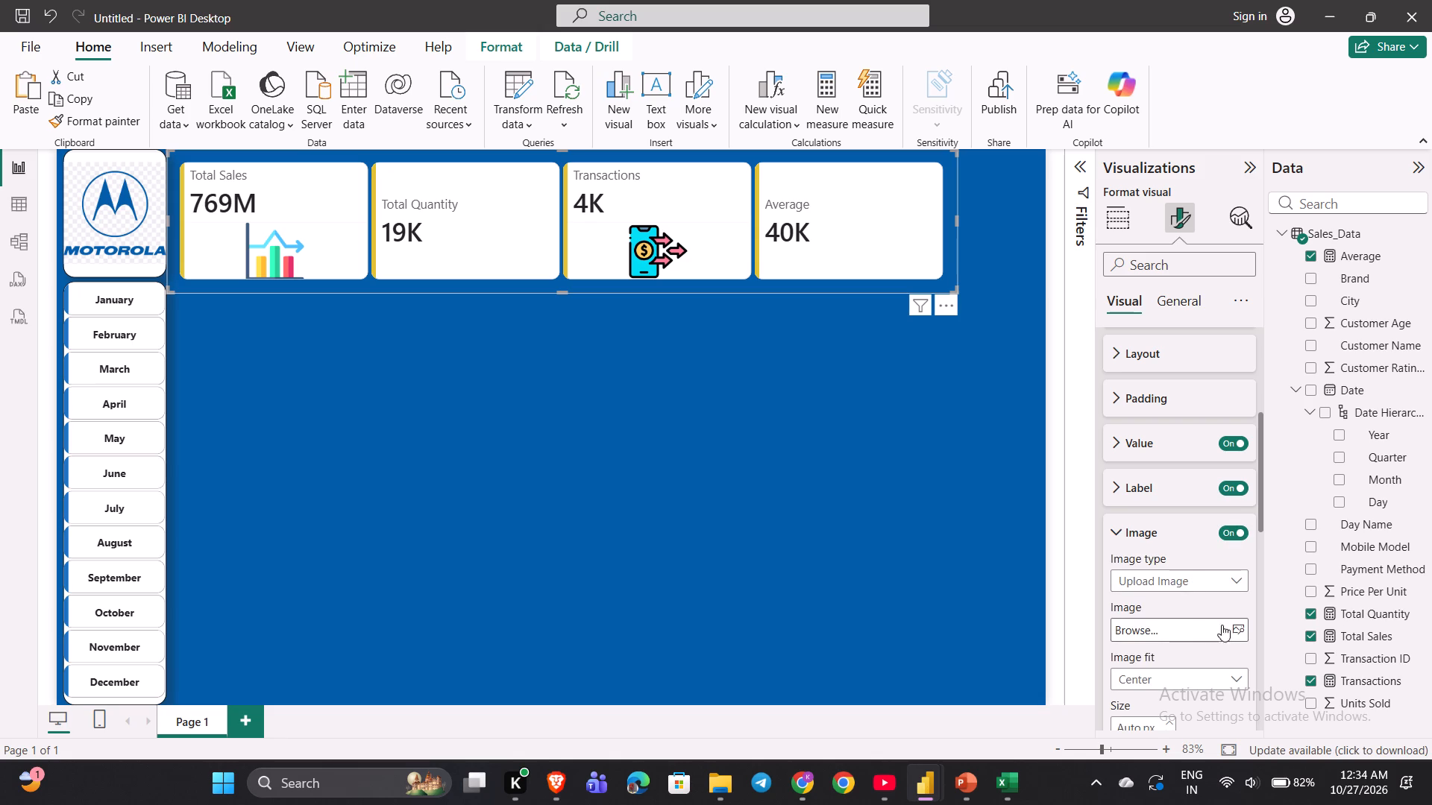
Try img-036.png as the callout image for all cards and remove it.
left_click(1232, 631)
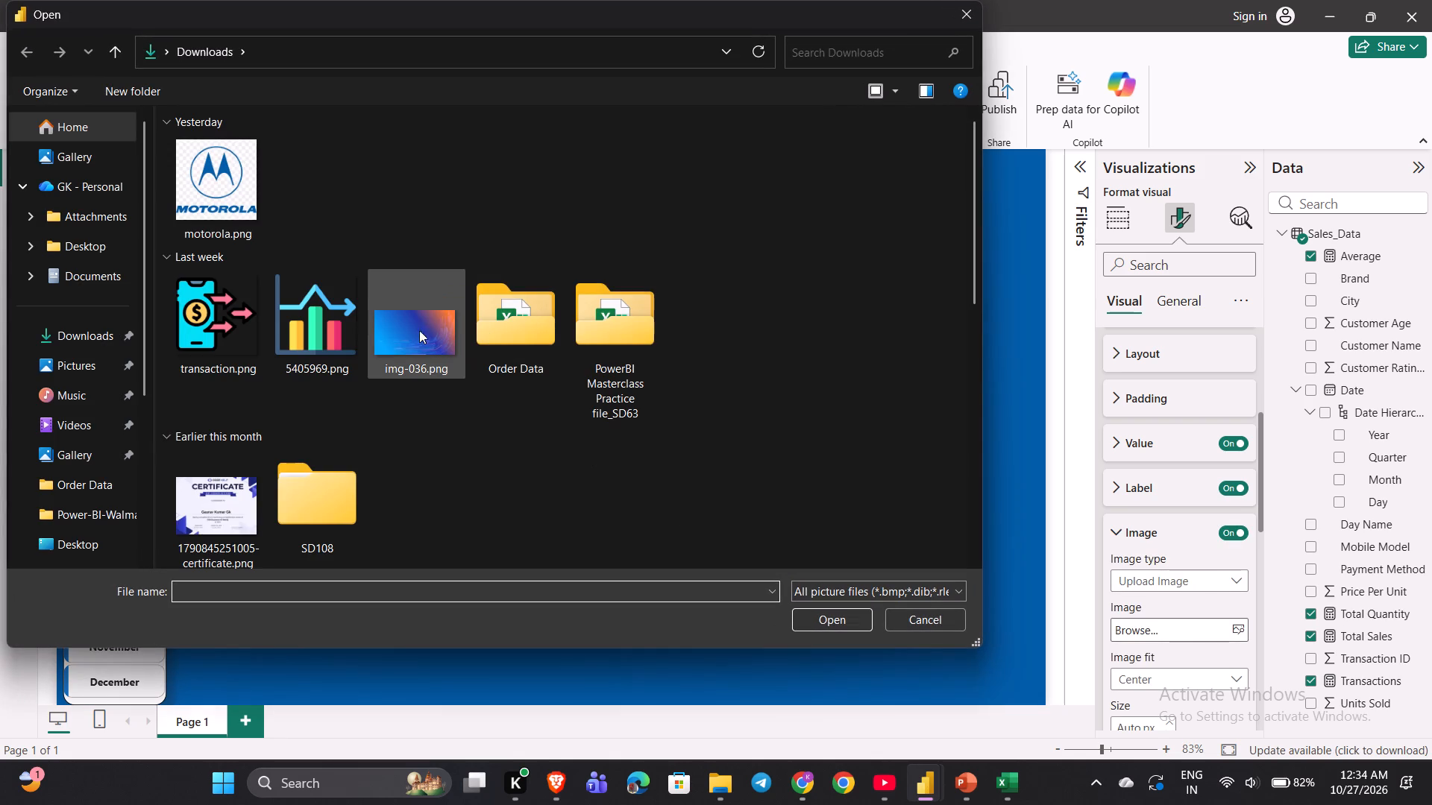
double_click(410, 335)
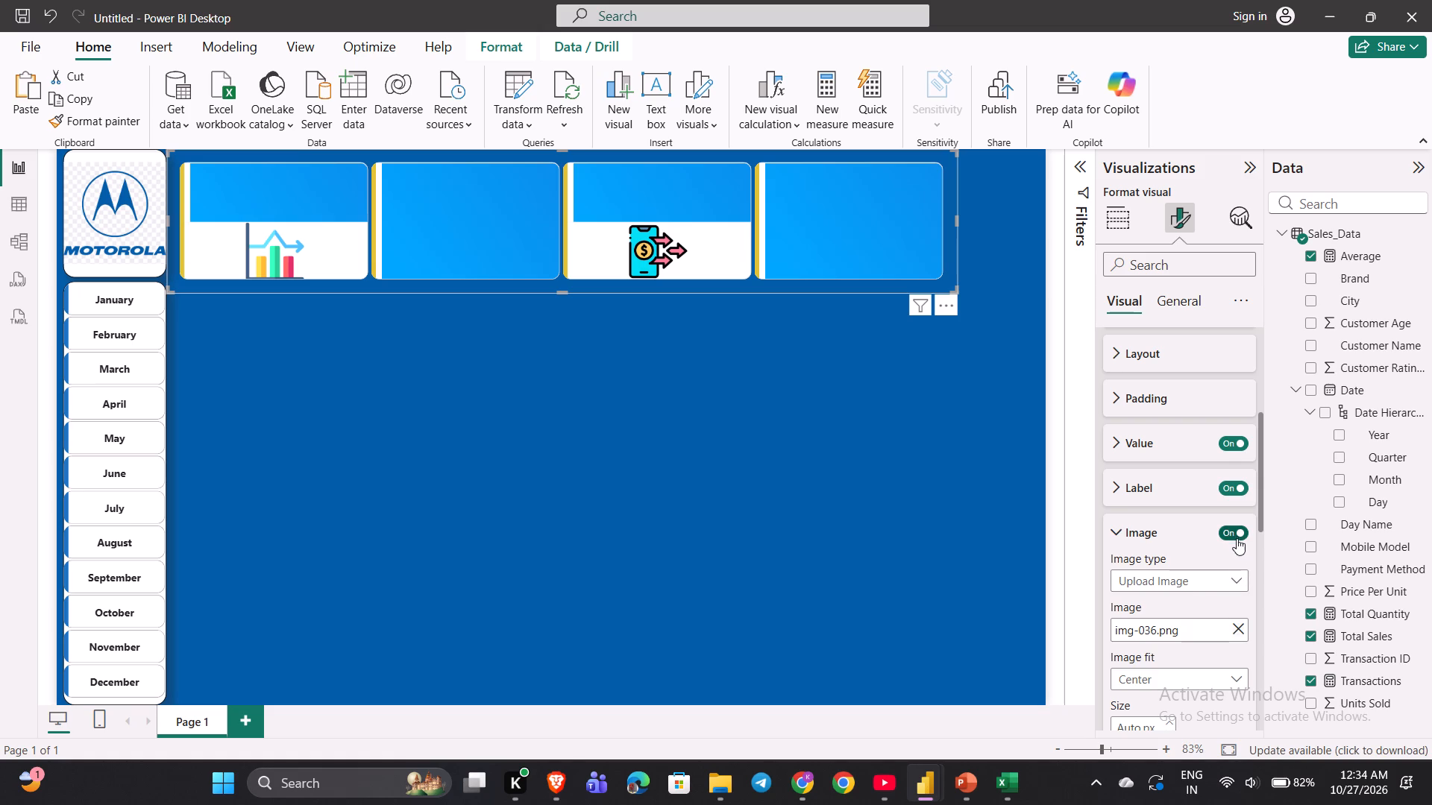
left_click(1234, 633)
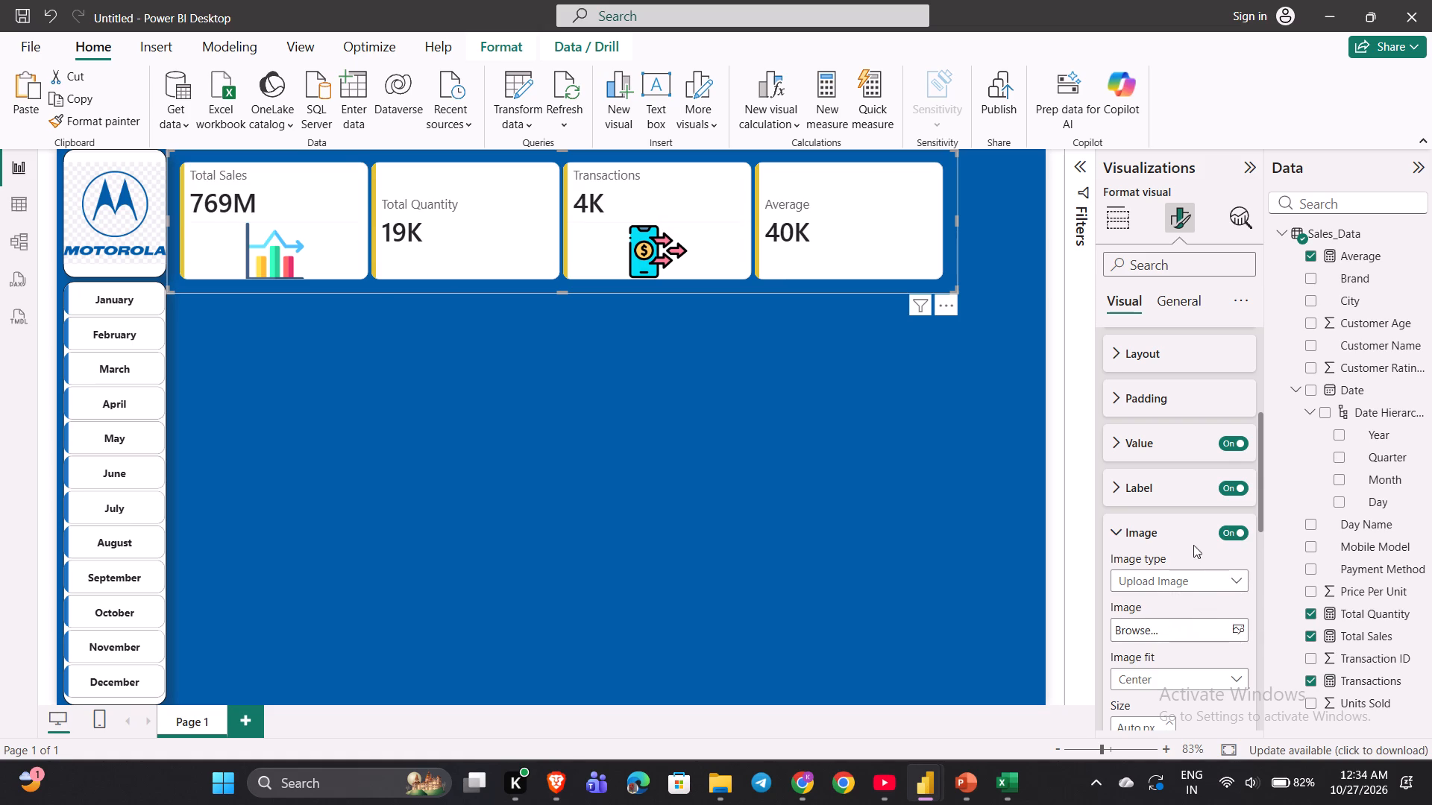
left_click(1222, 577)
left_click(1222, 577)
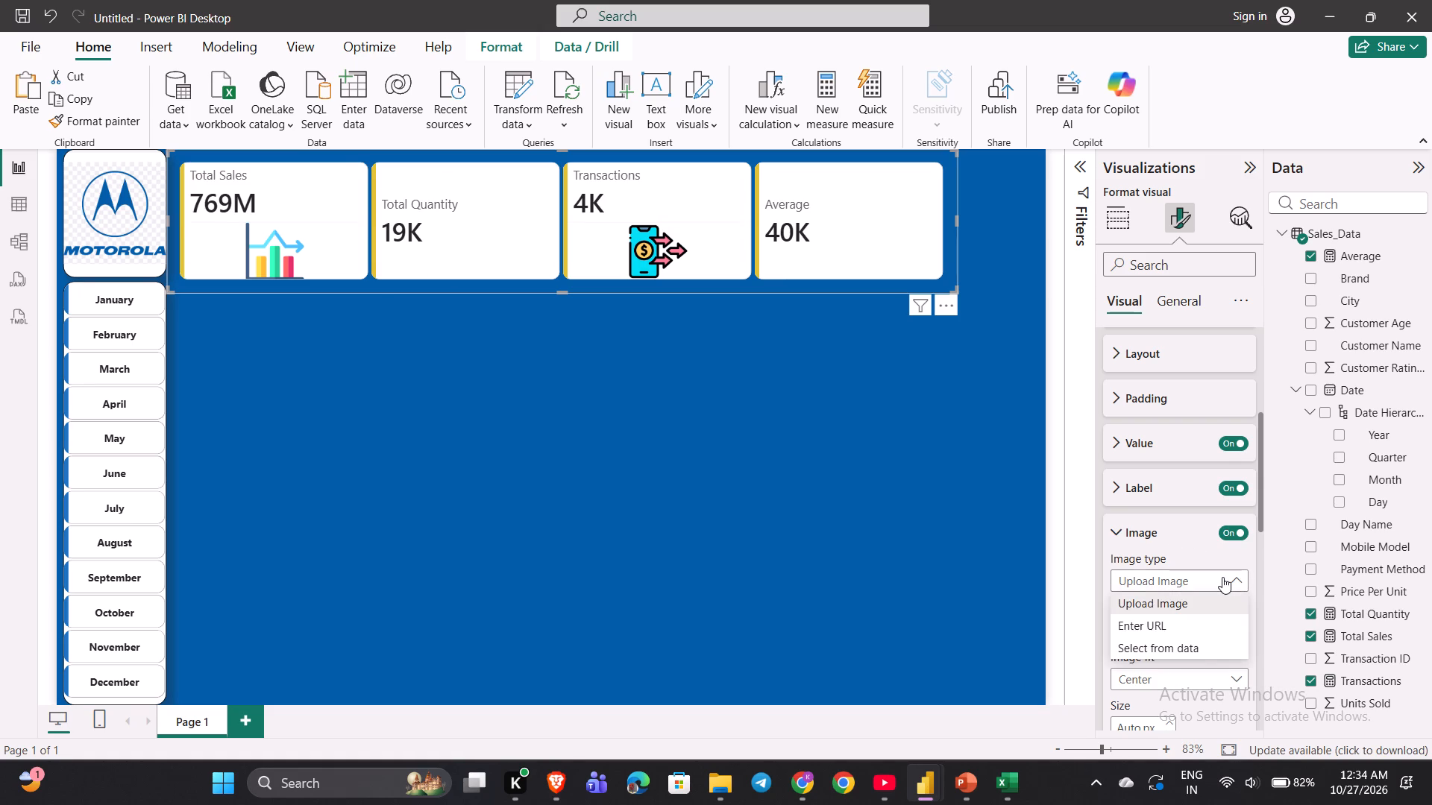
Target the callout settings at the Average card and test hiding its value and label, leaving both on.
scroll(1163, 505, "up", 2)
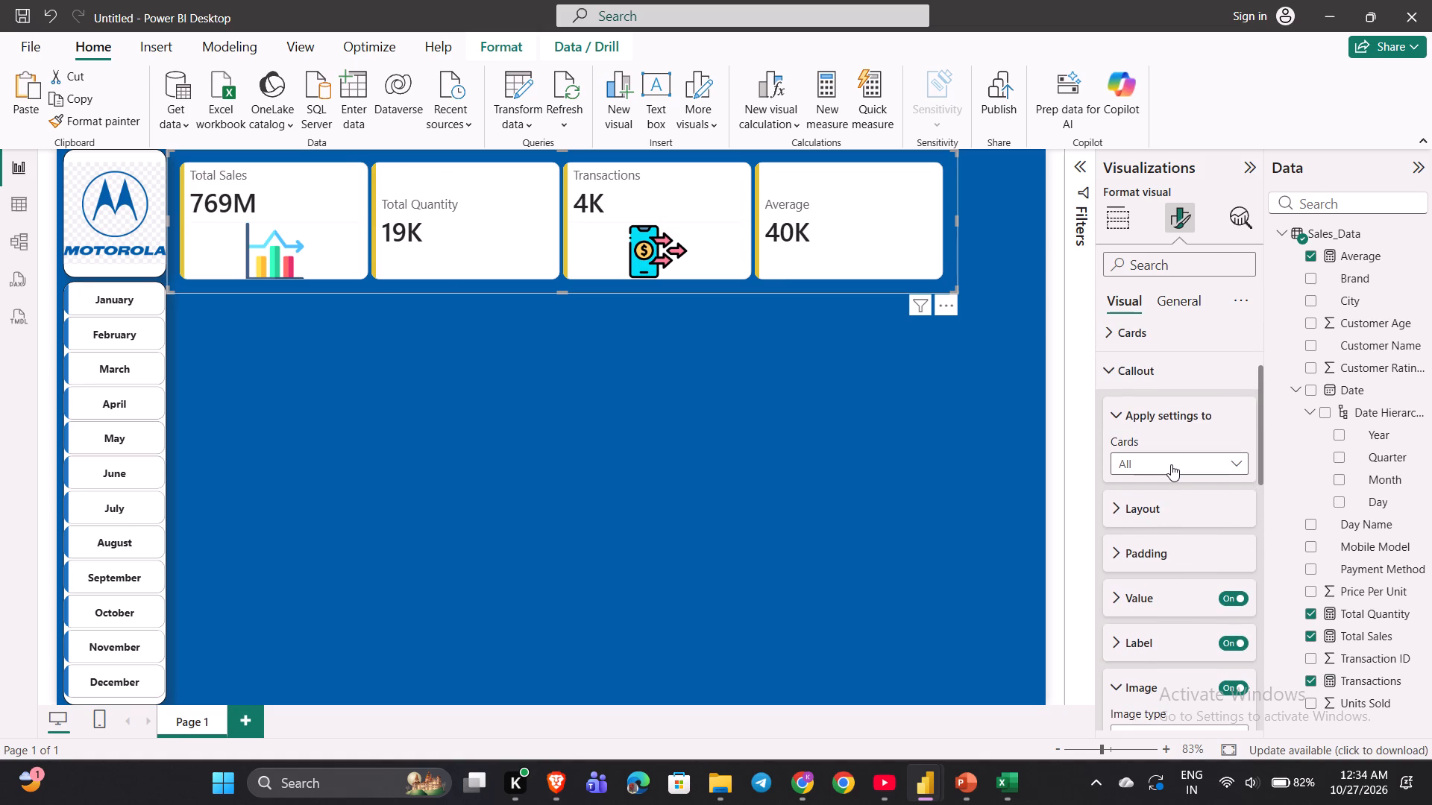
left_click(1172, 463)
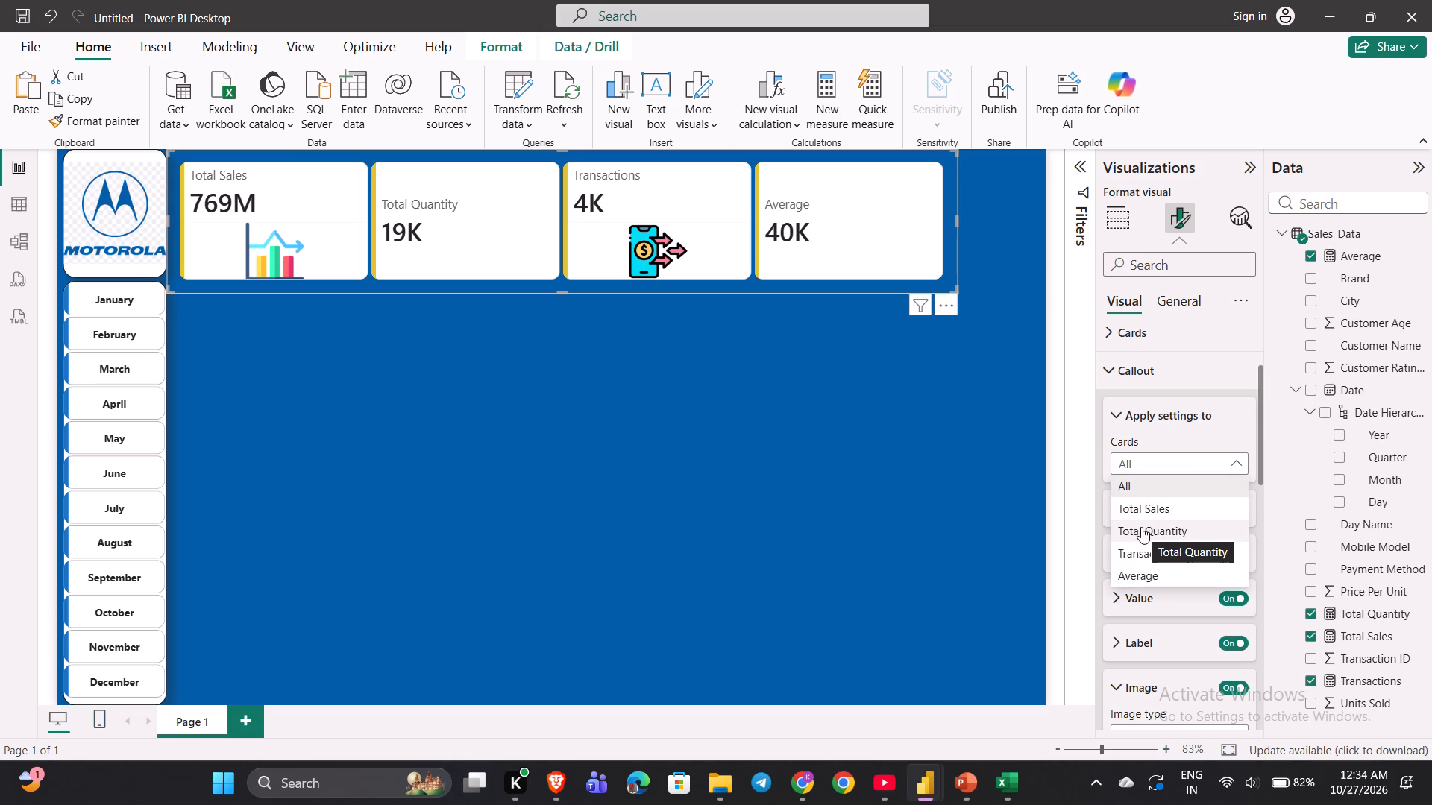
left_click(1143, 570)
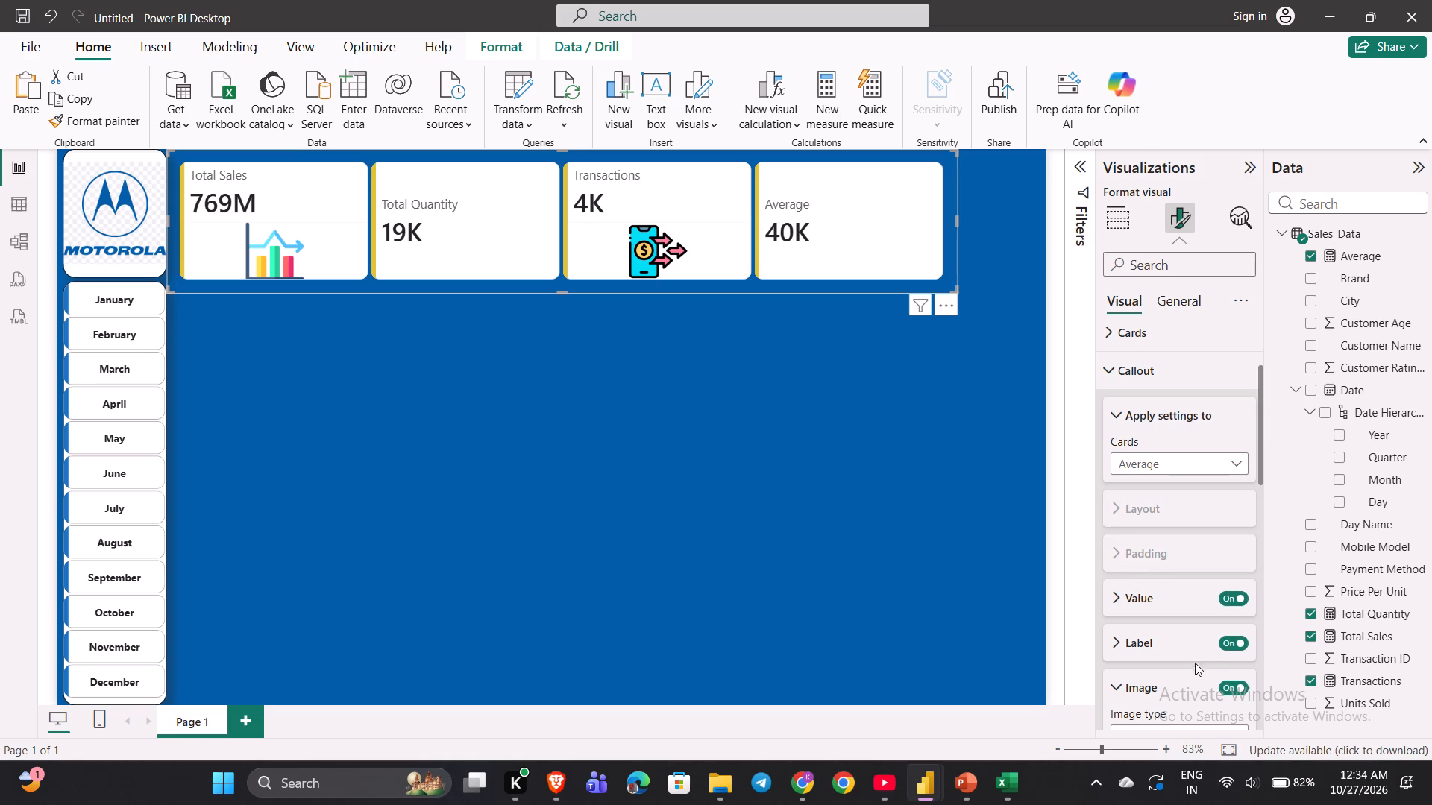
scroll(1216, 677, "down", 2)
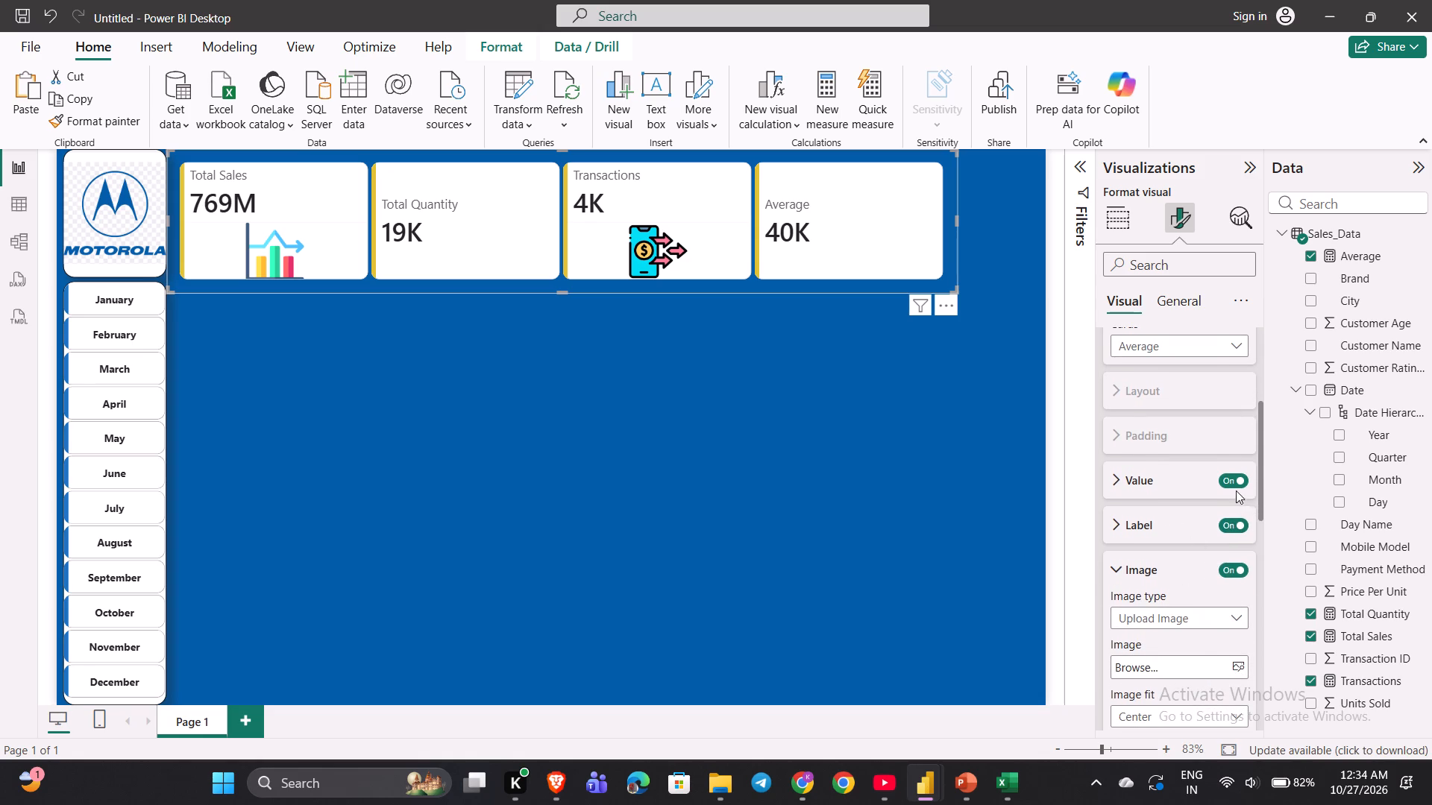
left_click(1236, 482)
left_click(1236, 482)
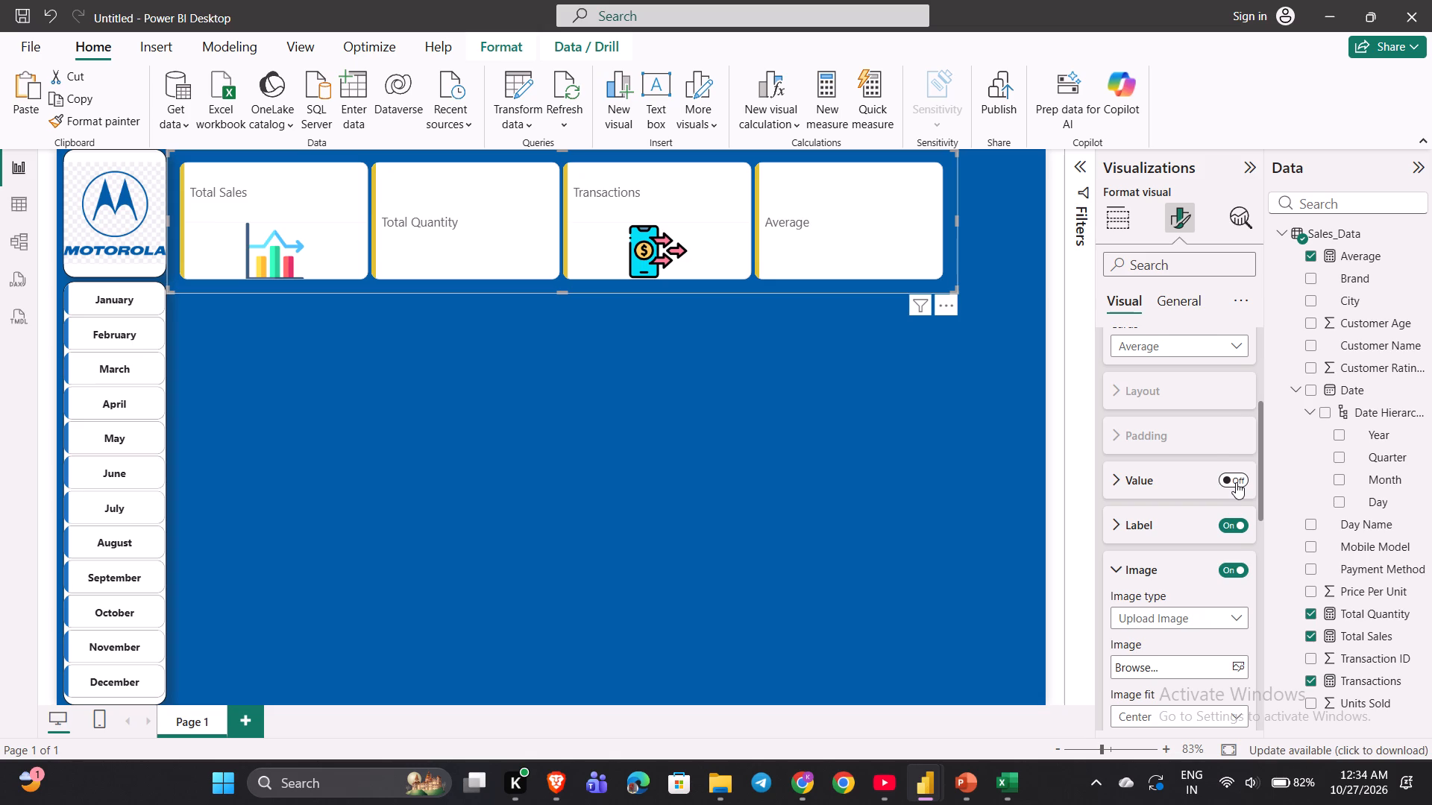
left_click(1235, 531)
left_click(1235, 531)
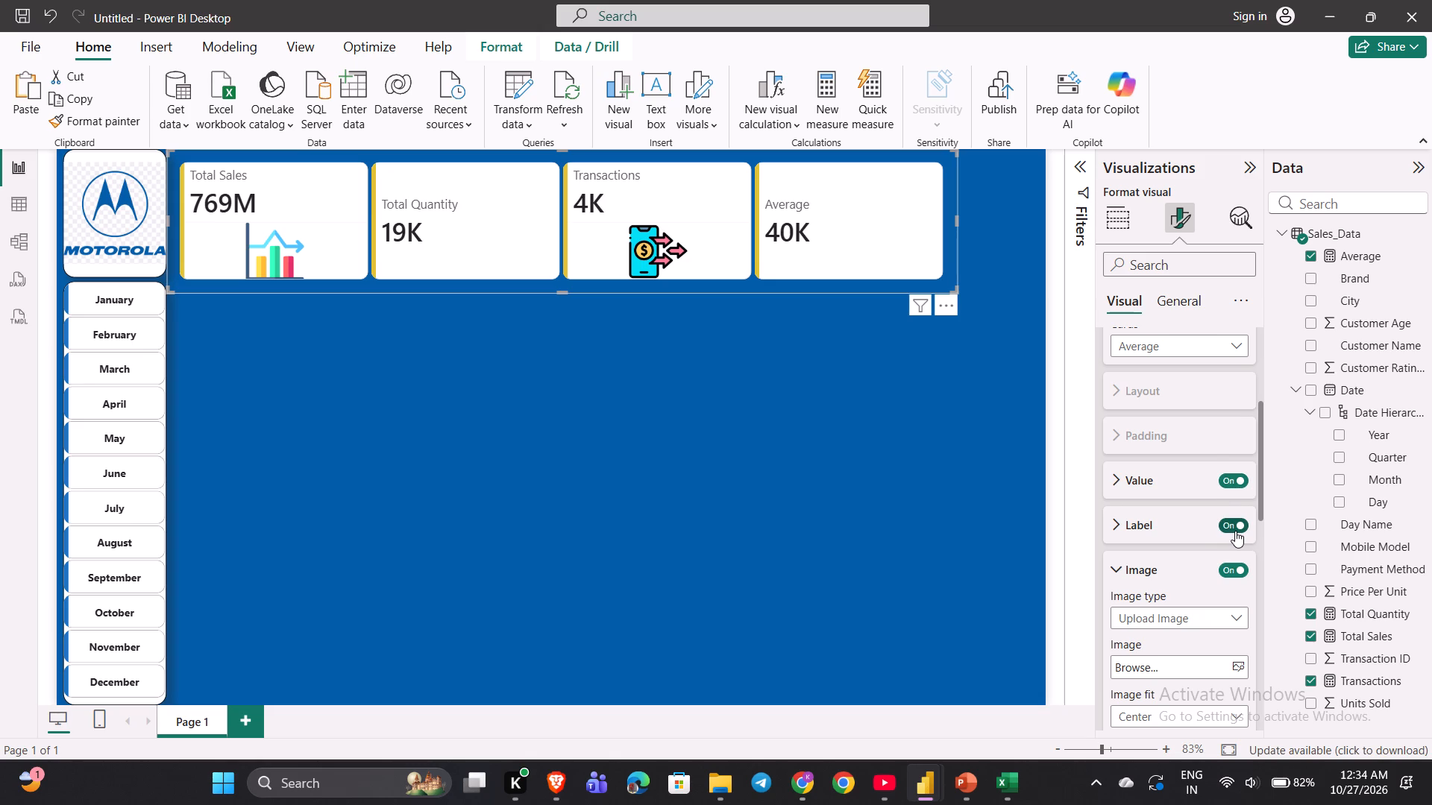
left_click(1235, 531)
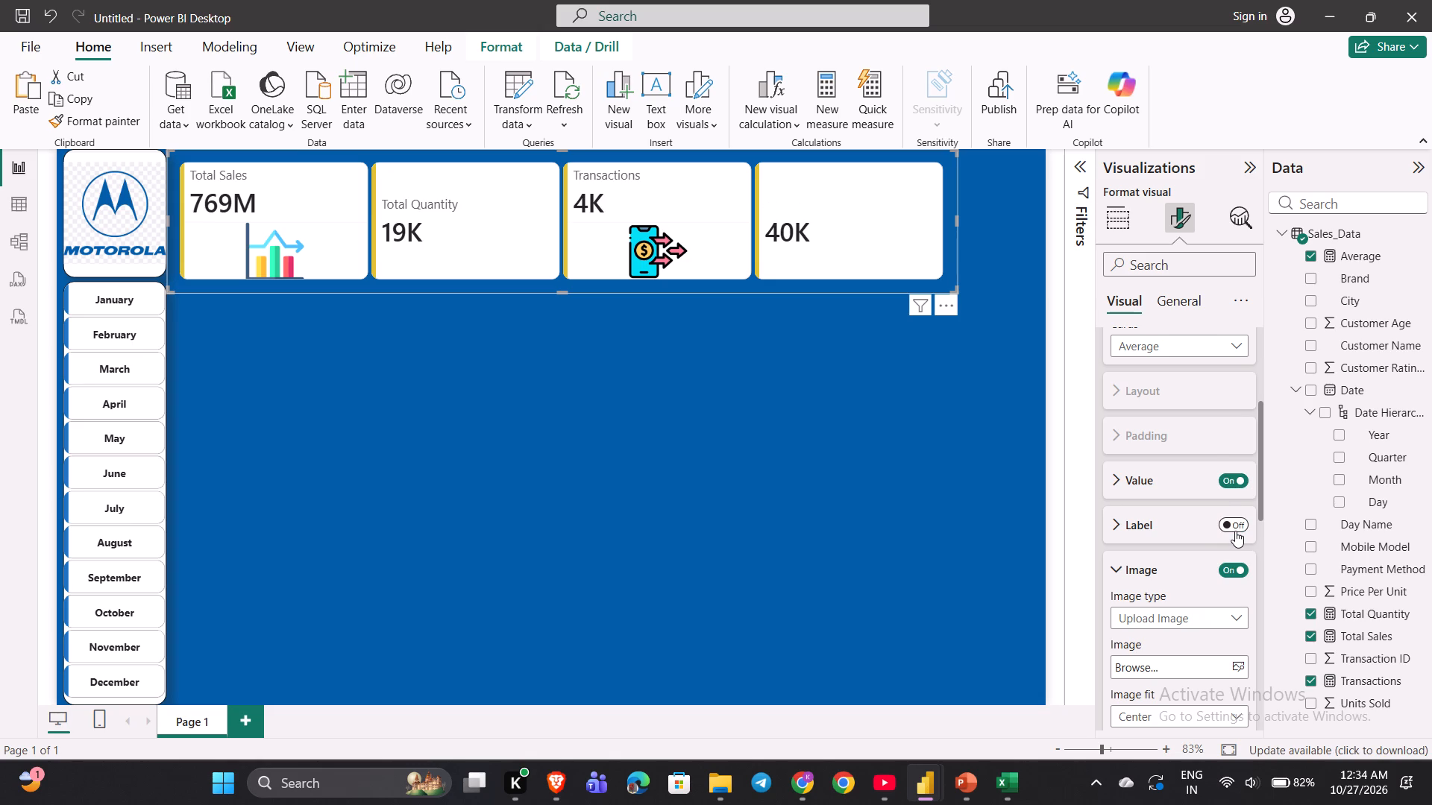
left_click(1235, 531)
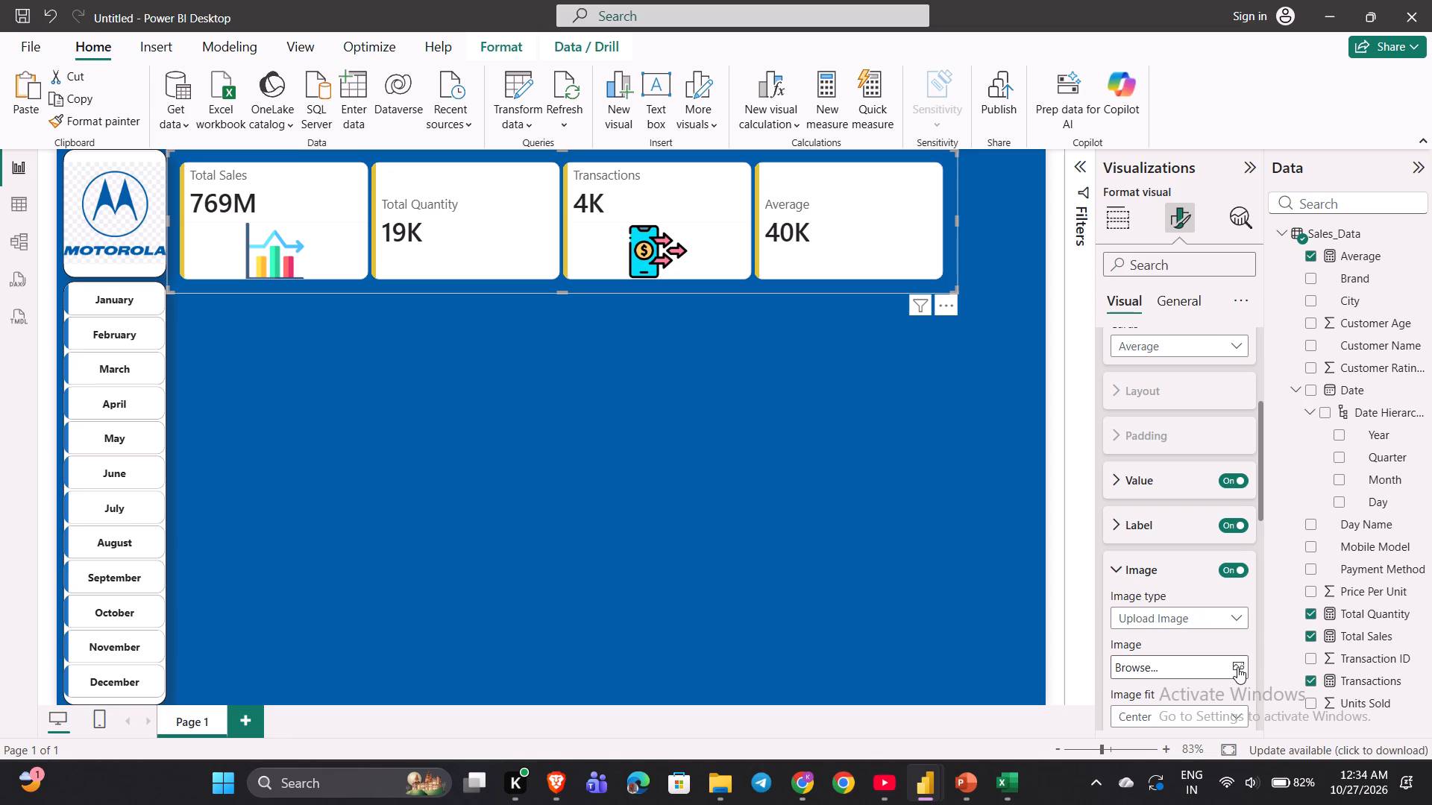
Upload the certificate PNG from Downloads as the Average card's callout image and set the image fit to Fit.
left_click(1237, 667)
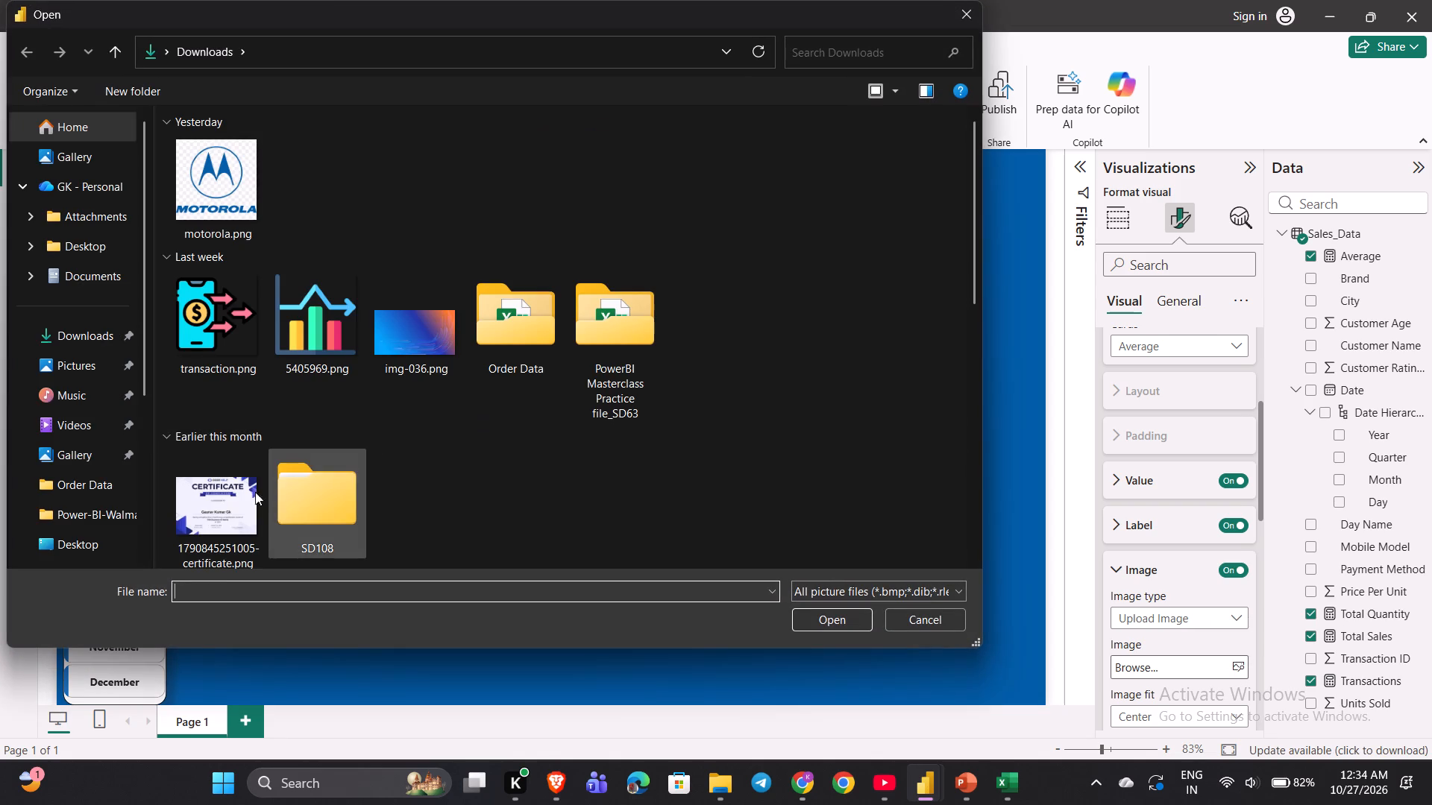
double_click(201, 513)
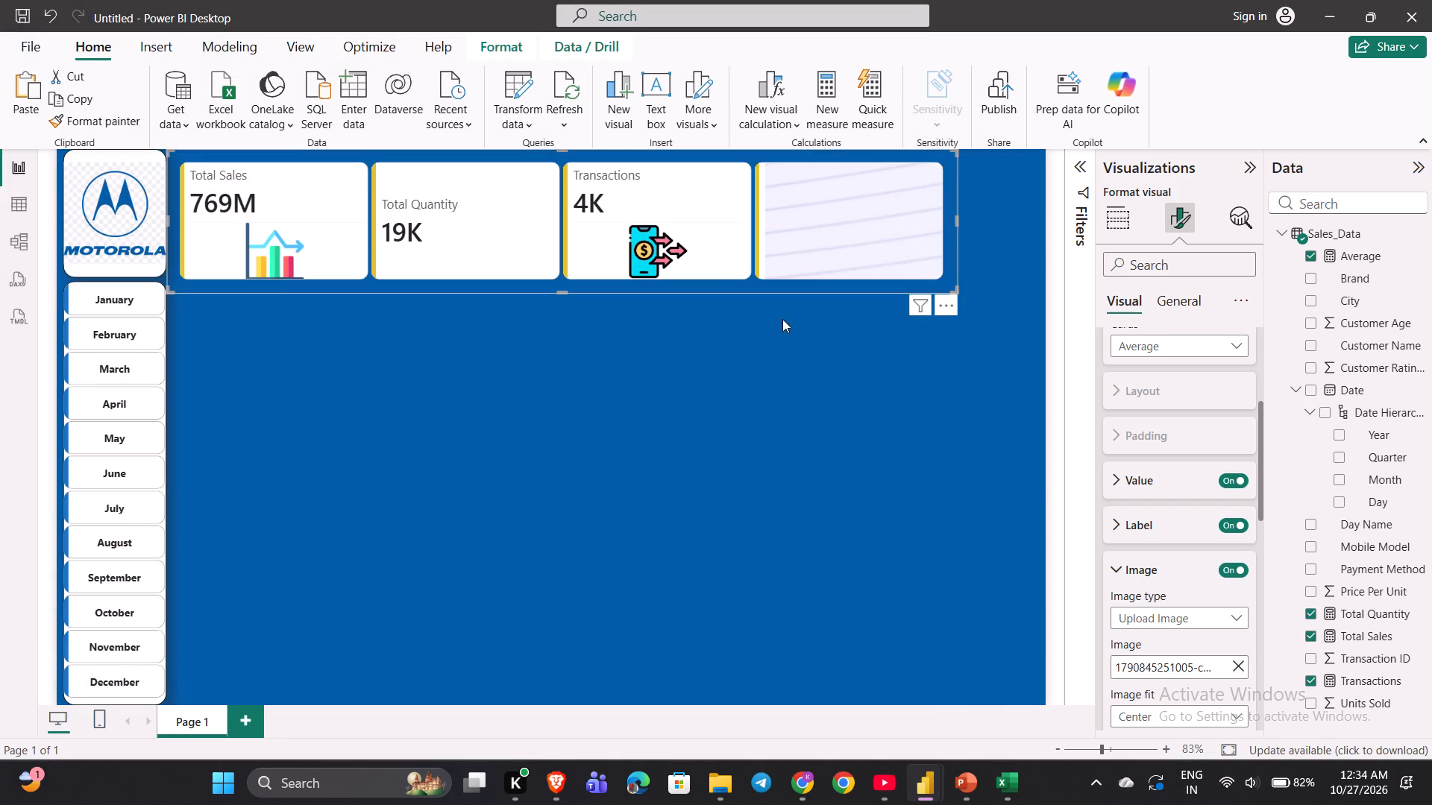
scroll(1196, 616, "down", 1)
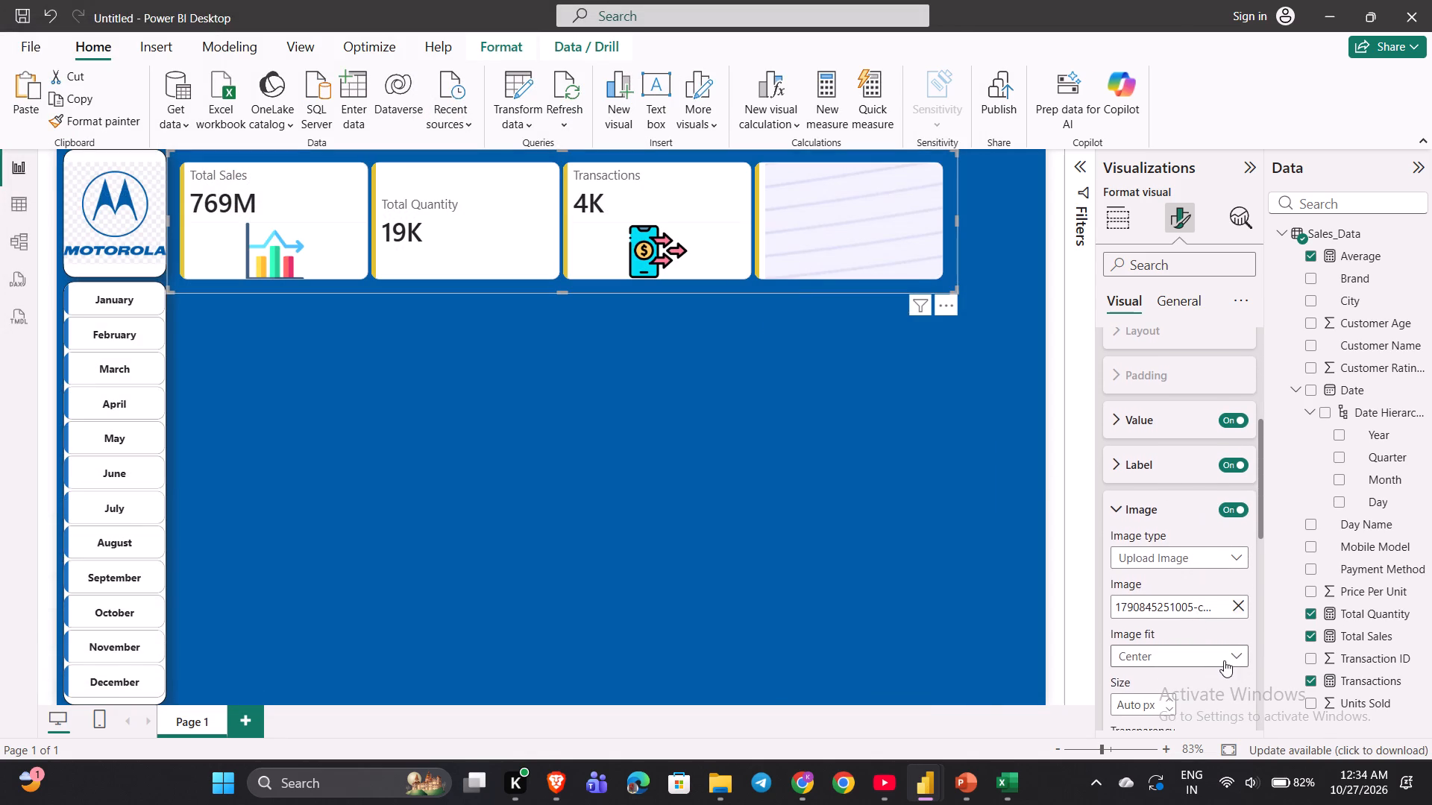
left_click(1225, 657)
left_click(1132, 684)
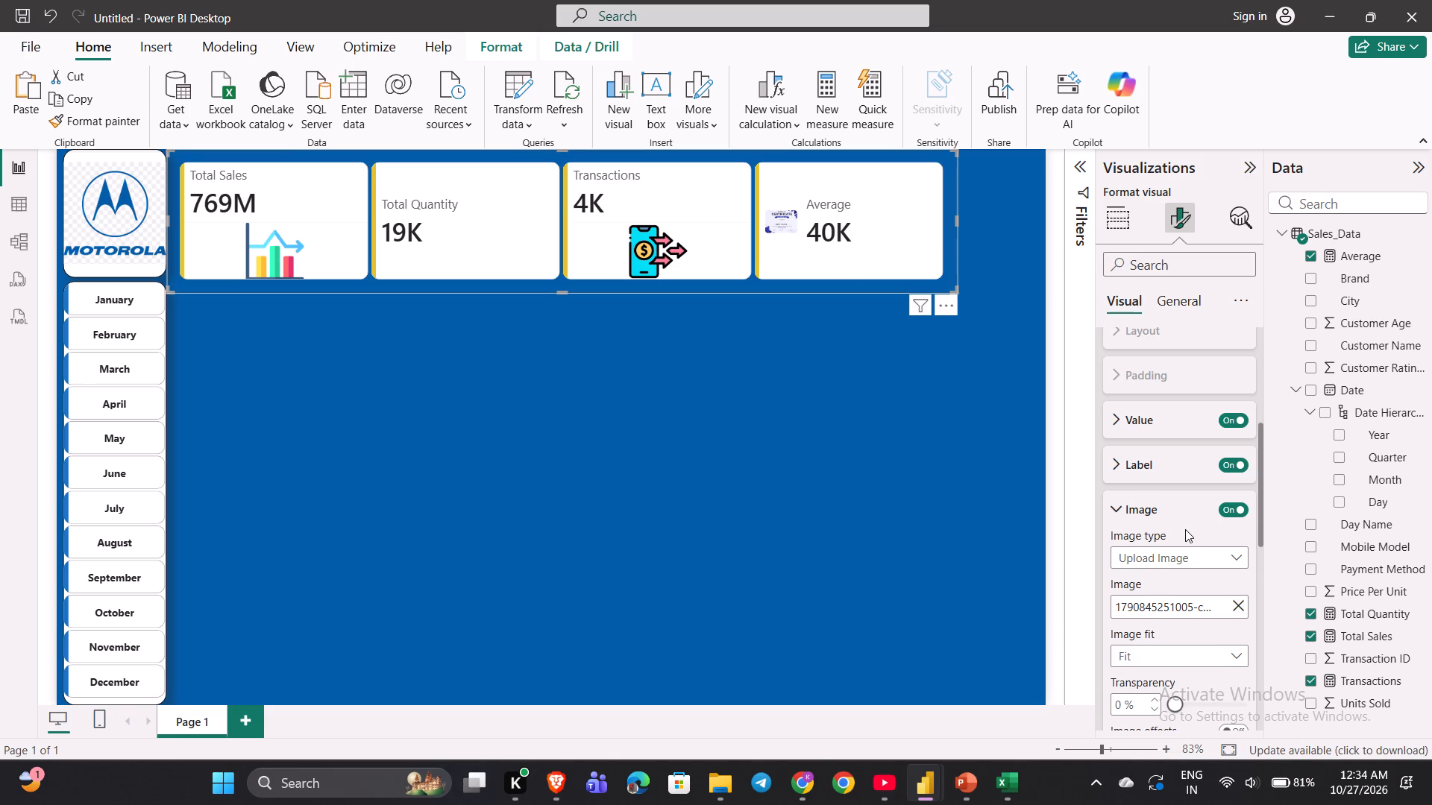
Position the Average card's callout image right of the text with middle vertical alignment, trying top alignment first.
scroll(1185, 529, "down", 1)
scroll(1169, 622, "down", 1)
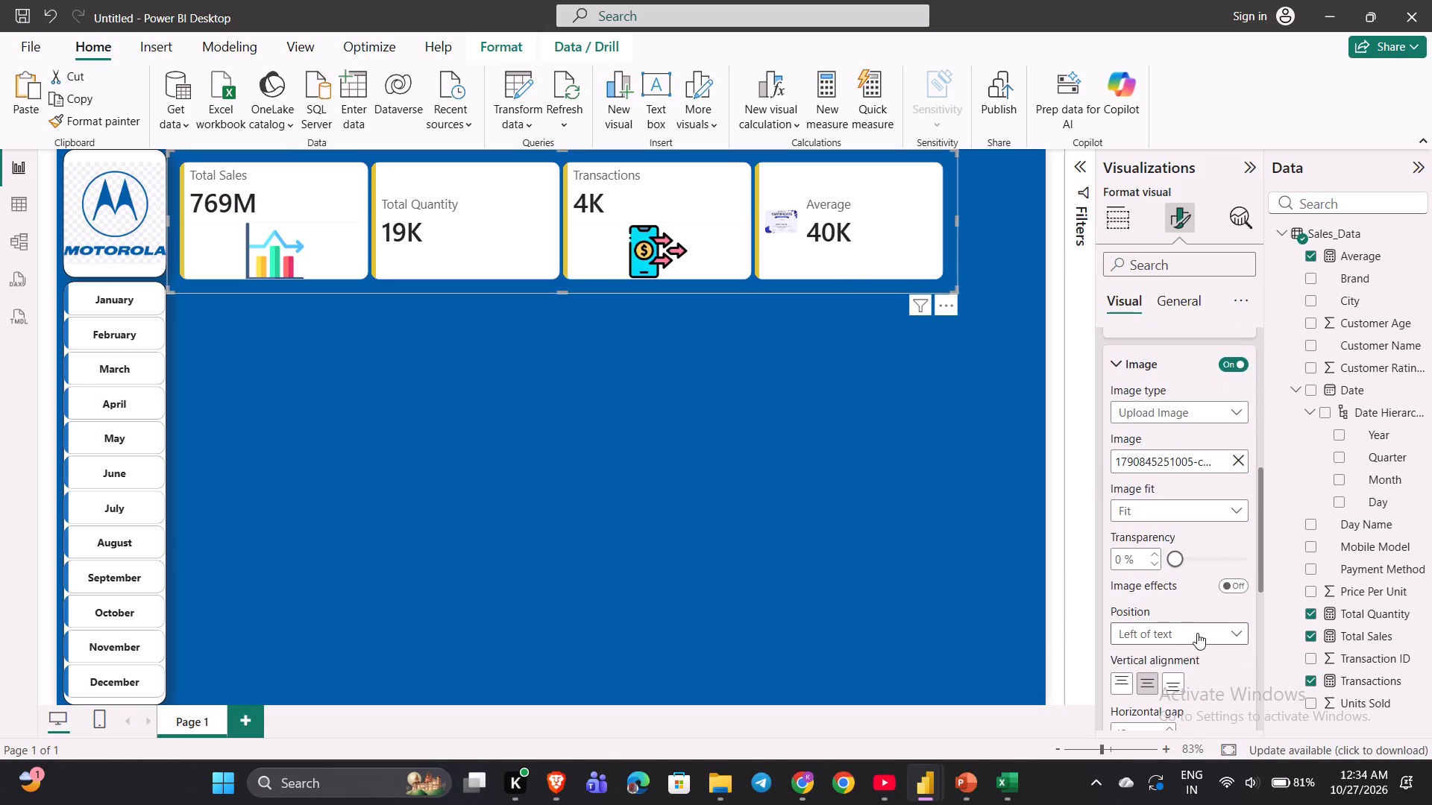
left_click(1197, 633)
left_click(1146, 678)
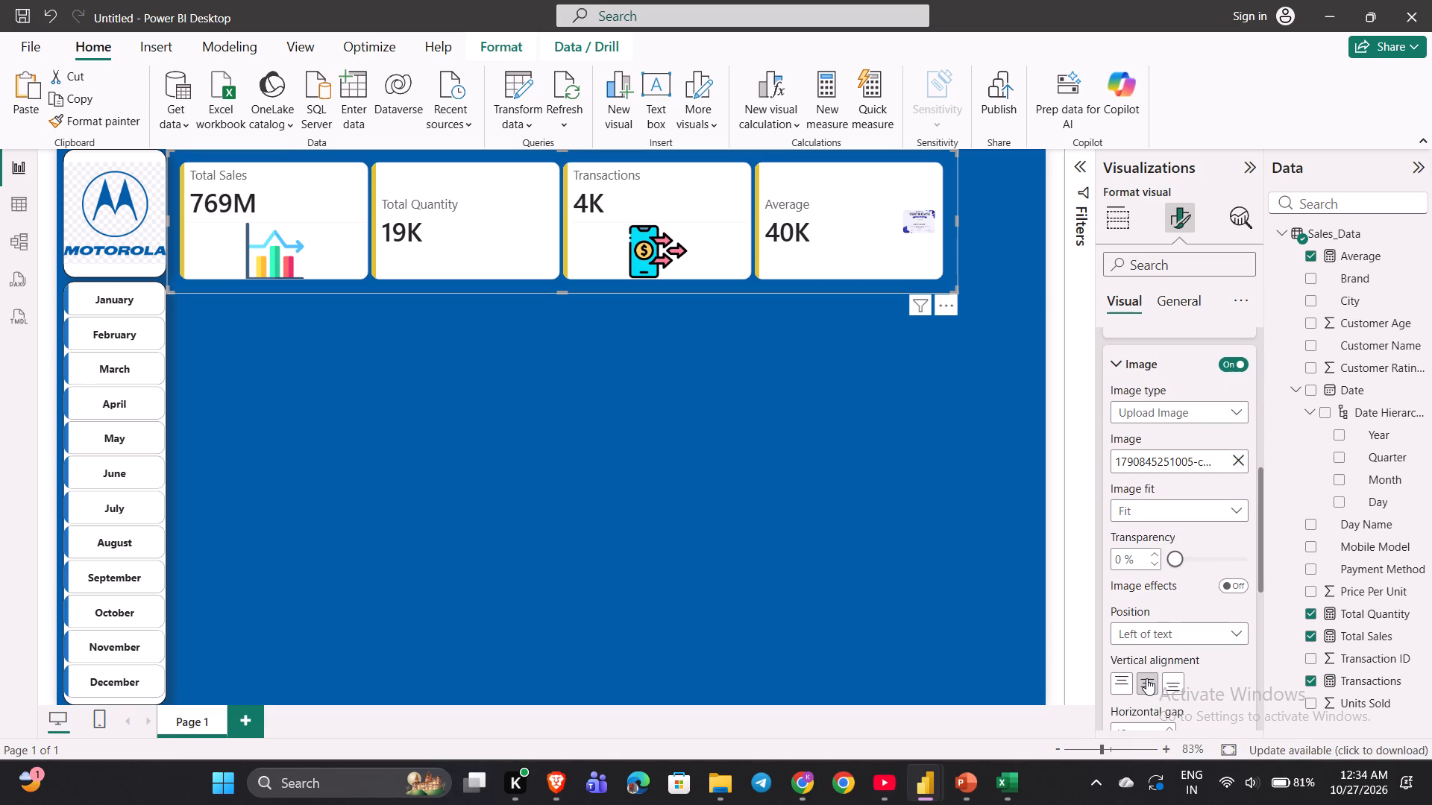
scroll(1171, 651, "down", 1)
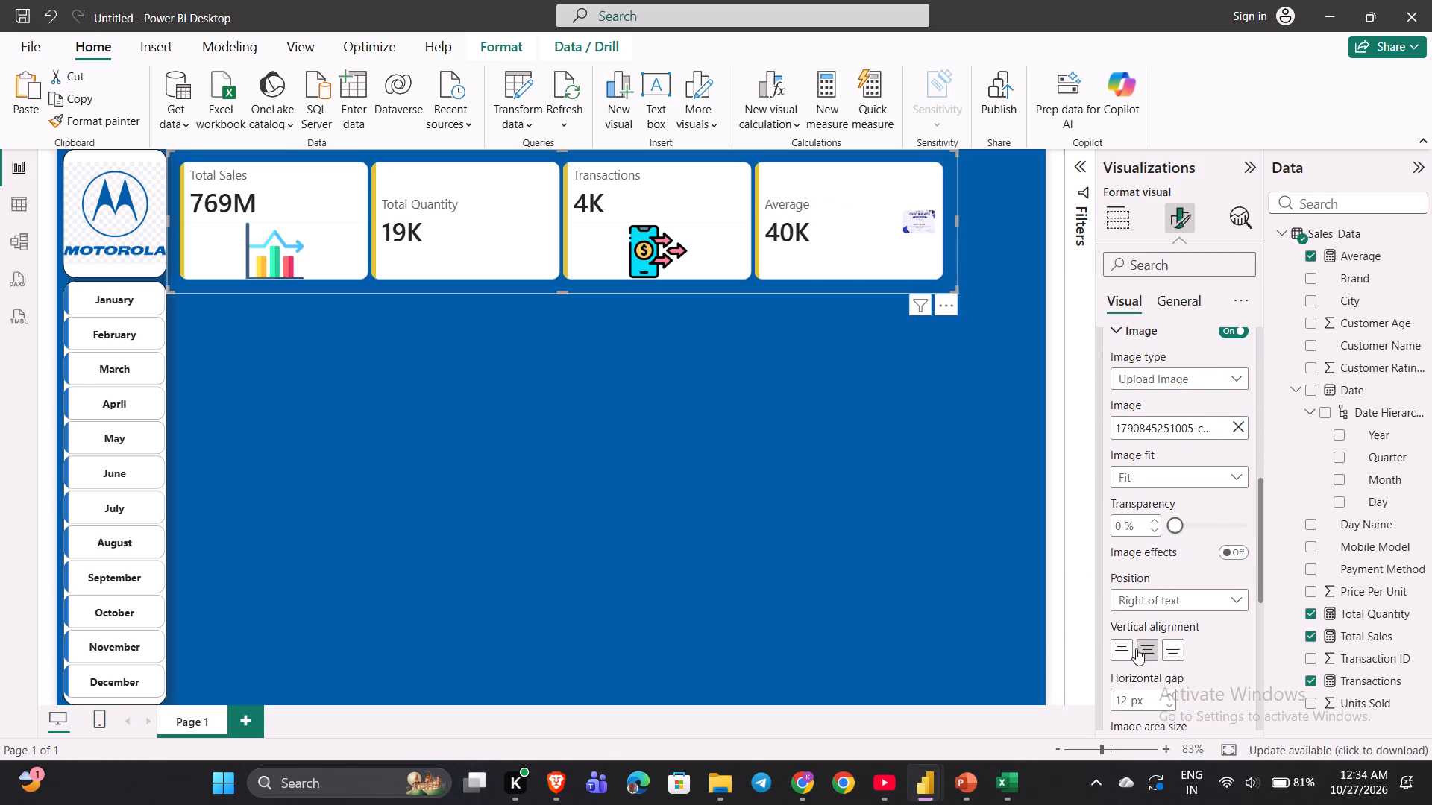
left_click(1129, 649)
left_click(1155, 651)
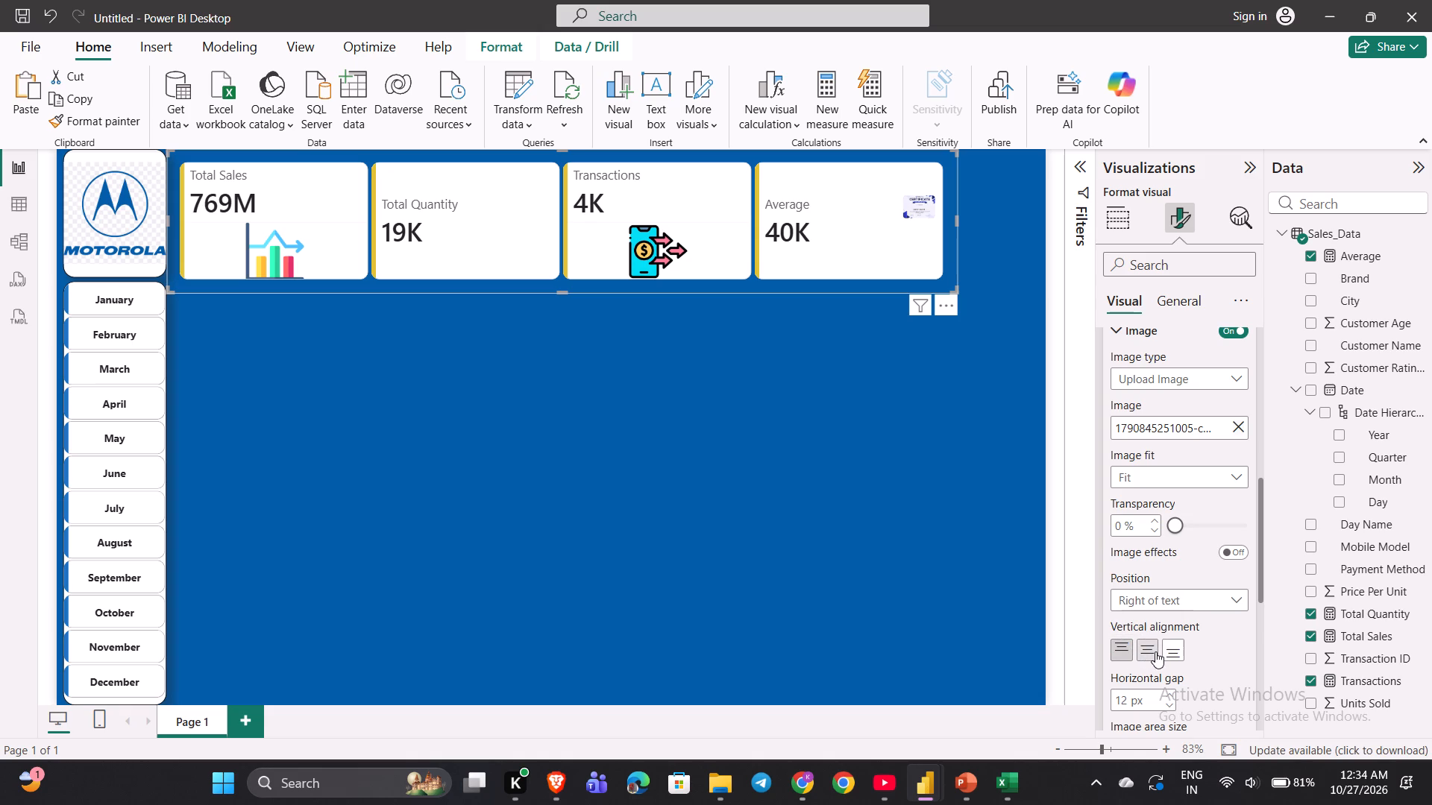
Enlarge the Average card's callout image area size to 58%.
scroll(1165, 667, "down", 1)
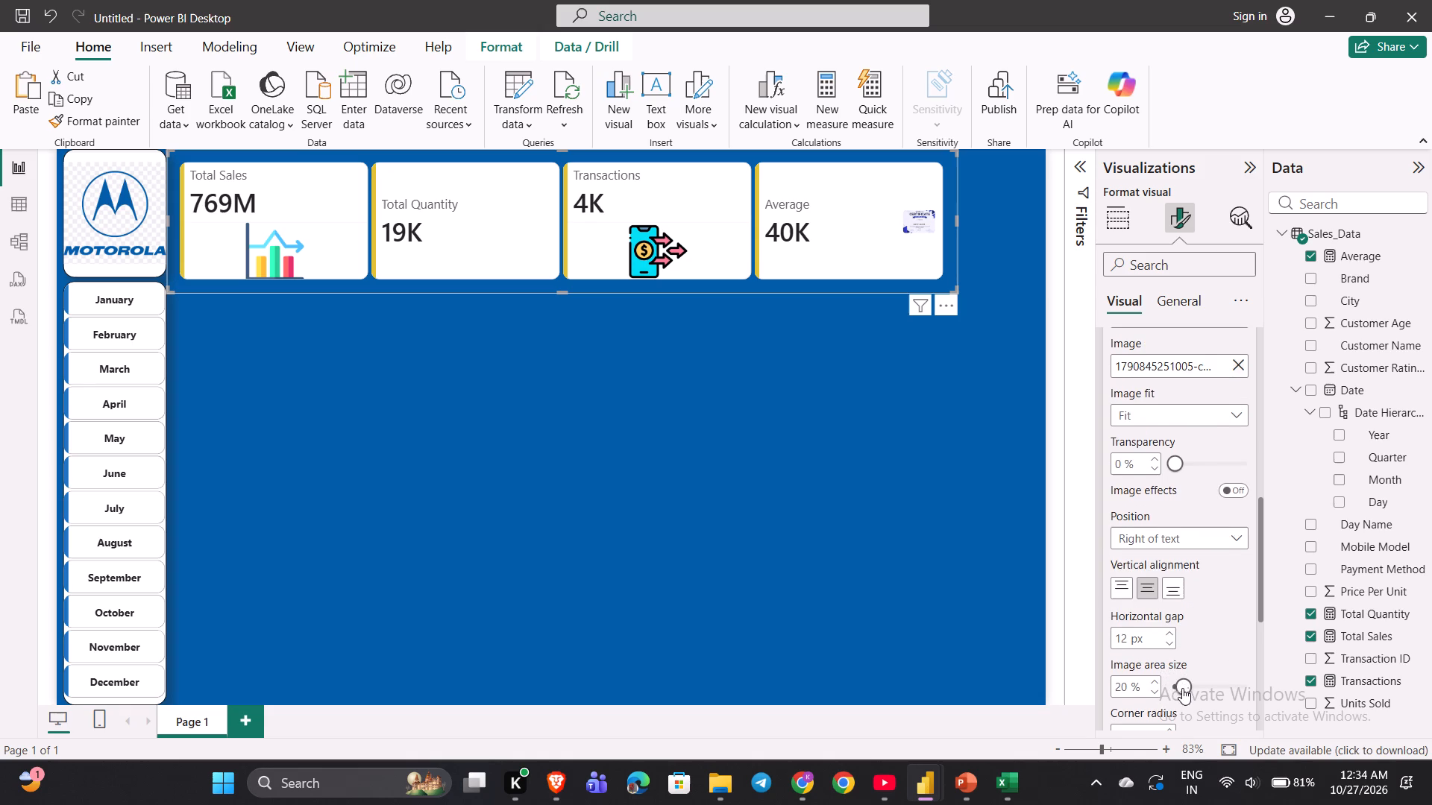
left_click_drag(1182, 688, 1205, 684)
left_click_drag(1205, 684, 1230, 686)
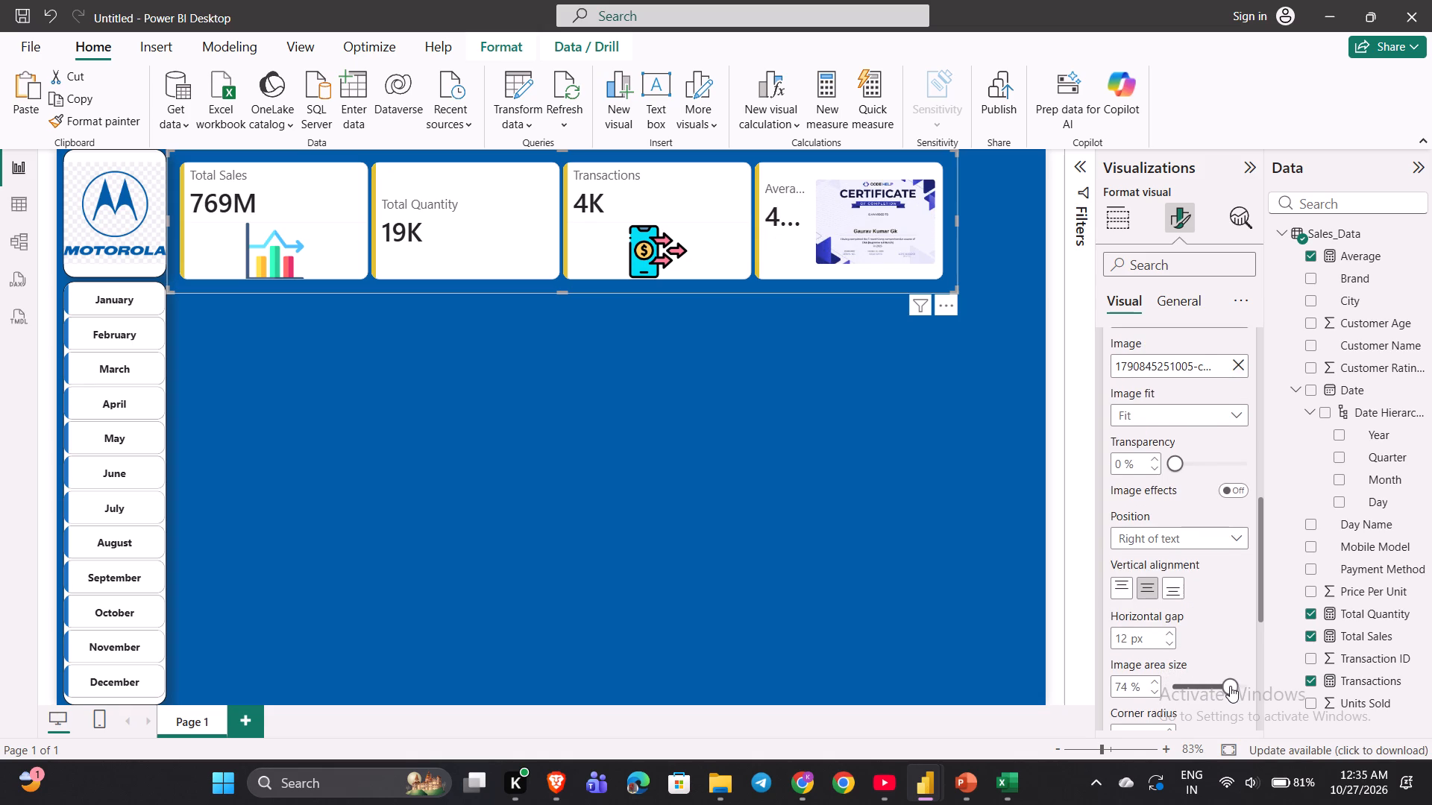
left_click_drag(1230, 686, 1216, 689)
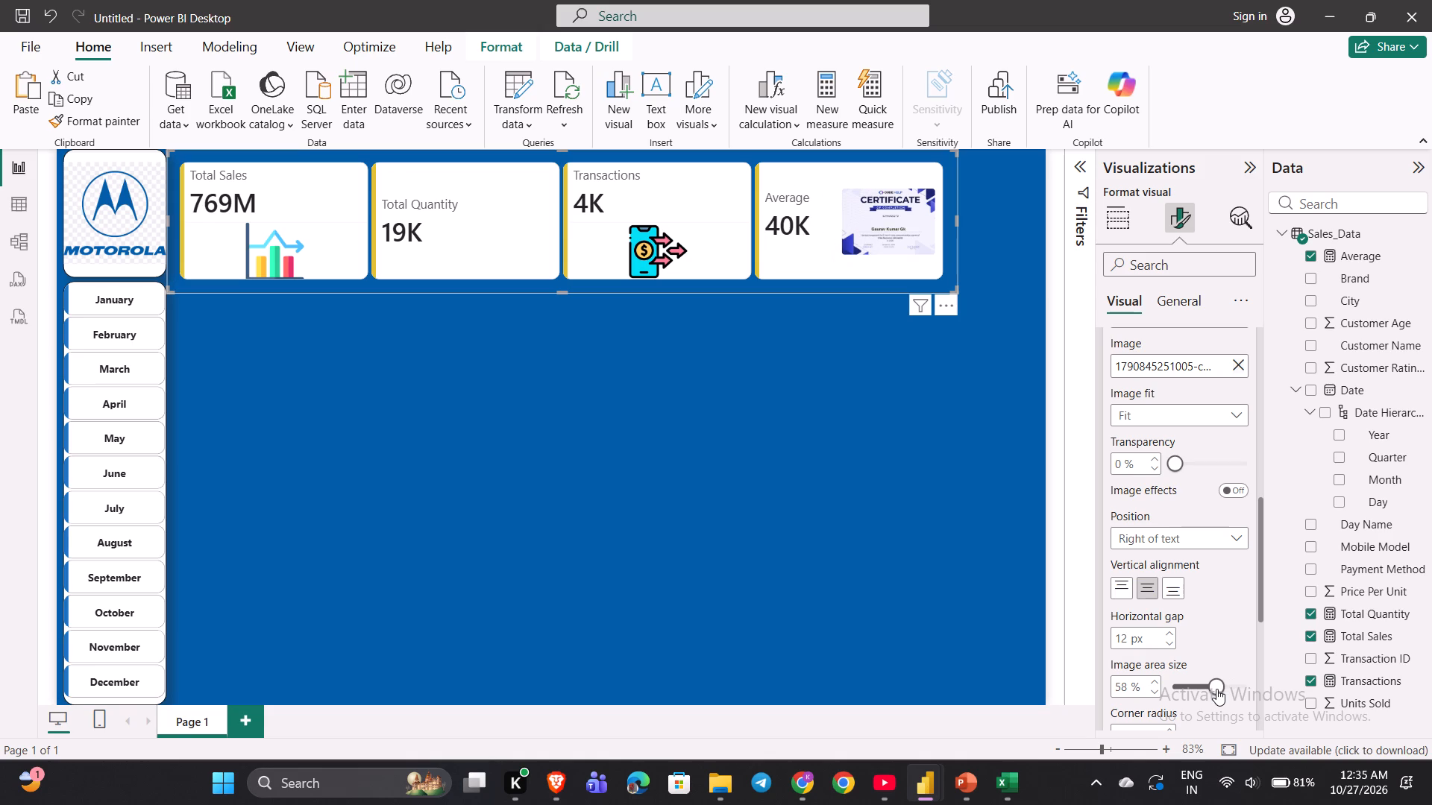
Turn off the separate card image for the Transactions card and for the Total Sales card.
scroll(1216, 689, "down", 9)
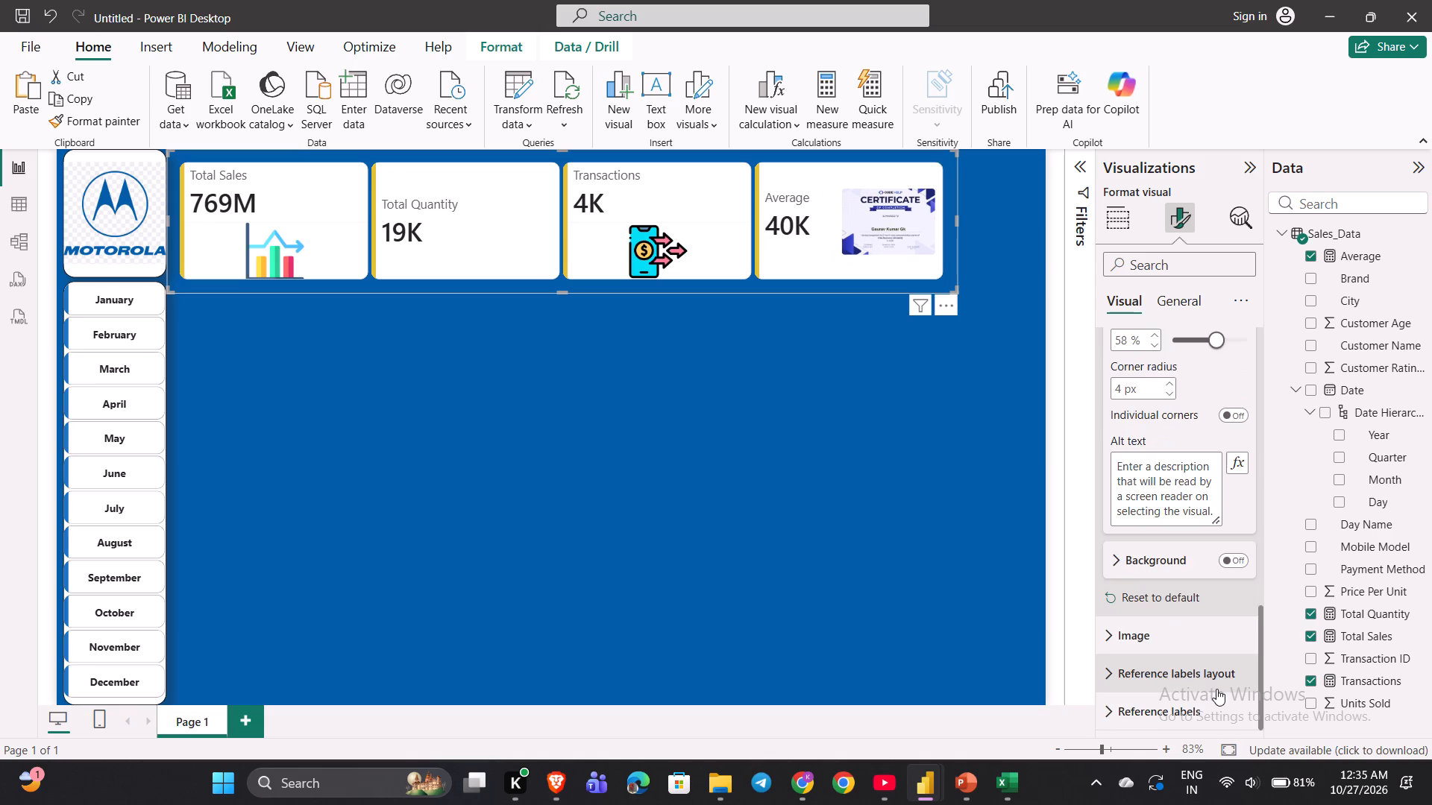
left_click(1124, 628)
scroll(1124, 628, "down", 2)
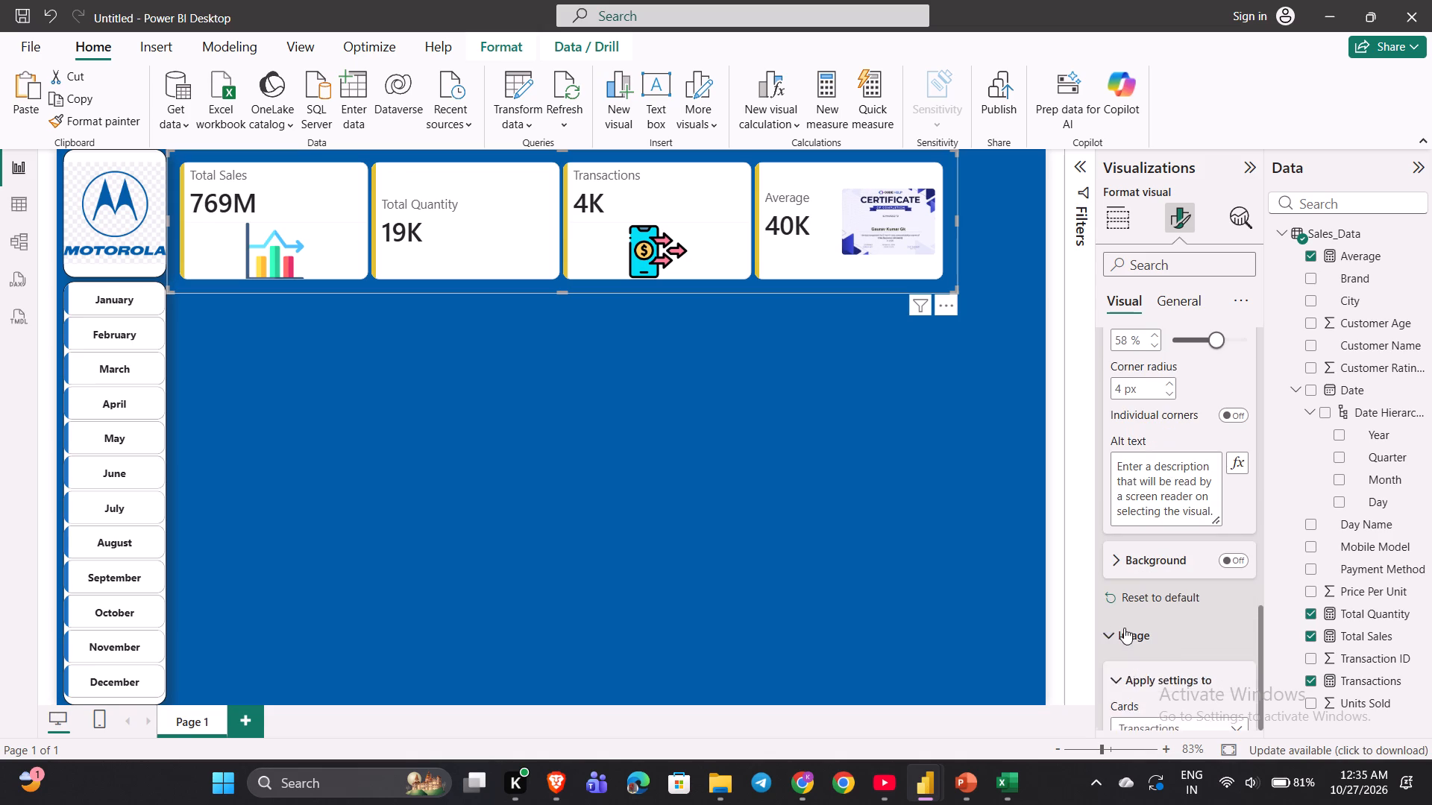
scroll(1124, 628, "down", 5)
left_click(1232, 551)
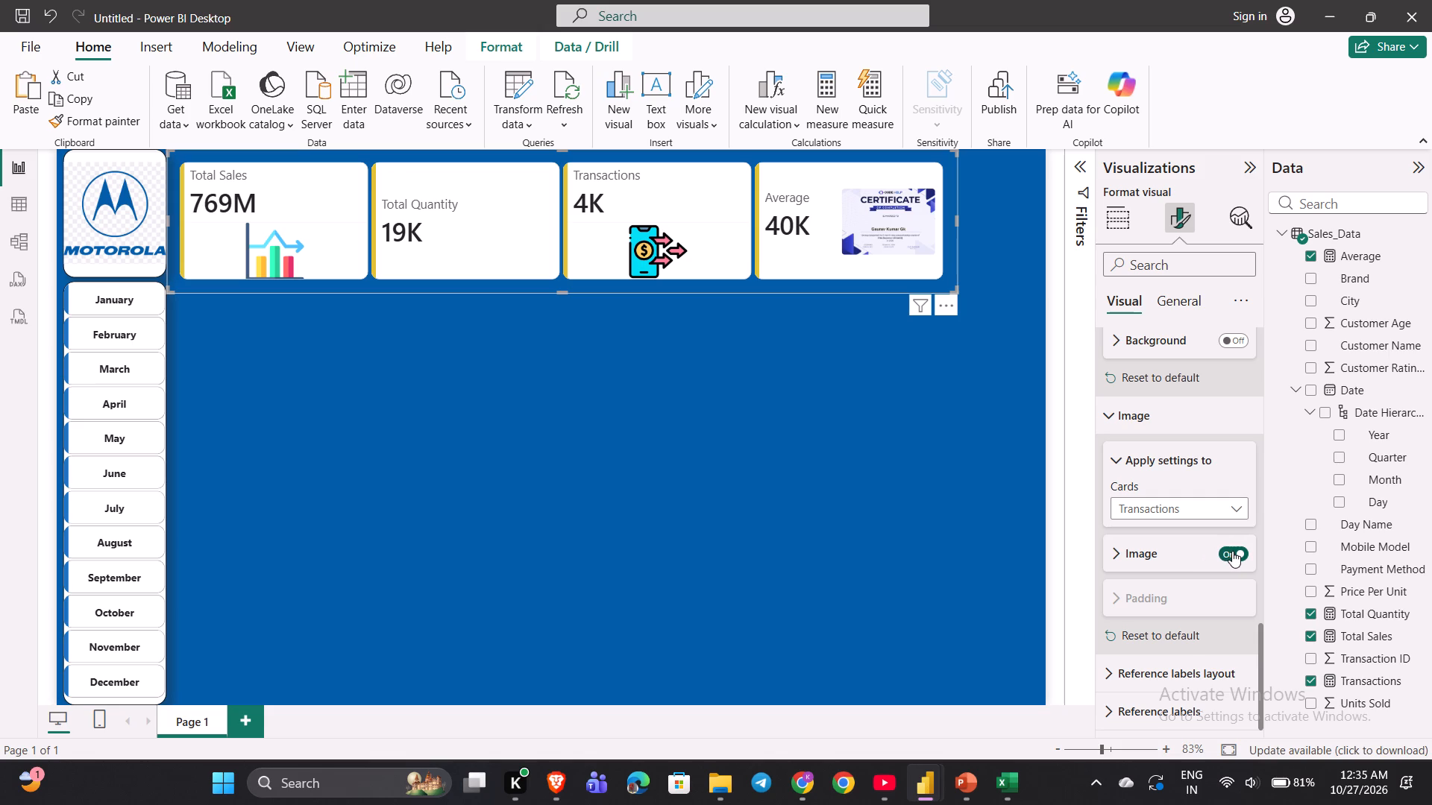
left_click(1166, 513)
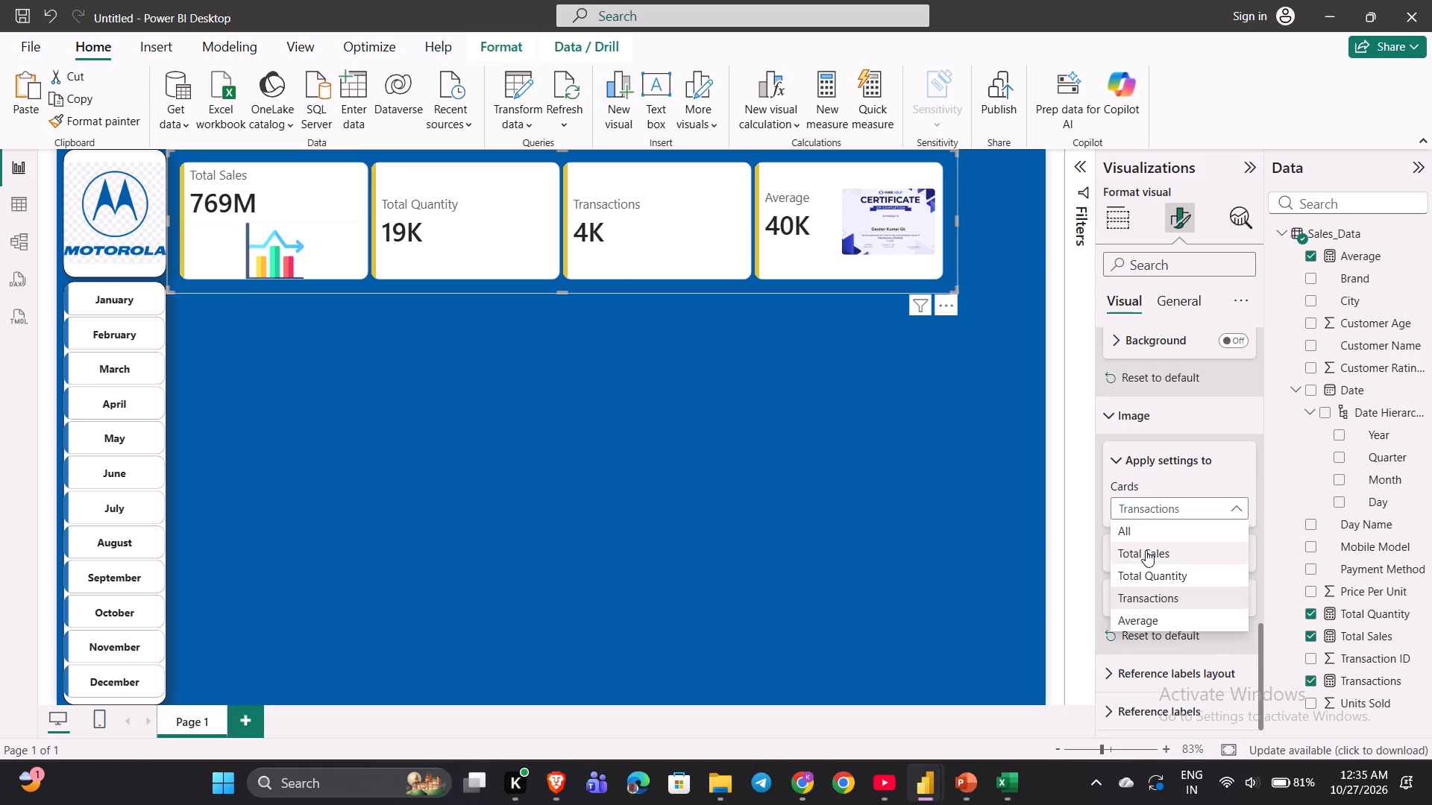
left_click(1146, 550)
left_click(1237, 554)
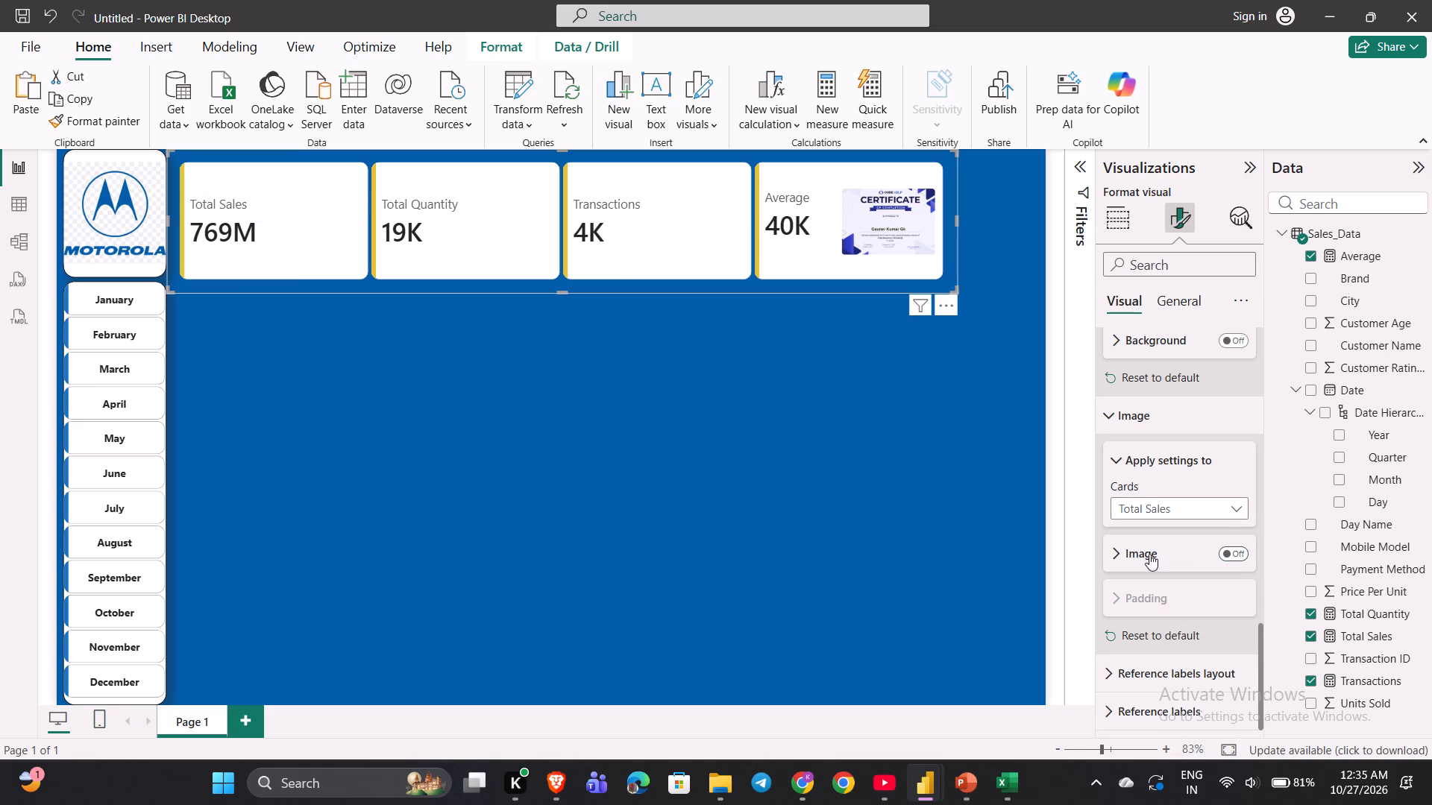
Shrink the KPI card visual's height to a slim strip and widen it to nearly the page's right edge.
scroll(1139, 554, "up", 8)
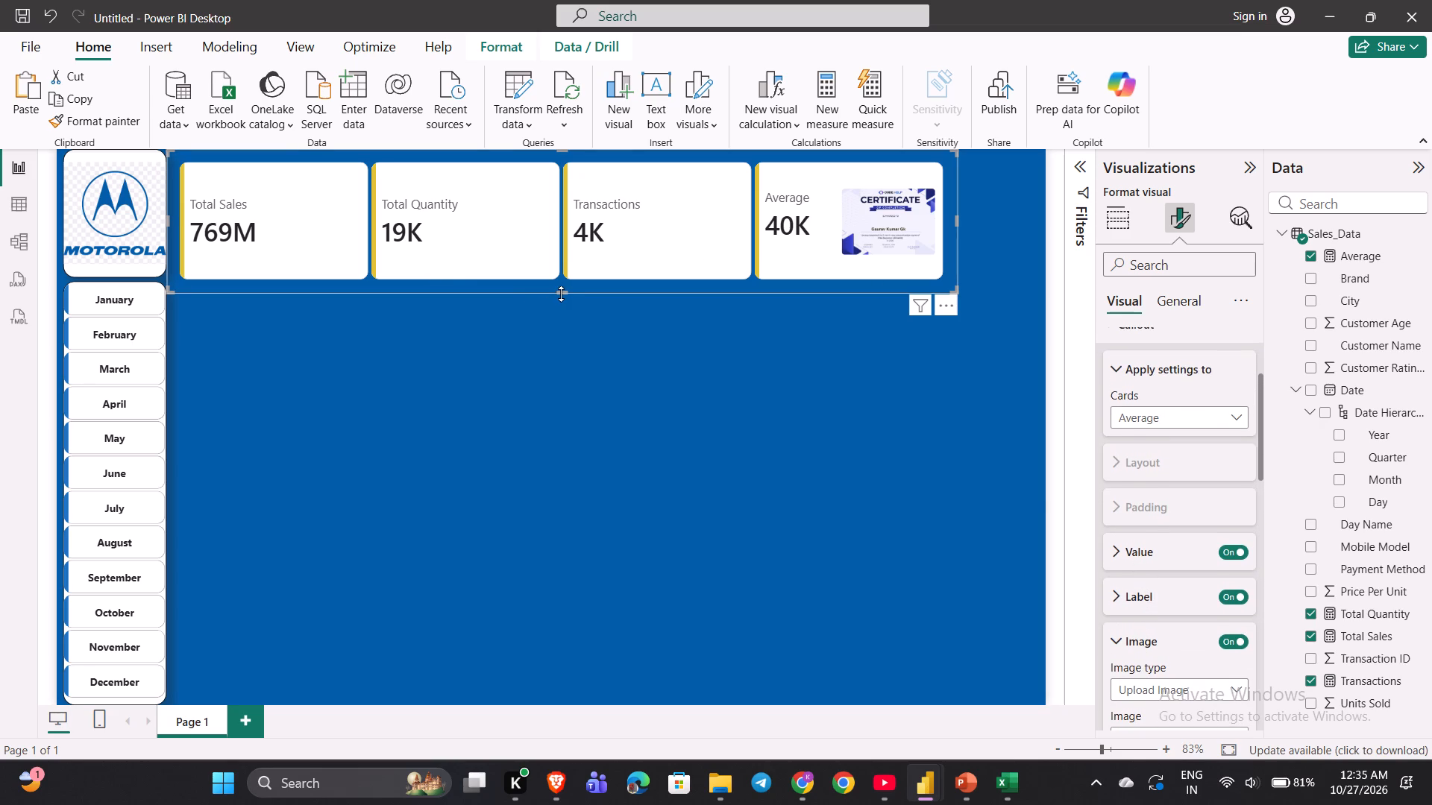
left_click_drag(561, 294, 563, 228)
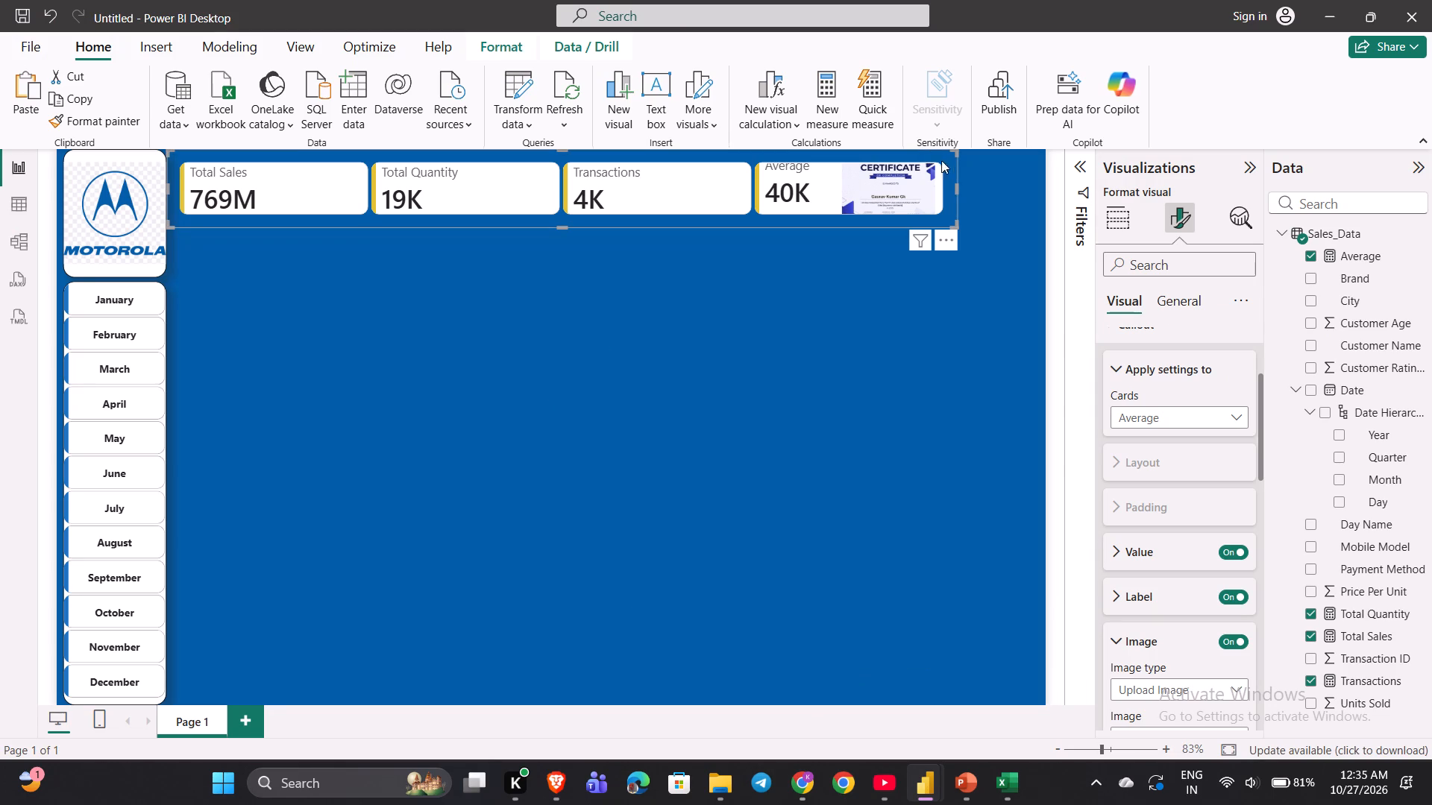
left_click_drag(958, 187, 1034, 186)
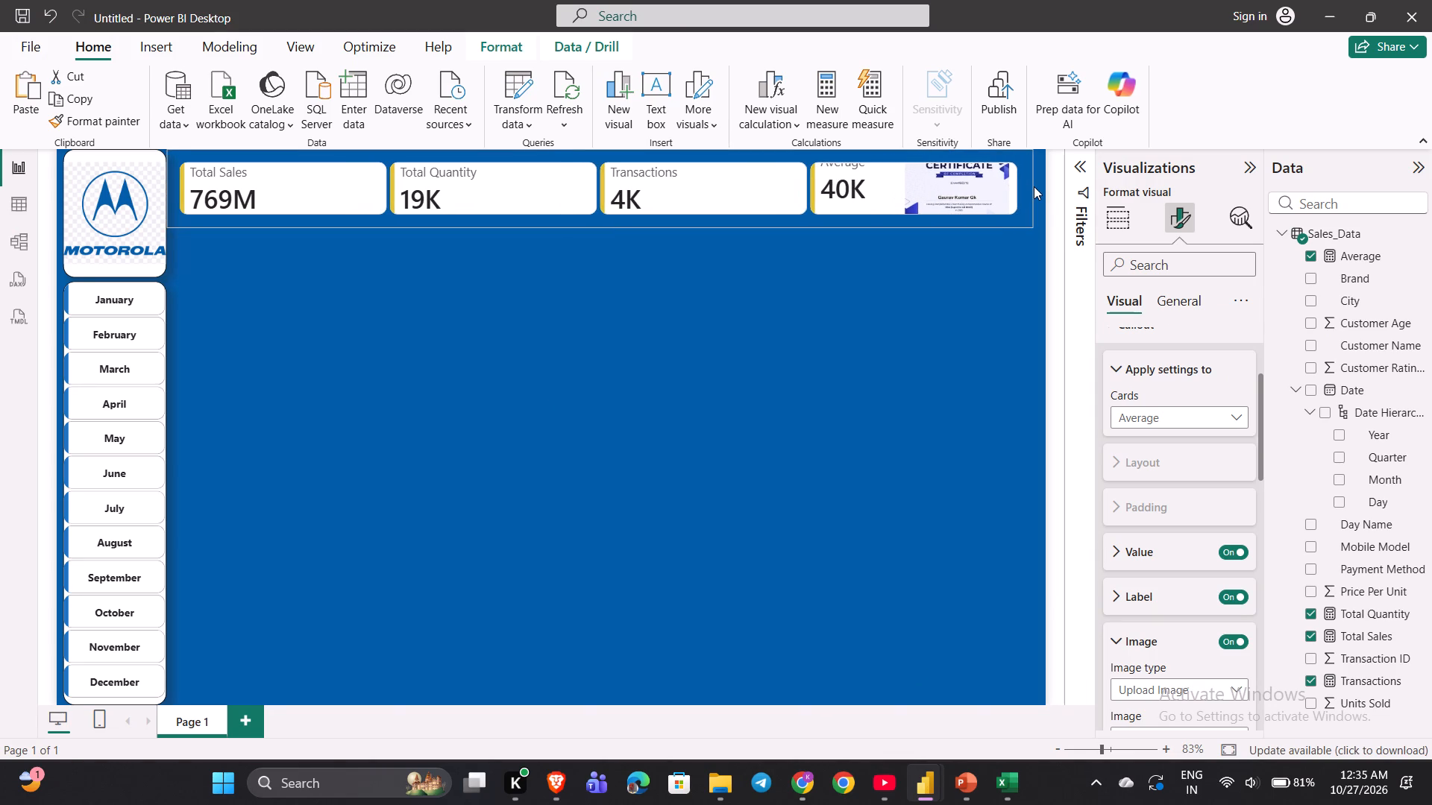
left_click_drag(1034, 186, 1029, 201)
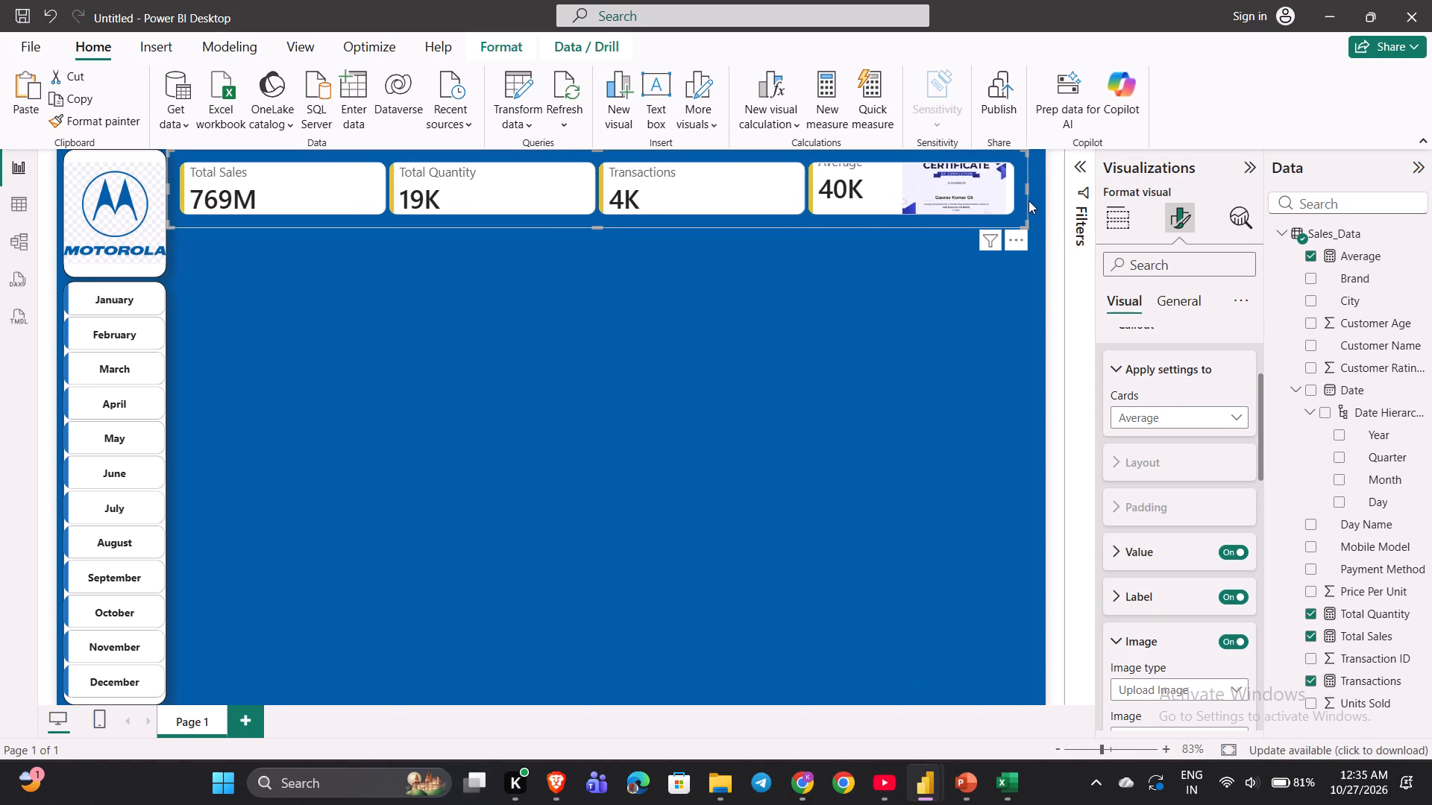
left_click(248, 176)
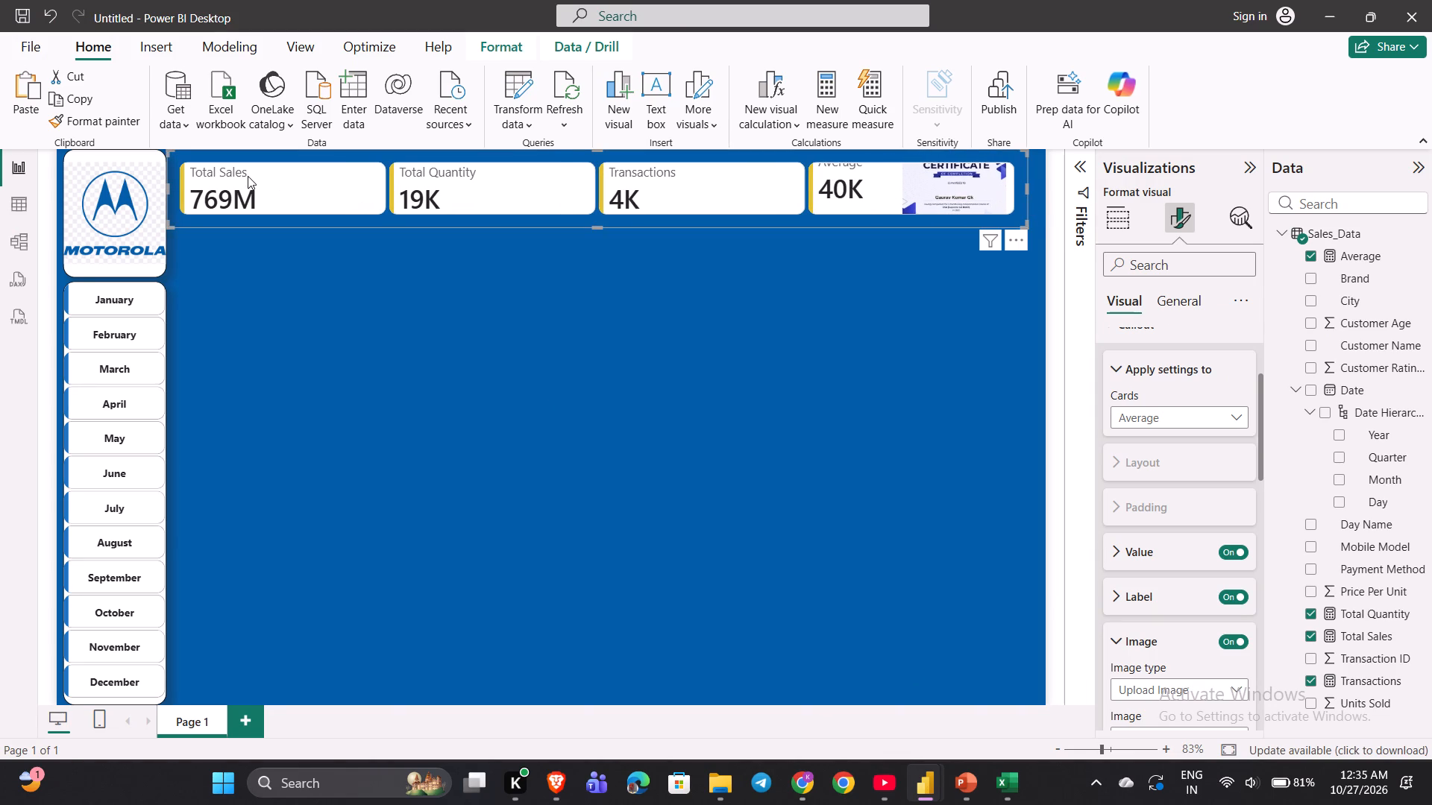
Target the callout settings at the Total Sales card and turn its label off.
scroll(1193, 419, "right", 1)
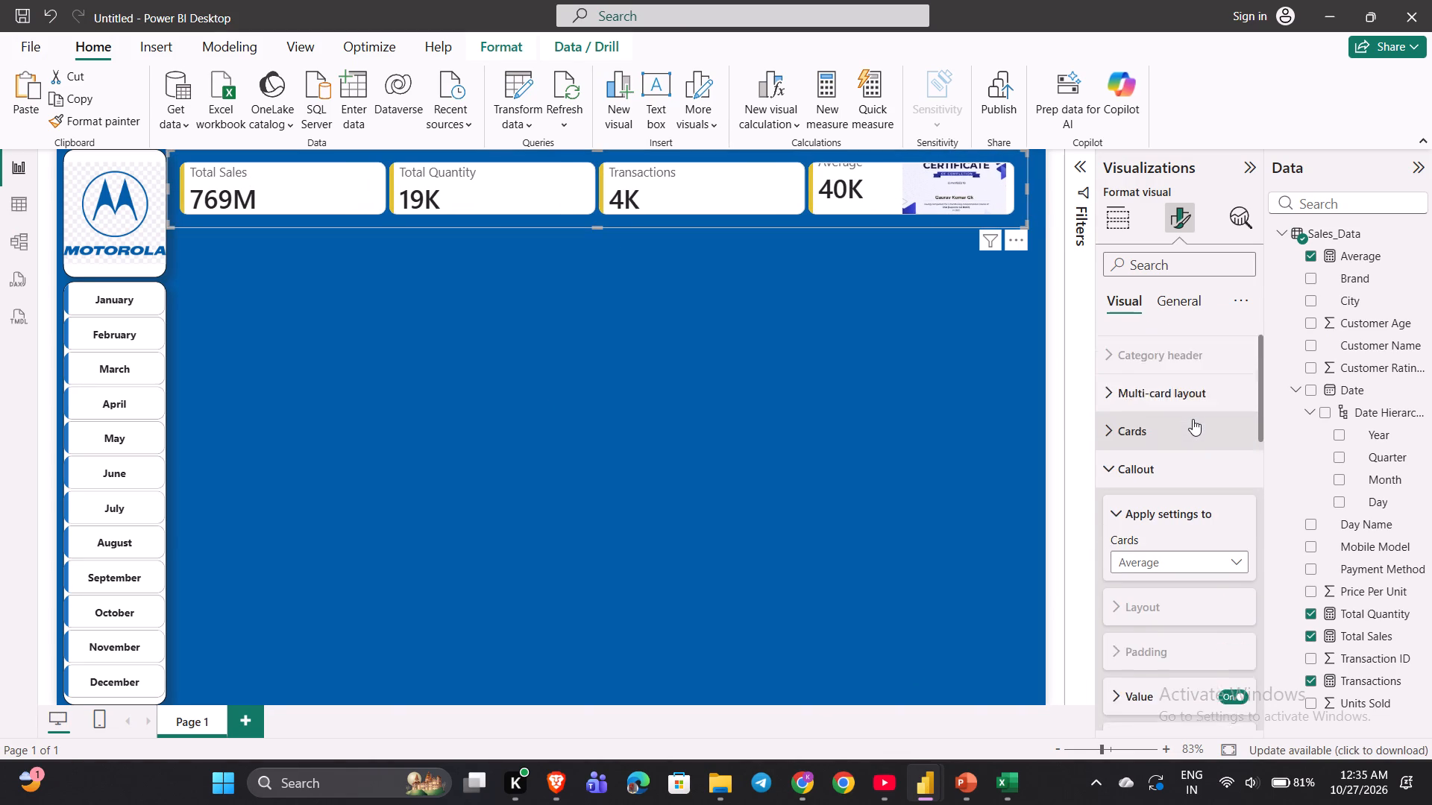
scroll(1193, 419, "right", 1)
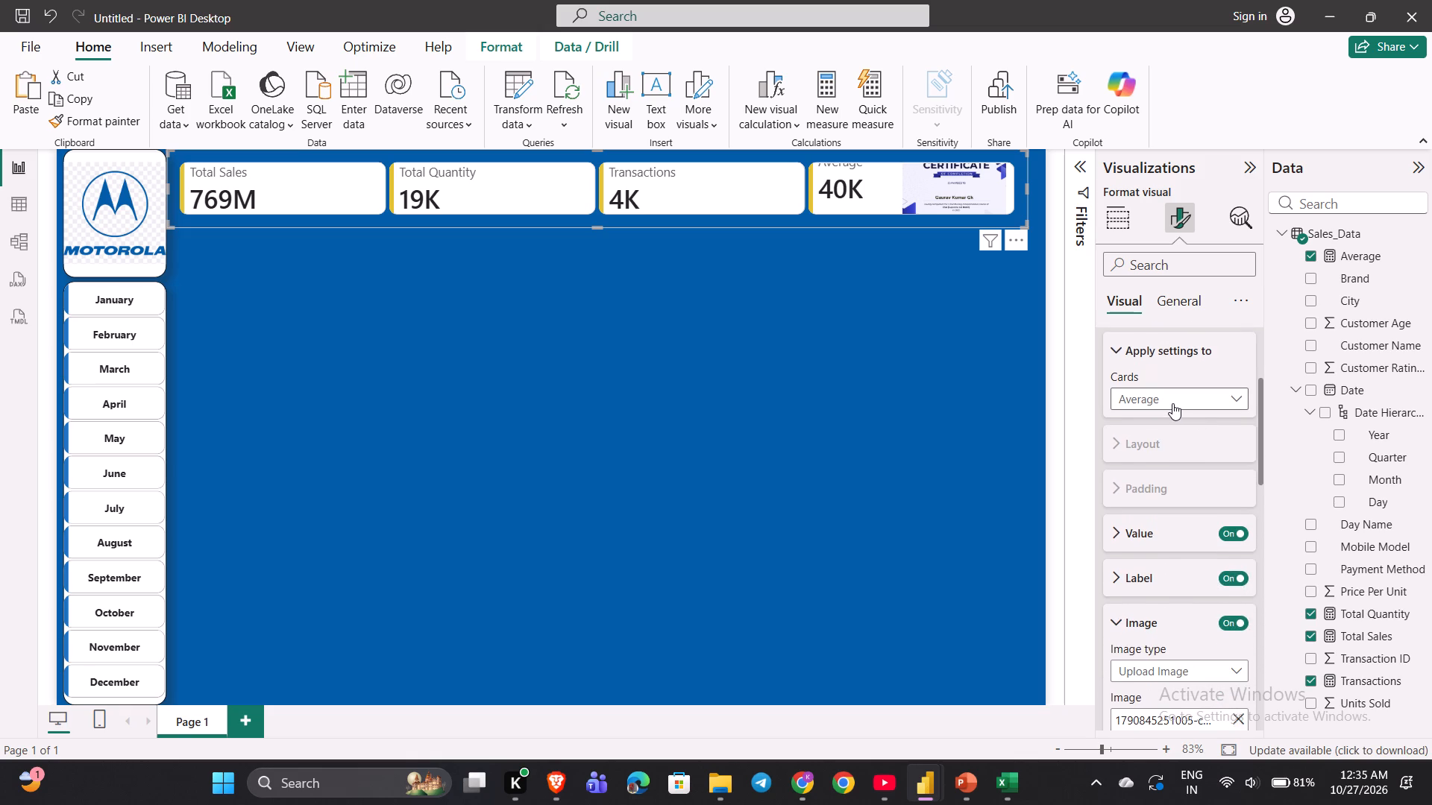
left_click(1172, 403)
left_click(1131, 446)
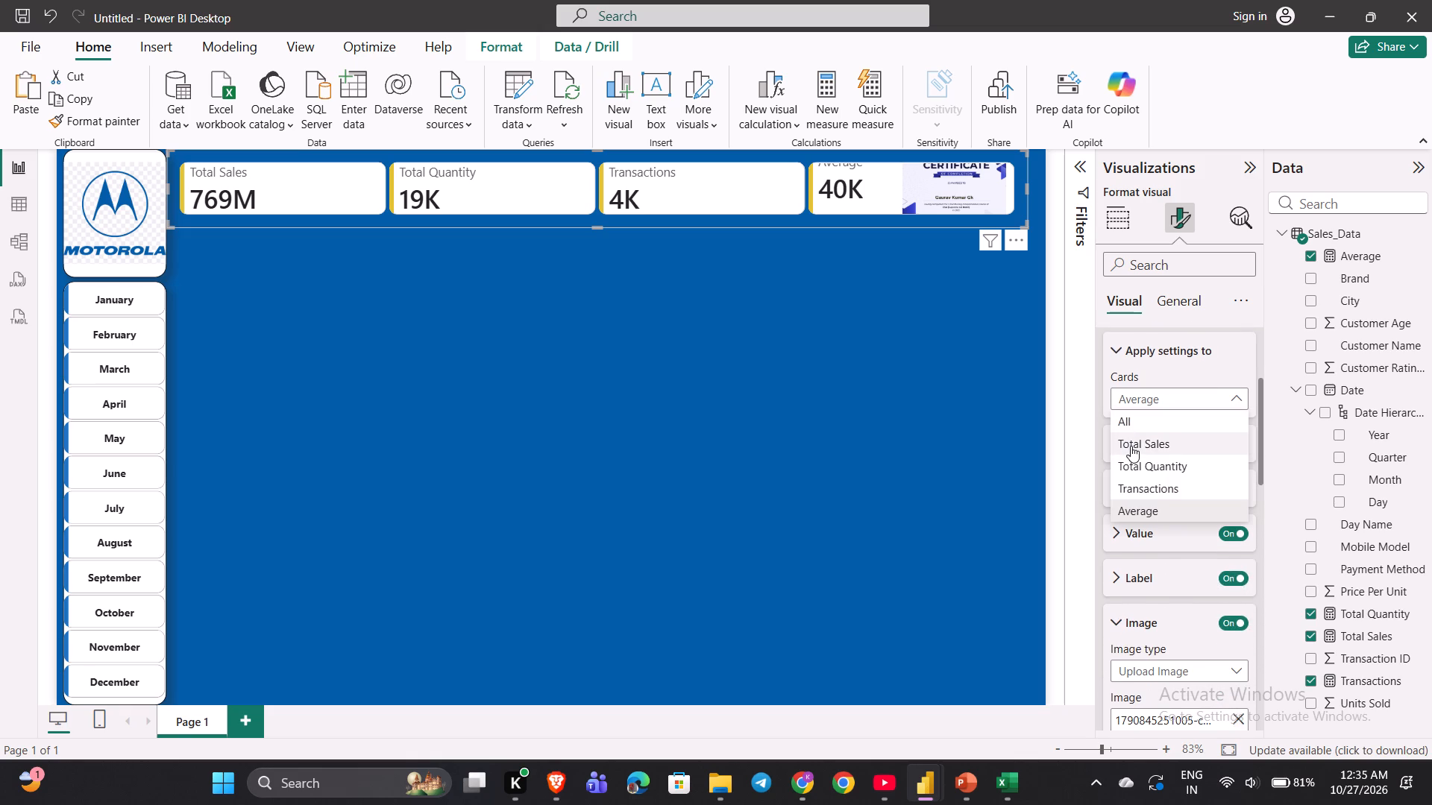
left_click(1234, 572)
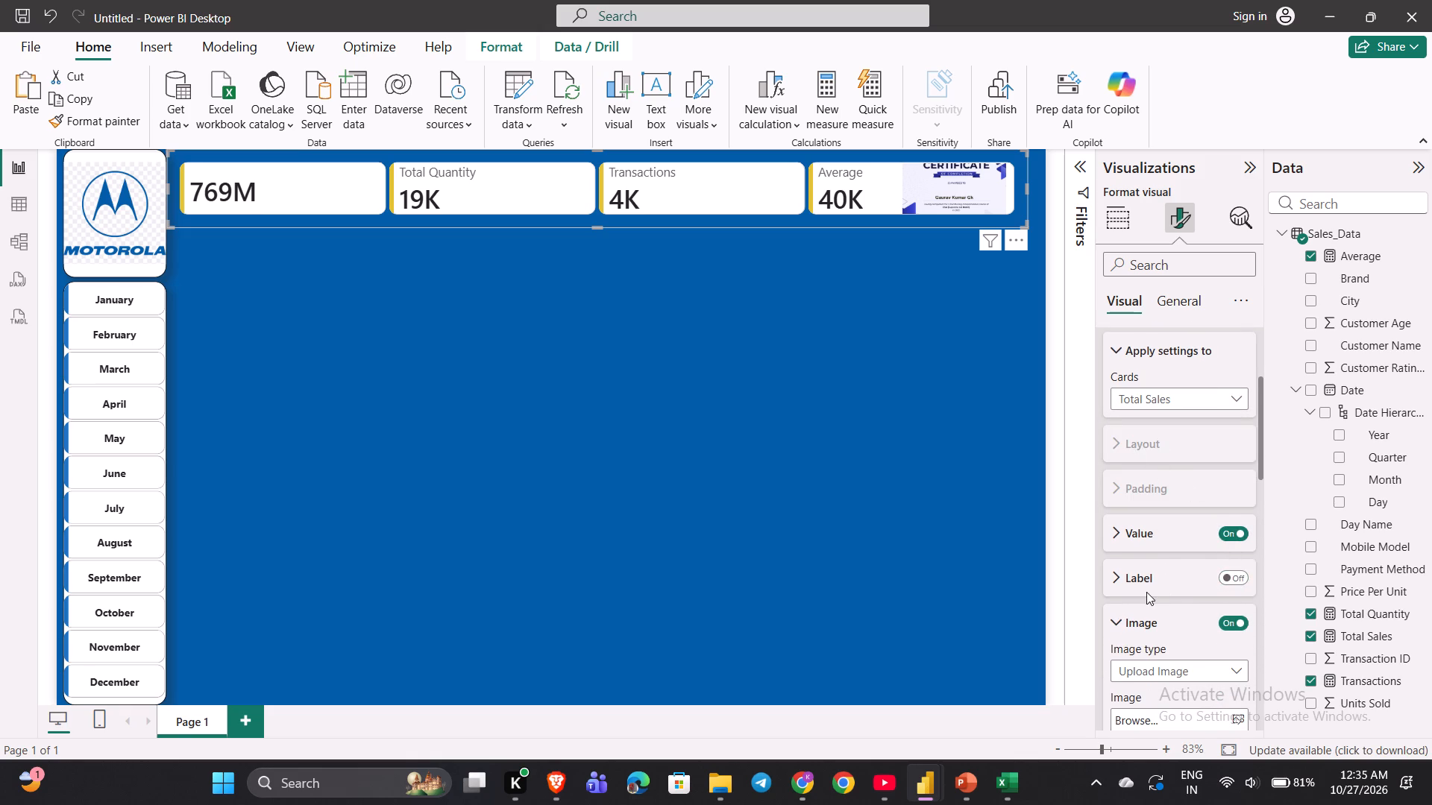
Upload 5405969.png from Downloads as the Total Sales card's callout image and set the image fit to Fit.
scroll(1146, 592, "down", 1)
left_click(1240, 627)
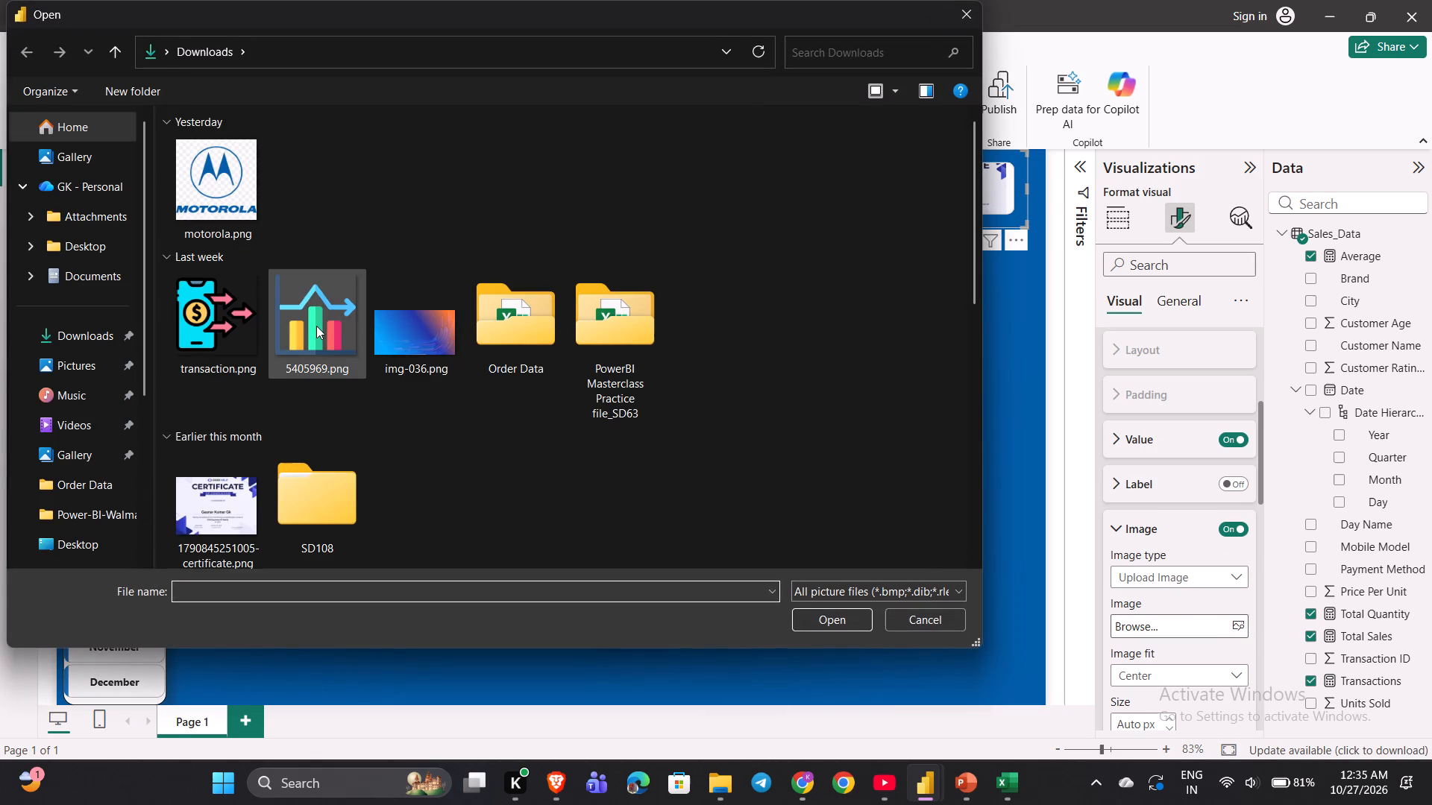
double_click(316, 326)
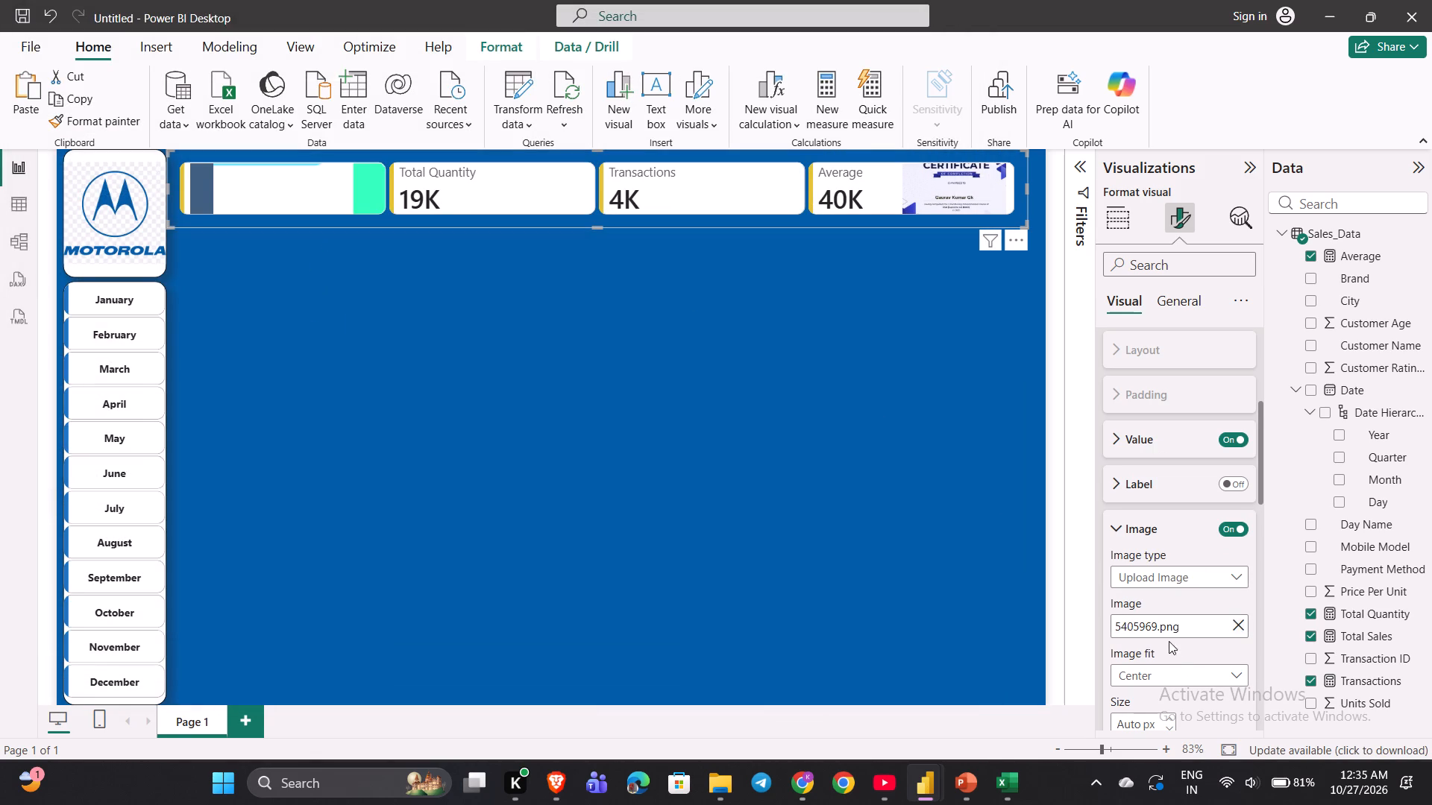
left_click(1168, 675)
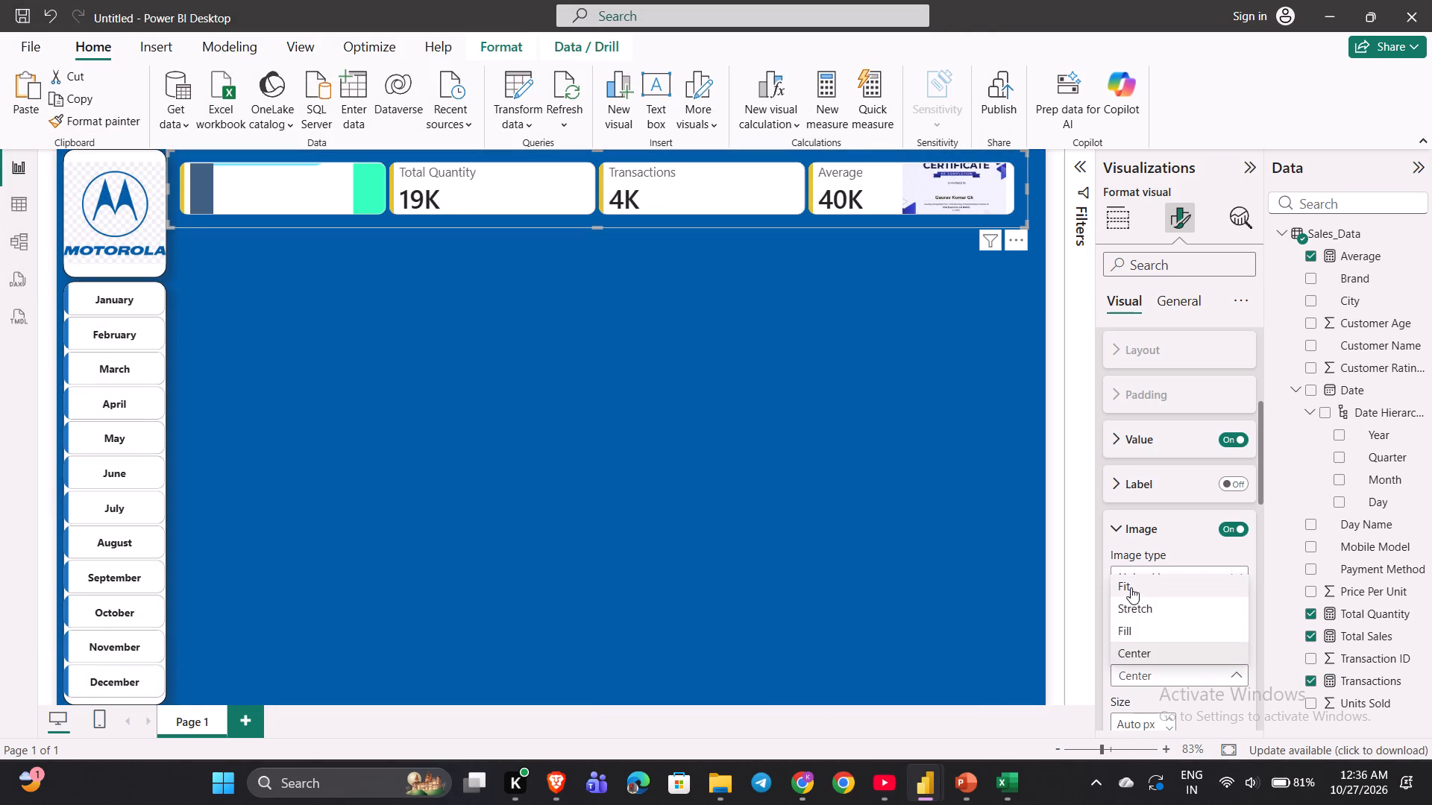
left_click(1131, 587)
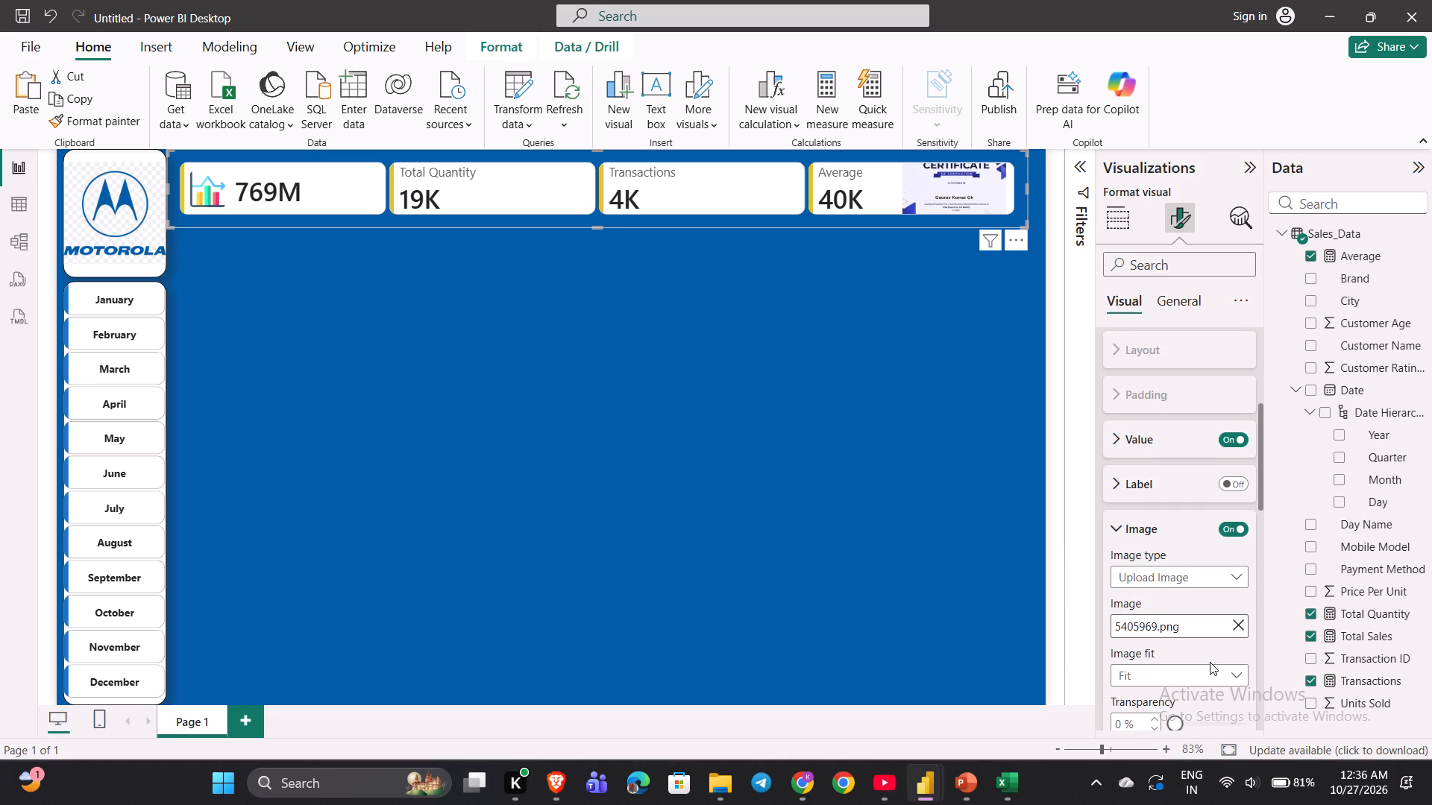
Position the Total Sales callout image right of the text with middle vertical alignment, trying top and bottom alignment first.
scroll(1210, 662, "down", 2)
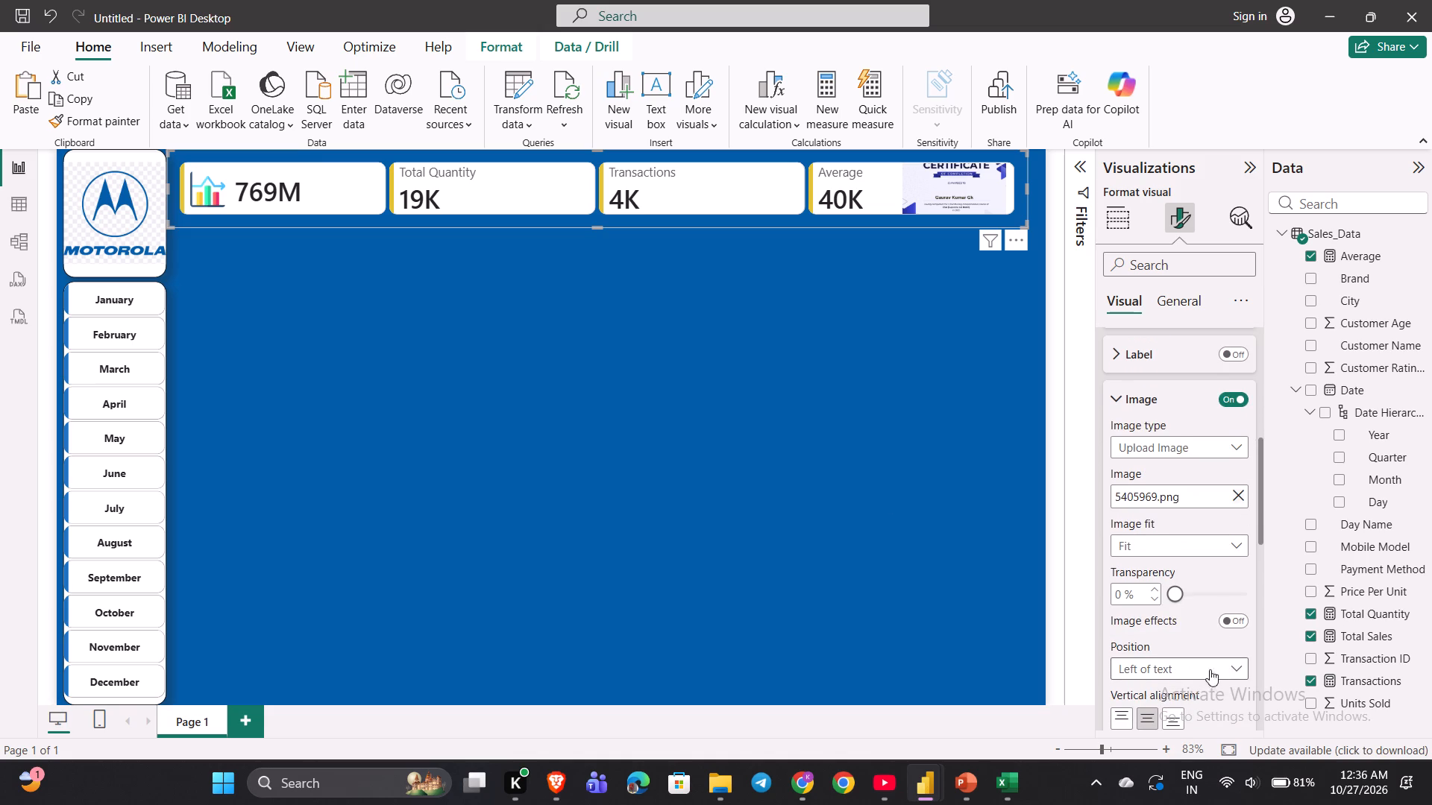
left_click(1236, 674)
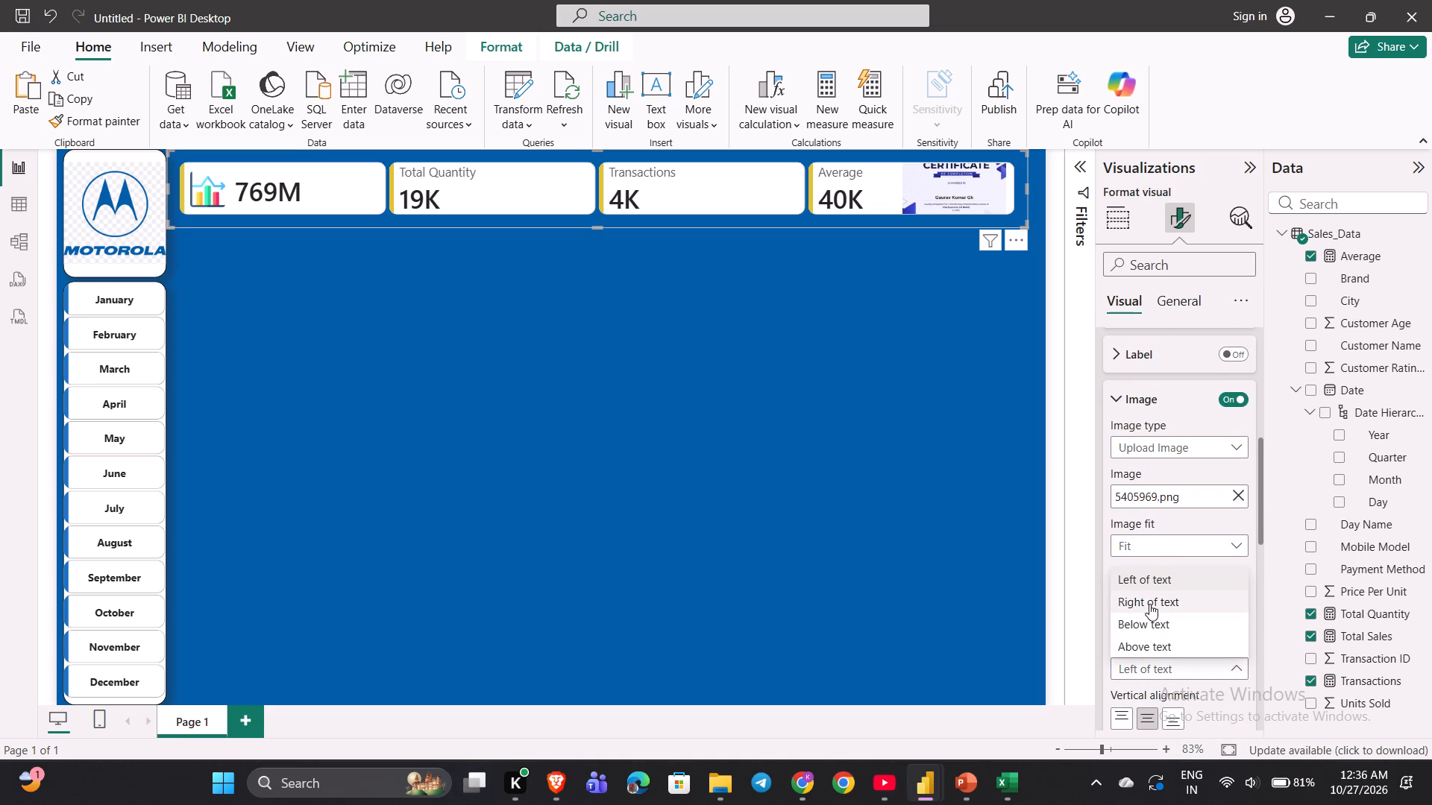
left_click(1150, 601)
scroll(1150, 601, "down", 1)
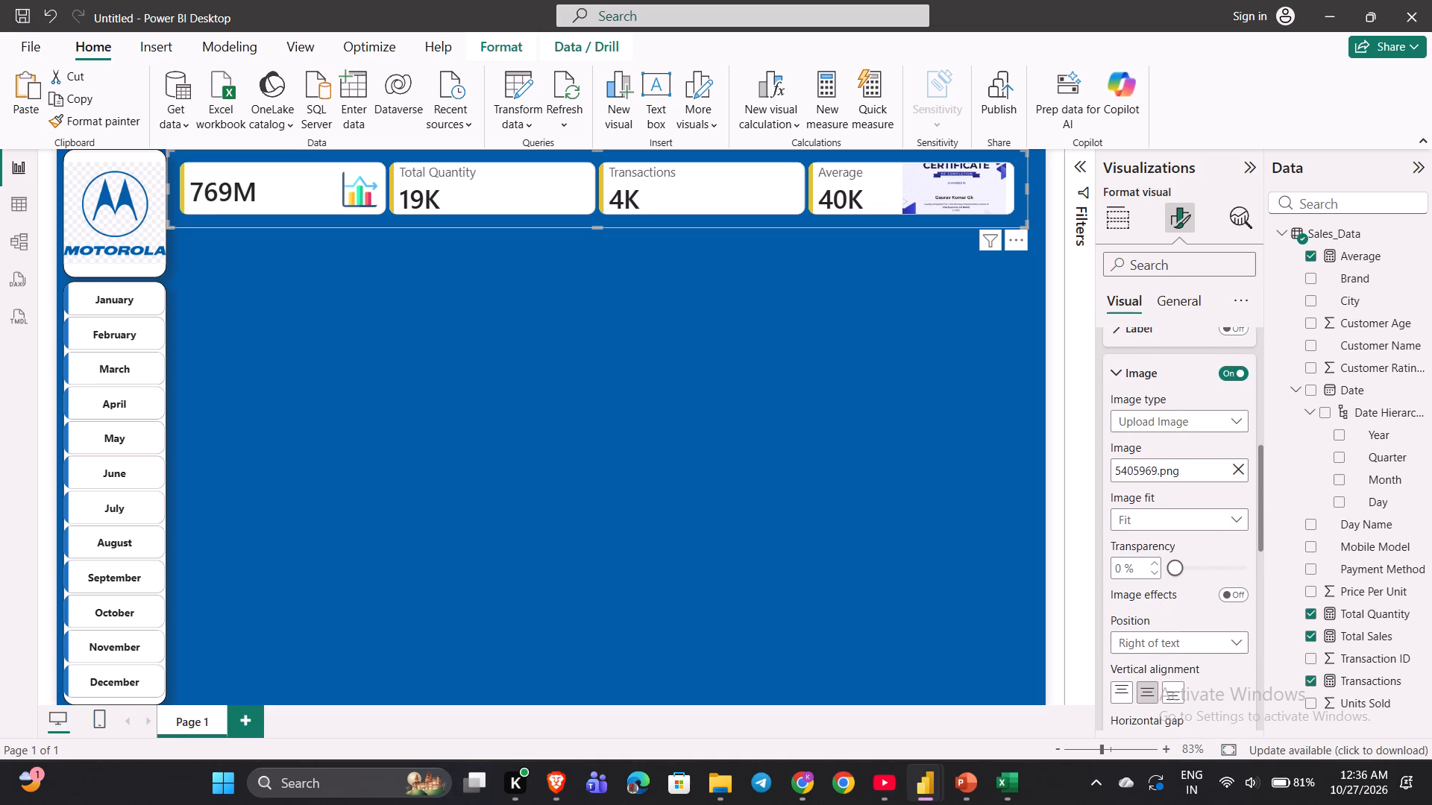
left_click(1117, 679)
left_click(1128, 691)
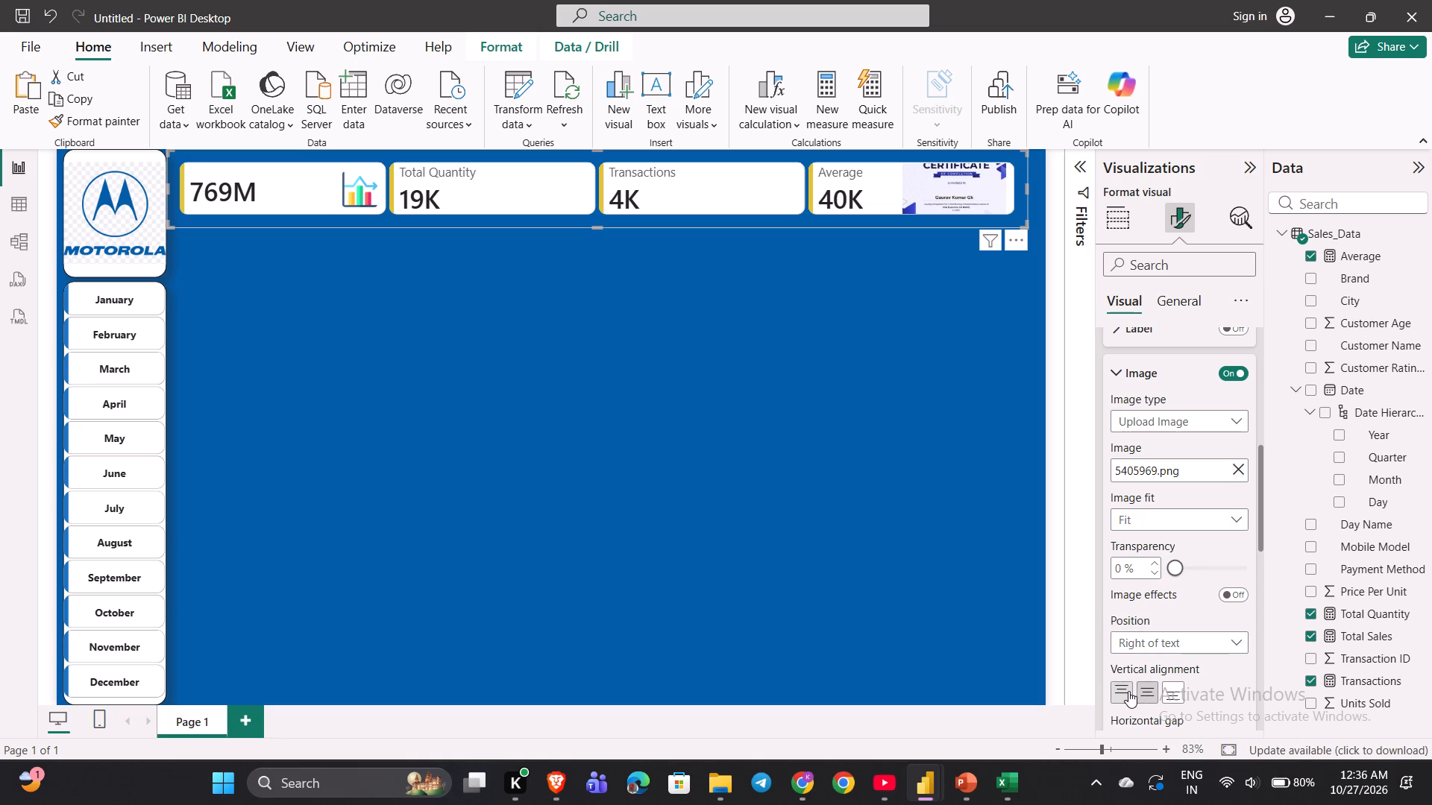
left_click(1144, 694)
left_click(1182, 695)
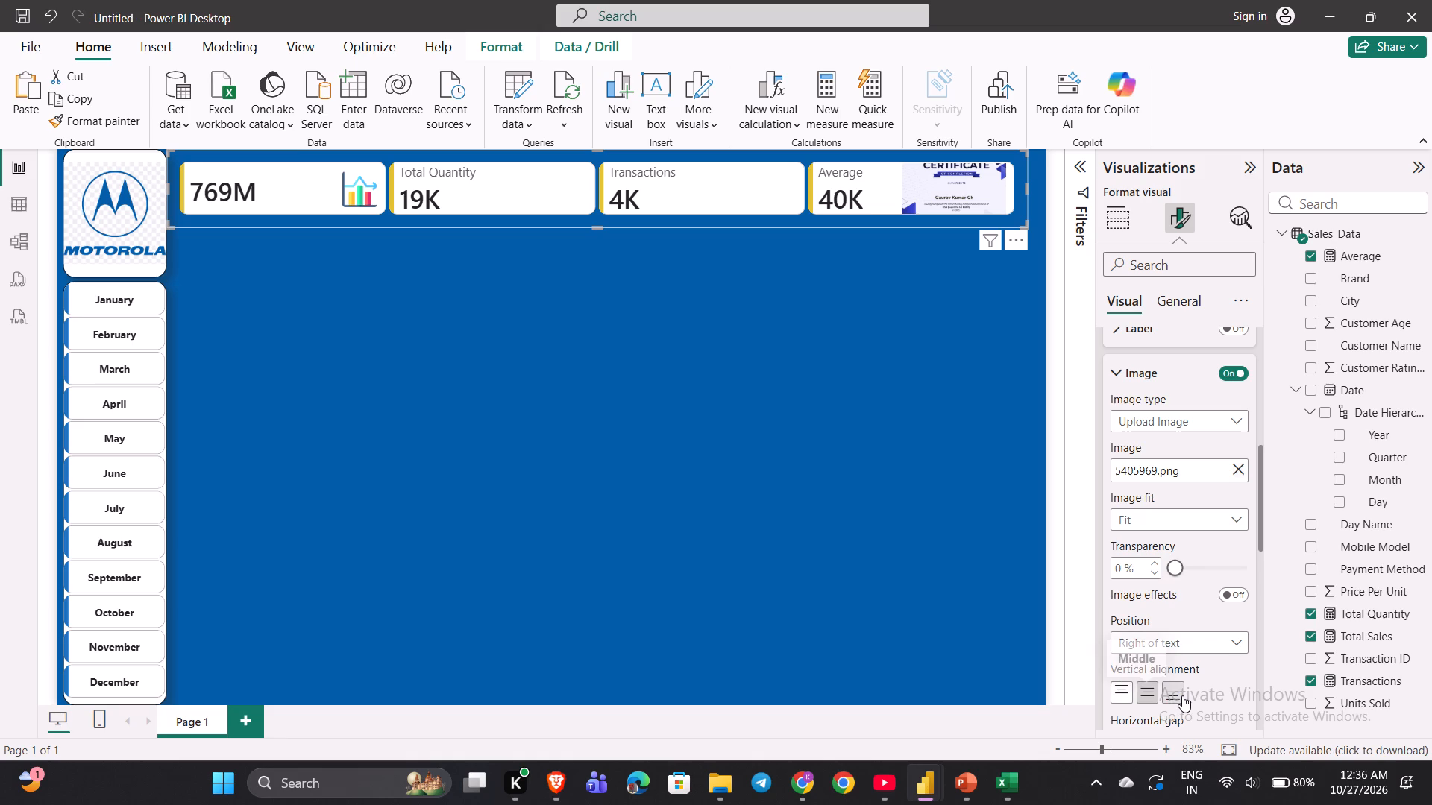
left_click(1139, 690)
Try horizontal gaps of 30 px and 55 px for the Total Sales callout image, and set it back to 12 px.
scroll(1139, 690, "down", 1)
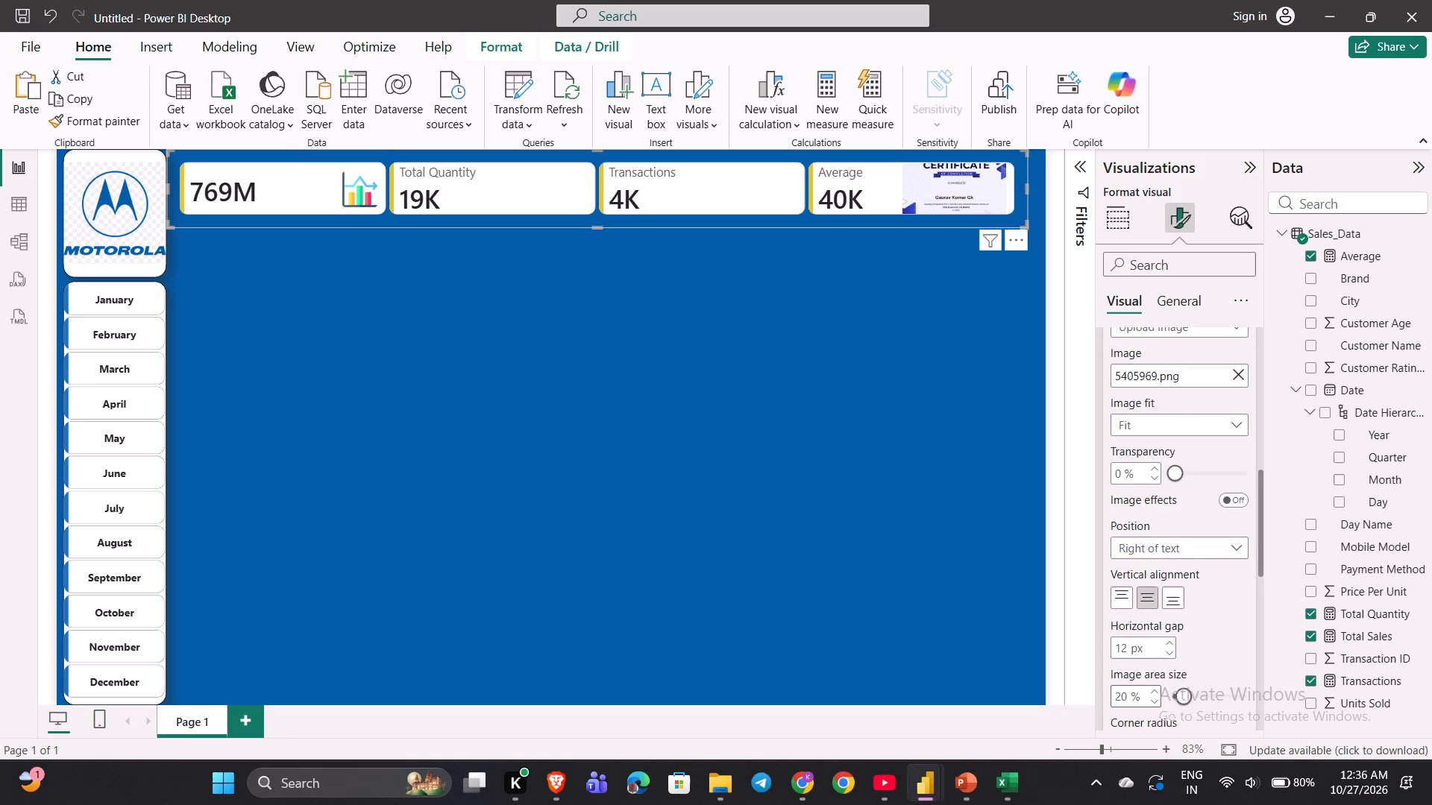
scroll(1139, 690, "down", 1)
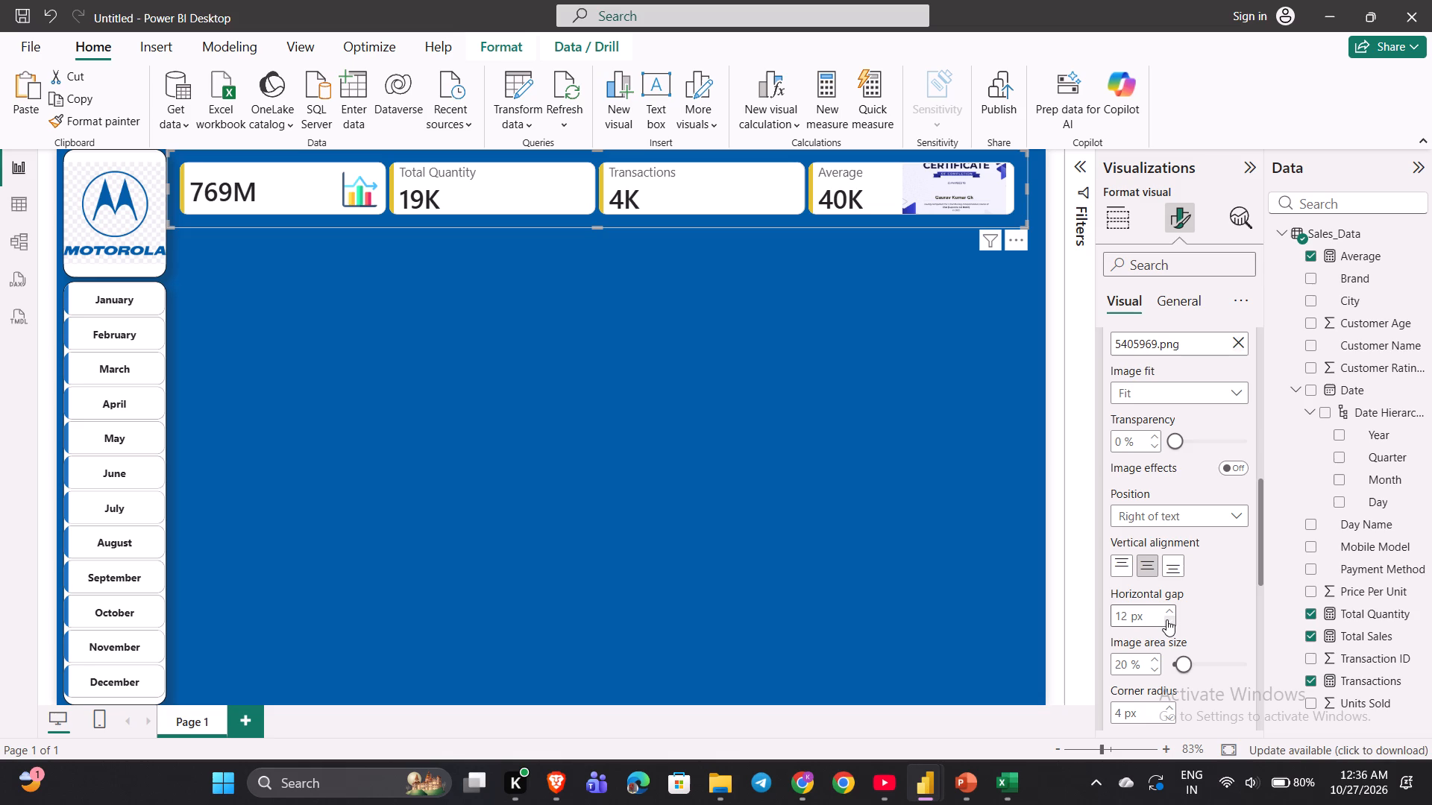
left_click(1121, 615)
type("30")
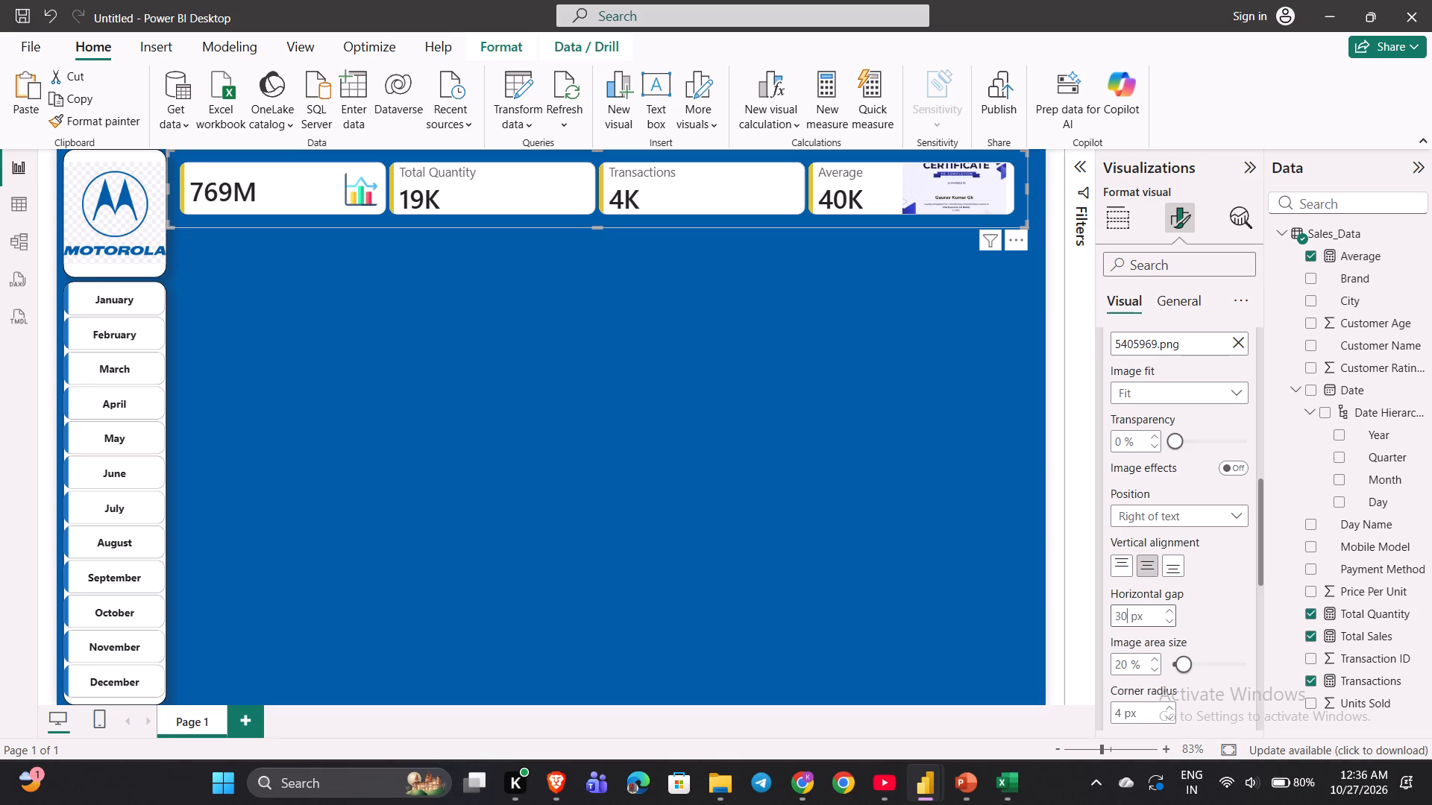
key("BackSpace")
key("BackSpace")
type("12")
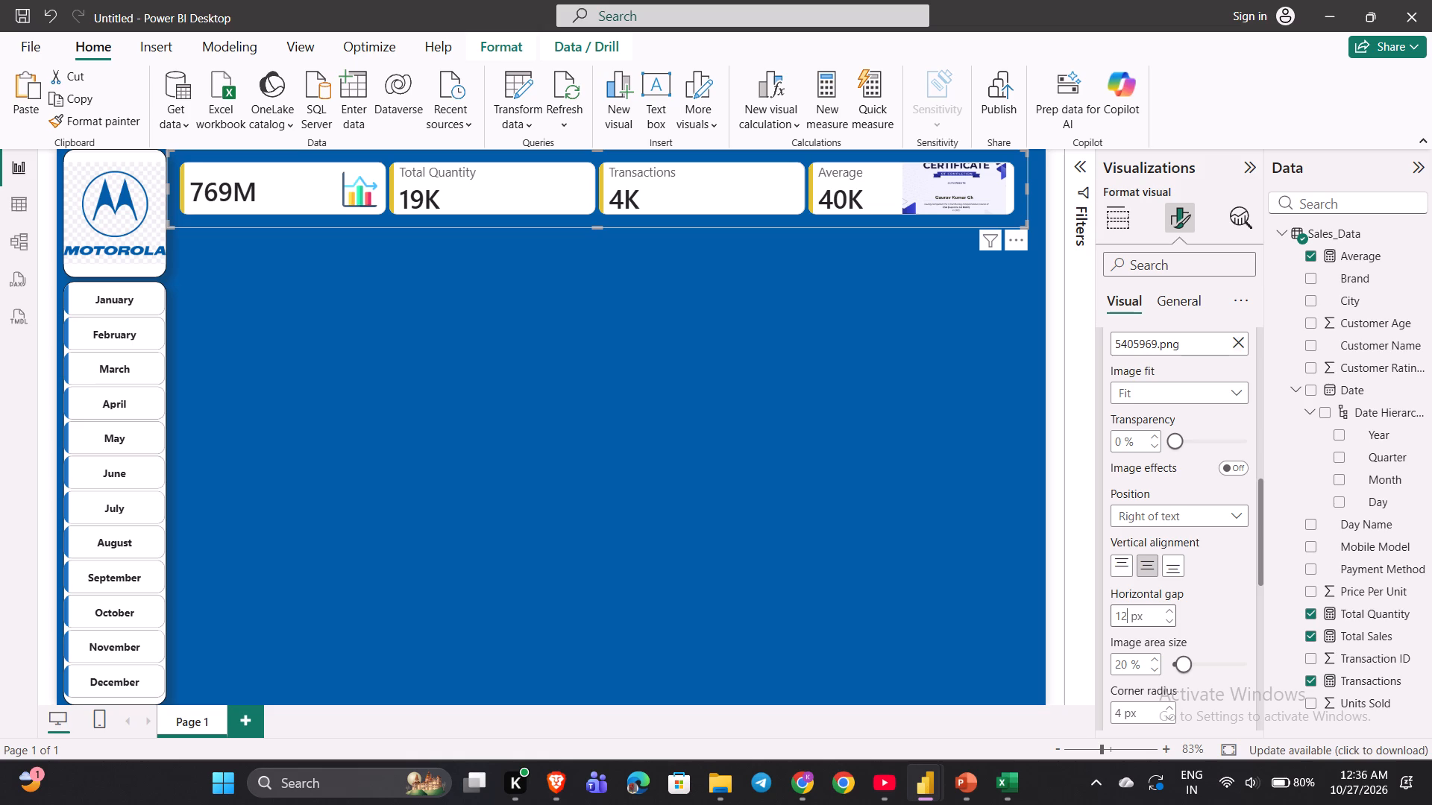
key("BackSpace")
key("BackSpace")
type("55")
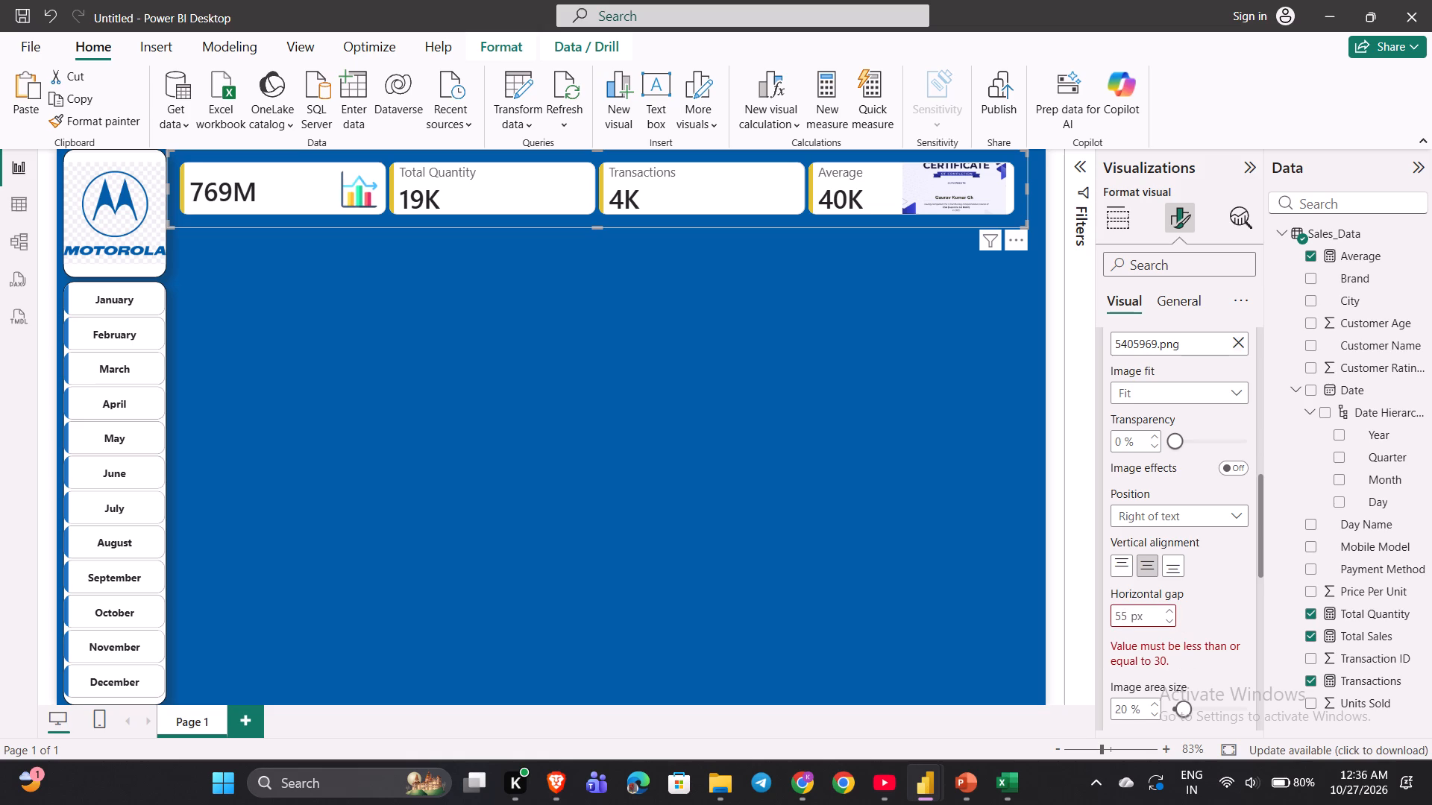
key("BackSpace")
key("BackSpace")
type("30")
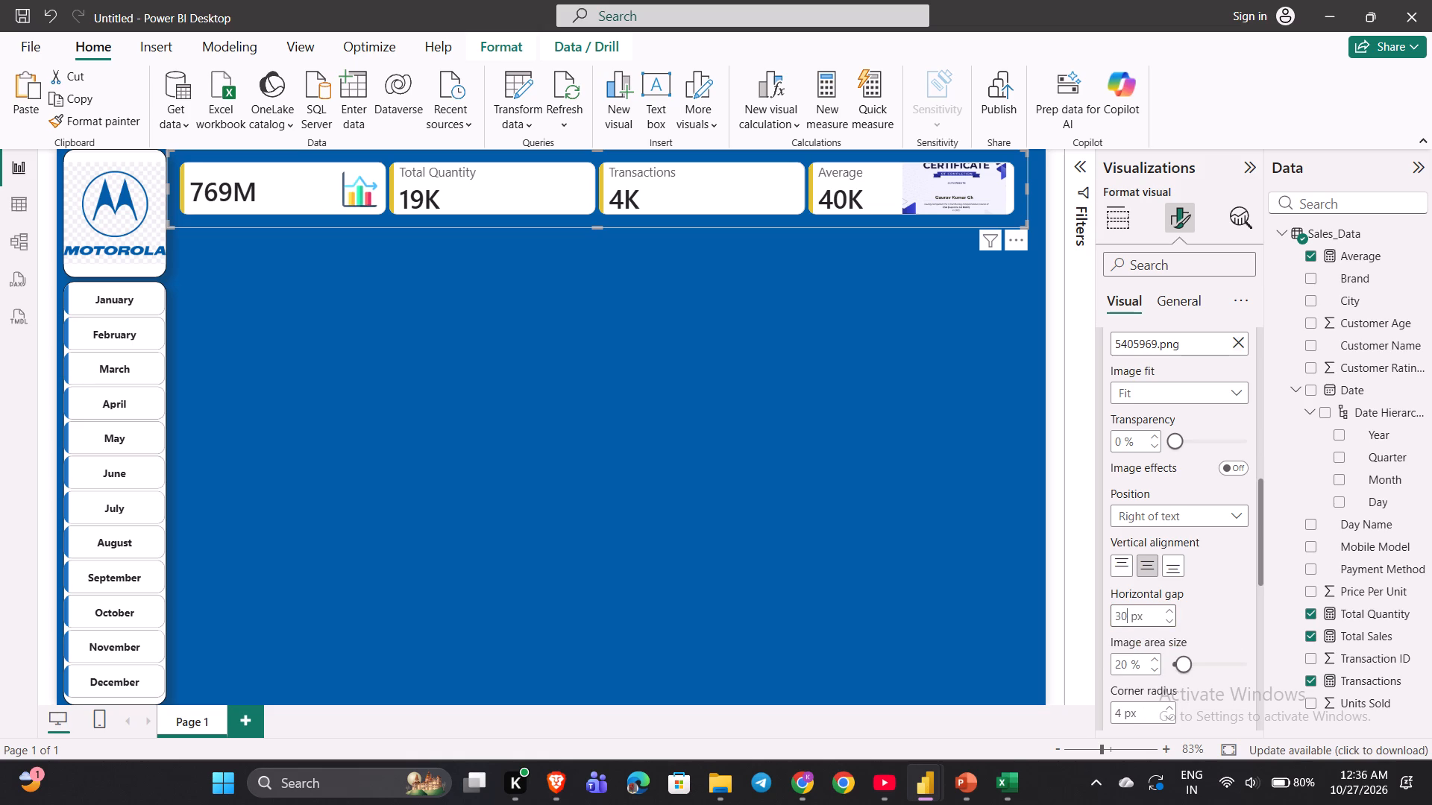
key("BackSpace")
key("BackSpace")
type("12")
Set the Total Sales callout image's area size to 30%, trying larger sizes first.
left_click_drag(1188, 669, 1210, 663)
left_click_drag(1210, 663, 1200, 663)
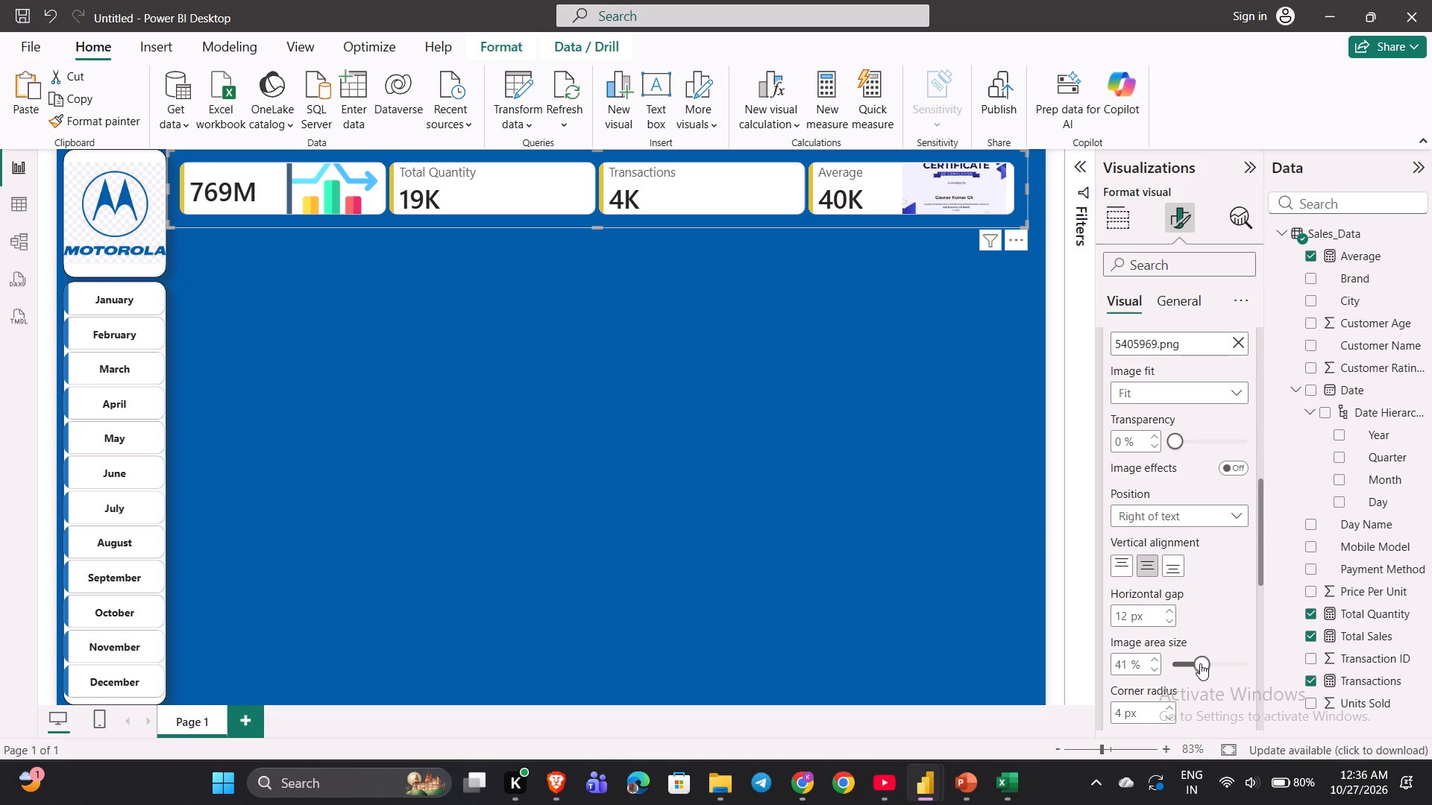
left_click_drag(1200, 663, 1192, 665)
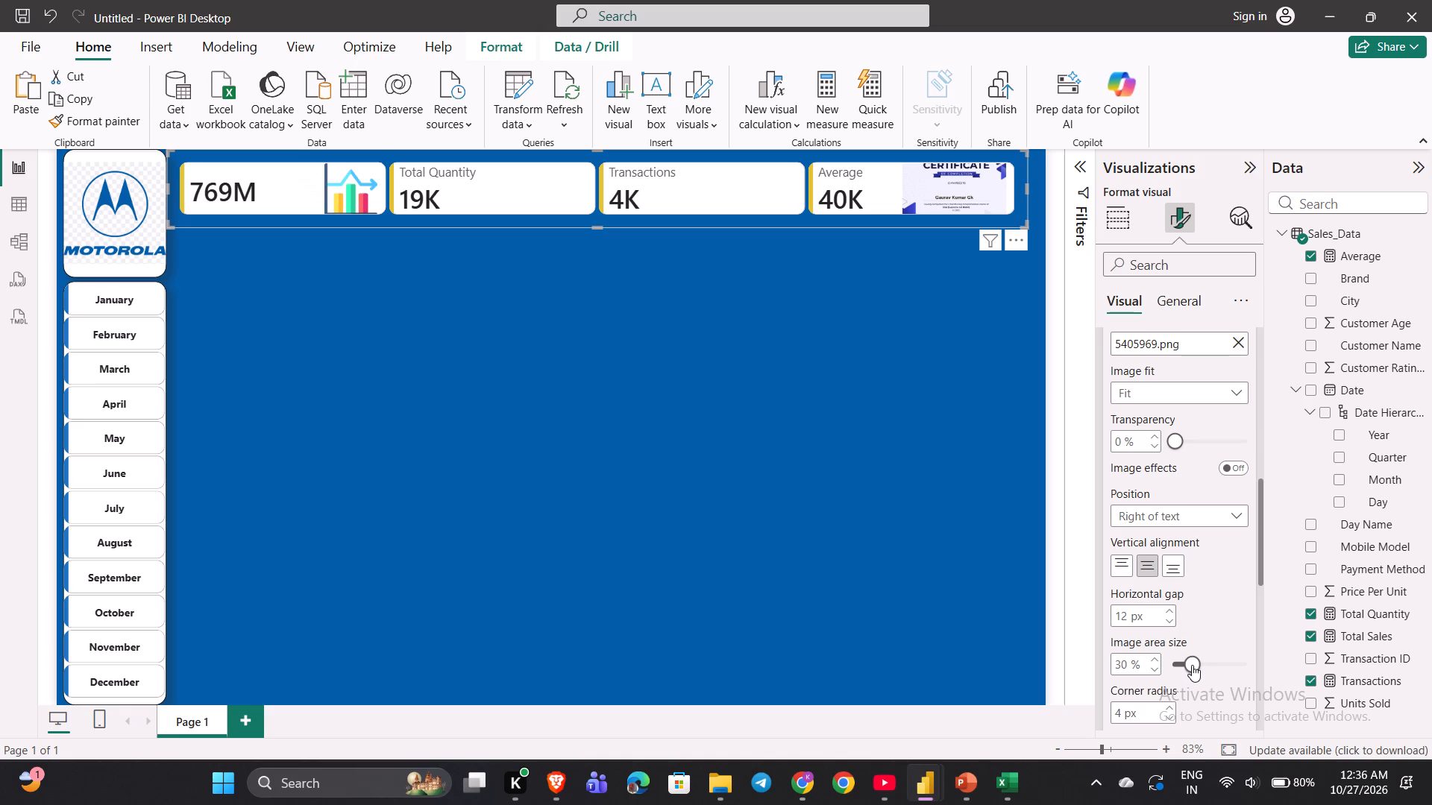
scroll(1192, 665, "down", 1)
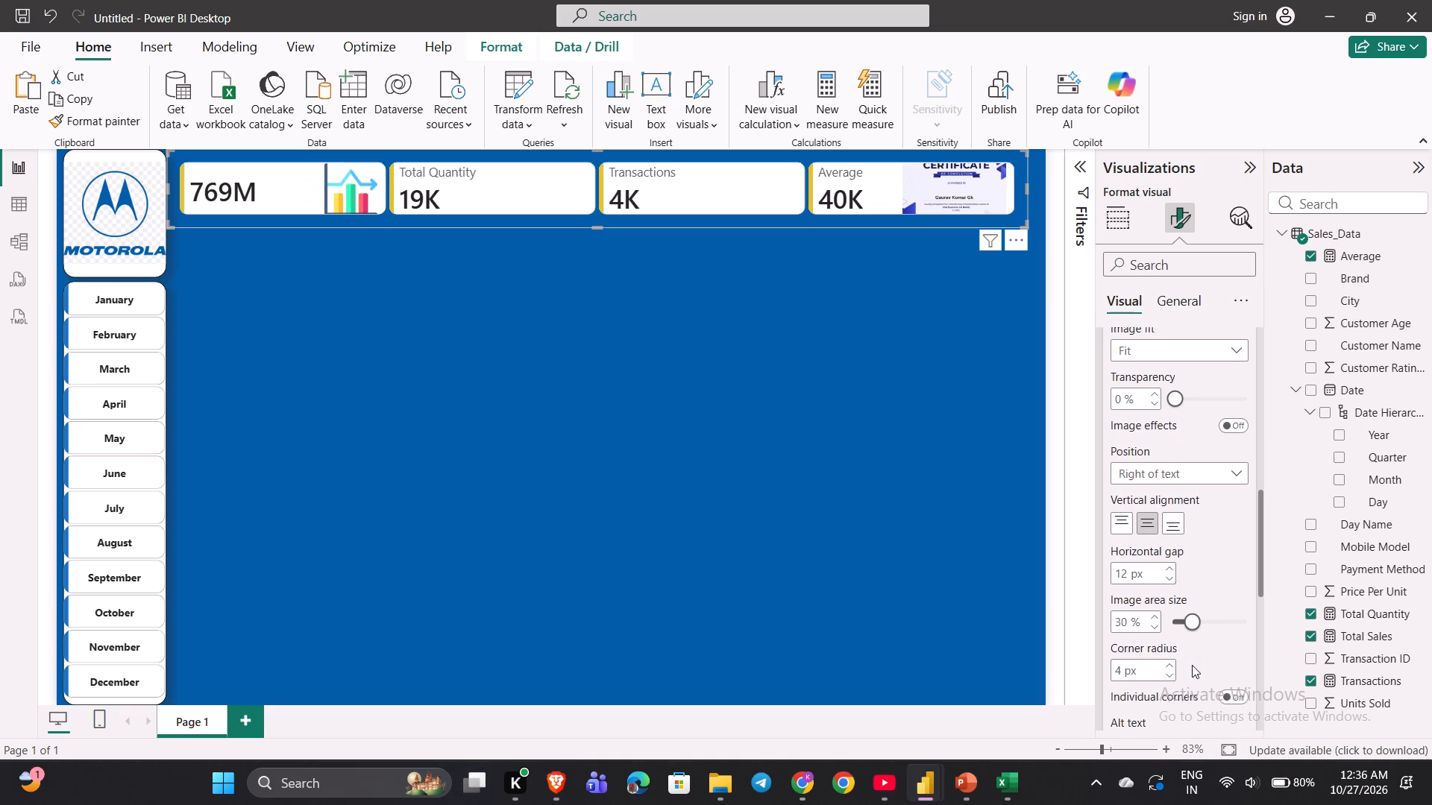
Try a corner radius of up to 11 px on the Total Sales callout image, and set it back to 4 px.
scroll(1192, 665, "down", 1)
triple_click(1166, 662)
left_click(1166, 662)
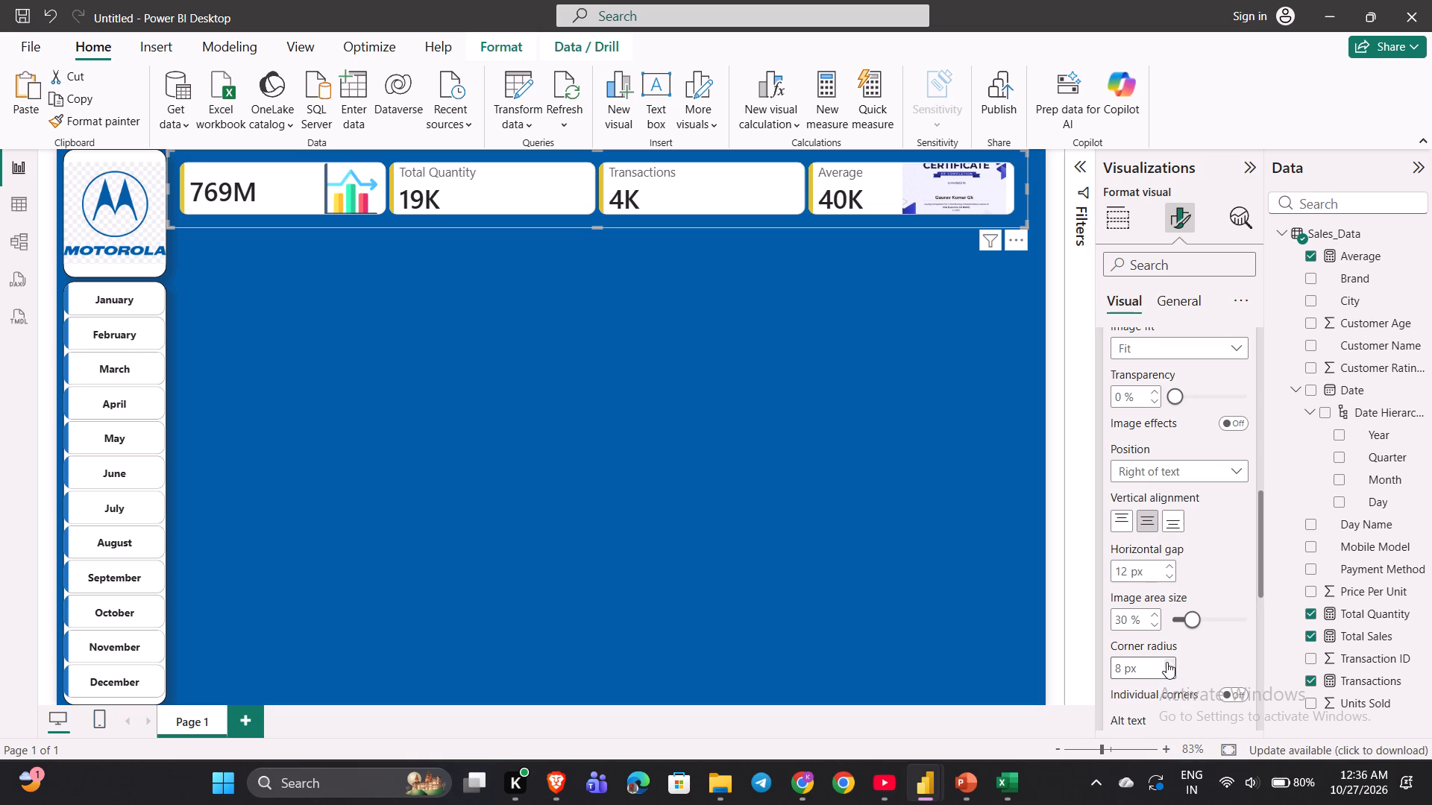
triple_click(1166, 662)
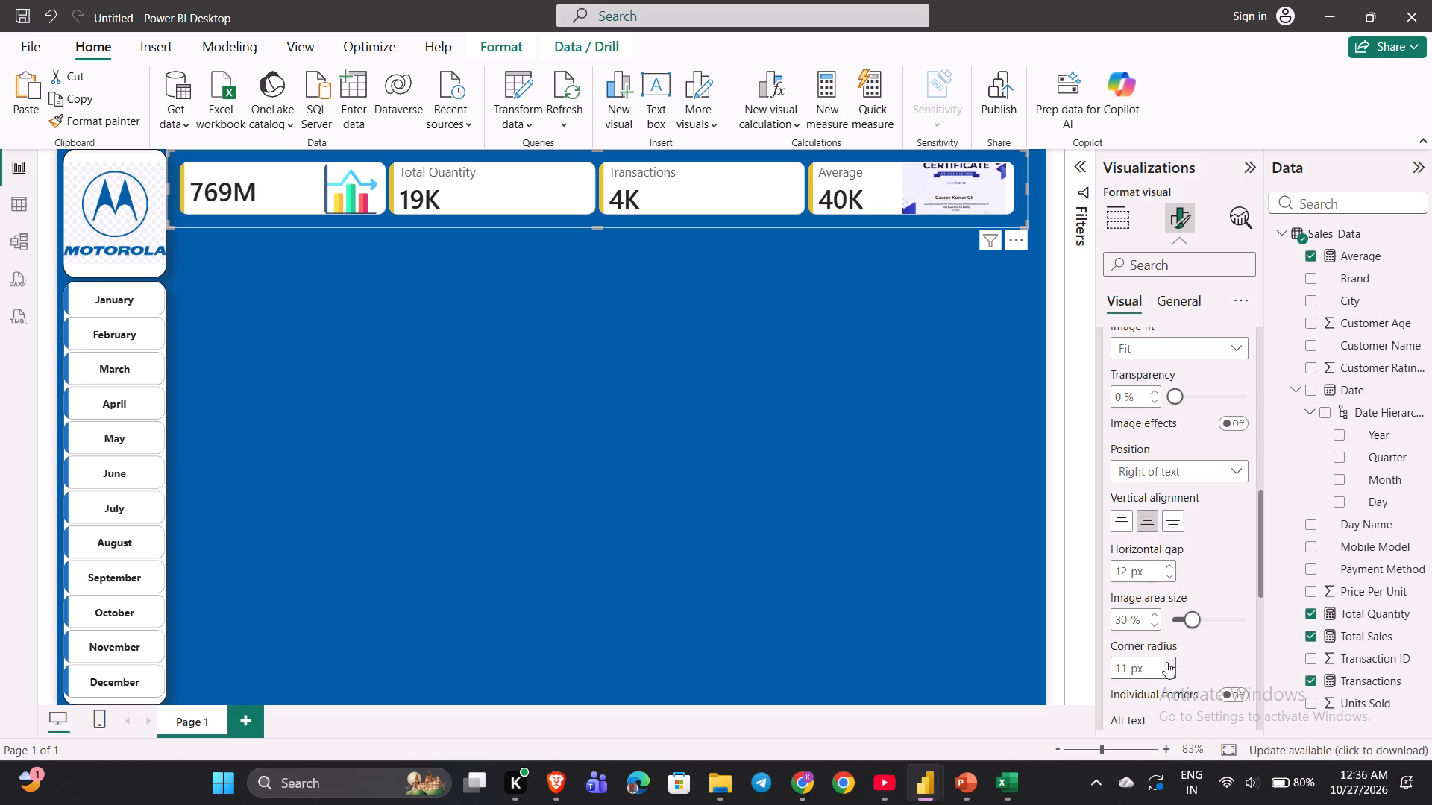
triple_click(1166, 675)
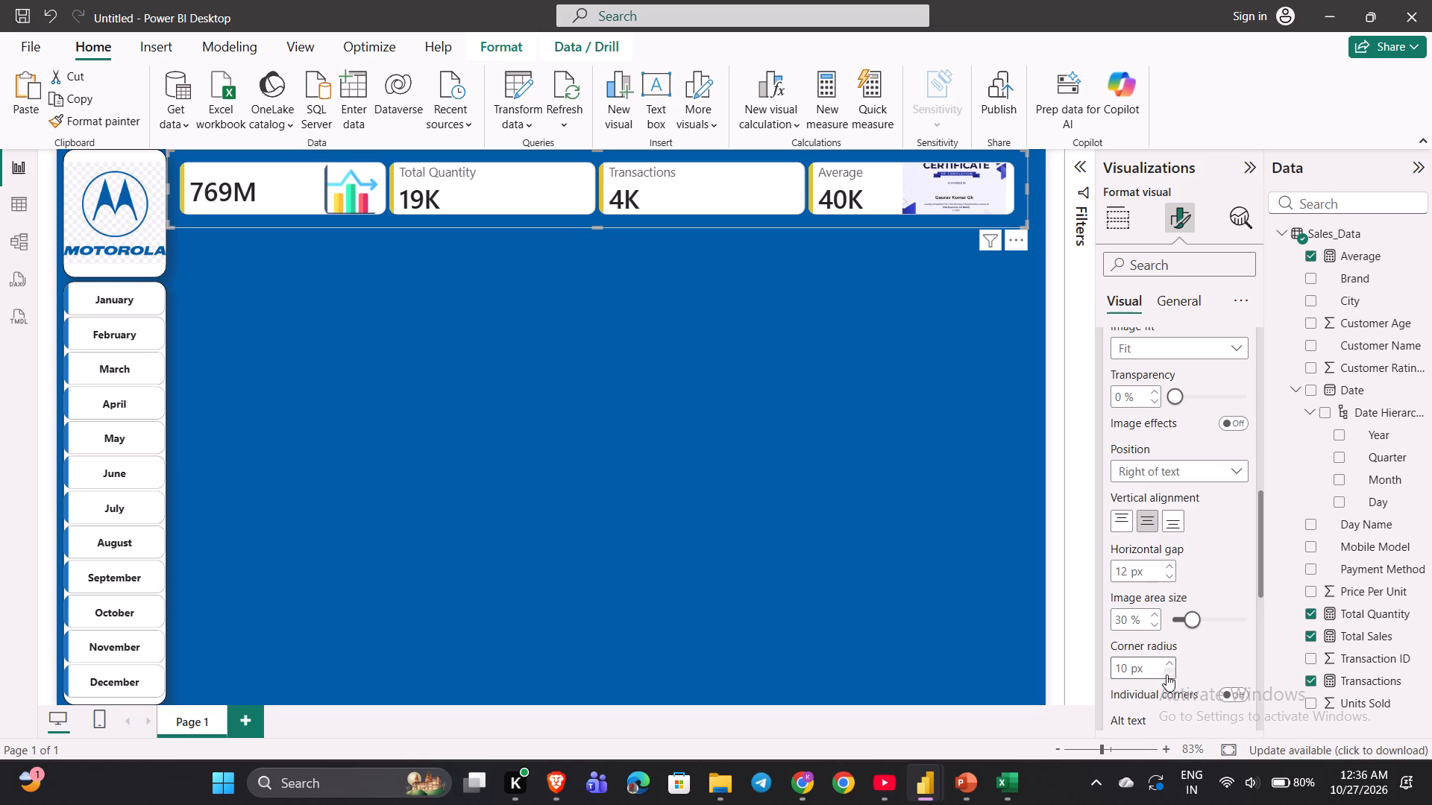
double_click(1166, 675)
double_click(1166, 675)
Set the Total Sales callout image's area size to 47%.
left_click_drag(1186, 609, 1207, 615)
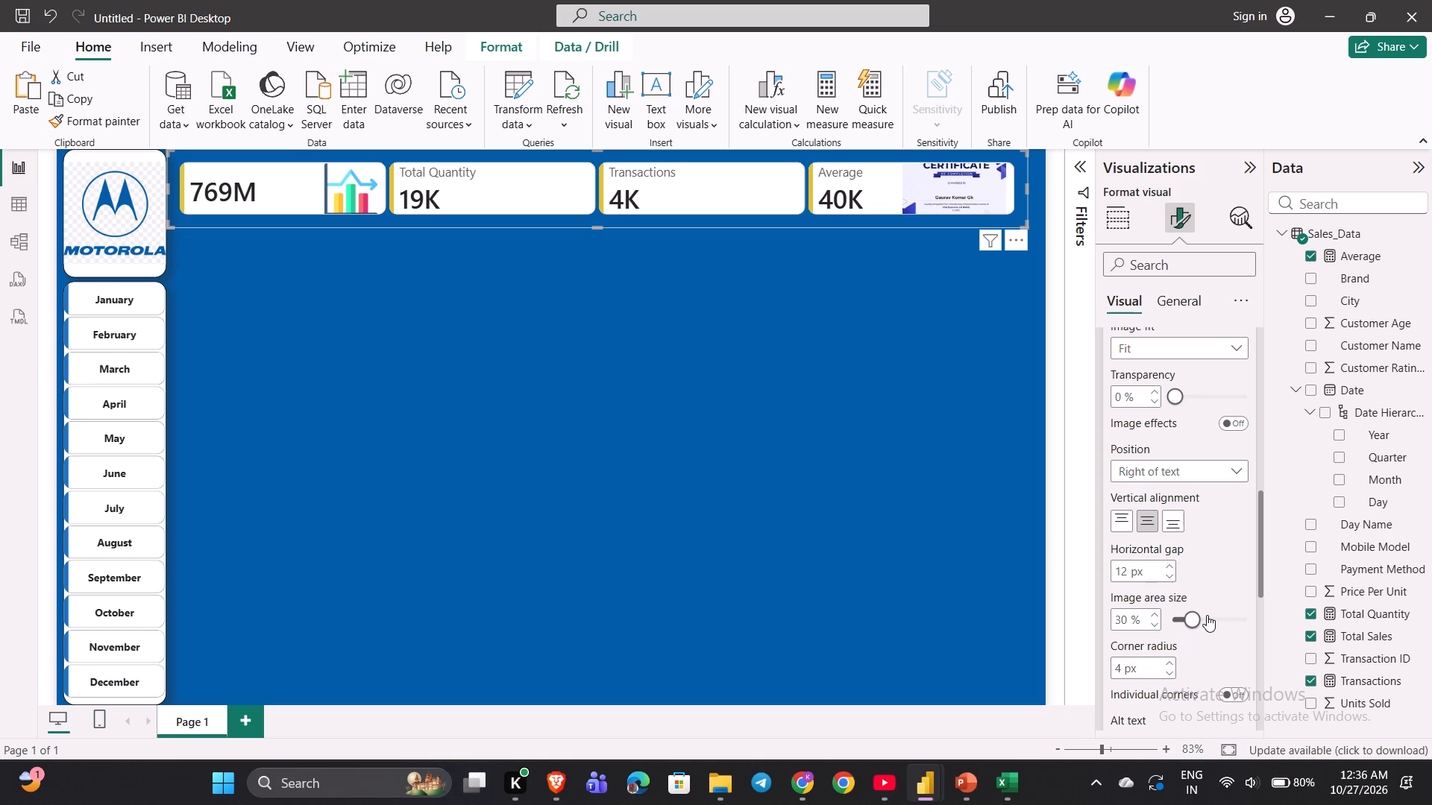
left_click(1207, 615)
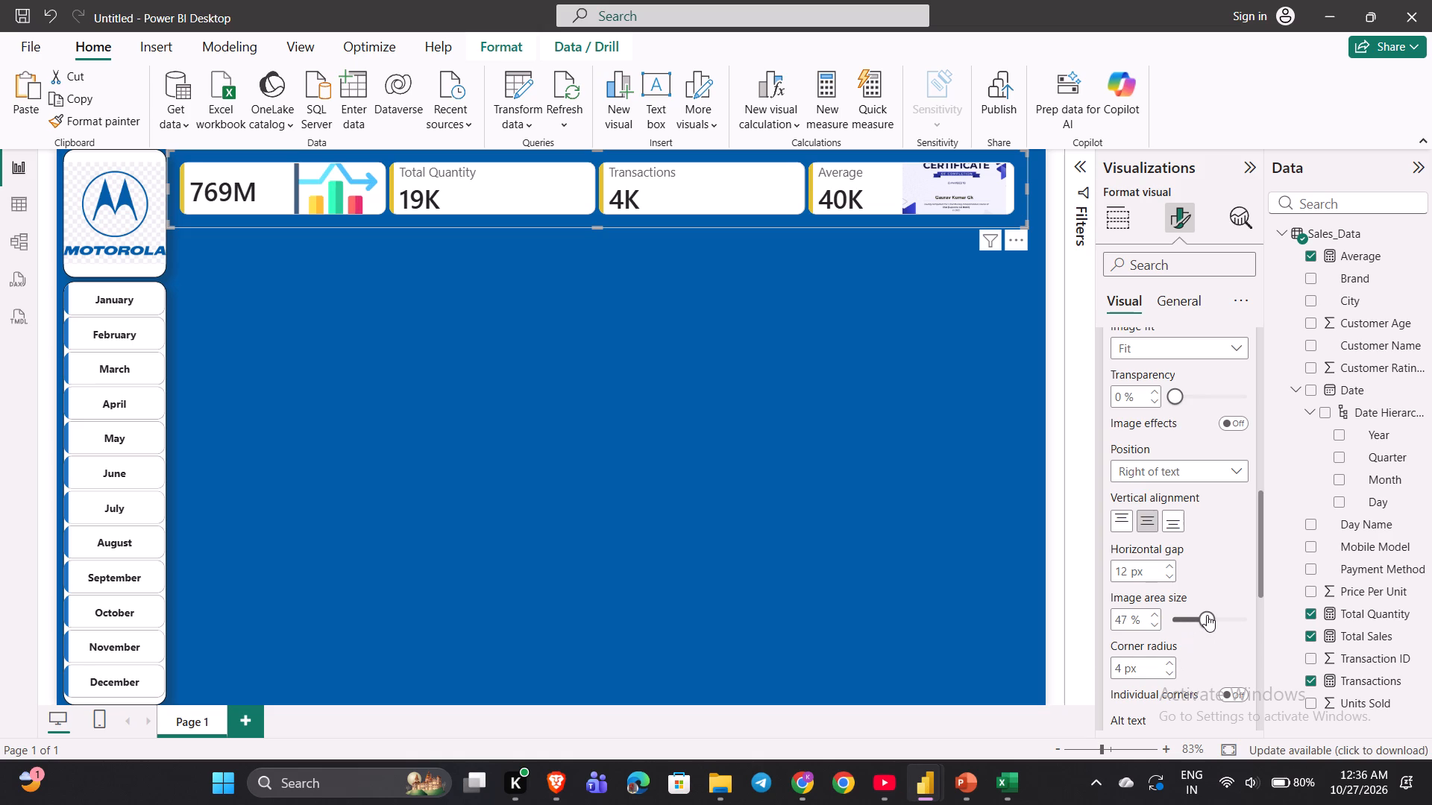
Review the KPI cards and dashboard layout in the YouTube tutorial and the Day 30 Mobile Sales Dashboard report, and return to the Untitled report.
left_click(867, 789)
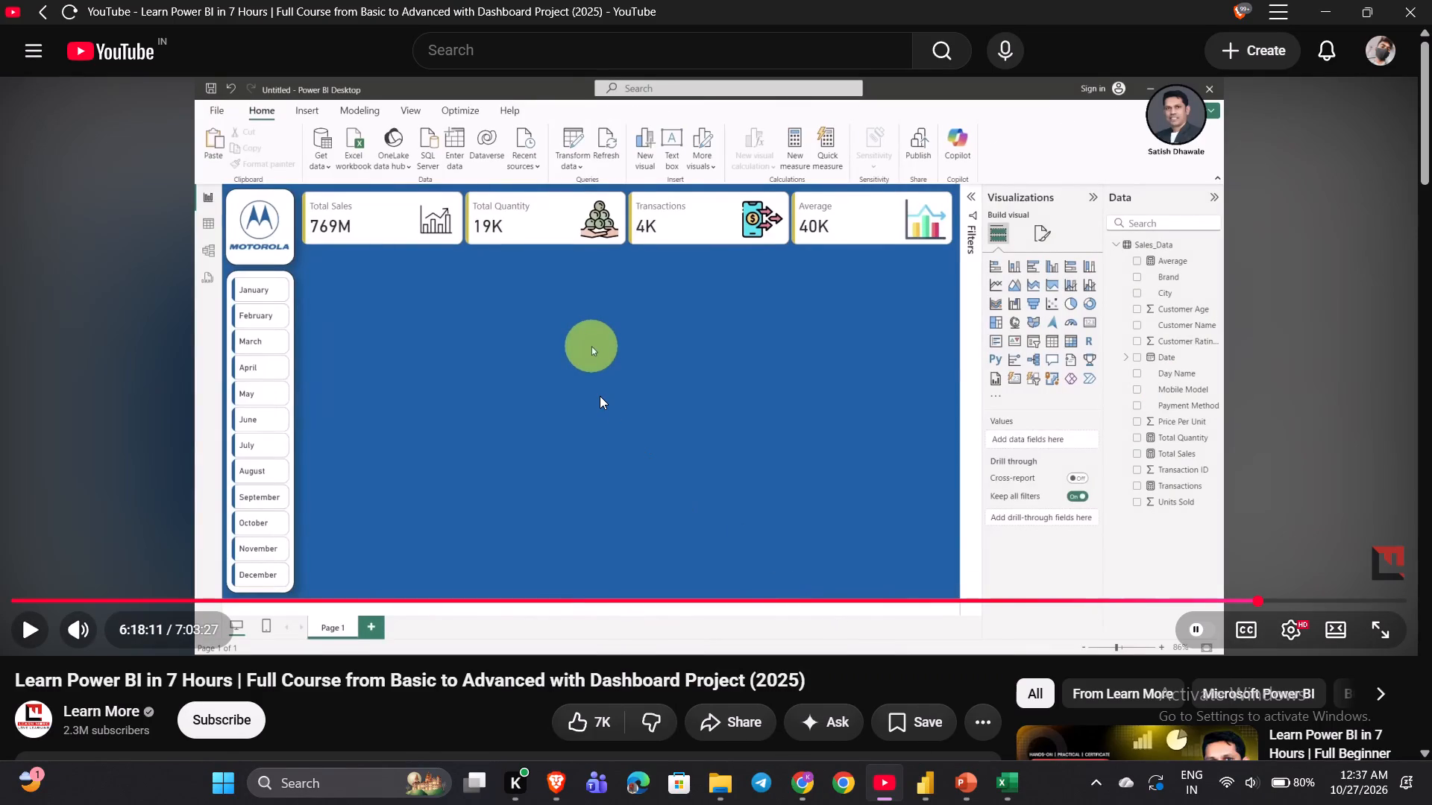
key("space")
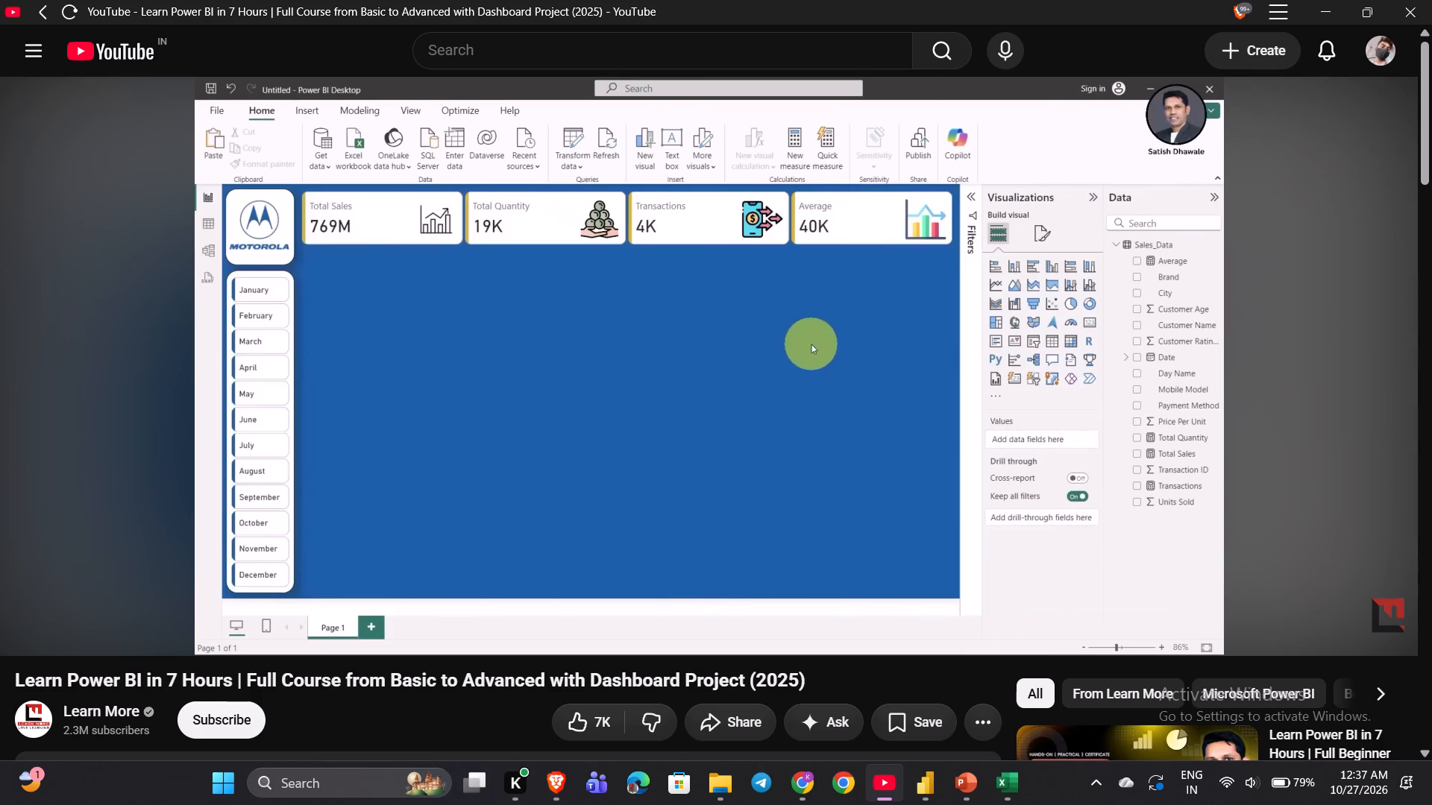
key("Left")
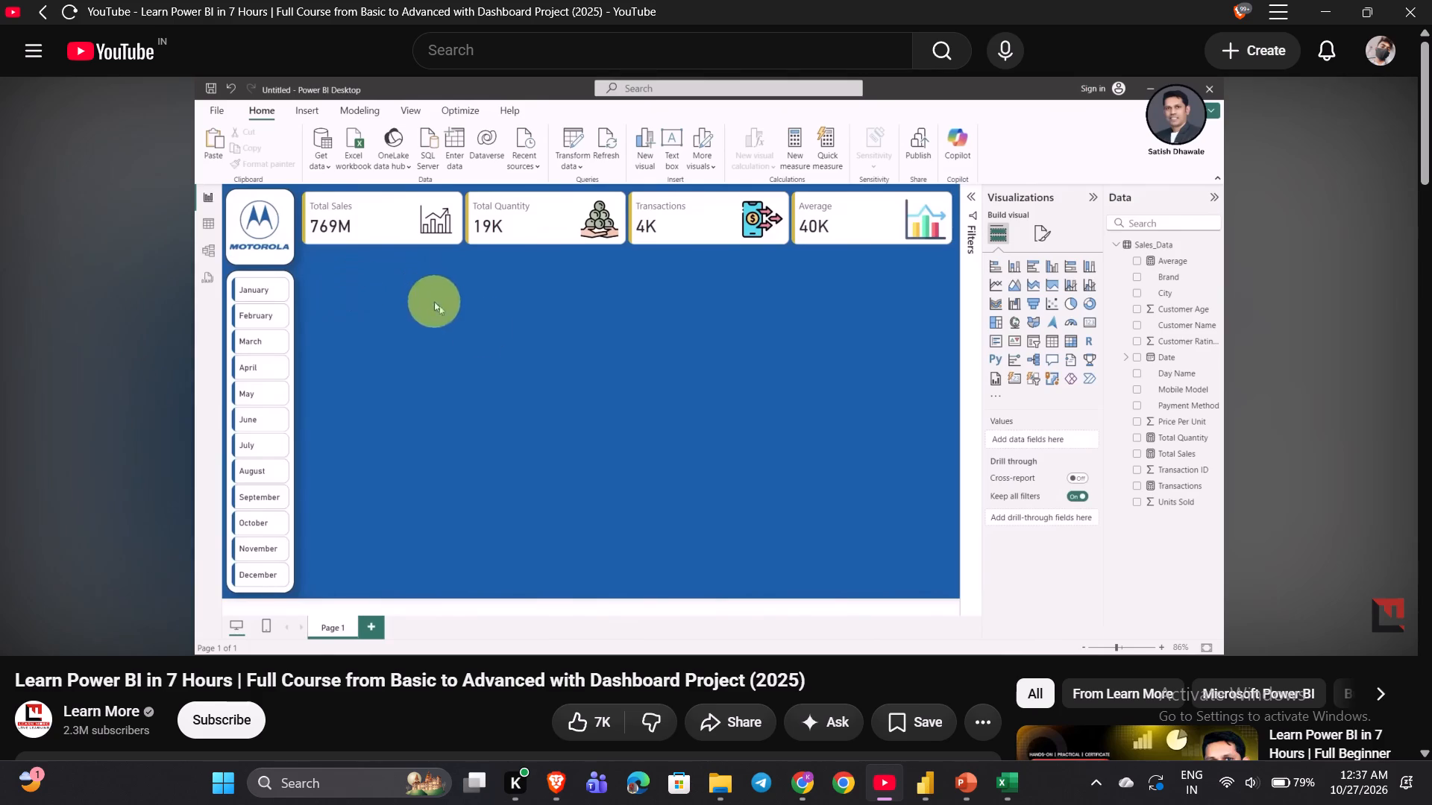
key("Left")
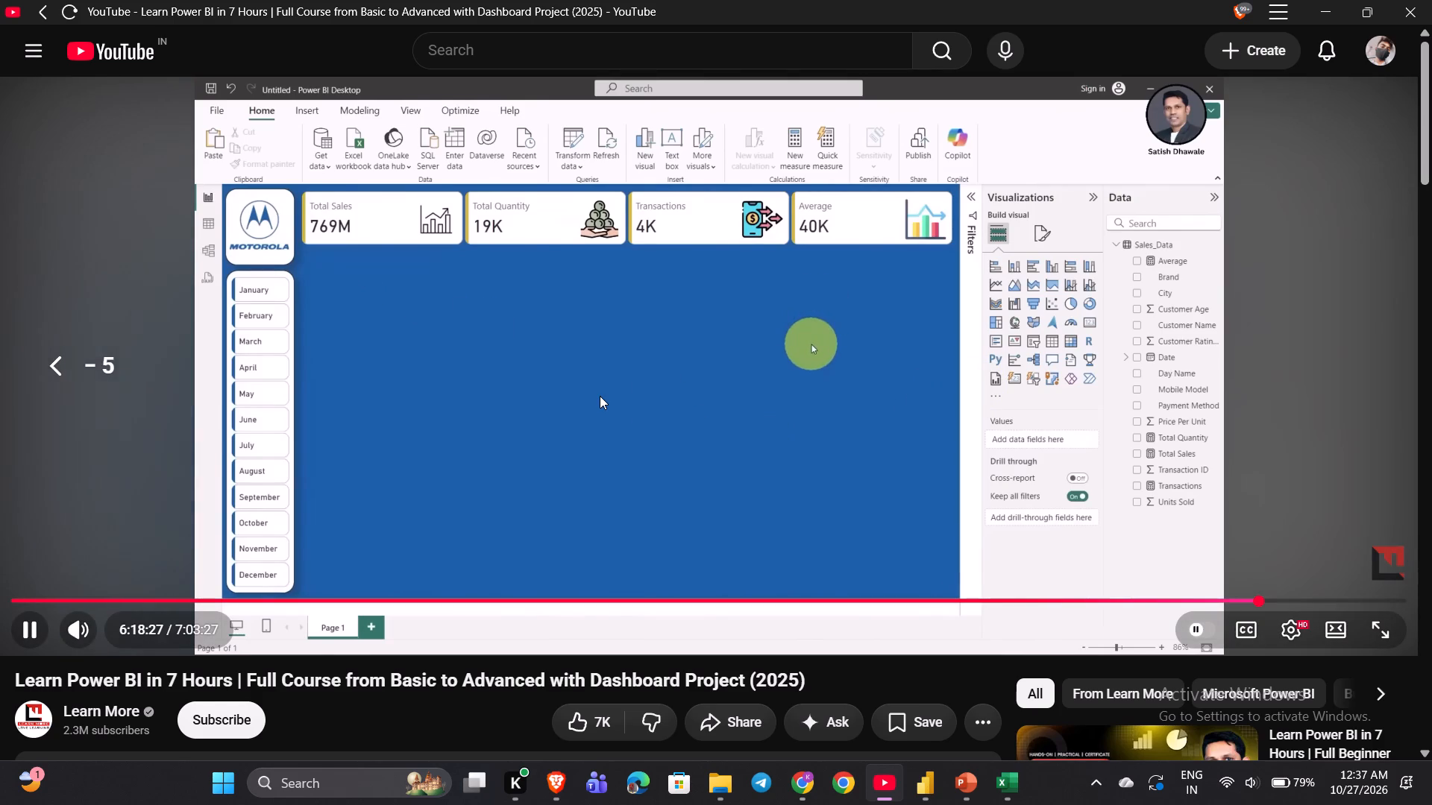
key("Left")
key("space")
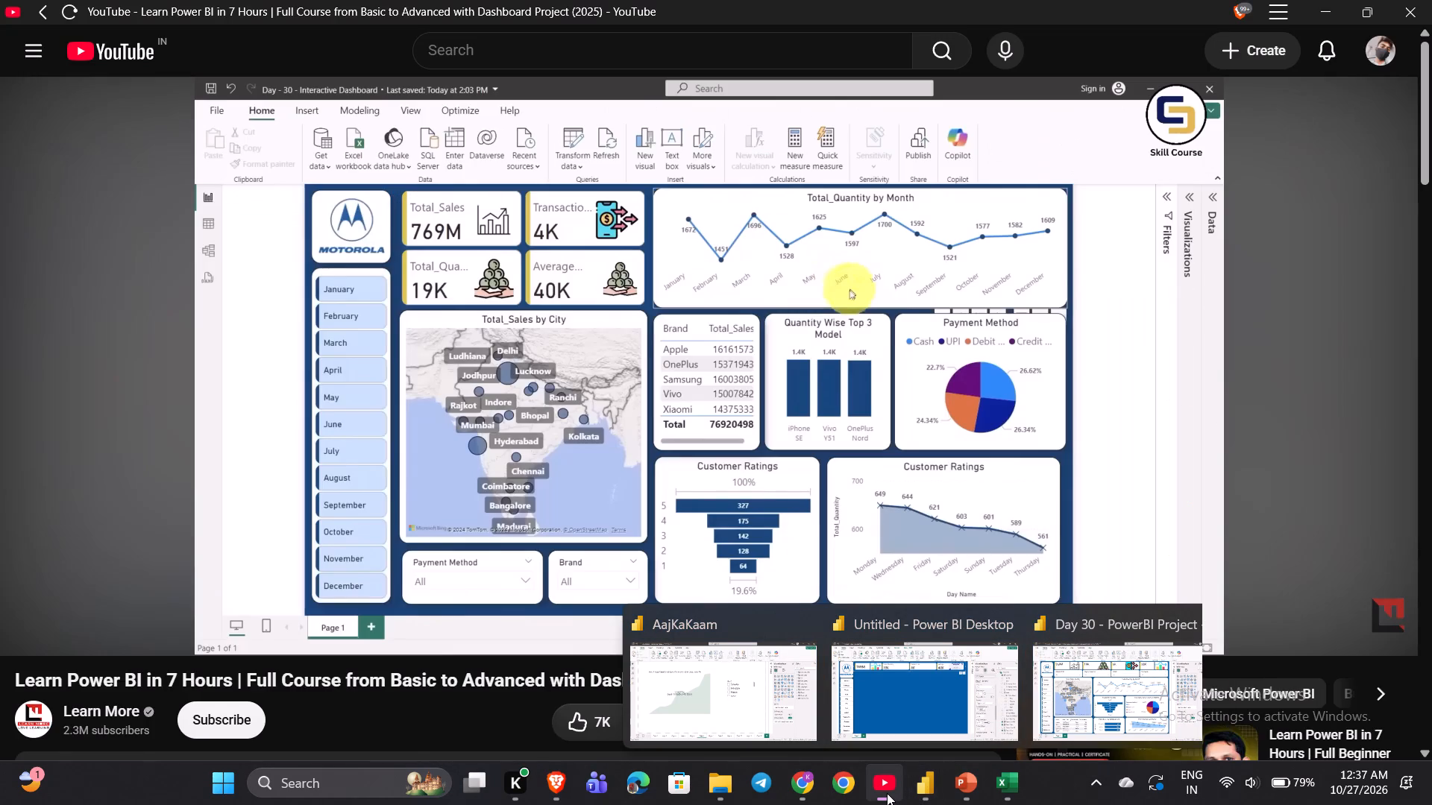
left_click(887, 793)
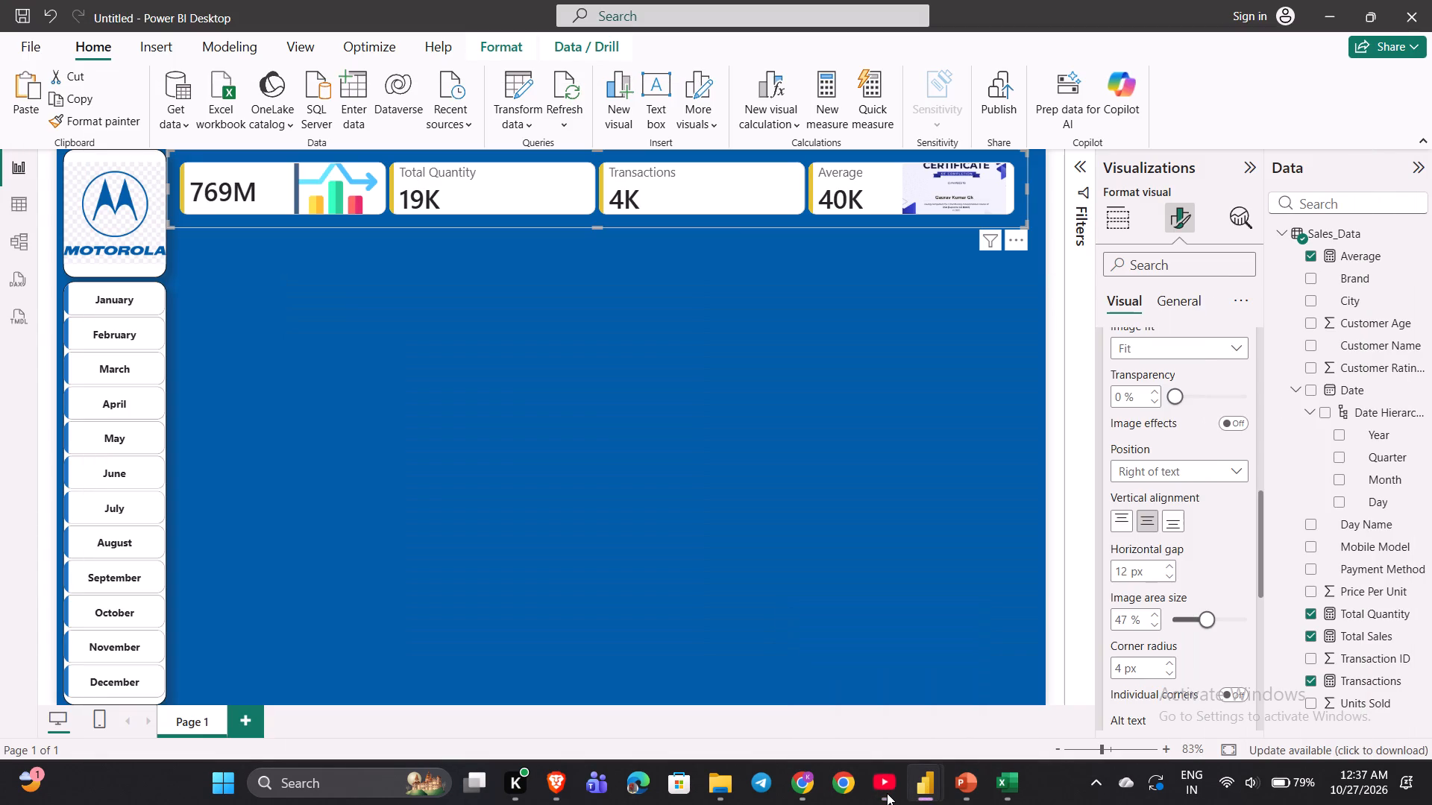
left_click(887, 793)
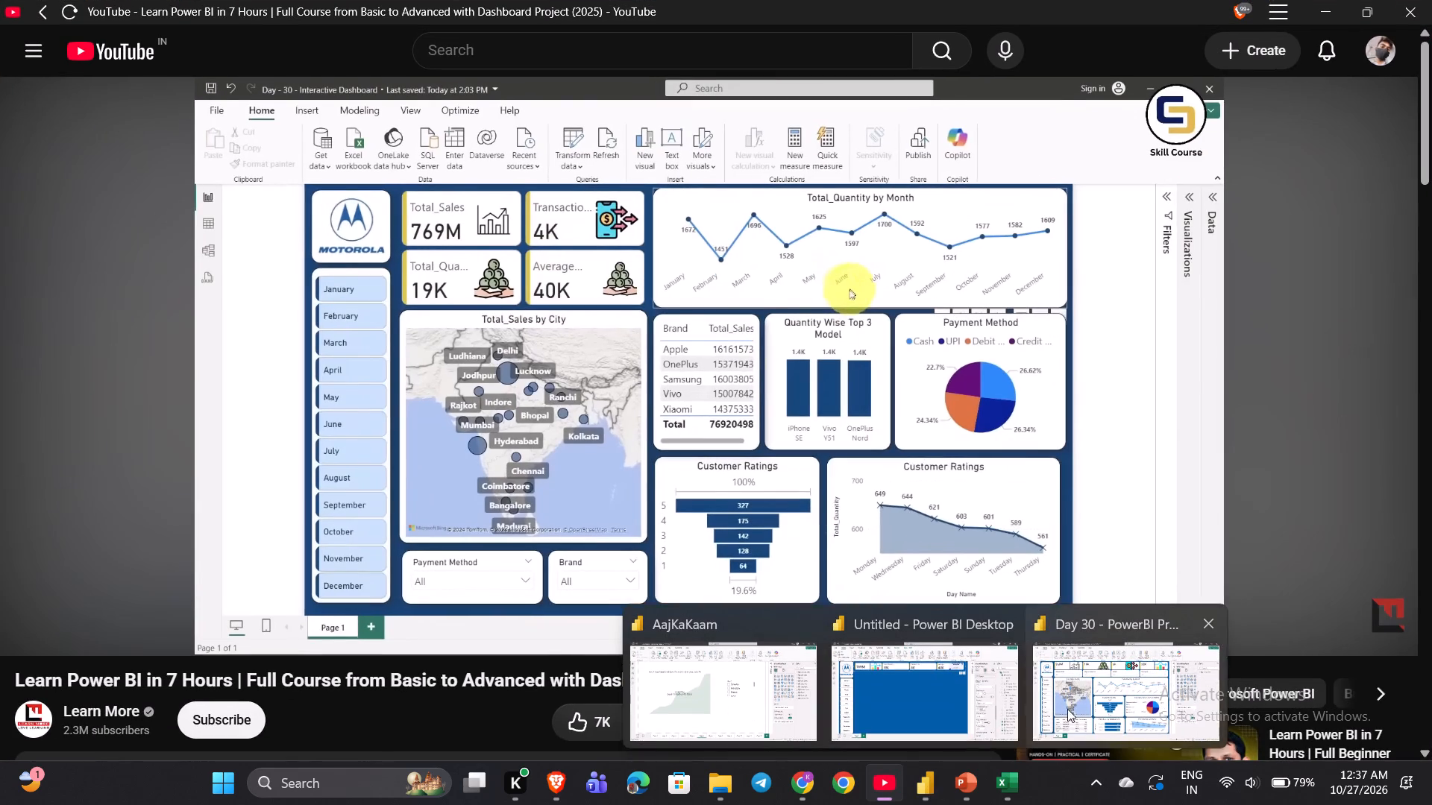
left_click(1067, 709)
left_click(866, 782)
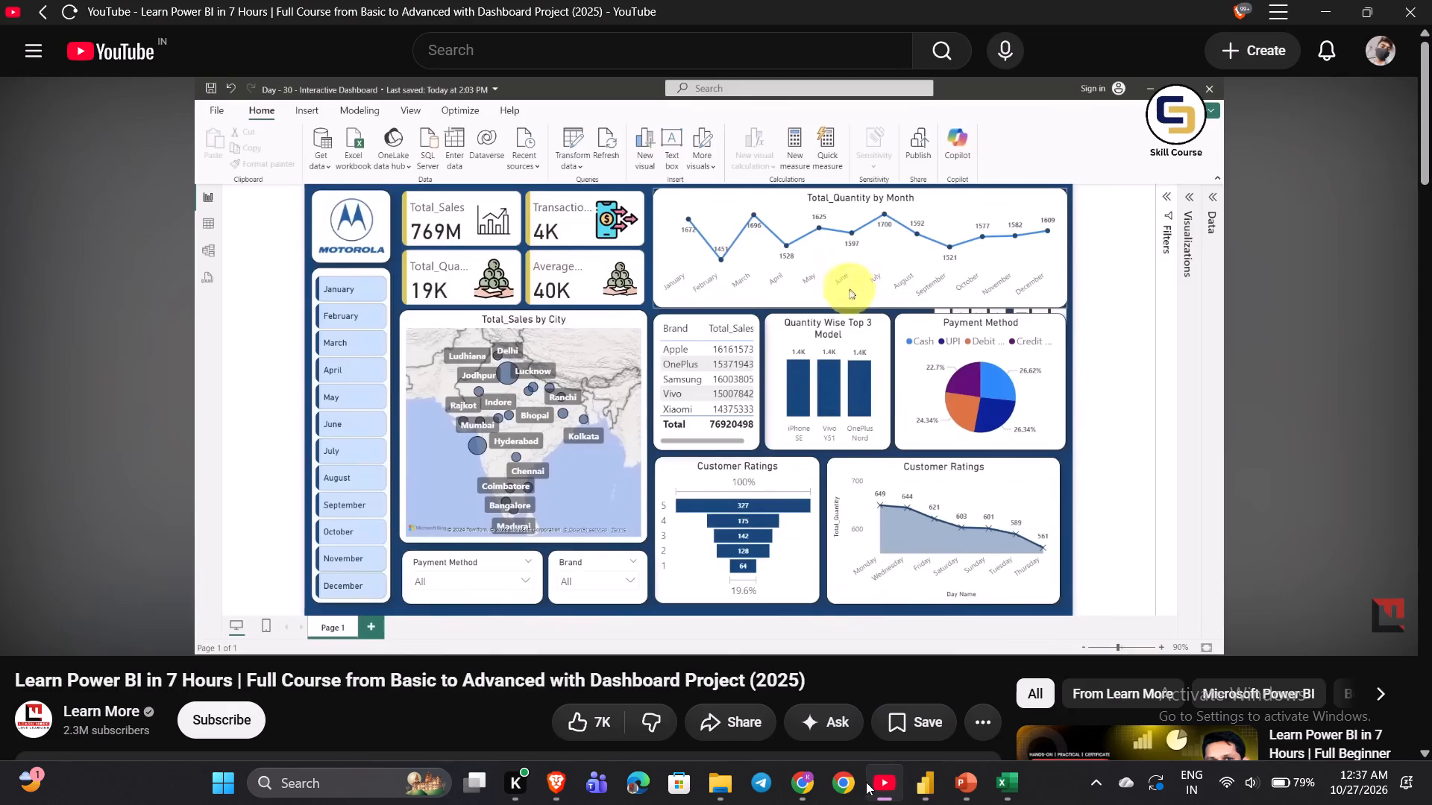
left_click(872, 783)
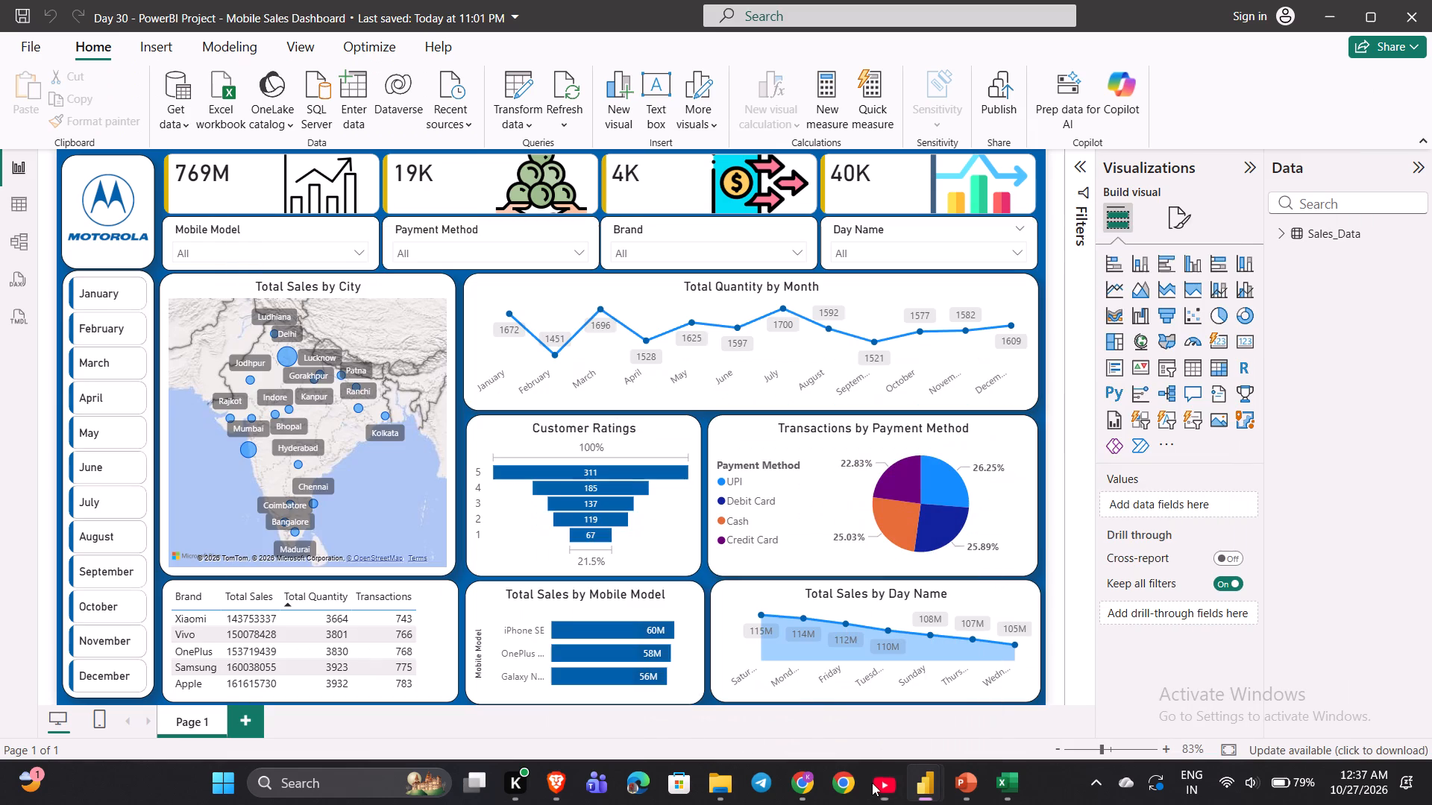
left_click(872, 783)
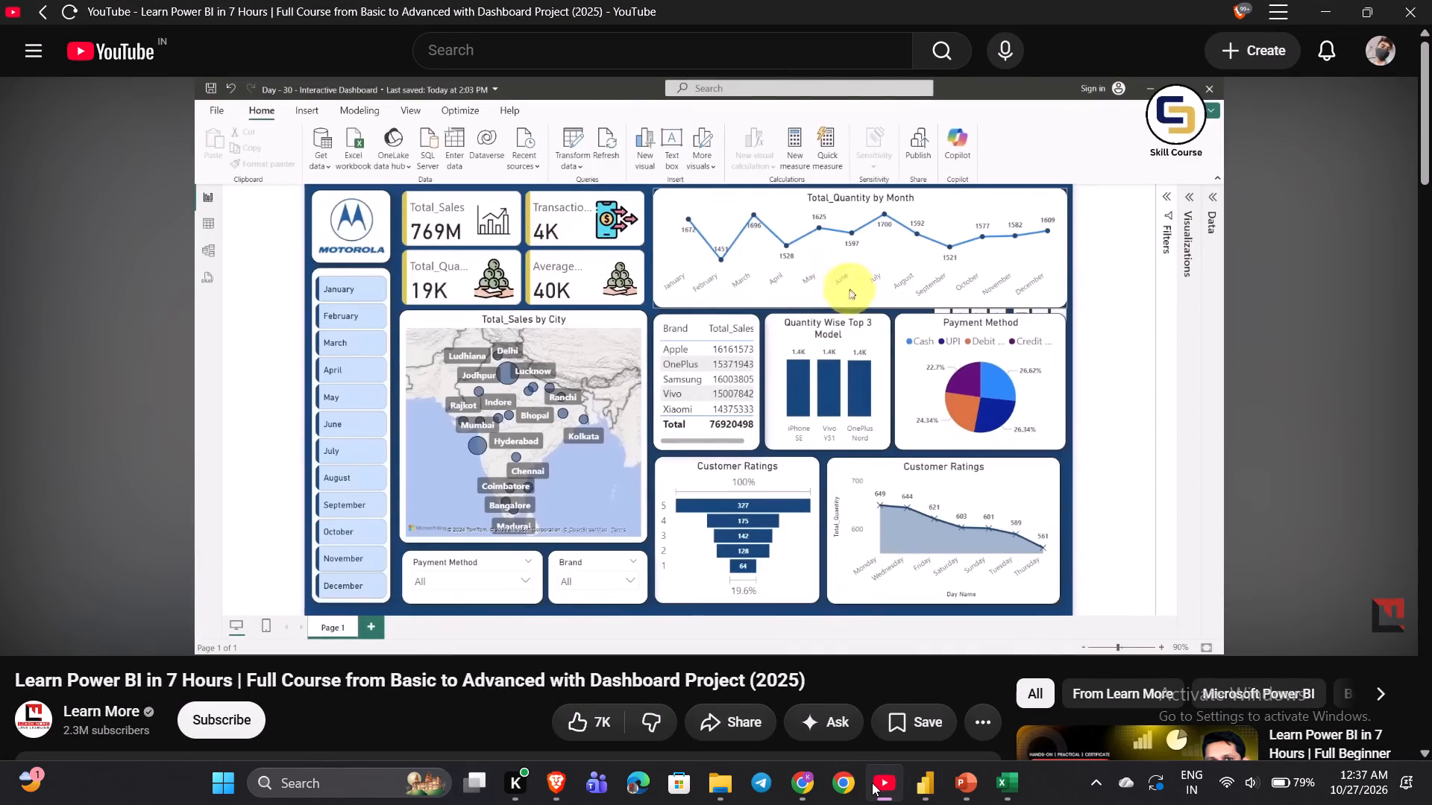
left_click(872, 783)
left_click(872, 783)
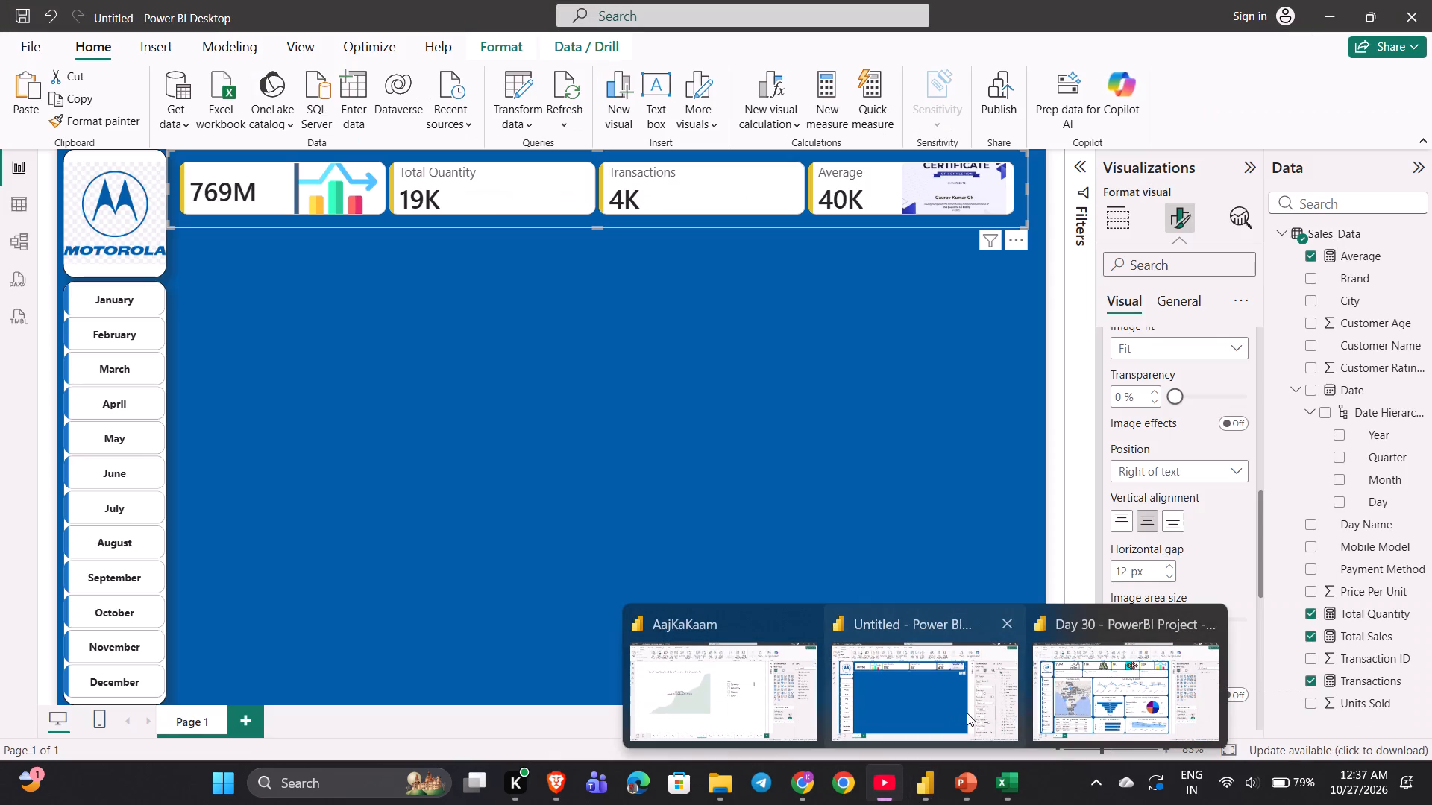
left_click(967, 713)
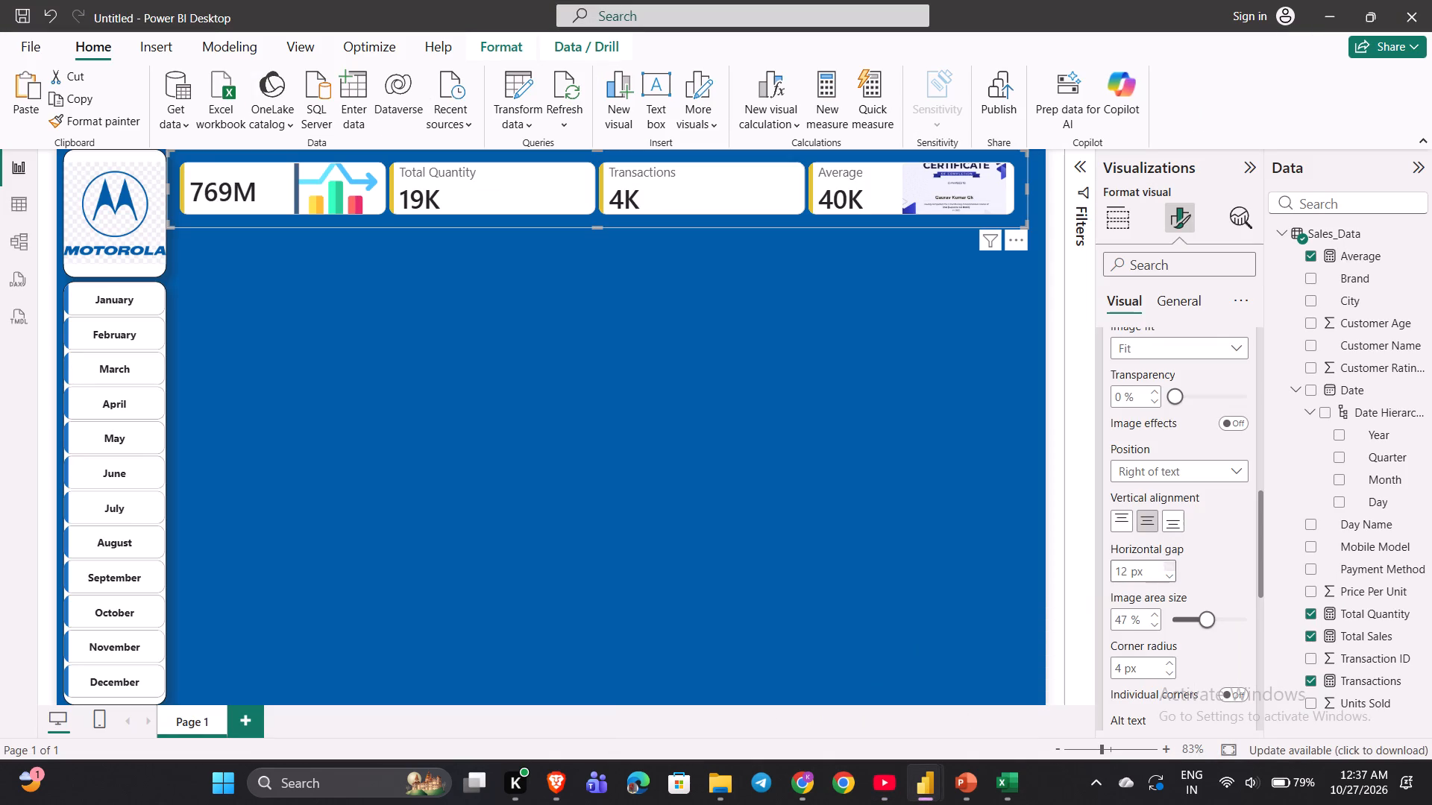
Set the Total Sales callout image's area size to 38% with middle alignment, trying 37%, 40% and bottom alignment first.
left_click_drag(1202, 618, 1194, 618)
left_click(1194, 618)
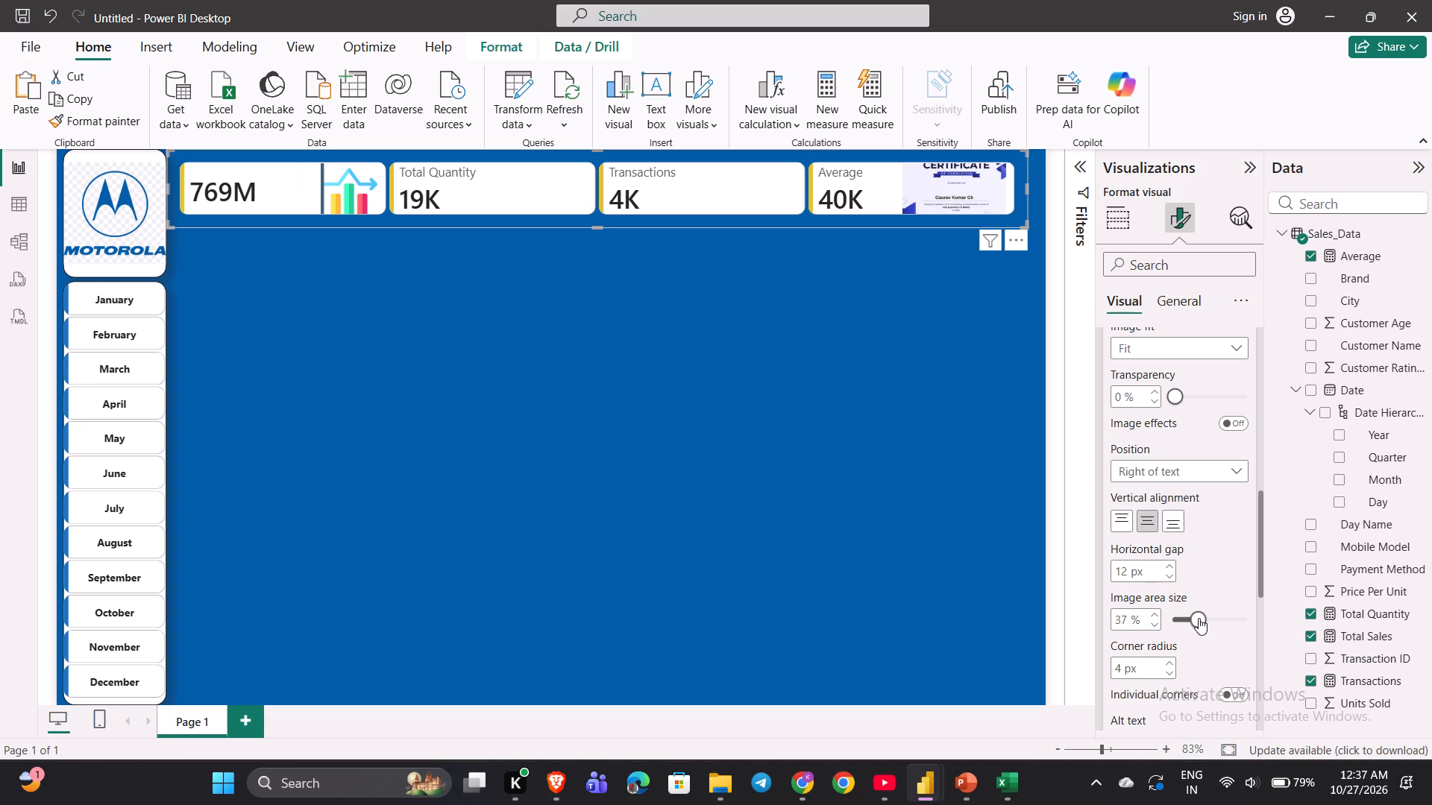
left_click(1121, 620)
type("40")
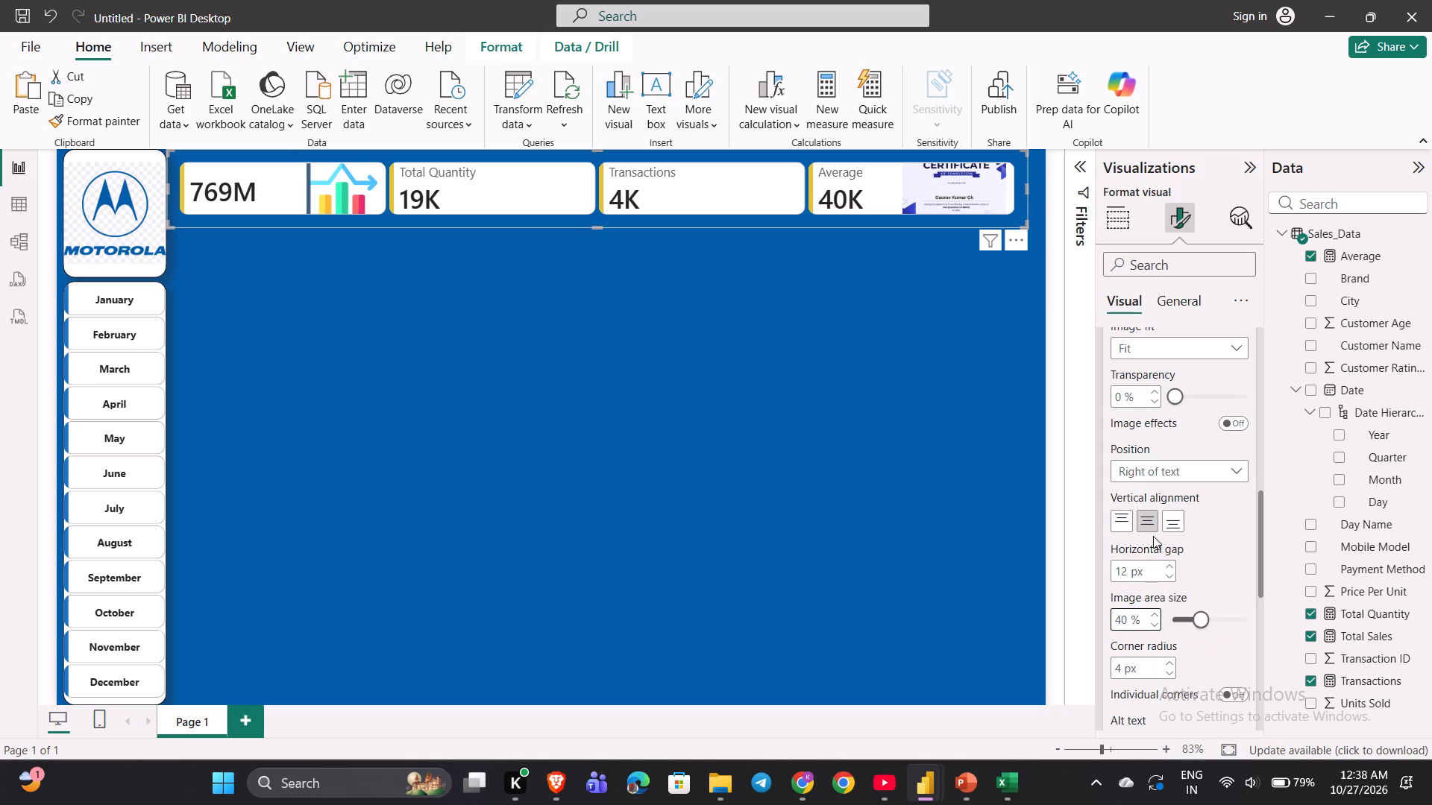
left_click(1174, 524)
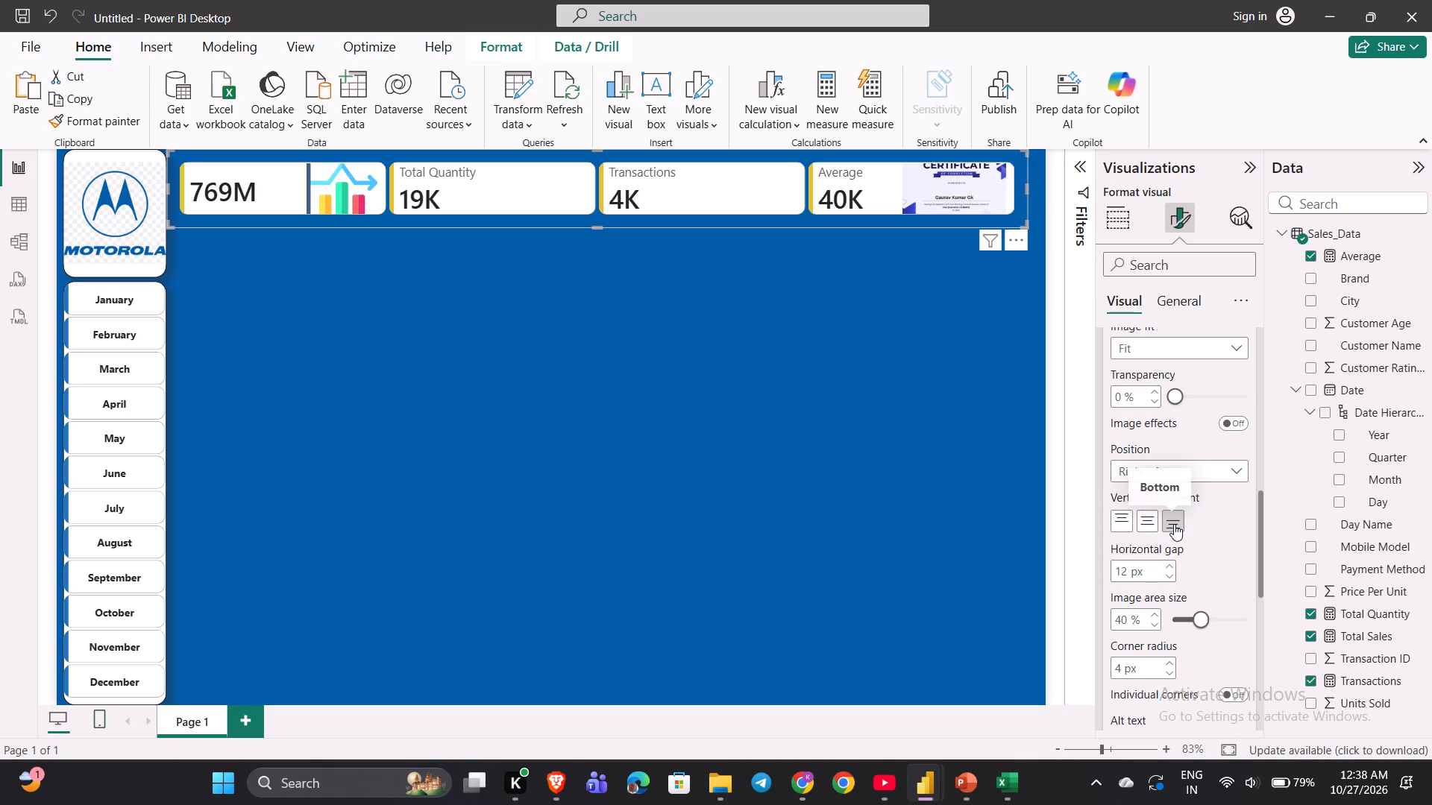
left_click(1151, 525)
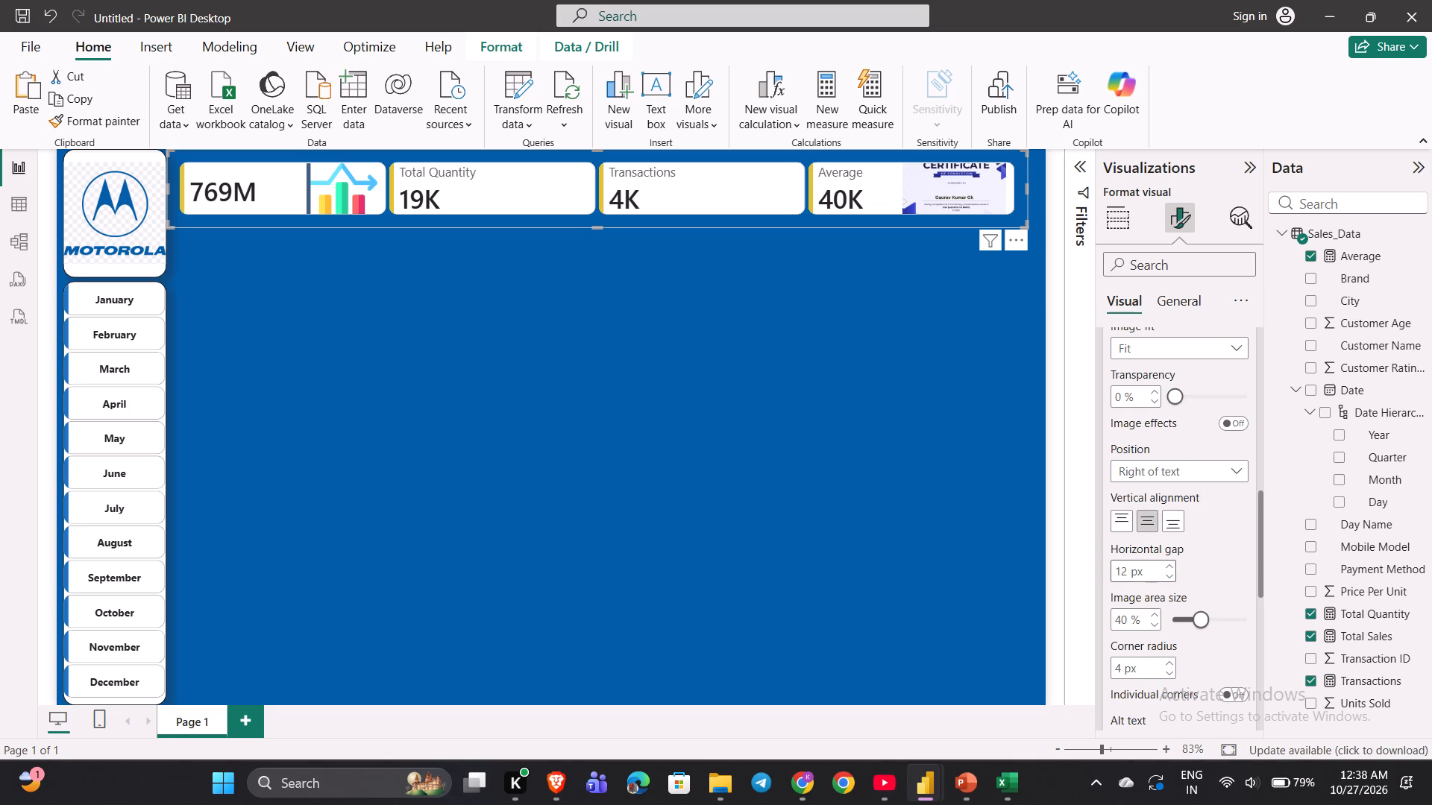
left_click(1124, 621)
type("38")
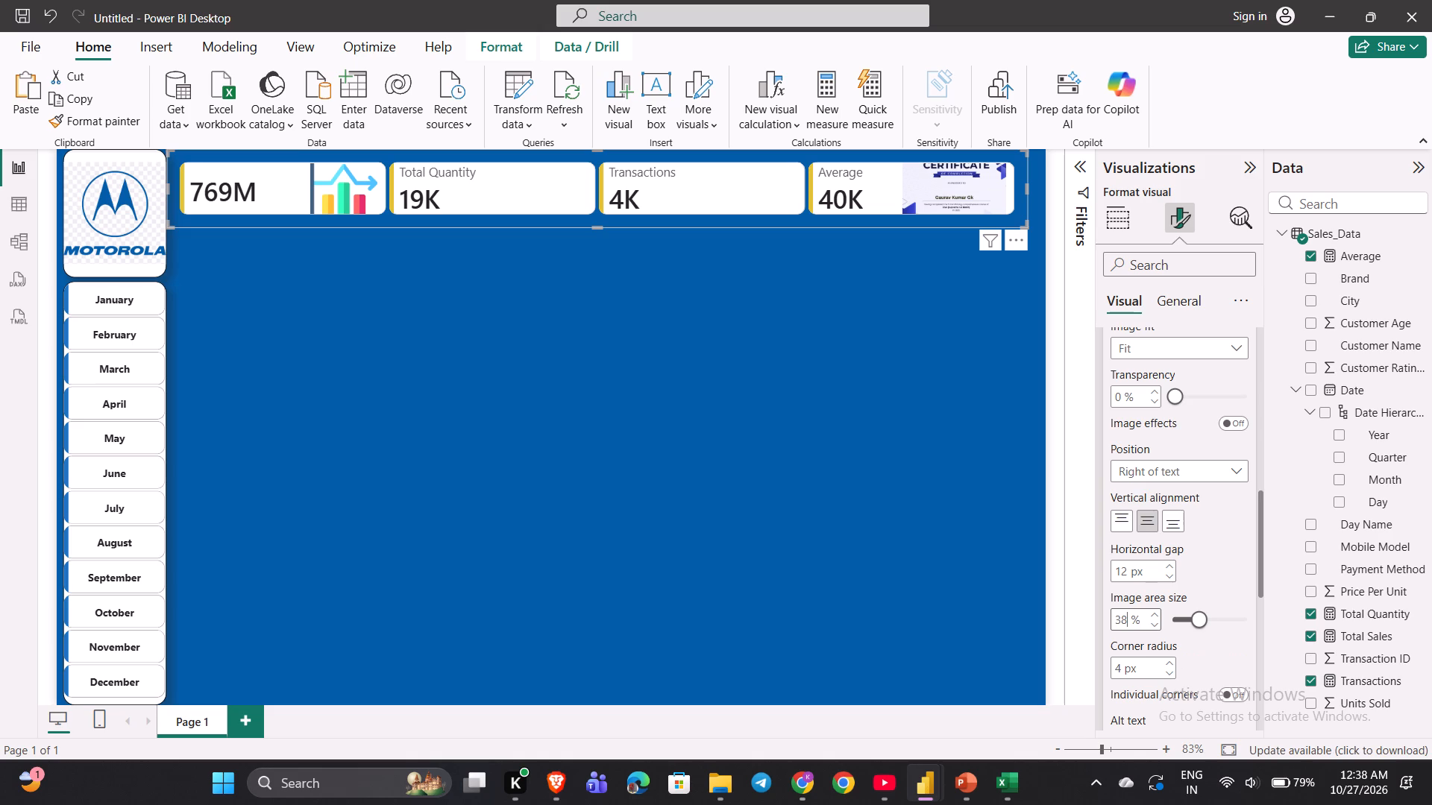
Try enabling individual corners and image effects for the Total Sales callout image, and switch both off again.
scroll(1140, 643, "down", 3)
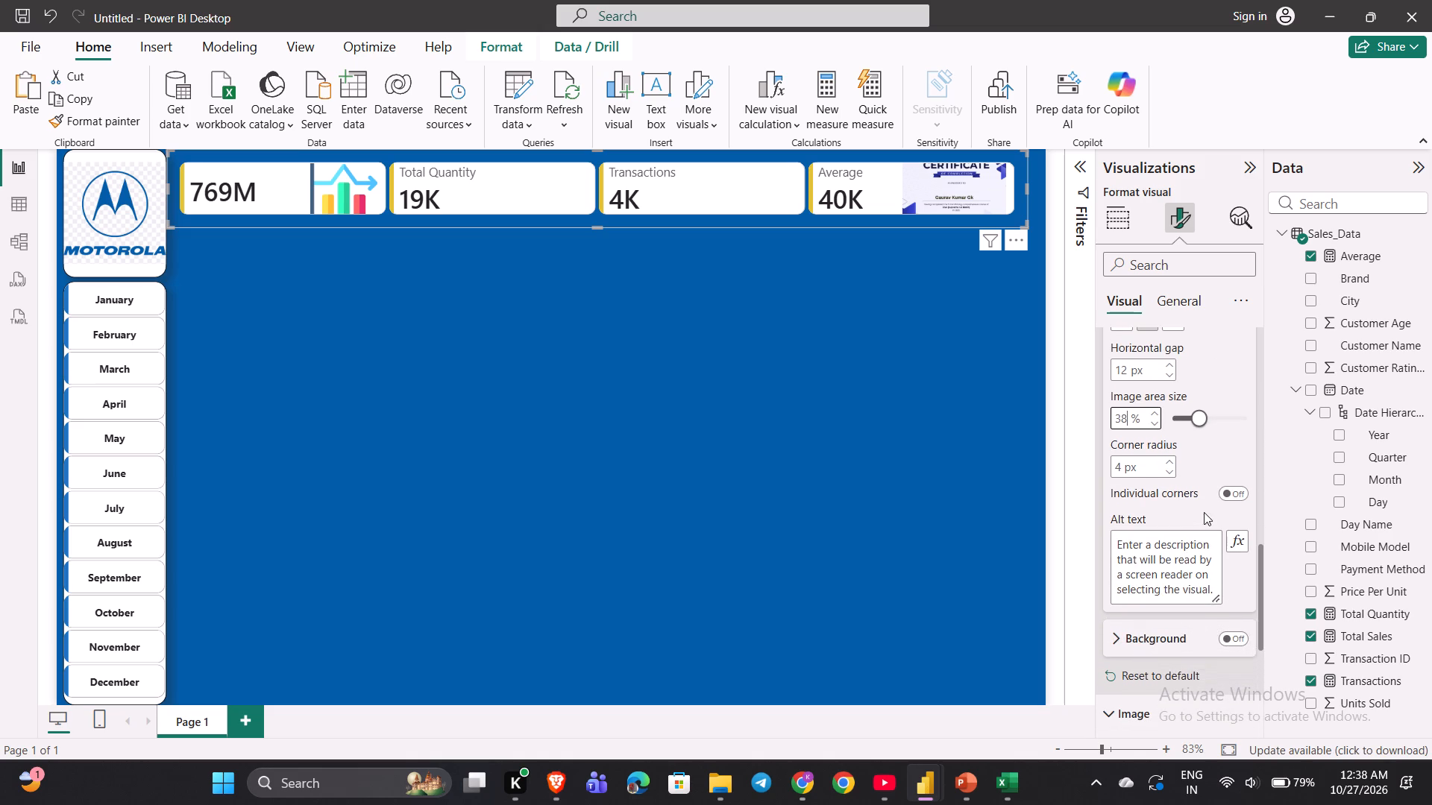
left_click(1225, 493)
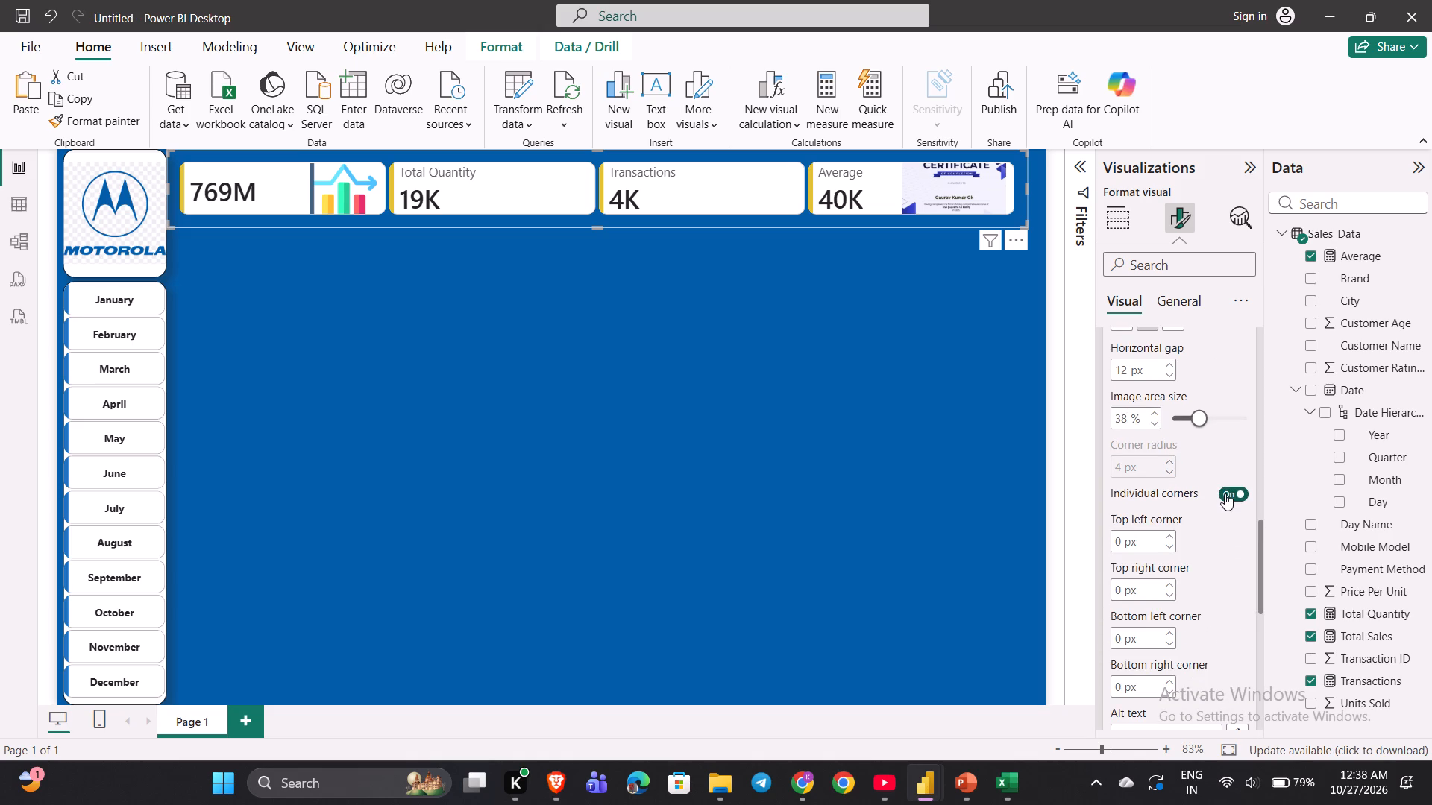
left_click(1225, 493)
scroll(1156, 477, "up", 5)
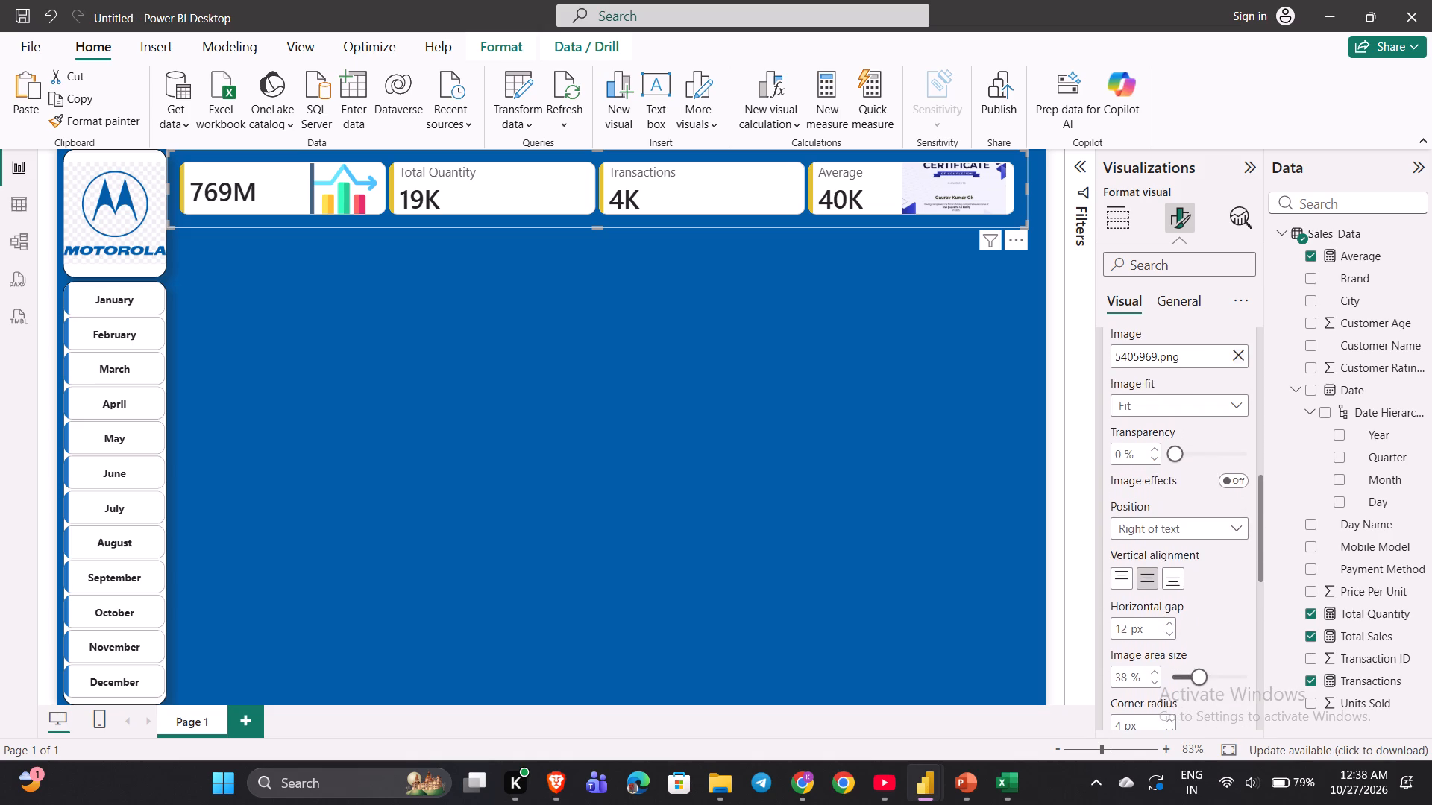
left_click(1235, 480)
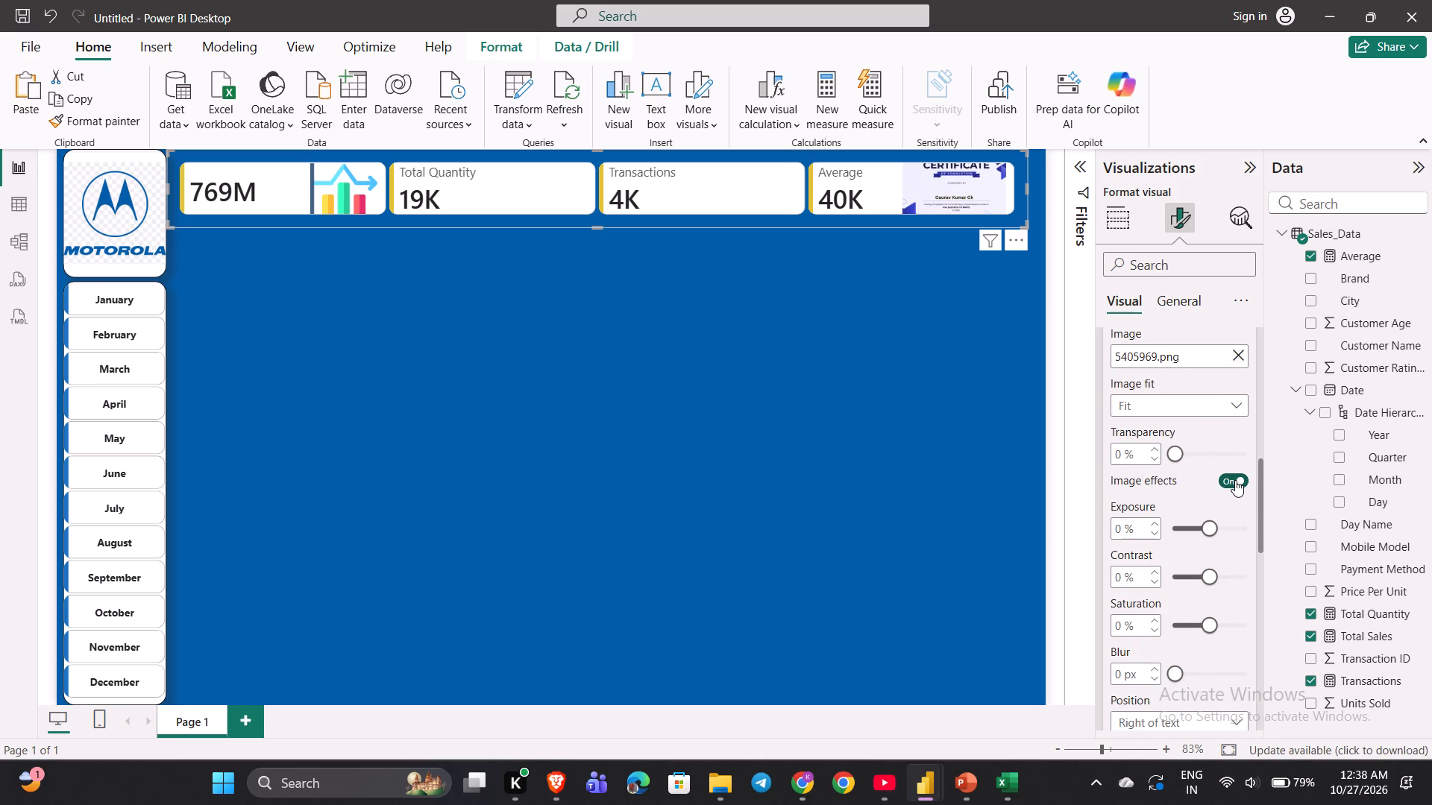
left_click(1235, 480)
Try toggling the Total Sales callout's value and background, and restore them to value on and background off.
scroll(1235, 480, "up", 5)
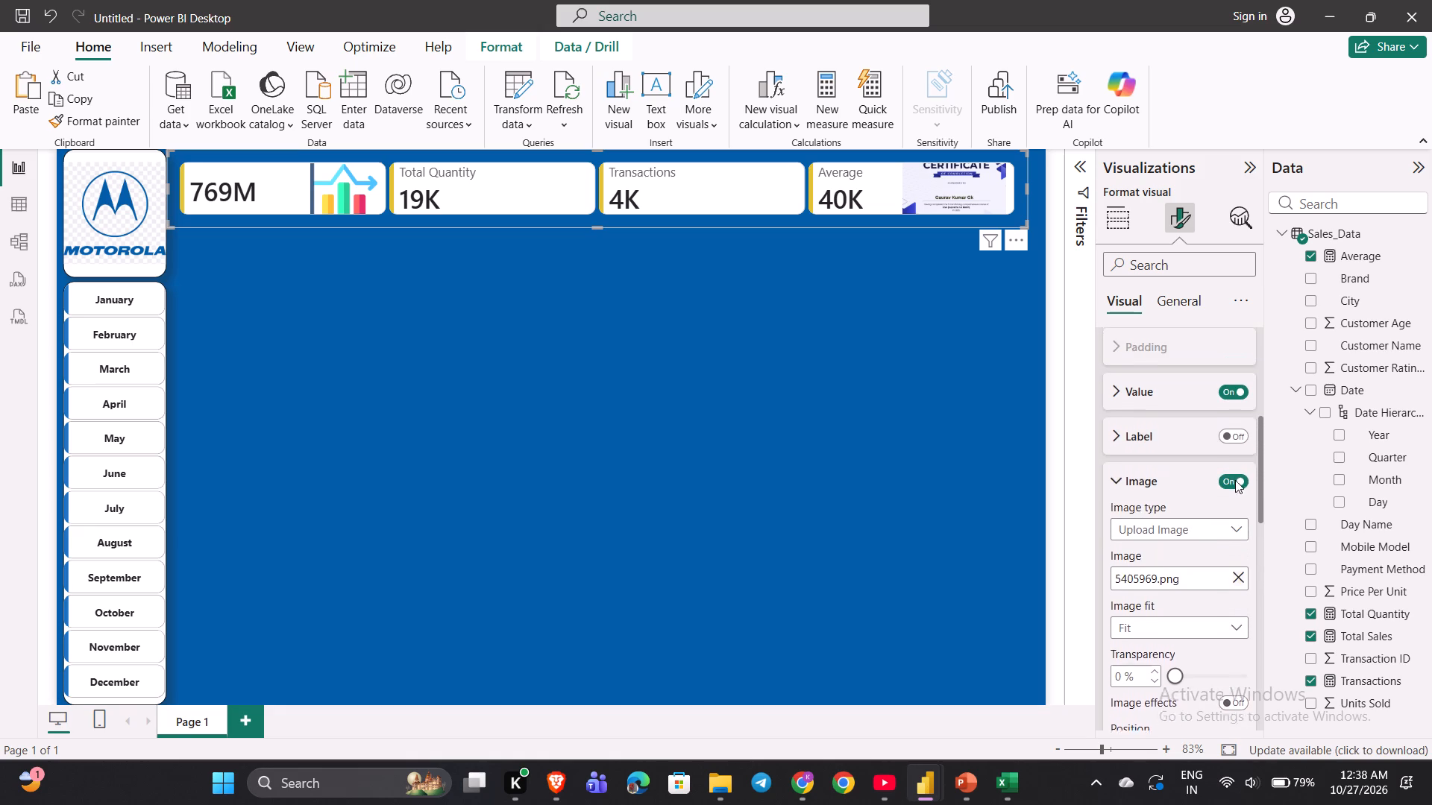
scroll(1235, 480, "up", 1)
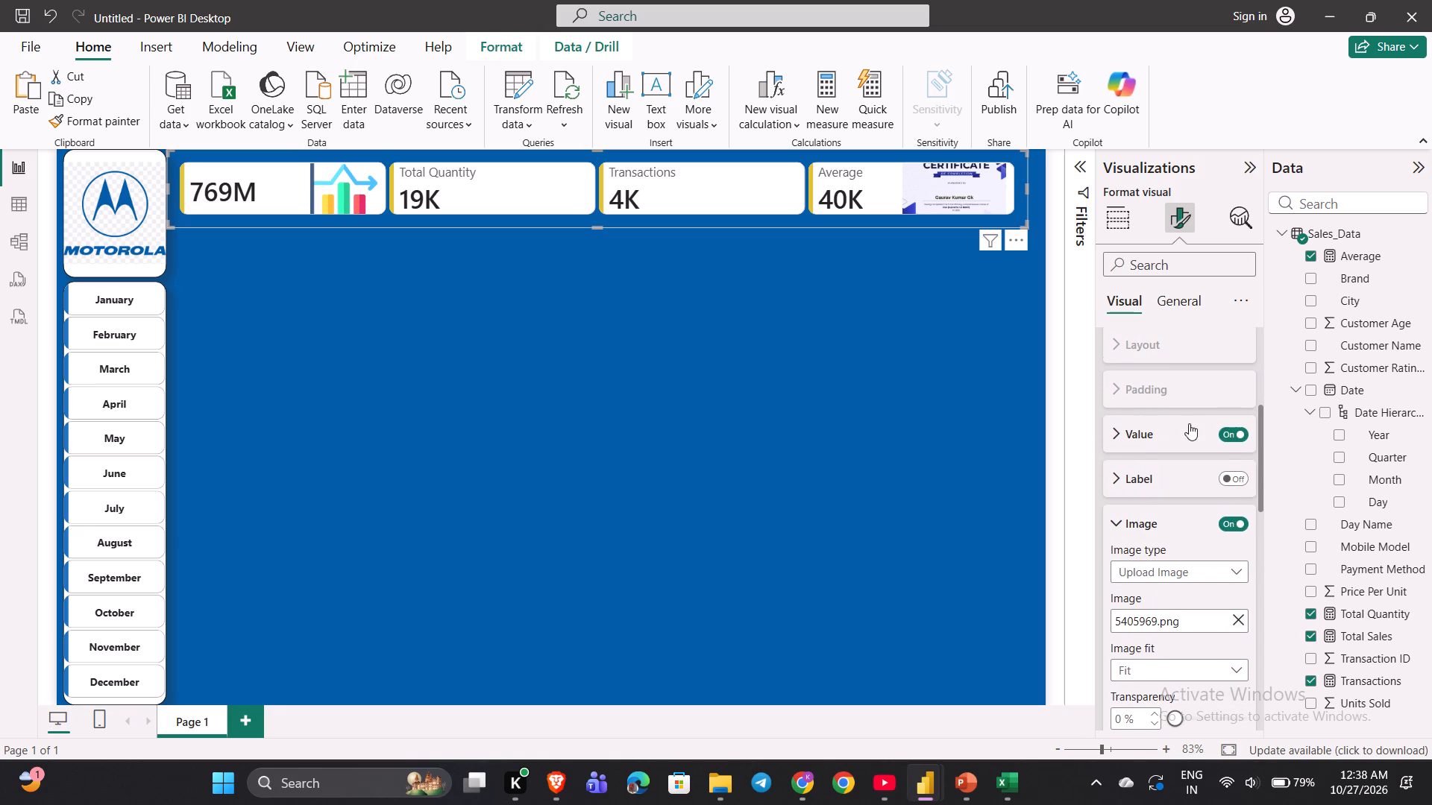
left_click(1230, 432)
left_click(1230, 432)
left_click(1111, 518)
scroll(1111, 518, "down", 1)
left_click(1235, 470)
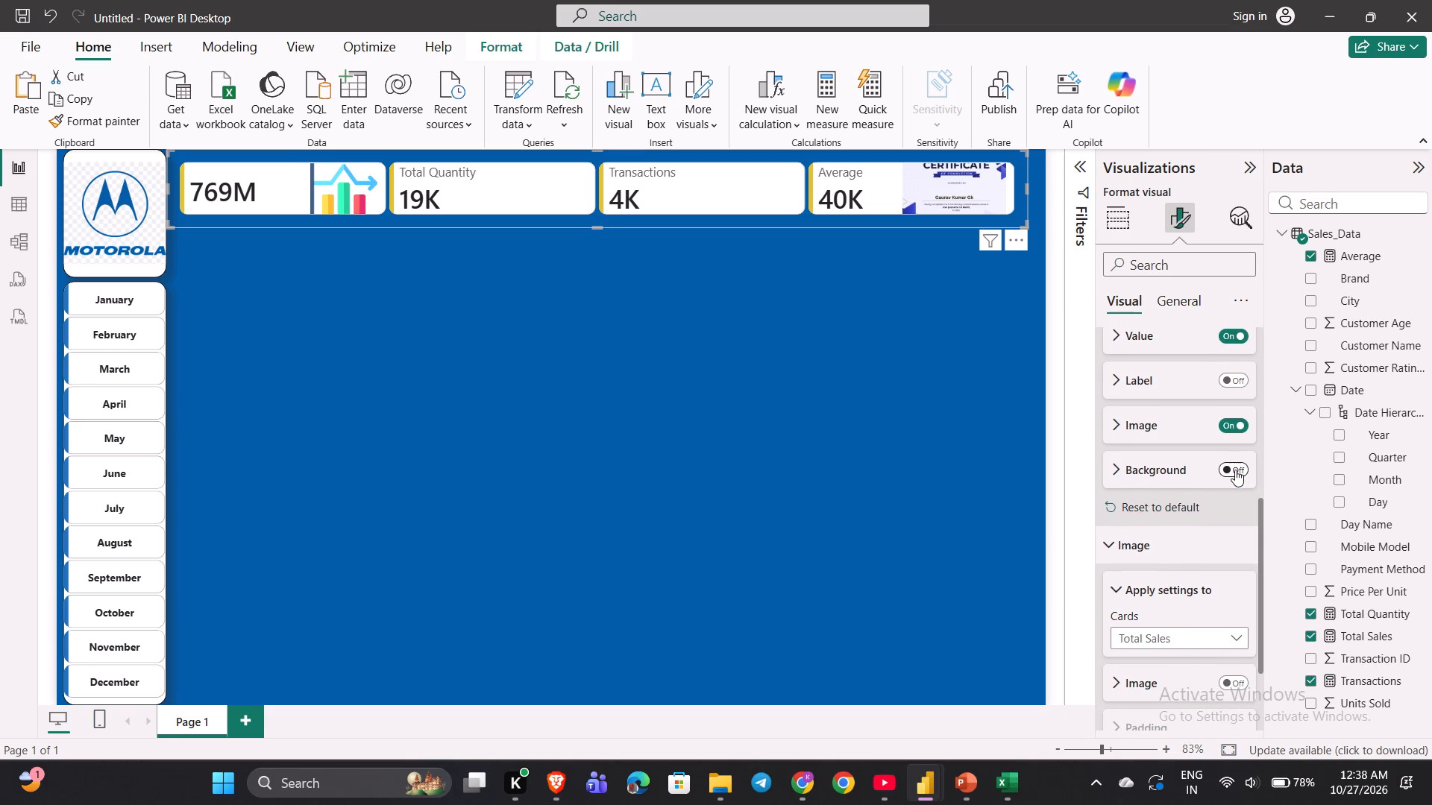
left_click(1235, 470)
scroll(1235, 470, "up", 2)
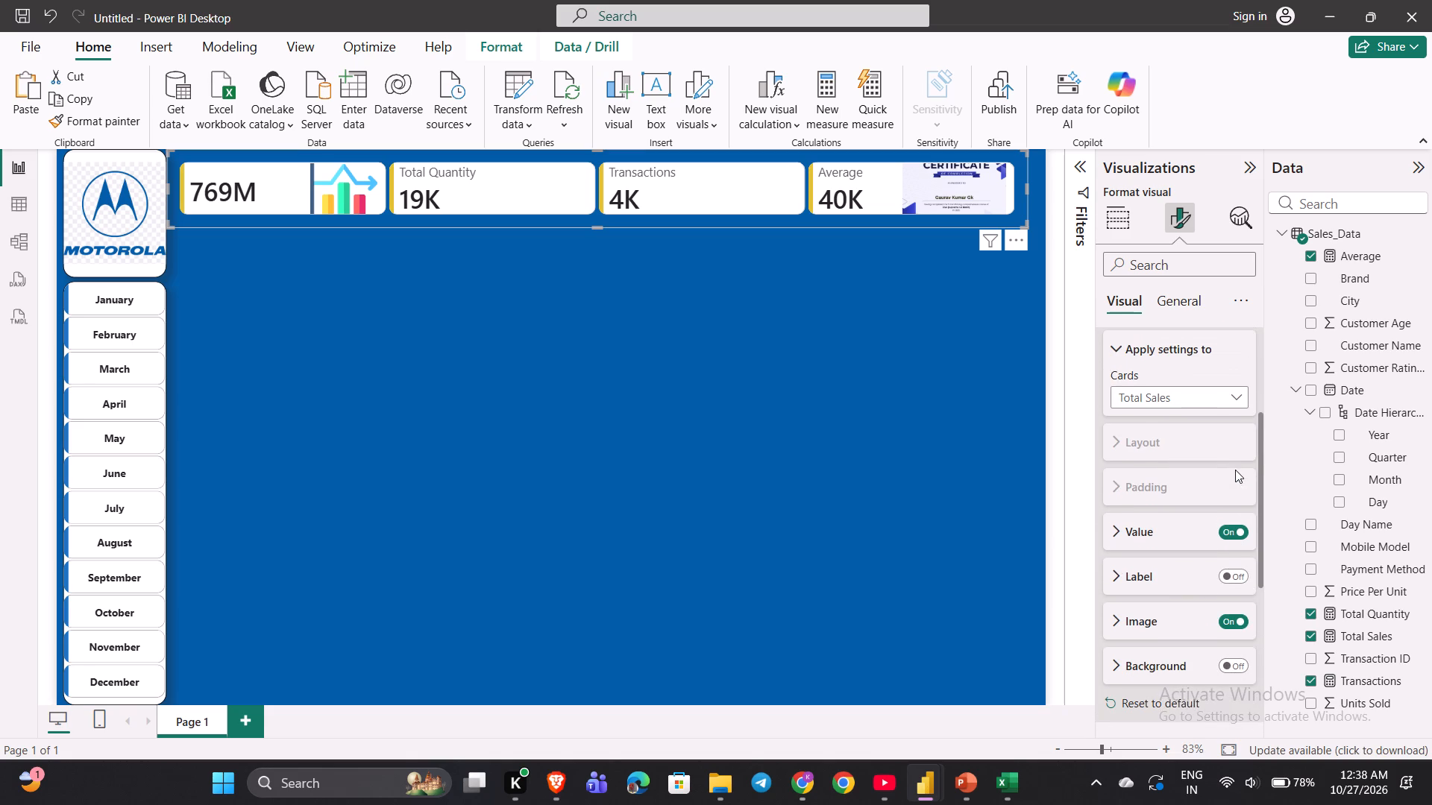
Apply the callout settings to the Transactions card and switch its label off, keeping its value on.
left_click(1187, 402)
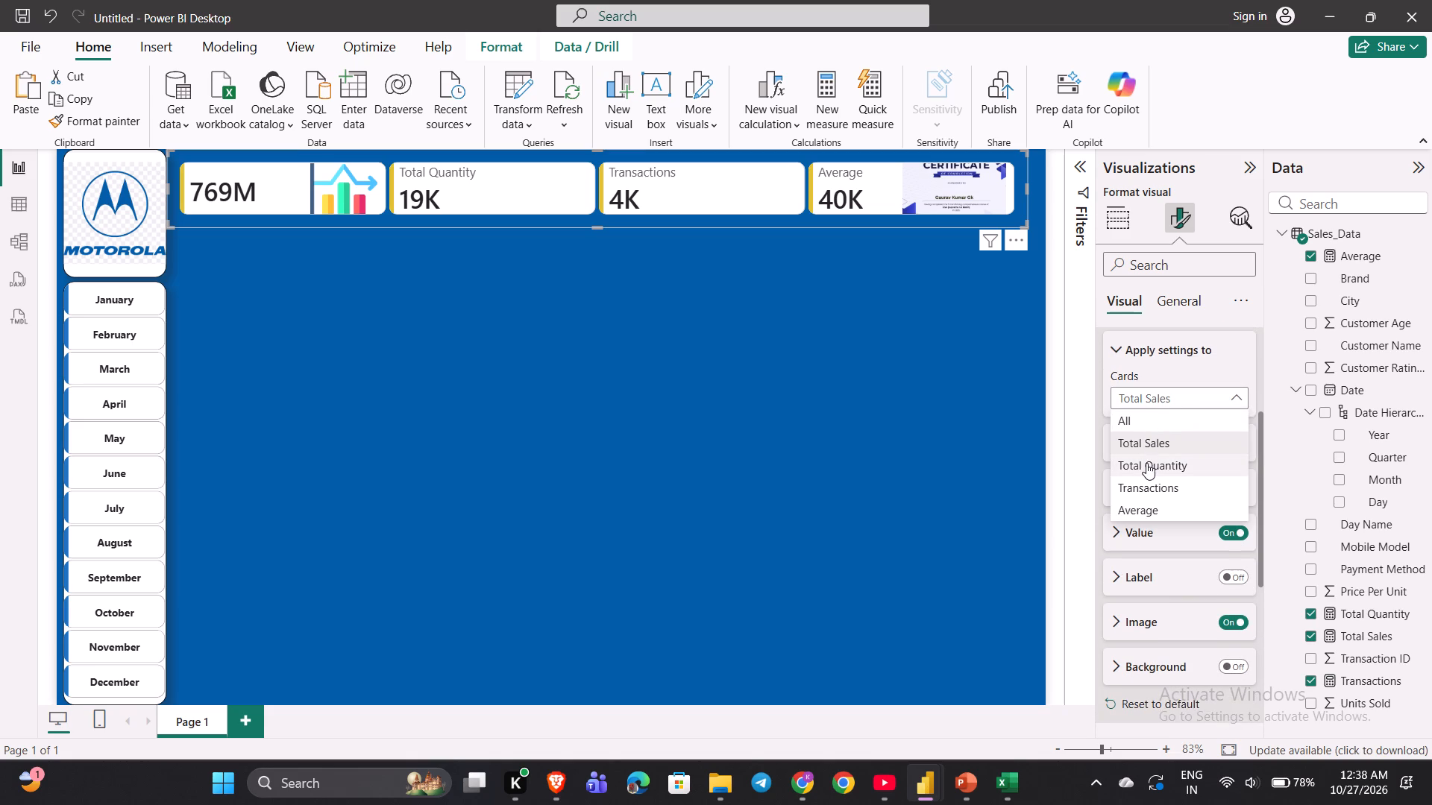
left_click(1127, 490)
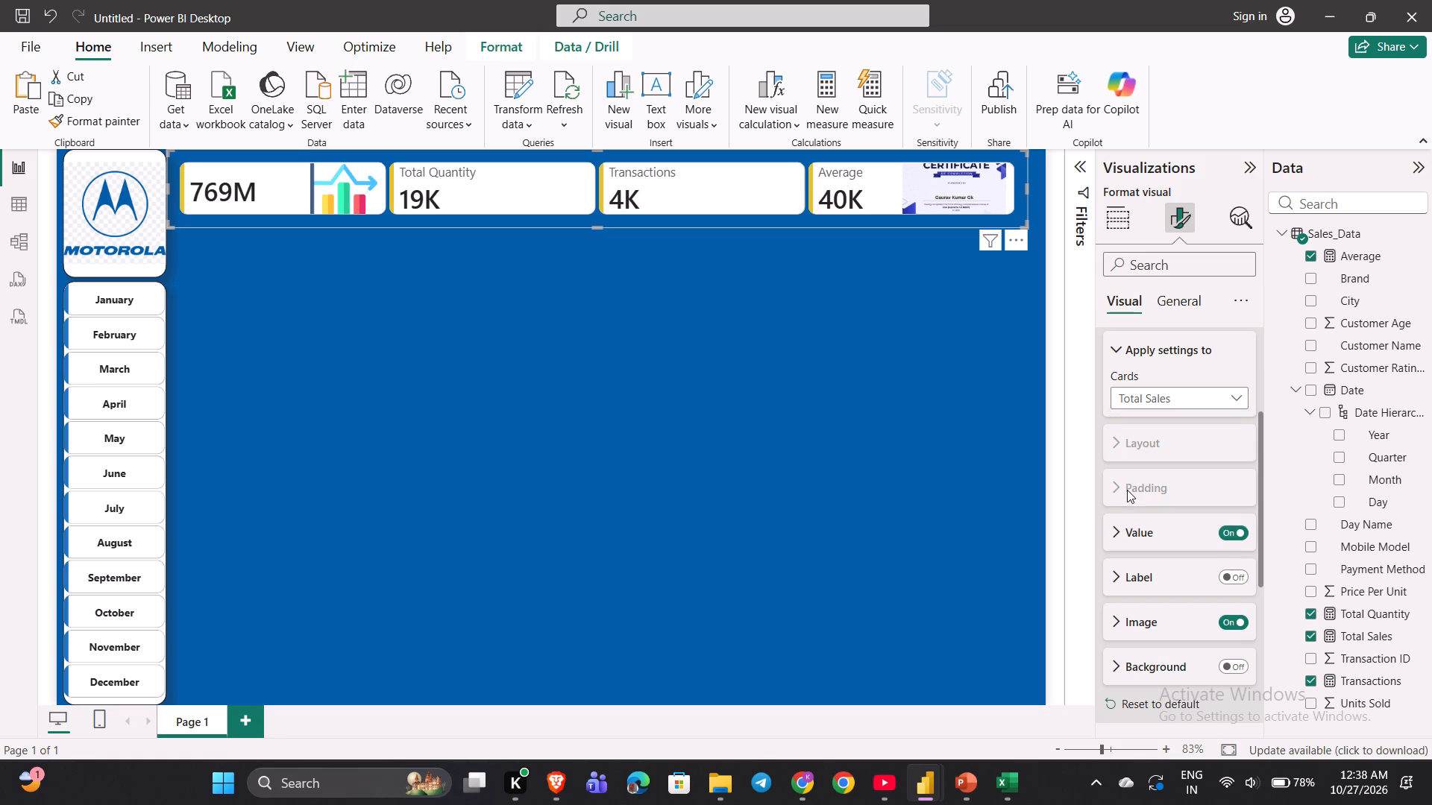
left_click(1226, 531)
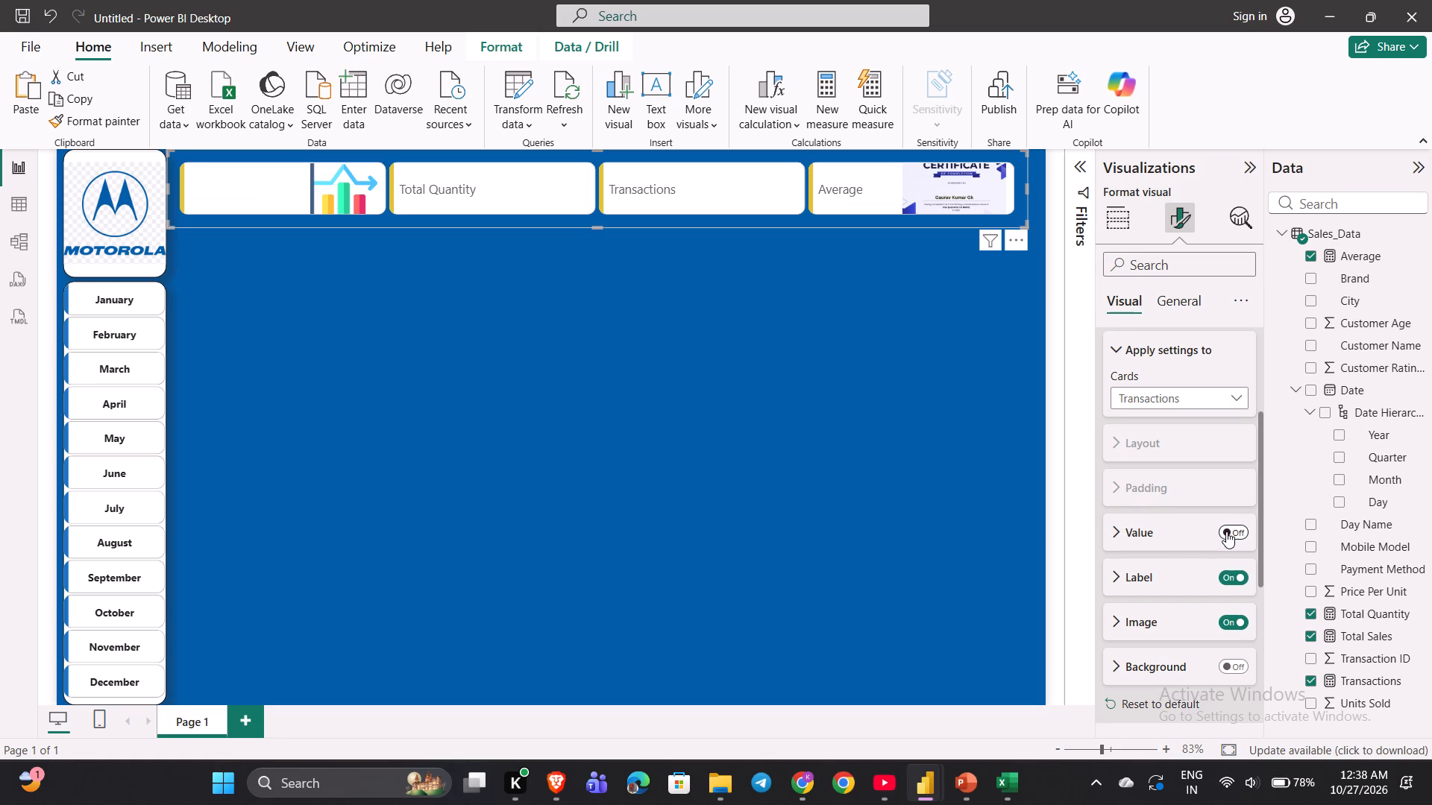
left_click(1226, 531)
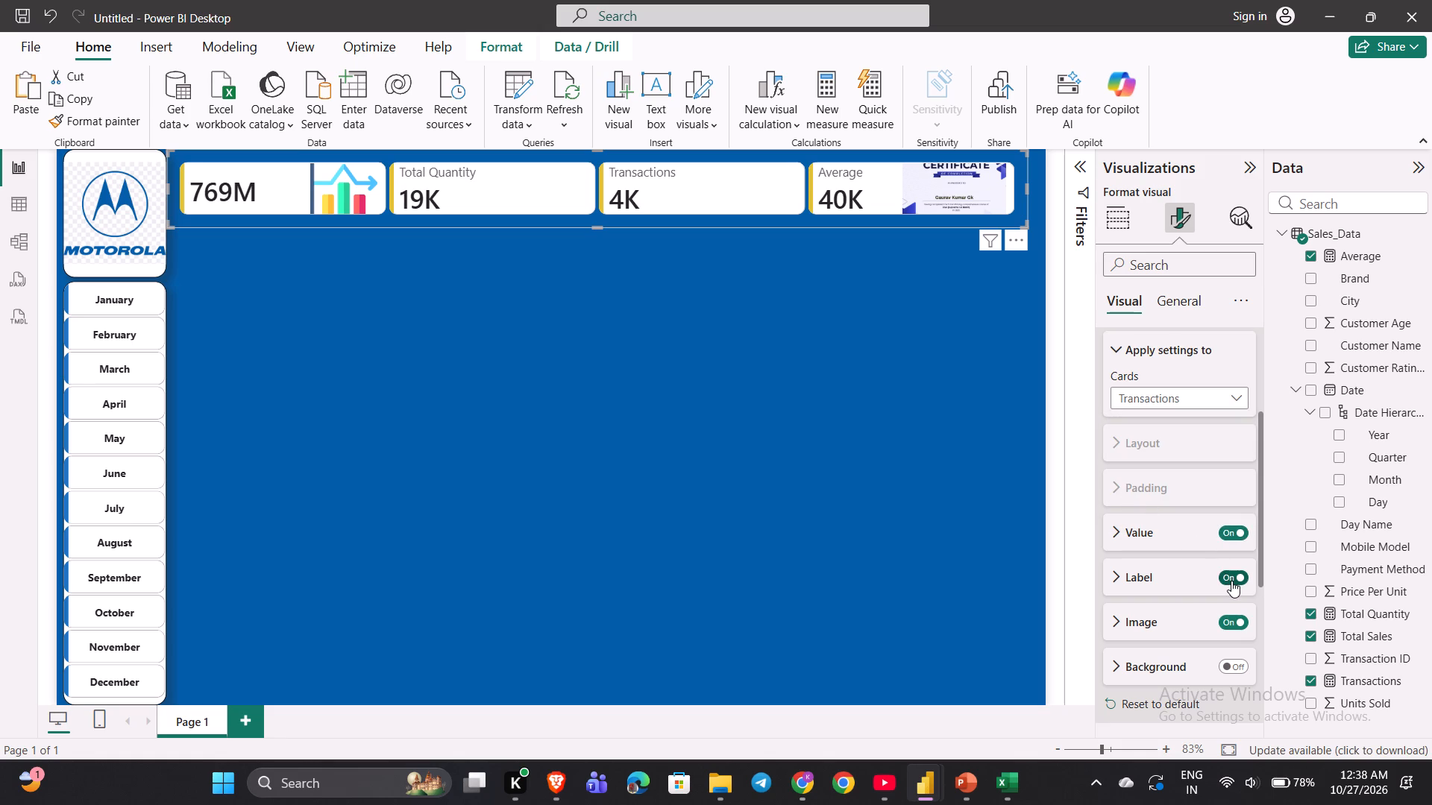
left_click(1231, 581)
Upload transaction.png from Downloads as the Transactions card's callout image.
scroll(1153, 602, "down", 1)
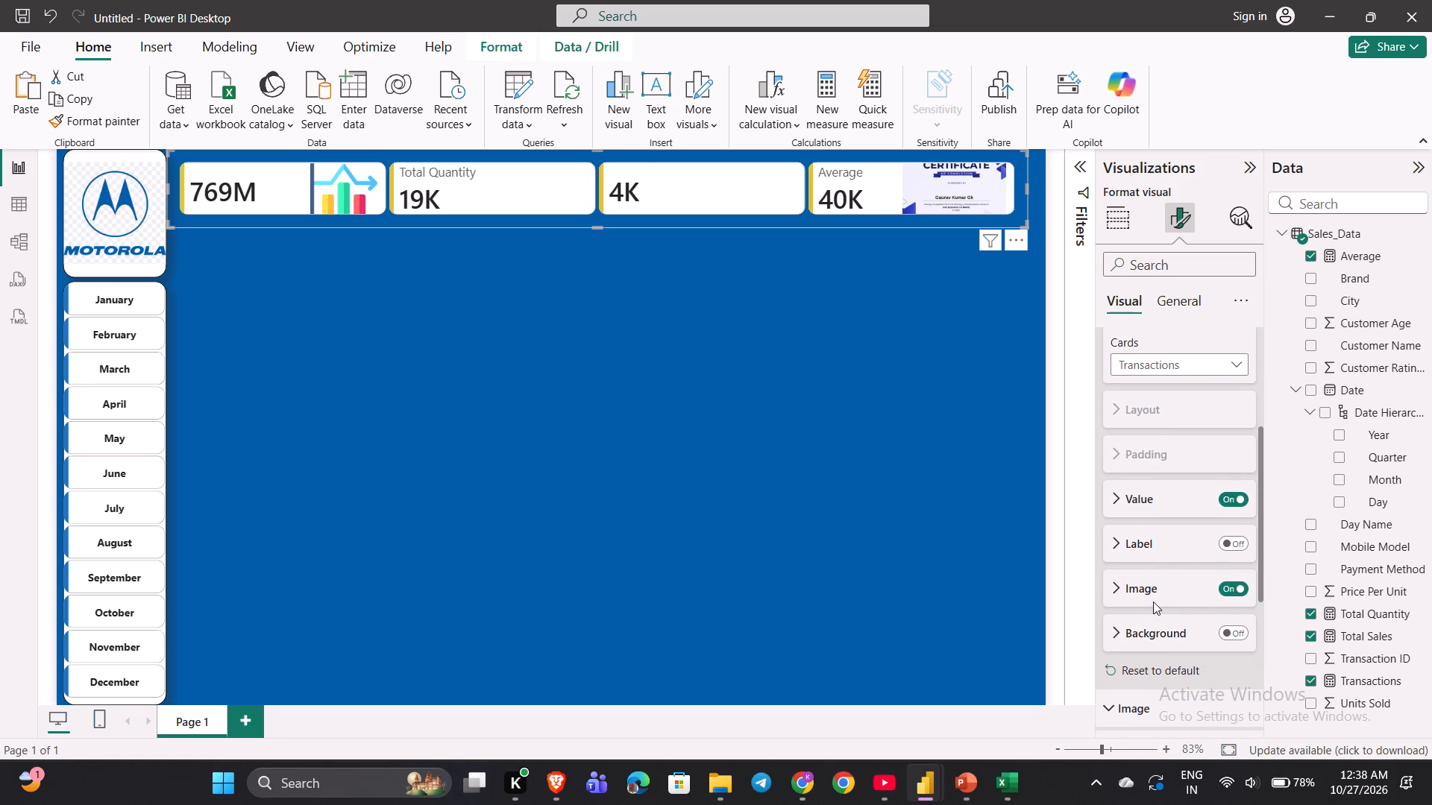
left_click(1112, 587)
scroll(1112, 587, "down", 1)
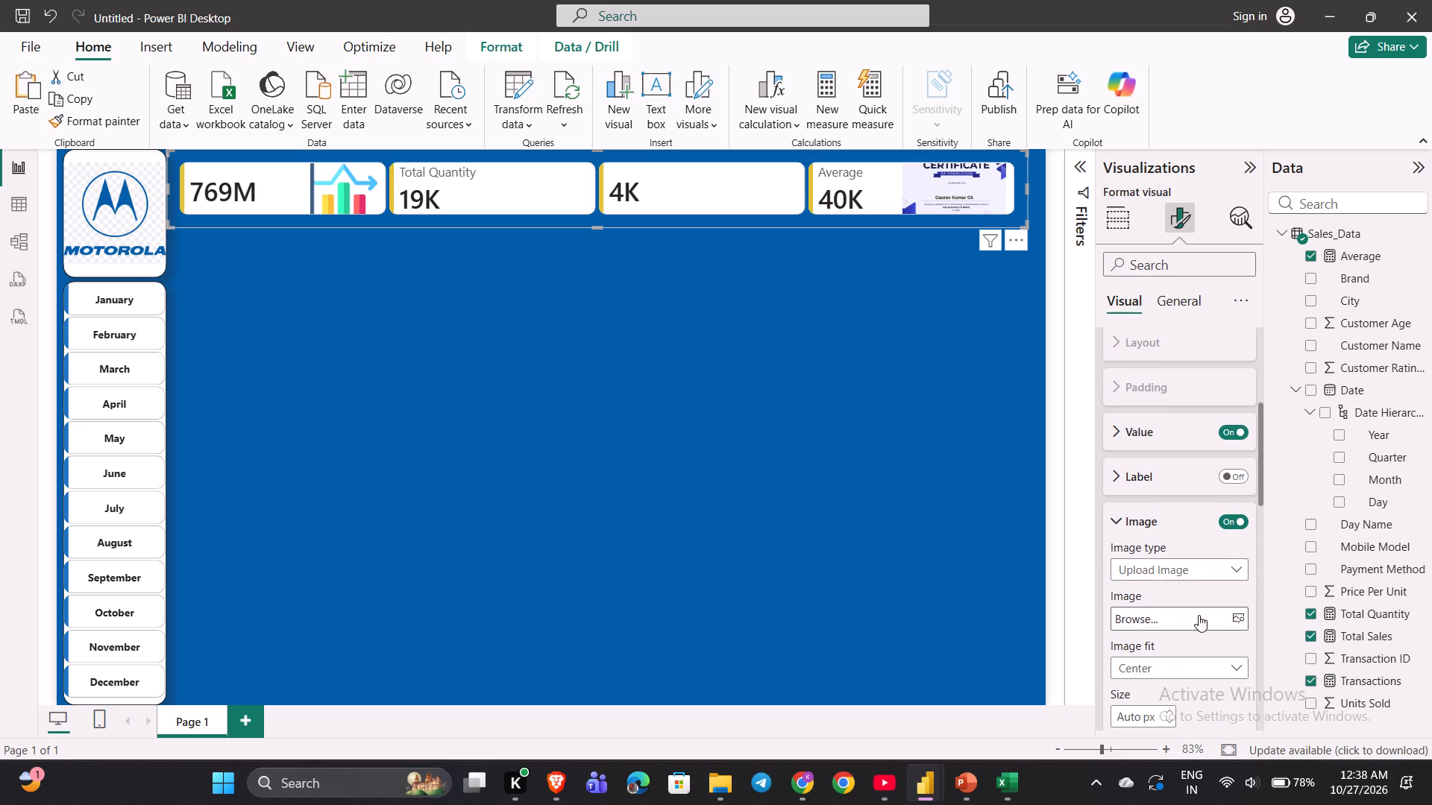
left_click(1234, 616)
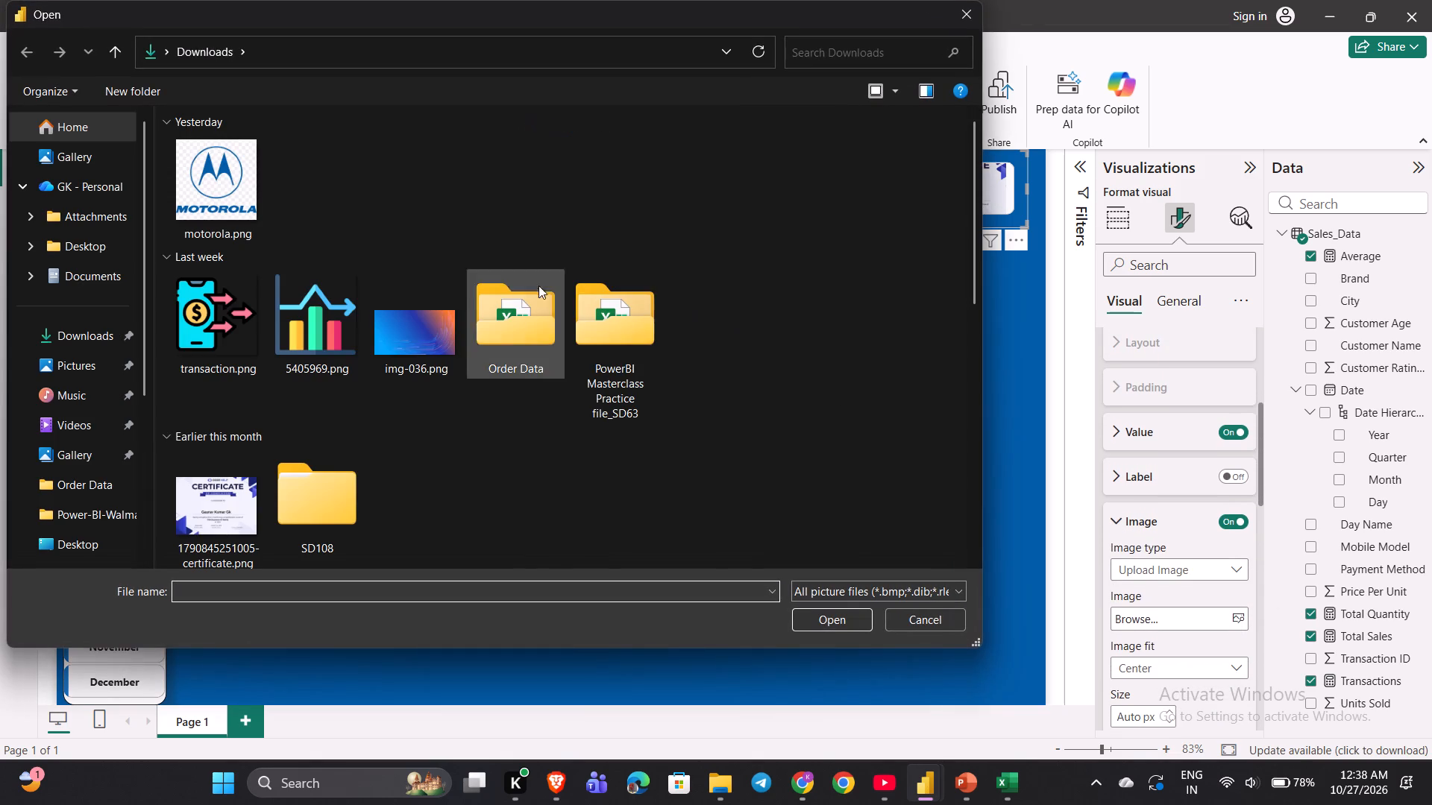
double_click(251, 316)
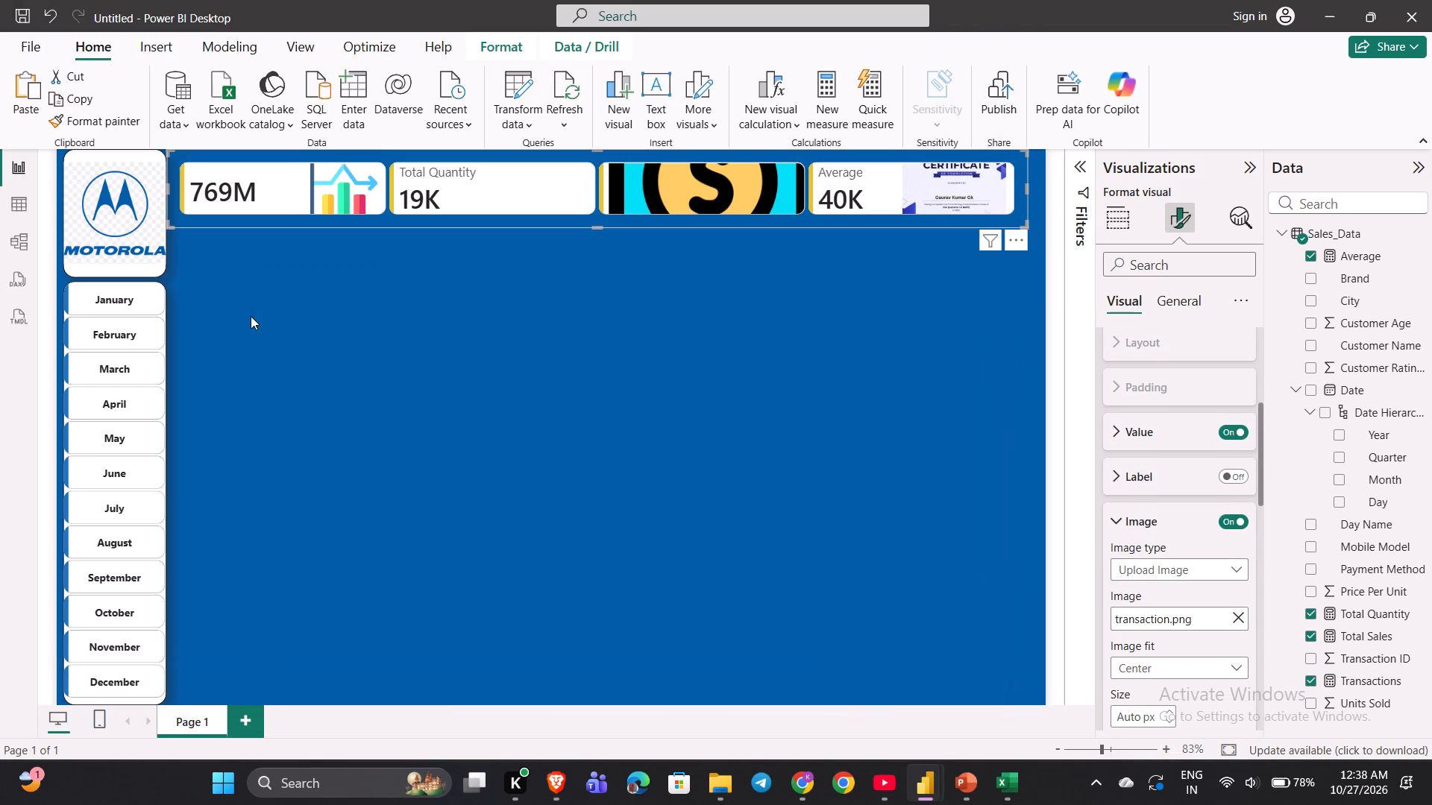
Set the Transactions callout image to Fit and position it right of text, leaving image effects off.
left_click(1163, 663)
left_click(1127, 572)
scroll(1196, 678, "down", 1)
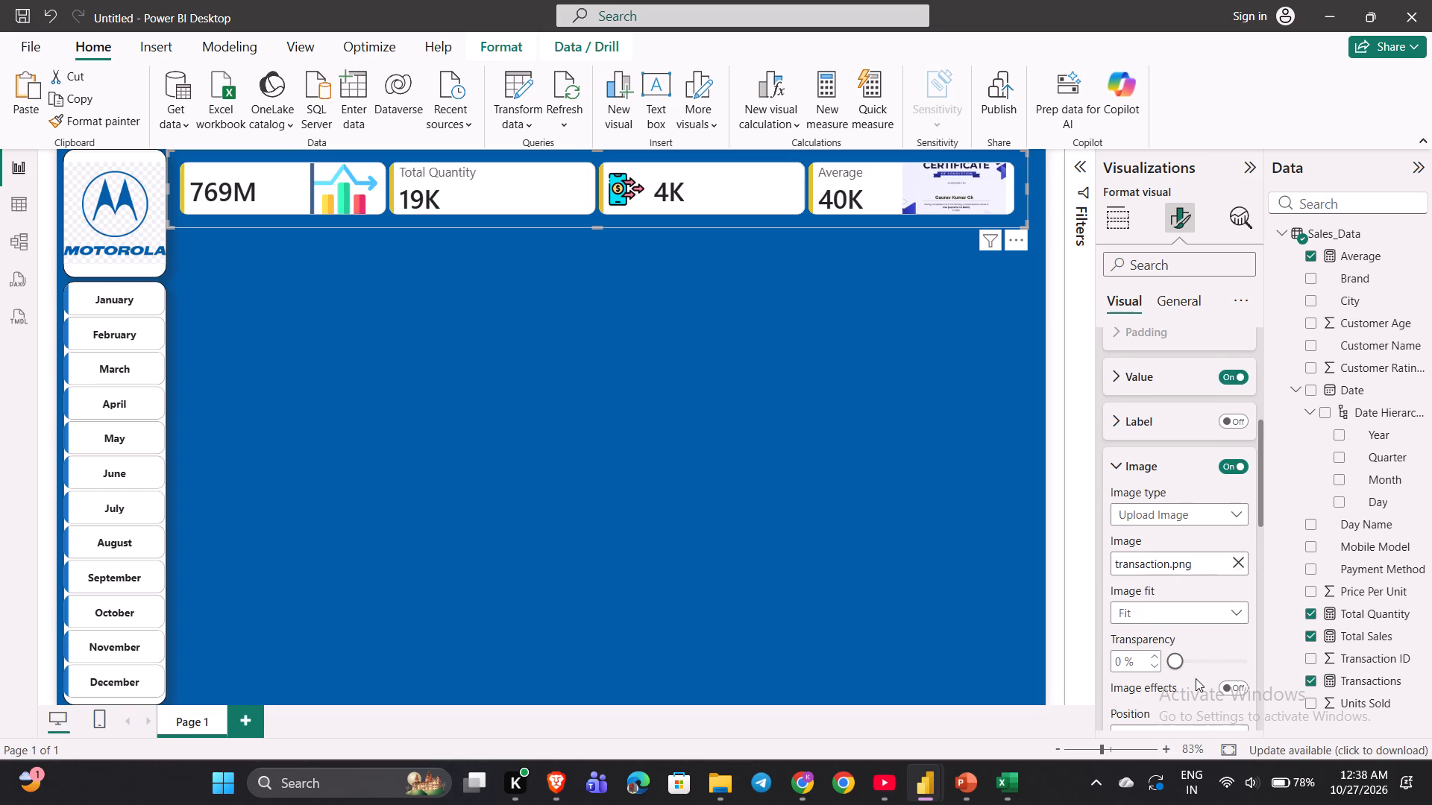
scroll(1216, 617, "down", 1)
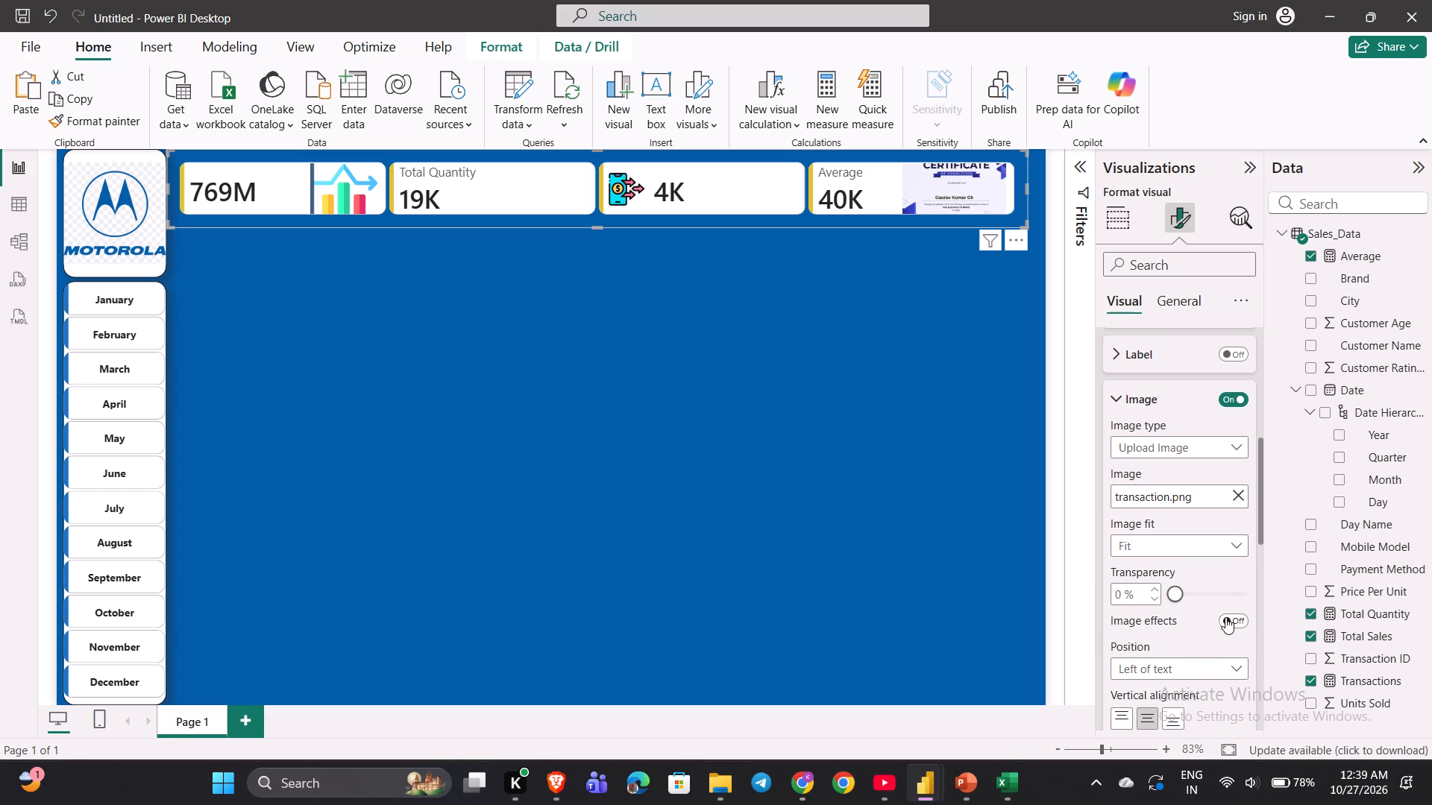
left_click(1231, 625)
left_click(1231, 625)
left_click(1210, 672)
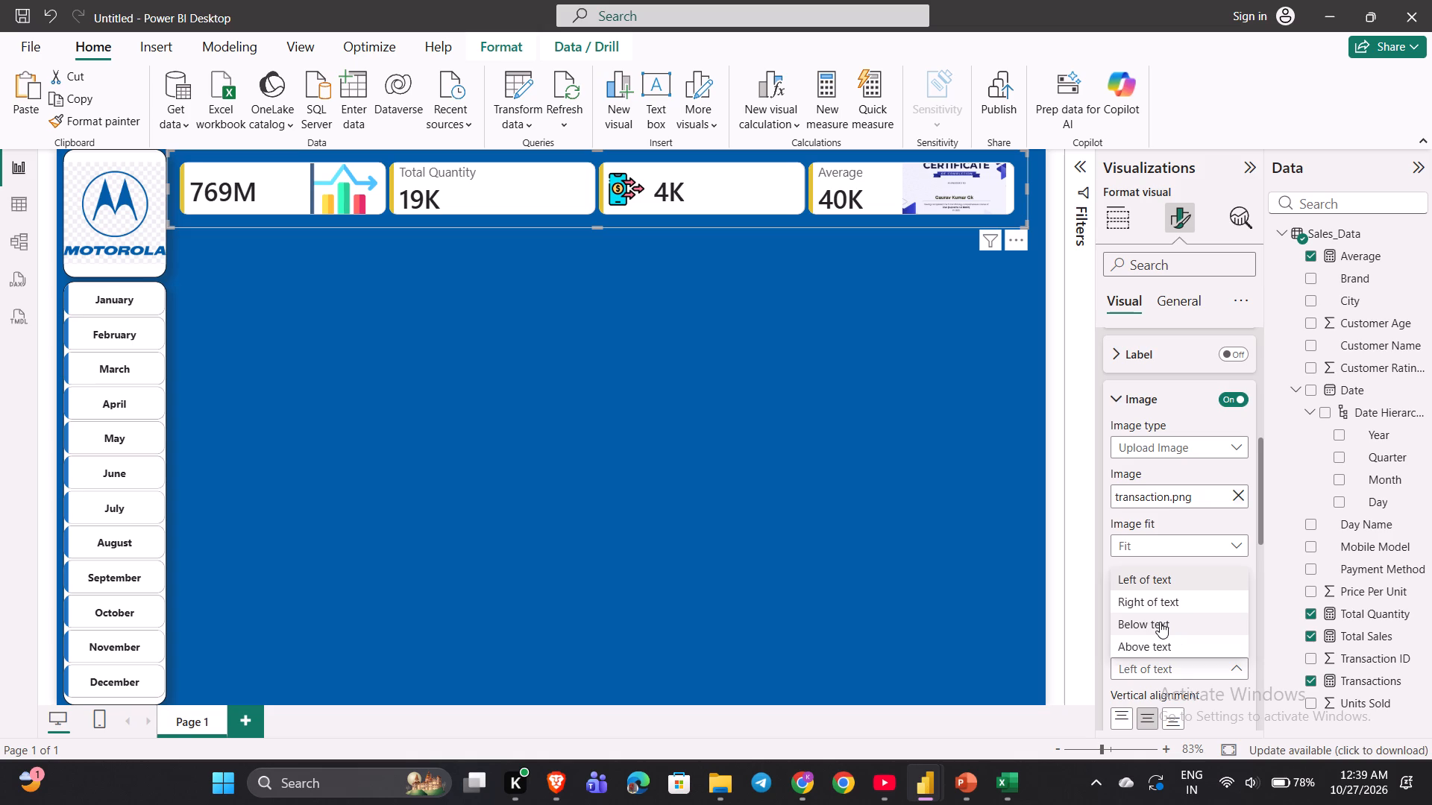
left_click(1156, 607)
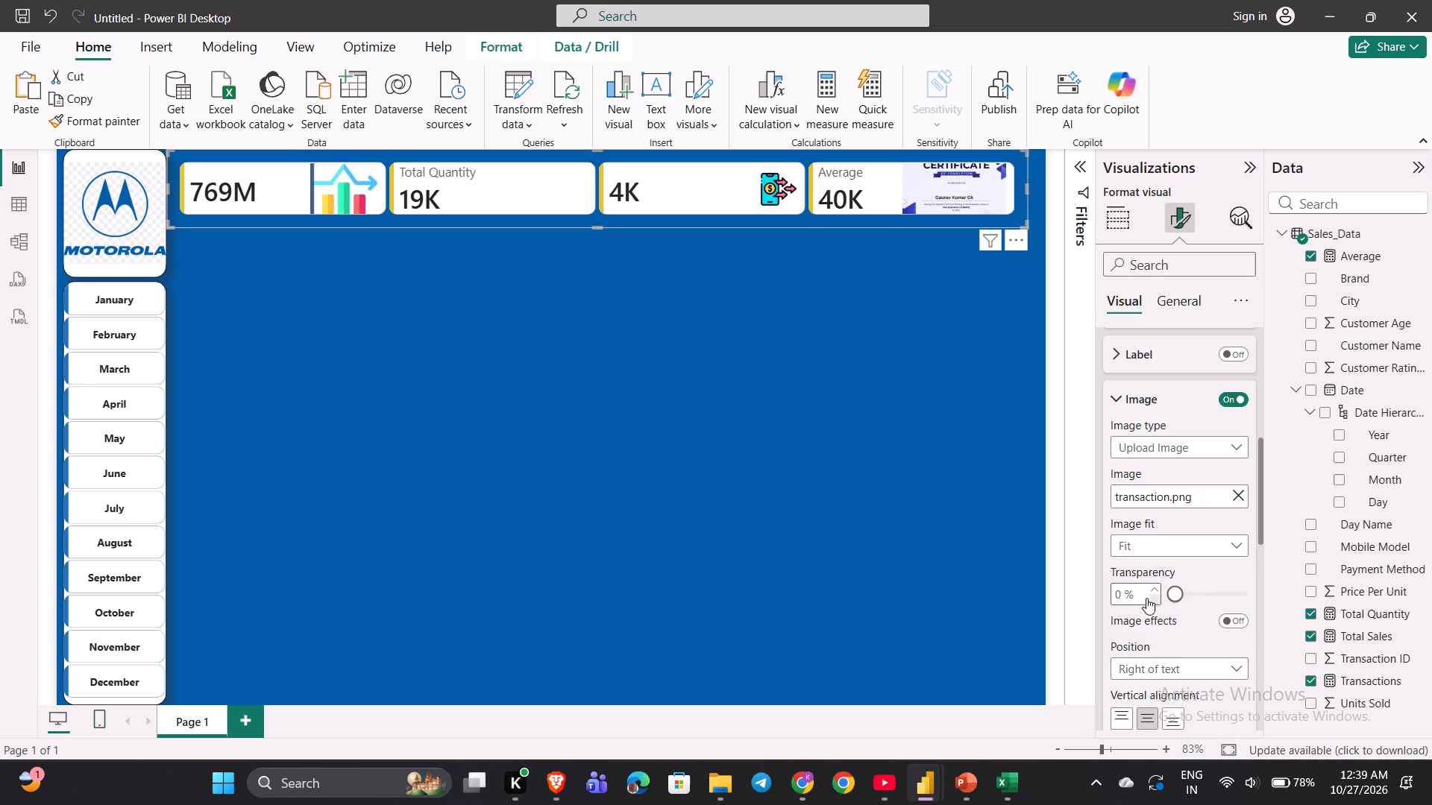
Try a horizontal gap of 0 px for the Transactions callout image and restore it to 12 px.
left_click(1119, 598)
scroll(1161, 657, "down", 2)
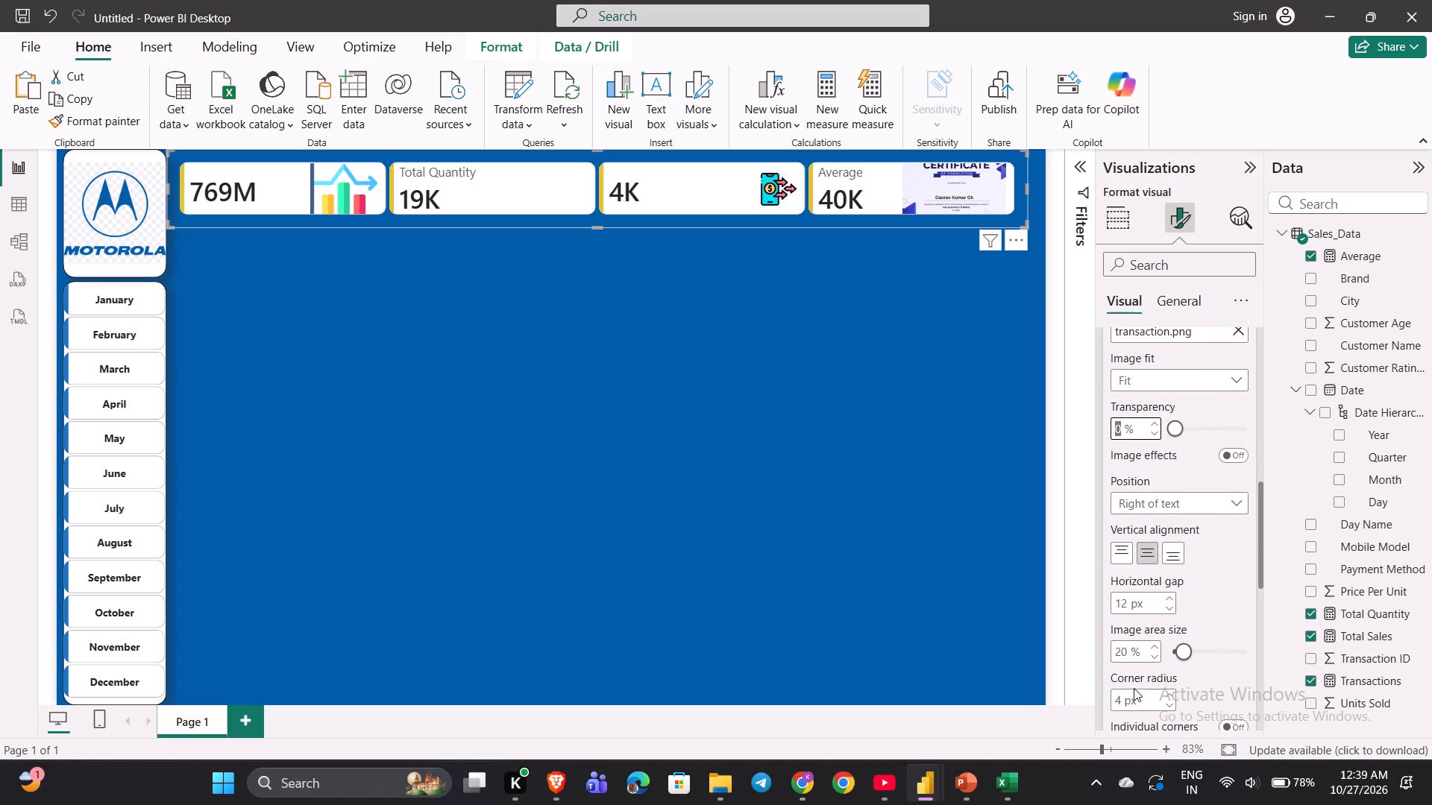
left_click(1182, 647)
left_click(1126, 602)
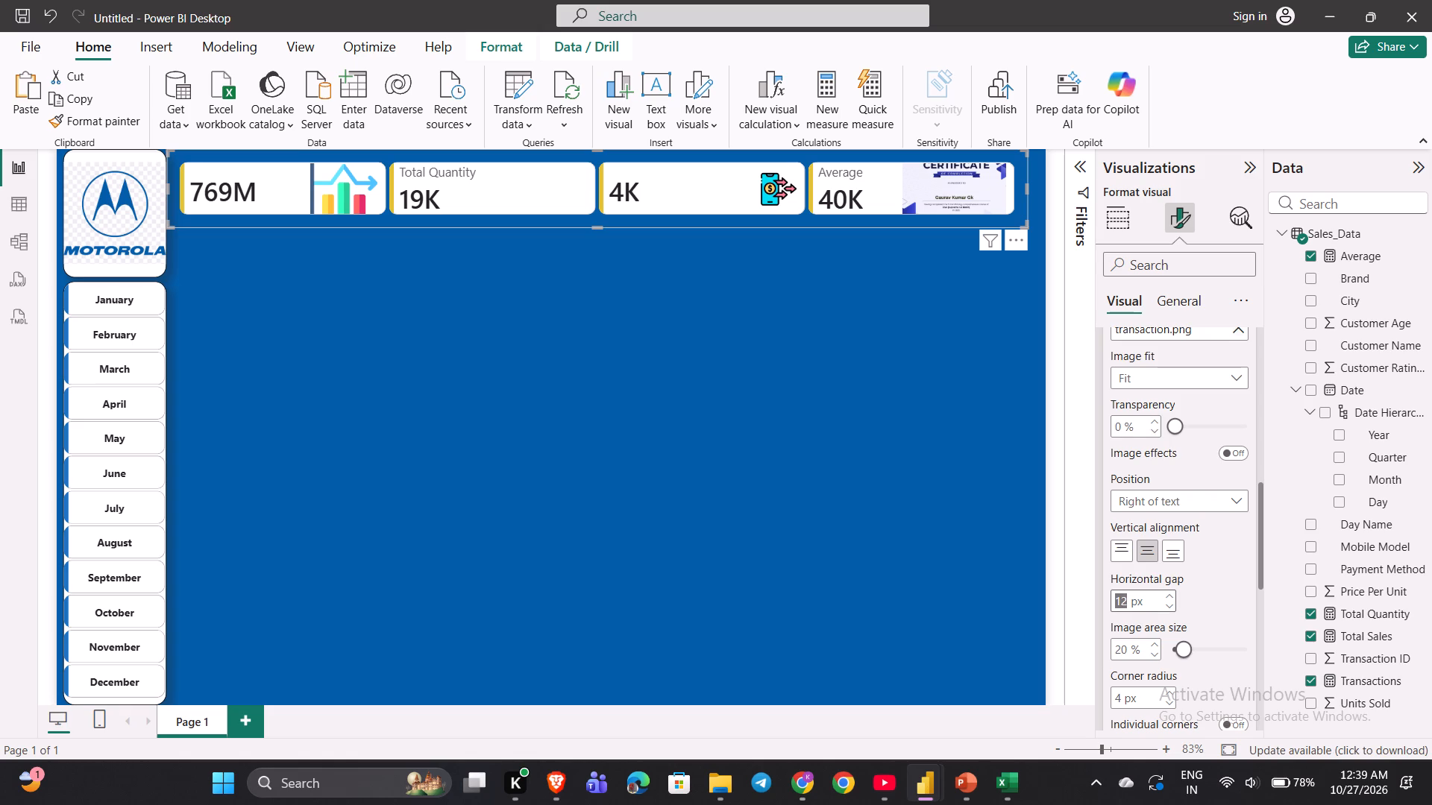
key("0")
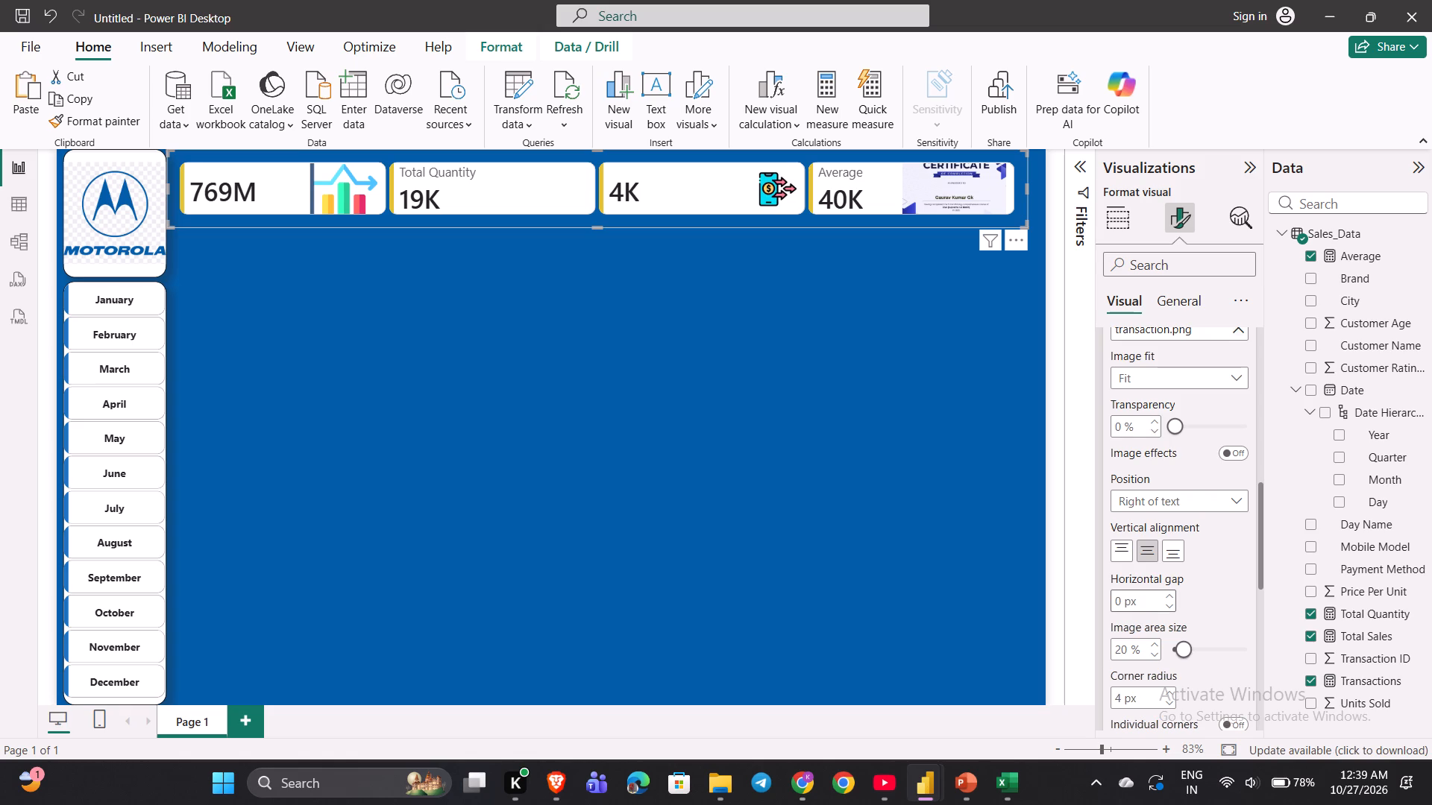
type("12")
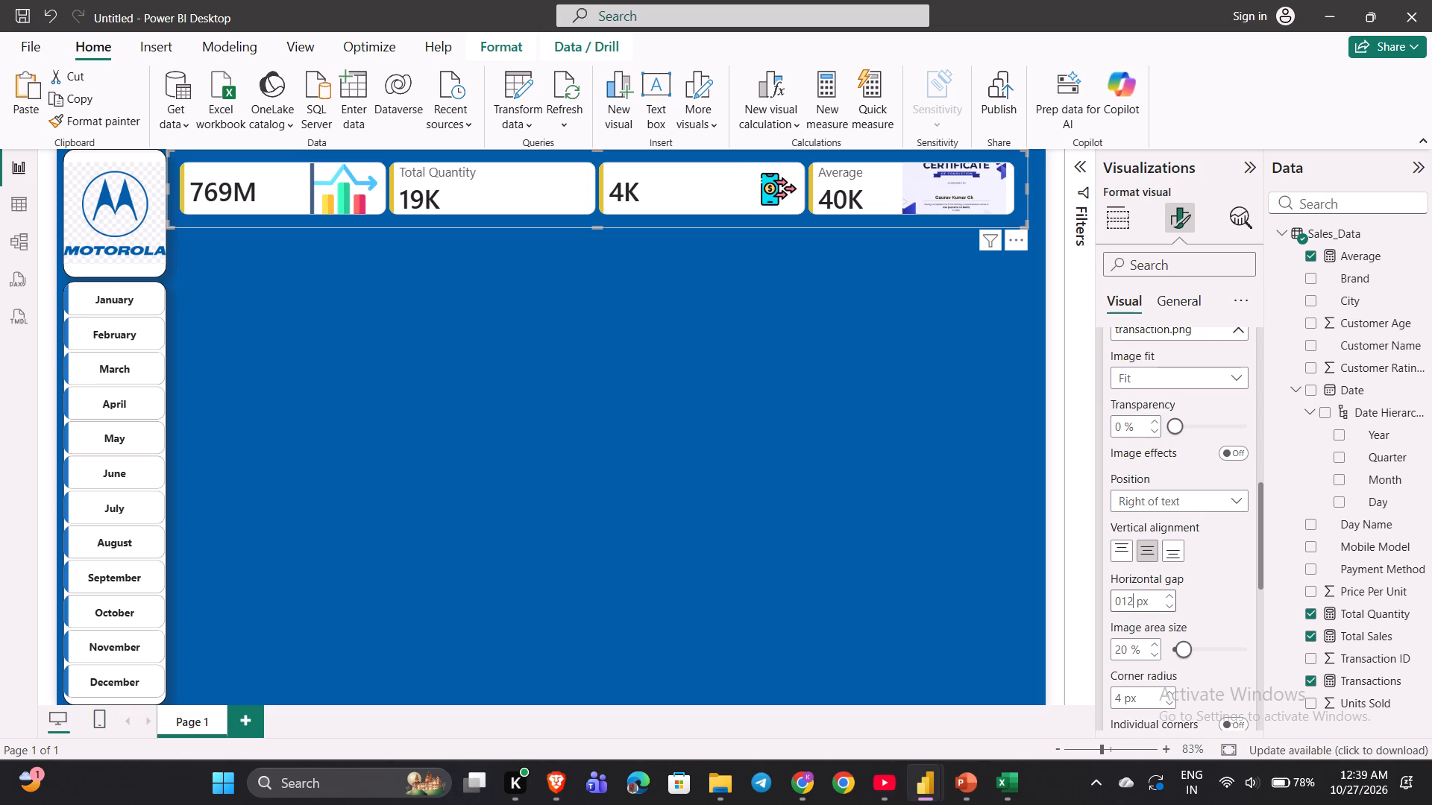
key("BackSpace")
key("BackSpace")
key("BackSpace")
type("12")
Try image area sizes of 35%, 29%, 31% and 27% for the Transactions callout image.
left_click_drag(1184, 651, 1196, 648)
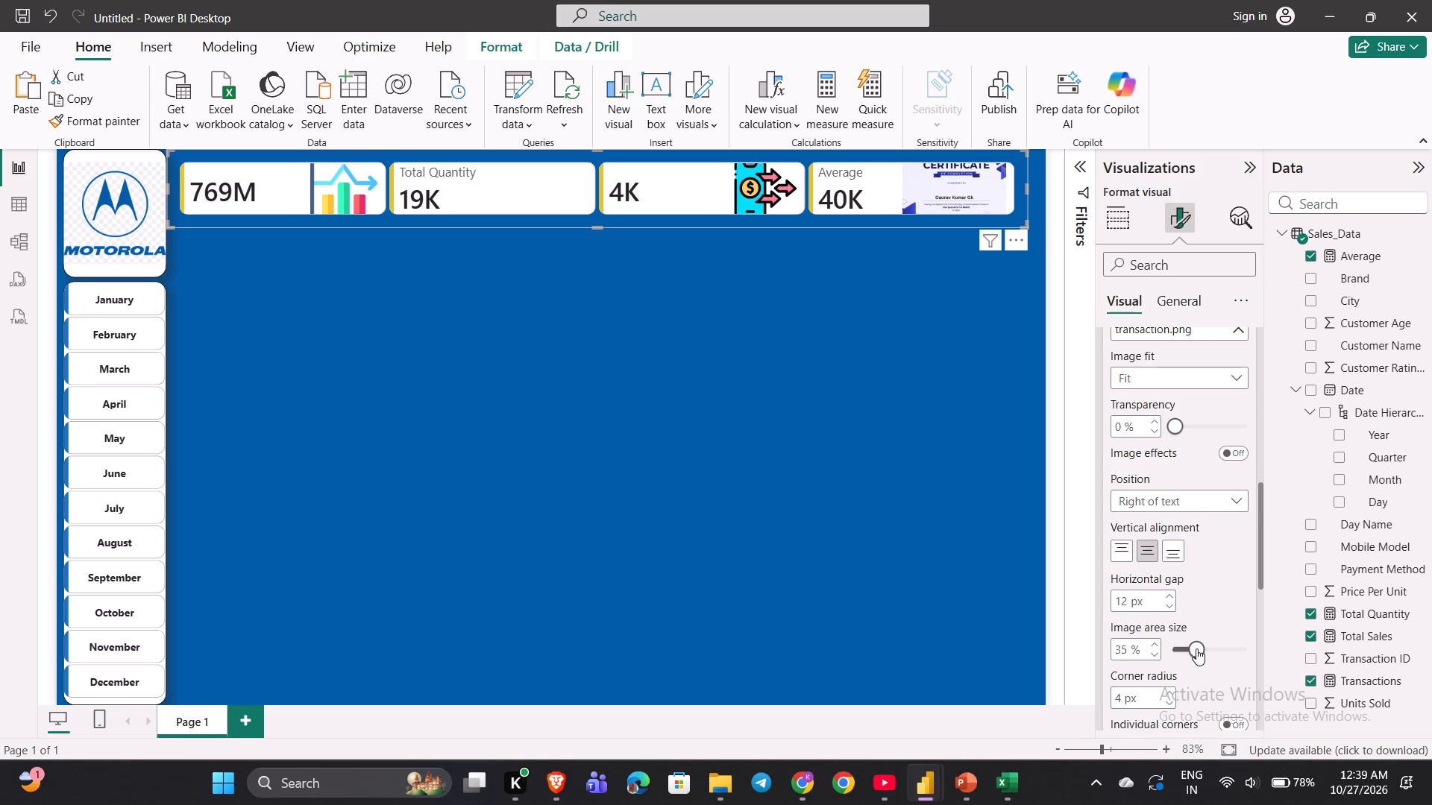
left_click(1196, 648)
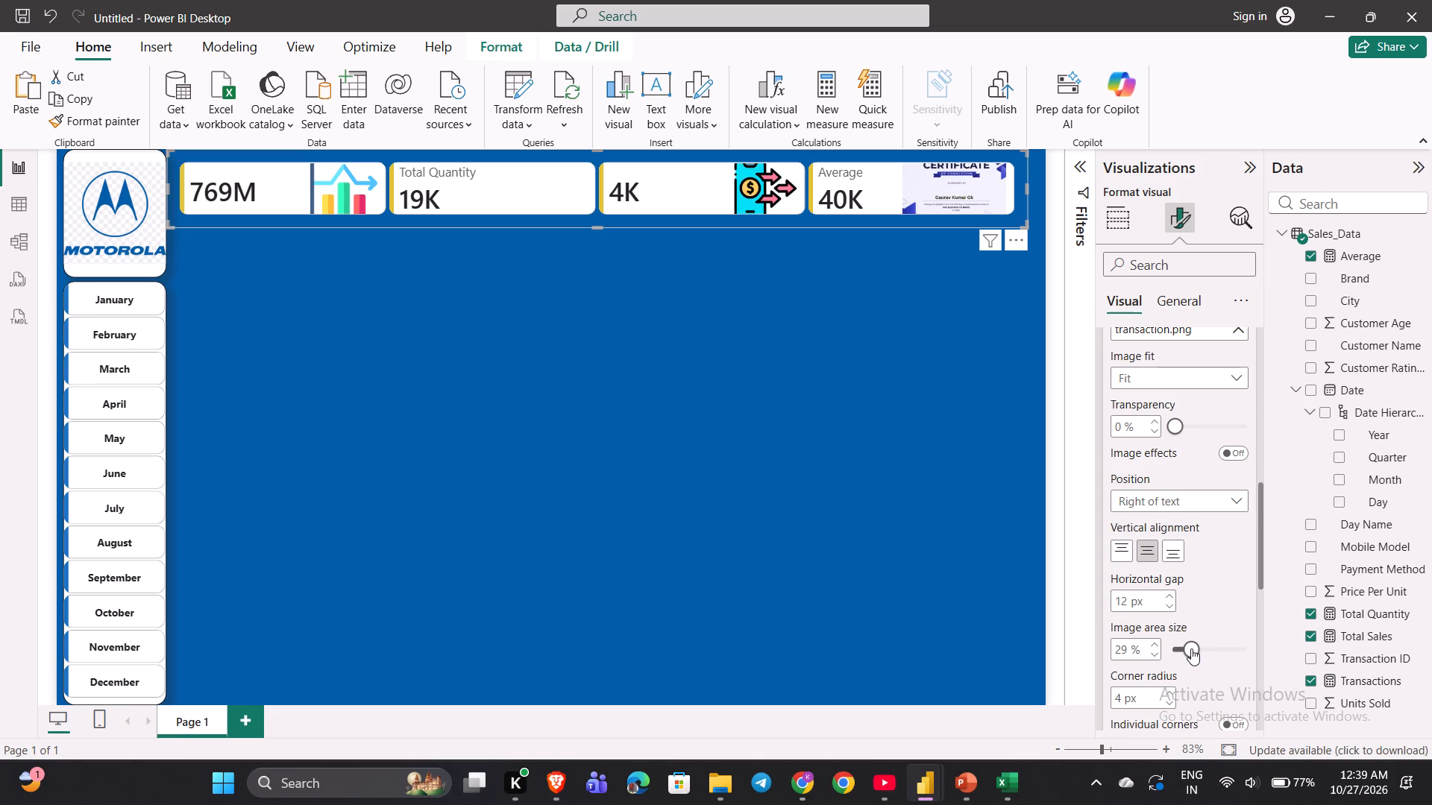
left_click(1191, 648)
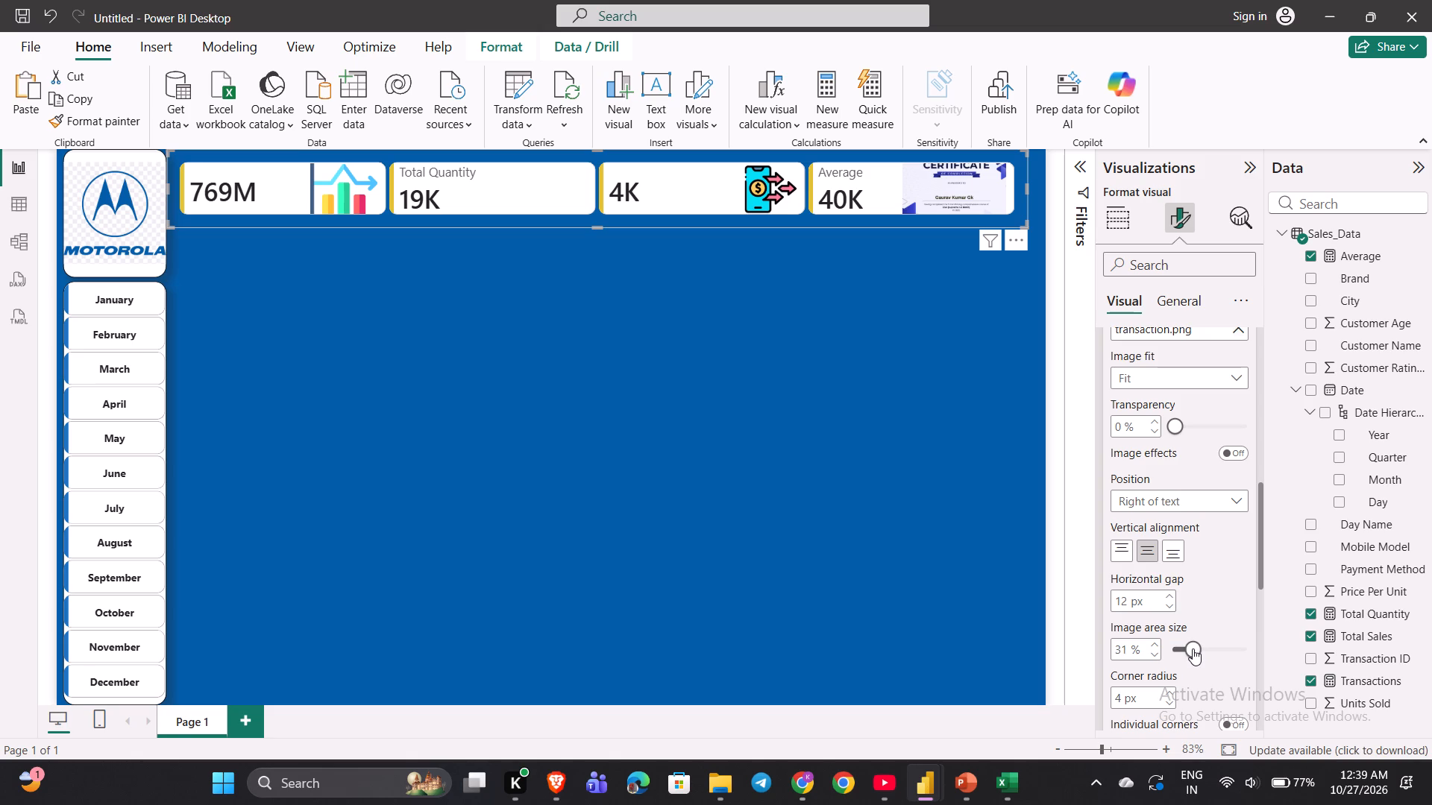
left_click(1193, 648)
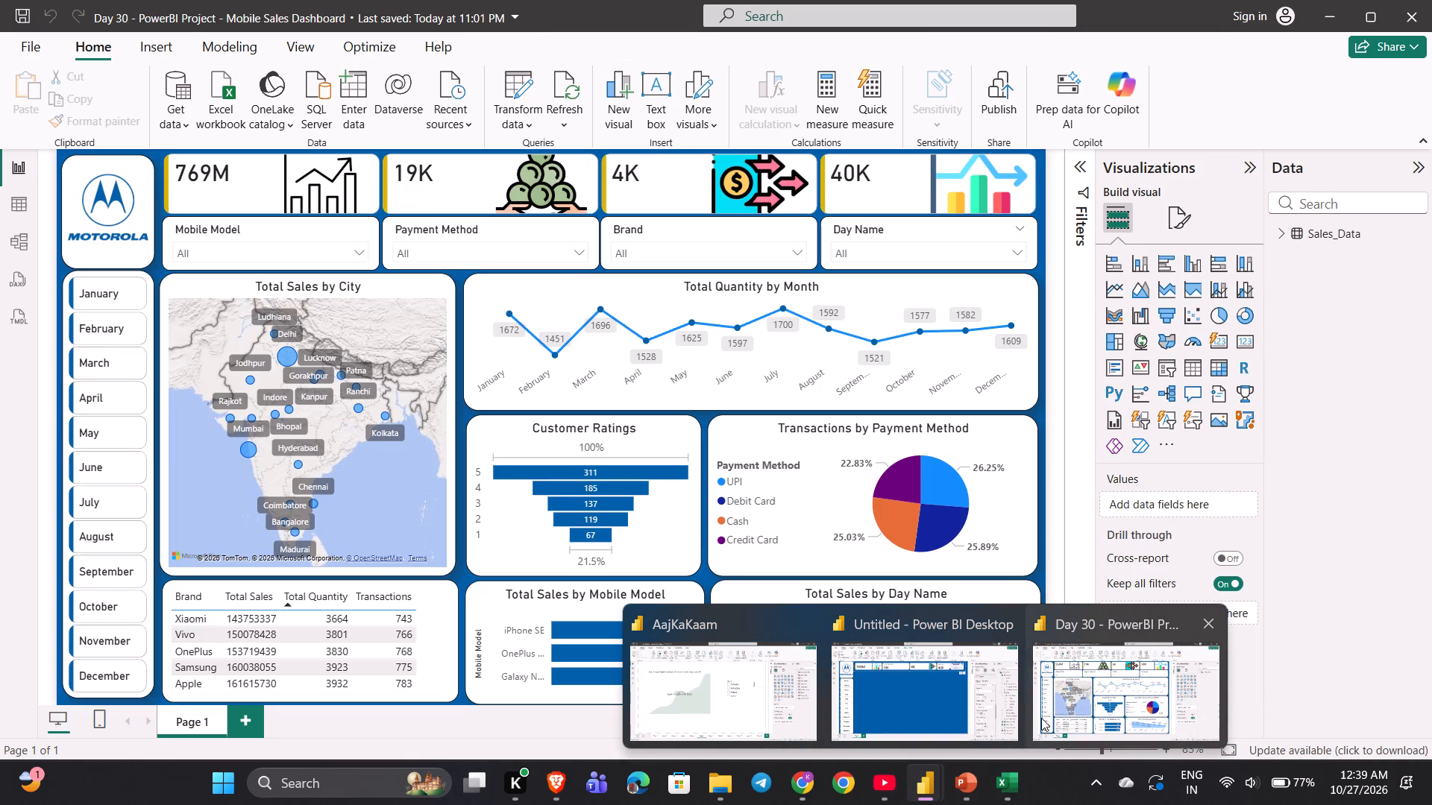
Check the Transactions card's image in the Day 30 Mobile Sales Dashboard report and return to the Untitled report.
left_click(1107, 703)
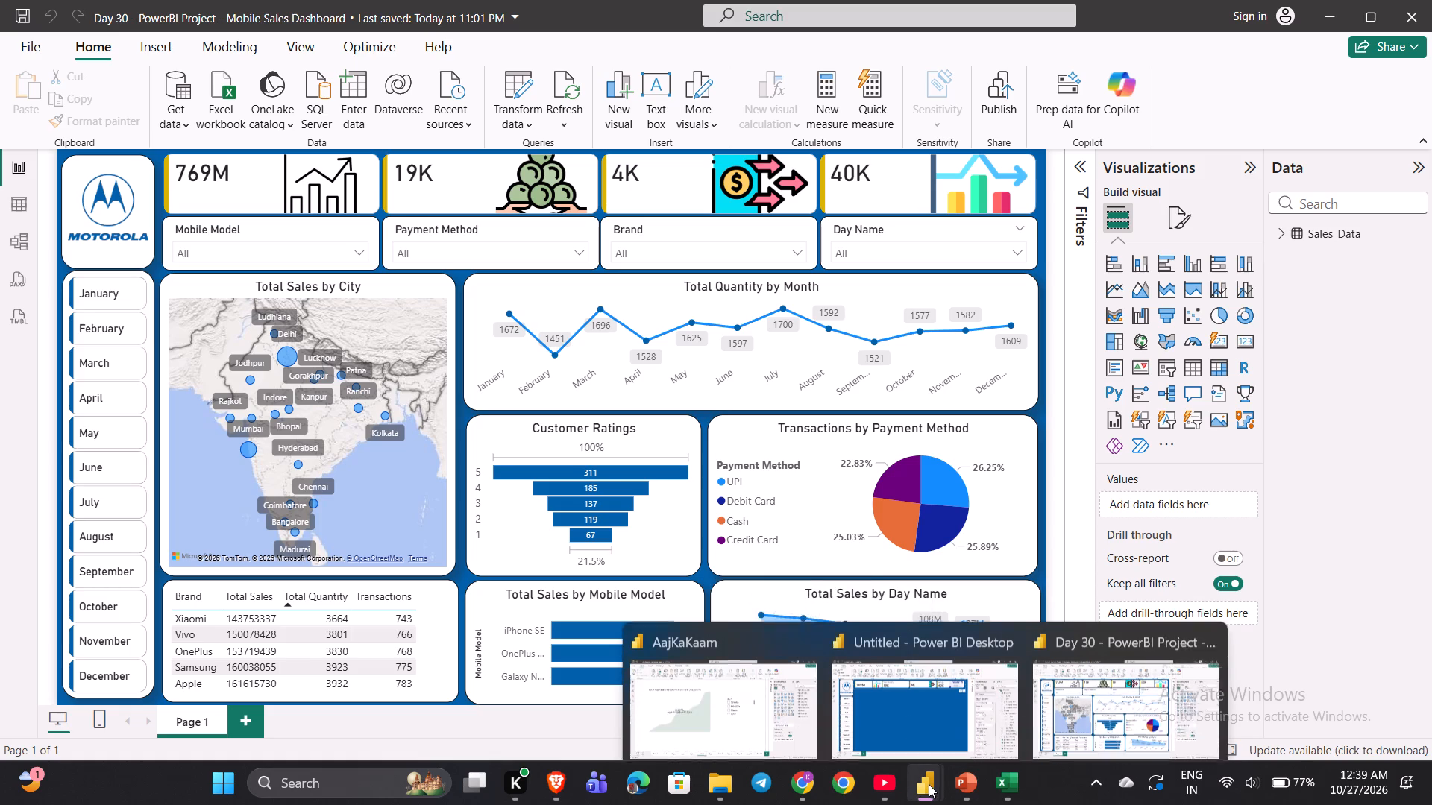
left_click(897, 711)
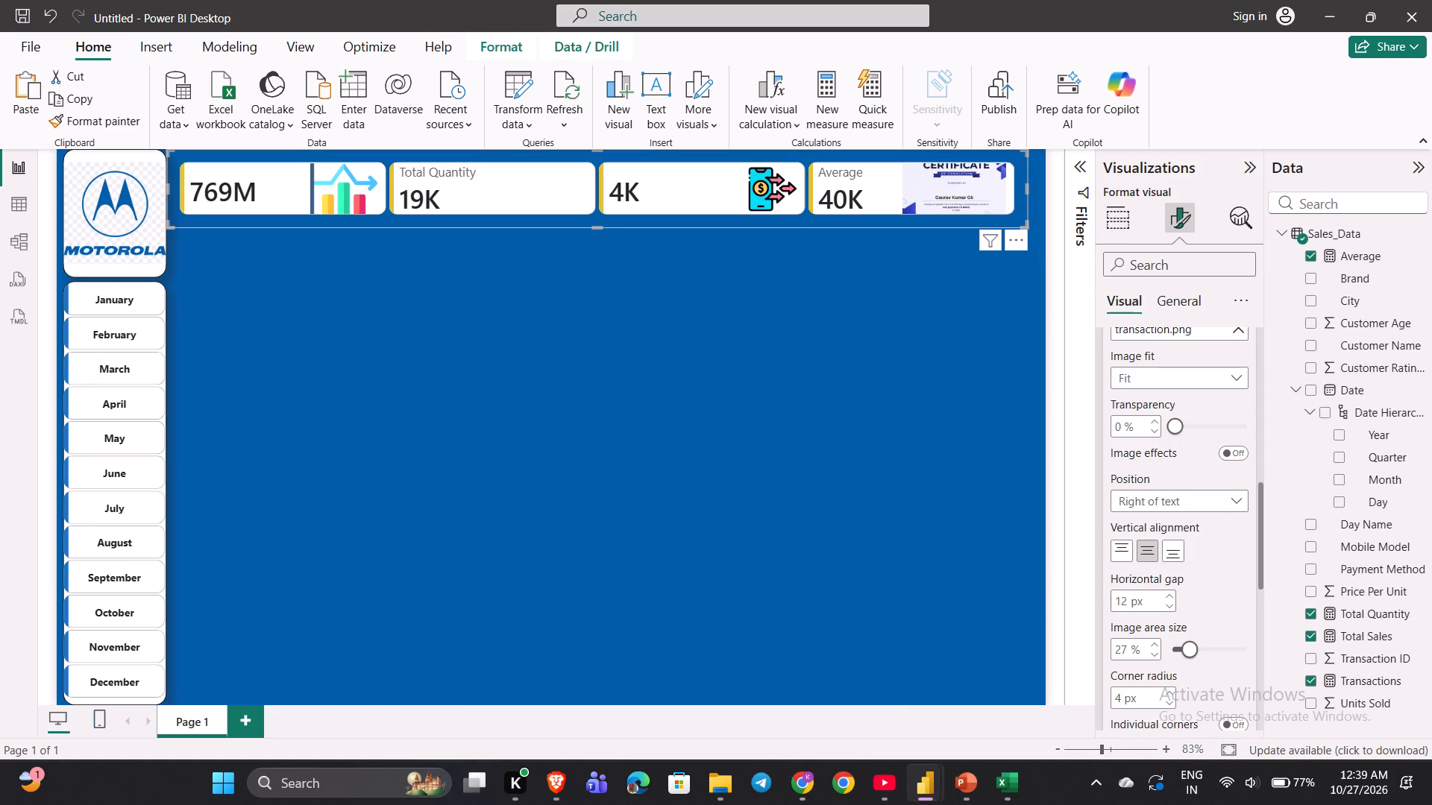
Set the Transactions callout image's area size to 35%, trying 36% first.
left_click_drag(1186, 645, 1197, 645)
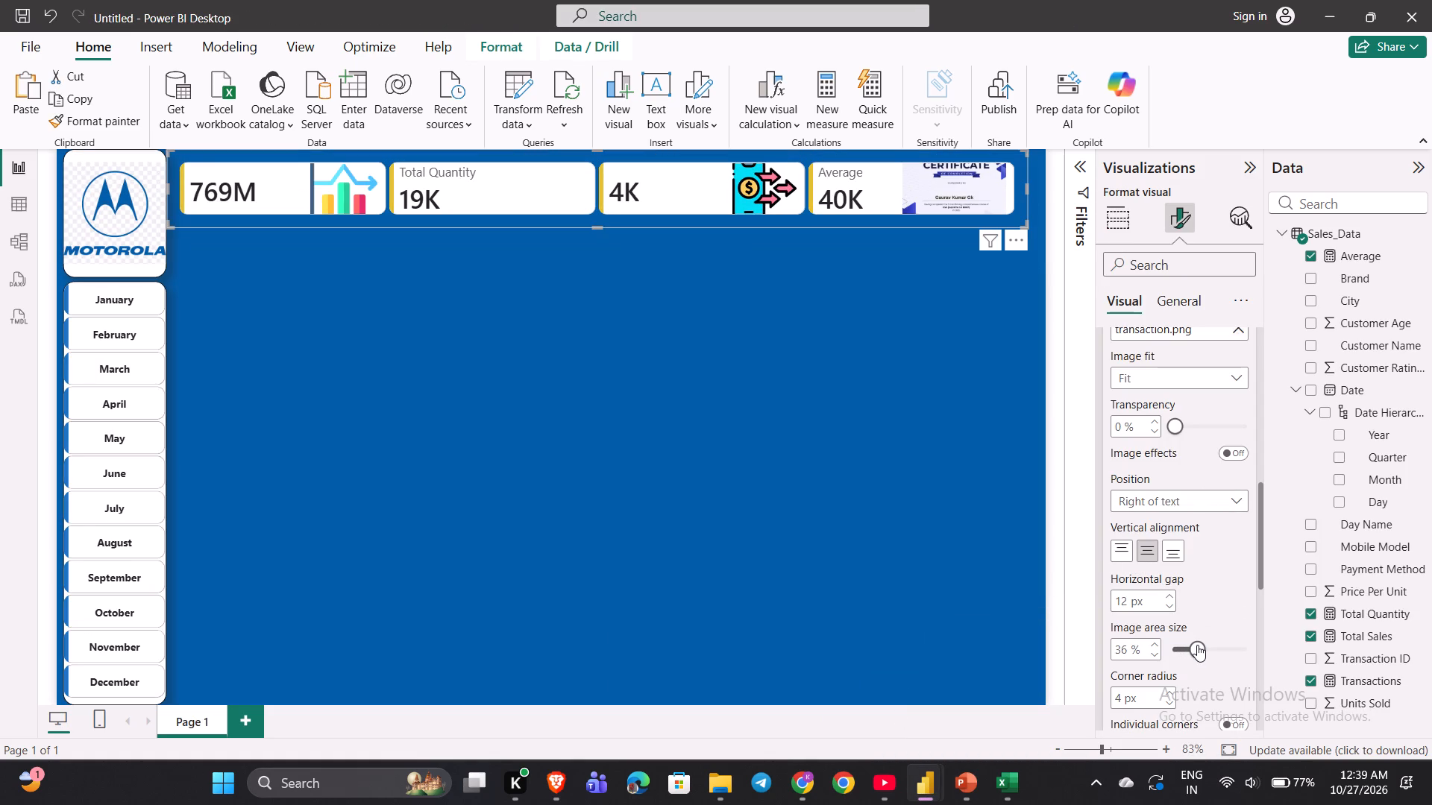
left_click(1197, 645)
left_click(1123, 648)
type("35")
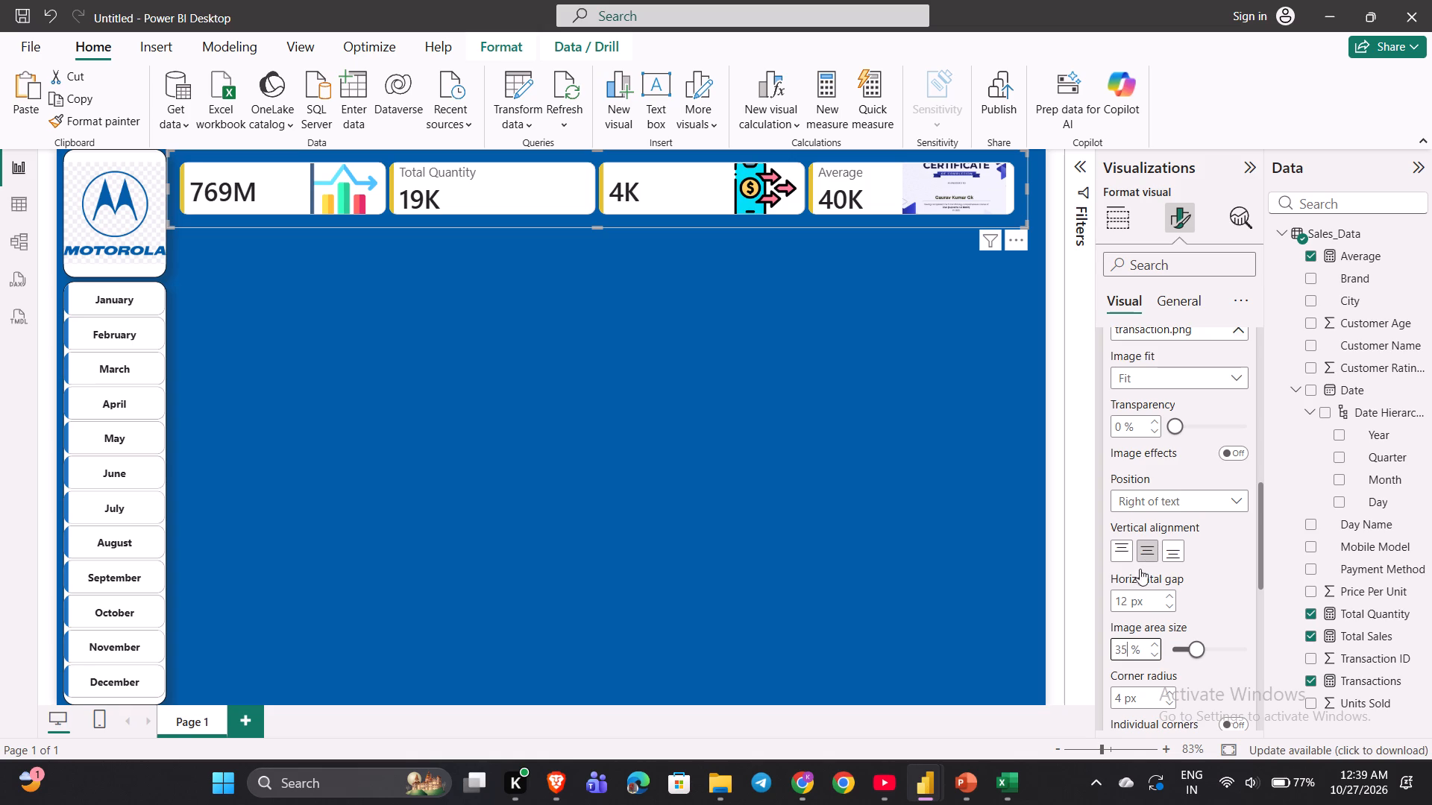
Set the Transactions callout image's horizontal gap to 0 px.
left_click(1123, 603)
key("0")
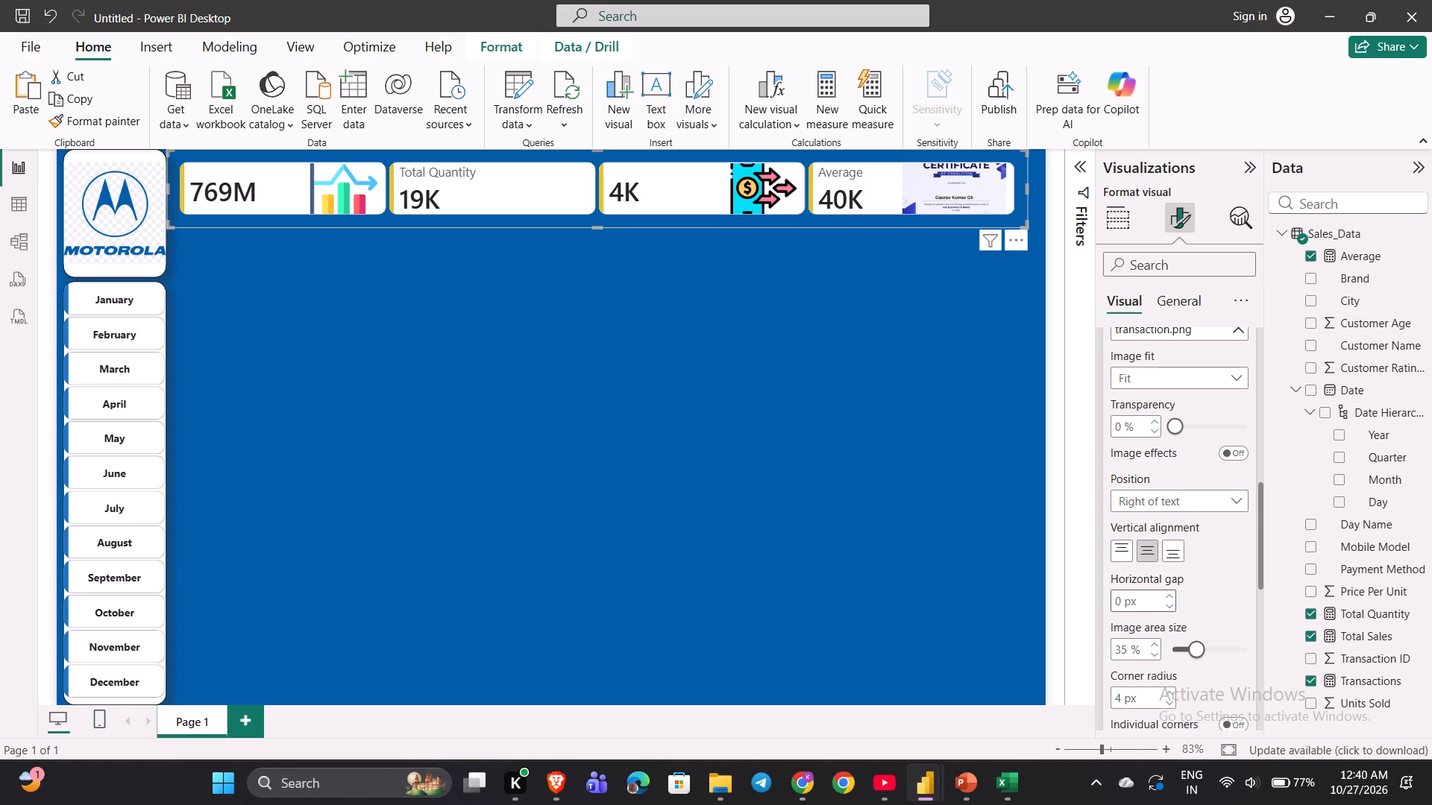
Set the Transactions callout image's area size to 41%, trying 61% first.
left_click_drag(1194, 651, 1219, 649)
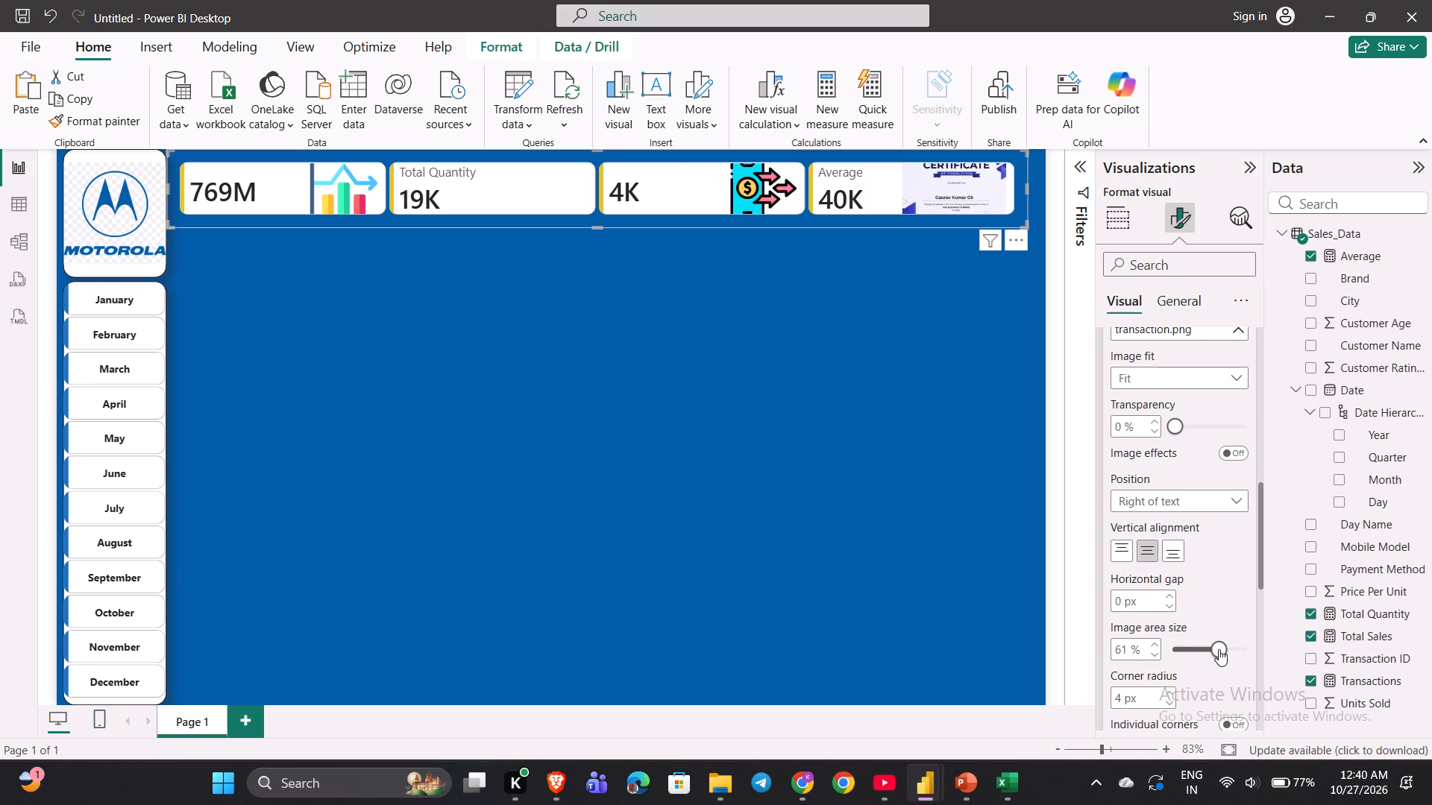
left_click_drag(1219, 649, 1201, 651)
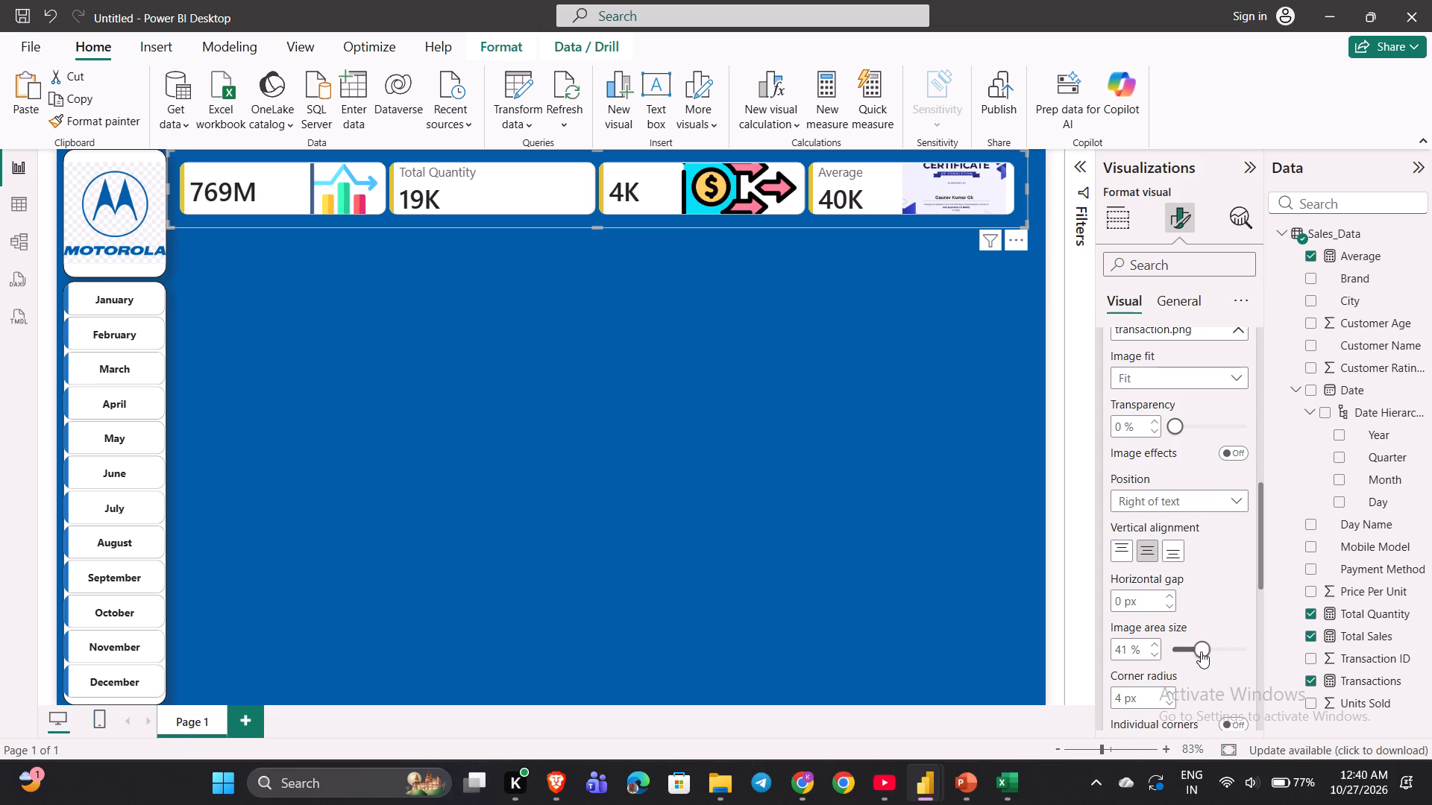
Set the Transactions callout image's area size to 40%, trying 33% first.
left_click_drag(1201, 651, 1195, 654)
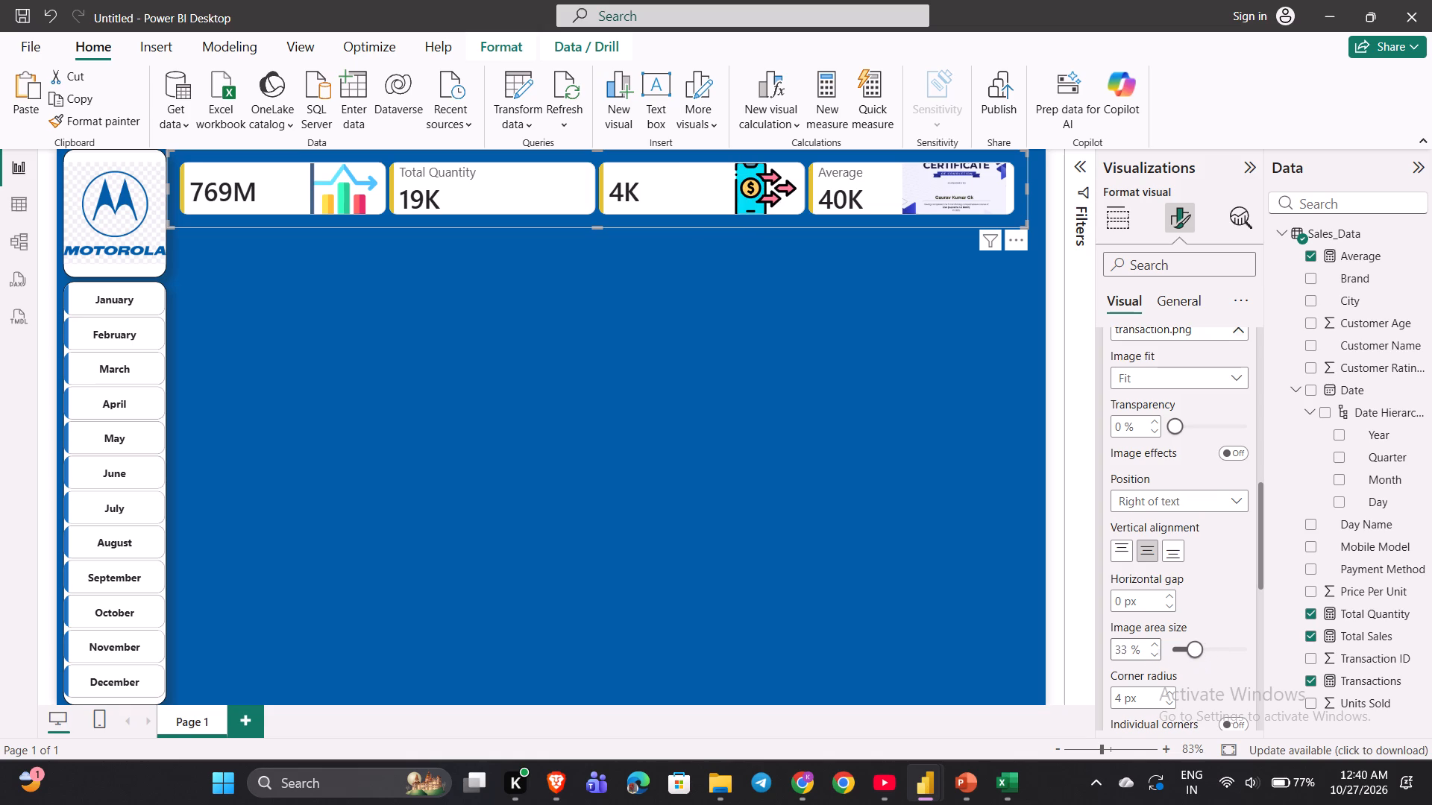
left_click(1126, 653)
type("40")
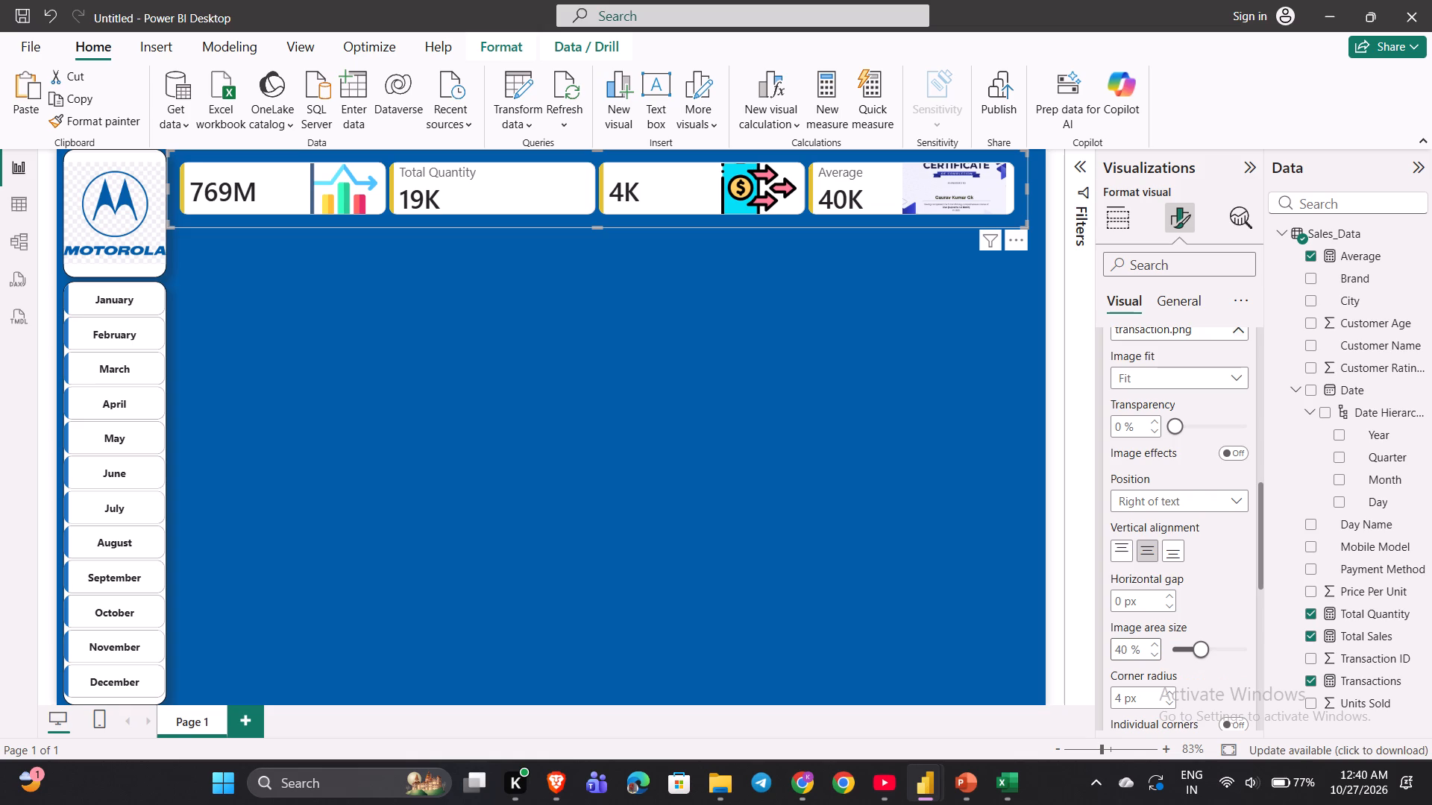
scroll(1126, 653, "down", 1)
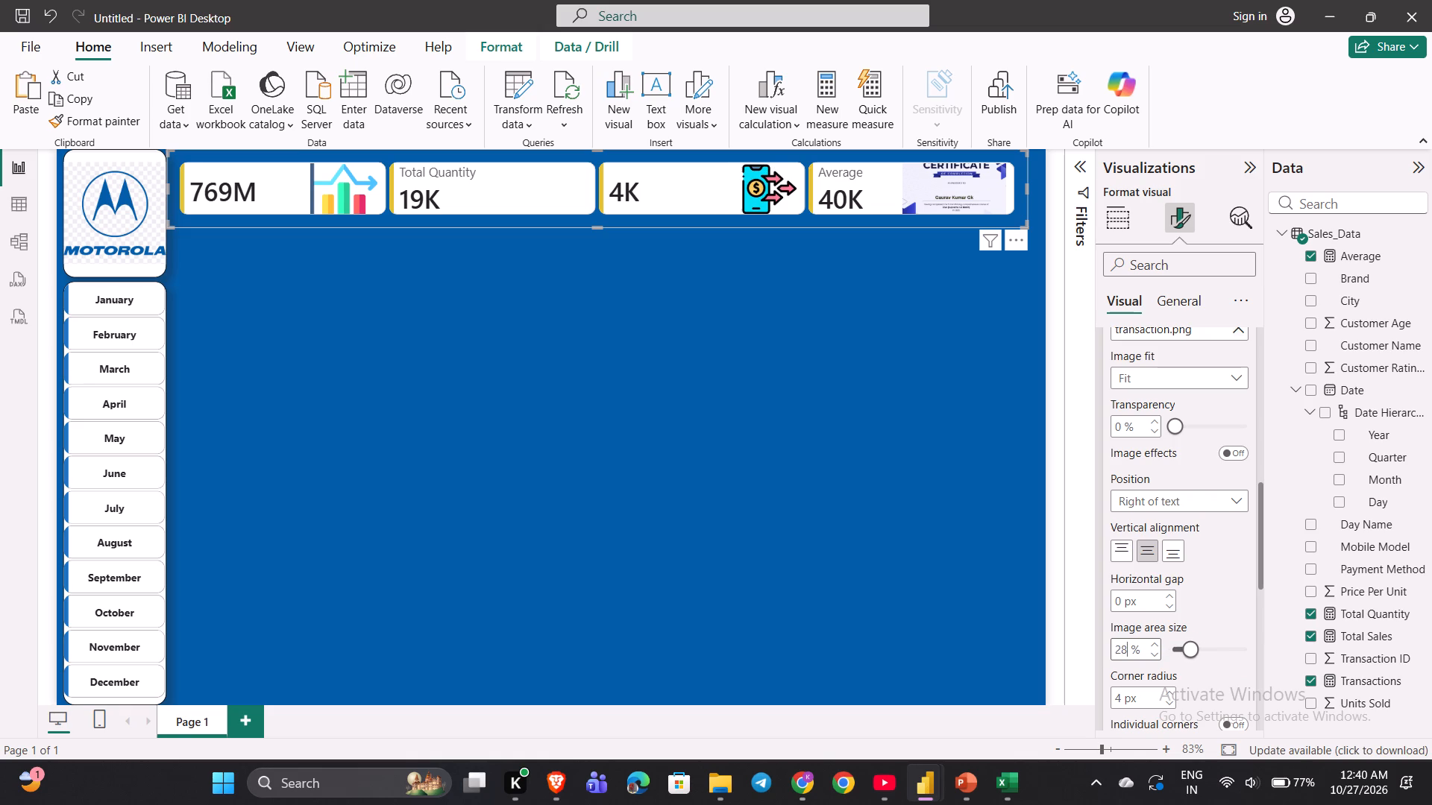
key("4")
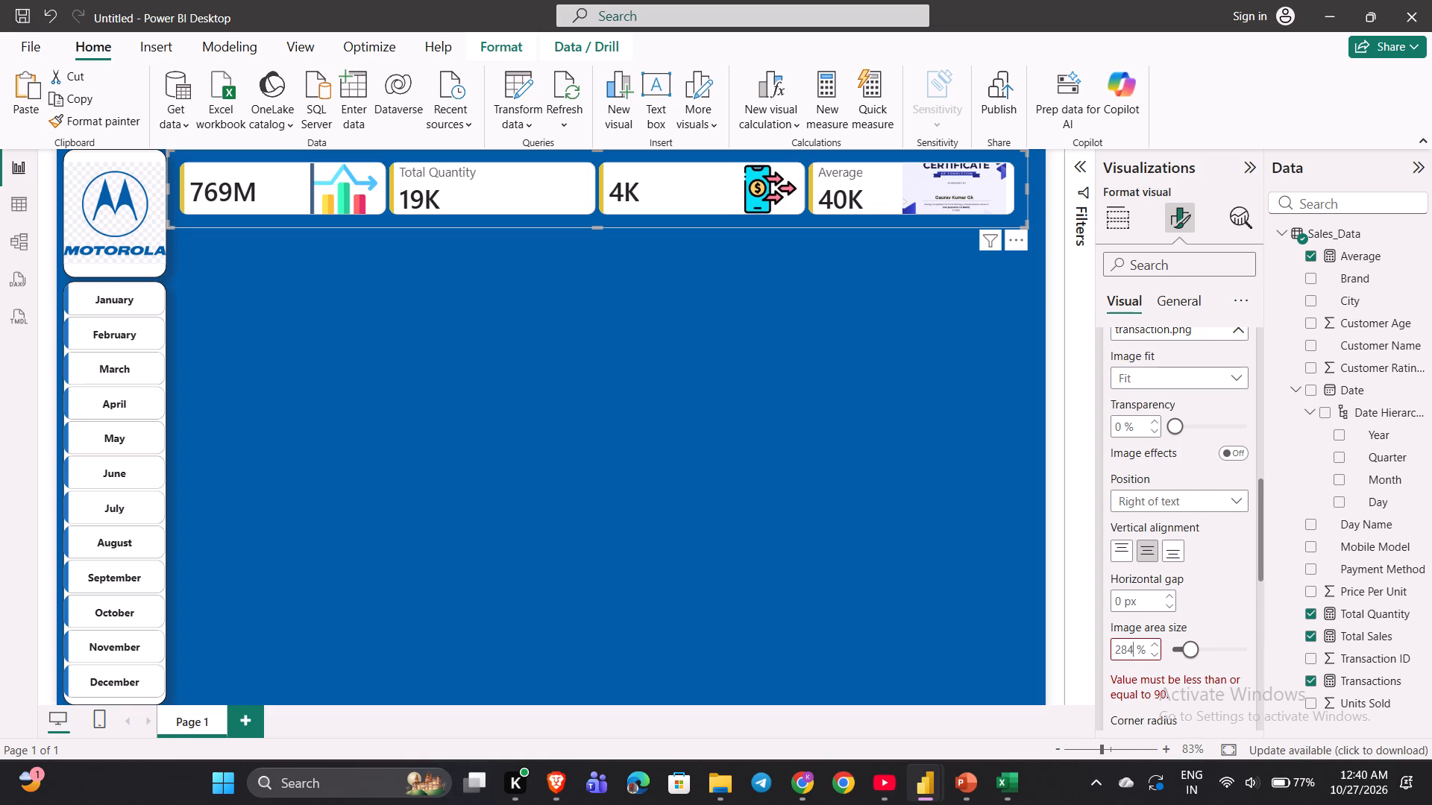
key("BackSpace")
key("BackSpace")
key("BackSpace")
key("BackSpace")
key("BackSpace")
key("BackSpace")
key("BackSpace")
key("BackSpace")
key("BackSpace")
key("BackSpace")
key("BackSpace")
key("4")
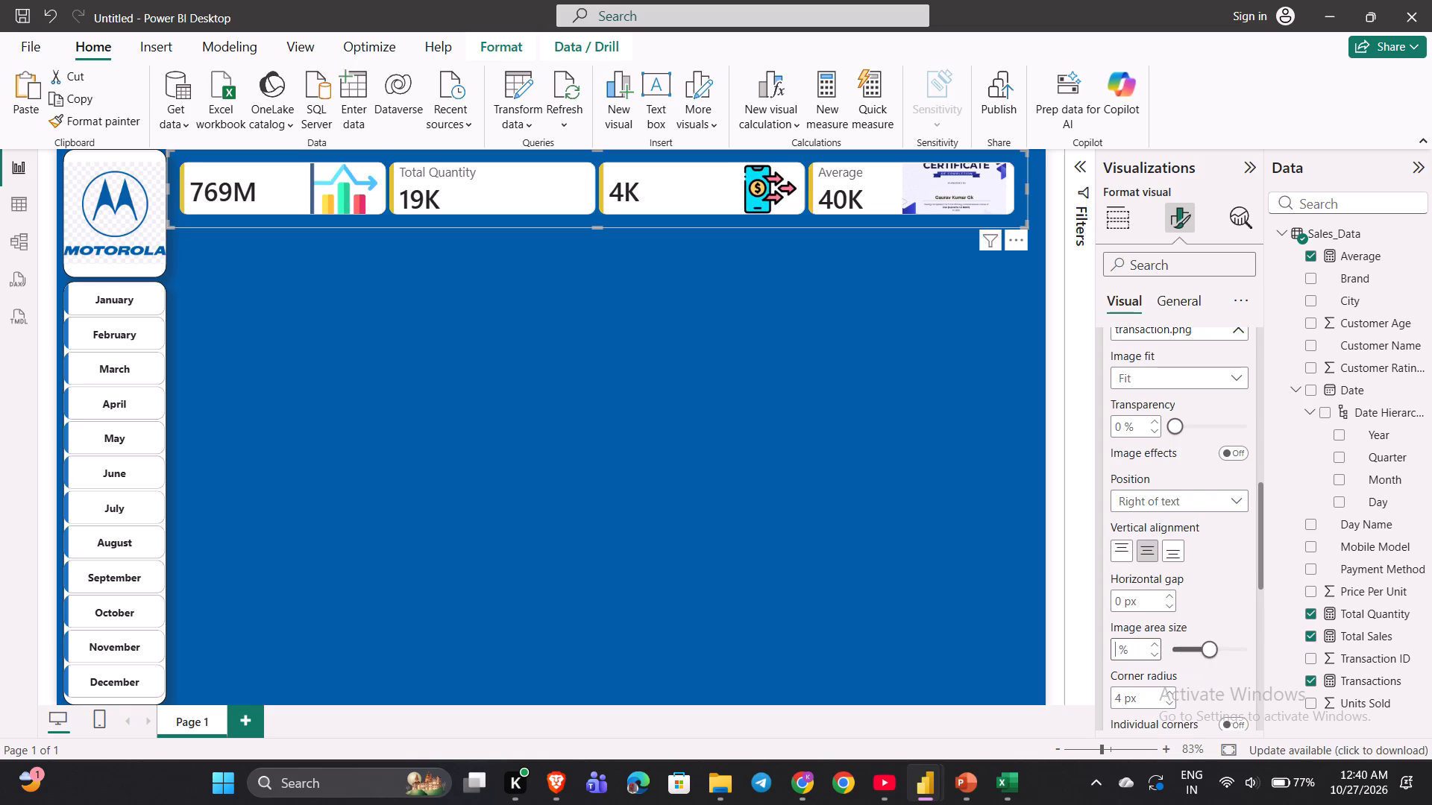
key("BackSpace")
key("BackSpace")
key("BackSpace")
type("40")
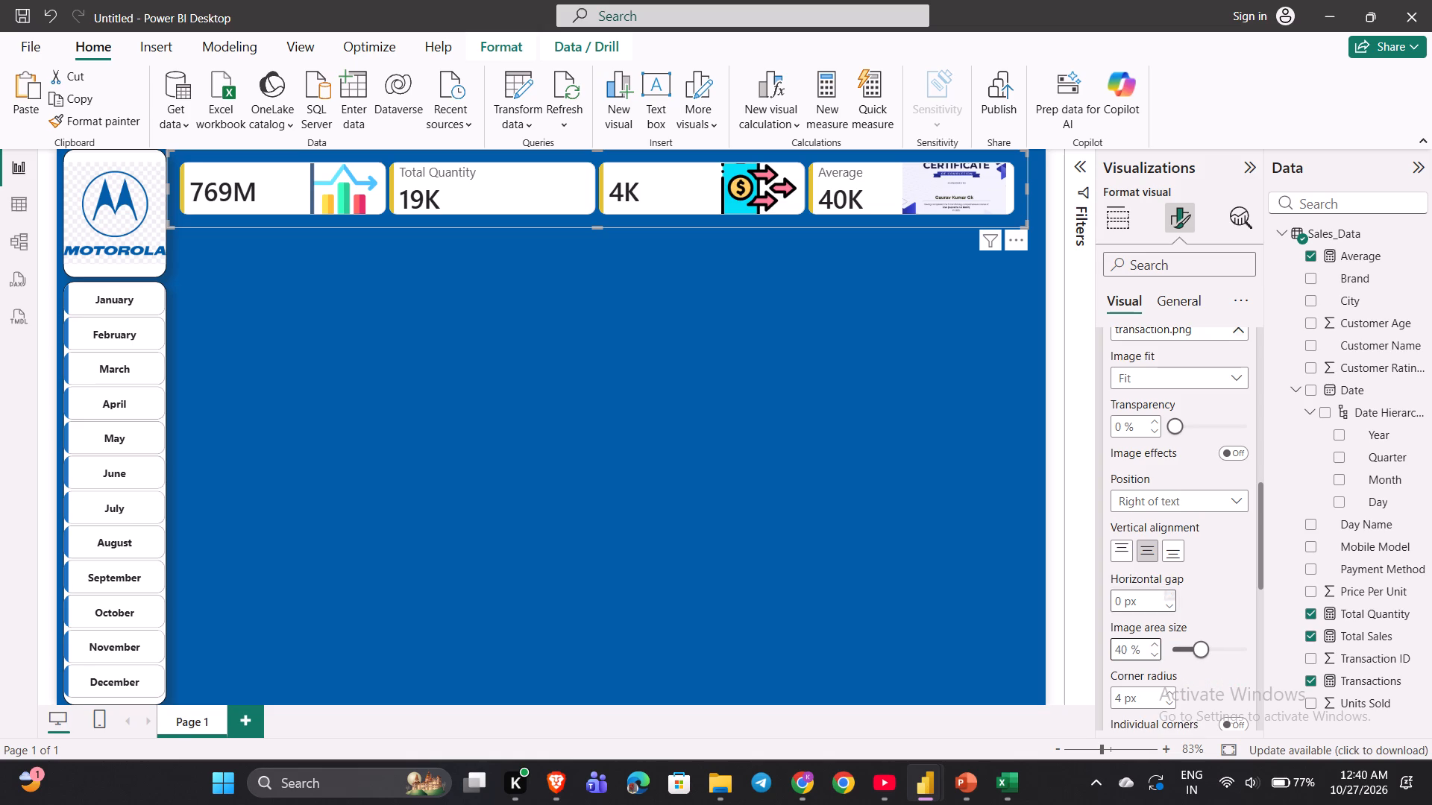
Apply the callout settings to the Total Sales card and set its image's horizontal gap to 0 px.
scroll(1138, 449, "right", 1)
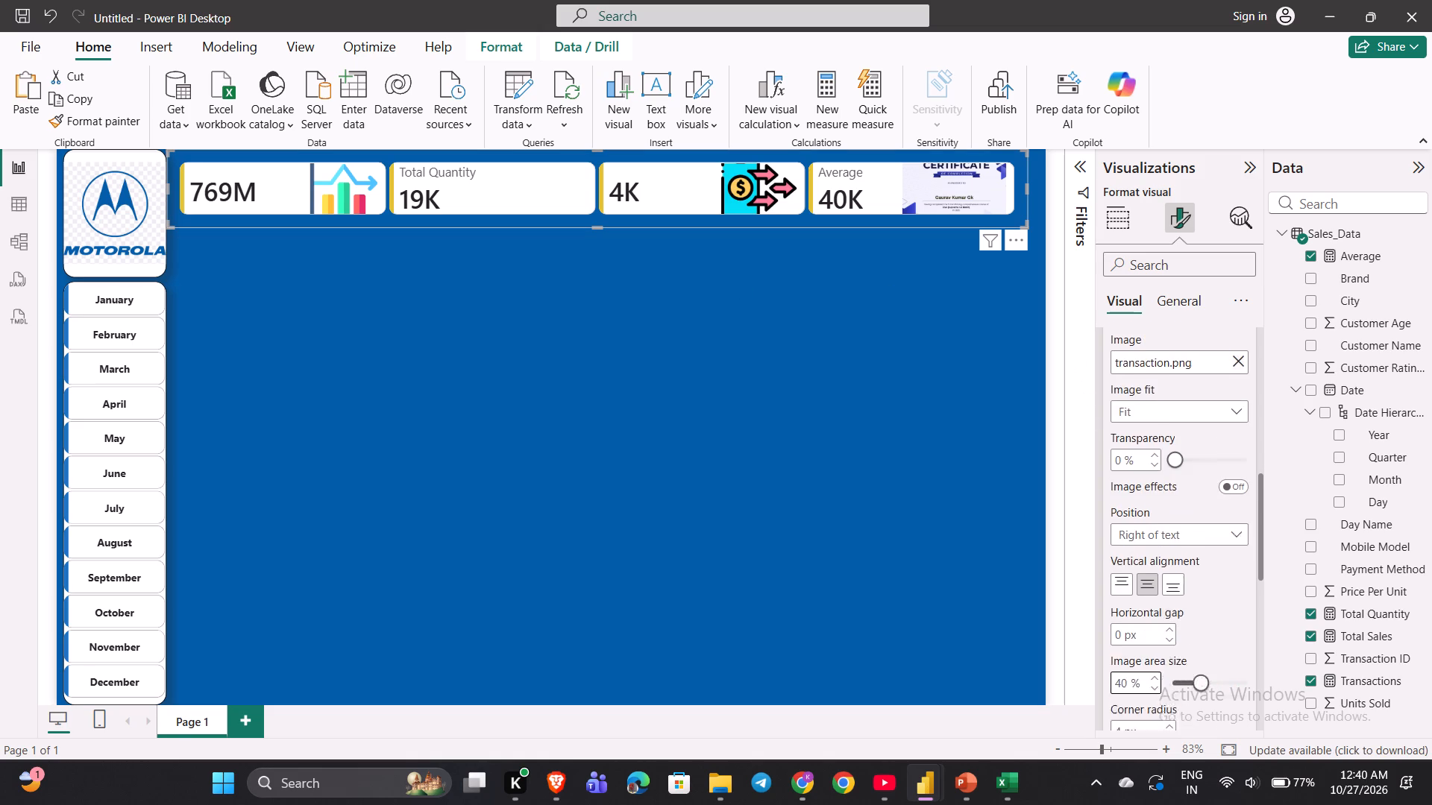
scroll(1138, 449, "right", 1)
scroll(1138, 449, "up", 2)
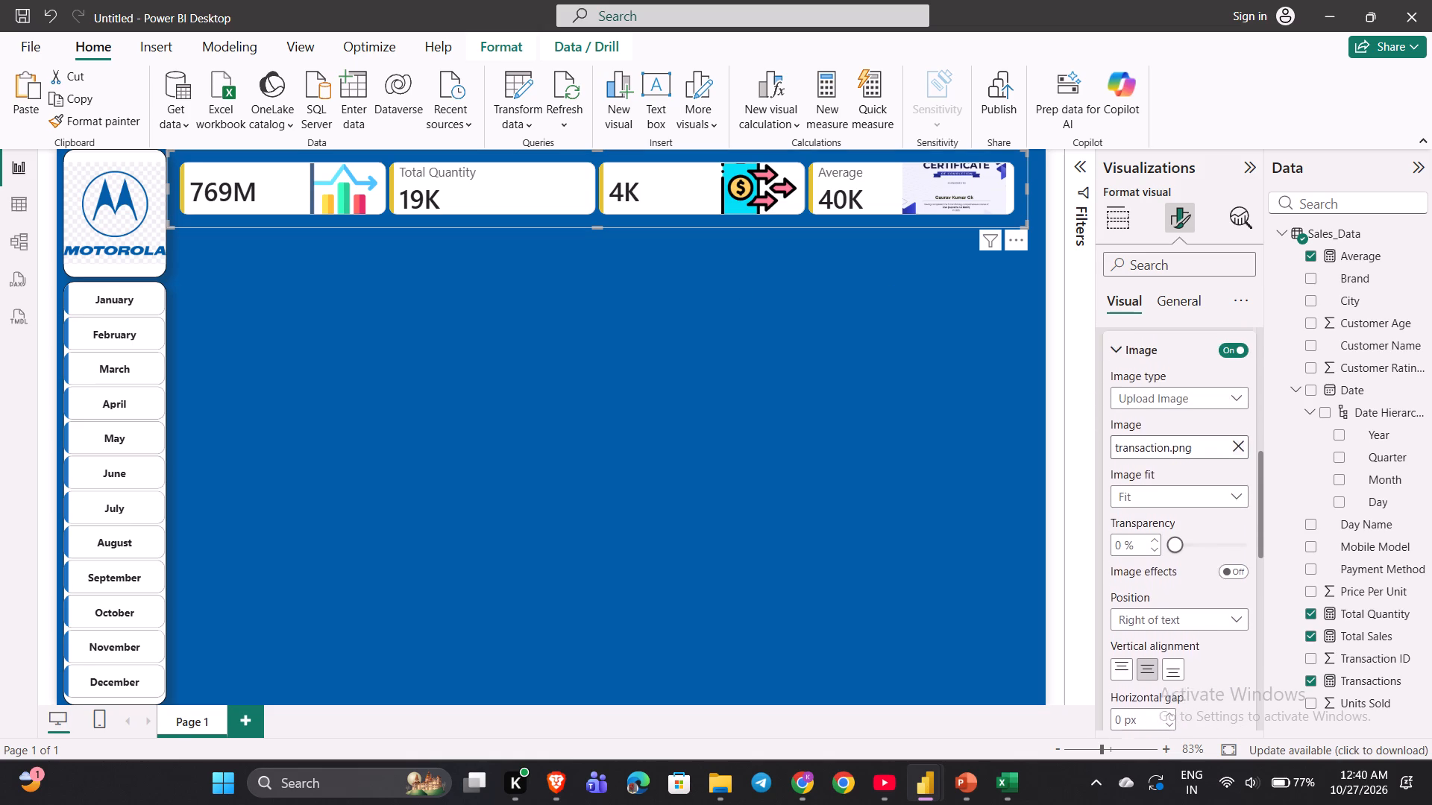
scroll(1138, 449, "up", 3)
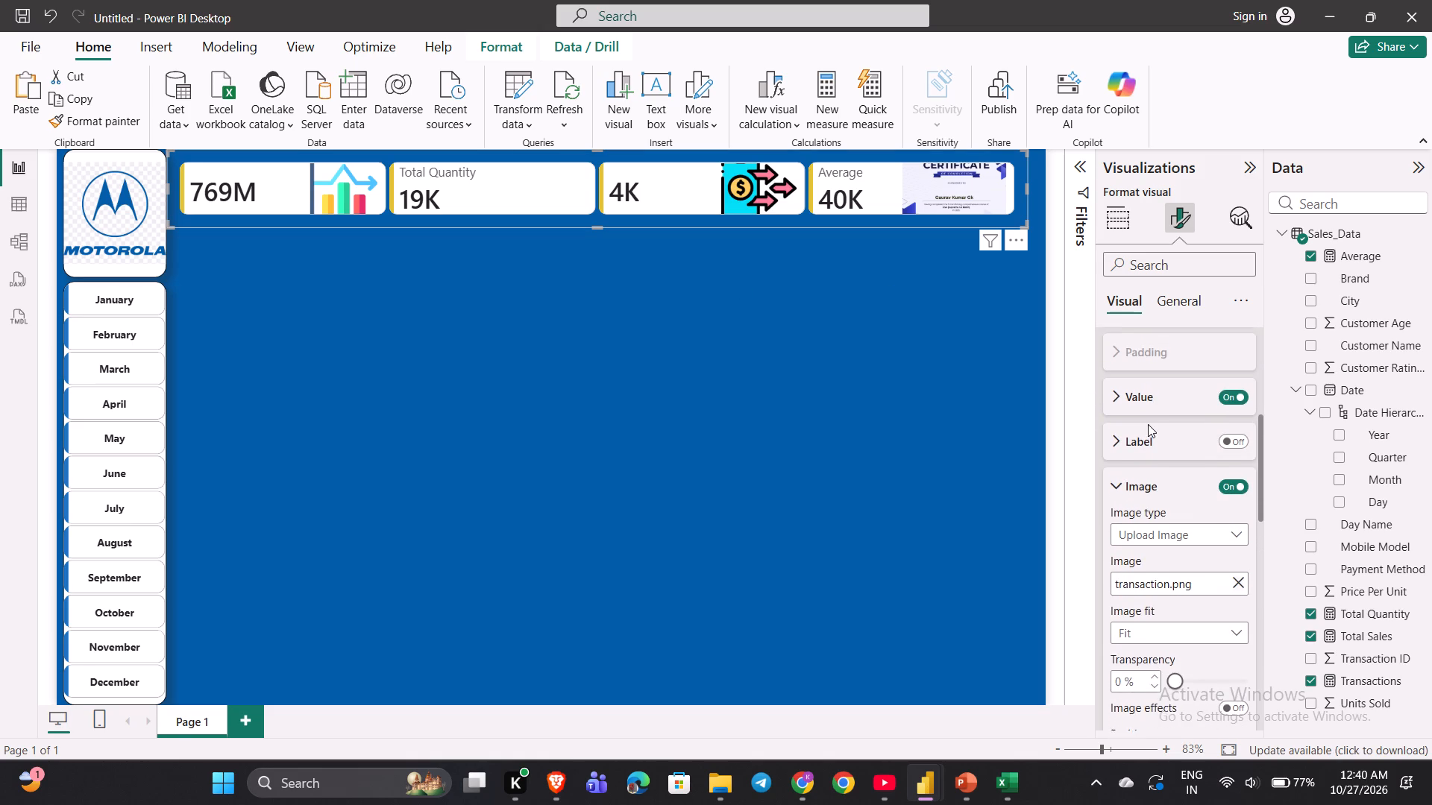
scroll(1148, 424, "up", 3)
left_click(1164, 498)
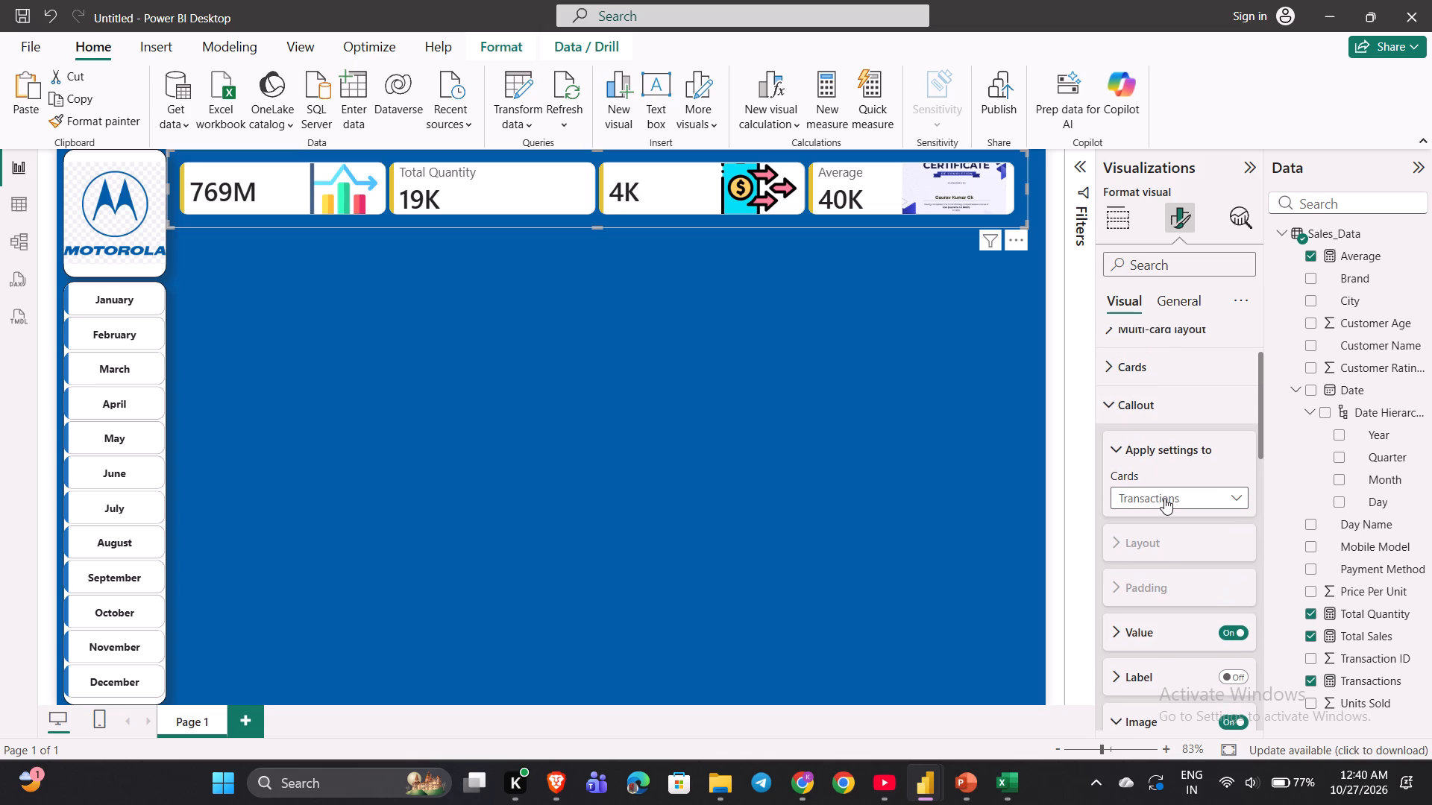
left_click(1144, 546)
scroll(1137, 613, "down", 9)
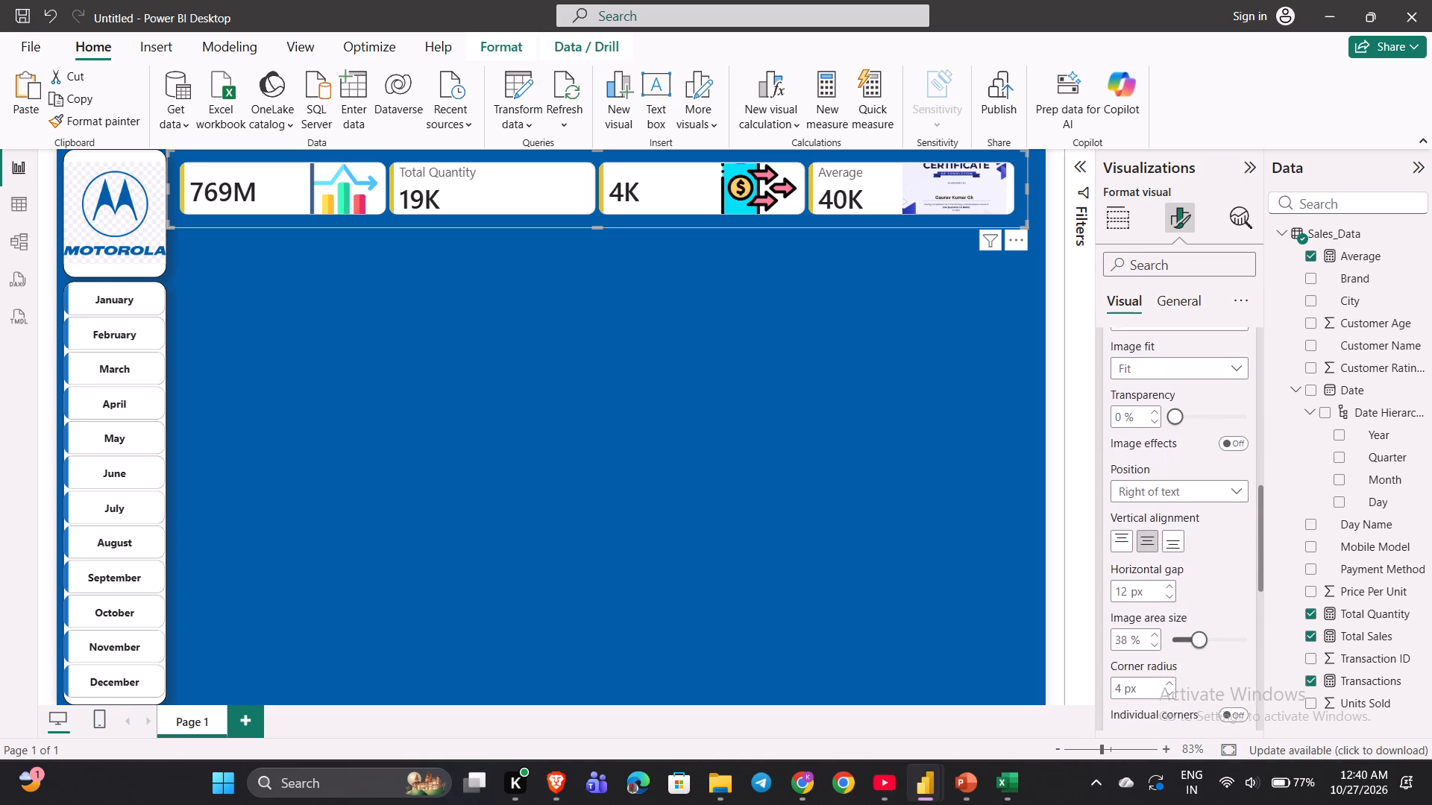
left_click(1125, 589)
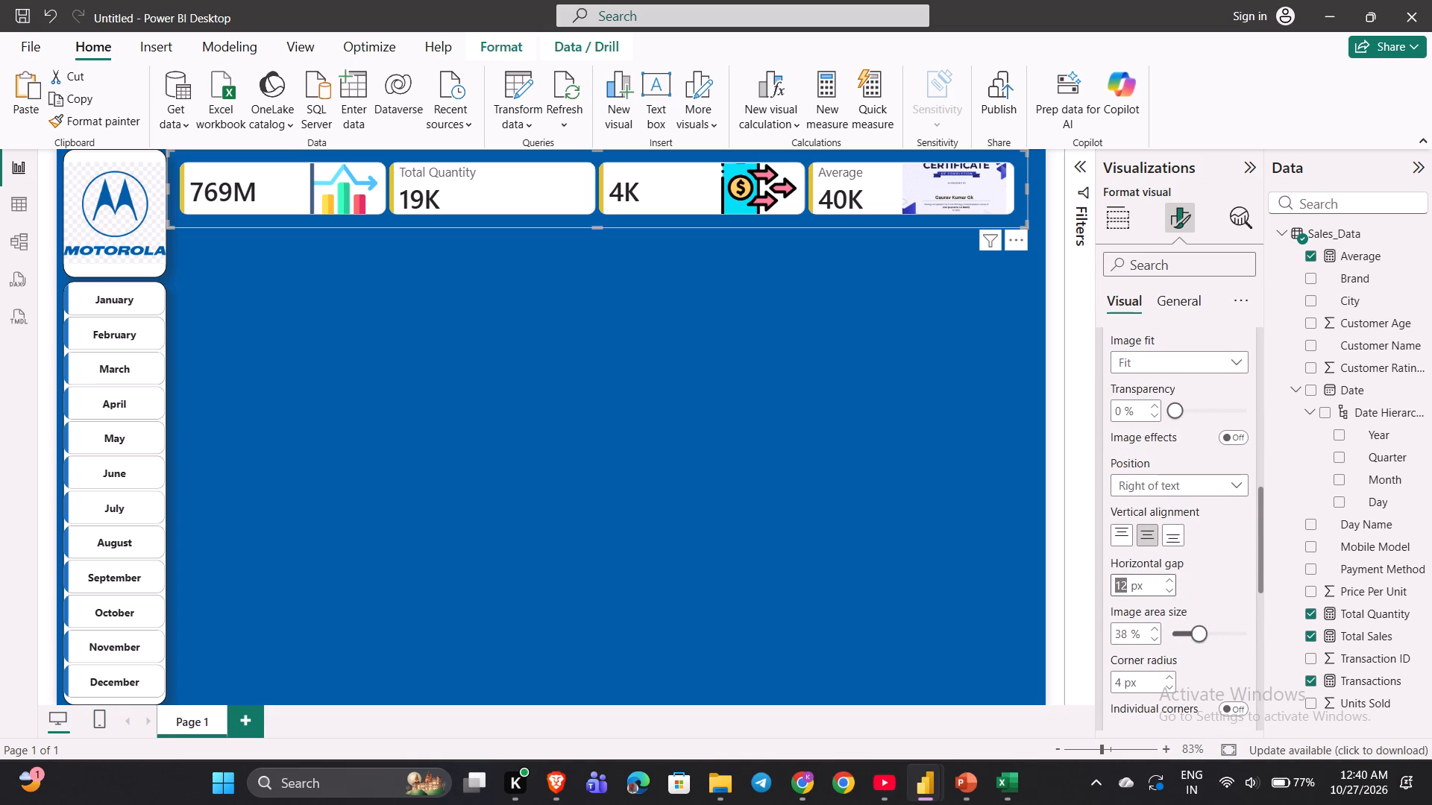
key("0")
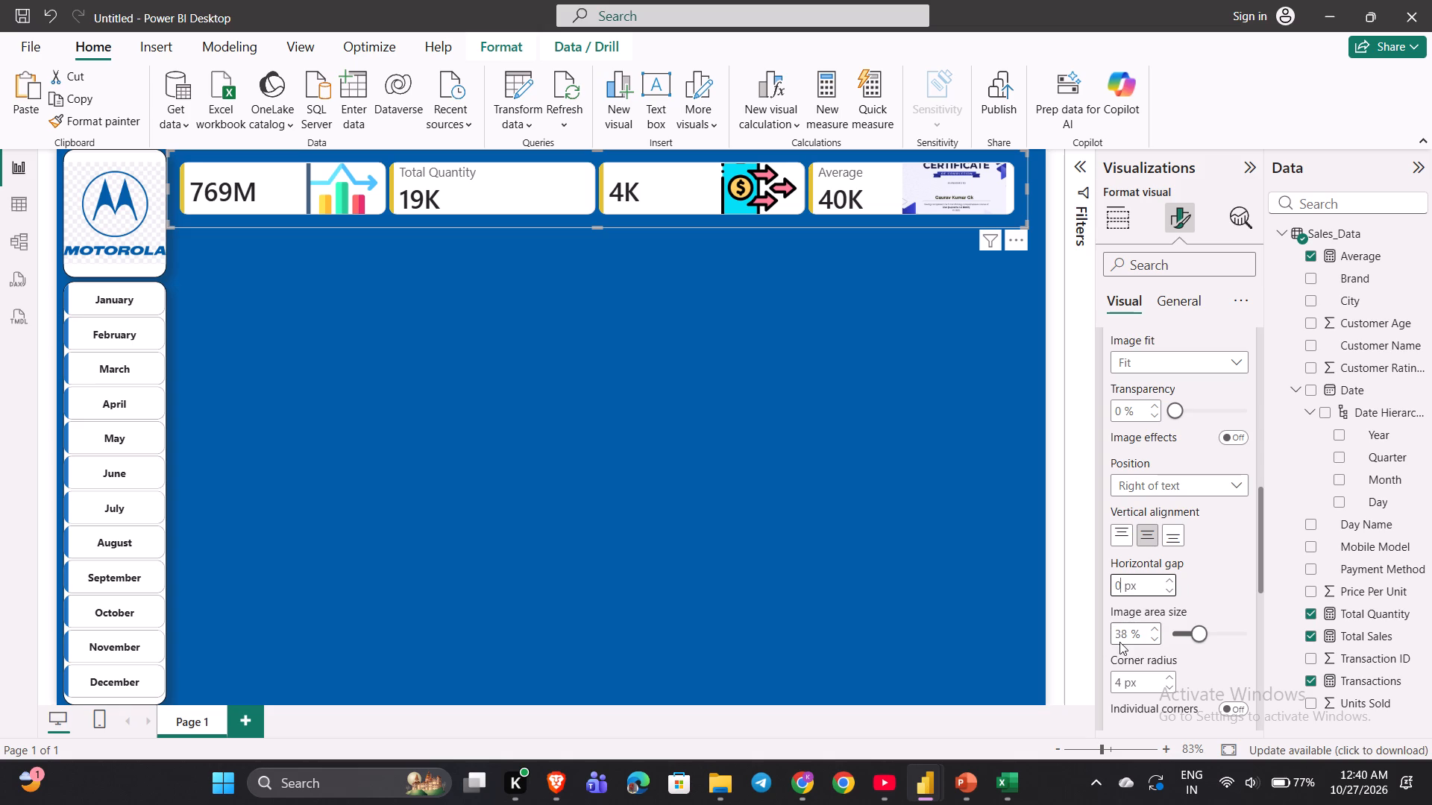
Set the Total Sales callout image's area size to 38%, trying 40% first.
left_click(1128, 633)
type("40")
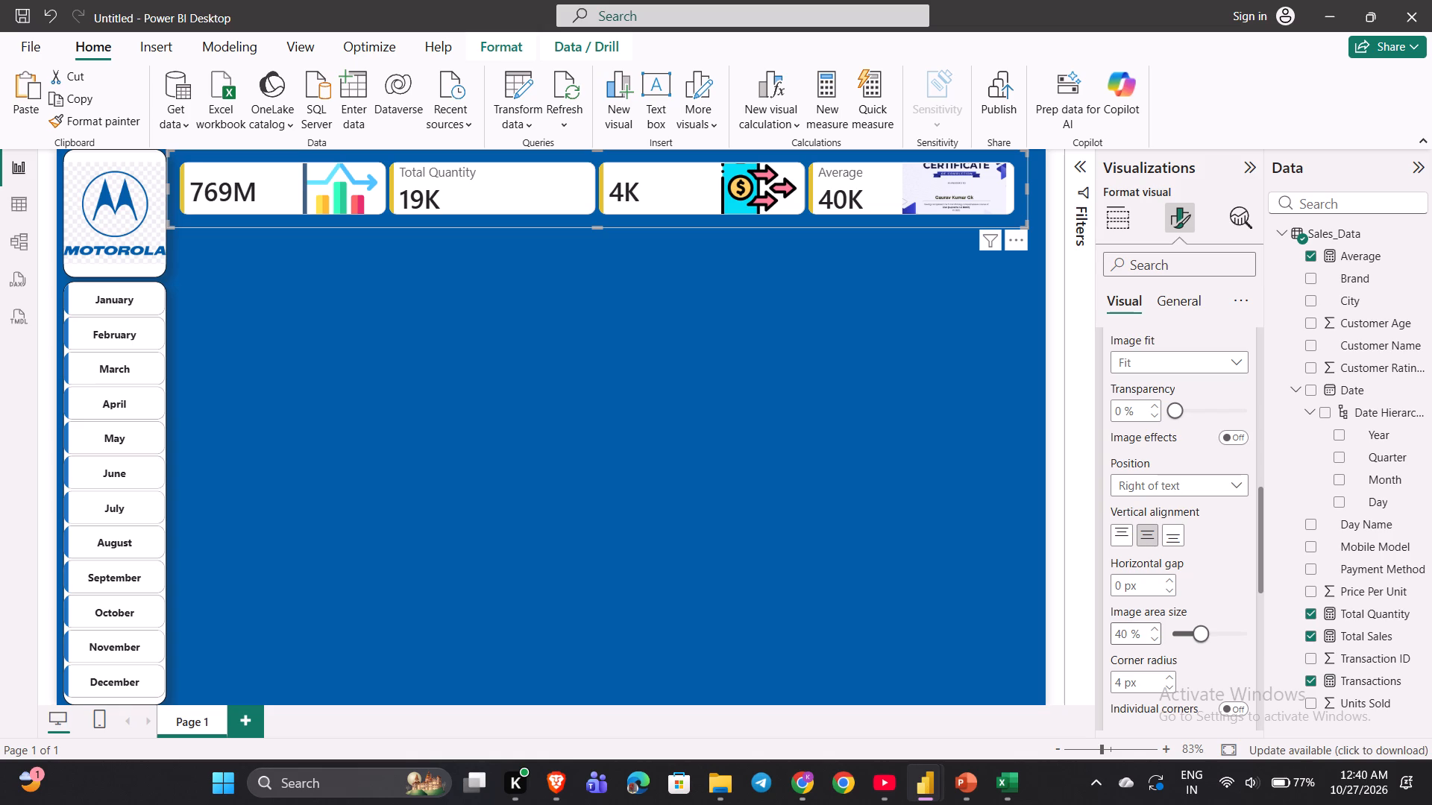
scroll(1128, 633, "down", 2)
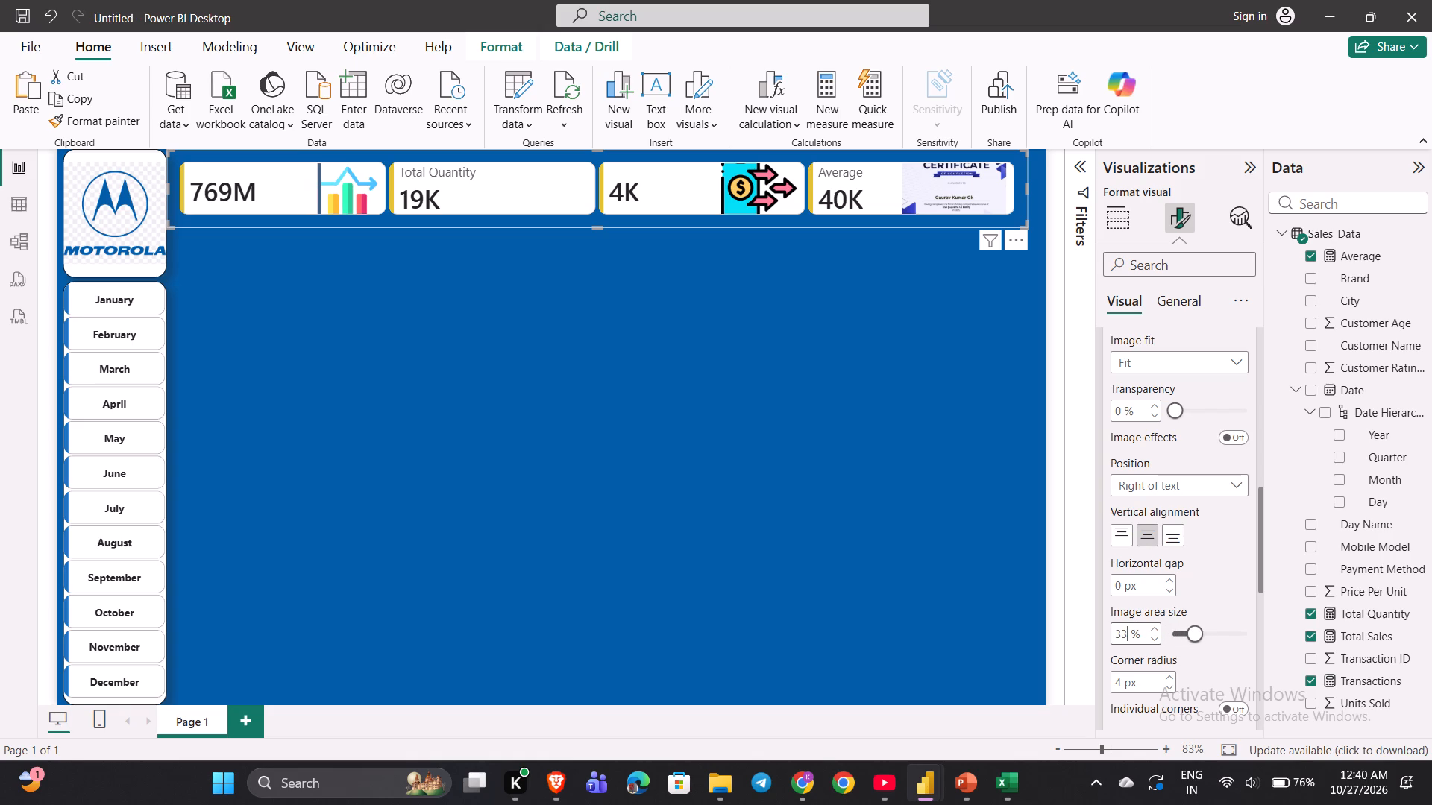
scroll(1128, 633, "down", 1)
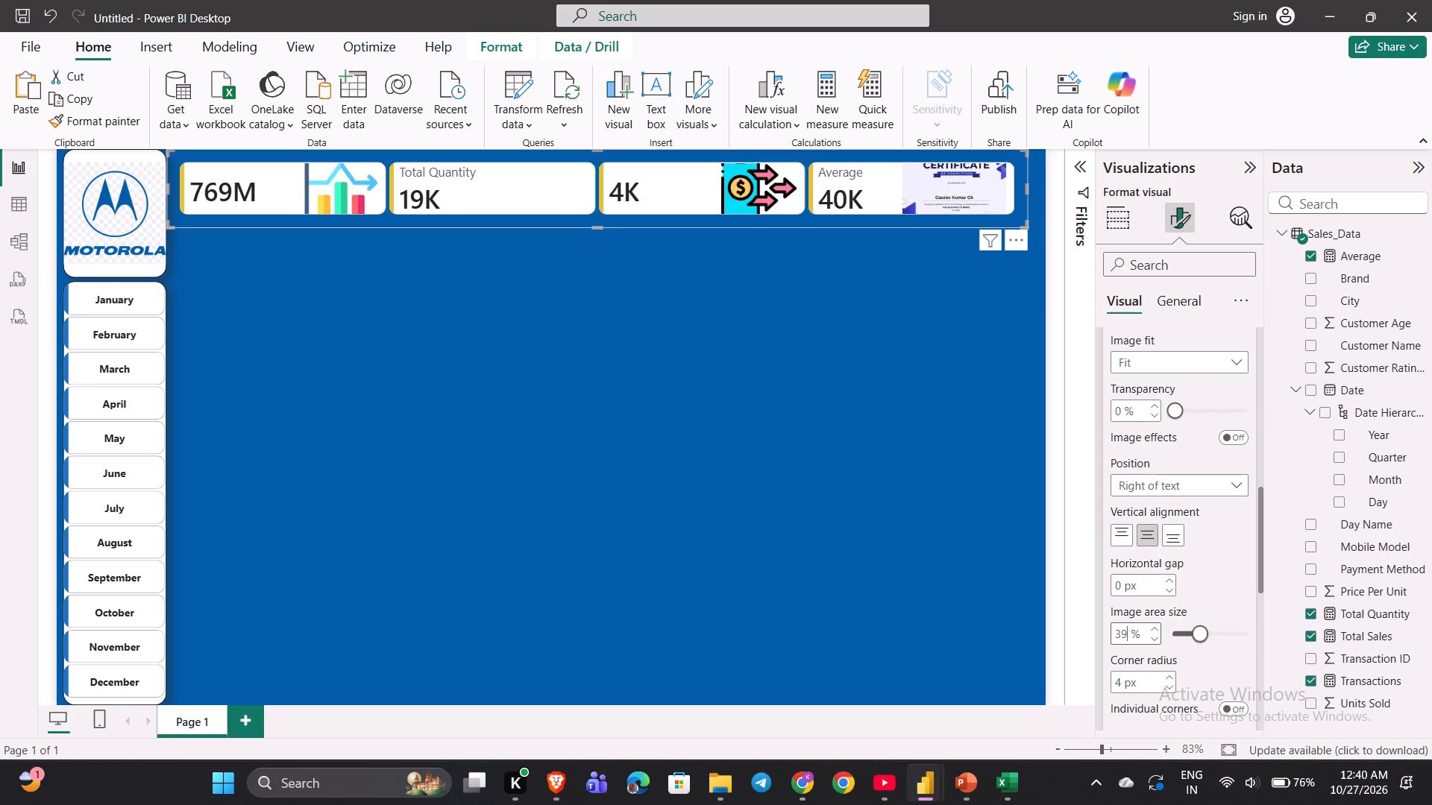
key("BackSpace")
key("8")
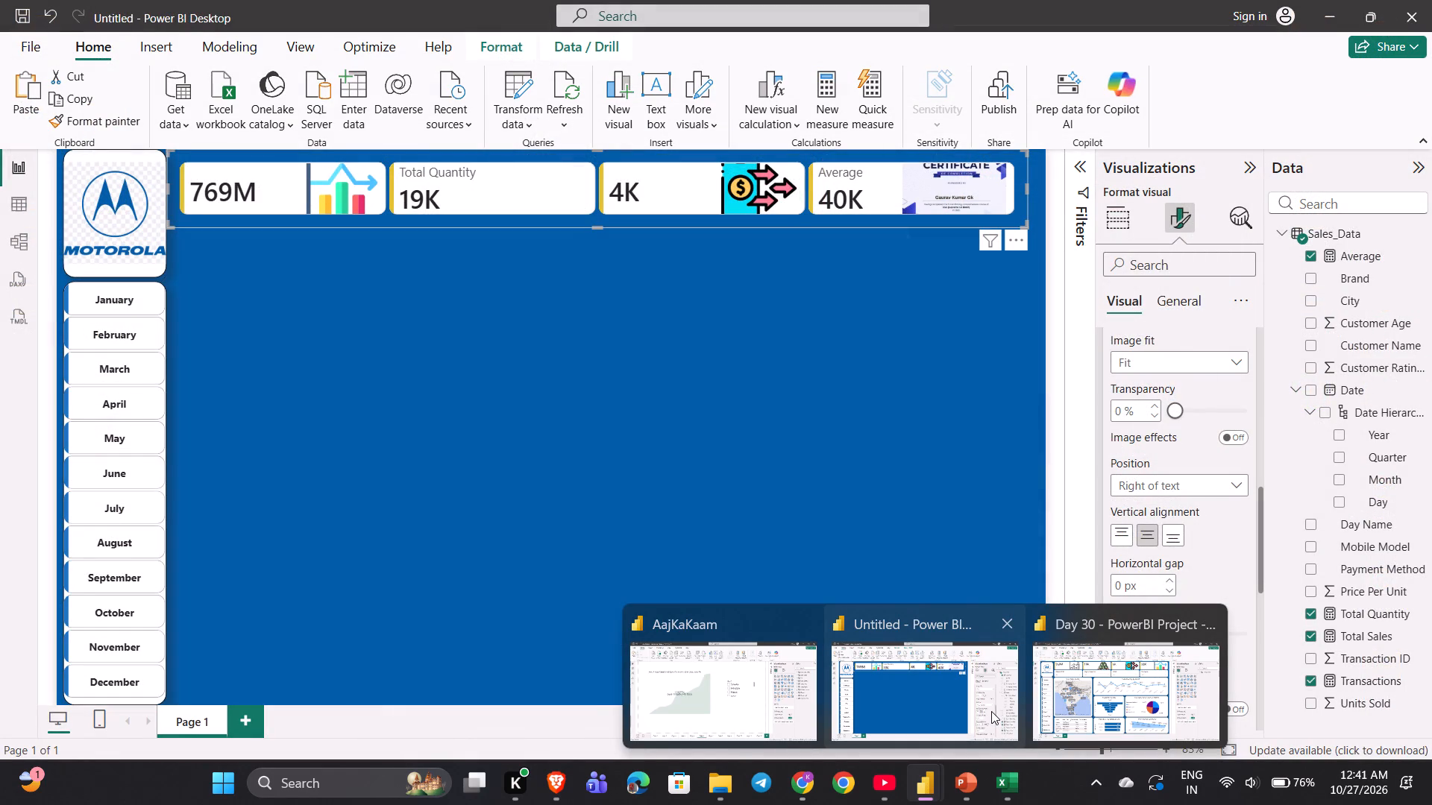
left_click(991, 711)
Set the Total Sales card's callout value font size to 28, trying 30 first.
scroll(1163, 482, "up", 3)
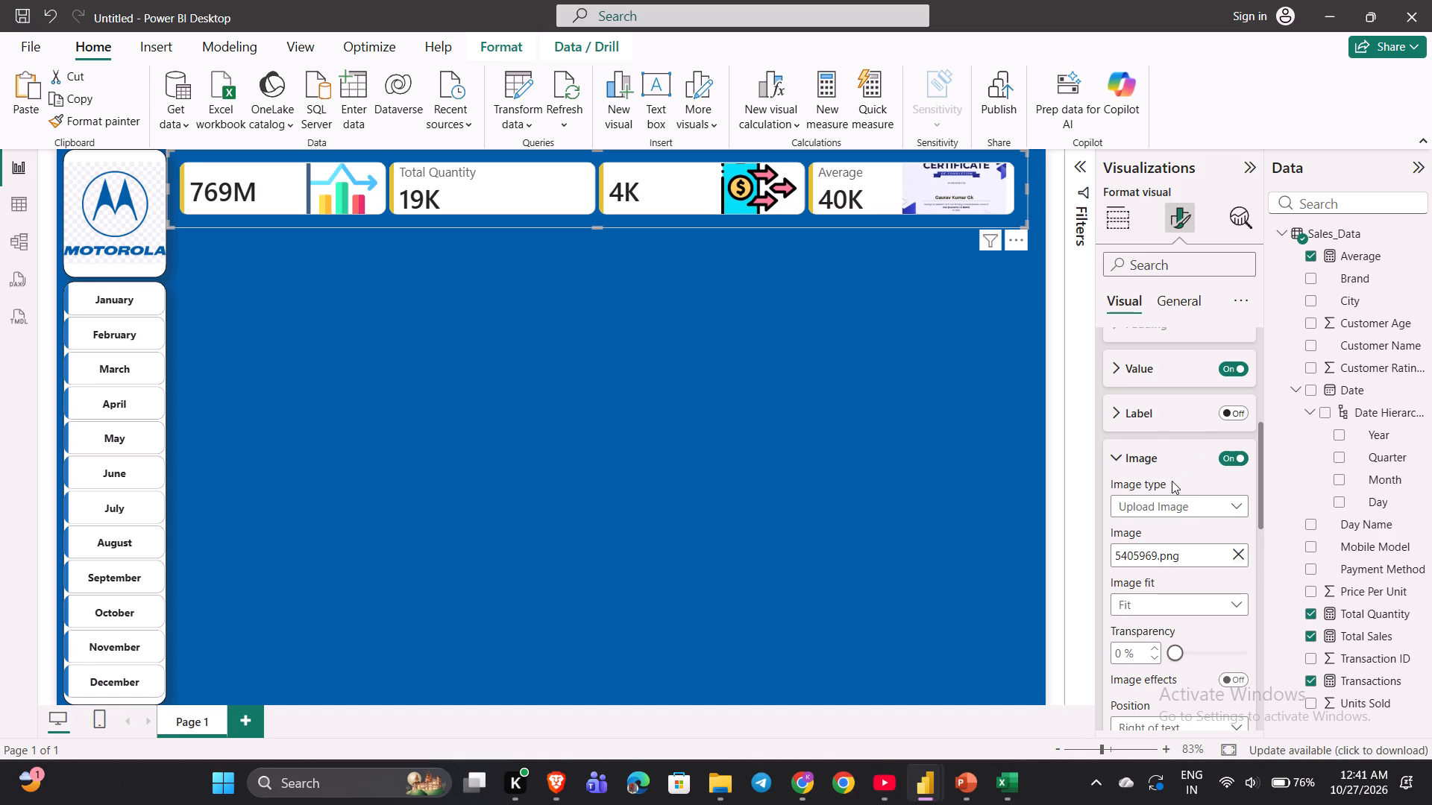
scroll(1172, 481, "up", 5)
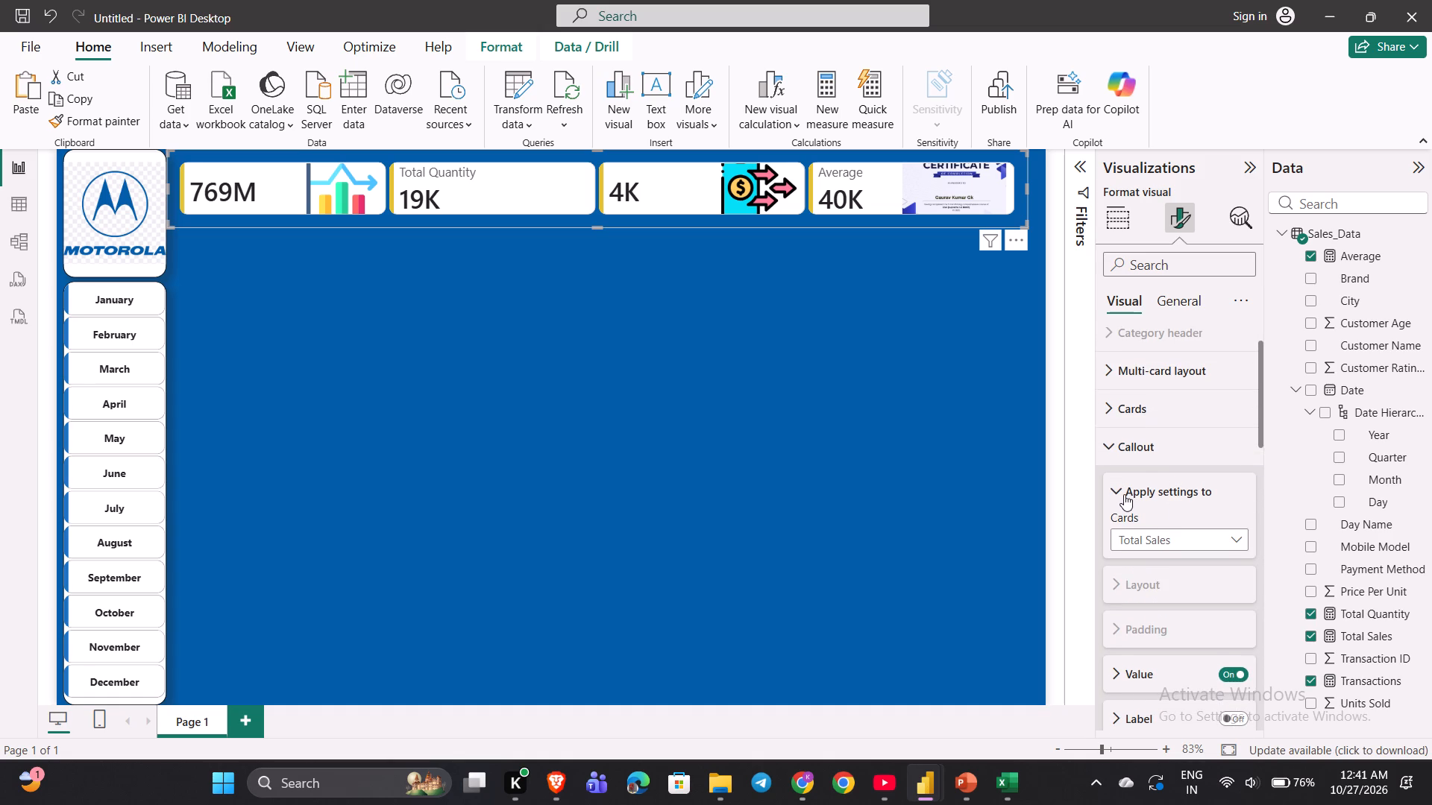
left_click(1124, 494)
left_click(1114, 495)
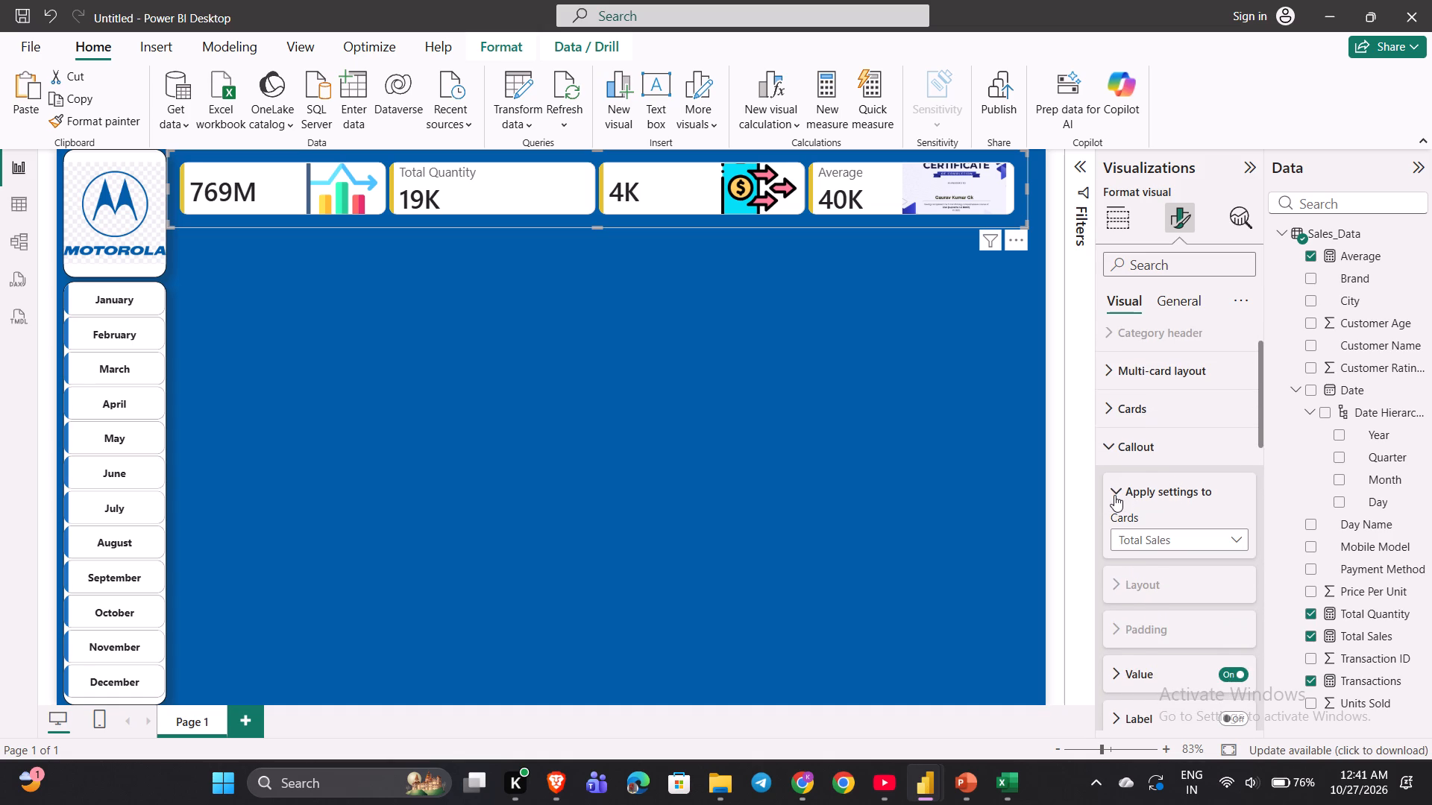
left_click(1114, 495)
left_click(1114, 495)
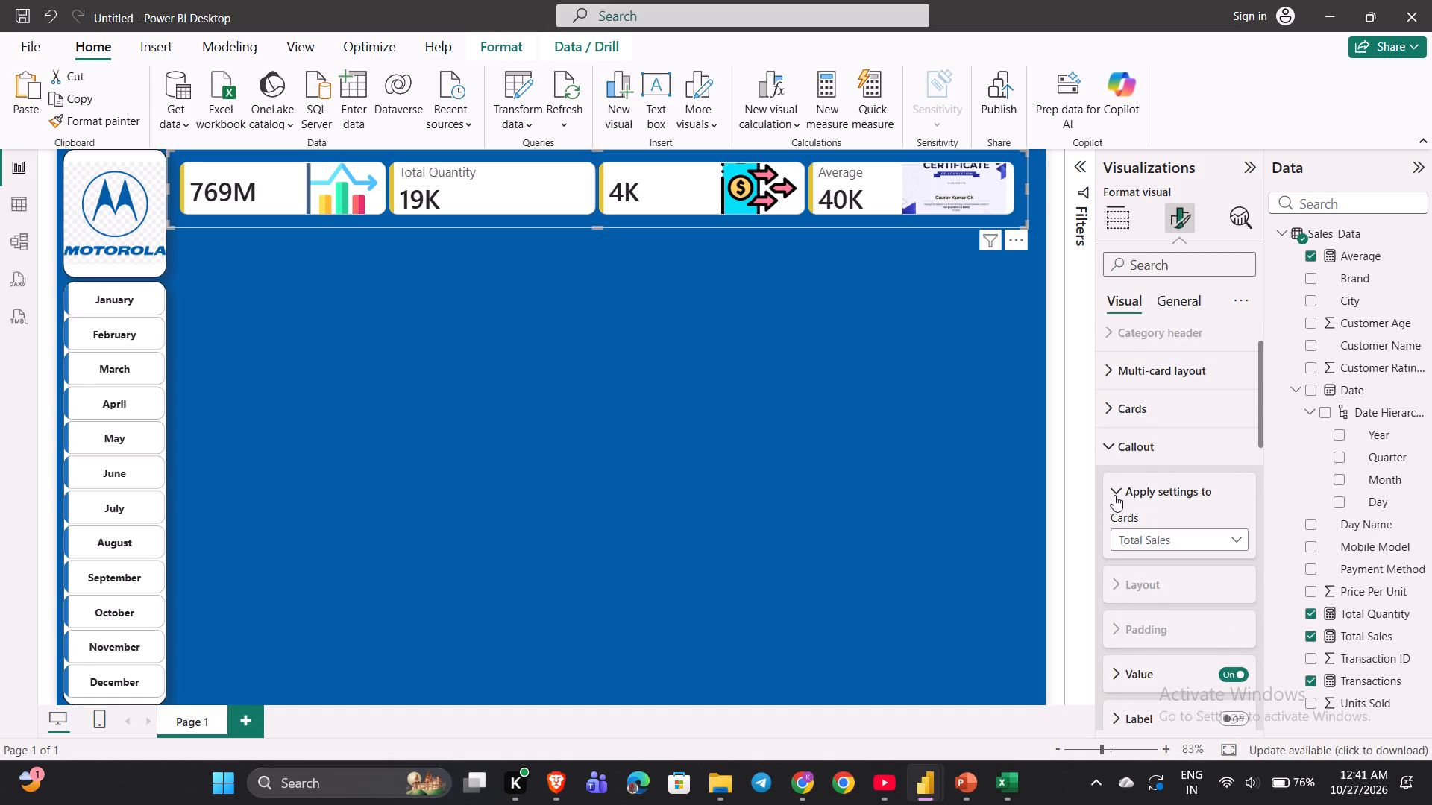
left_click(1114, 495)
scroll(1114, 495, "down", 1)
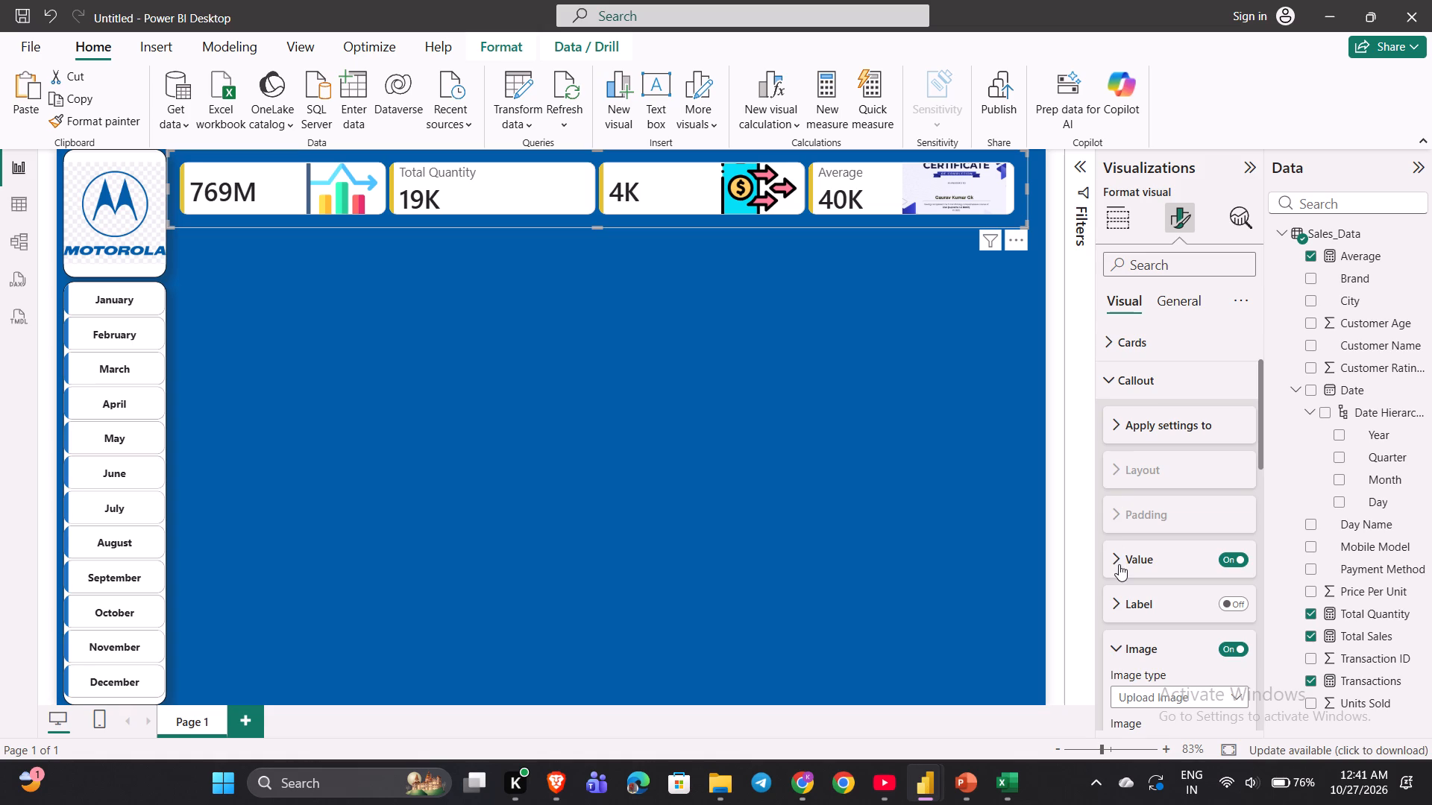
left_click(1119, 564)
scroll(1119, 564, "down", 1)
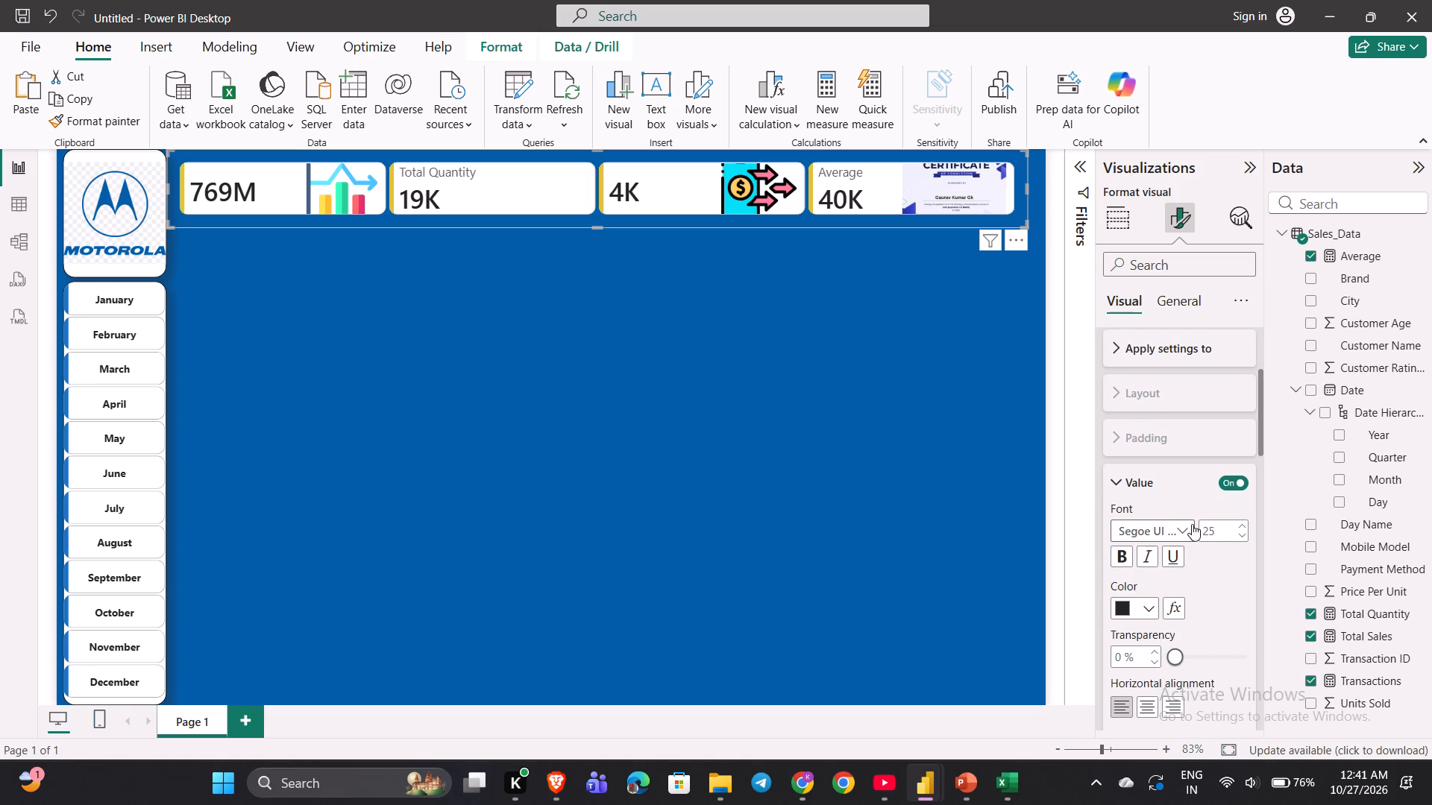
triple_click(1241, 529)
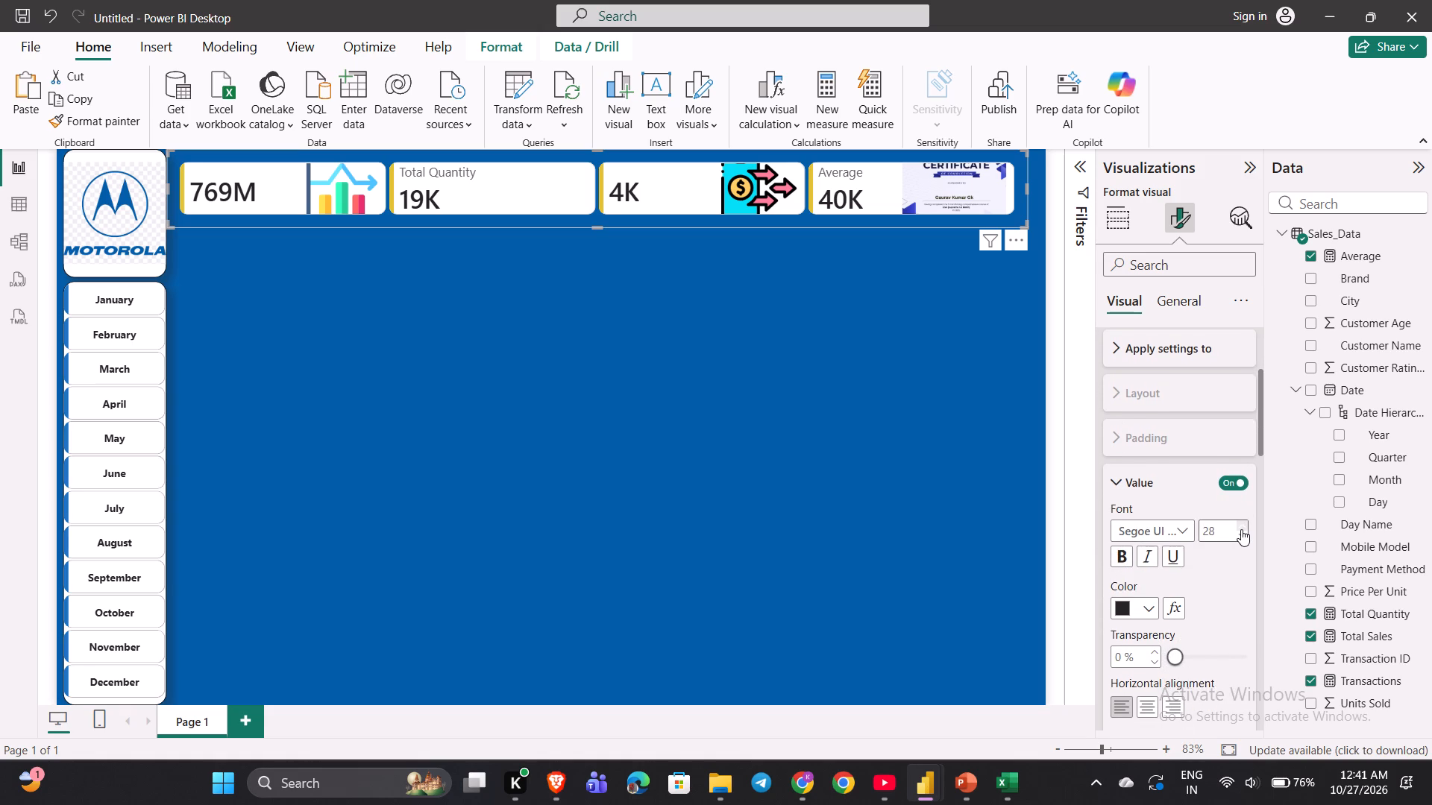
double_click(1241, 529)
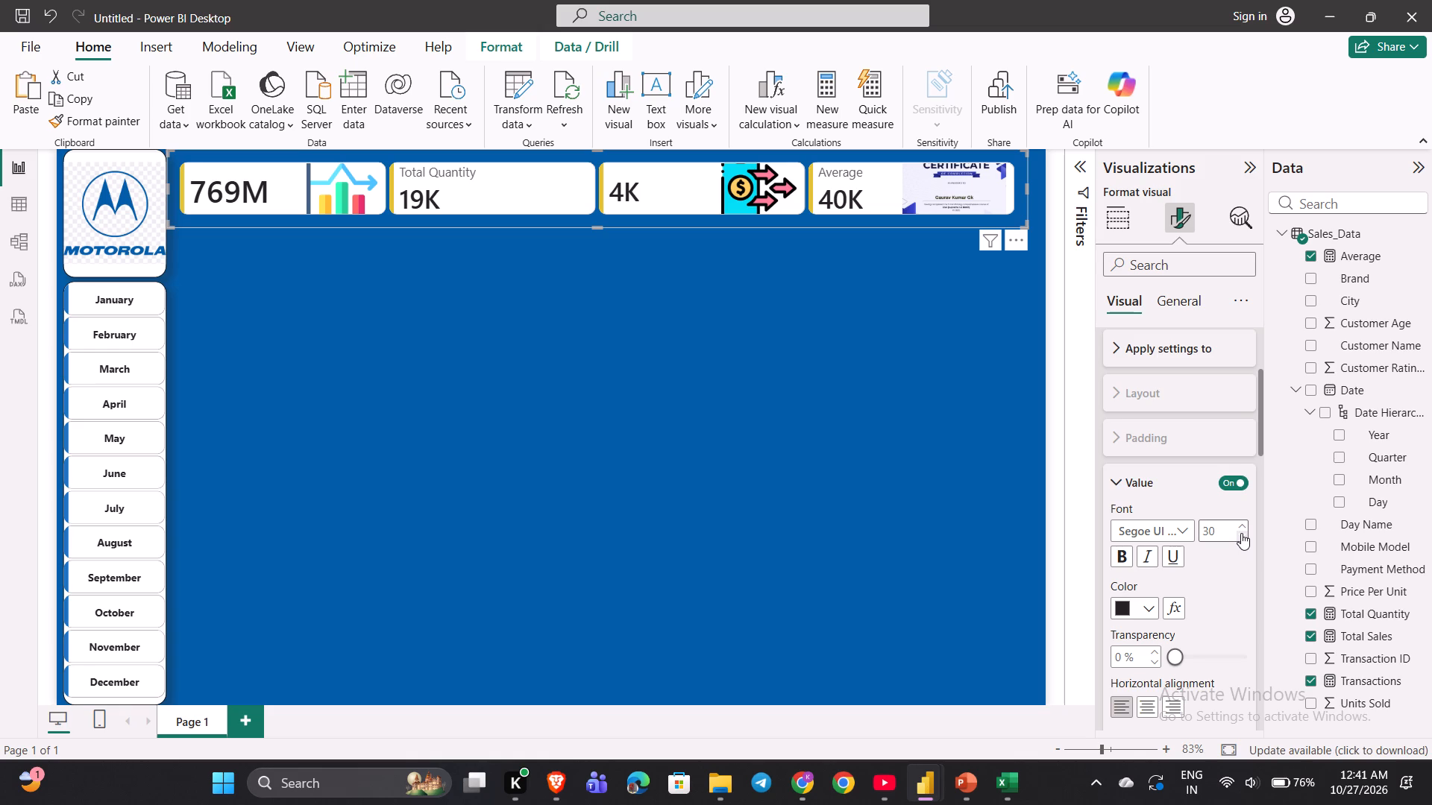
left_click(1241, 533)
double_click(1241, 533)
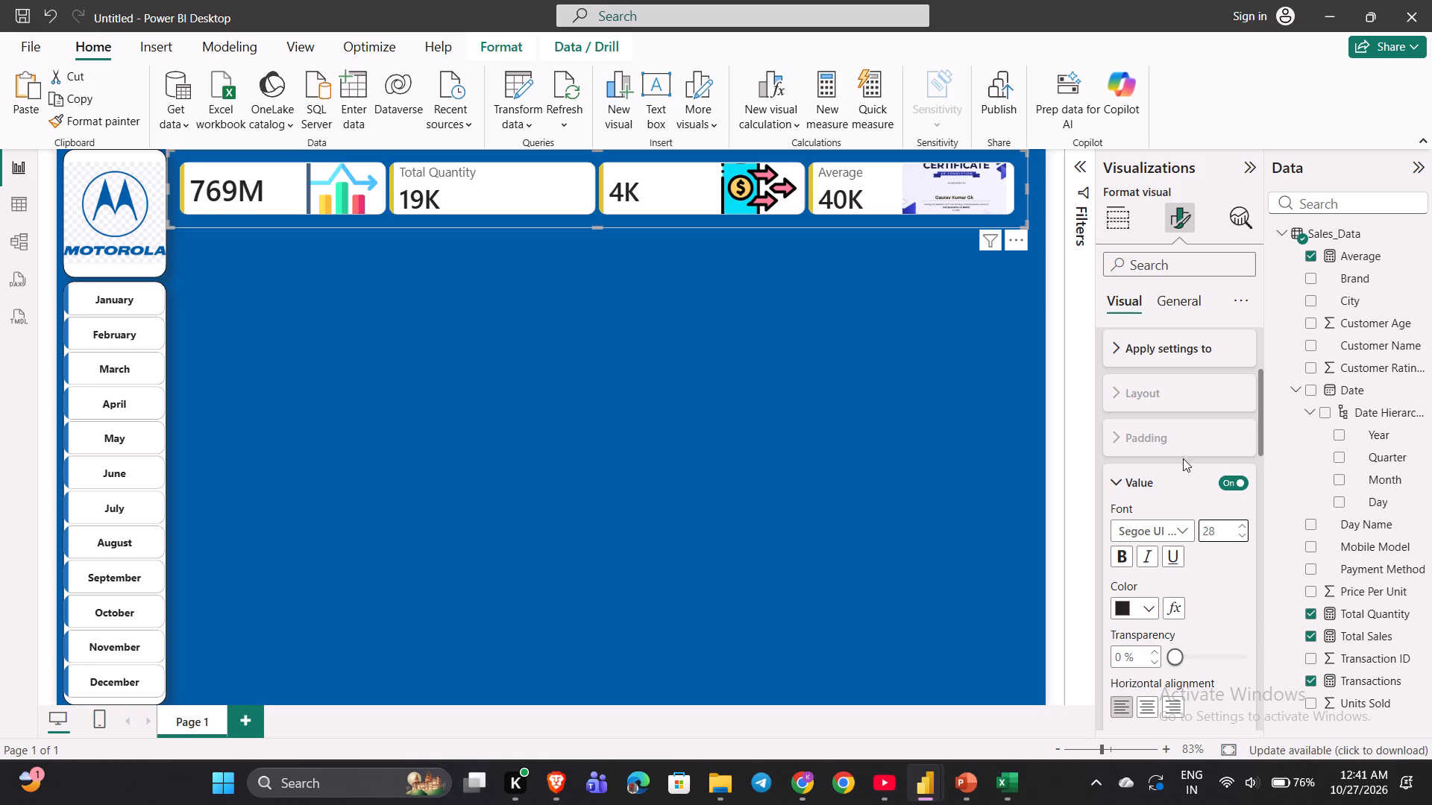
Apply the callout settings to all cards and set the value font size to 27, trying larger sizes first.
left_click(1123, 345)
left_click(1149, 391)
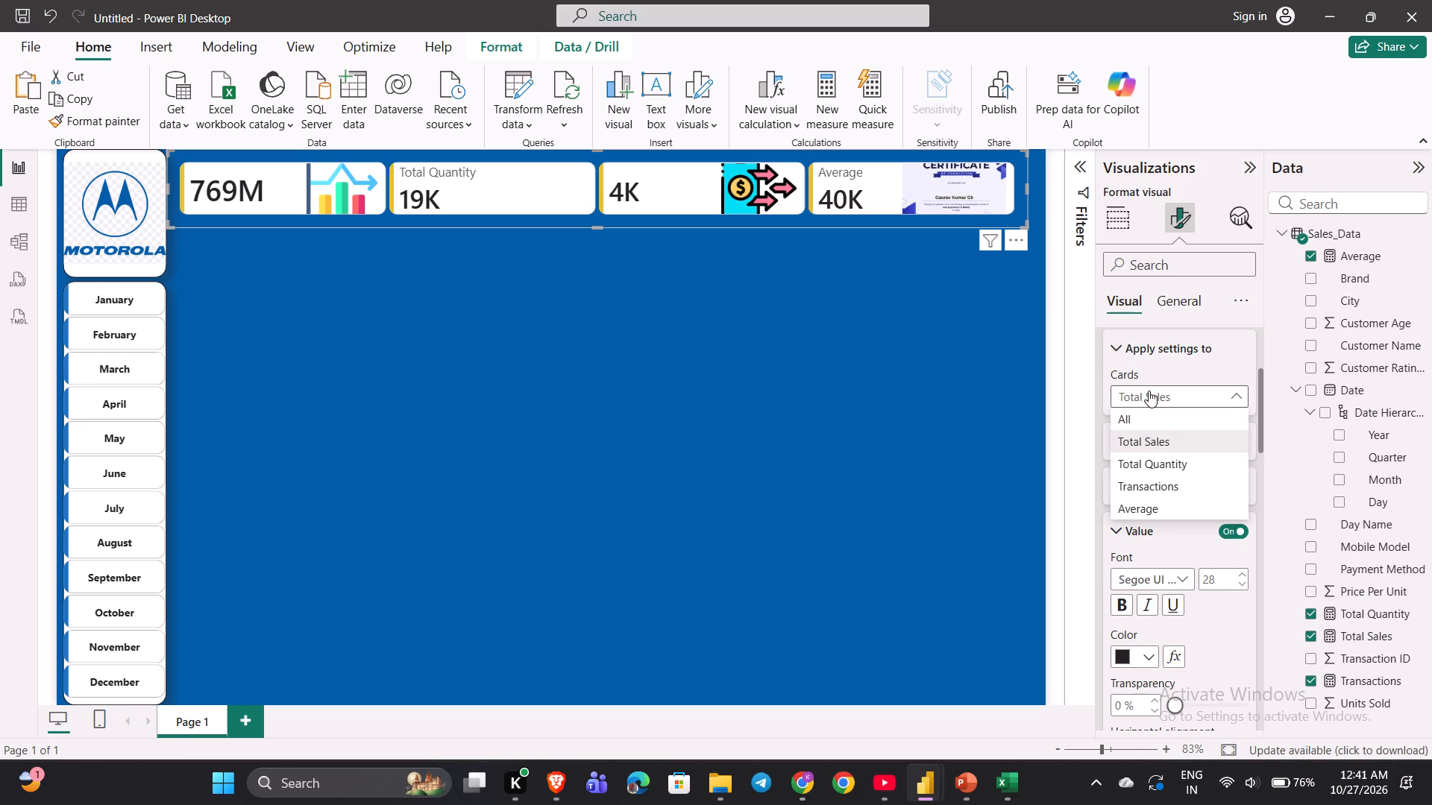
left_click(1146, 425)
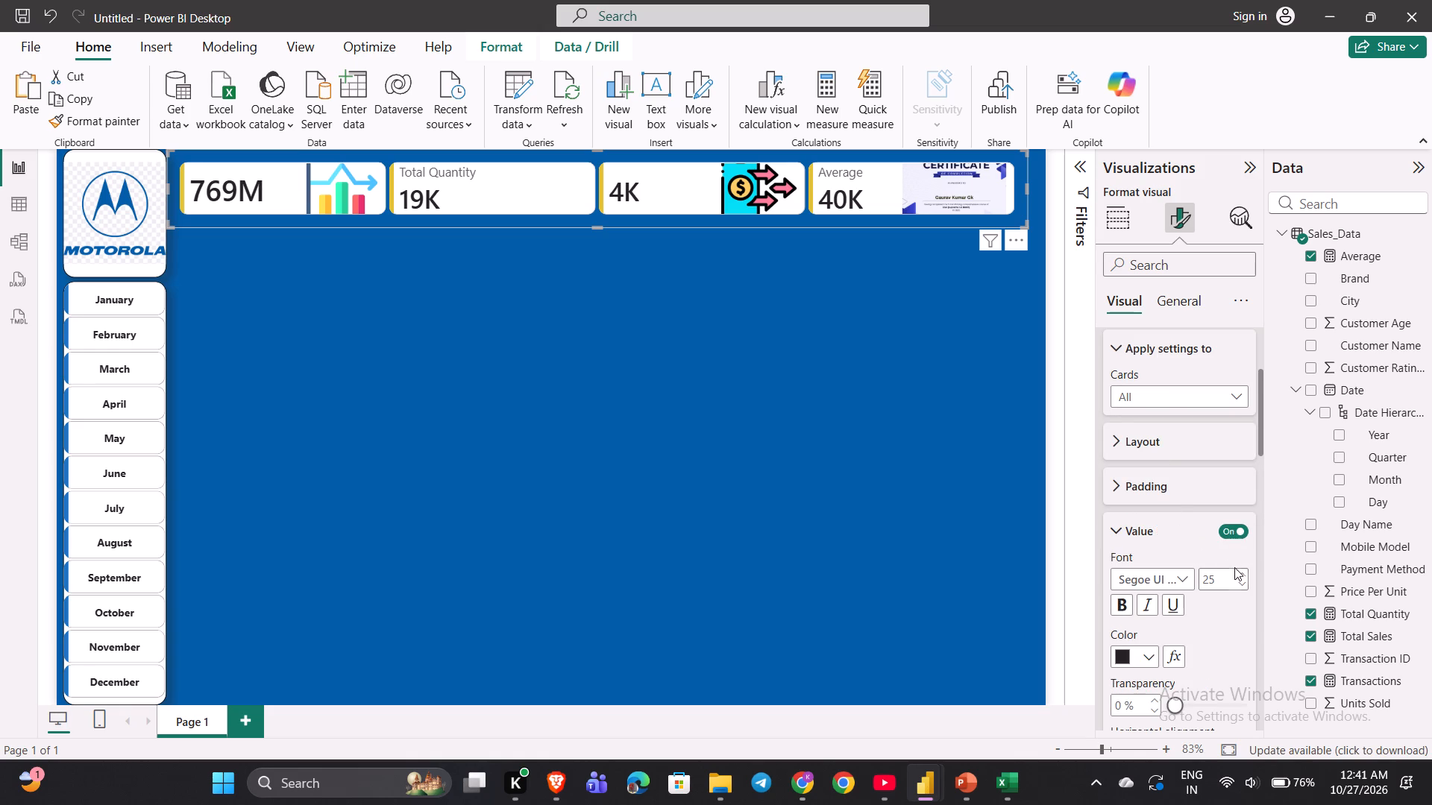
triple_click(1242, 574)
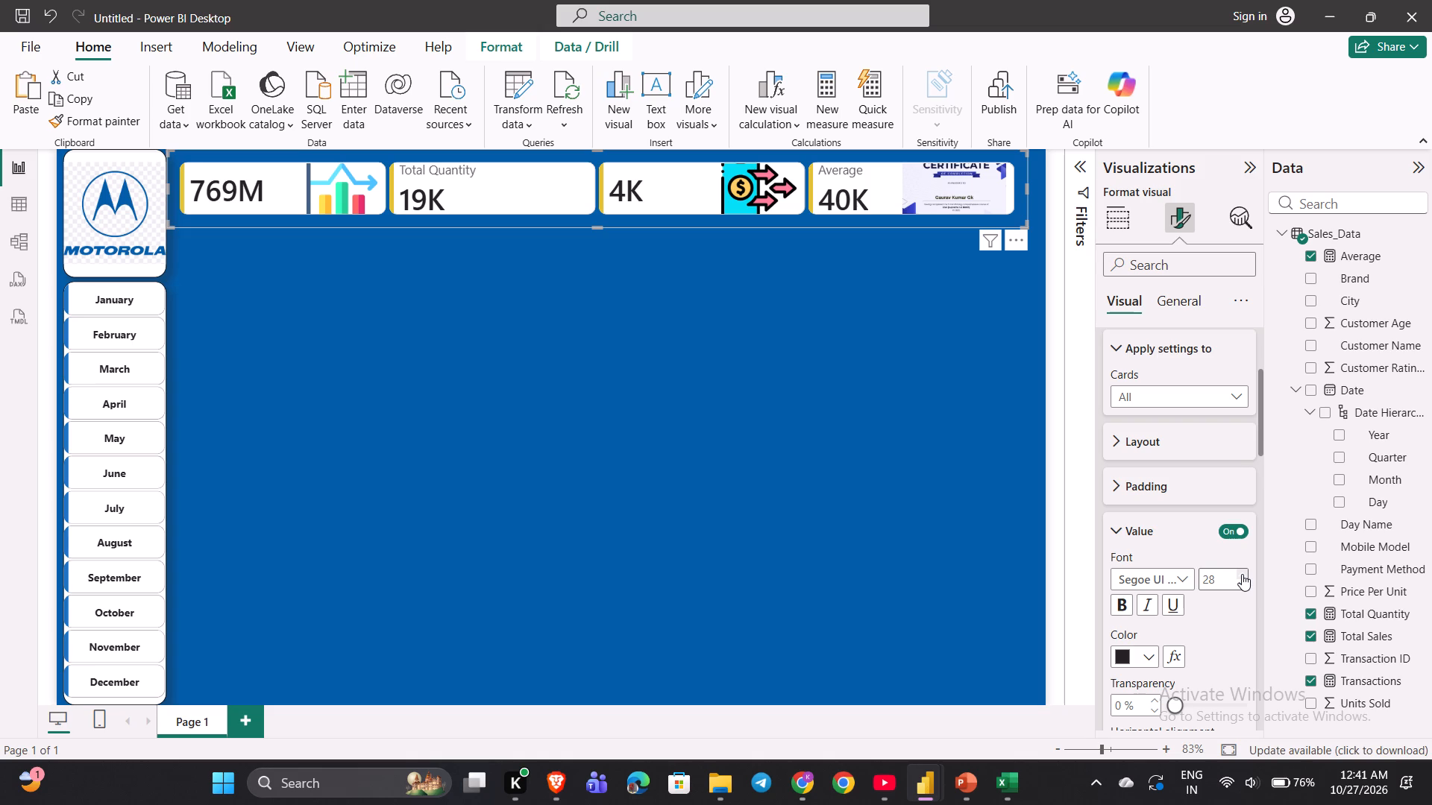
double_click(1242, 574)
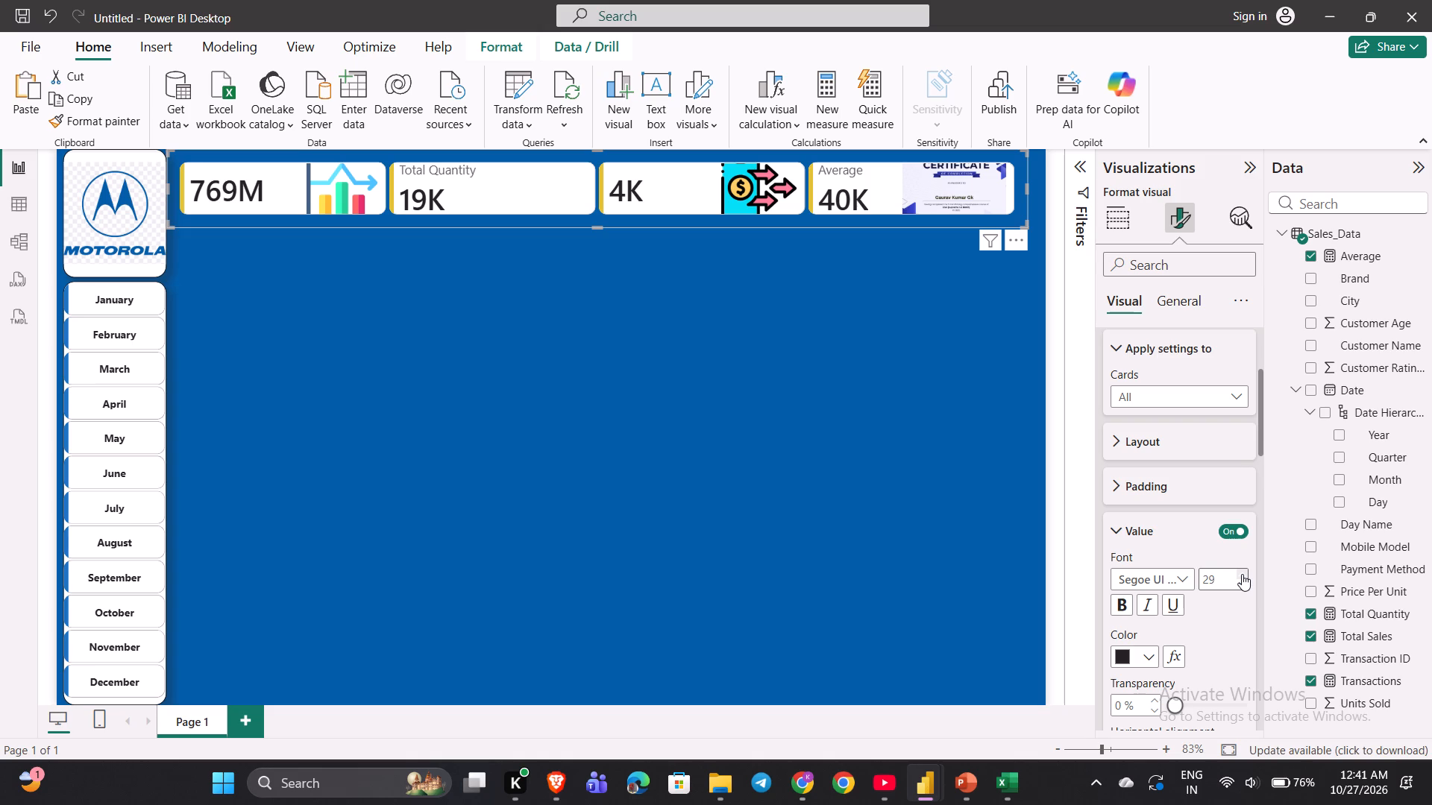
double_click(1240, 578)
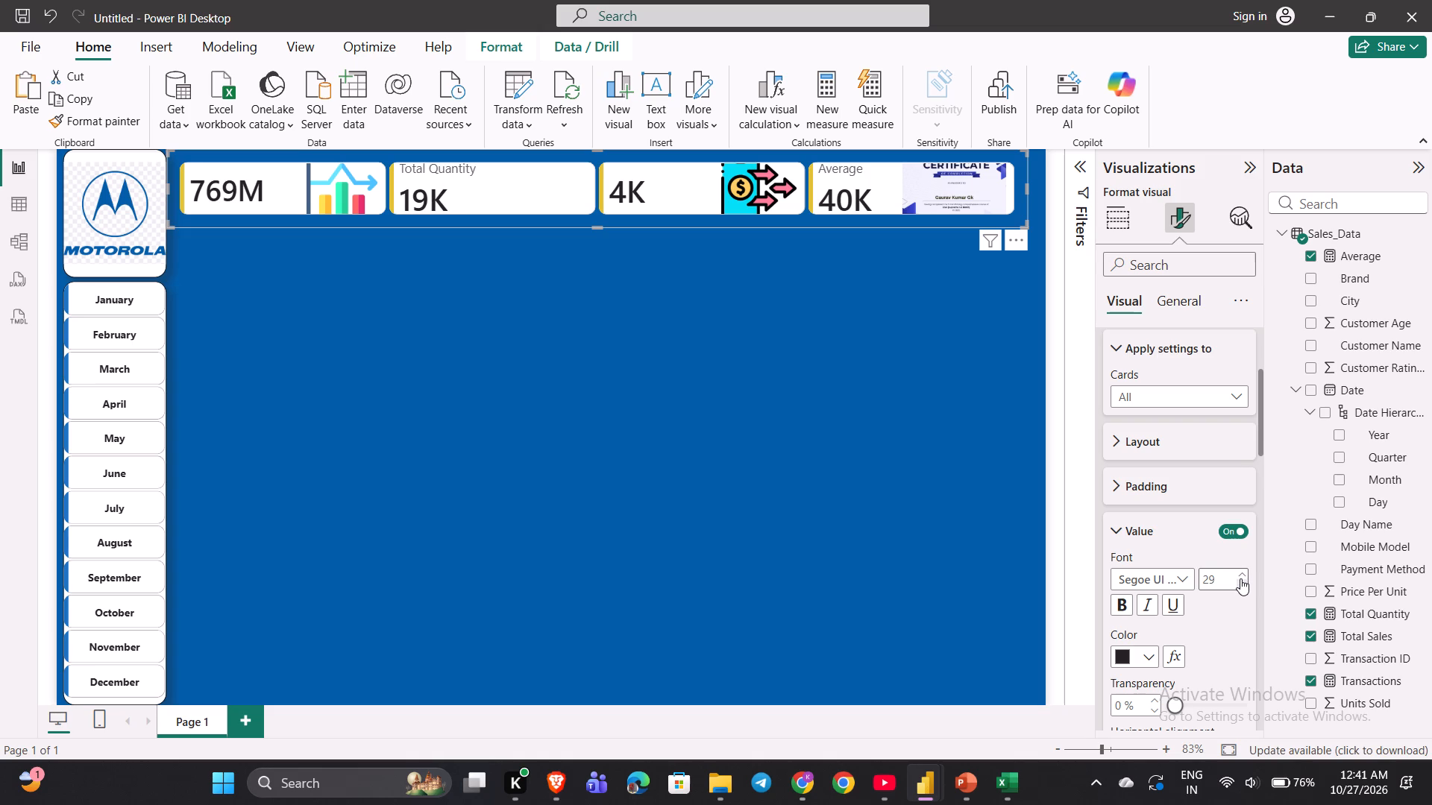
left_click(1240, 578)
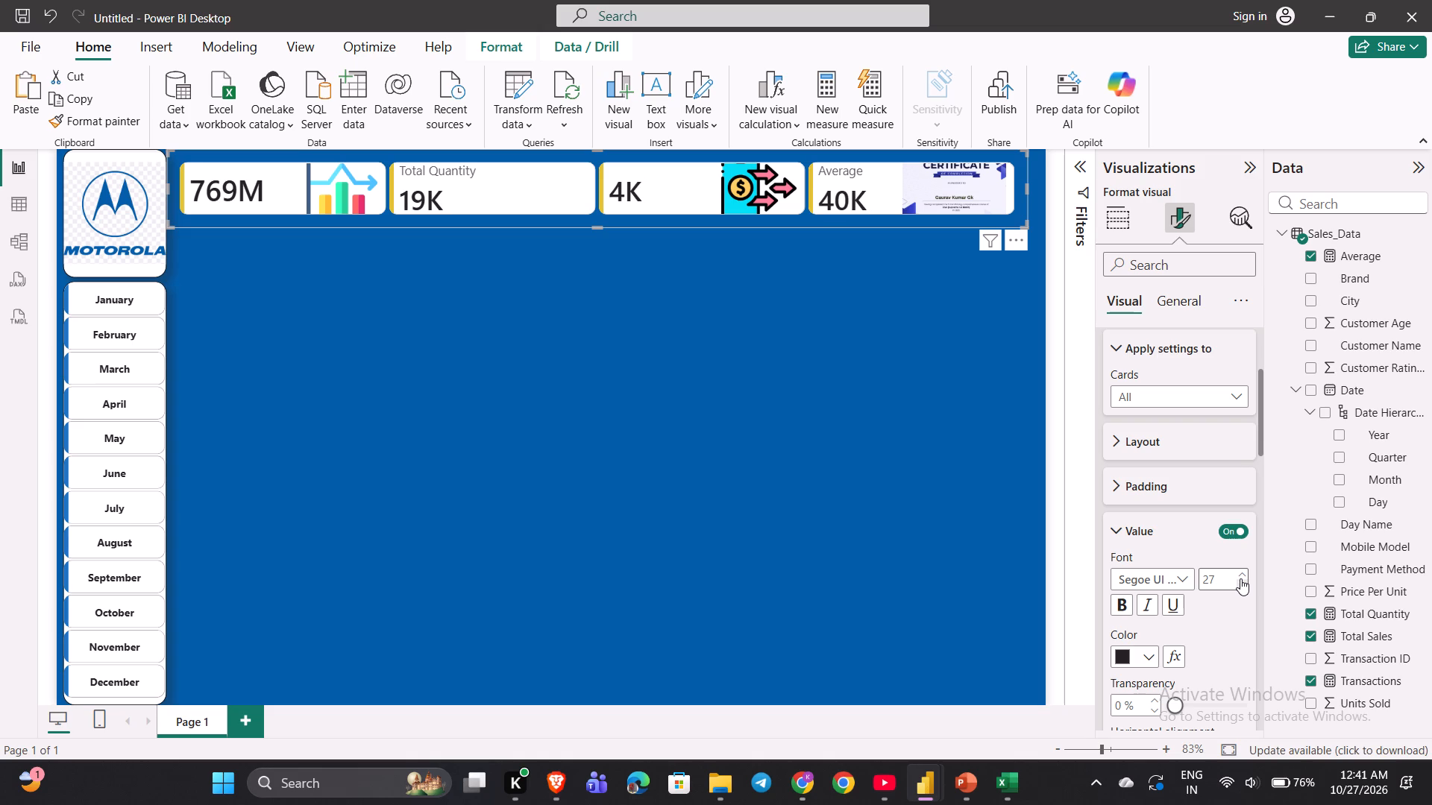
scroll(1147, 520, "up", 1)
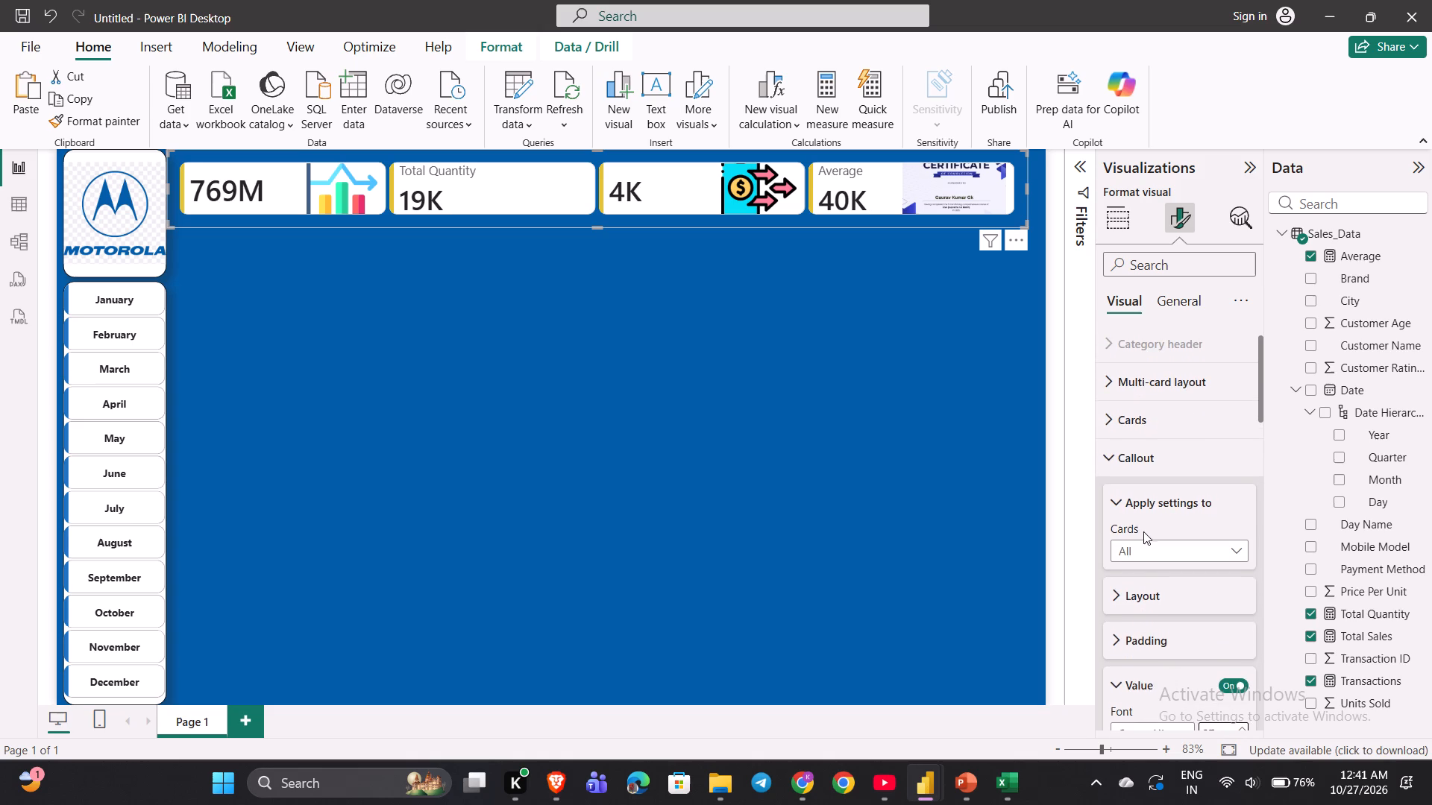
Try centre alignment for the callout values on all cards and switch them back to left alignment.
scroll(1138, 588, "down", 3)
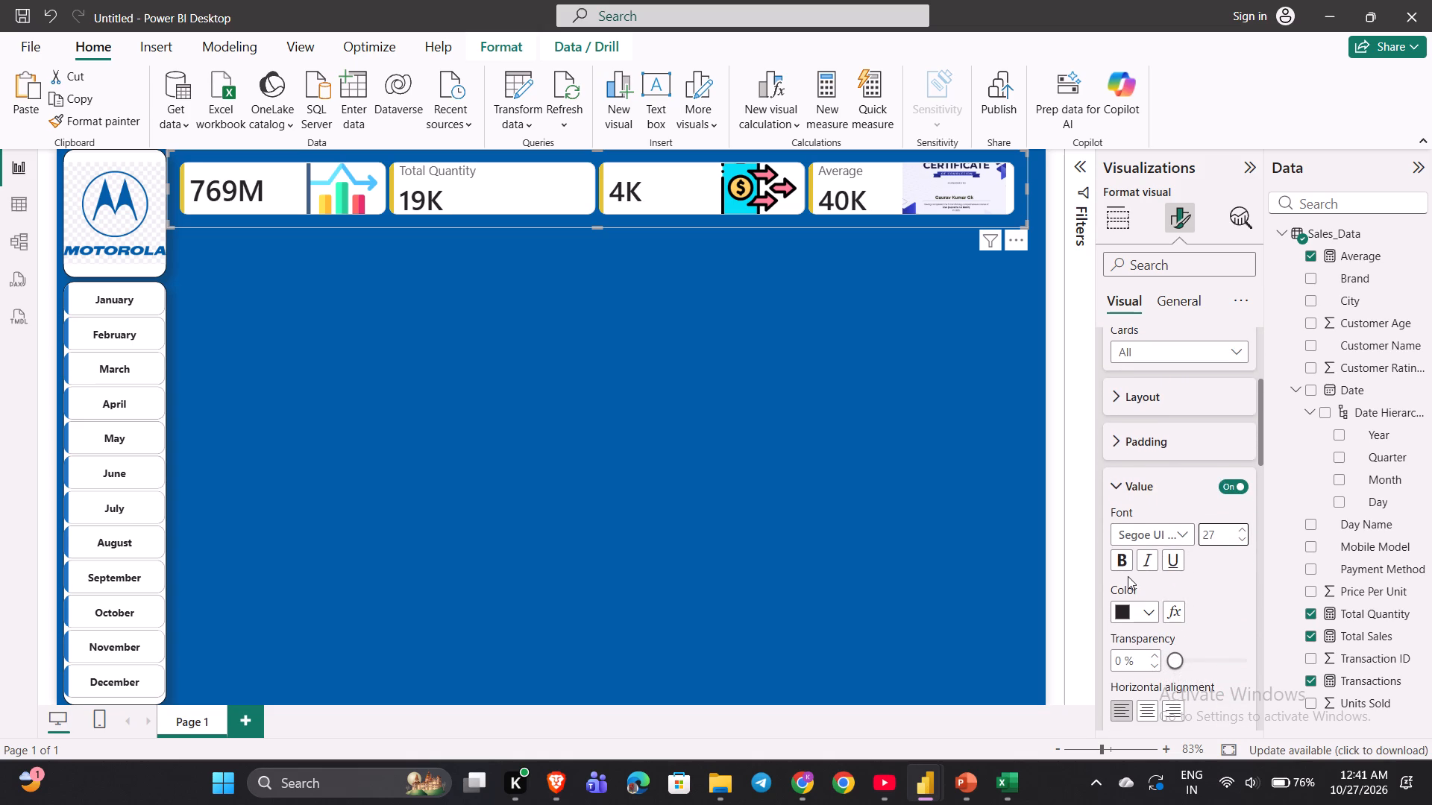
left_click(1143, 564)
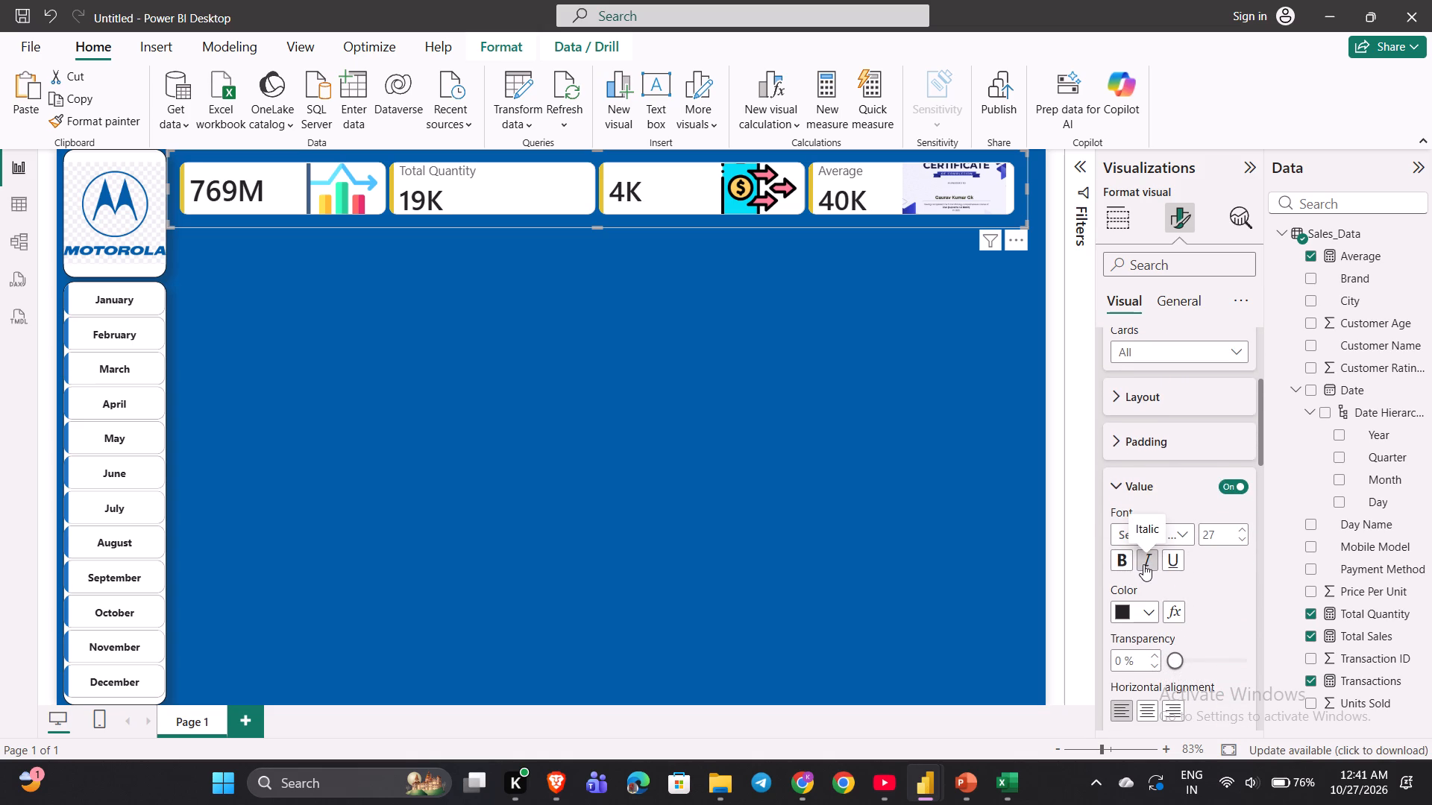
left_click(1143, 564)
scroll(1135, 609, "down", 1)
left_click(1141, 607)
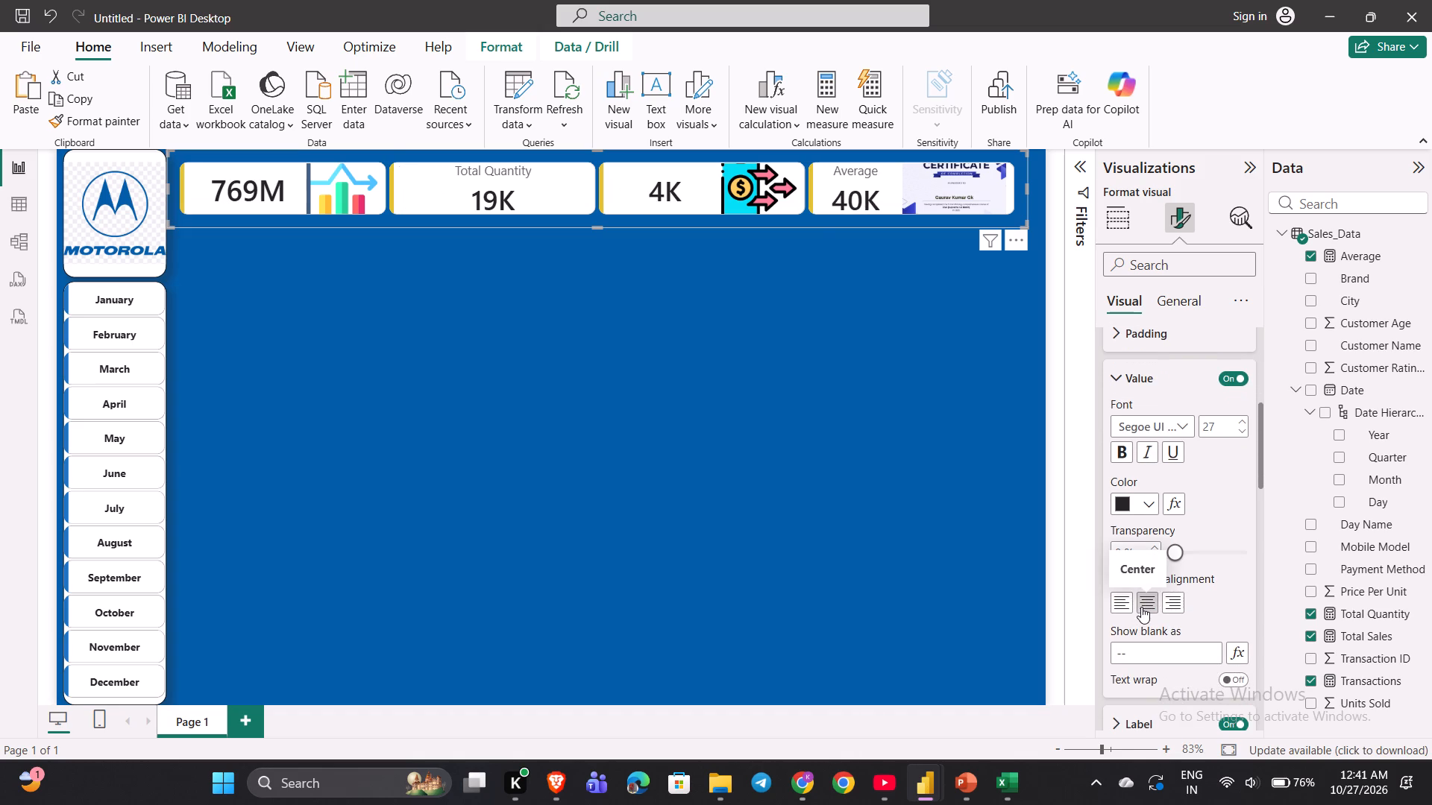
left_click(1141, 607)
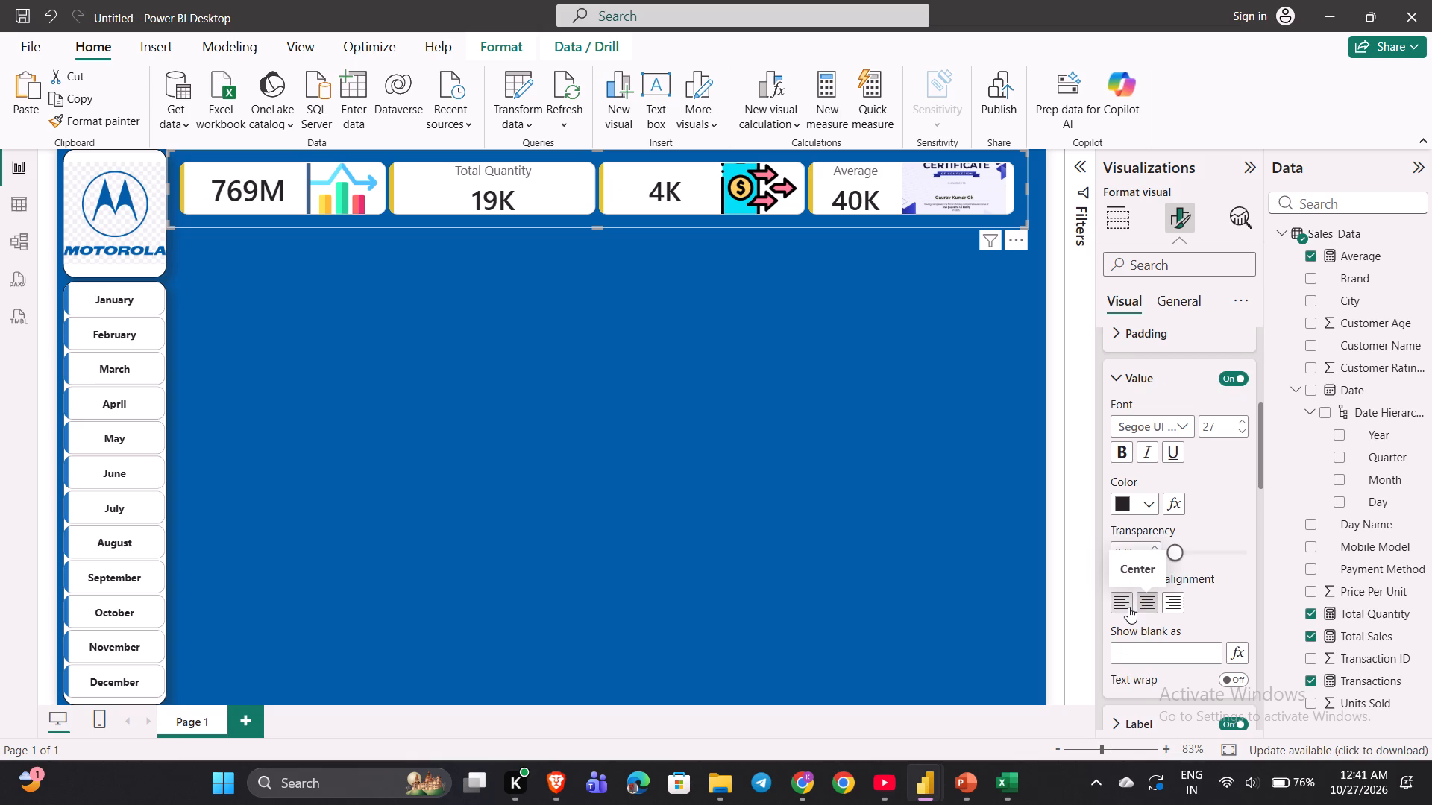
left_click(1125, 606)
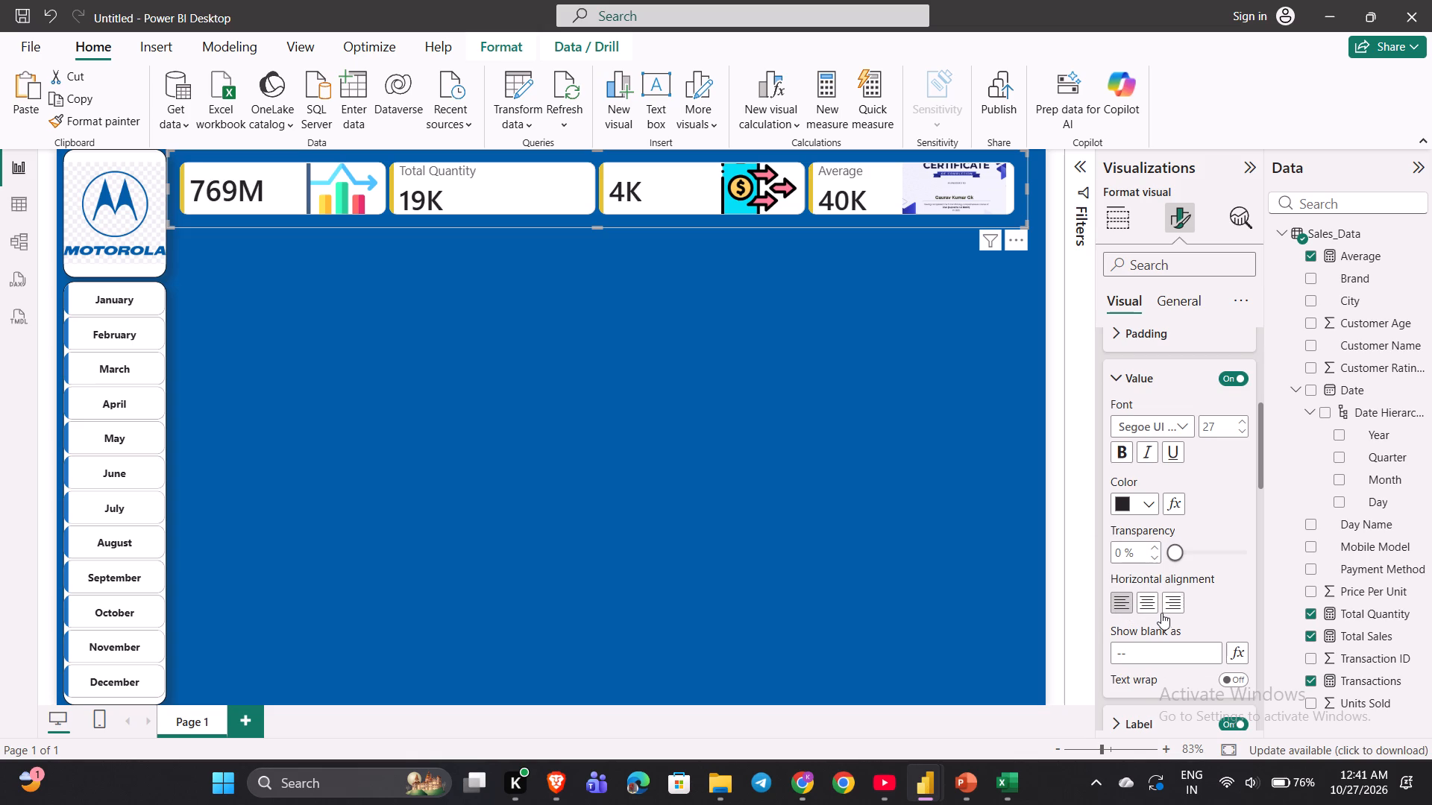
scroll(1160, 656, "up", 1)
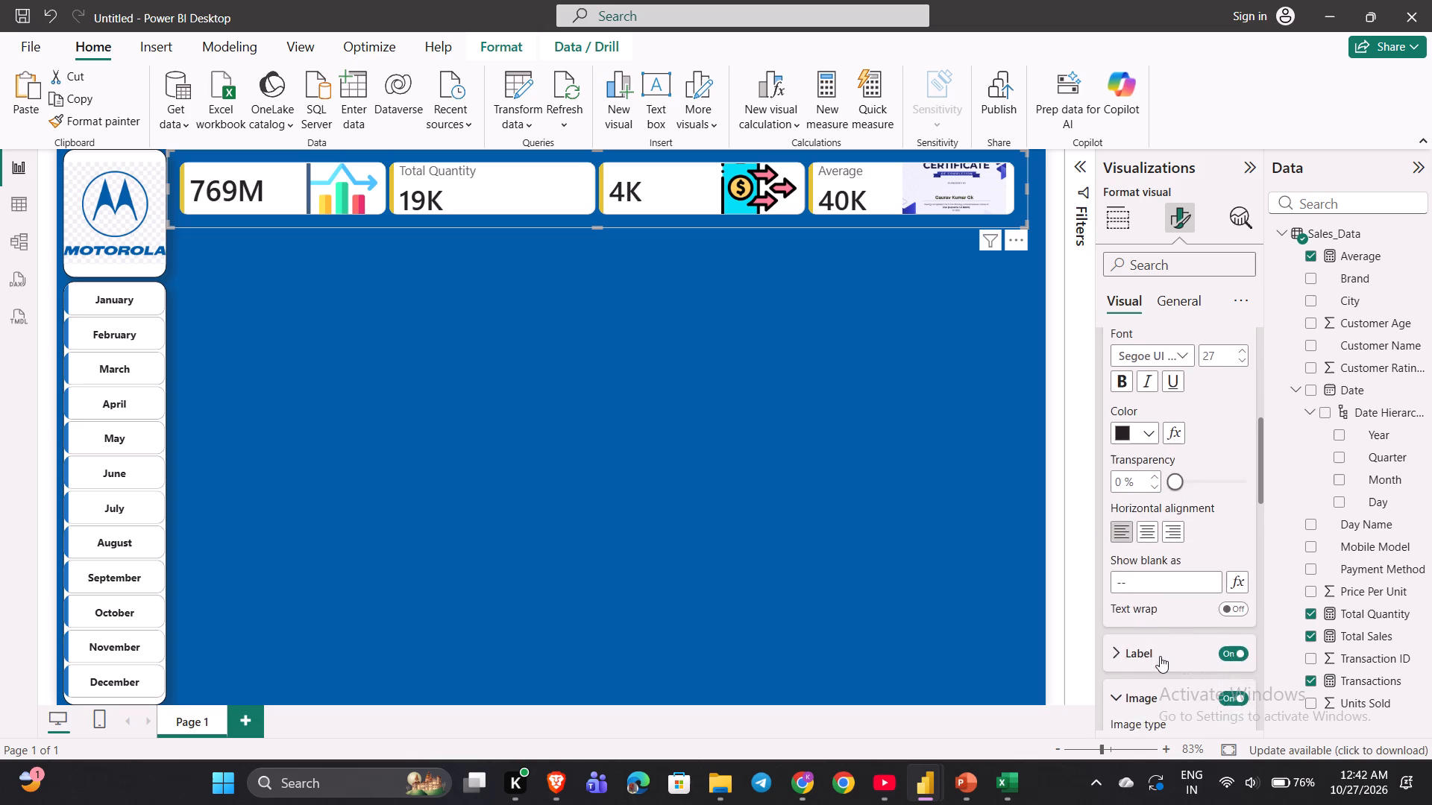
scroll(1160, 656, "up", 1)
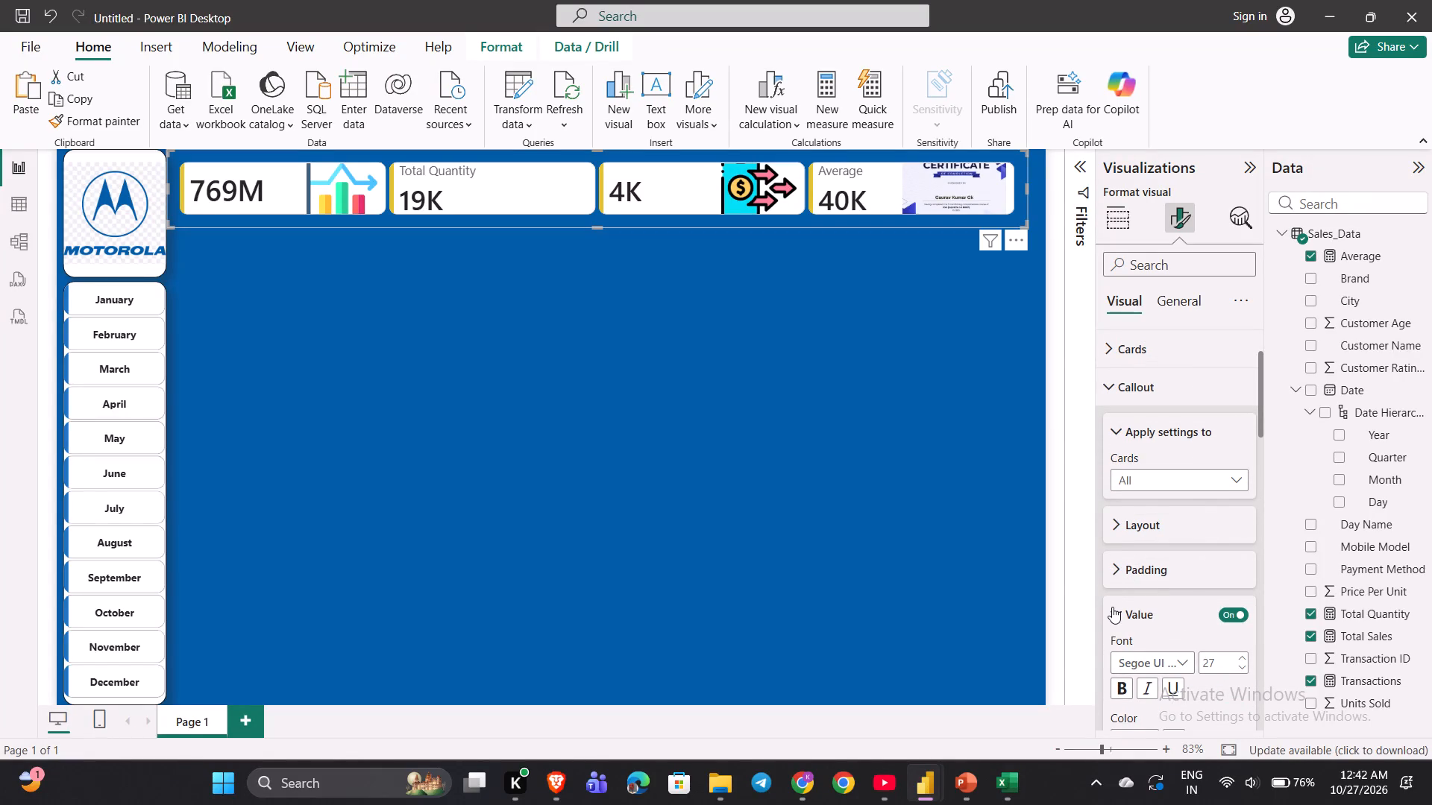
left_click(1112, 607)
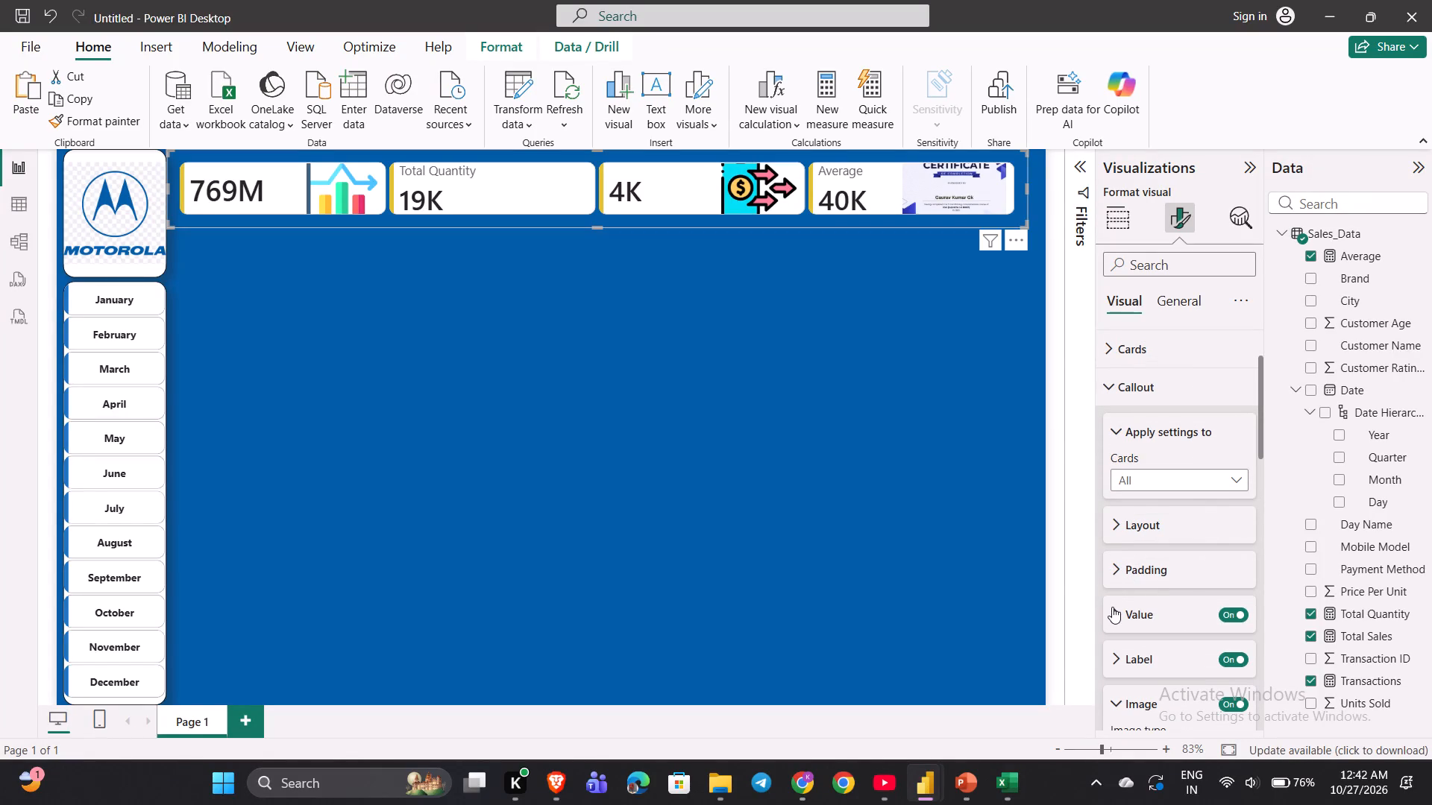
Increase the height of the KPI card visual slightly by extending its bottom edge.
left_click(770, 433)
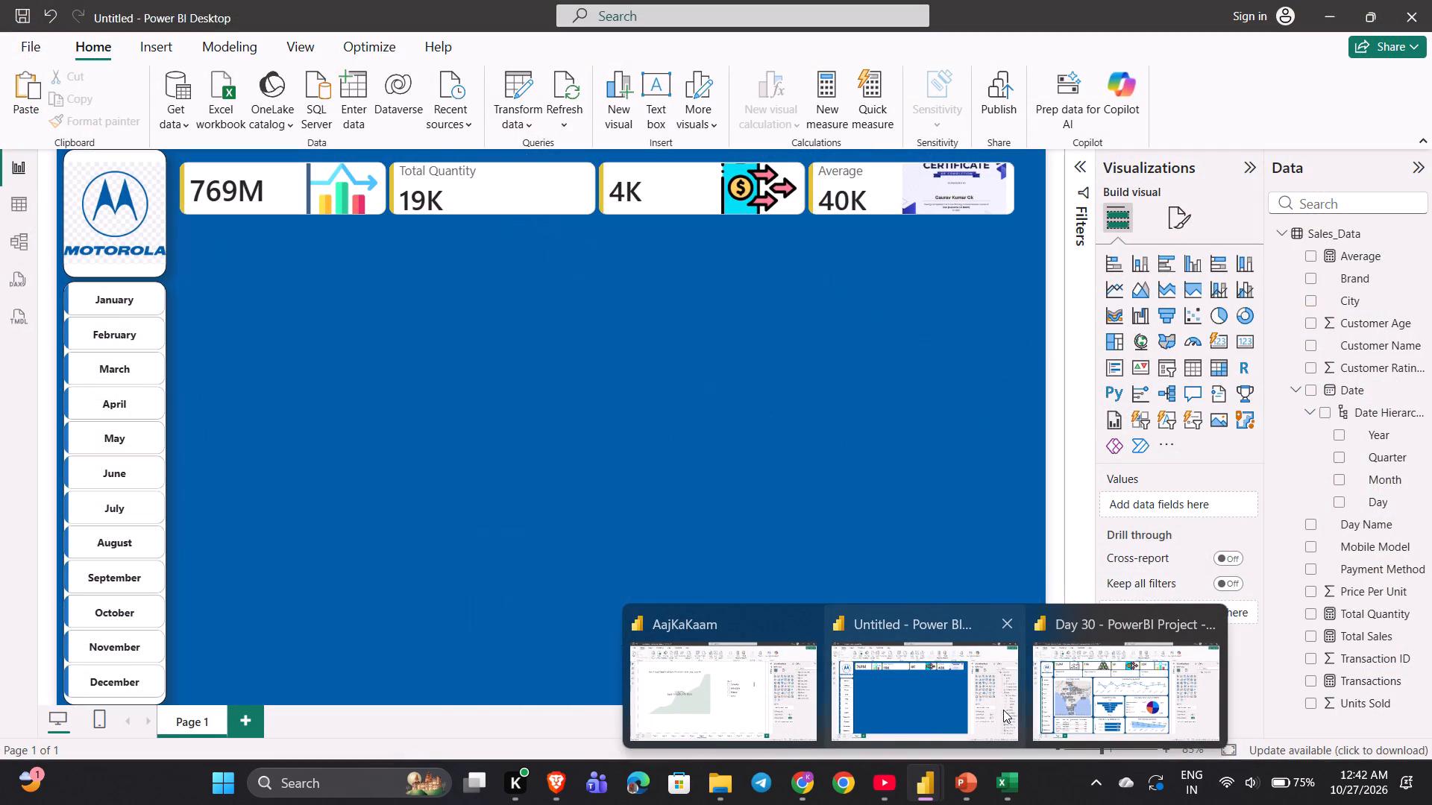
left_click(690, 359)
left_click_drag(562, 189, 560, 154)
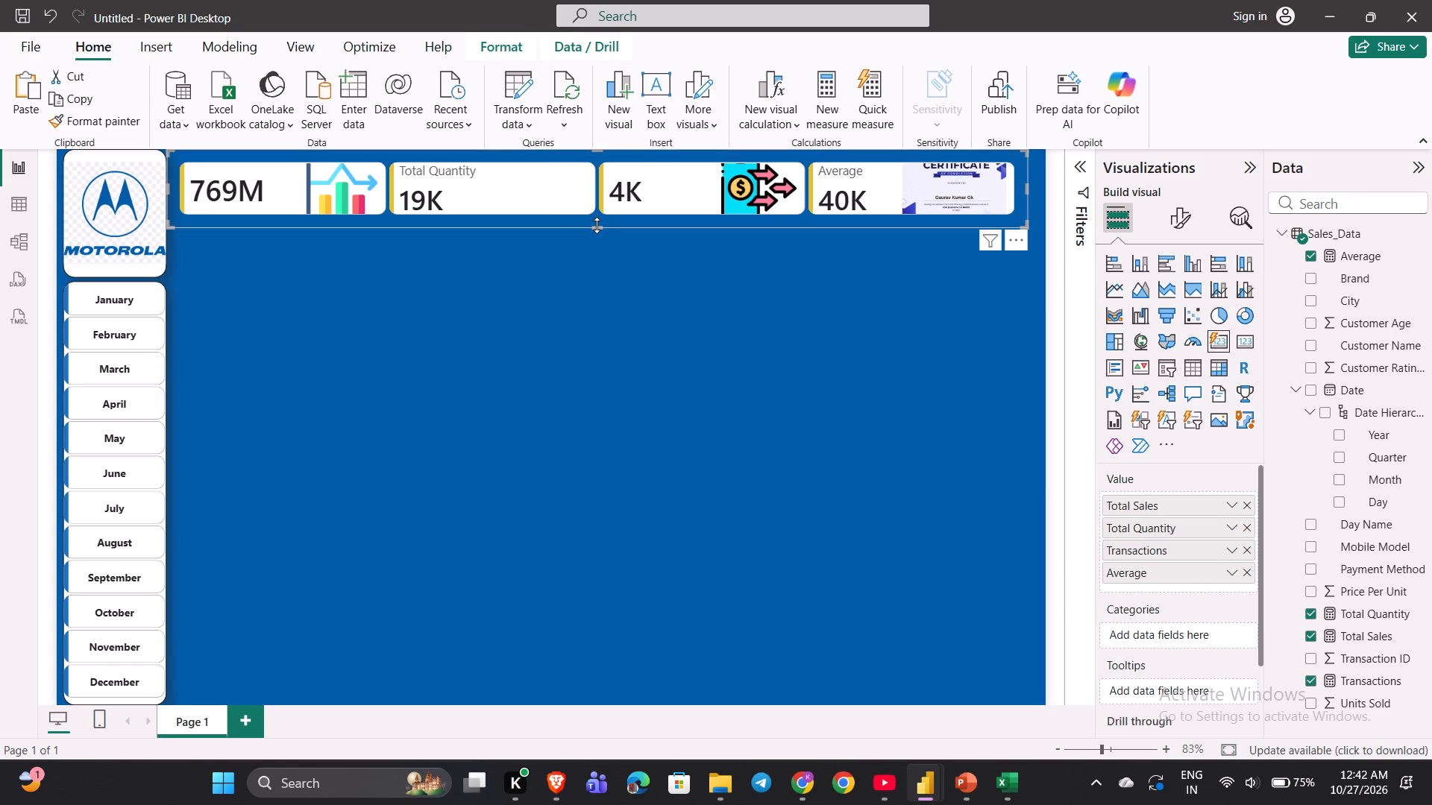
left_click_drag(597, 228, 597, 226)
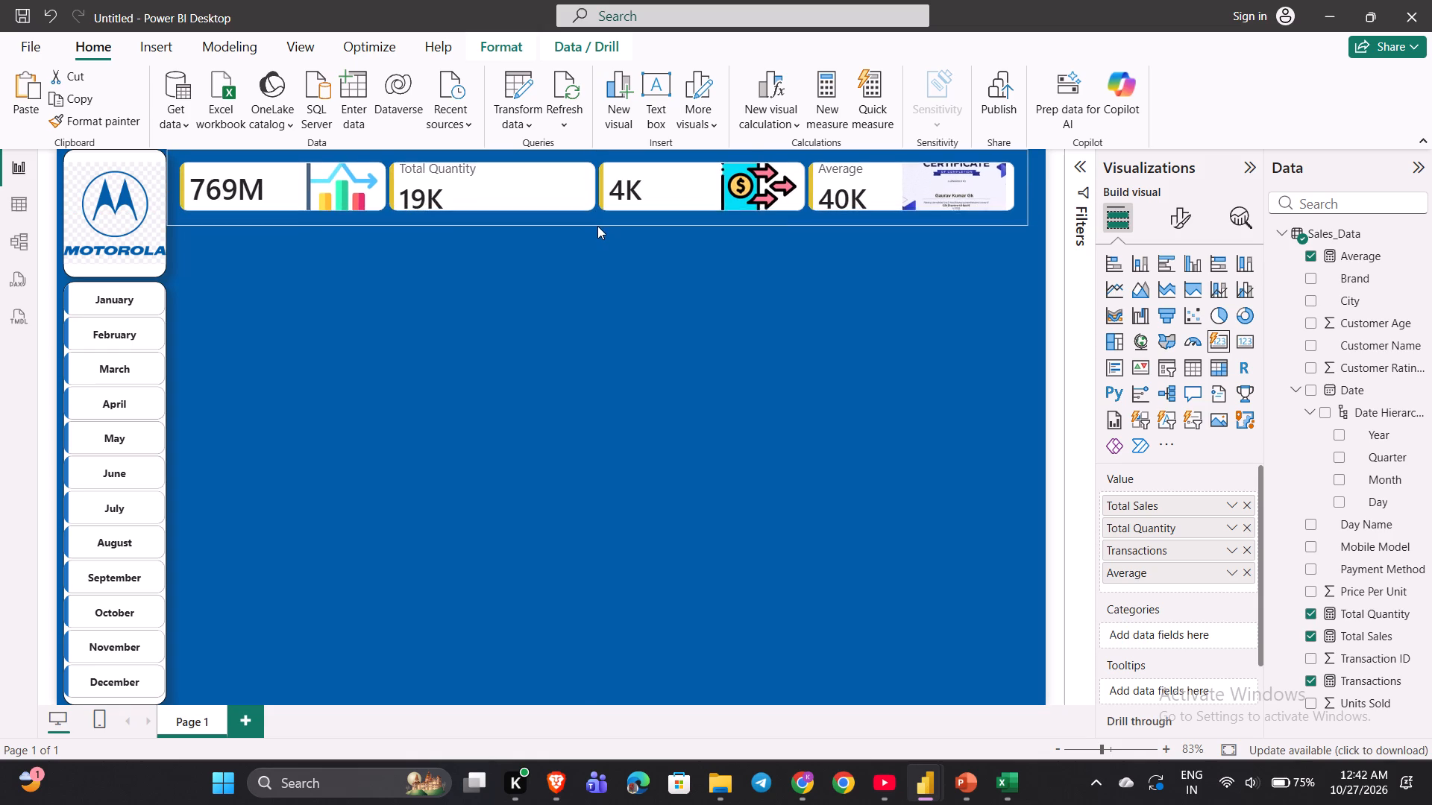
left_click_drag(597, 226, 598, 239)
Turn off the callout label in the settings applied to all KPI cards.
left_click(530, 197)
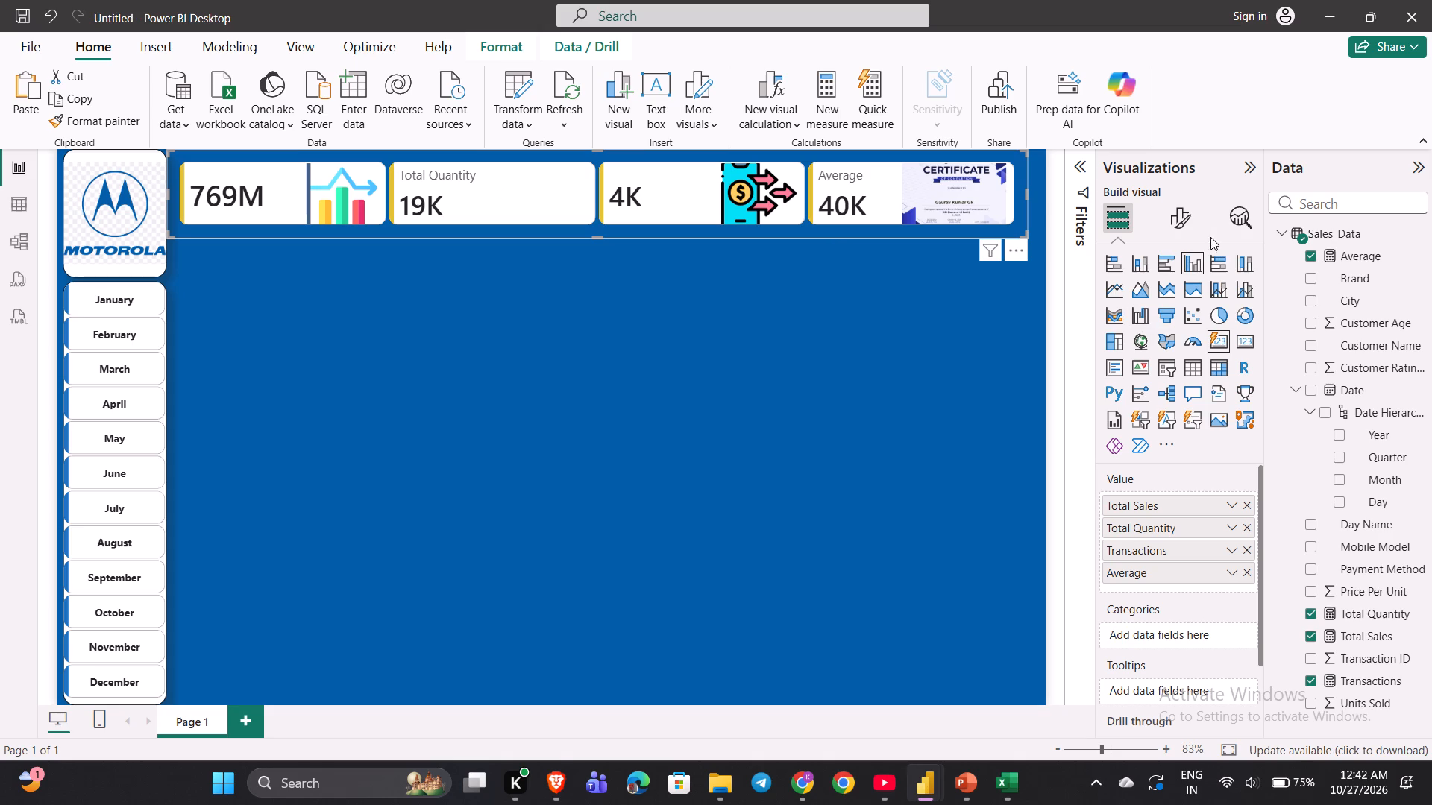
left_click(1188, 225)
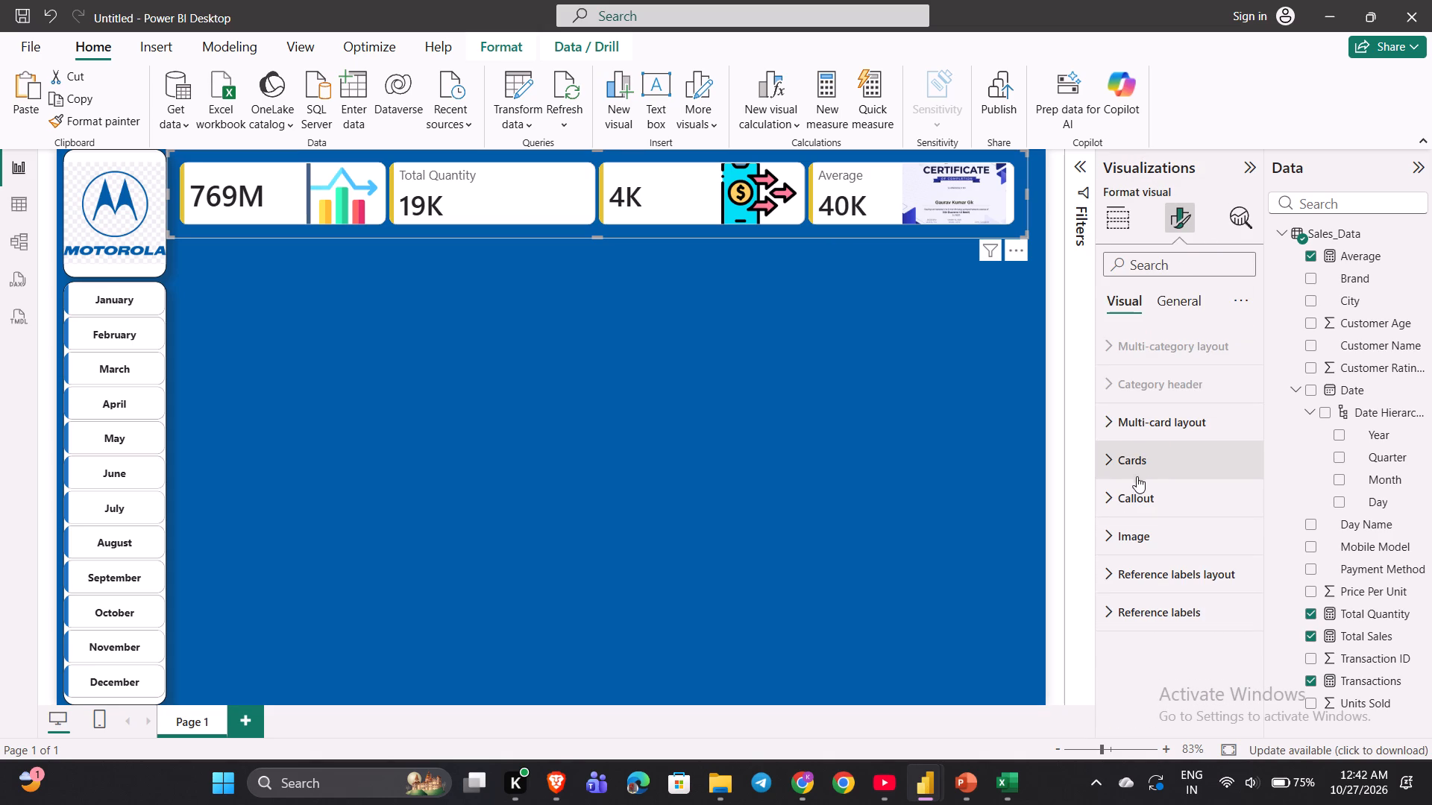
left_click(1121, 496)
scroll(1121, 496, "down", 3)
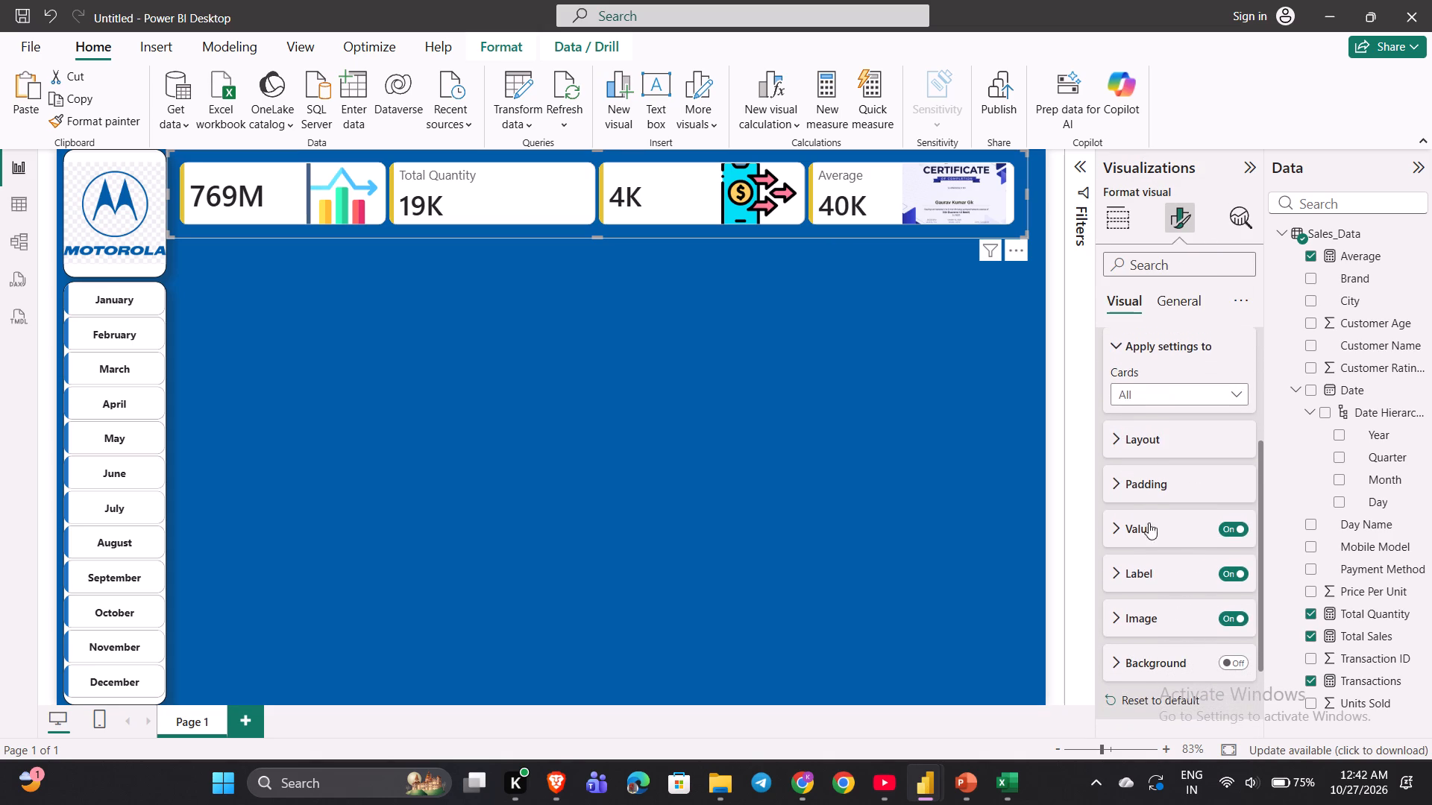
left_click(1234, 575)
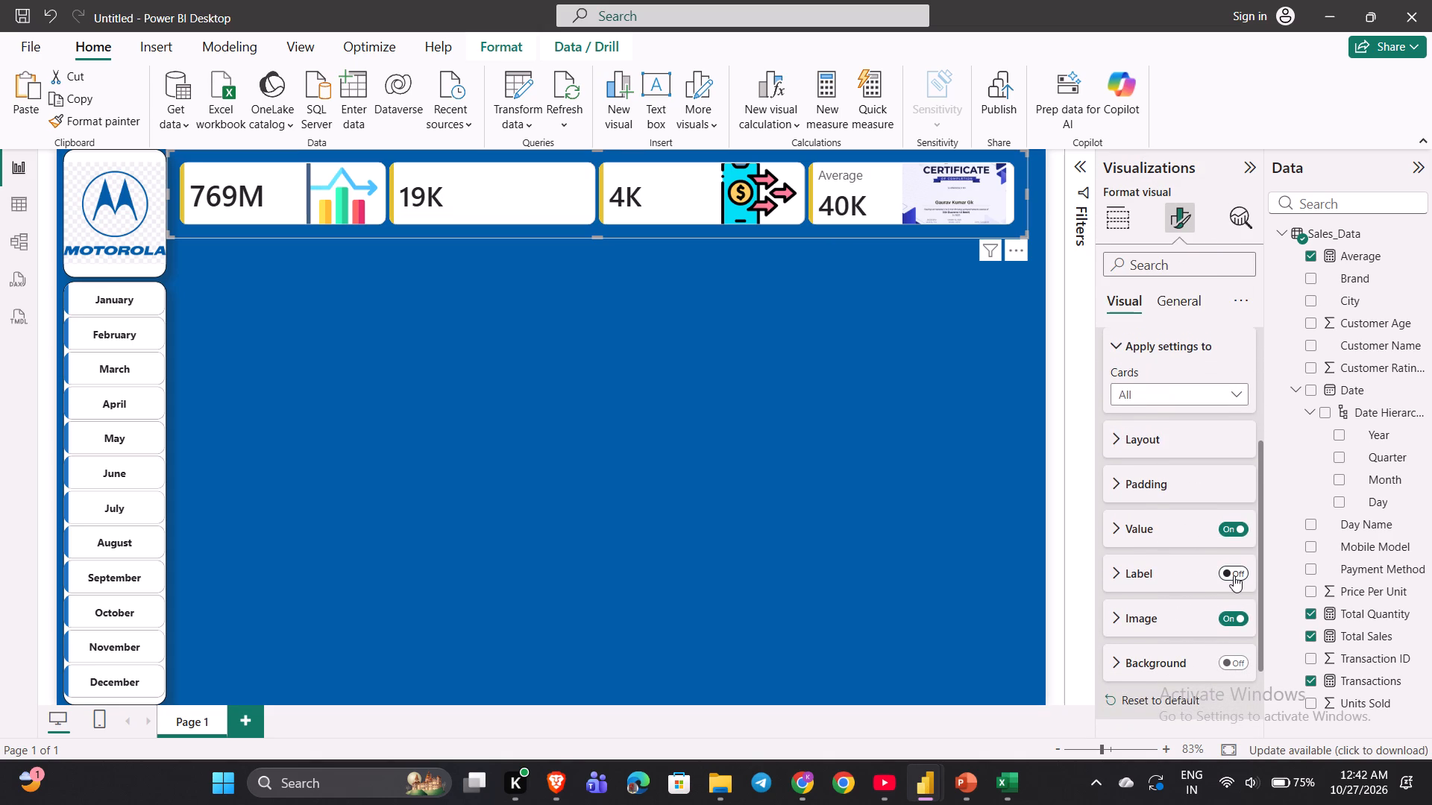
left_click(1234, 575)
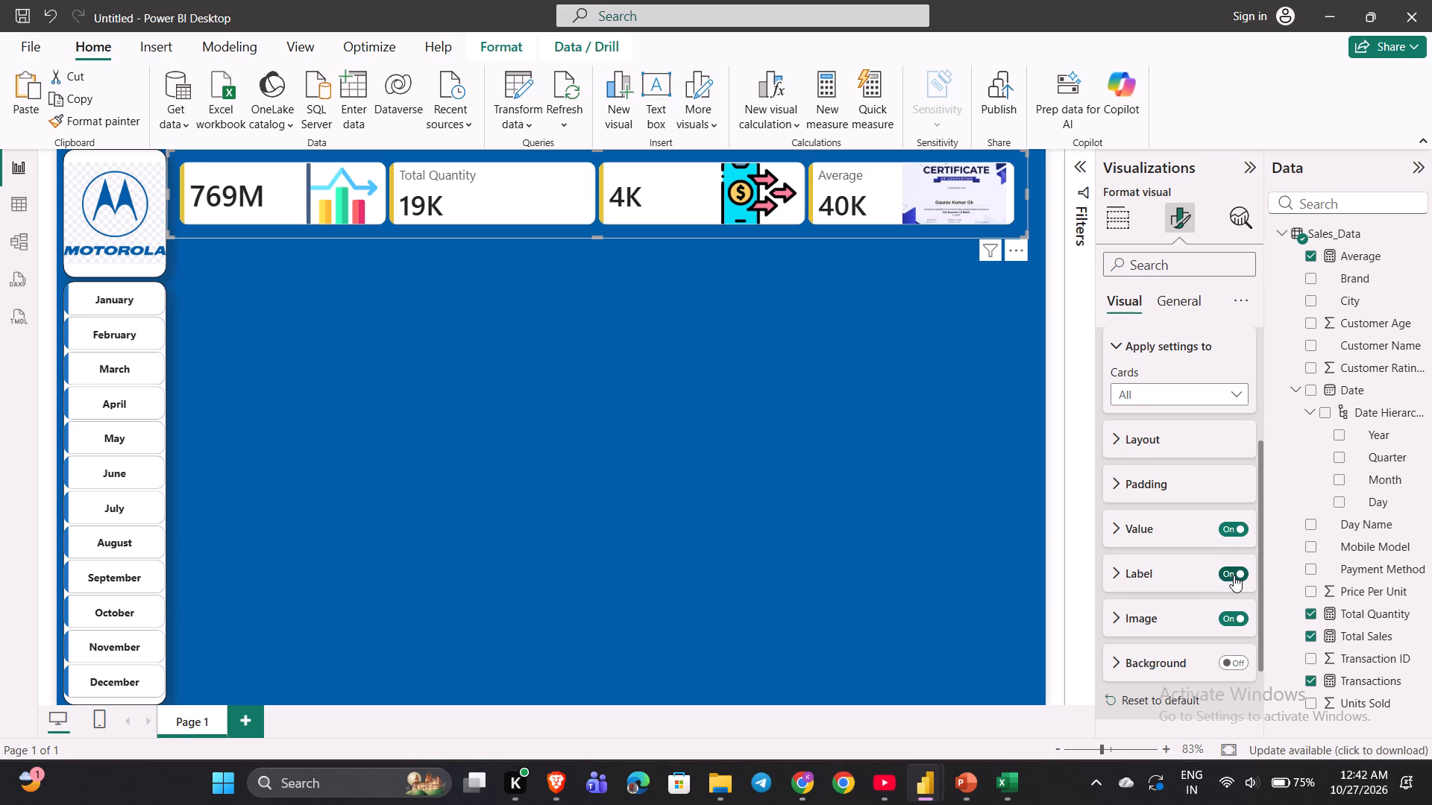
left_click(1234, 575)
left_click(1234, 575)
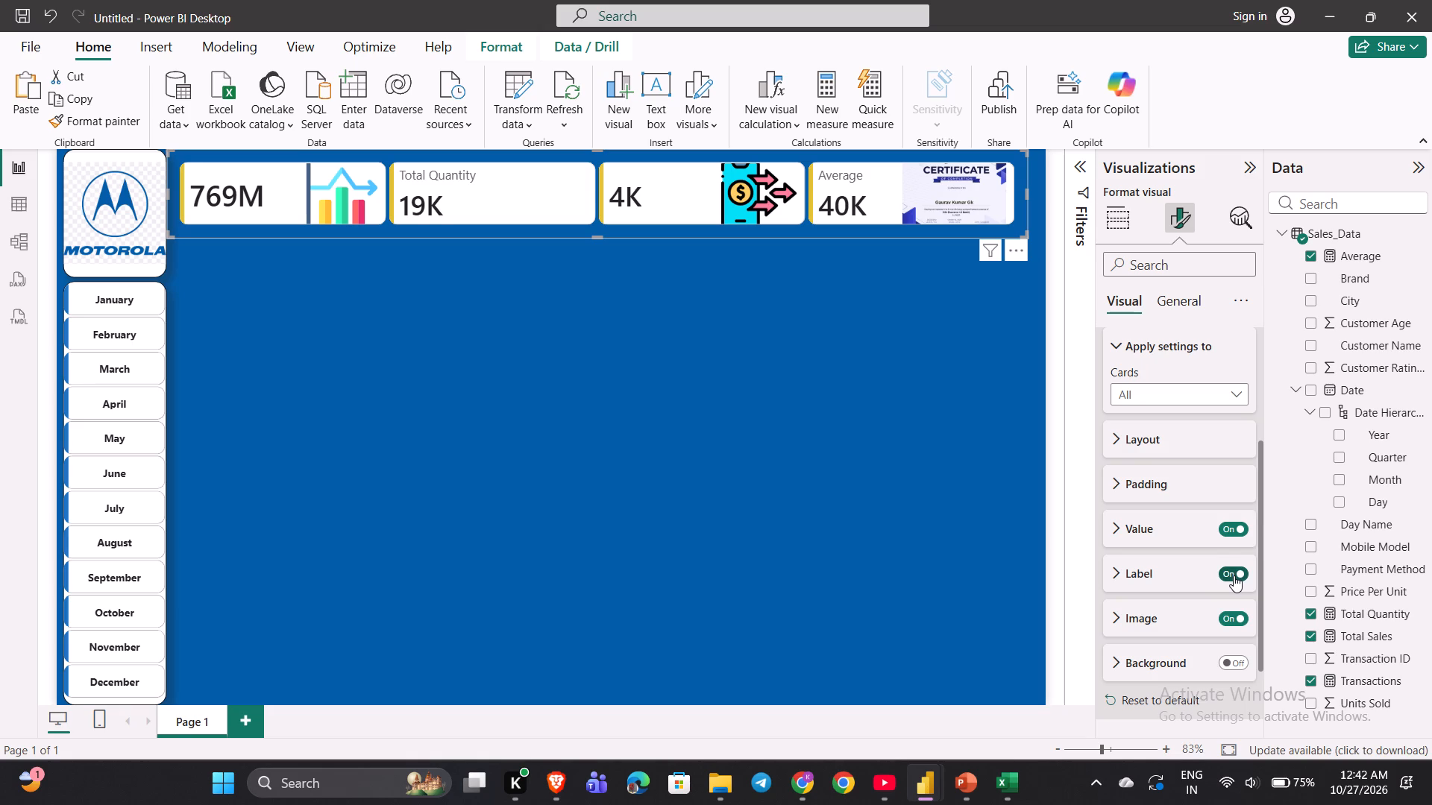
left_click(1234, 575)
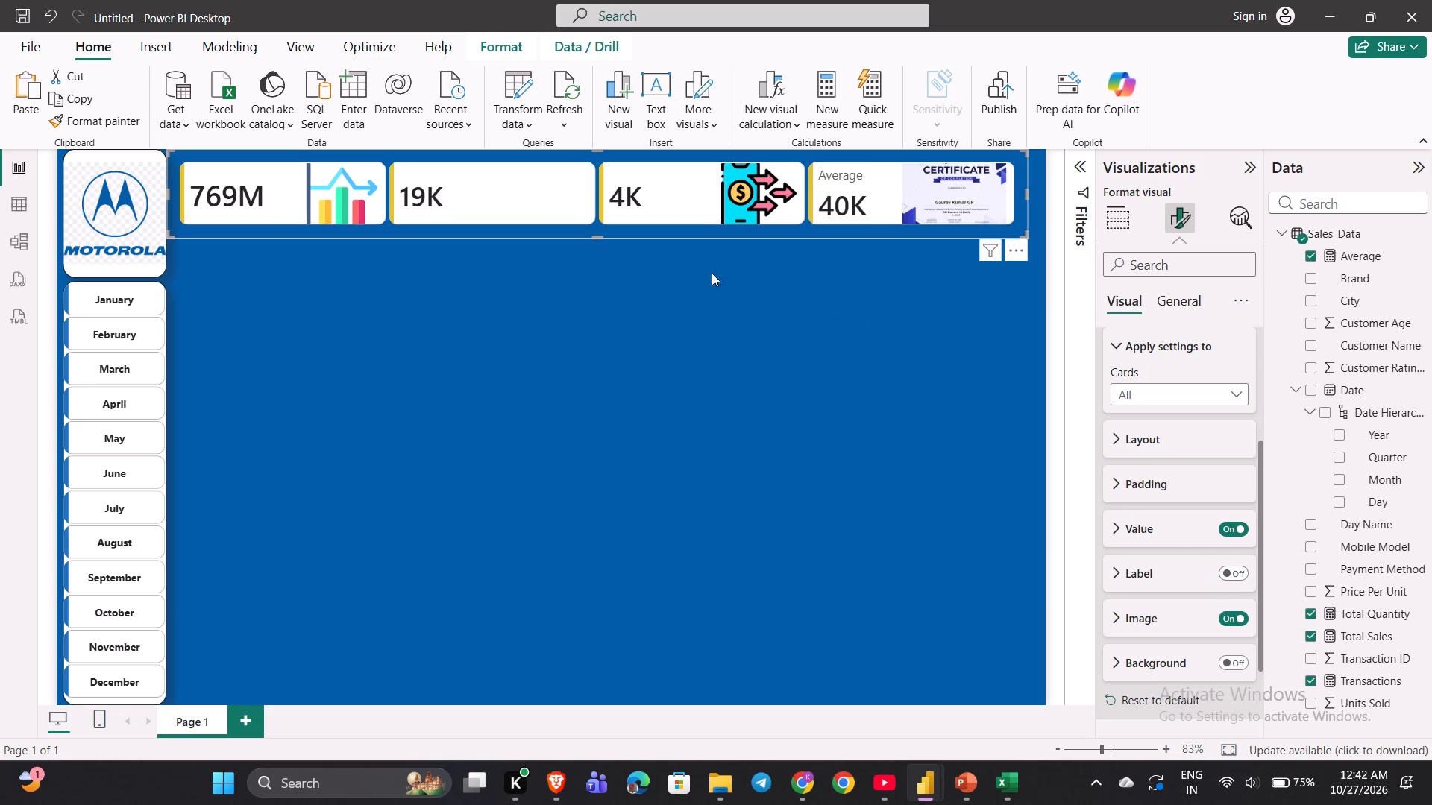
Apply the callout settings to the Average card and turn off its label.
left_click(879, 177)
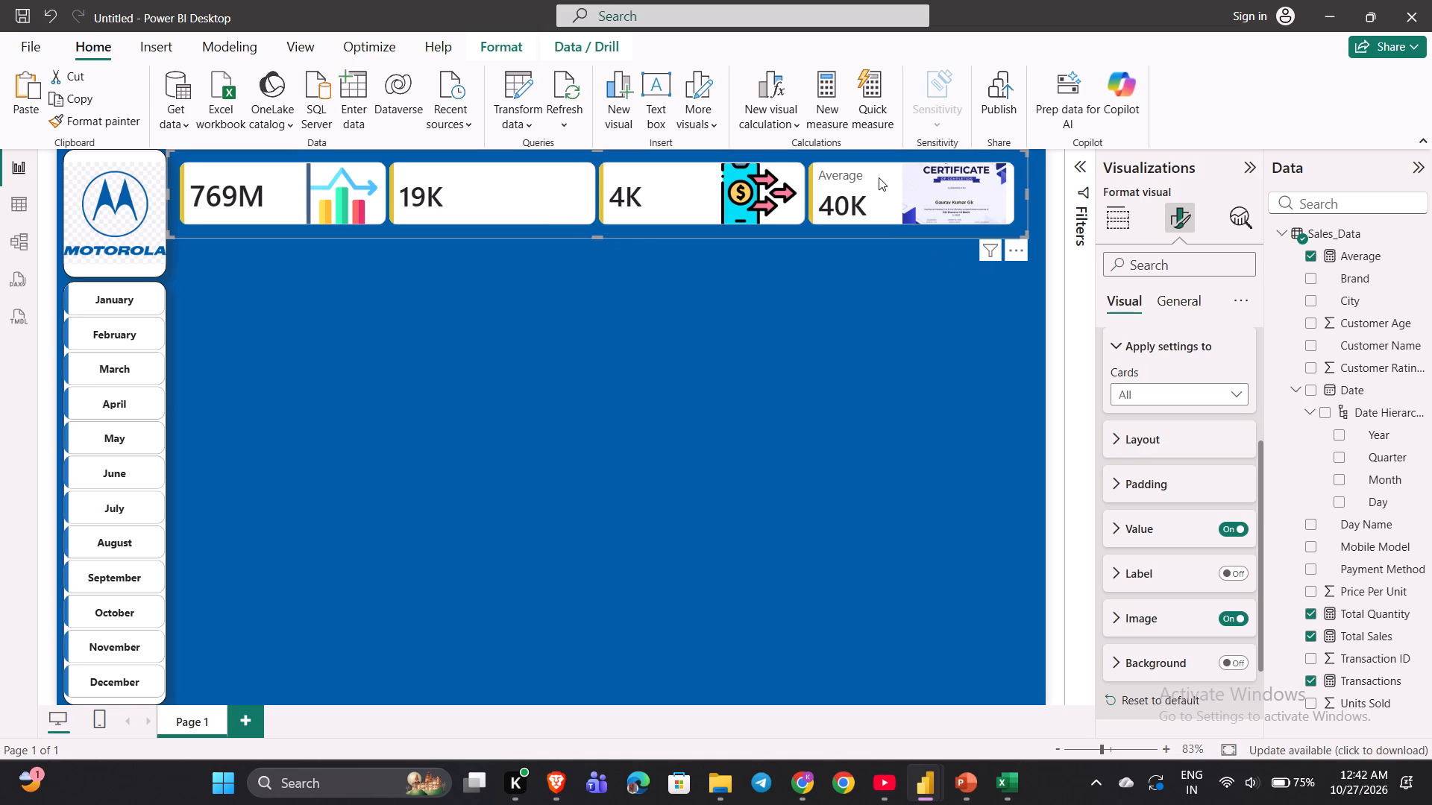
left_click(1239, 539)
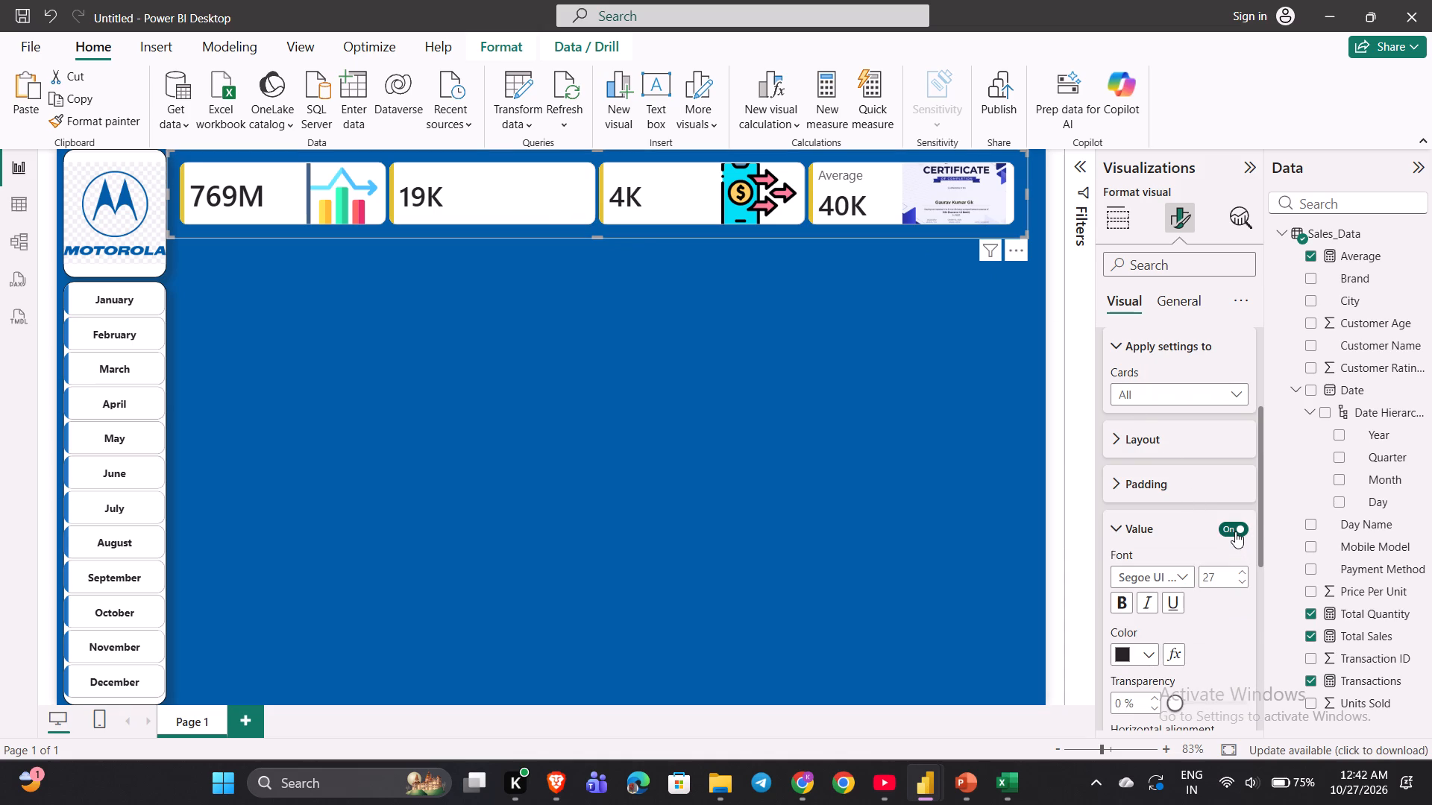
left_click(1235, 531)
left_click(1235, 531)
left_click(1143, 400)
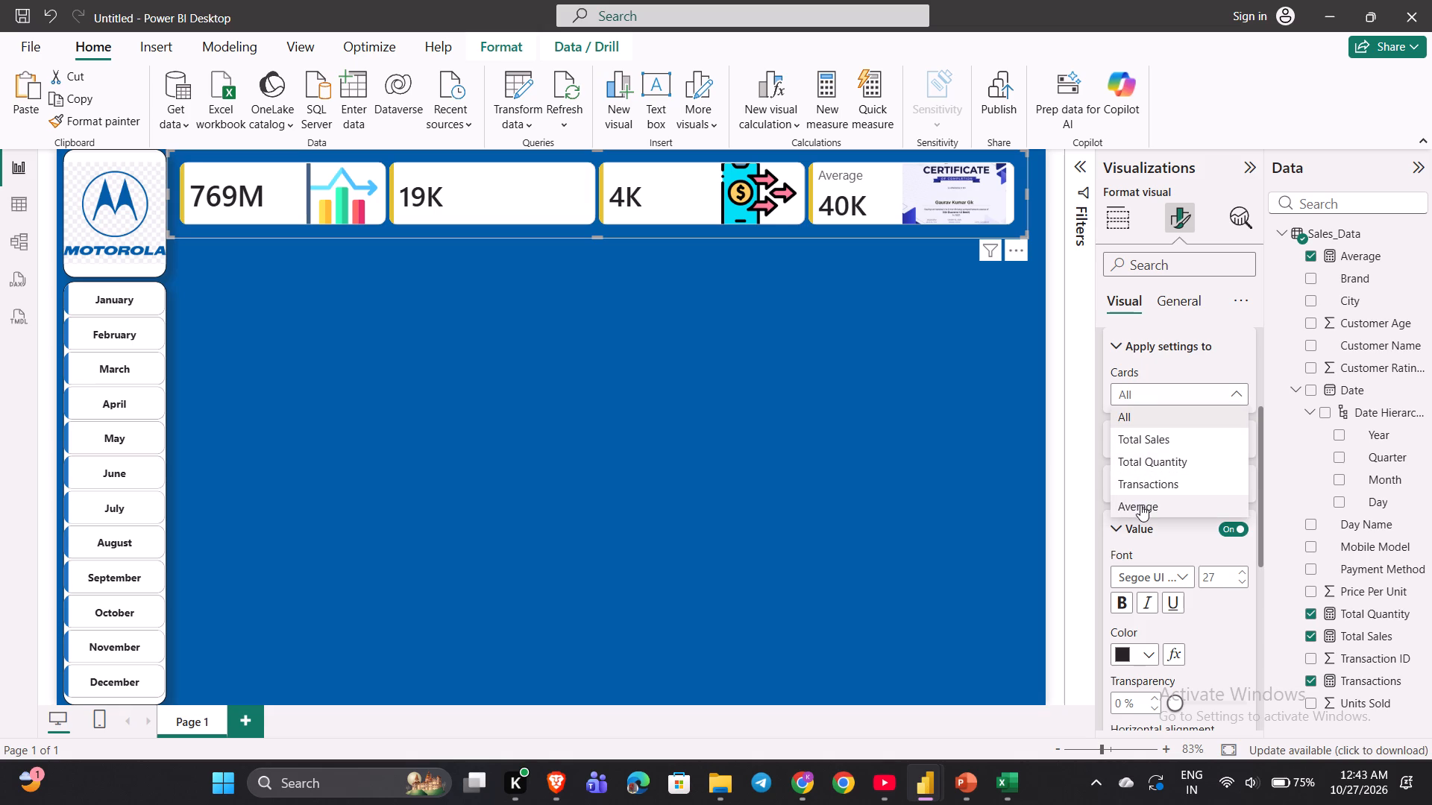
left_click(1140, 505)
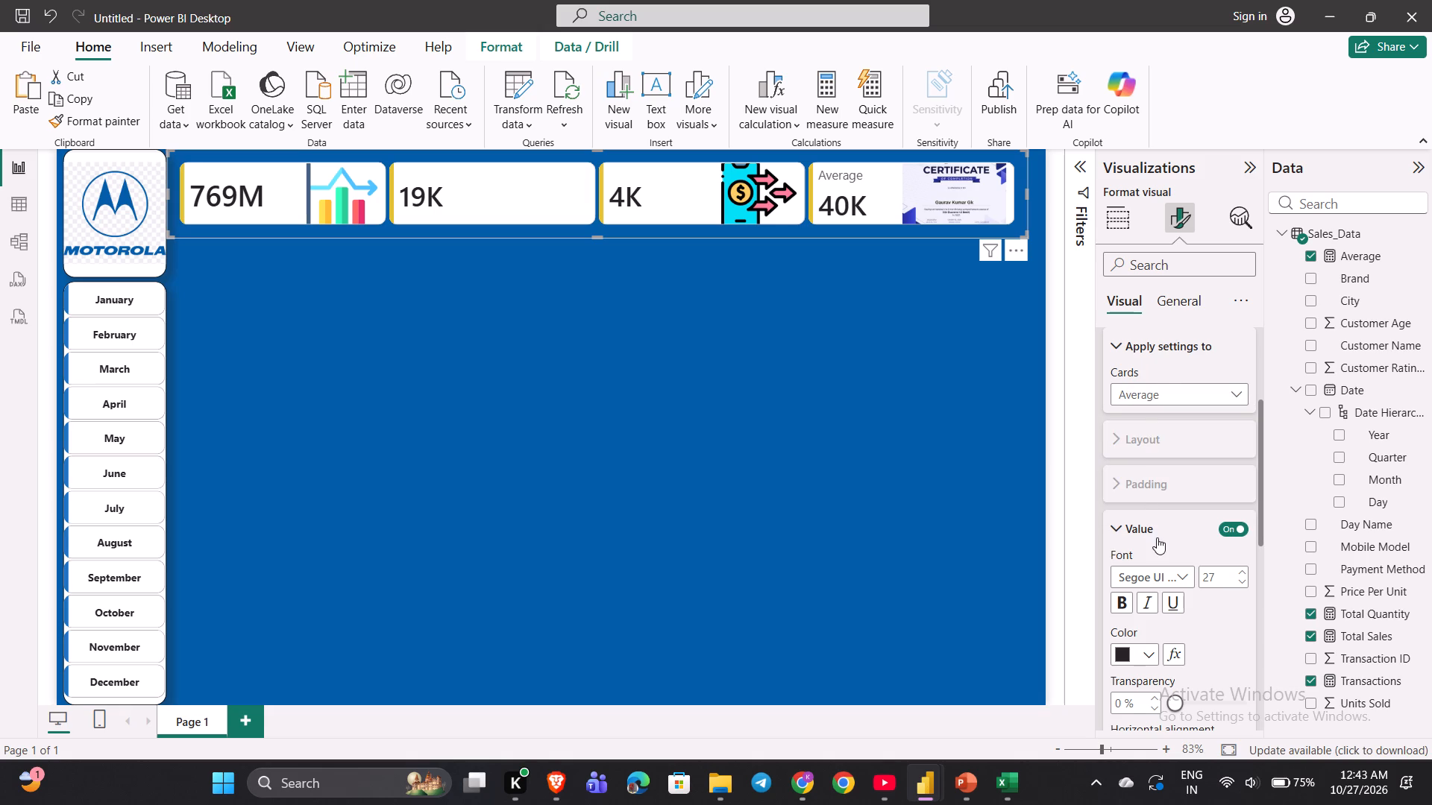
scroll(1157, 537, "down", 1)
left_click(1122, 485)
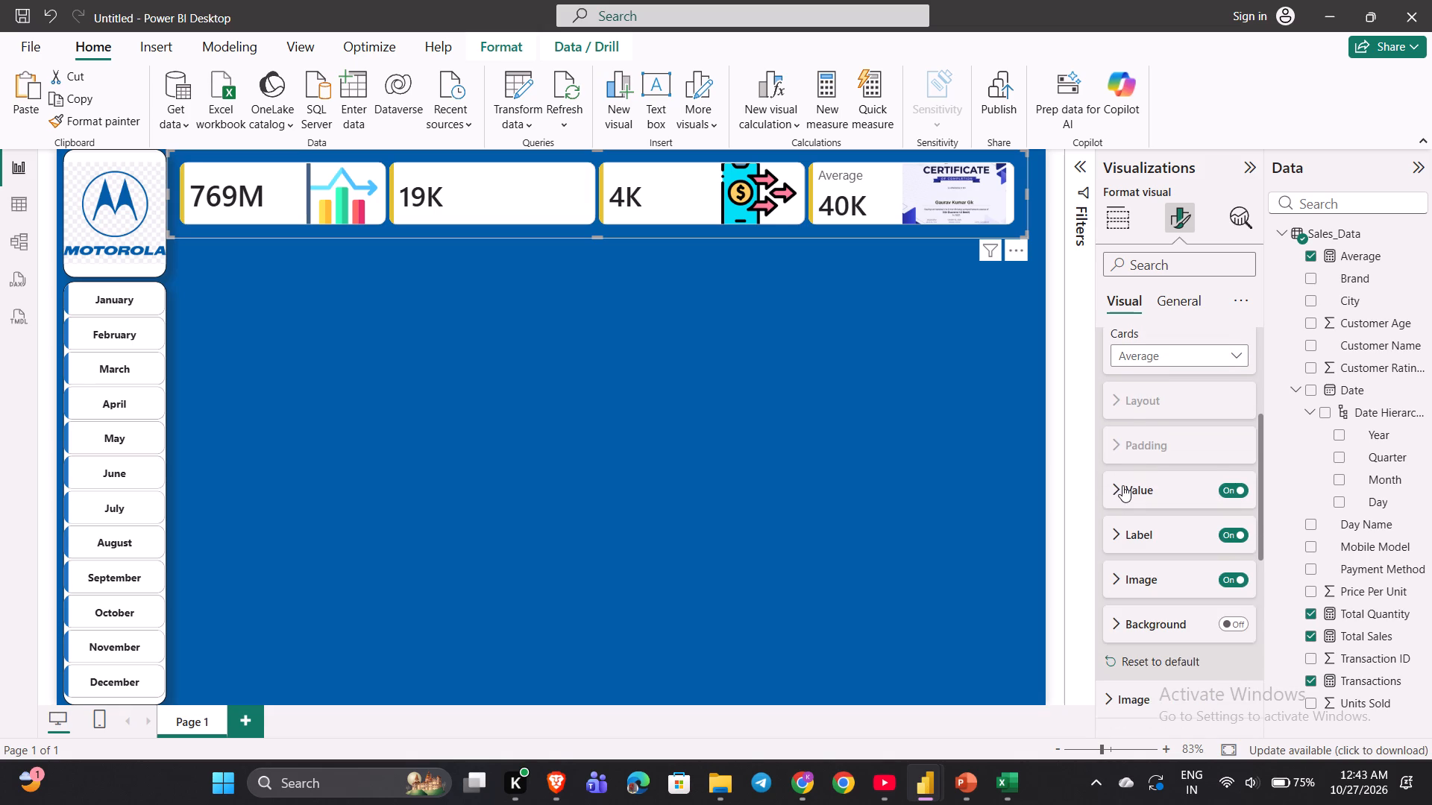
left_click(1225, 535)
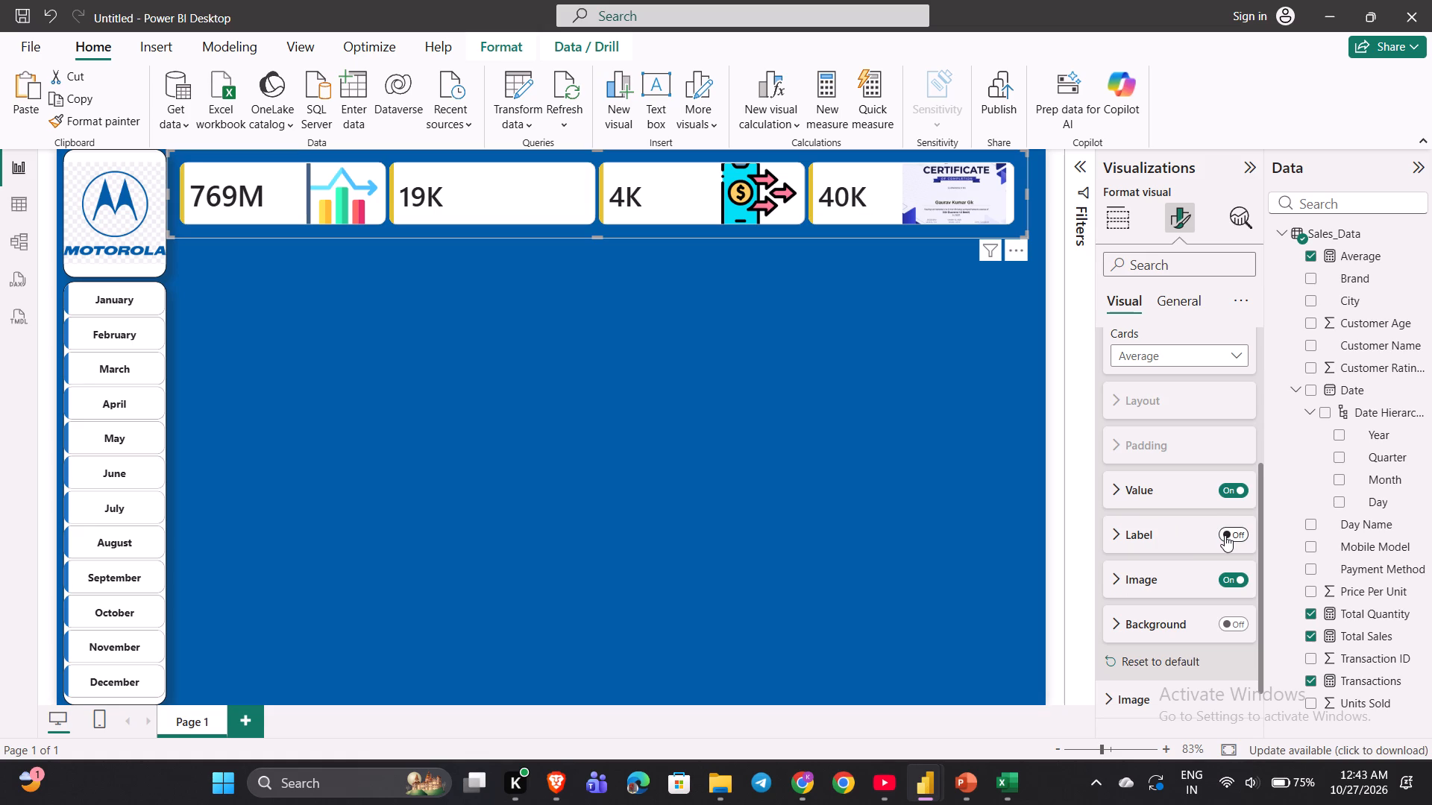
Expand the Average card's callout image settings and check the KPI card row in the YouTube tutorial.
left_click(1115, 586)
scroll(1114, 569, "down", 1)
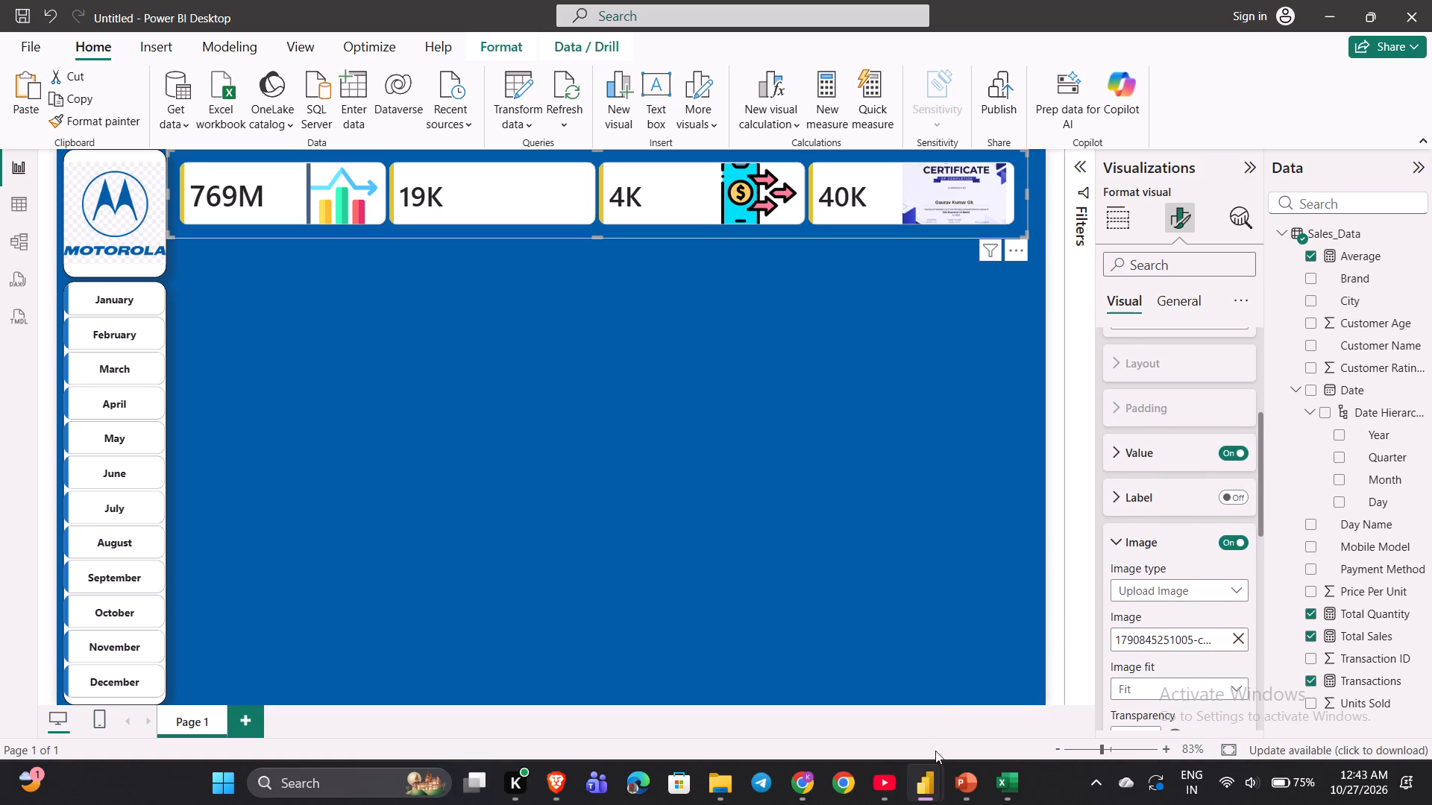
left_click(852, 782)
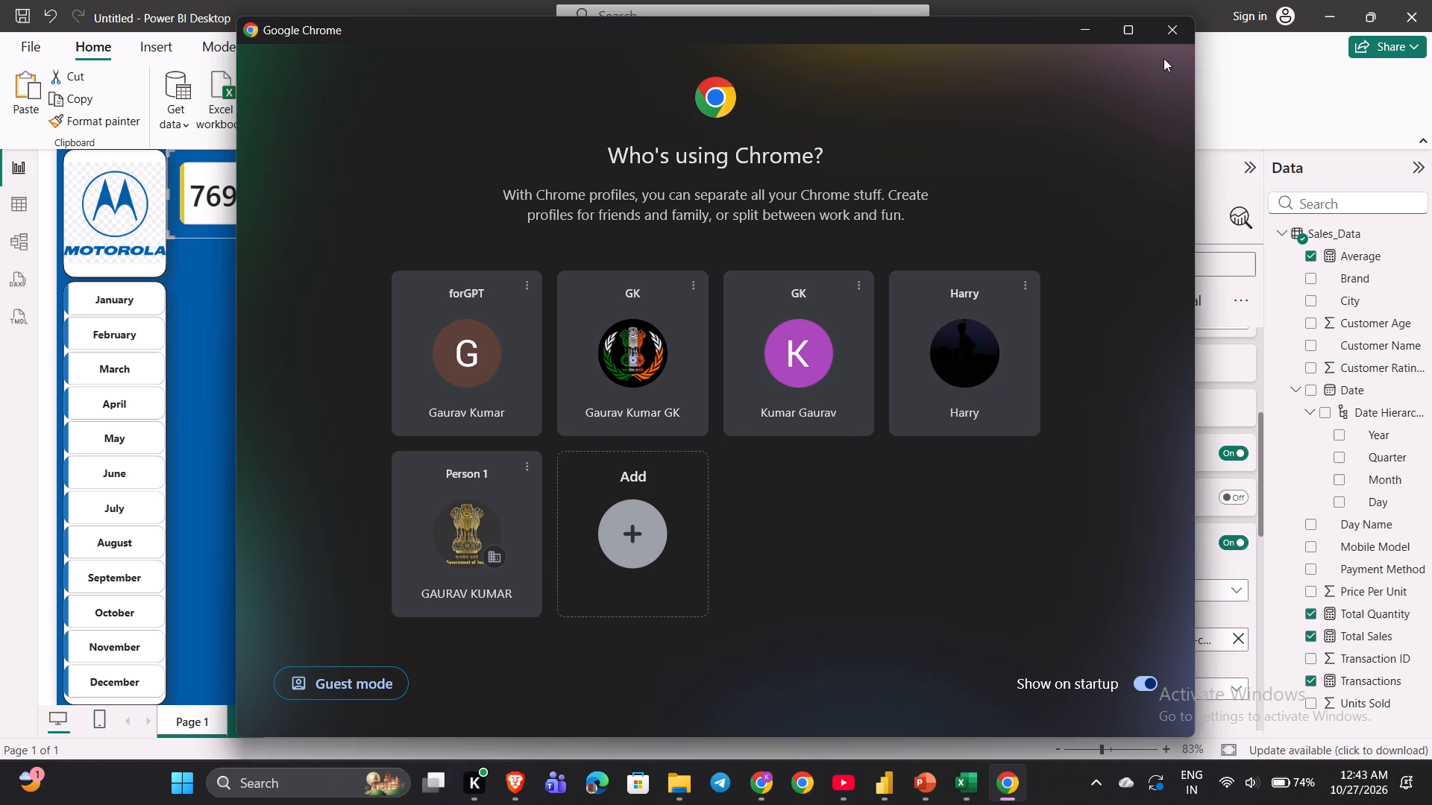
left_click(1163, 38)
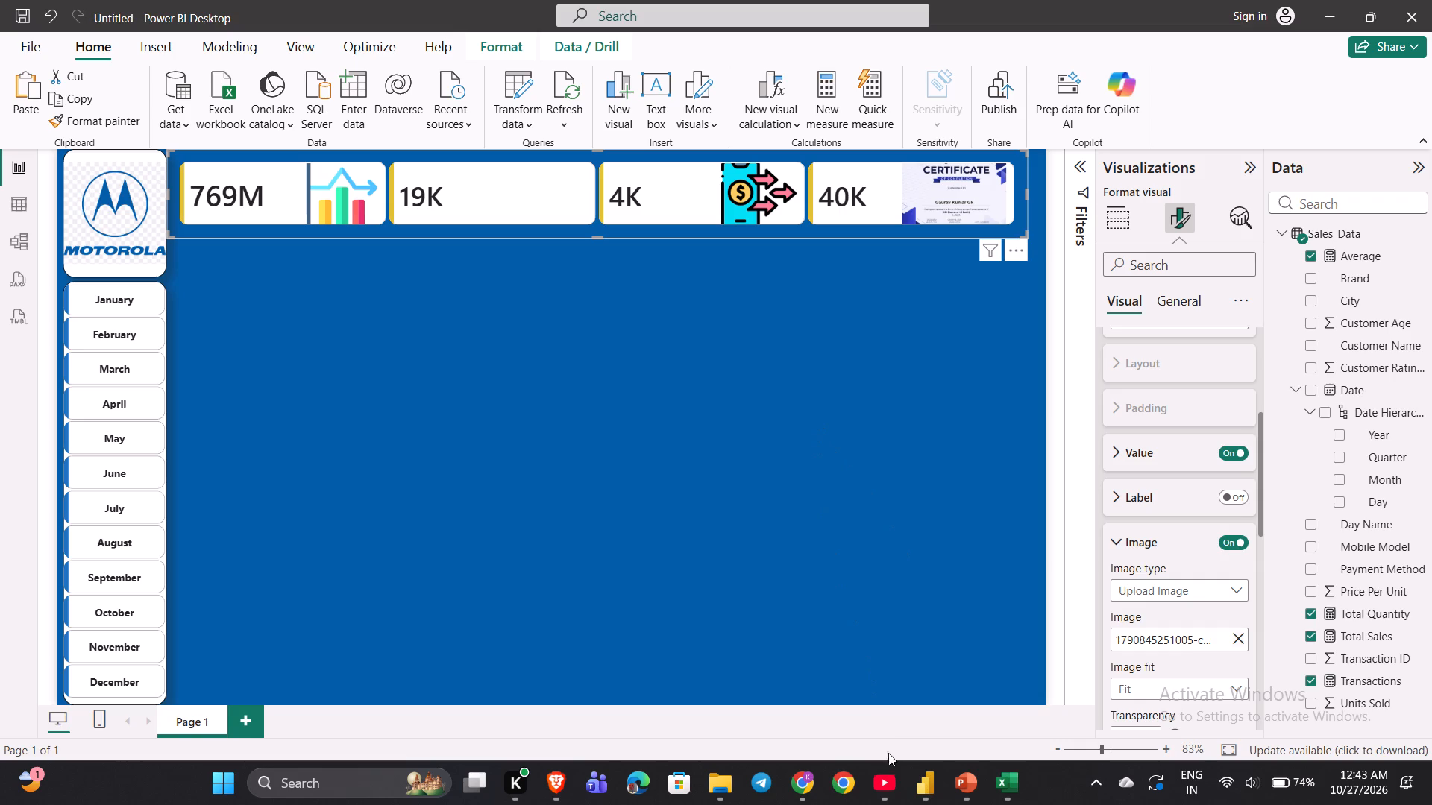
left_click(888, 781)
key("space")
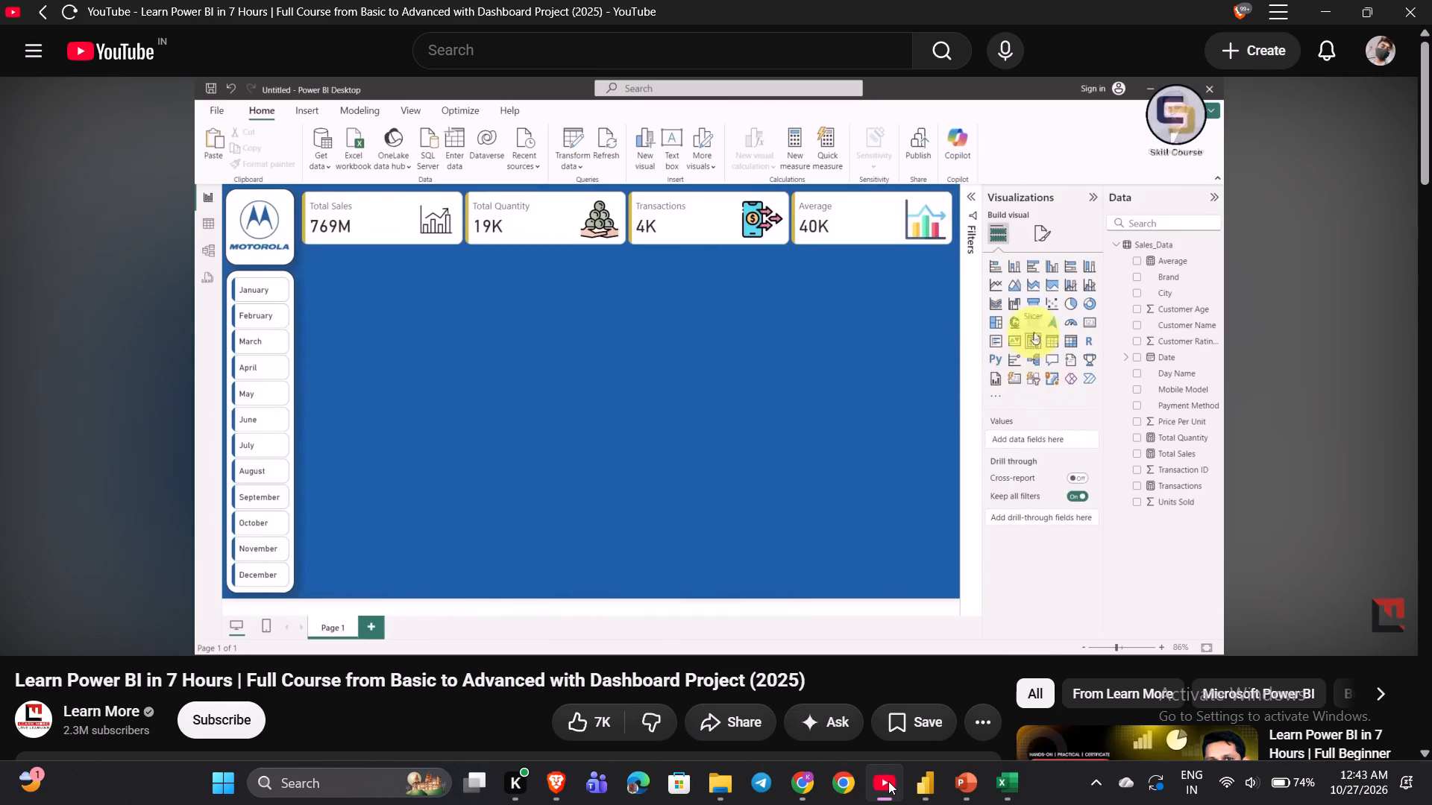
key("space")
left_click(888, 781)
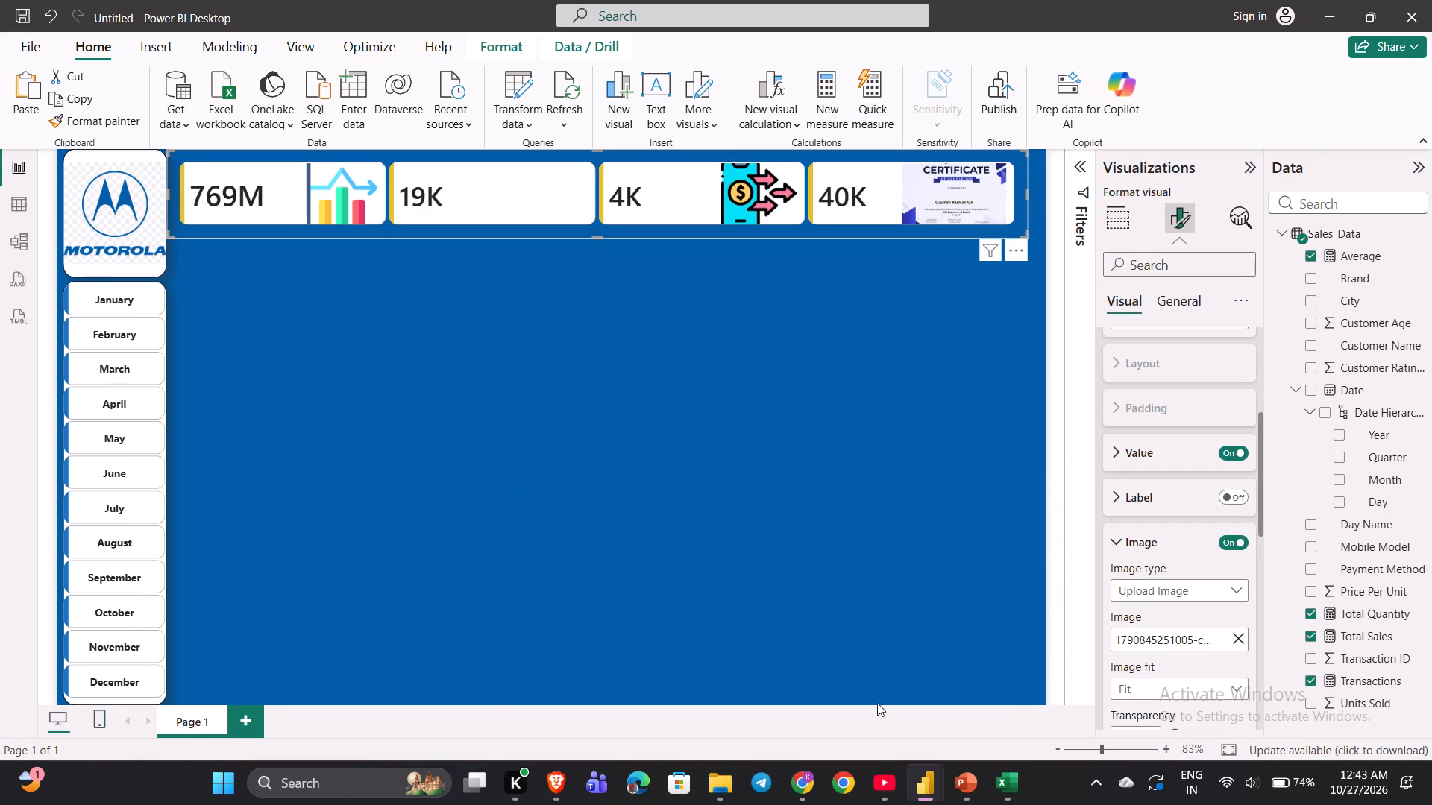
Widen the KPI card visual so it reaches the right edge of the report page.
left_click_drag(1027, 195, 1050, 189)
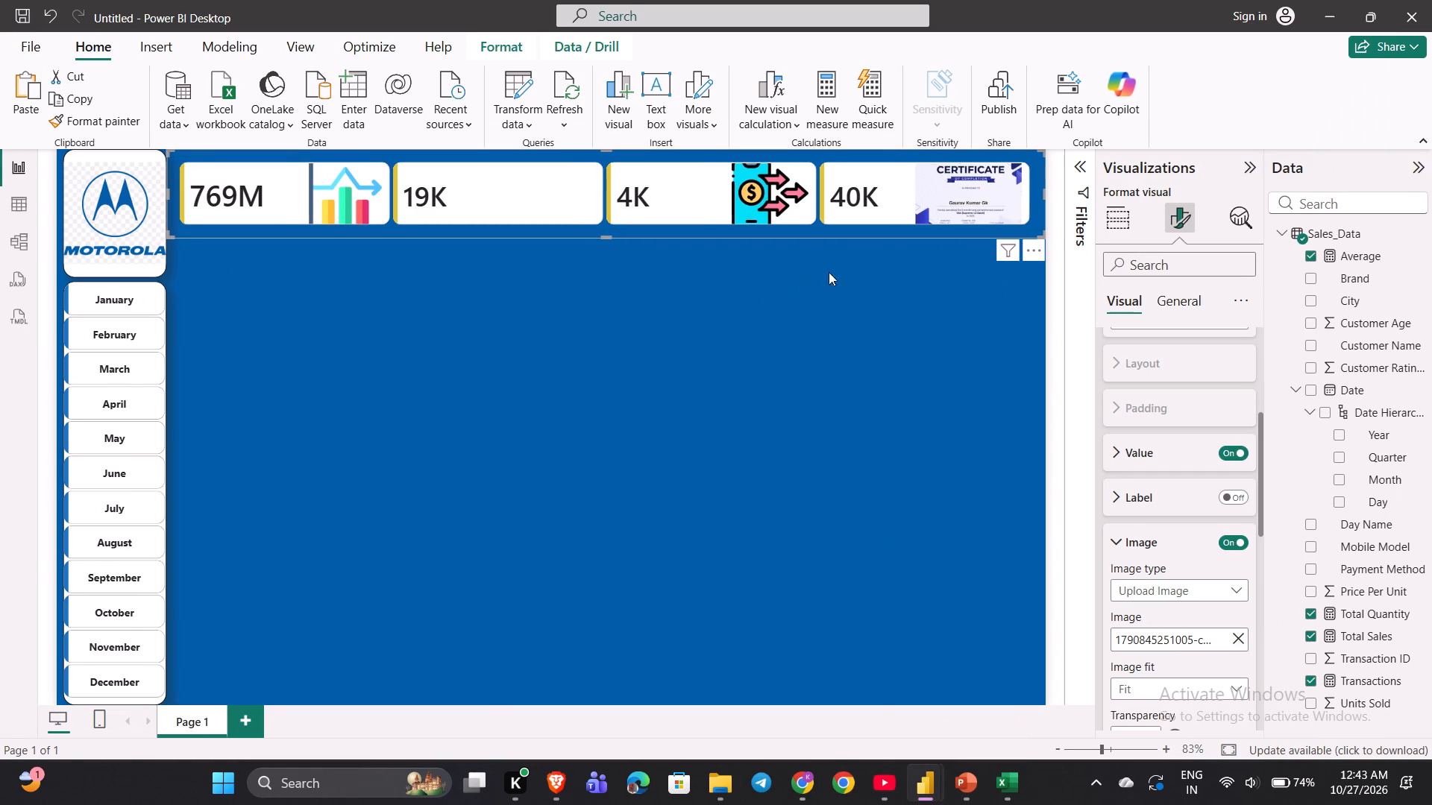
left_click(716, 299)
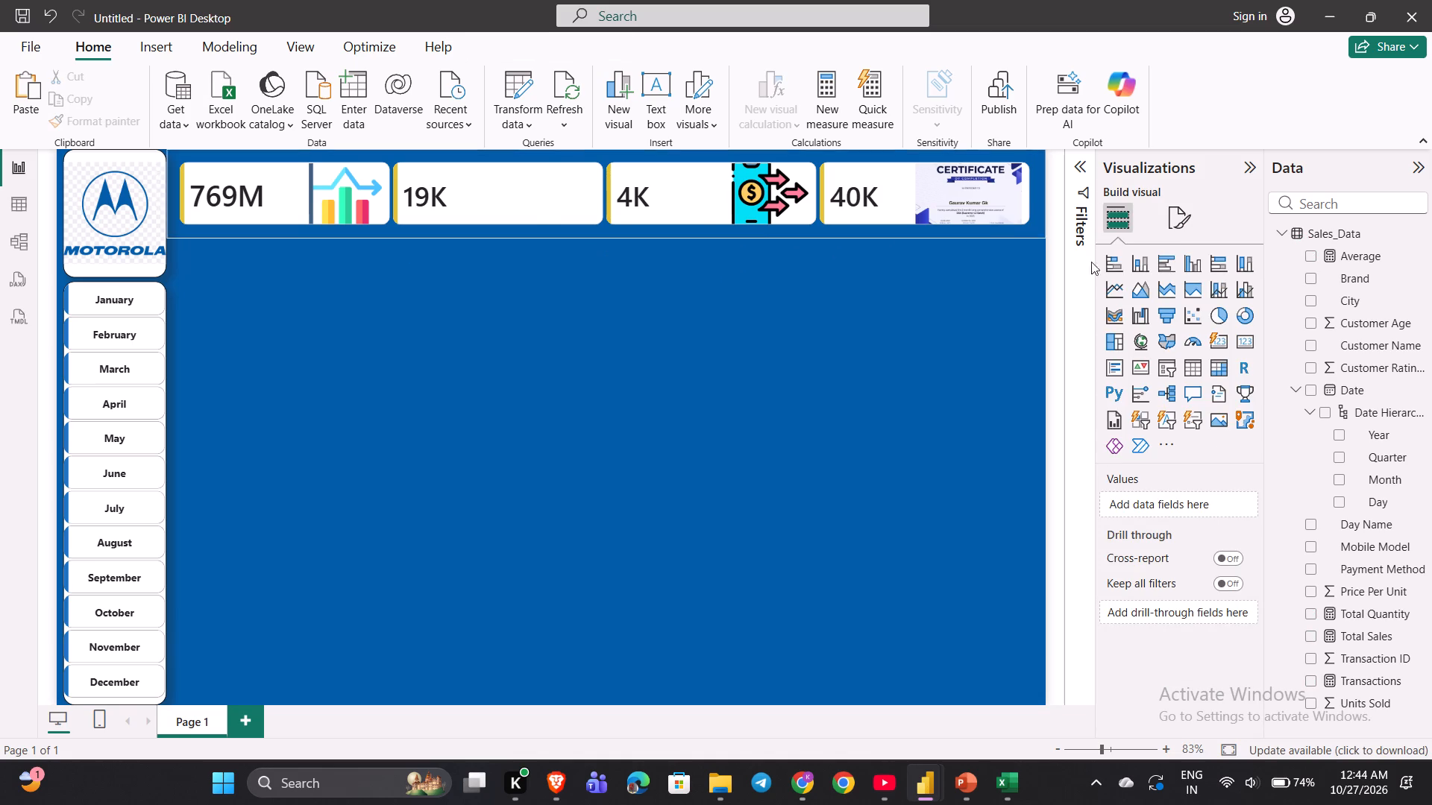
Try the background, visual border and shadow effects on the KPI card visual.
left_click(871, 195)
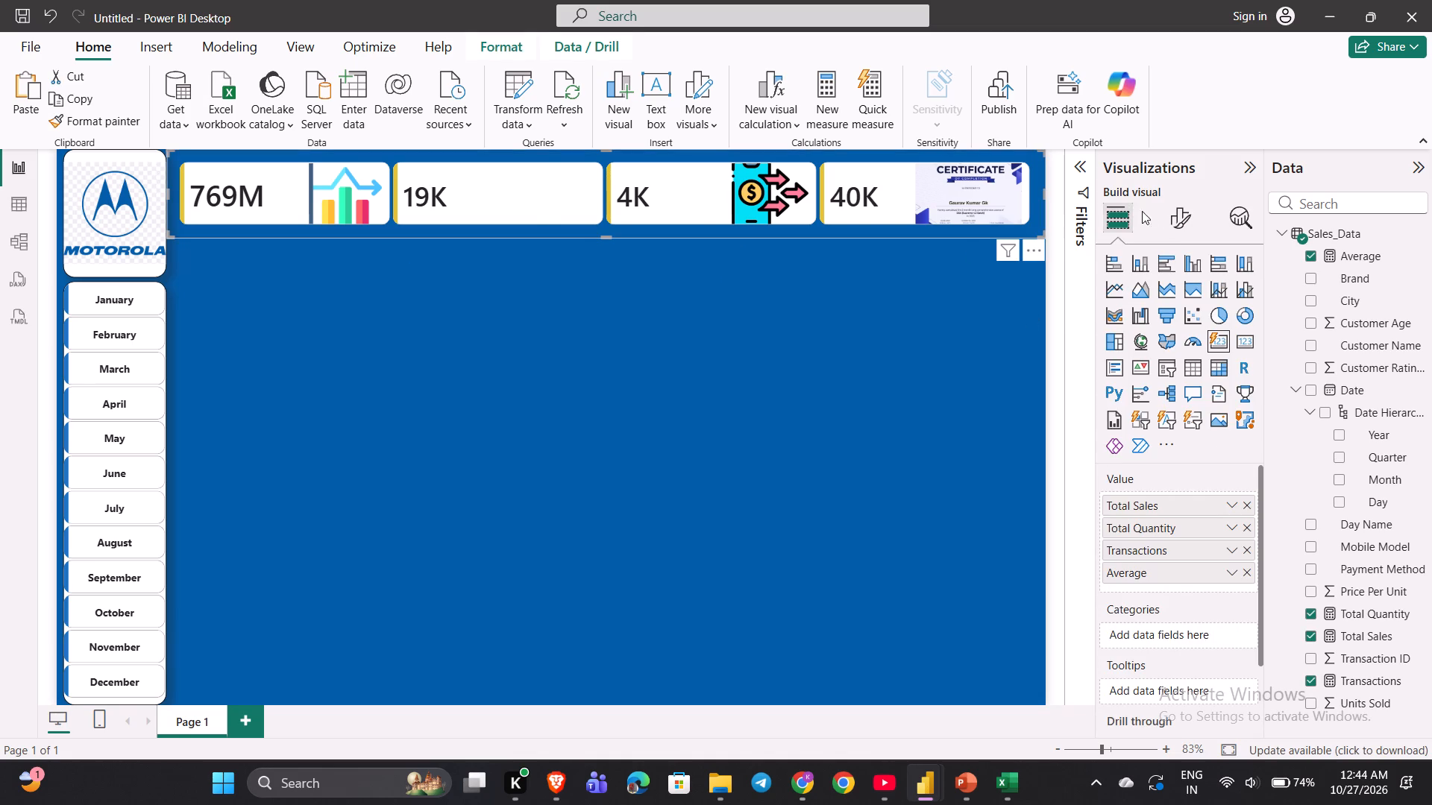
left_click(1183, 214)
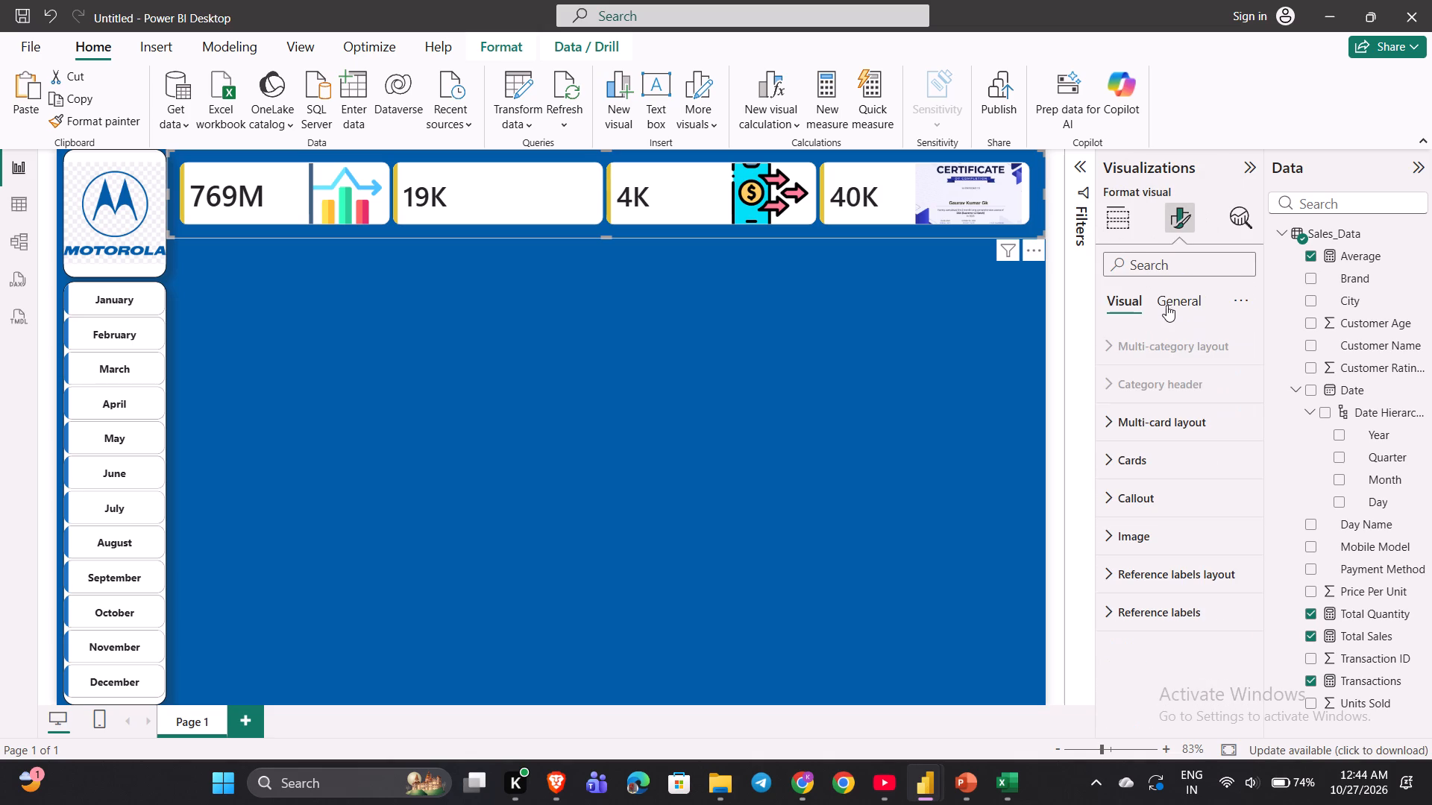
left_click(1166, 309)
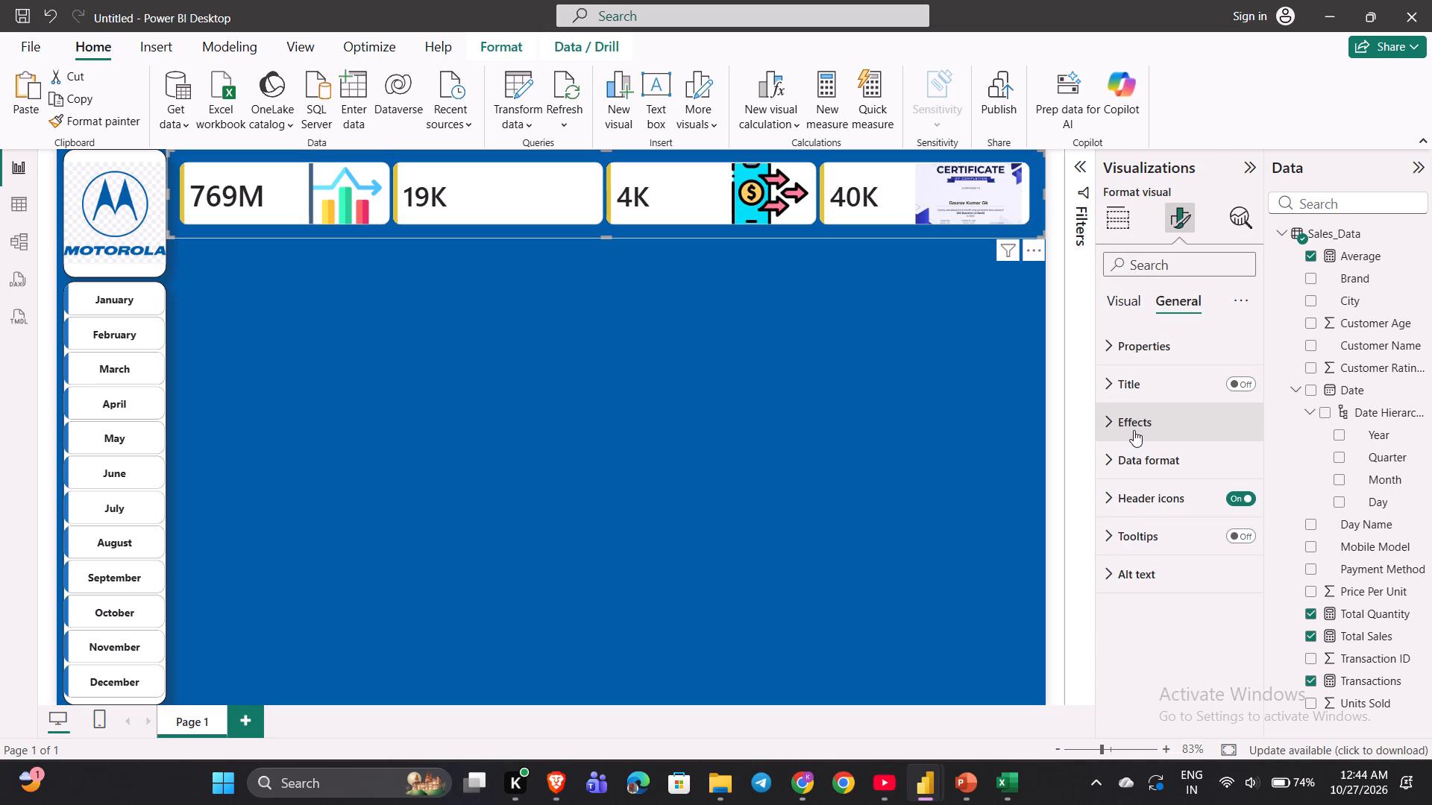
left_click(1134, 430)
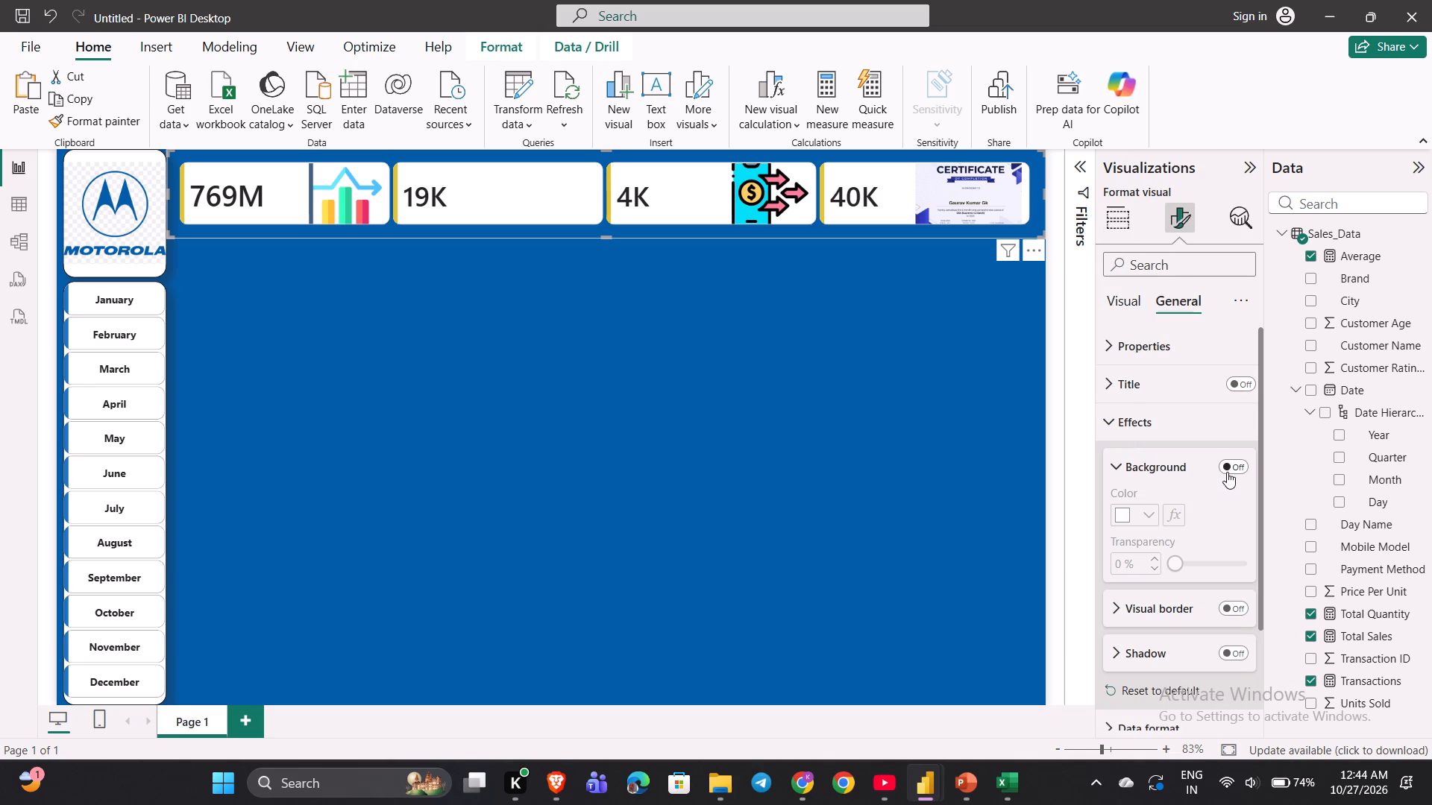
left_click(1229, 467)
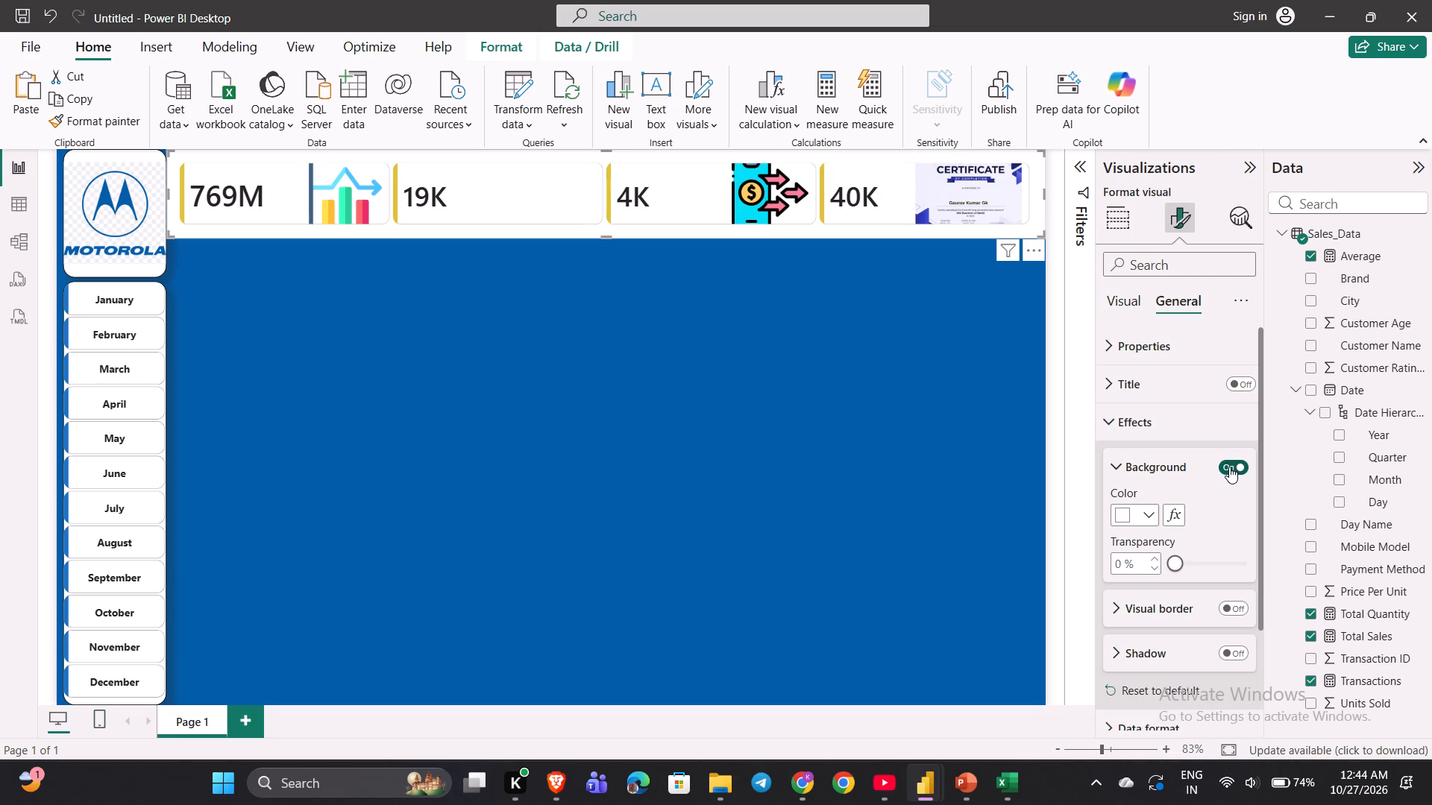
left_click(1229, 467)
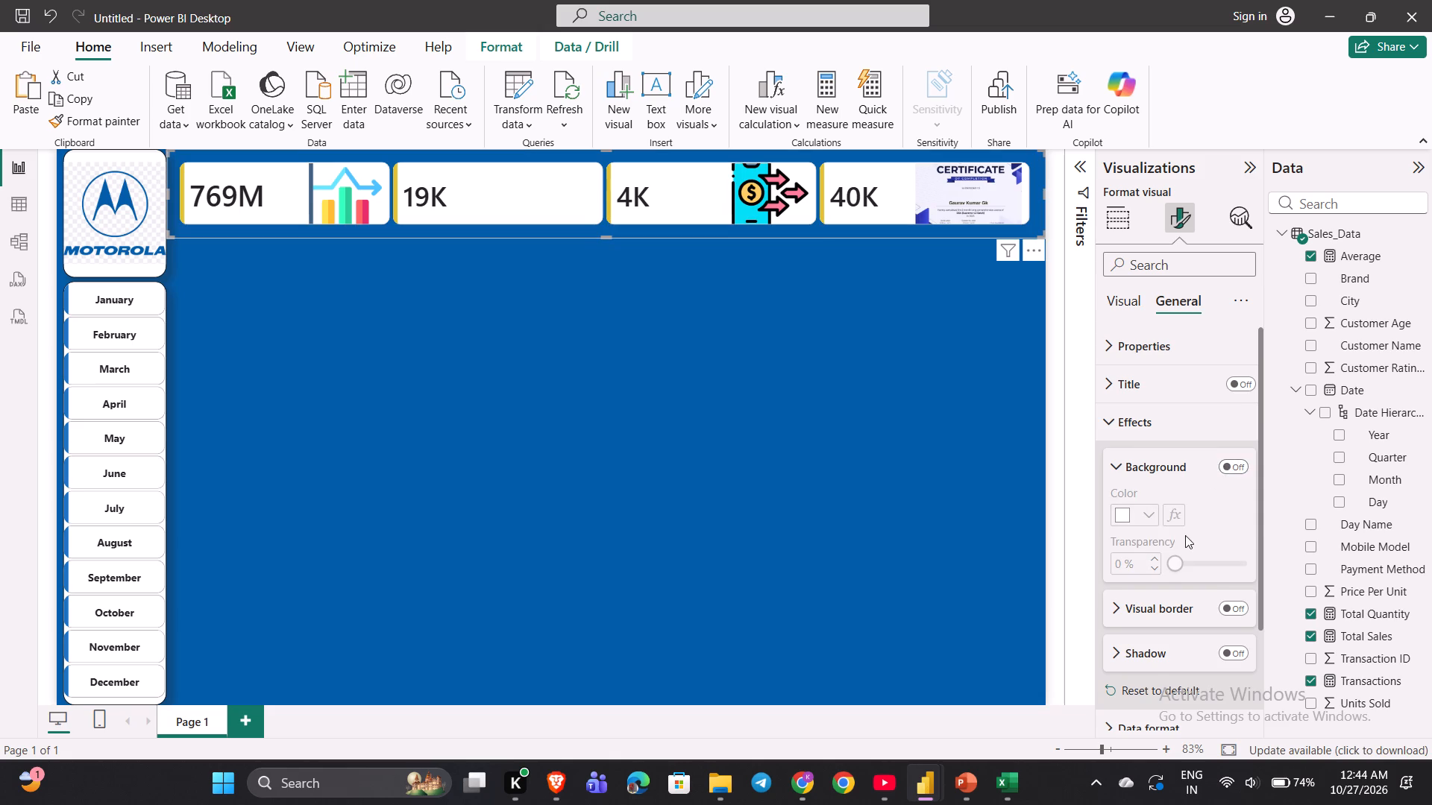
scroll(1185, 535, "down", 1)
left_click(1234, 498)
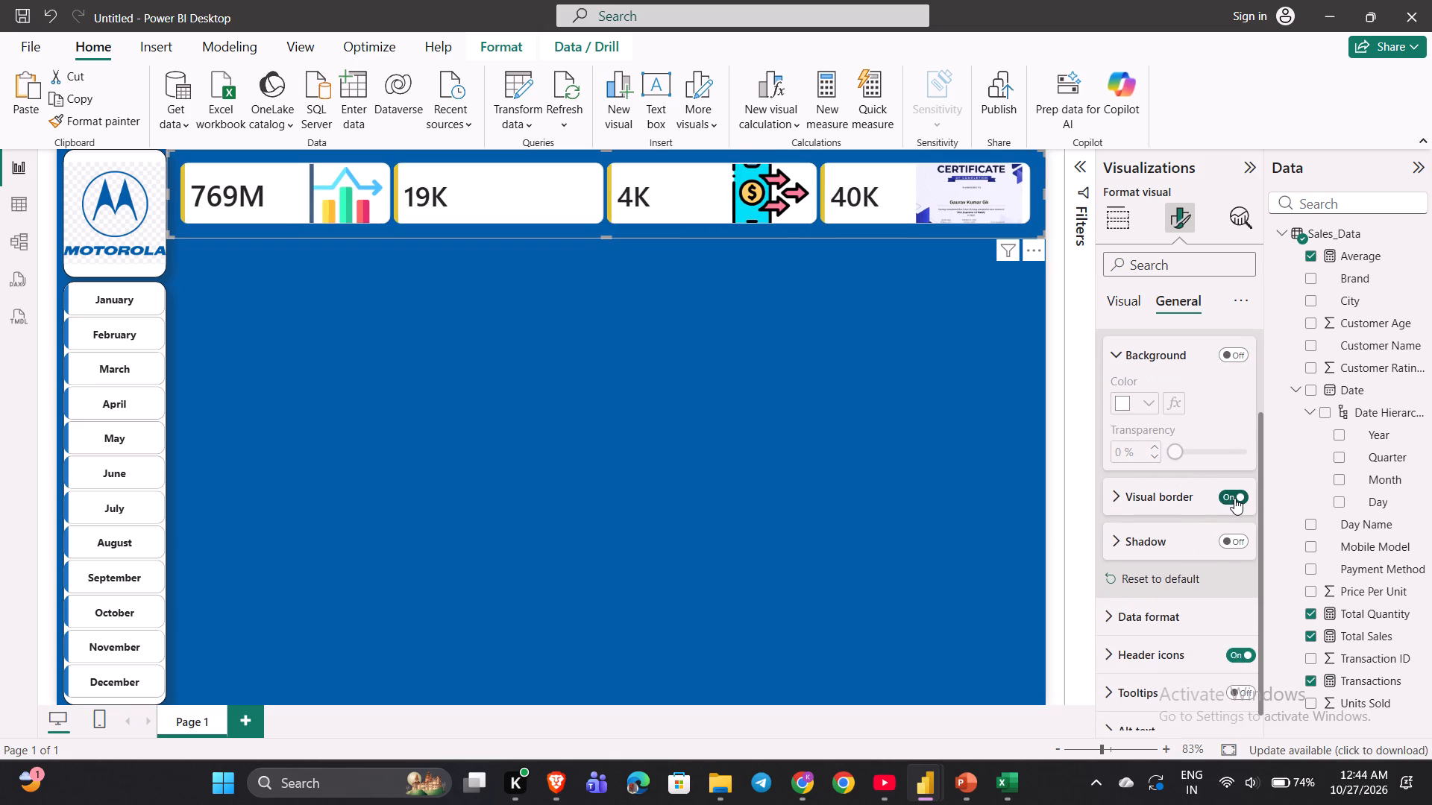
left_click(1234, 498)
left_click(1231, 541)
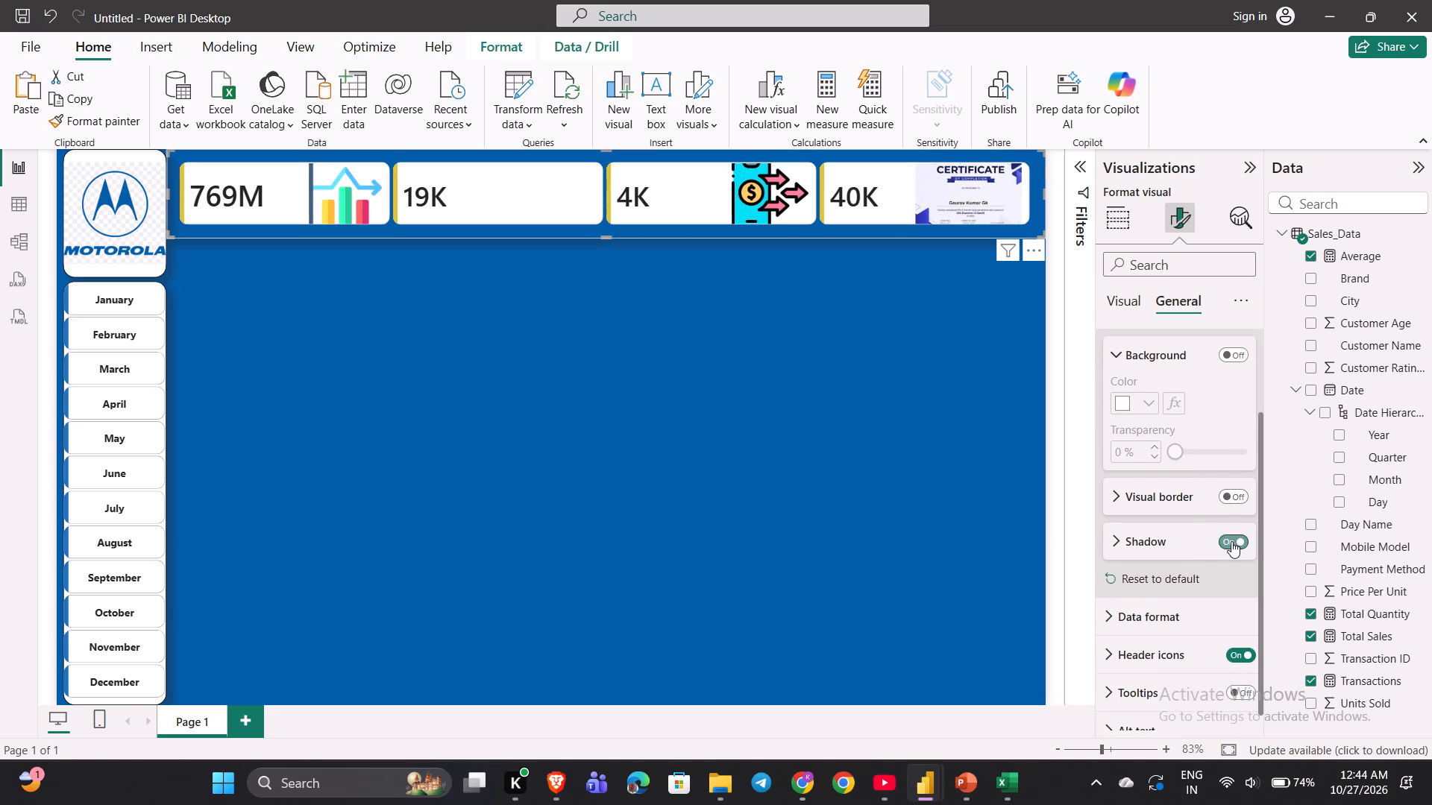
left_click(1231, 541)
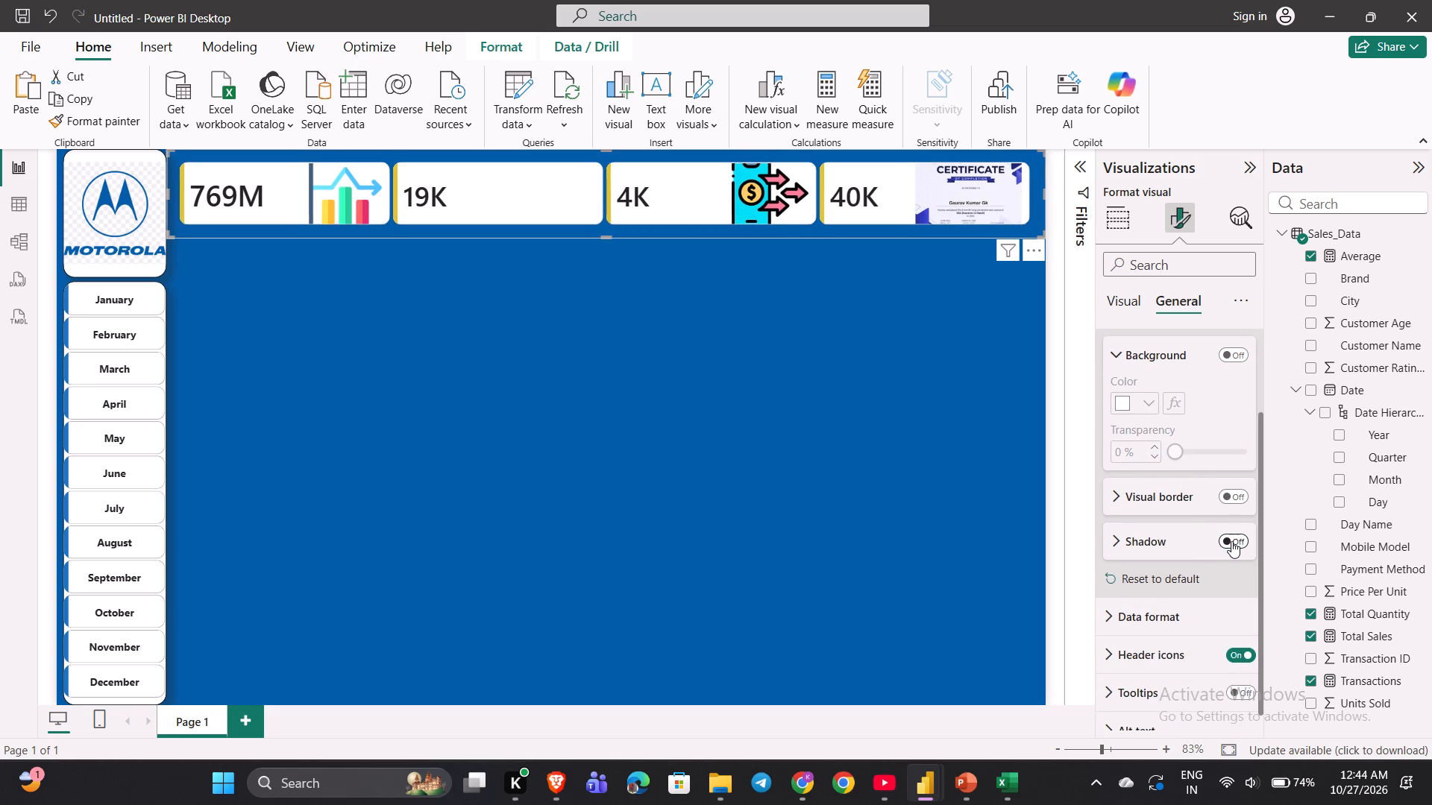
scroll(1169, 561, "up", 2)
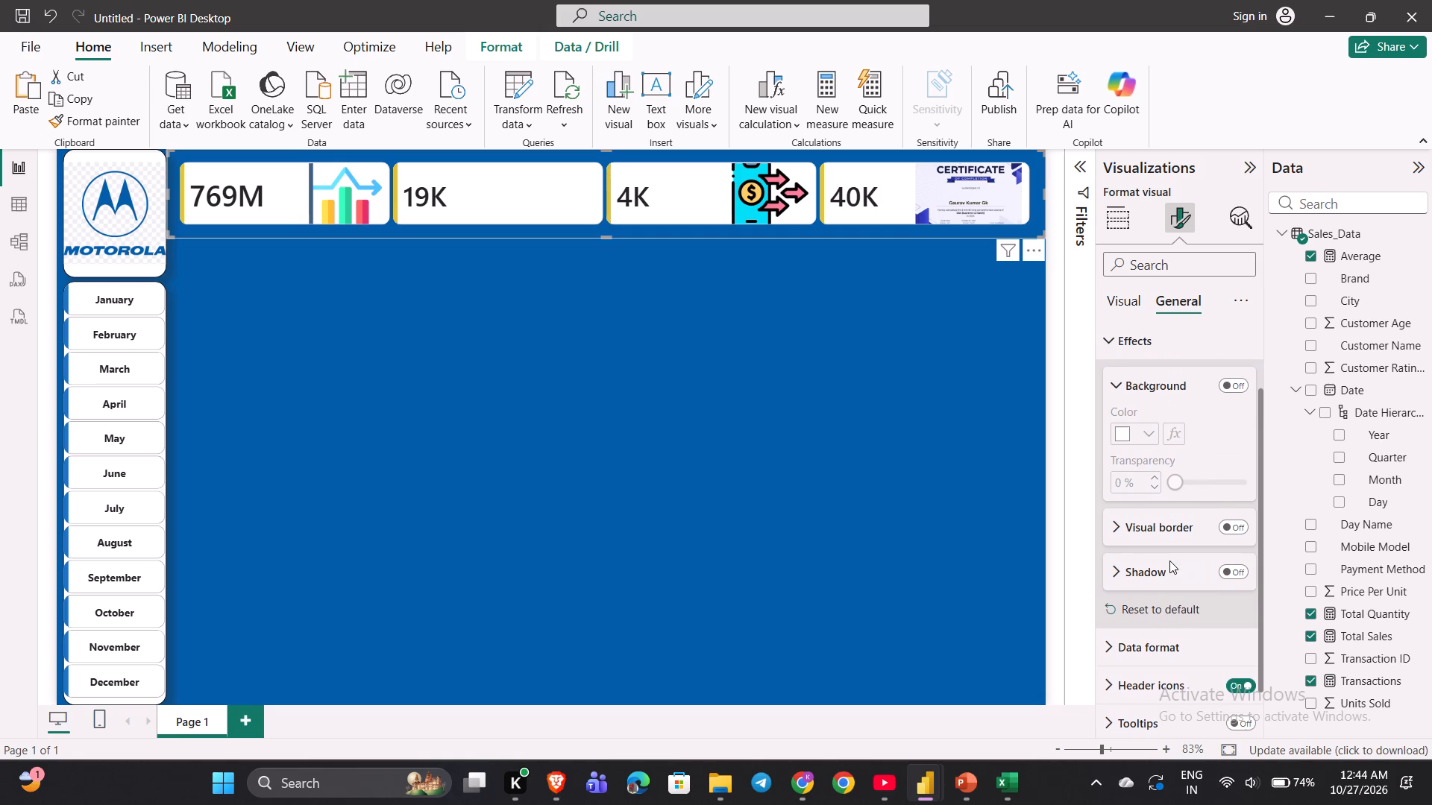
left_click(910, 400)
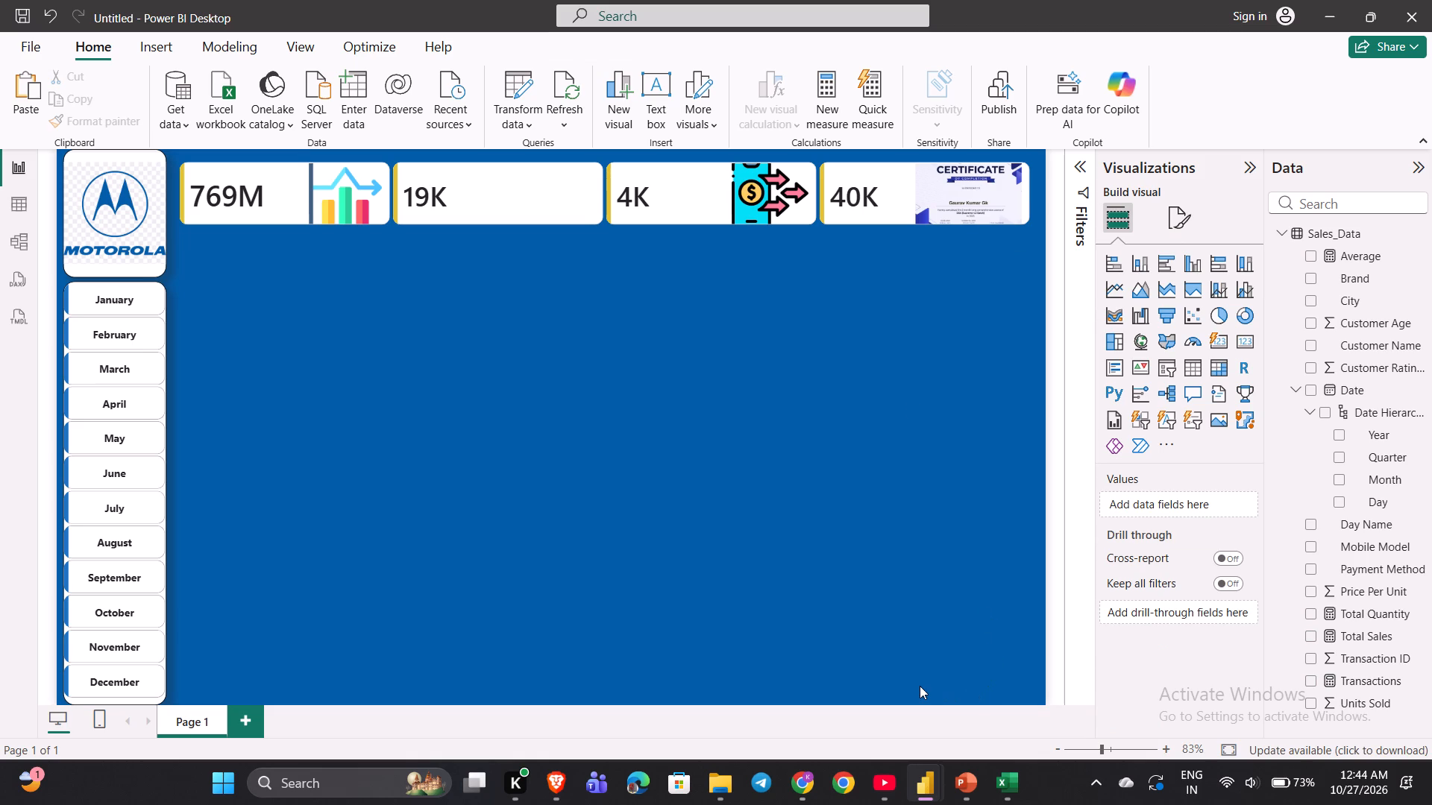
Check the tutorial's map visual, and examine the reference report's Total Sales by City map by cross-filtering on Kolkata and clearing the selection.
left_click(884, 797)
key("space")
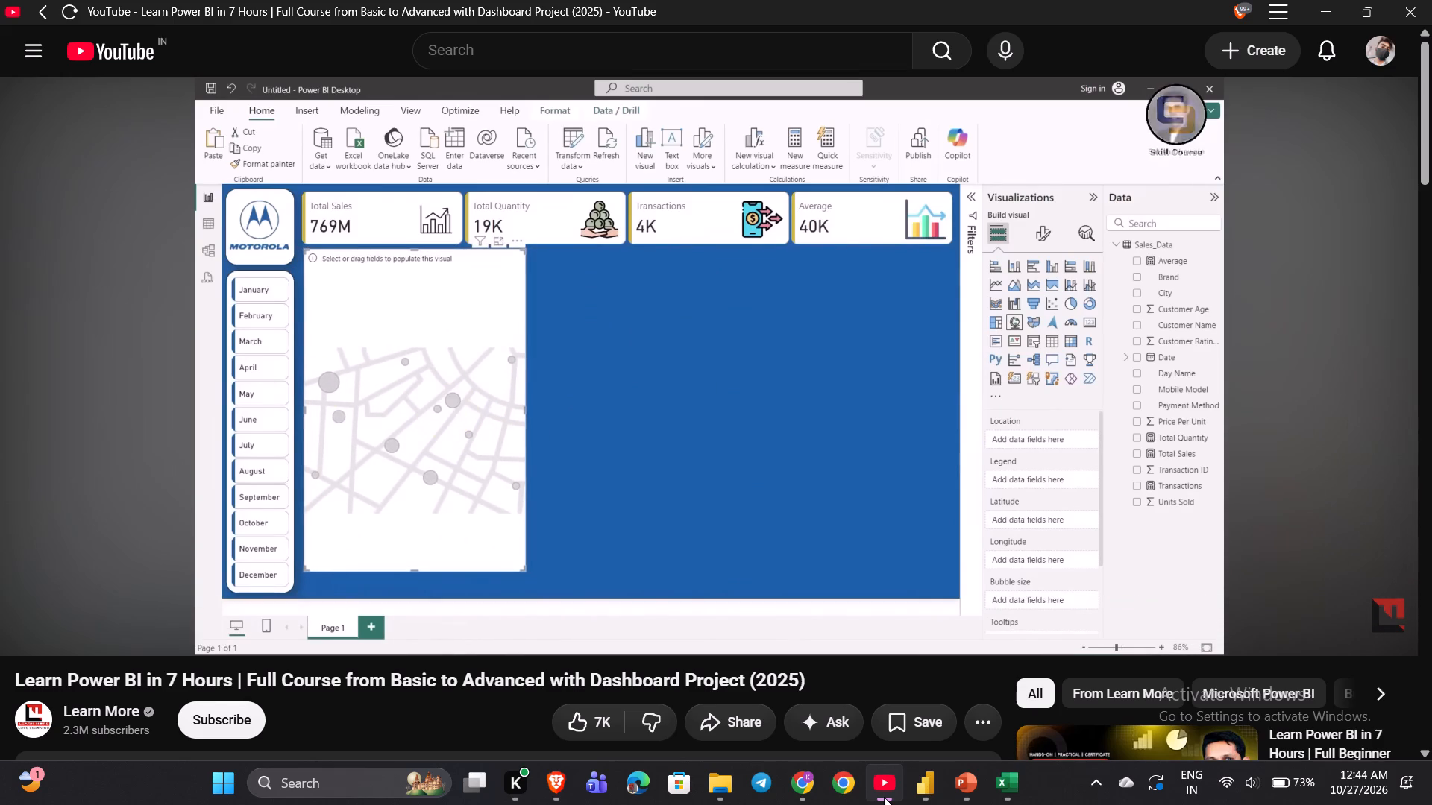
key("space")
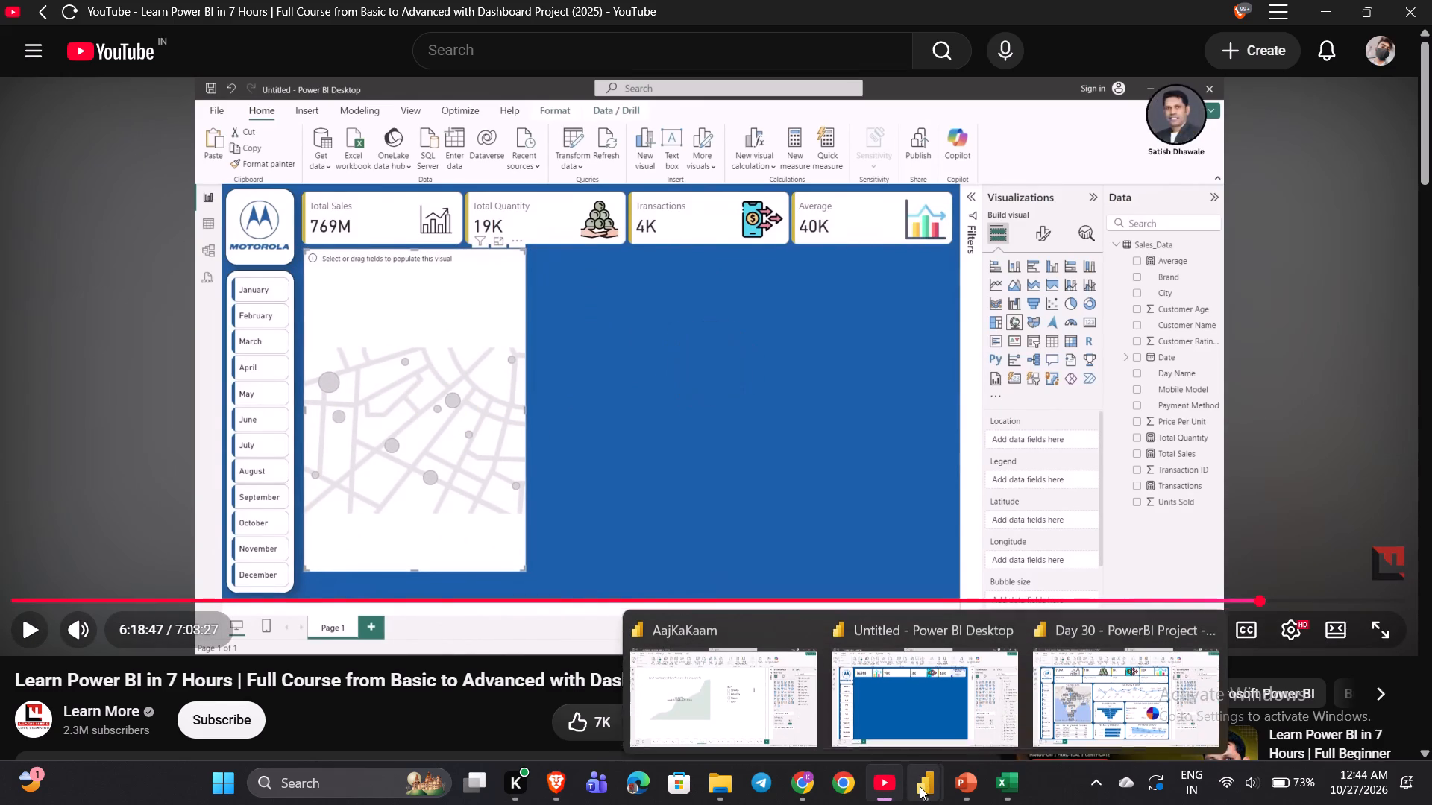
left_click(1055, 704)
left_click(320, 429)
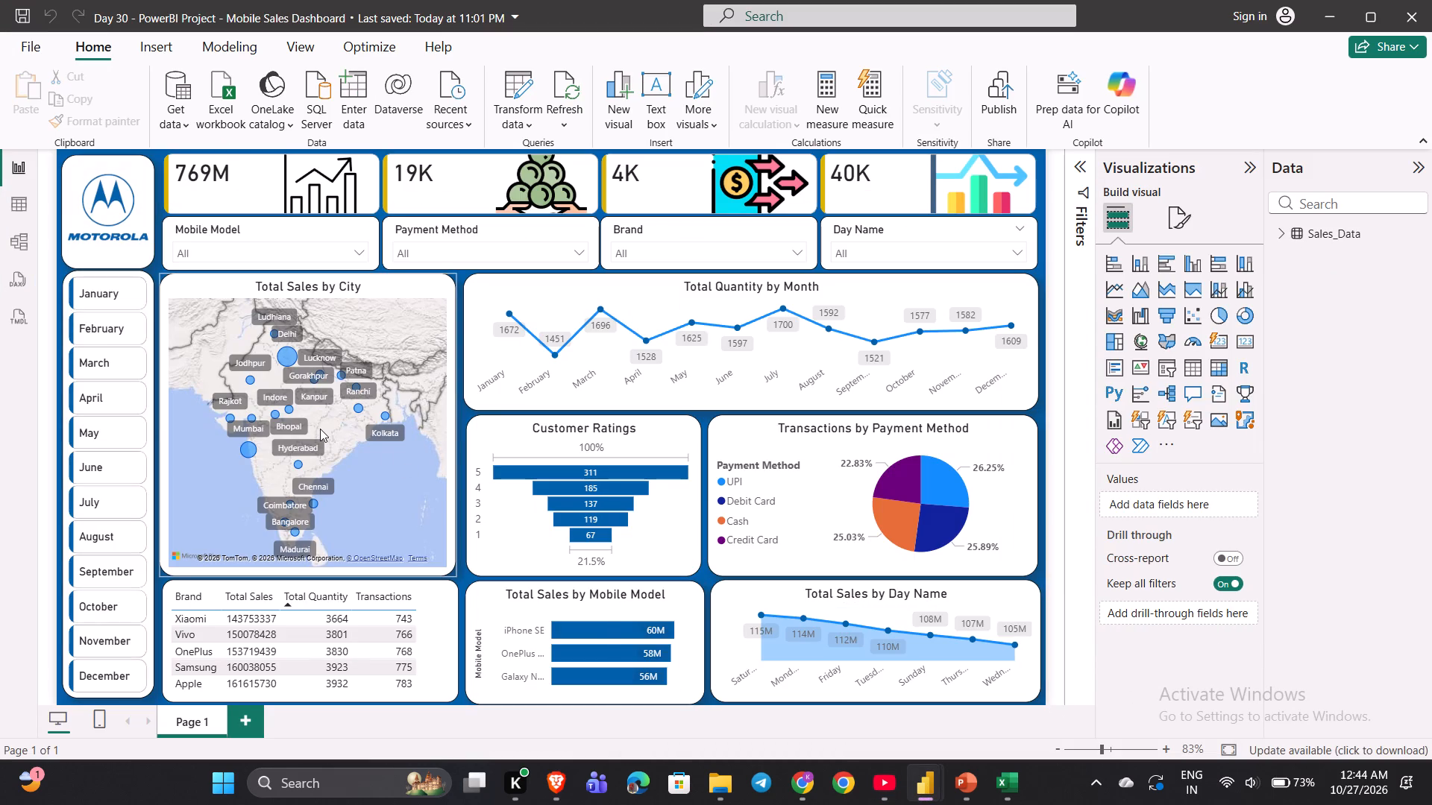
left_click(387, 415)
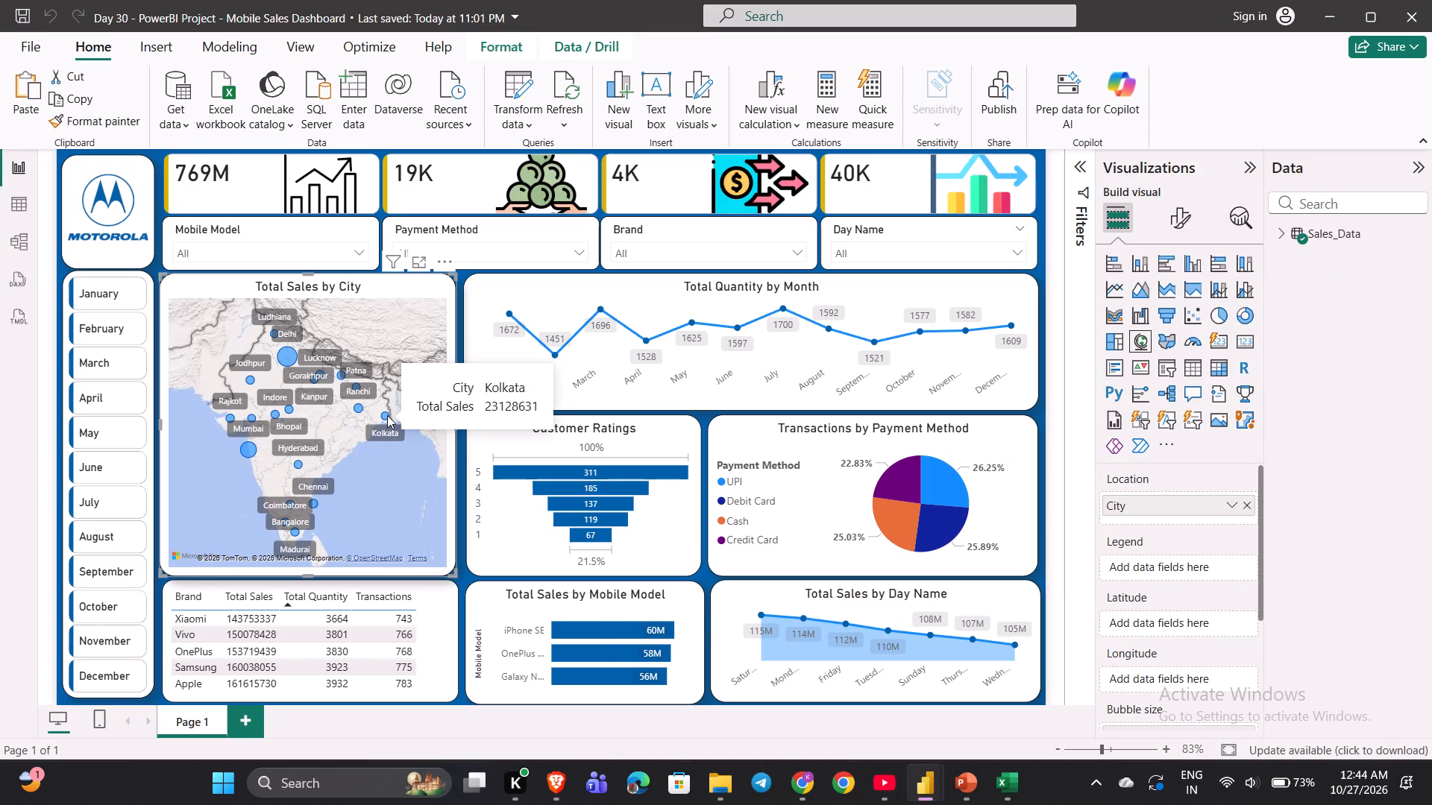
left_click(384, 419)
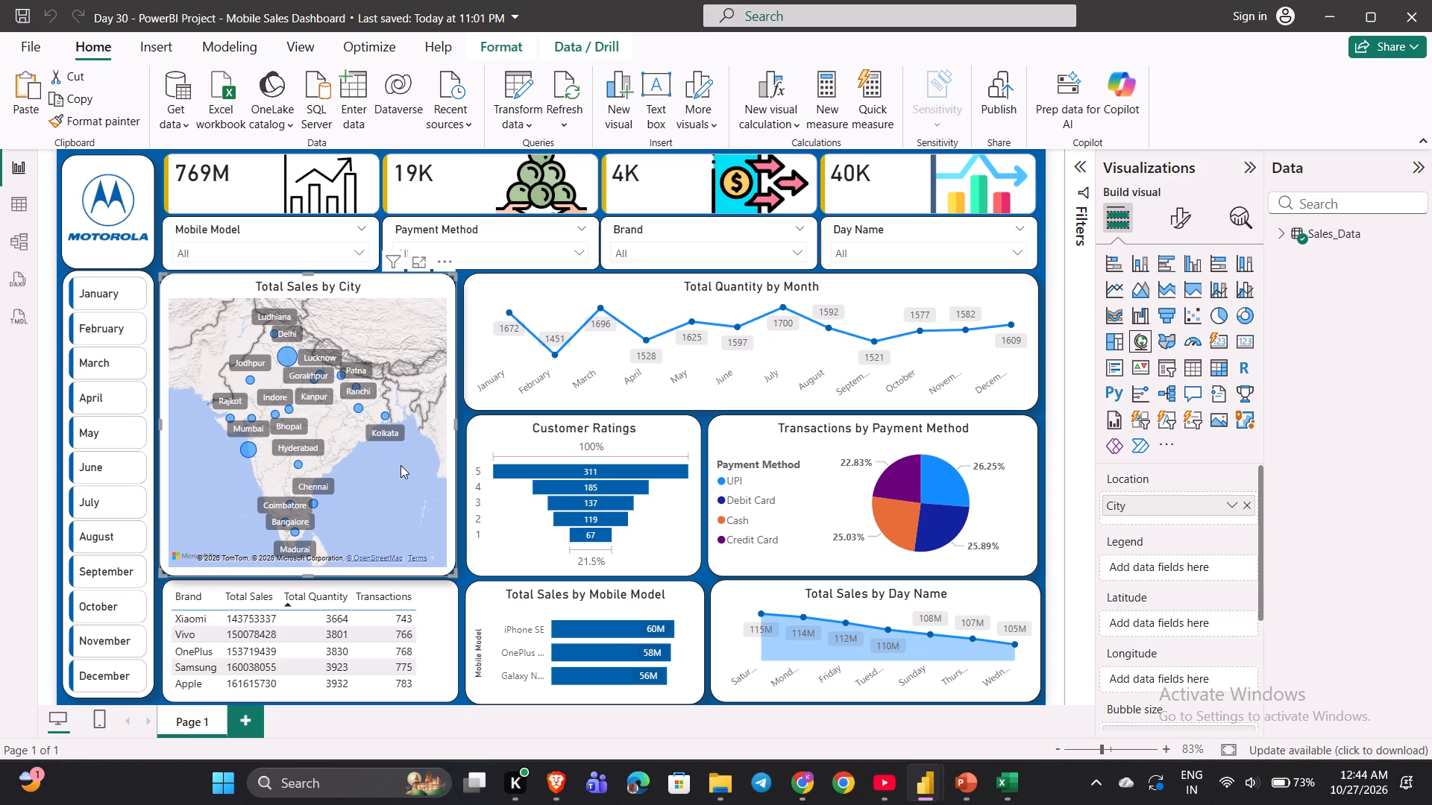
key("space")
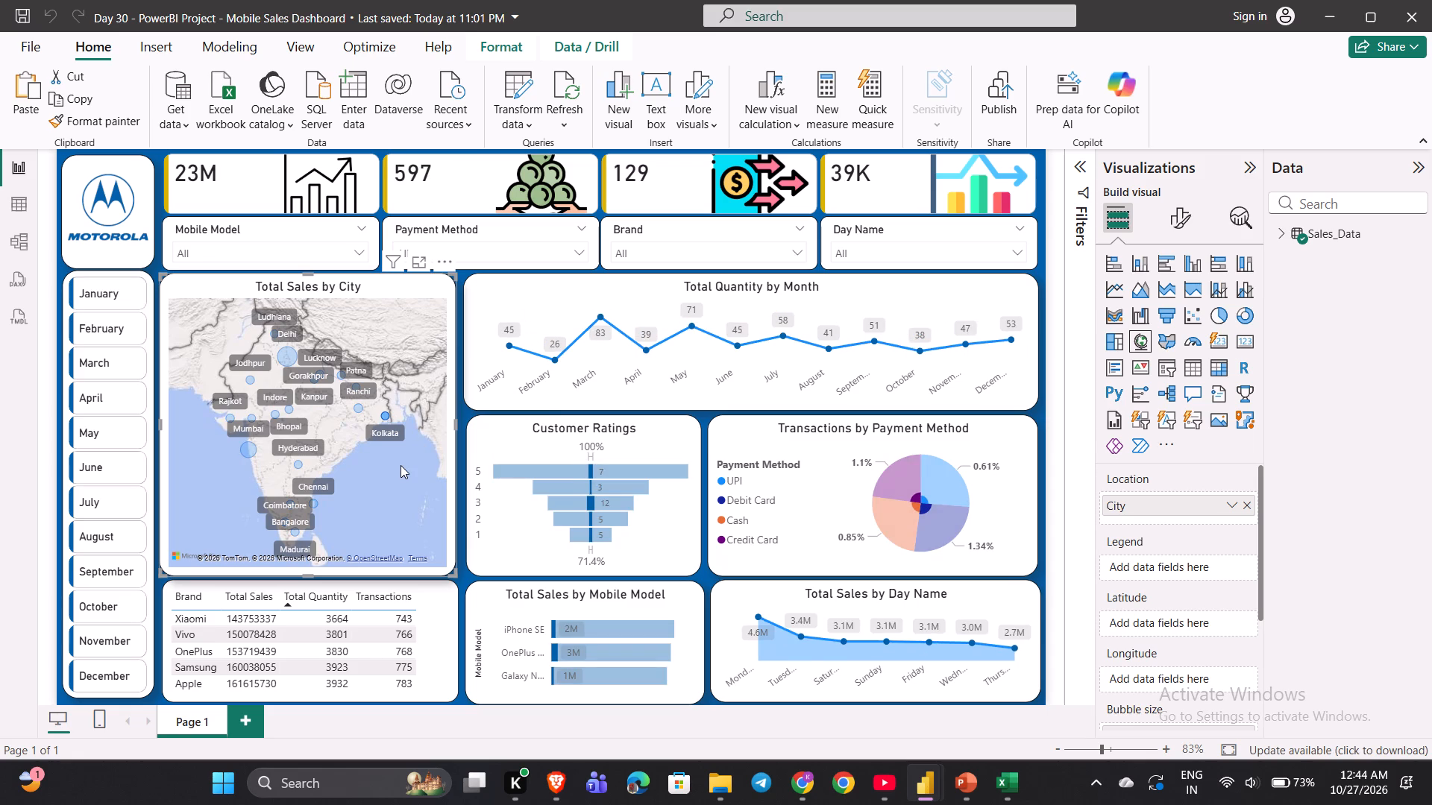
left_click(384, 417)
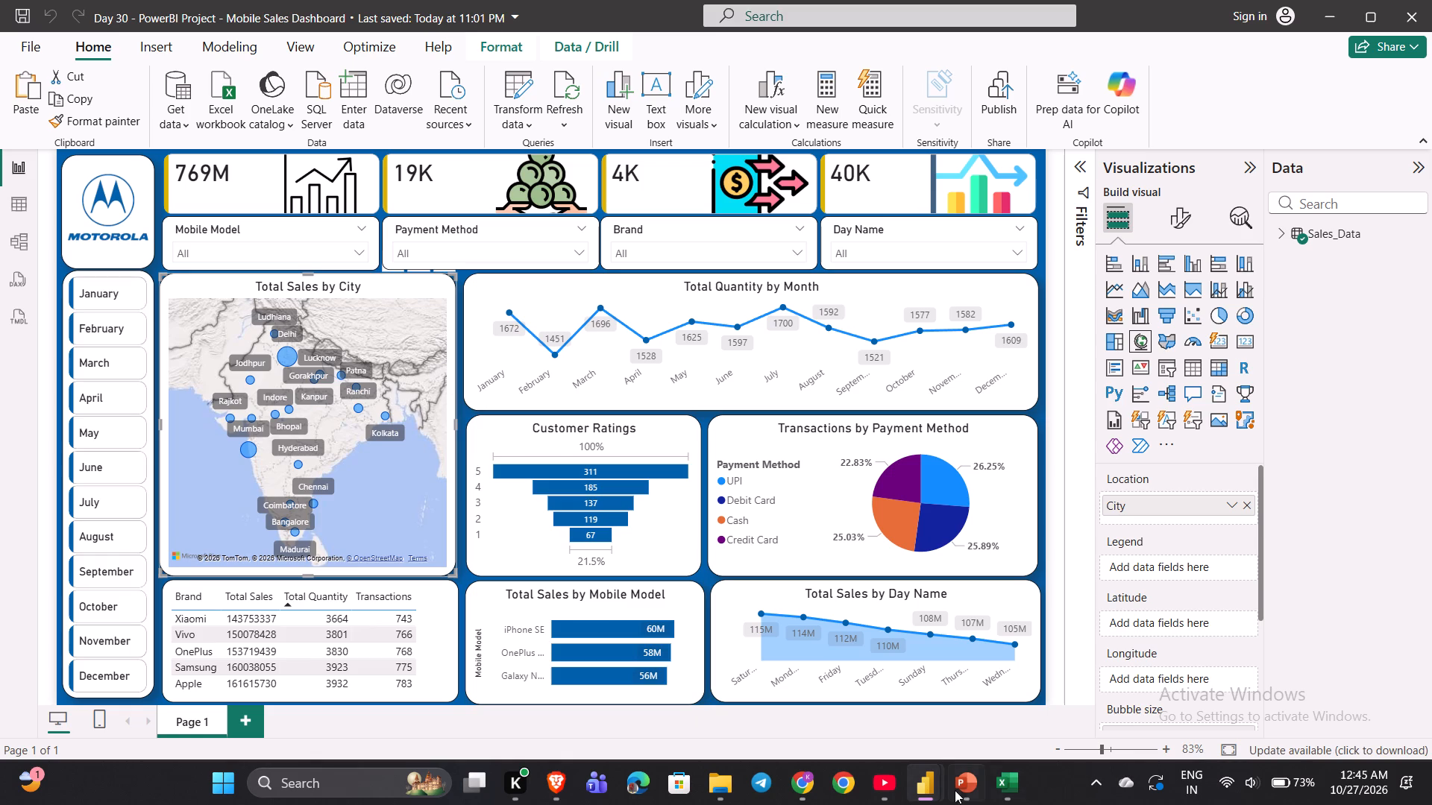
Return to the YouTube tutorial and resume playback at the map visual section.
left_click(882, 789)
key("space")
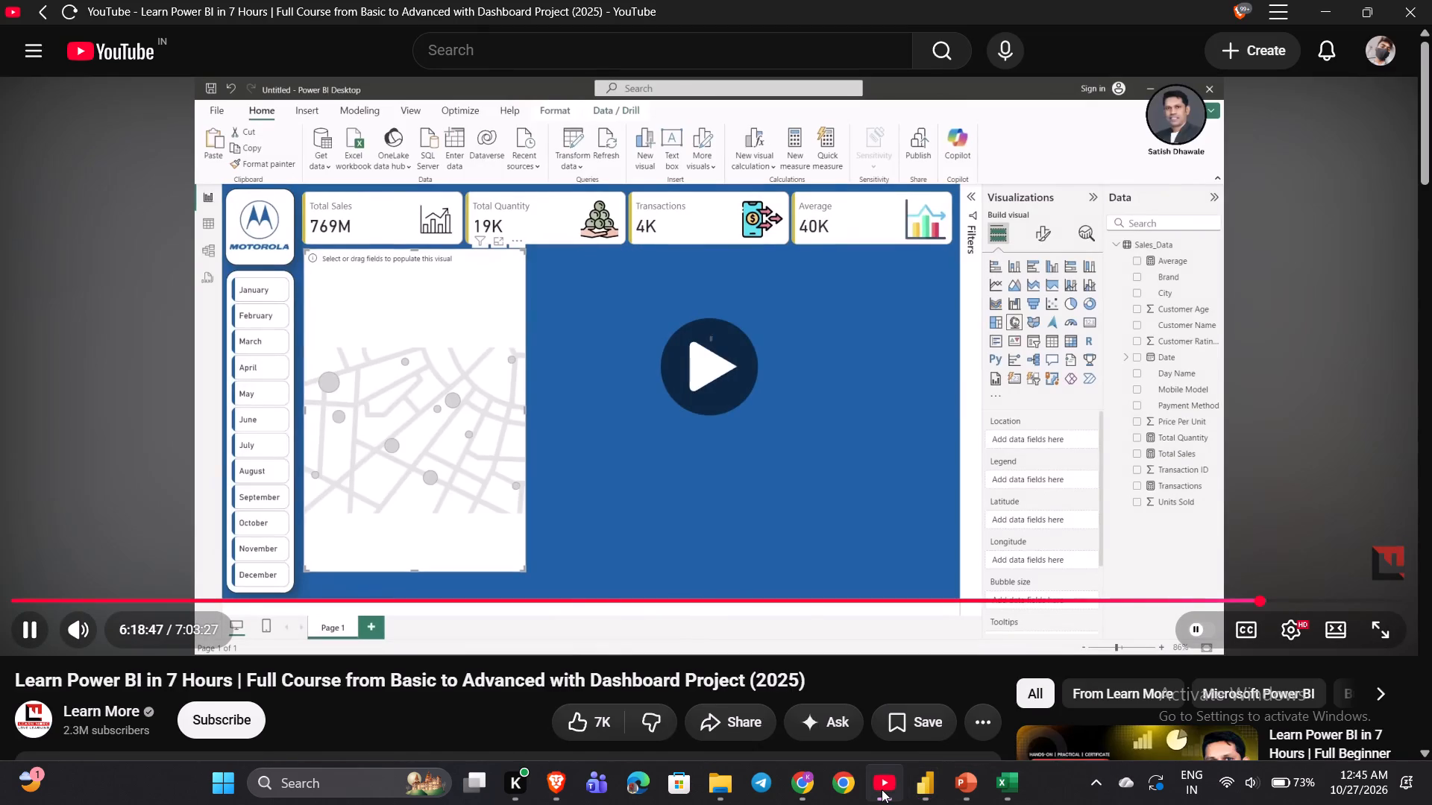
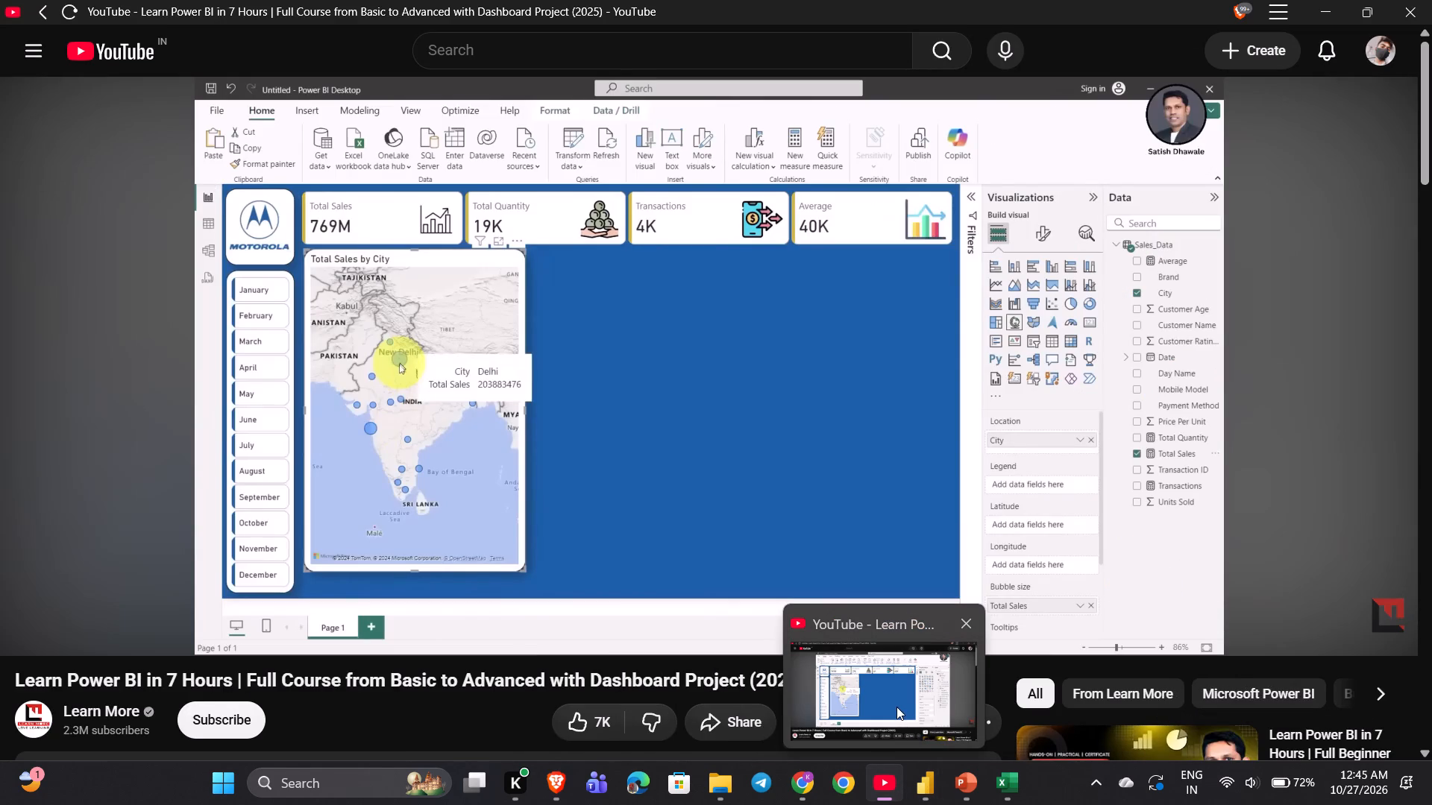
Watch the tutorial's Total Sales by City map section through its category labels and title formatting, checking the dashboard in progress along the way.
left_click(877, 684)
key("space")
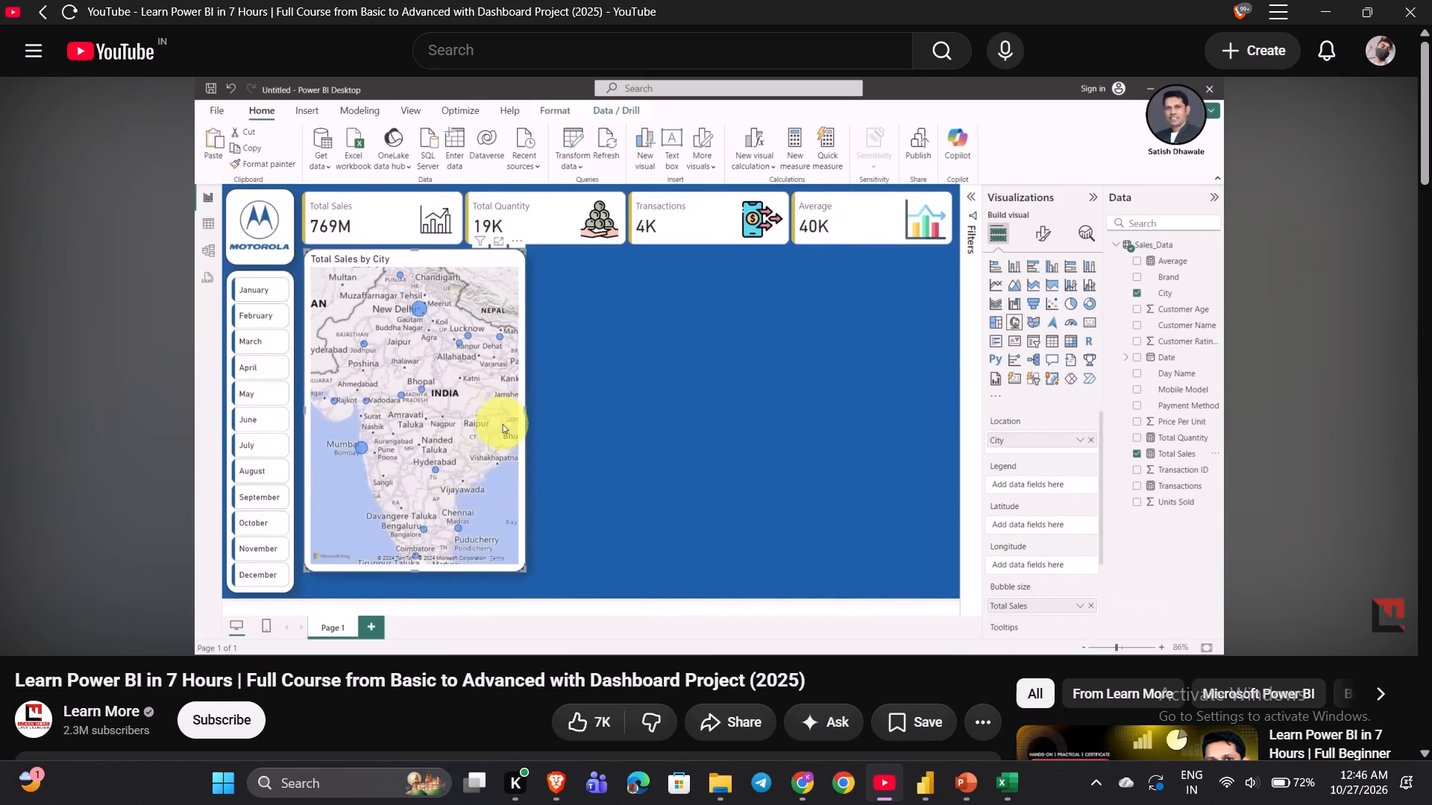
key("space")
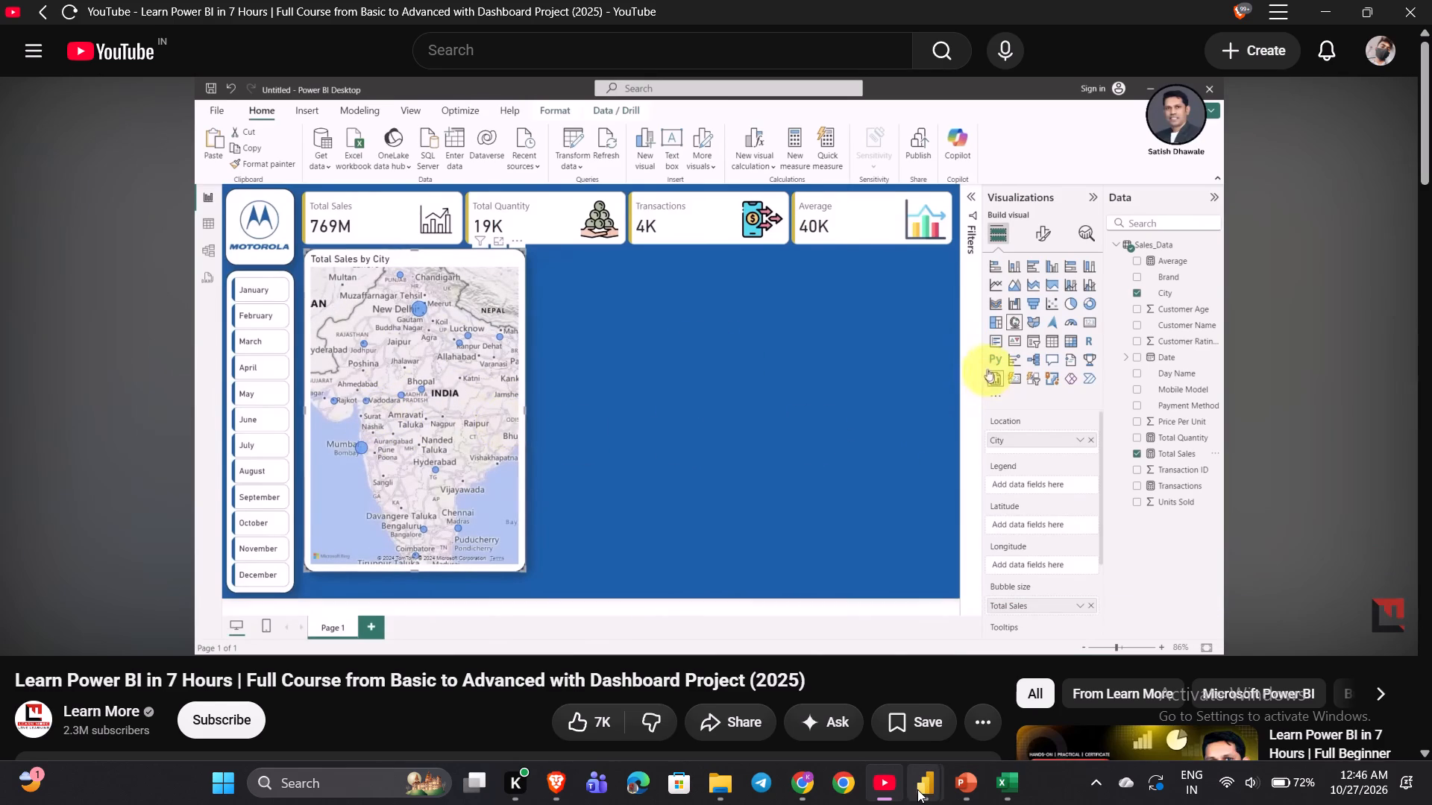
left_click(970, 701)
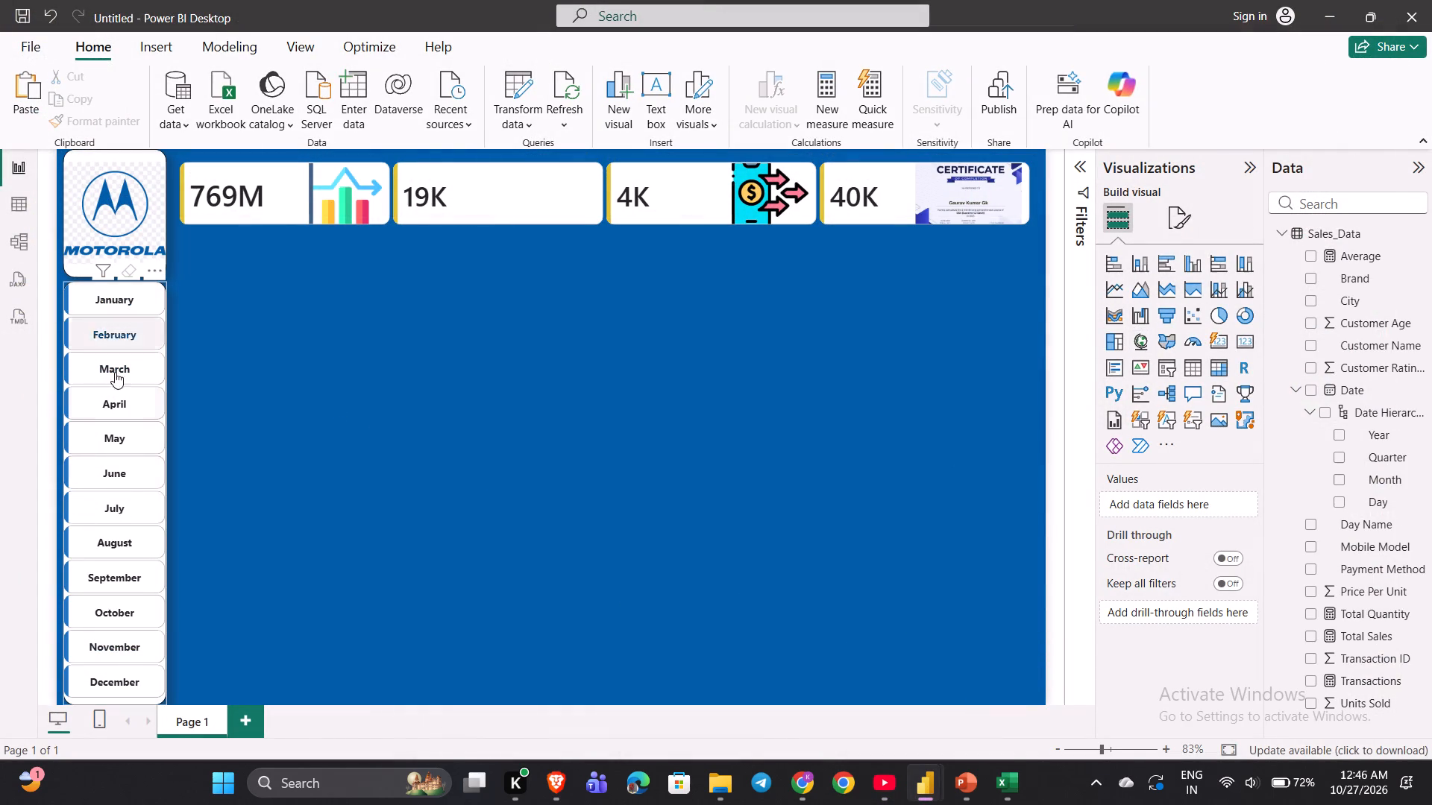
left_click(336, 501)
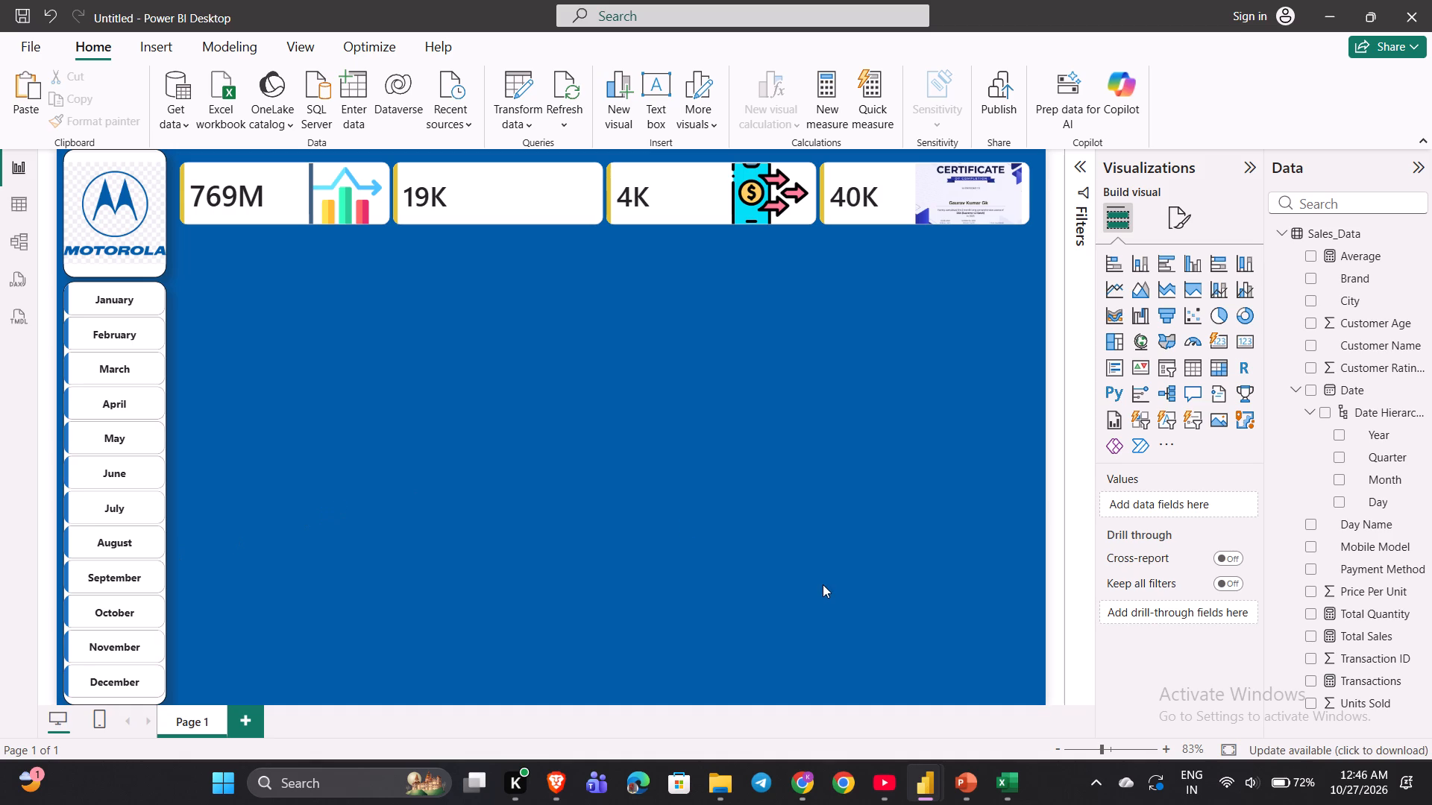
left_click(888, 795)
key("space")
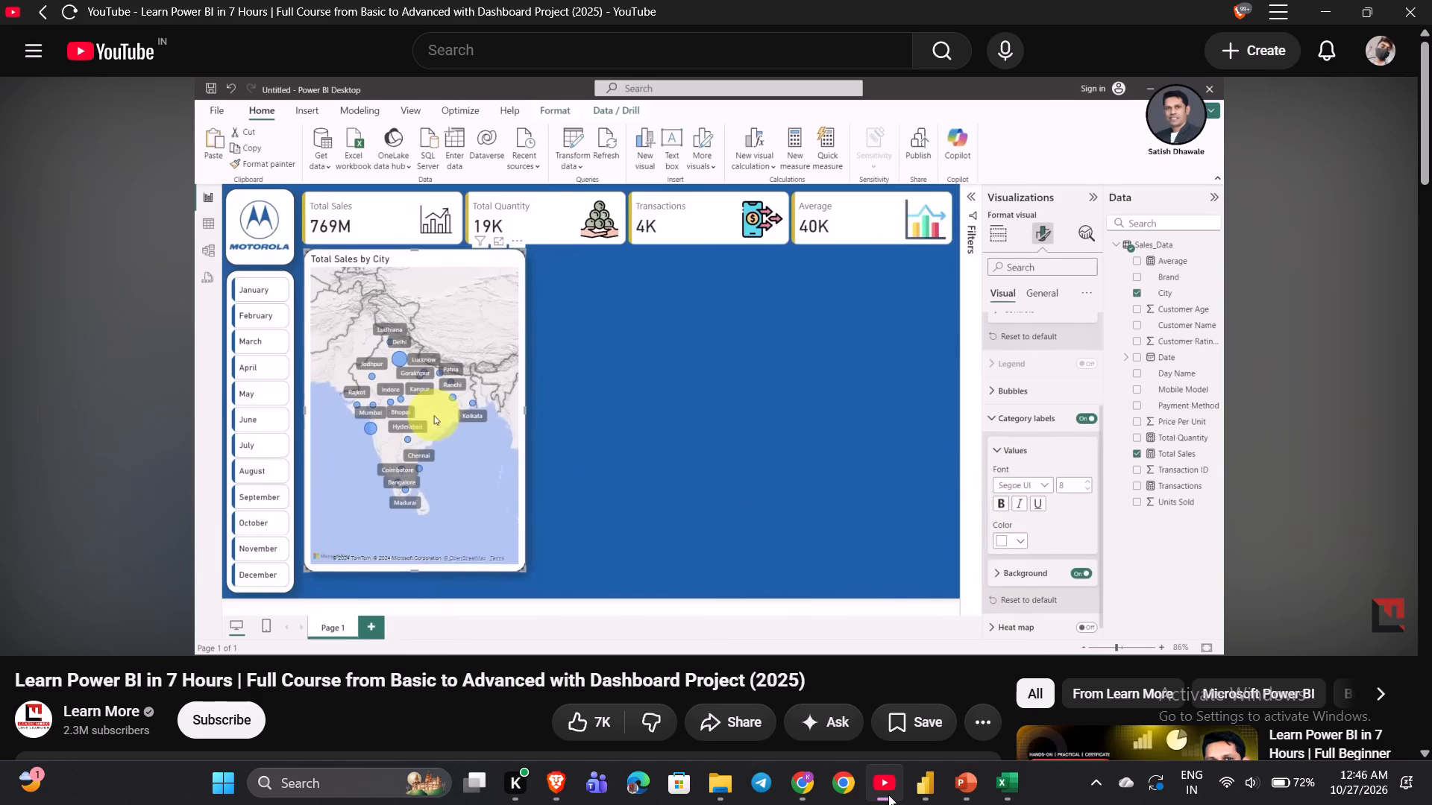
key("Right")
key("Right")
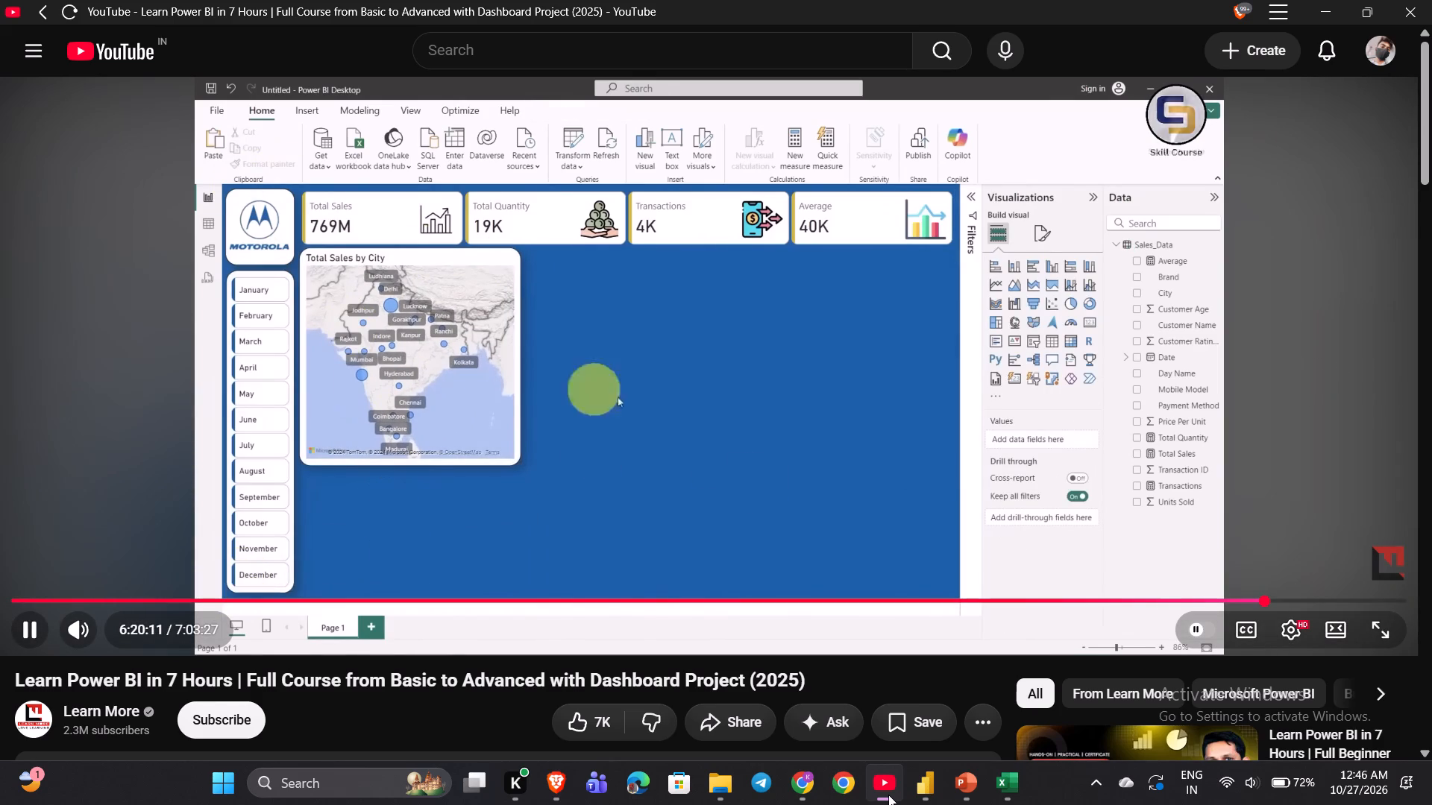
key("Right")
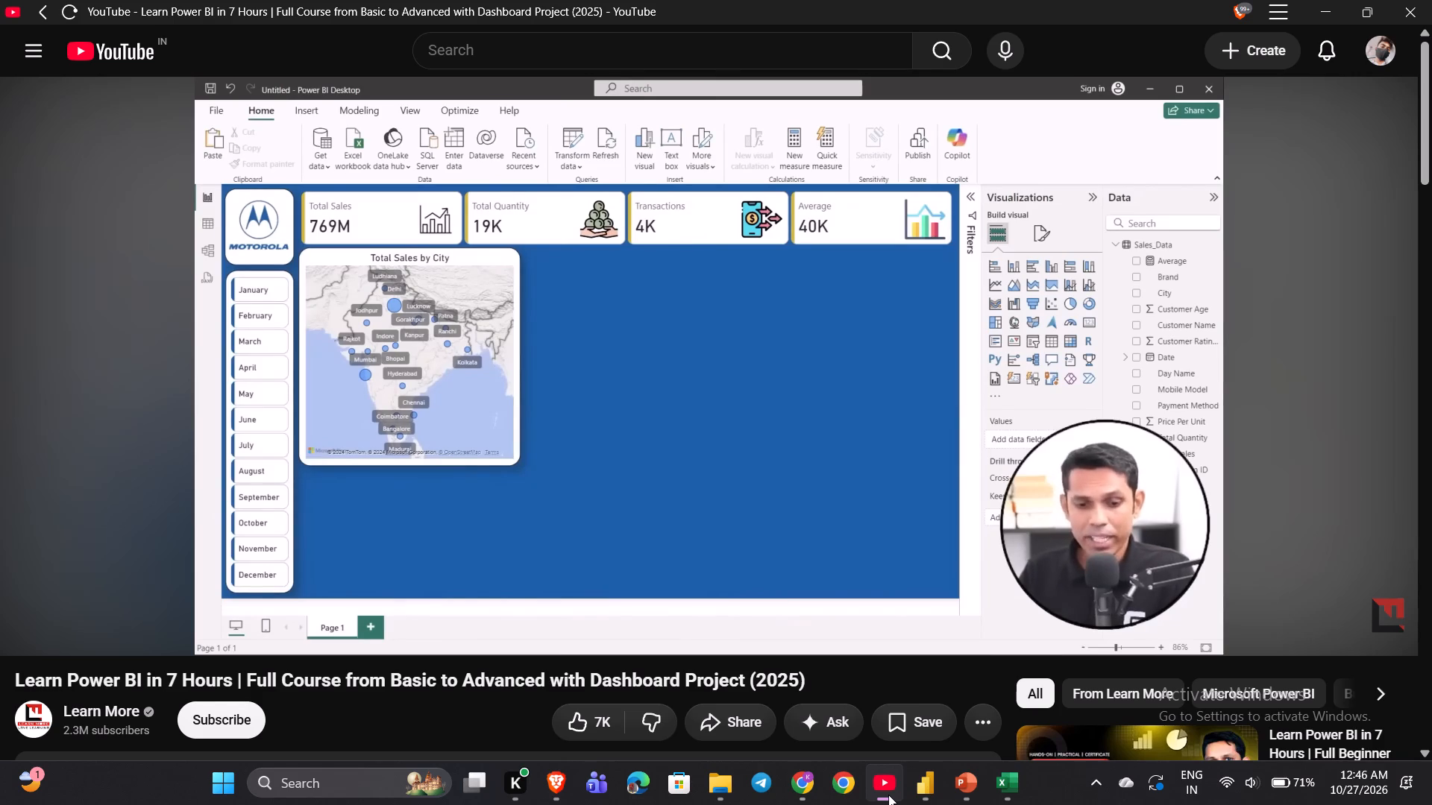
key("space")
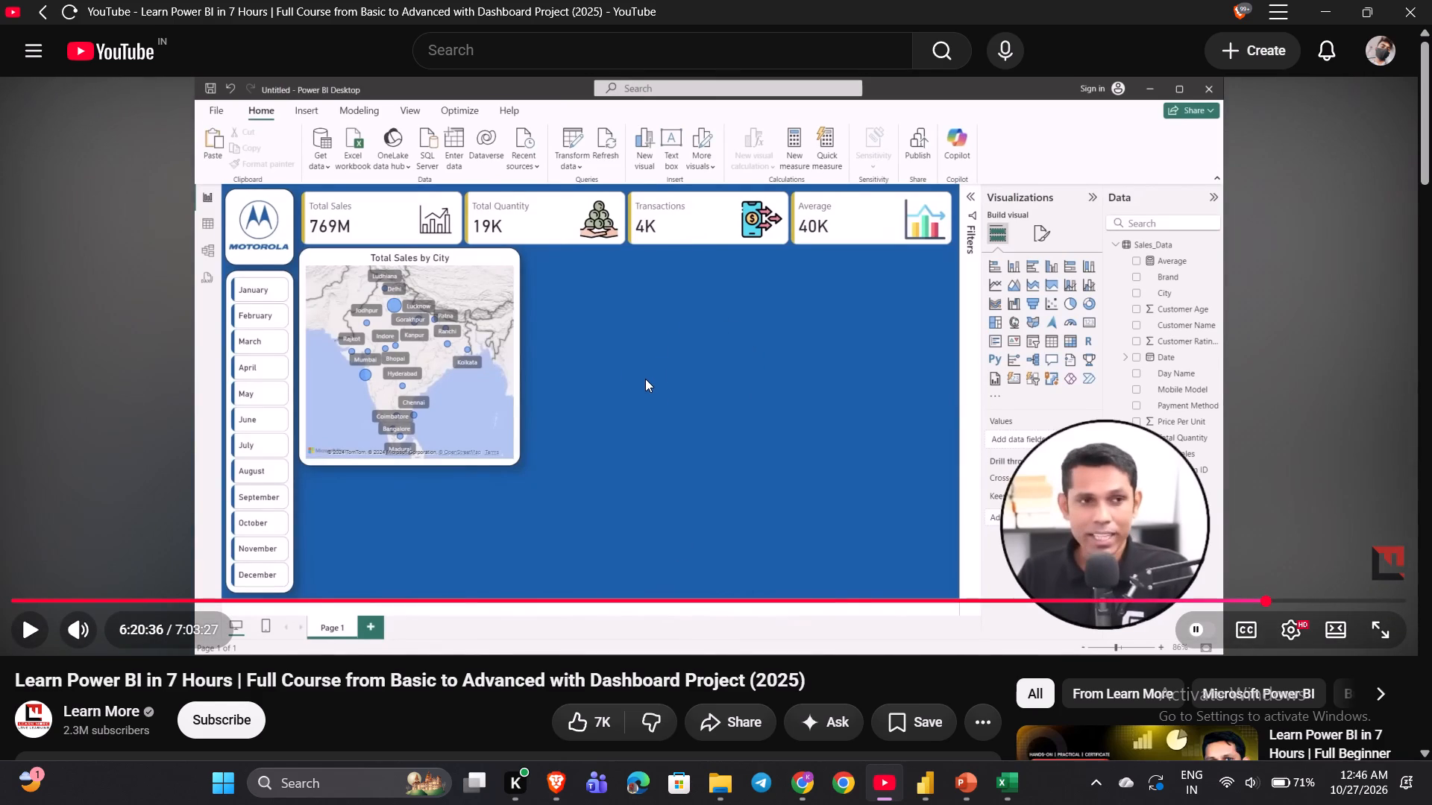
key("space")
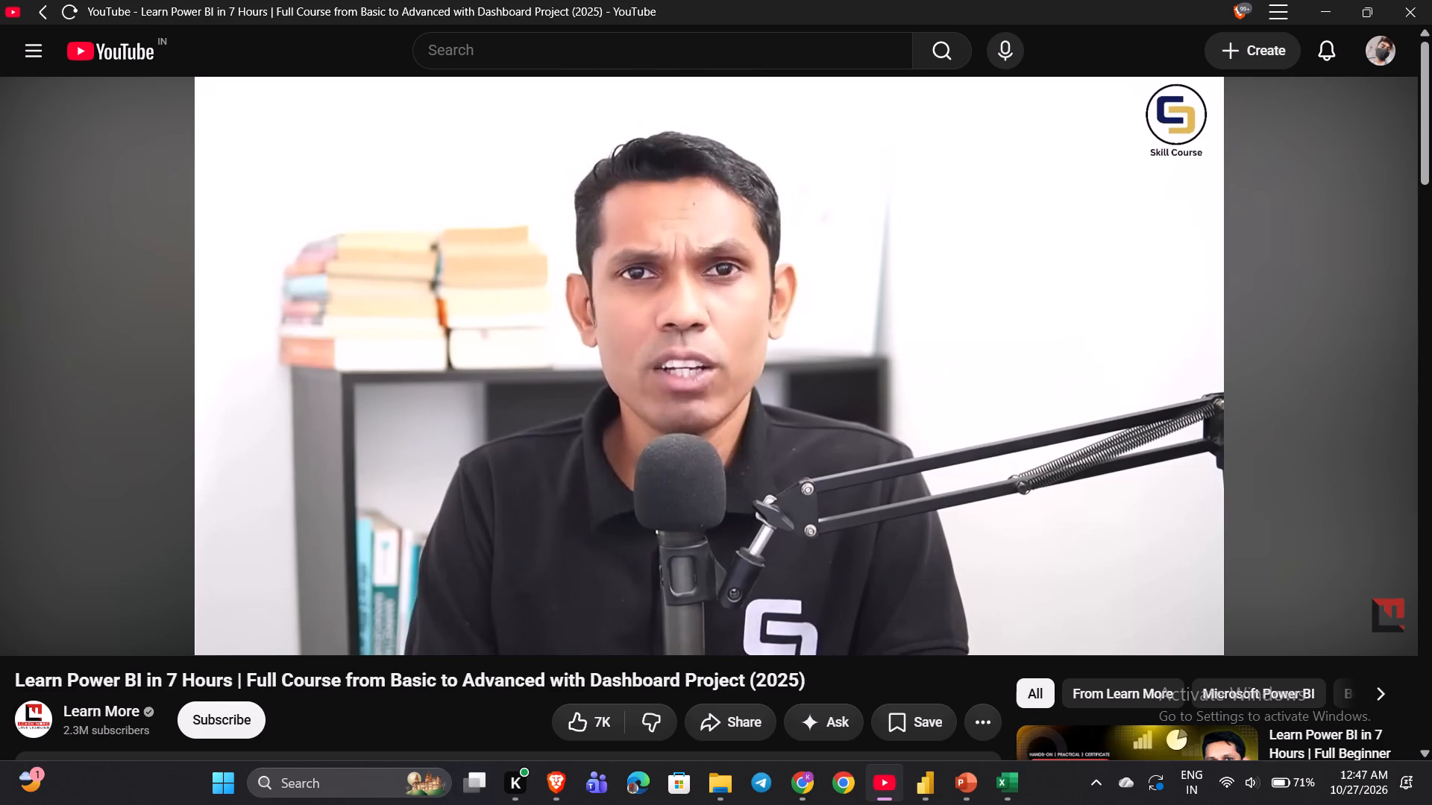
key("space")
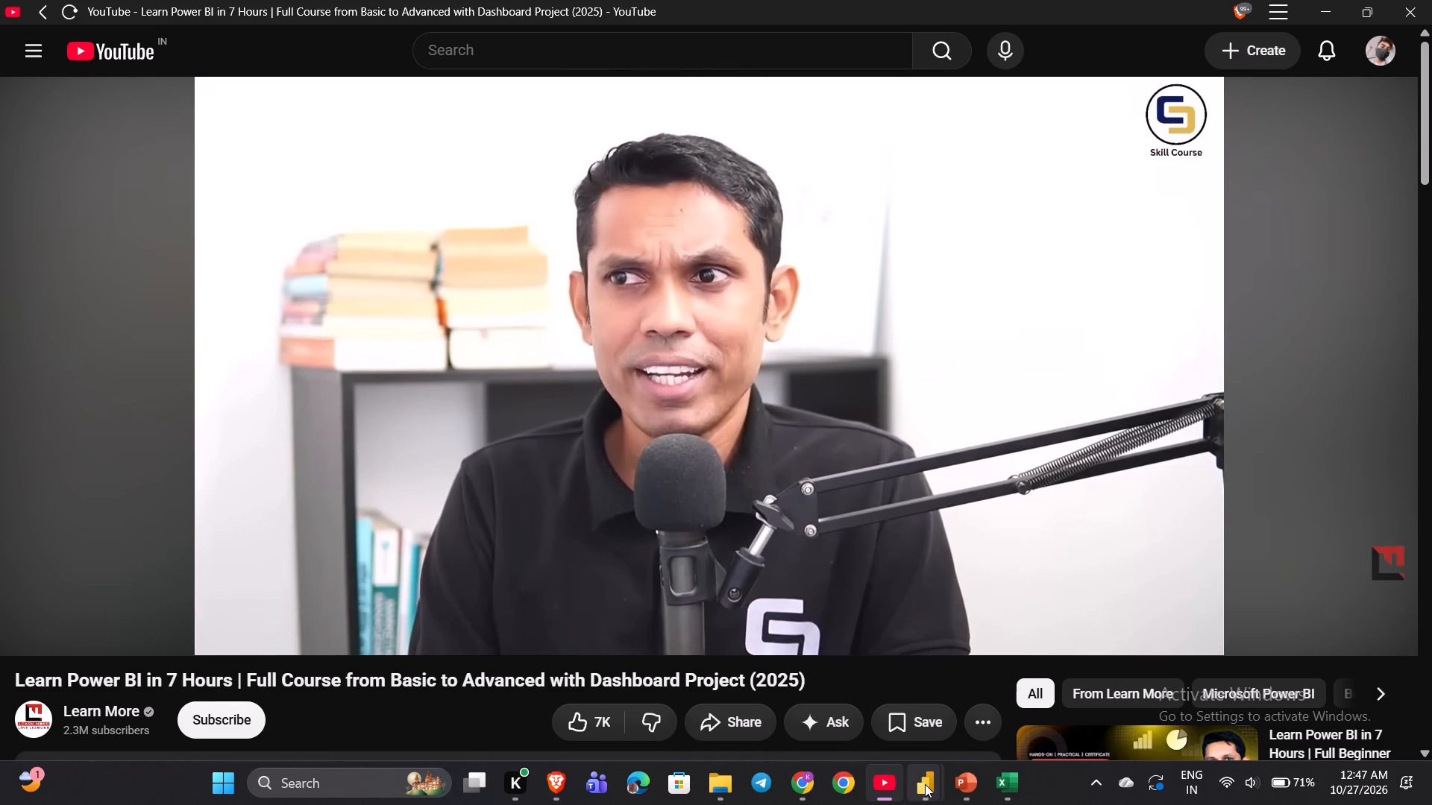
In the reference report, cross-filter on the UPI slice of Transactions by Payment Method and clear the selection.
left_click(1061, 723)
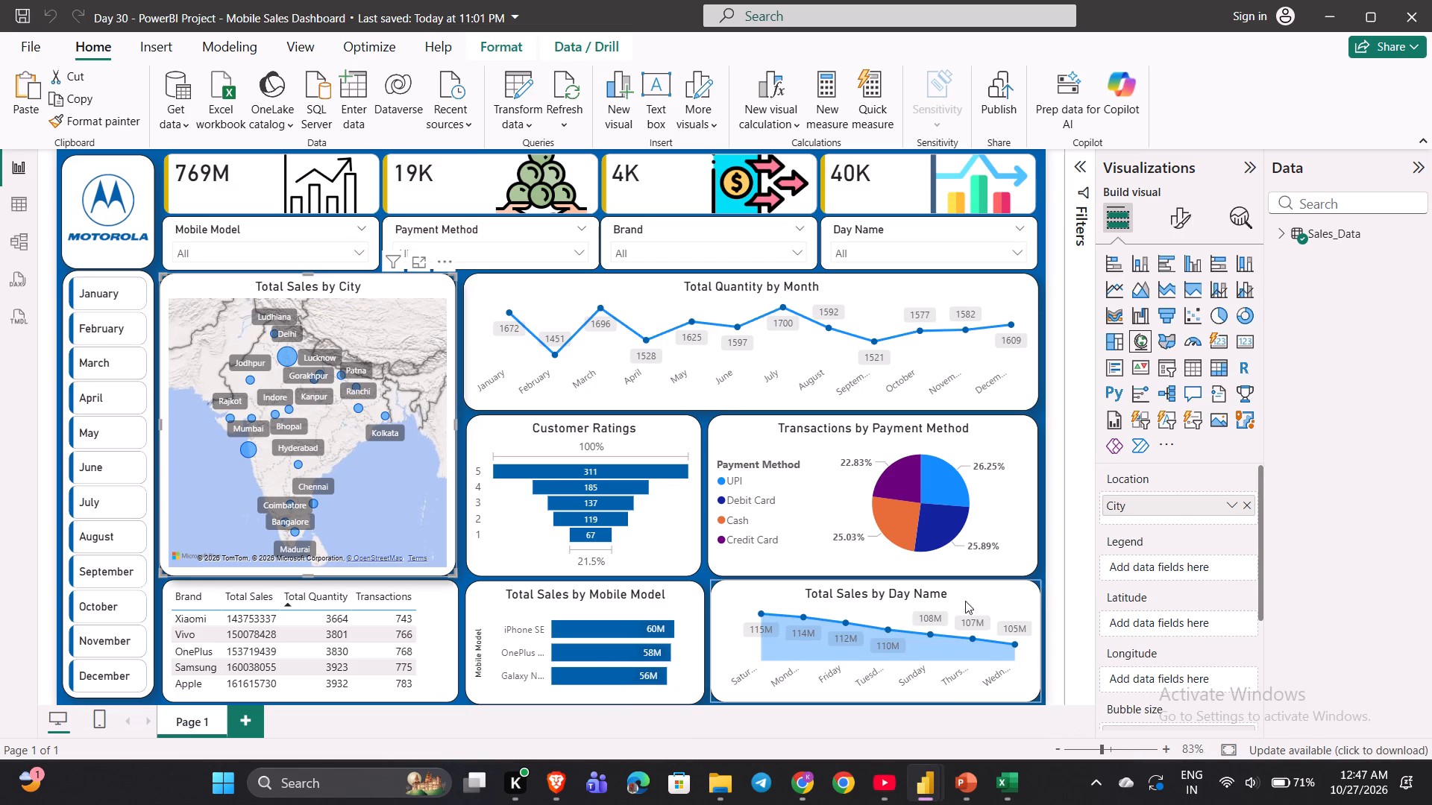
left_click(923, 479)
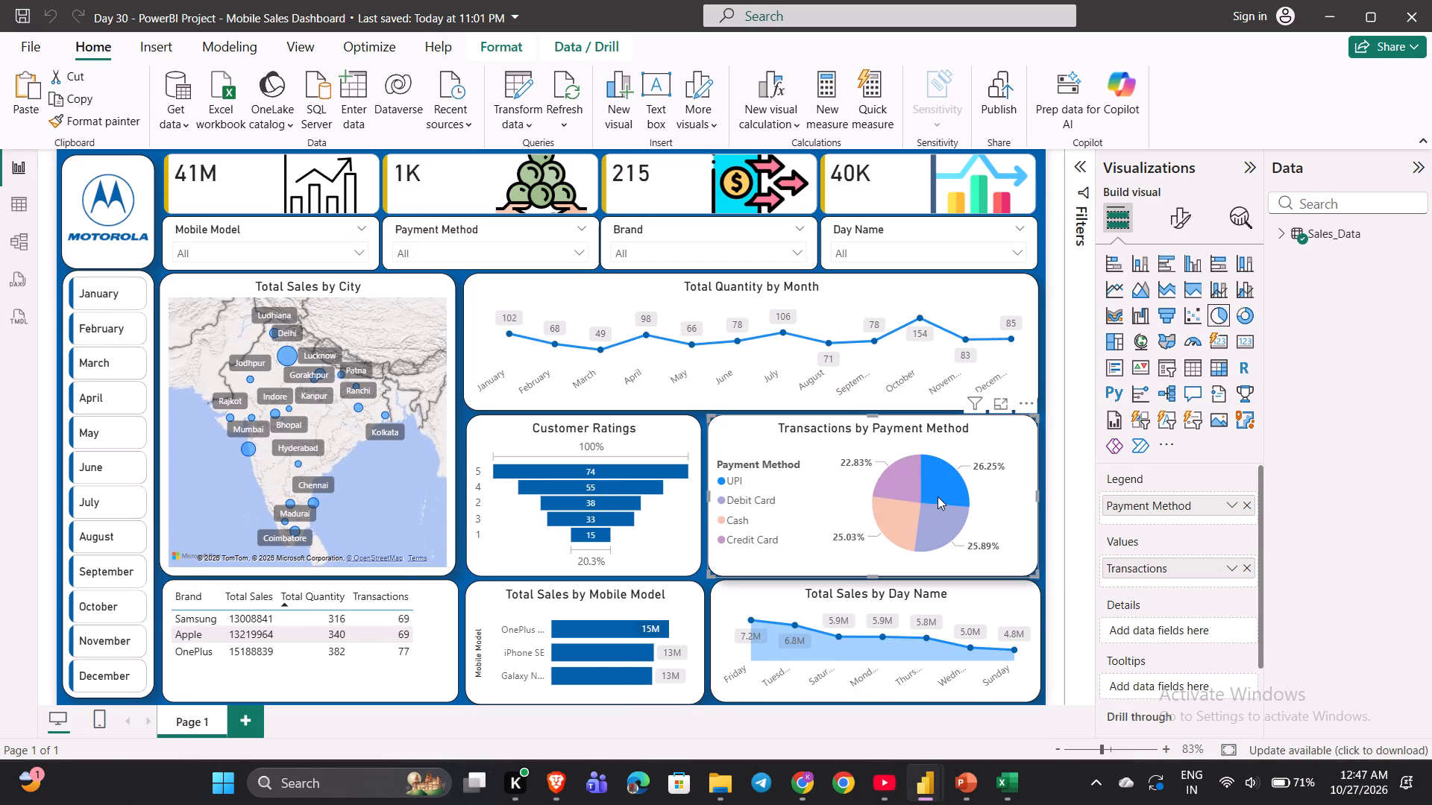
left_click(938, 496)
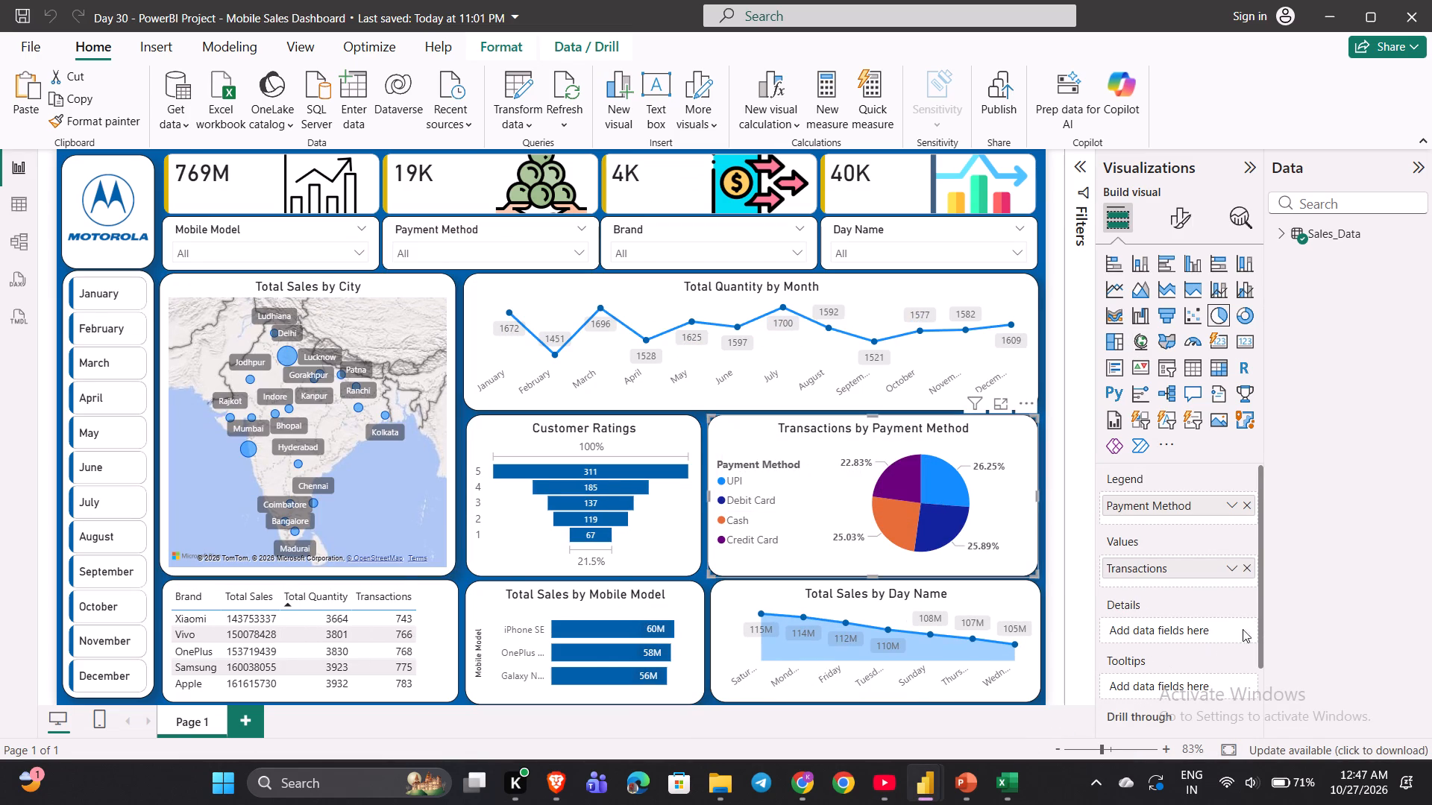
left_click(1327, 540)
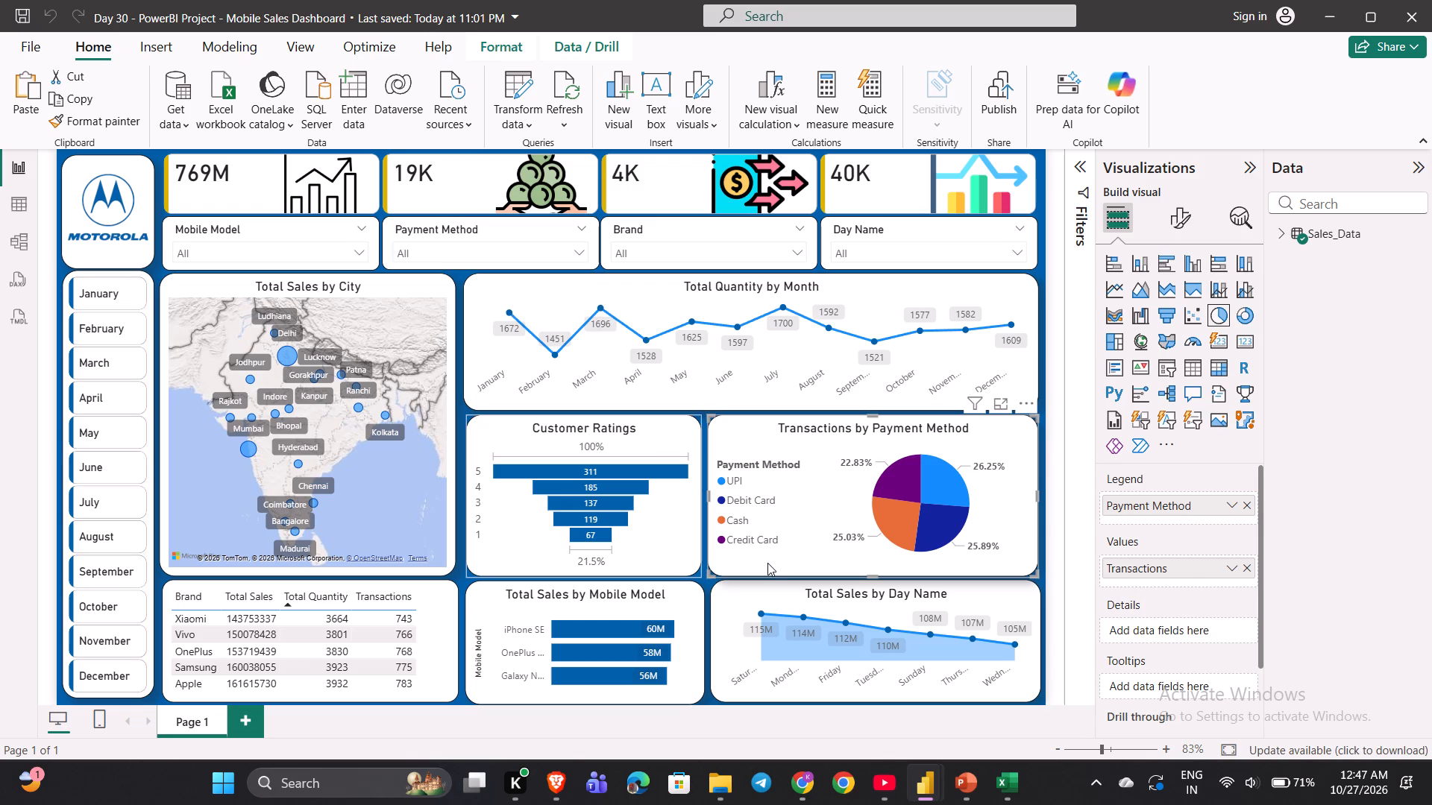
Return to the YouTube tutorial and watch a little more of the presenter's explanation, pausing as needed.
left_click(878, 792)
key("space")
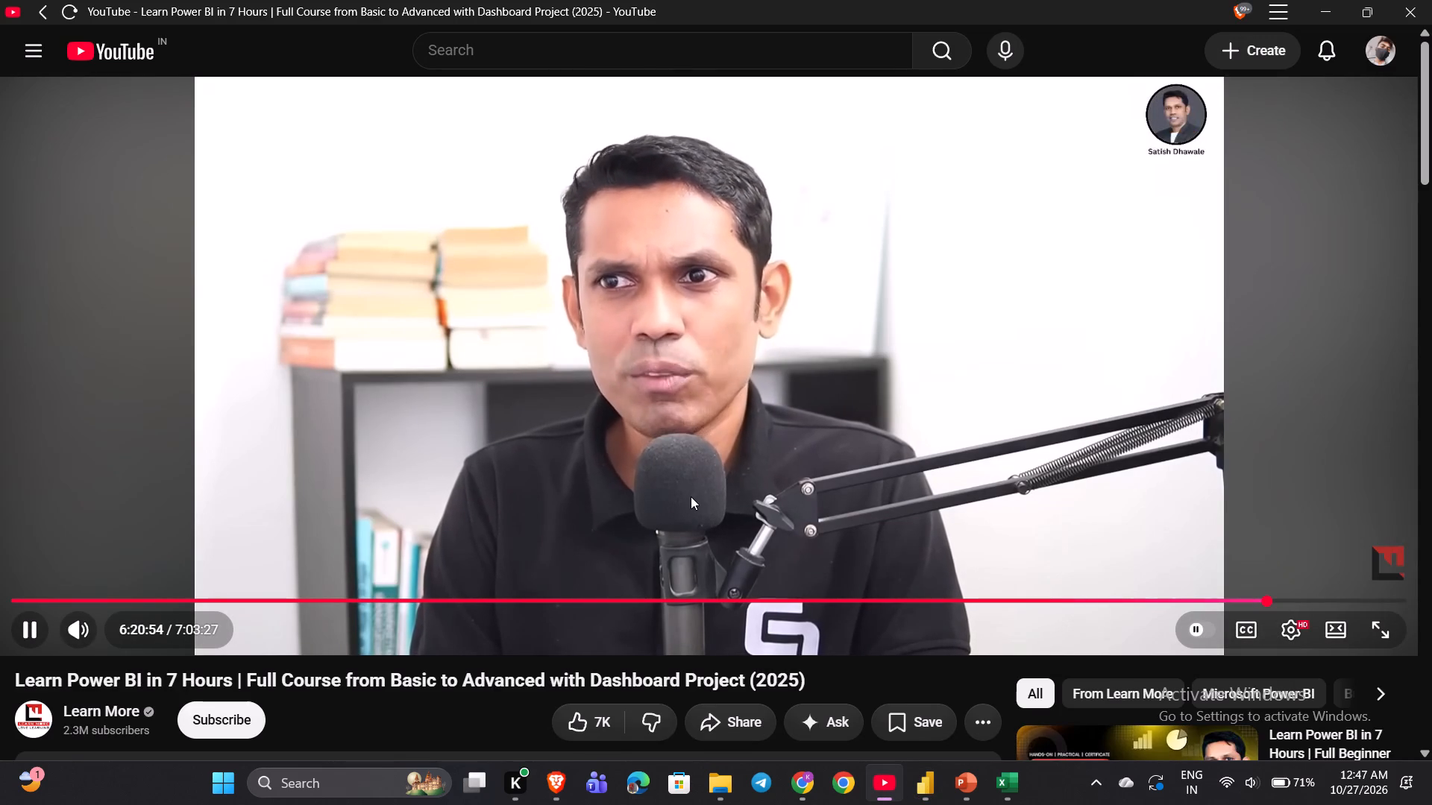
key("space")
key("space")
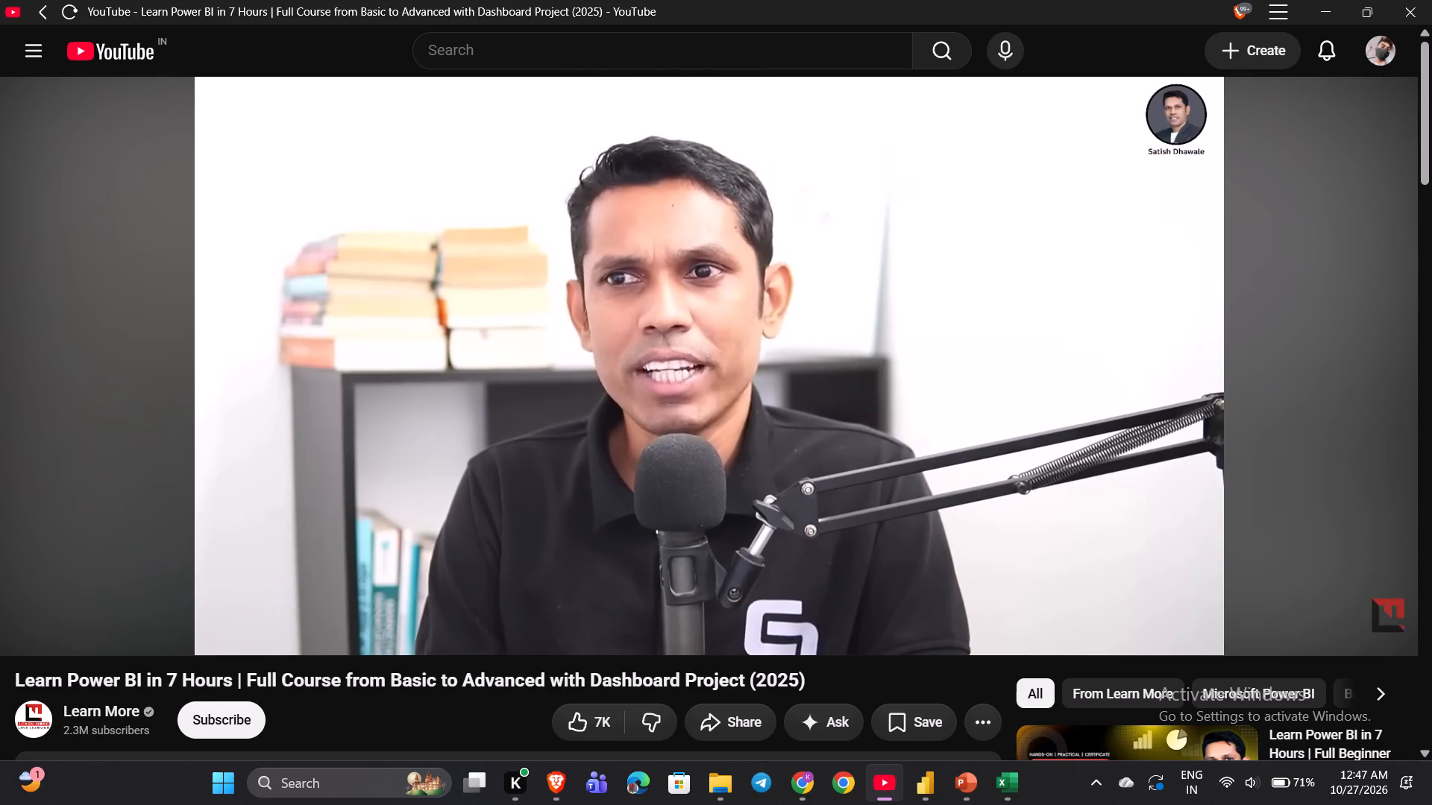
key("space")
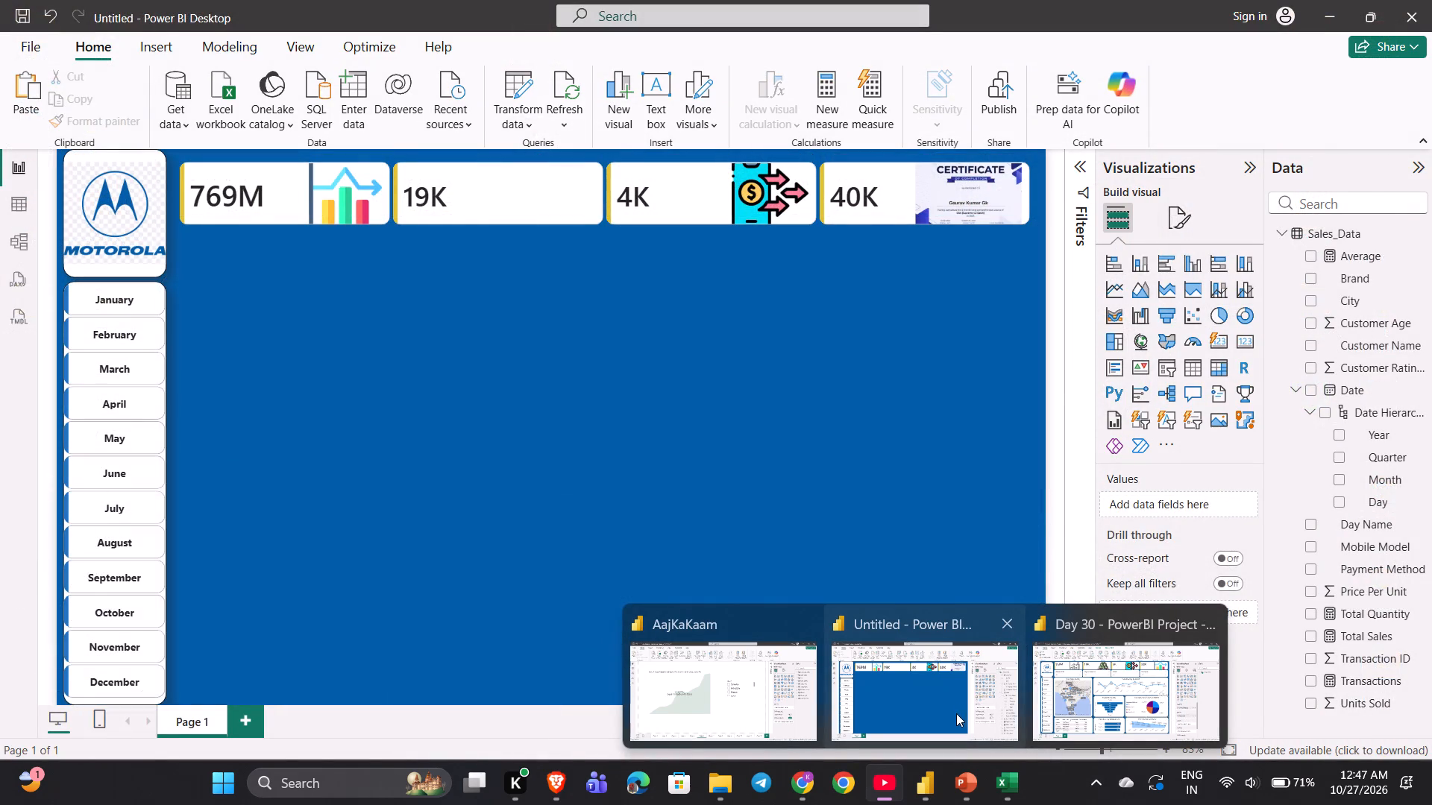
left_click(892, 783)
left_click(892, 783)
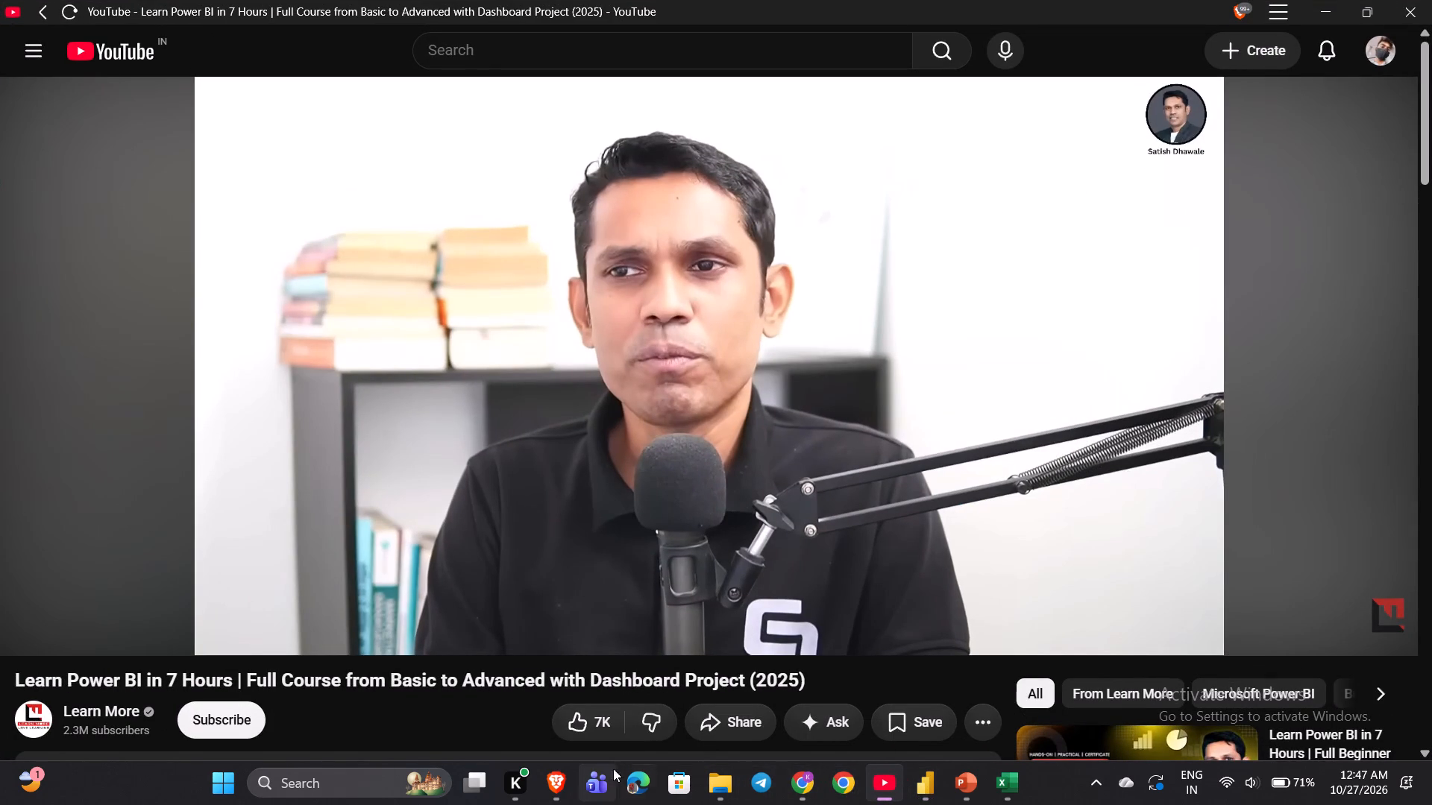
Switch to Google Chrome, open GitHub, and look through the repositories on the signed-in account's profile.
left_click(834, 787)
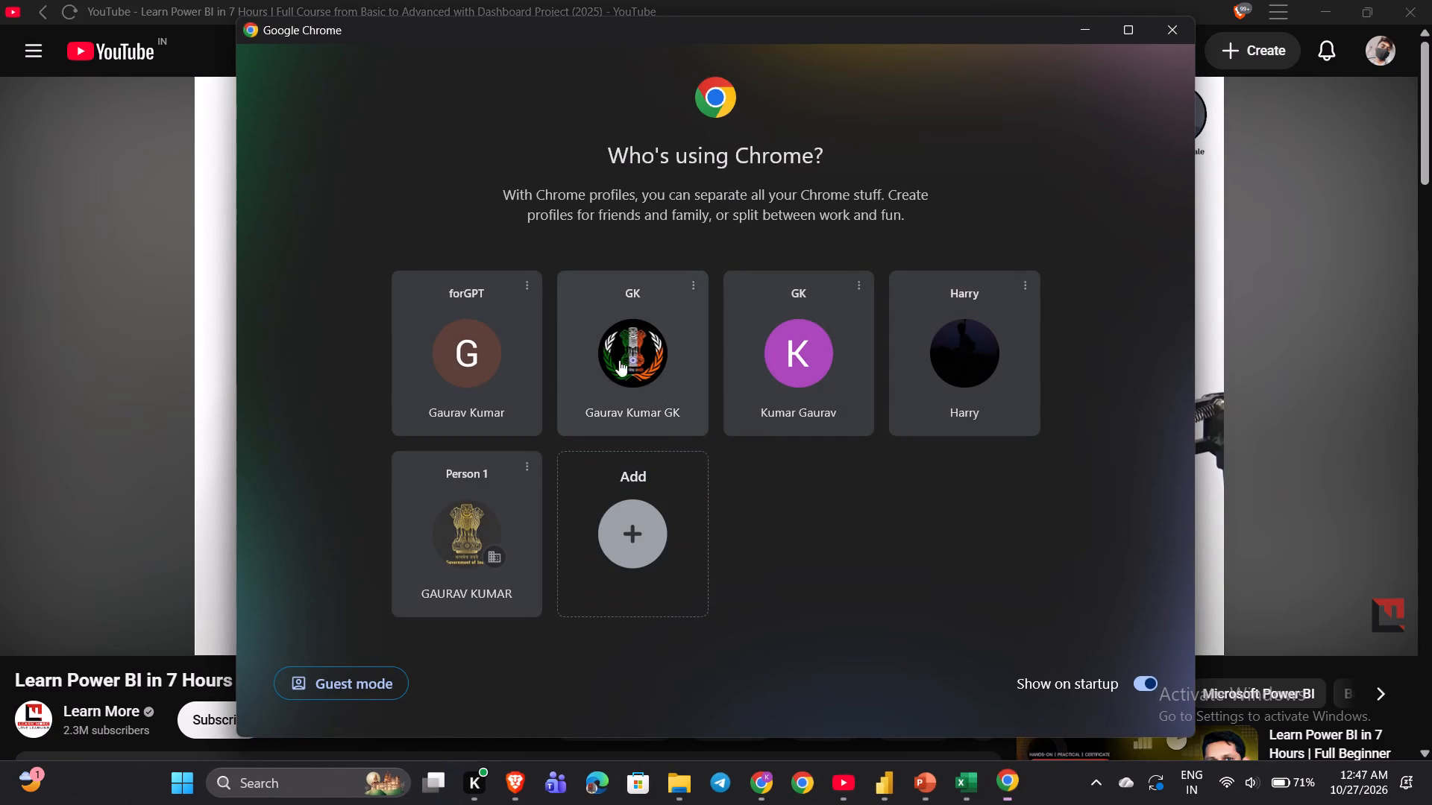
left_click(616, 354)
type("github")
key("Return")
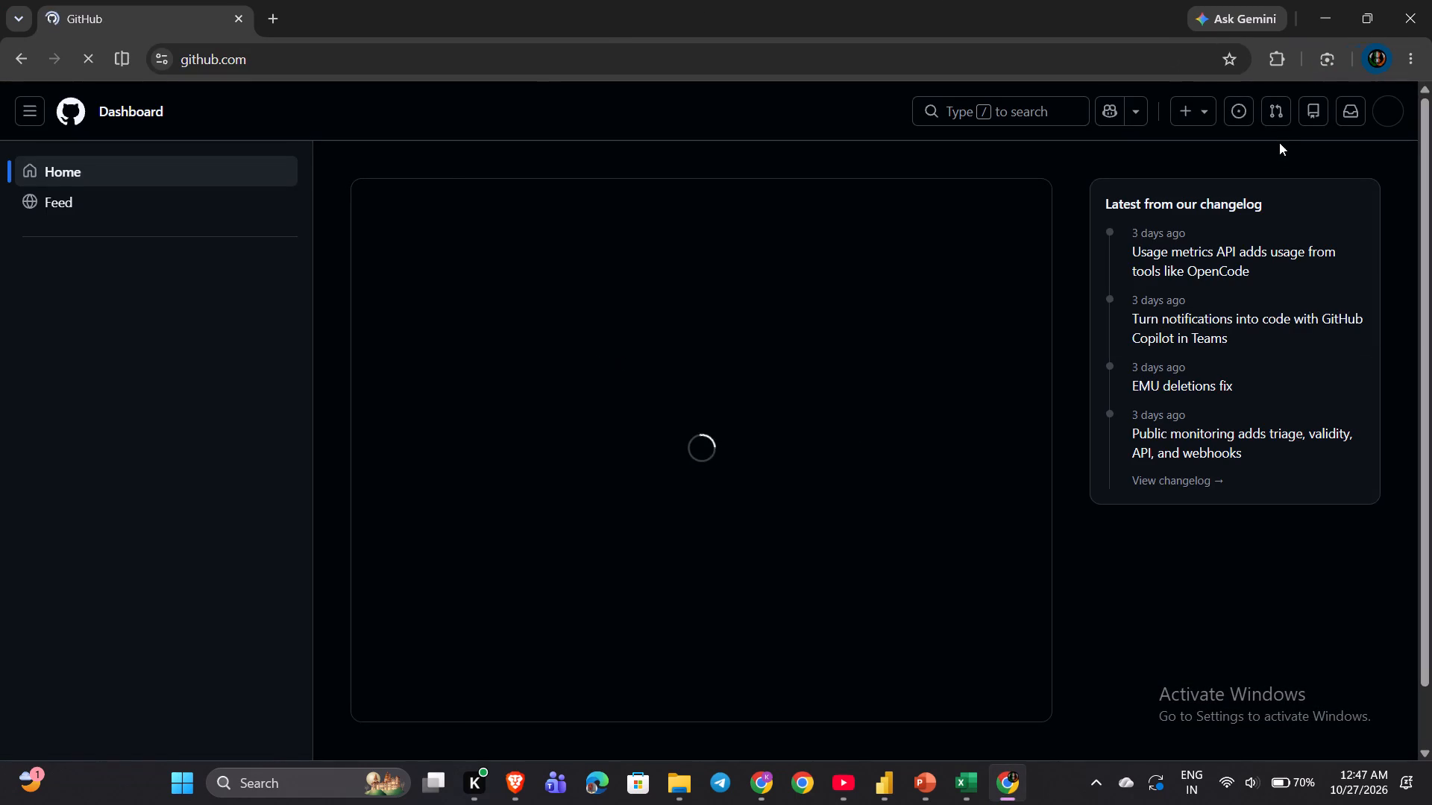
left_click(1382, 115)
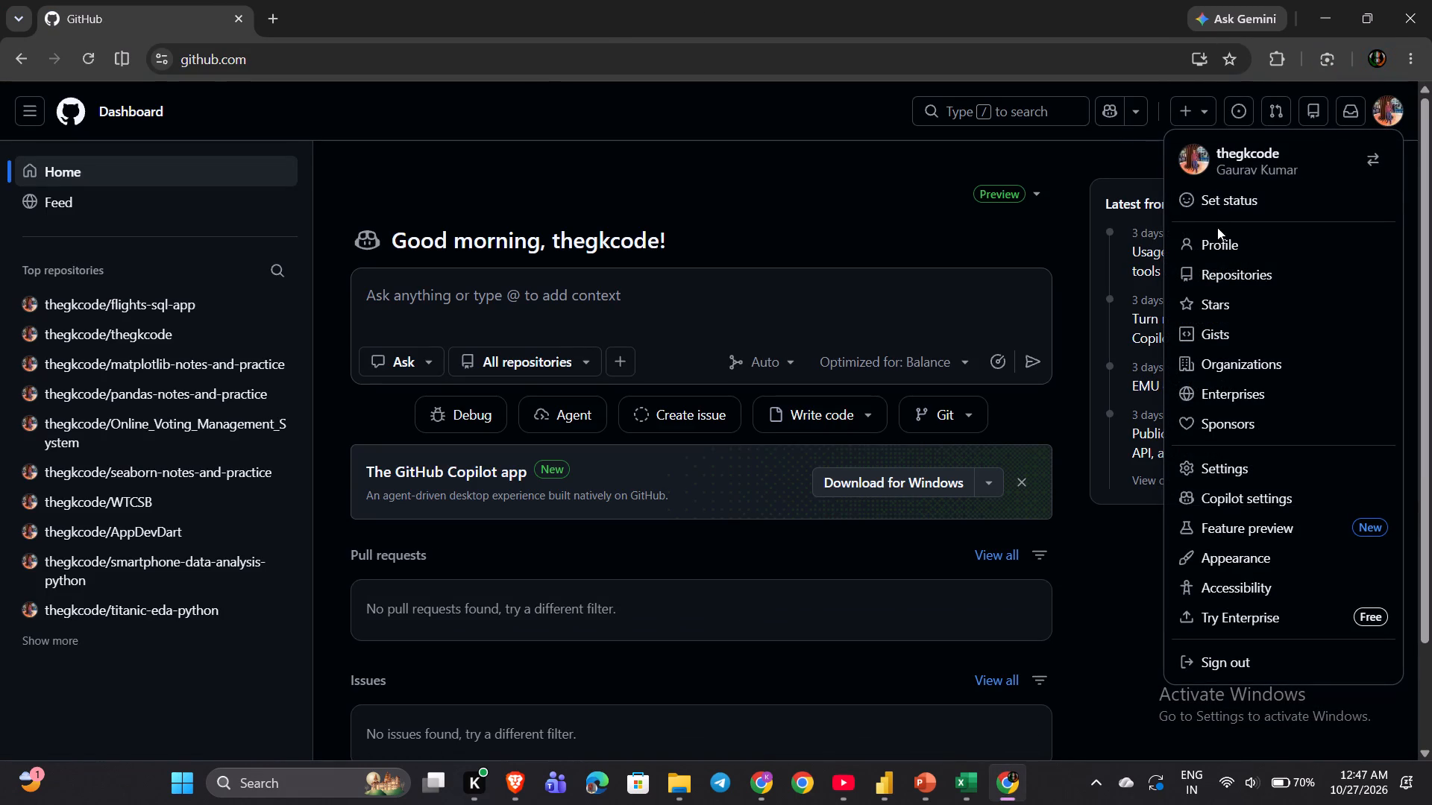
left_click(1217, 229)
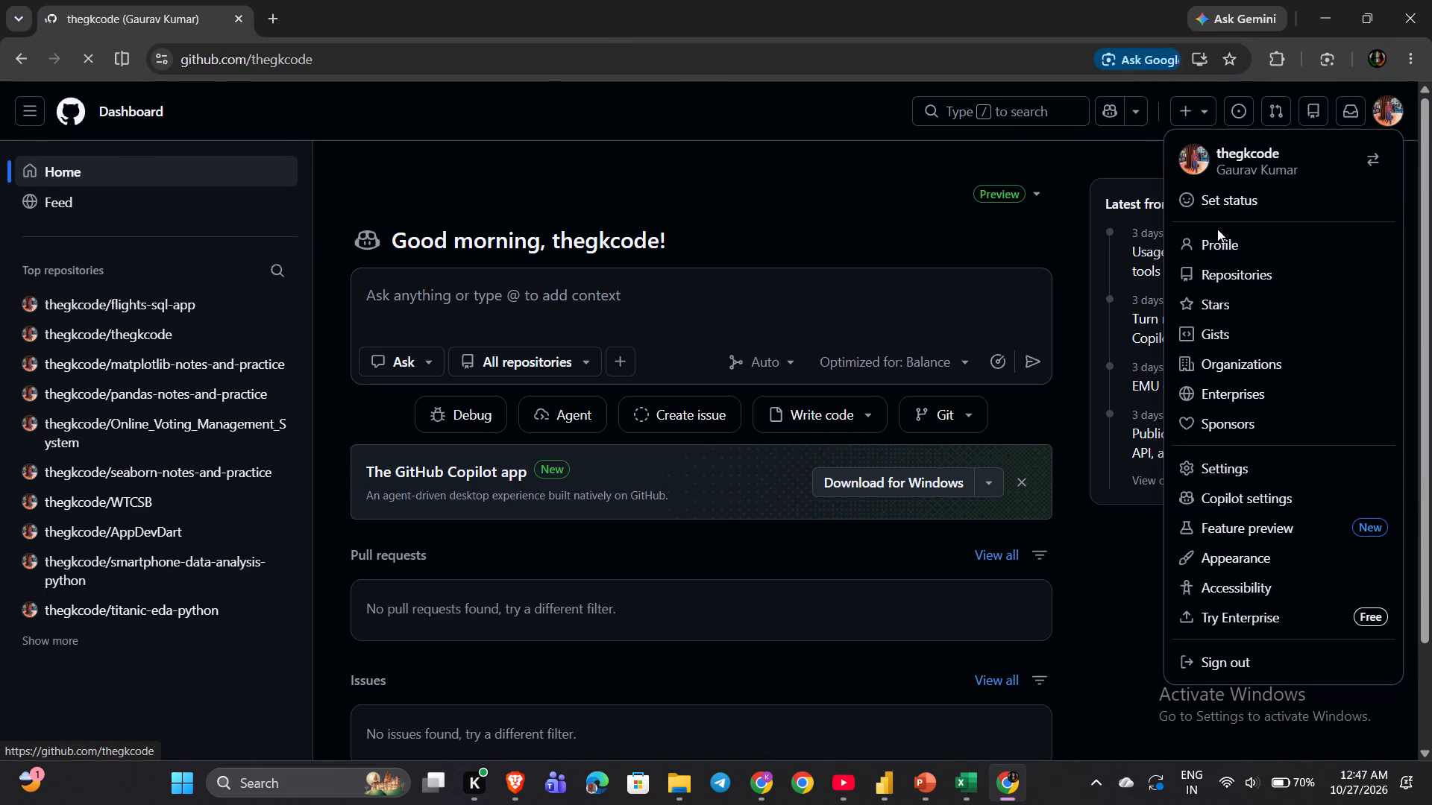
left_click(183, 148)
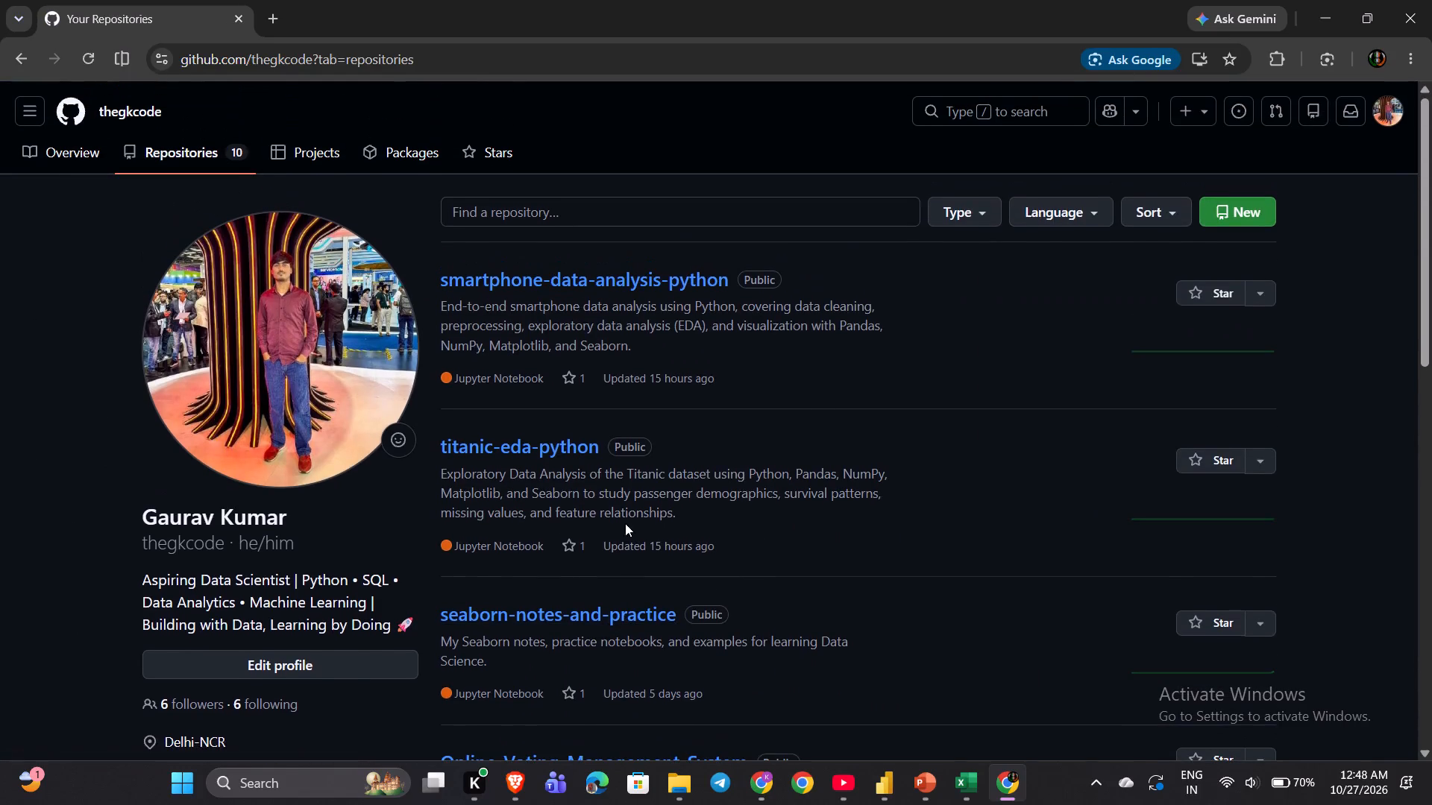
scroll(301, 672, "down", 1)
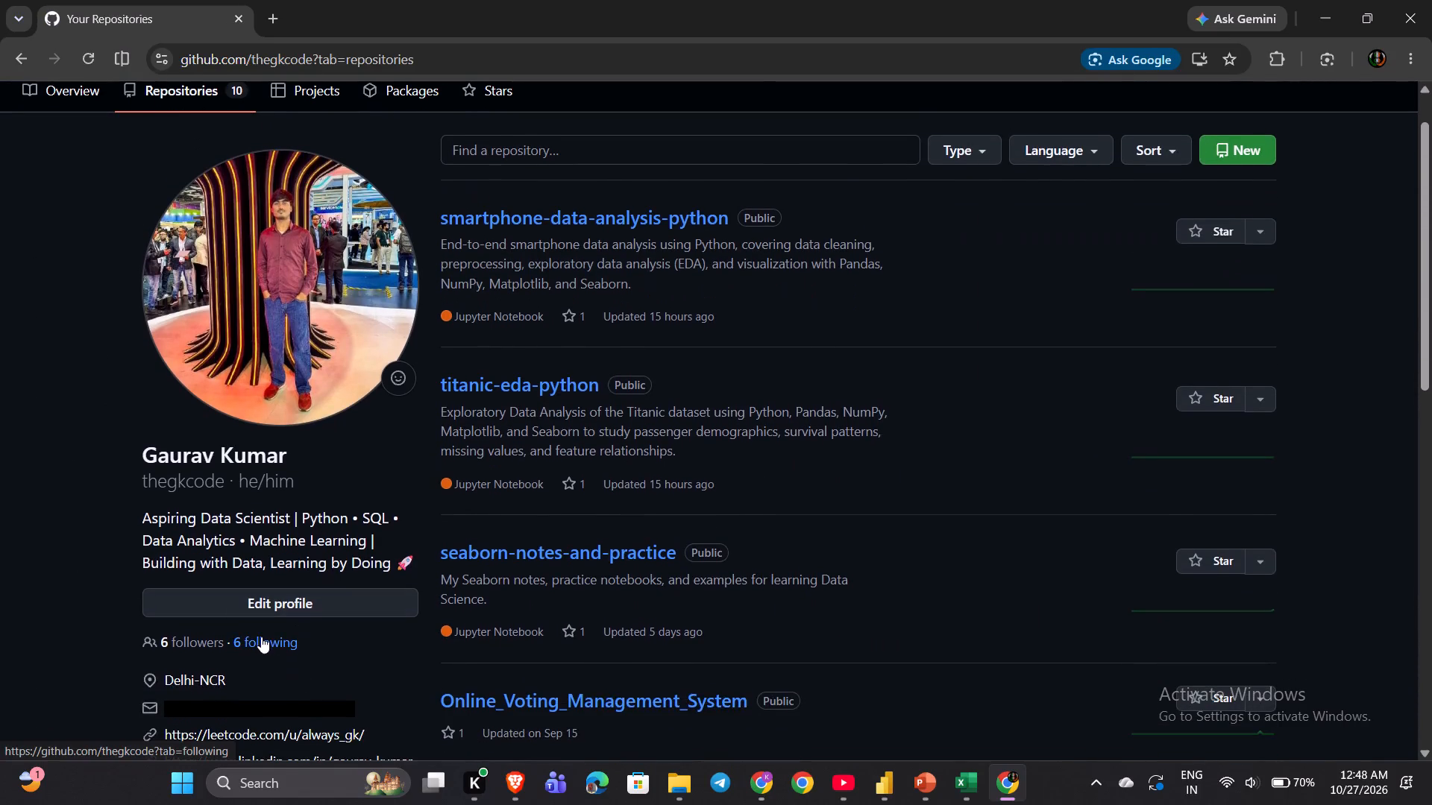
scroll(841, 311, "down", 8)
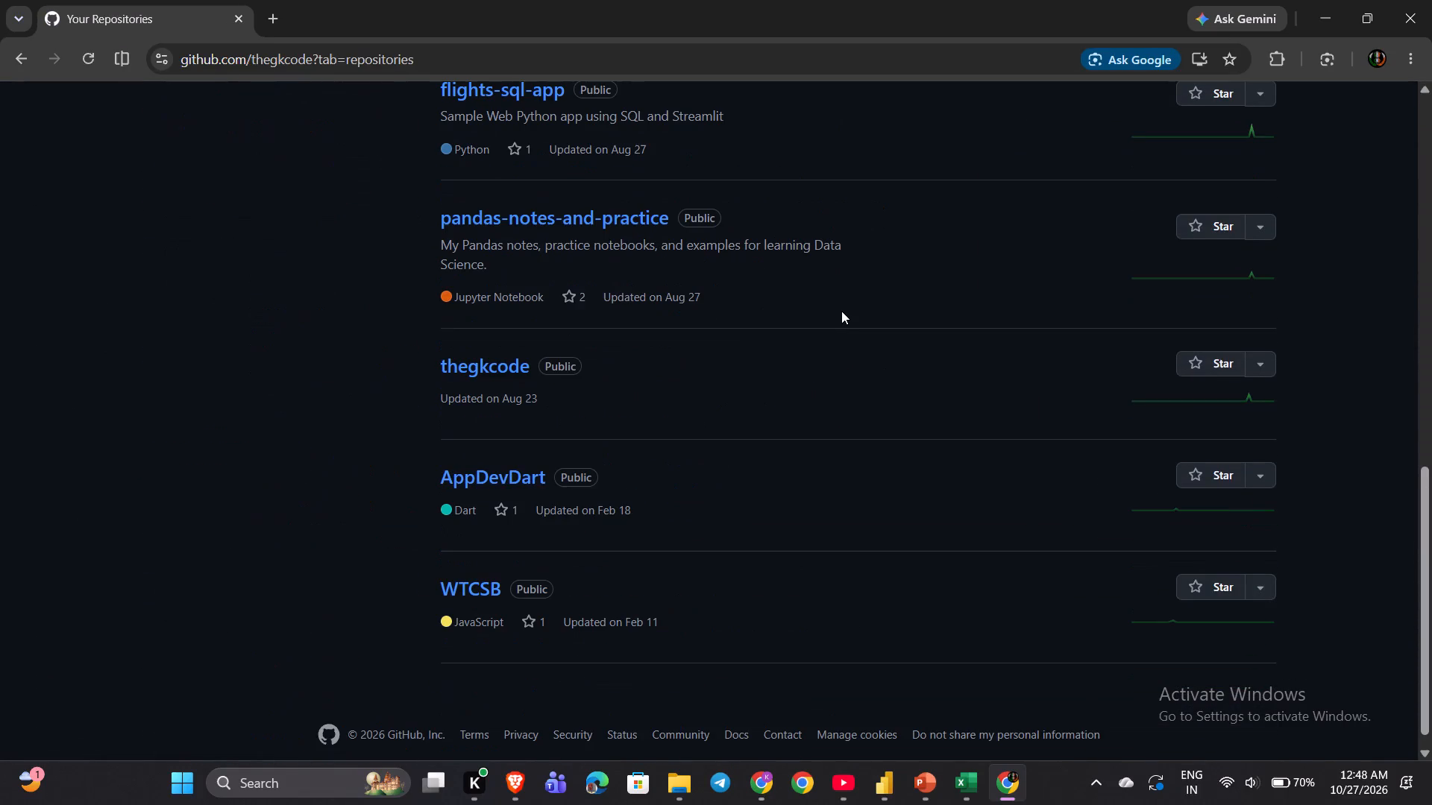
scroll(841, 311, "up", 8)
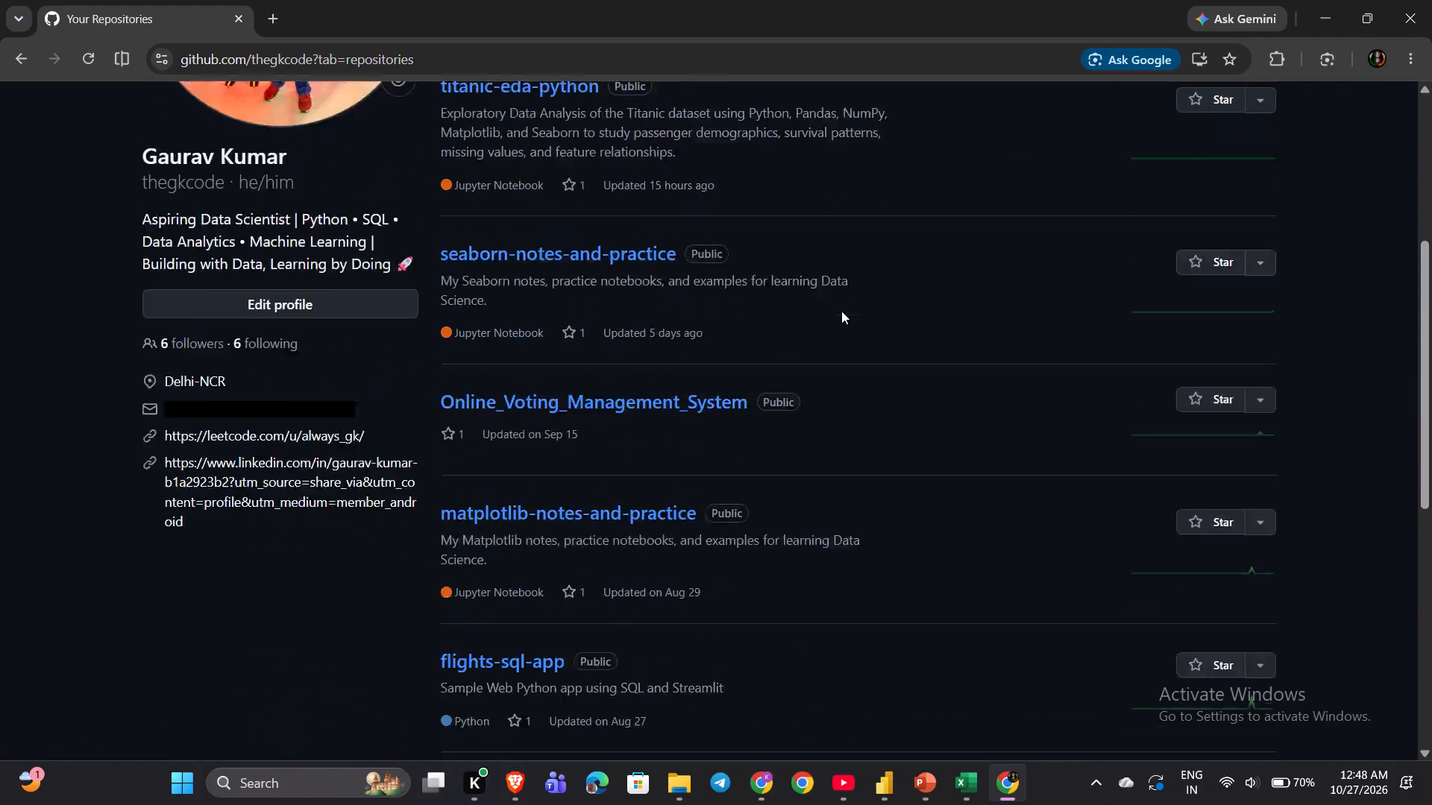
scroll(276, 634, "down", 2)
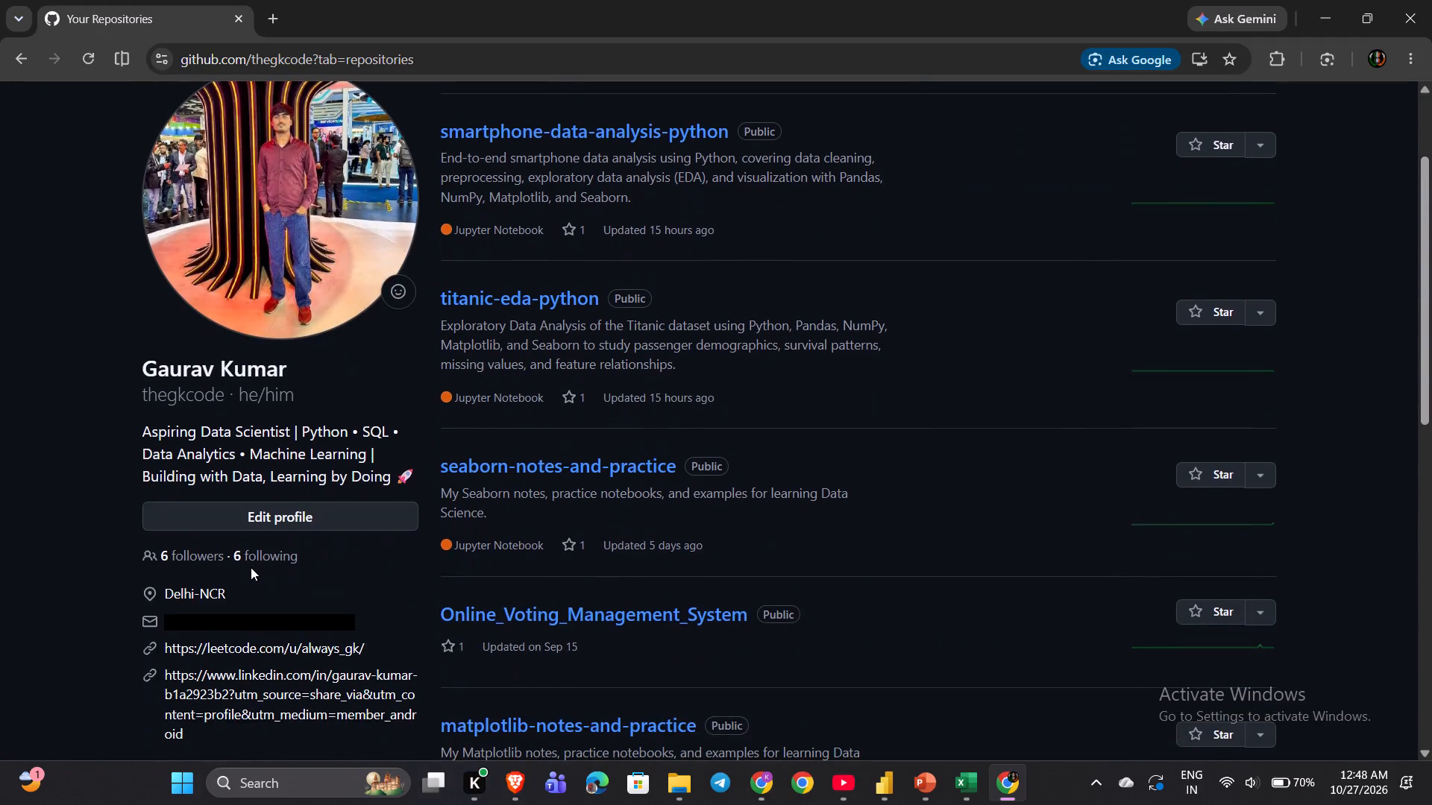
From the followed accounts, open the first data analyst's profile and open the live preview of the Blinkit Sales & Customer Insight Dashboard.
left_click(260, 555)
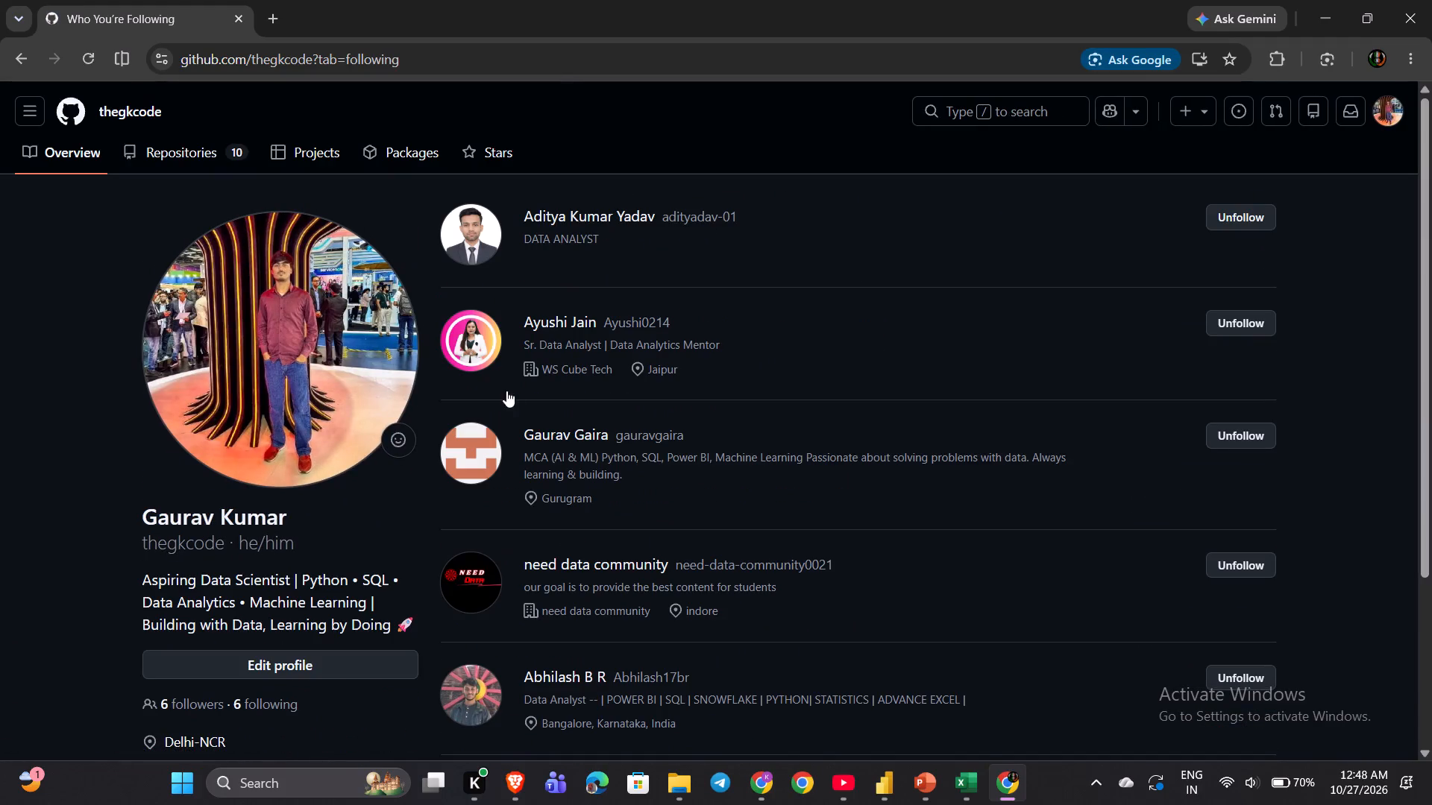
left_click(573, 219)
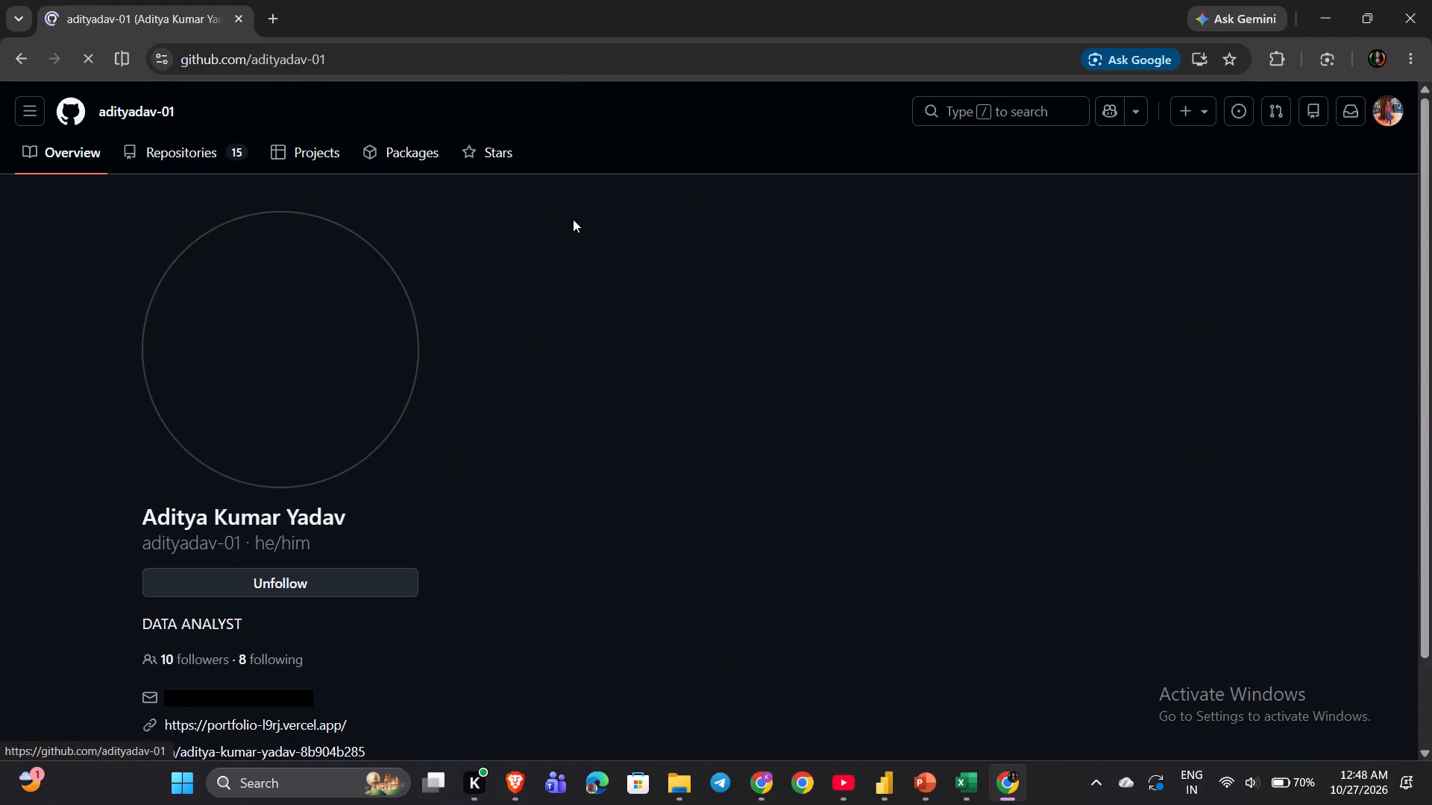
scroll(615, 461, "down", 5)
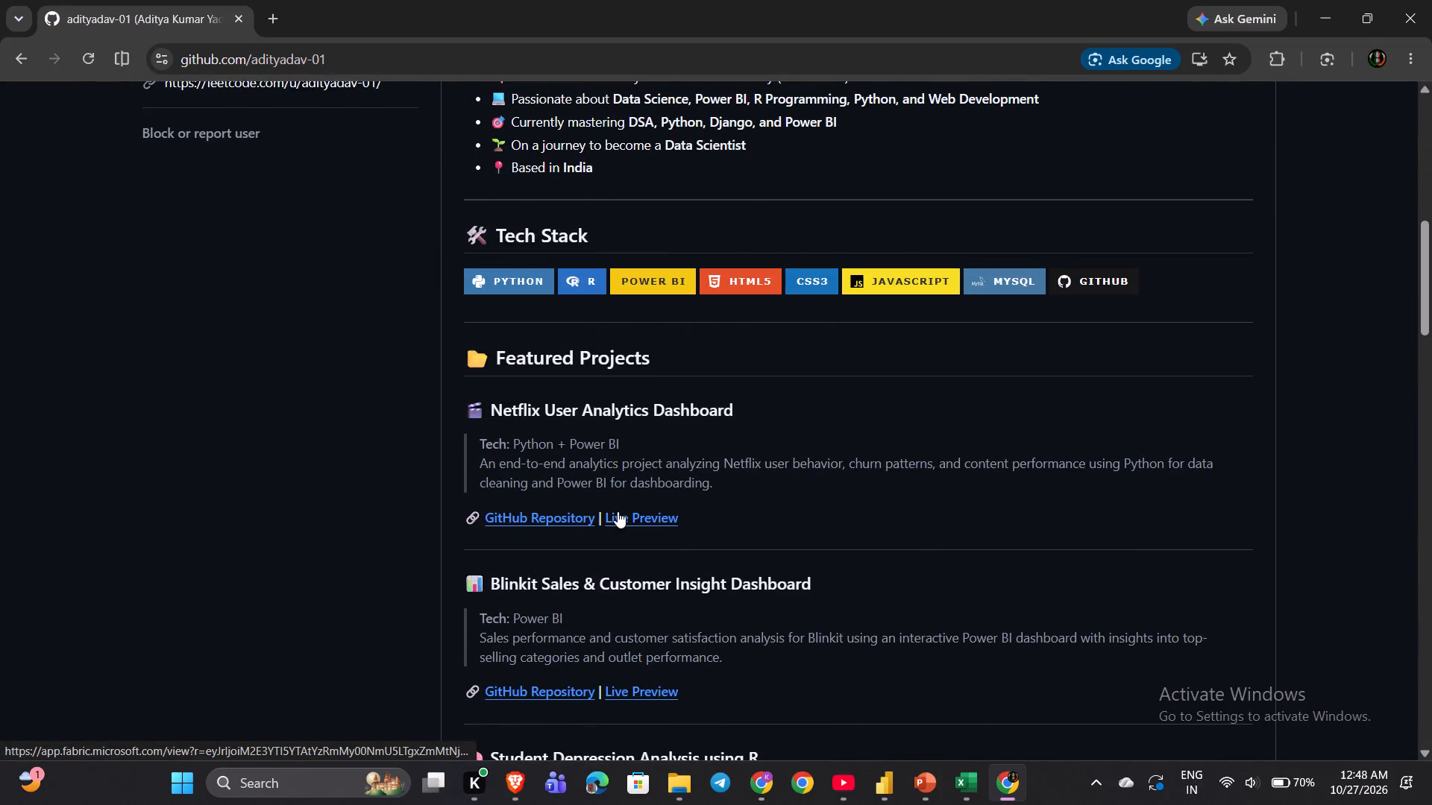
scroll(601, 592, "down", 1)
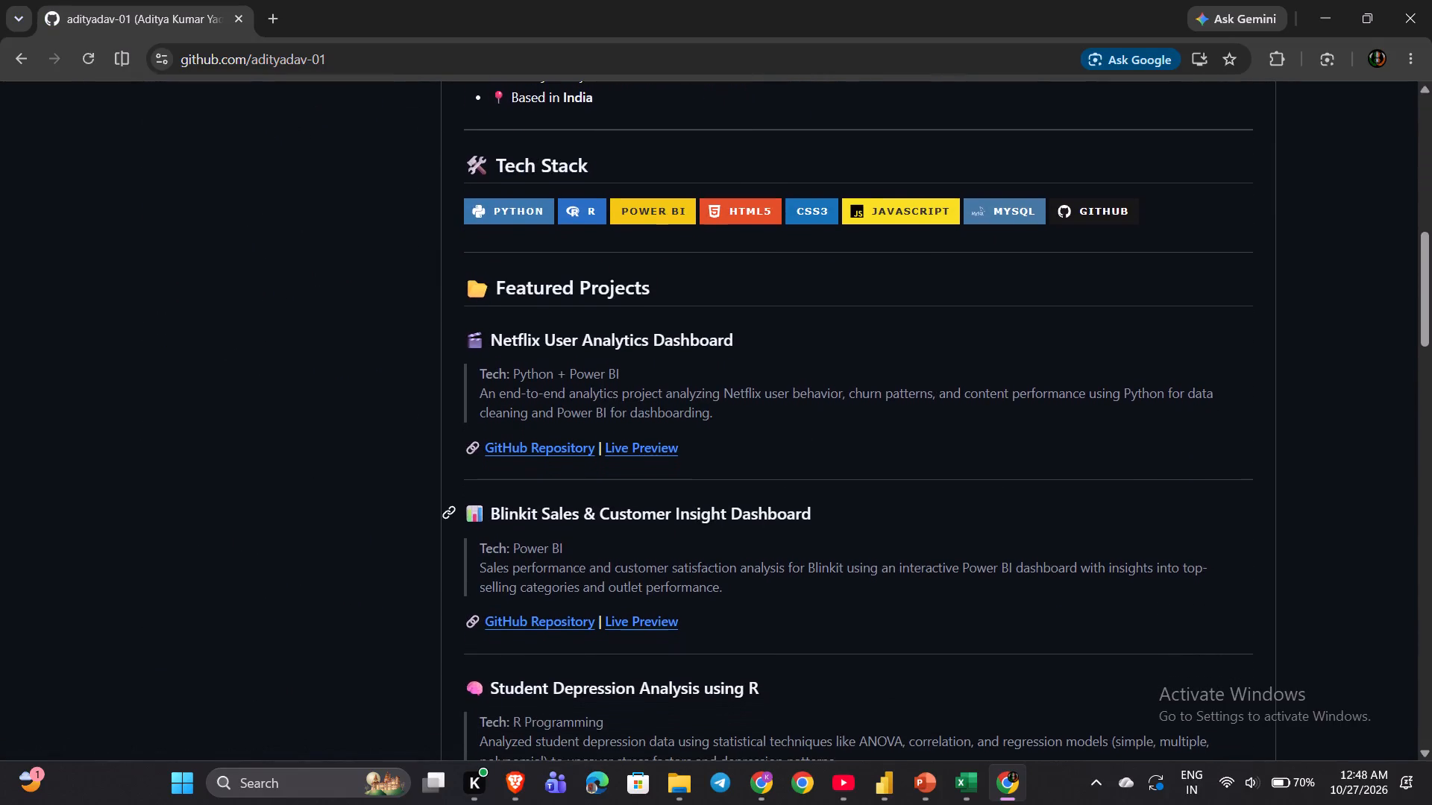
left_click(615, 621)
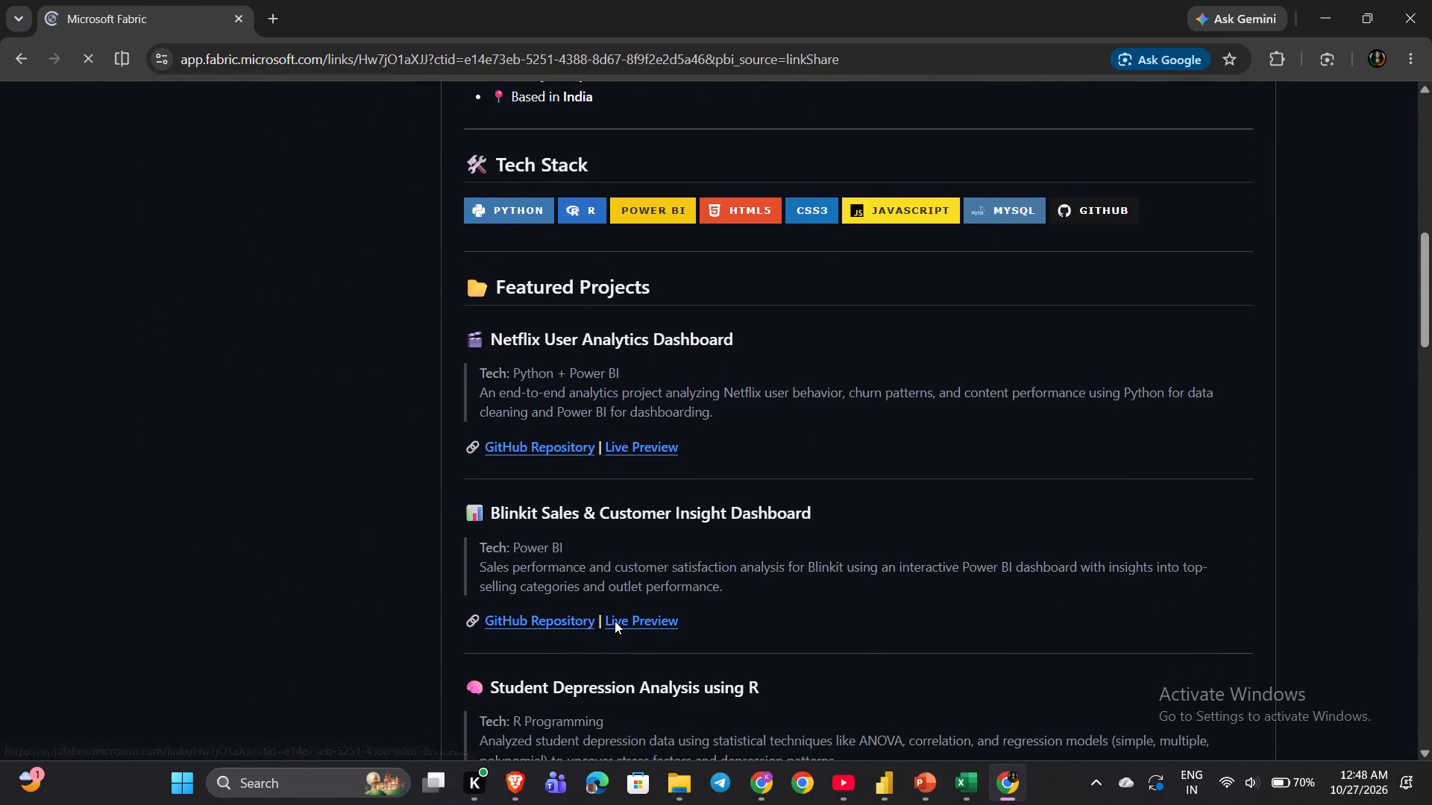